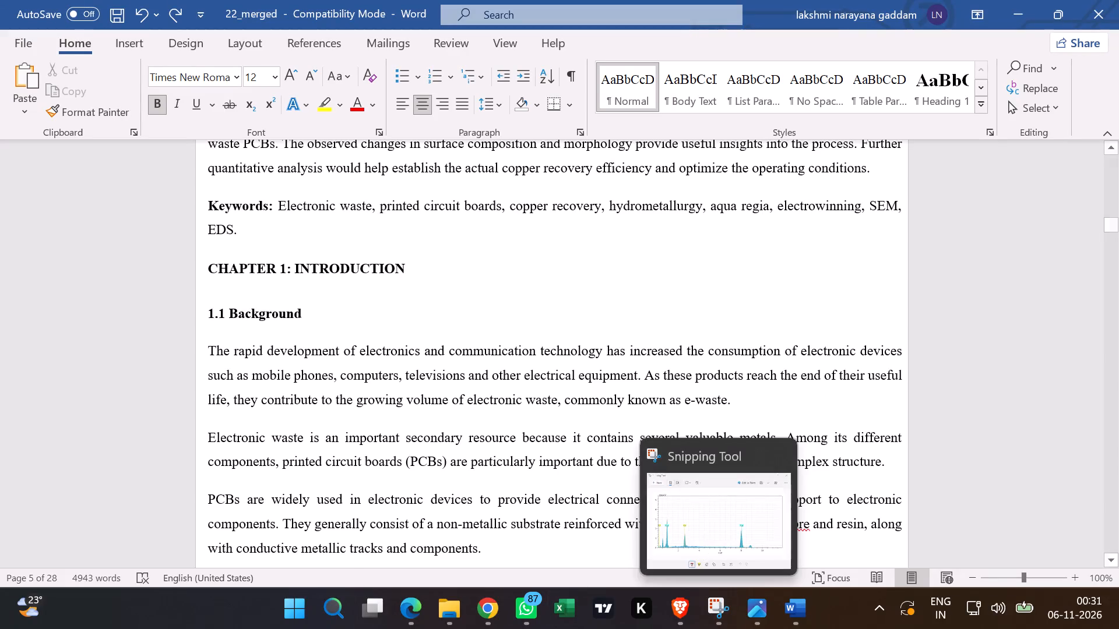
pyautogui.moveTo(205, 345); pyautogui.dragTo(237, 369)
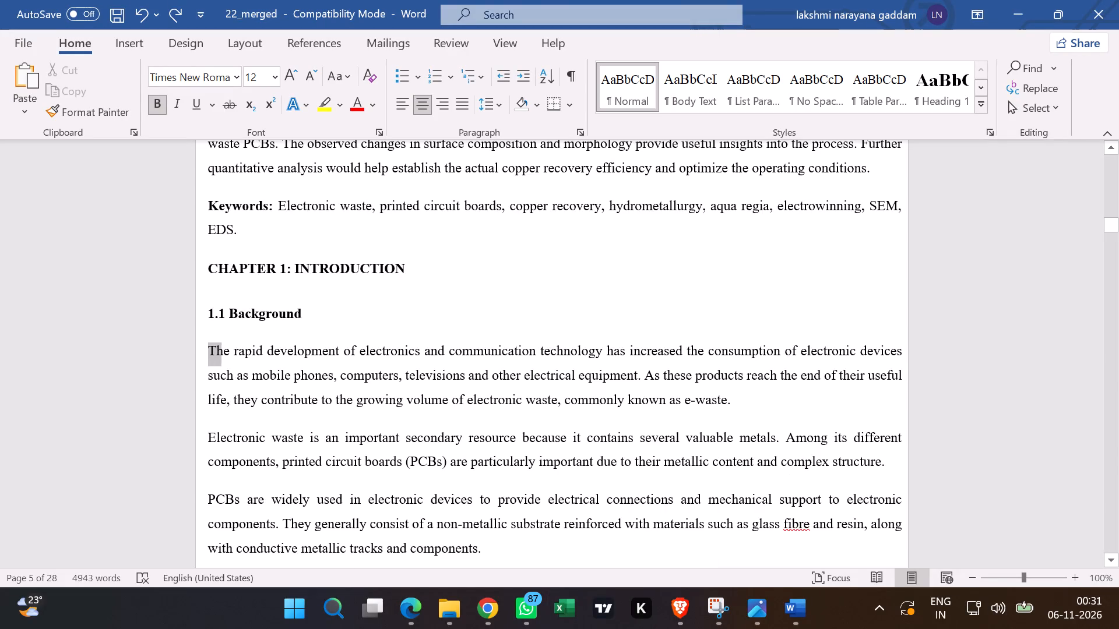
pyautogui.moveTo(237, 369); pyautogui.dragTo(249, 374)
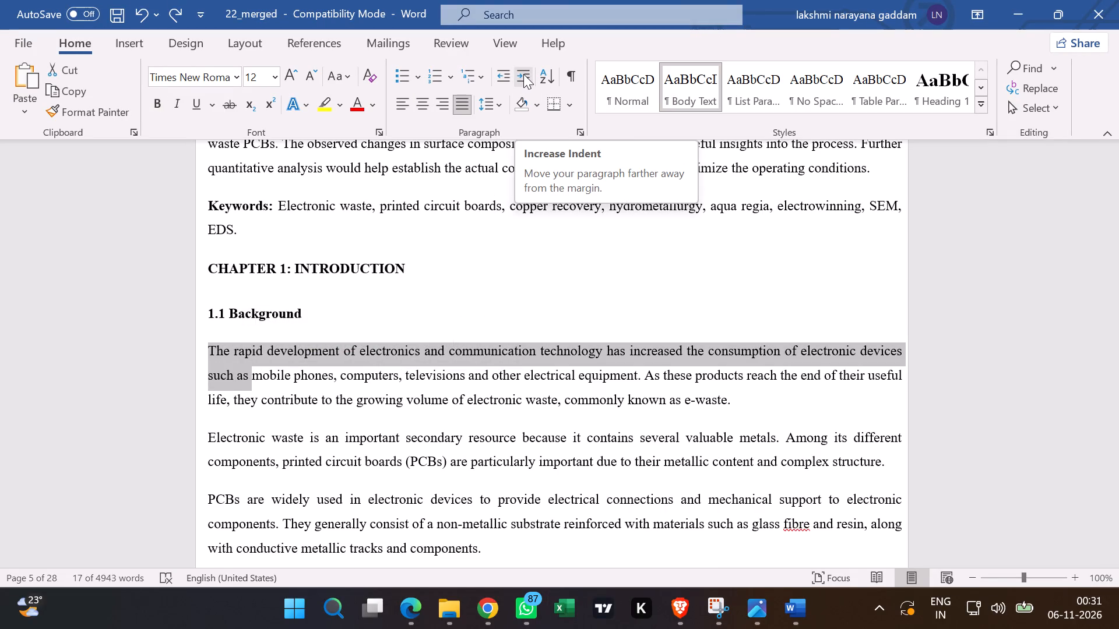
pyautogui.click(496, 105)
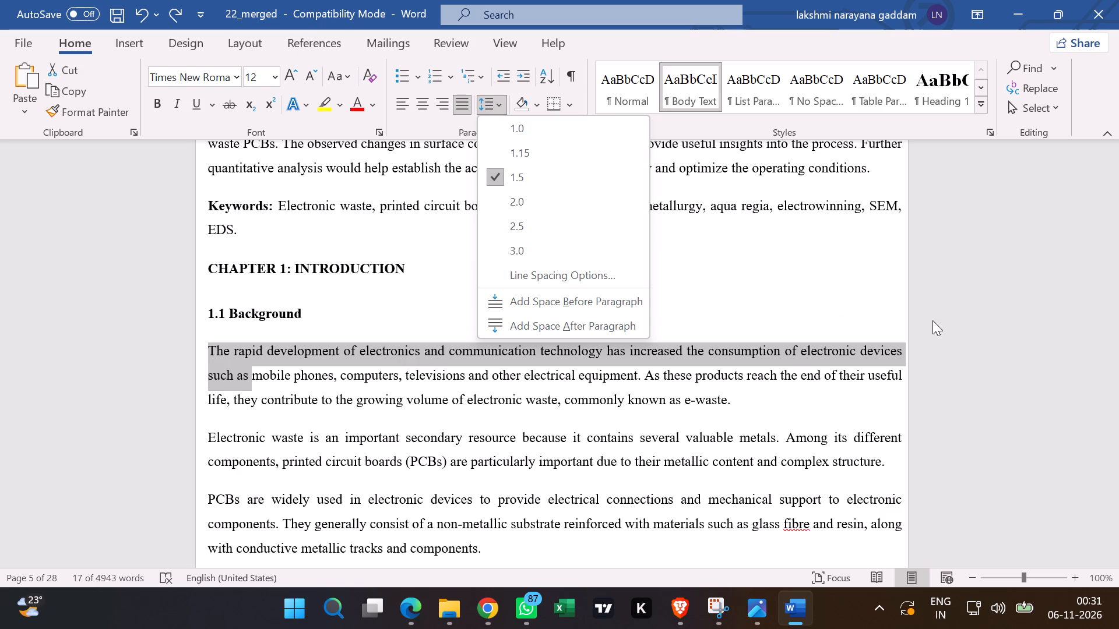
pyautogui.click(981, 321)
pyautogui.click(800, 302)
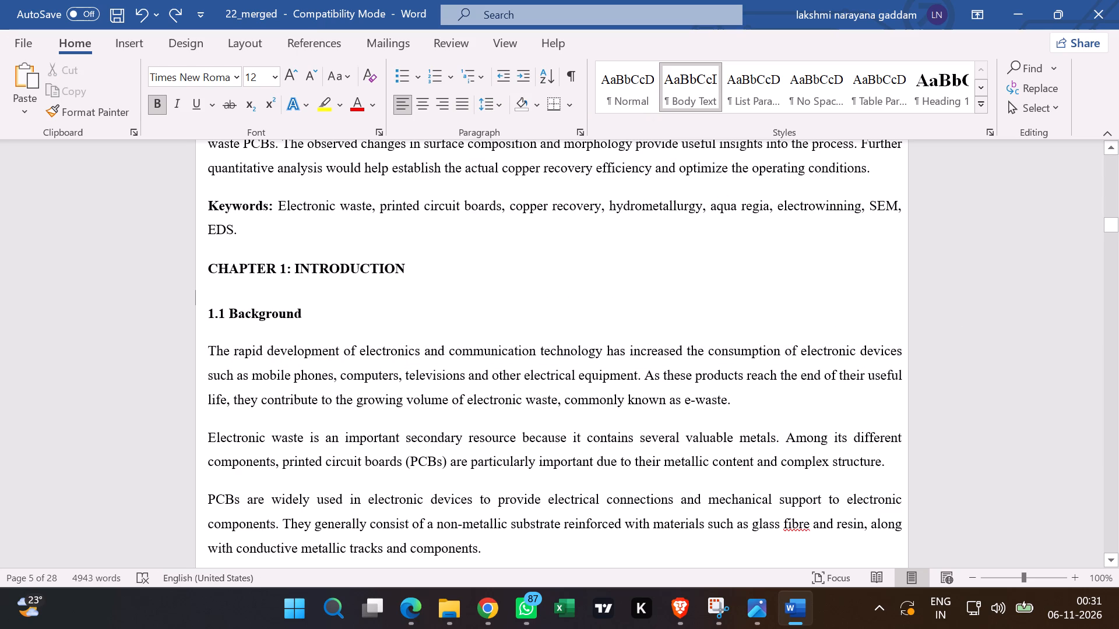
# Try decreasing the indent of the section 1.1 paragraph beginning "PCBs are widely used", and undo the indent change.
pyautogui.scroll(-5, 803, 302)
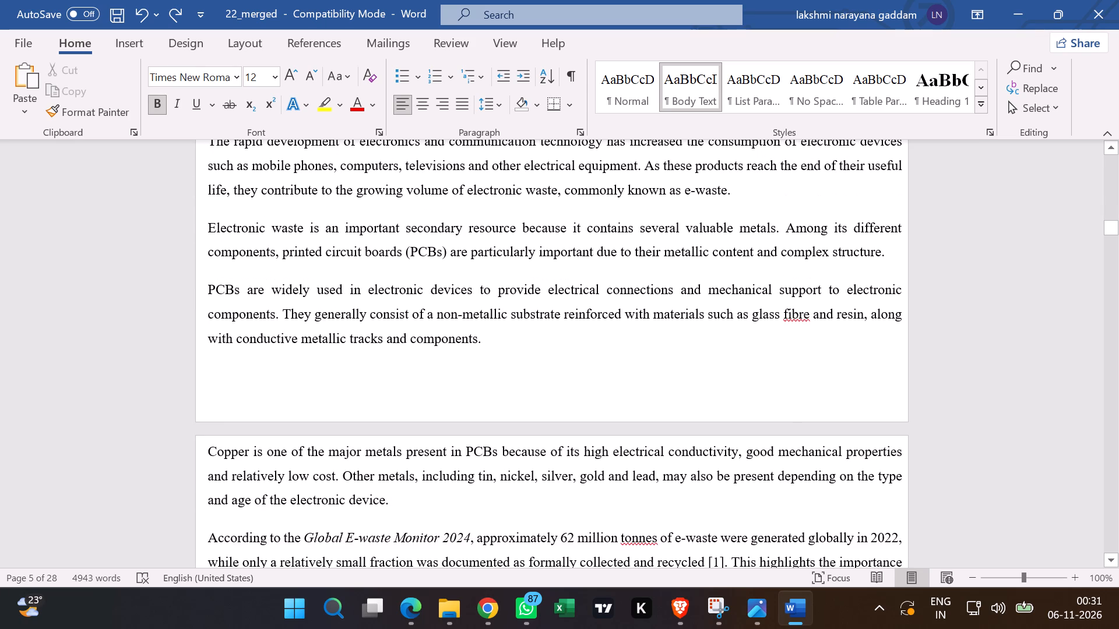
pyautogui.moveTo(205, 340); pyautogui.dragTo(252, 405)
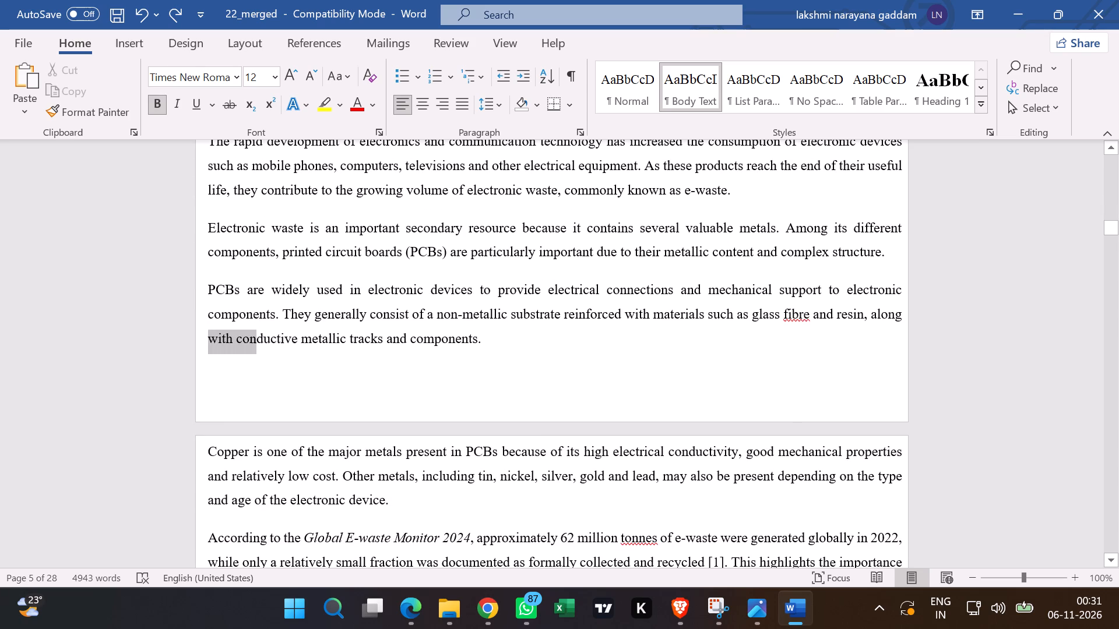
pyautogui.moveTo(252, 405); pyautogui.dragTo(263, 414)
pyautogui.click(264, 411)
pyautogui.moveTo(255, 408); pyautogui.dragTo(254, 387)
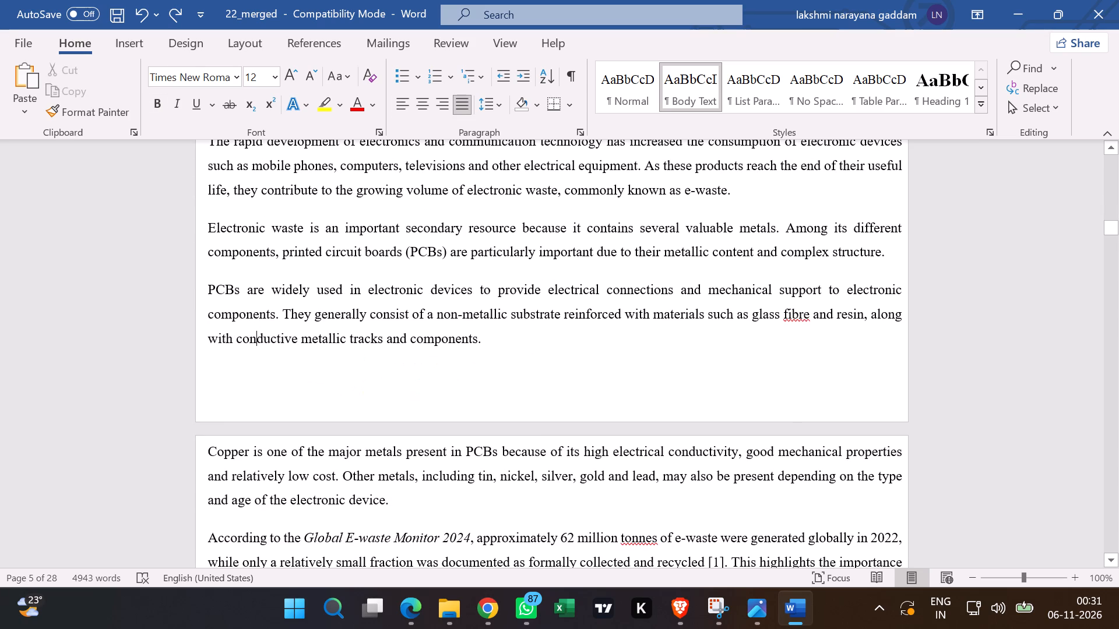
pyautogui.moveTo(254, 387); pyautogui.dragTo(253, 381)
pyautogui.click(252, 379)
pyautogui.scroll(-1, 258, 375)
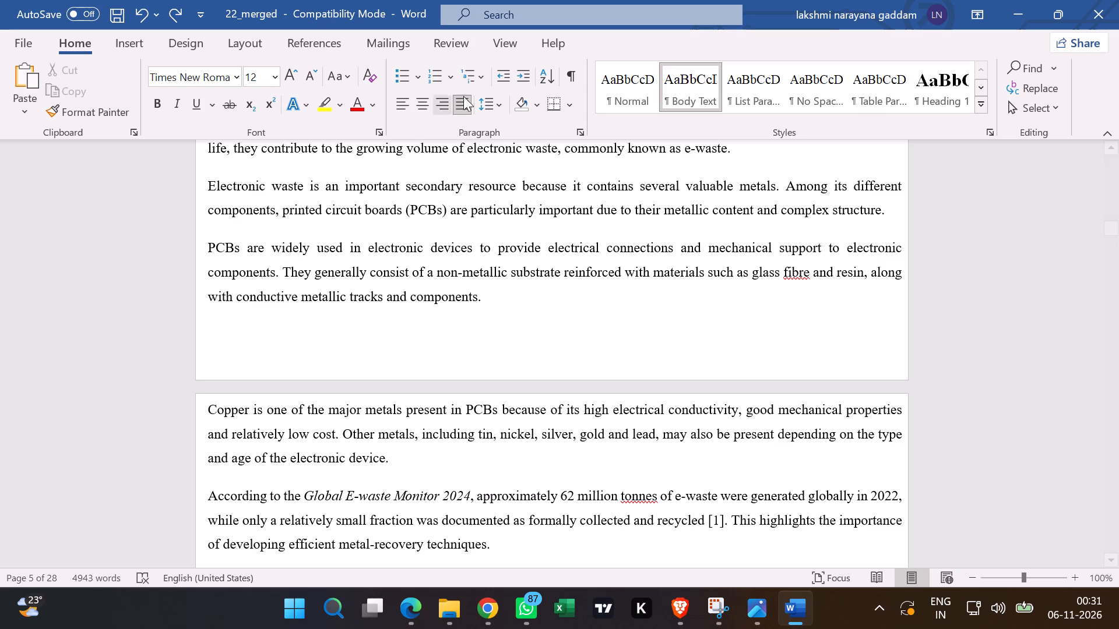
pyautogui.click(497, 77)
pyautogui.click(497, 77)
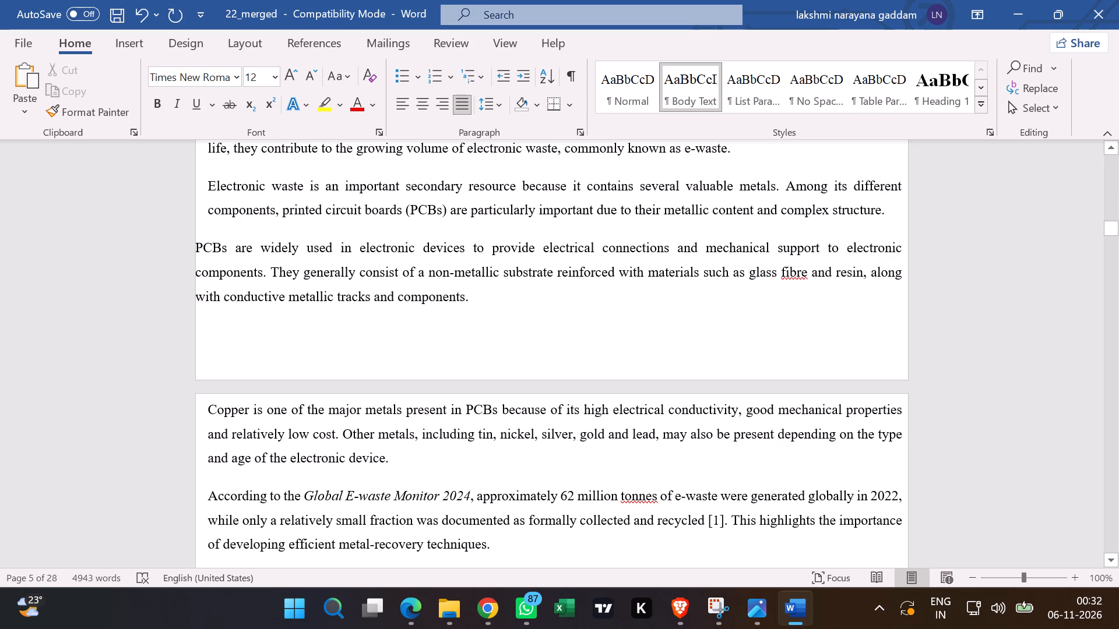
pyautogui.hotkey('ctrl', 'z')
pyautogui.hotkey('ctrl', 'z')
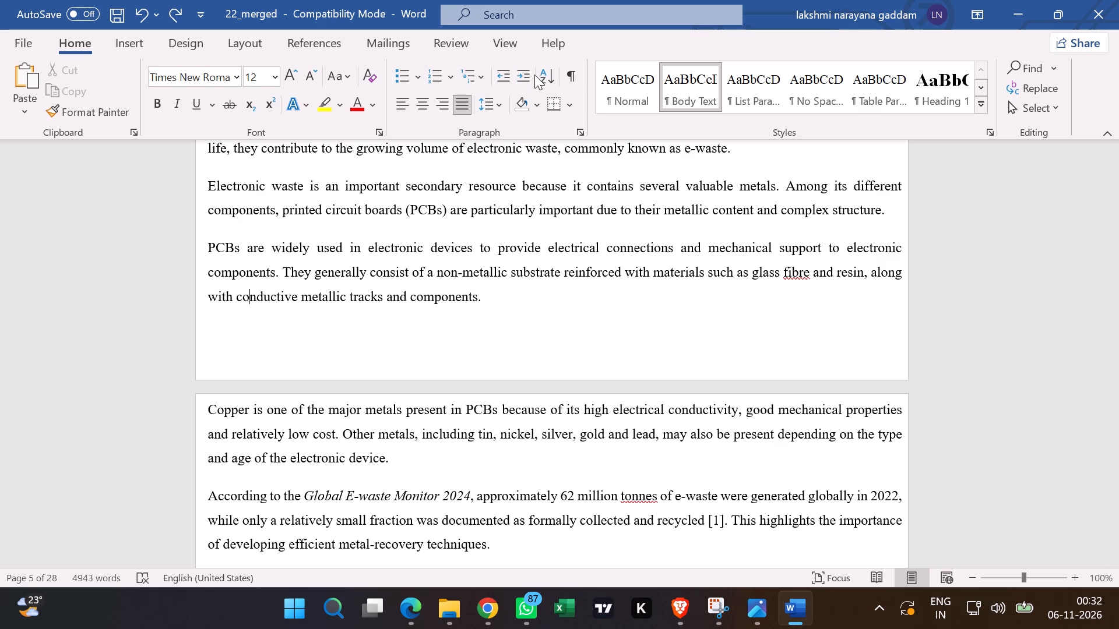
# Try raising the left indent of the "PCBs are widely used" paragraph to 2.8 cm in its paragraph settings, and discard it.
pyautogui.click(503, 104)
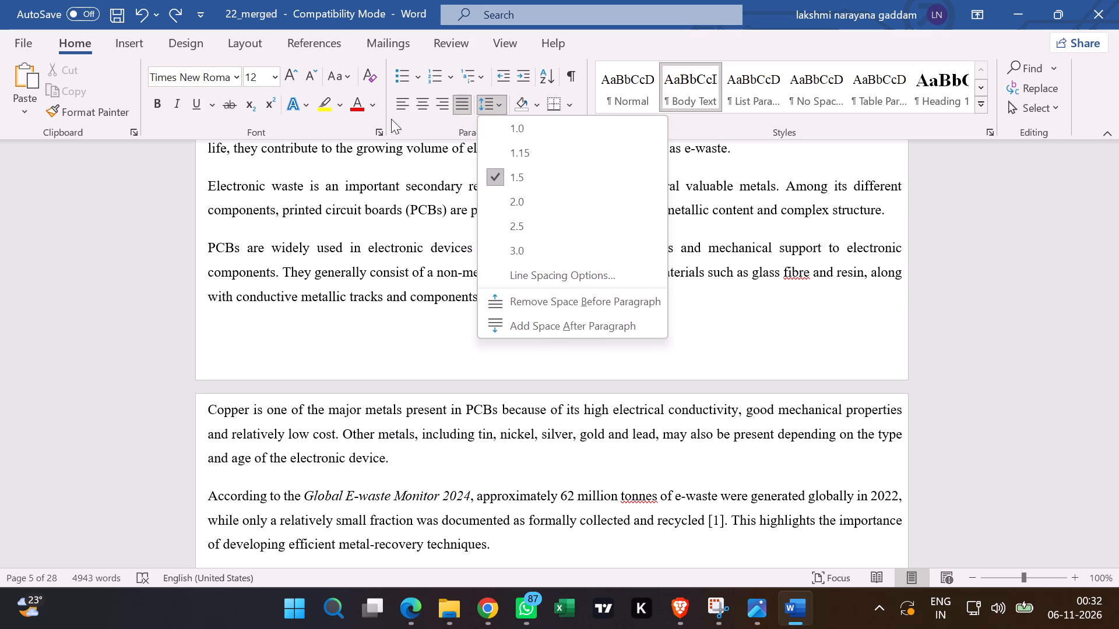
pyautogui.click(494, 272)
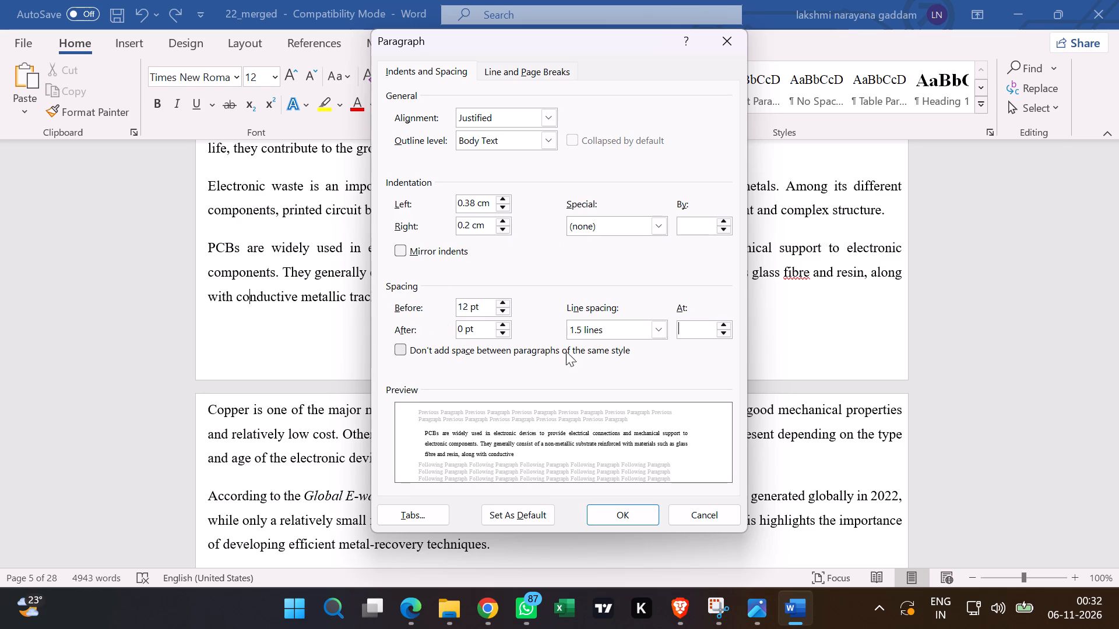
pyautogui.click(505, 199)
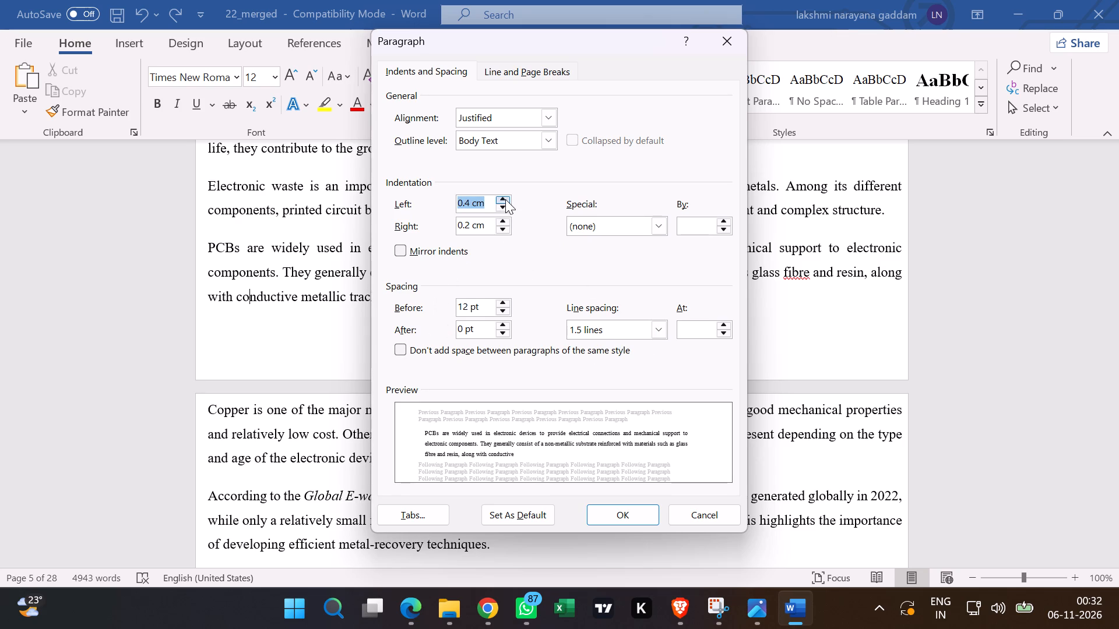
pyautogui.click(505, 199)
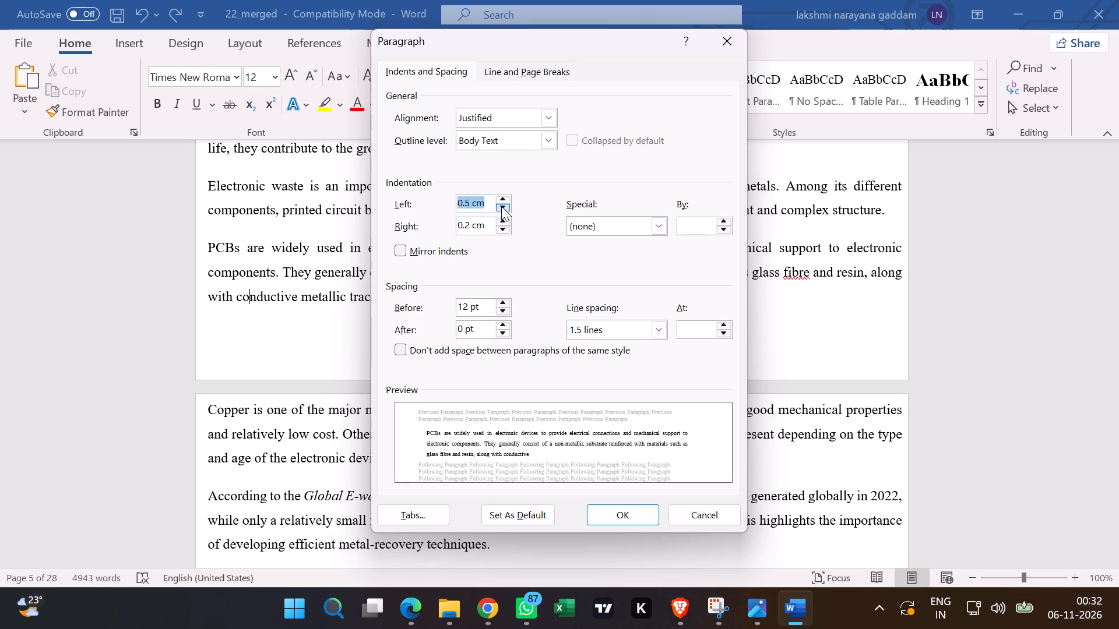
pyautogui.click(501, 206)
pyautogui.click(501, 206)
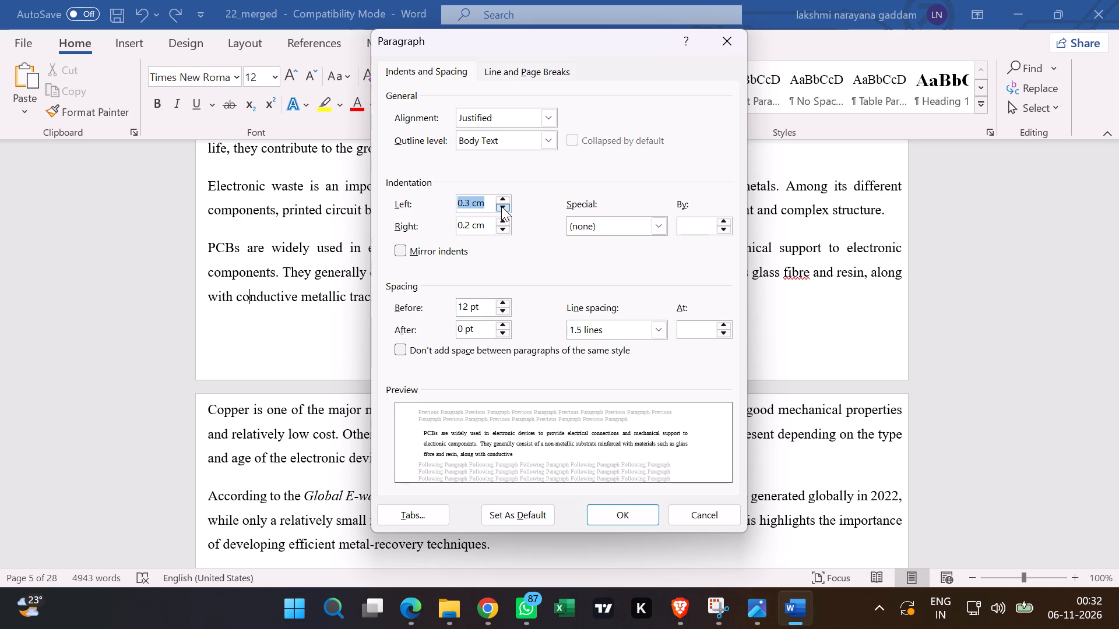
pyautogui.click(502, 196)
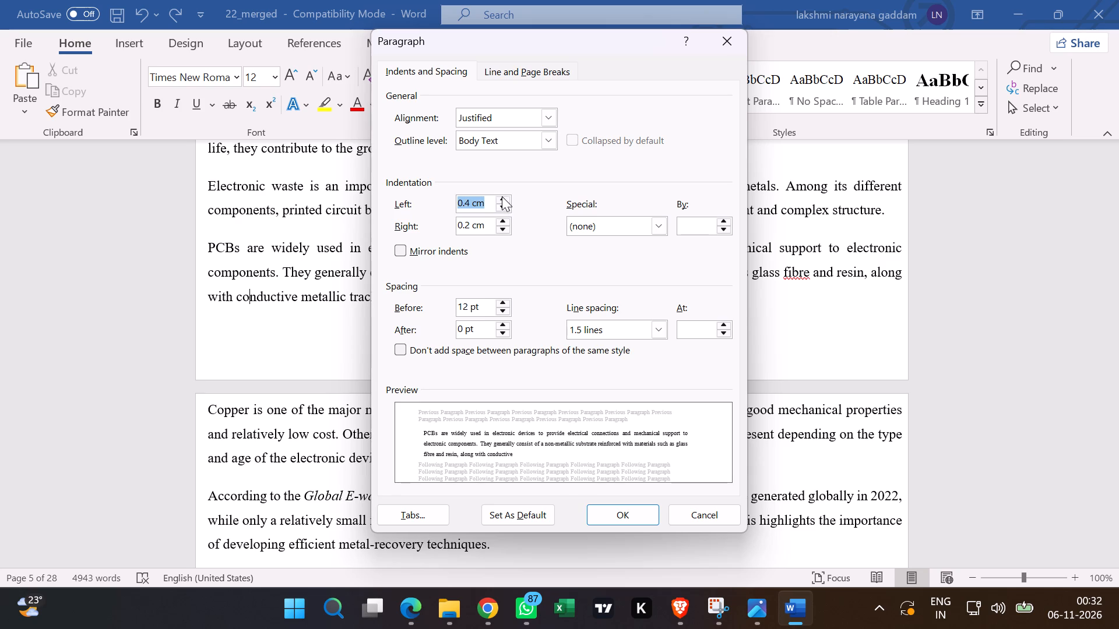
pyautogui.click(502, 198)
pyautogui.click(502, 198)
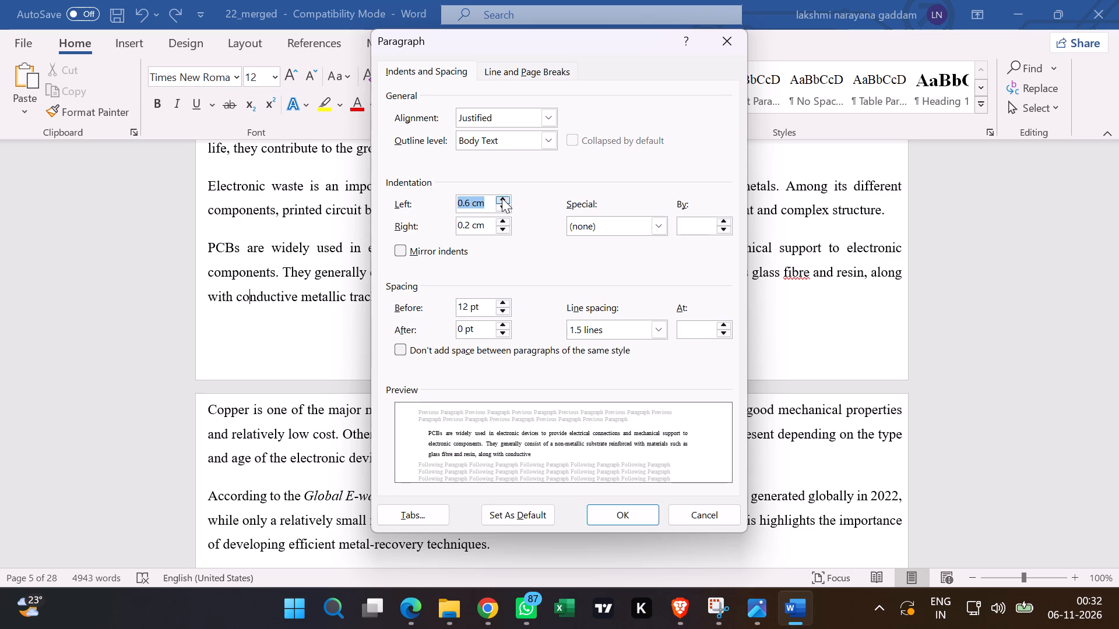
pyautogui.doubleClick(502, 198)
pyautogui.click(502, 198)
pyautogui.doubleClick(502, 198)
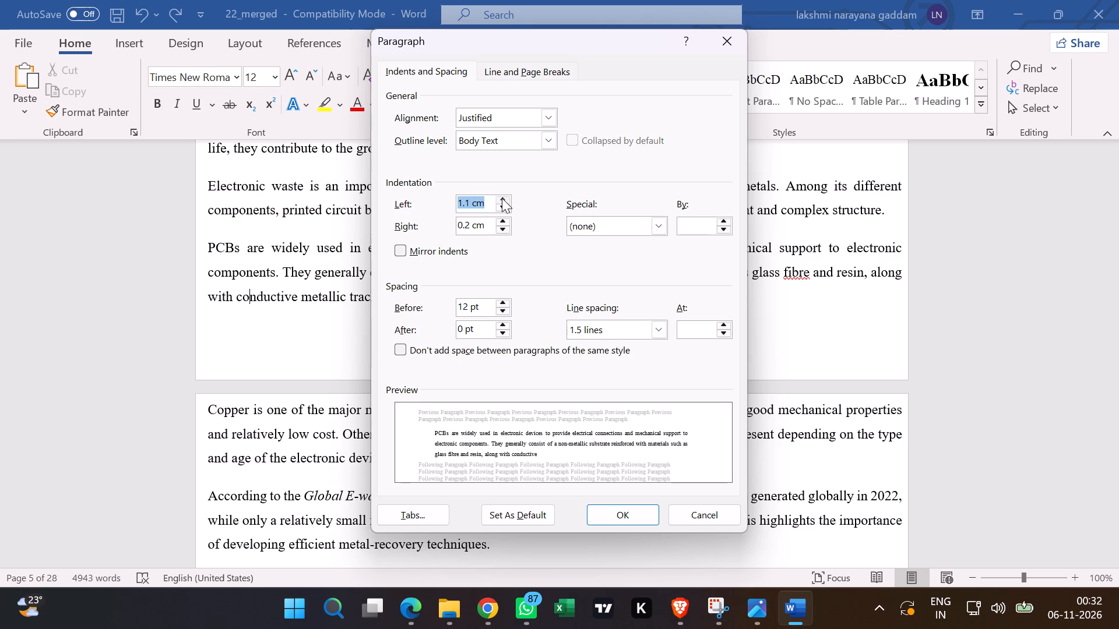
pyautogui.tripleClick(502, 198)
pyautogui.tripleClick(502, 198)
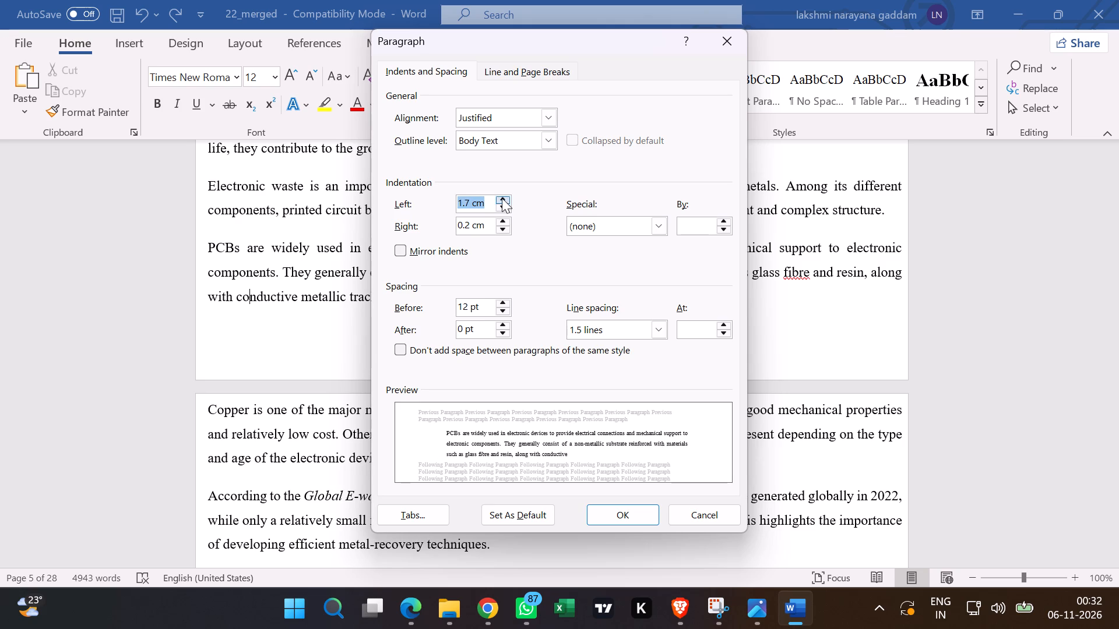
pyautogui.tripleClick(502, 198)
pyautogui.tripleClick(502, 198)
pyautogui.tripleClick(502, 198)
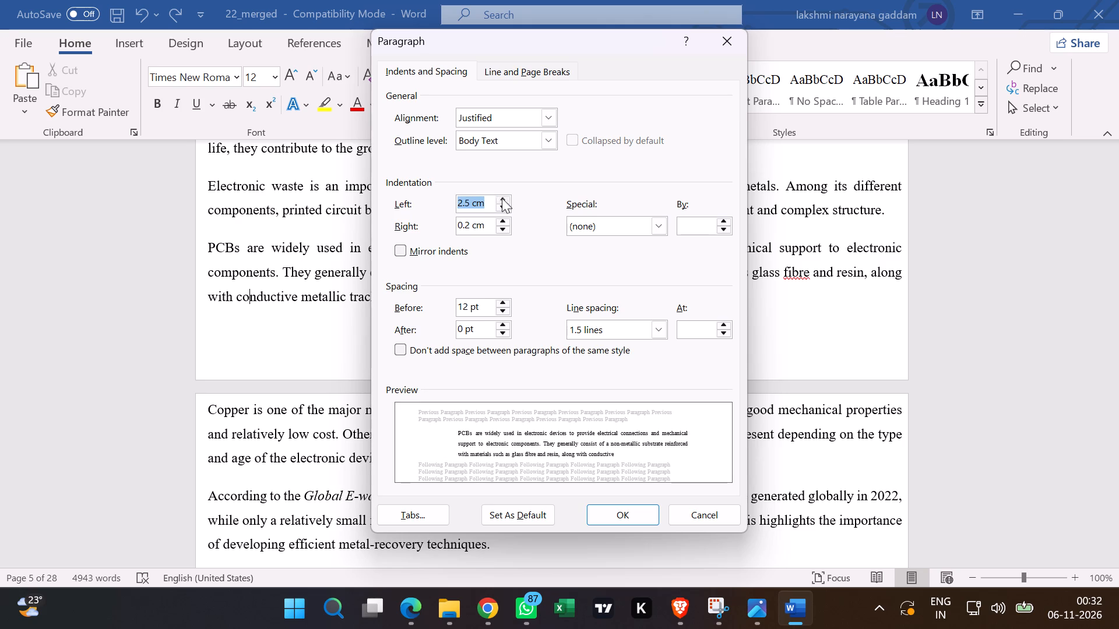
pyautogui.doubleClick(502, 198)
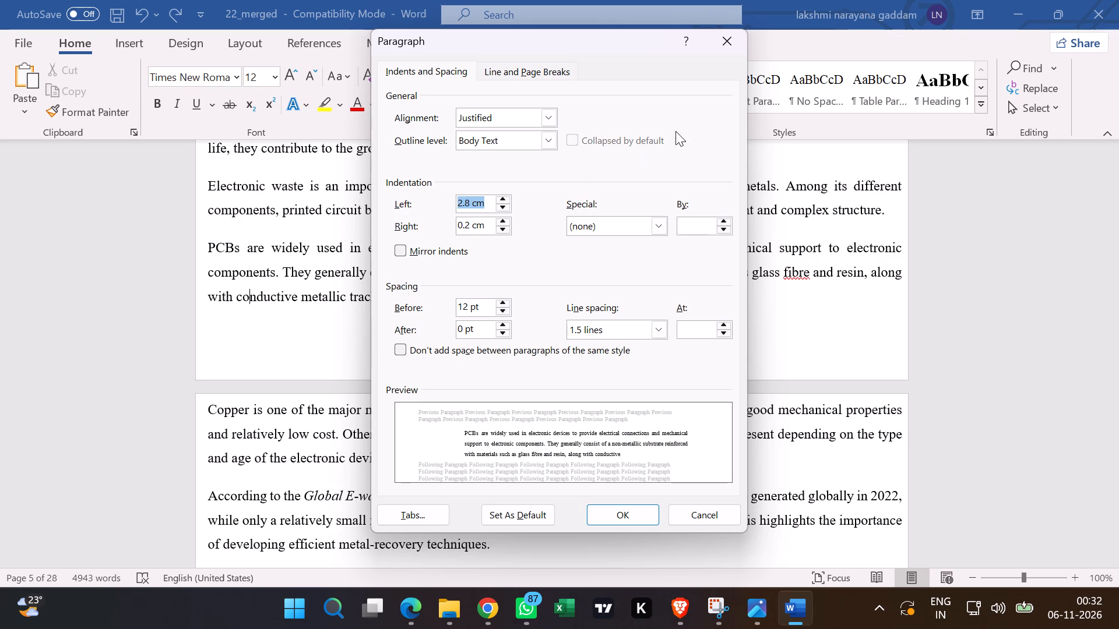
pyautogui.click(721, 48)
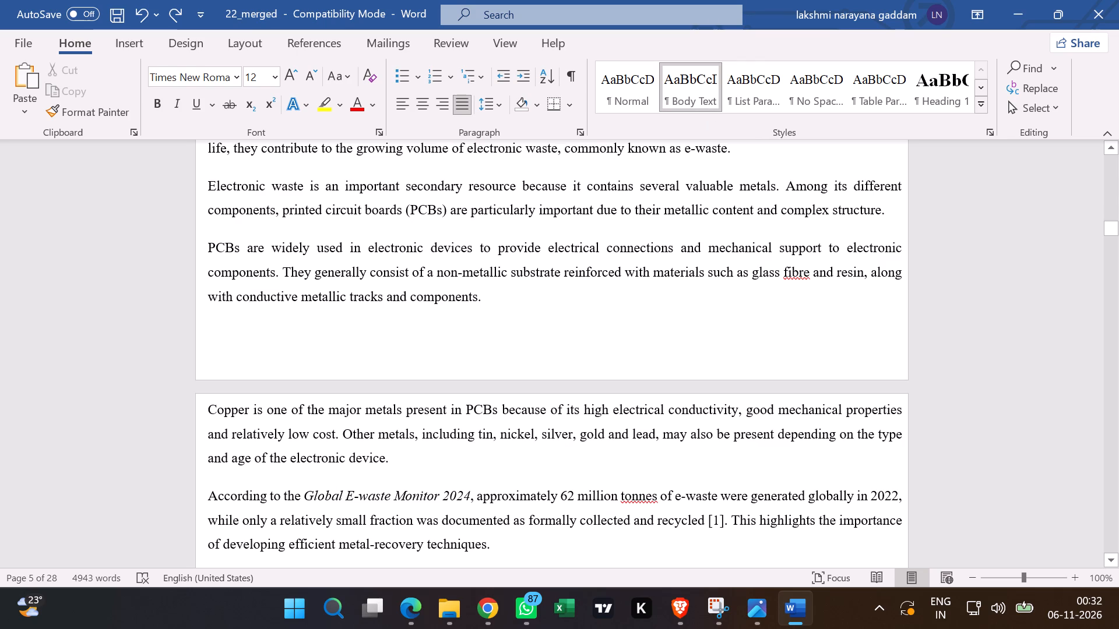
# Review the start of Chapter 1 and the layout of the report's title page and Declaration page.
pyautogui.scroll(2, 732, 420)
pyautogui.scroll(-1, 730, 429)
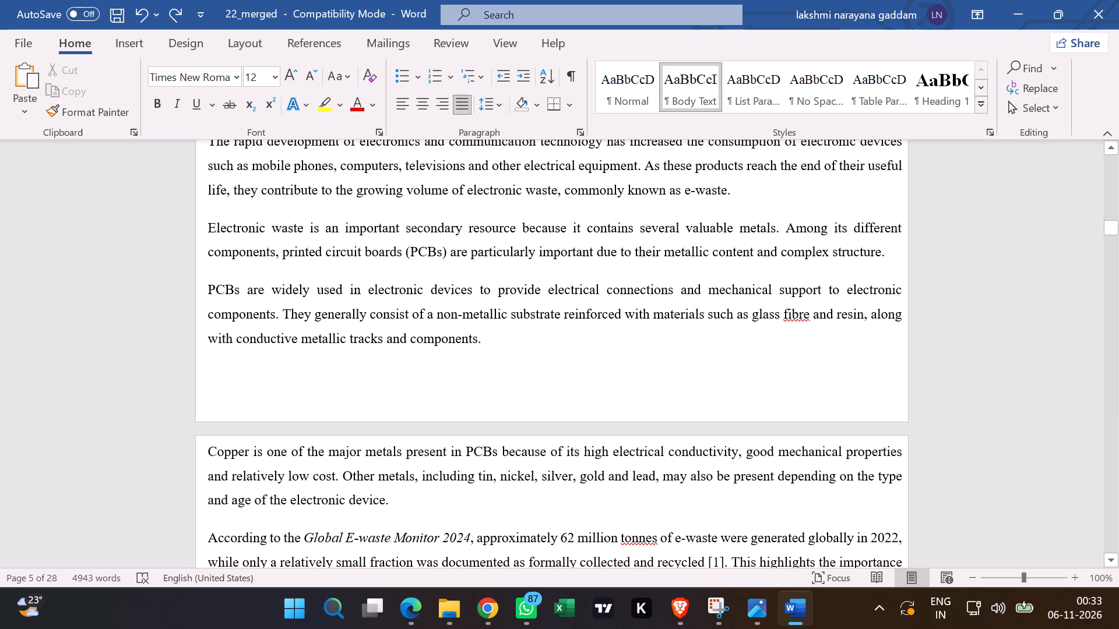
pyautogui.scroll(7, 756, 394)
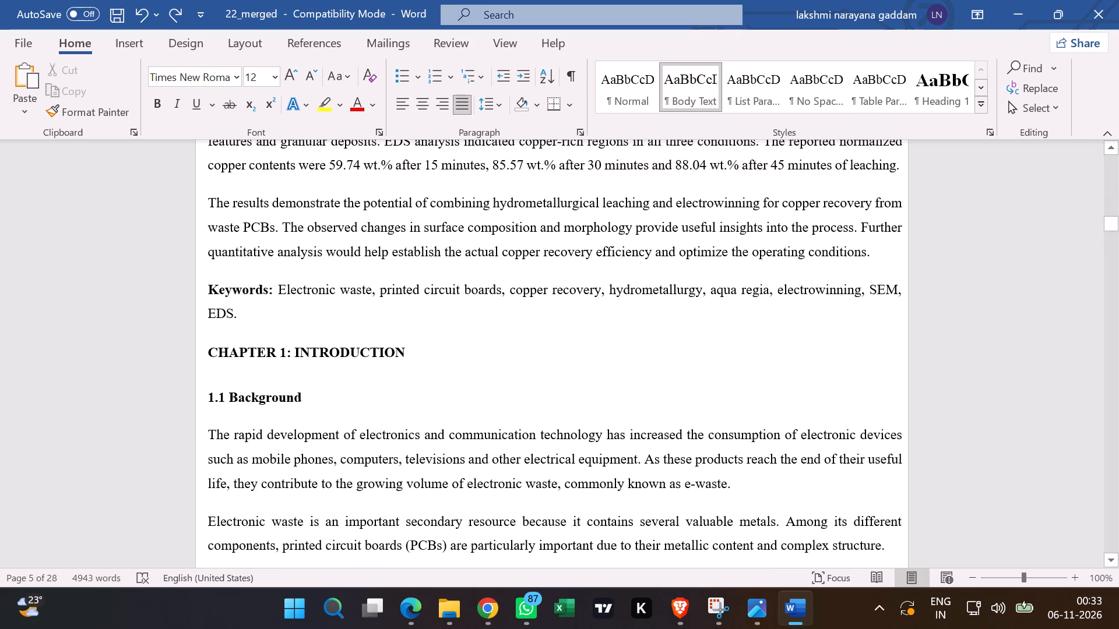
pyautogui.moveTo(1111, 222); pyautogui.dragTo(1118, 134)
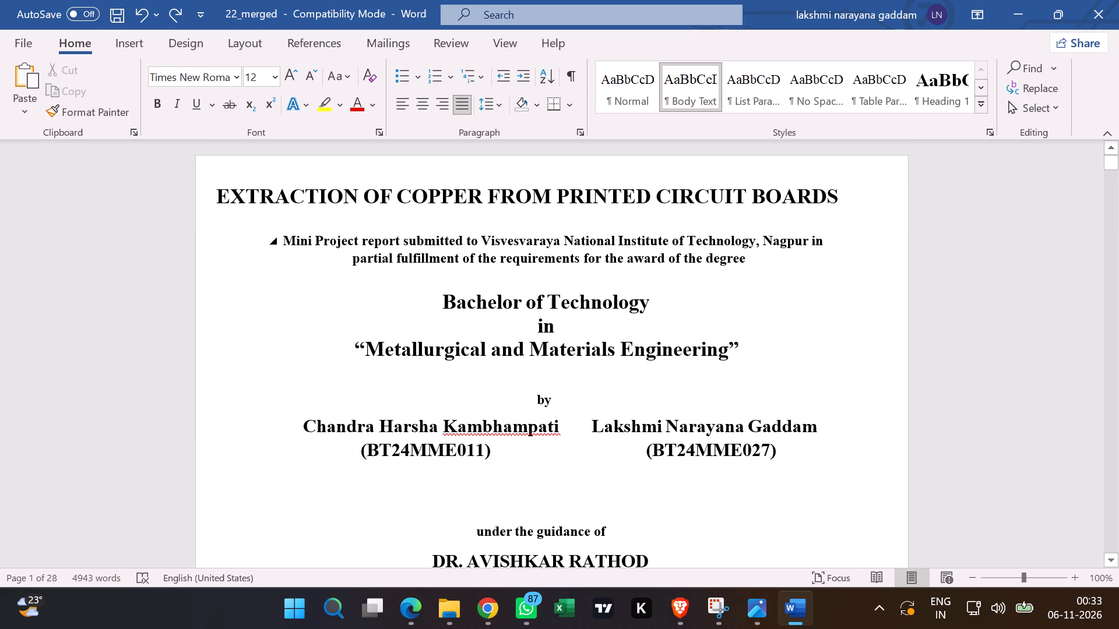
pyautogui.scroll(-4, 887, 289)
pyautogui.scroll(-5, 841, 323)
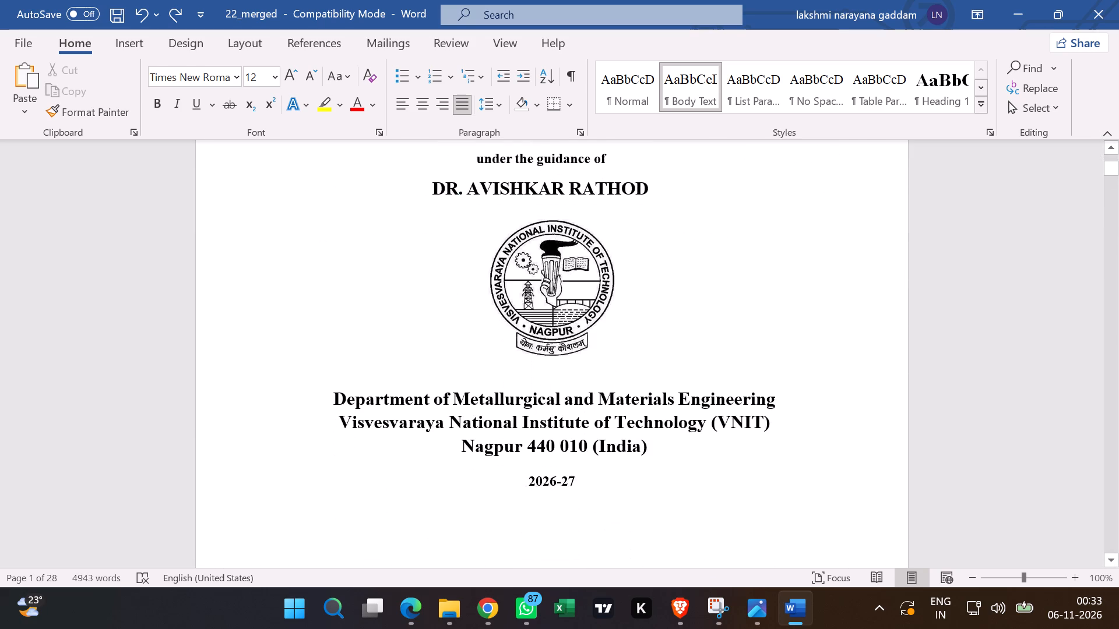
pyautogui.scroll(-10, 845, 328)
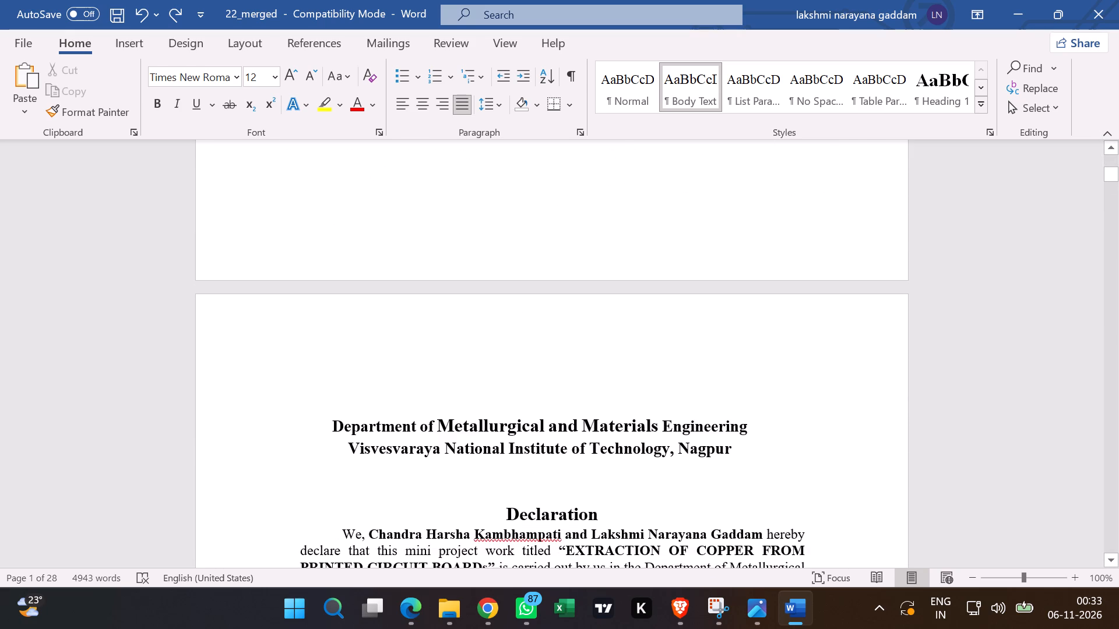
pyautogui.scroll(-5, 800, 334)
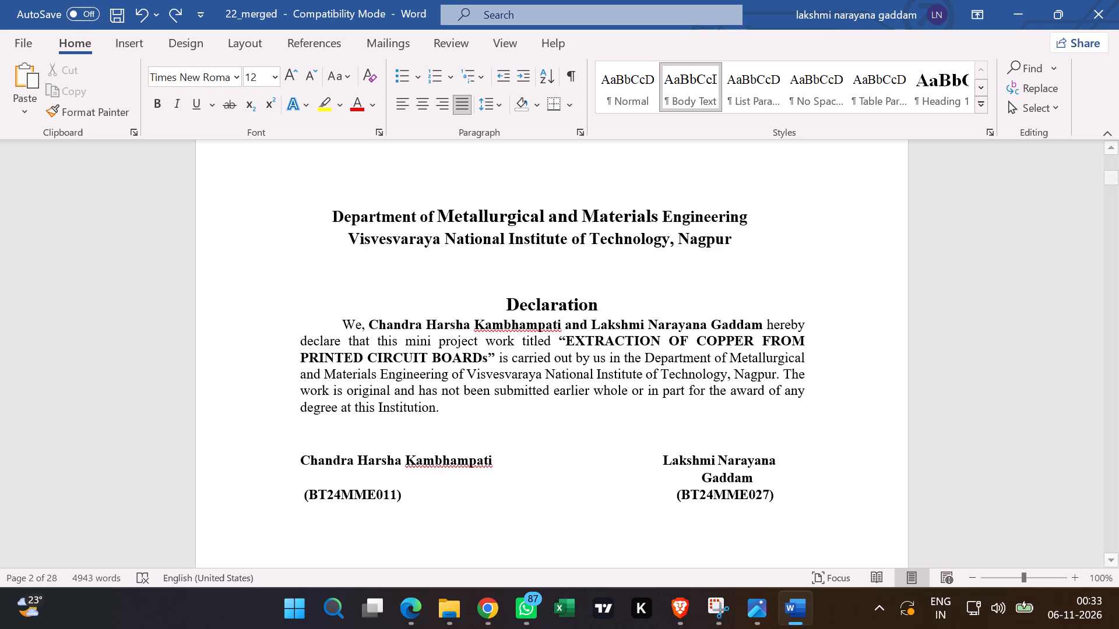
pyautogui.scroll(-2, 801, 333)
pyautogui.scroll(2, 803, 334)
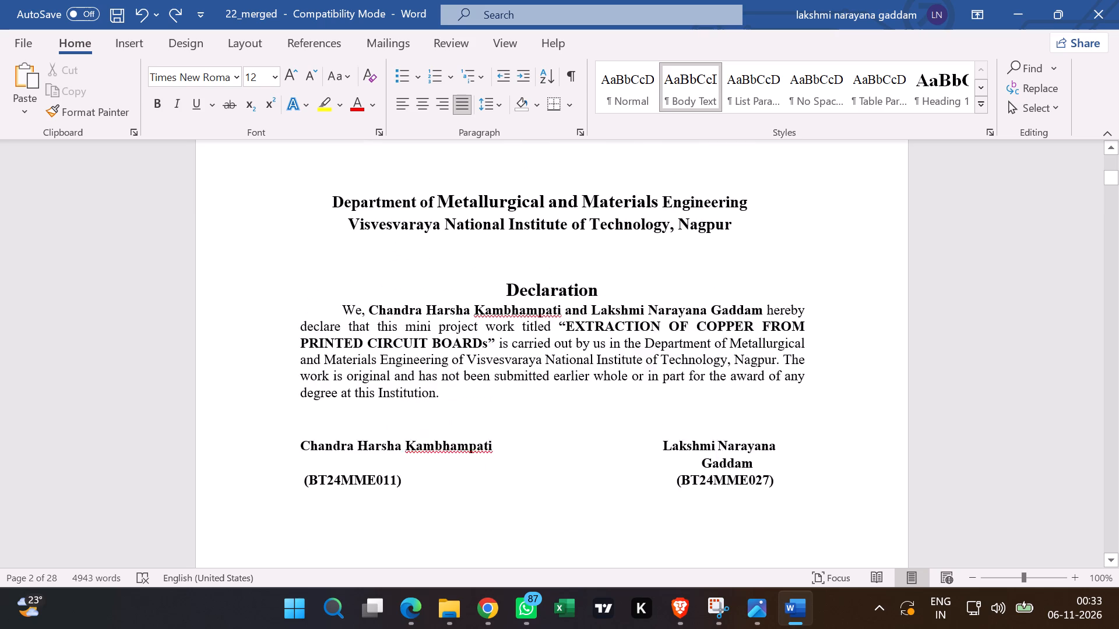
# Copy the institute logo picture from the title page.
pyautogui.scroll(2, 802, 317)
pyautogui.scroll(6, 810, 256)
pyautogui.scroll(8, 1036, 125)
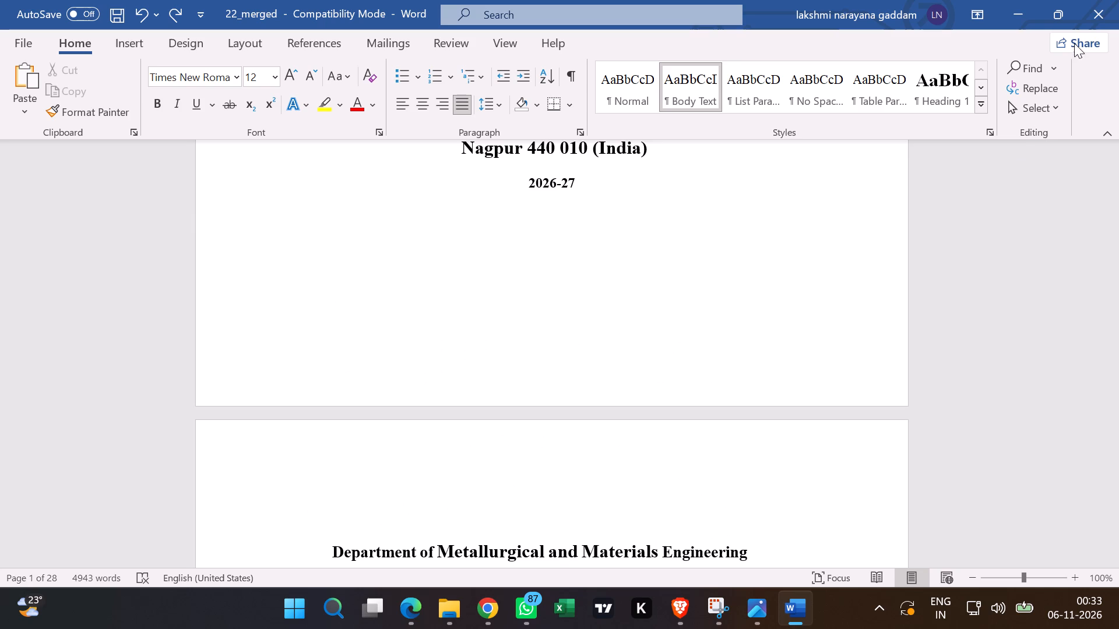
pyautogui.scroll(10, 503, 349)
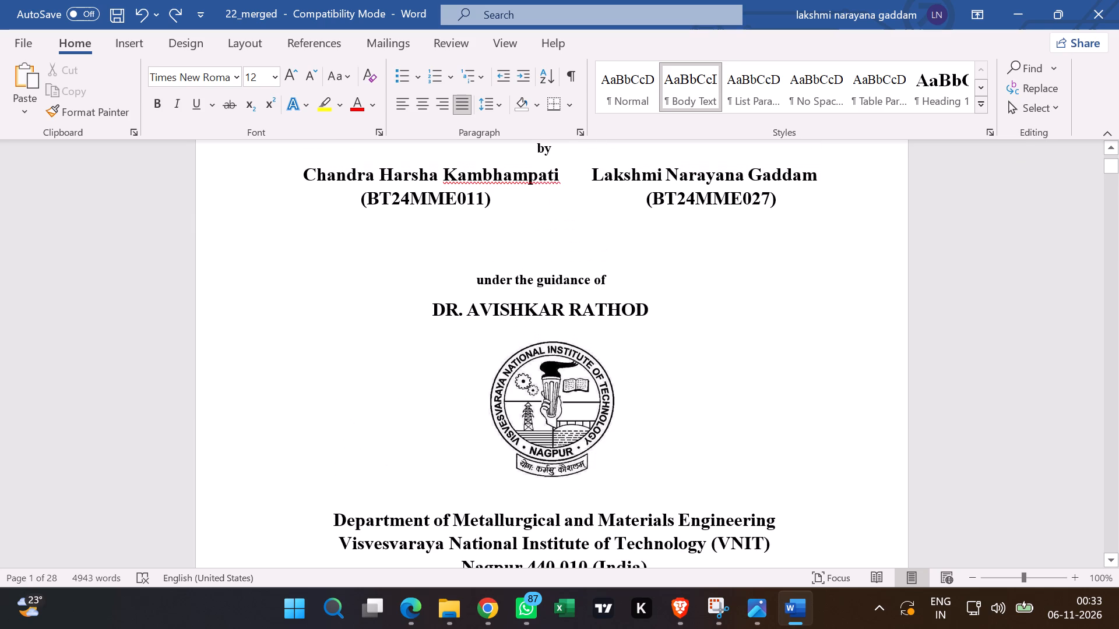
pyautogui.click(586, 433)
pyautogui.rightClick(578, 393)
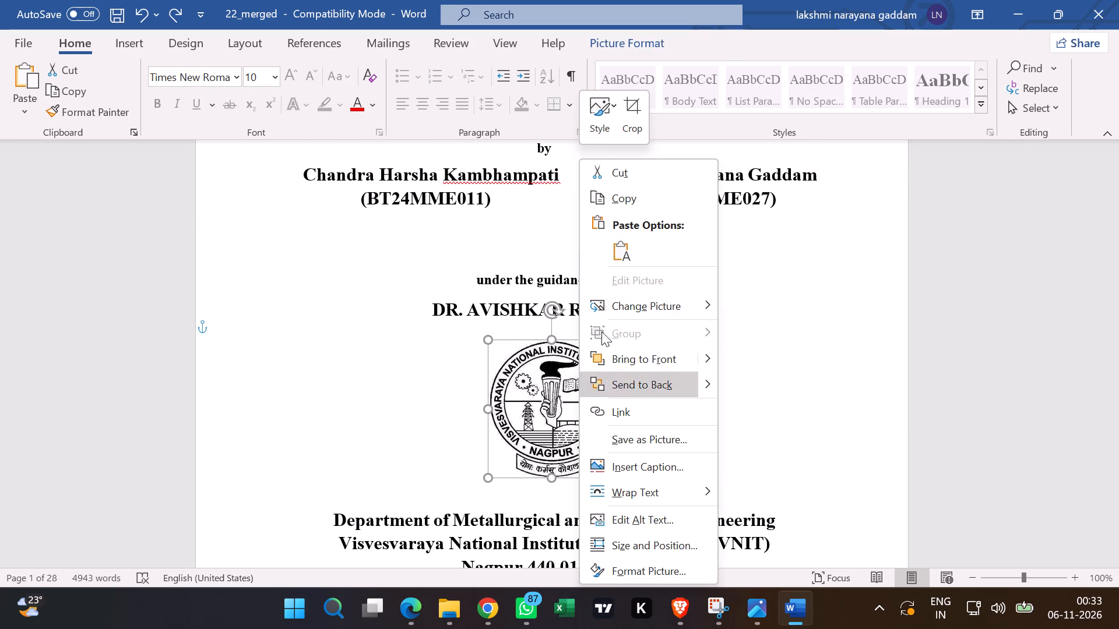
pyautogui.click(627, 200)
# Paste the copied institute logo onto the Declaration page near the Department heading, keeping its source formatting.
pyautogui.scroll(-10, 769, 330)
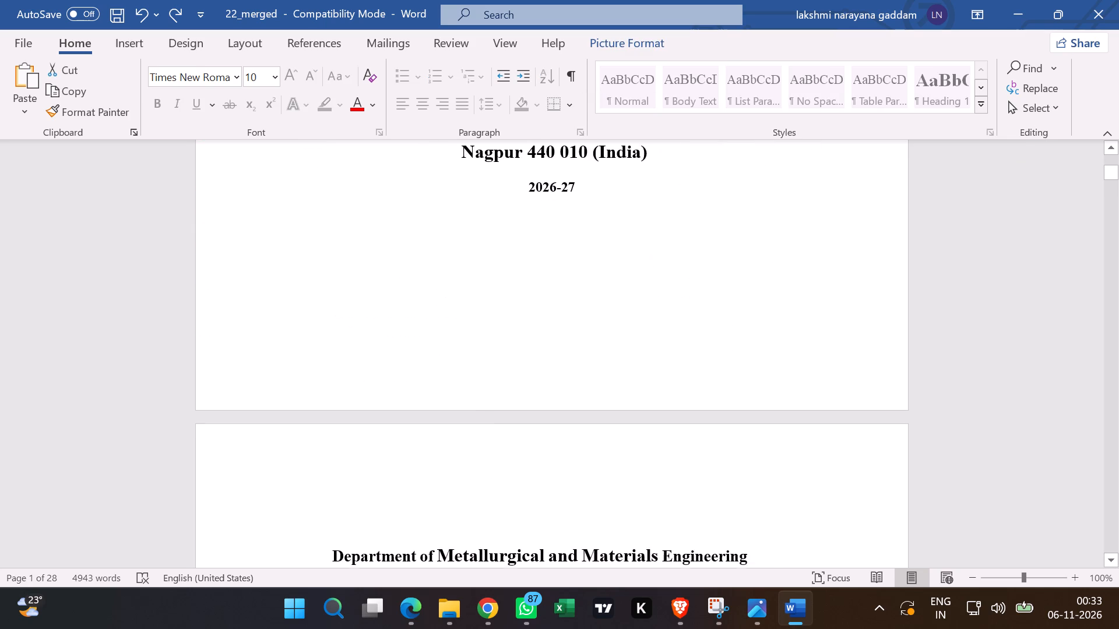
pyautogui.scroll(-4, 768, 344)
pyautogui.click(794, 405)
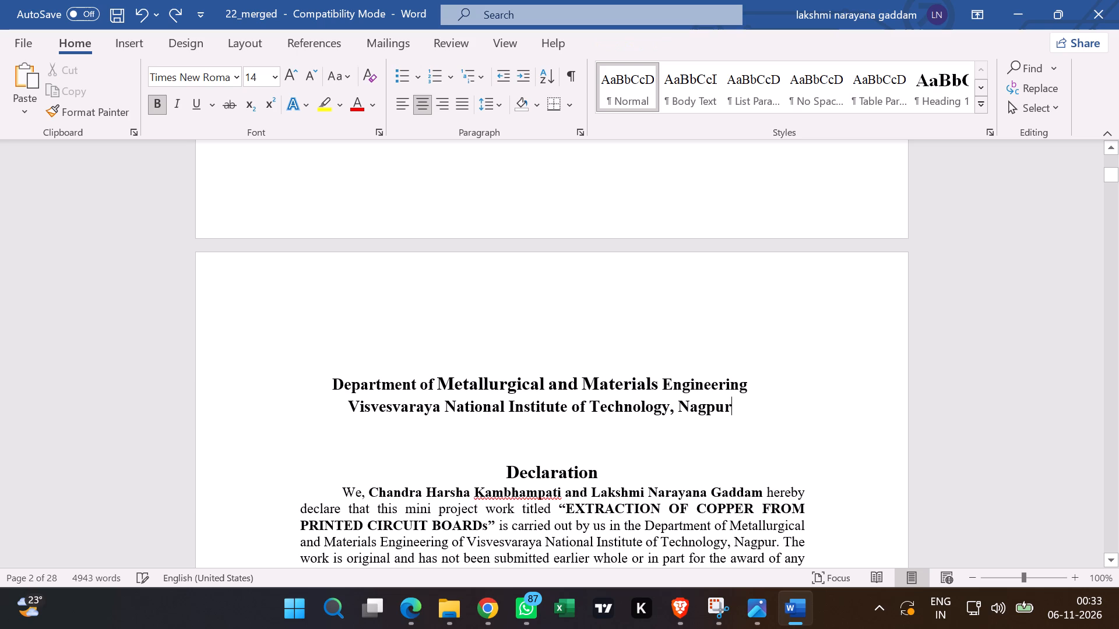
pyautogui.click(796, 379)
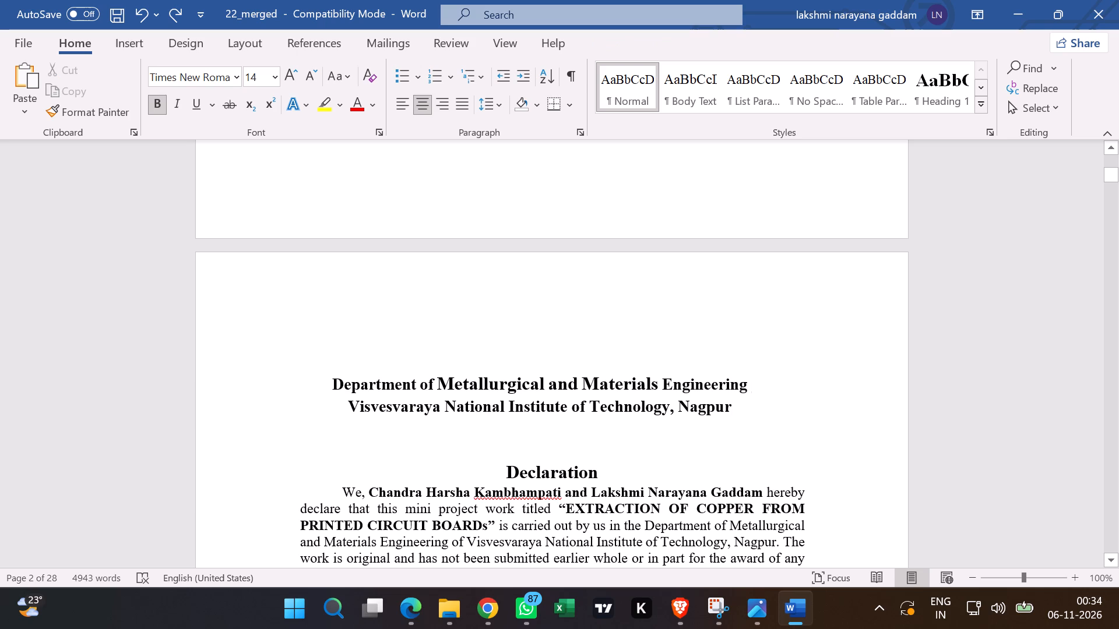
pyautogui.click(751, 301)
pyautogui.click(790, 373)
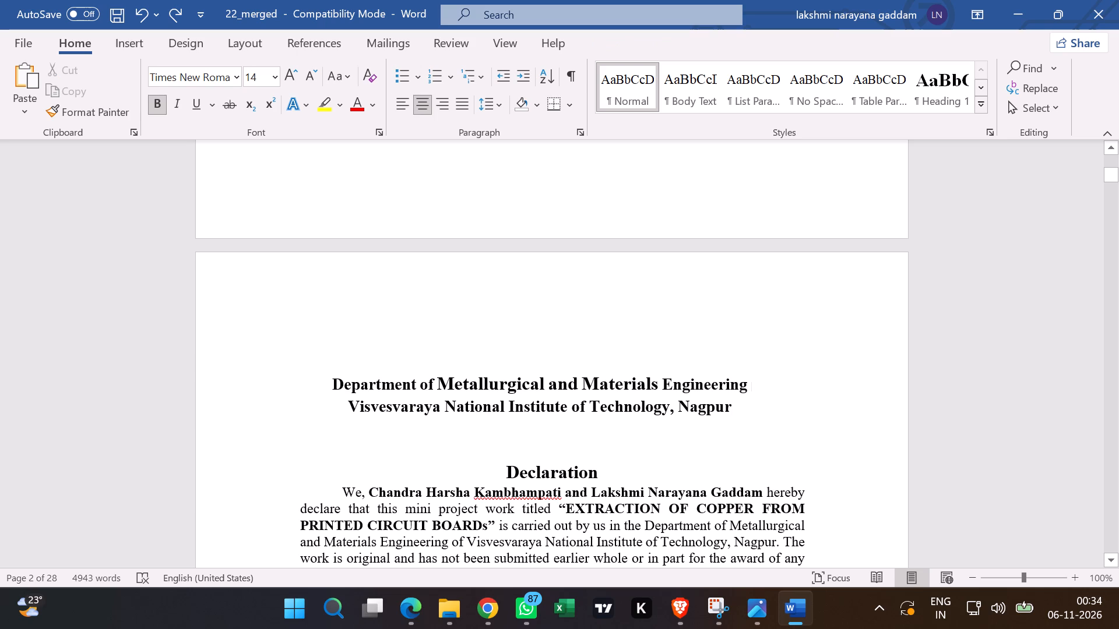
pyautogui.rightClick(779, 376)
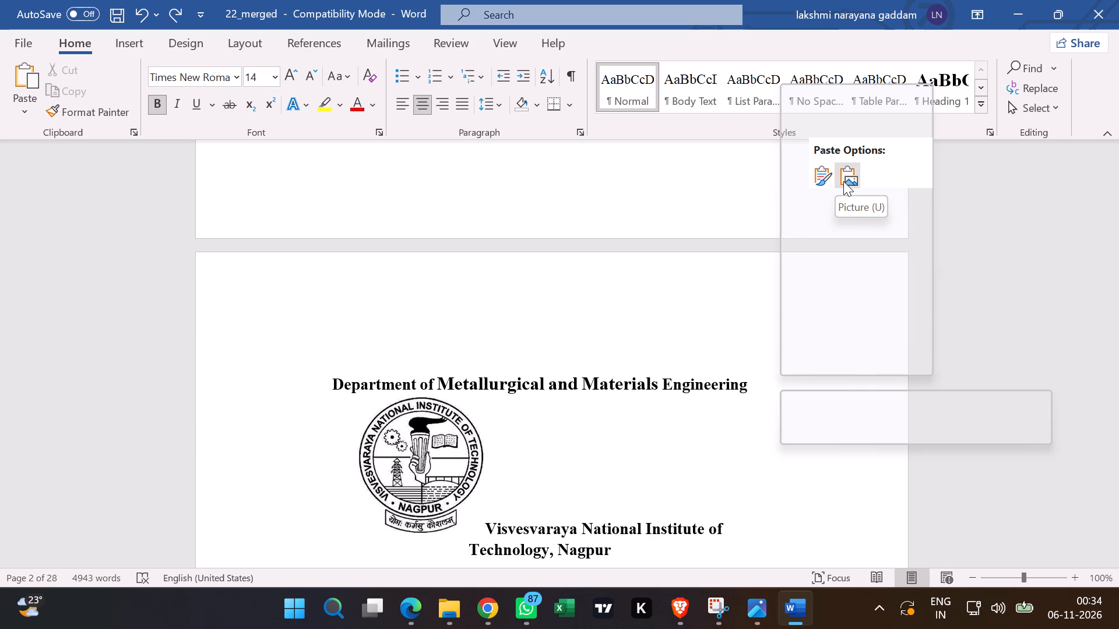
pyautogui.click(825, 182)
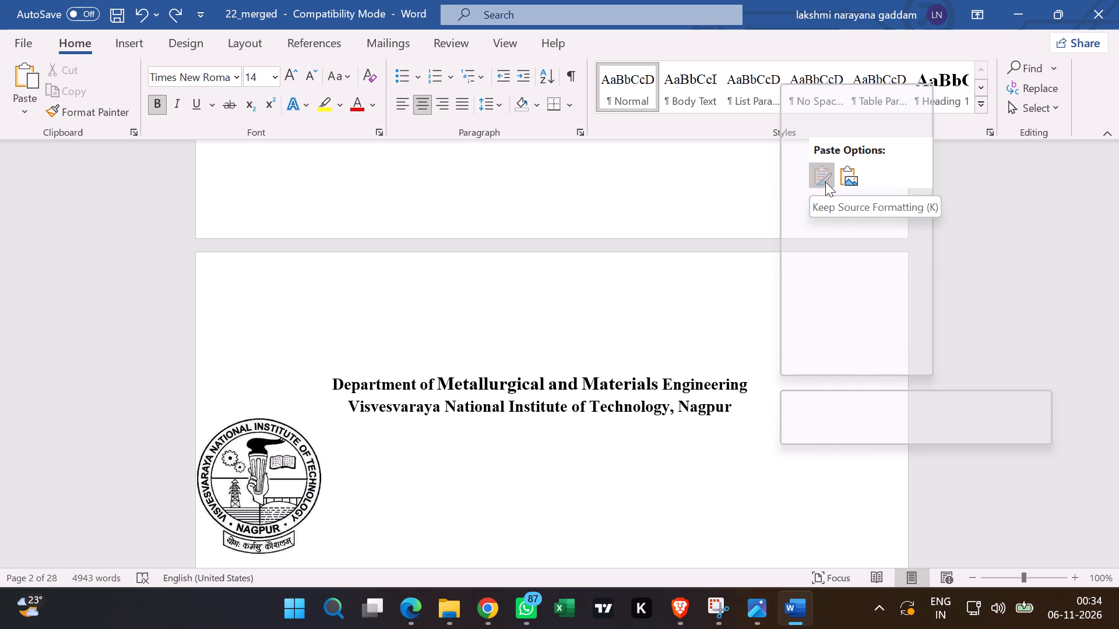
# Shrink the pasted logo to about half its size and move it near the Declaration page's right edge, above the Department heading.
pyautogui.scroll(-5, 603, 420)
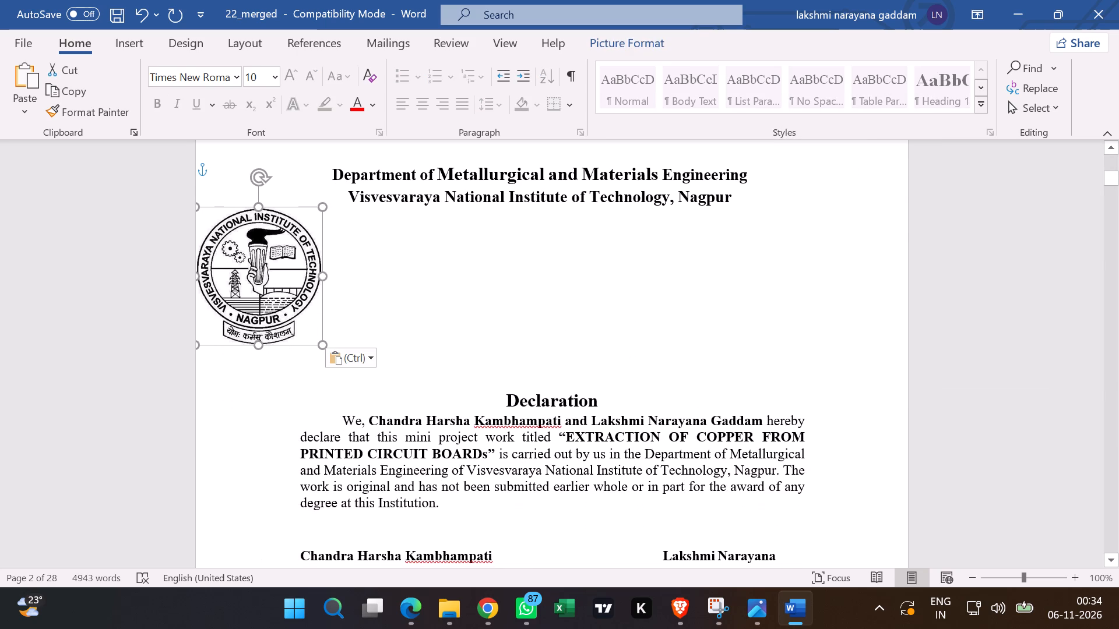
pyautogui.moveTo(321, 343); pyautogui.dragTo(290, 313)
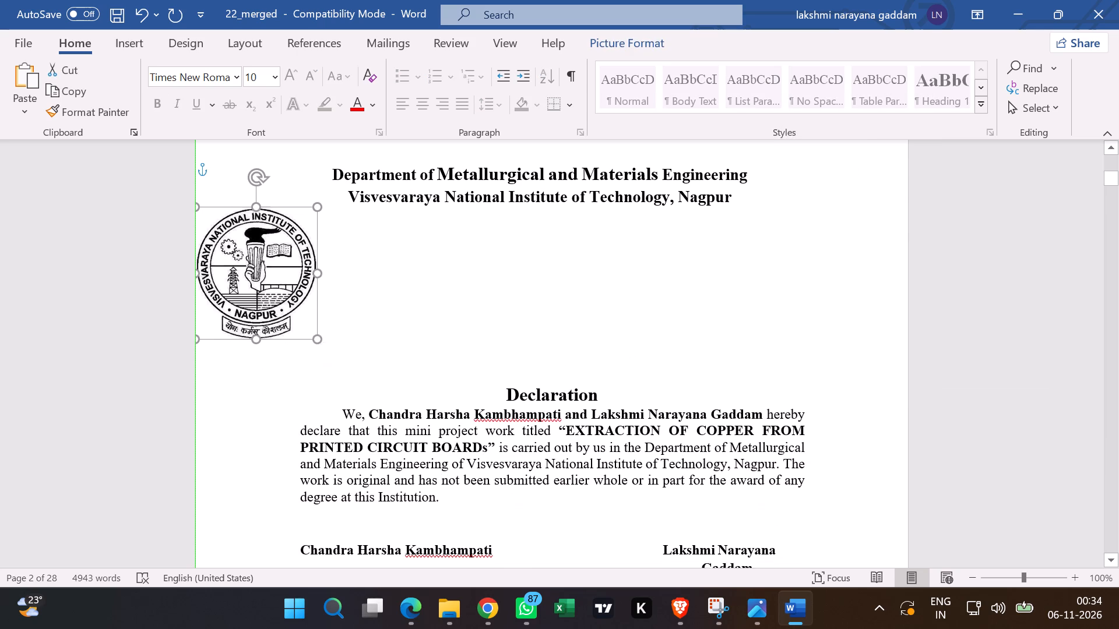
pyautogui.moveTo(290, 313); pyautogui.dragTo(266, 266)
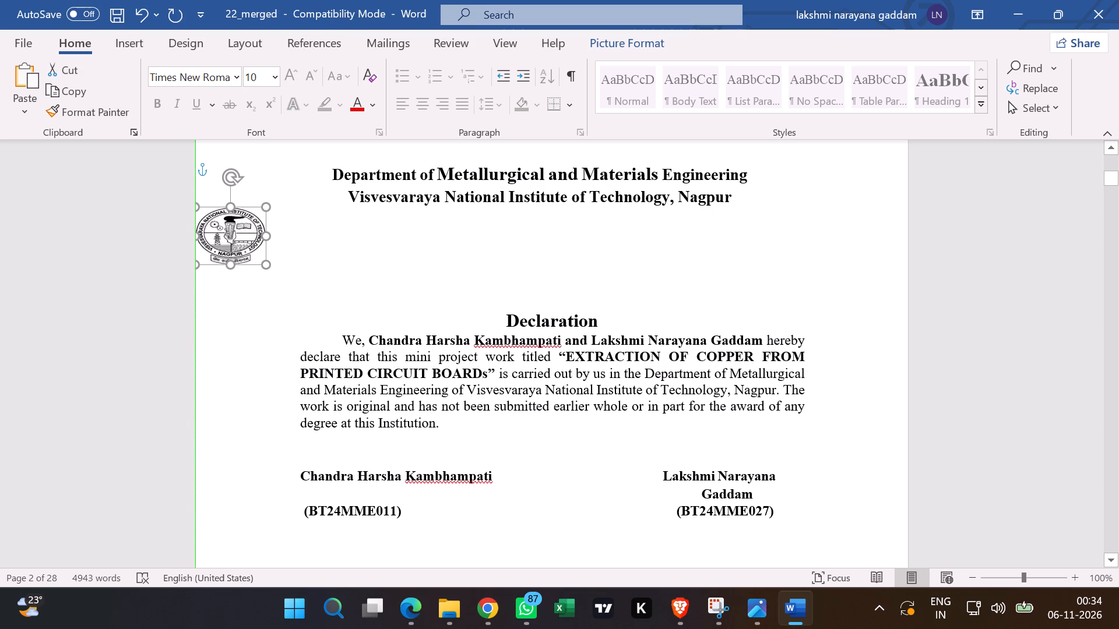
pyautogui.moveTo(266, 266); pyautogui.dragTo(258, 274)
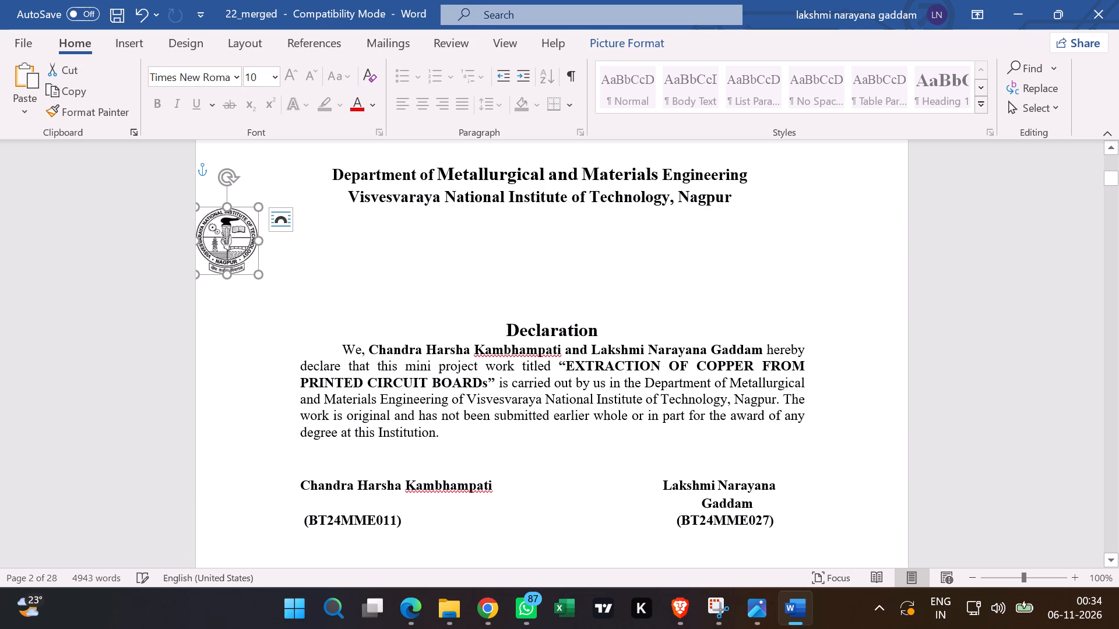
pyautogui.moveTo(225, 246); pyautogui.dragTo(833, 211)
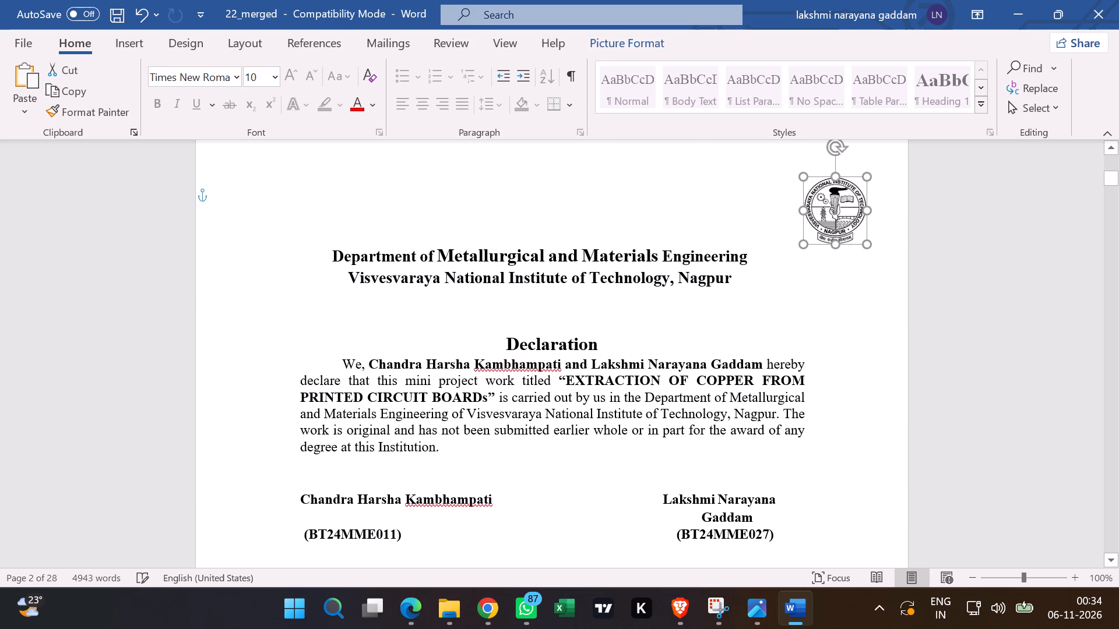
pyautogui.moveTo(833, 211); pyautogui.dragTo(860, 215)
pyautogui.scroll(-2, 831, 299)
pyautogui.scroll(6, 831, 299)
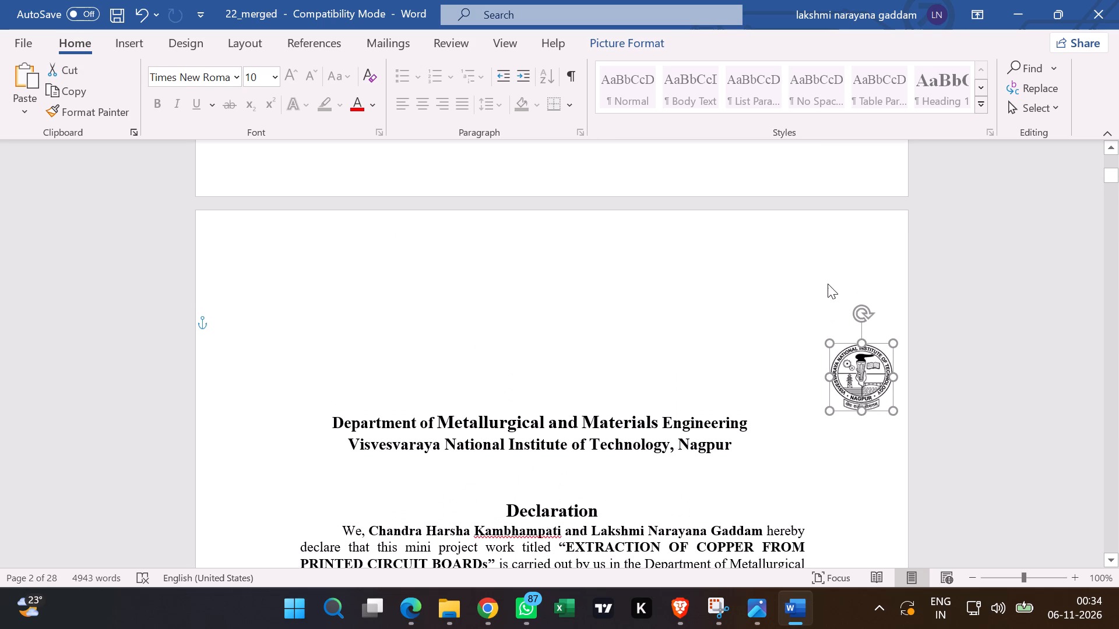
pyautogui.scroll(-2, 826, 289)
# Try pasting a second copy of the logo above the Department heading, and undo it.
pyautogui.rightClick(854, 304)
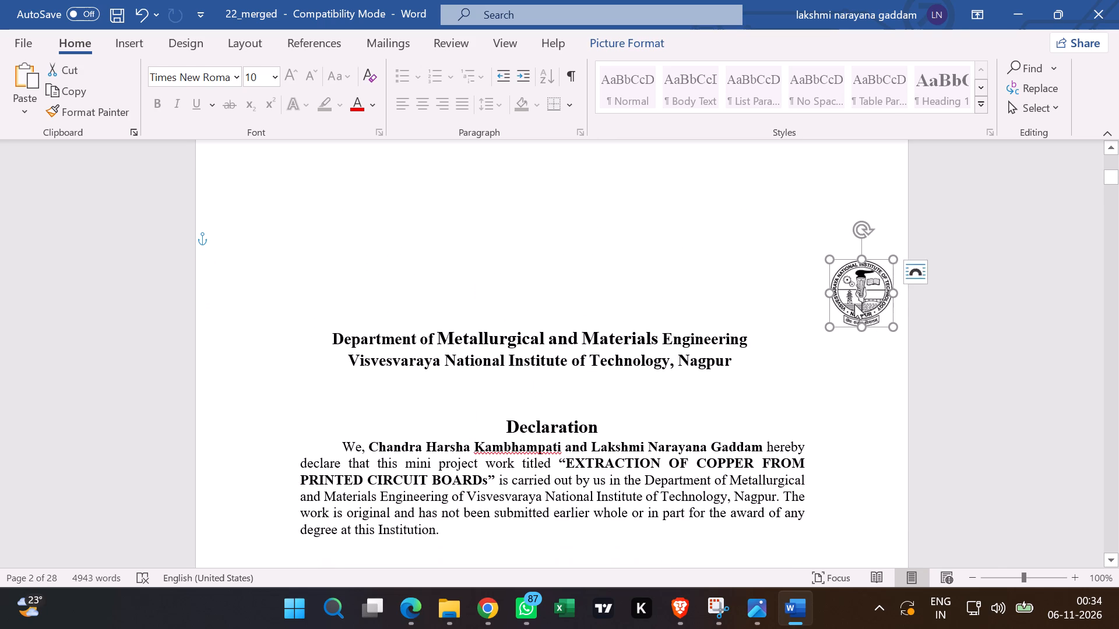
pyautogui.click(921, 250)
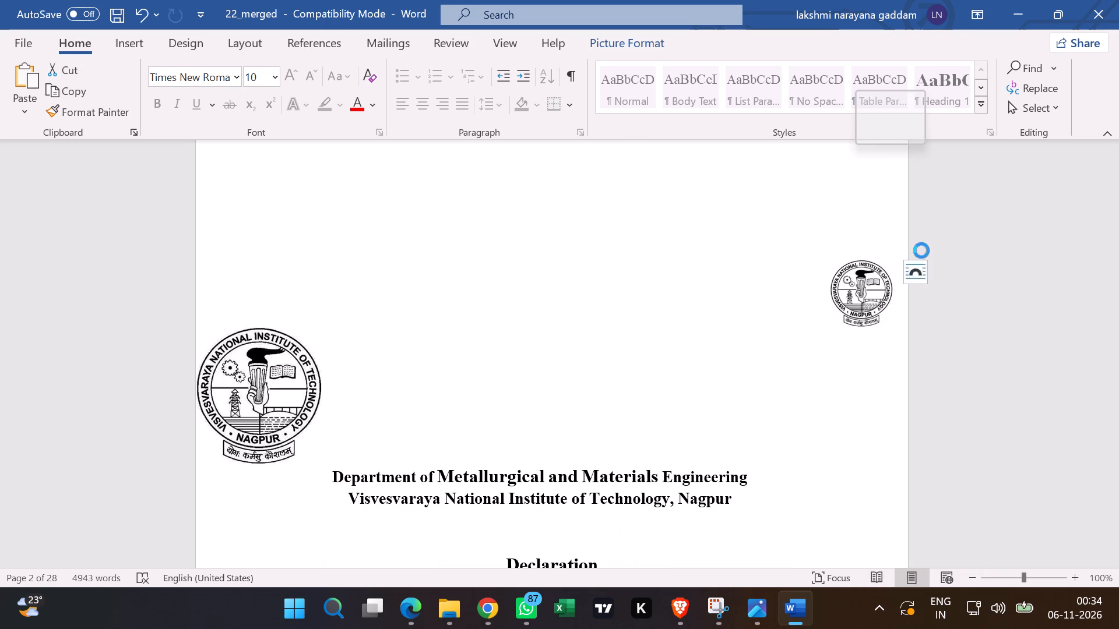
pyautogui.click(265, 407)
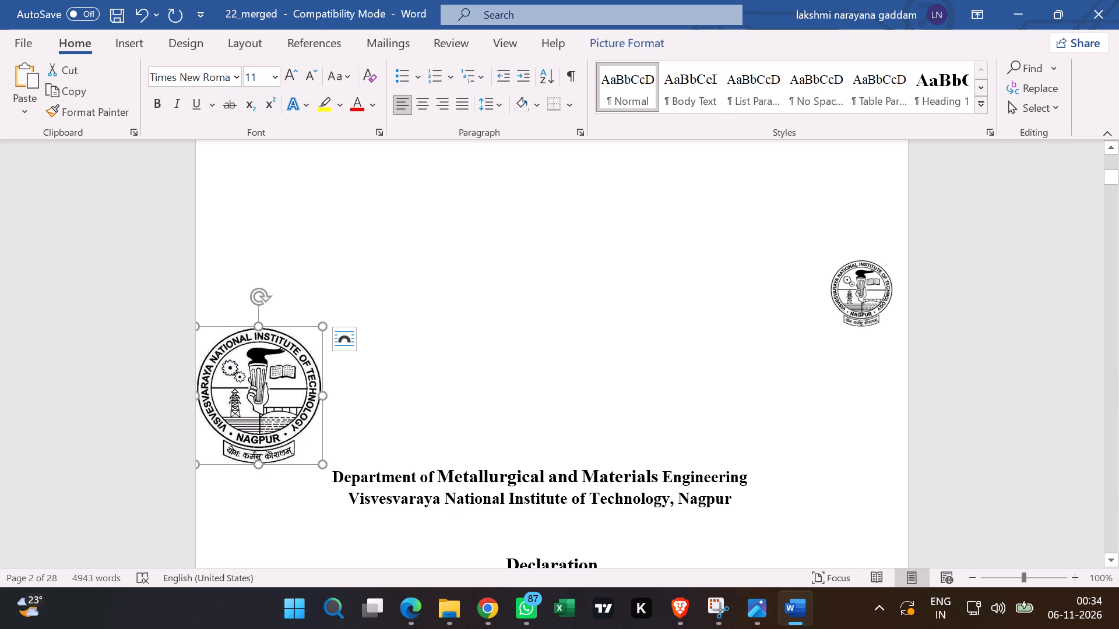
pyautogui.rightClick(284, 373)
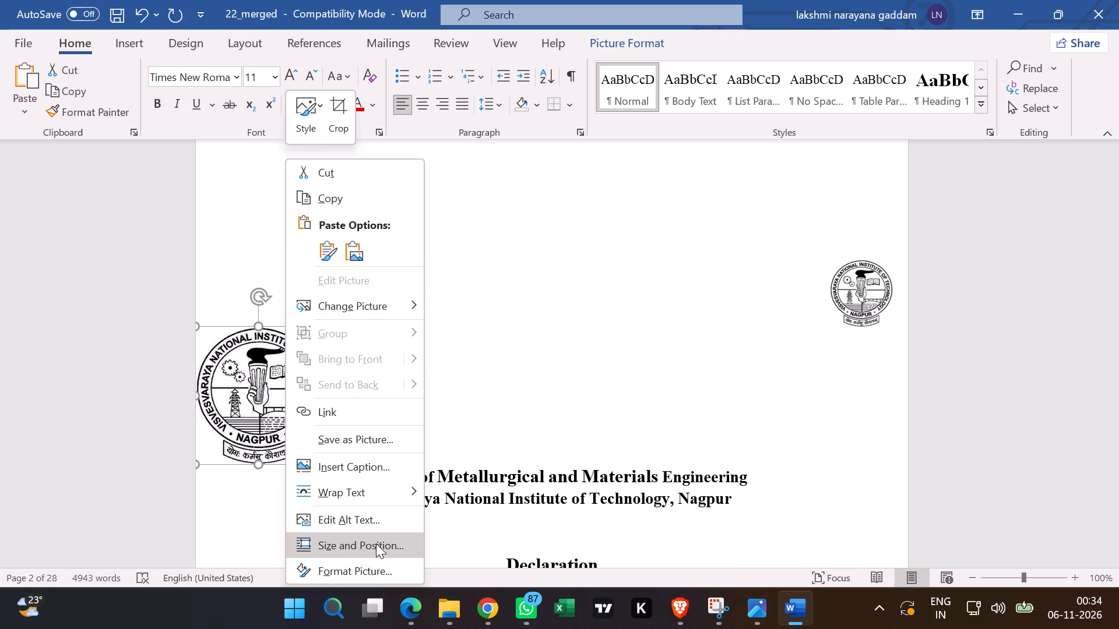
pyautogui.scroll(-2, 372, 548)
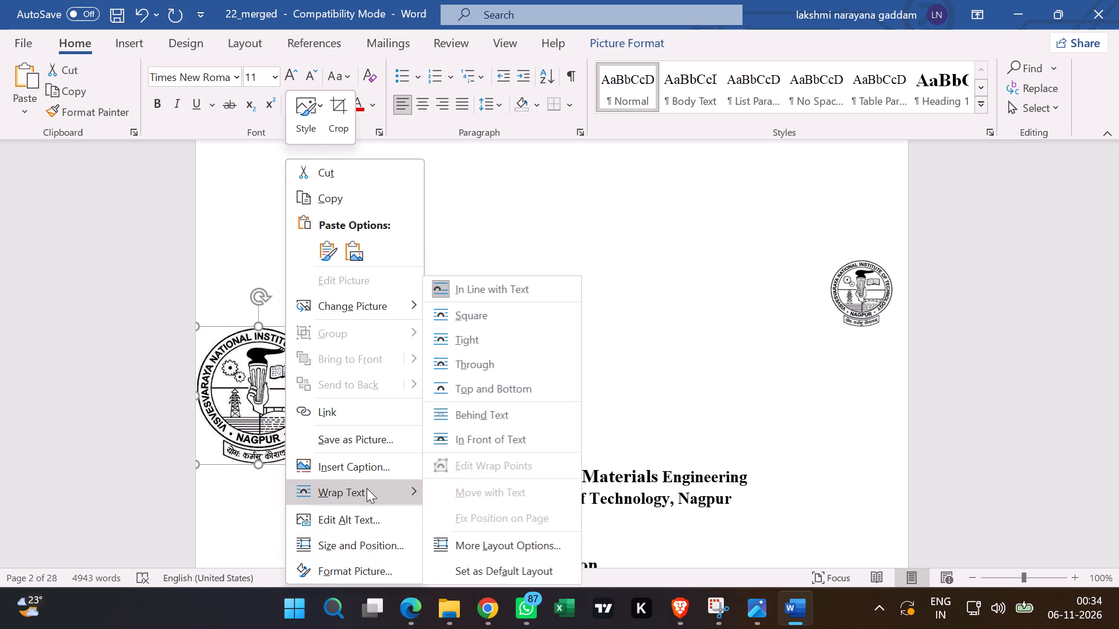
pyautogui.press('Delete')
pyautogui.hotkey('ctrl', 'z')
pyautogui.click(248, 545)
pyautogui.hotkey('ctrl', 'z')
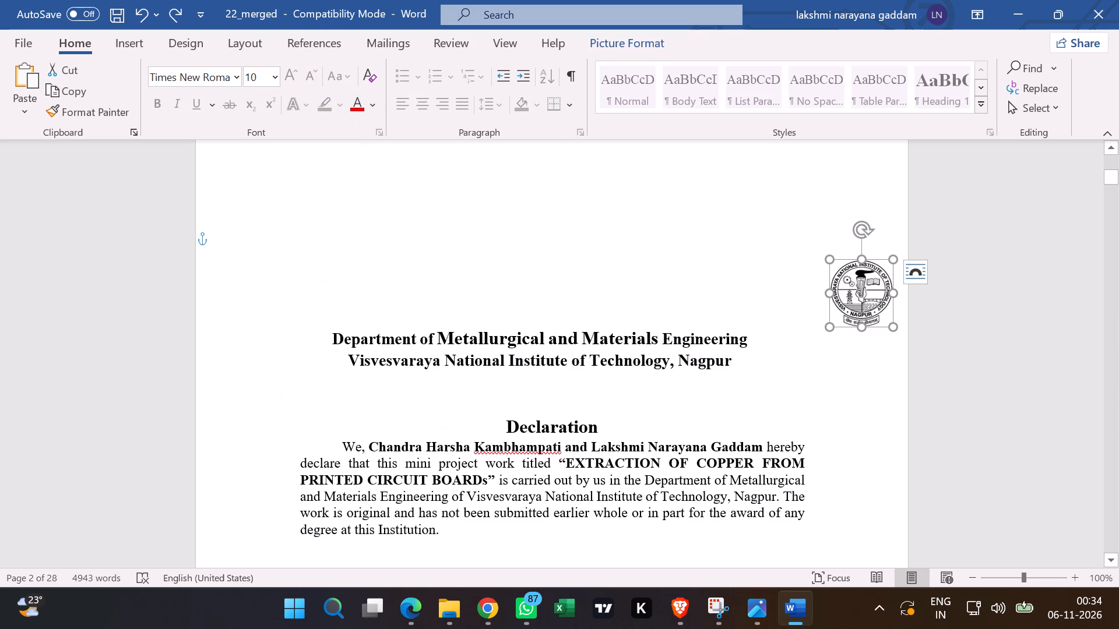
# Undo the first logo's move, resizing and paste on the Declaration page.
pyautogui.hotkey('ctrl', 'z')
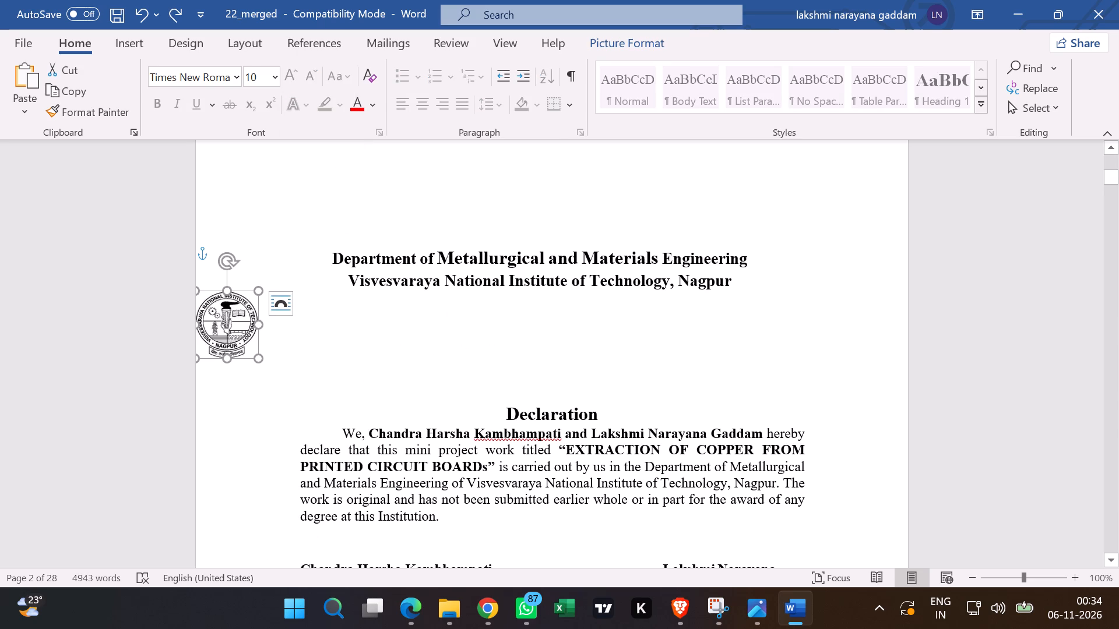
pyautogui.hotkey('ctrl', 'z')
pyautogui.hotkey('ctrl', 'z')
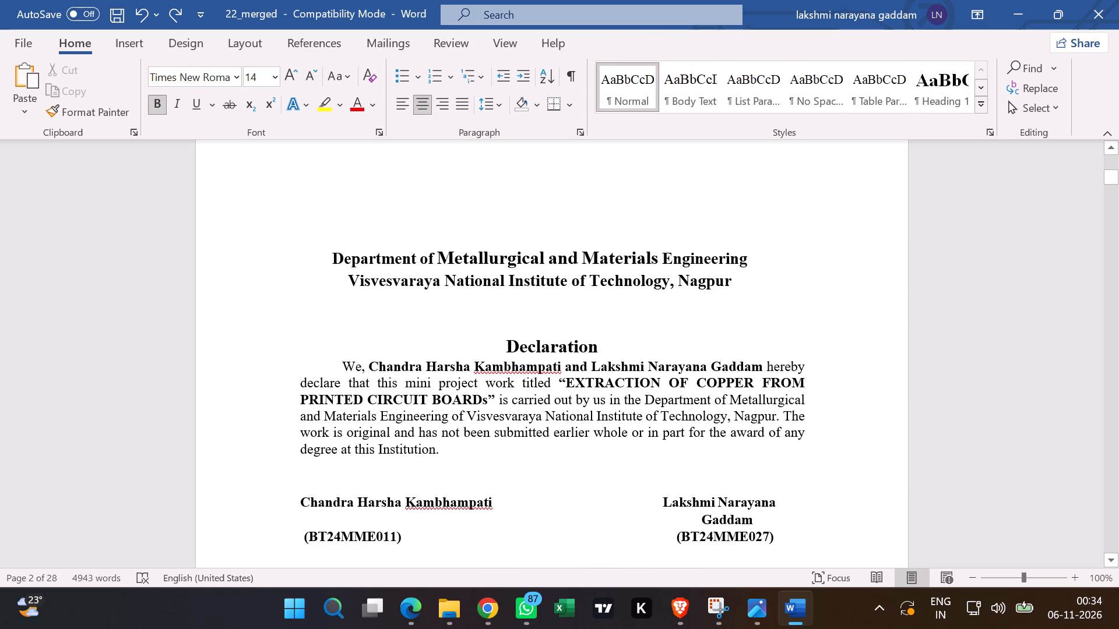
# Paste the logo as a picture on the blank line above the Department heading and shrink it to about half its size.
pyautogui.click(786, 242)
pyautogui.rightClick(786, 242)
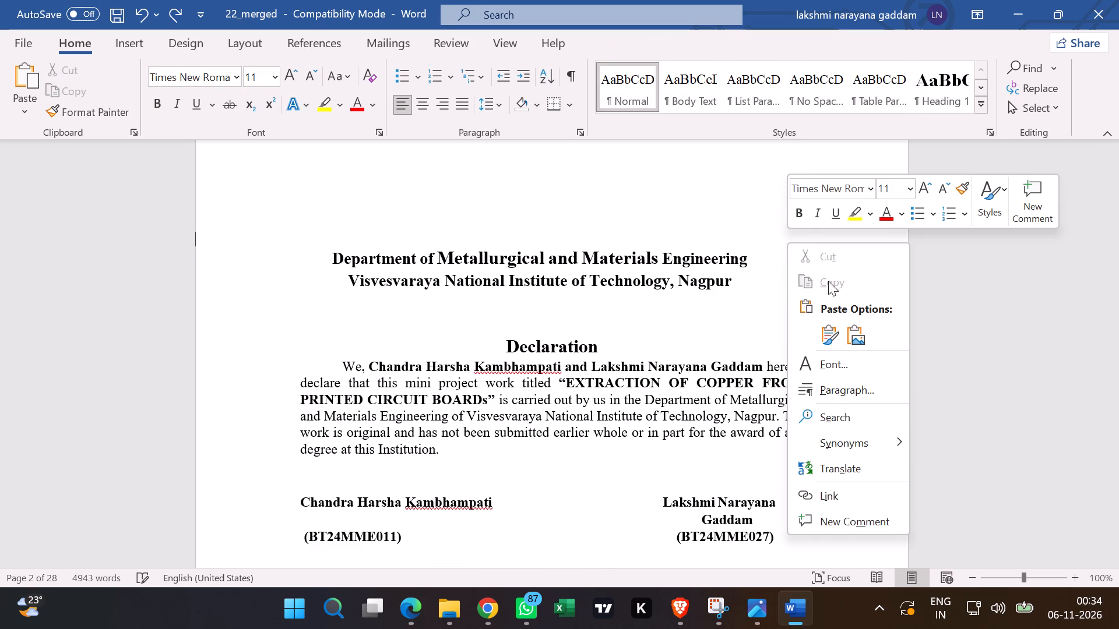
pyautogui.click(857, 330)
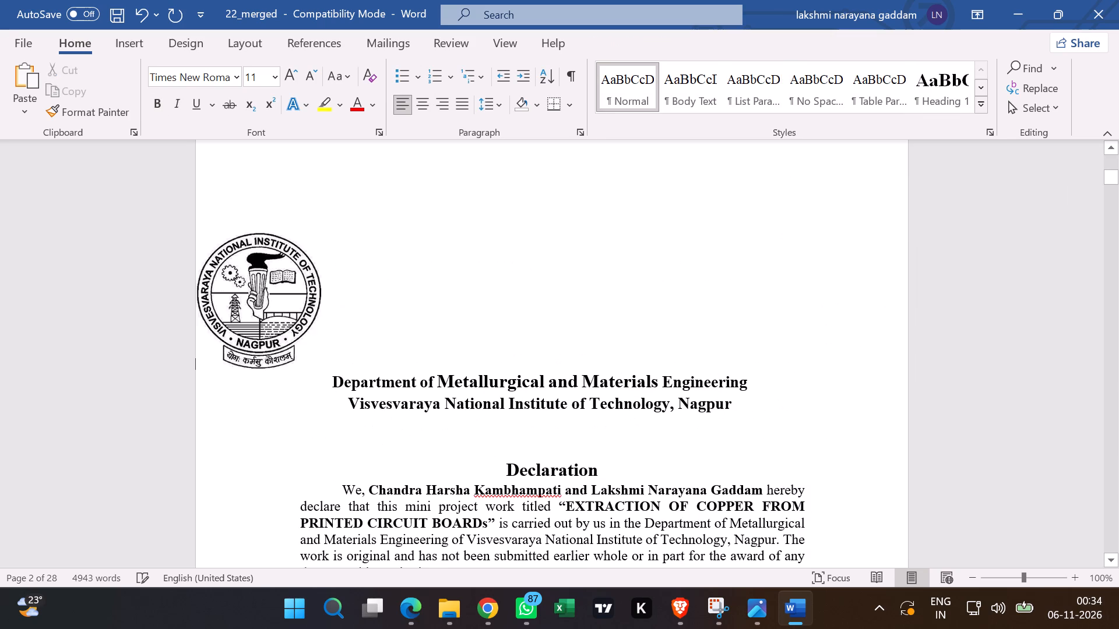
pyautogui.click(297, 320)
pyautogui.moveTo(321, 370); pyautogui.dragTo(315, 362)
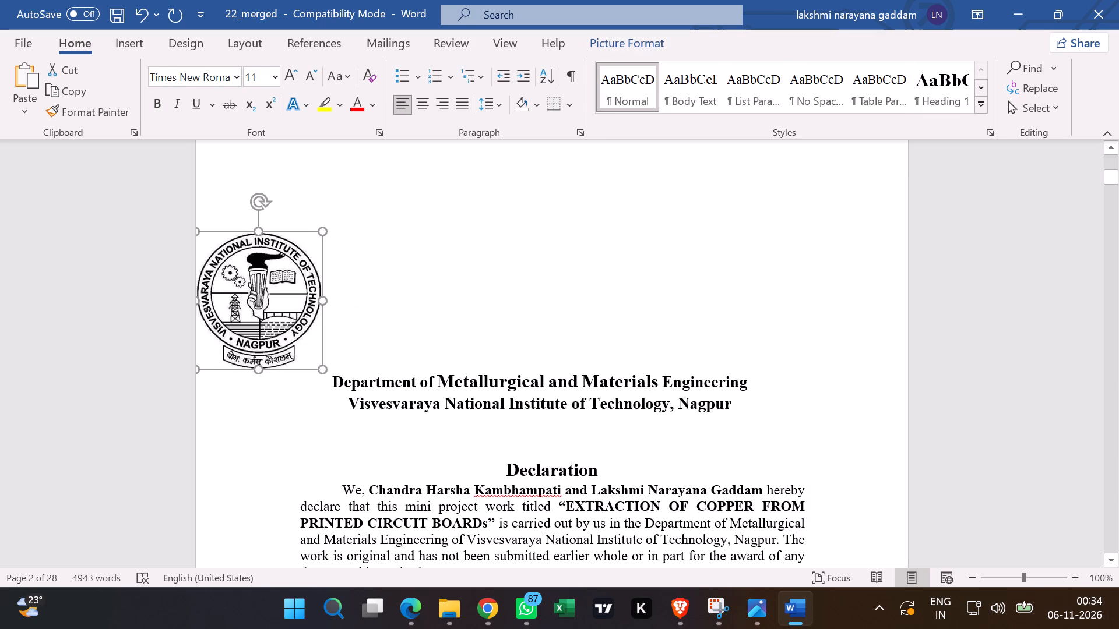
pyautogui.moveTo(315, 362); pyautogui.dragTo(262, 283)
# Shift the logo across to the Declaration page's right edge by repeatedly increasing its paragraph indent.
pyautogui.moveTo(230, 275); pyautogui.dragTo(417, 260)
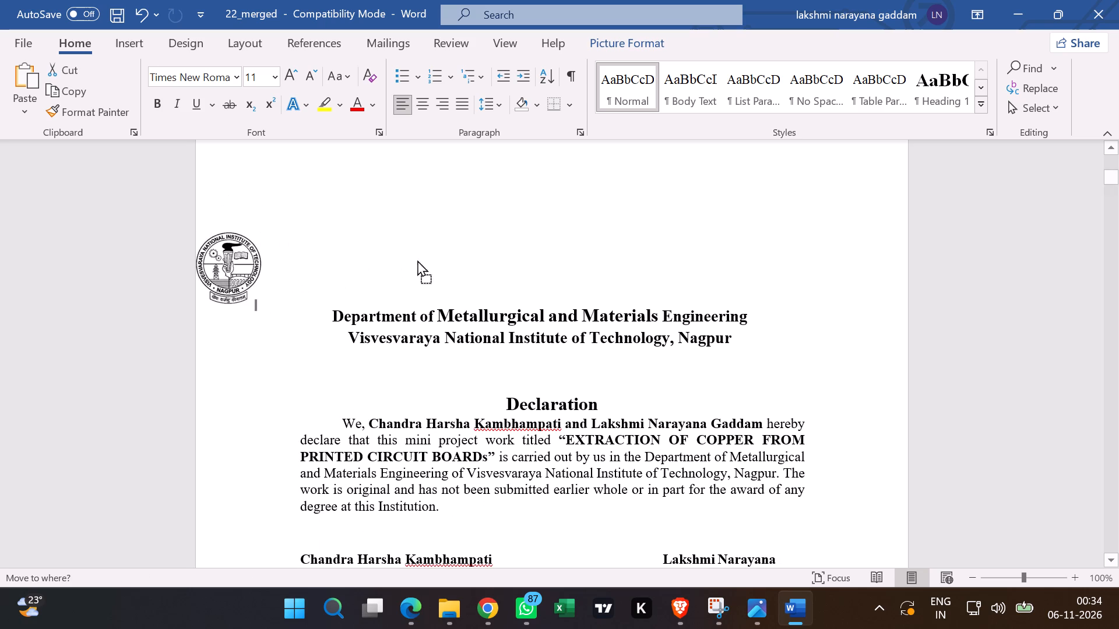
pyautogui.moveTo(417, 260); pyautogui.dragTo(508, 245)
pyautogui.click(249, 267)
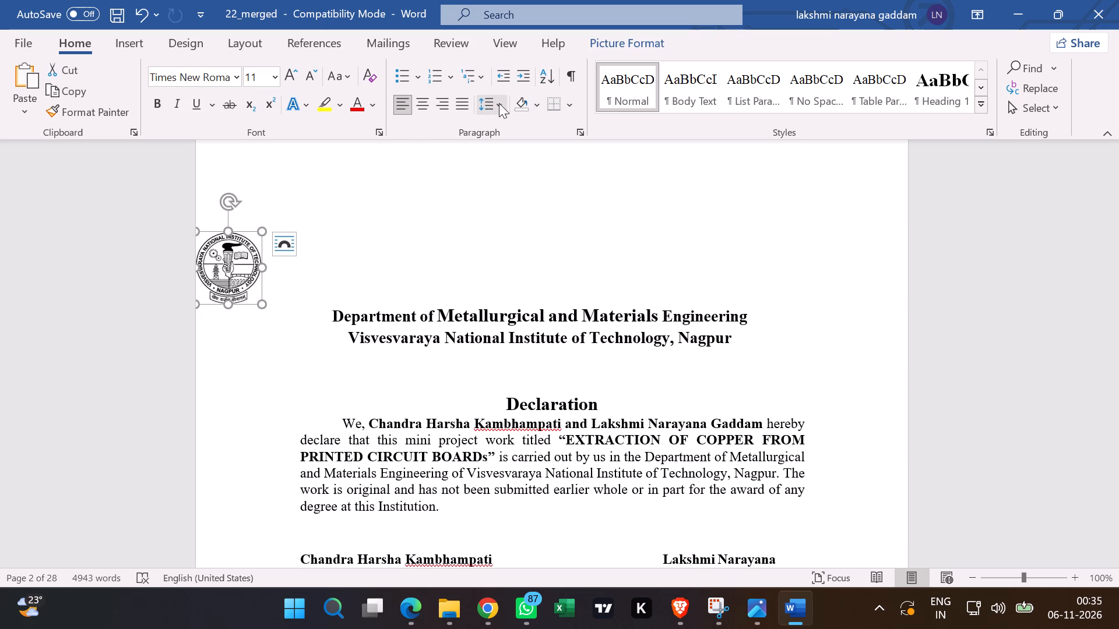
pyautogui.click(520, 74)
pyautogui.click(520, 74)
pyautogui.tripleClick(520, 74)
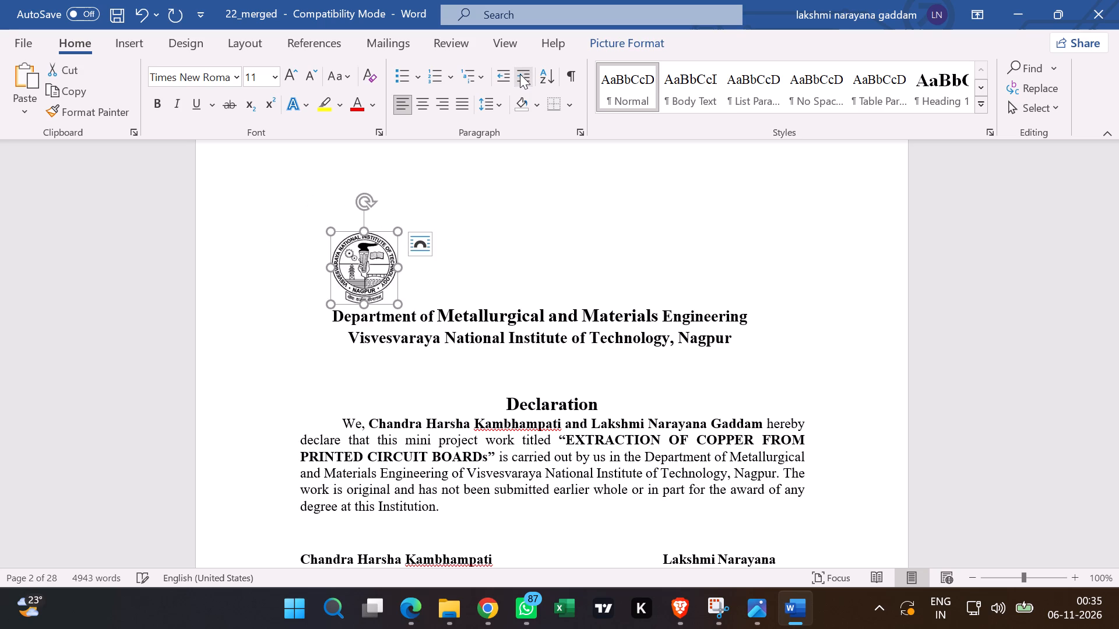
pyautogui.tripleClick(520, 74)
pyautogui.tripleClick(520, 74)
pyautogui.tripleClick(520, 74)
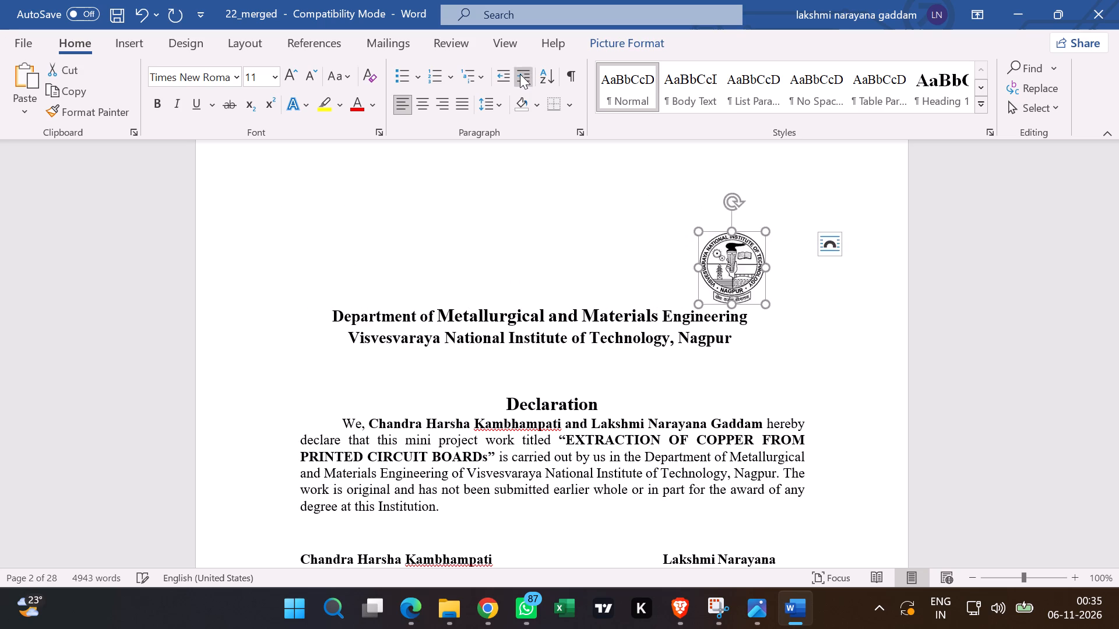
pyautogui.doubleClick(520, 74)
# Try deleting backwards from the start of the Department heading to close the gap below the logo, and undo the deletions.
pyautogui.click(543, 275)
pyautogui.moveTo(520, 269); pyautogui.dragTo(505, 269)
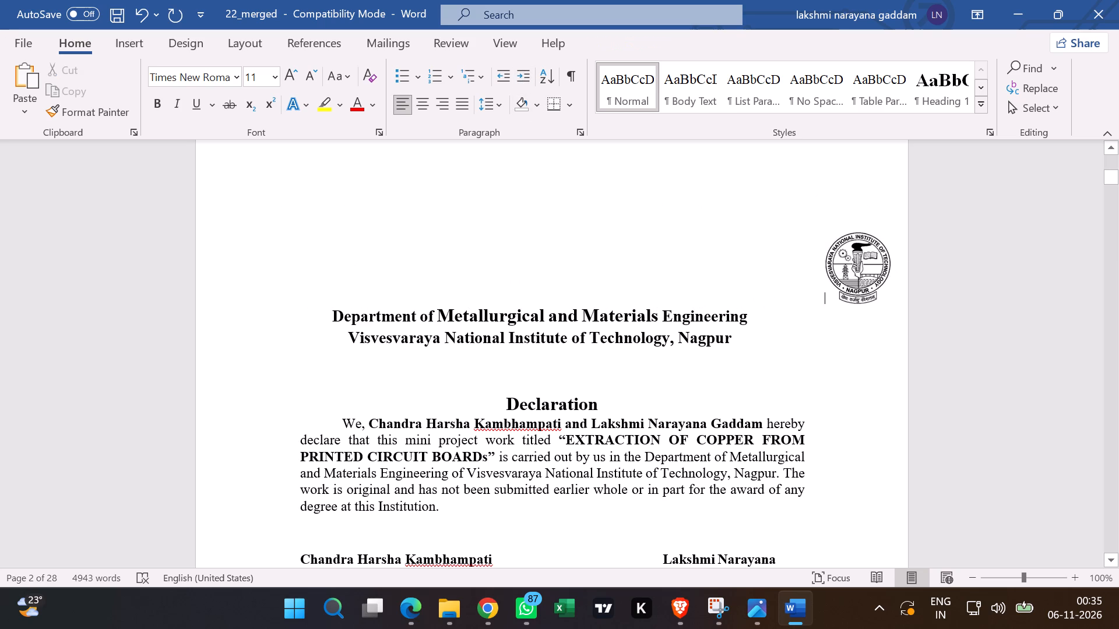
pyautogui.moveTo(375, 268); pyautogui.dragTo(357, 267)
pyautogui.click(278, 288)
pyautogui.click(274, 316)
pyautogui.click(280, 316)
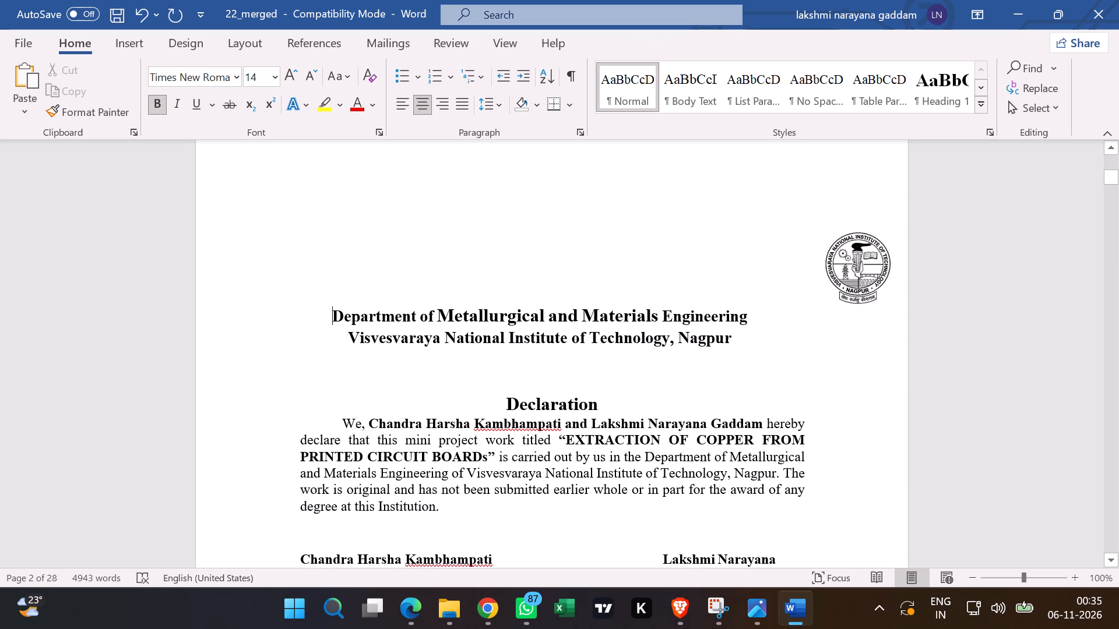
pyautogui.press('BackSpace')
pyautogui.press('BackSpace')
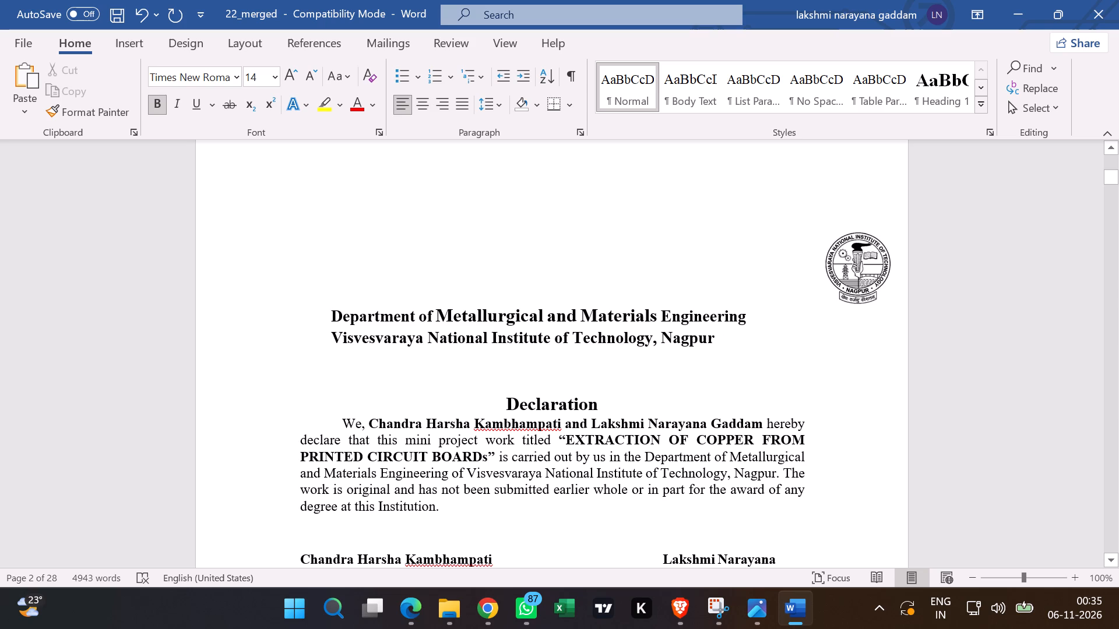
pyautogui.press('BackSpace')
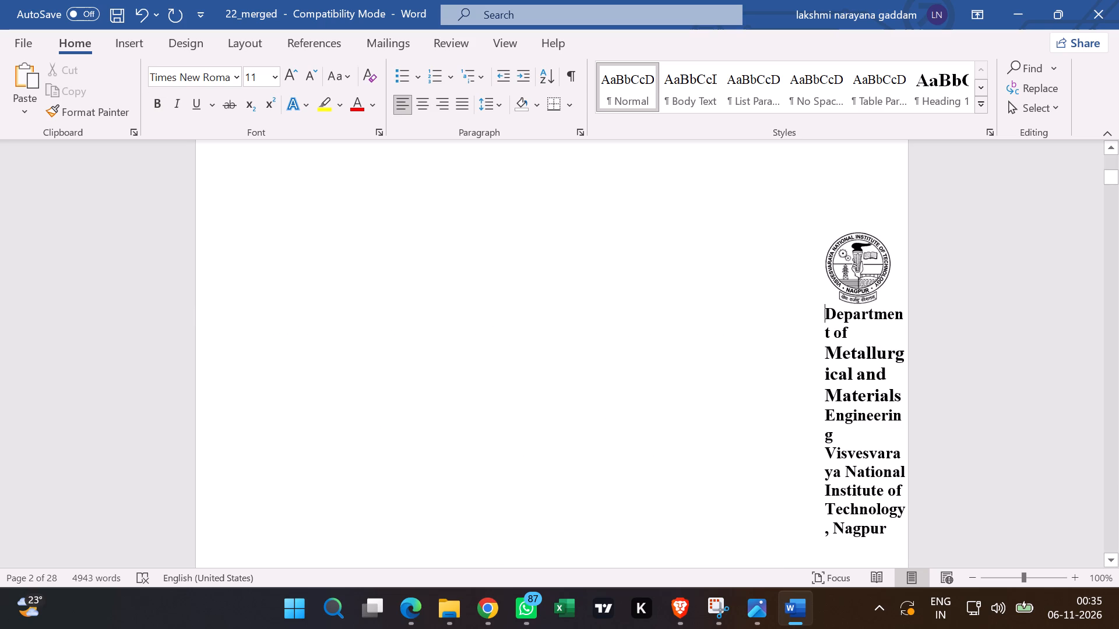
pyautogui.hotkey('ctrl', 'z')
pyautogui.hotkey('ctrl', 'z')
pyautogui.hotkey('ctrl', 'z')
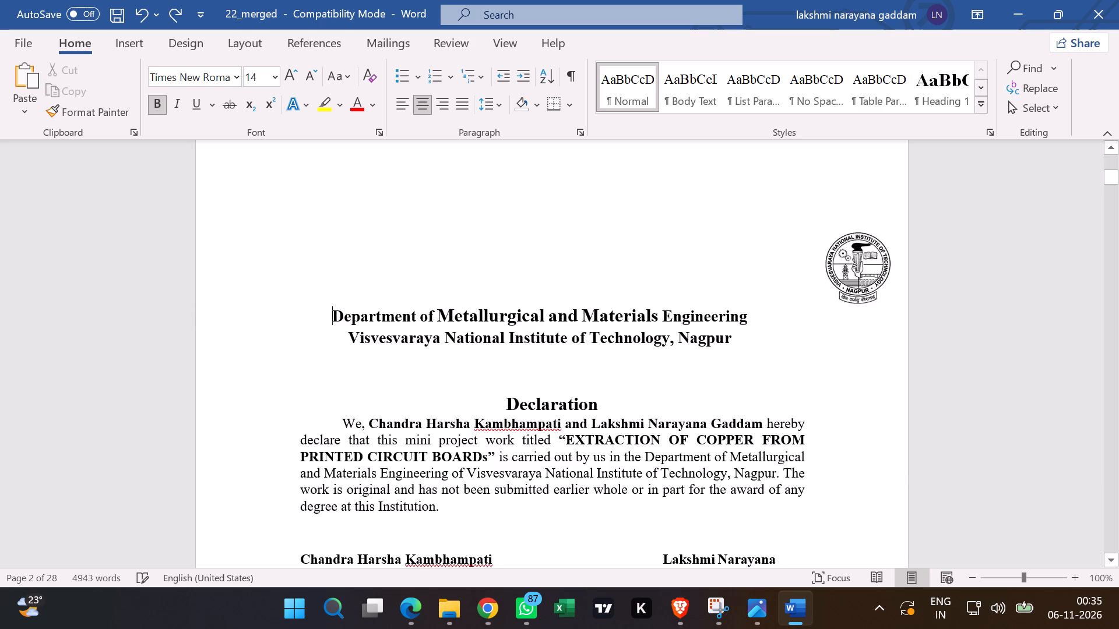
# Undo the last four indent increases on the logo's paragraph.
pyautogui.hotkey('ctrl', 'z')
pyautogui.hotkey('ctrl', 'z')
pyautogui.hotkey('ctrl', 'z')
pyautogui.hotkey('ctrl', 'z')
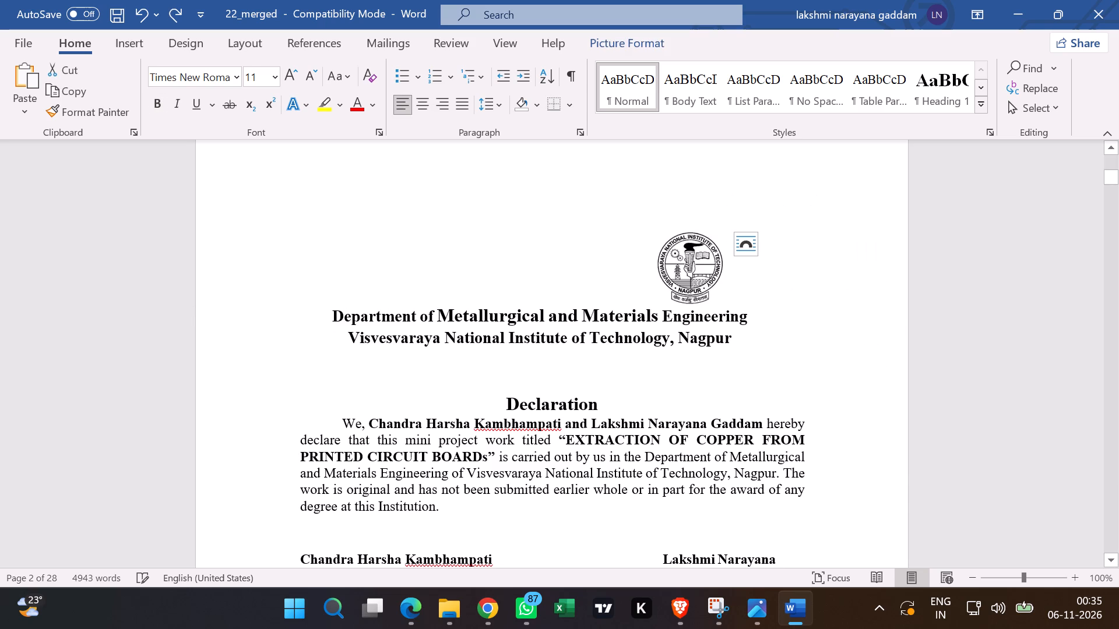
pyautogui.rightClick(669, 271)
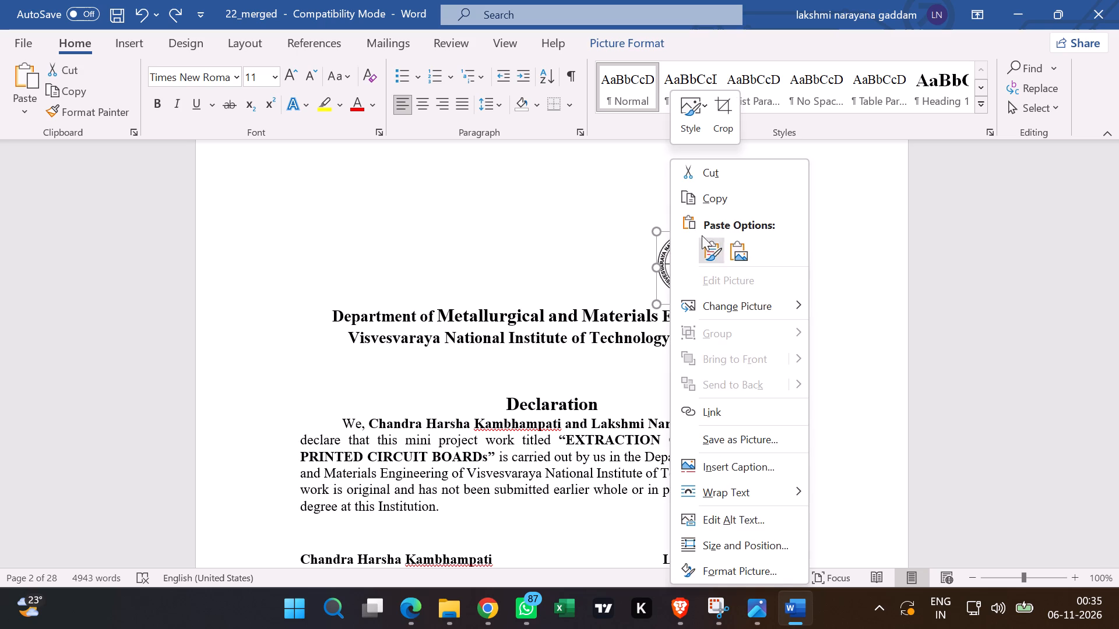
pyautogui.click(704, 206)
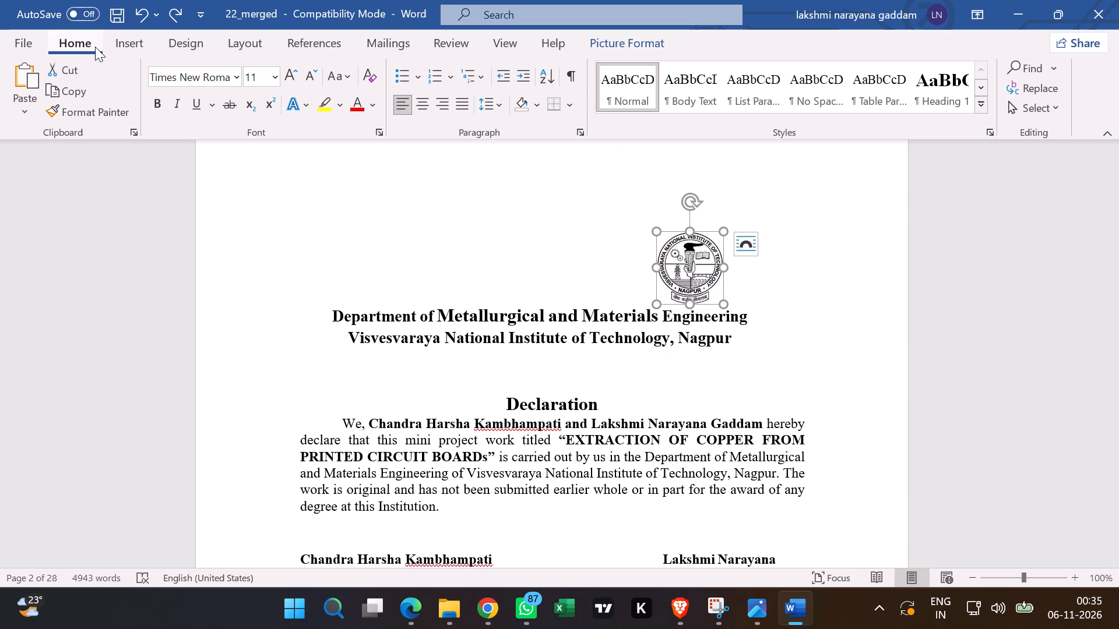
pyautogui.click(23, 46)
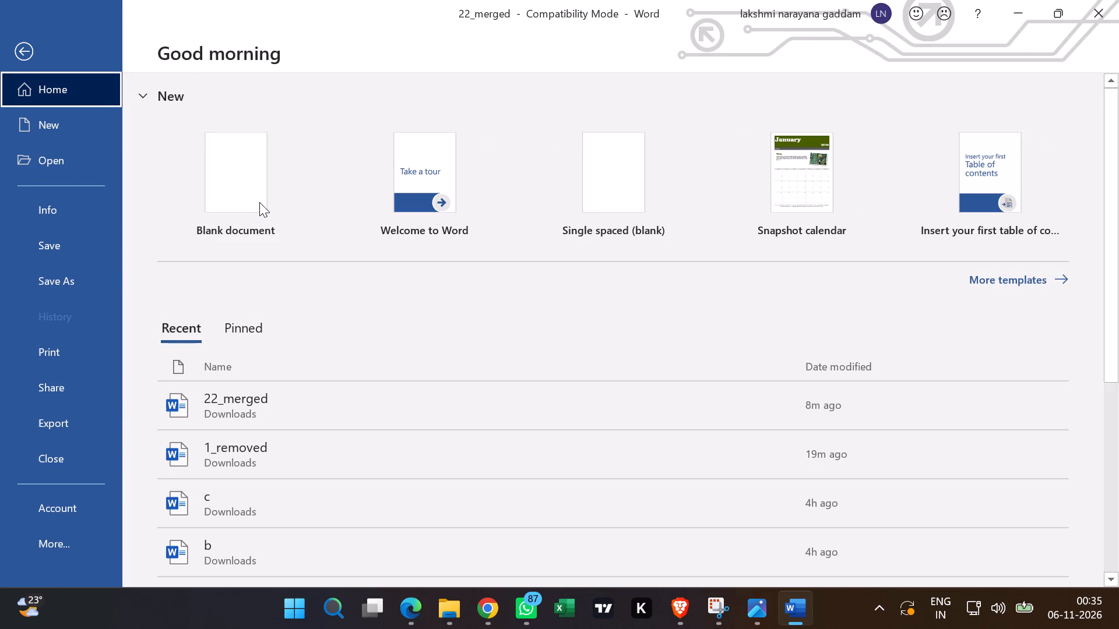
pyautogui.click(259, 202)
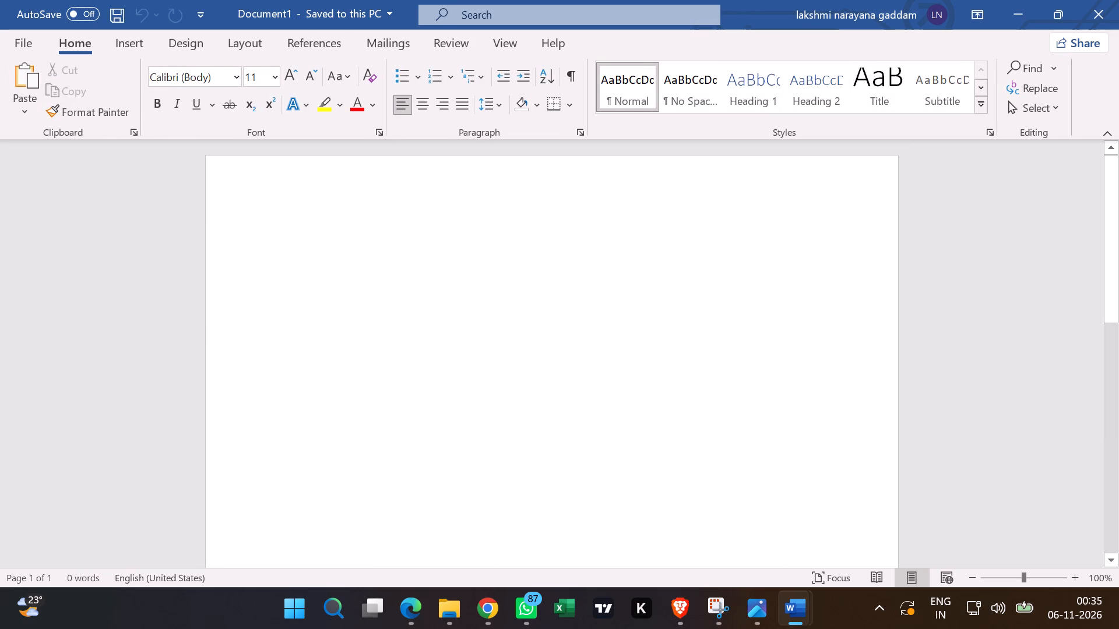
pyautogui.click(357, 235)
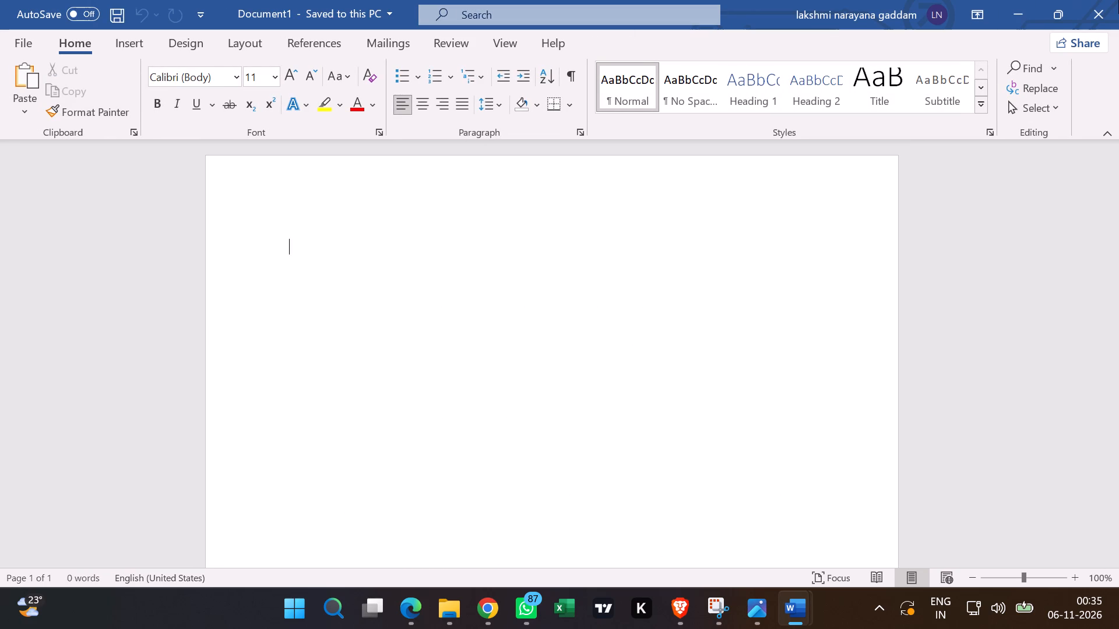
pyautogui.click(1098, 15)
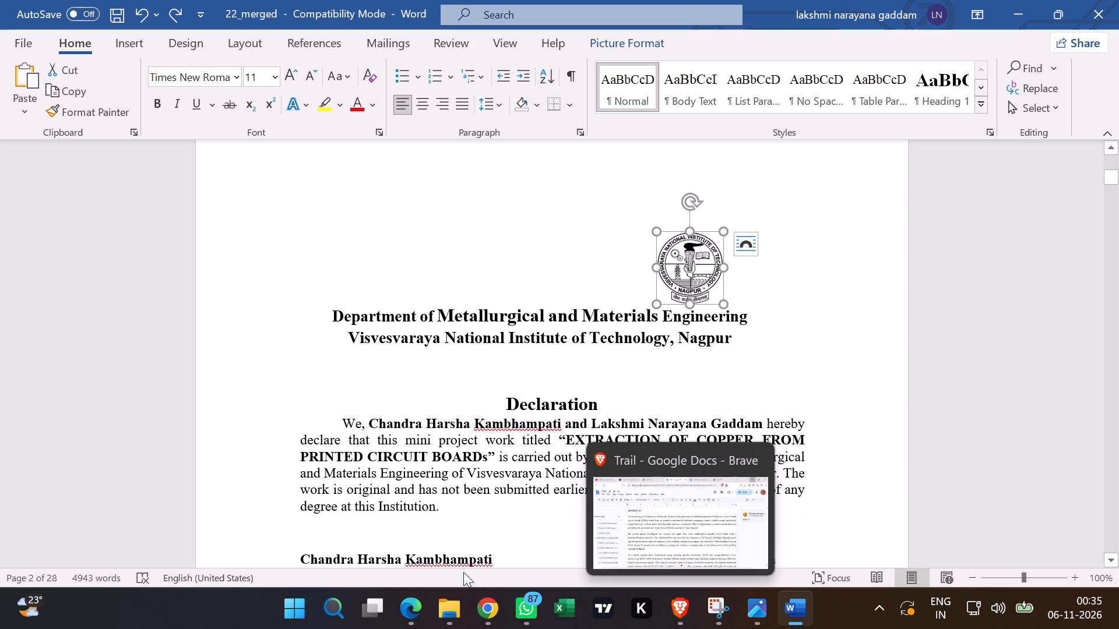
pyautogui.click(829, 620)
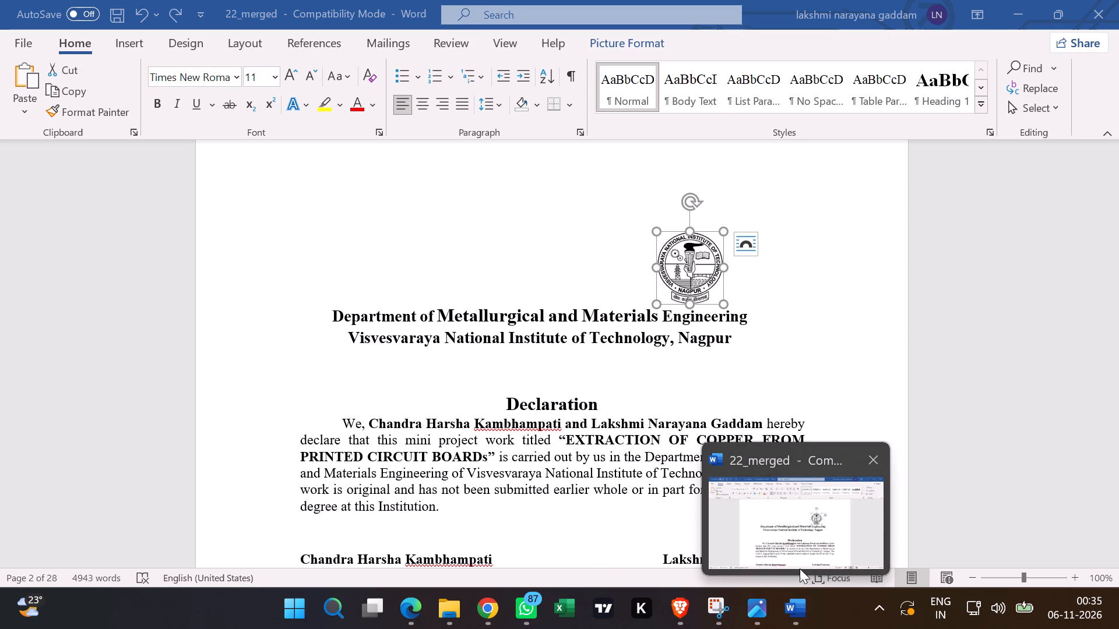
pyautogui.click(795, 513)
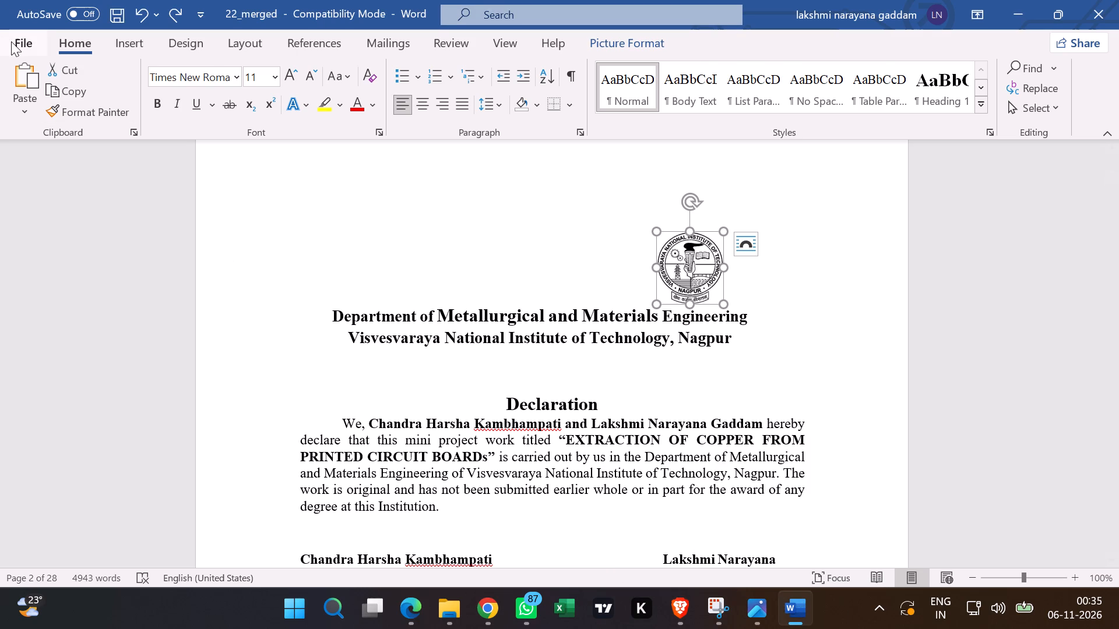
# Create a new blank document and move its window off the Declaration page's logo.
pyautogui.click(11, 41)
pyautogui.click(227, 192)
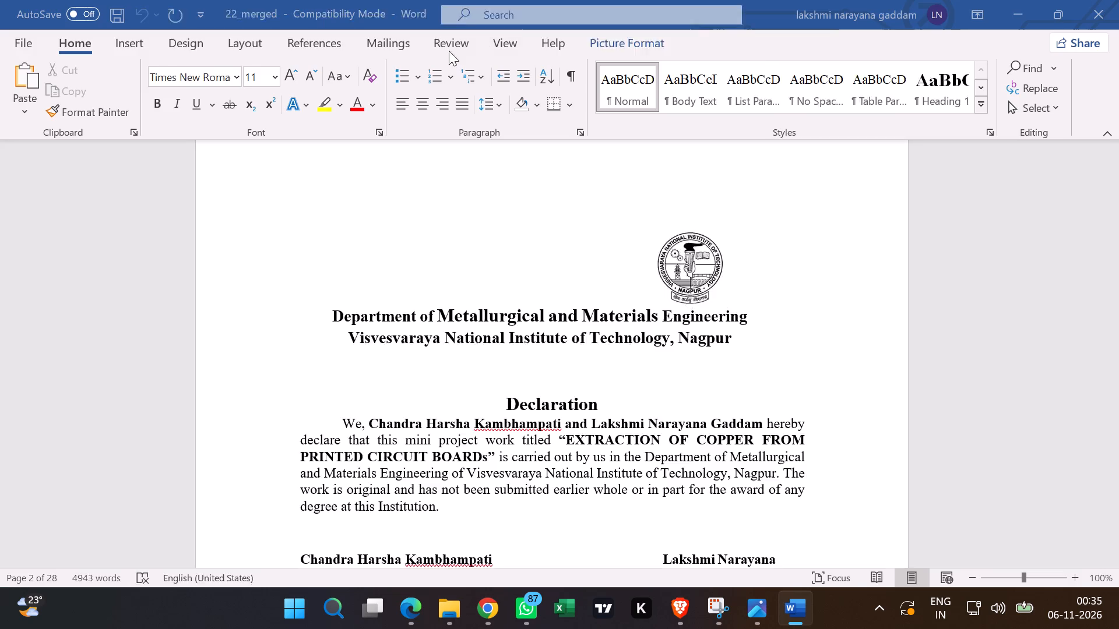
pyautogui.moveTo(338, 8); pyautogui.dragTo(434, 123)
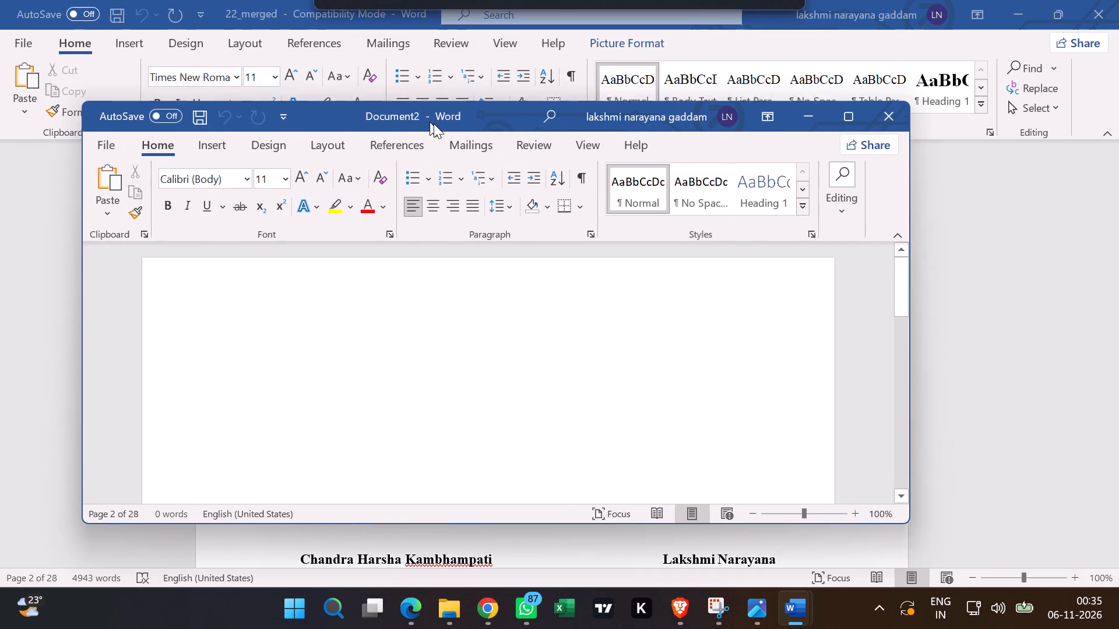
pyautogui.moveTo(434, 123); pyautogui.dragTo(634, 104)
pyautogui.click(547, 321)
pyautogui.rightClick(547, 321)
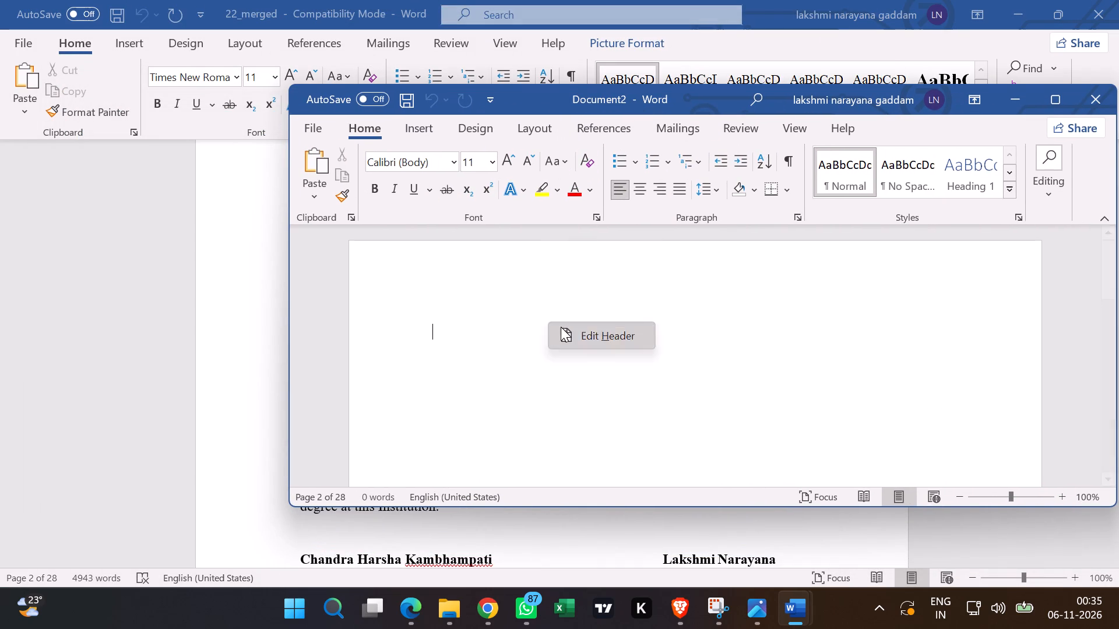
pyautogui.click(482, 348)
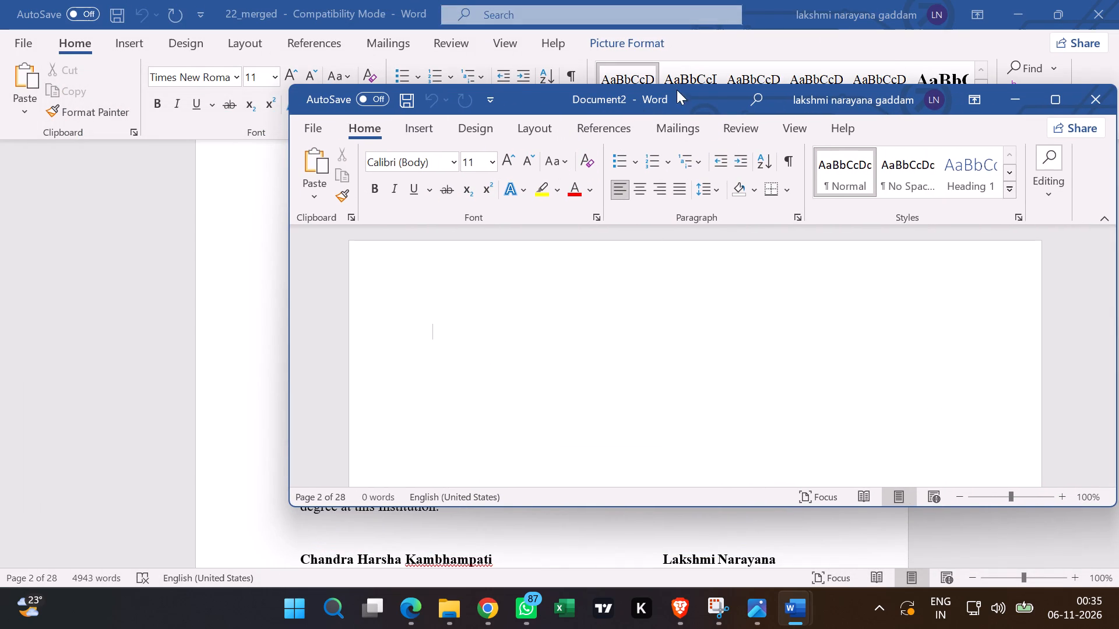
pyautogui.moveTo(704, 93); pyautogui.dragTo(560, 321)
# Copy the Declaration page's logo into the new blank document as a spare, and minimize that document.
pyautogui.click(674, 262)
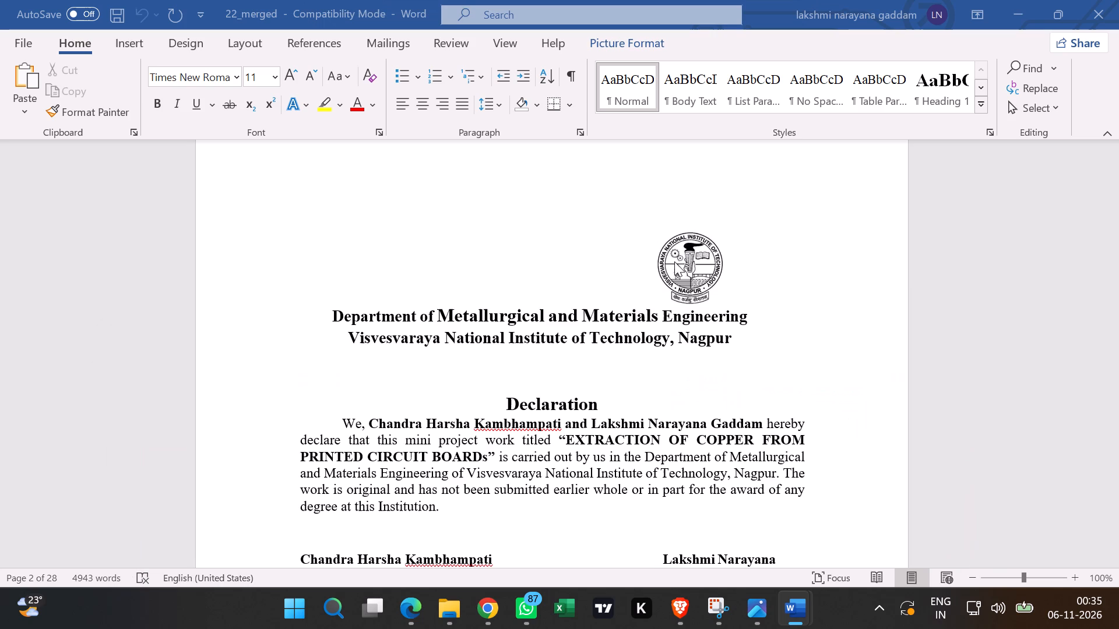
pyautogui.rightClick(674, 262)
pyautogui.click(709, 196)
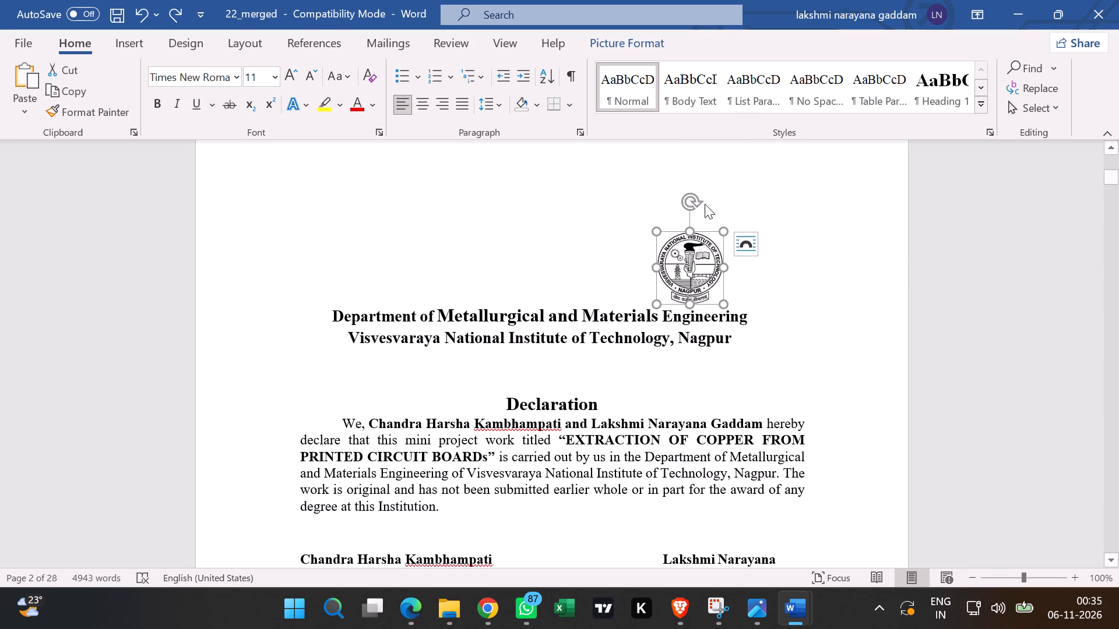
pyautogui.click(847, 542)
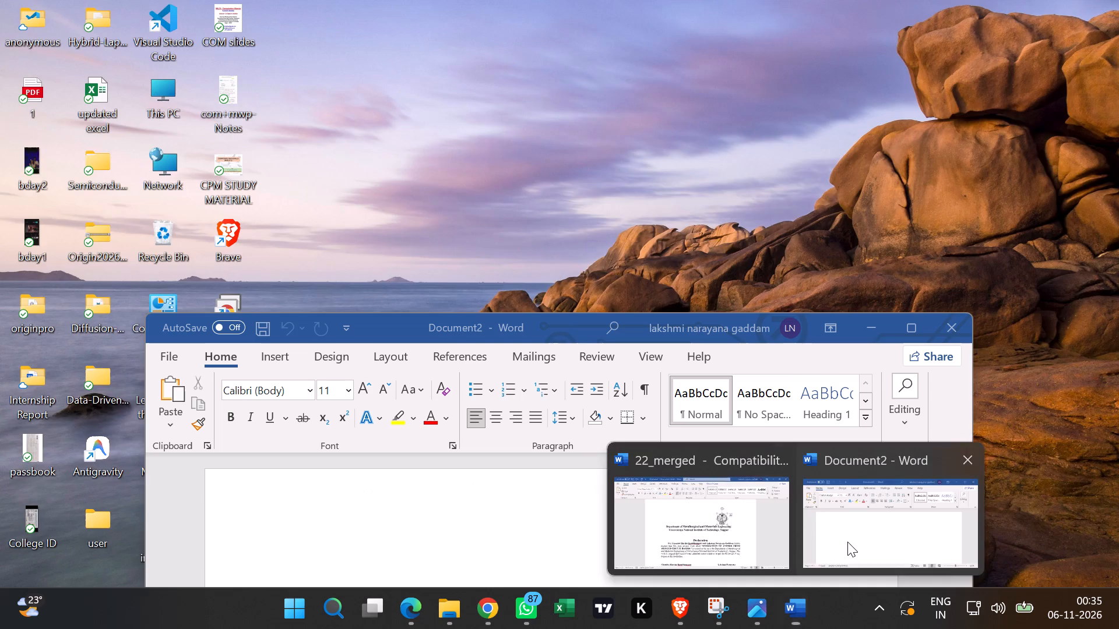
pyautogui.click(506, 527)
pyautogui.rightClick(506, 527)
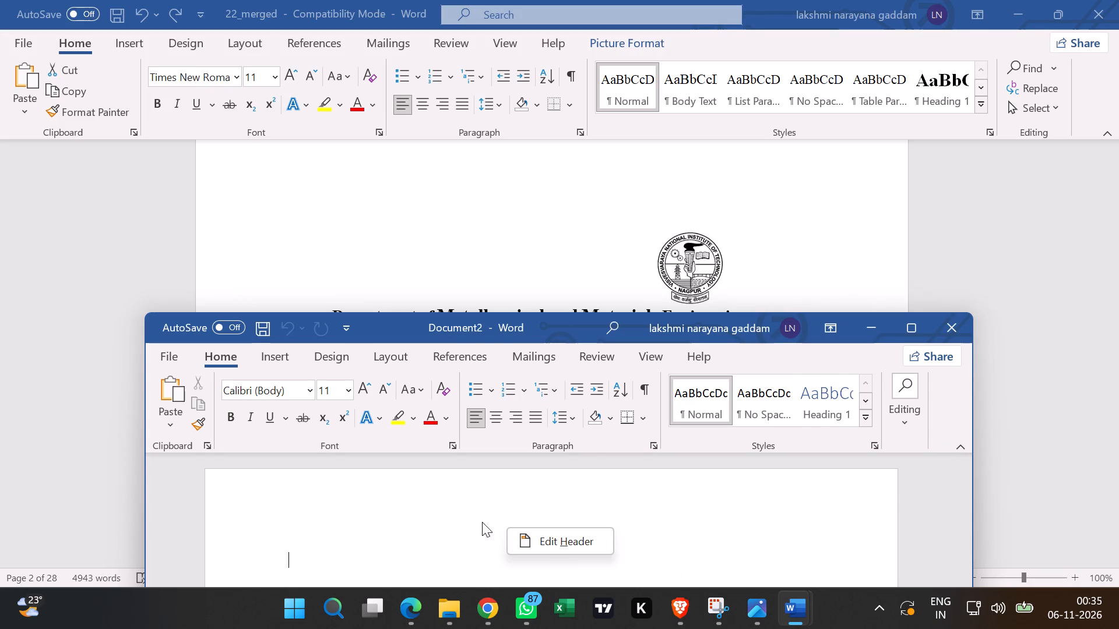
pyautogui.hotkey('ctrl', 'v')
pyautogui.scroll(-4, 379, 539)
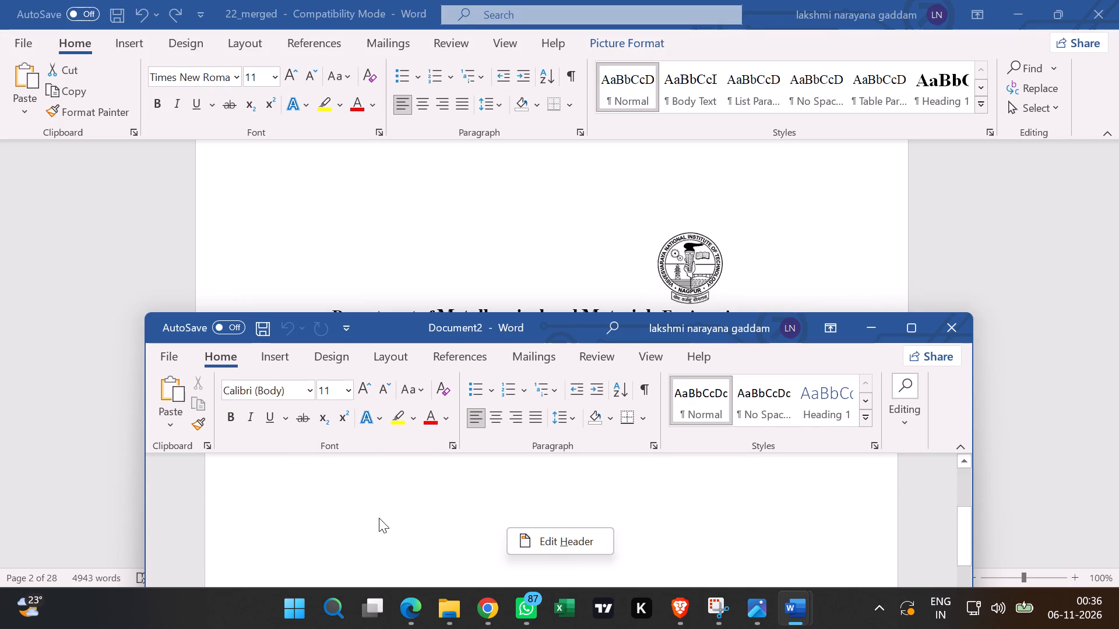
pyautogui.scroll(2, 376, 512)
pyautogui.moveTo(573, 327); pyautogui.dragTo(584, 174)
pyautogui.click(374, 380)
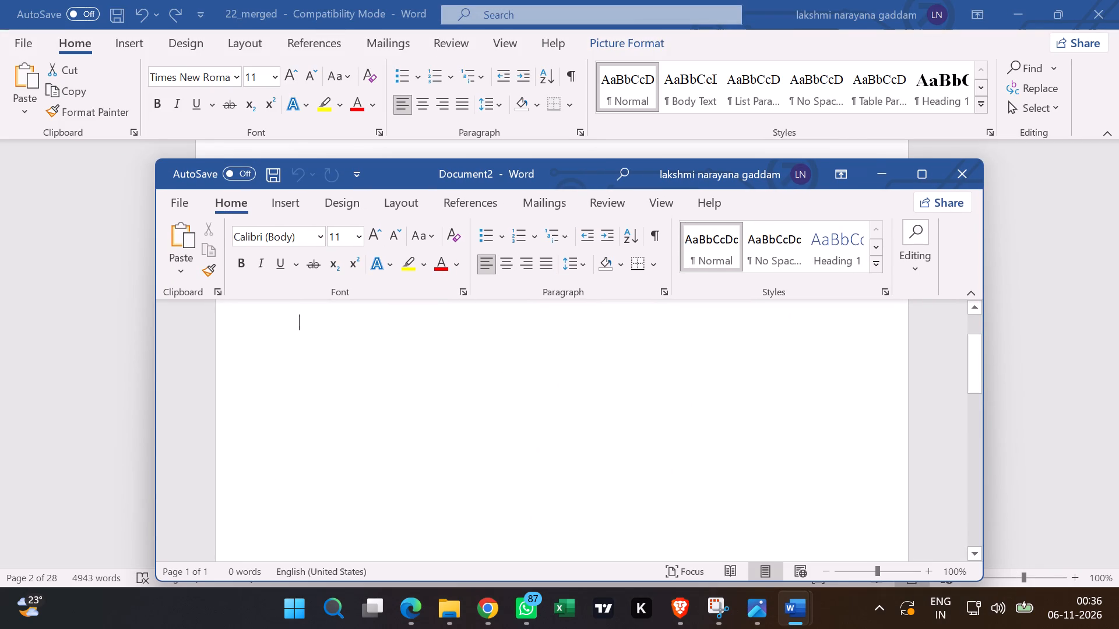
pyautogui.hotkey('ctrl', 'v')
pyautogui.click(870, 176)
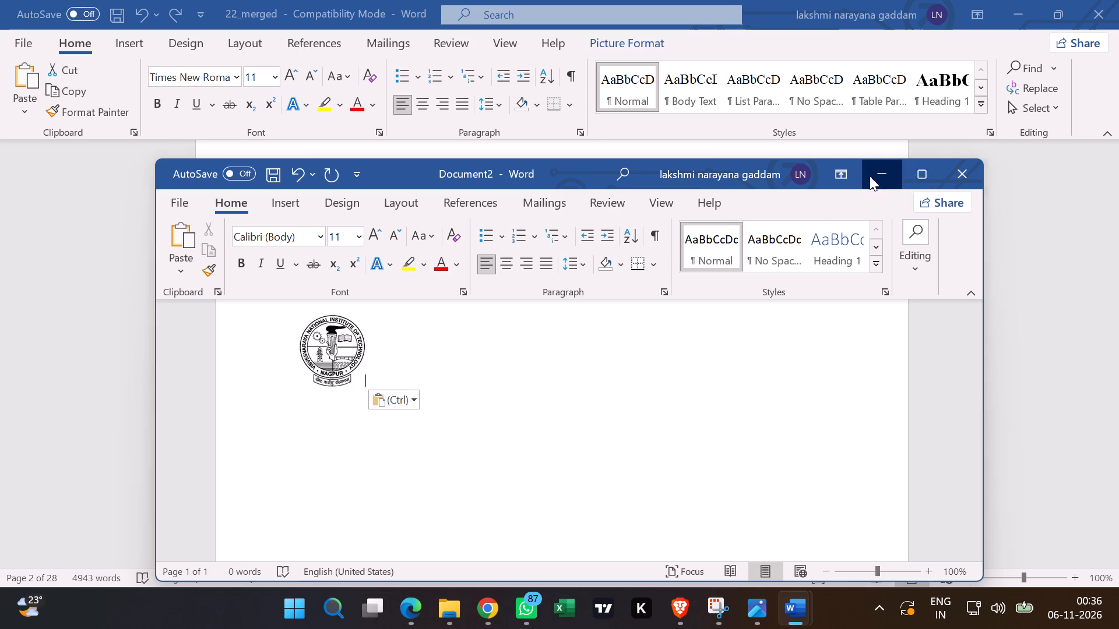
# Delete the logo above the Department heading on the Declaration page.
pyautogui.click(684, 262)
pyautogui.press('Delete')
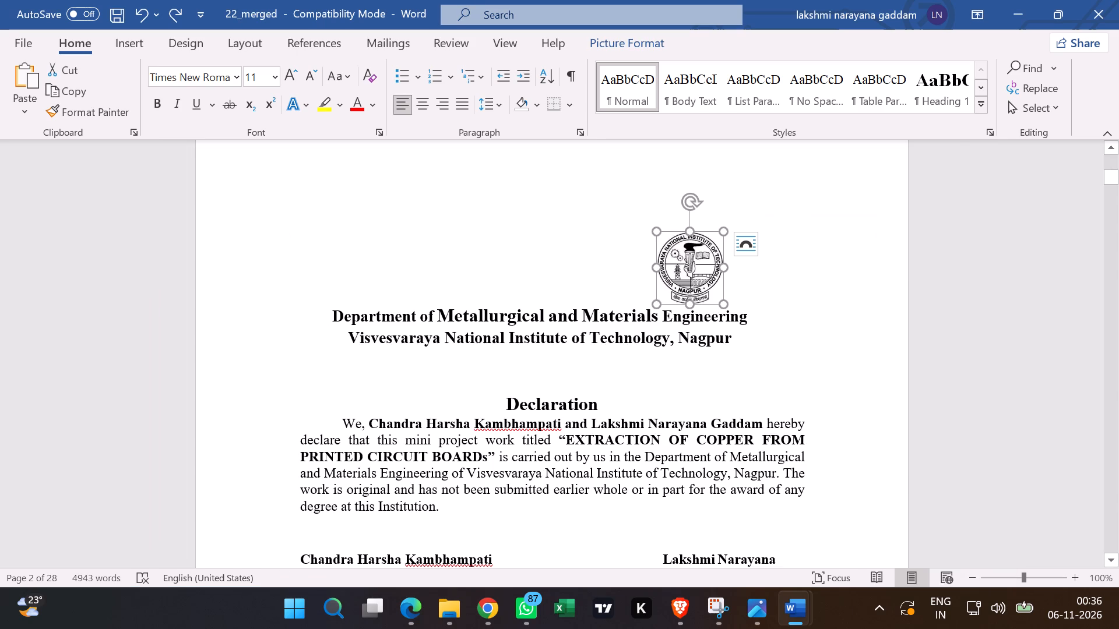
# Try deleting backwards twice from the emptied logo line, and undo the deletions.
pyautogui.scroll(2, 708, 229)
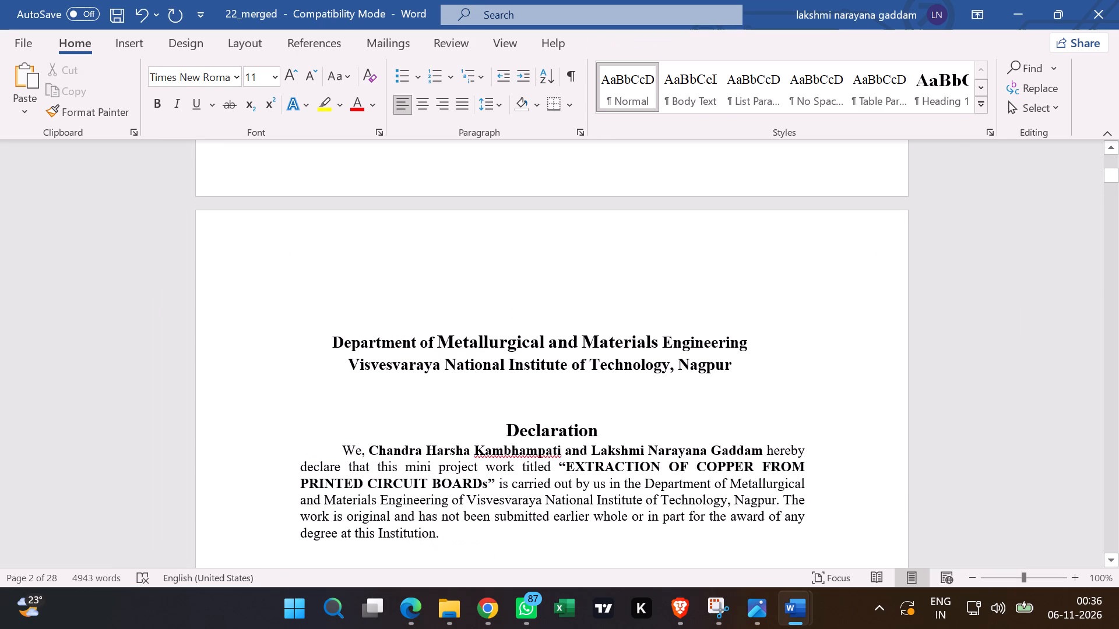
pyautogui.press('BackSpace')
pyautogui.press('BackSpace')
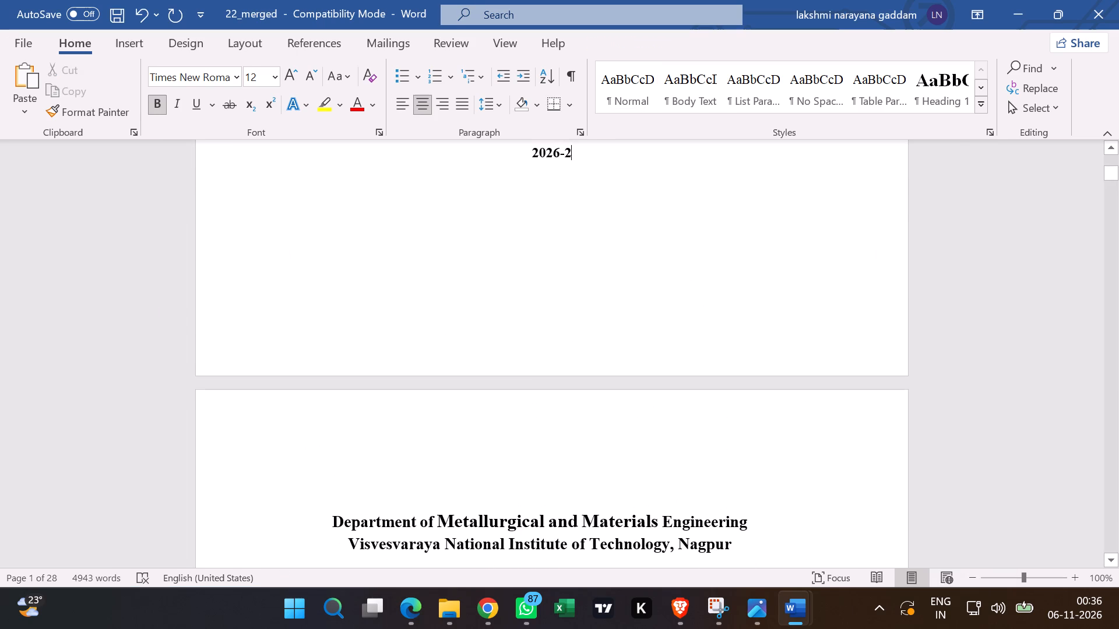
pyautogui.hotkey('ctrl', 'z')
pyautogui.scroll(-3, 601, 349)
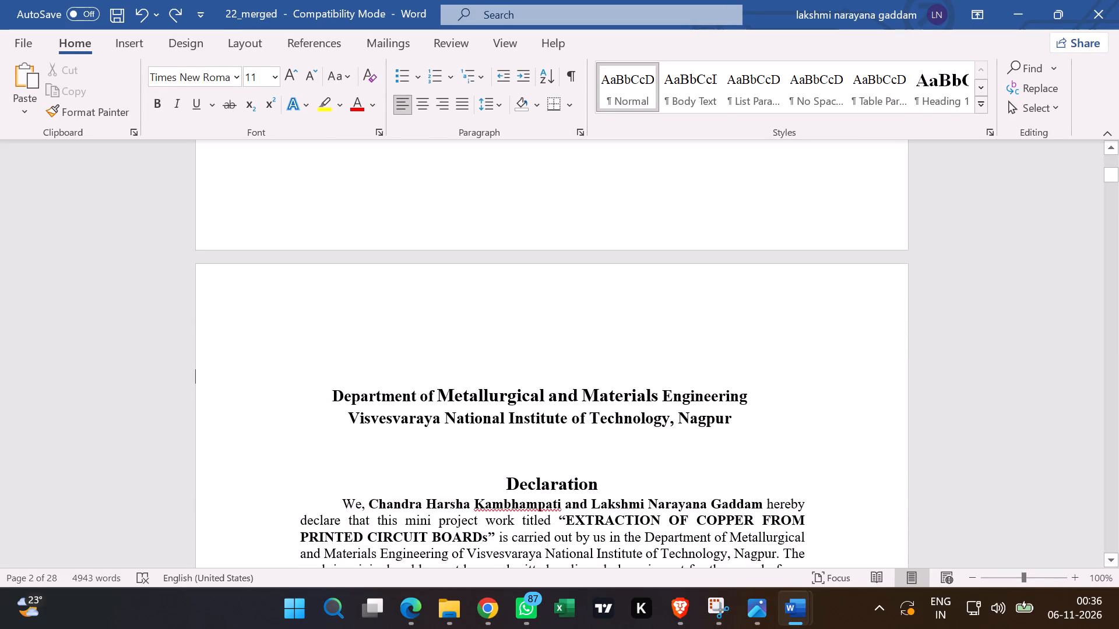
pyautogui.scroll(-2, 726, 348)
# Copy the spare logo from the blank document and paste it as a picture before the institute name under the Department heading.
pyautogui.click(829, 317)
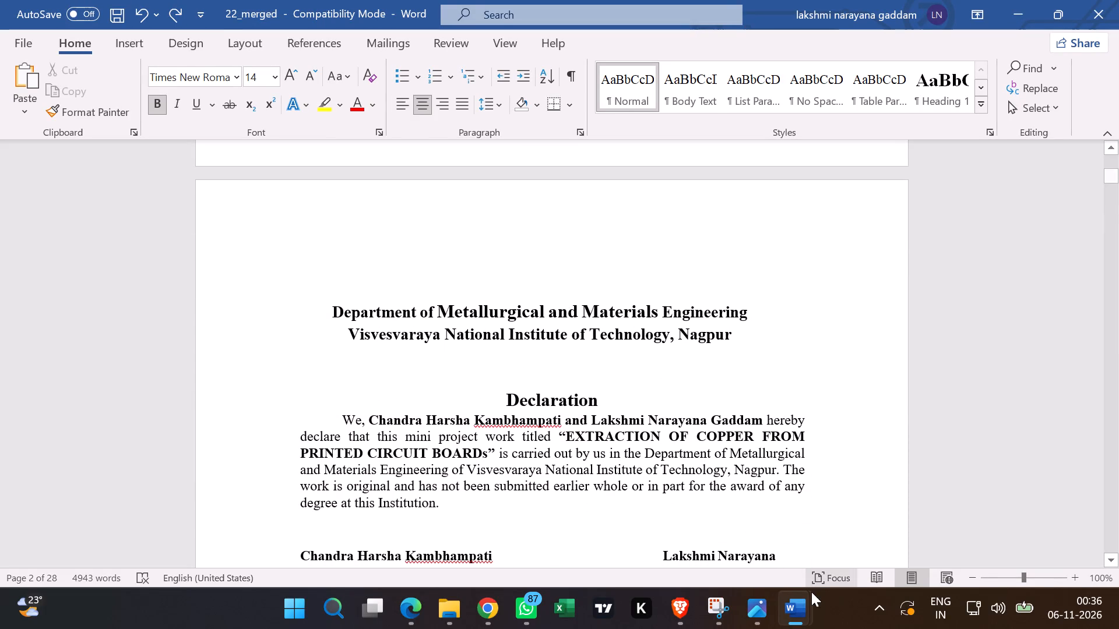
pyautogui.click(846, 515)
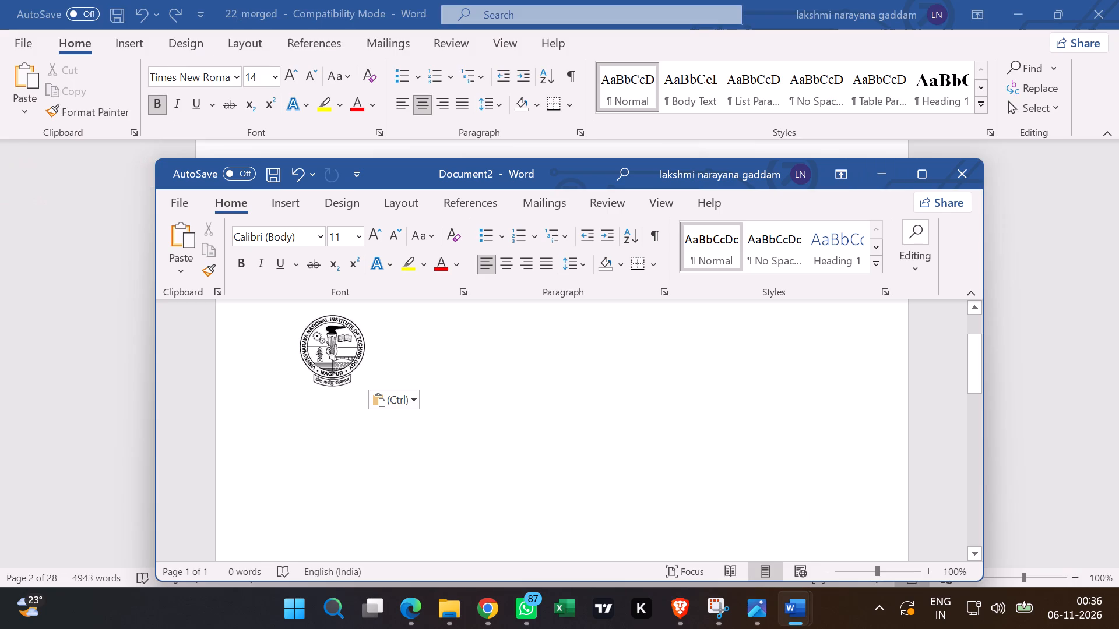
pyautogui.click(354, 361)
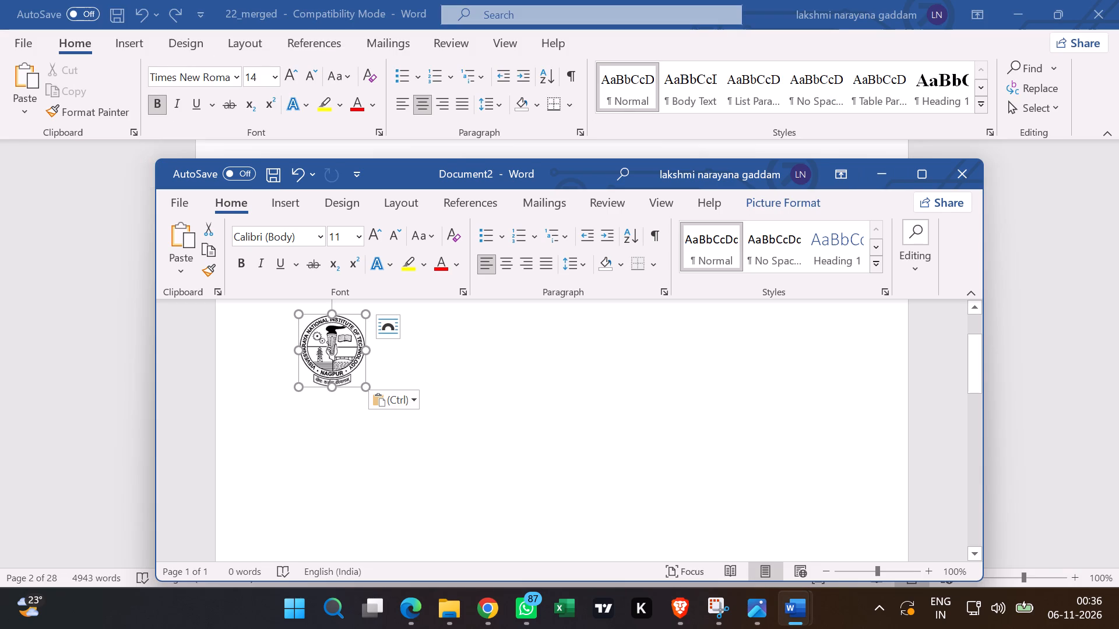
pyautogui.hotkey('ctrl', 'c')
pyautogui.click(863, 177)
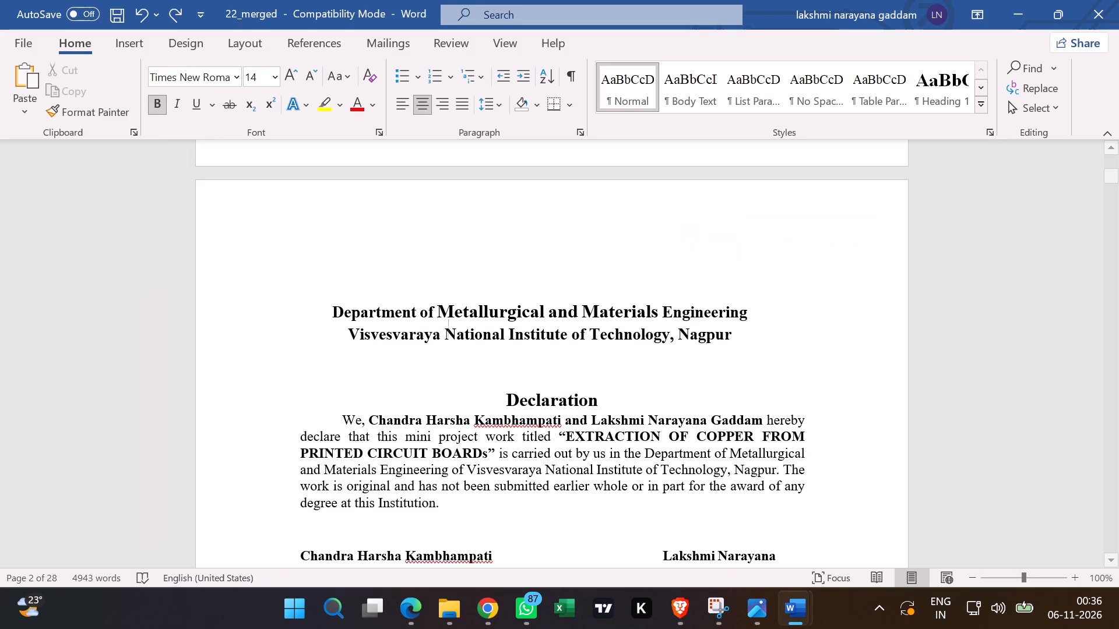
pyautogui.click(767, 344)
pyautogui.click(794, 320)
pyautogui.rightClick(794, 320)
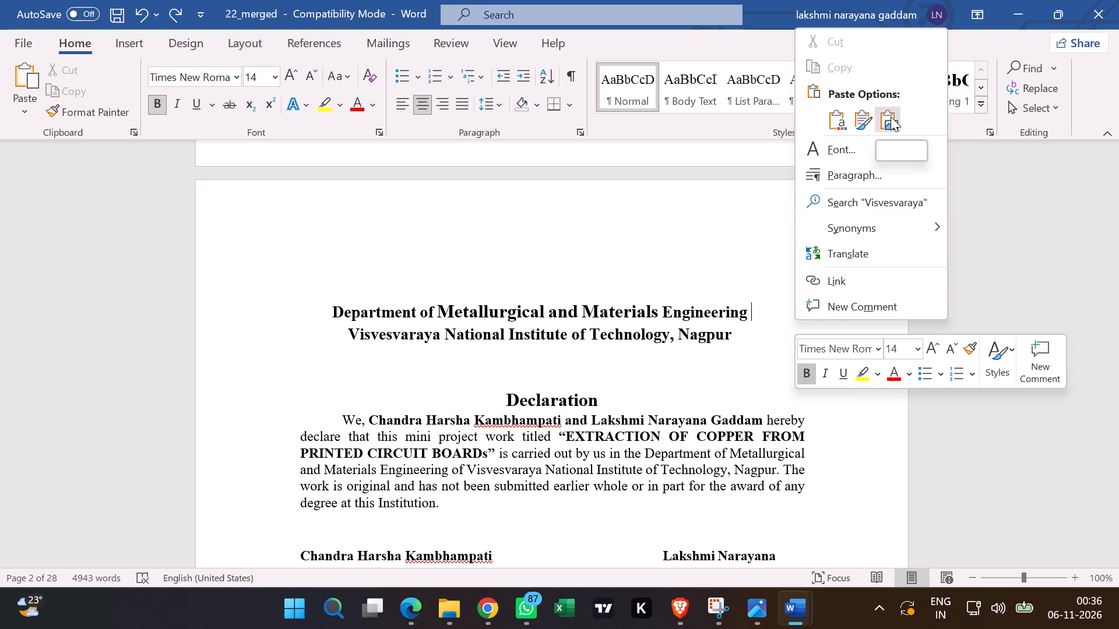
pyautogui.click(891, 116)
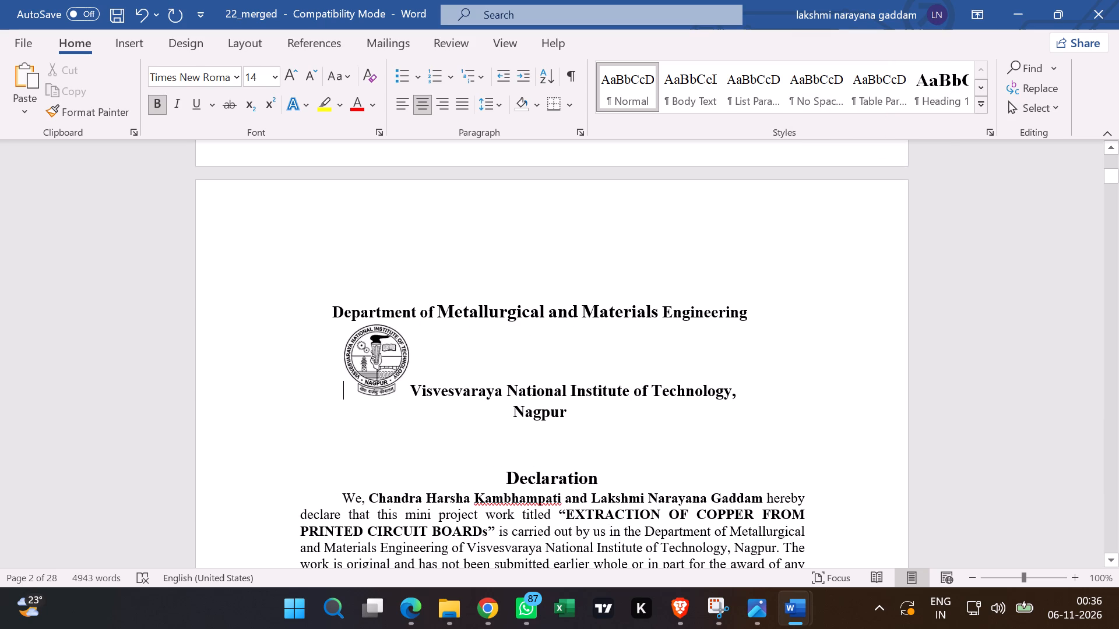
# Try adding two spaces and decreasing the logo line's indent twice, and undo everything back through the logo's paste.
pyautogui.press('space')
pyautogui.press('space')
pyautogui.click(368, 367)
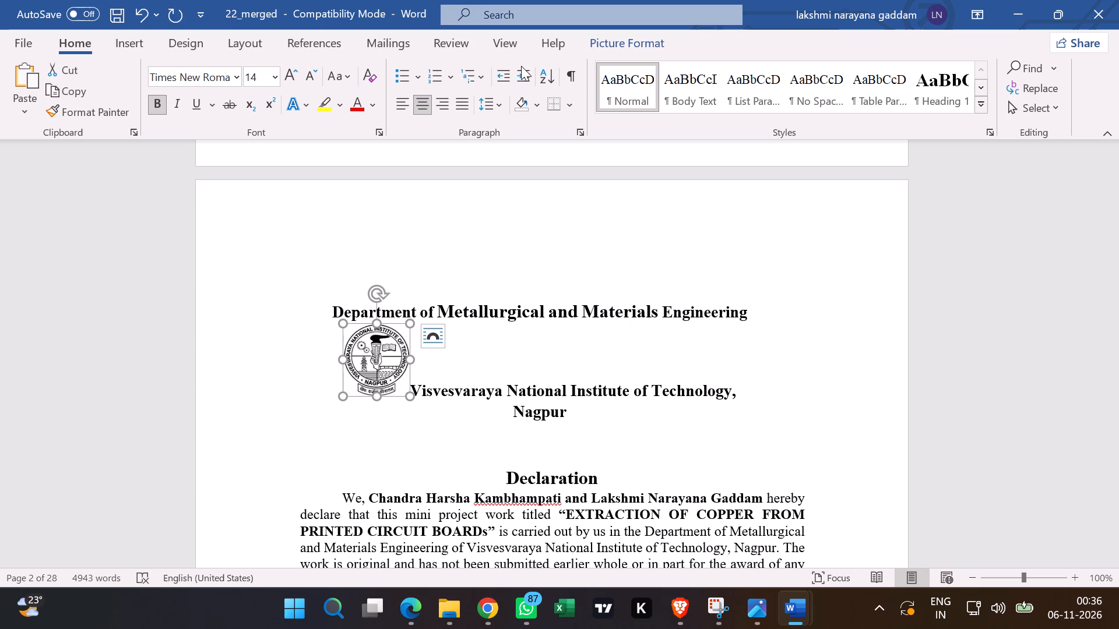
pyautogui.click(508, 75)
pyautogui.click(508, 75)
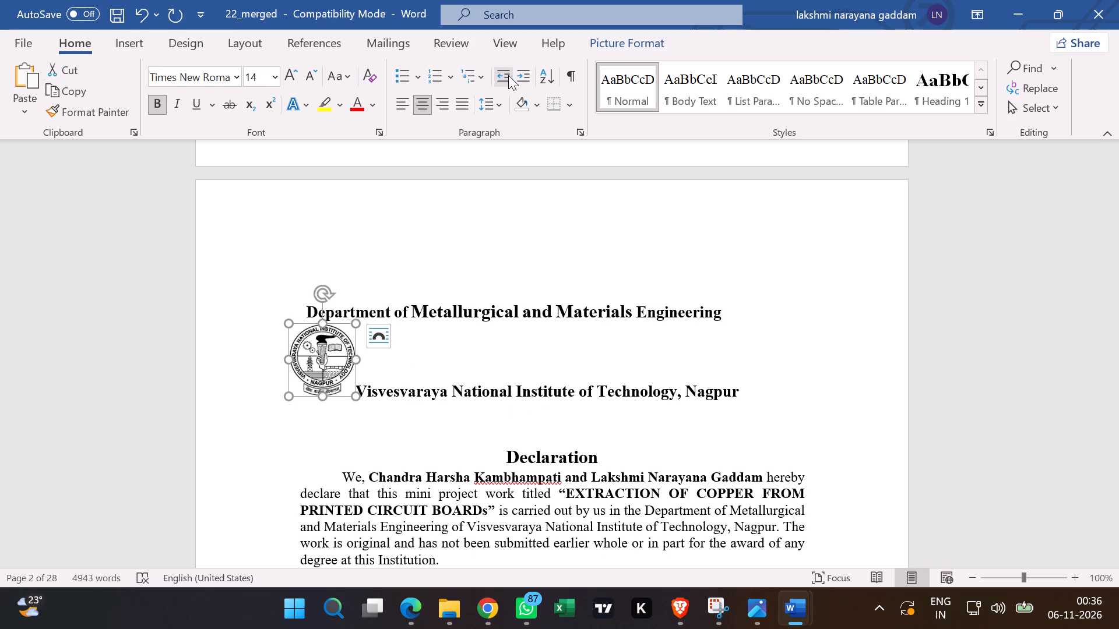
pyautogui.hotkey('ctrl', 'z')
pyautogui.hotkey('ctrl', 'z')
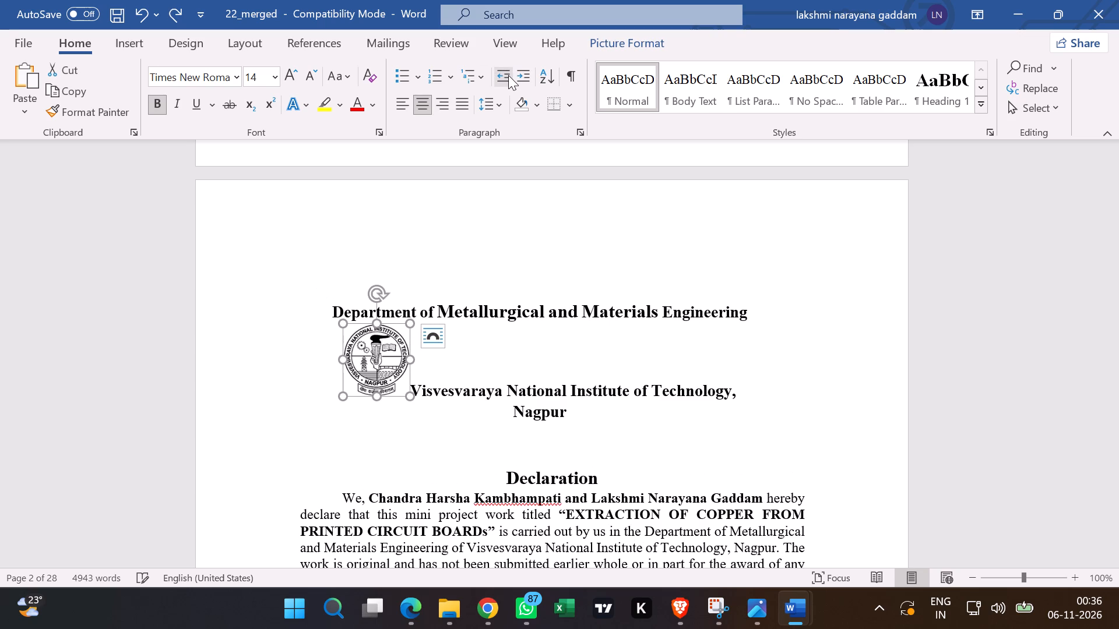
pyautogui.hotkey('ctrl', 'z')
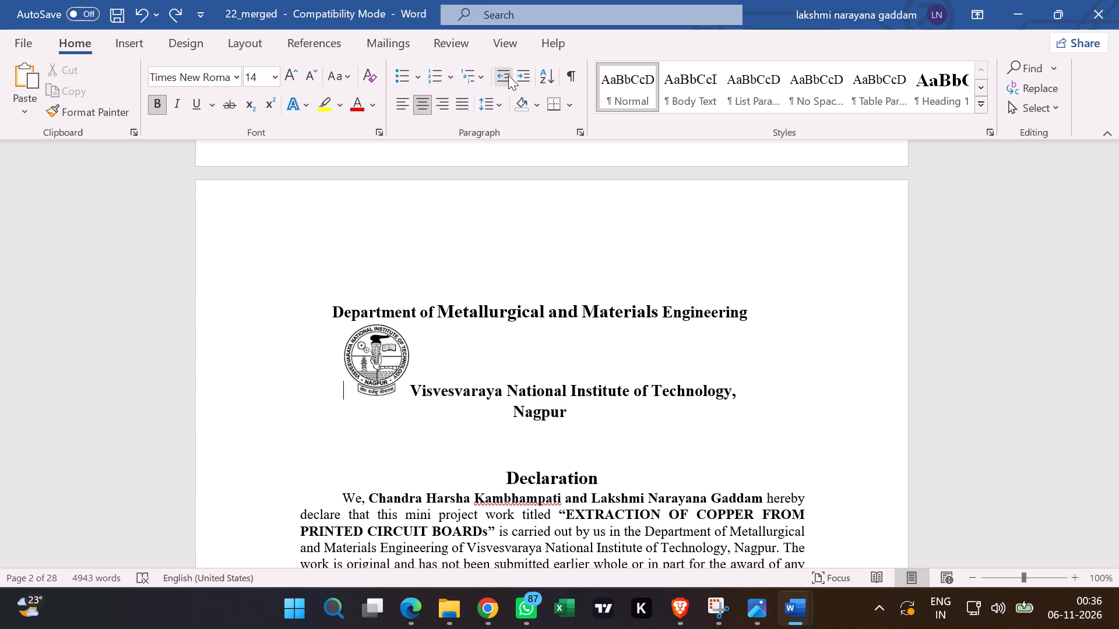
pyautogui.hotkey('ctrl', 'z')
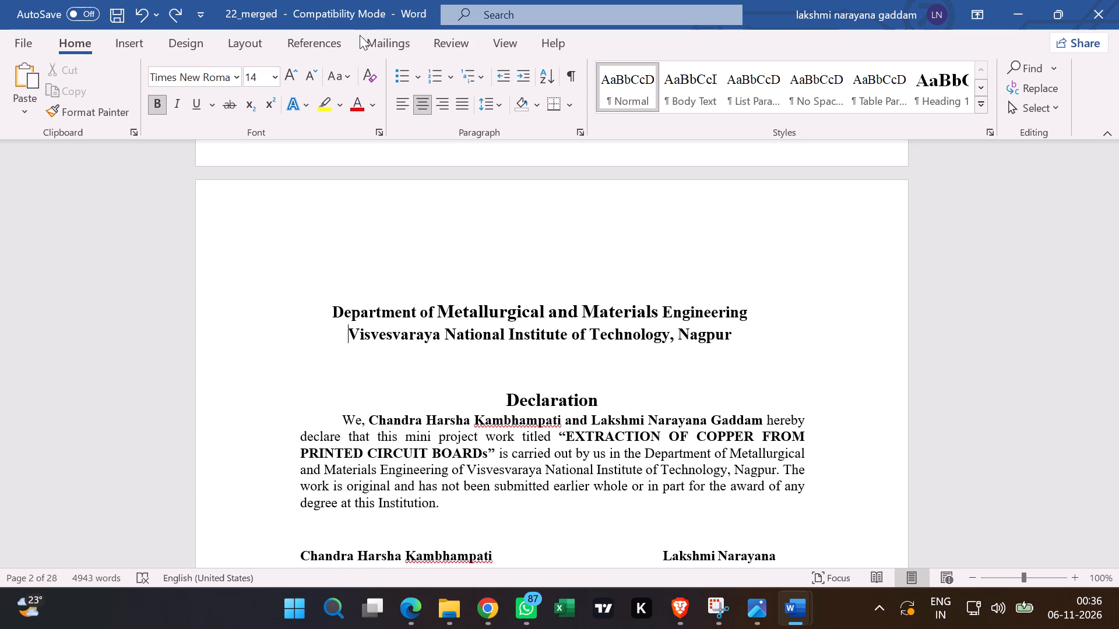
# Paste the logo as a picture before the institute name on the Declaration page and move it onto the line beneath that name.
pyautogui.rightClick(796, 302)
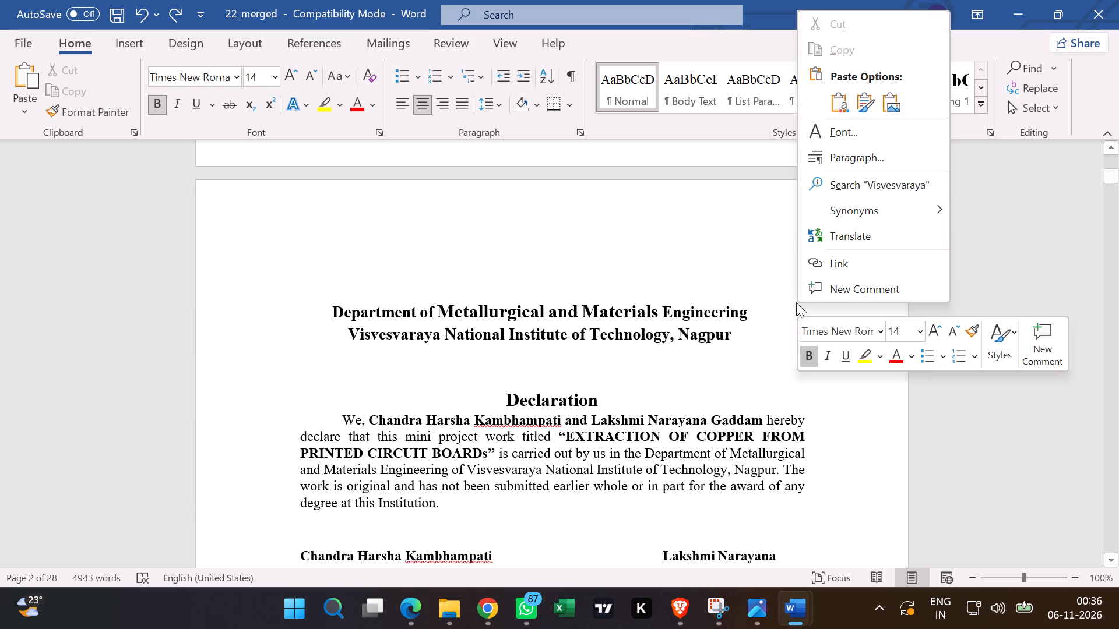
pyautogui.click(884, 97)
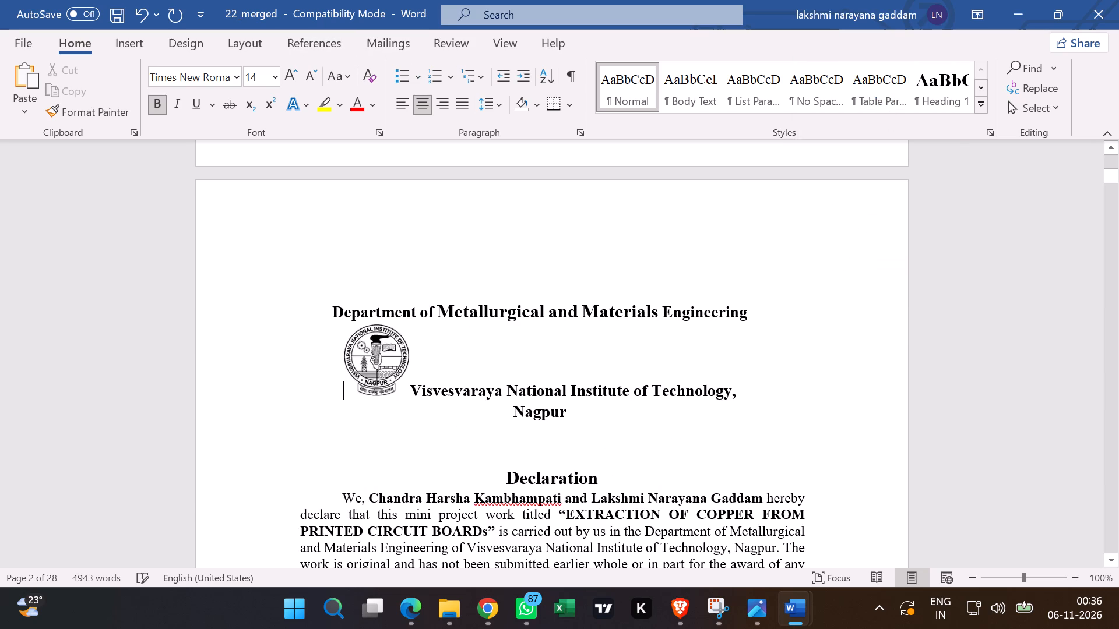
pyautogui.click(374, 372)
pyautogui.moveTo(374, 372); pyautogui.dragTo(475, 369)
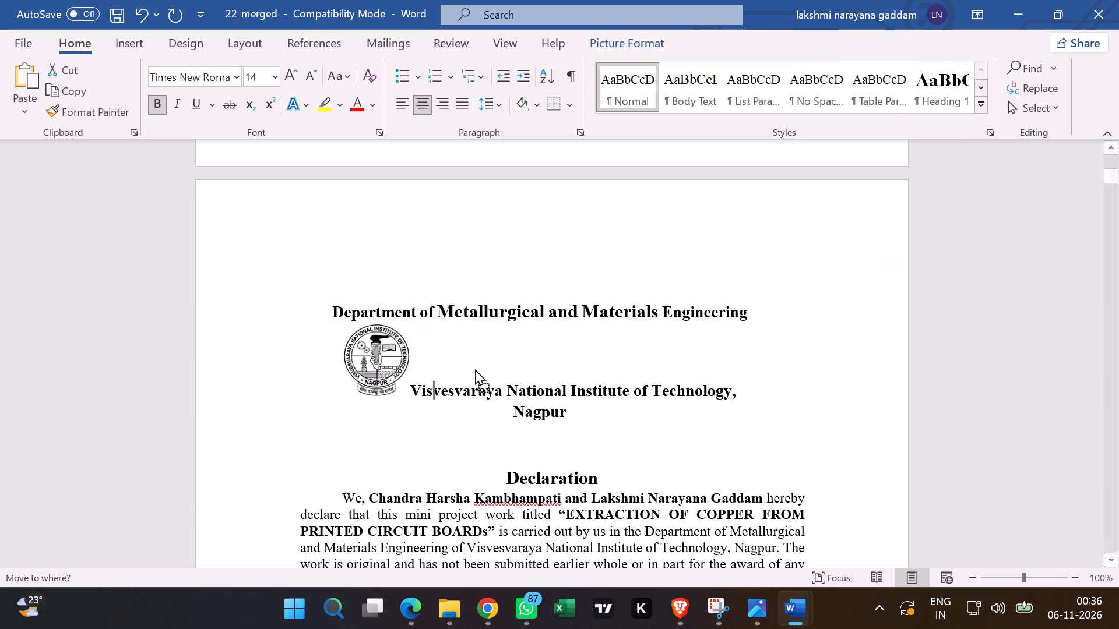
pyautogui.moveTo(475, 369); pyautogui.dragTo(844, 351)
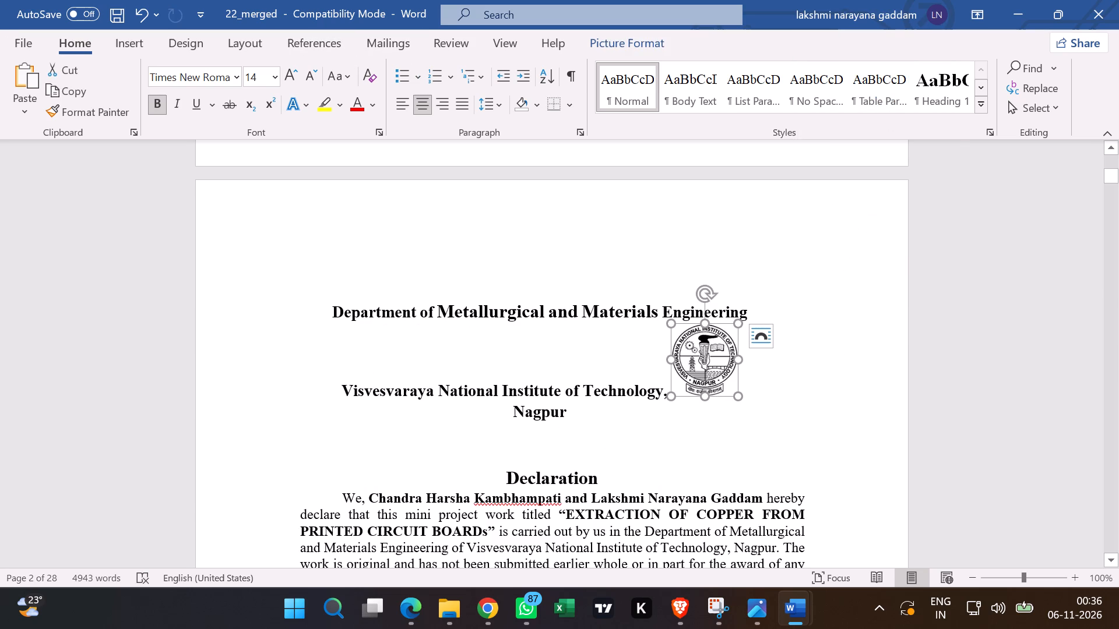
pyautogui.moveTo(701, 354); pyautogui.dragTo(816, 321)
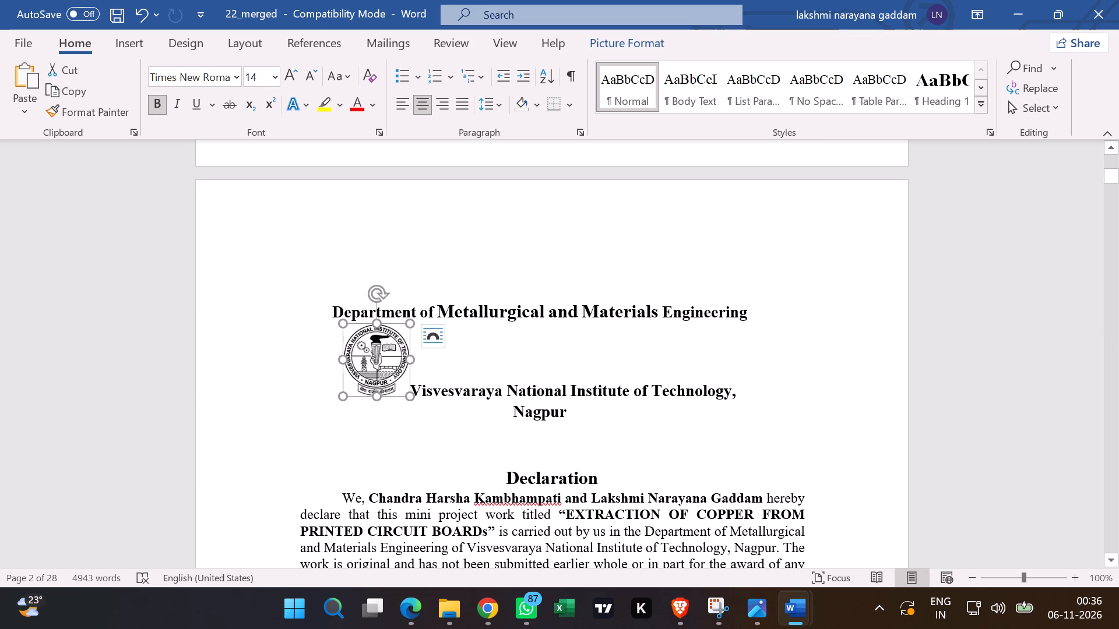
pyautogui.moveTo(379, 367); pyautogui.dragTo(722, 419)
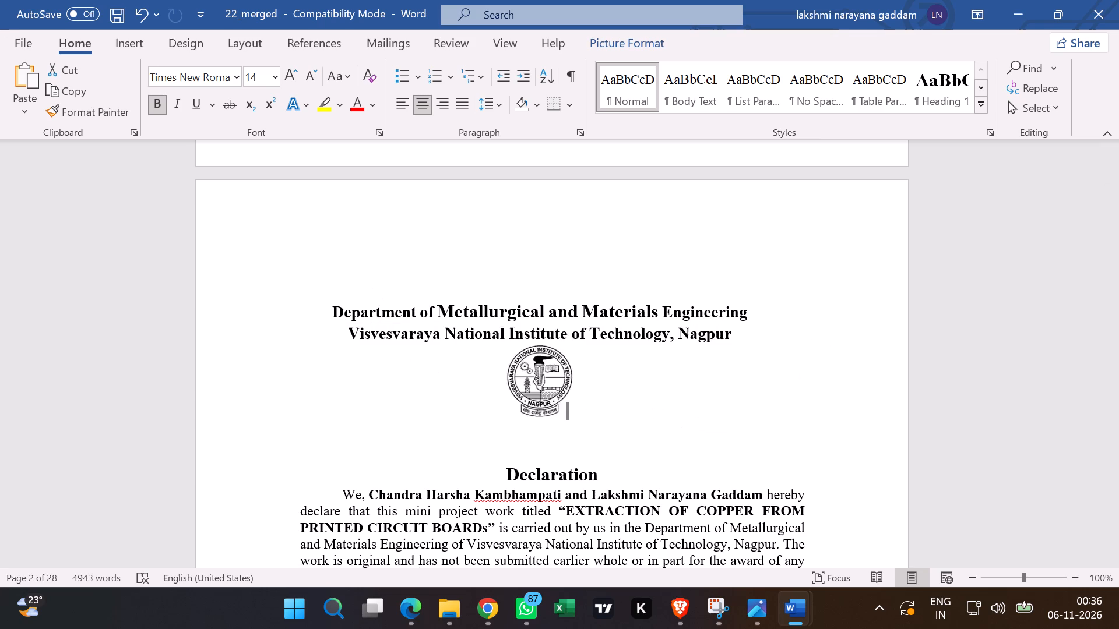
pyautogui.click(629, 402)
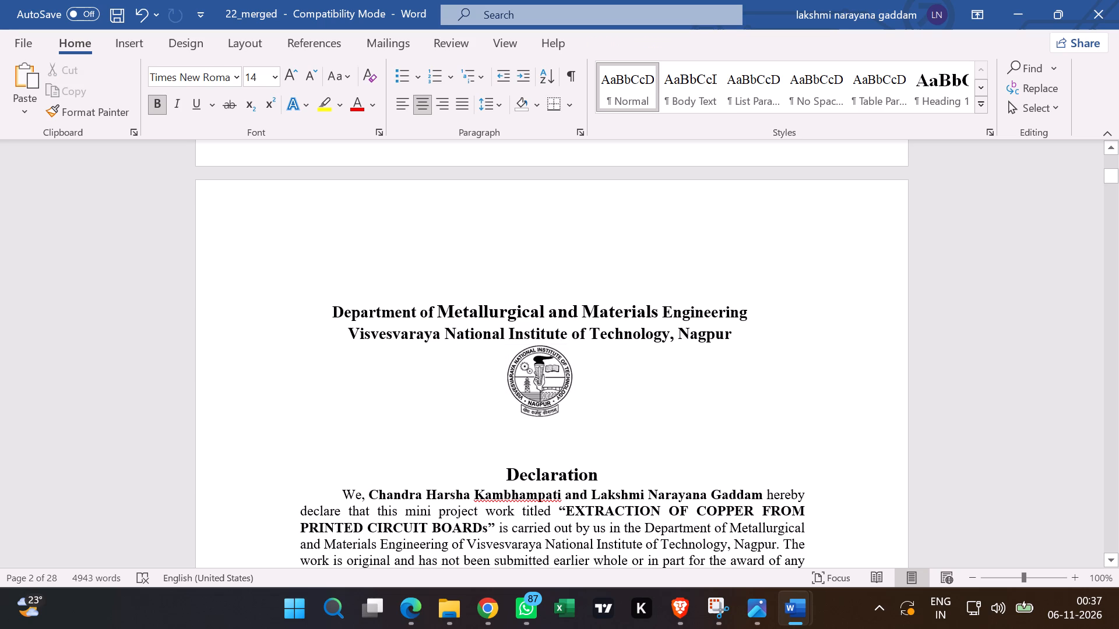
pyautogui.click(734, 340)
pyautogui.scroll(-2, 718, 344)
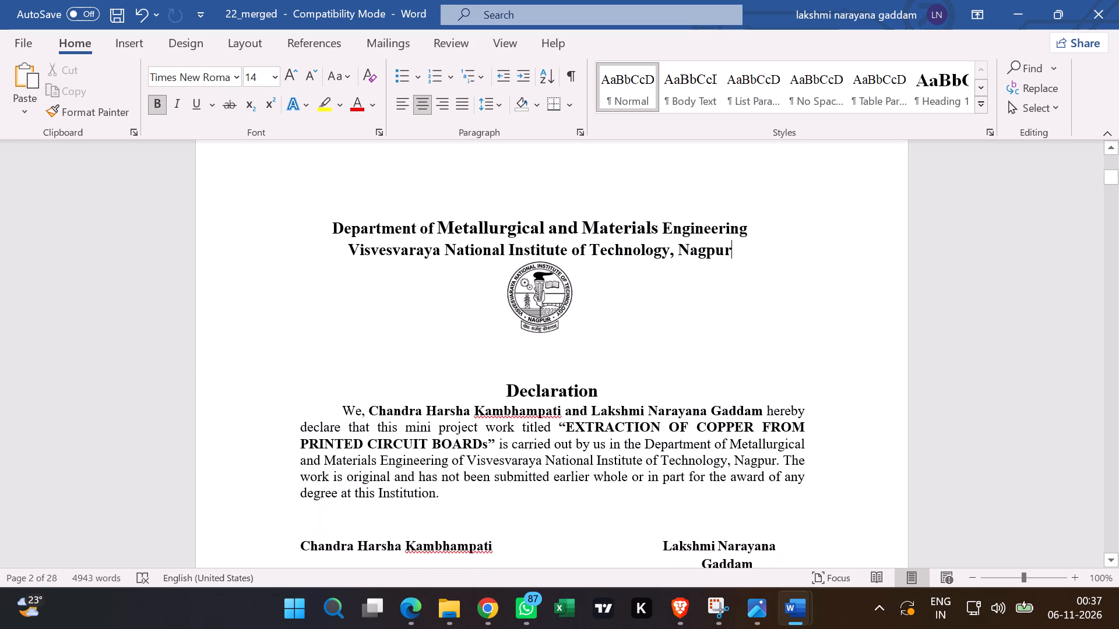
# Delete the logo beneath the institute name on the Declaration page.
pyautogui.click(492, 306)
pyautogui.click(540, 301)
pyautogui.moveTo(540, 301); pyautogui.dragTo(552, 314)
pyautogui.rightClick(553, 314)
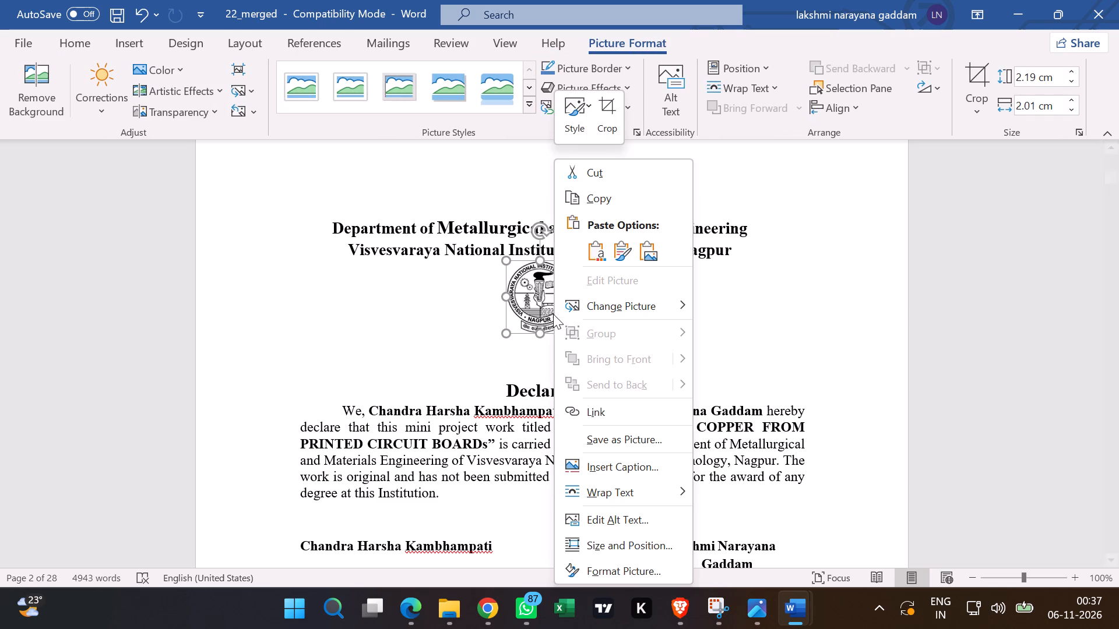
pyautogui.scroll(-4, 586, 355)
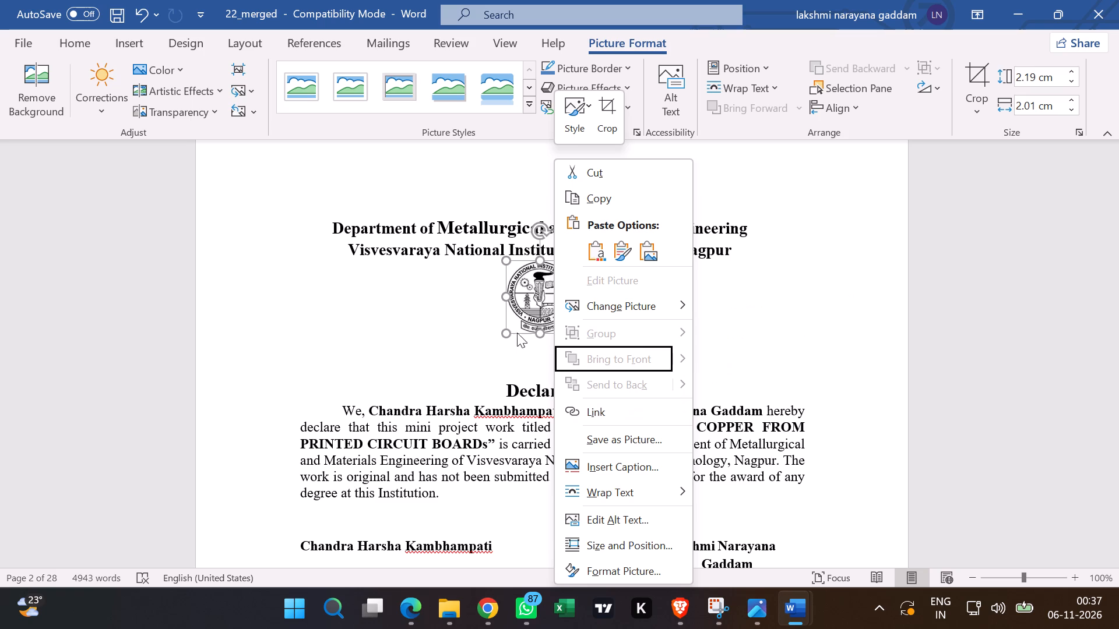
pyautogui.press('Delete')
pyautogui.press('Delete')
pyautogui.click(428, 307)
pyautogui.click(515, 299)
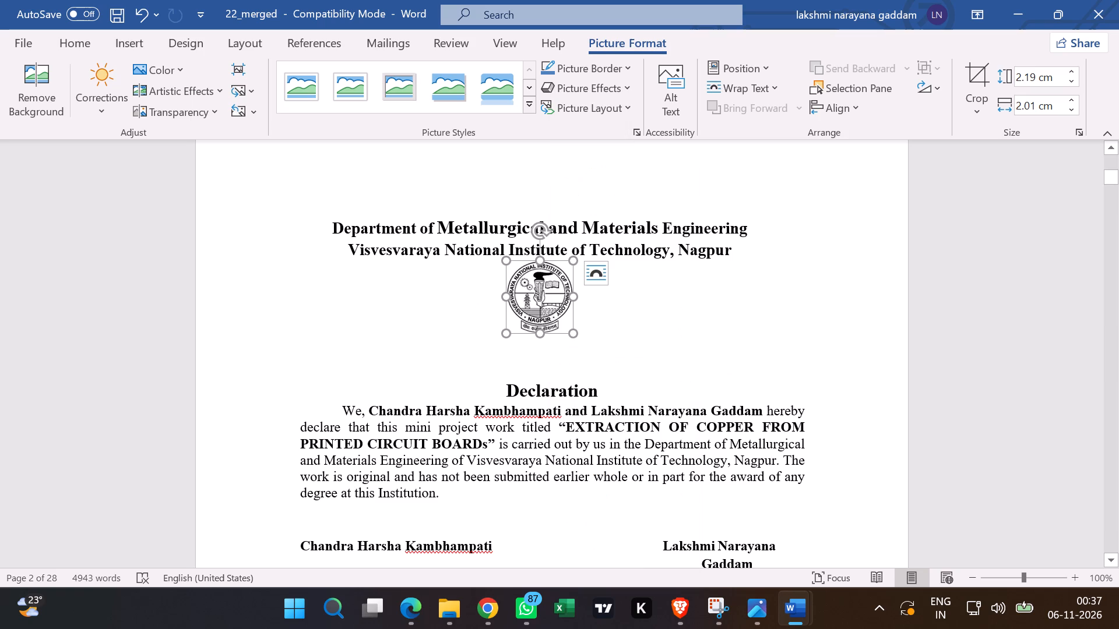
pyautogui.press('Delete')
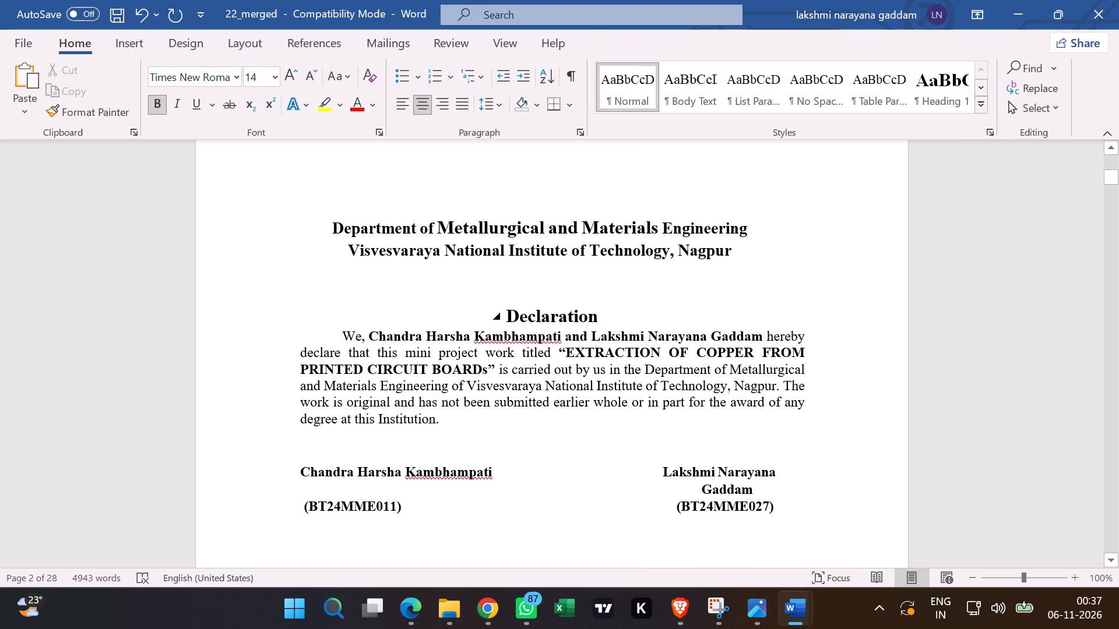
# Examine the cover page and the Declaration page to compare their heading placement and spacing.
pyautogui.click(773, 300)
pyautogui.scroll(4, 776, 297)
pyautogui.click(840, 342)
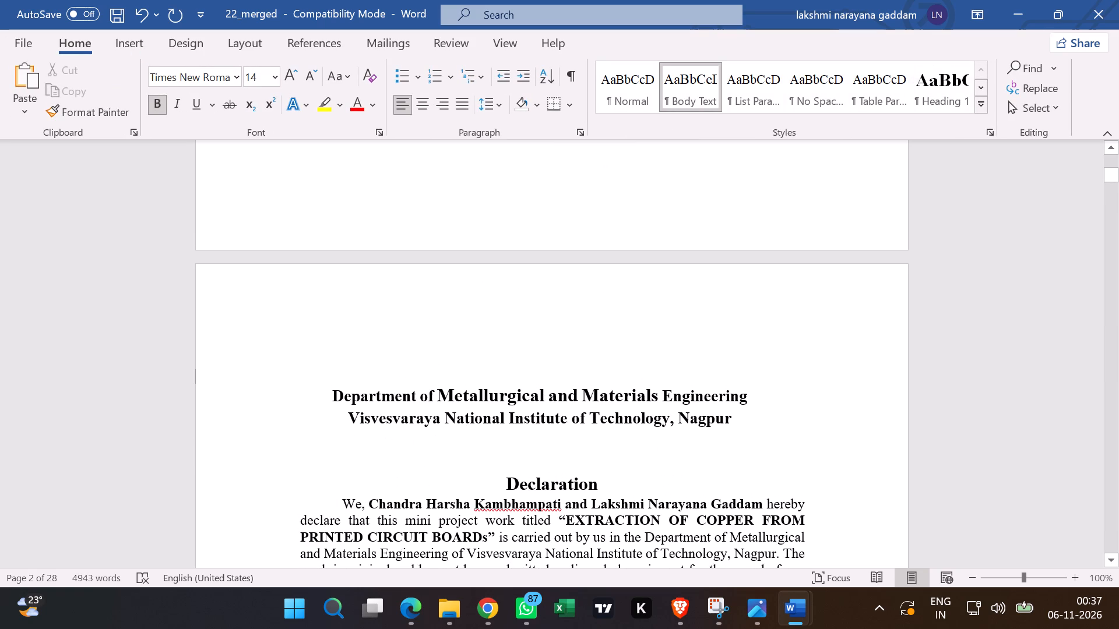
pyautogui.scroll(14, 836, 331)
pyautogui.scroll(6, 836, 280)
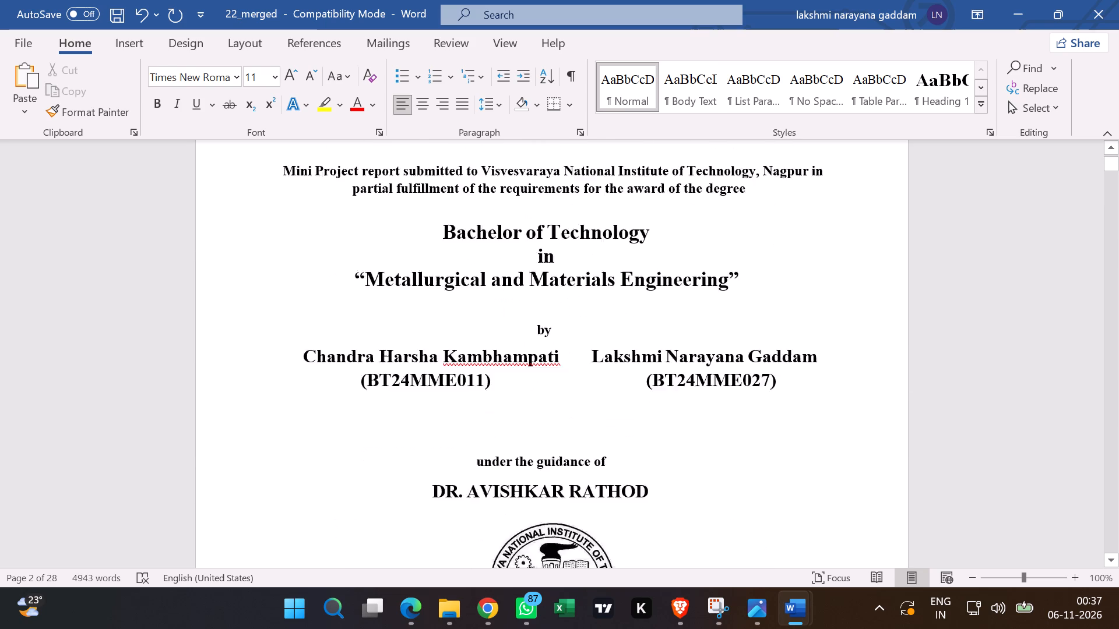
pyautogui.scroll(5, 842, 262)
pyautogui.scroll(-15, 846, 256)
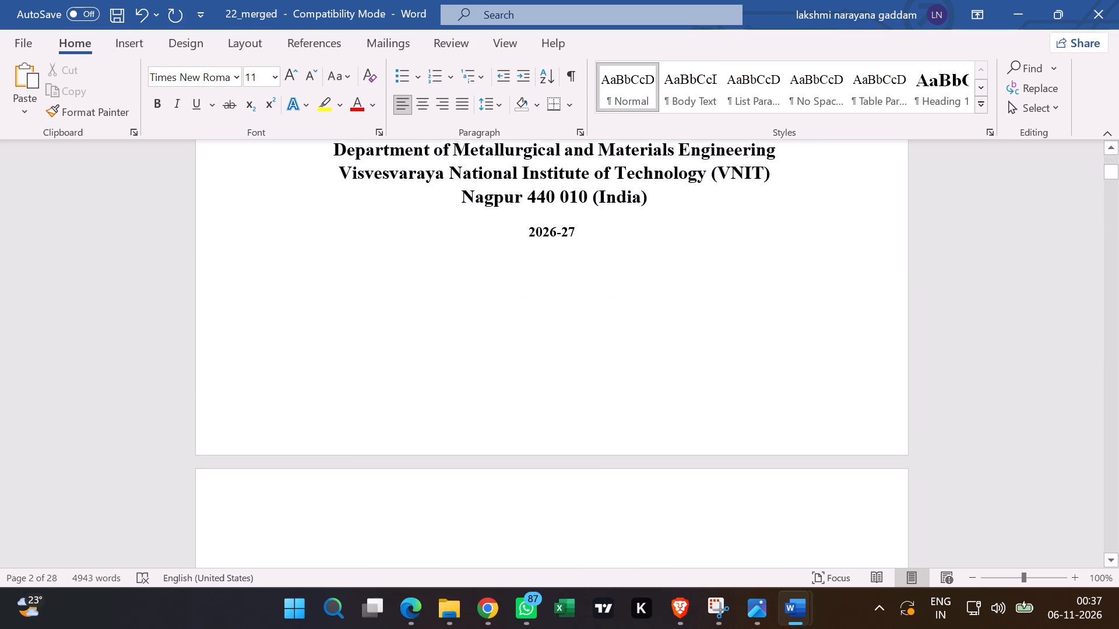
pyautogui.scroll(-9, 841, 292)
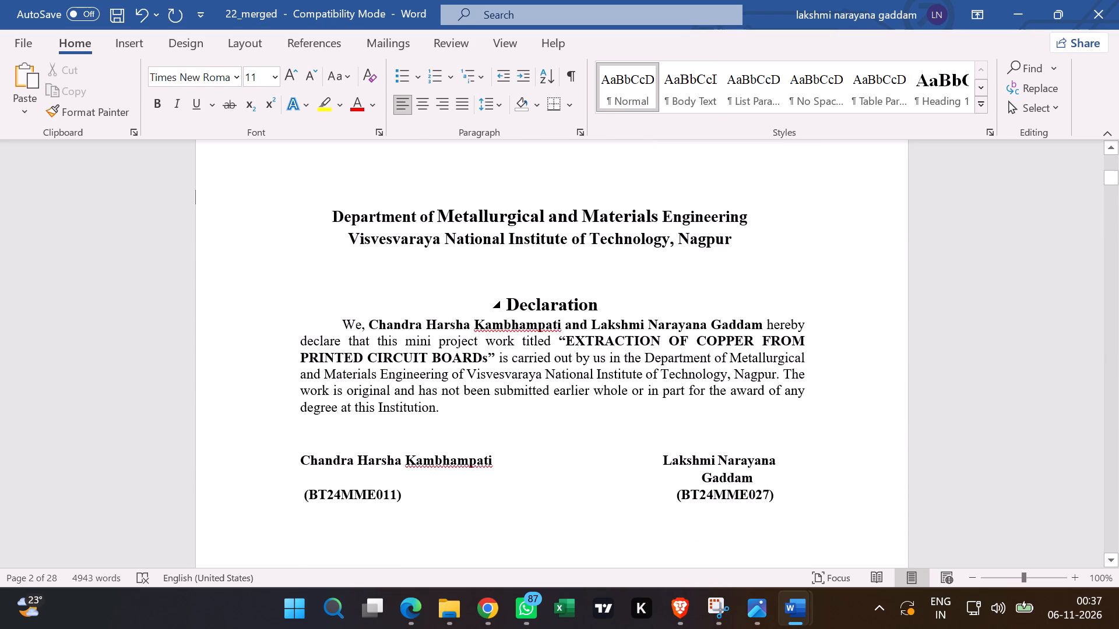
pyautogui.scroll(-1, 796, 304)
pyautogui.scroll(4, 796, 304)
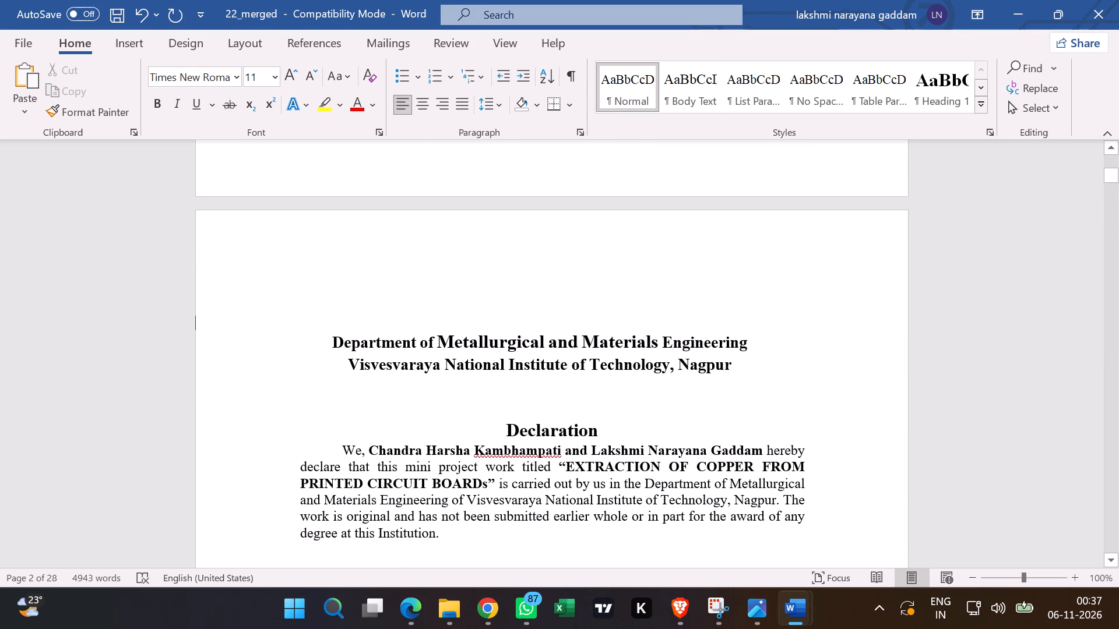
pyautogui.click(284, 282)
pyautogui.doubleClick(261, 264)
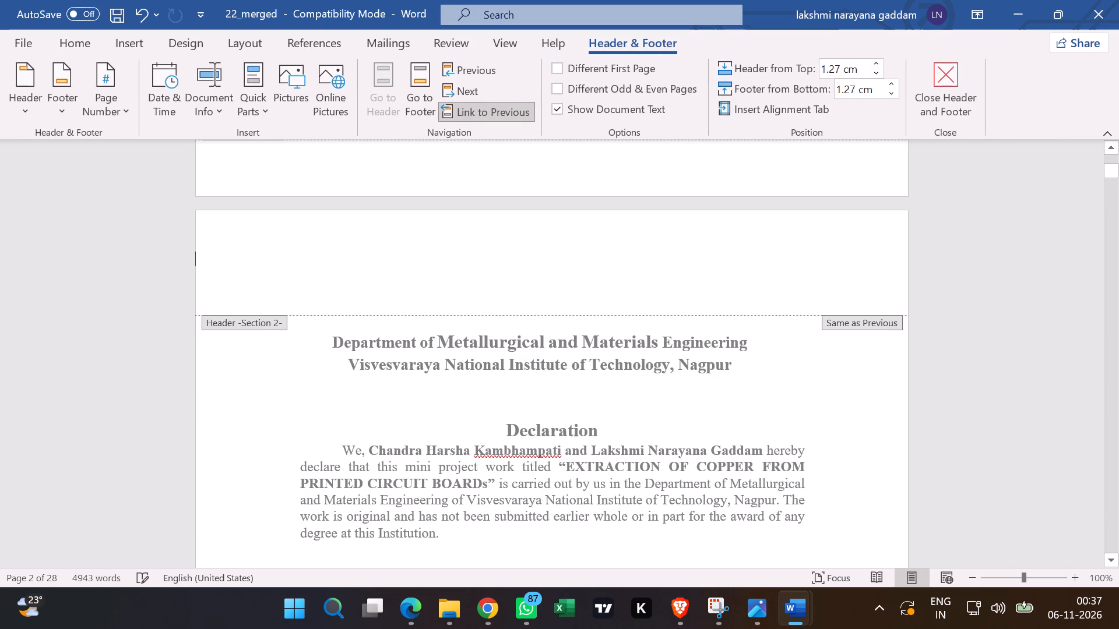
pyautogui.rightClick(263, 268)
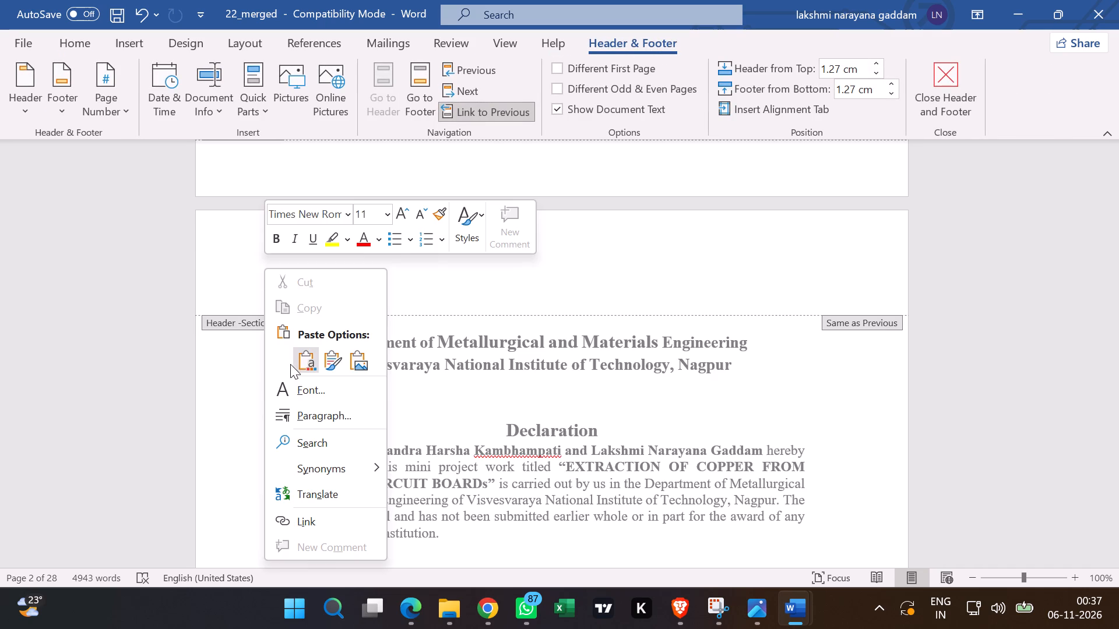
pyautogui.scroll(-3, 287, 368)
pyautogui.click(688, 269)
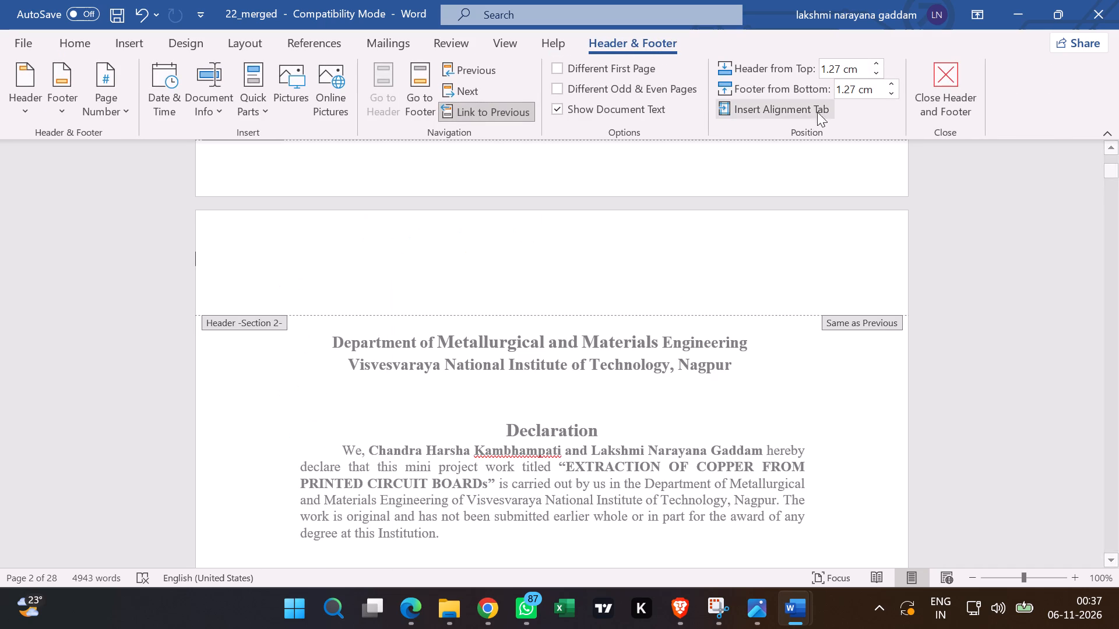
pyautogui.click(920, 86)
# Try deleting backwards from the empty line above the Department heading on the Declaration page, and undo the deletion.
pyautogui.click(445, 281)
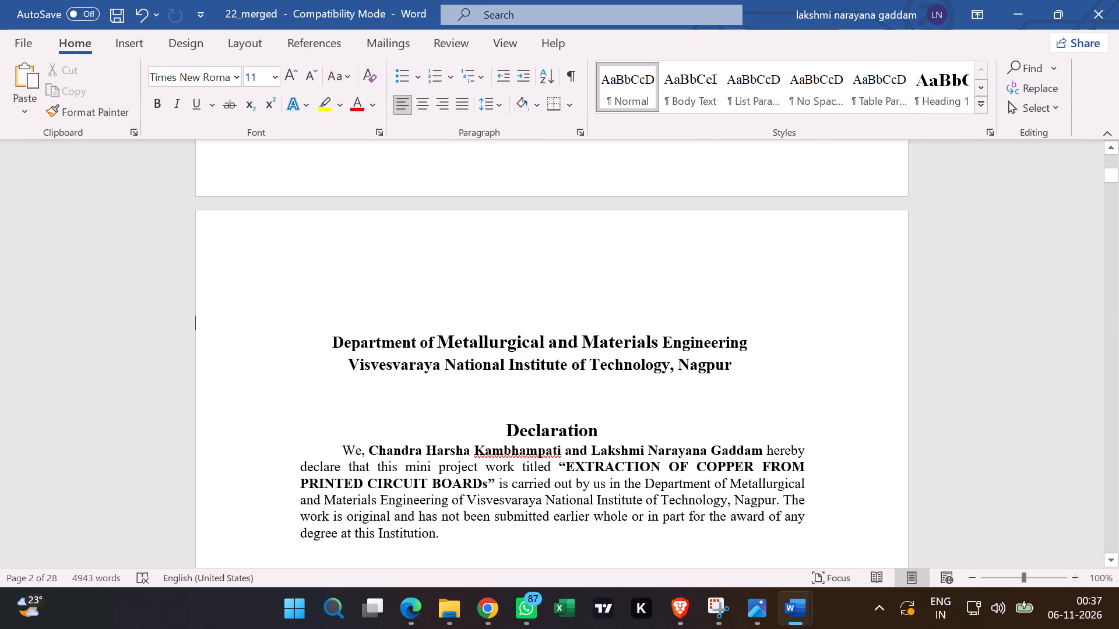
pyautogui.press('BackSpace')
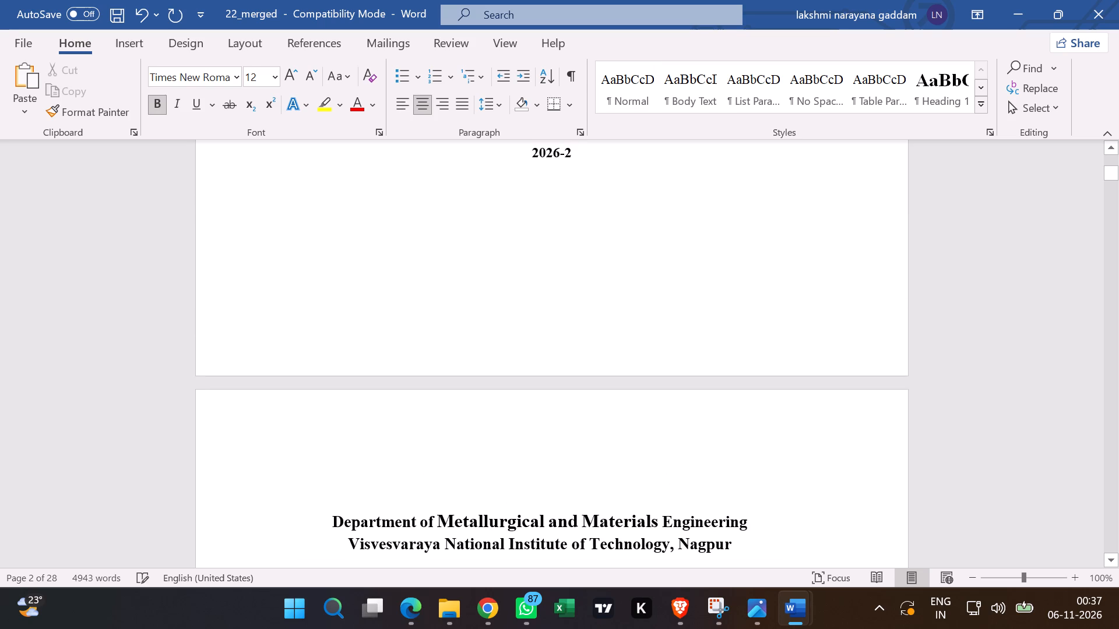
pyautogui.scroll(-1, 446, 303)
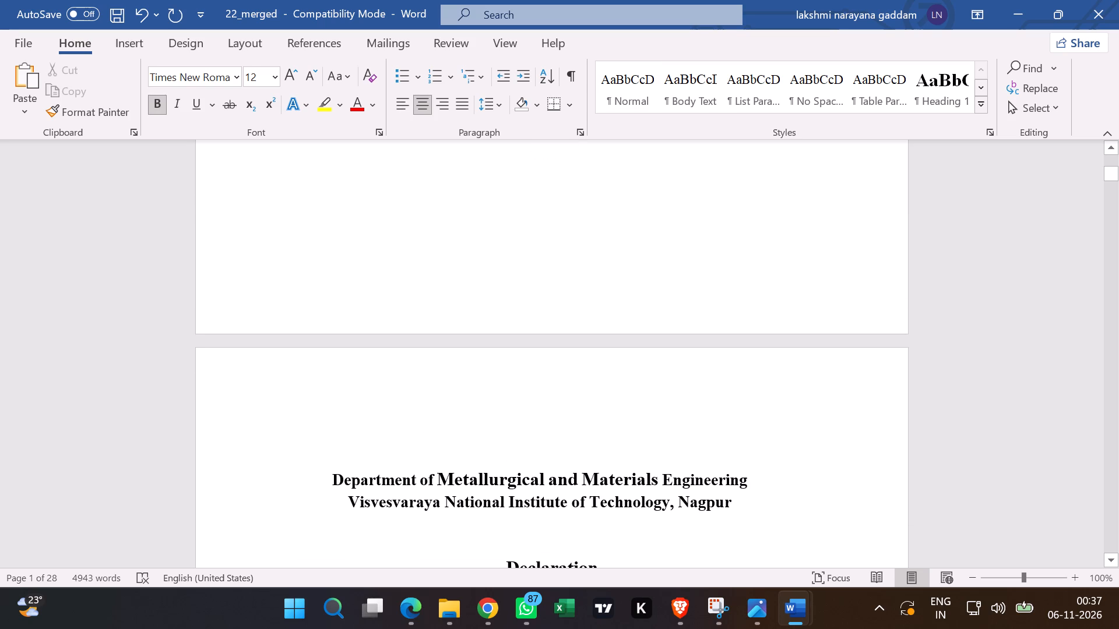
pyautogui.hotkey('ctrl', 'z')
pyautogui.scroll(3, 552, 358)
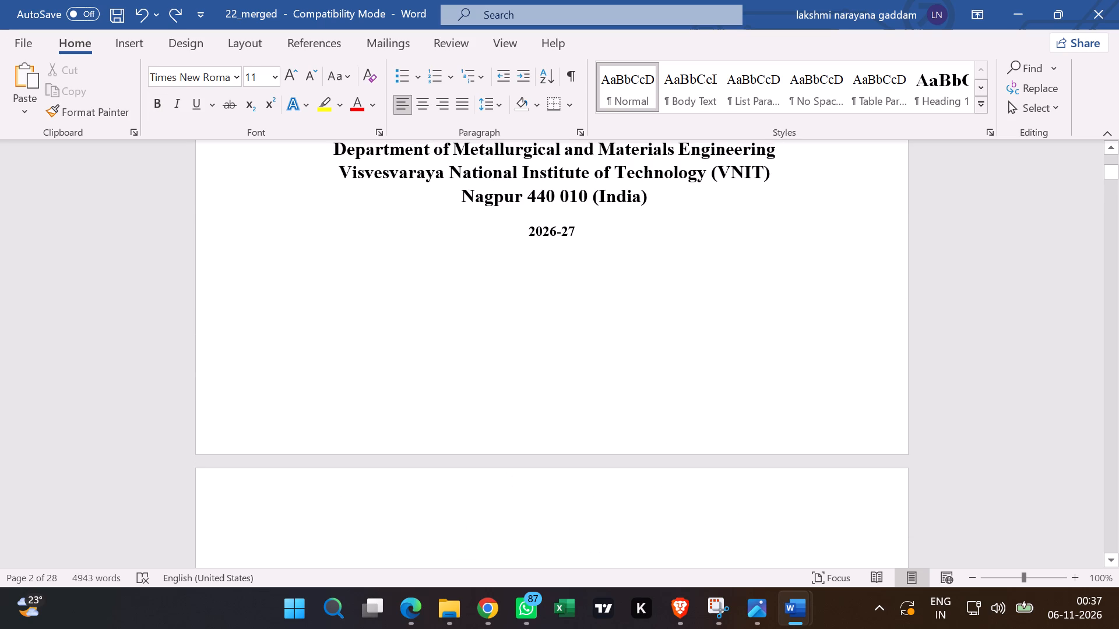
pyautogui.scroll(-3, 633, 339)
# Examine the Declaration page's layout and the available page margin presets.
pyautogui.click(398, 381)
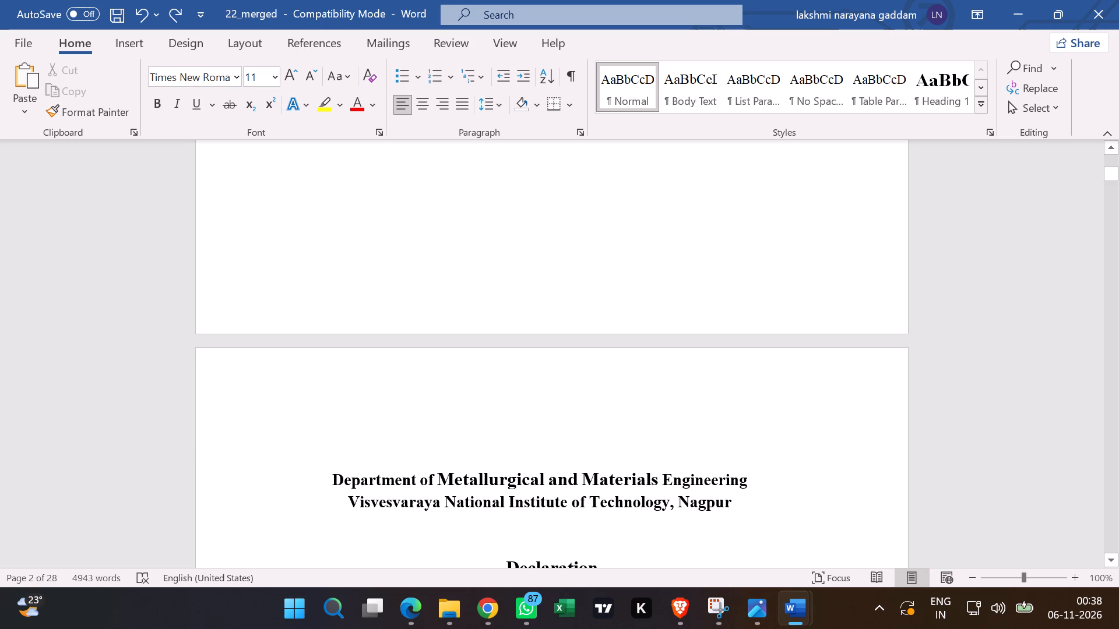
pyautogui.scroll(-3, 418, 338)
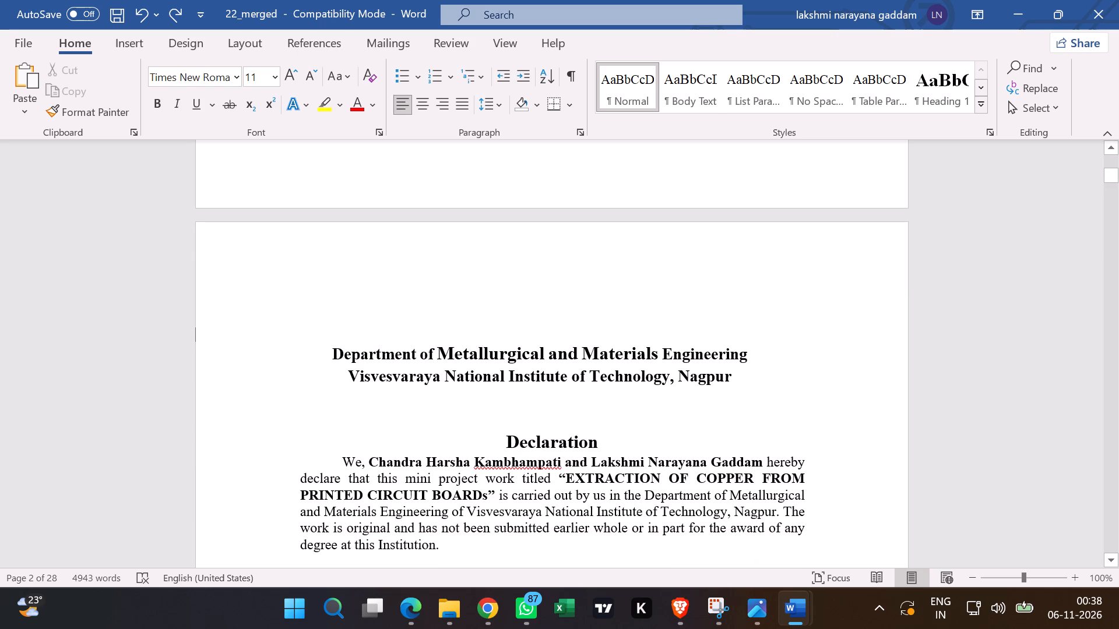
pyautogui.scroll(-1, 312, 335)
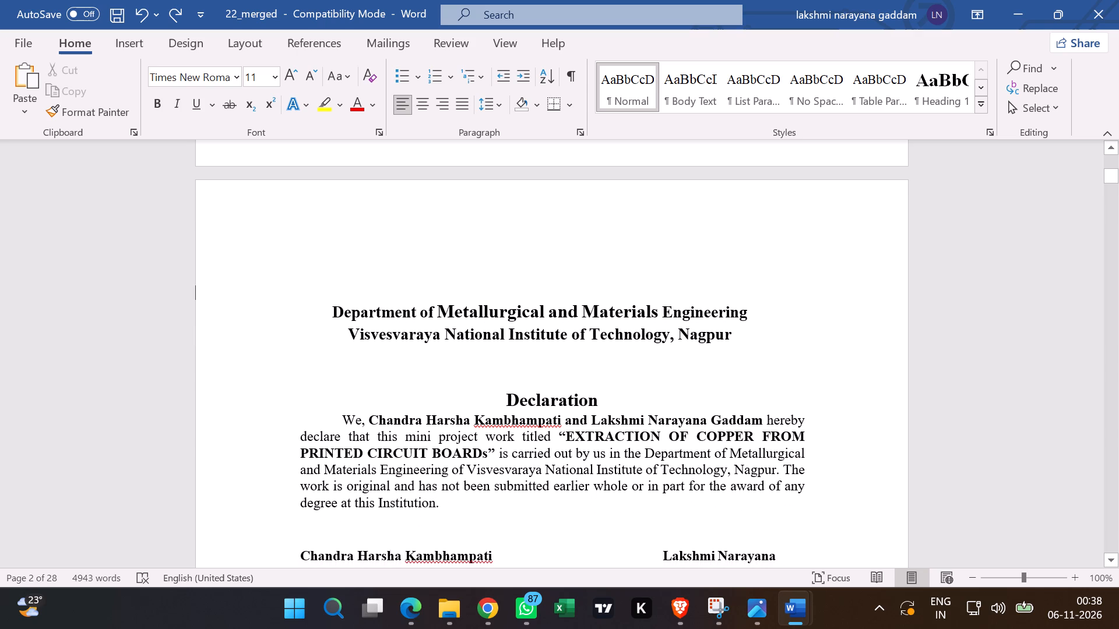
pyautogui.scroll(-1, 269, 246)
pyautogui.scroll(1, 290, 209)
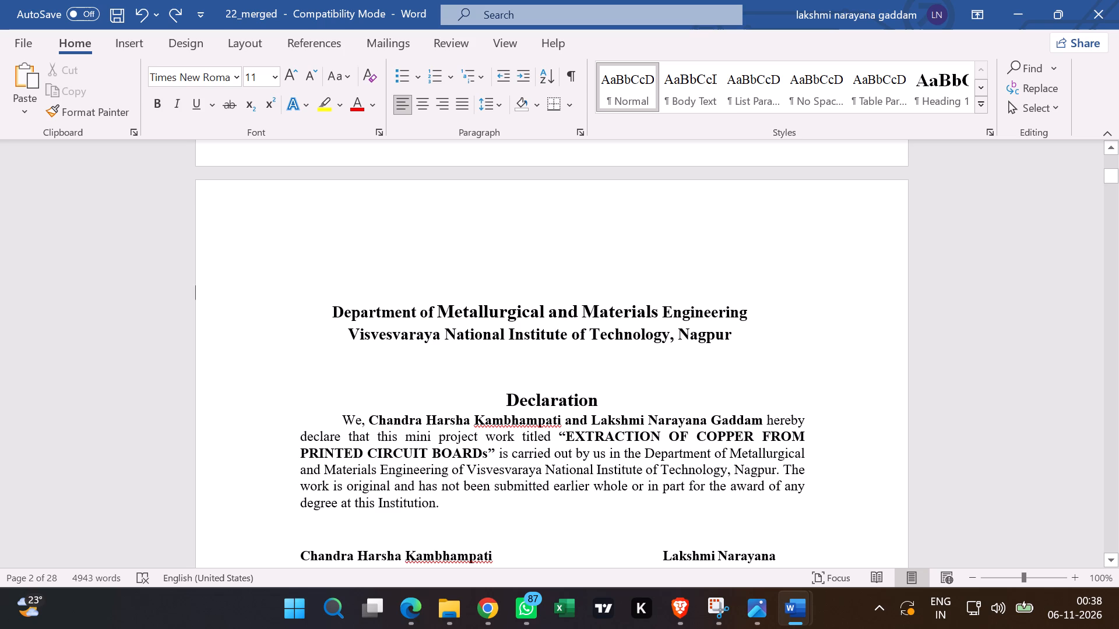
pyautogui.click(314, 238)
pyautogui.click(251, 44)
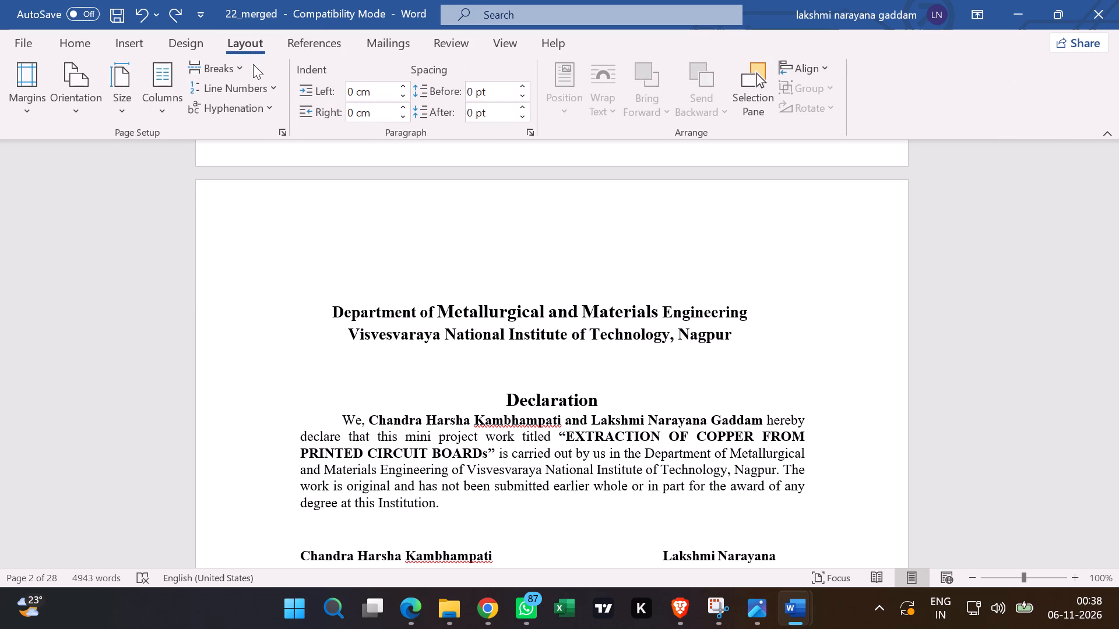
pyautogui.click(20, 114)
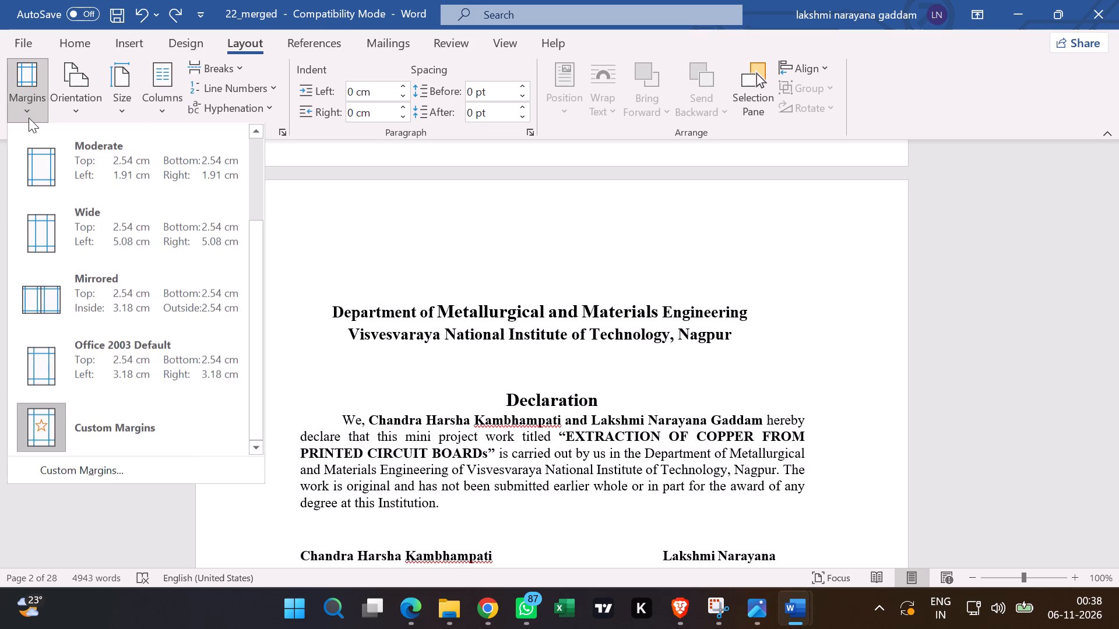
pyautogui.click(396, 211)
pyautogui.click(362, 231)
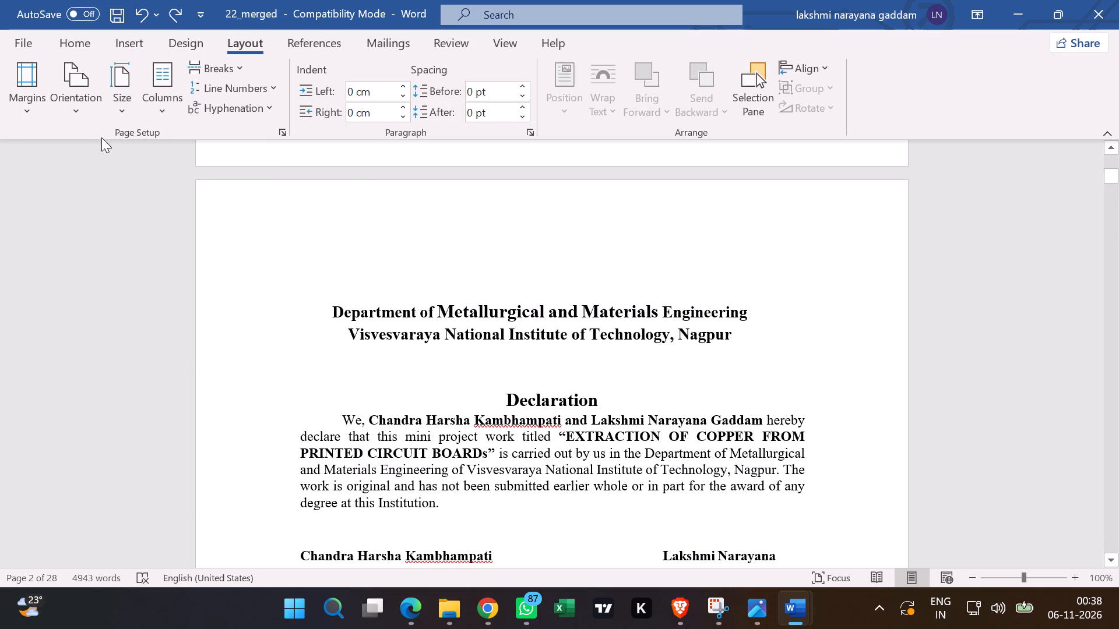
pyautogui.click(29, 108)
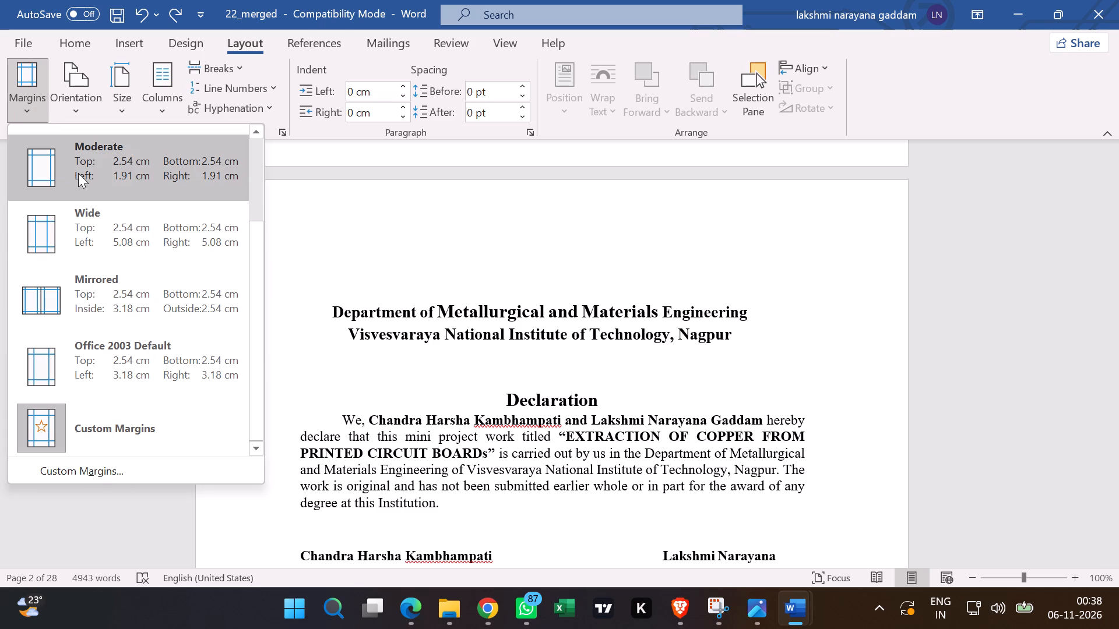
pyautogui.click(386, 255)
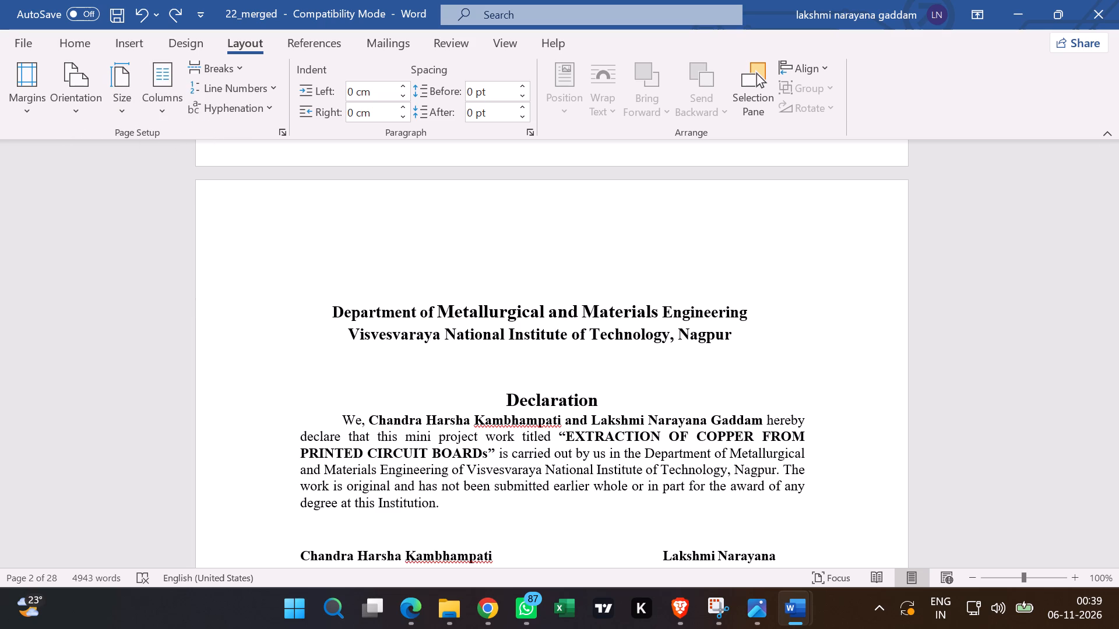
pyautogui.scroll(-9, 284, 275)
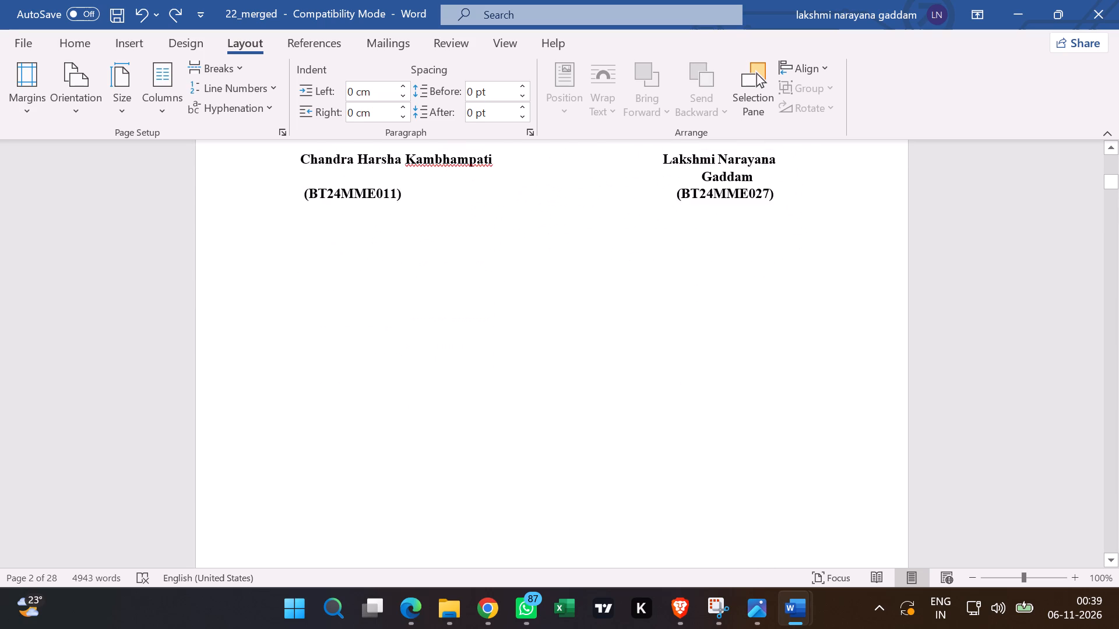
pyautogui.scroll(-3, 299, 262)
pyautogui.scroll(7, 298, 262)
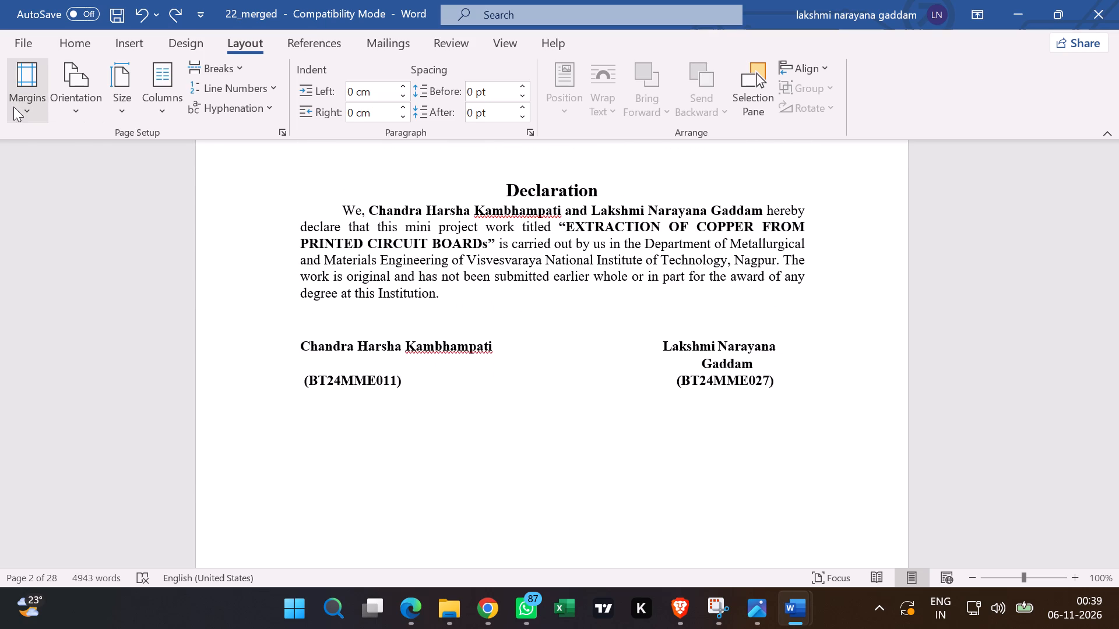
# Open the page margin presets for the Declaration page.
pyautogui.click(13, 107)
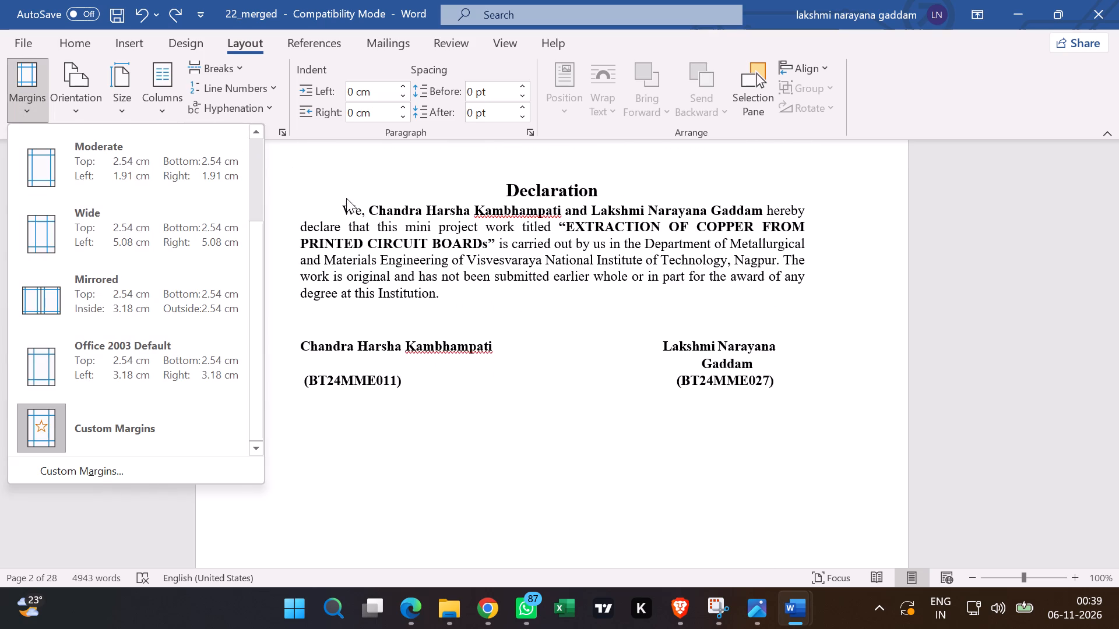
pyautogui.scroll(4, 350, 195)
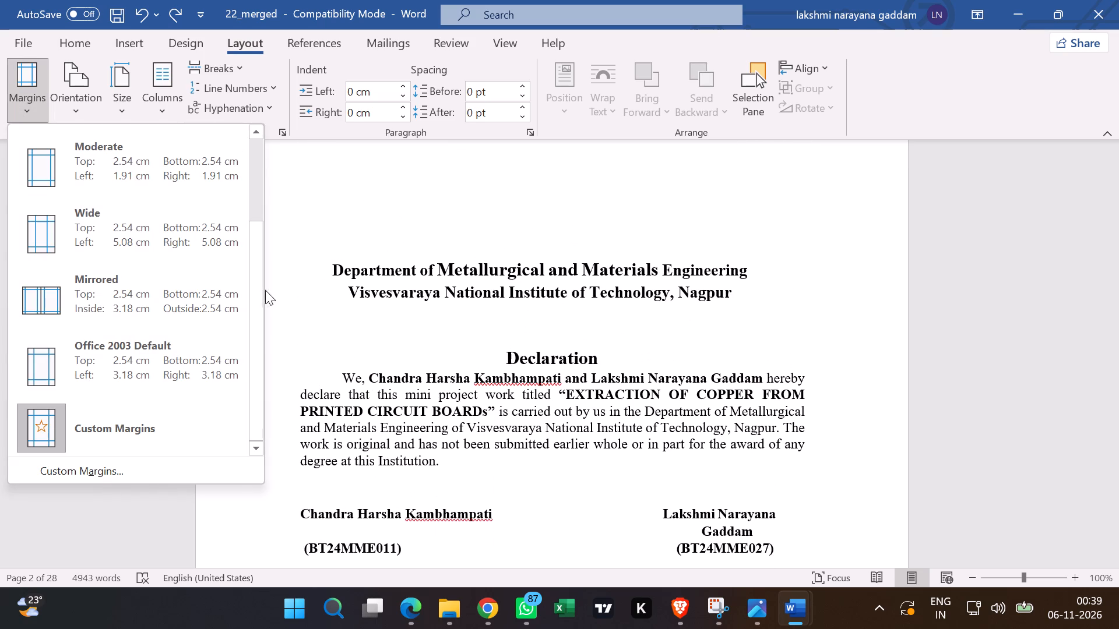
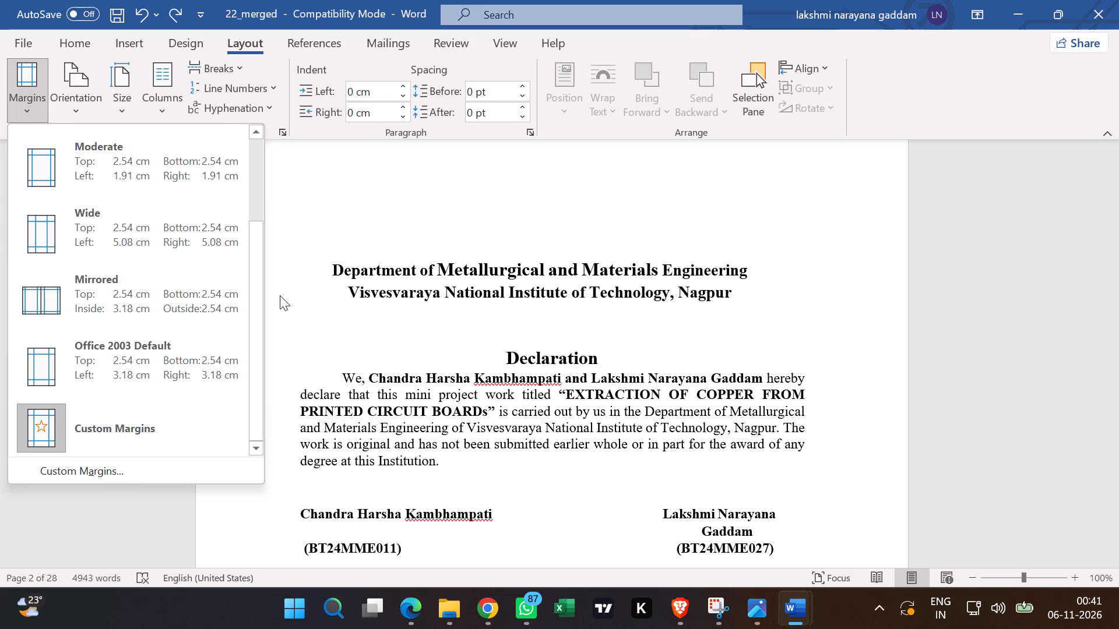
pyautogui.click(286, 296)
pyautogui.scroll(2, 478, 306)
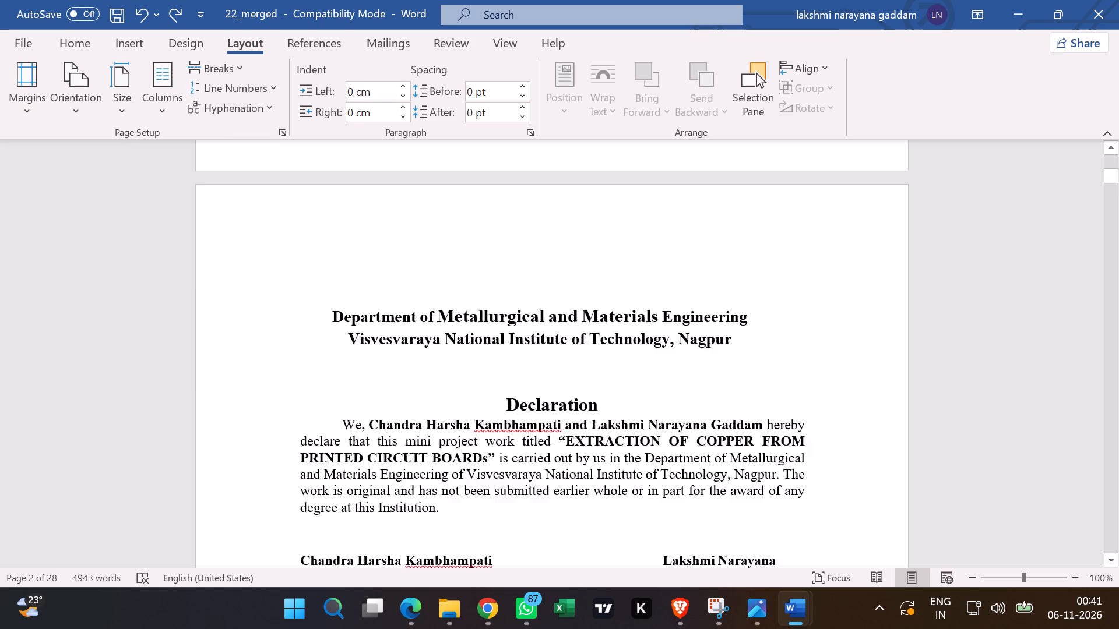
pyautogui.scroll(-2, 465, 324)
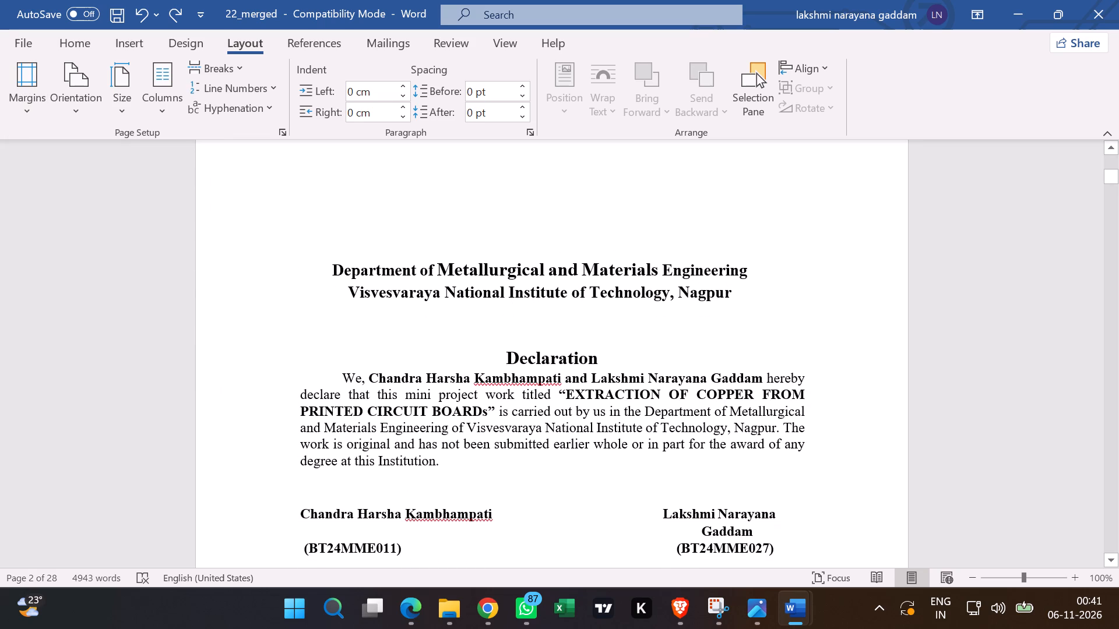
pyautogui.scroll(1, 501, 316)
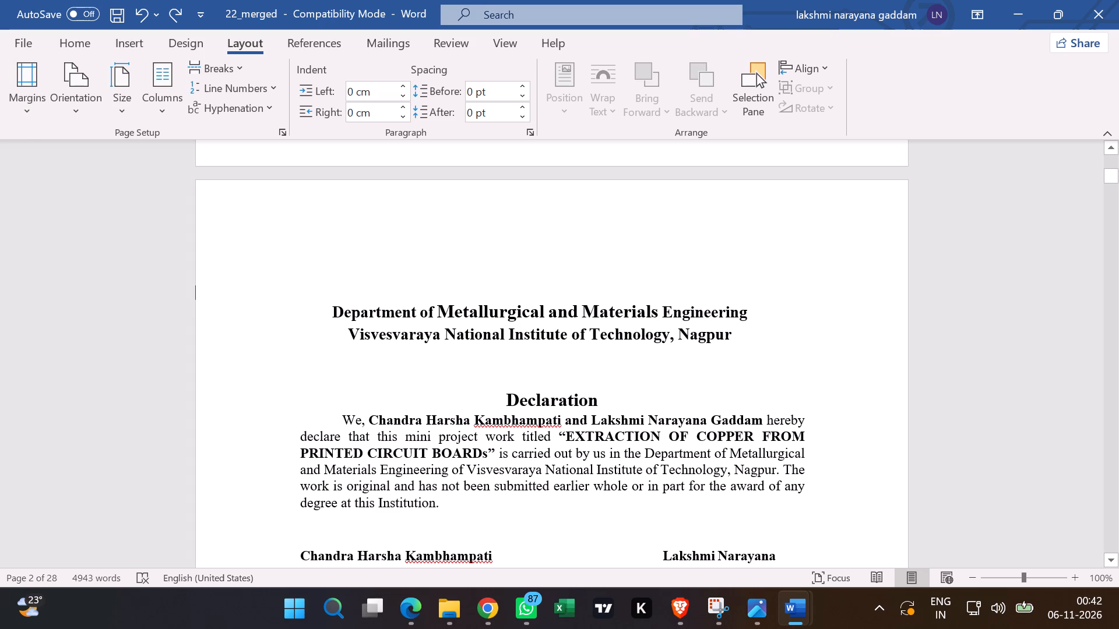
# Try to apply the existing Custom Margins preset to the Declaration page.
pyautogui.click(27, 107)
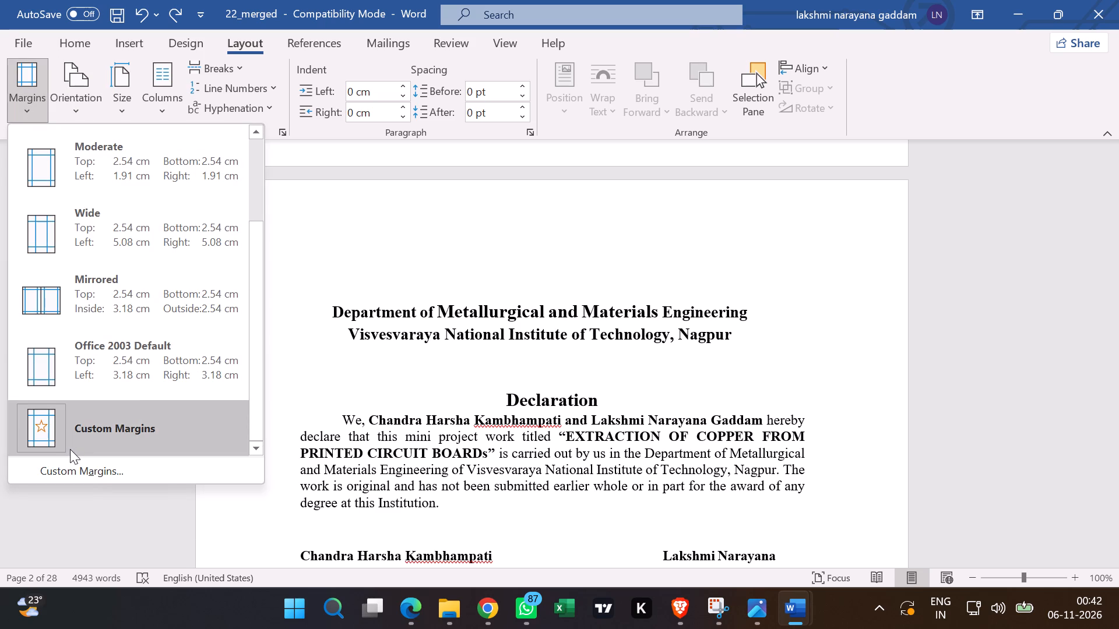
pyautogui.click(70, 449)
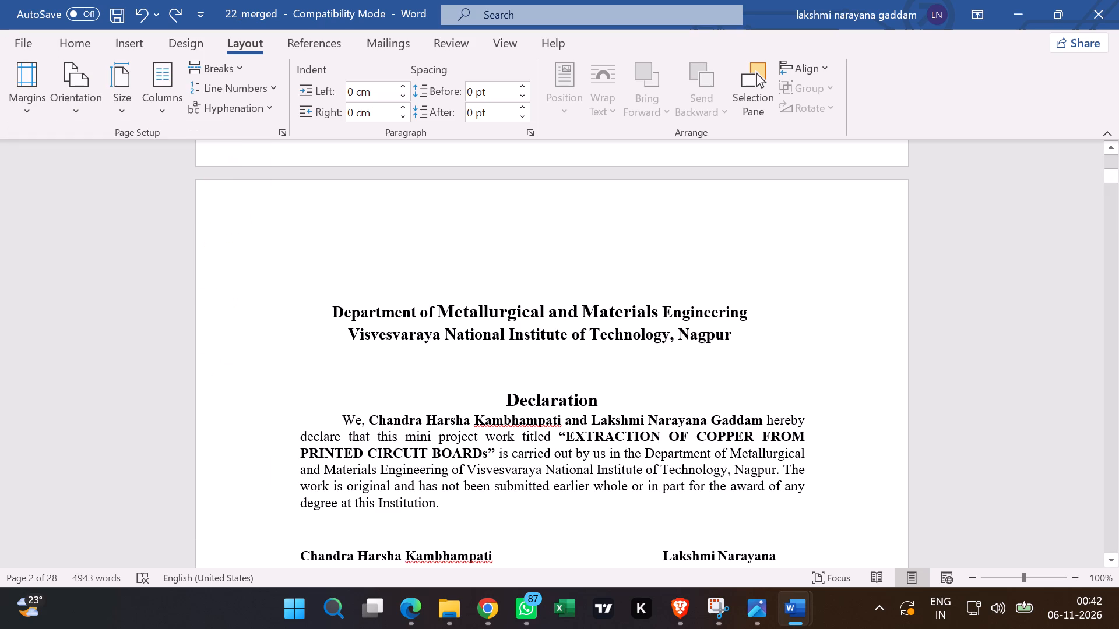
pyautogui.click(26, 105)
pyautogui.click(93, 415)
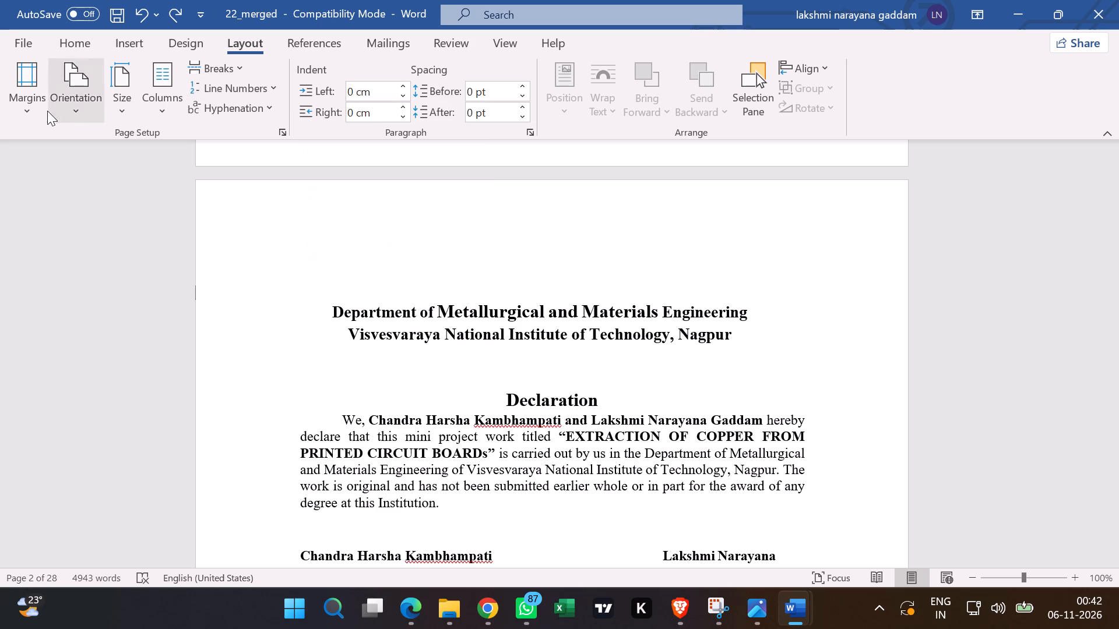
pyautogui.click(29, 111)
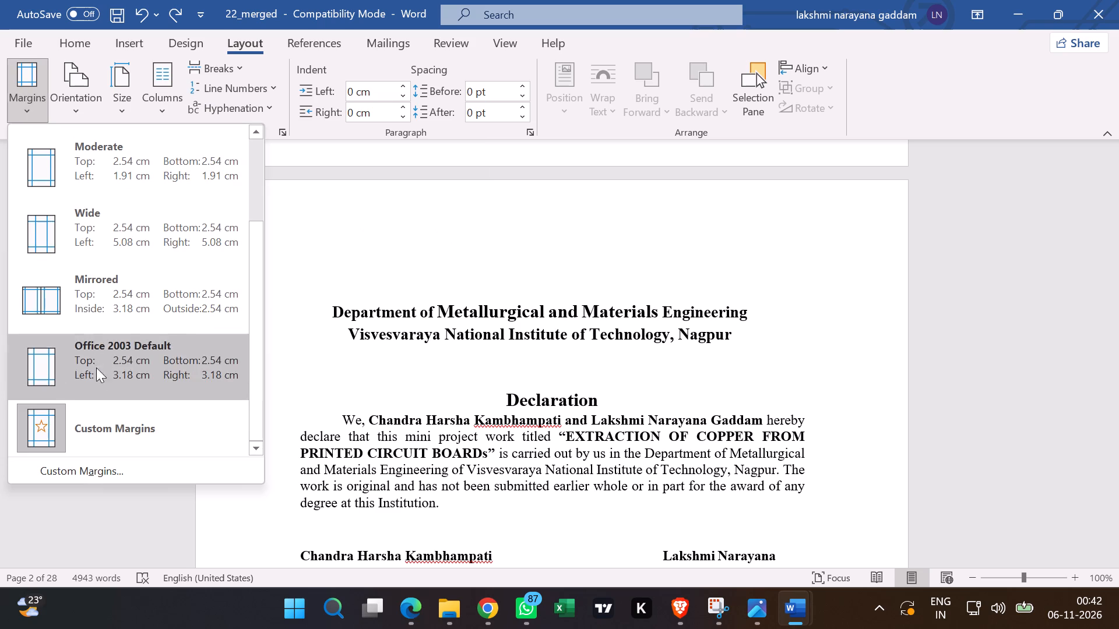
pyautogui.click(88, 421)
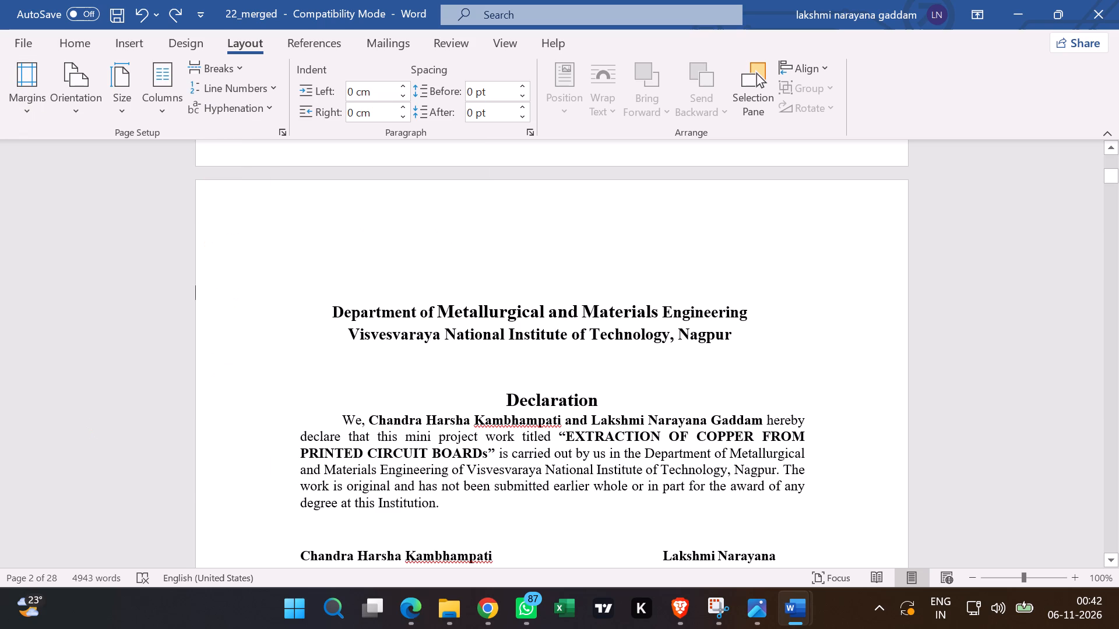
# Open the custom margin settings for the Declaration page's section and set the top margin to 2.54 cm.
pyautogui.click(30, 108)
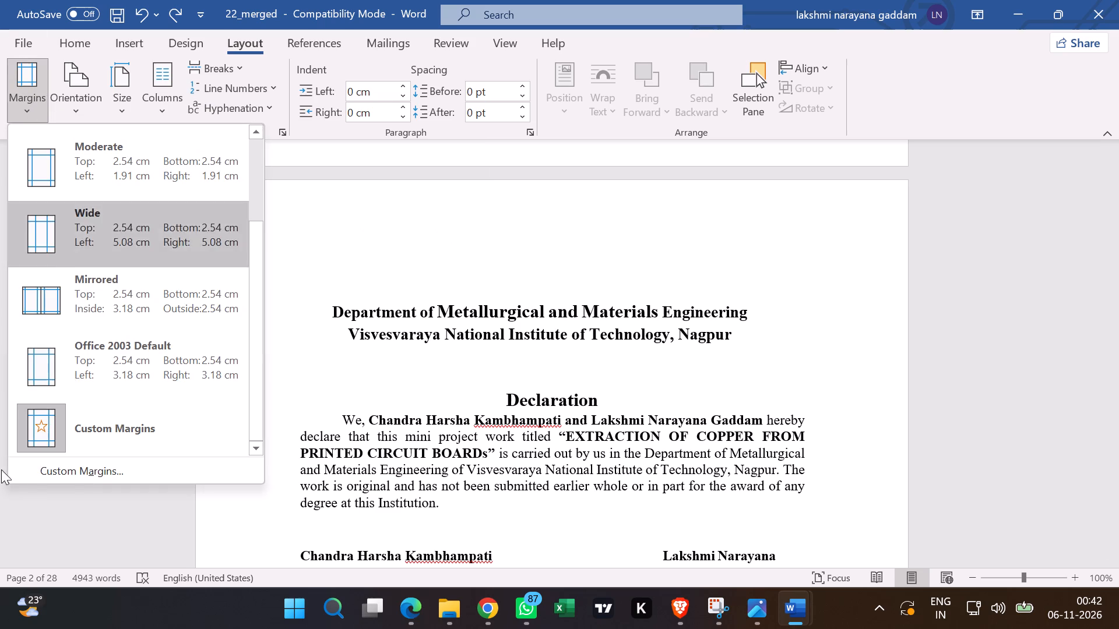
pyautogui.click(79, 469)
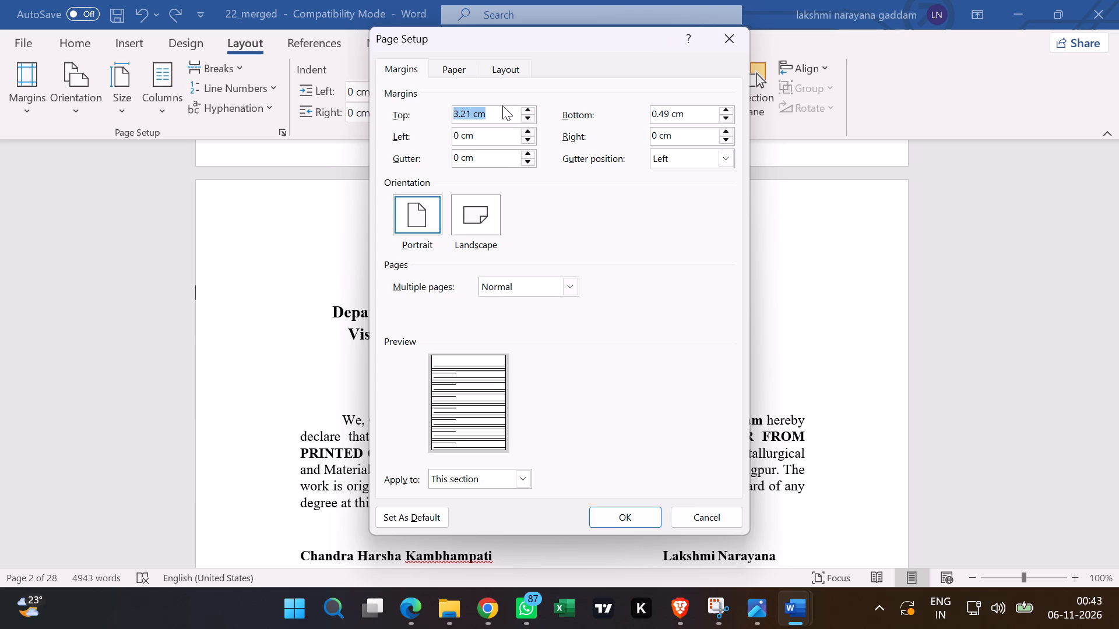
pyautogui.click(498, 109)
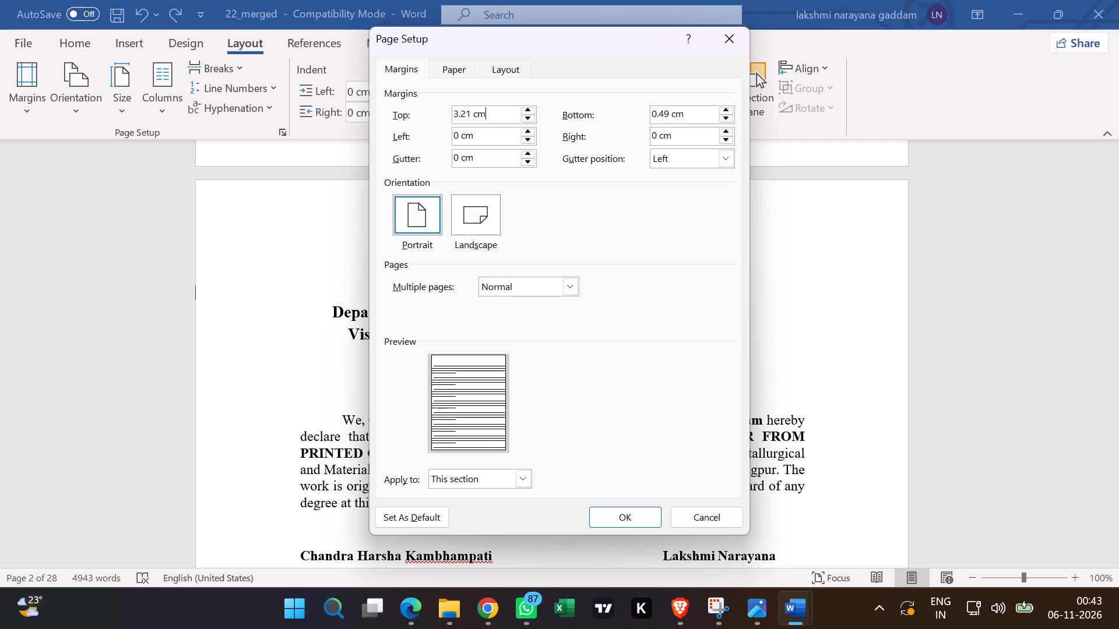
pyautogui.press('BackSpace')
pyautogui.press('BackSpace')
pyautogui.press('BackSpace')
pyautogui.press('BackSpace')
pyautogui.press('BackSpace')
pyautogui.press('BackSpace')
pyautogui.press('BackSpace')
pyautogui.press('2')
pyautogui.write('.54')
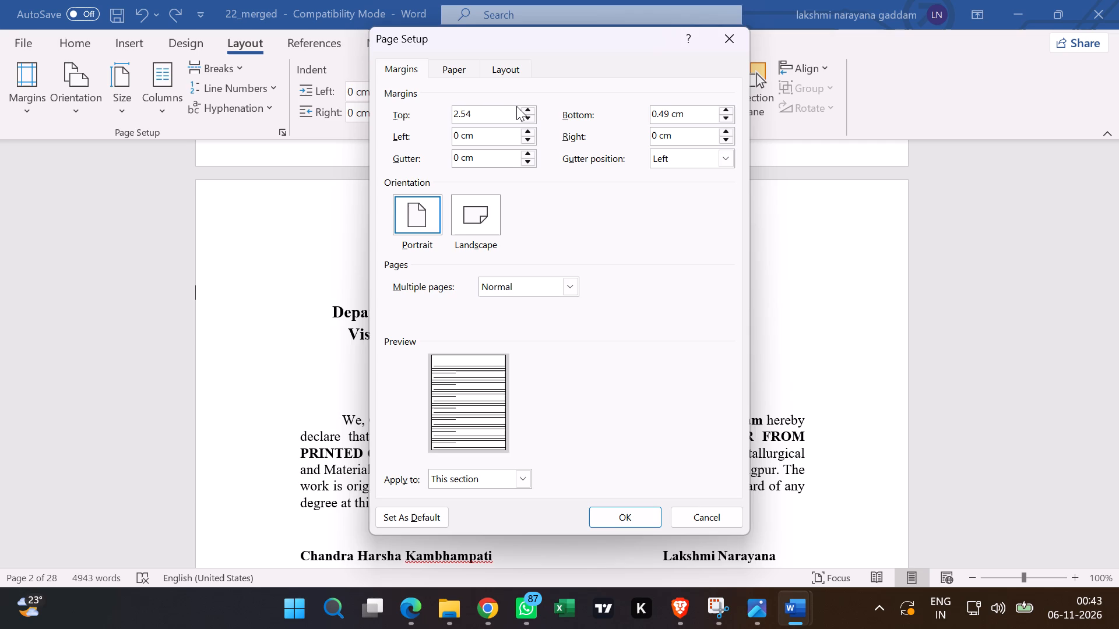
# Set the section's bottom margin to 3.18 cm.
pyautogui.click(692, 114)
pyautogui.press('BackSpace')
pyautogui.press('BackSpace')
pyautogui.press('BackSpace')
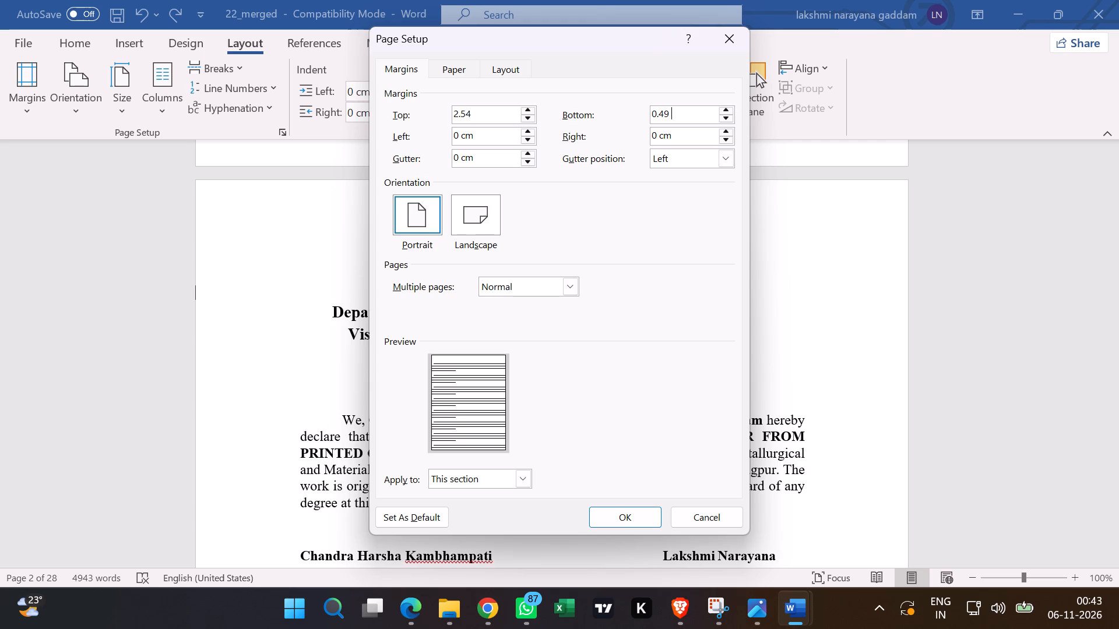
pyautogui.press('BackSpace')
pyautogui.press('BackSpace')
pyautogui.press('BackSpace')
pyautogui.press('BackSpace')
pyautogui.press('3')
pyautogui.press('/')
pyautogui.press('BackSpace')
pyautogui.press('.')
pyautogui.write('18')
# Set the left margin to 3.81 cm and the right margin to 2.03 cm, and apply the margins to this section.
pyautogui.click(460, 133)
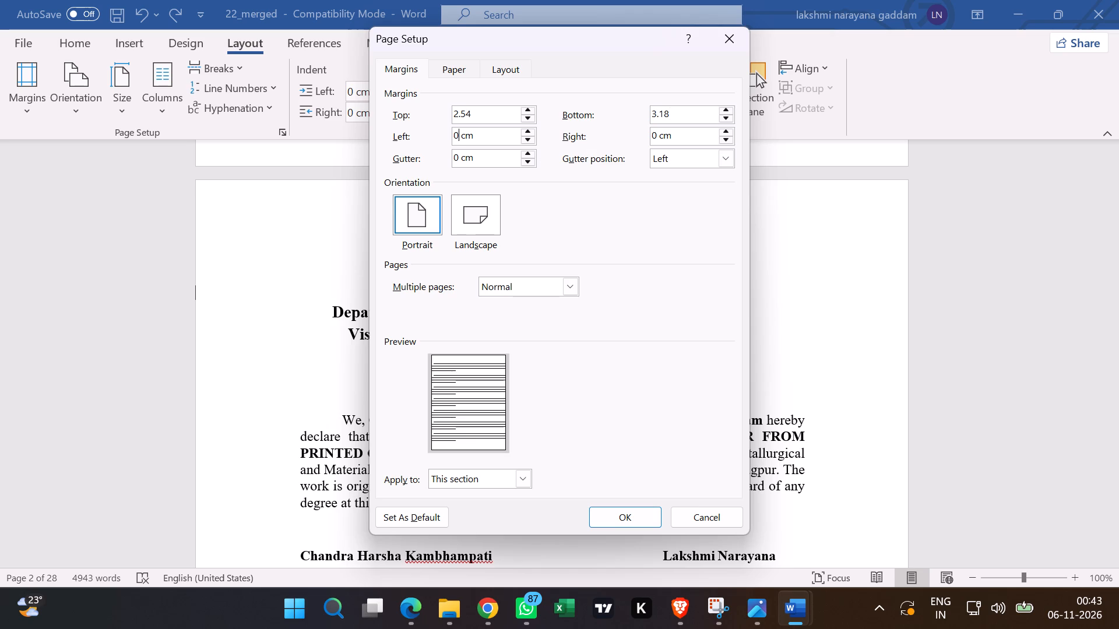
pyautogui.press('BackSpace')
pyautogui.press('3')
pyautogui.press('.')
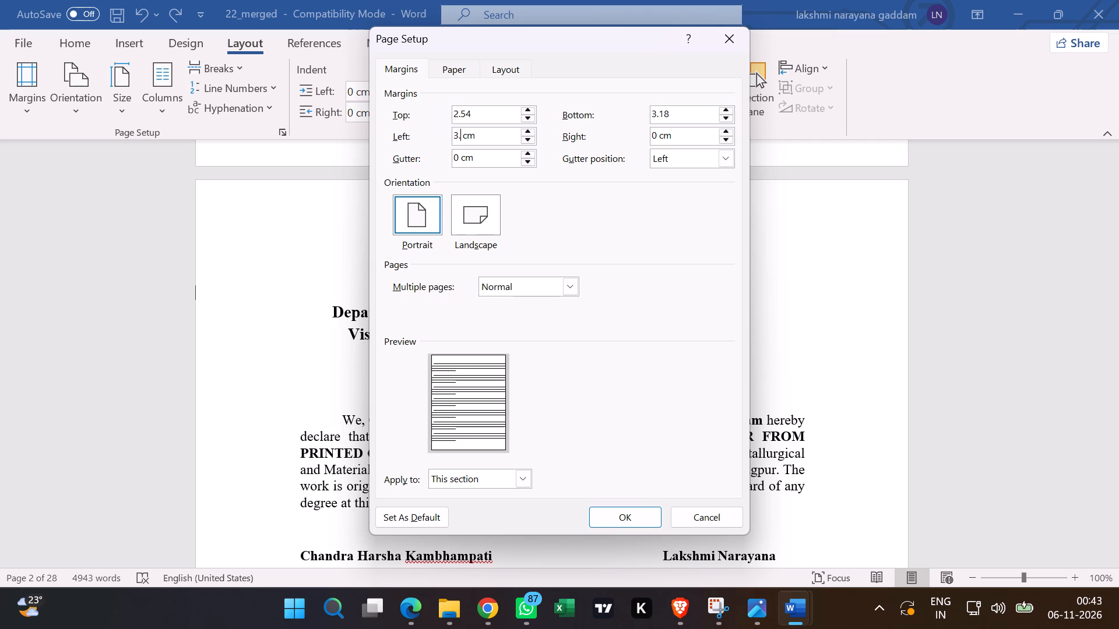
pyautogui.write('81')
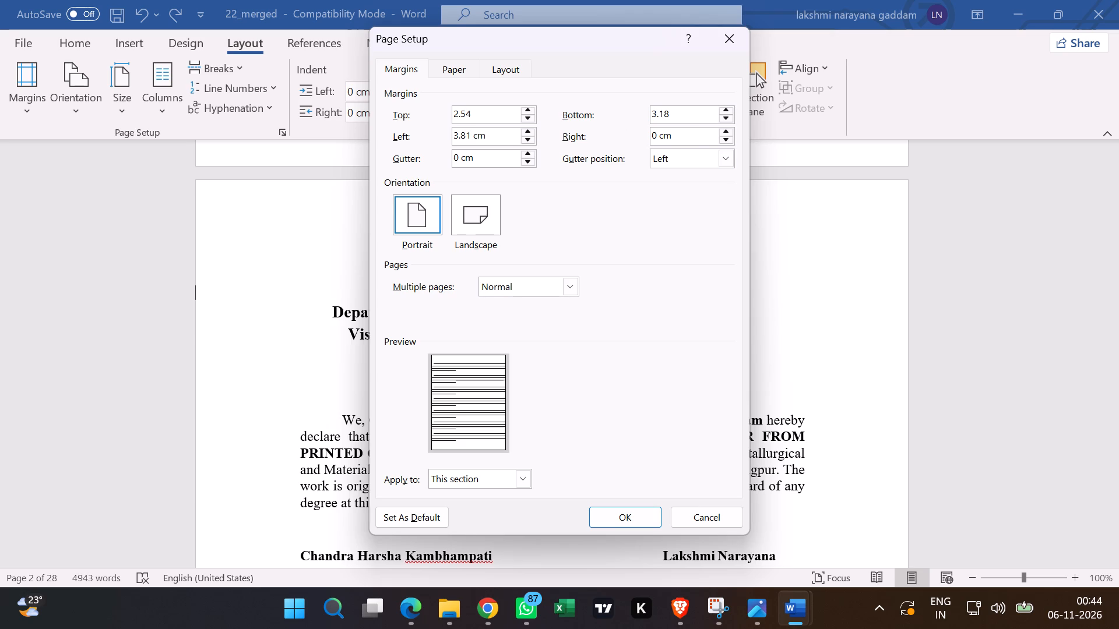
pyautogui.click(657, 139)
pyautogui.press('BackSpace')
pyautogui.press('2')
pyautogui.write('.03')
pyautogui.scroll(-2, 531, 430)
pyautogui.click(602, 515)
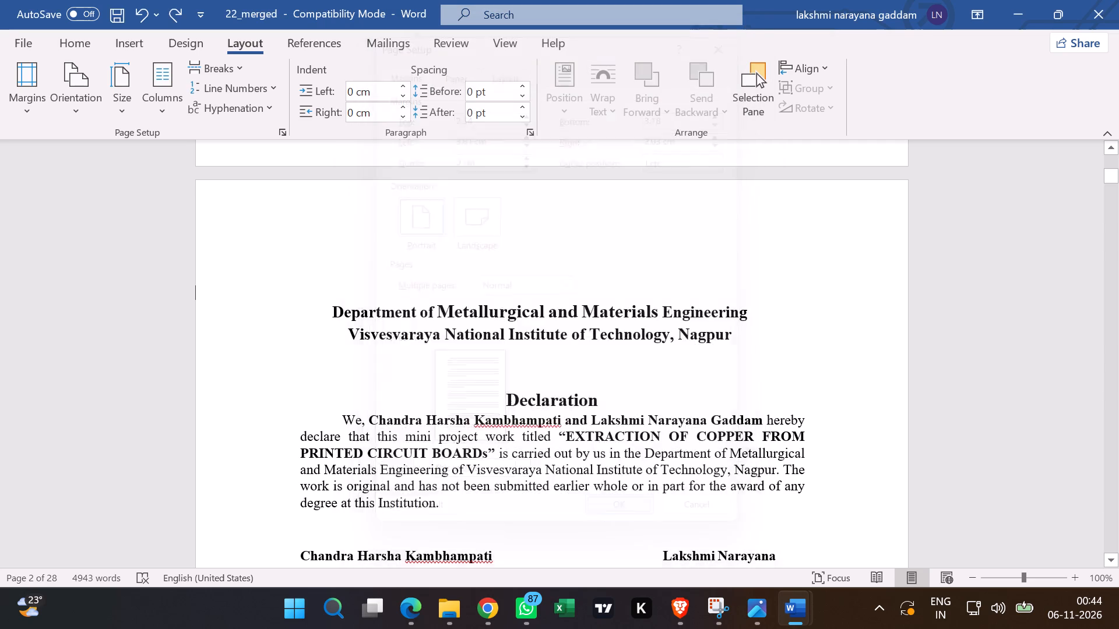
# Examine the layout of the Declaration page and the following Certificate page with the new margins.
pyautogui.scroll(-5, 602, 358)
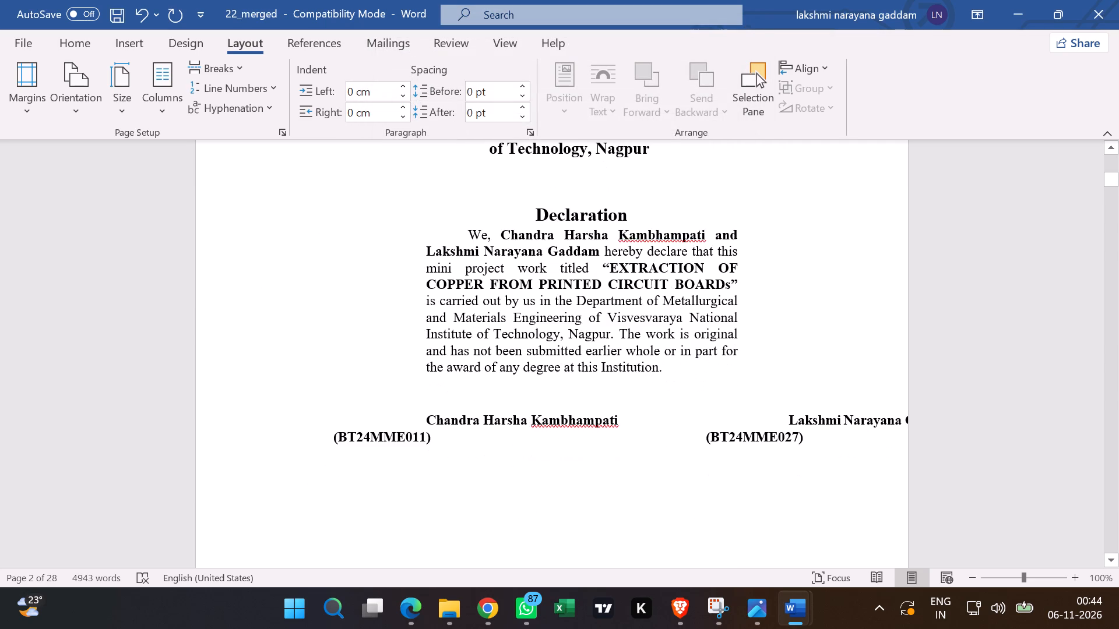
pyautogui.scroll(-13, 608, 354)
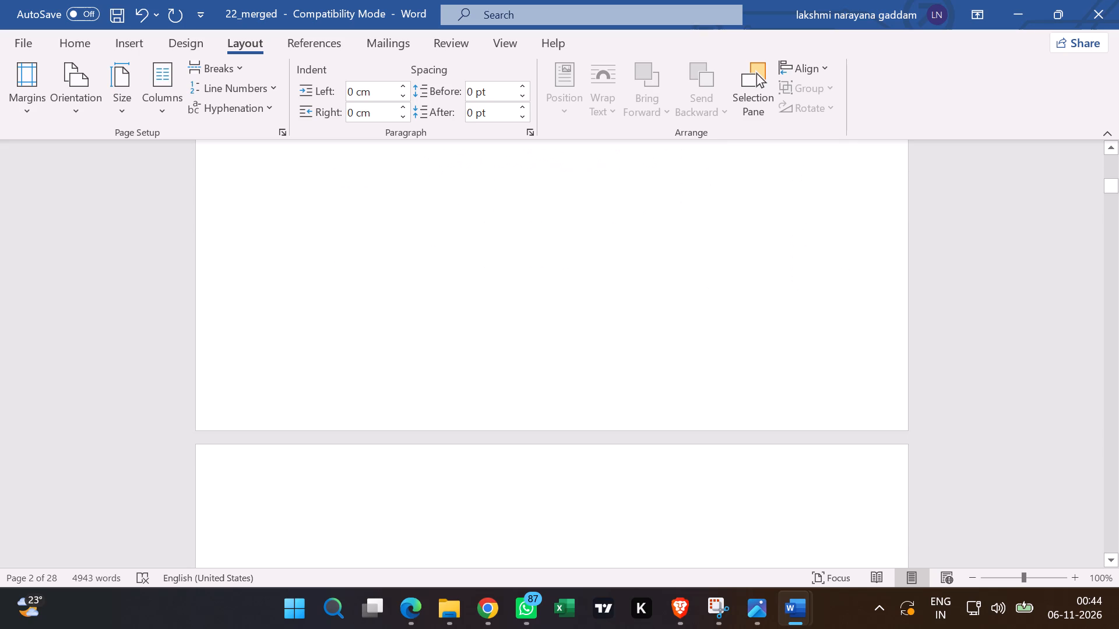
pyautogui.scroll(-8, 606, 358)
pyautogui.scroll(4, 606, 359)
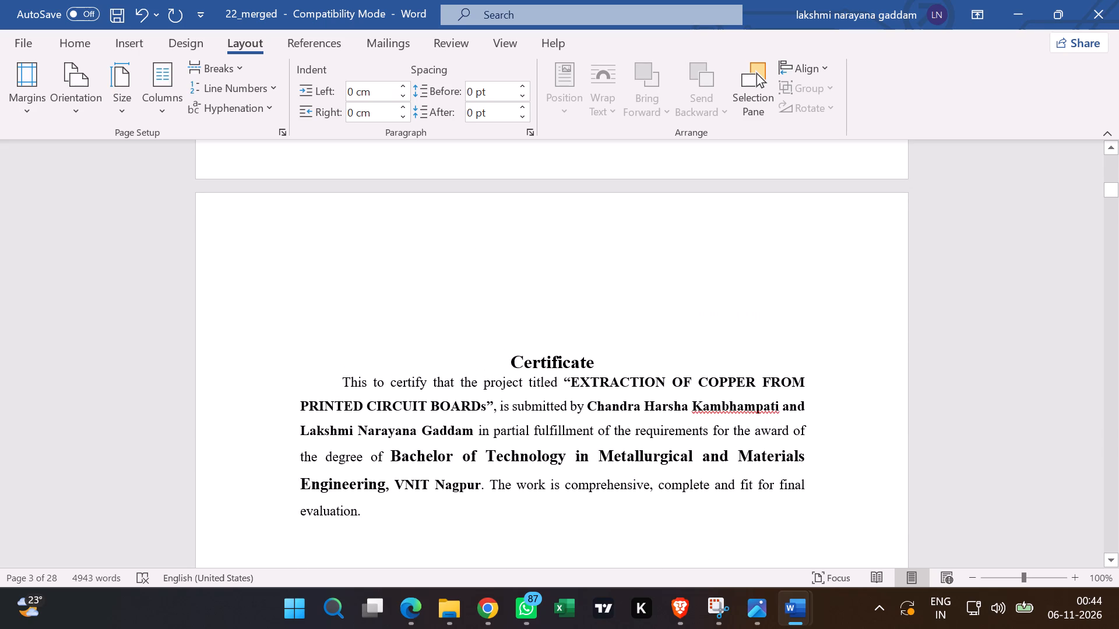
pyautogui.scroll(-4, 541, 355)
pyautogui.scroll(7, 542, 355)
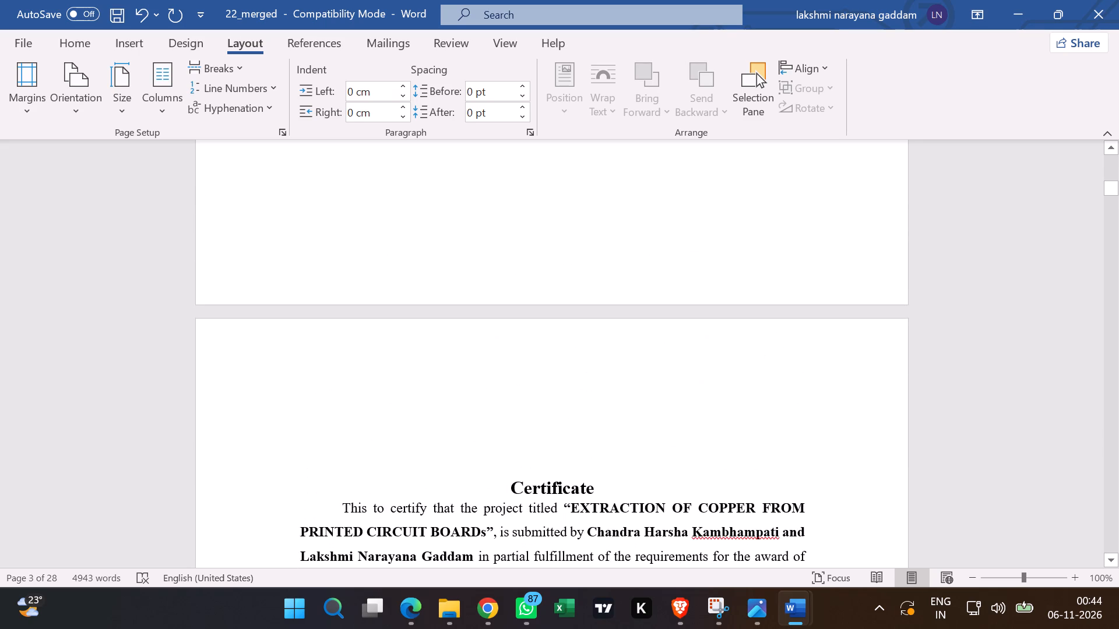
pyautogui.scroll(20, 550, 349)
pyautogui.scroll(2, 557, 344)
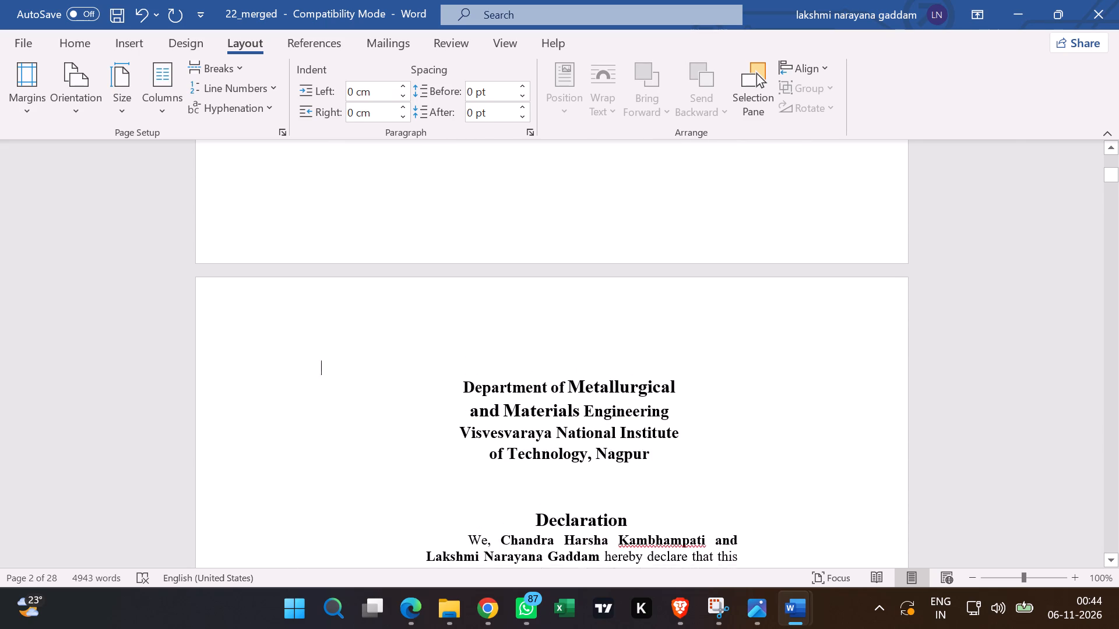
pyautogui.scroll(1, 557, 344)
pyautogui.scroll(-5, 562, 351)
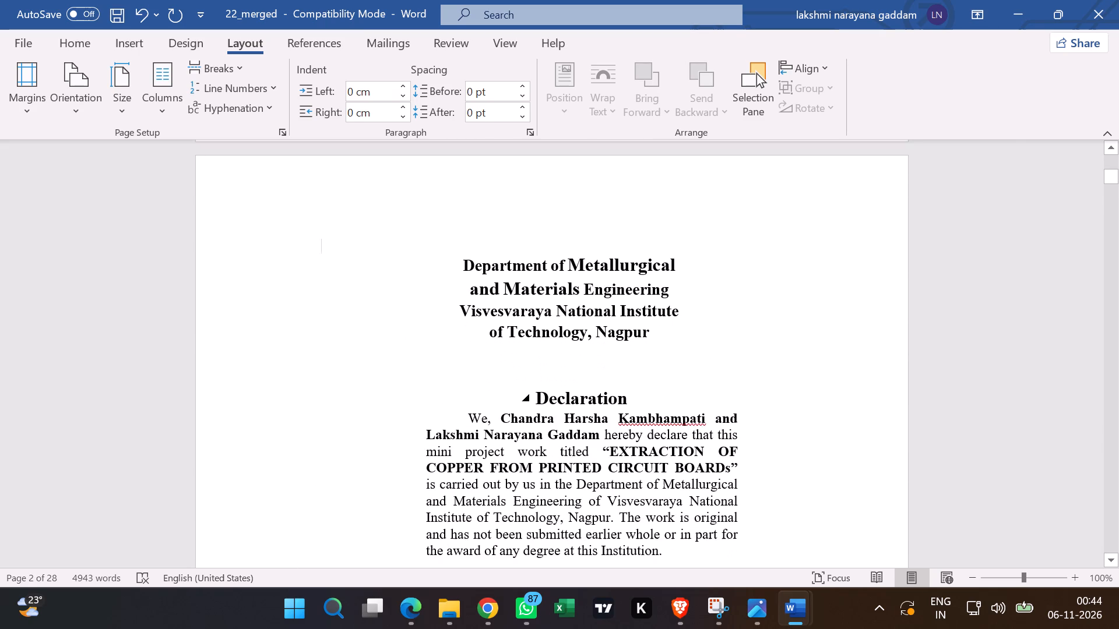
pyautogui.scroll(-1, 568, 374)
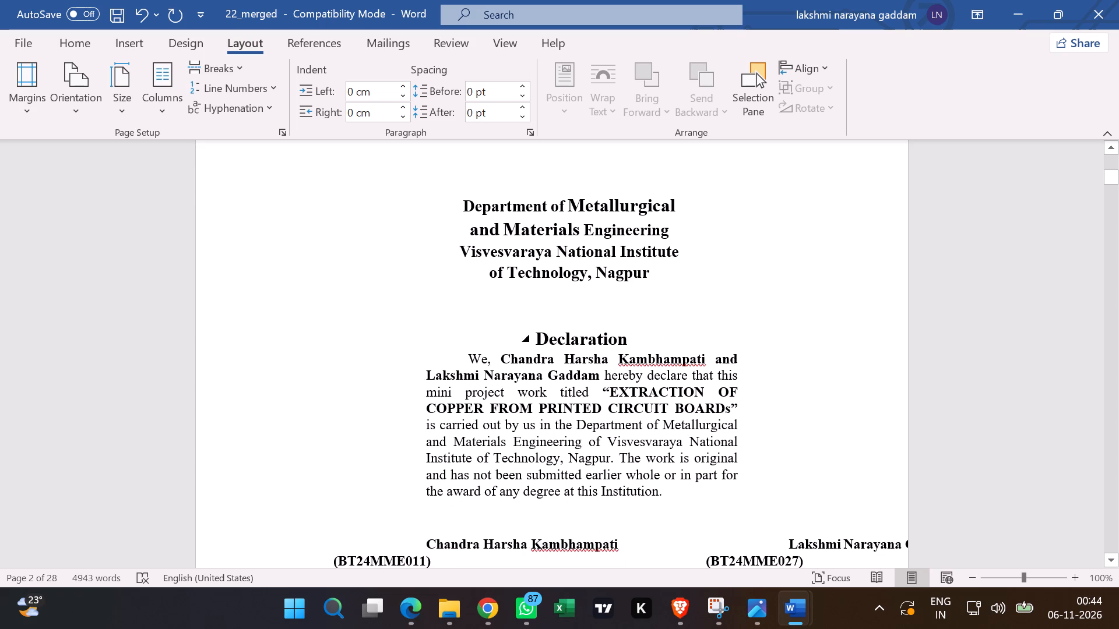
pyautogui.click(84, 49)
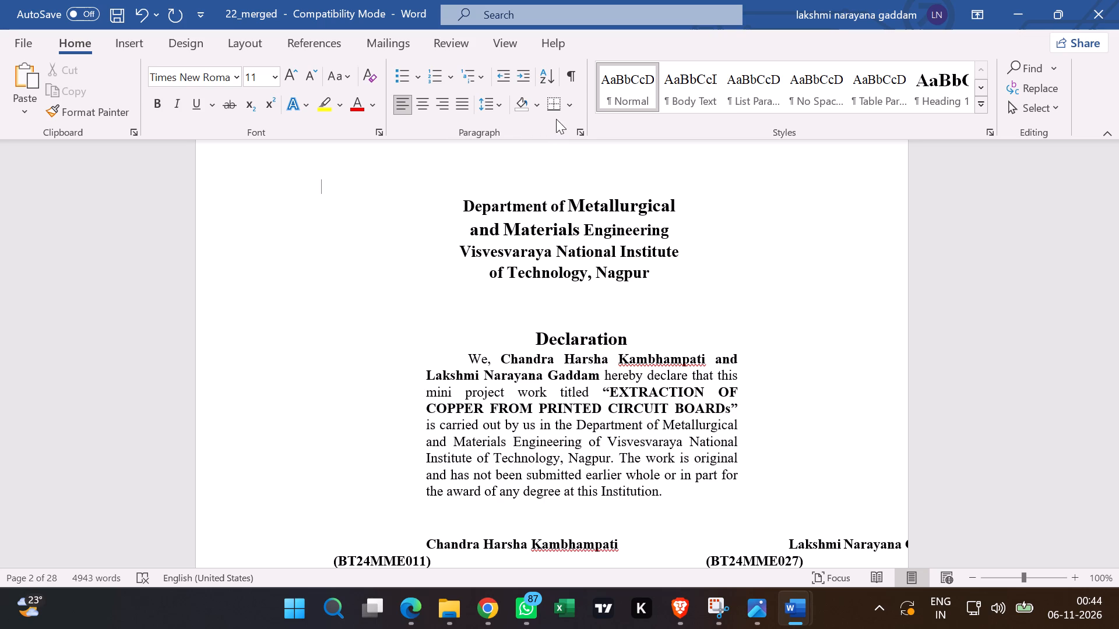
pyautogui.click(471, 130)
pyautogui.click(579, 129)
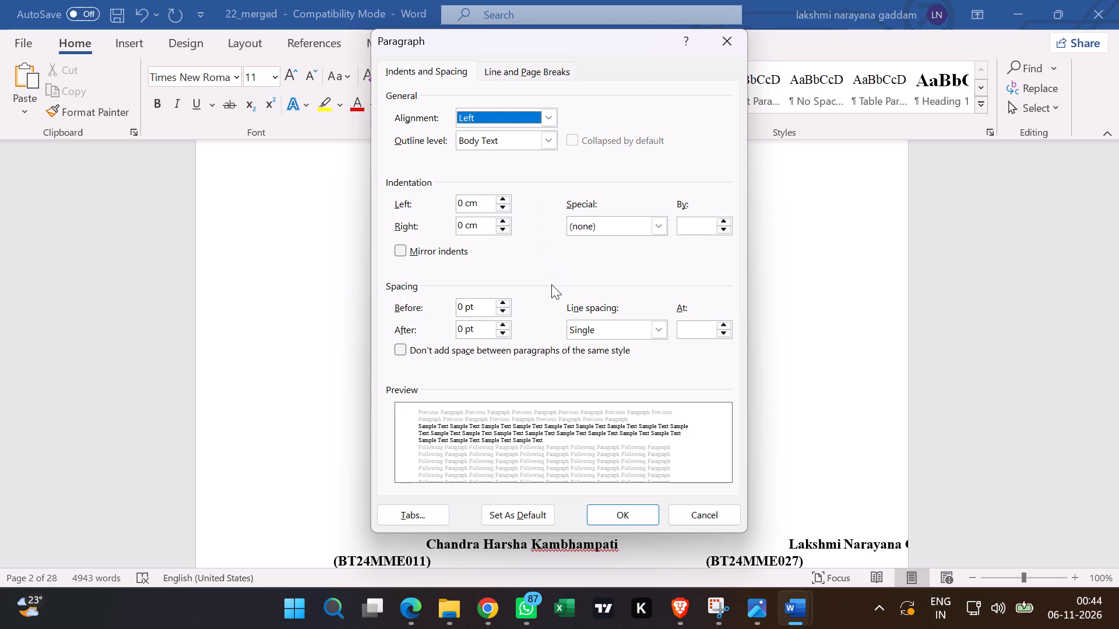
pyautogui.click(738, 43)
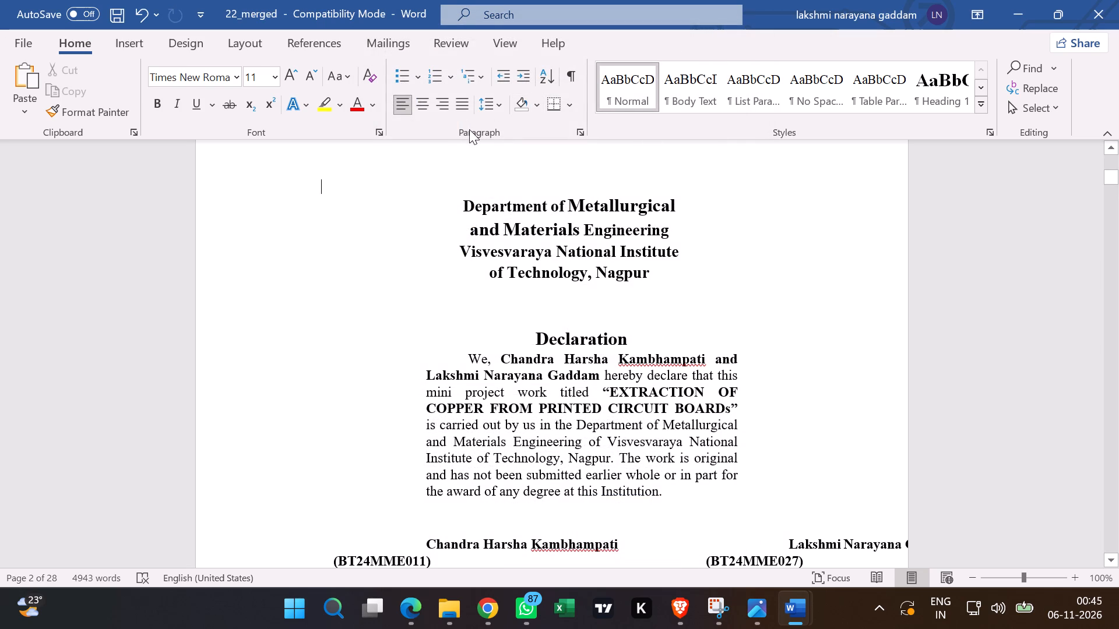
# Show the paragraph marks and other hidden formatting symbols in the document.
pyautogui.click(573, 77)
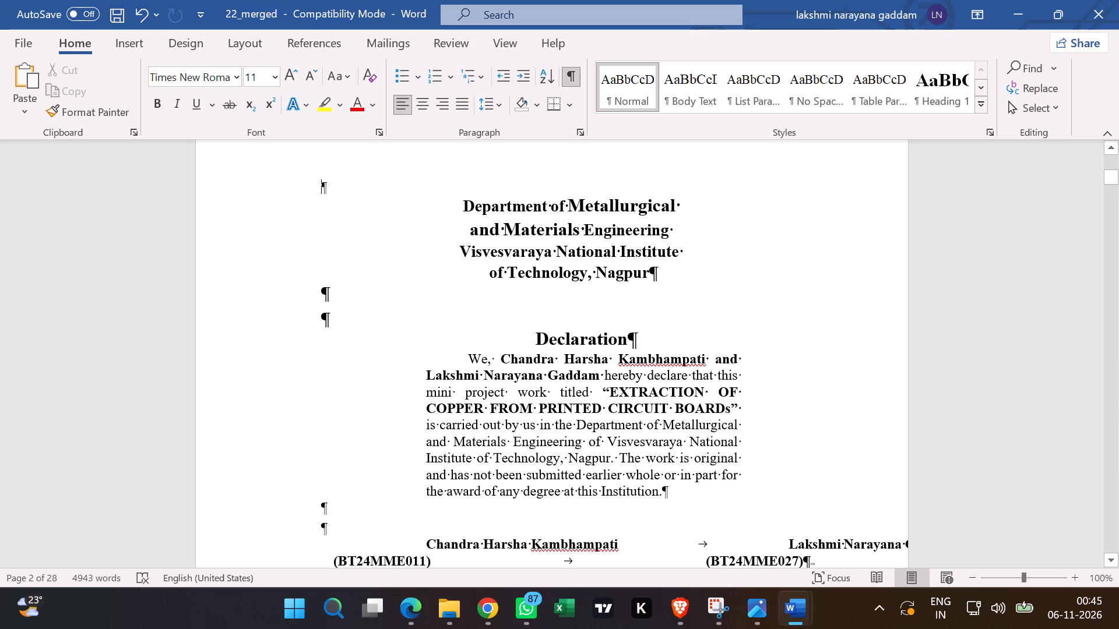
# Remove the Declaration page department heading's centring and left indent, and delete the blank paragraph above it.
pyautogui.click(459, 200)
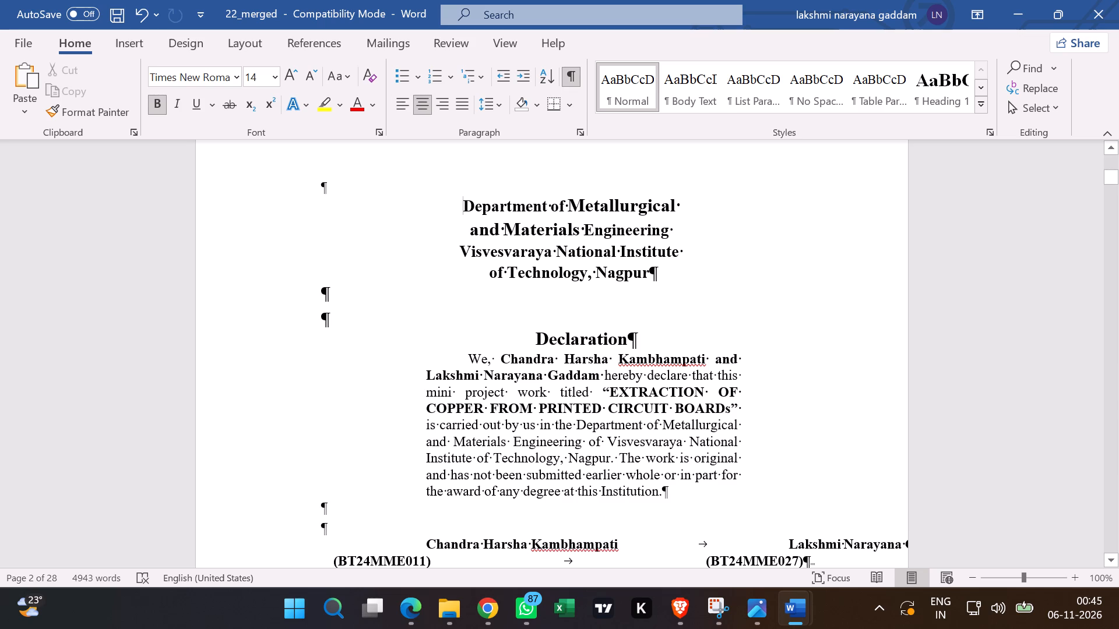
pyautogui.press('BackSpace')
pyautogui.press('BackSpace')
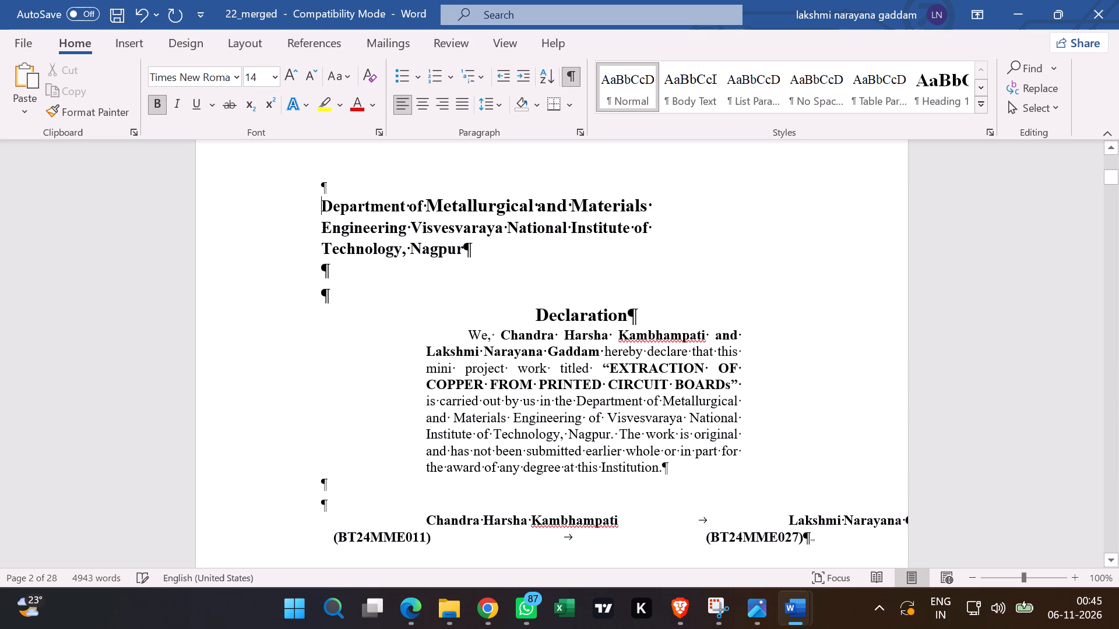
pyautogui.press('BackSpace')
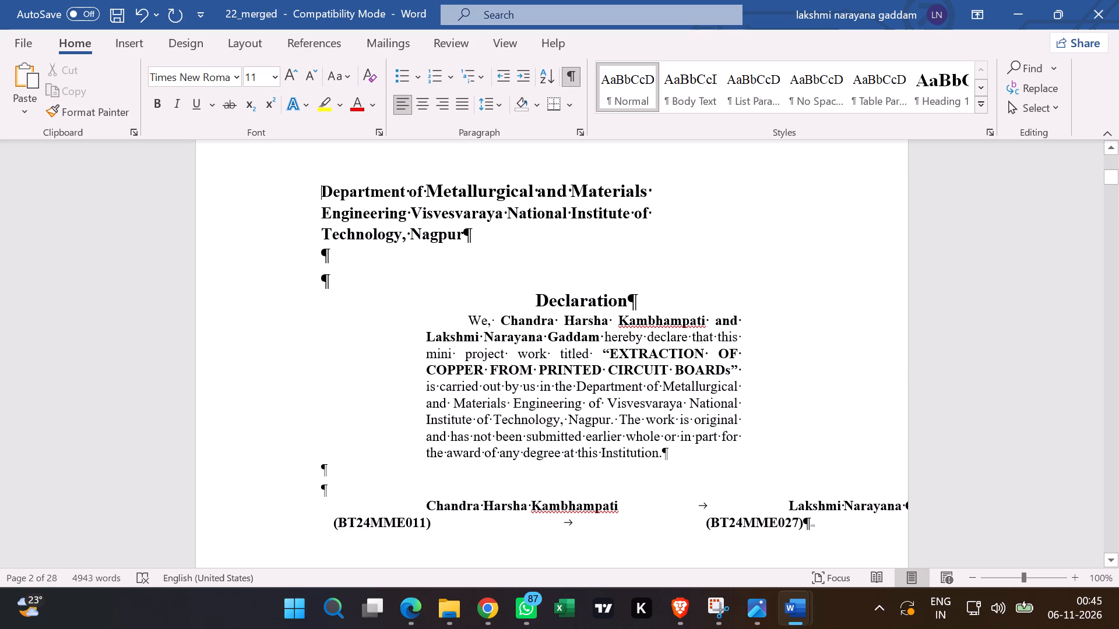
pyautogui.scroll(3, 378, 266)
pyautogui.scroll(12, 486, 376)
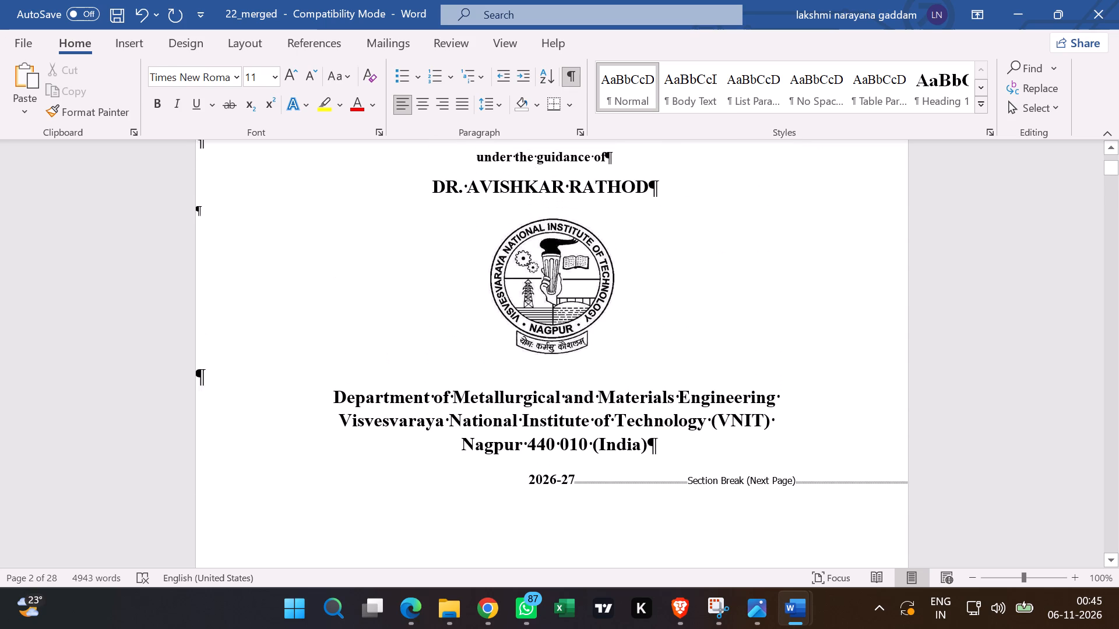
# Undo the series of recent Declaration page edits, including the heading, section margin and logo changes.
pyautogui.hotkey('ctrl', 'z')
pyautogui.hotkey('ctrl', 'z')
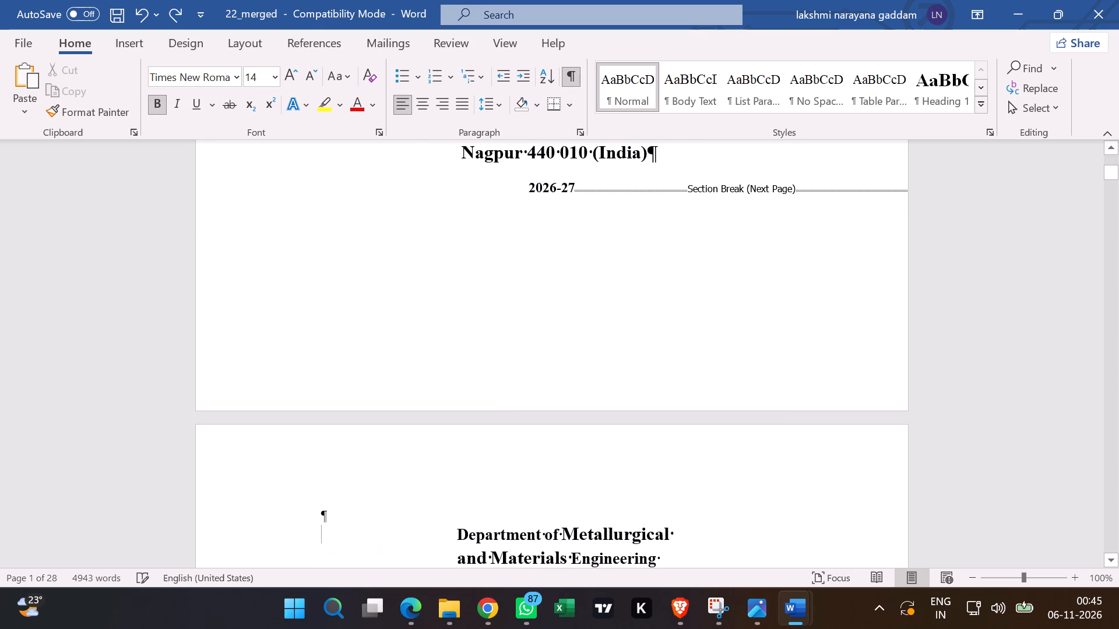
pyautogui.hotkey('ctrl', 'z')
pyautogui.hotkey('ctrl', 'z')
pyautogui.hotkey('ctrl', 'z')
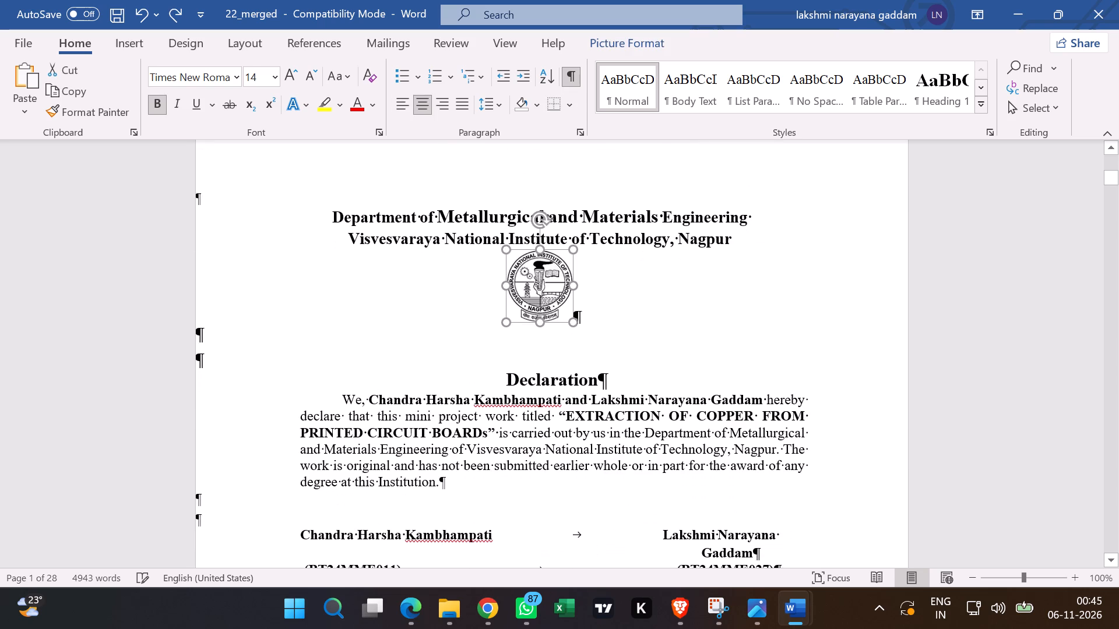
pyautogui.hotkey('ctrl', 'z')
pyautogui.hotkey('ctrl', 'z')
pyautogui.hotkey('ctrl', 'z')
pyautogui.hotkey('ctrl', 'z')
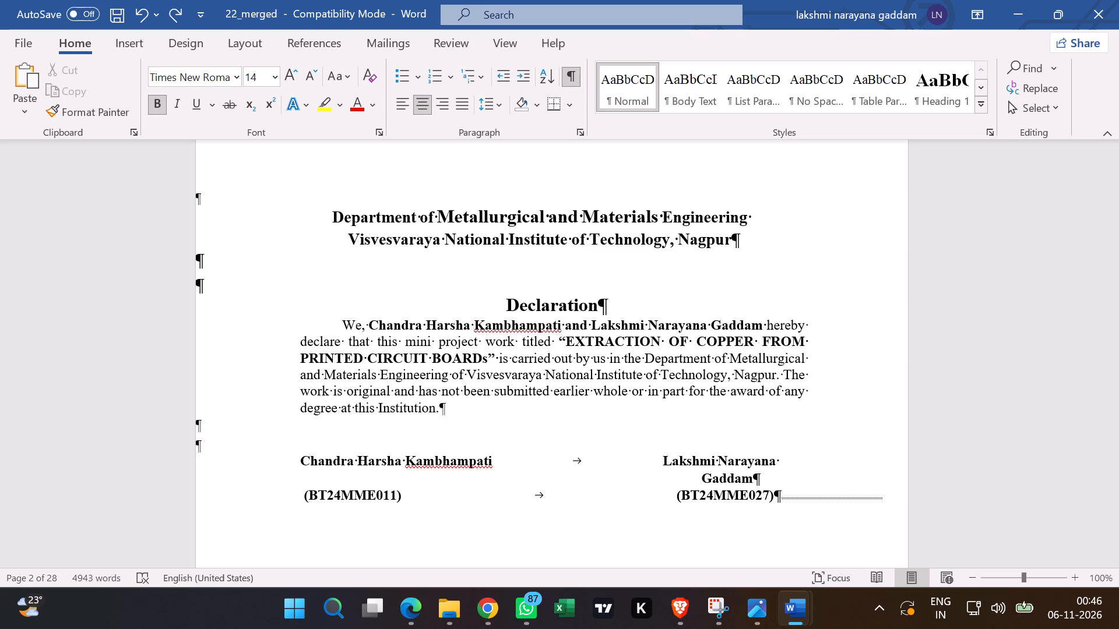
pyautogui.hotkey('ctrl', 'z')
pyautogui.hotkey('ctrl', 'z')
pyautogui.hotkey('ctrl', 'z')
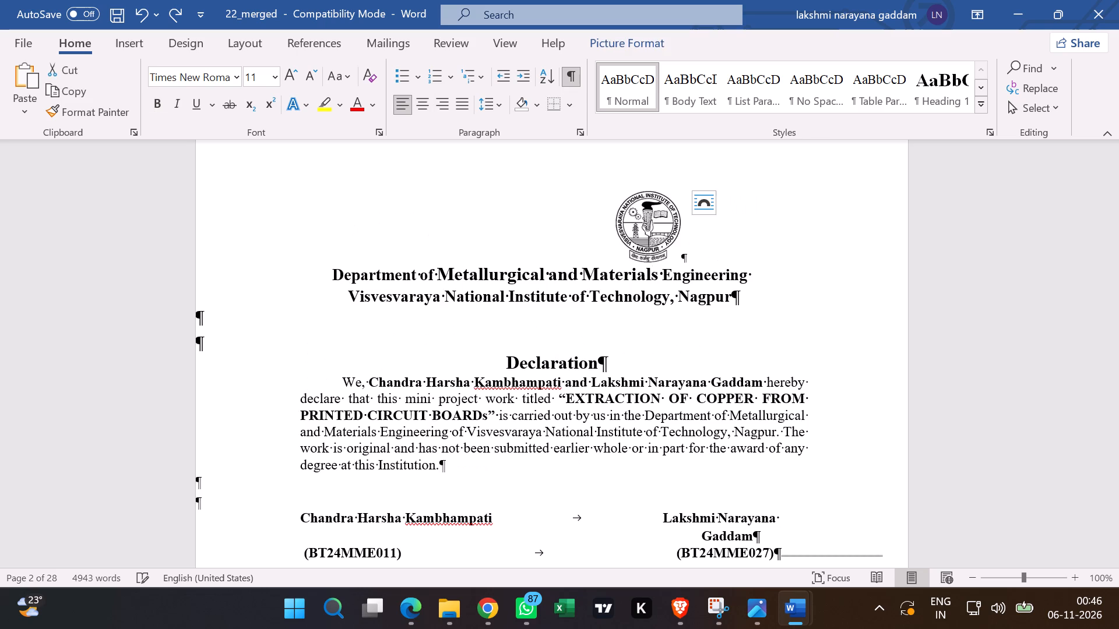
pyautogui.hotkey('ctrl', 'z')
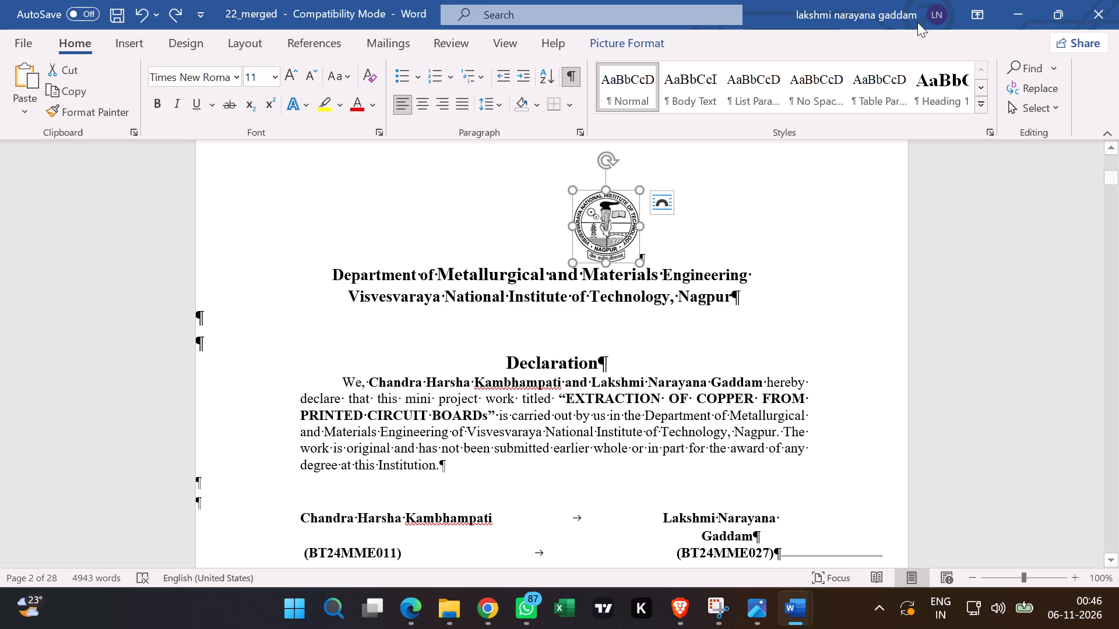
# Close the 22_merged document without saving the changes.
pyautogui.click(1118, 1)
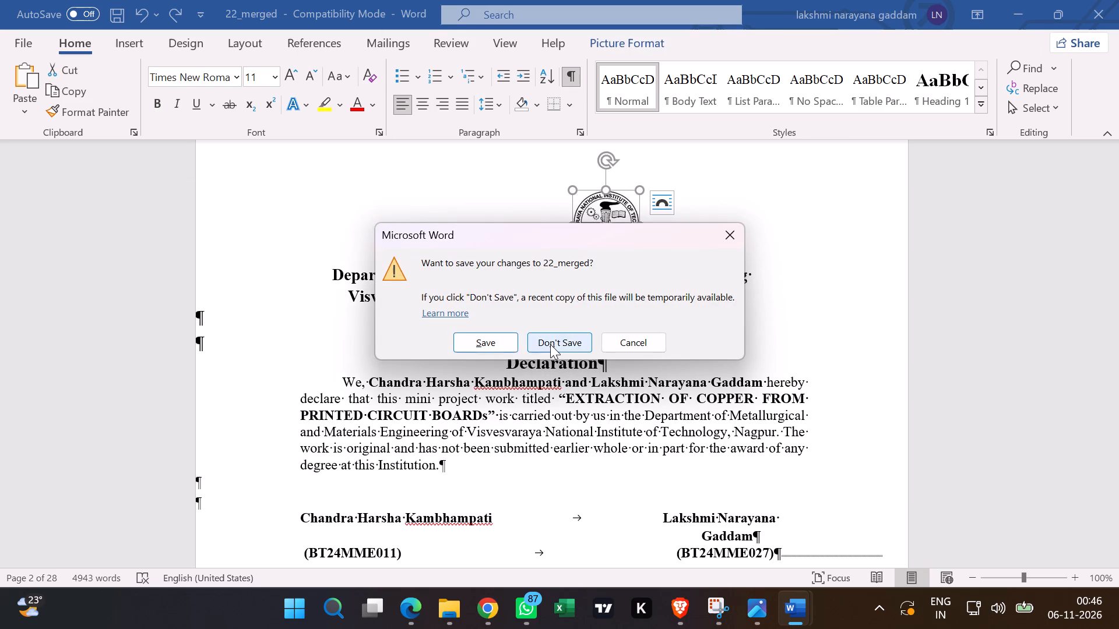
pyautogui.click(550, 345)
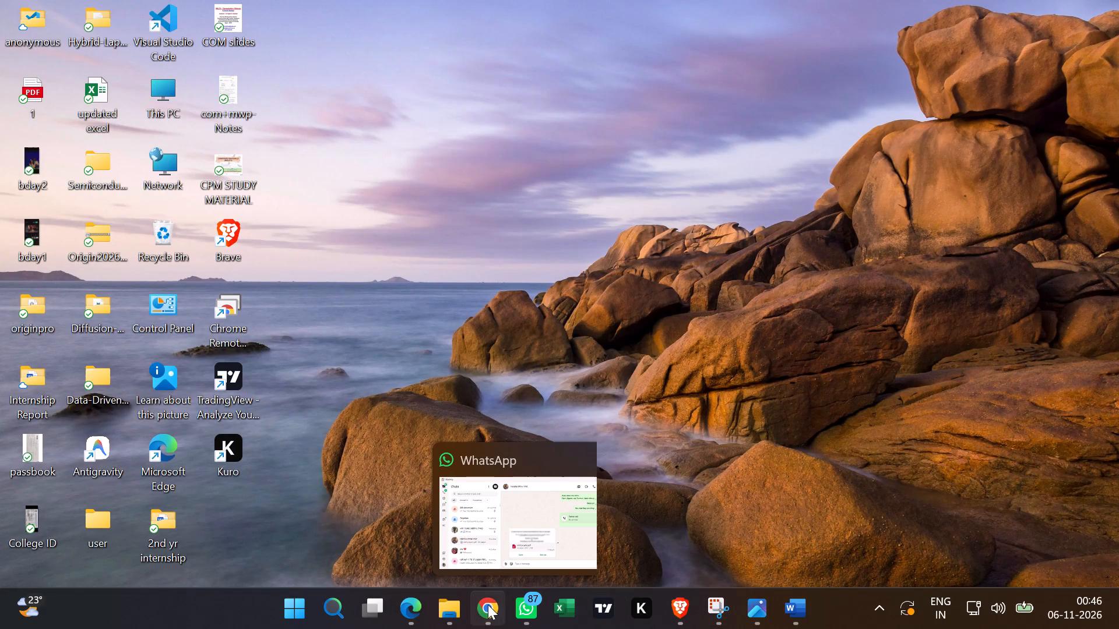
# Reopen the 22_merged Word document from the Downloads folder, examine its cover page and close it again.
pyautogui.click(451, 607)
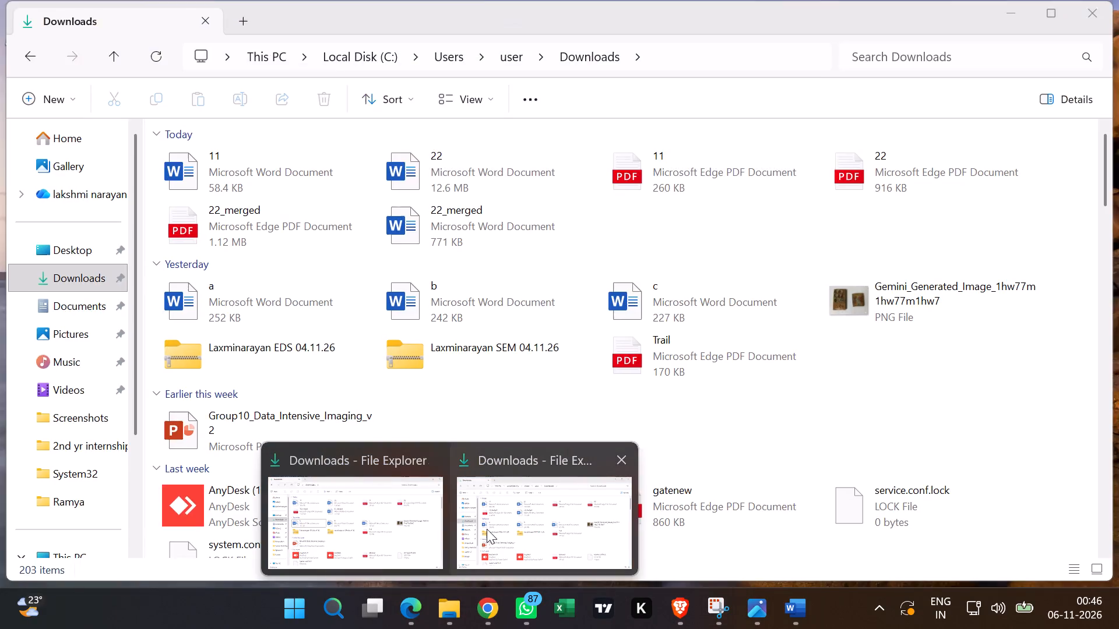
pyautogui.click(393, 529)
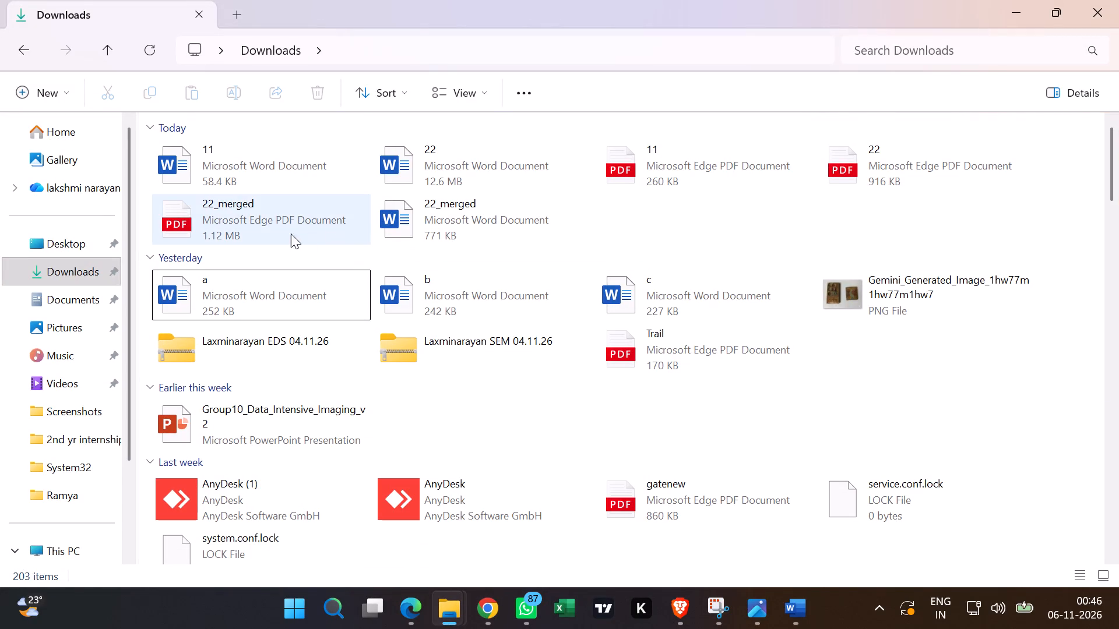
pyautogui.doubleClick(409, 203)
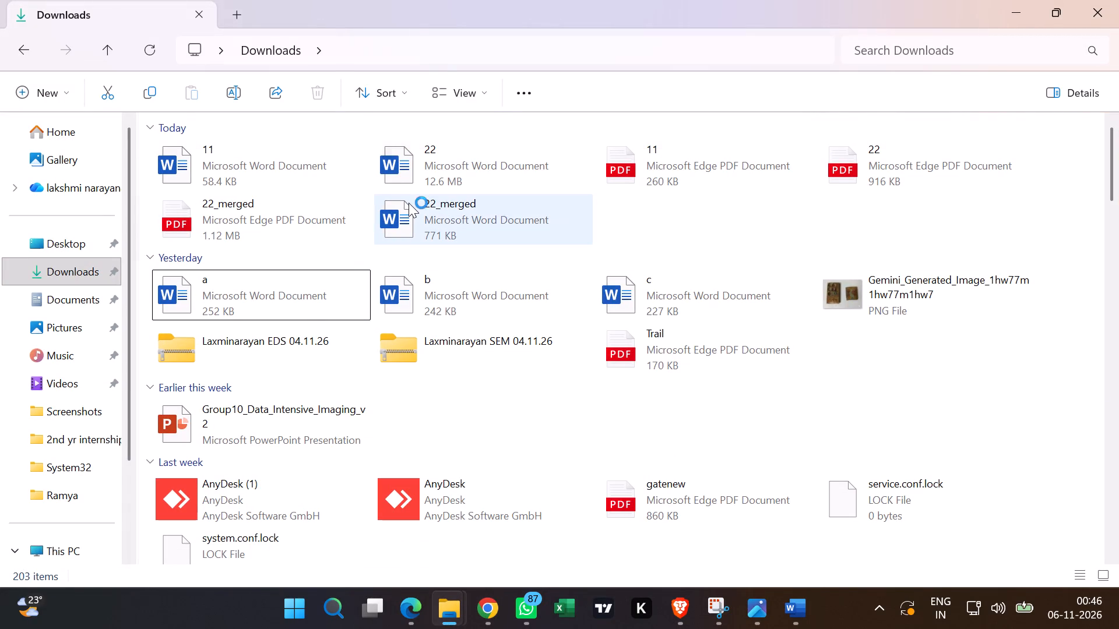
pyautogui.scroll(-3, 500, 345)
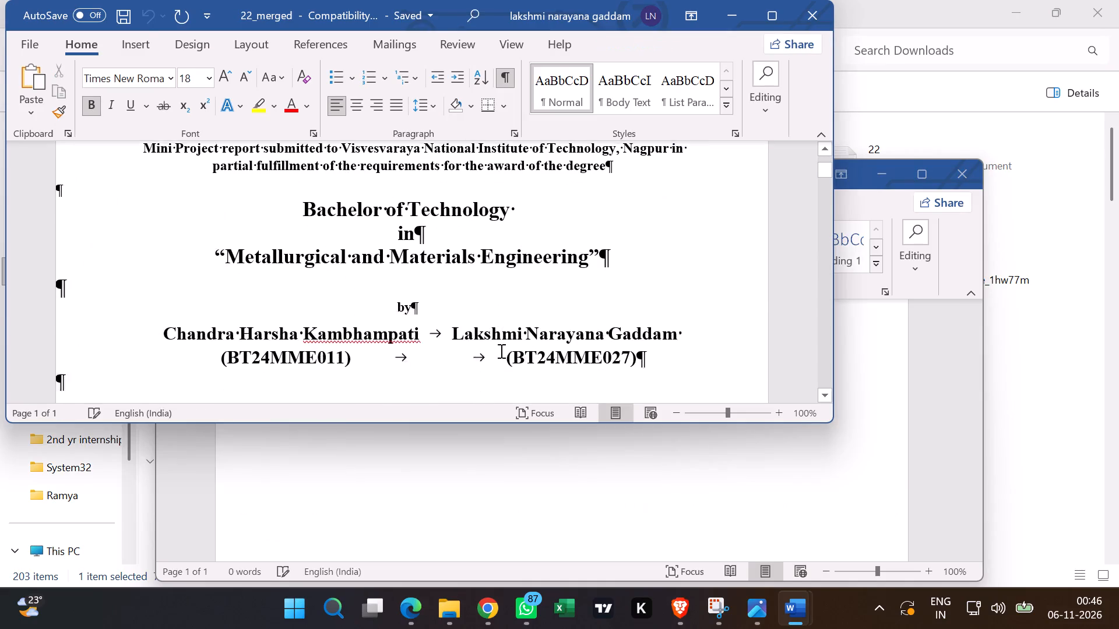
pyautogui.scroll(5, 501, 355)
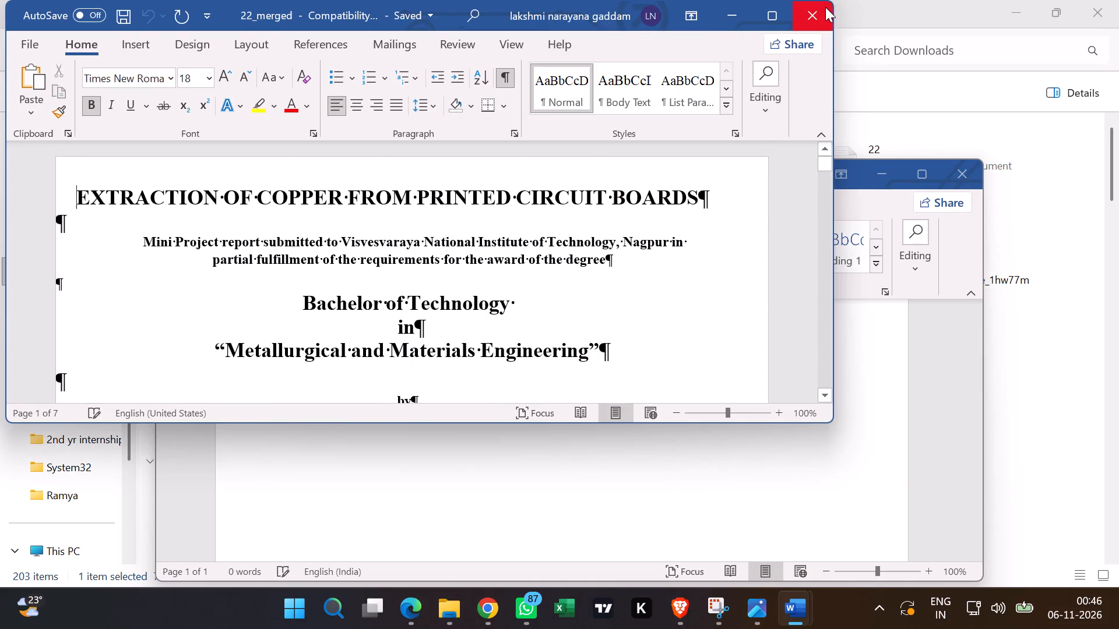
pyautogui.click(819, 10)
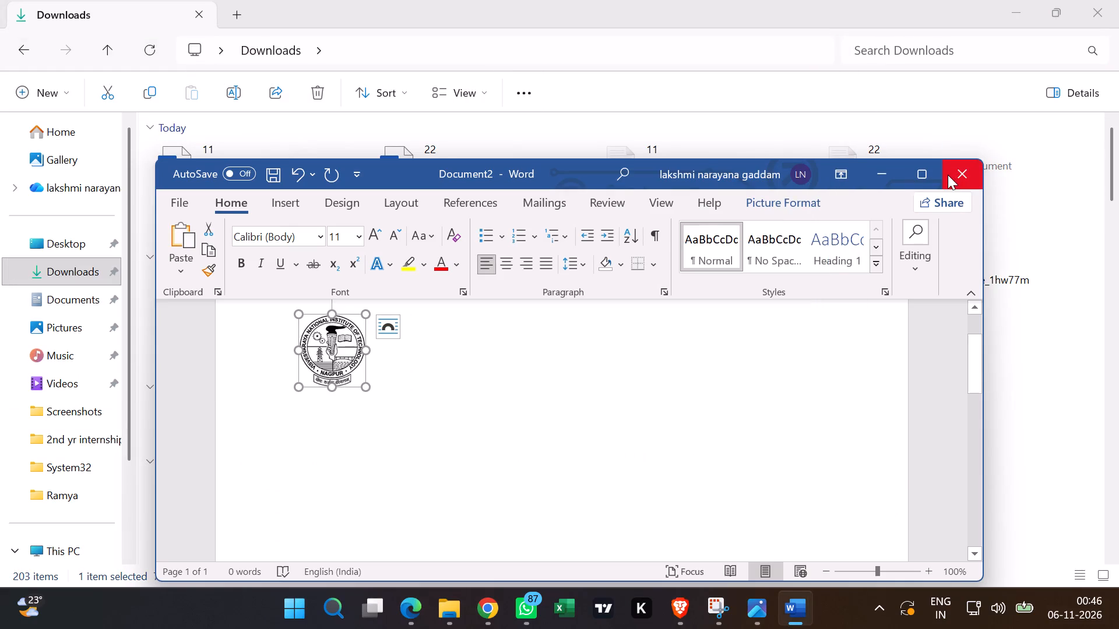
# Close the scratch document holding the institute logo without saving it, and keep the last copied item.
pyautogui.click(948, 175)
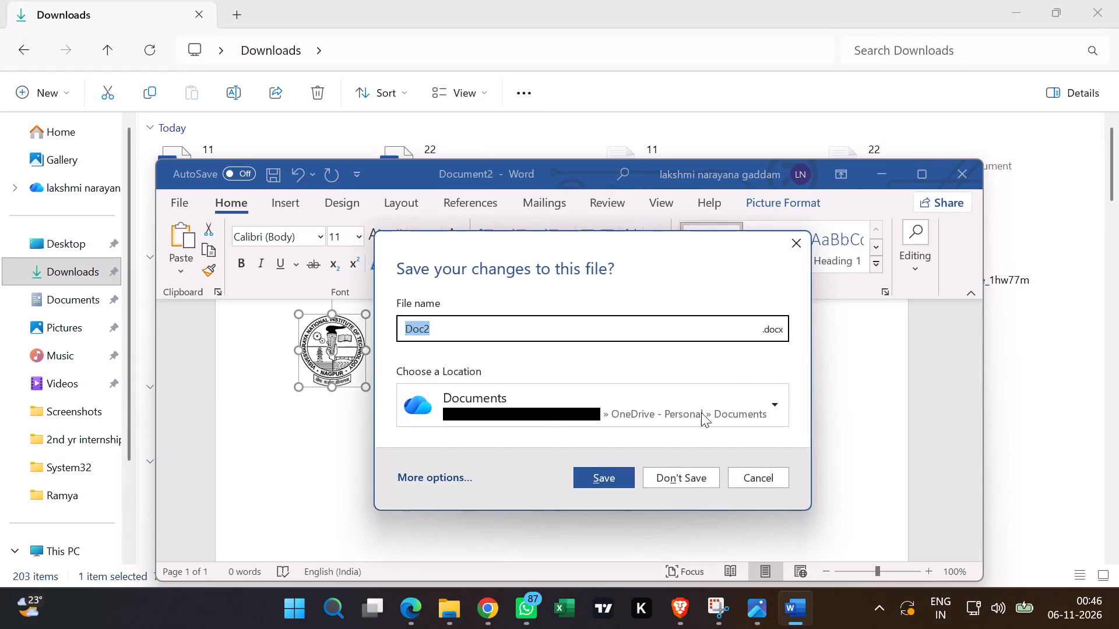
pyautogui.click(681, 475)
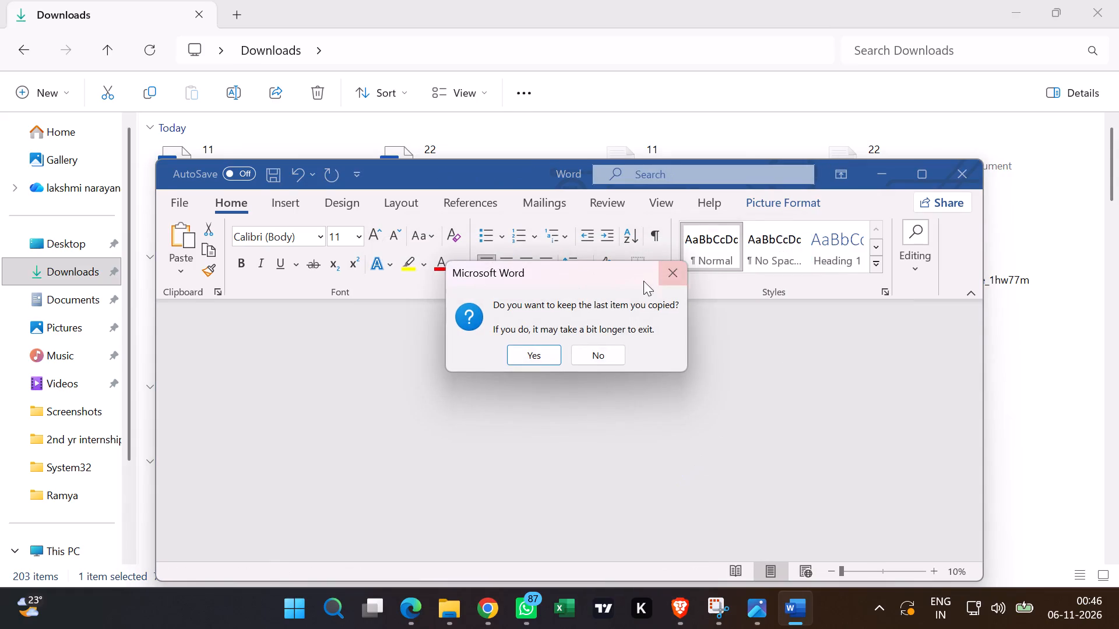
pyautogui.click(529, 361)
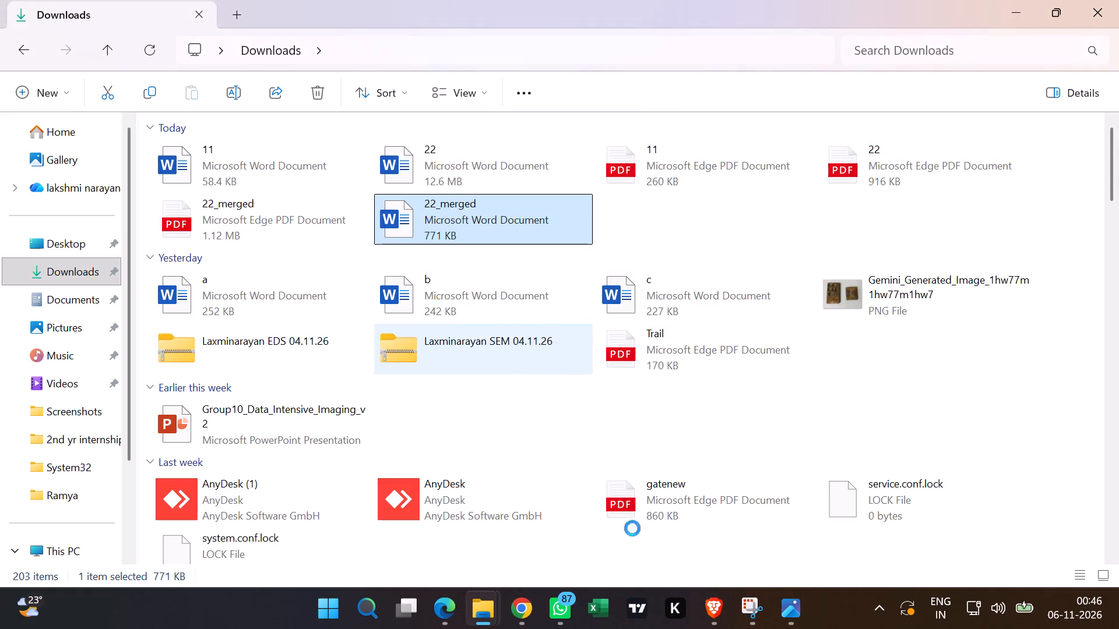
# Switch to Chrome, download the converted 22_merged Word file from iLovePDF again, open the new copy and close it.
pyautogui.click(517, 606)
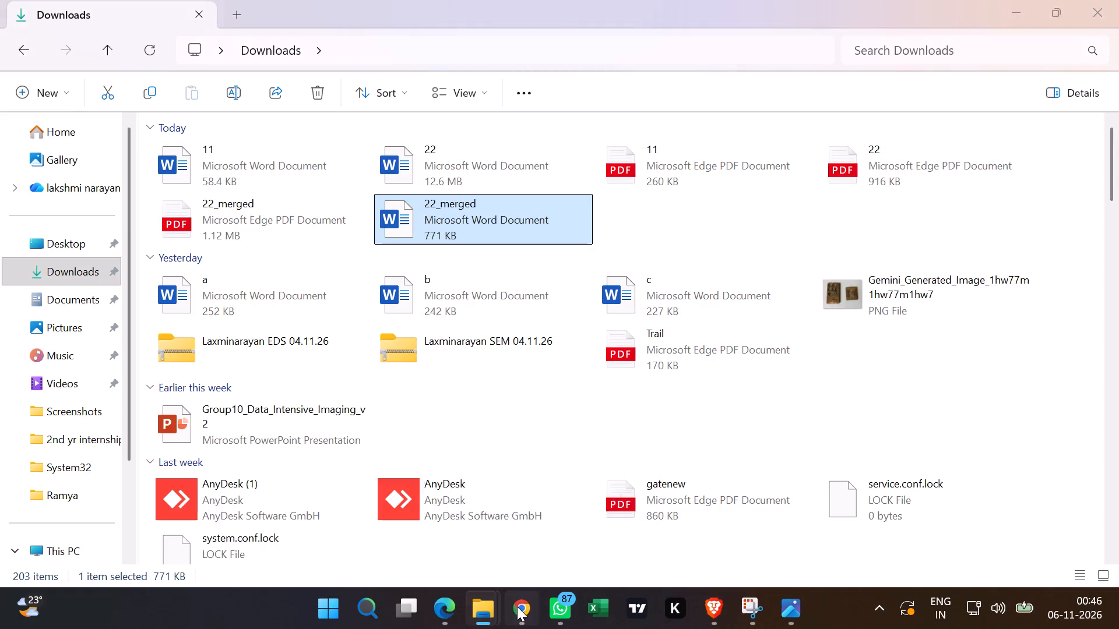
pyautogui.click(541, 285)
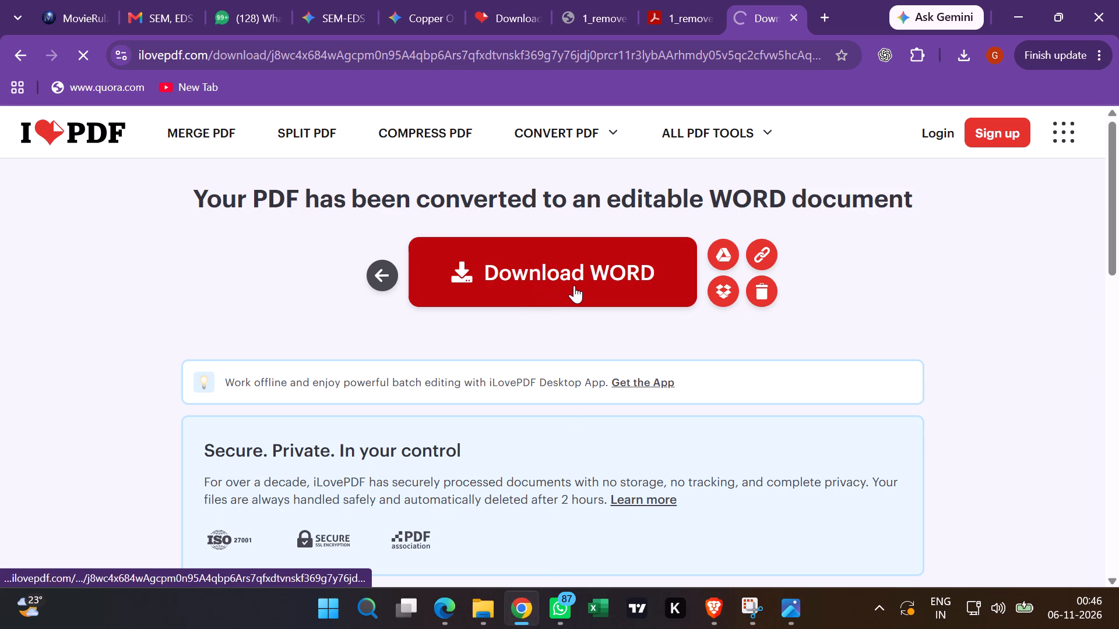
pyautogui.click(961, 59)
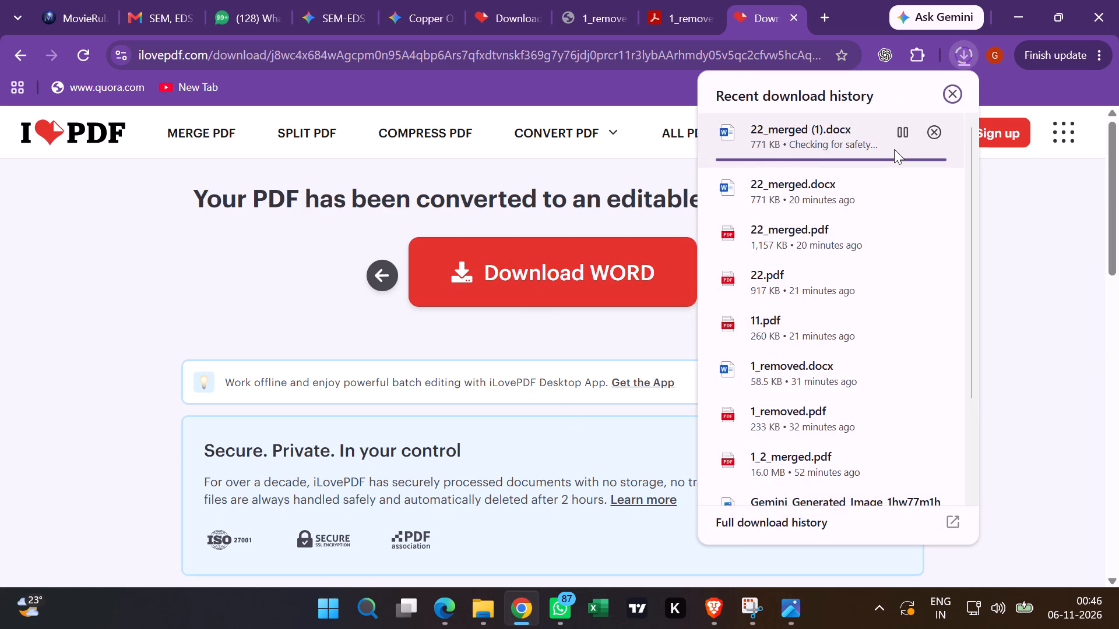
pyautogui.click(928, 127)
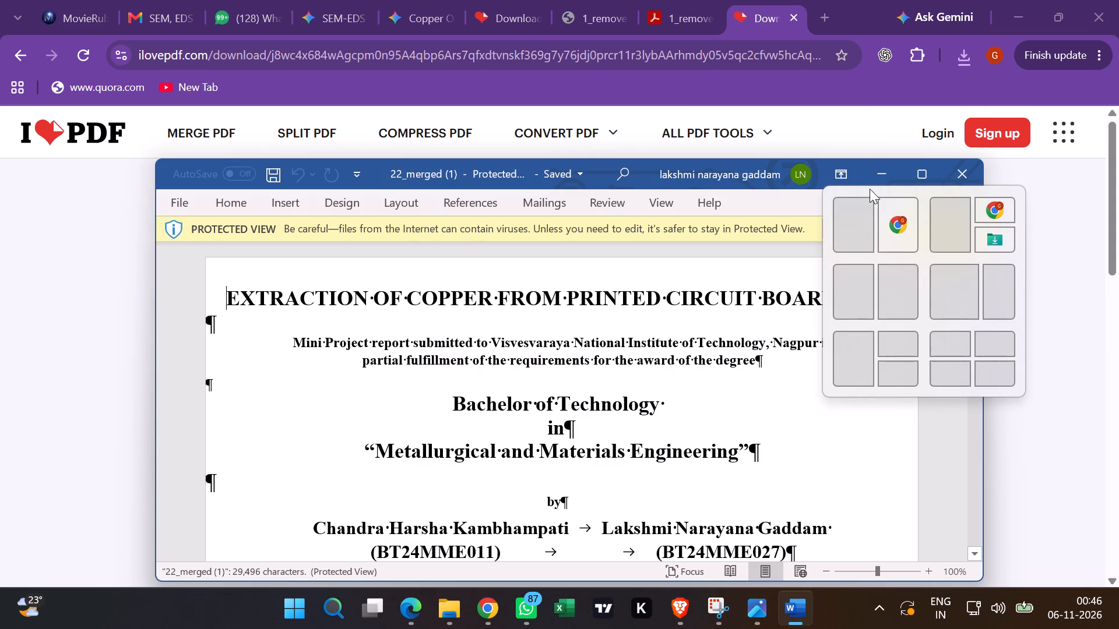
pyautogui.click(958, 168)
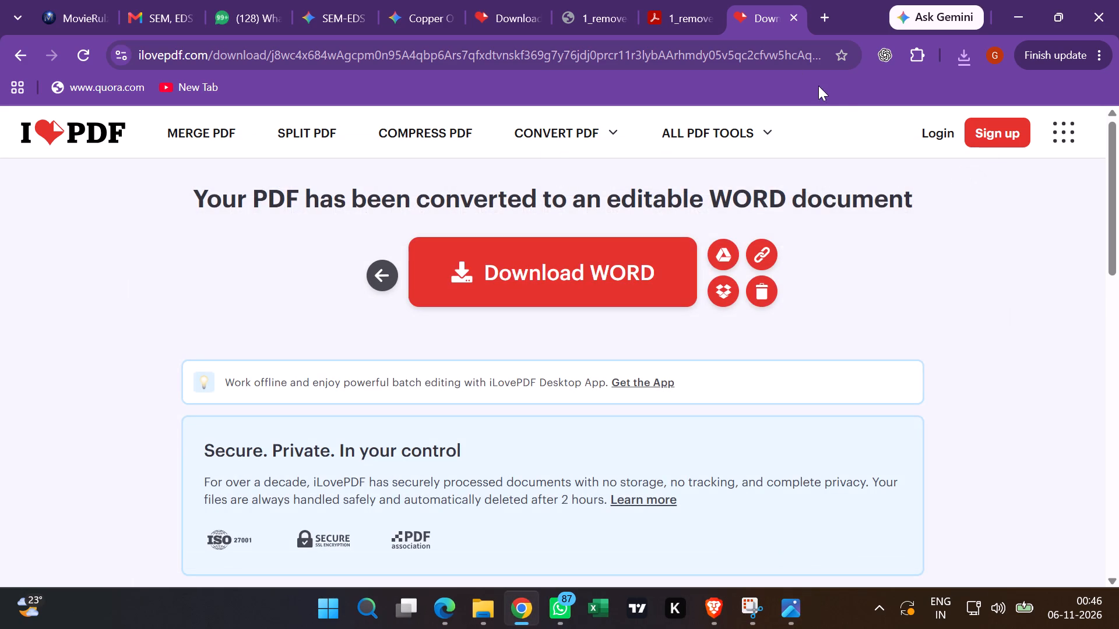
# Open iLovePDF's PDF to Word converter and load 22_merged.pdf from Downloads into it.
pyautogui.click(680, 24)
pyautogui.click(765, 12)
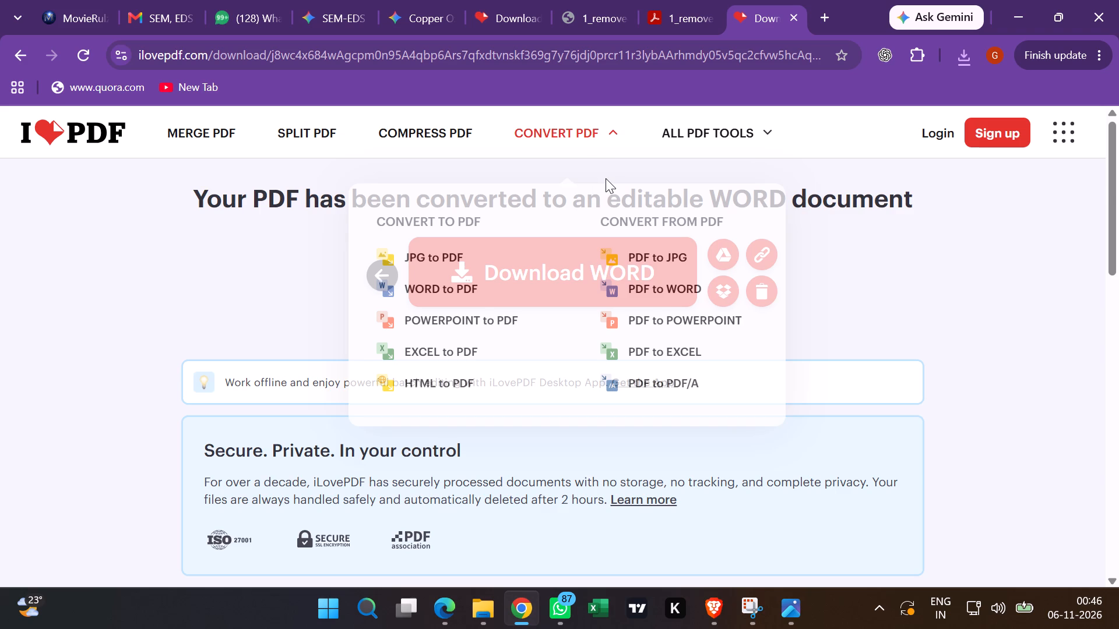
pyautogui.click(631, 265)
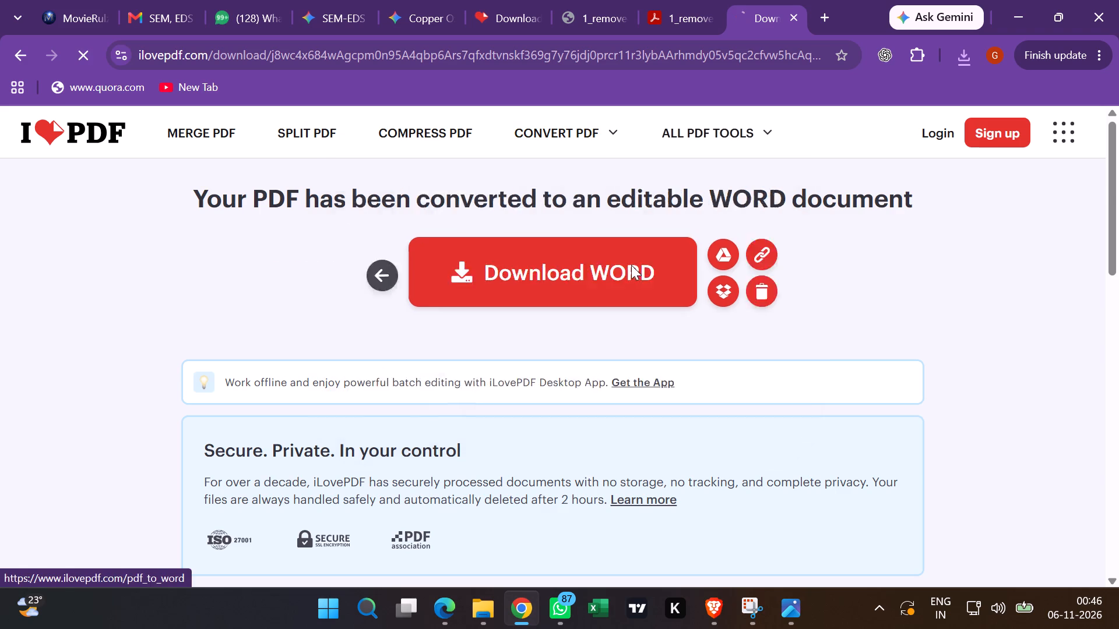
pyautogui.moveTo(578, 341); pyautogui.dragTo(578, 336)
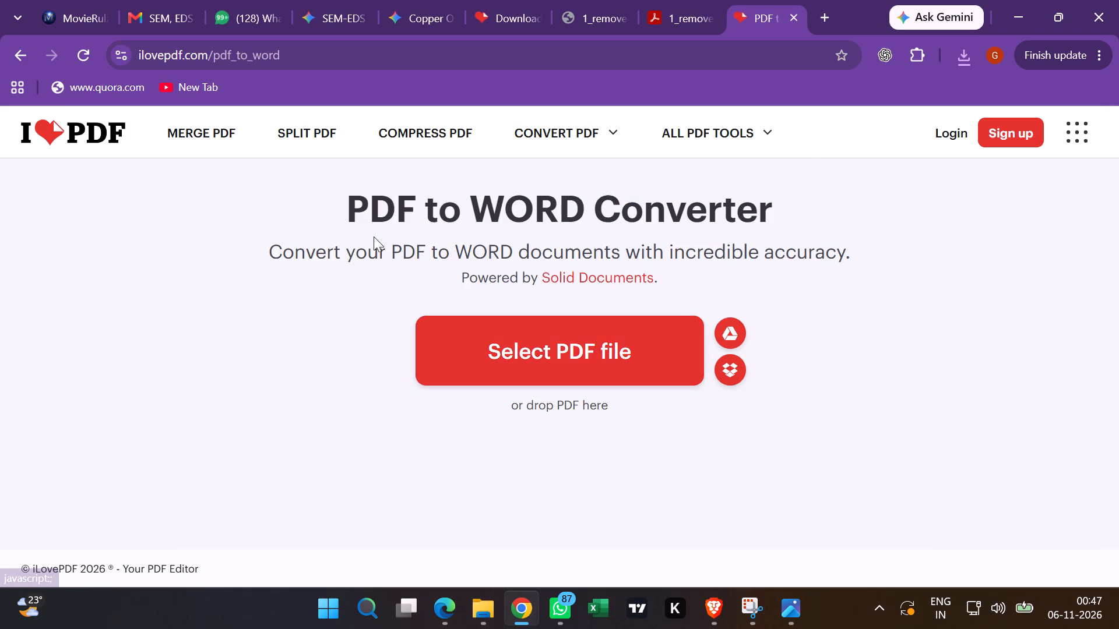
pyautogui.click(508, 335)
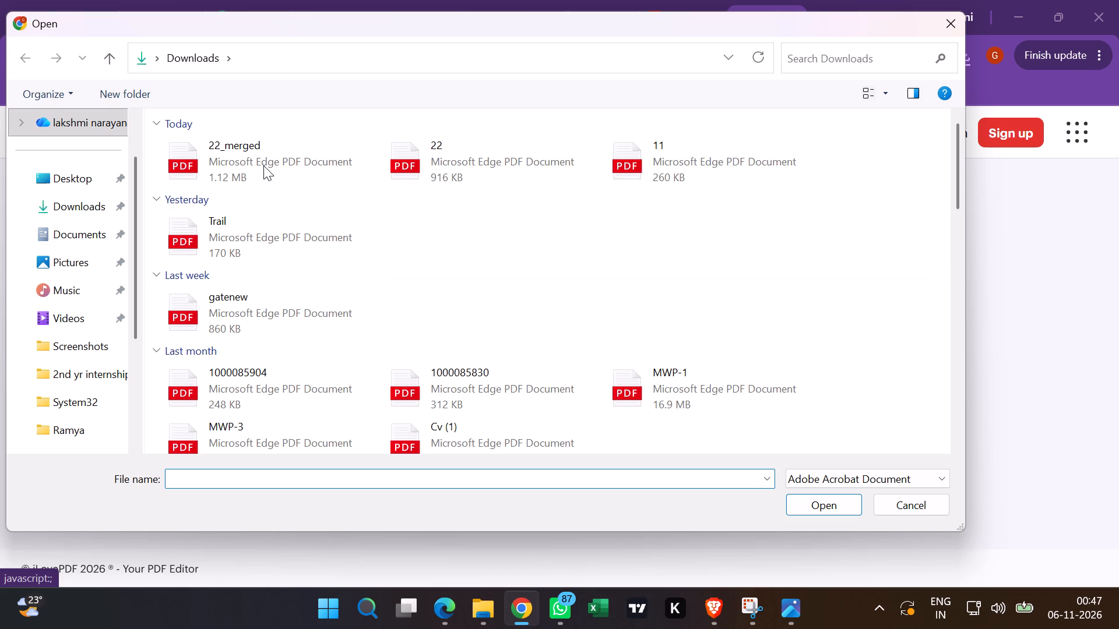
pyautogui.click(263, 165)
pyautogui.doubleClick(263, 165)
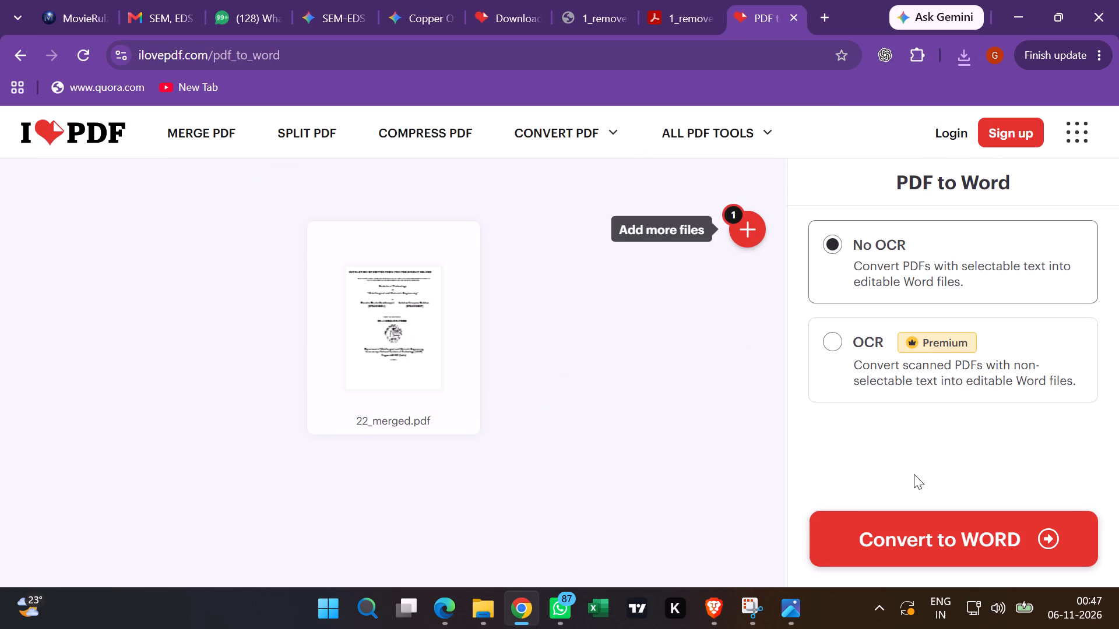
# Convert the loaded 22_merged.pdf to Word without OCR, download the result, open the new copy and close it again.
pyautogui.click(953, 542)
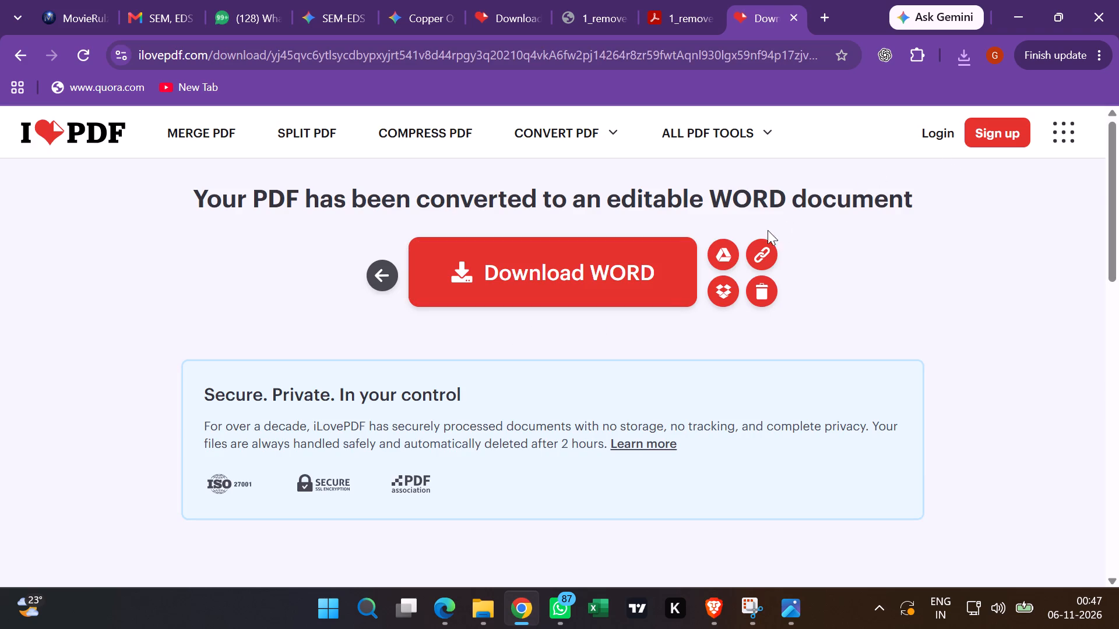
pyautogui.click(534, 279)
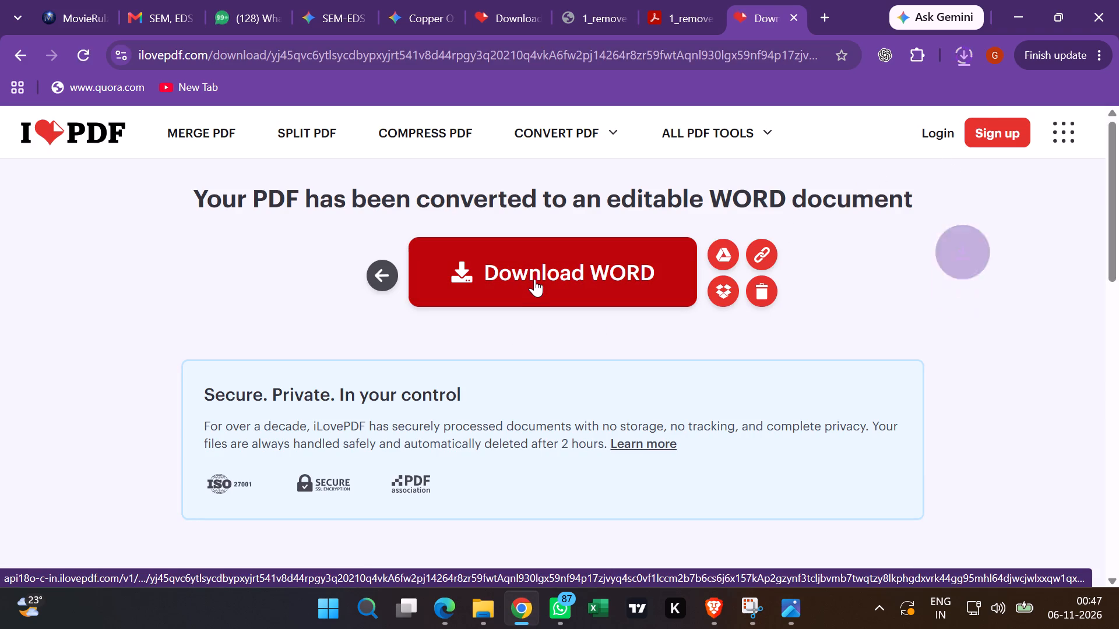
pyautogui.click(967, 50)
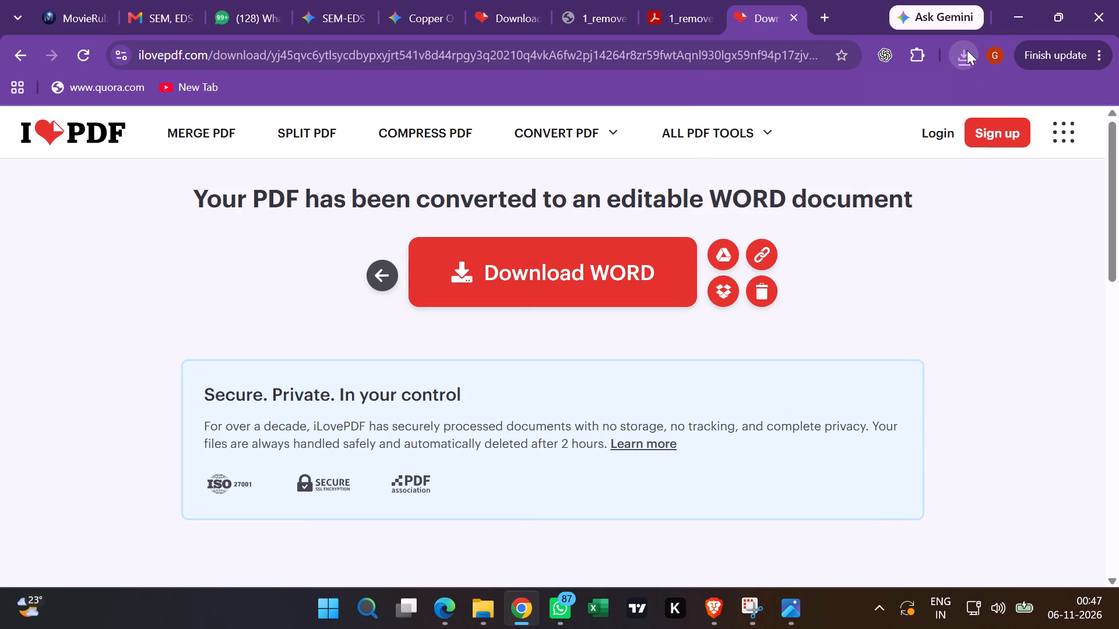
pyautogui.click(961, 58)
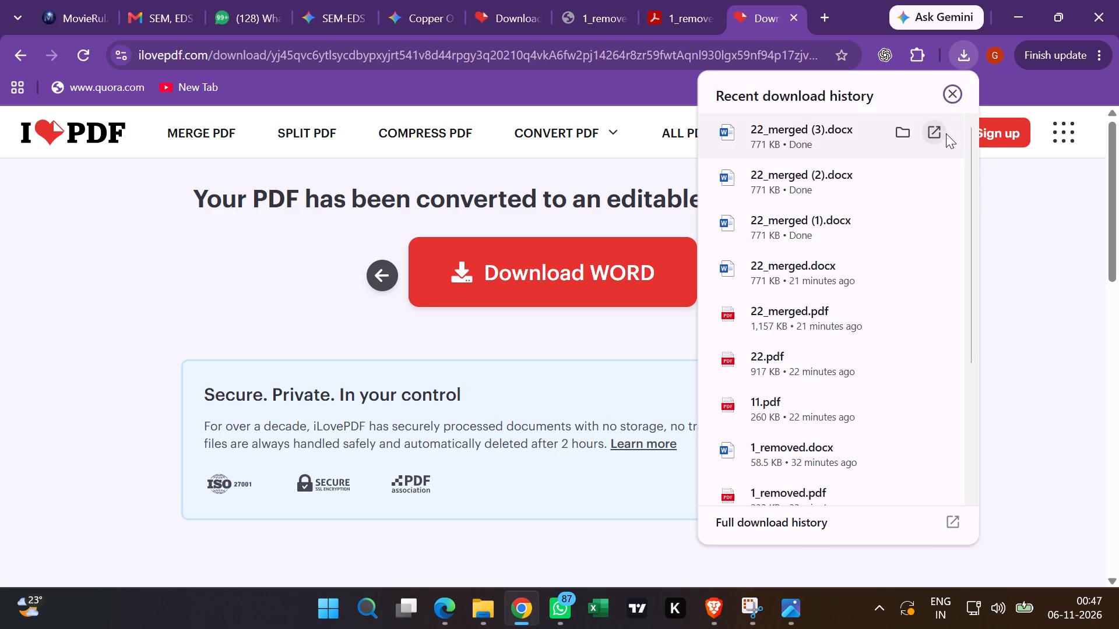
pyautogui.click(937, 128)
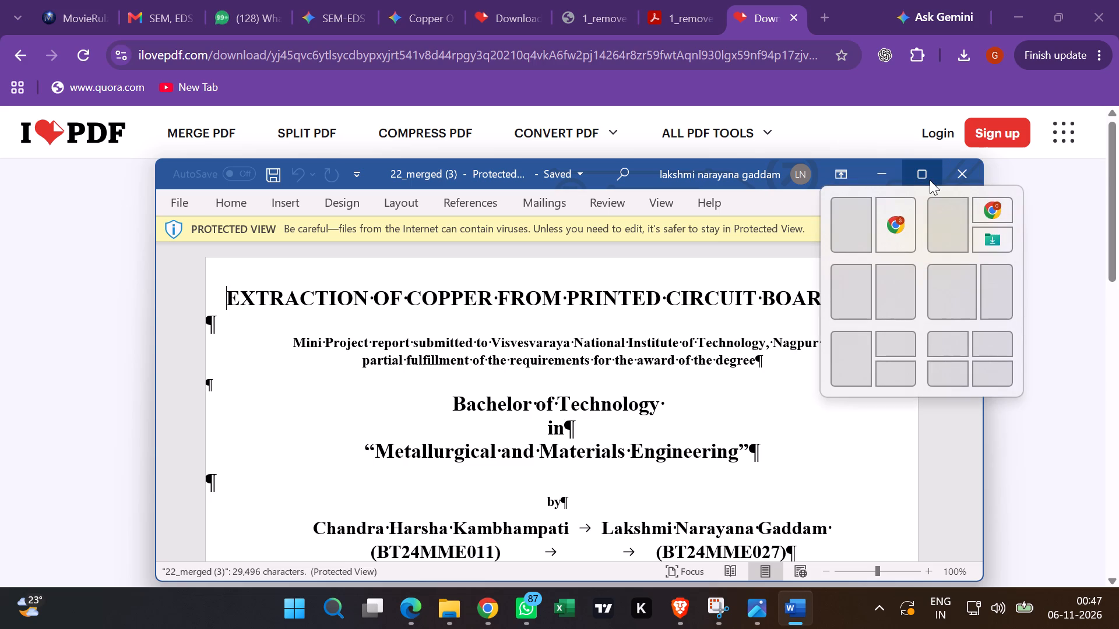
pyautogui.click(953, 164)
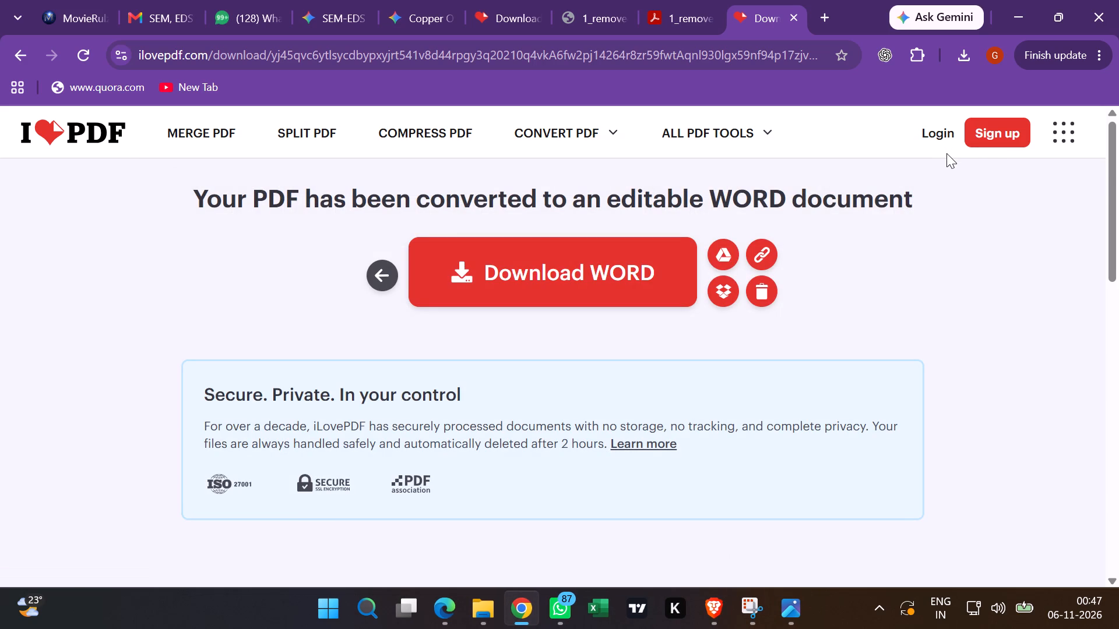
# Minimise the browser and close the open SEM images 8.jpg, 3.jpg and 7.jpg and the Snipping Tool capture.
pyautogui.click(1030, 16)
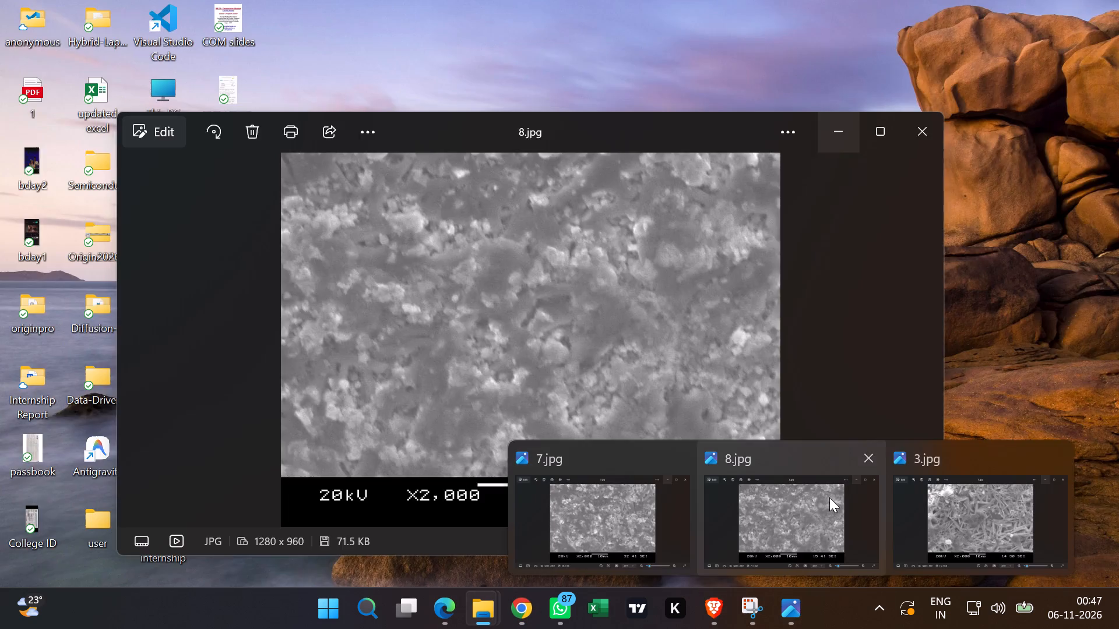
pyautogui.click(862, 457)
pyautogui.click(956, 466)
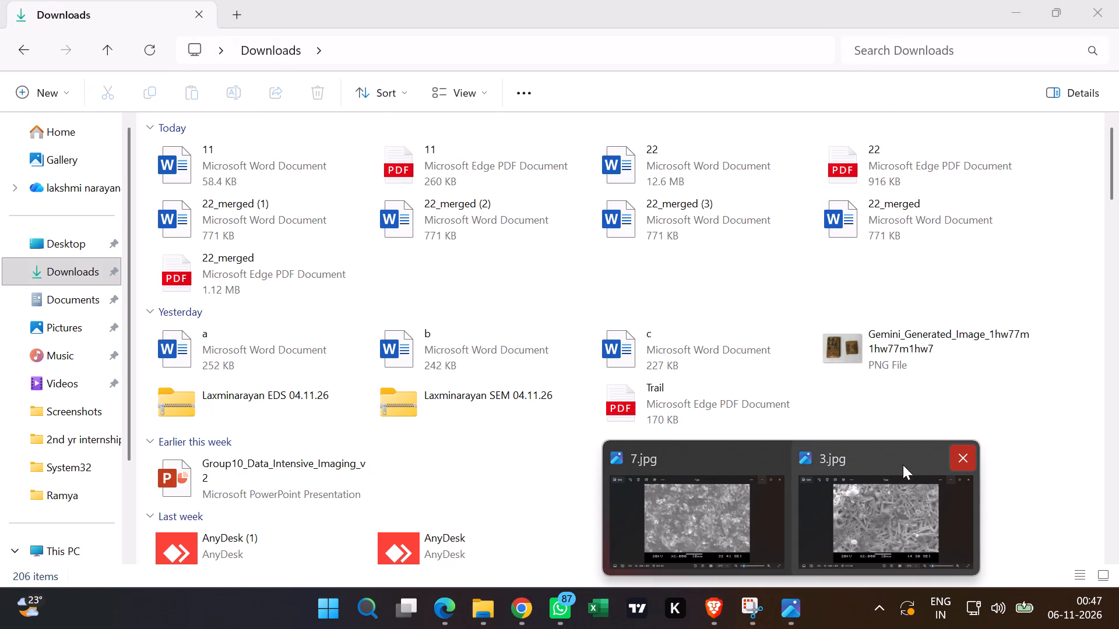
pyautogui.click(870, 457)
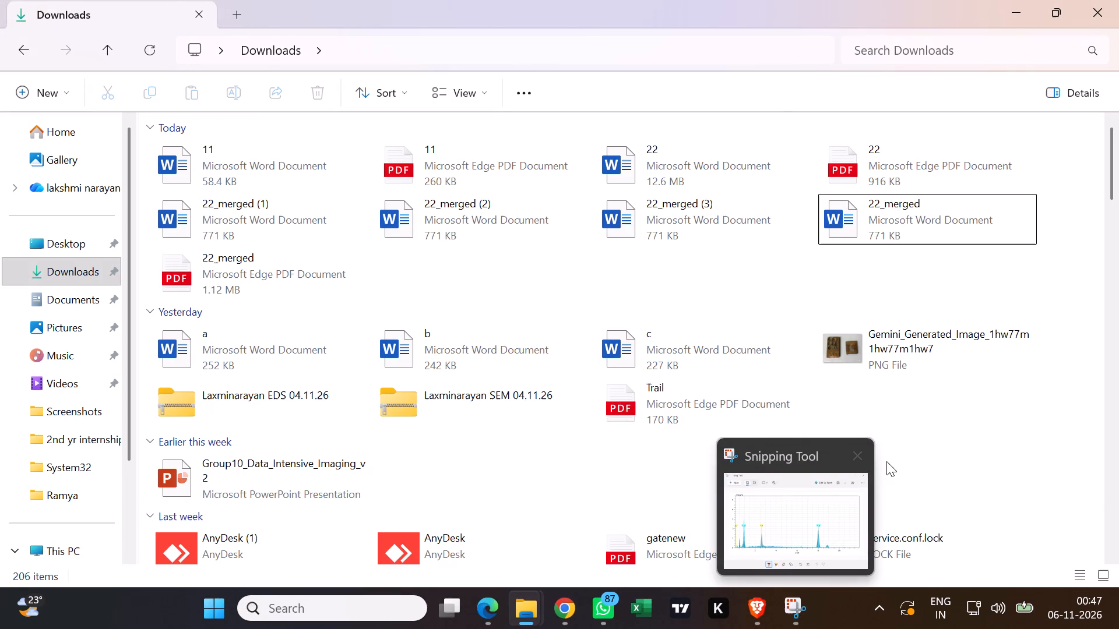
pyautogui.click(861, 454)
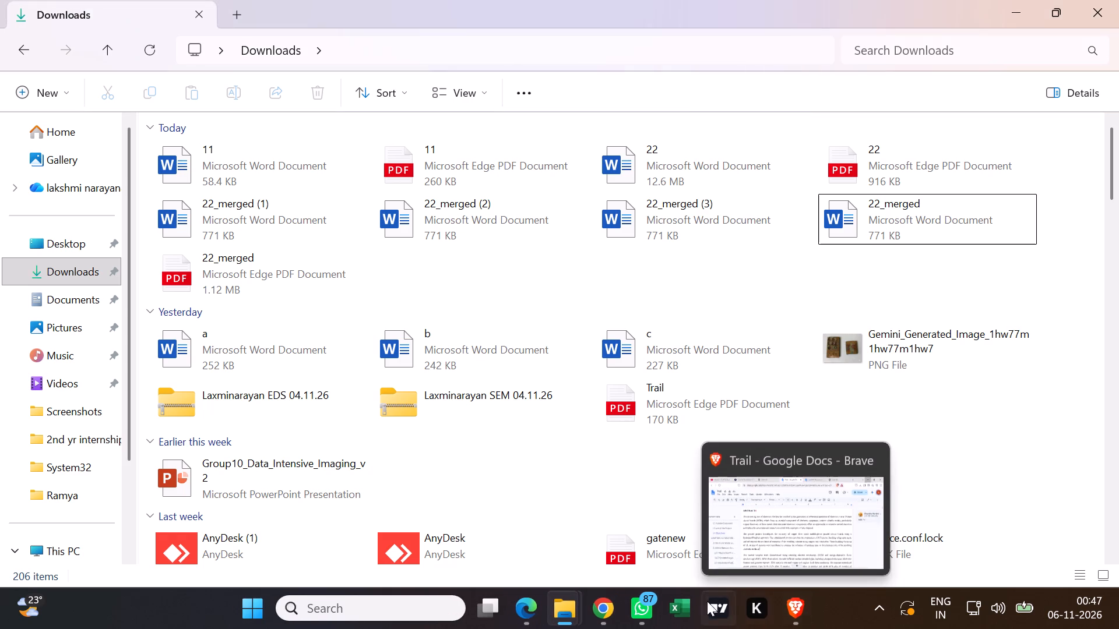
pyautogui.click(493, 531)
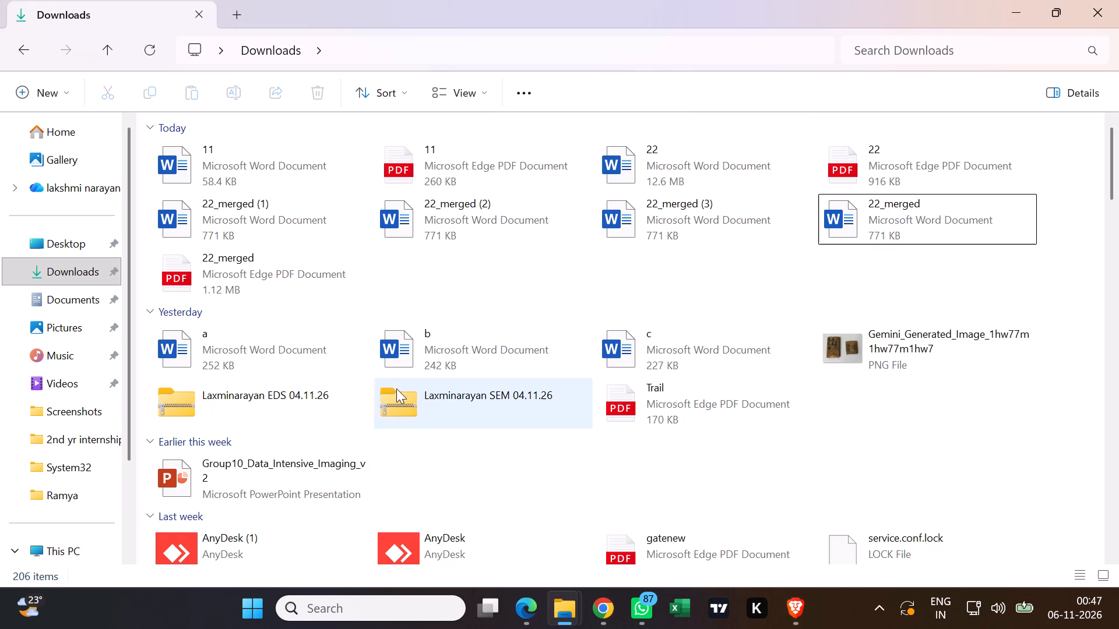
# Delete all the converted 22_merged Word documents from the Downloads folder, keeping the 22_merged PDF.
pyautogui.click(268, 205)
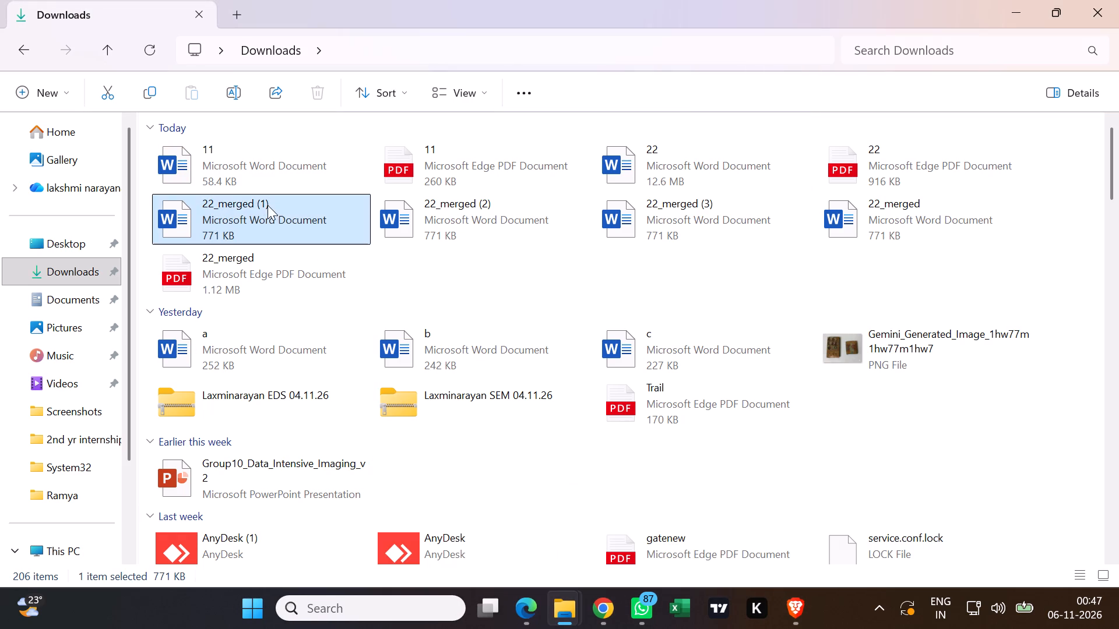
pyautogui.press('Delete')
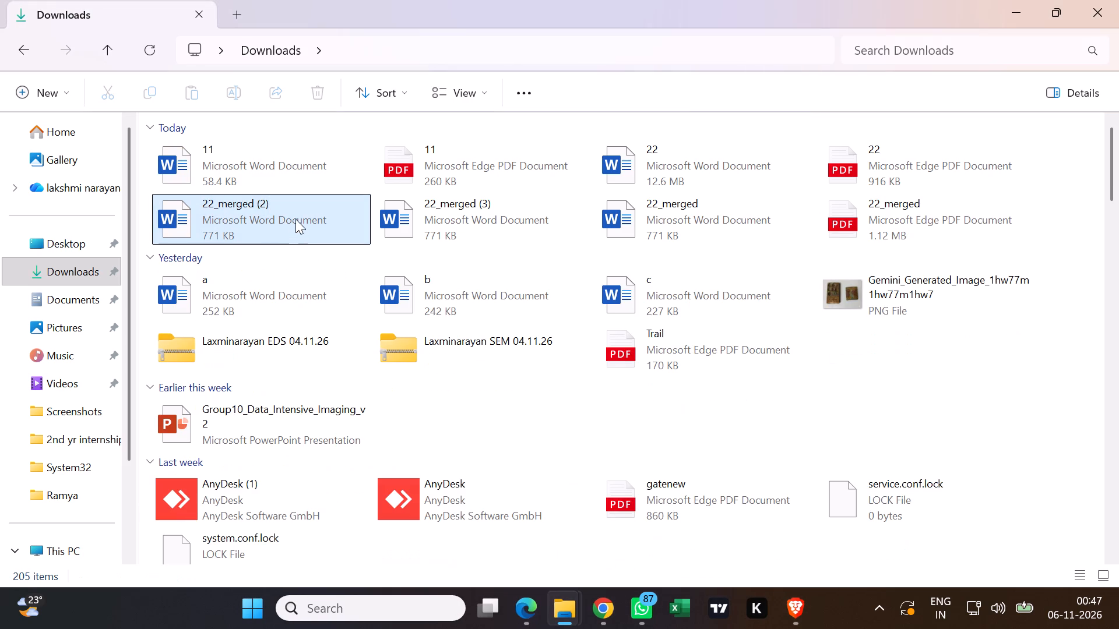
pyautogui.press('Delete')
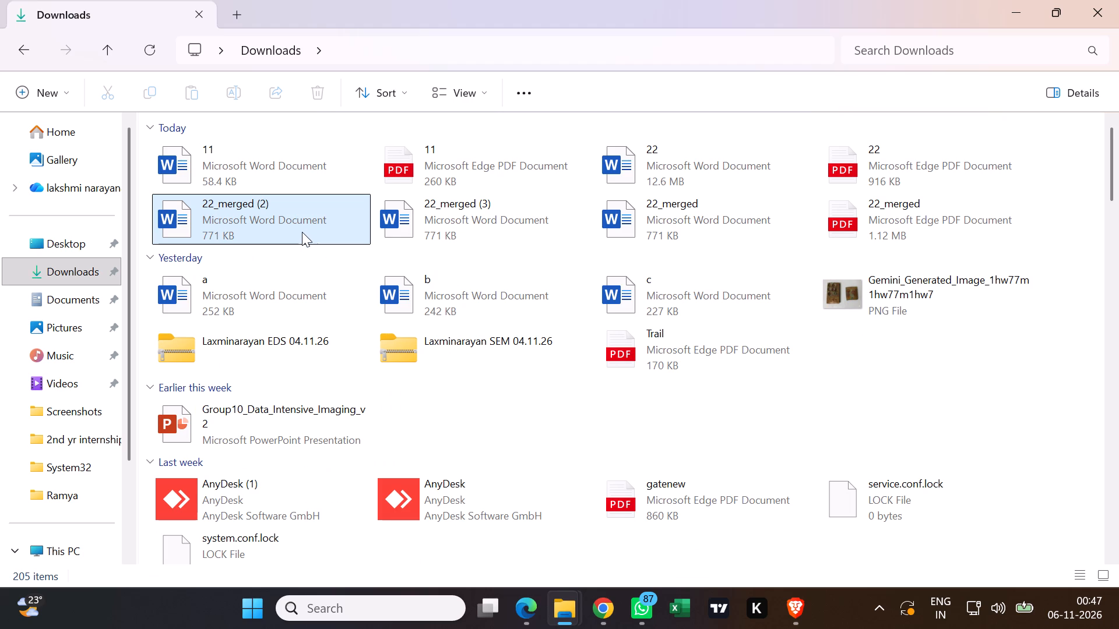
pyautogui.press('Delete')
pyautogui.click(302, 232)
pyautogui.press('Delete')
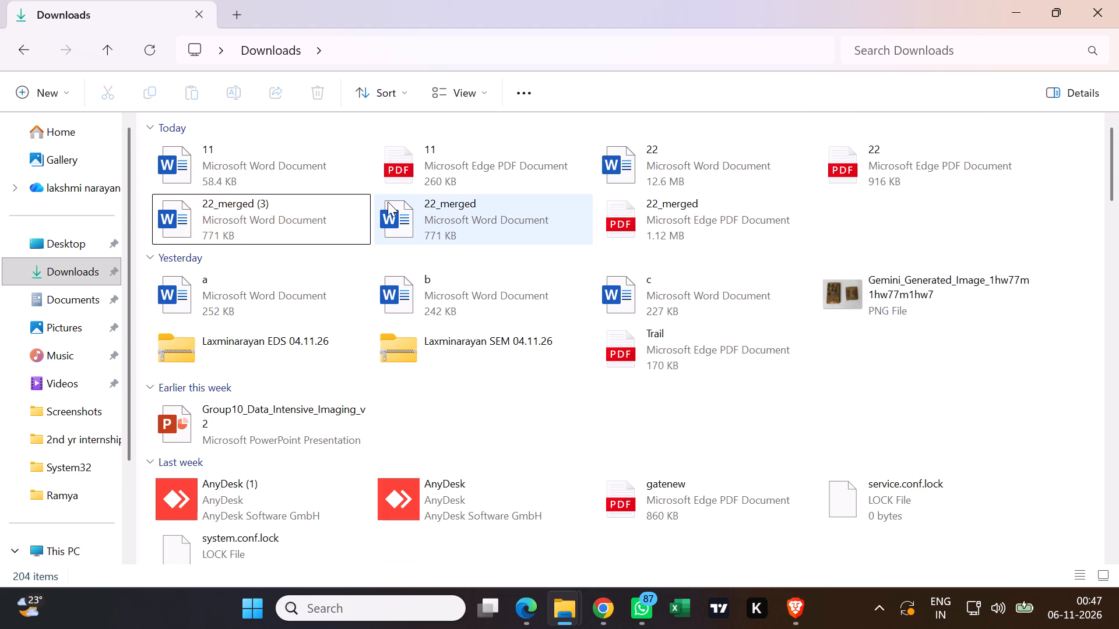
pyautogui.click(388, 202)
pyautogui.press('Delete')
pyautogui.click(307, 221)
pyautogui.press('Delete')
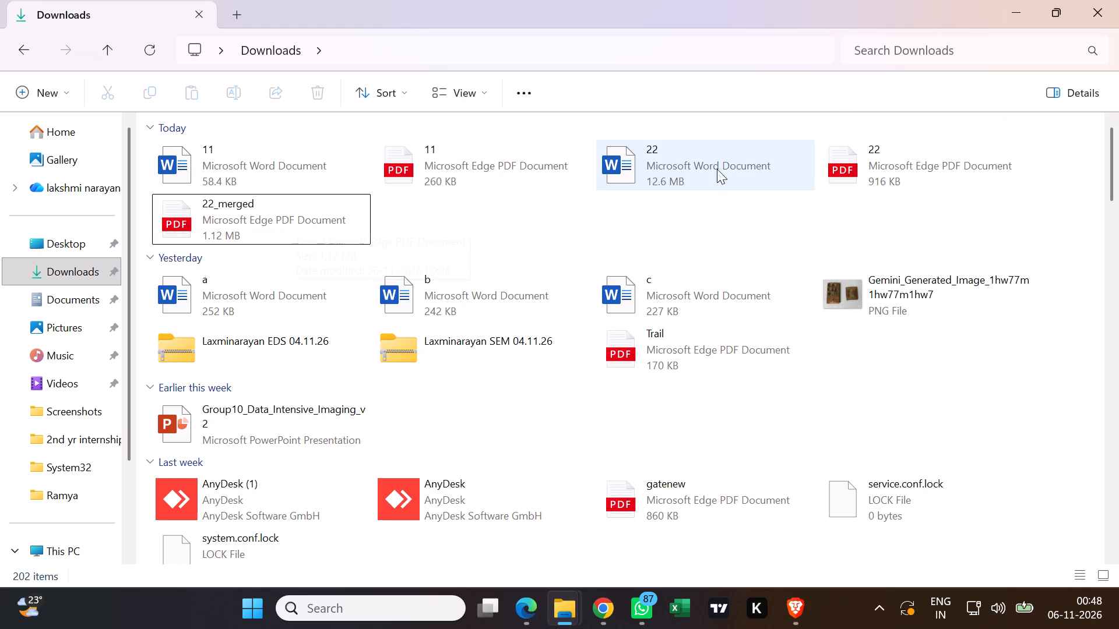
# Open the 22_merged PDF from Downloads and examine its pages from the cover through the Chapter 3 materials table.
pyautogui.doubleClick(272, 226)
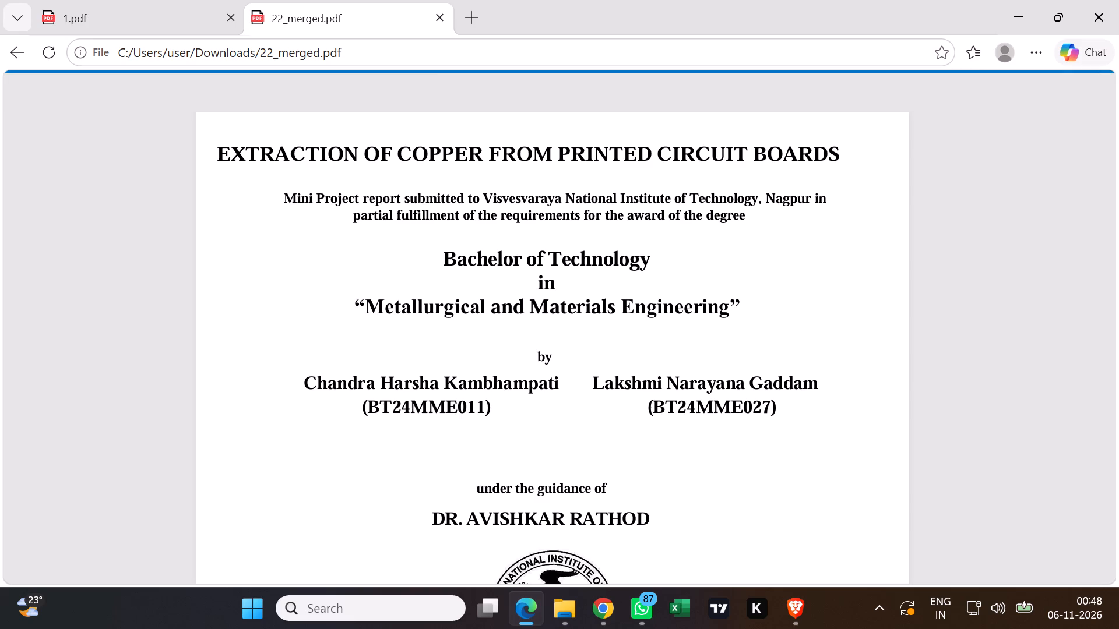
pyautogui.scroll(-6, 398, 1)
pyautogui.scroll(-6, 424, 143)
pyautogui.scroll(-6, 463, 218)
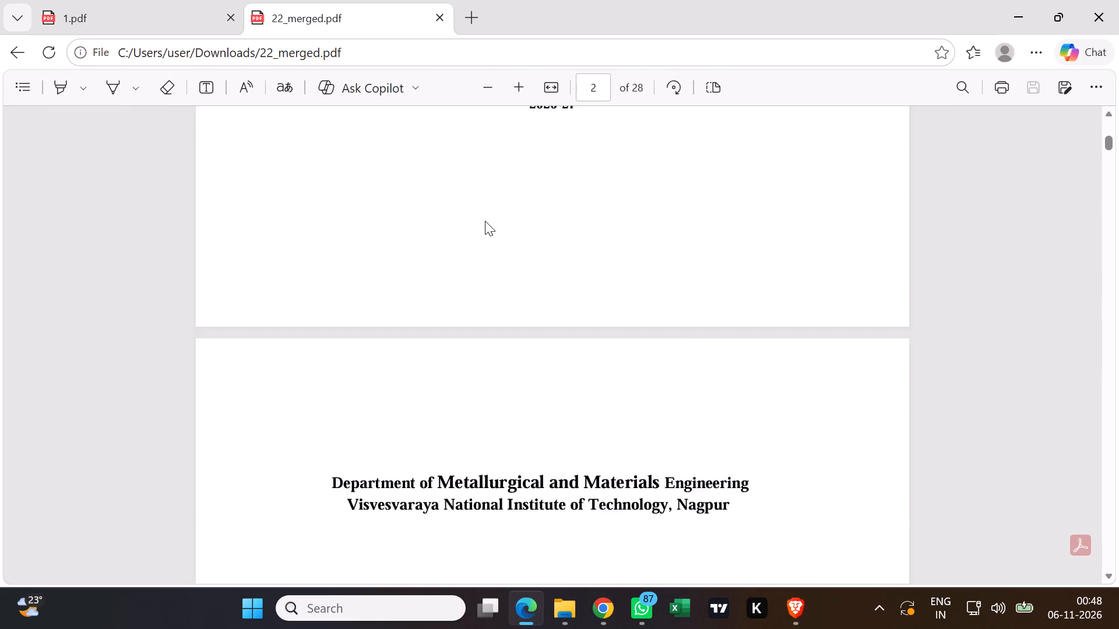
pyautogui.scroll(-16, 485, 202)
pyautogui.scroll(-5, 520, 206)
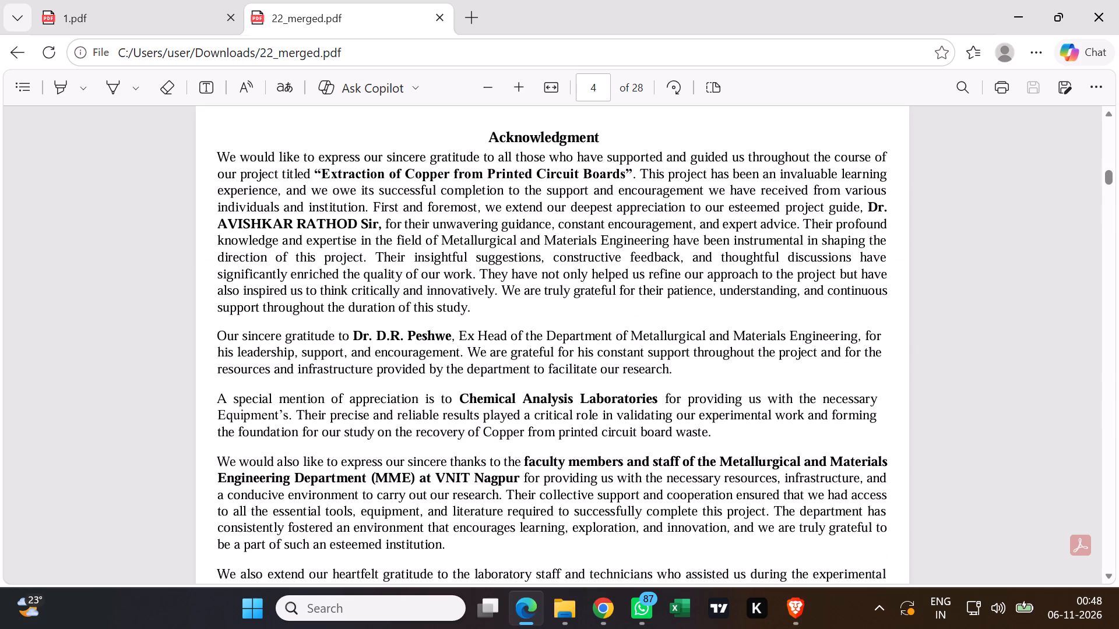
pyautogui.scroll(-15, 515, 201)
pyautogui.scroll(-17, 512, 202)
pyautogui.scroll(-17, 532, 209)
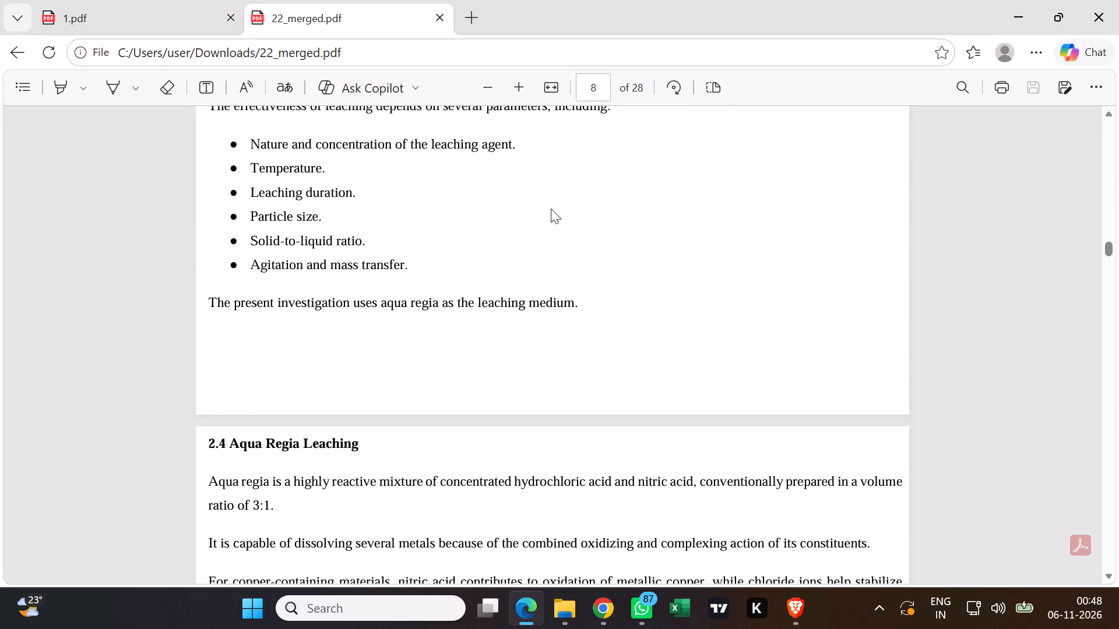
pyautogui.scroll(-16, 551, 209)
pyautogui.scroll(-11, 560, 214)
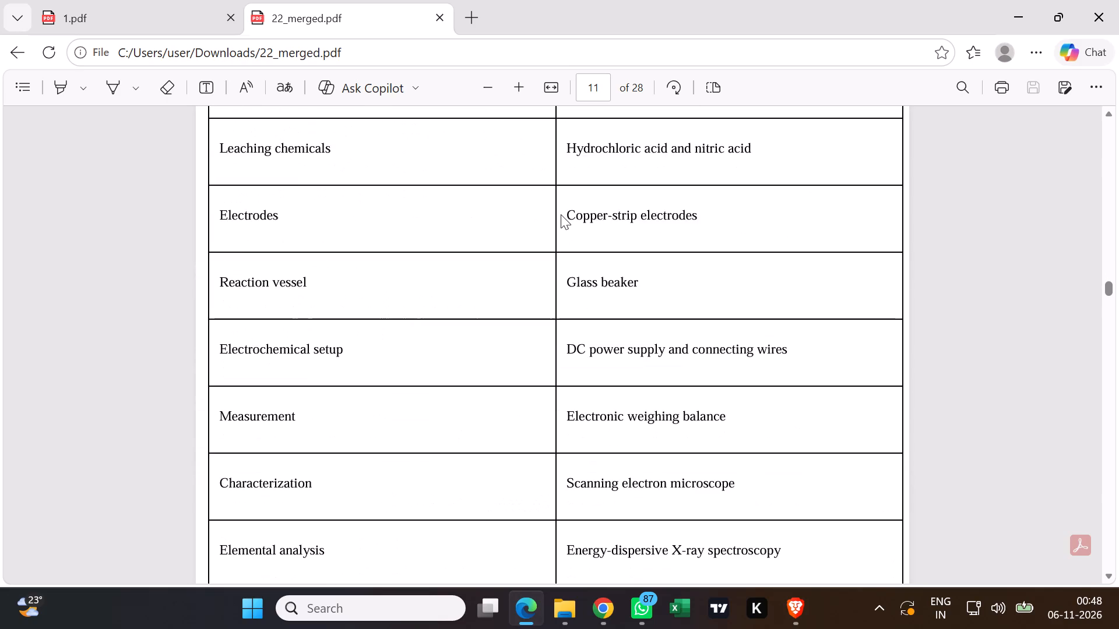
pyautogui.scroll(5, 561, 214)
pyautogui.scroll(2, 657, 201)
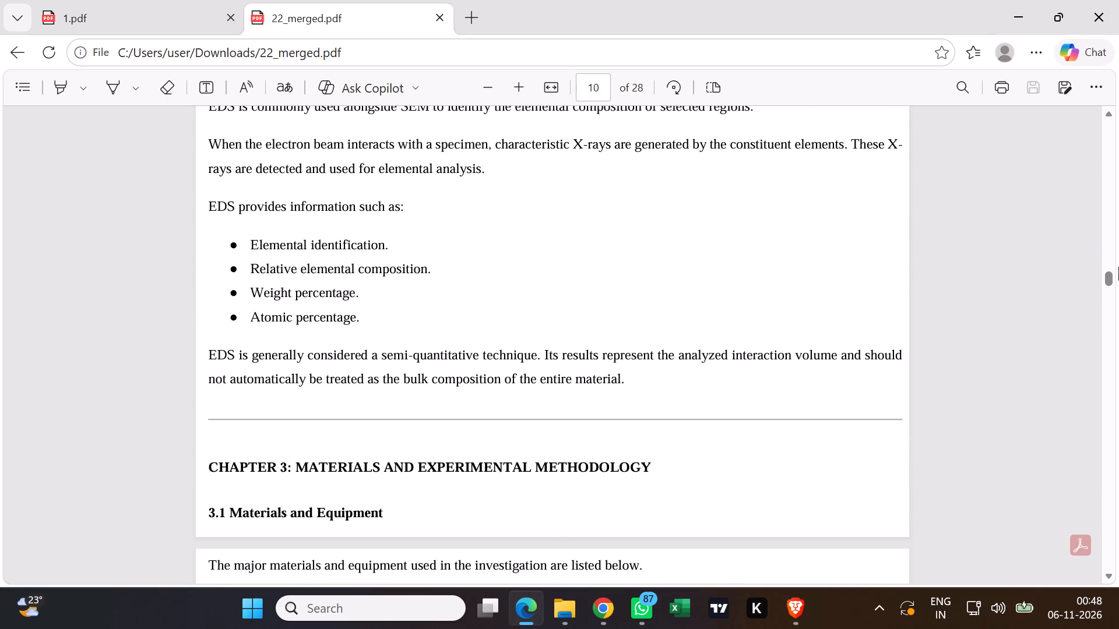
# Return to the start of the merged PDF and re-examine the layout of the declaration and certificate pages.
pyautogui.moveTo(1098, 277); pyautogui.dragTo(1109, 247)
pyautogui.moveTo(1110, 275); pyautogui.dragTo(1114, 110)
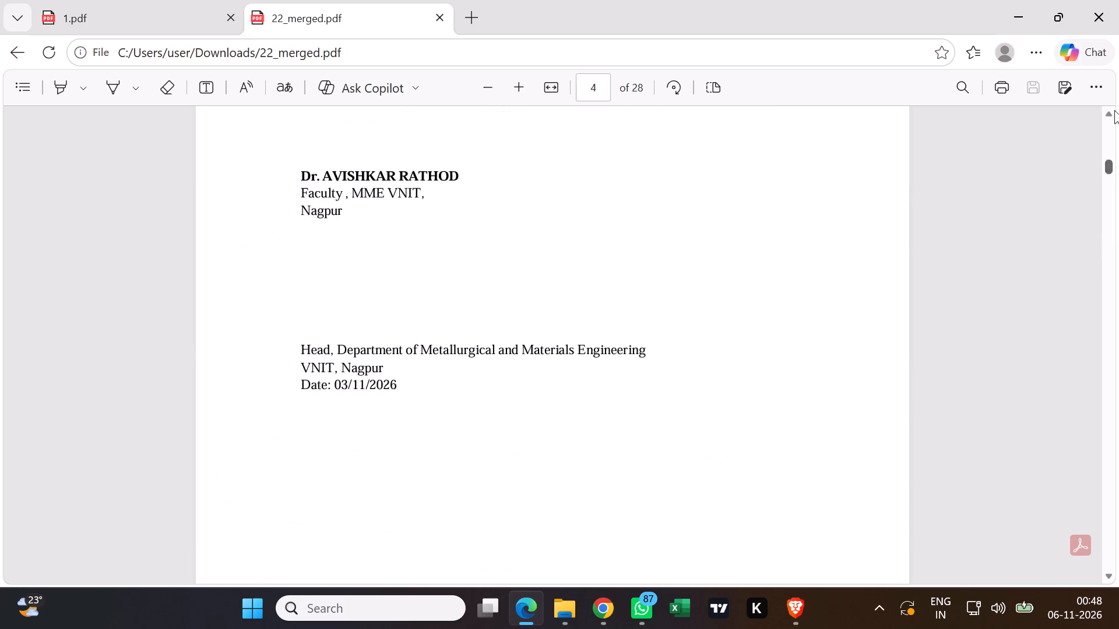
pyautogui.moveTo(1114, 110); pyautogui.dragTo(1115, 105)
pyautogui.scroll(-13, 652, 262)
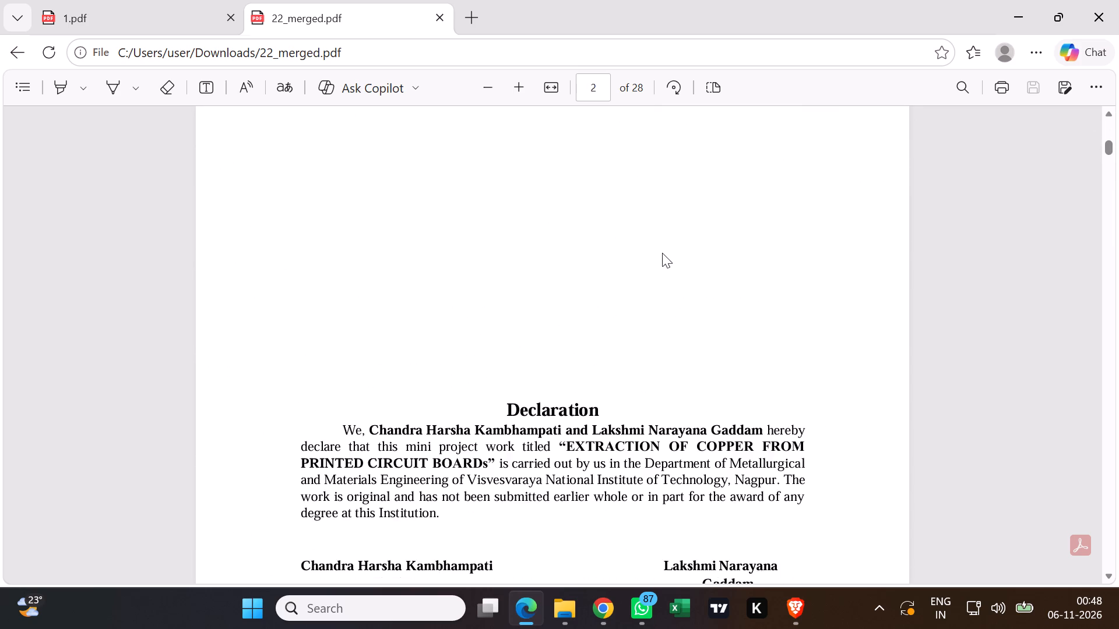
pyautogui.scroll(-12, 662, 253)
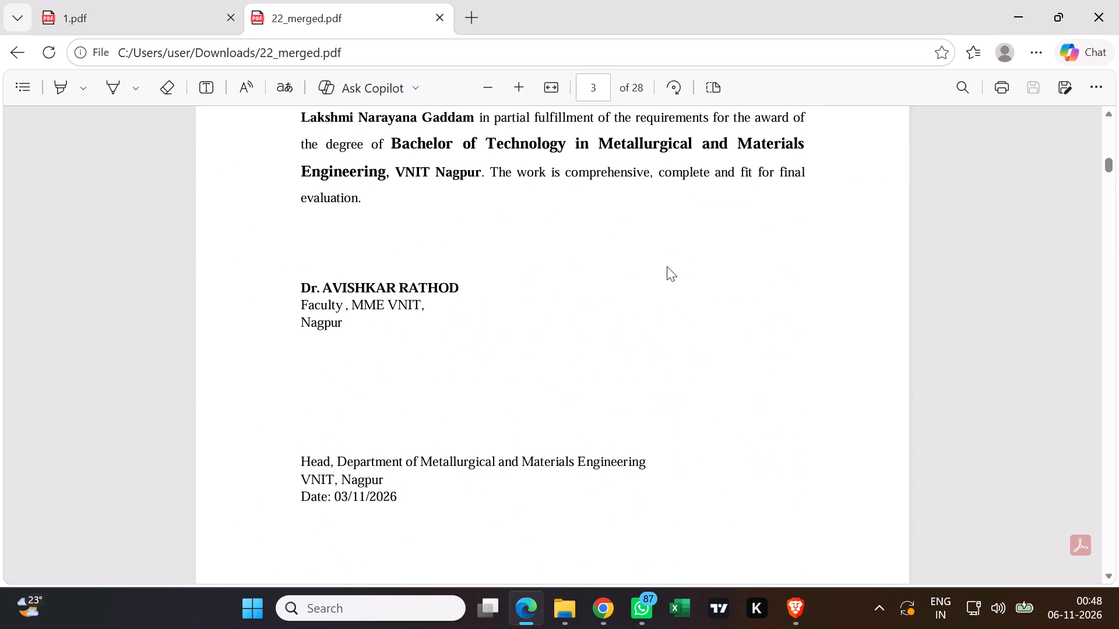
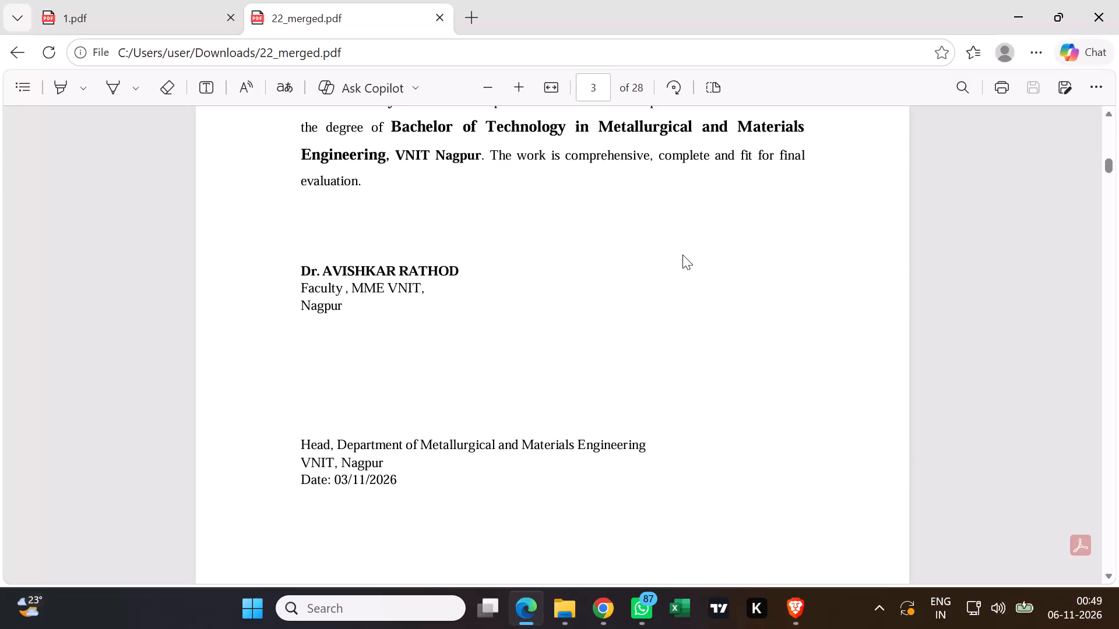
# Go back from the certificate page to the declaration page of the merged PDF and check its layout.
pyautogui.scroll(1, 592, 242)
pyautogui.scroll(11, 632, 188)
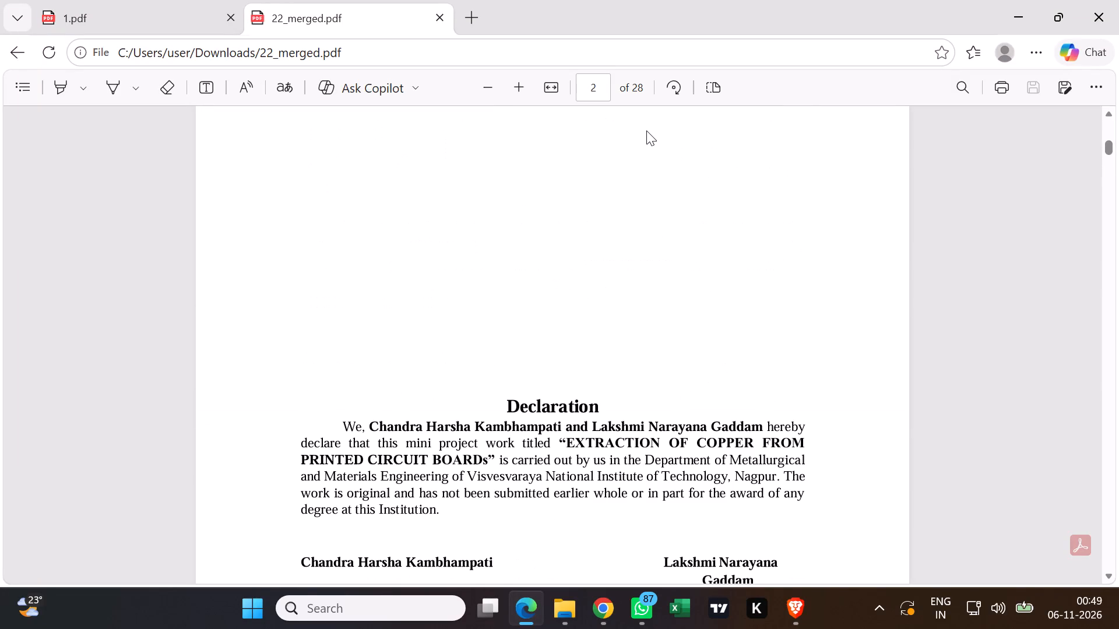
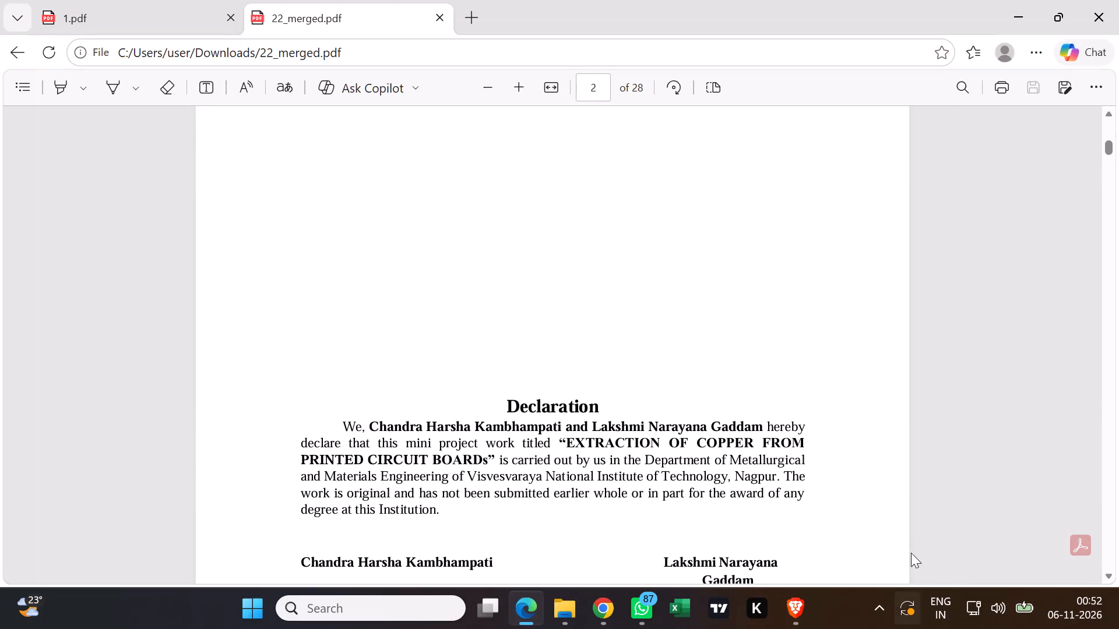
# Check the department heading and the spacing above the Declaration title on page 2 of the merged PDF.
pyautogui.scroll(2, 840, 424)
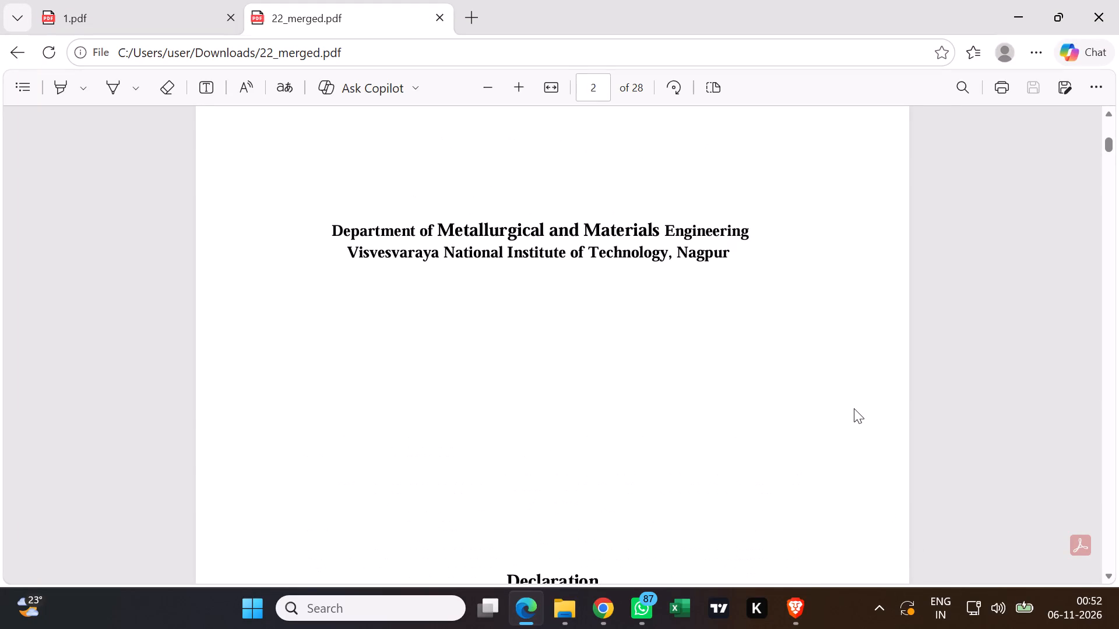
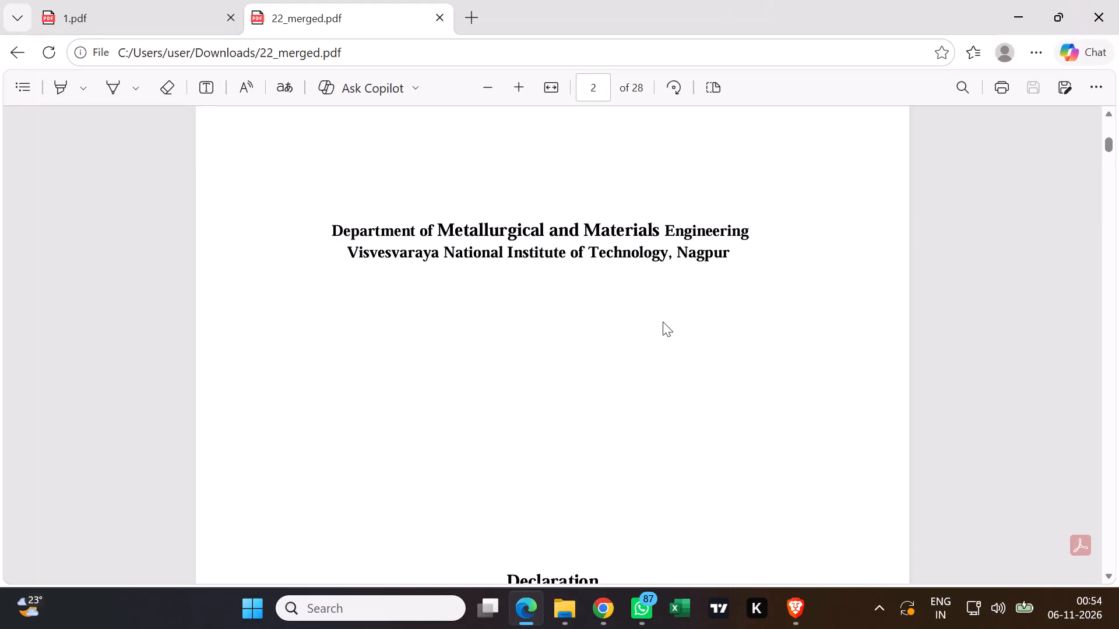
# Examine the cover page of the merged PDF from the report title down to the department block, year and bottom spacing.
pyautogui.scroll(9, 674, 312)
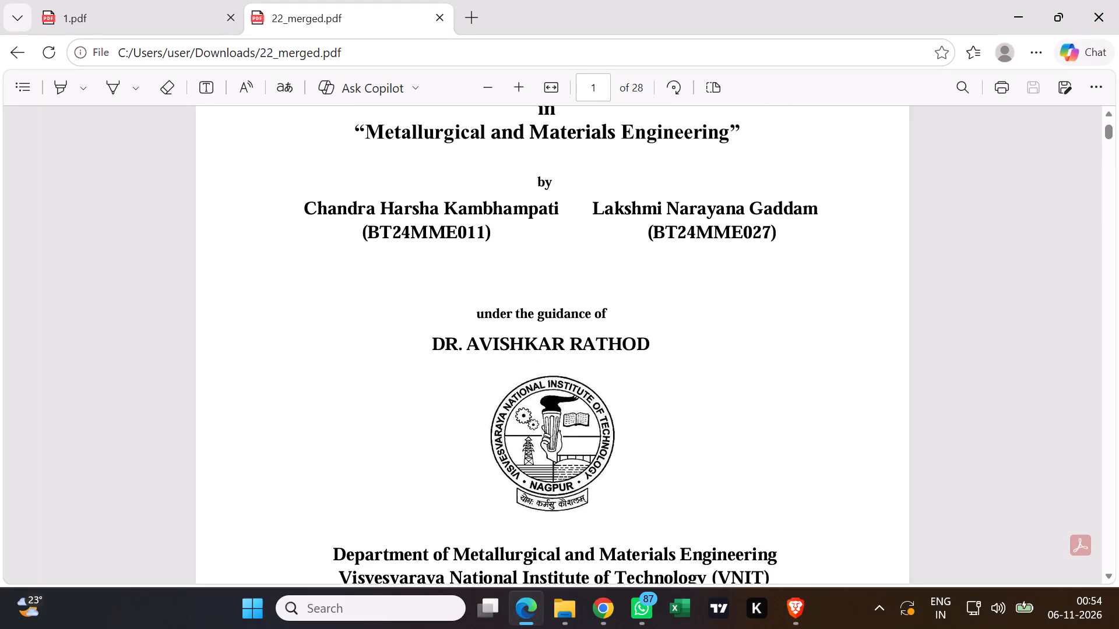
pyautogui.scroll(7, 759, 252)
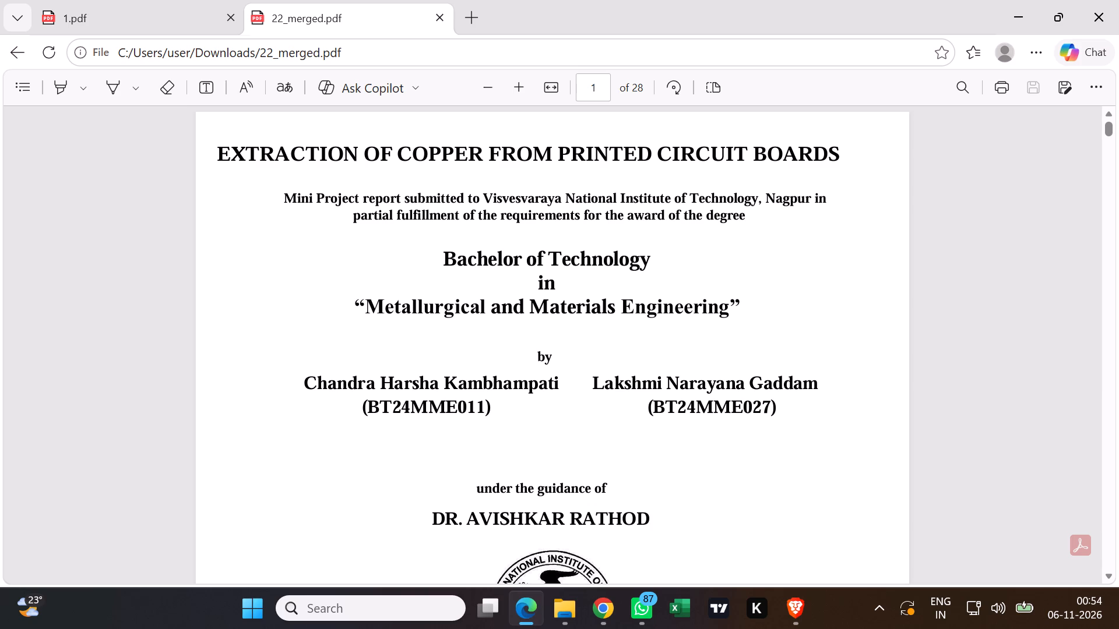
pyautogui.scroll(1, 675, 374)
pyautogui.click(314, 195)
pyautogui.click(314, 195)
pyautogui.scroll(-2, 445, 399)
pyautogui.scroll(3, 444, 402)
pyautogui.scroll(-2, 473, 458)
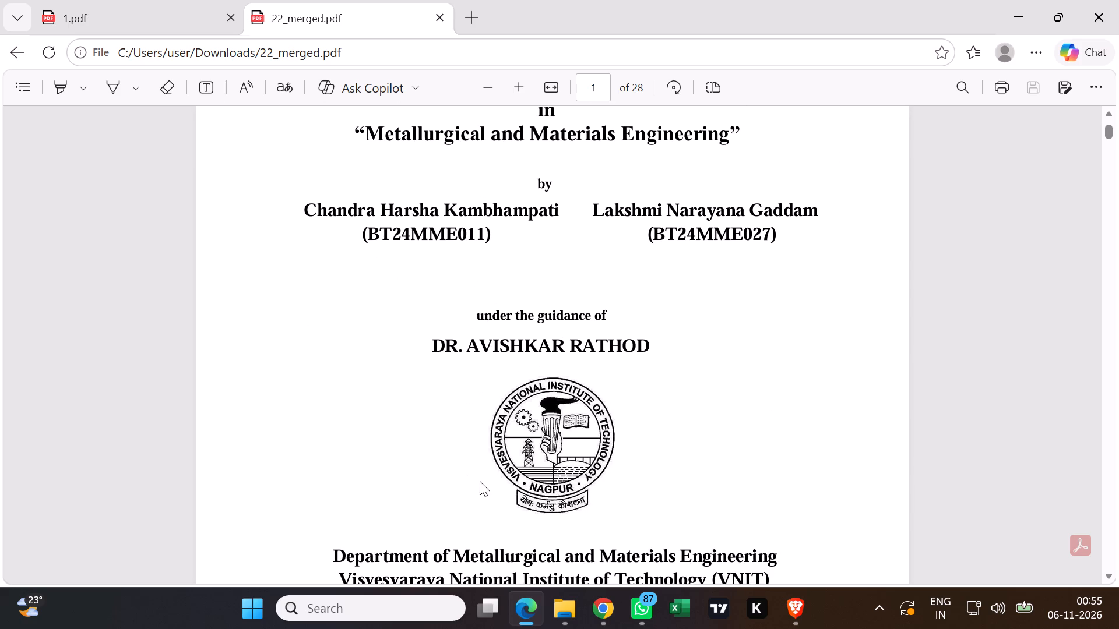
pyautogui.scroll(-4, 498, 498)
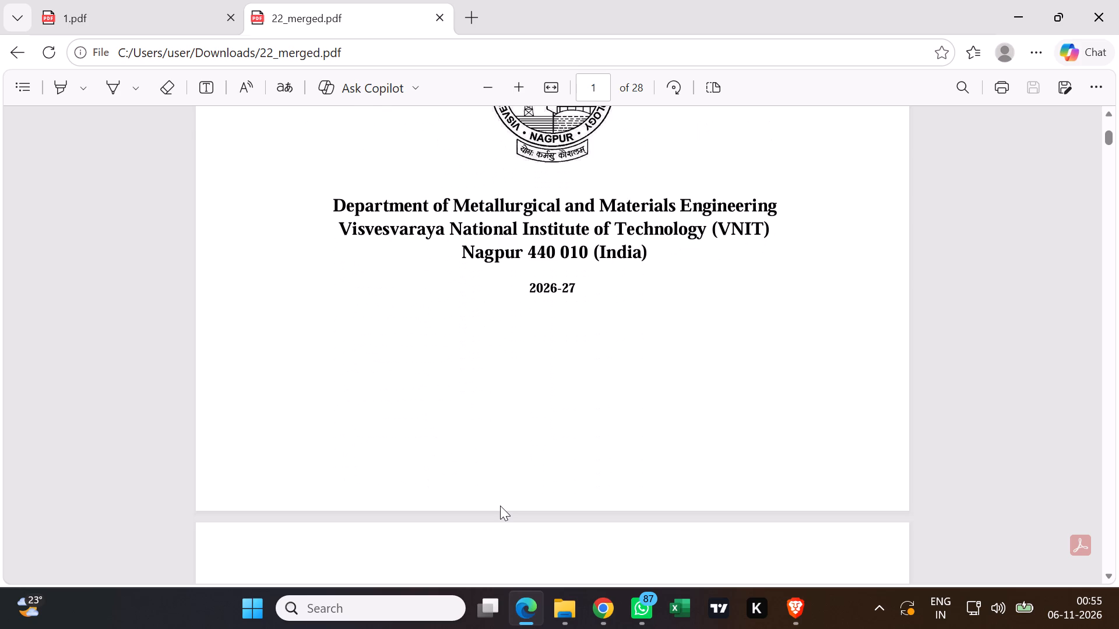
# Recheck page 2 of the merged PDF, comparing the department heading, the gap above the Declaration title and the signature block.
pyautogui.scroll(-3, 522, 457)
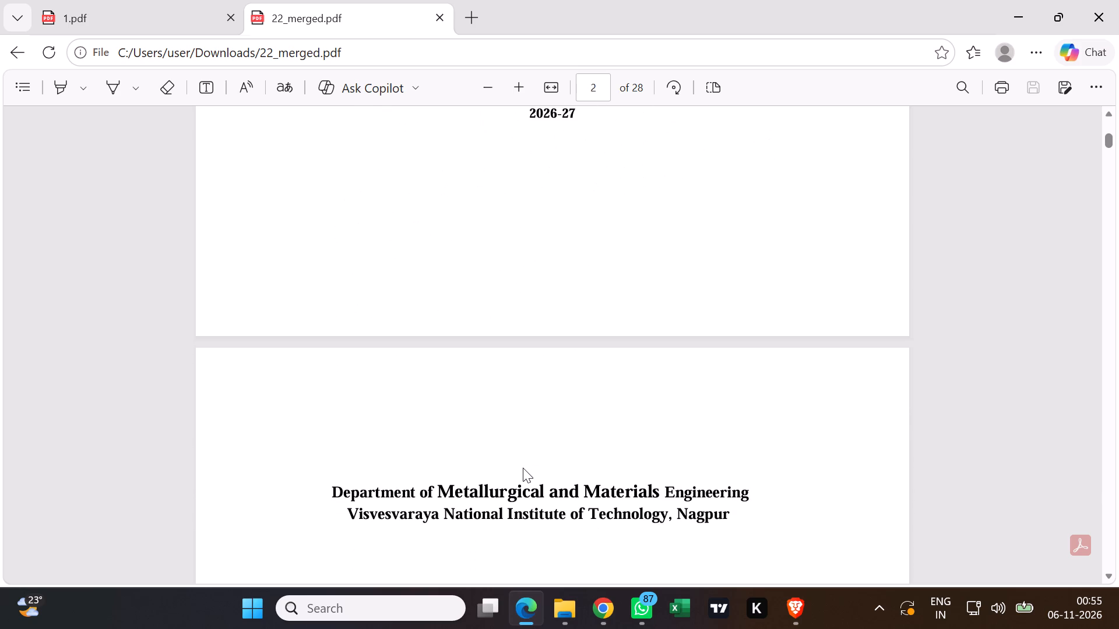
pyautogui.scroll(-2, 523, 468)
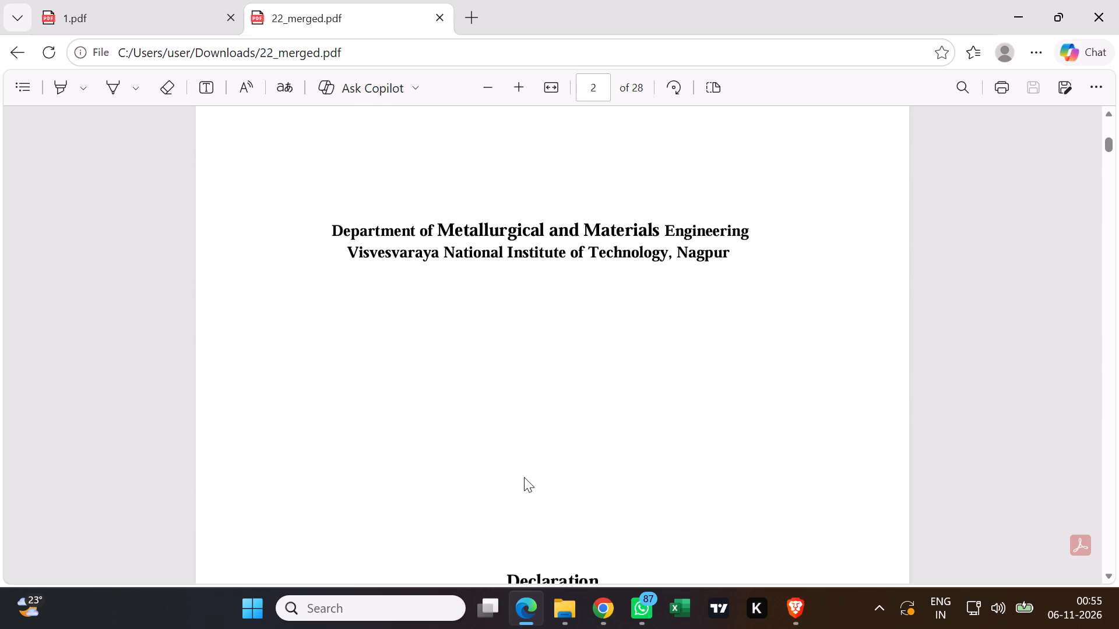
pyautogui.scroll(1, 524, 476)
pyautogui.scroll(-4, 524, 476)
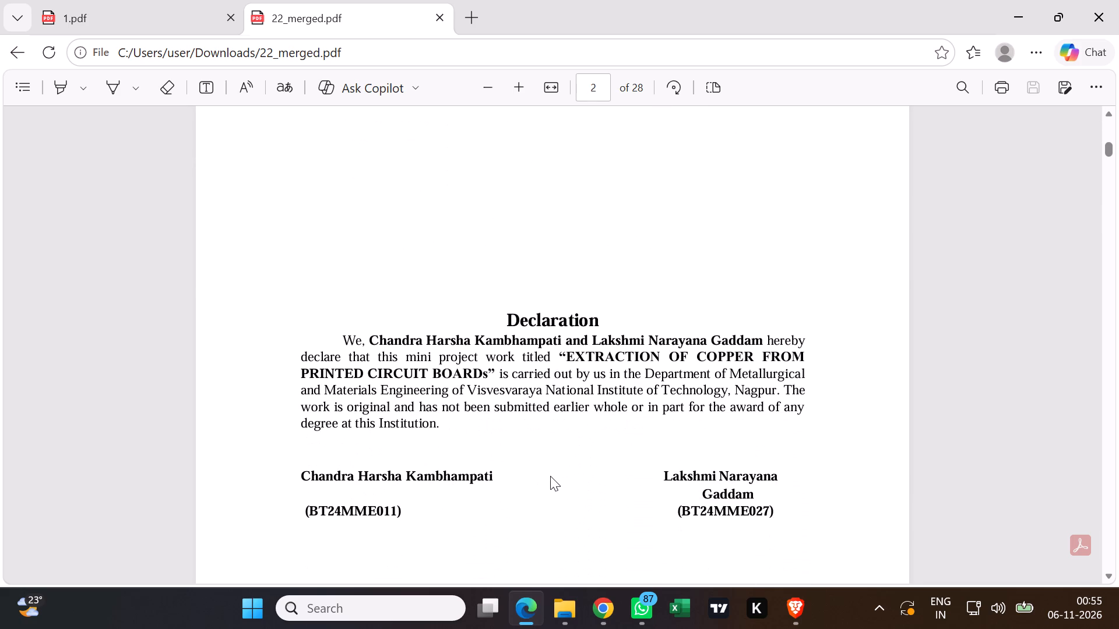
pyautogui.scroll(3, 541, 453)
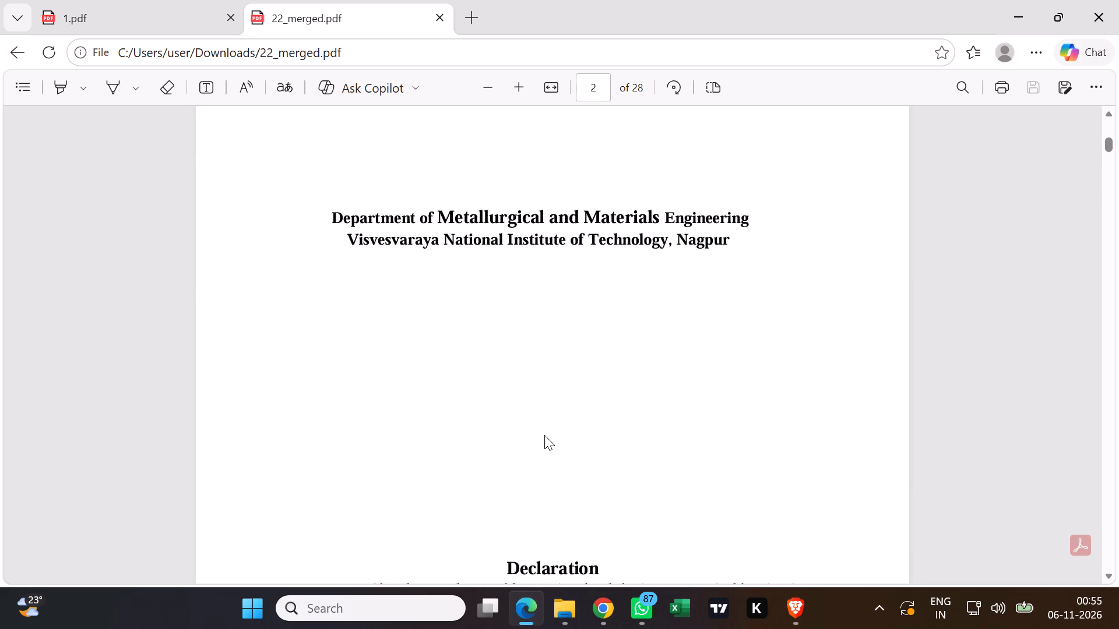
pyautogui.scroll(2, 544, 435)
pyautogui.scroll(-1, 544, 424)
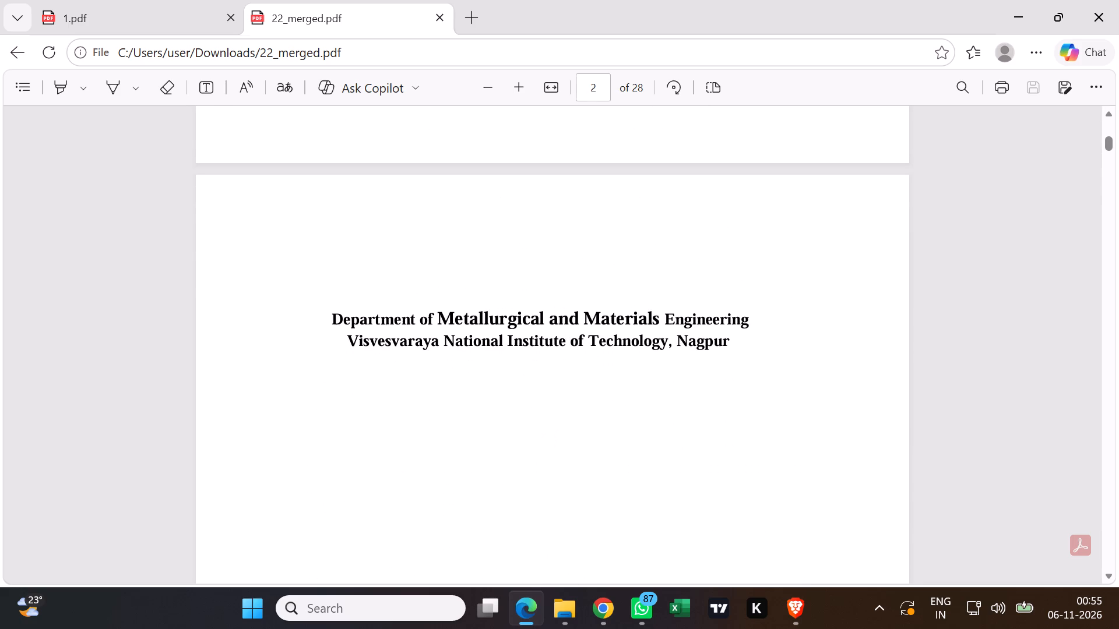
pyautogui.scroll(-1, 544, 425)
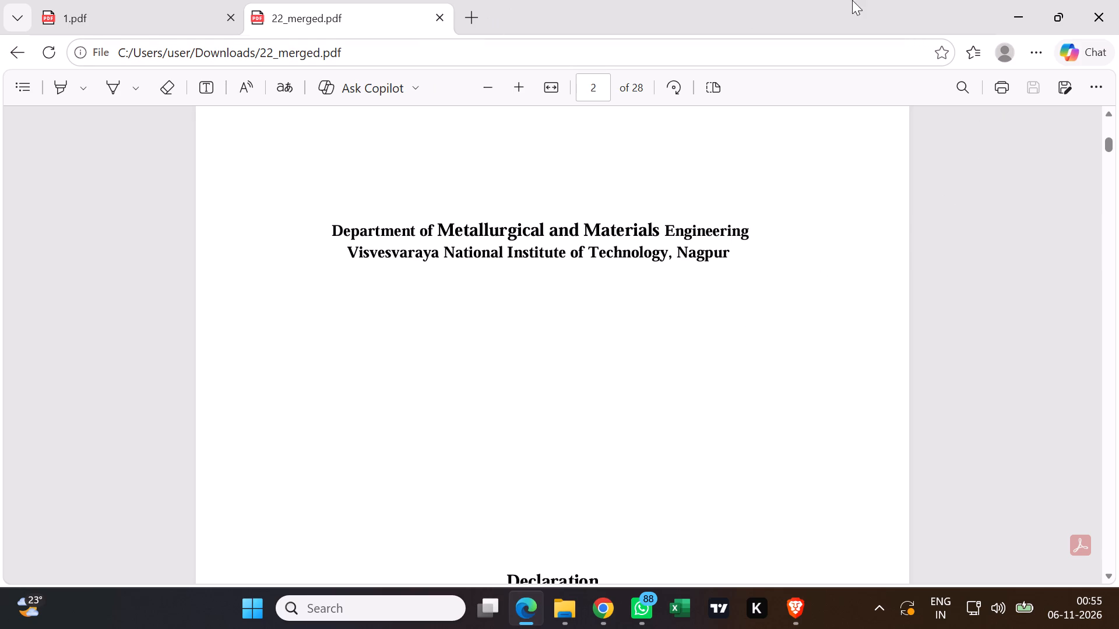
# Minimize the merged PDF's window to return to the Downloads folder in File Explorer.
pyautogui.click(1004, 3)
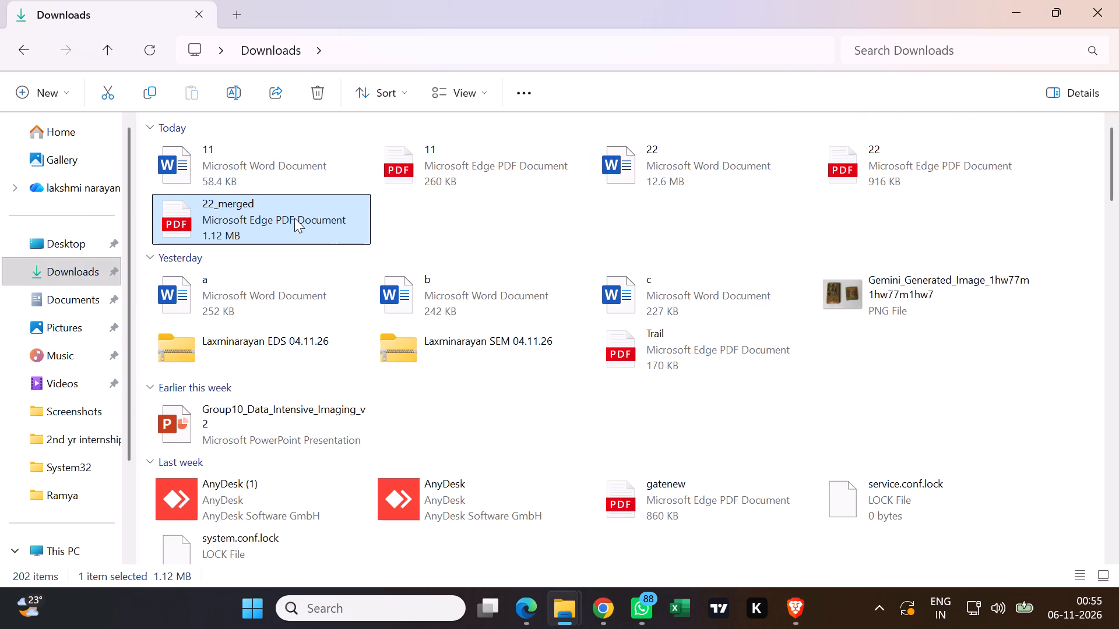
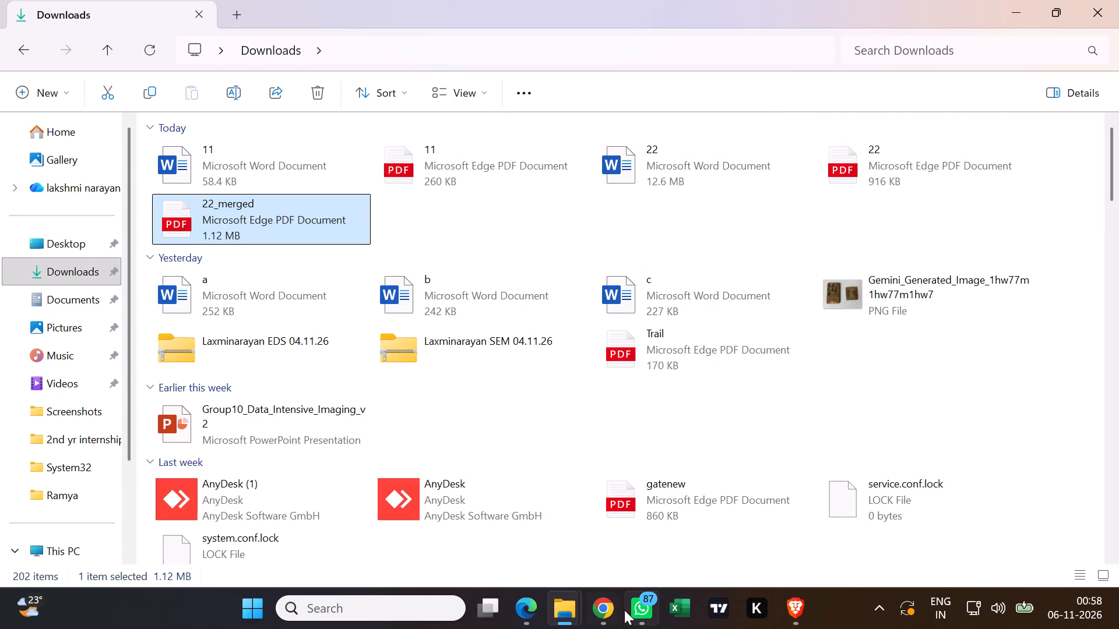
# Rename the 22_merged PDF in Downloads as rree.
pyautogui.click(221, 200)
pyautogui.rightClick(221, 200)
pyautogui.click(367, 144)
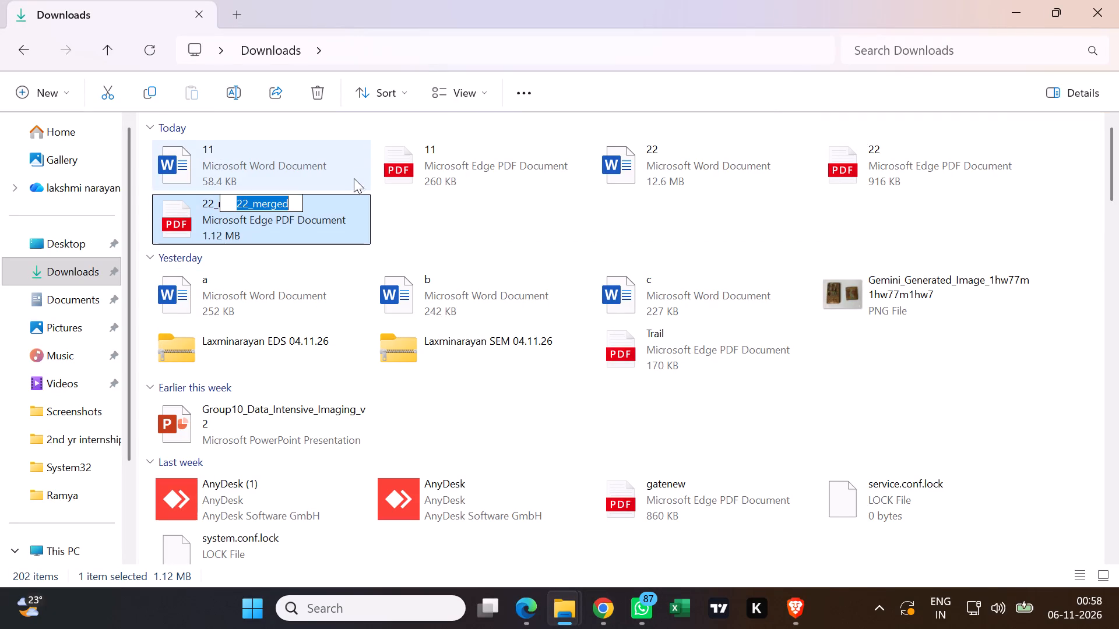
pyautogui.press('BackSpace')
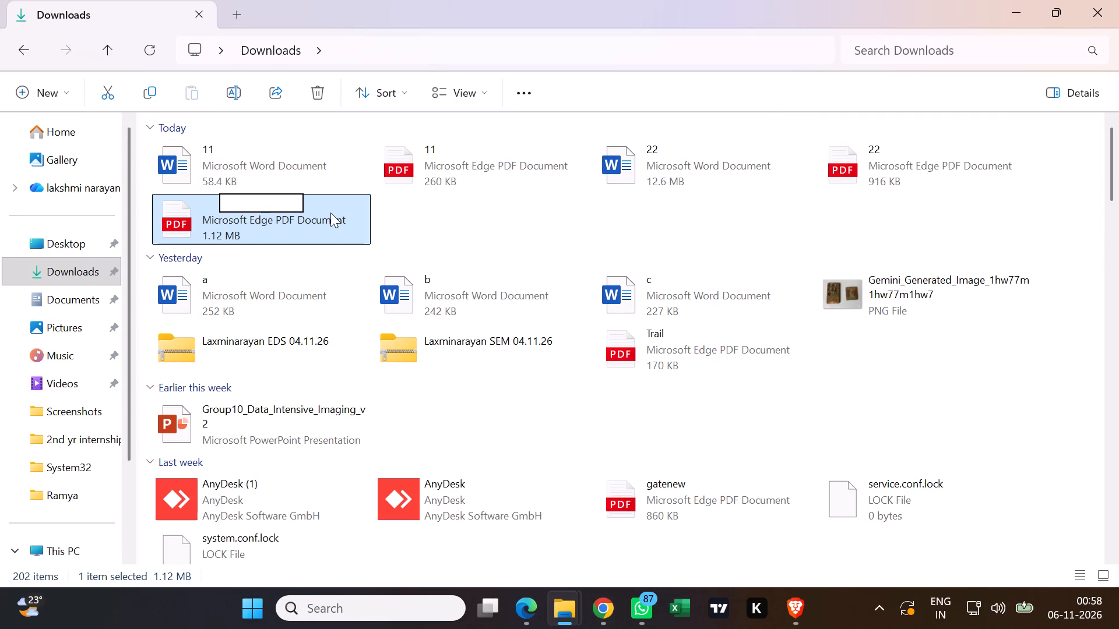
pyautogui.write('rree')
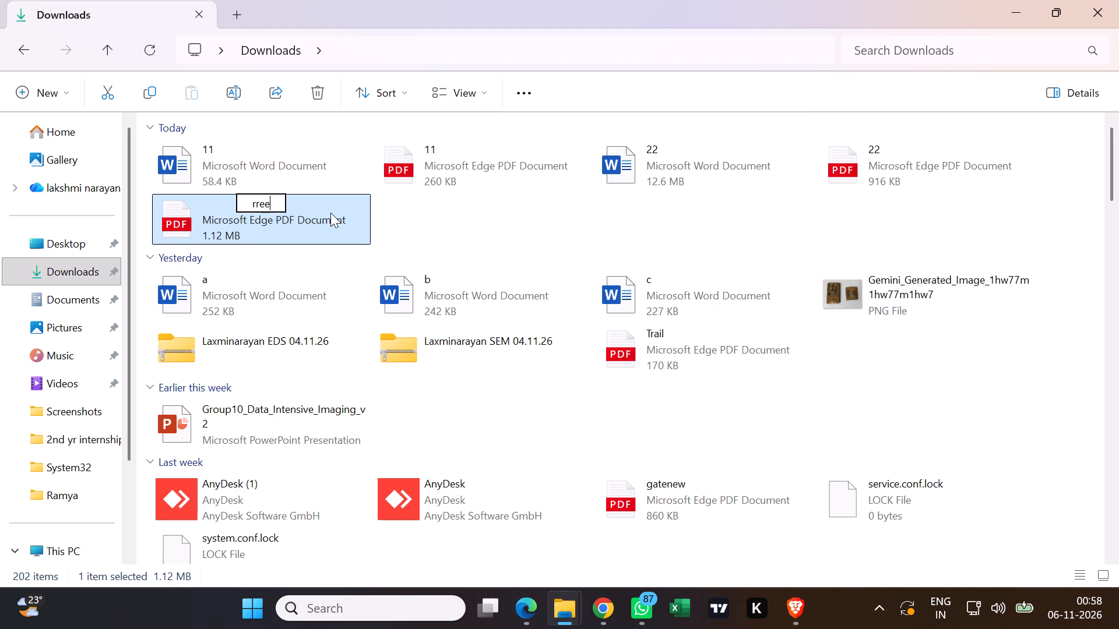
pyautogui.press('Return')
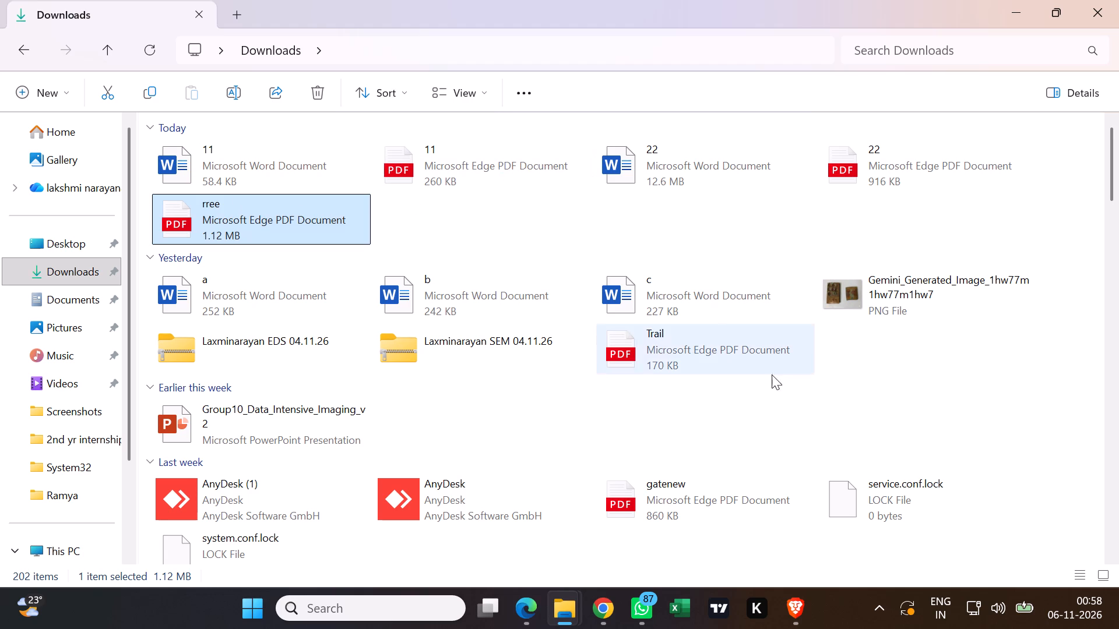
# Switch to iLovePDF in Chrome, convert rree.pdf to Word with the No OCR option, and download the result.
pyautogui.click(601, 613)
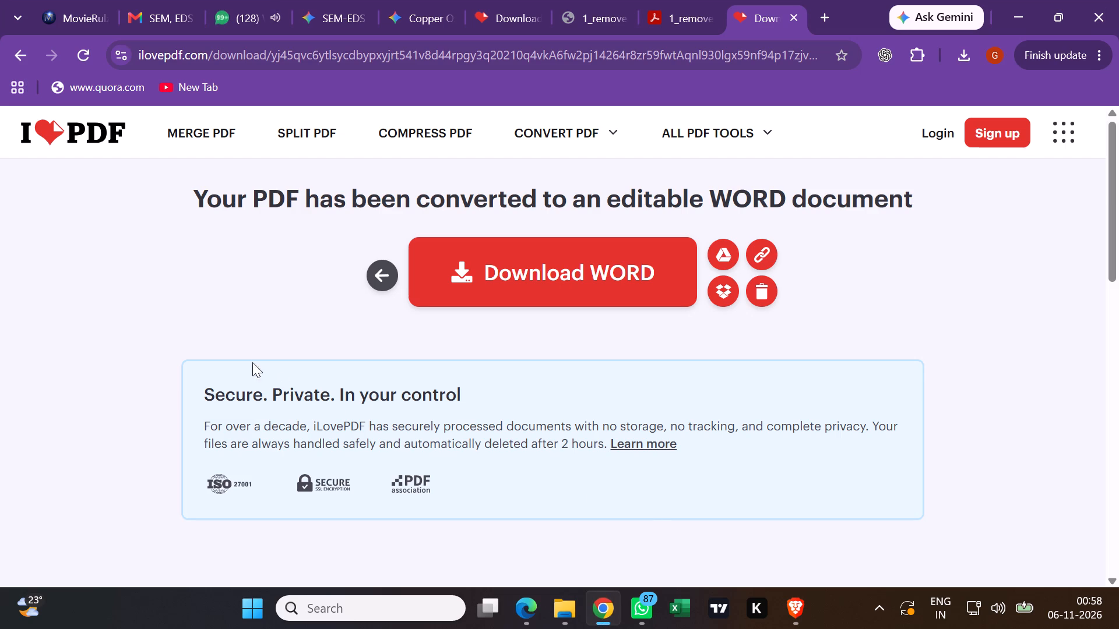
pyautogui.click(378, 269)
pyautogui.click(497, 348)
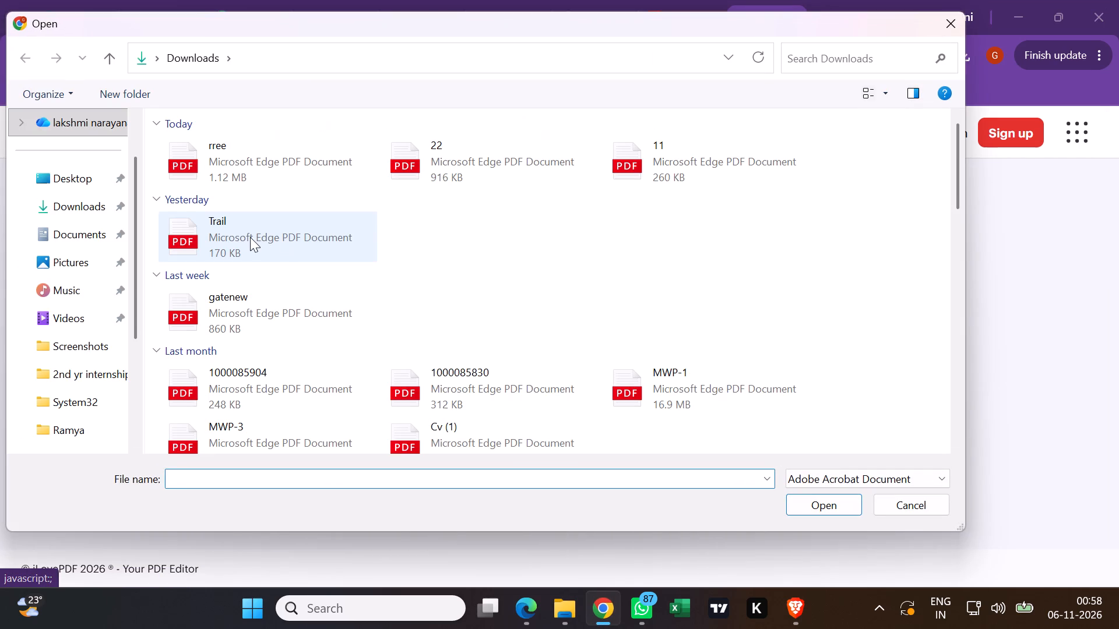
pyautogui.doubleClick(278, 172)
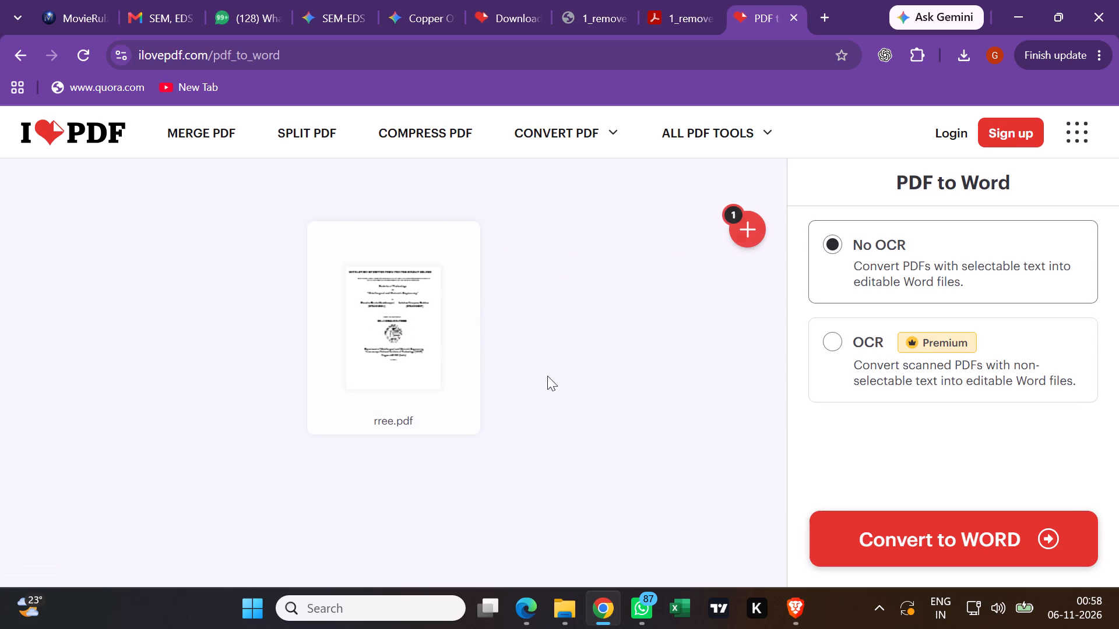
pyautogui.click(863, 538)
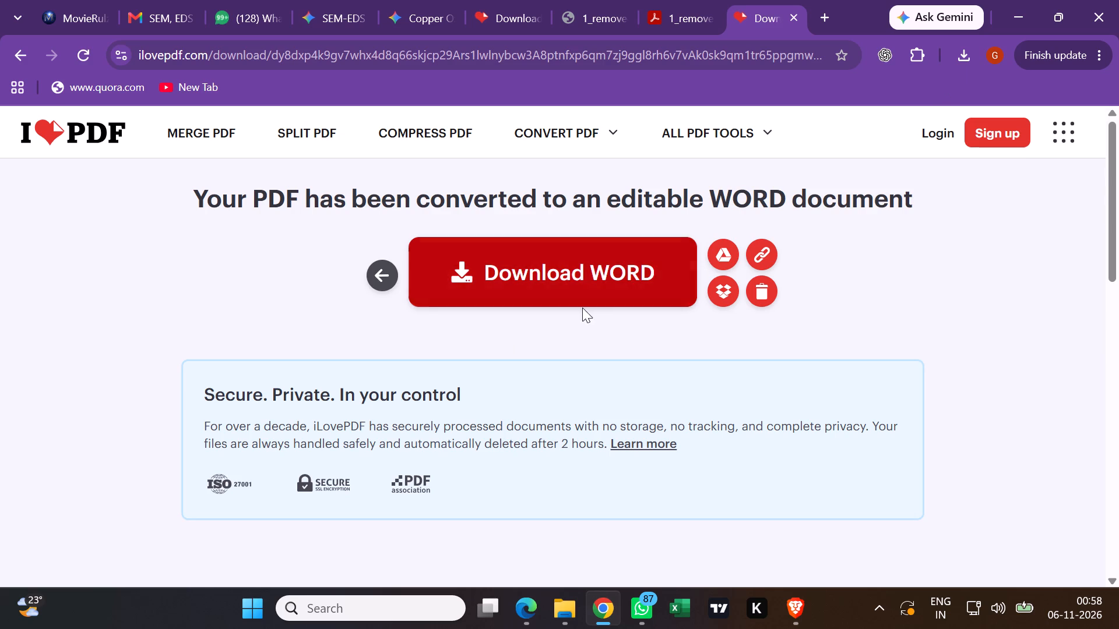
pyautogui.click(576, 282)
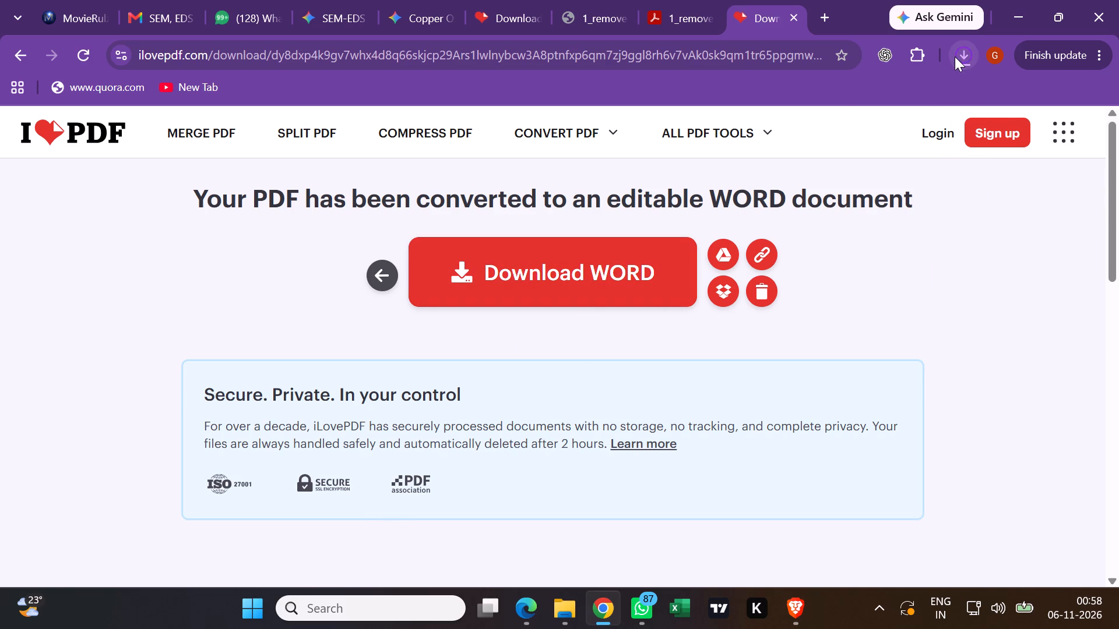
# Open the downloaded rree document in Word, maximize its window and enable editing.
pyautogui.click(945, 93)
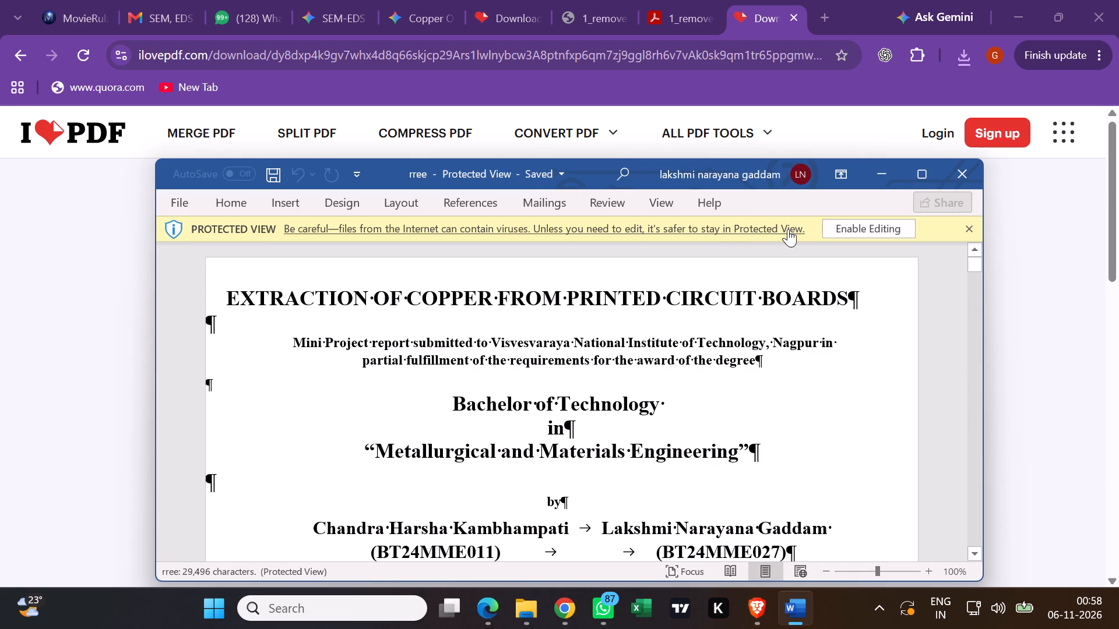
pyautogui.click(922, 176)
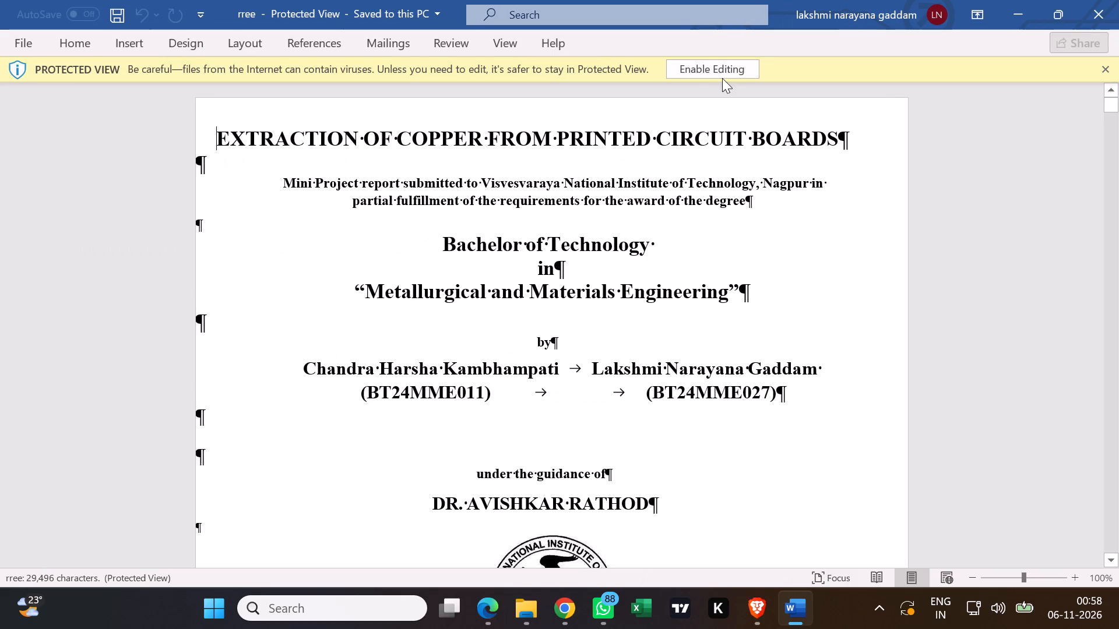
pyautogui.click(706, 68)
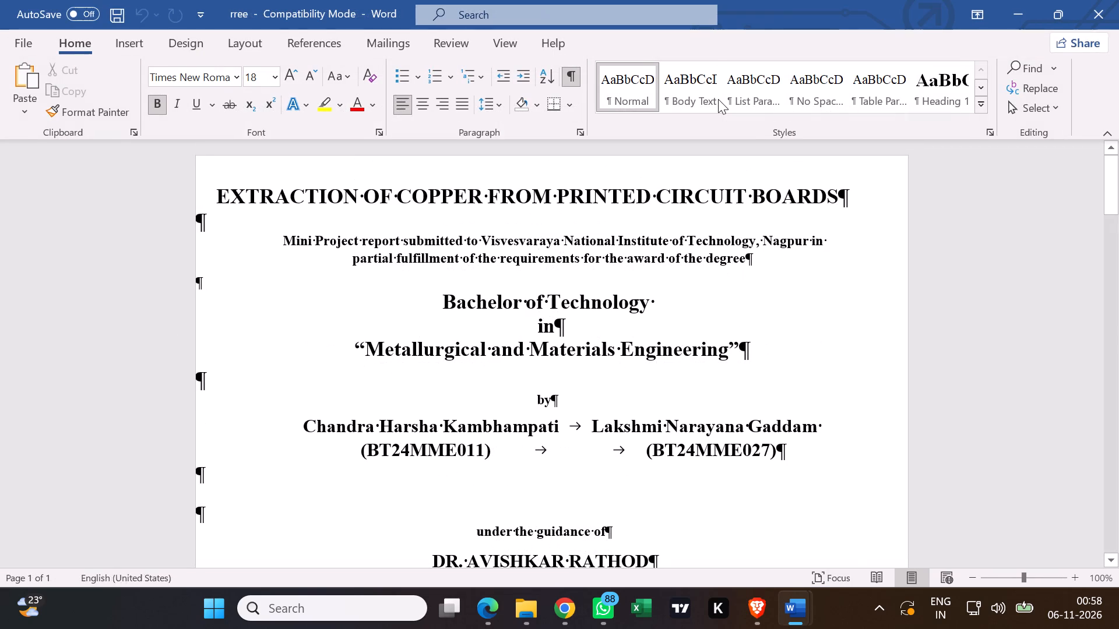
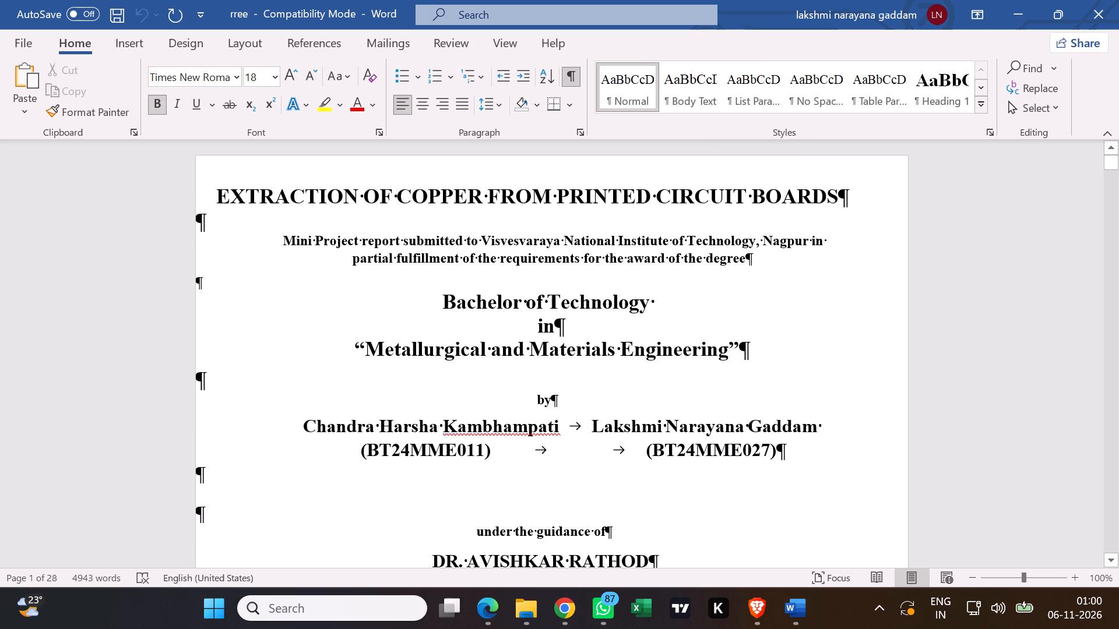
# Look through the converted rree document from the cover page to section 2.4, checking its layout, and close it.
pyautogui.click(564, 337)
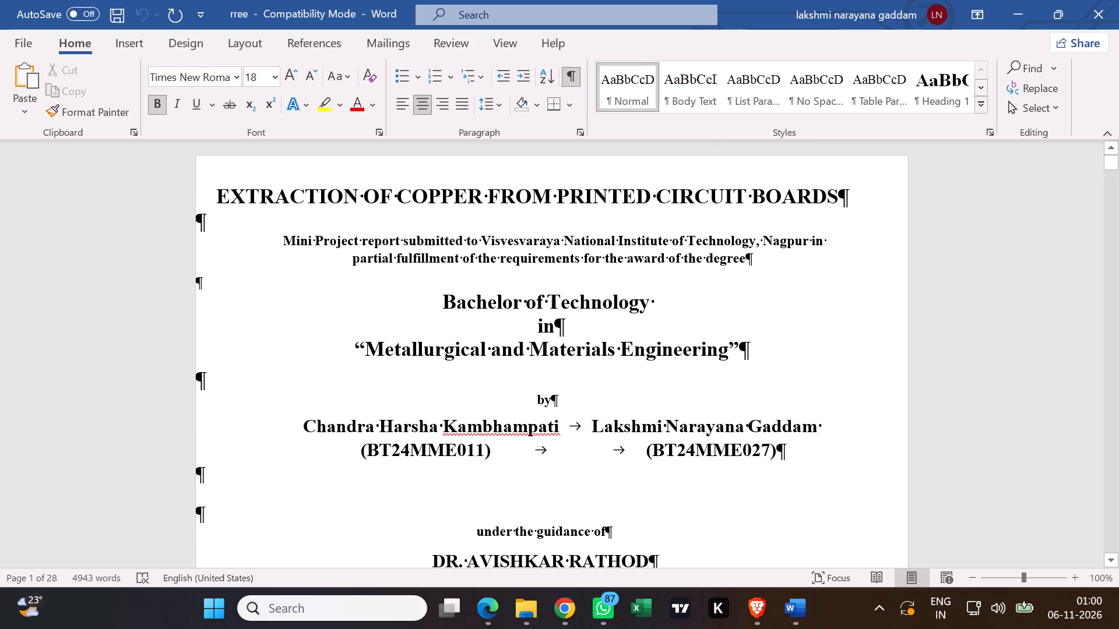
pyautogui.scroll(-16, 598, 337)
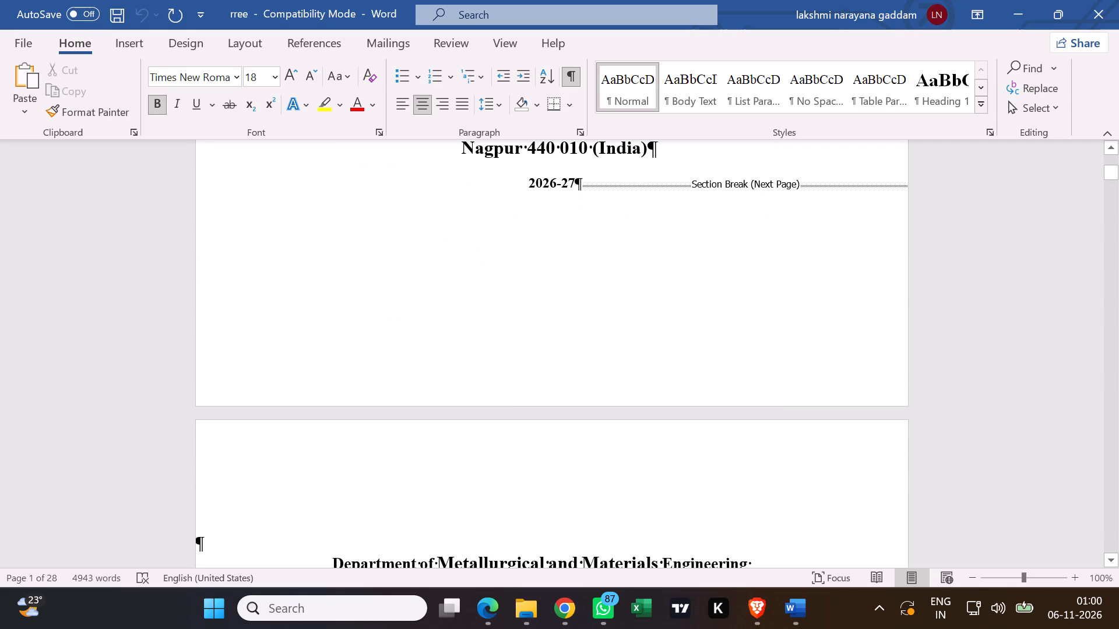
pyautogui.scroll(-1, 594, 423)
pyautogui.scroll(-5, 606, 0)
pyautogui.scroll(-7, 550, 231)
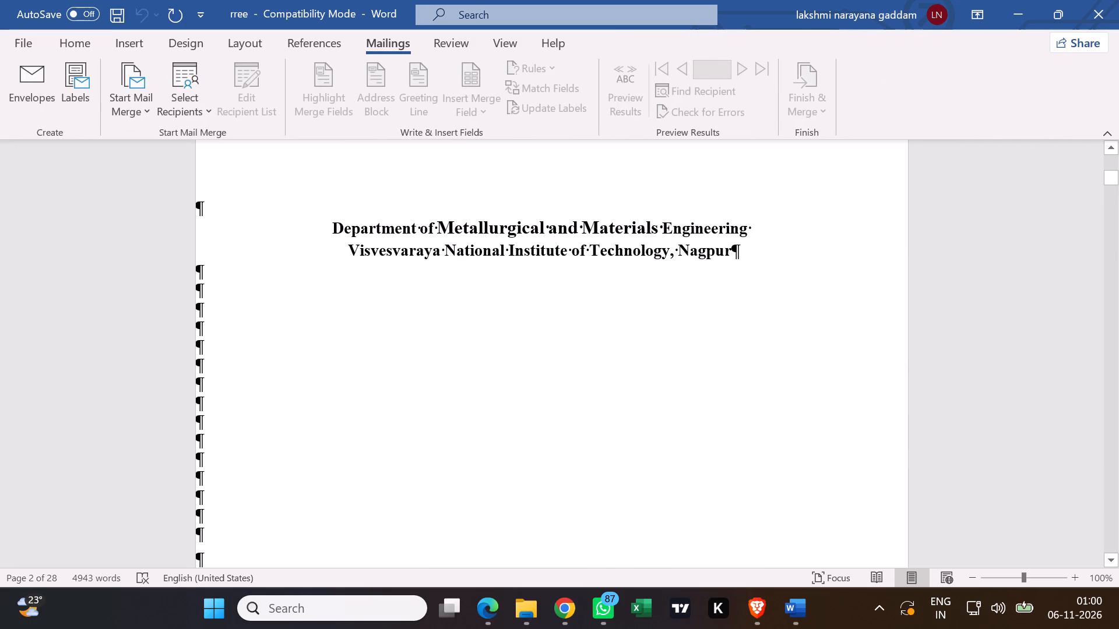
pyautogui.moveTo(1114, 174); pyautogui.dragTo(1105, 255)
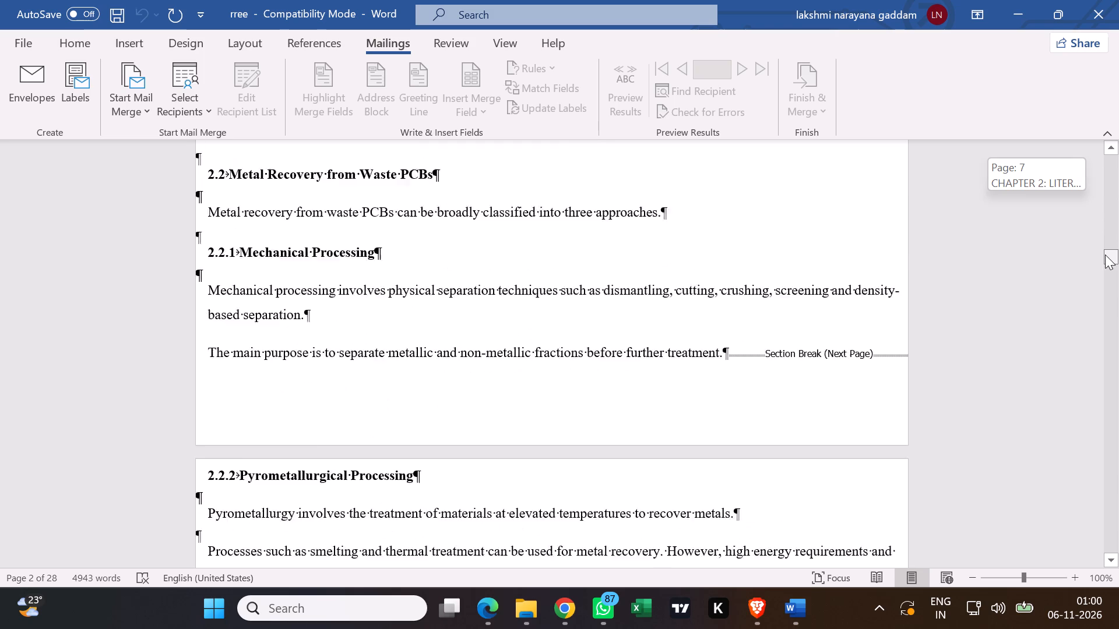
pyautogui.moveTo(1105, 255); pyautogui.dragTo(1104, 262)
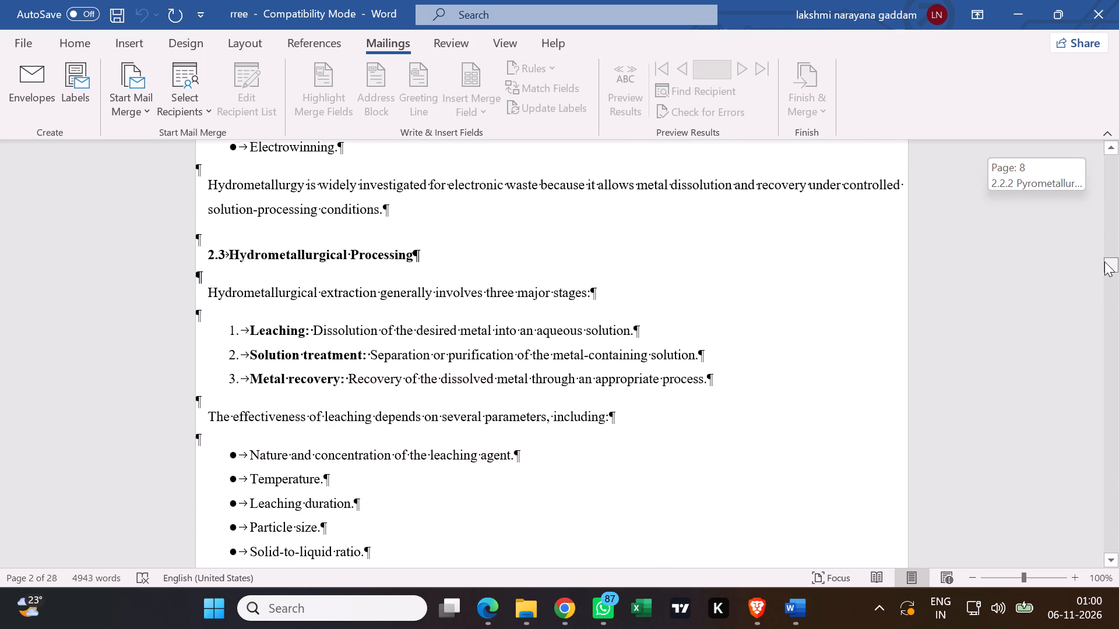
pyautogui.moveTo(1104, 262); pyautogui.dragTo(1099, 267)
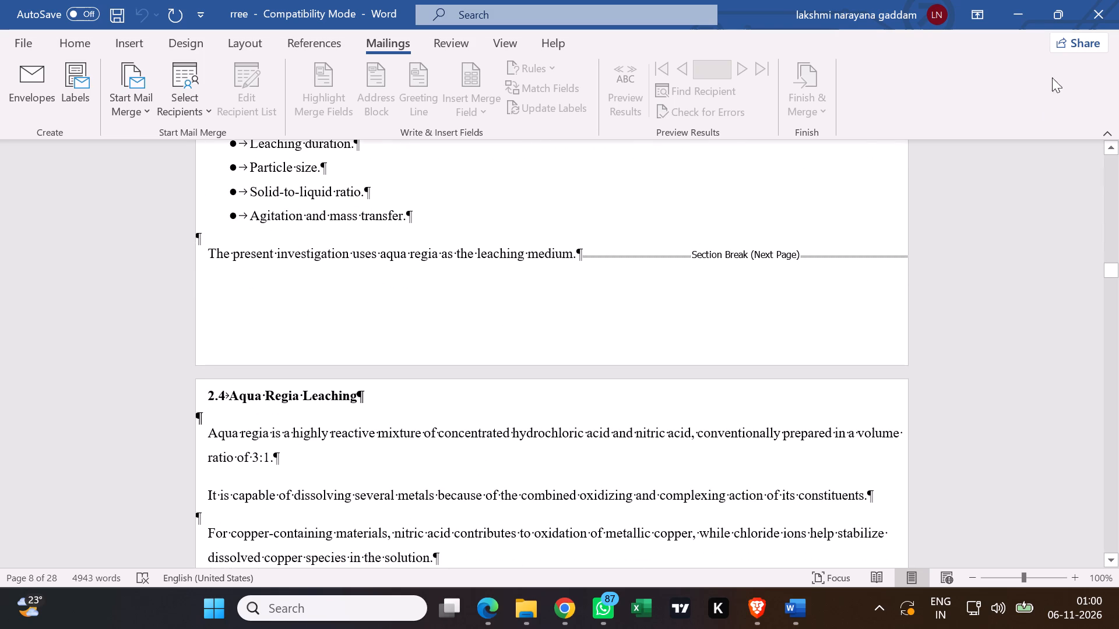
pyautogui.click(1085, 13)
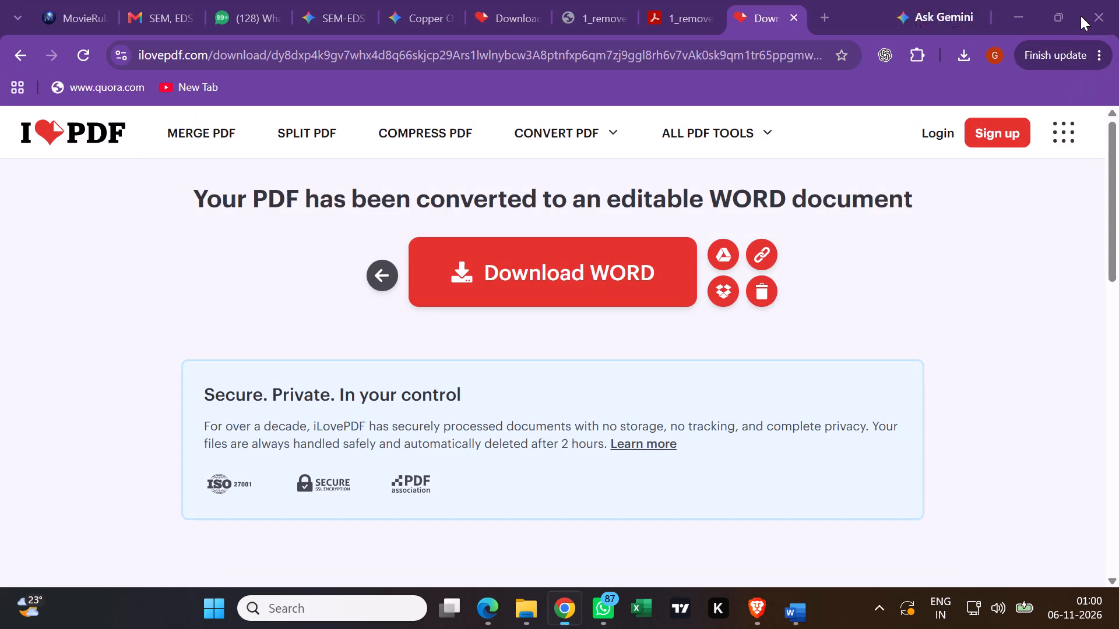
# Close the finished iLovePDF and Adobe Acrobat conversion tabs in Chrome, confirming leaving the page, and minimize the browser.
pyautogui.scroll(1, 858, 170)
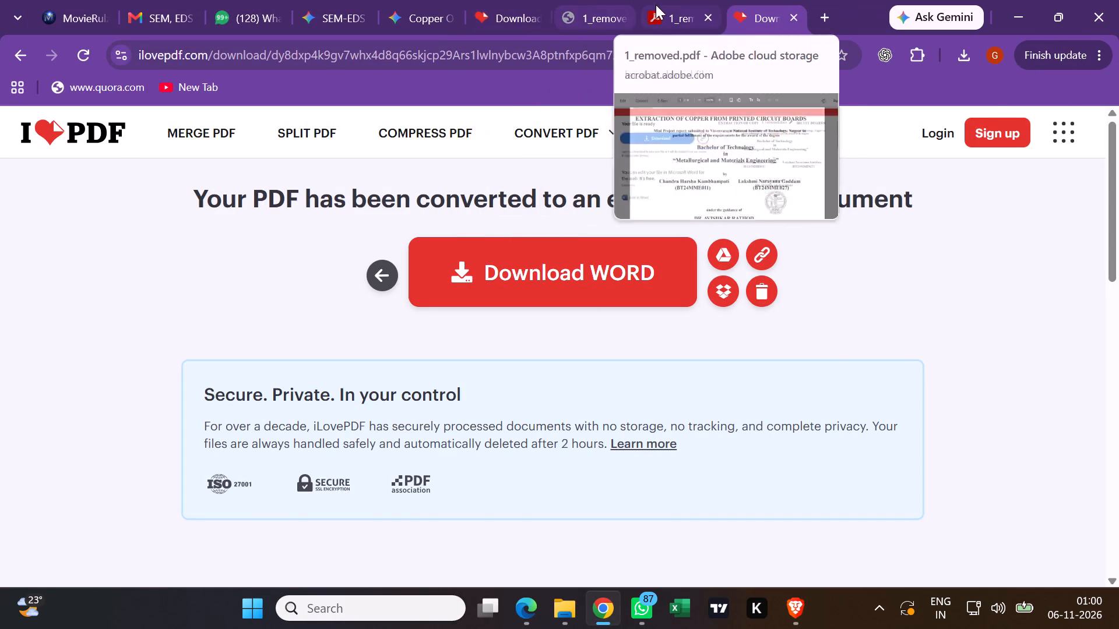
pyautogui.click(794, 10)
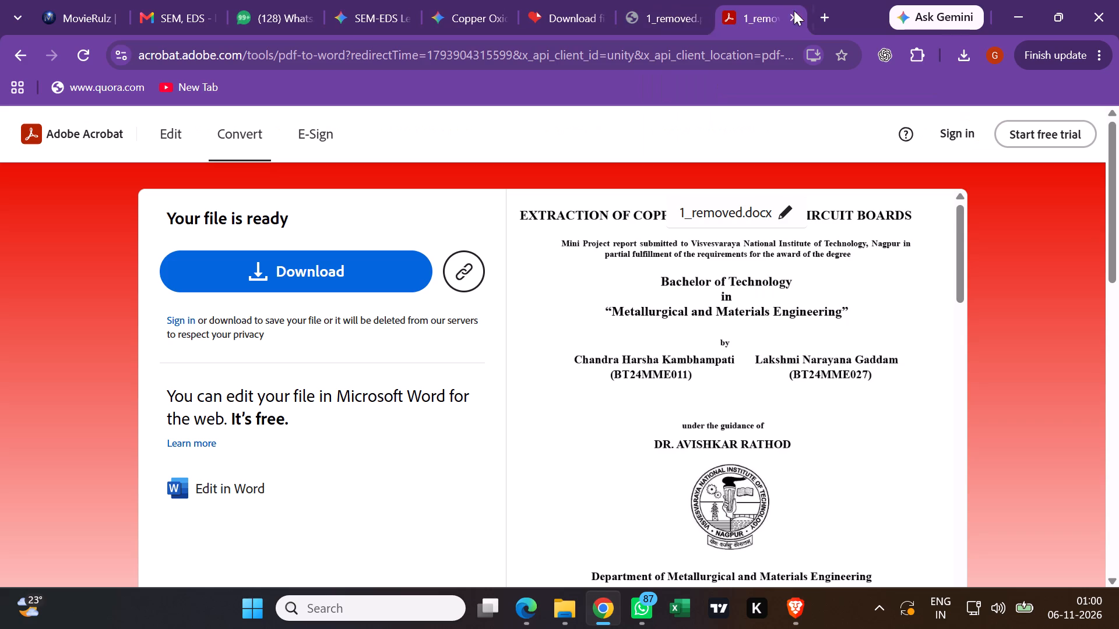
pyautogui.click(786, 16)
pyautogui.click(792, 16)
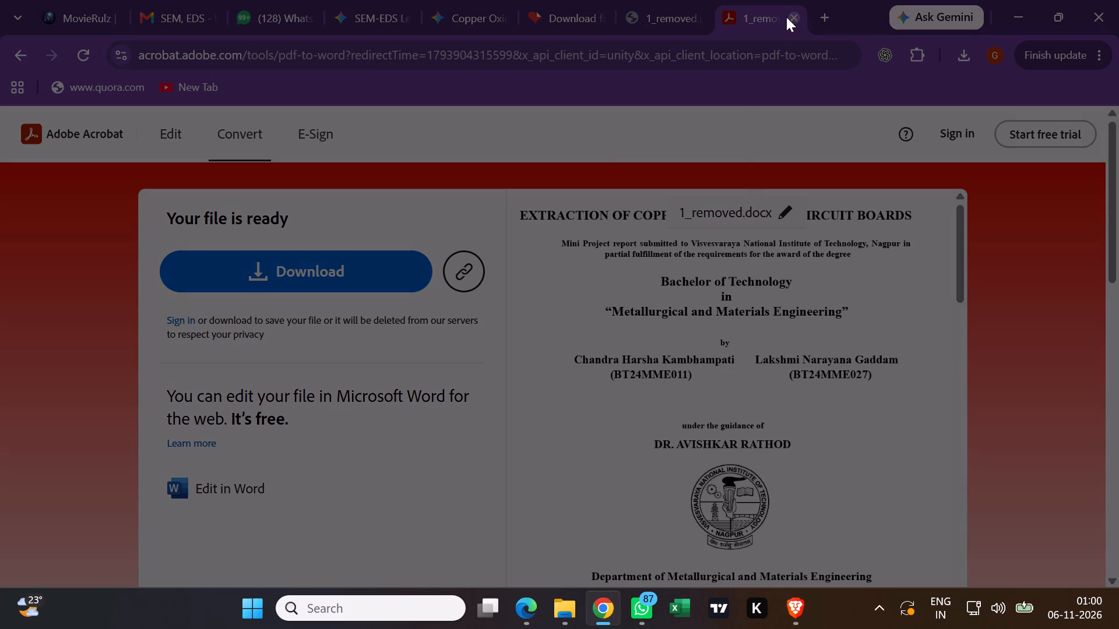
pyautogui.click(641, 168)
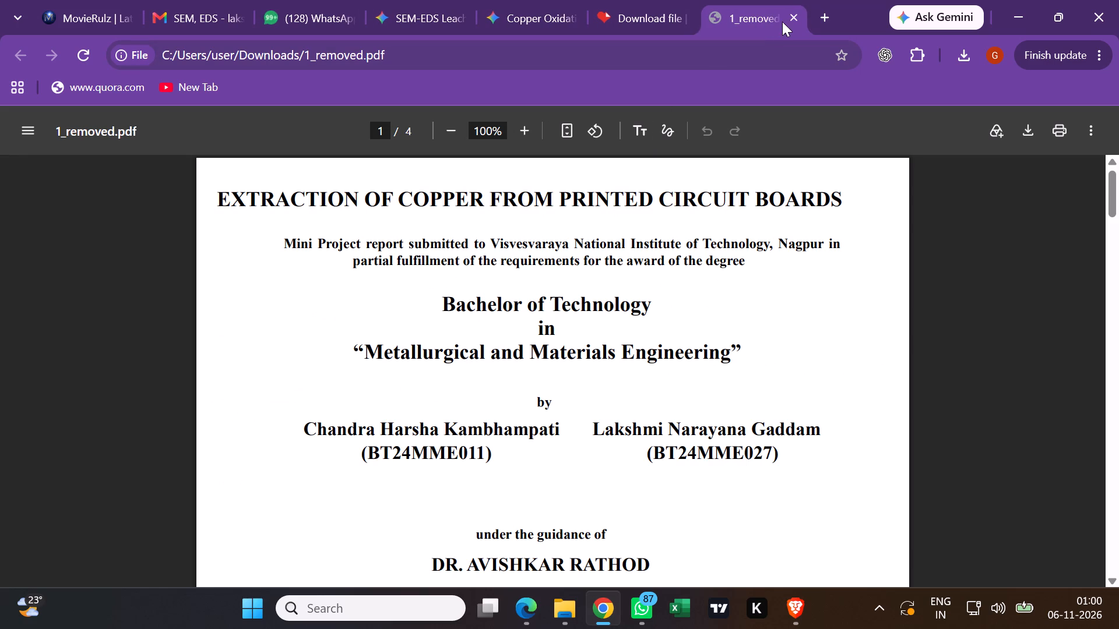
pyautogui.click(1014, 13)
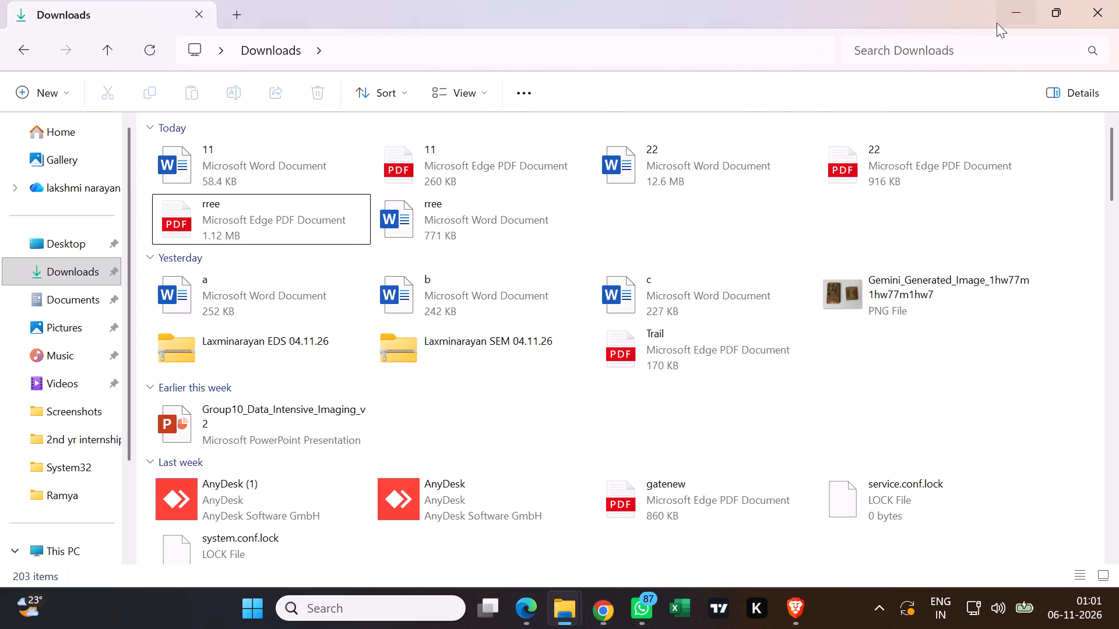
# Open the Word document 11 from the Downloads folder and enable editing.
pyautogui.doubleClick(286, 154)
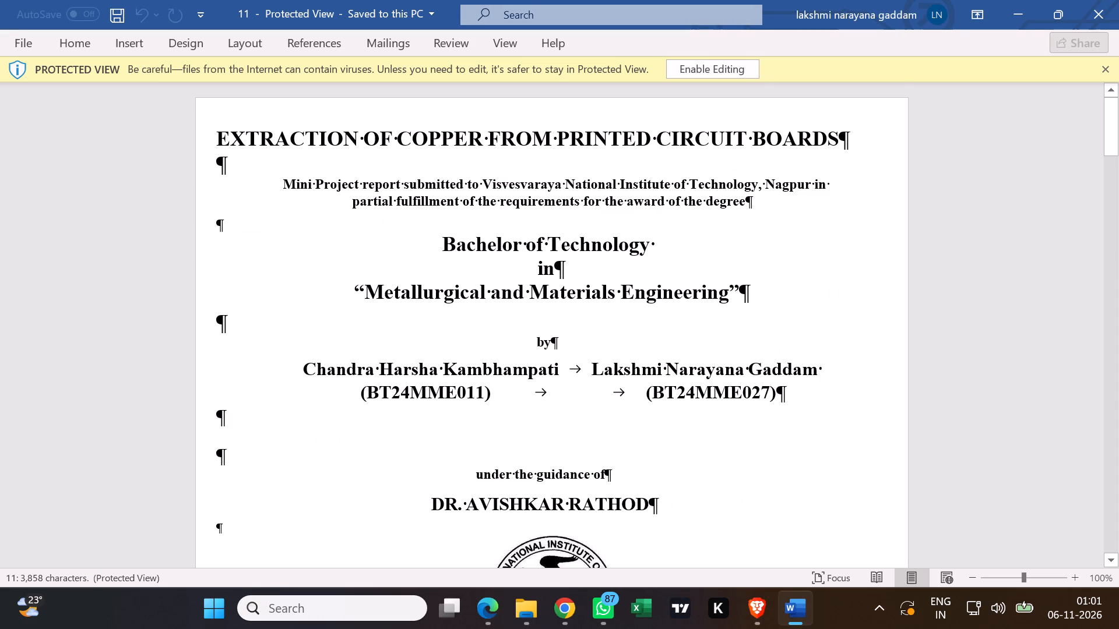
pyautogui.scroll(-5, 422, 229)
pyautogui.scroll(-5, 481, 248)
pyautogui.click(703, 69)
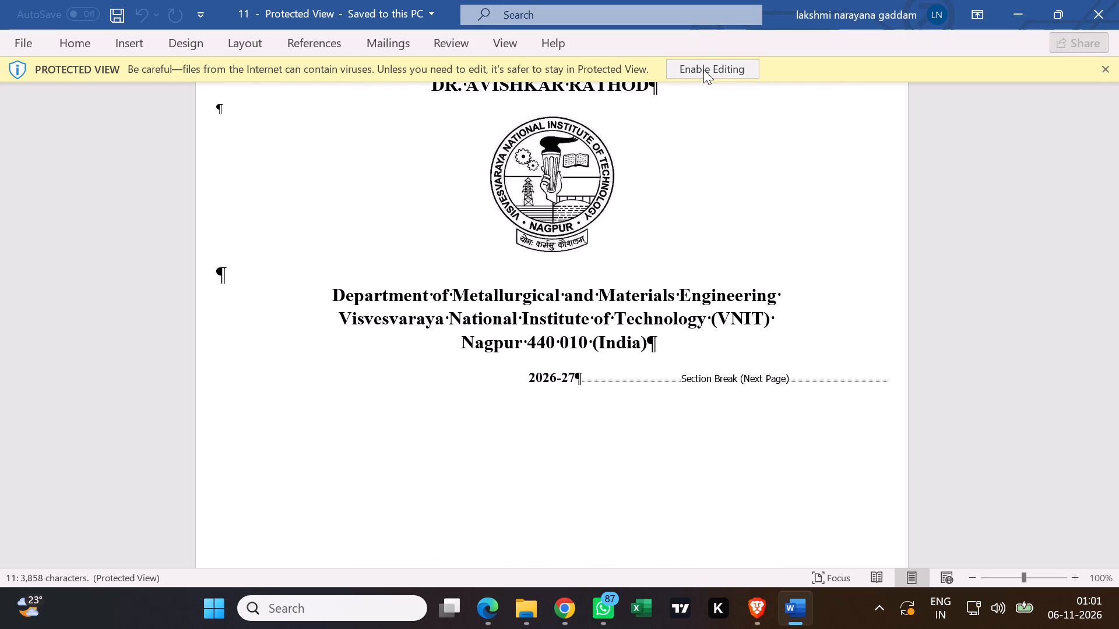
# Examine the layout of document 11's front pages from the cover page through the Acknowledgment.
pyautogui.scroll(-5, 685, 145)
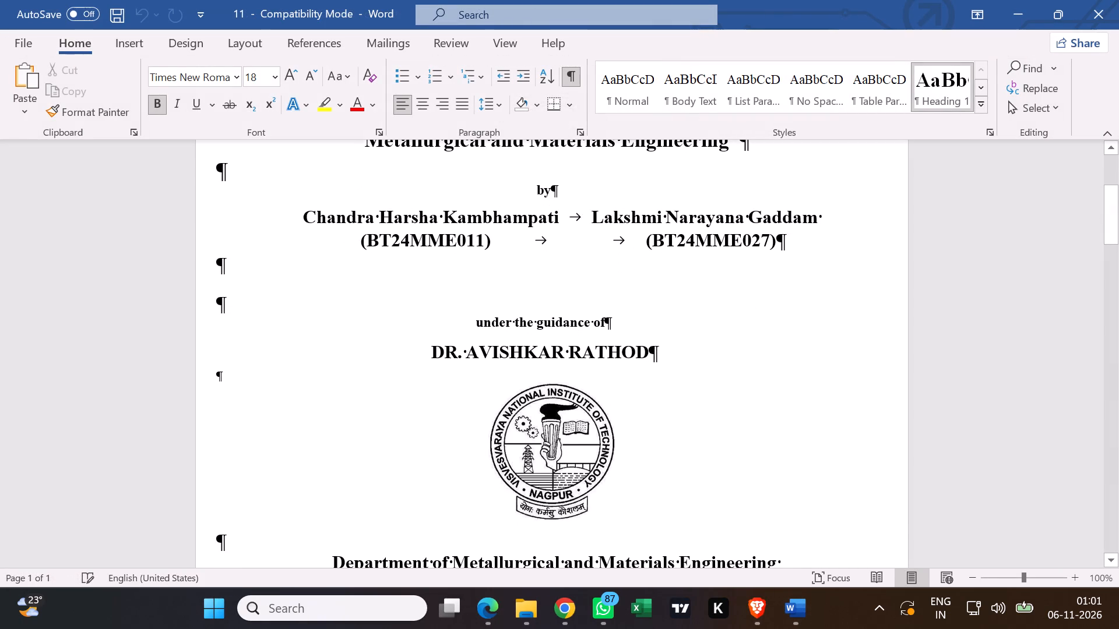
pyautogui.scroll(-12, 675, 197)
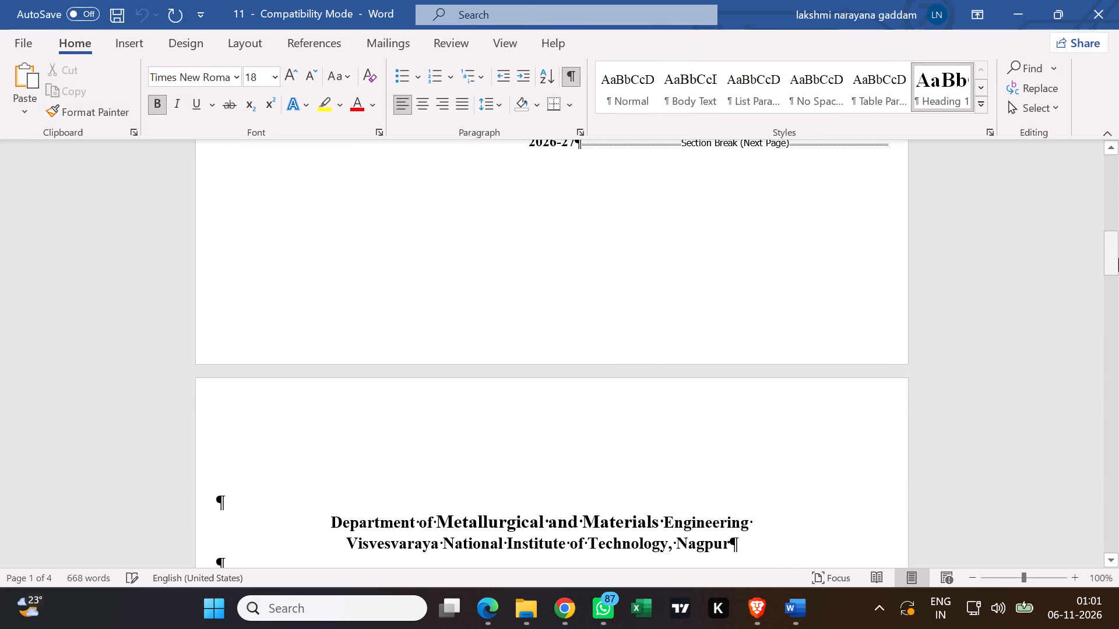
pyautogui.moveTo(1113, 261); pyautogui.dragTo(1095, 578)
pyautogui.scroll(6, 969, 460)
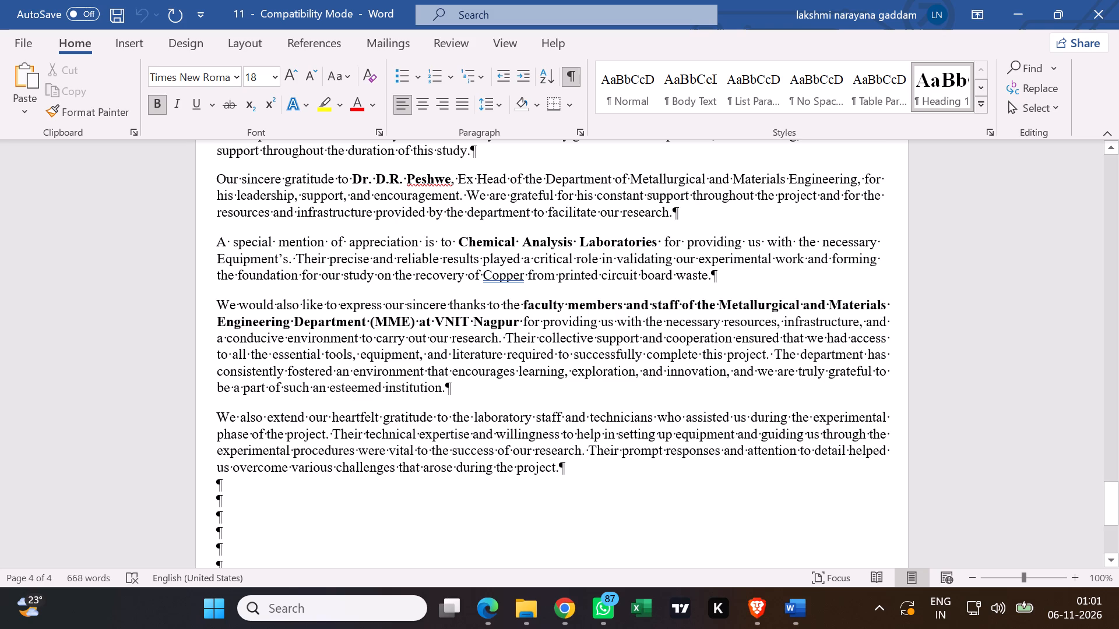
pyautogui.scroll(13, 880, 482)
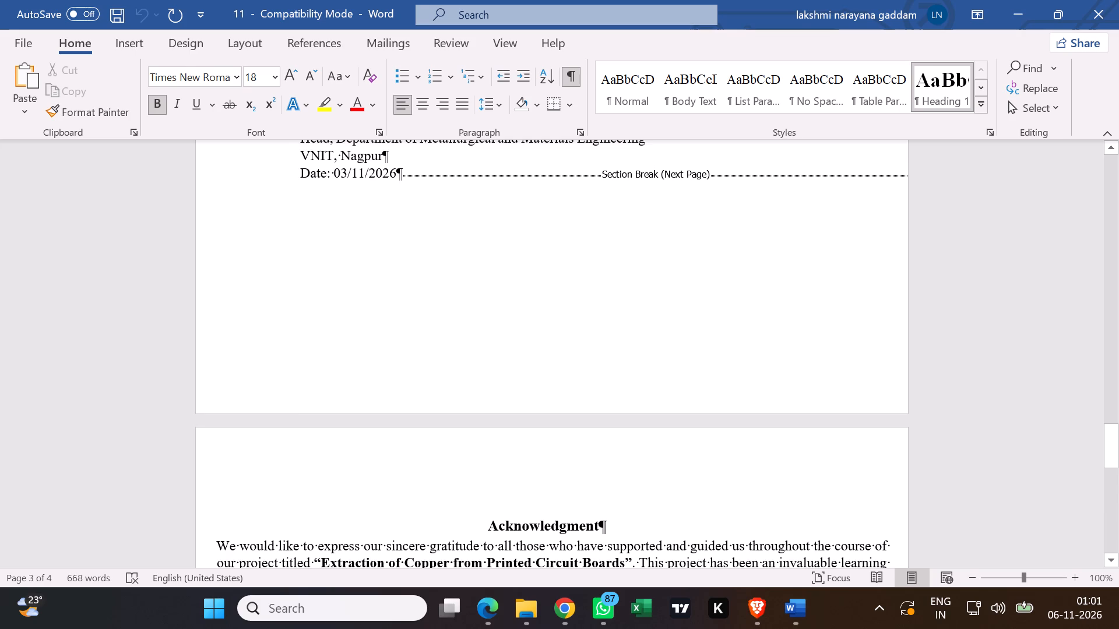
pyautogui.scroll(5, 765, 407)
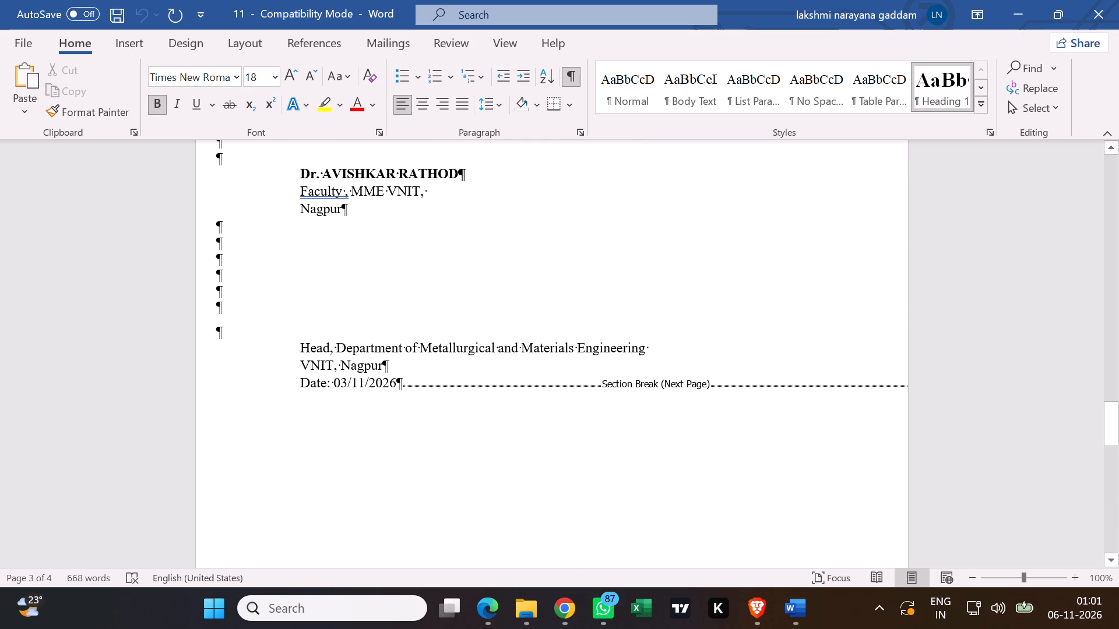
pyautogui.moveTo(1110, 426); pyautogui.dragTo(1084, 186)
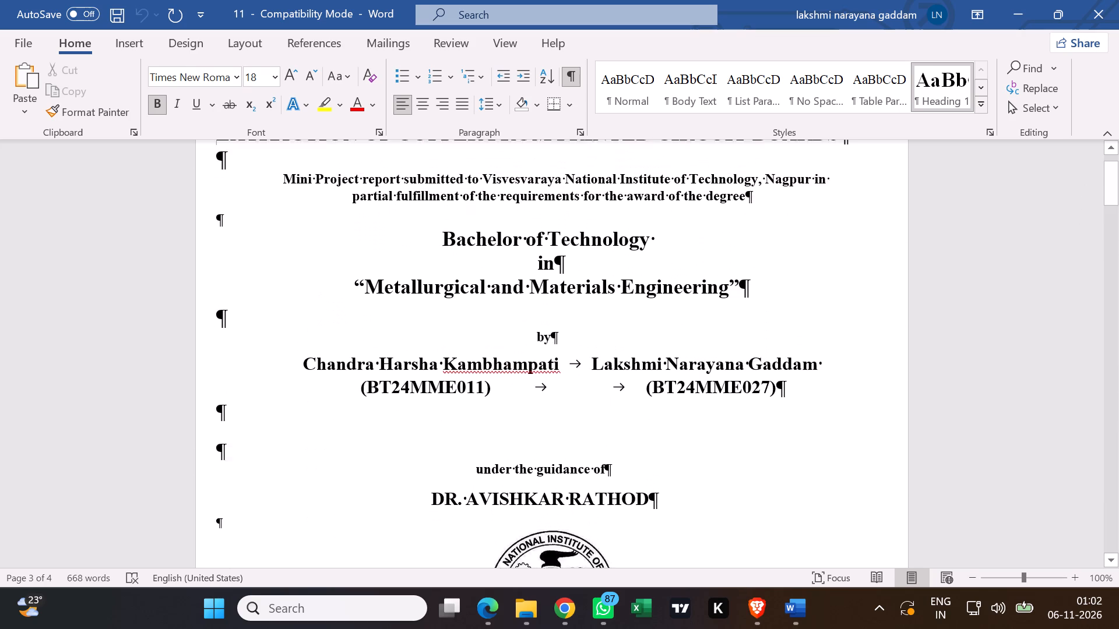
pyautogui.scroll(4, 758, 356)
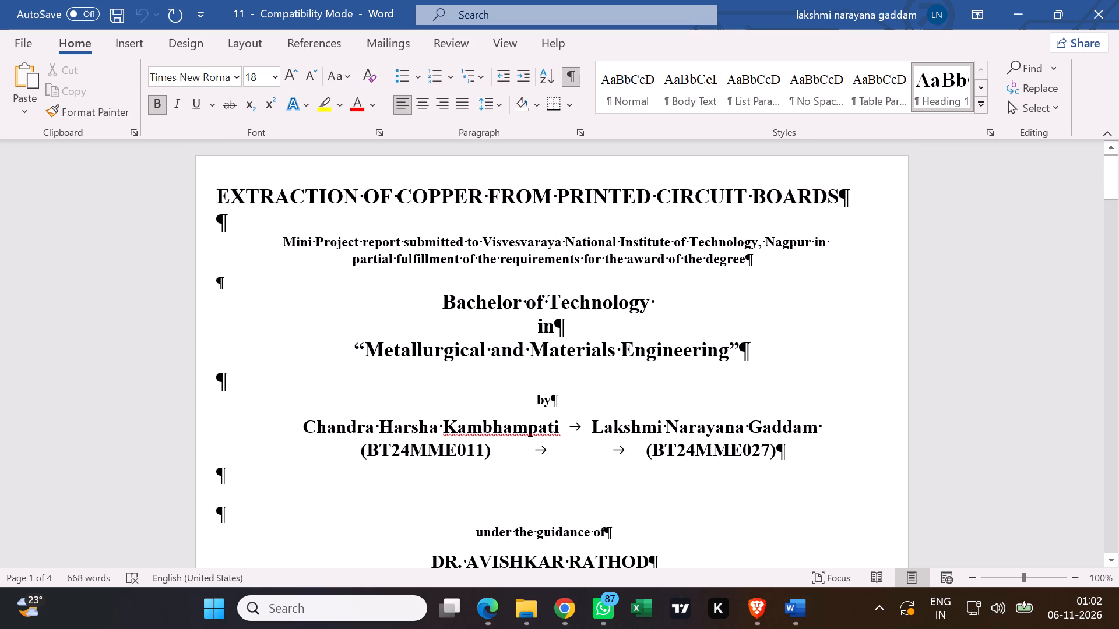
# Hide the paragraph and formatting marks in document 11.
pyautogui.click(575, 77)
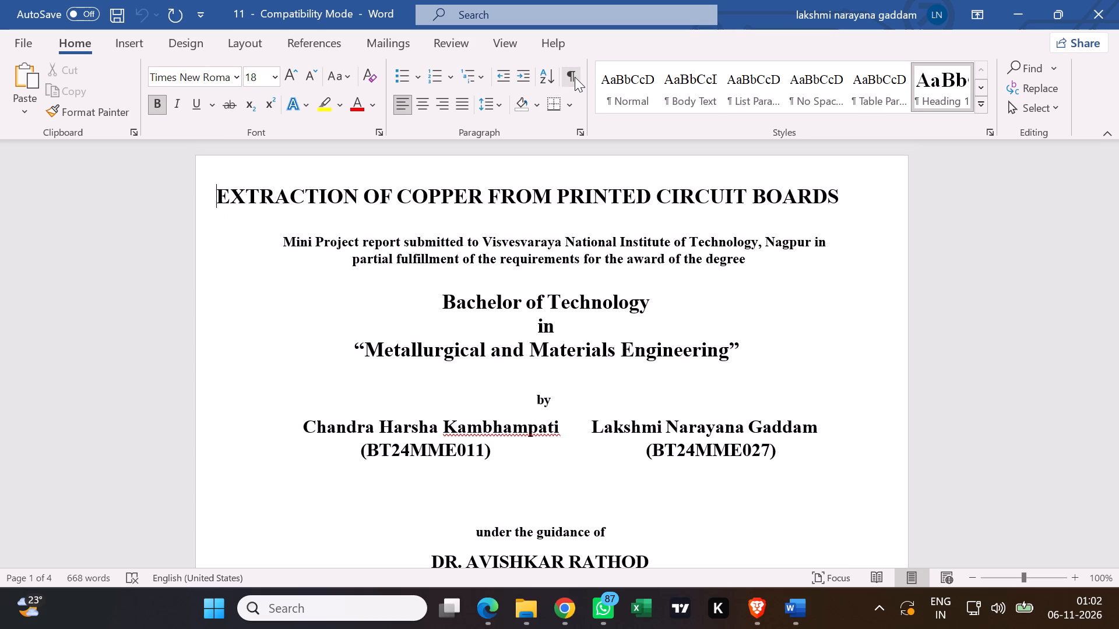
# Review document 11's cover, Declaration, certificate date and Acknowledgment pages through to the closing signatures, and close the document.
pyautogui.scroll(-8, 811, 299)
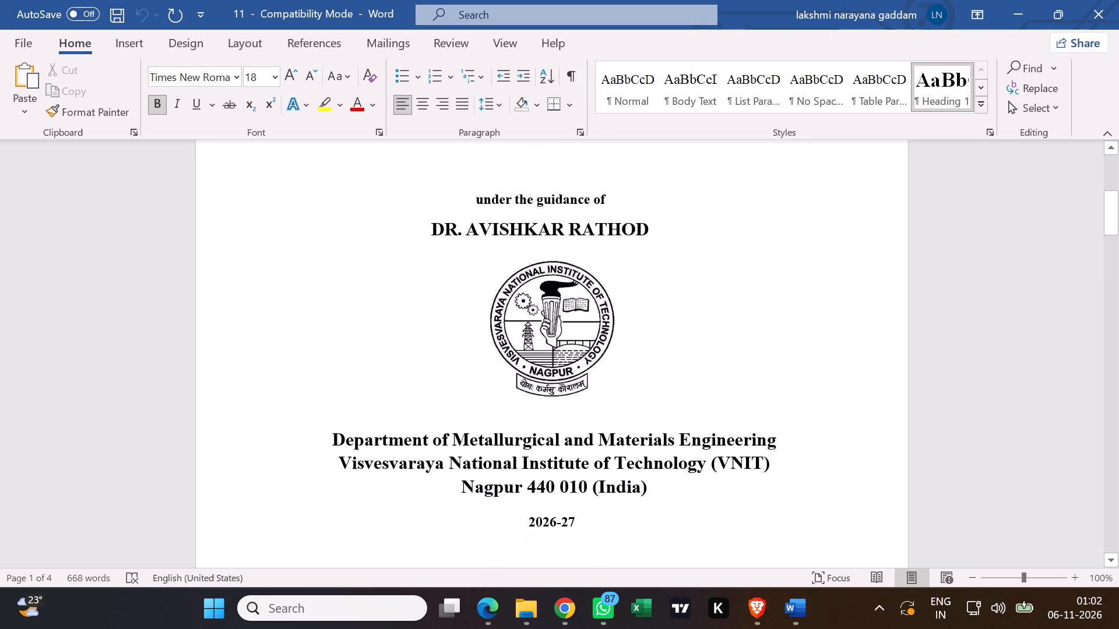
pyautogui.scroll(-19, 820, 296)
pyautogui.scroll(-5, 817, 296)
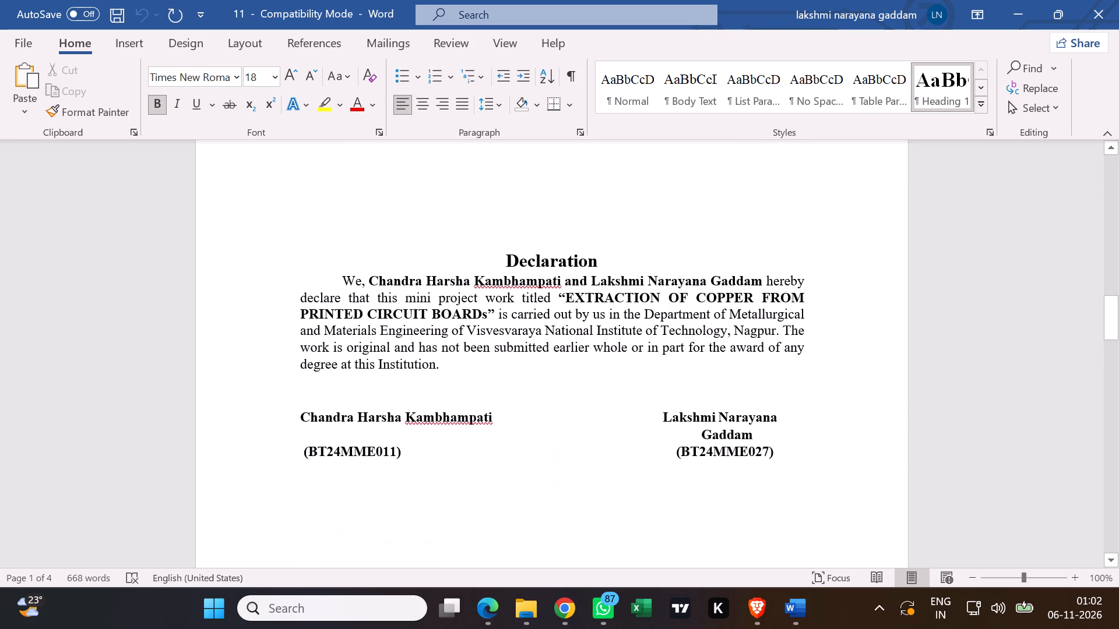
pyautogui.scroll(-20, 818, 290)
pyautogui.scroll(-5, 822, 269)
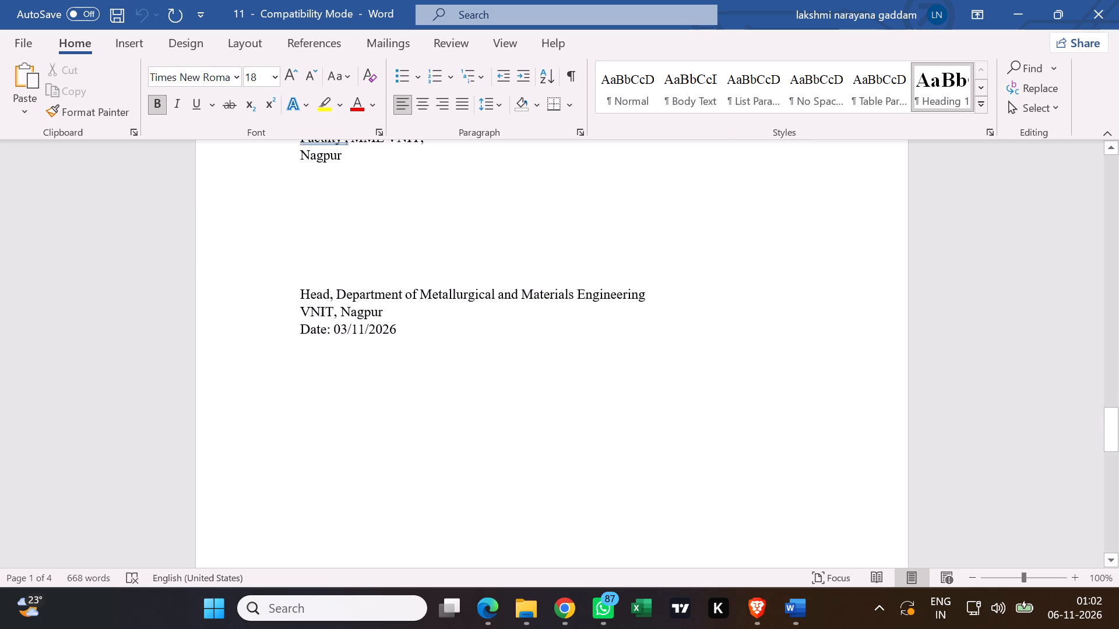
pyautogui.scroll(-14, 821, 271)
pyautogui.scroll(2, 820, 266)
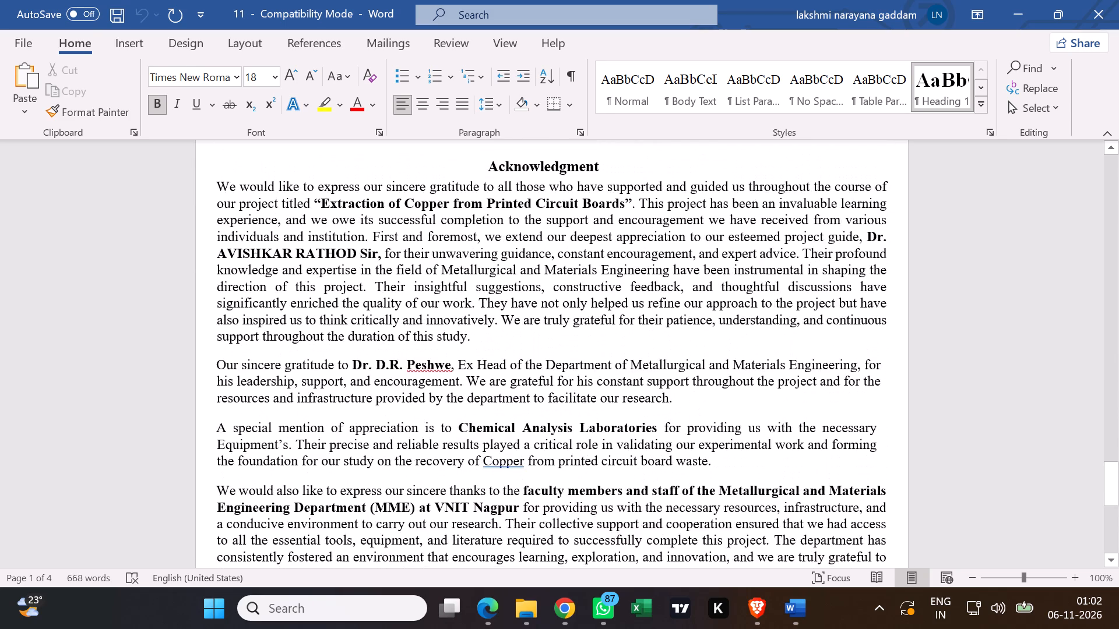
pyautogui.scroll(5, 820, 266)
pyautogui.scroll(-5, 812, 280)
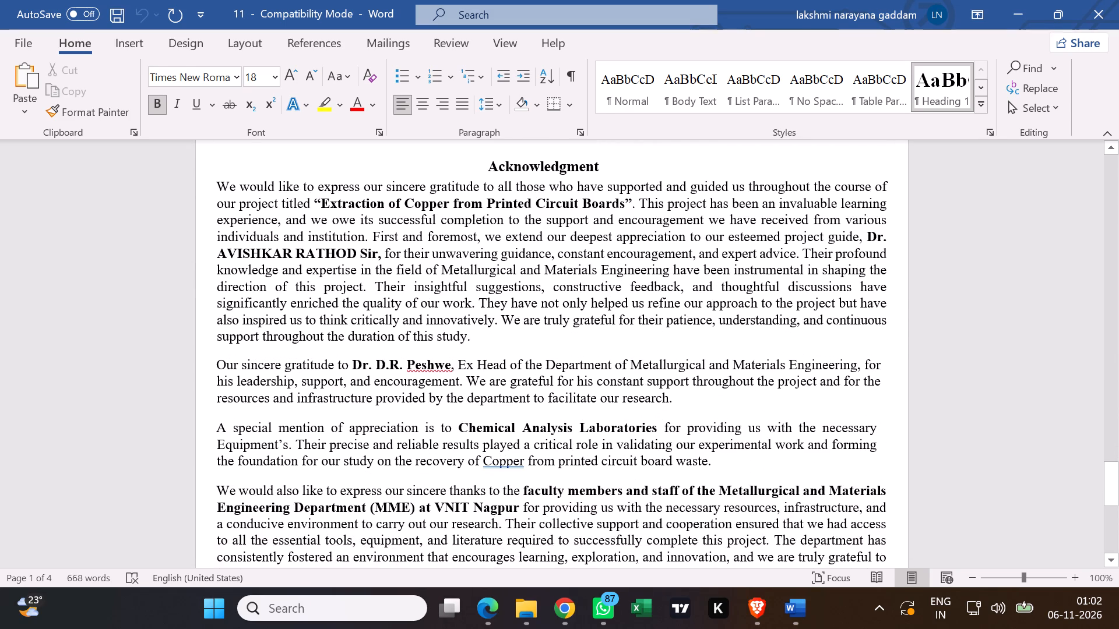
pyautogui.scroll(3, 810, 281)
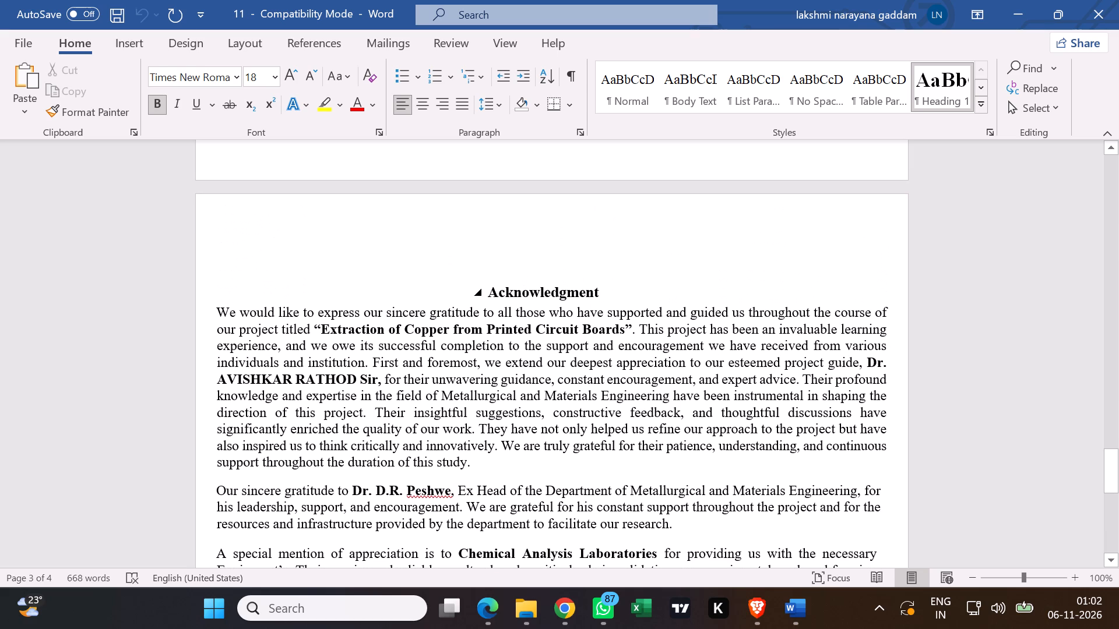
pyautogui.scroll(-4, 810, 280)
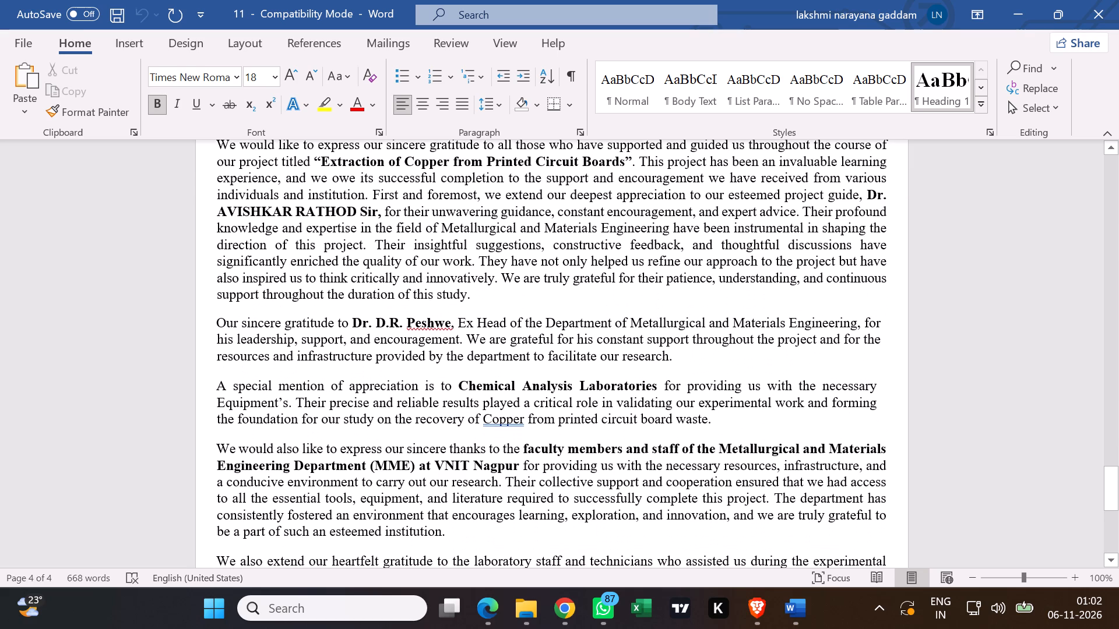
pyautogui.scroll(2, 810, 280)
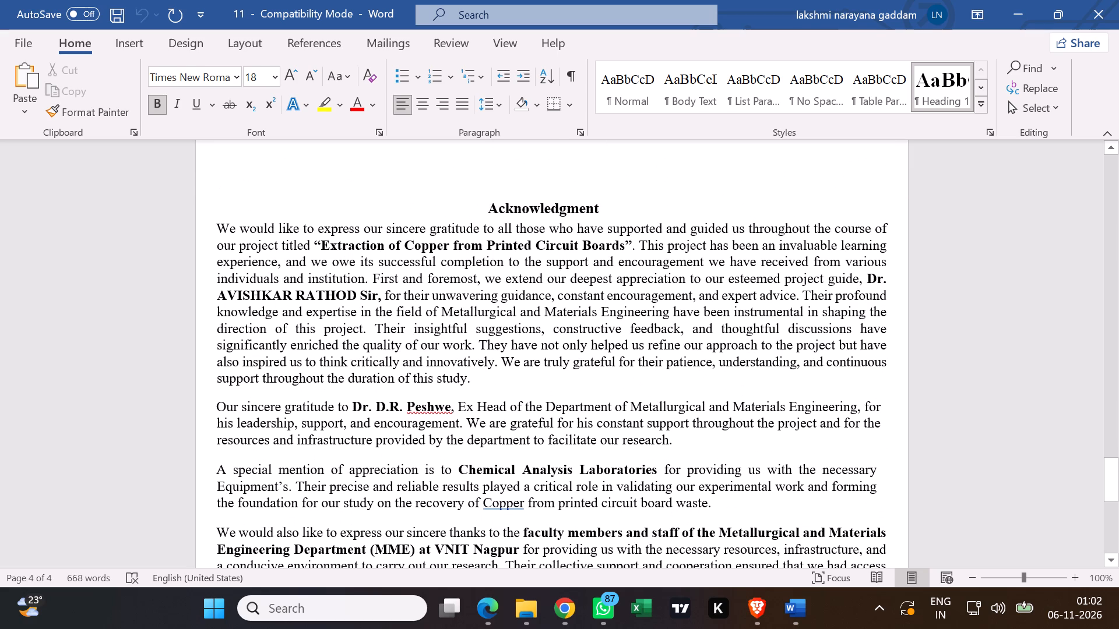
pyautogui.scroll(4, 810, 280)
pyautogui.scroll(-7, 810, 280)
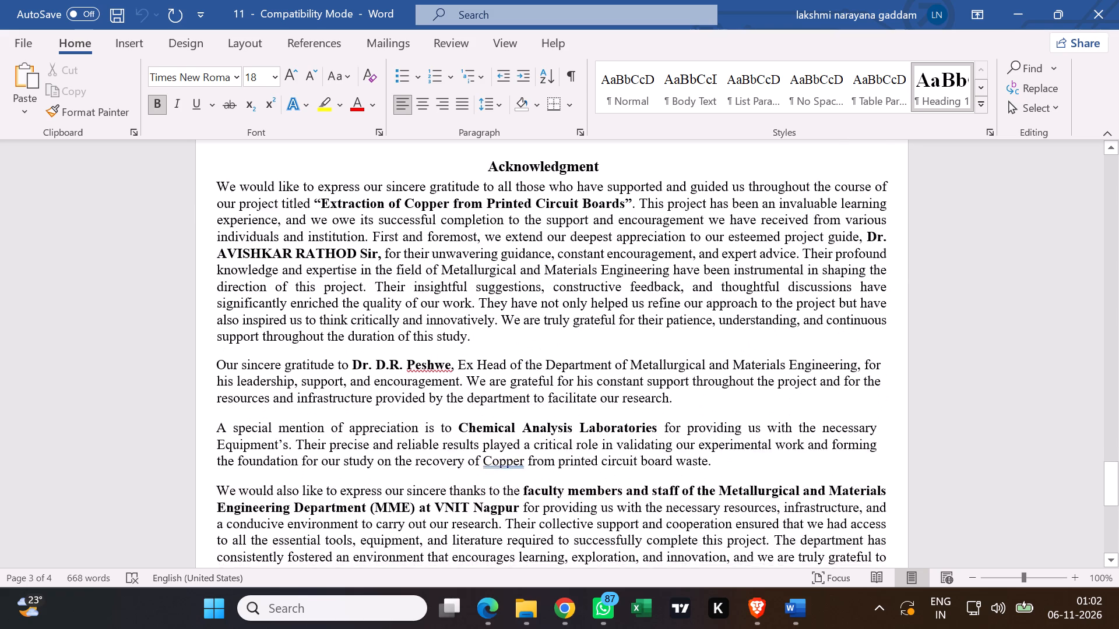
pyautogui.scroll(-11, 810, 280)
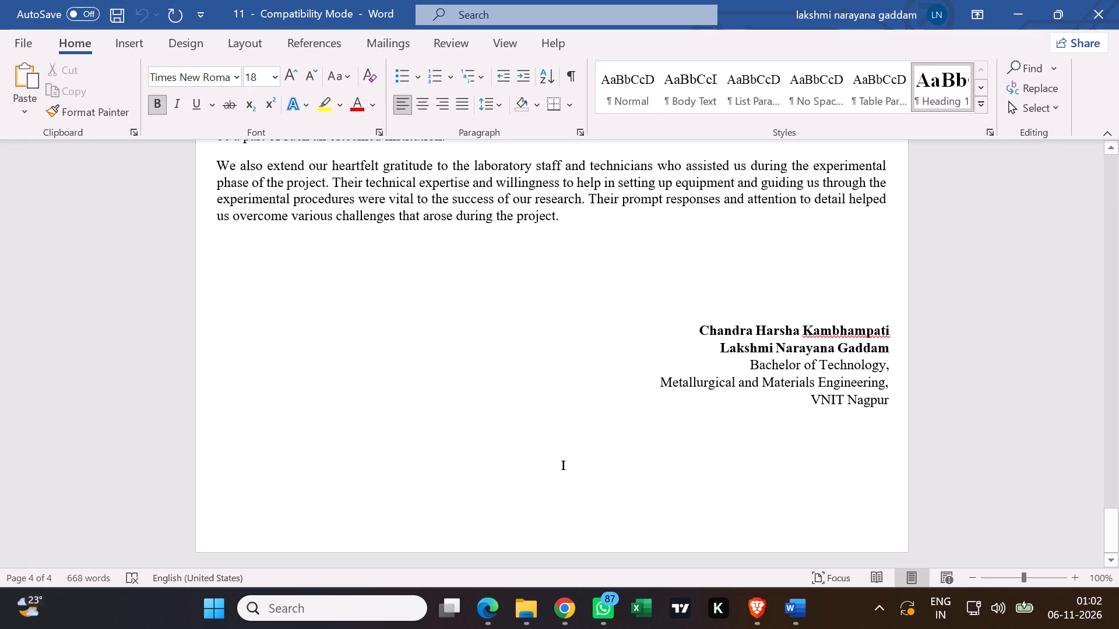
pyautogui.scroll(7, 745, 264)
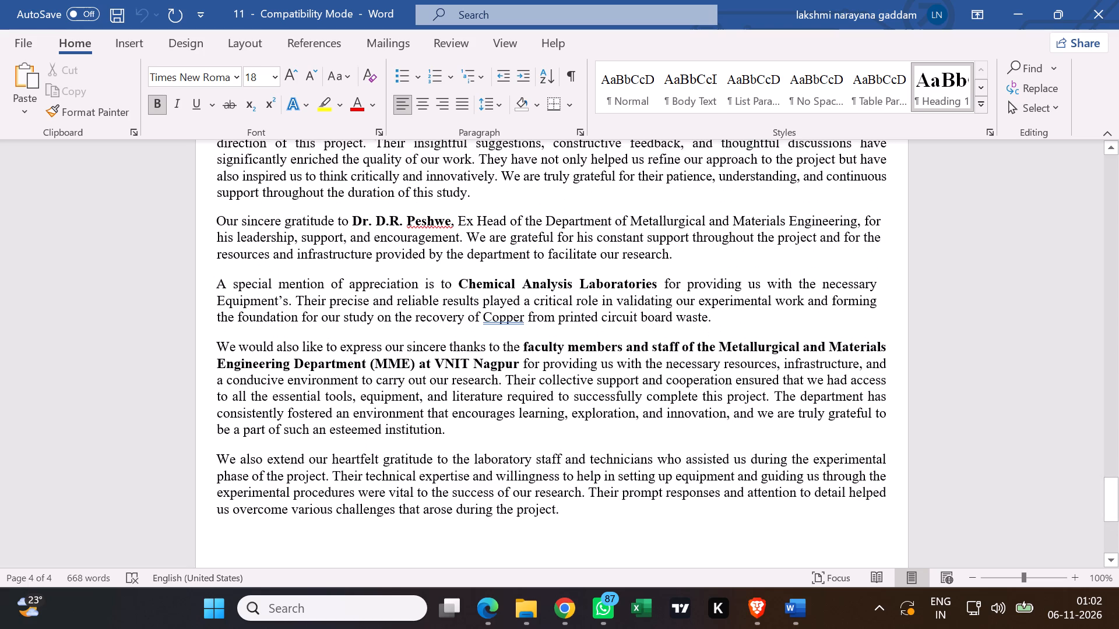
pyautogui.click(792, 619)
pyautogui.click(1092, 17)
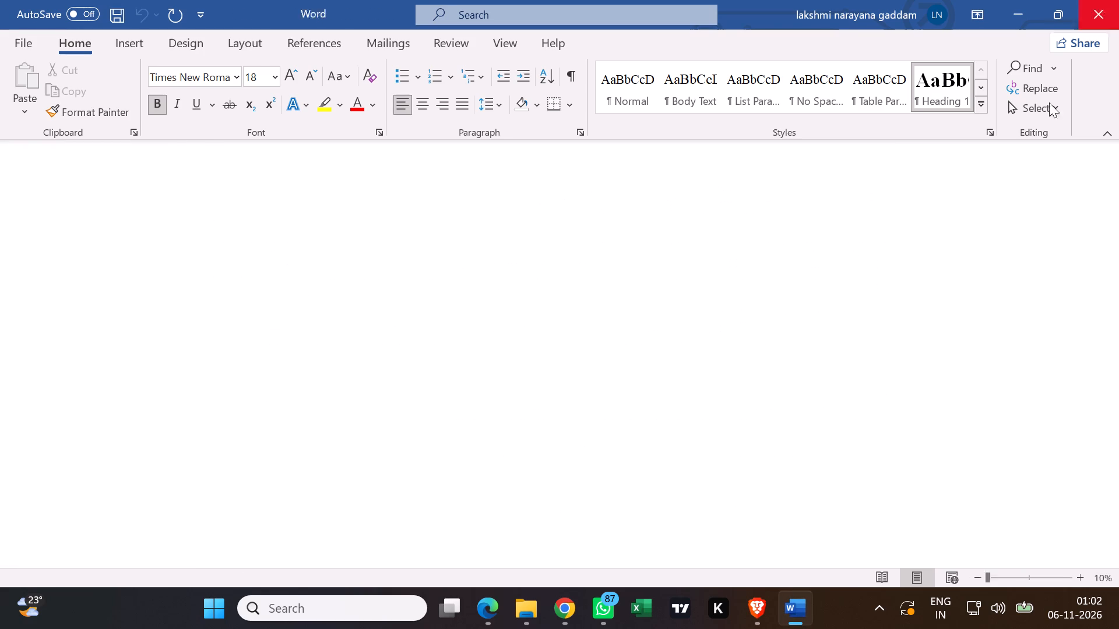
# Open the Word document rree from File Explorer.
pyautogui.doubleClick(509, 217)
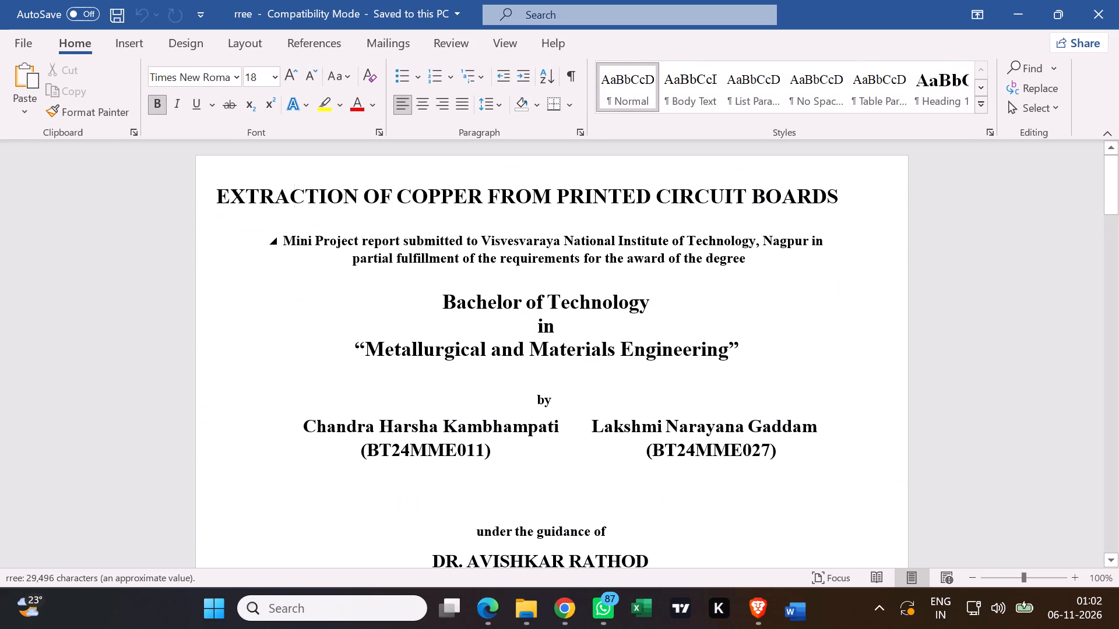
pyautogui.click(945, 427)
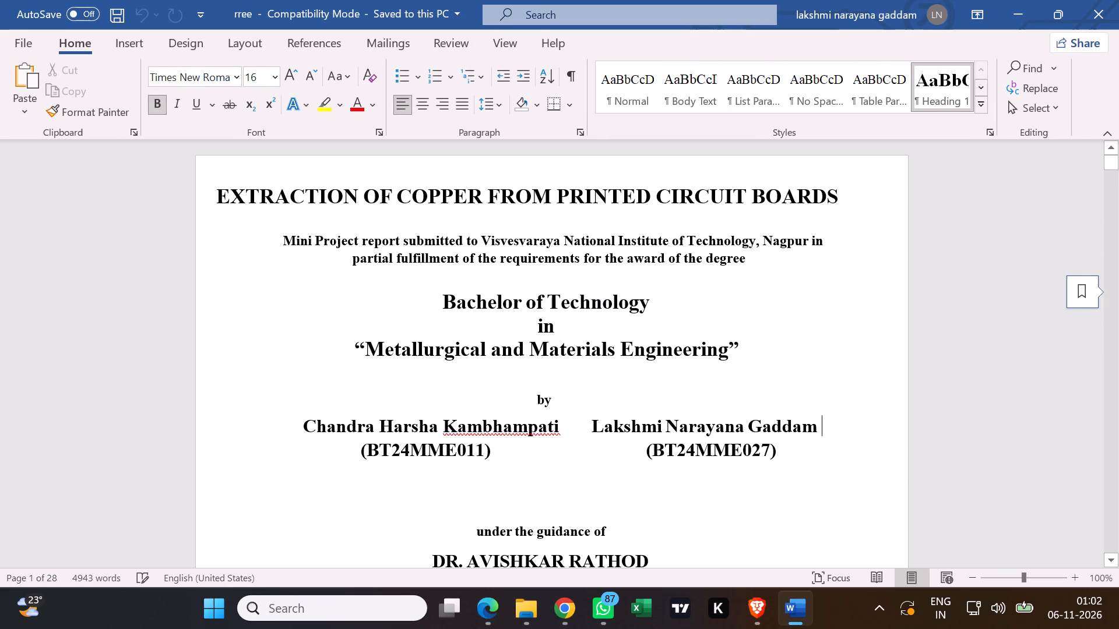
# Examine the layout of document rree's cover page and Declaration page, including the department heading and the signature names.
pyautogui.scroll(-1, 622, 356)
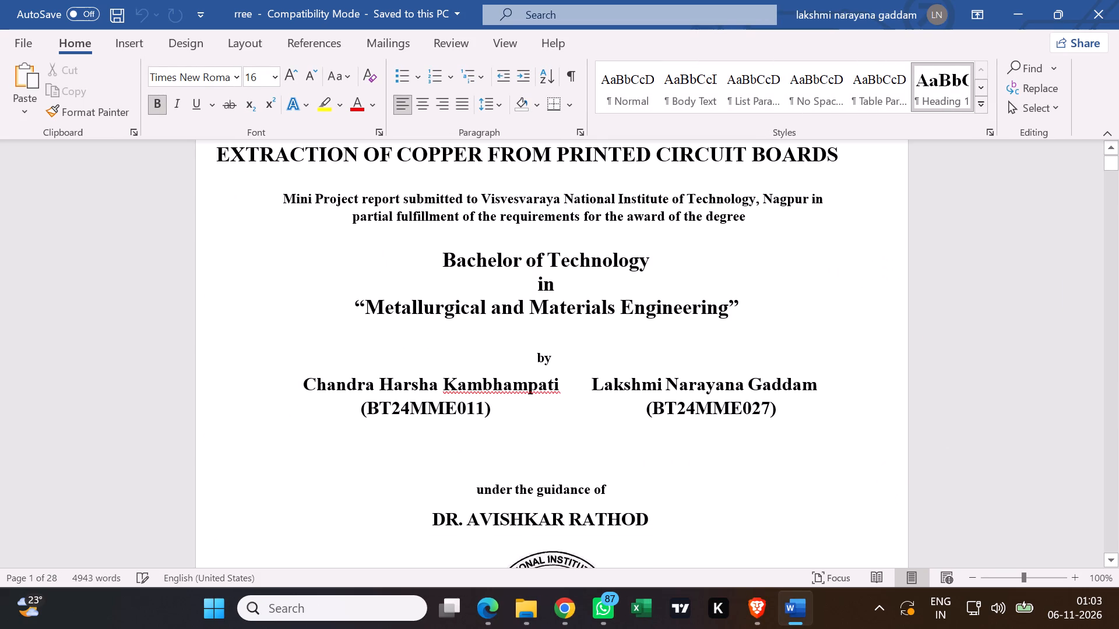
pyautogui.scroll(-6, 622, 356)
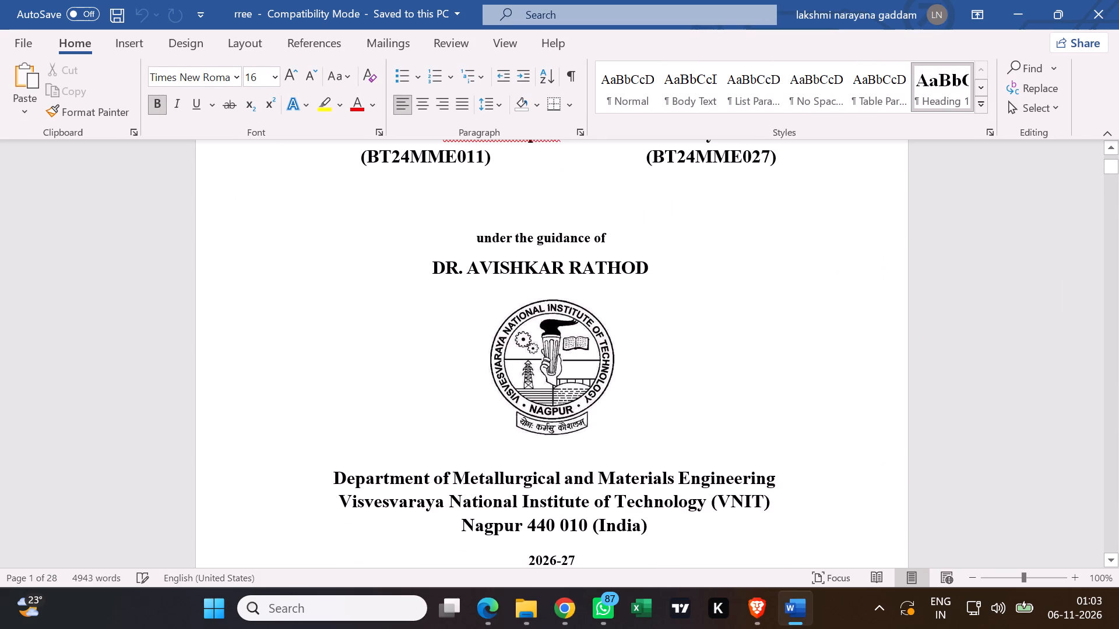
pyautogui.scroll(4, 622, 356)
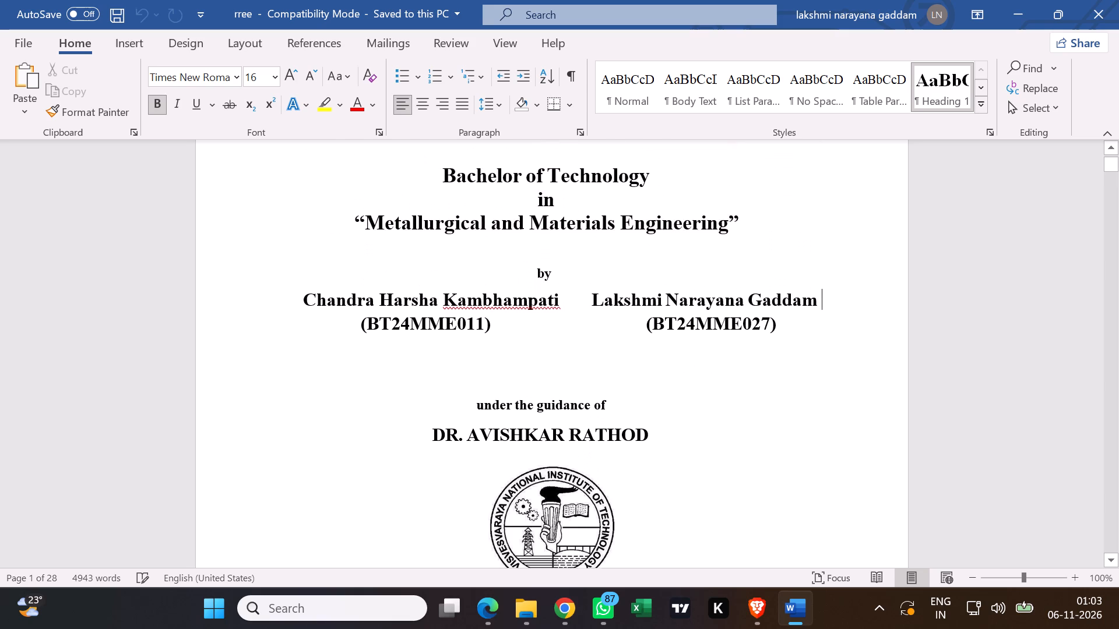
pyautogui.scroll(-12, 627, 343)
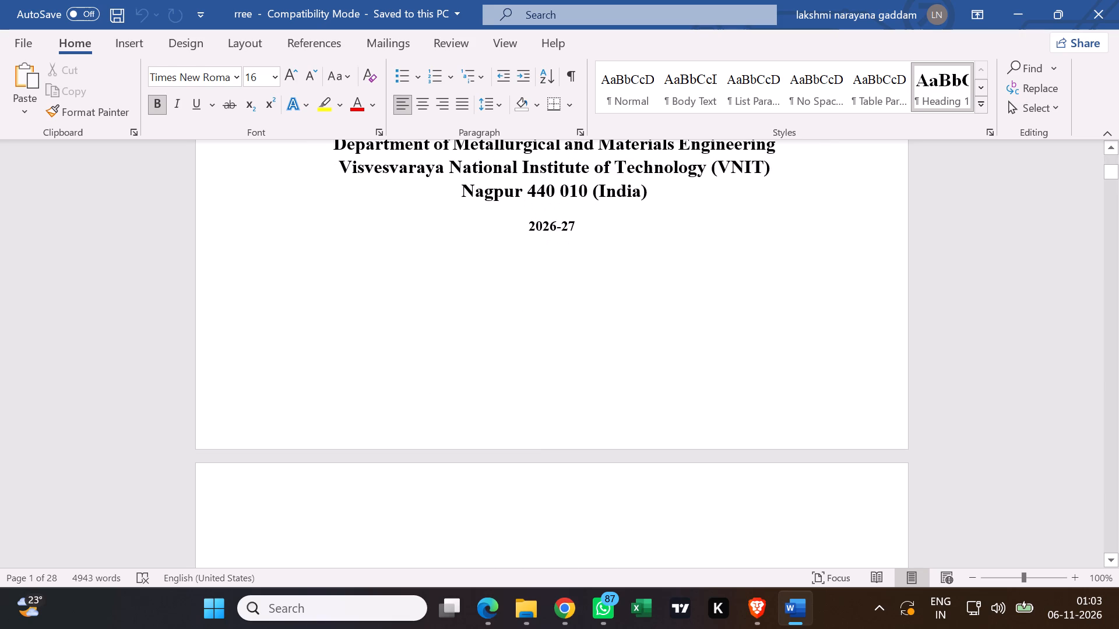
pyautogui.scroll(-11, 631, 341)
pyautogui.scroll(3, 636, 339)
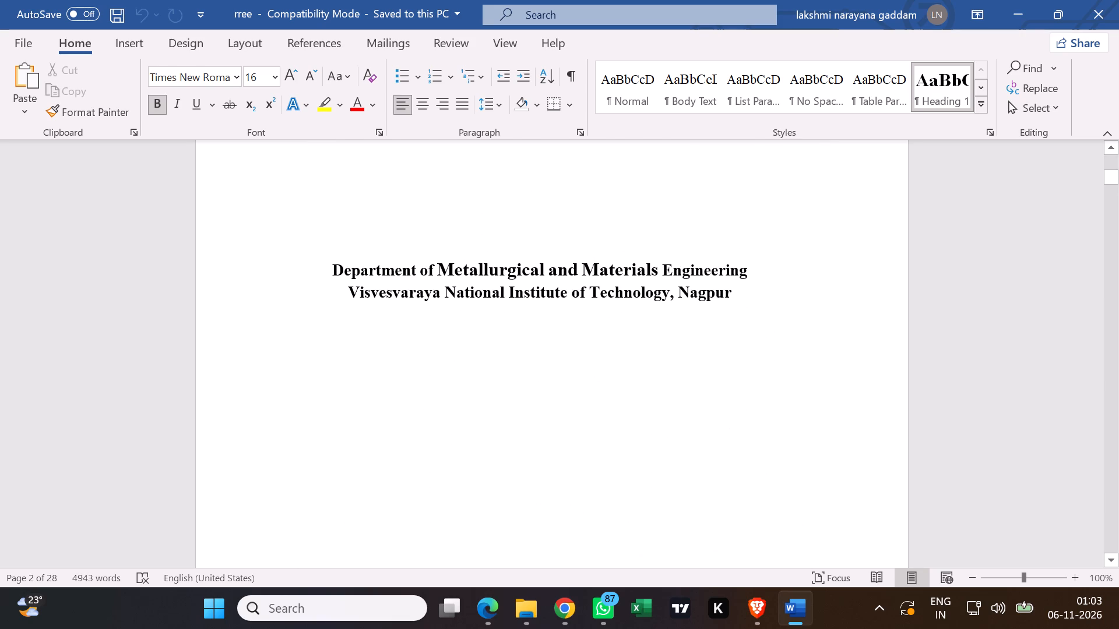
pyautogui.scroll(2, 622, 362)
pyautogui.scroll(-5, 622, 362)
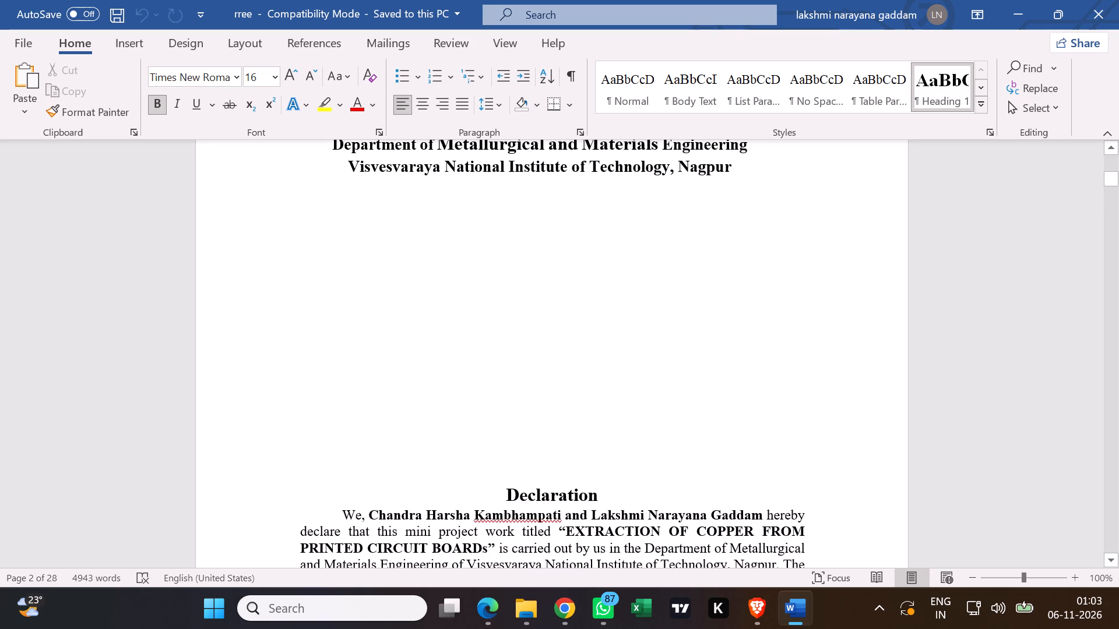
pyautogui.scroll(-5, 611, 352)
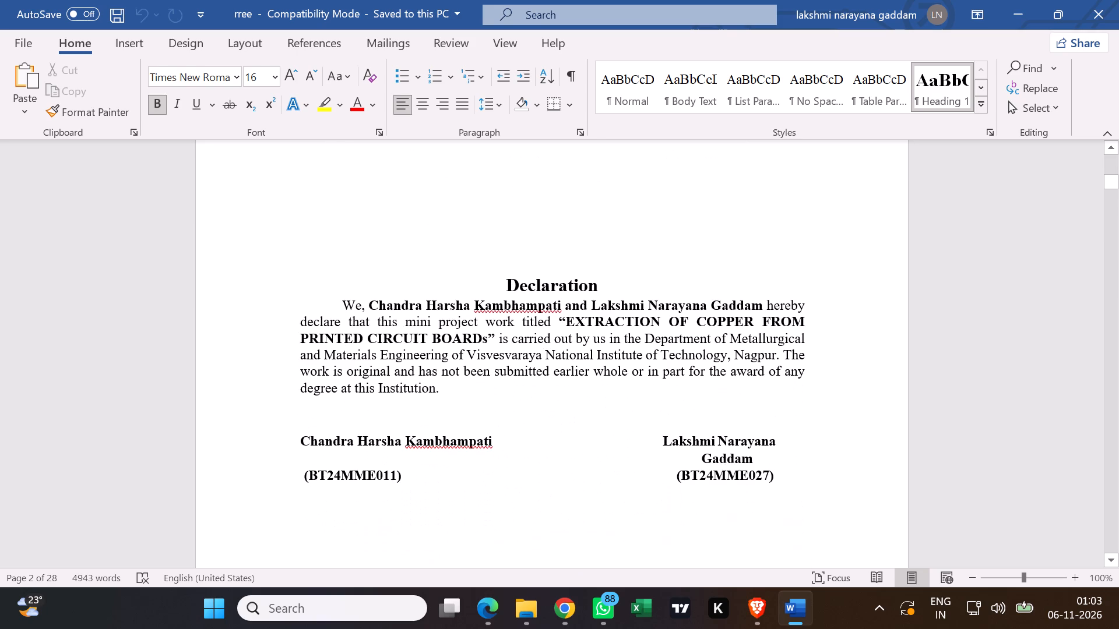
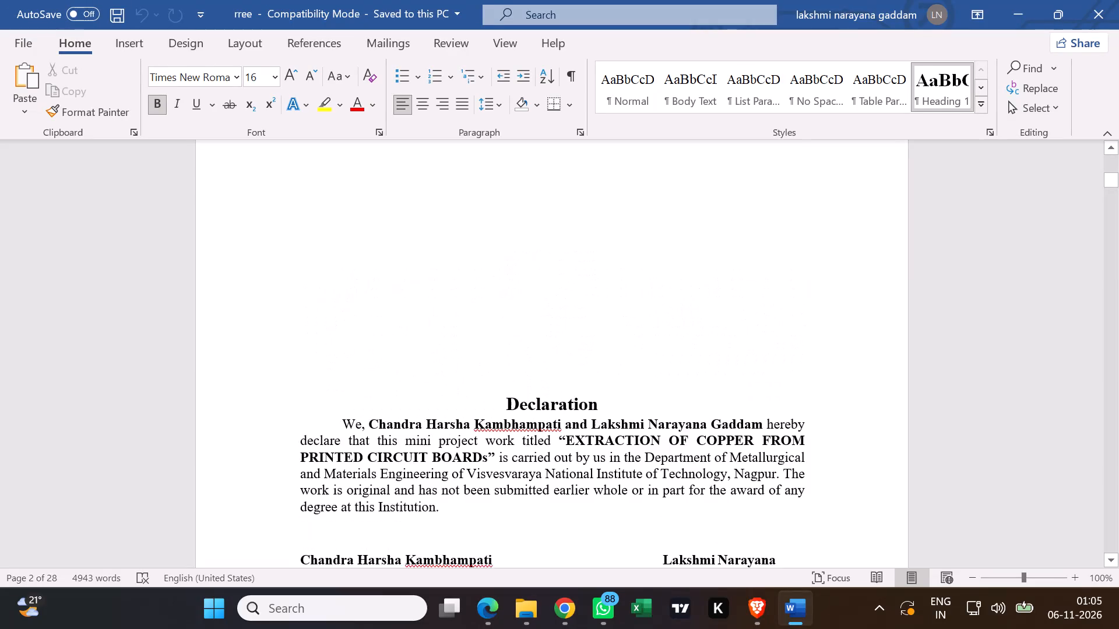
# Check the spacing between the department heading, the Declaration section and the signature names on page 2 of document rree.
pyautogui.scroll(5, 808, 275)
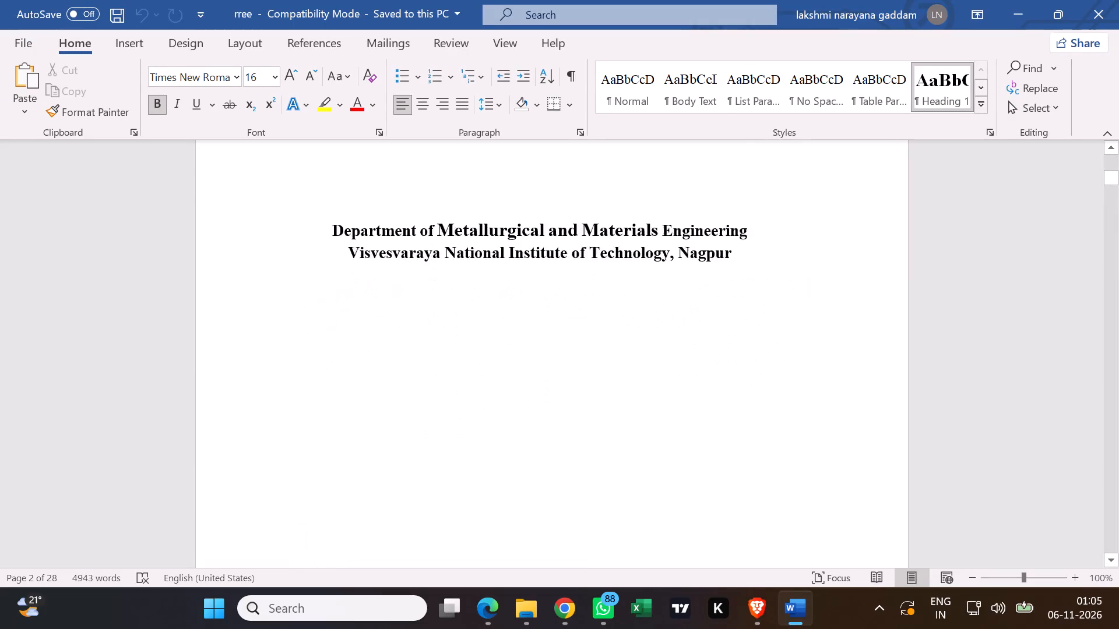
pyautogui.scroll(11, 810, 267)
pyautogui.scroll(-11, 808, 252)
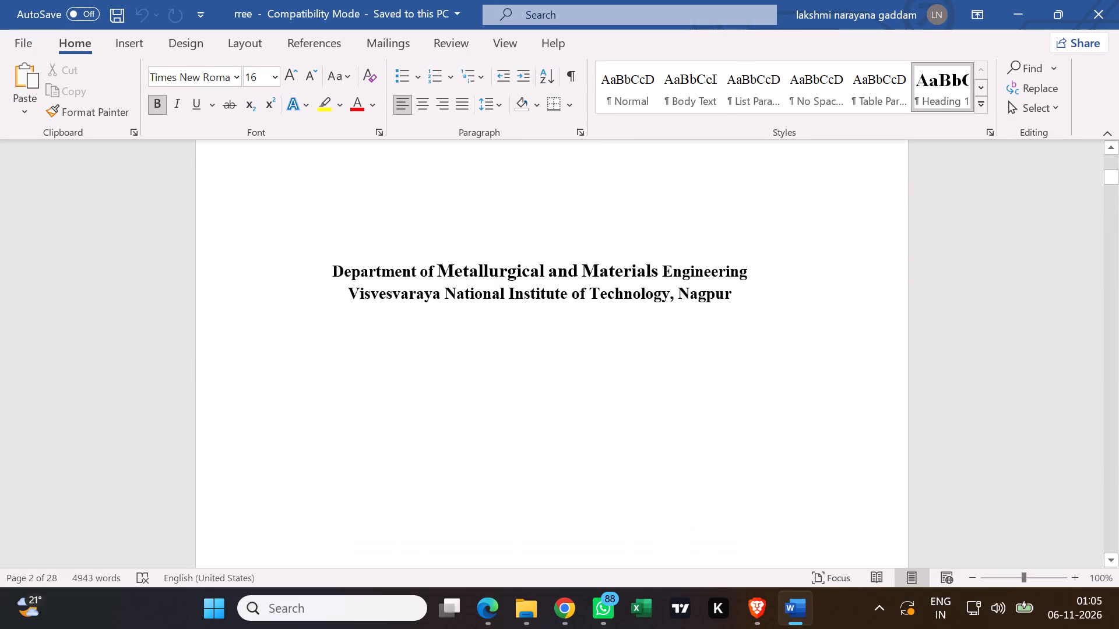
pyautogui.scroll(-5, 814, 246)
pyautogui.scroll(-5, 609, 291)
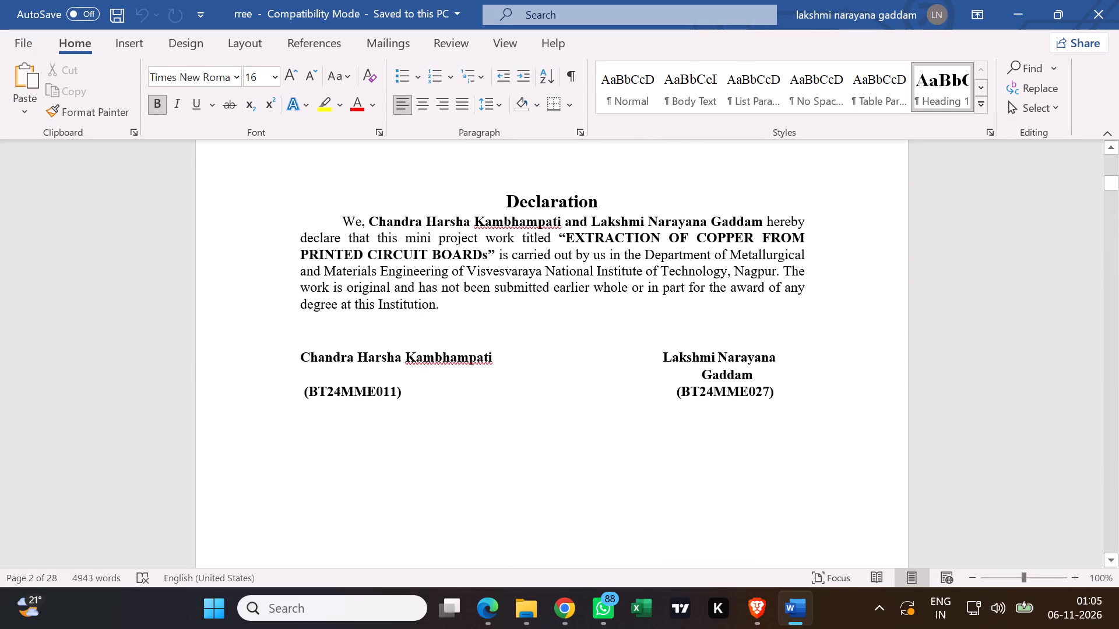
# Delete five blank lines from the gap between the department and institute heading and the Declaration title on page 2.
pyautogui.scroll(5, 605, 292)
pyautogui.click(386, 299)
pyautogui.scroll(3, 402, 308)
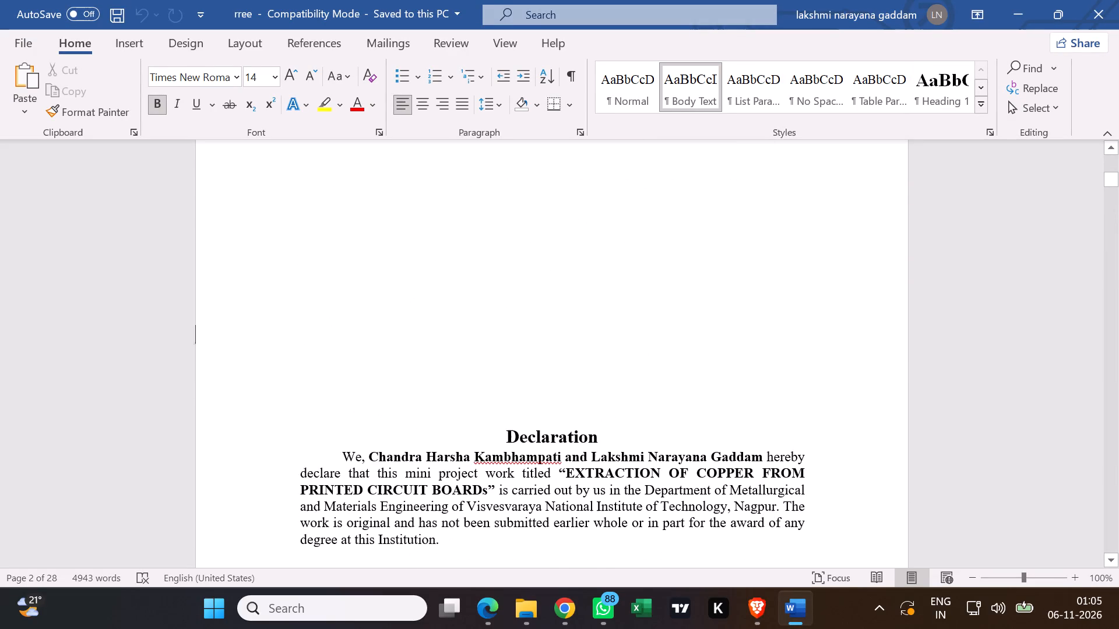
pyautogui.press('BackSpace')
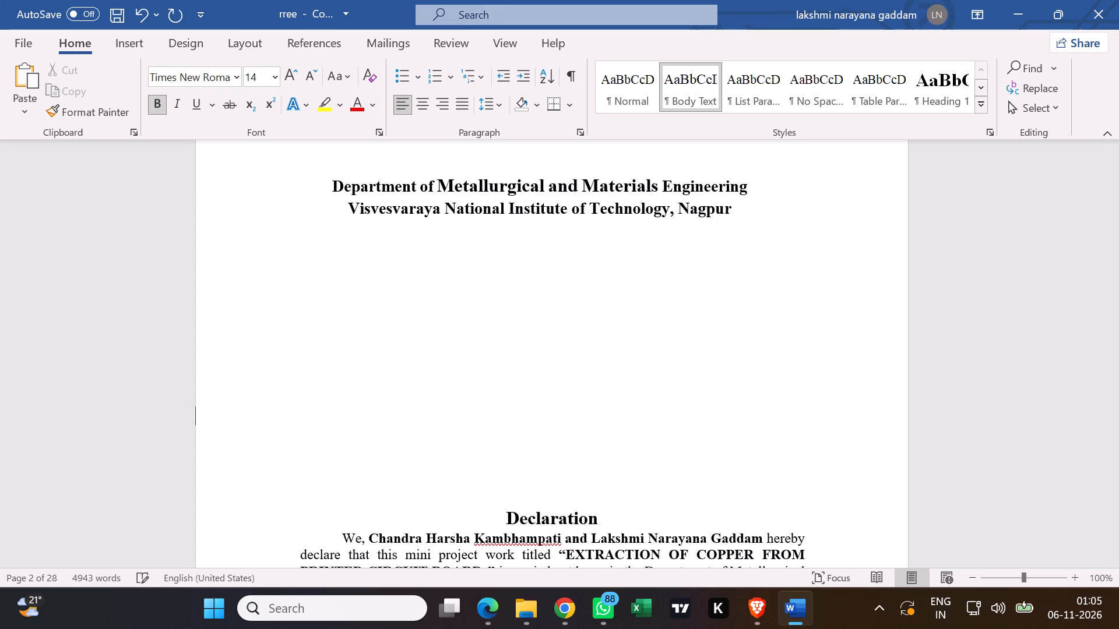
pyautogui.press('BackSpace')
pyautogui.press('BackSpace')
pyautogui.press('BackSpace')
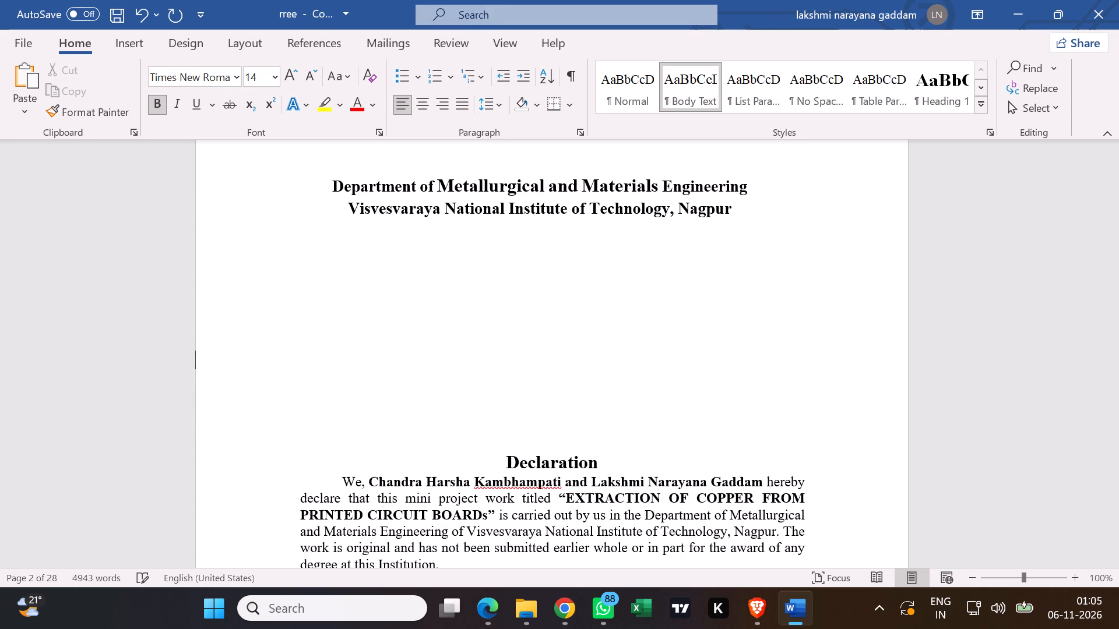
pyautogui.press('BackSpace')
pyautogui.scroll(1, 405, 317)
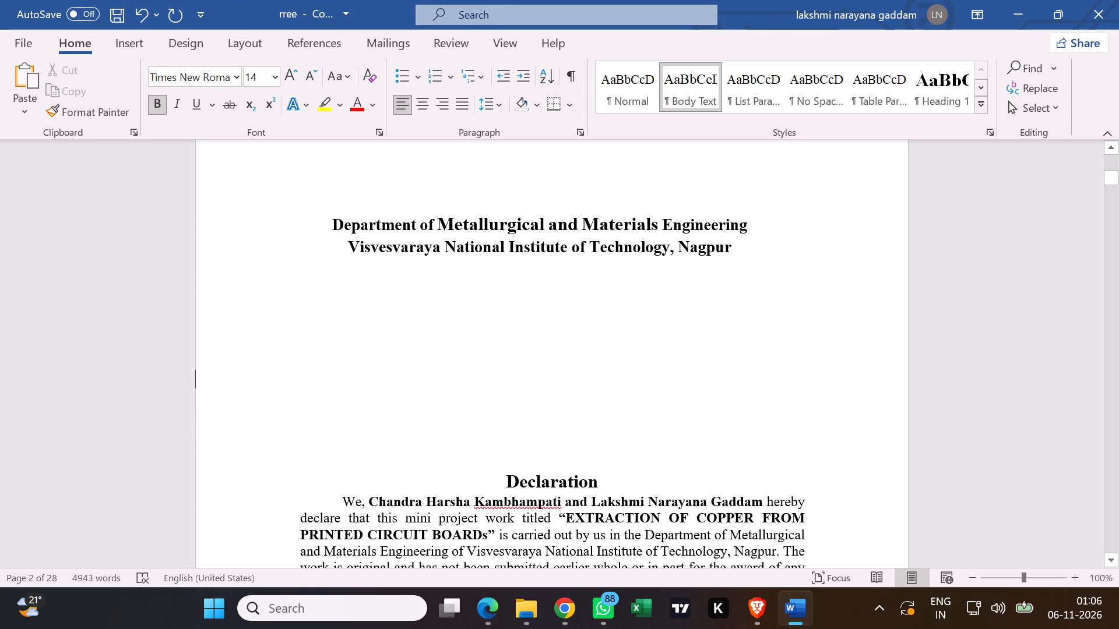
pyautogui.scroll(3, 402, 316)
pyautogui.scroll(-4, 402, 315)
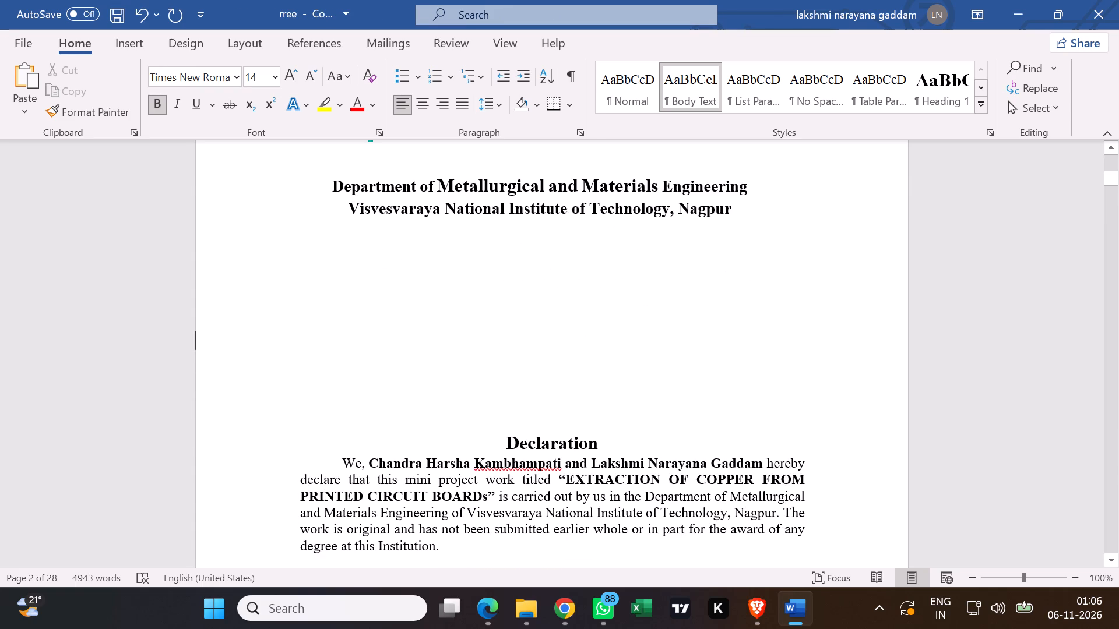
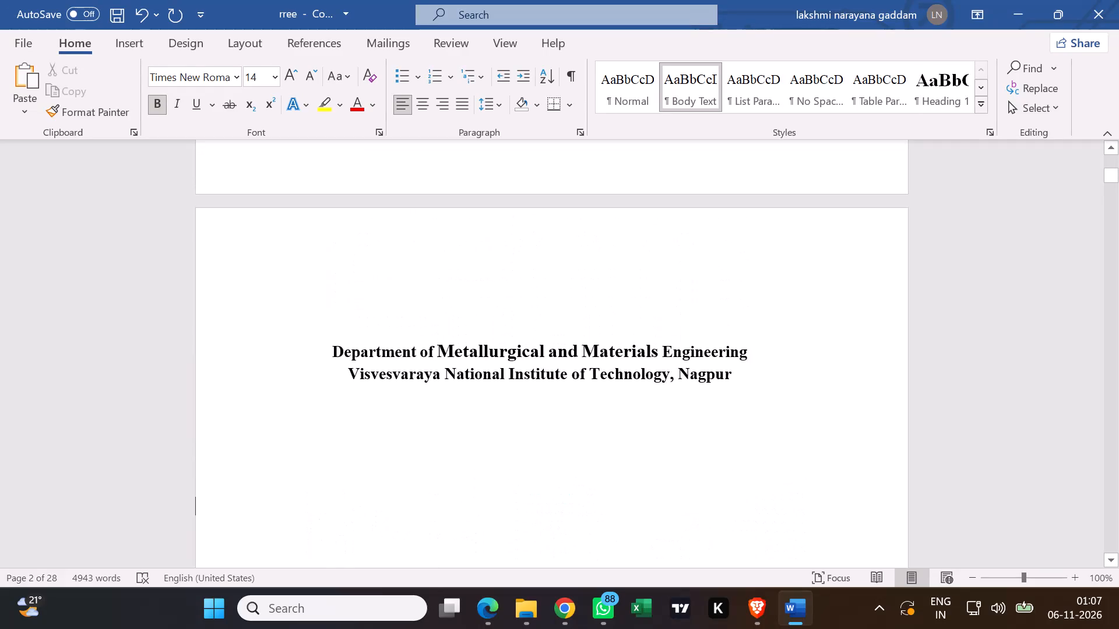
# Review the layout of the report's front matter from the title page through the Certificate to the Acknowledgment text.
pyautogui.scroll(13, 745, 331)
pyautogui.scroll(15, 750, 268)
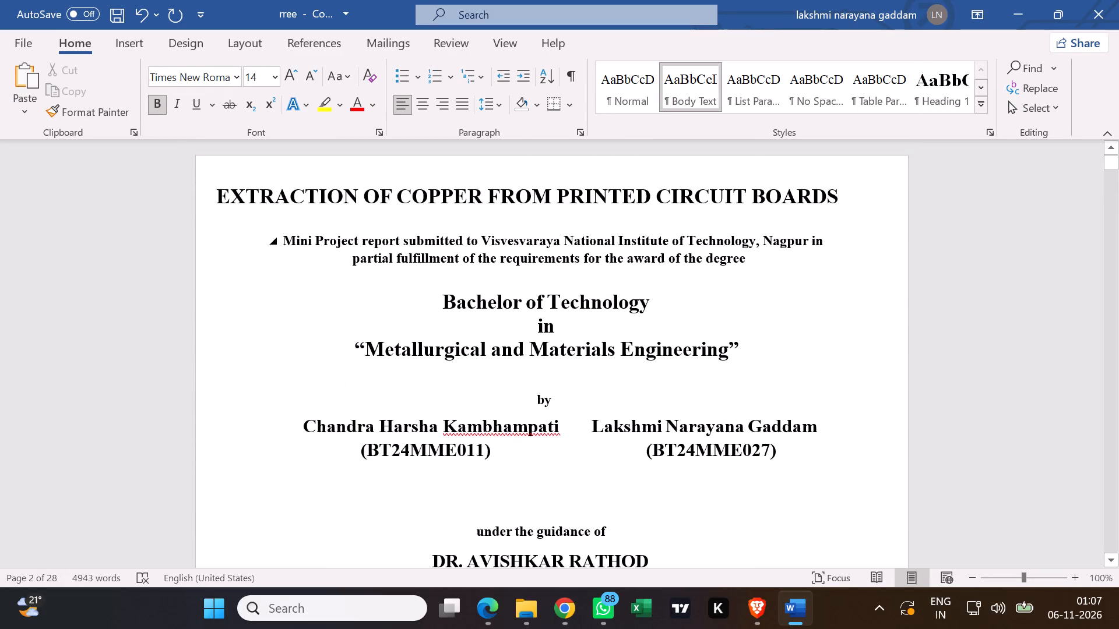
pyautogui.scroll(-20, 755, 238)
pyautogui.scroll(-17, 790, 271)
pyautogui.scroll(-10, 794, 276)
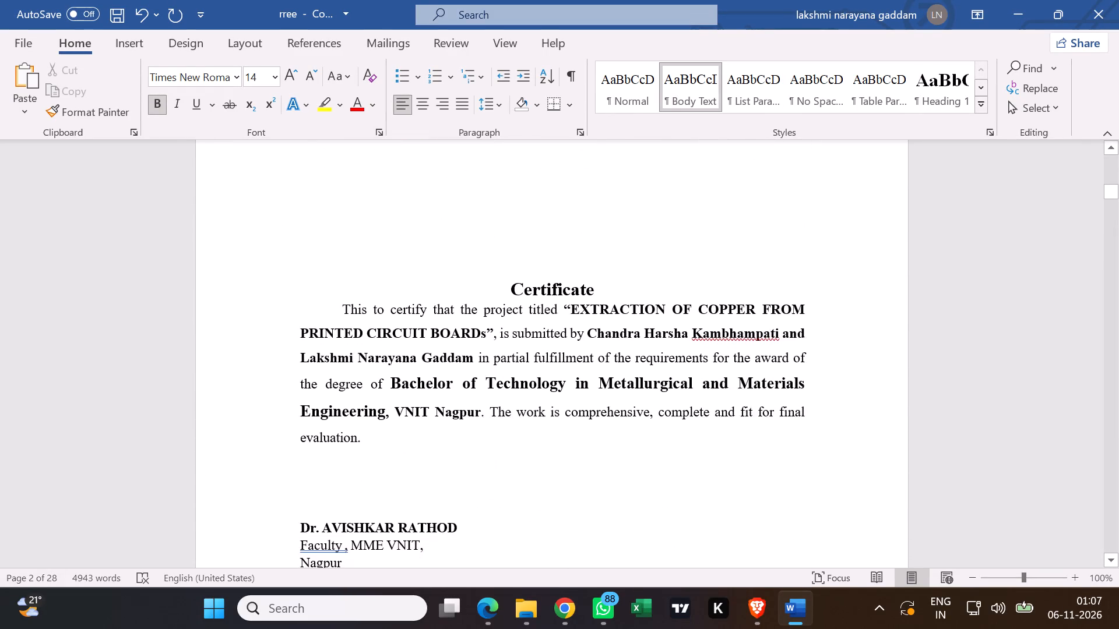
pyautogui.scroll(-15, 793, 276)
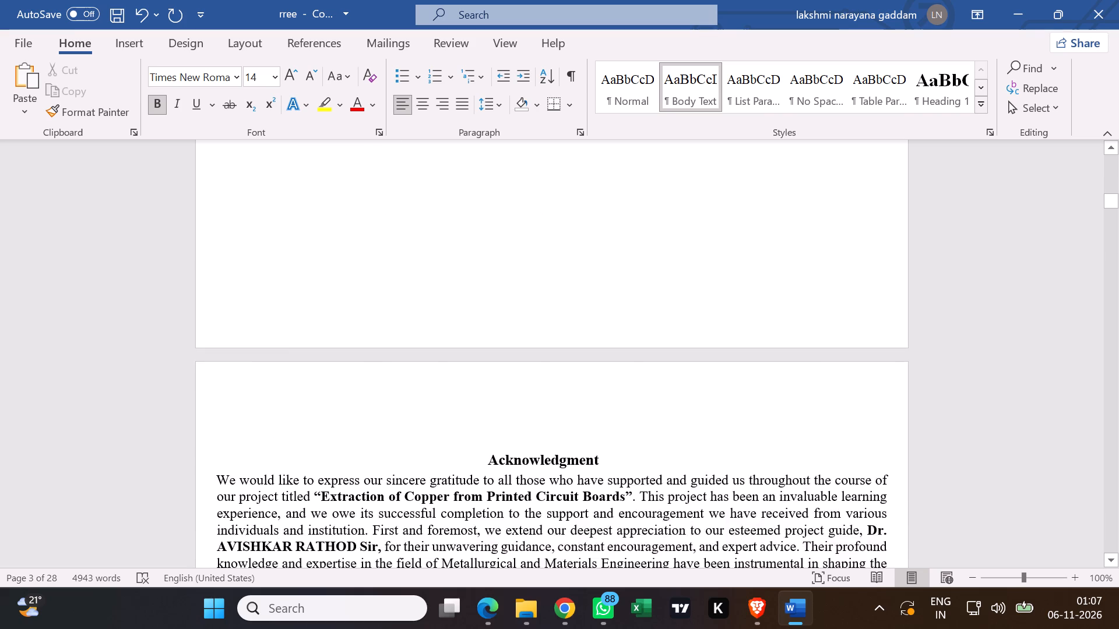
pyautogui.scroll(-10, 793, 276)
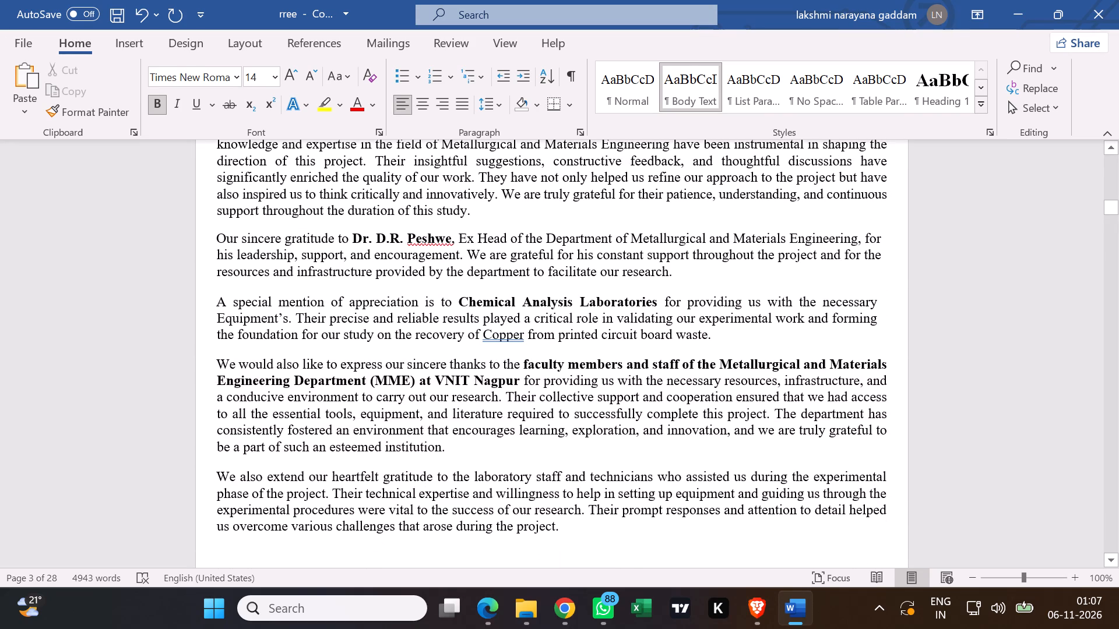
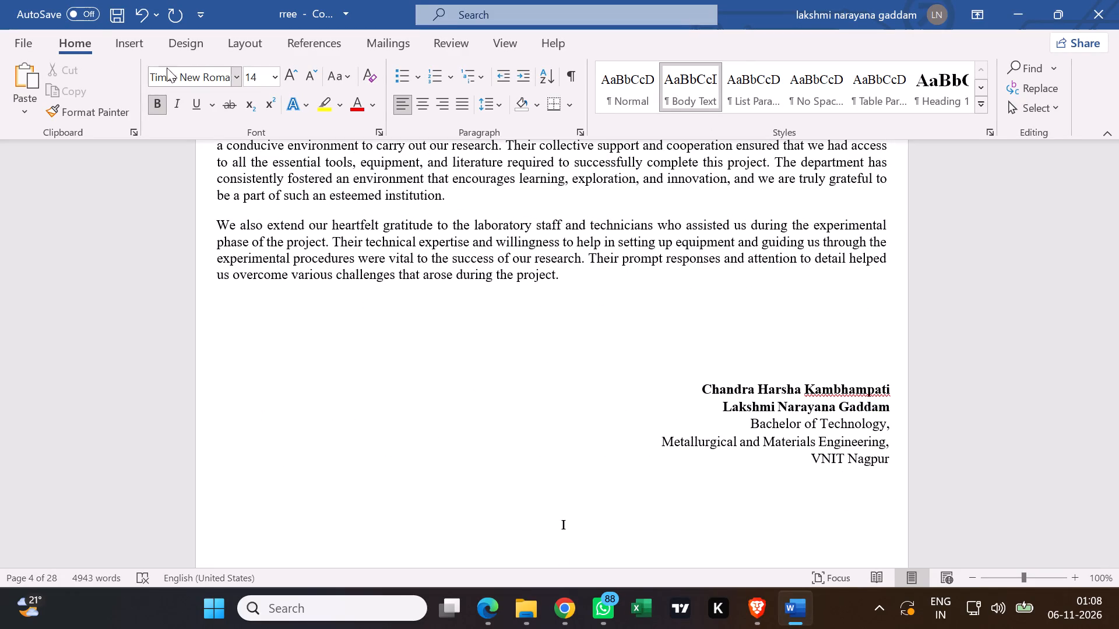
# Save the current changes to the report document rree.
pyautogui.click(31, 44)
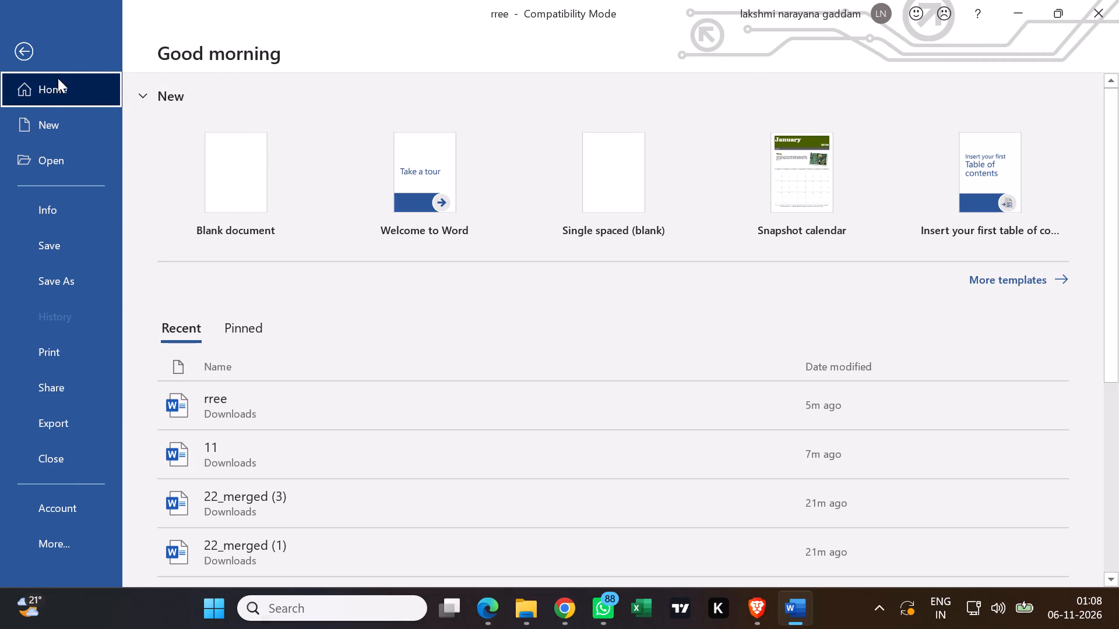
pyautogui.click(26, 55)
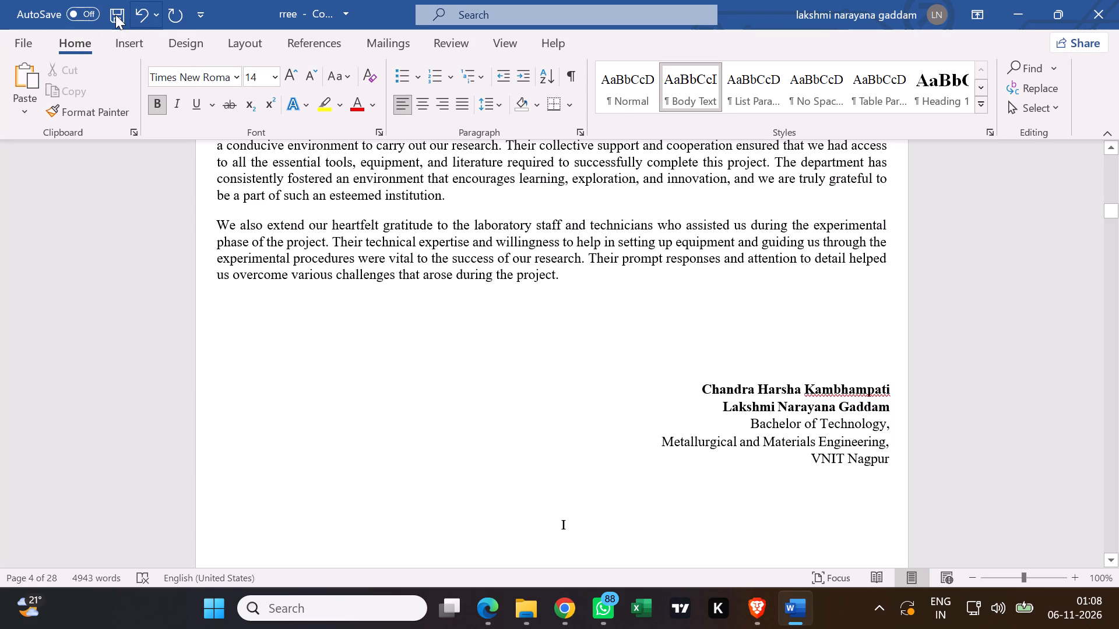
pyautogui.click(20, 48)
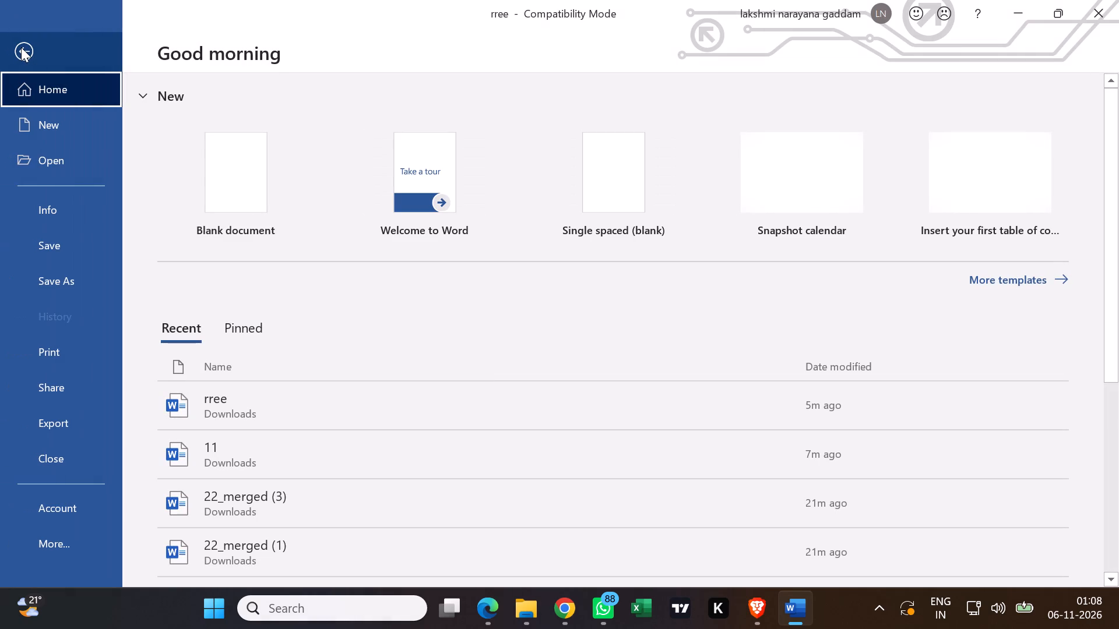
pyautogui.click(22, 47)
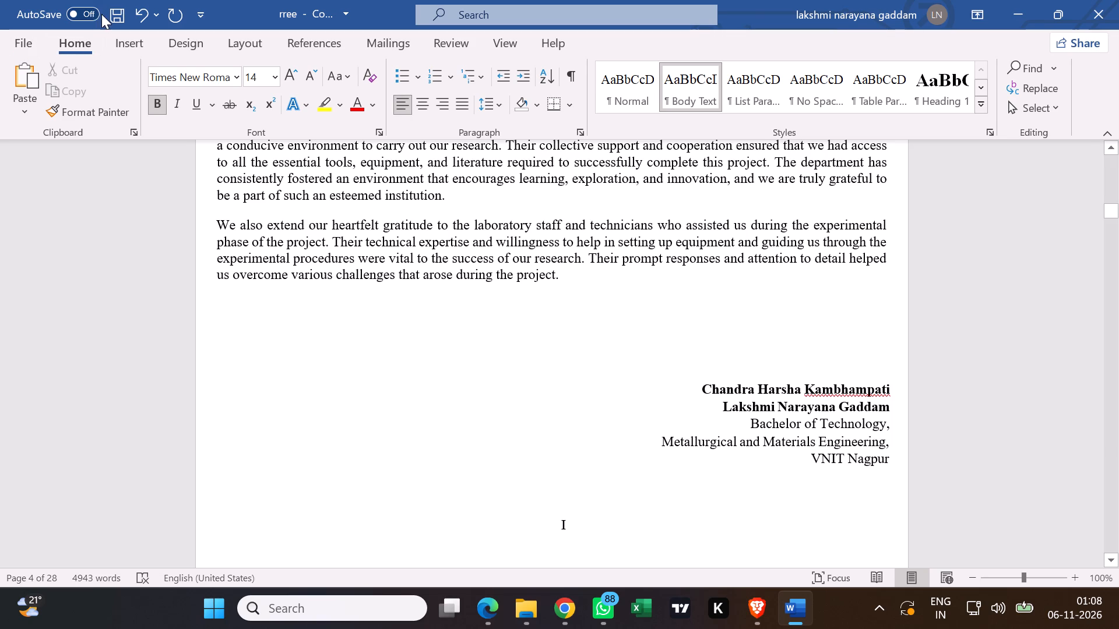
pyautogui.click(117, 13)
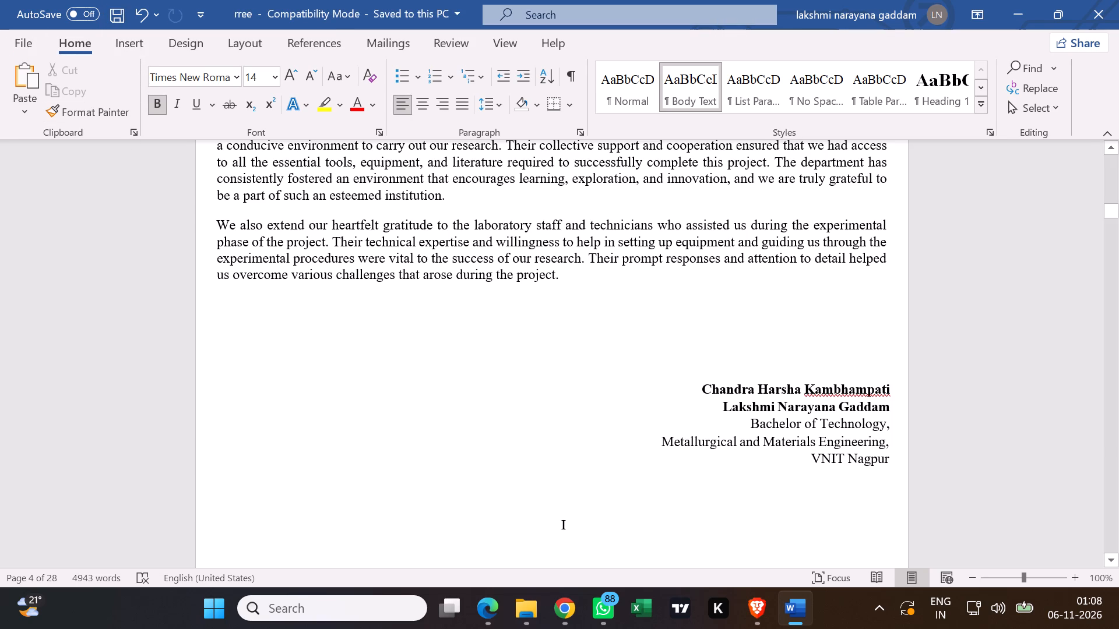
# Examine the print preview of the Acknowledgment page and the available print settings.
pyautogui.click(22, 39)
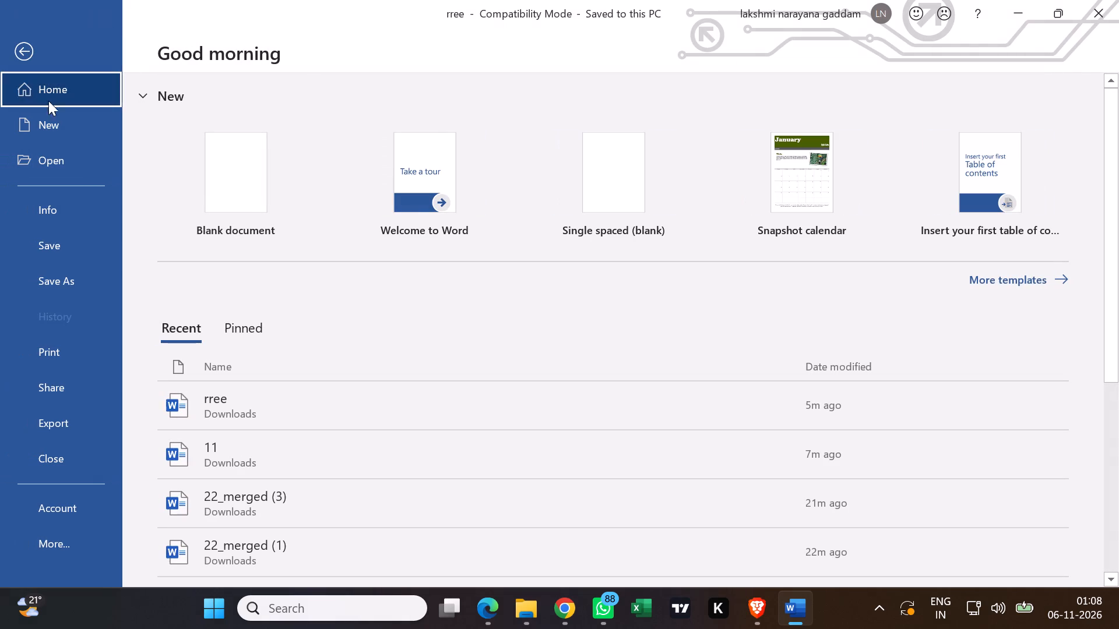
pyautogui.click(47, 356)
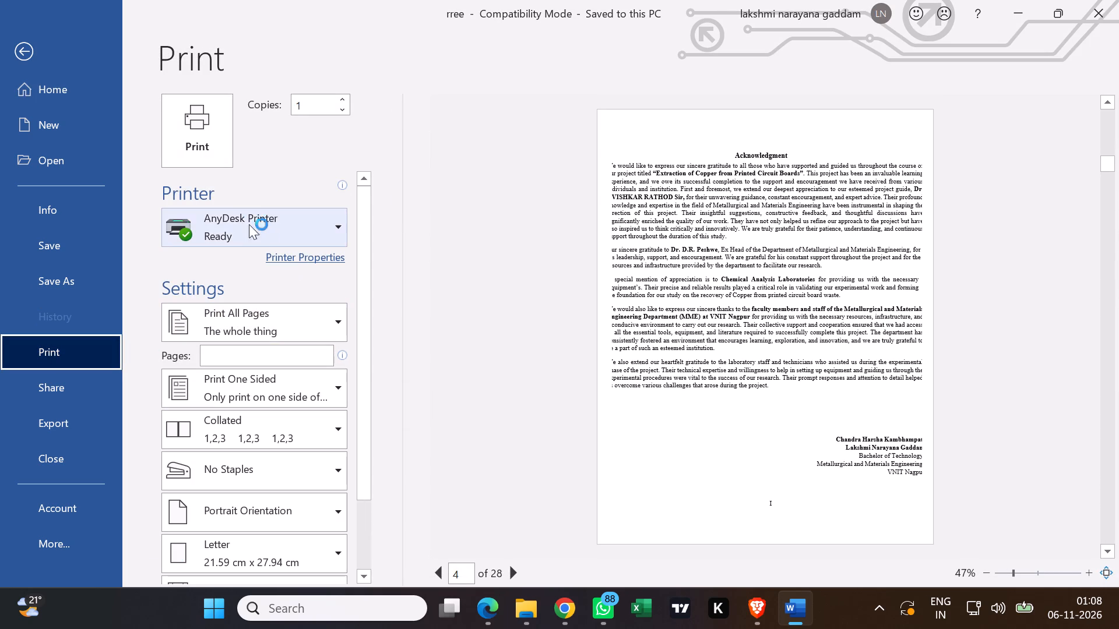
pyautogui.scroll(-6, 245, 284)
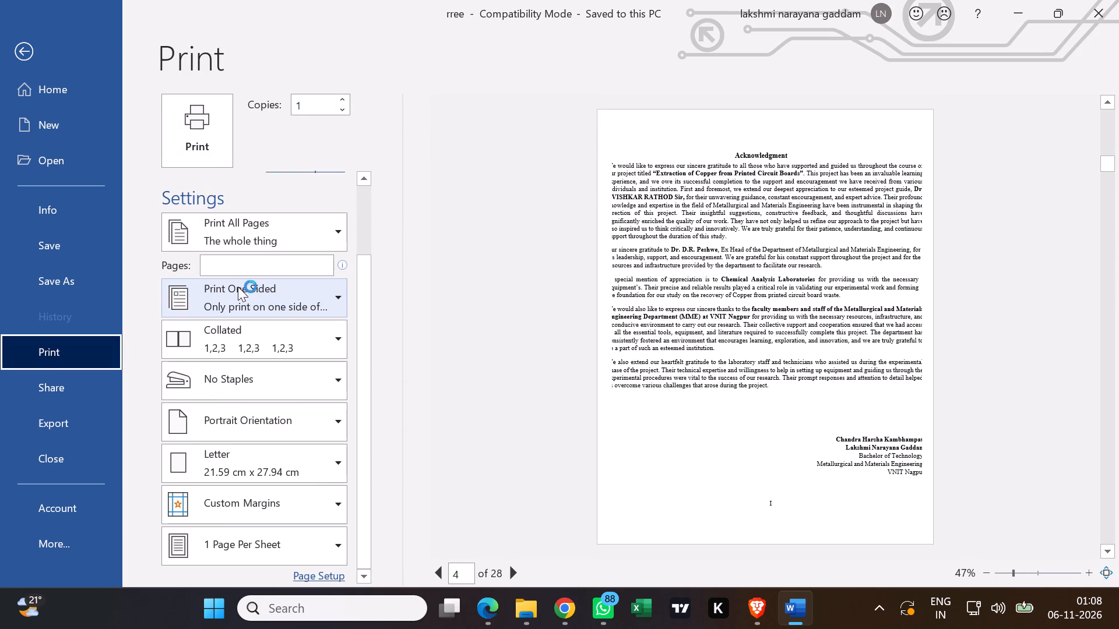
pyautogui.scroll(-3, 238, 287)
pyautogui.scroll(5, 237, 316)
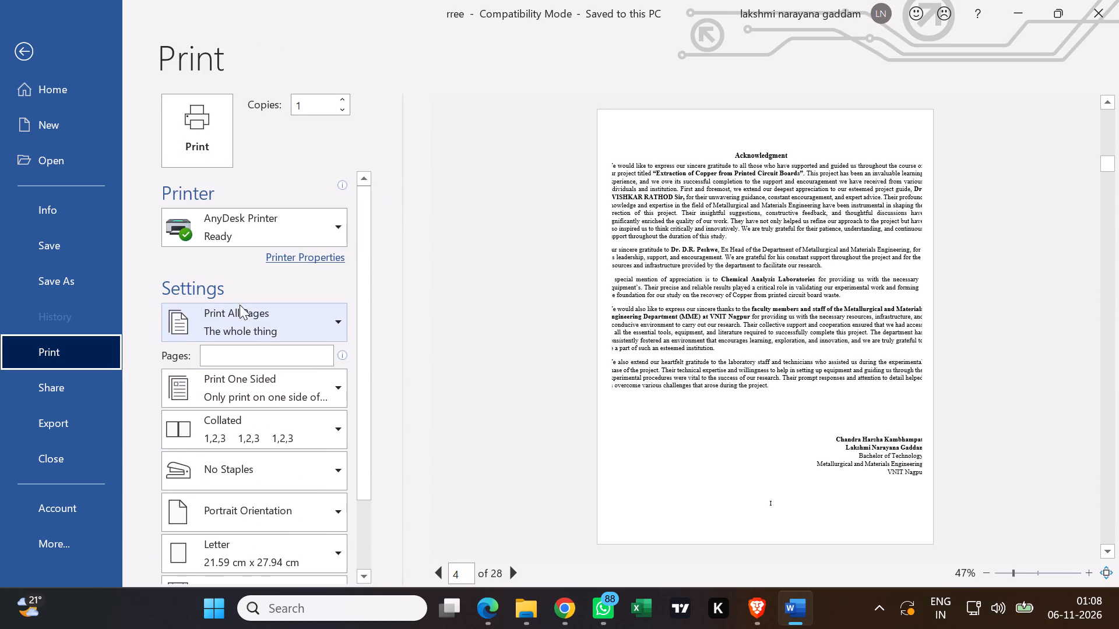
pyautogui.scroll(1, 240, 305)
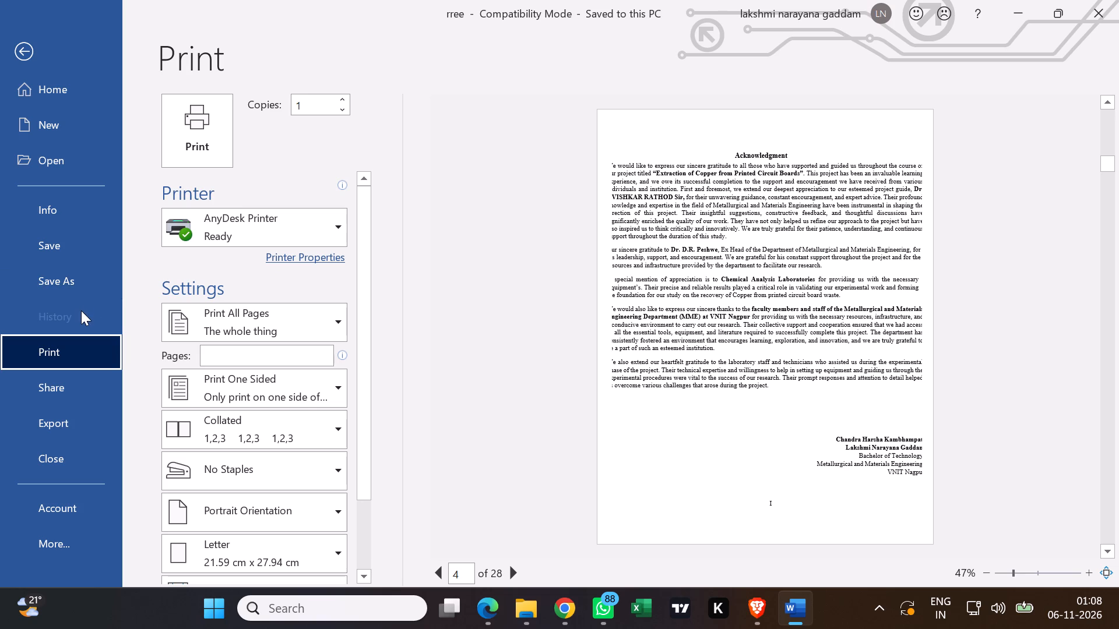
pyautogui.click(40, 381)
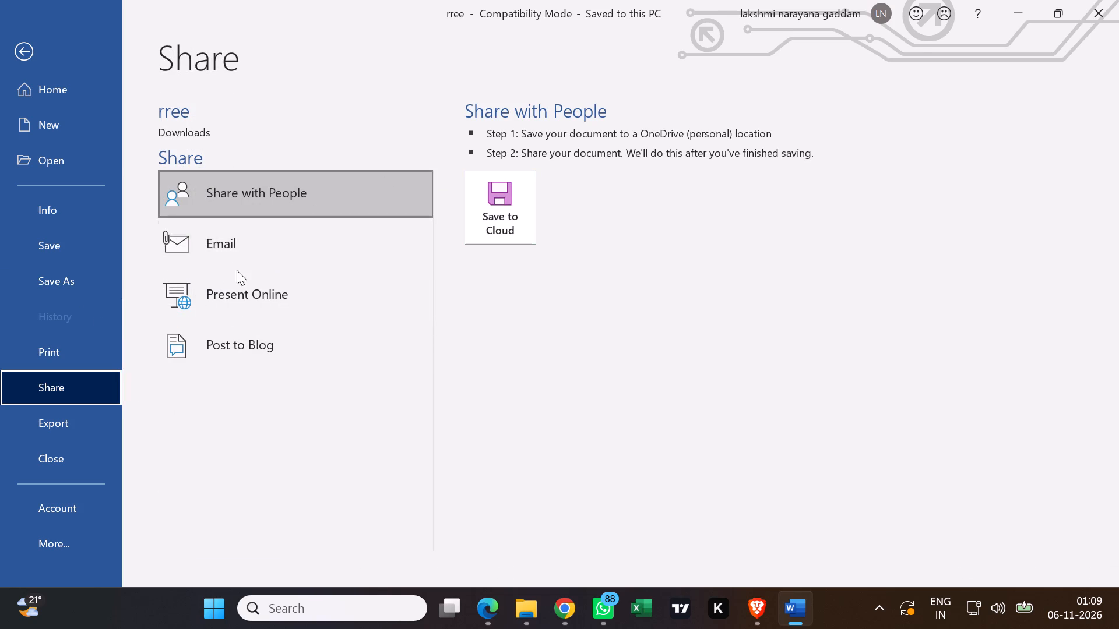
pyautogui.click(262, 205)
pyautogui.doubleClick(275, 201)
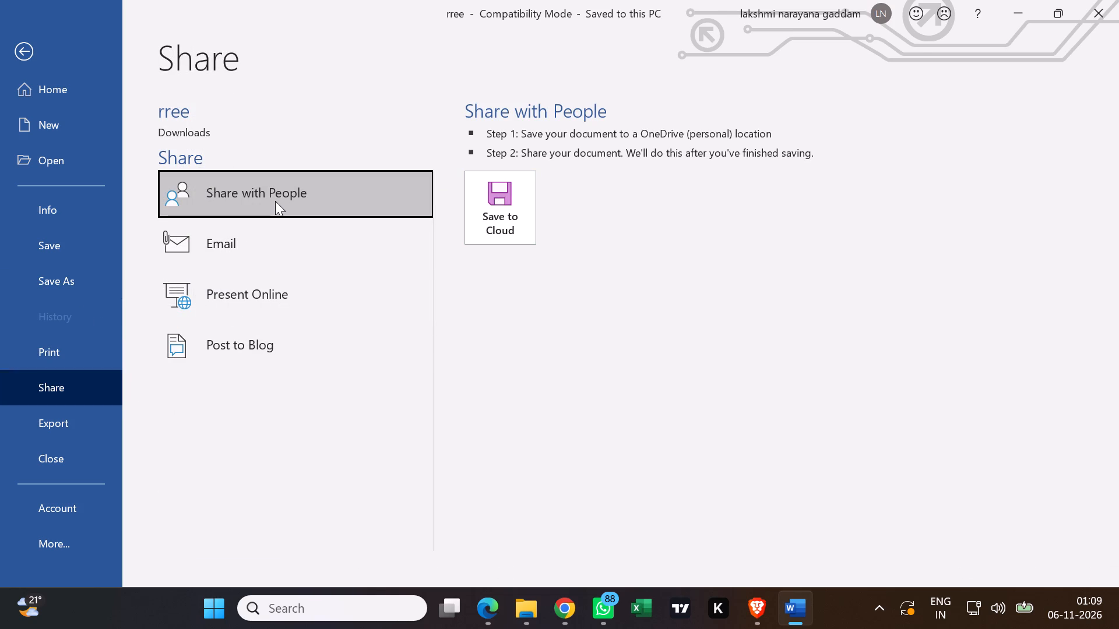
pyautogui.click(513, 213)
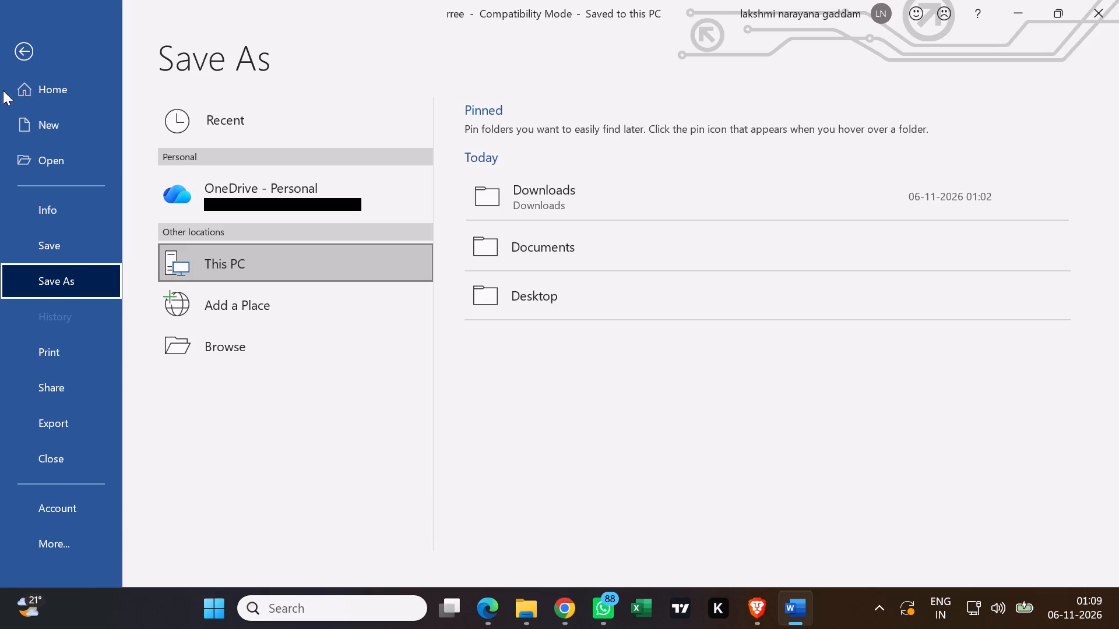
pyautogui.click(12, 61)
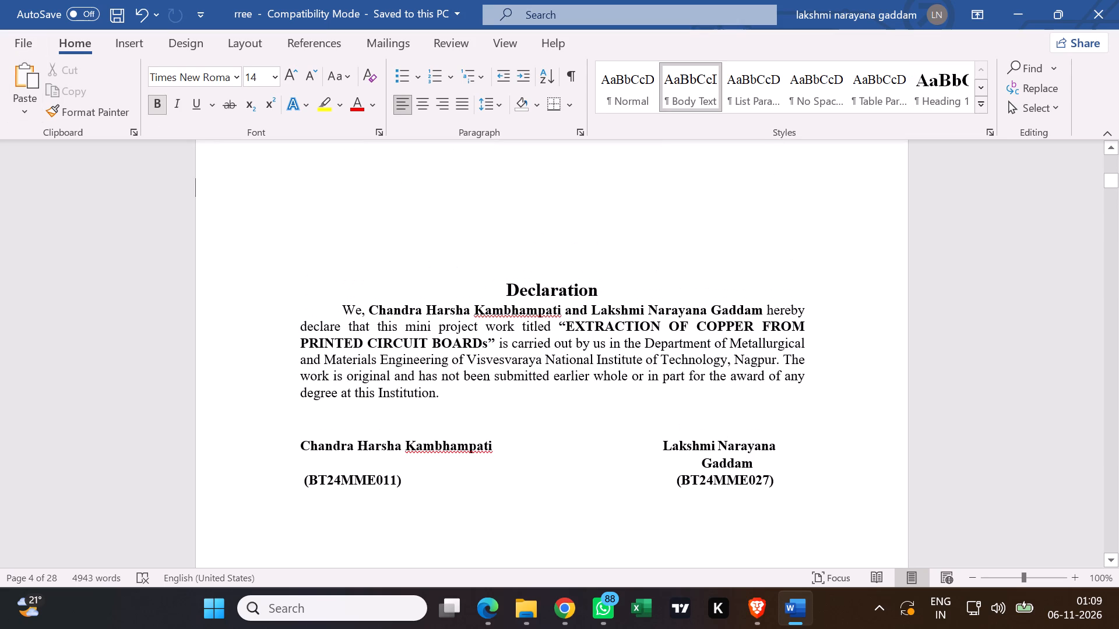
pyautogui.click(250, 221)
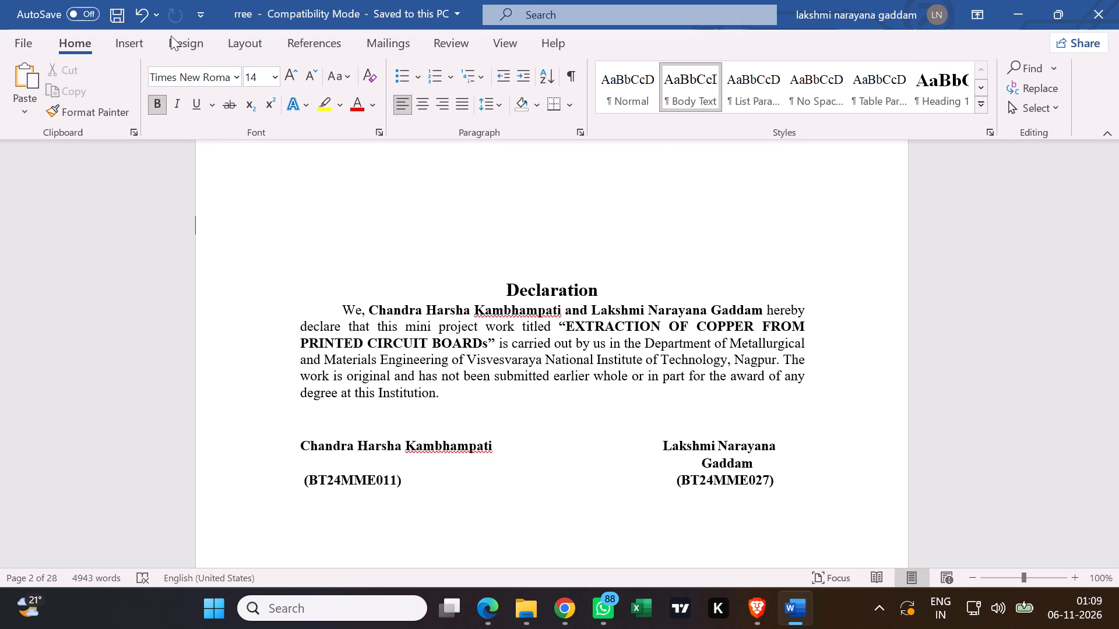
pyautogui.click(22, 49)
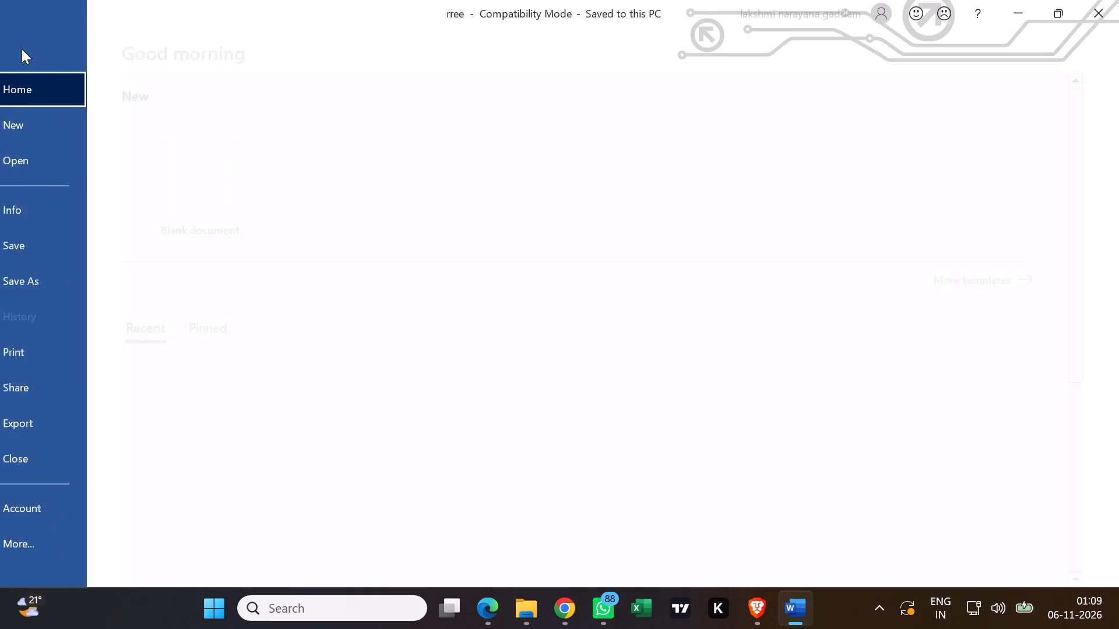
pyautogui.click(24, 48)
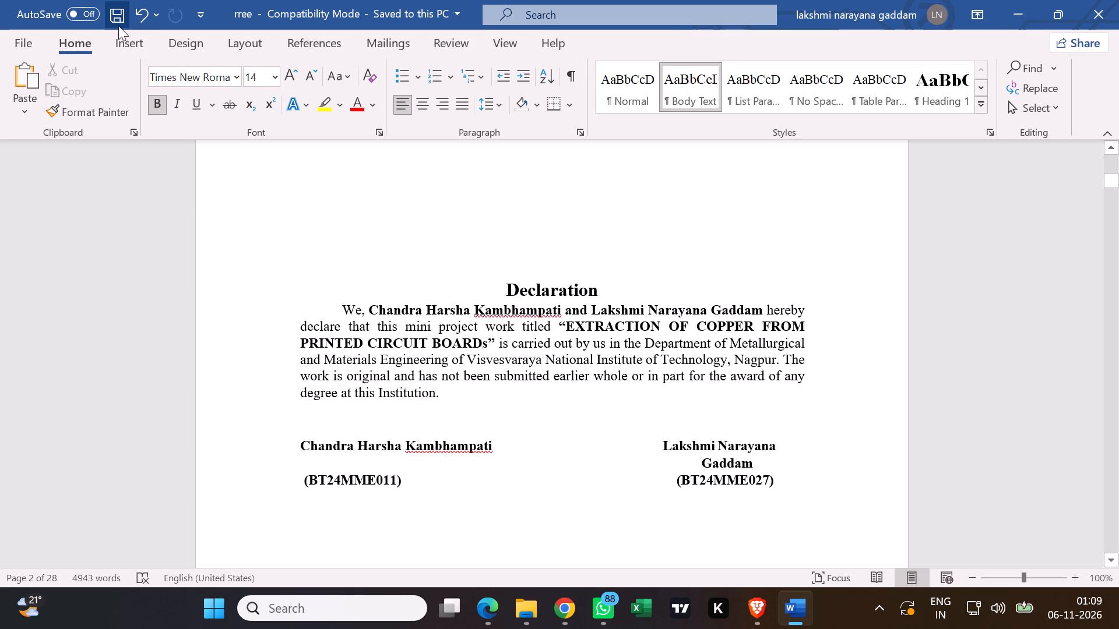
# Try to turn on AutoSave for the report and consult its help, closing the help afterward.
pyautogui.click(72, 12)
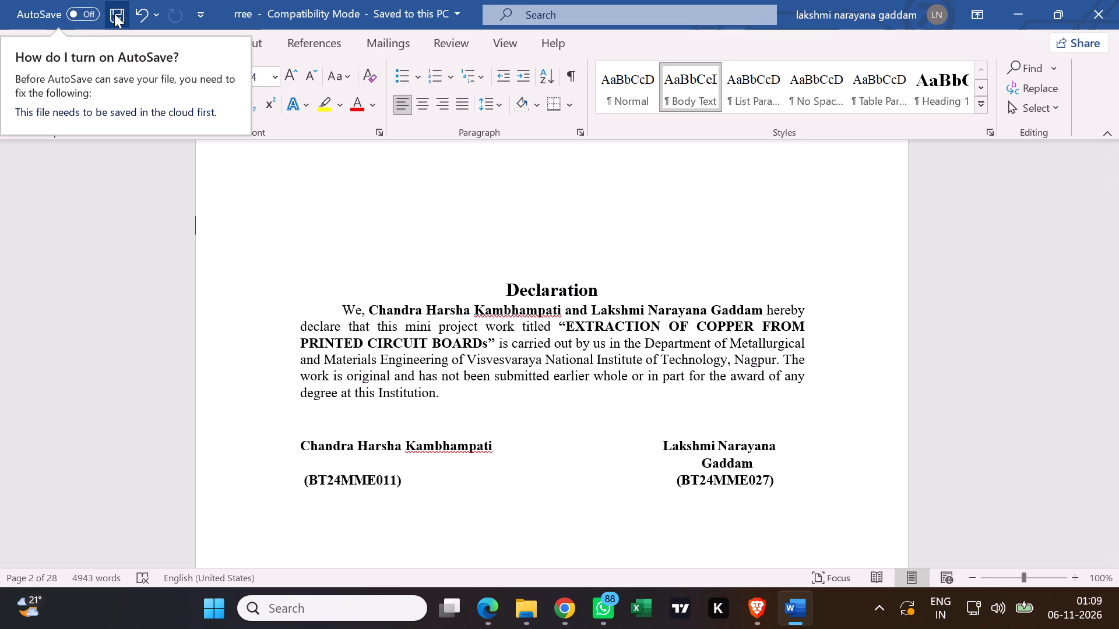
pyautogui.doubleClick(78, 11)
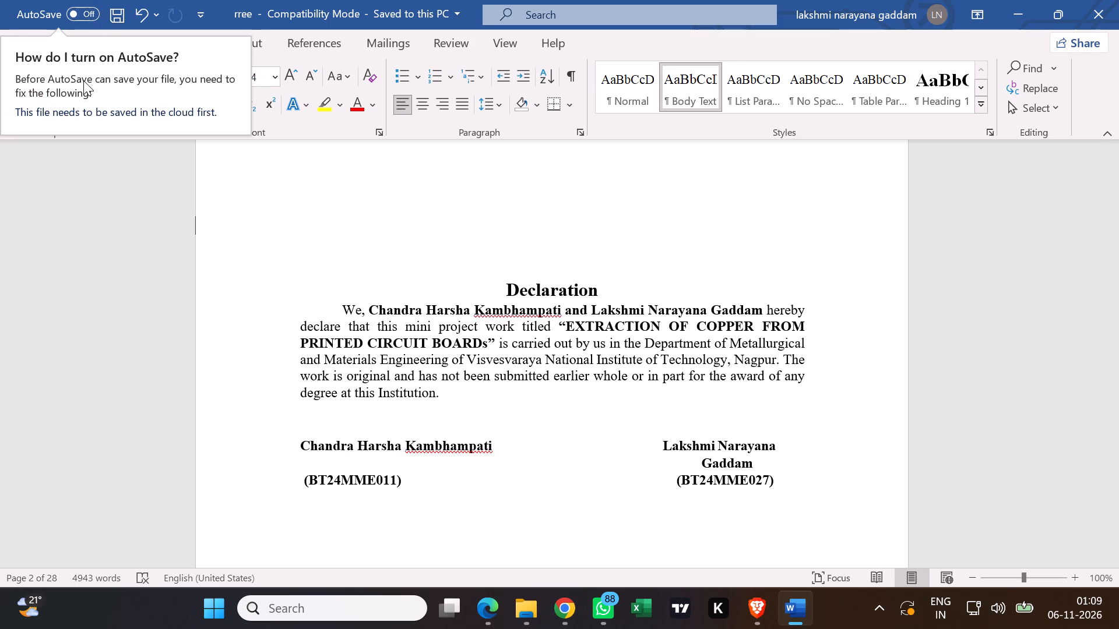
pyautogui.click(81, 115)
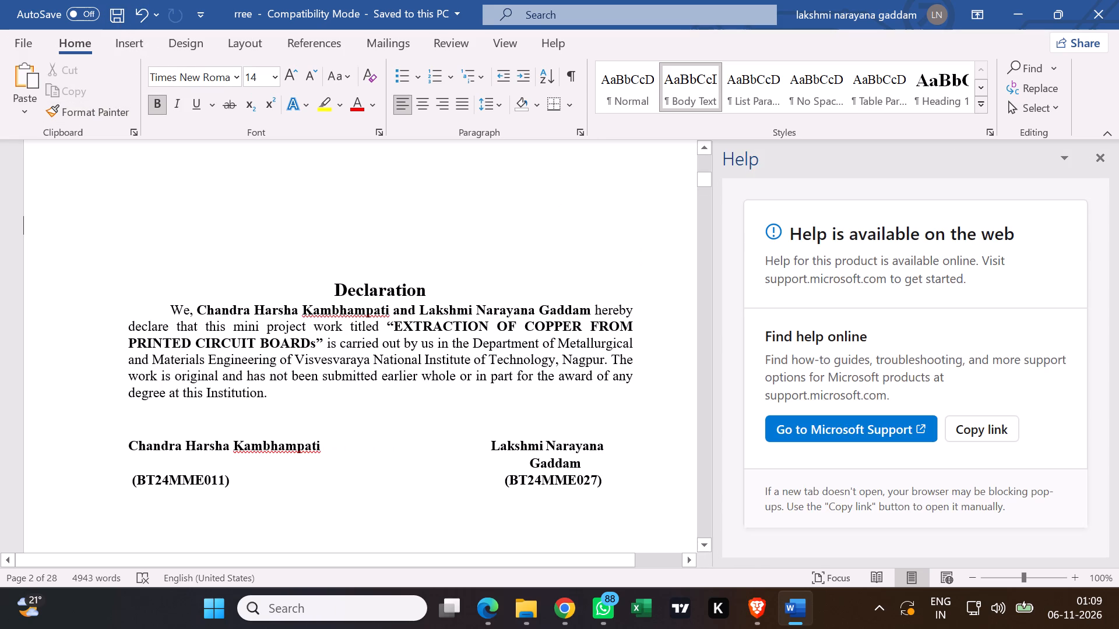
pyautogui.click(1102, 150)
# Save the report in Downloads as a Word Document named rree, without maintaining compatibility with previous versions.
pyautogui.click(117, 20)
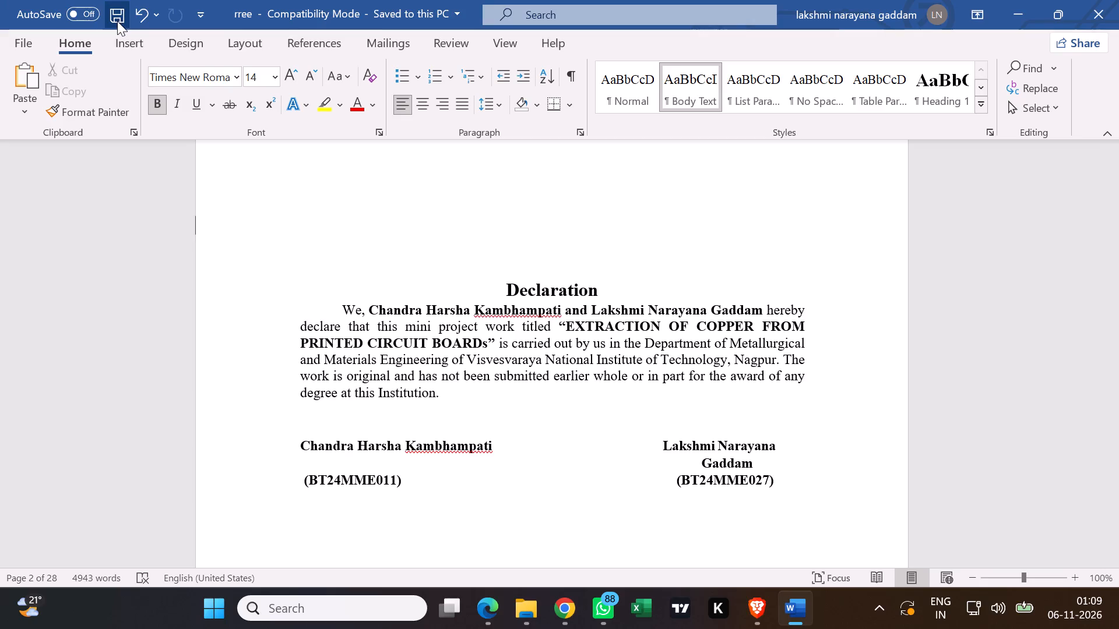
pyautogui.click(19, 41)
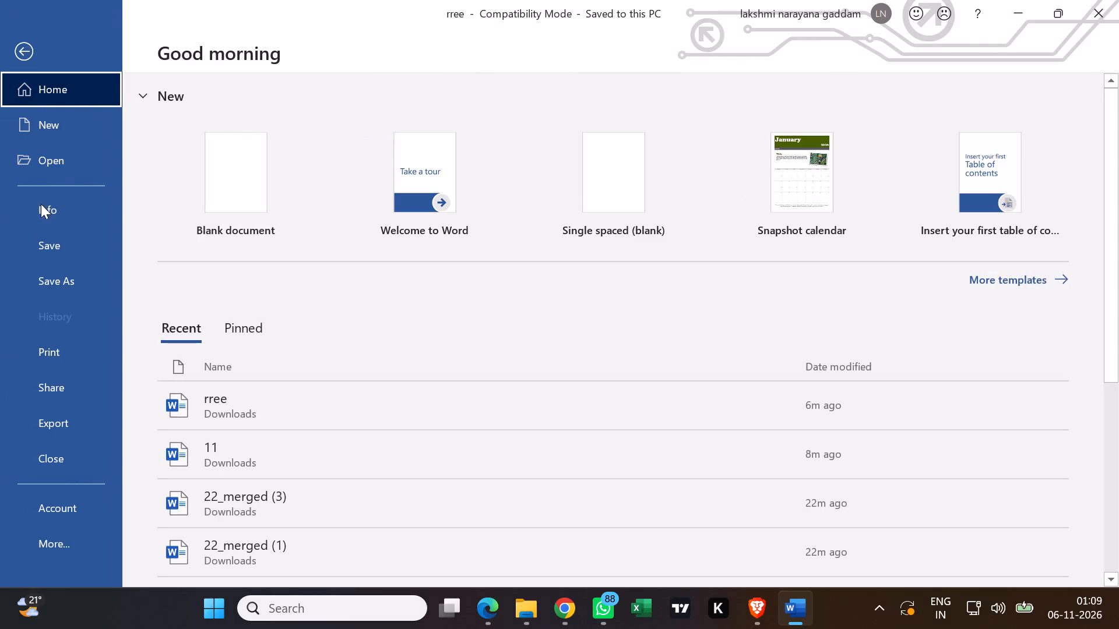
pyautogui.click(46, 281)
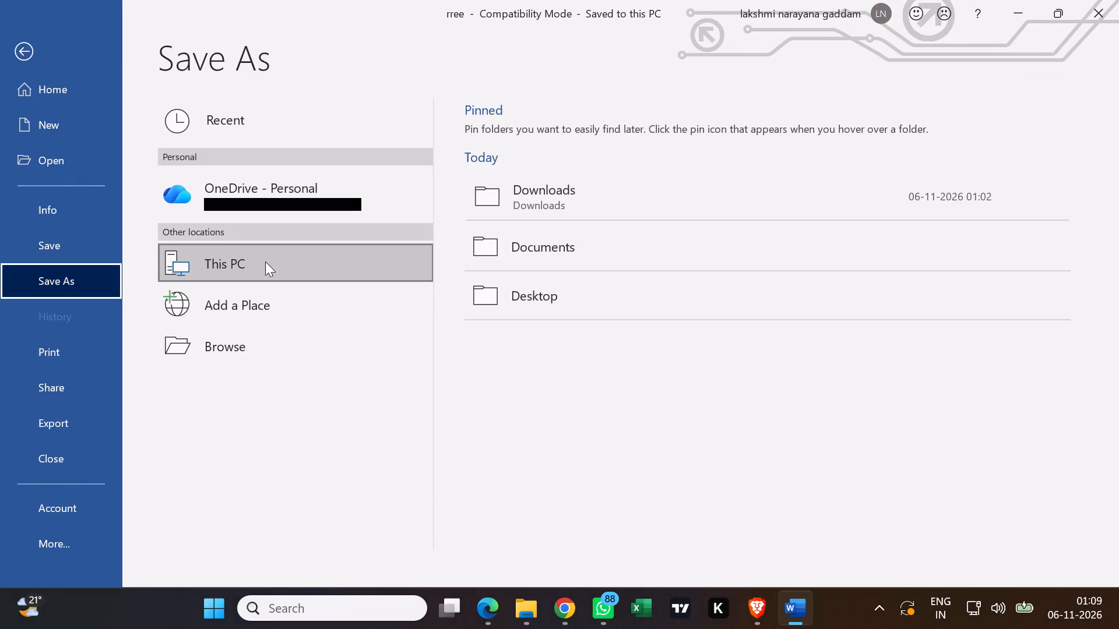
pyautogui.click(44, 384)
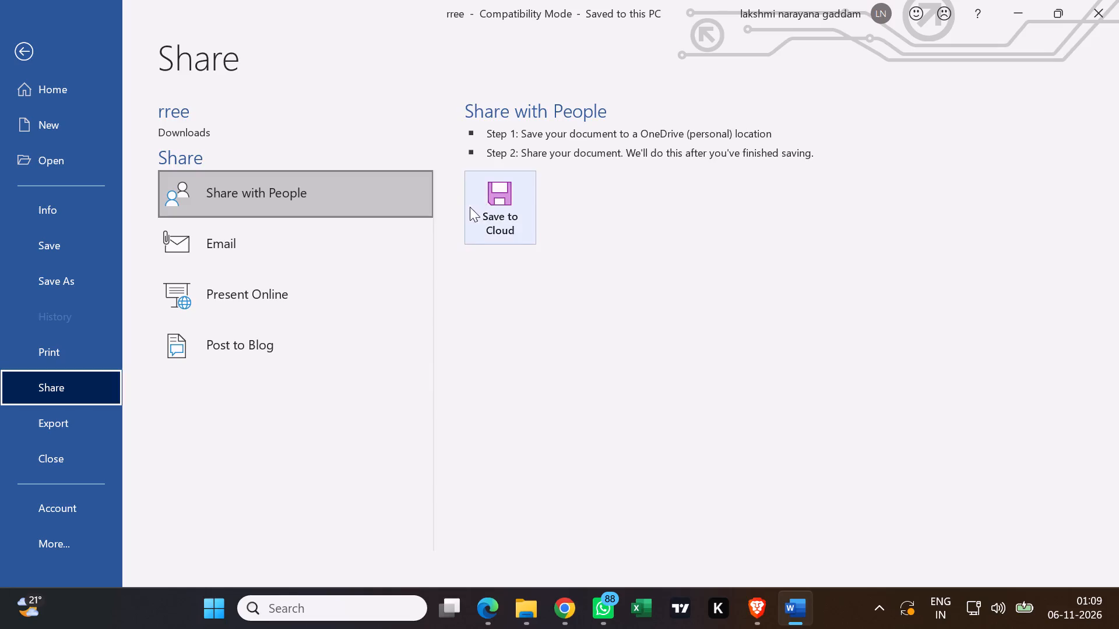
pyautogui.click(491, 194)
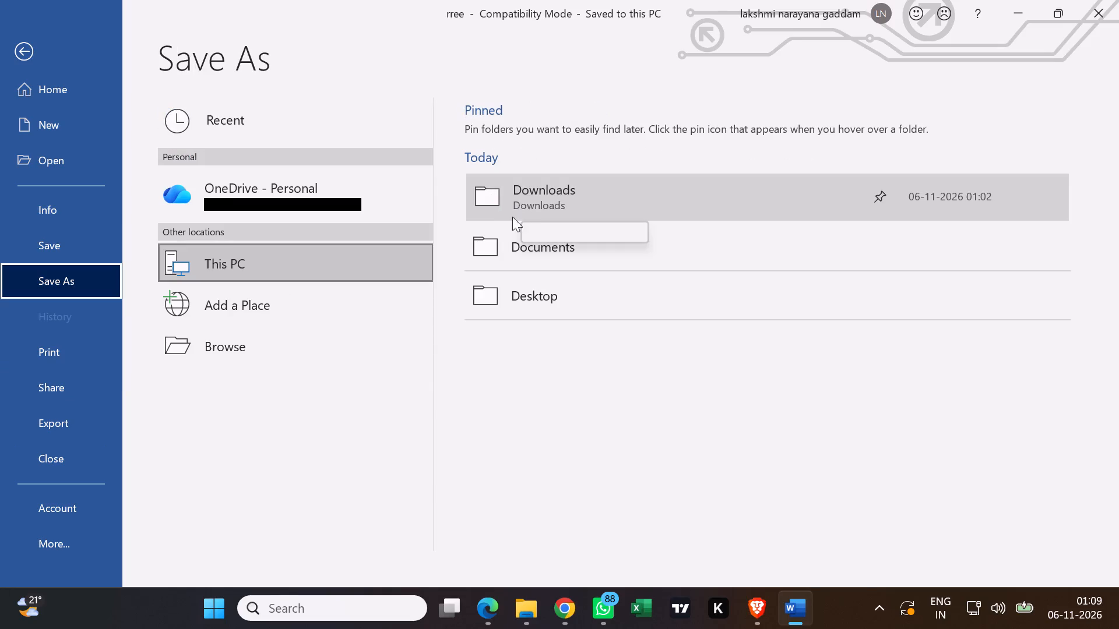
pyautogui.click(529, 200)
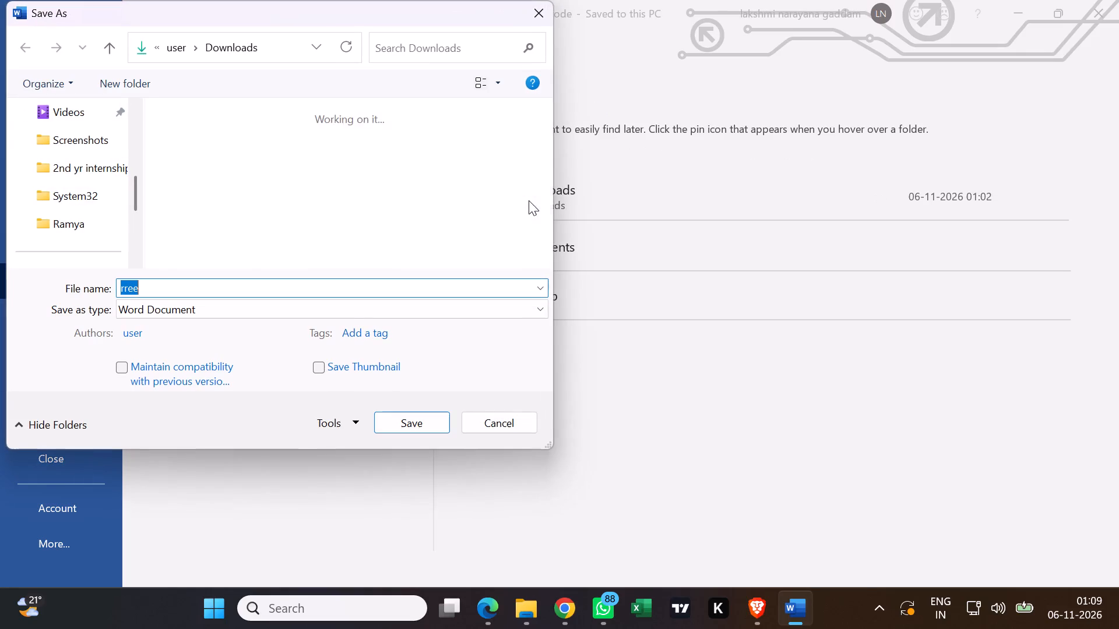
pyautogui.click(396, 417)
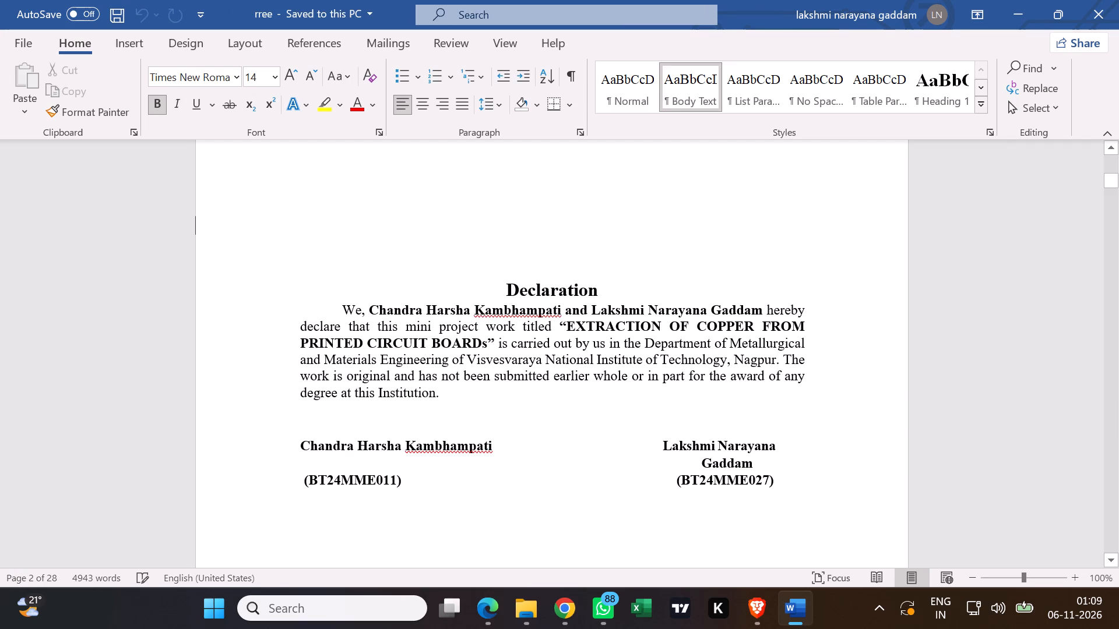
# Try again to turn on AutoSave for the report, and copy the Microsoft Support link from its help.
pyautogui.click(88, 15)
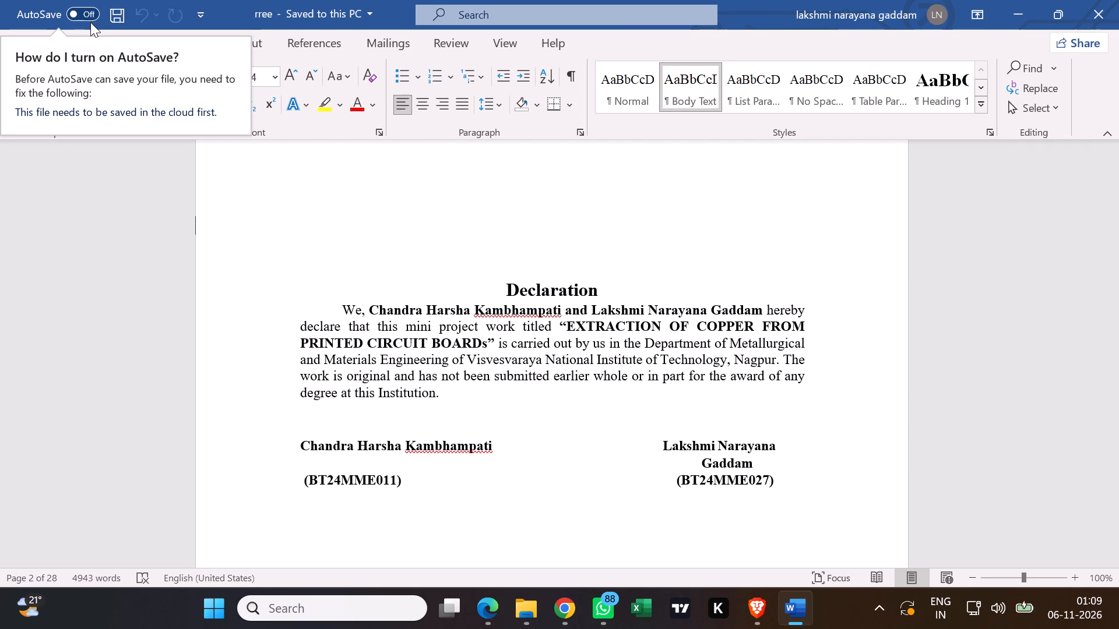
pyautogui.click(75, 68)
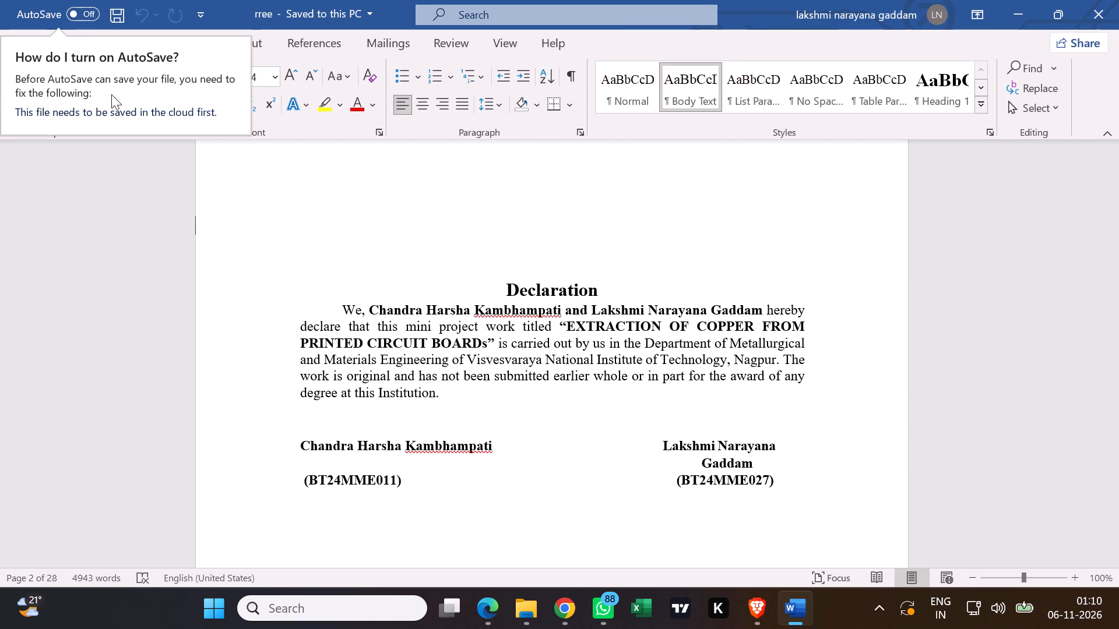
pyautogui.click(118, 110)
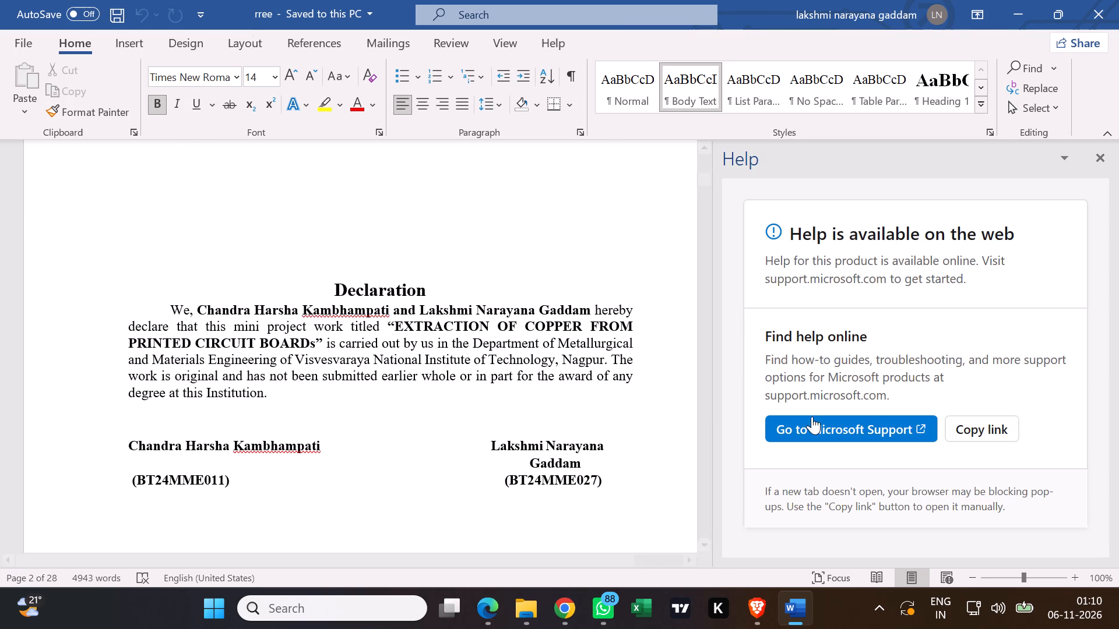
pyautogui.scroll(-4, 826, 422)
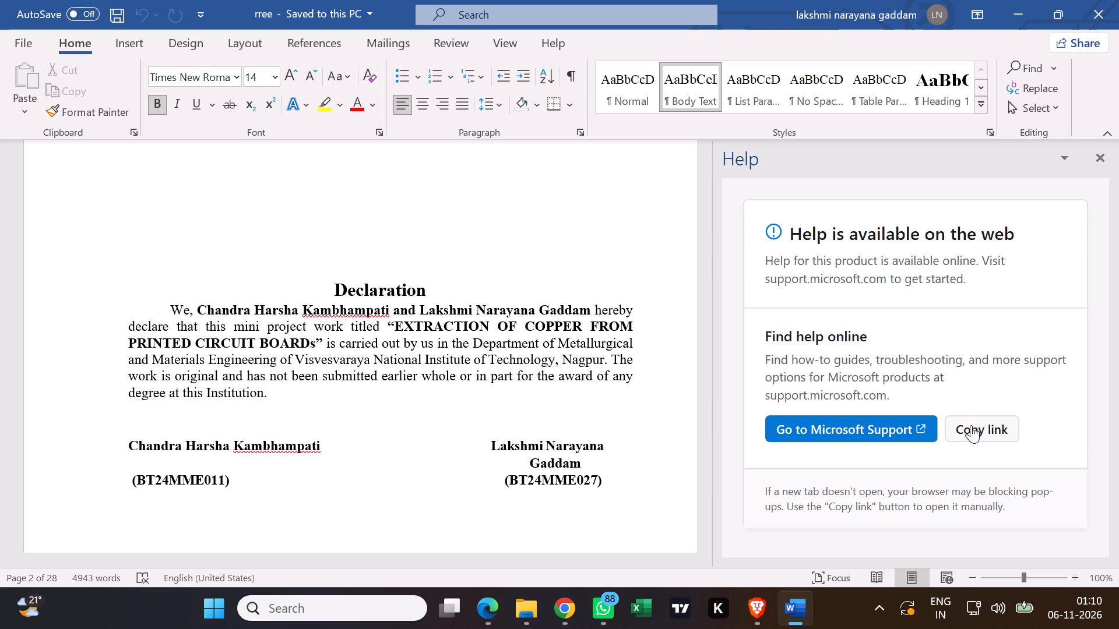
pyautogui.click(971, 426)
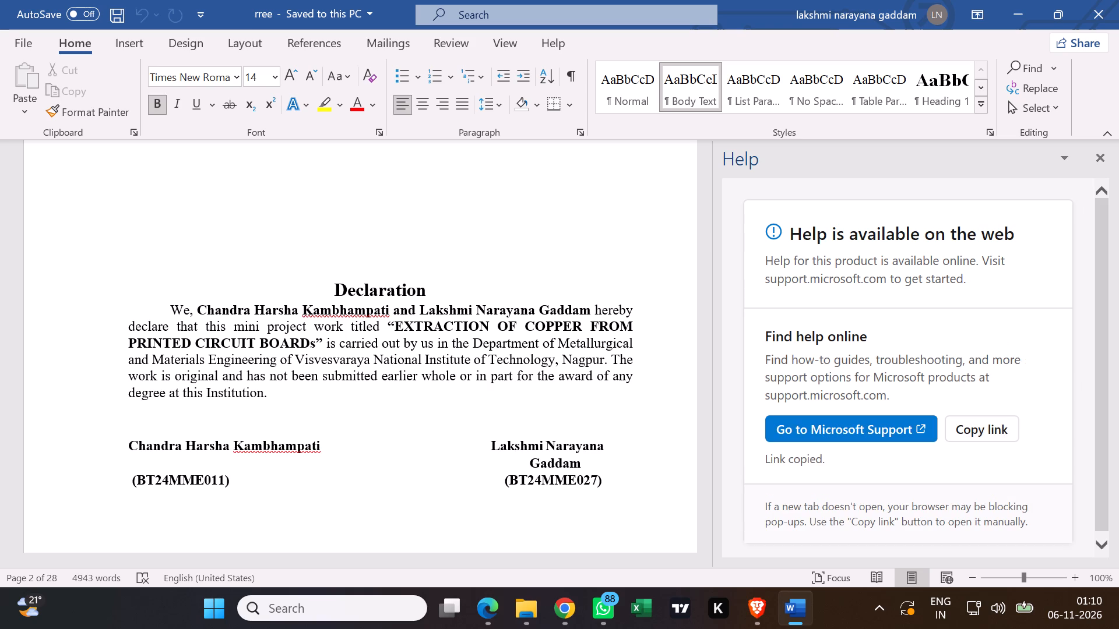
# Save the report document rree again.
pyautogui.click(122, 7)
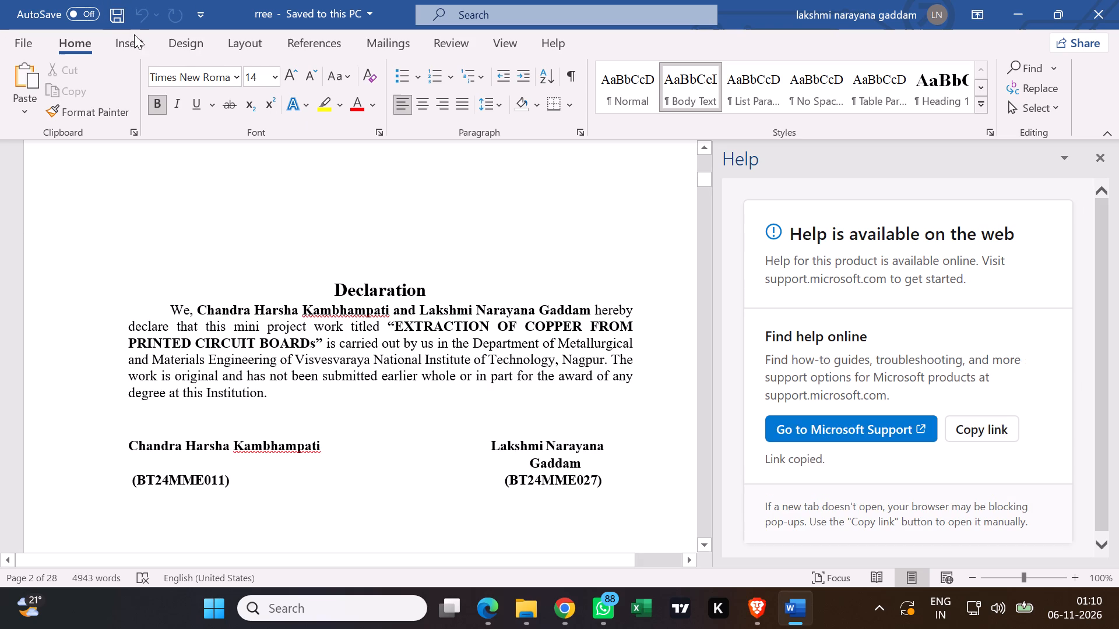
pyautogui.click(115, 11)
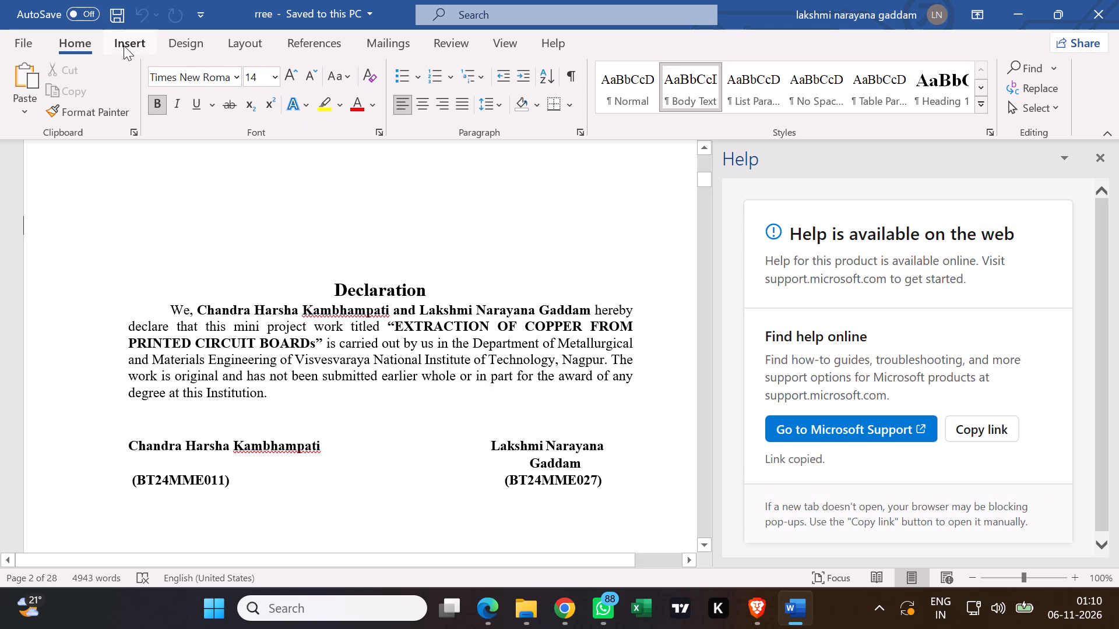
pyautogui.click(124, 45)
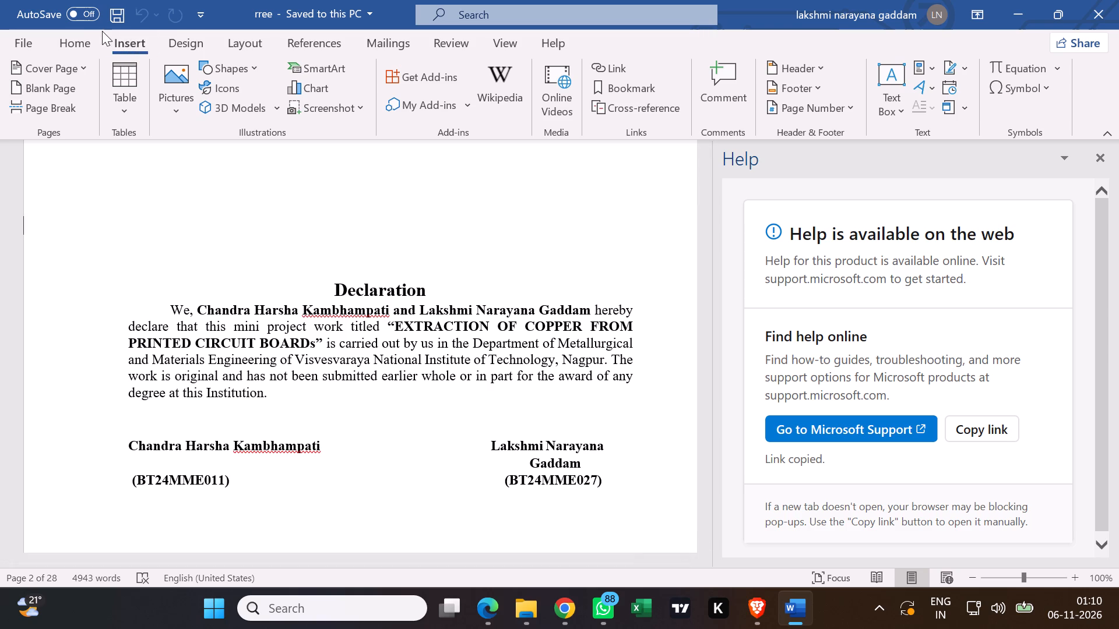
# Check the rree report's print preview and print settings.
pyautogui.click(17, 44)
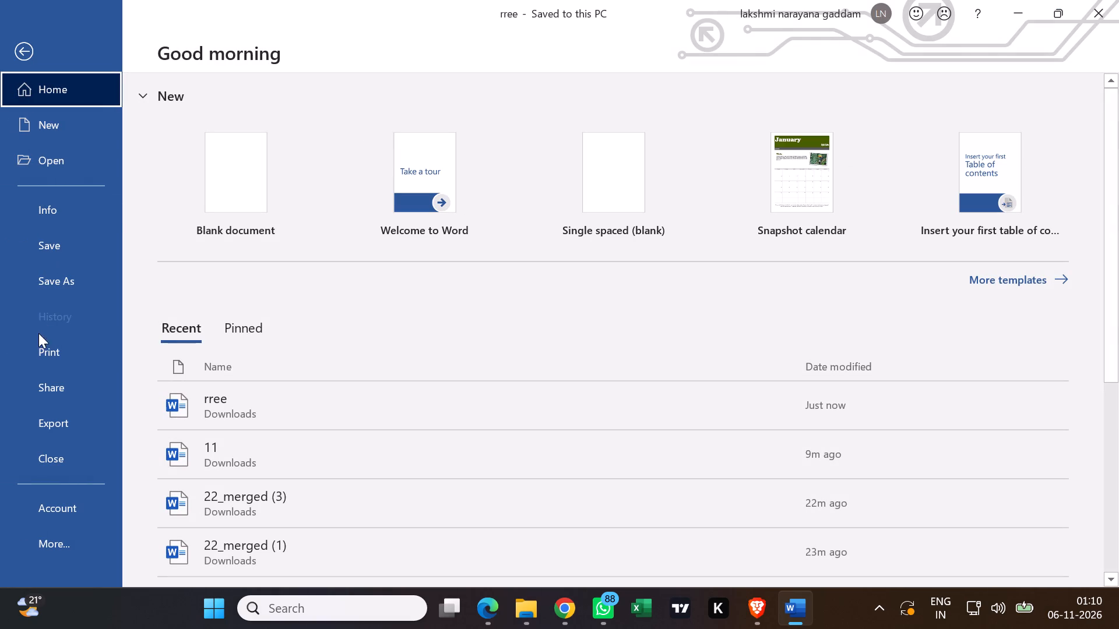
pyautogui.click(41, 352)
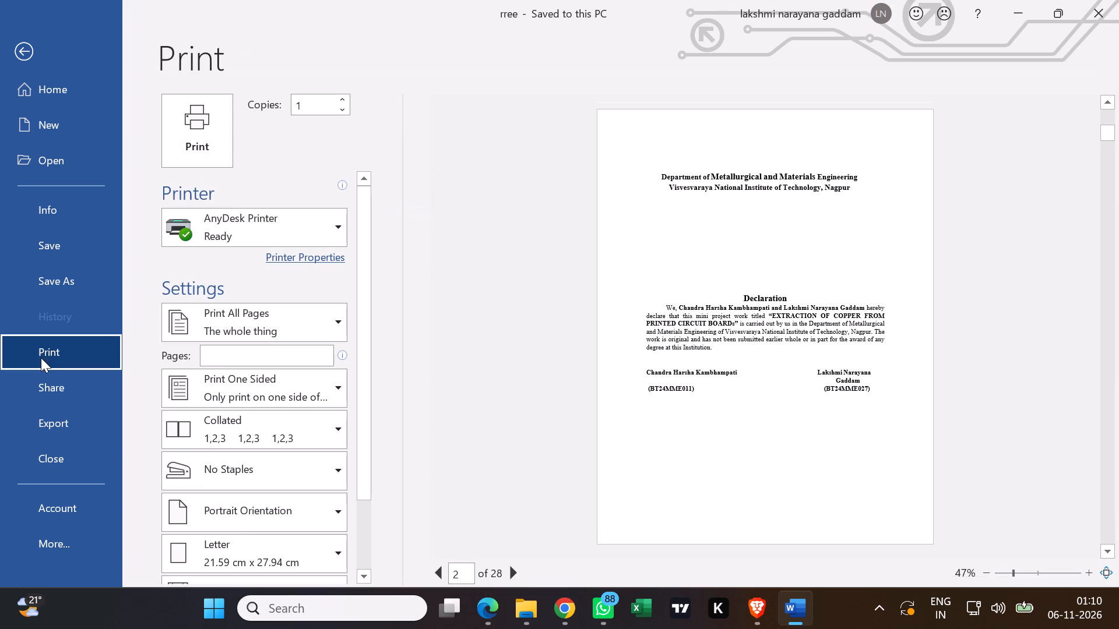
pyautogui.scroll(-7, 205, 279)
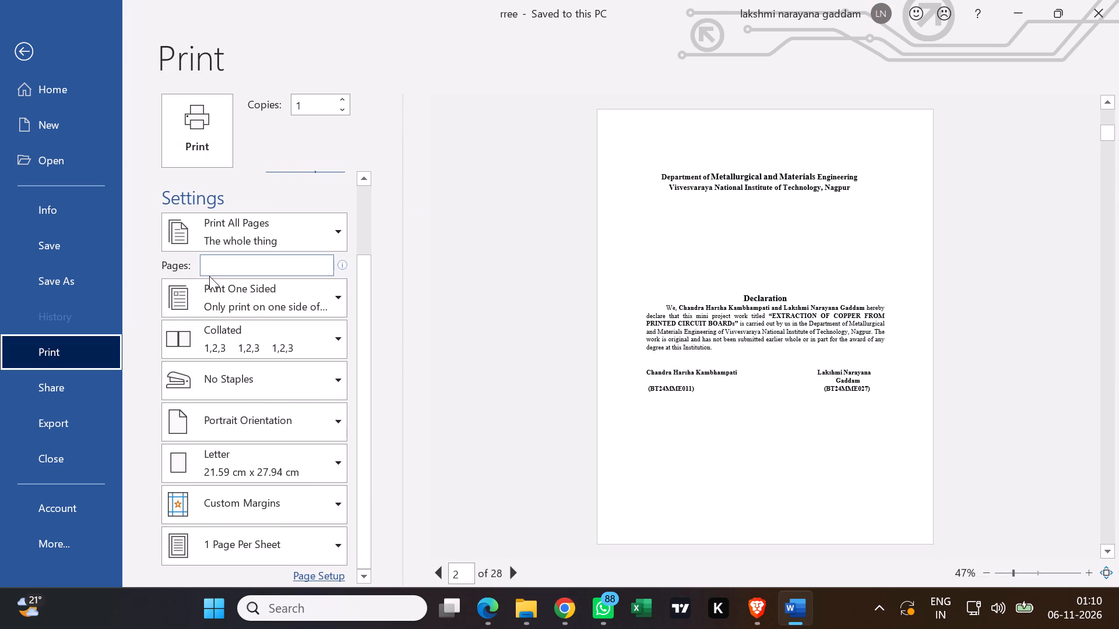
pyautogui.scroll(4, 209, 276)
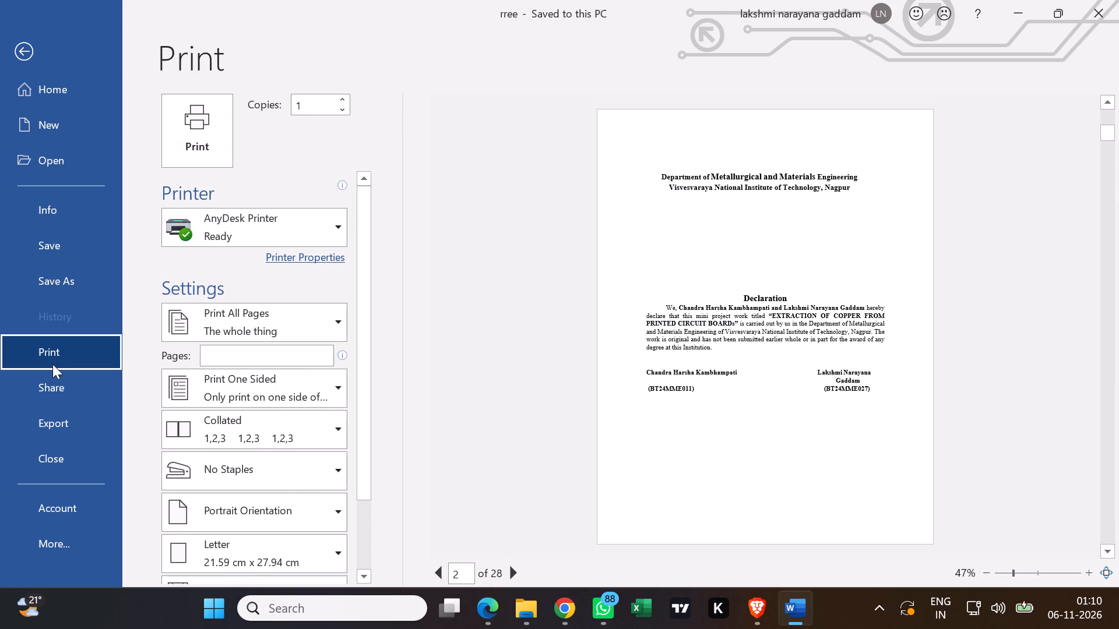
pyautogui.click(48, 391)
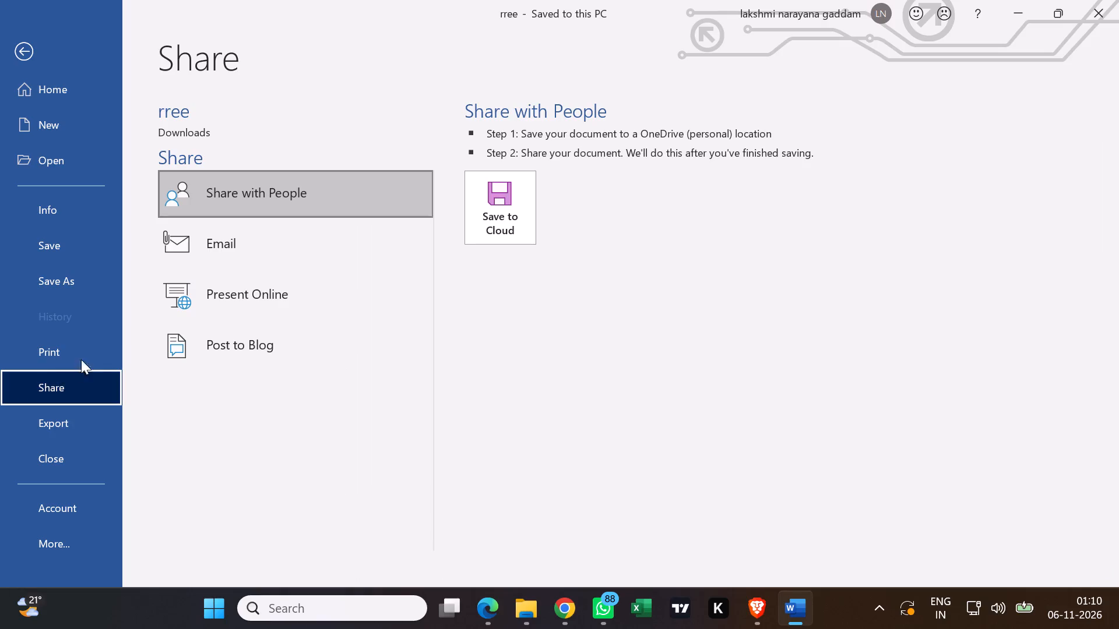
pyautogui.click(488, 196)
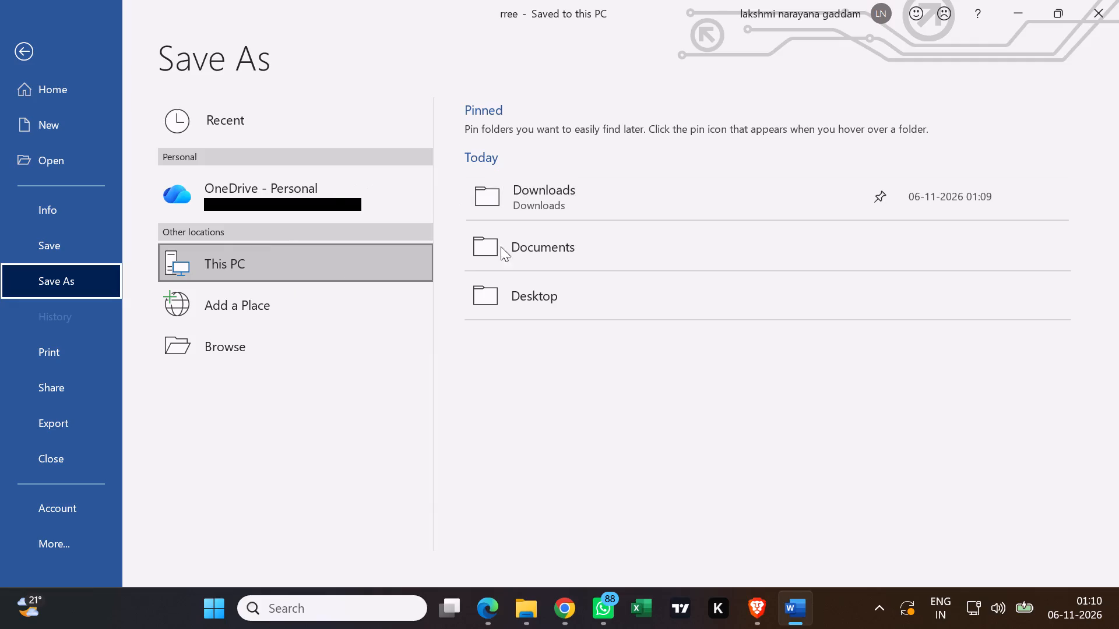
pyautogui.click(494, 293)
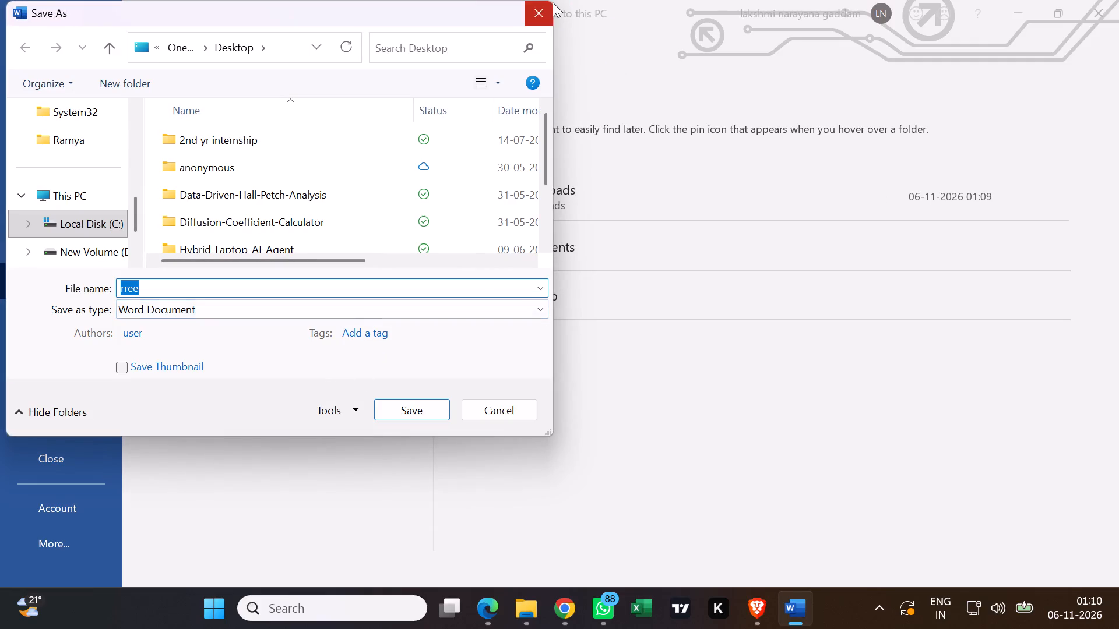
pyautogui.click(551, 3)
# Open the sharing options for the rree report again.
pyautogui.click(39, 380)
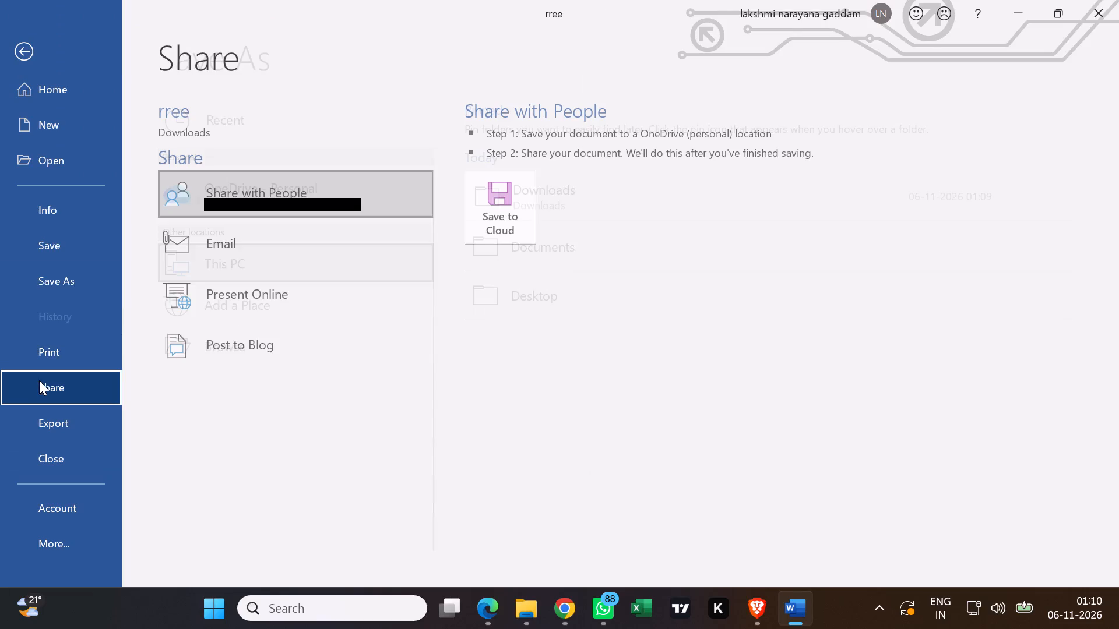
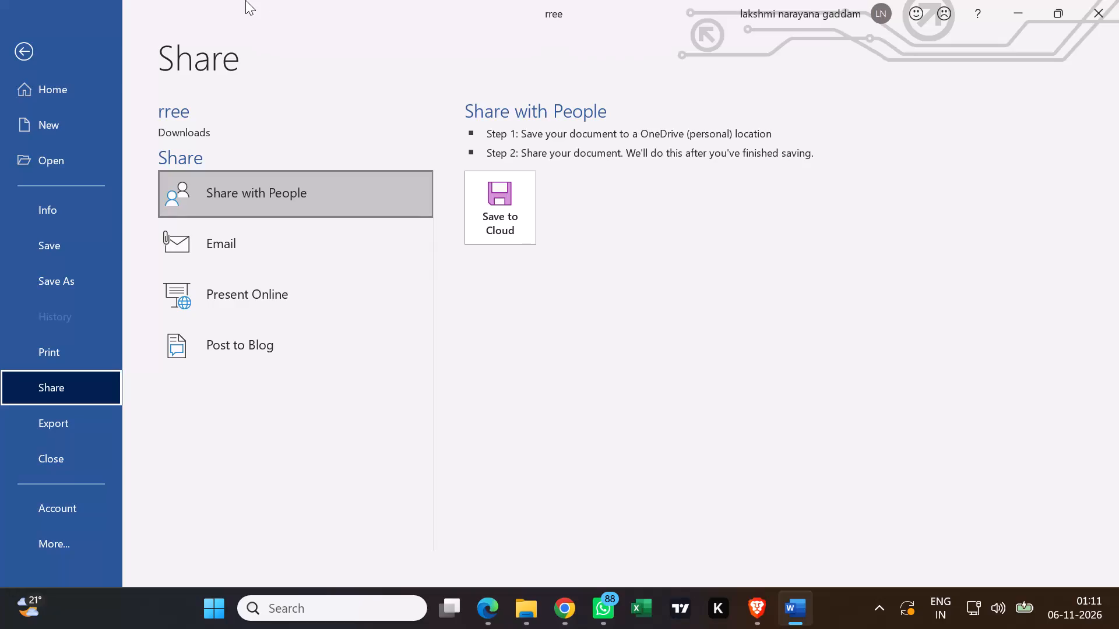
# Return from the Share page to the rree document and close the Help pane.
pyautogui.click(27, 85)
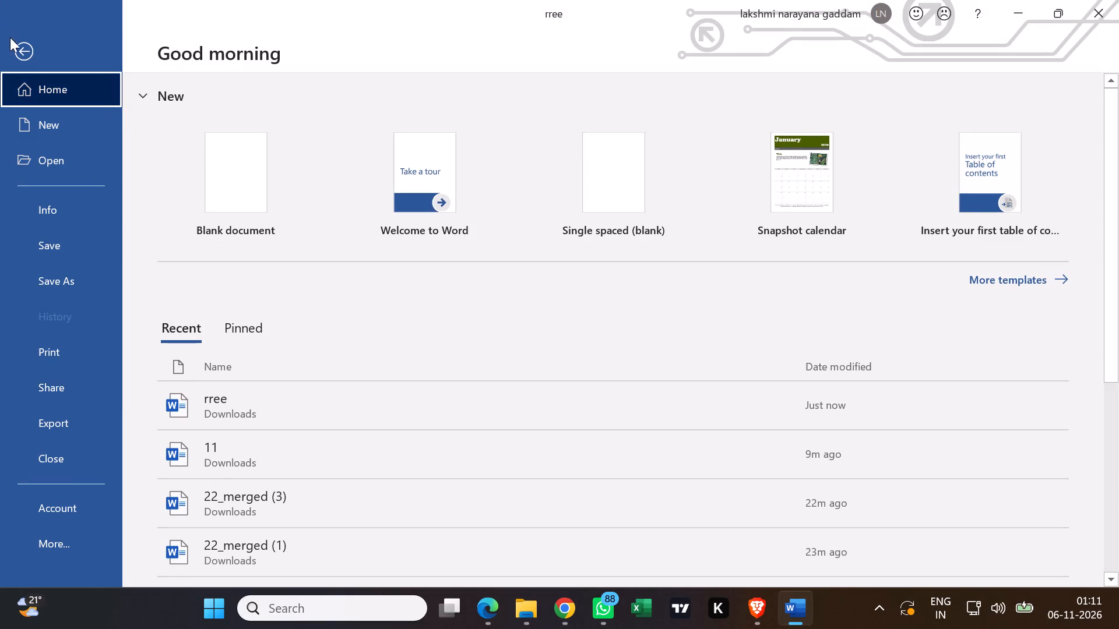
pyautogui.click(19, 53)
pyautogui.click(202, 236)
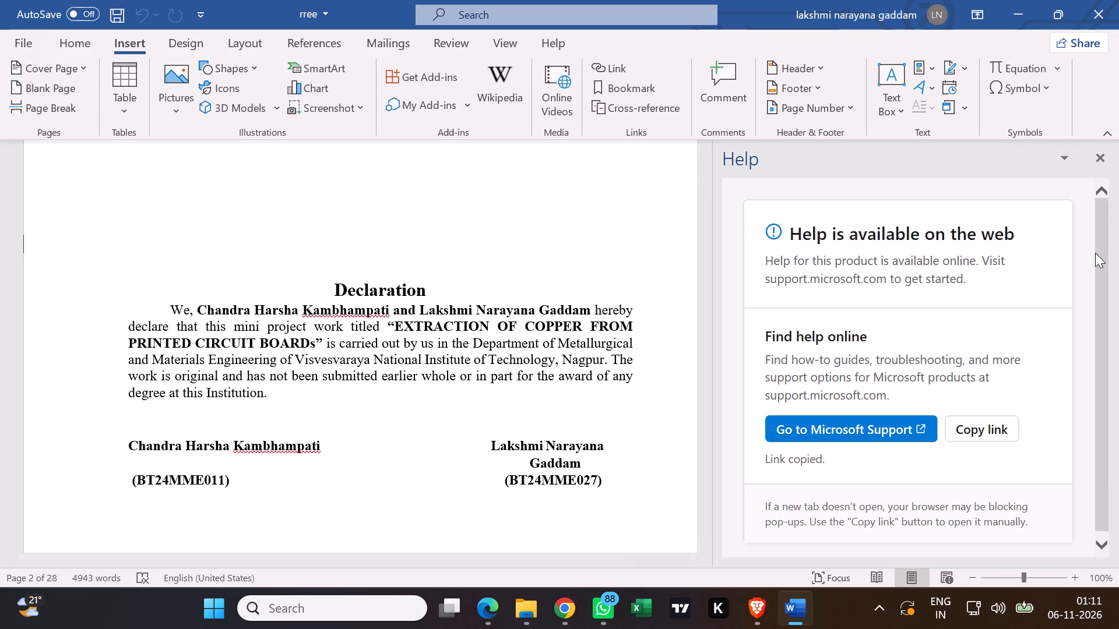
pyautogui.click(1088, 158)
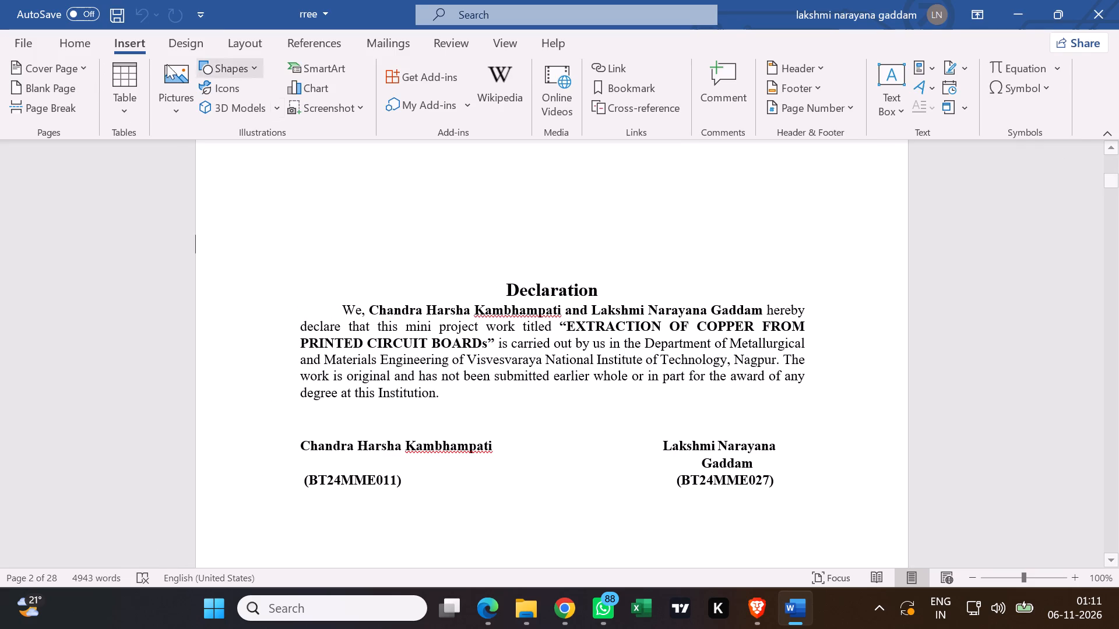
# Save the rree document in its current location on the PC.
pyautogui.click(93, 13)
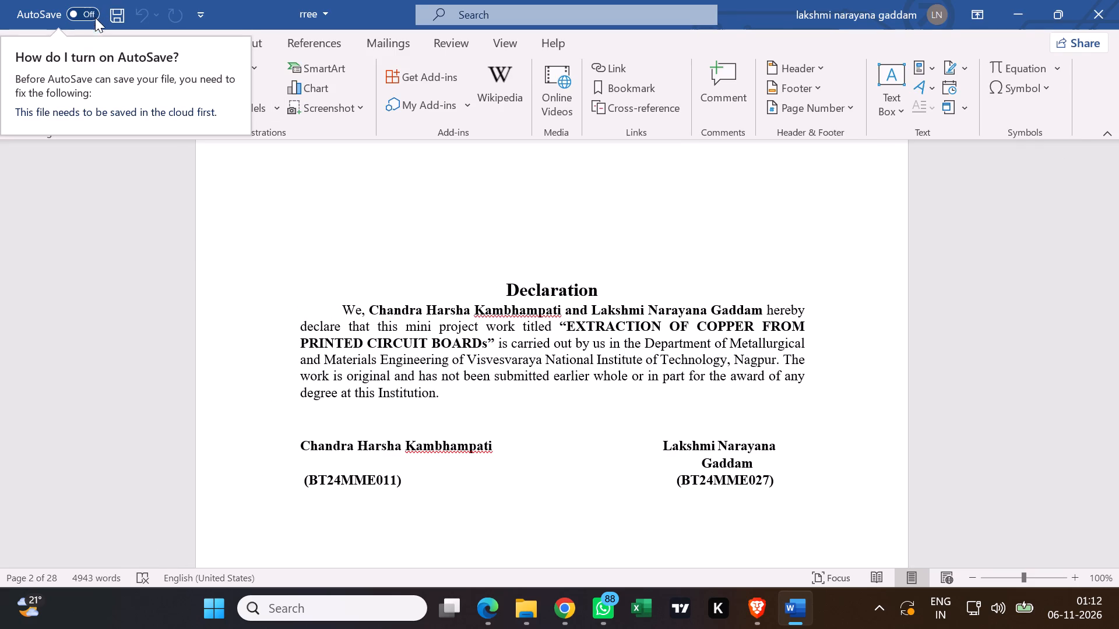
pyautogui.click(112, 15)
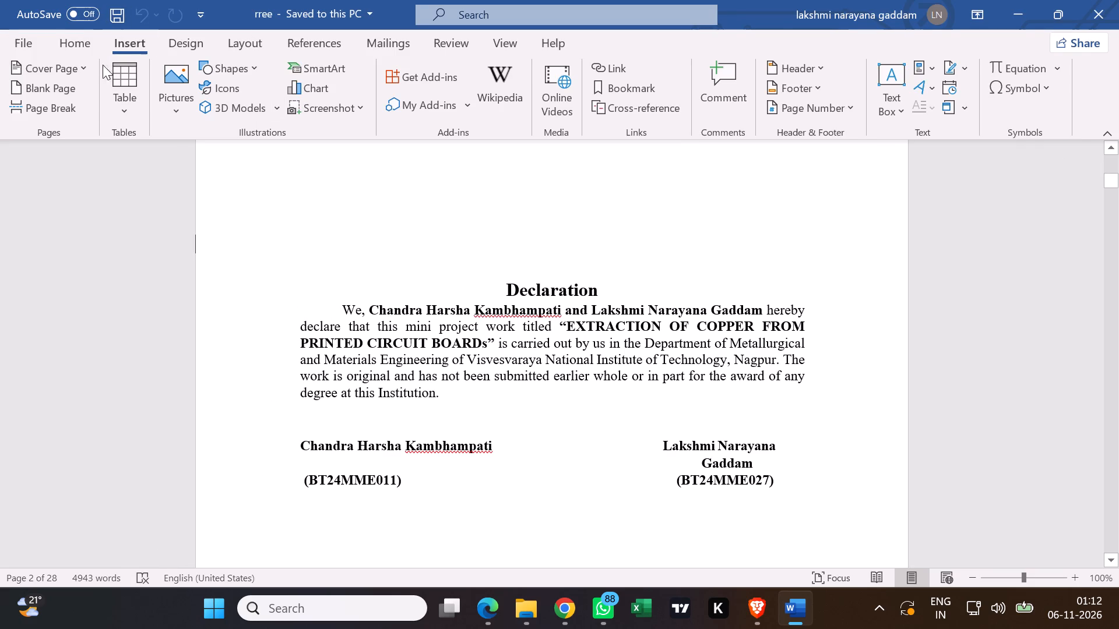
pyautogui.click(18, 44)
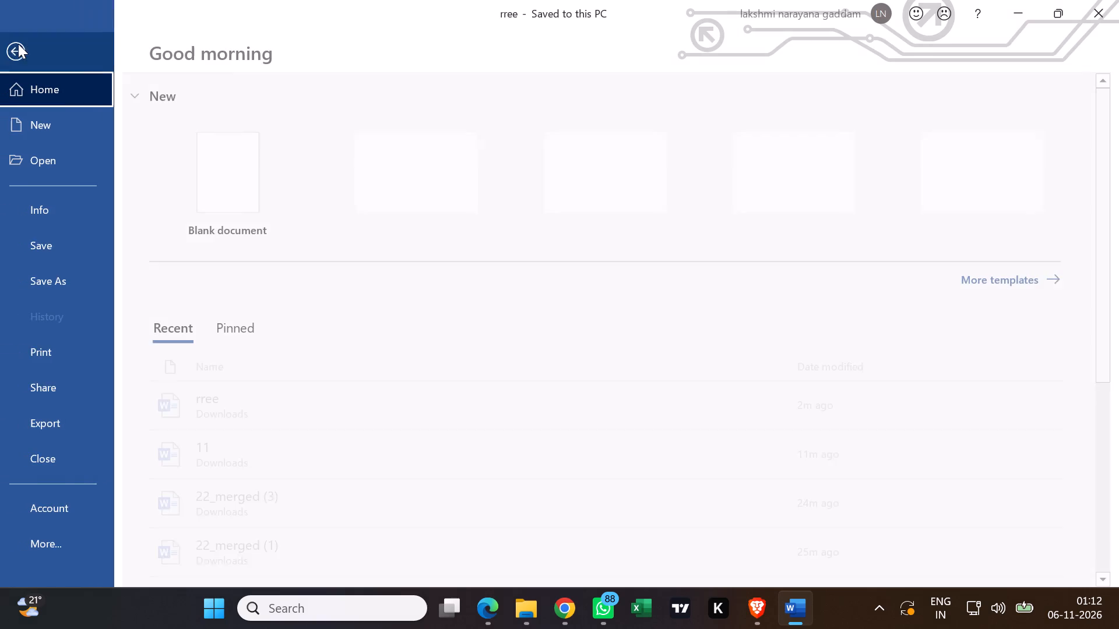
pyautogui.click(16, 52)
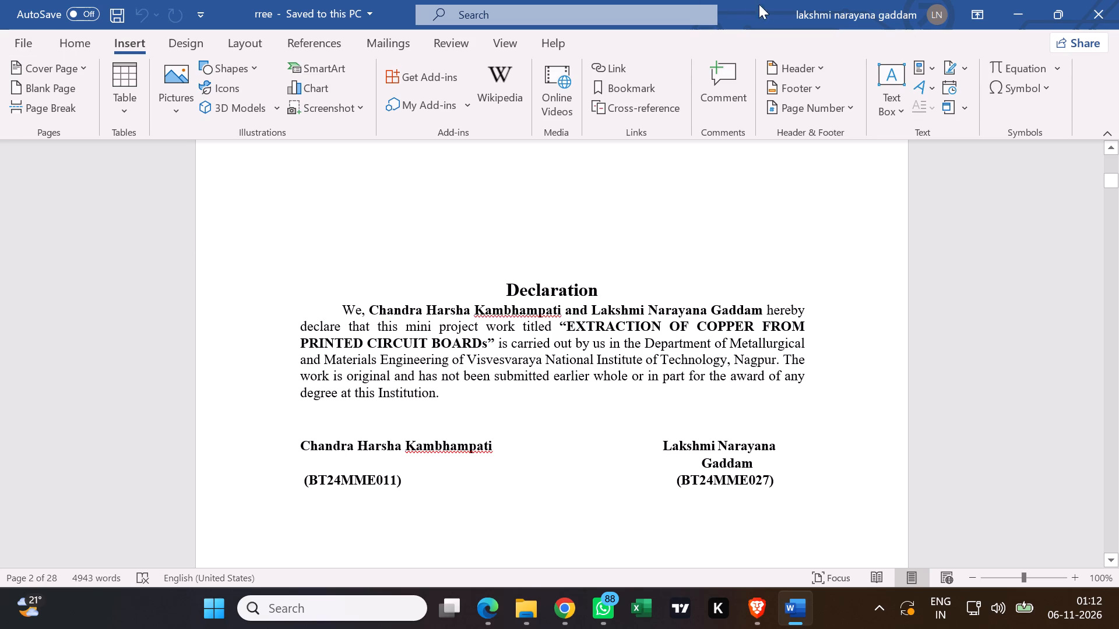
# Minimize the document, switch to the Downloads folder in File Explorer and open the sharing options for the rree Word document.
pyautogui.click(1031, 13)
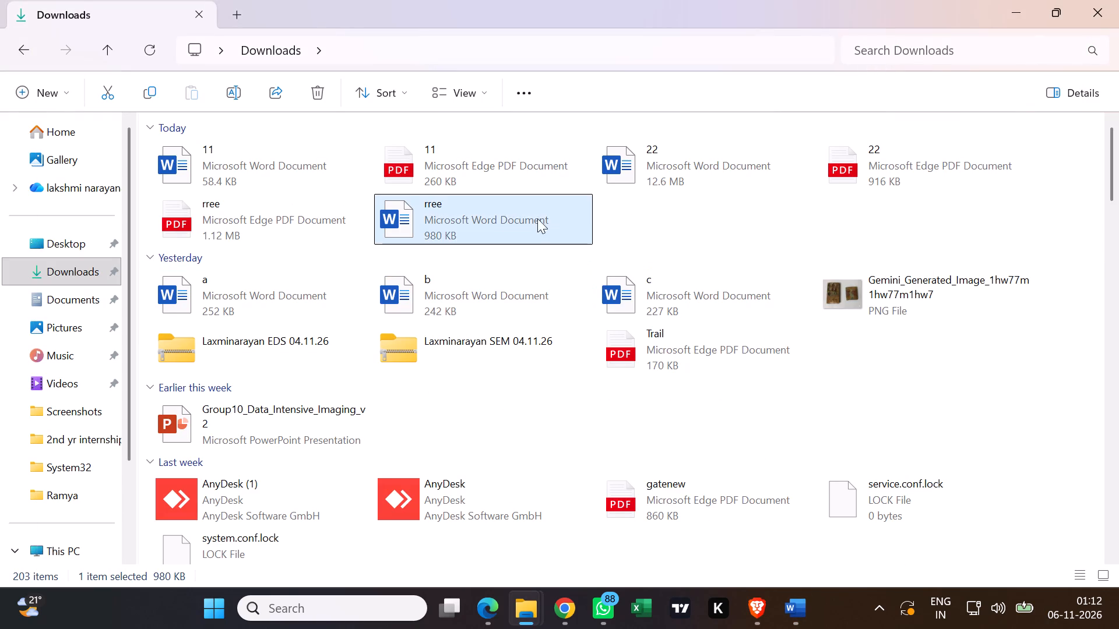
pyautogui.click(502, 218)
pyautogui.rightClick(502, 218)
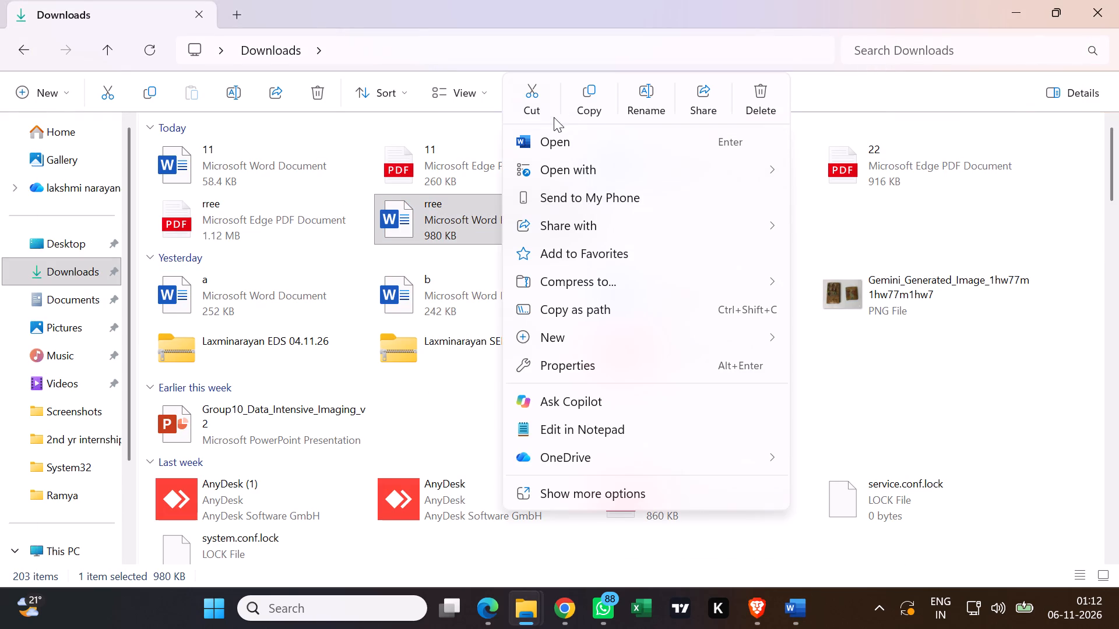
pyautogui.click(701, 96)
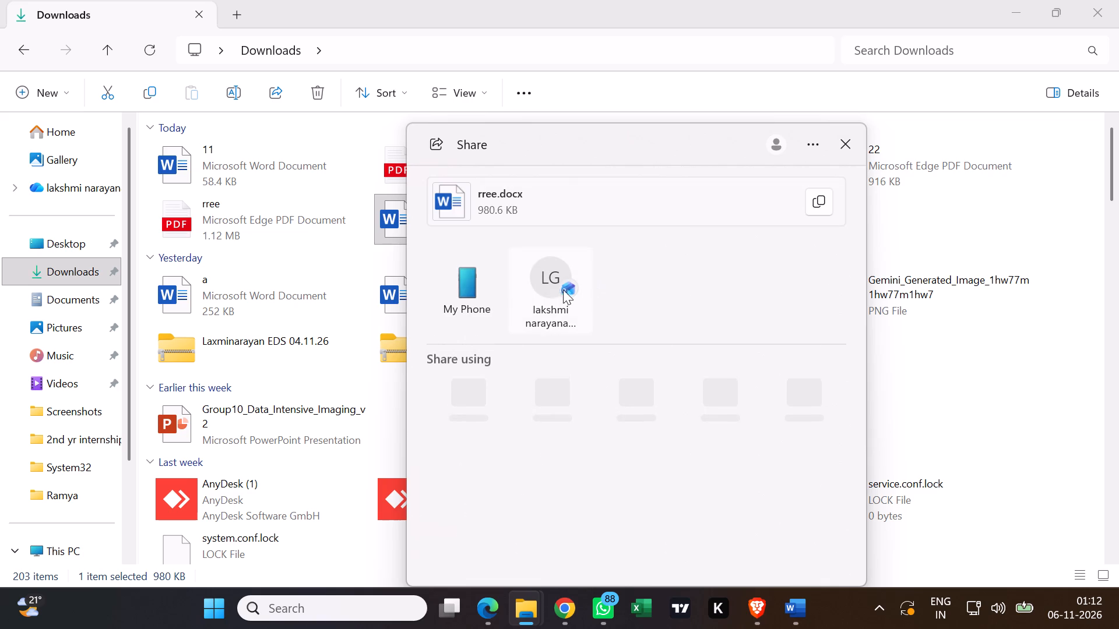
pyautogui.click(1054, 391)
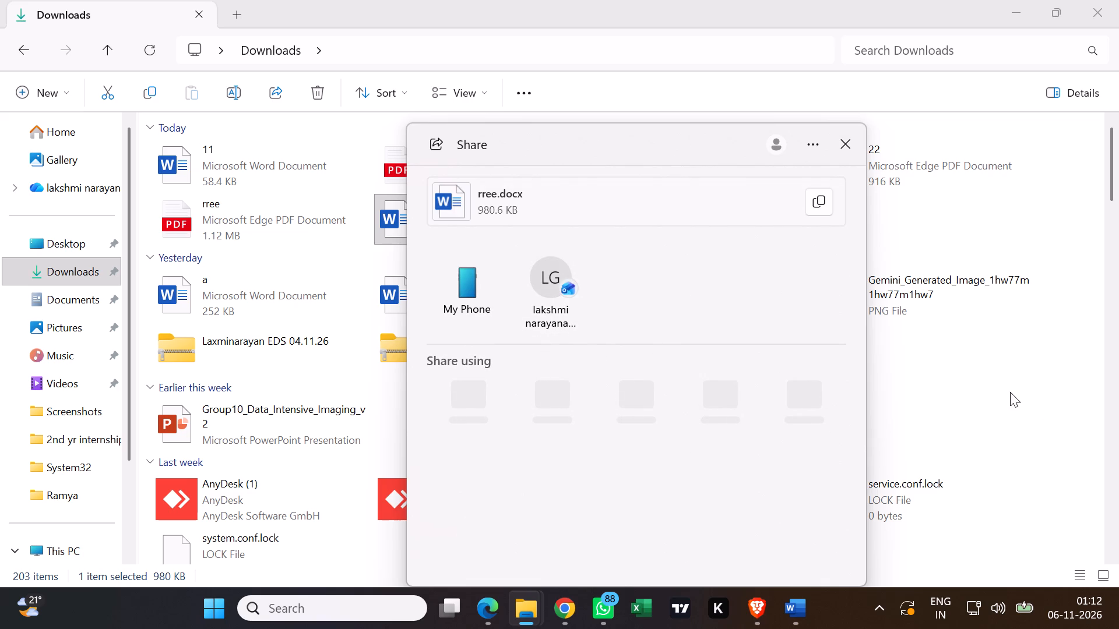
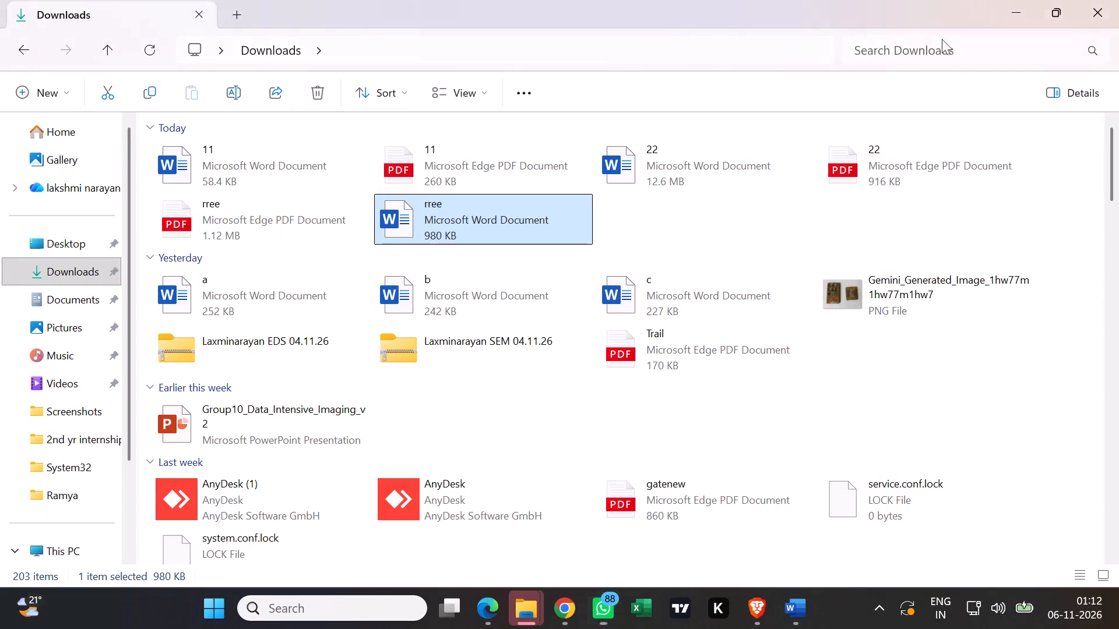
# Restore the maximized Downloads window to a smaller size, exposing the WhatsApp chat behind it.
pyautogui.click(1052, 8)
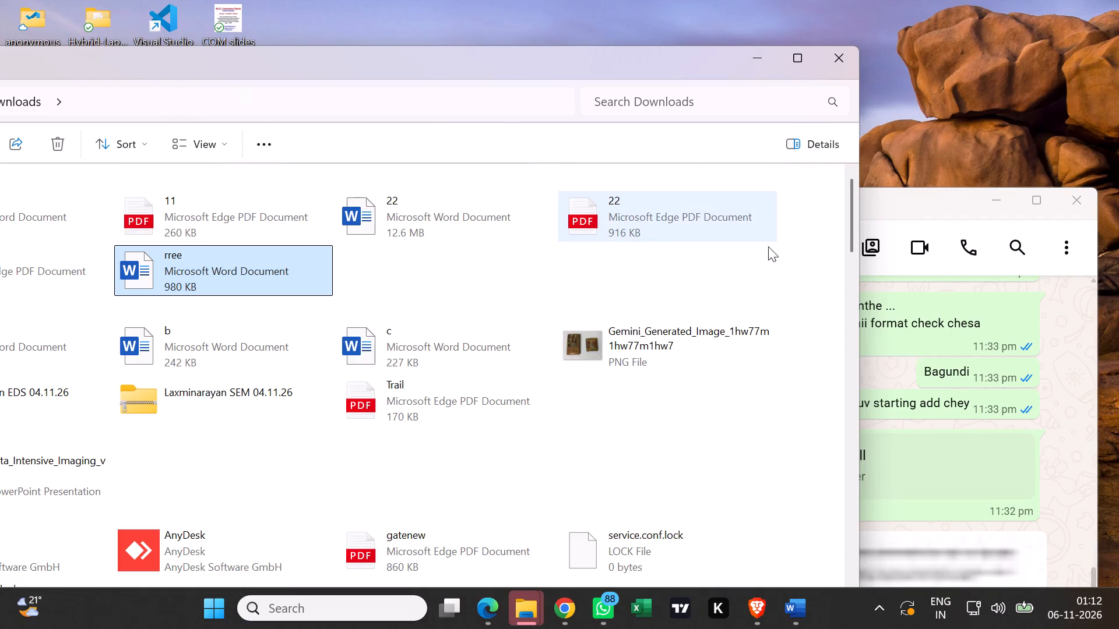
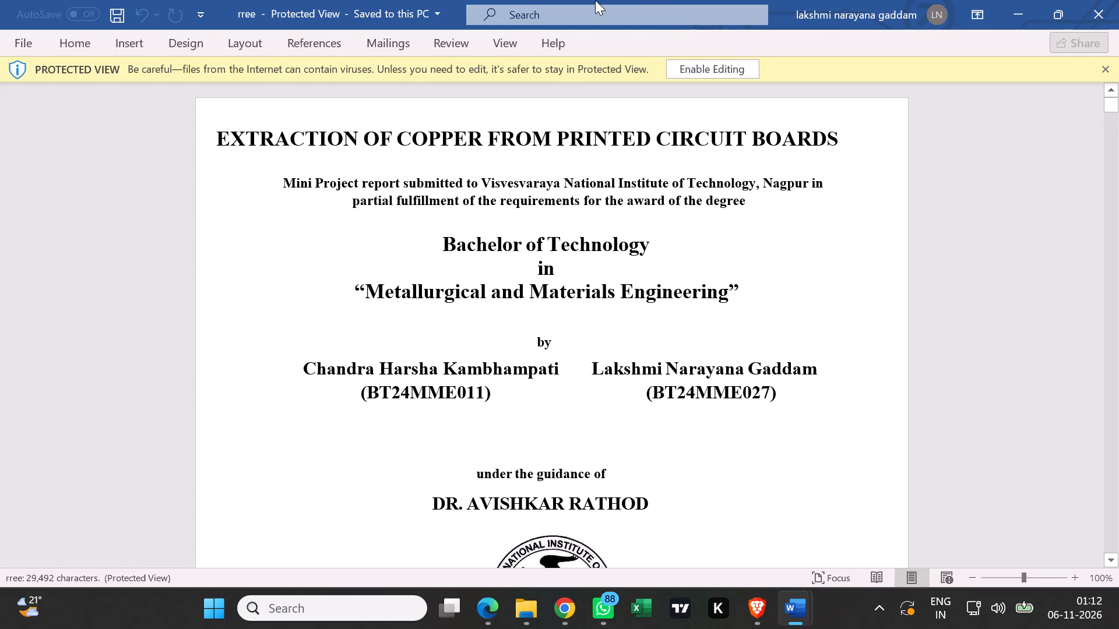
# Take the rree report out of Protected View by enabling editing.
pyautogui.click(727, 65)
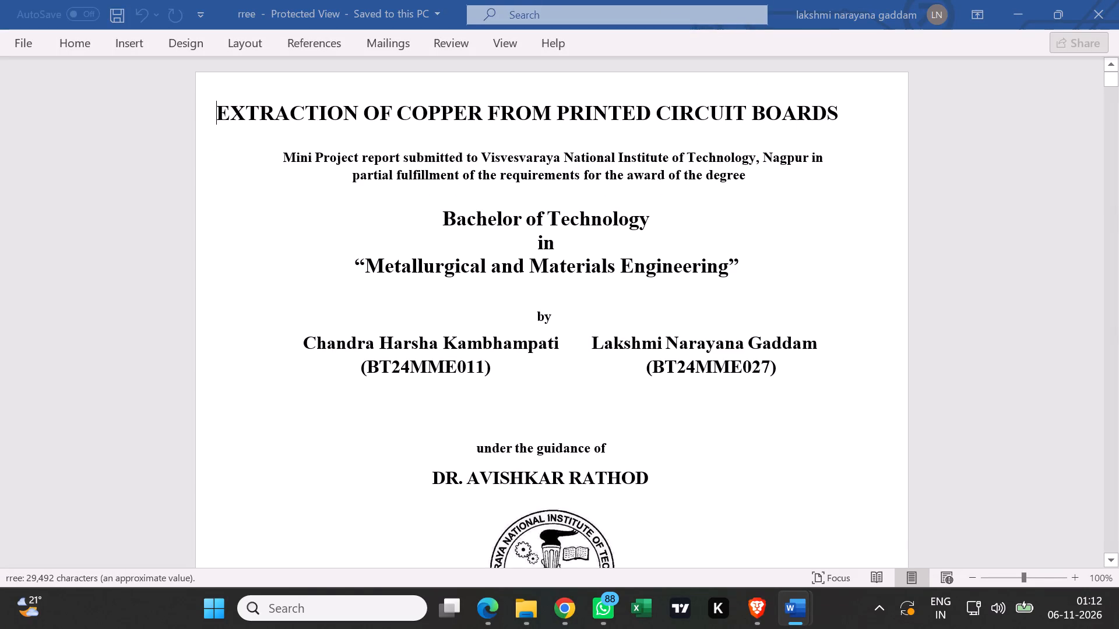
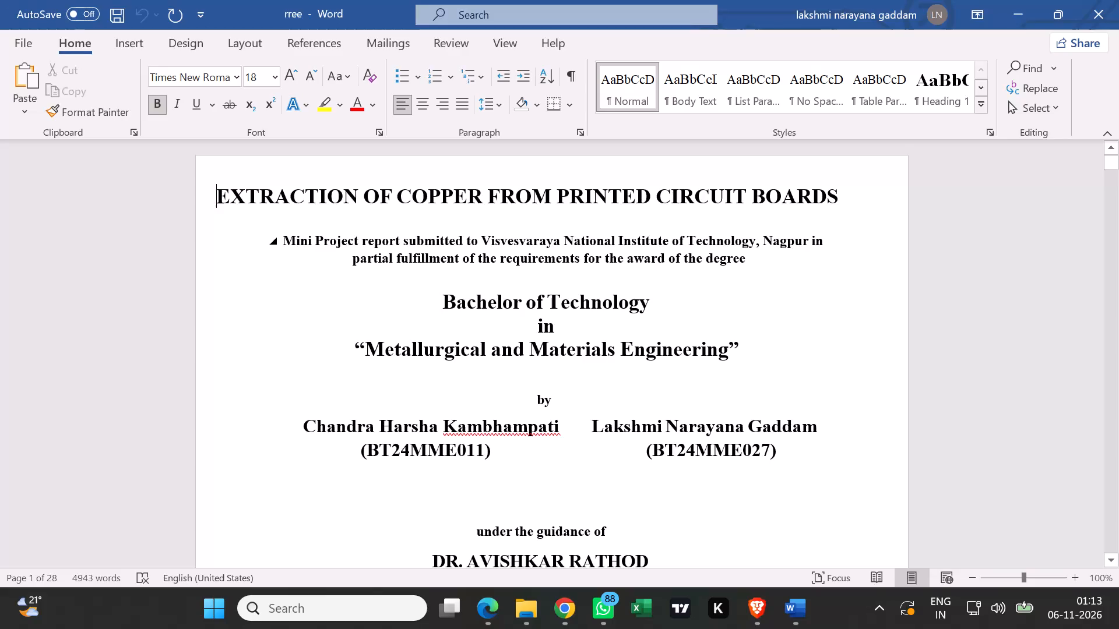
# Review the report's front pages, from the title page through the declaration, certificate and acknowledgment to the start of the abstract.
pyautogui.scroll(-4, 829, 232)
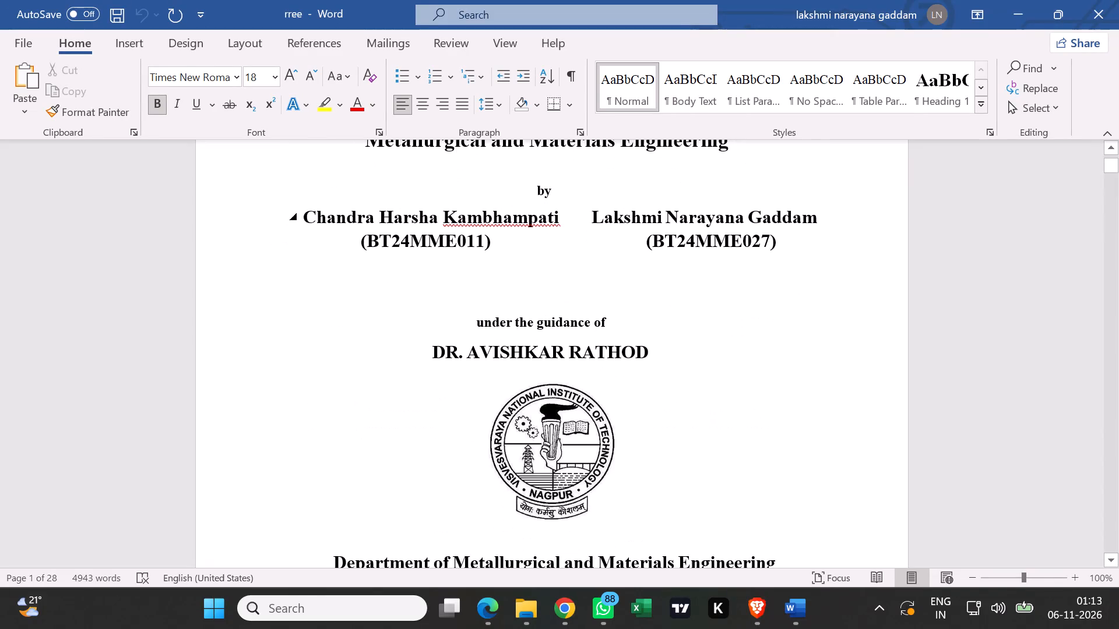
pyautogui.scroll(-8, 828, 238)
pyautogui.scroll(-9, 819, 354)
pyautogui.scroll(-4, 756, 347)
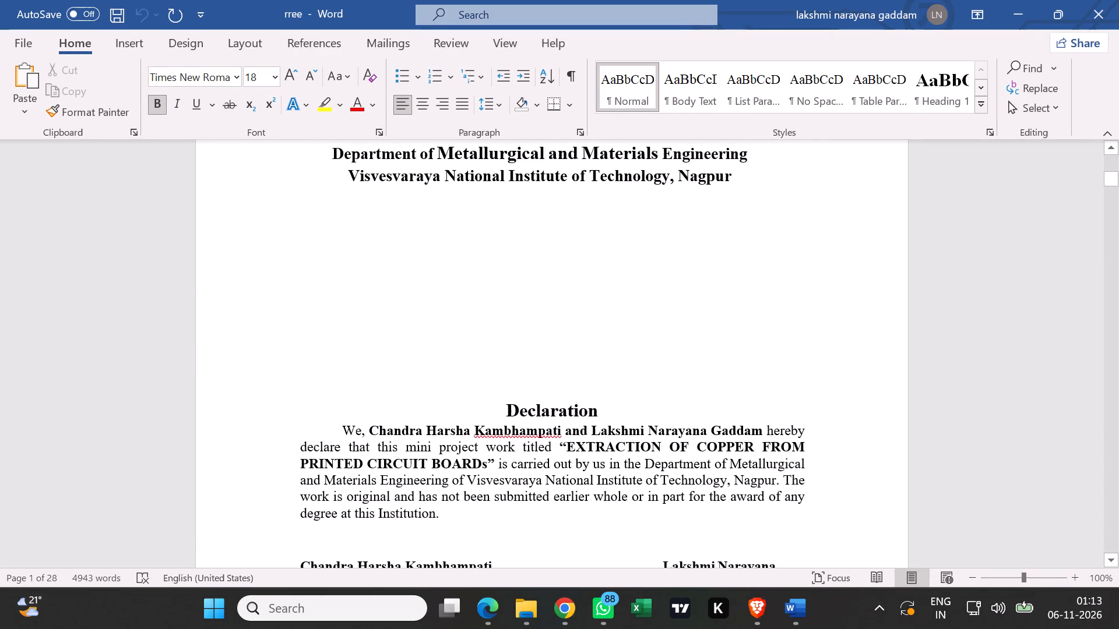
pyautogui.scroll(-18, 742, 343)
pyautogui.scroll(-5, 730, 344)
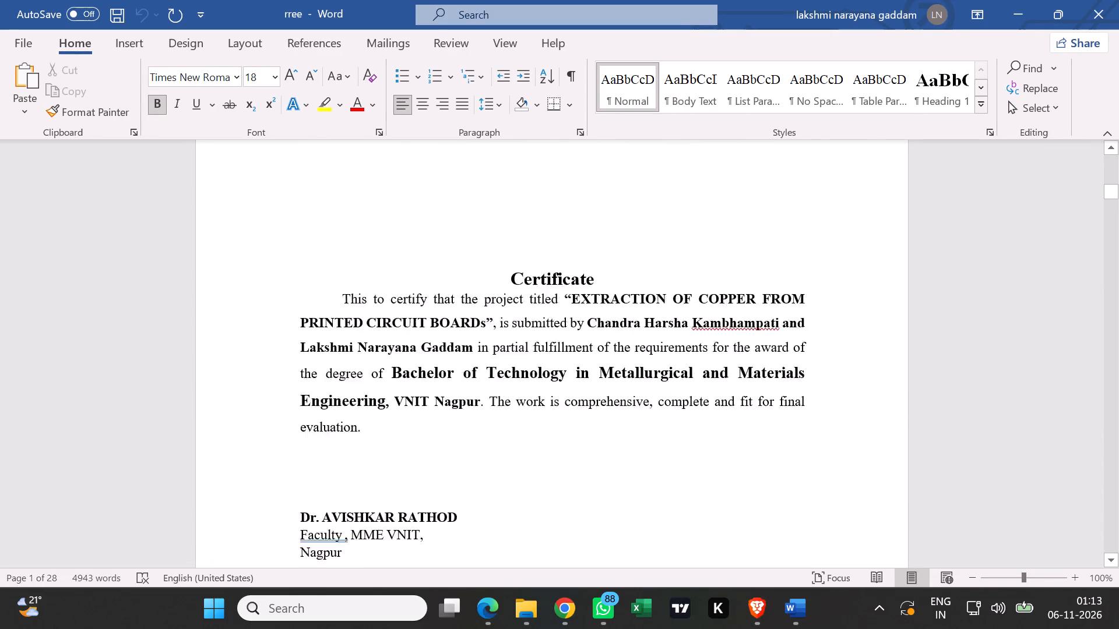
pyautogui.scroll(-18, 729, 344)
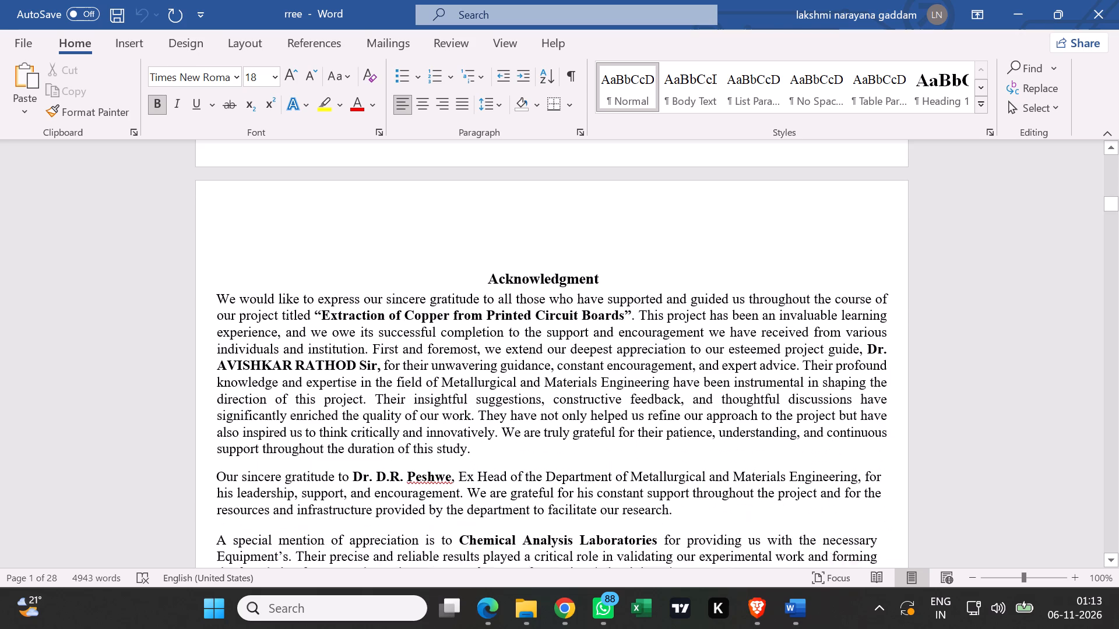
pyautogui.scroll(-20, 728, 338)
pyautogui.scroll(4, 728, 336)
# Replace the trailing spaces after the lone "I" below the acknowledgment's signature block with seven spaces.
pyautogui.click(591, 332)
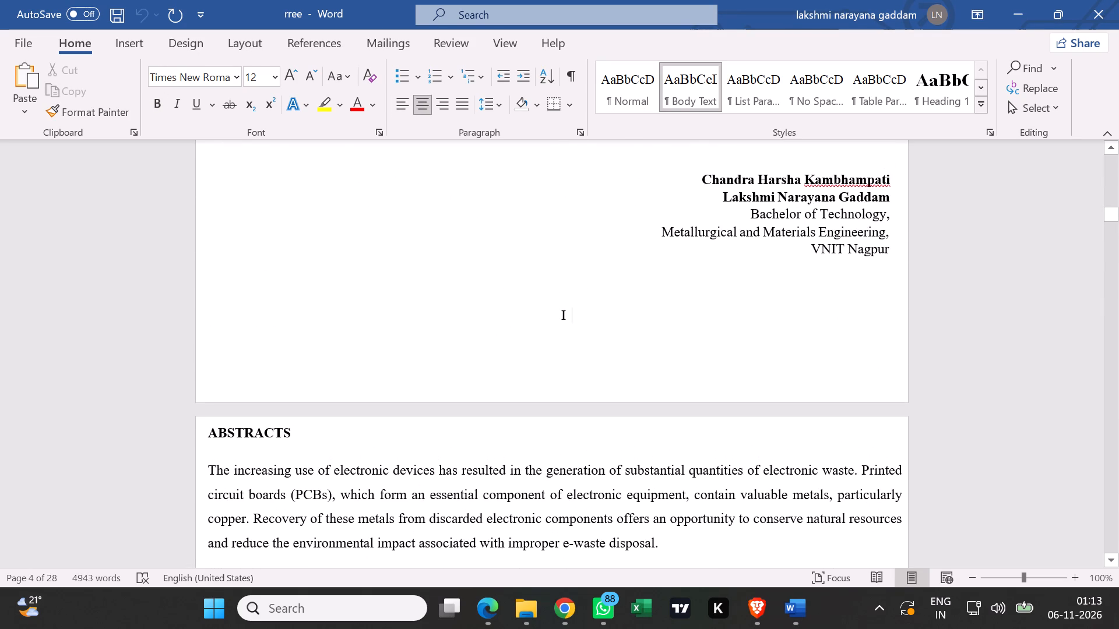
pyautogui.click(586, 316)
pyautogui.press('BackSpace')
pyautogui.press('BackSpace')
pyautogui.press('space')
pyautogui.press('space')
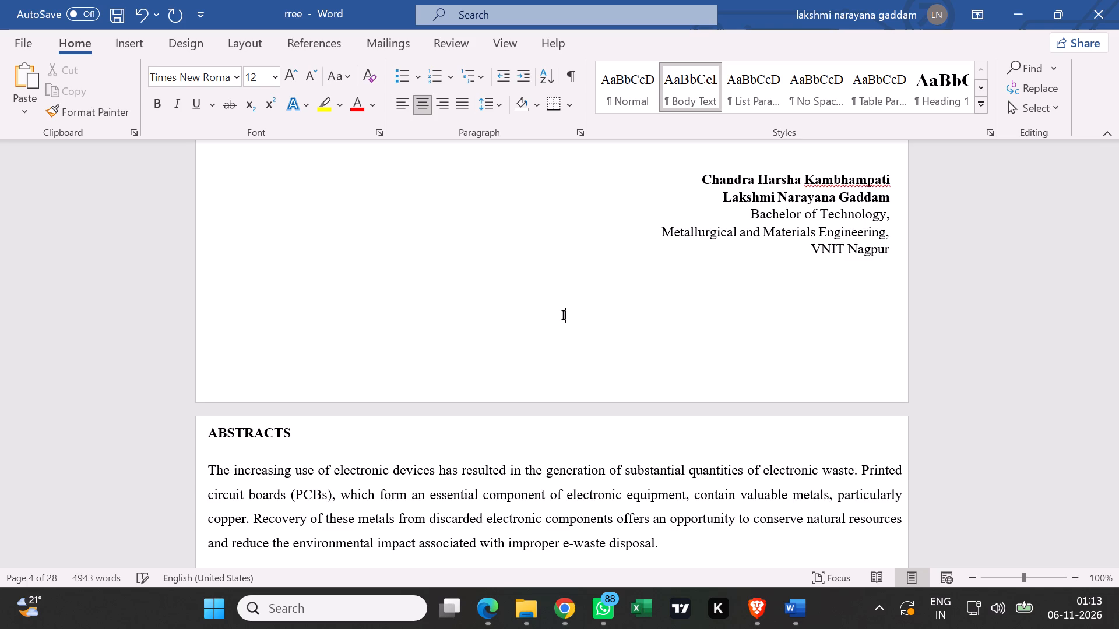
pyautogui.press('space')
pyautogui.press('space')
pyautogui.press('space')
pyautogui.press('space')
pyautogui.press('space')
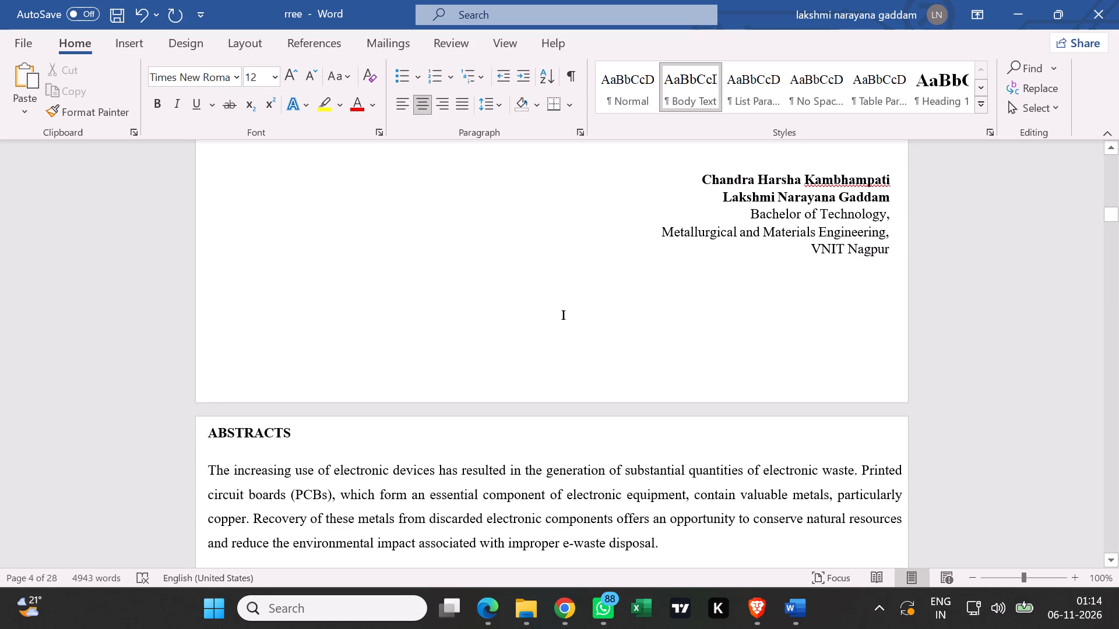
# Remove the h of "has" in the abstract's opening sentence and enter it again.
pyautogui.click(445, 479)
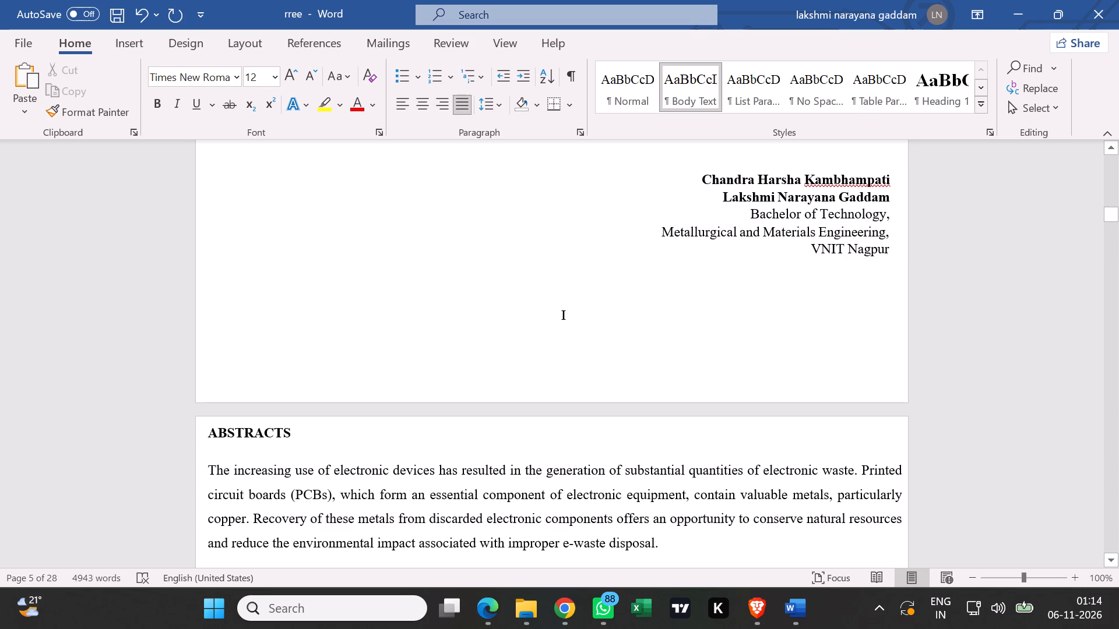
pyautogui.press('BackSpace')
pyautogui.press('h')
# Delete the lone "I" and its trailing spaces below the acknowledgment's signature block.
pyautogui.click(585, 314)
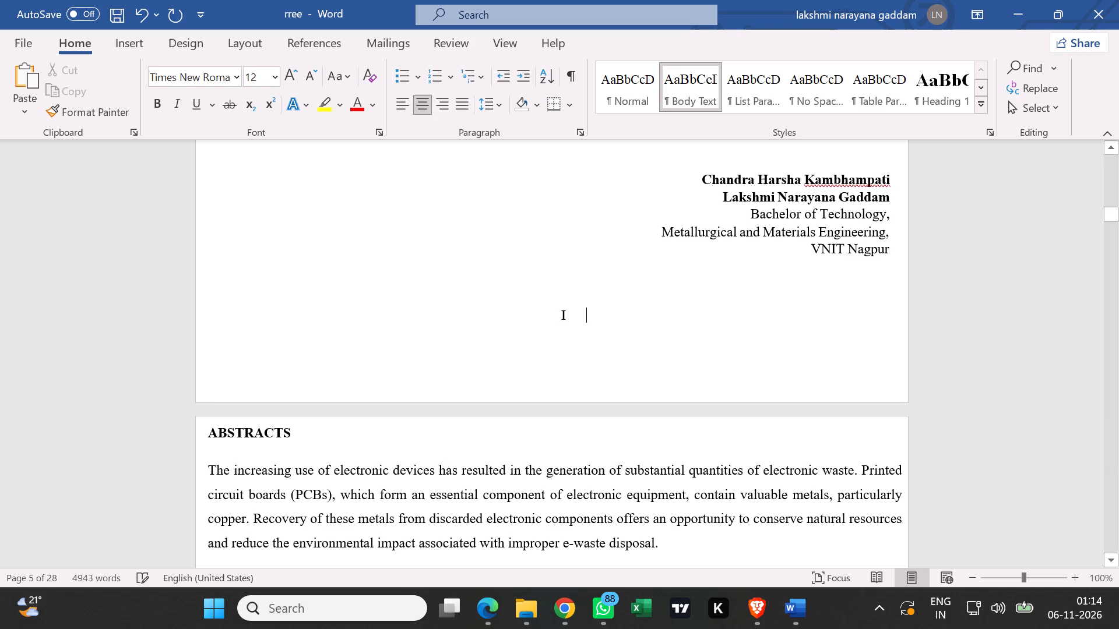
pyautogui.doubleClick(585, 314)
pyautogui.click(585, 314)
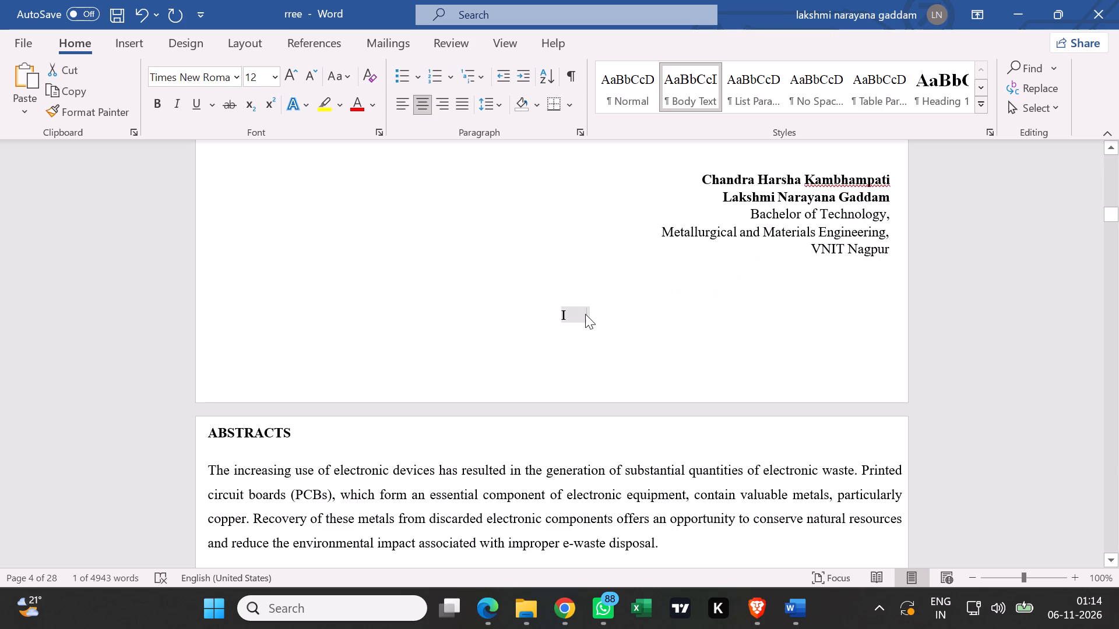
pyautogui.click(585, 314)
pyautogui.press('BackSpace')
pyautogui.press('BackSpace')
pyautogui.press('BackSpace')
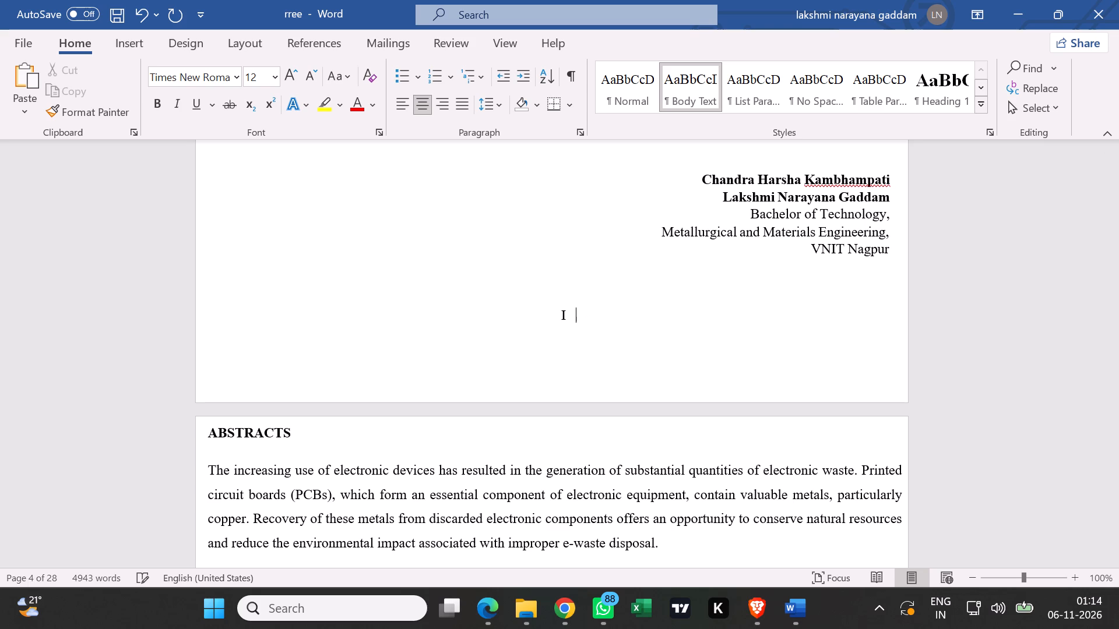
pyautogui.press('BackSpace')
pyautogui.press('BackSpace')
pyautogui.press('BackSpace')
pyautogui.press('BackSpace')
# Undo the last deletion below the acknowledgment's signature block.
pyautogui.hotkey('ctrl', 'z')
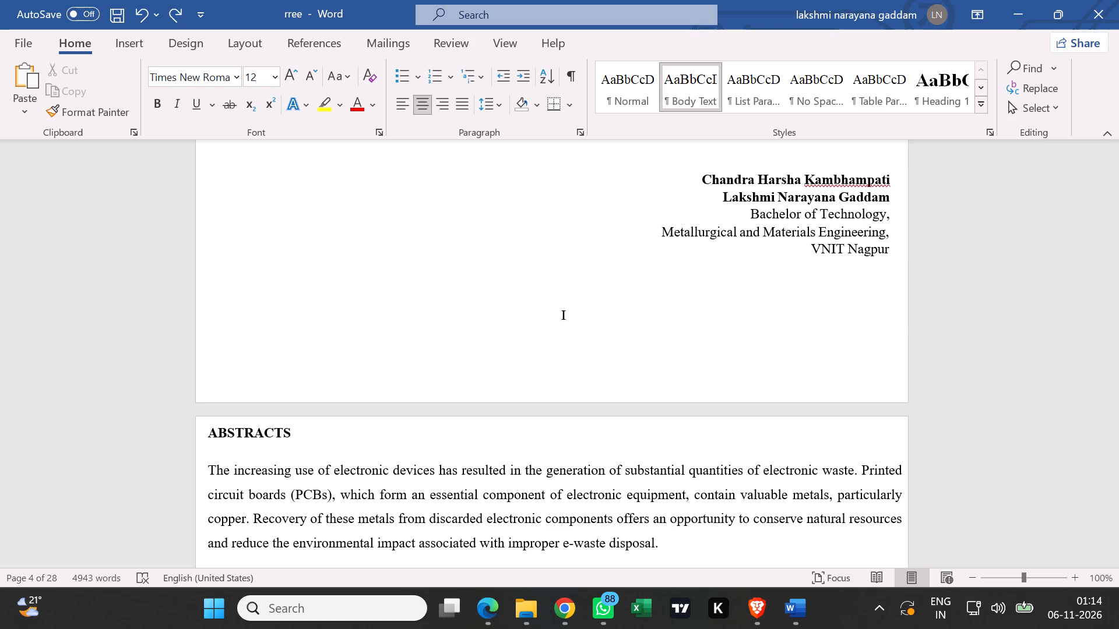
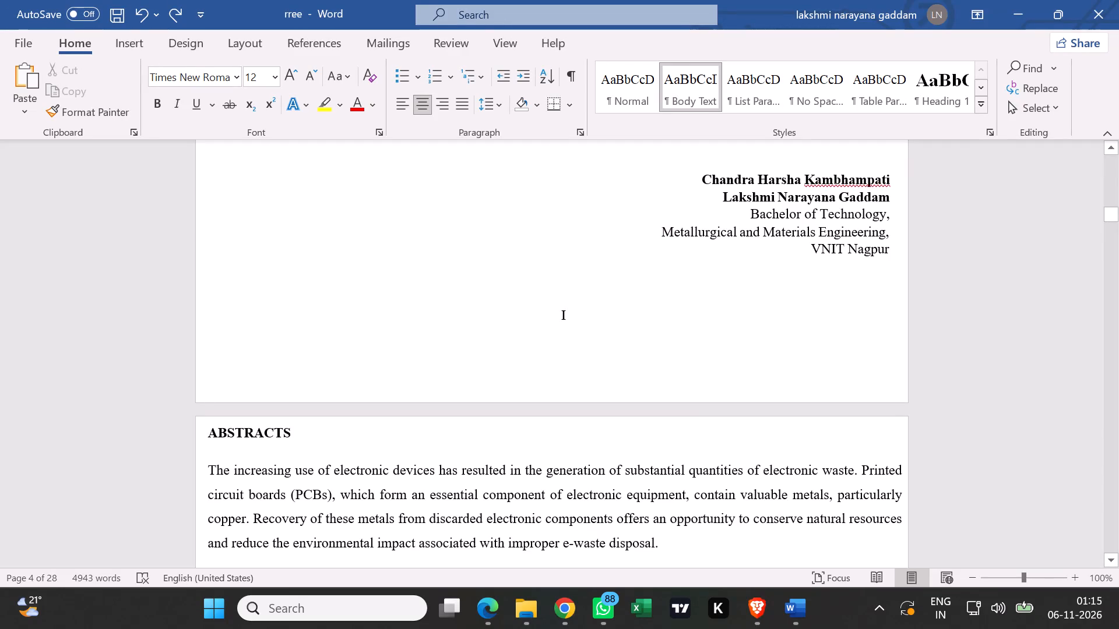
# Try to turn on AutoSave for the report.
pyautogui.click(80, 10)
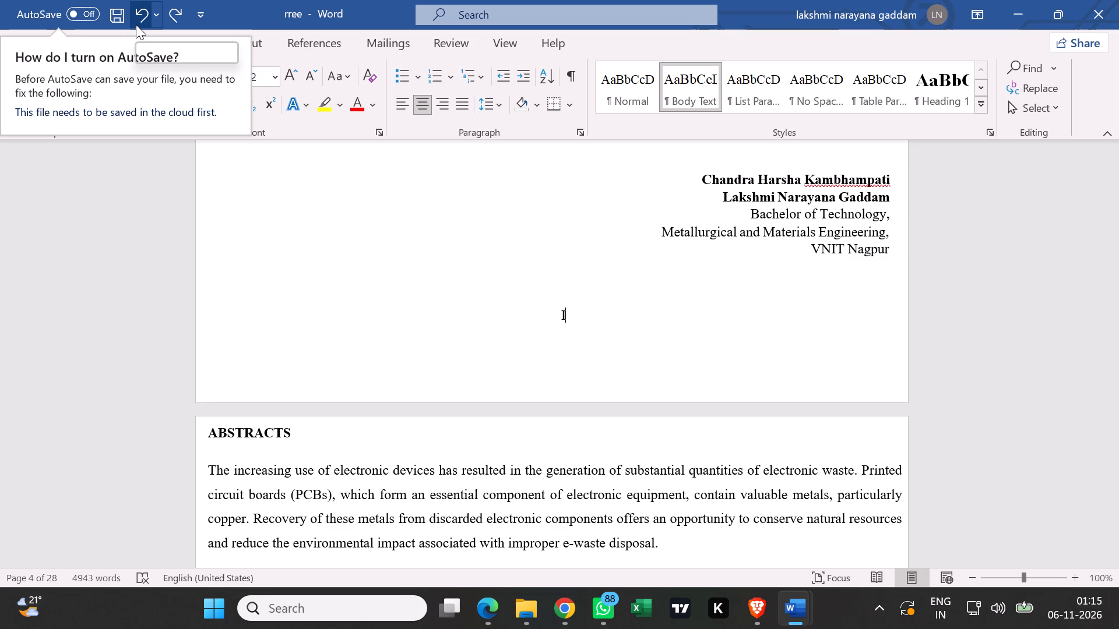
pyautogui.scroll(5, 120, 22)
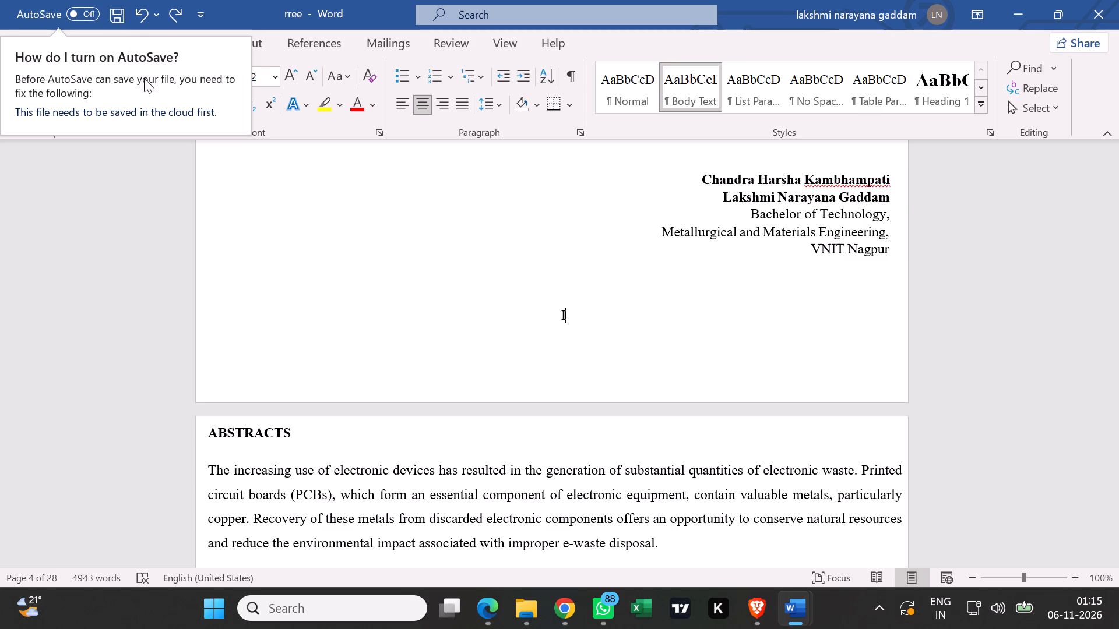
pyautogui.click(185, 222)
# Review the front matter from the acknowledgment back to the cover page, checking the cover page's layout.
pyautogui.scroll(6, 454, 264)
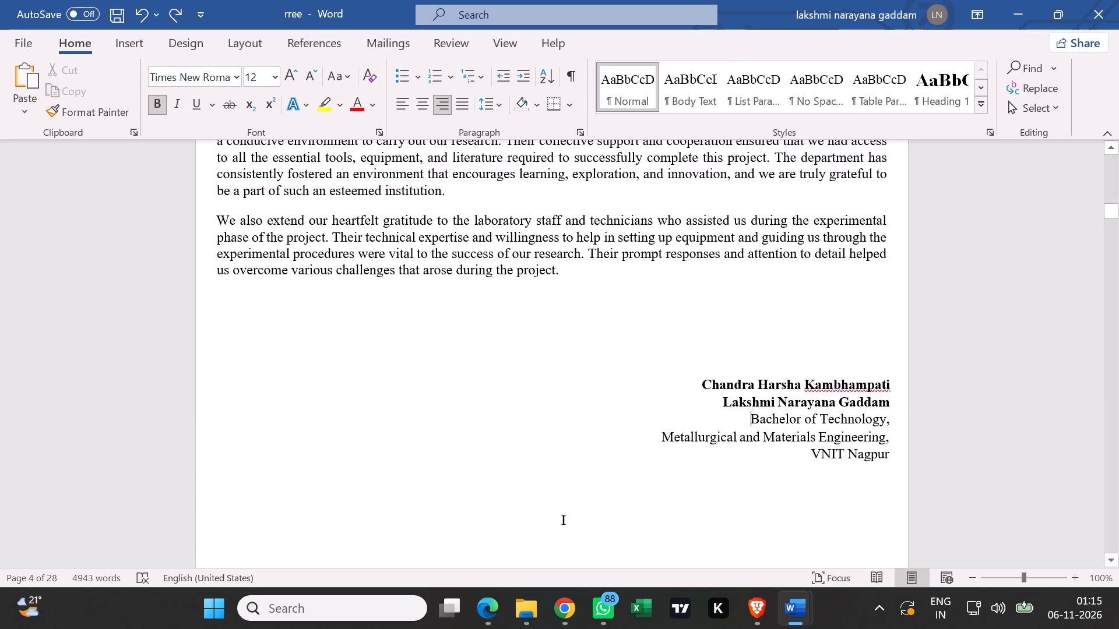
pyautogui.scroll(17, 457, 233)
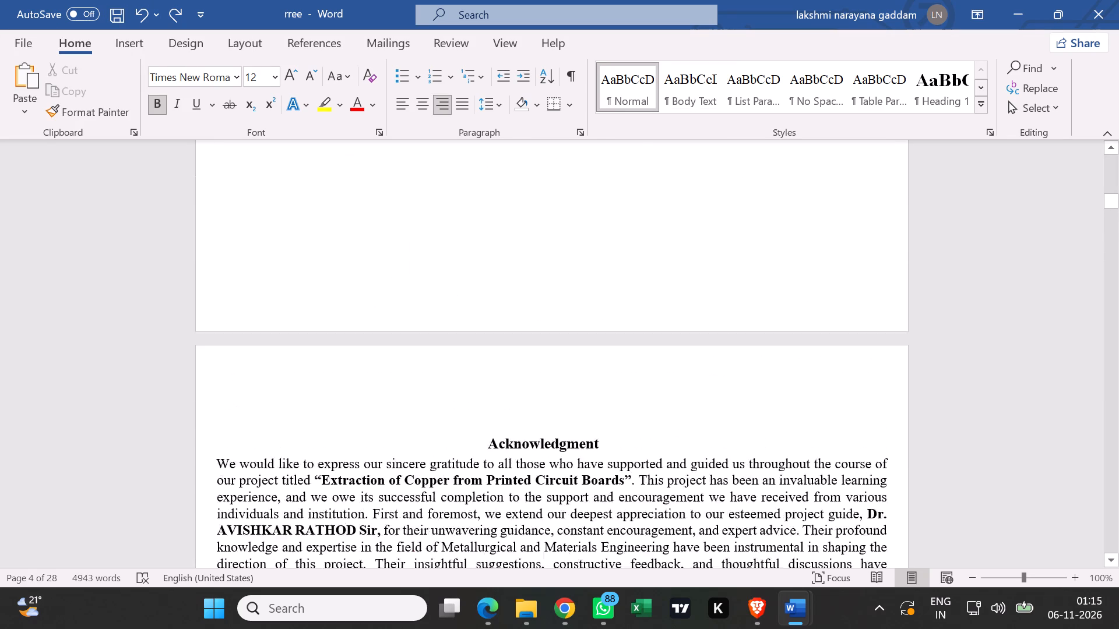
pyautogui.scroll(12, 451, 222)
pyautogui.scroll(6, 455, 166)
pyautogui.scroll(5, 536, 239)
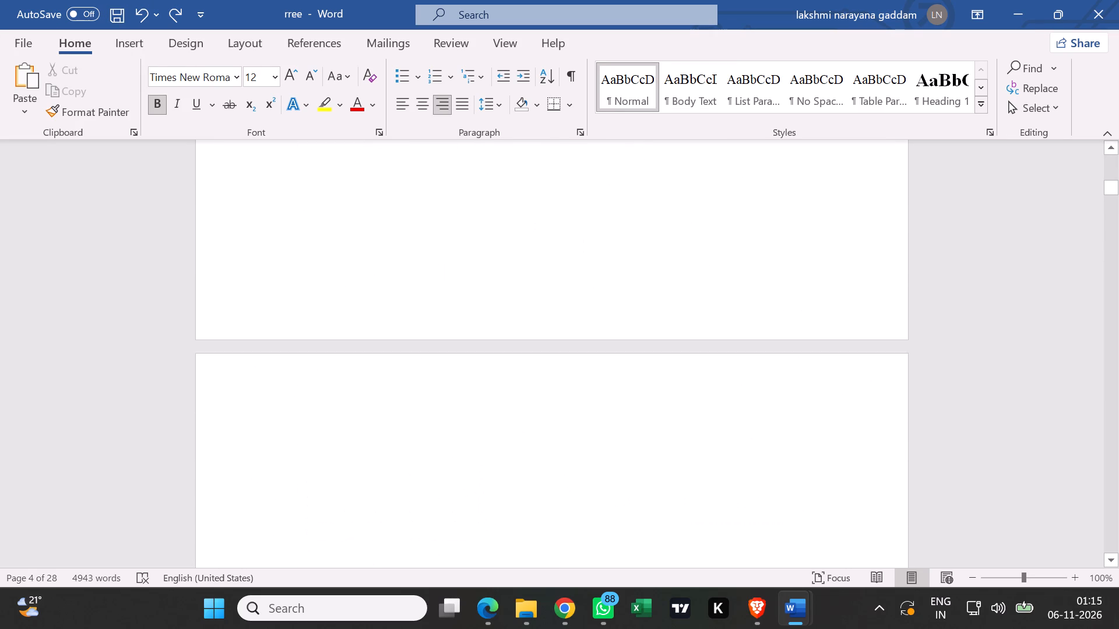
pyautogui.scroll(-1, 522, 243)
pyautogui.scroll(14, 527, 236)
pyautogui.scroll(7, 553, 239)
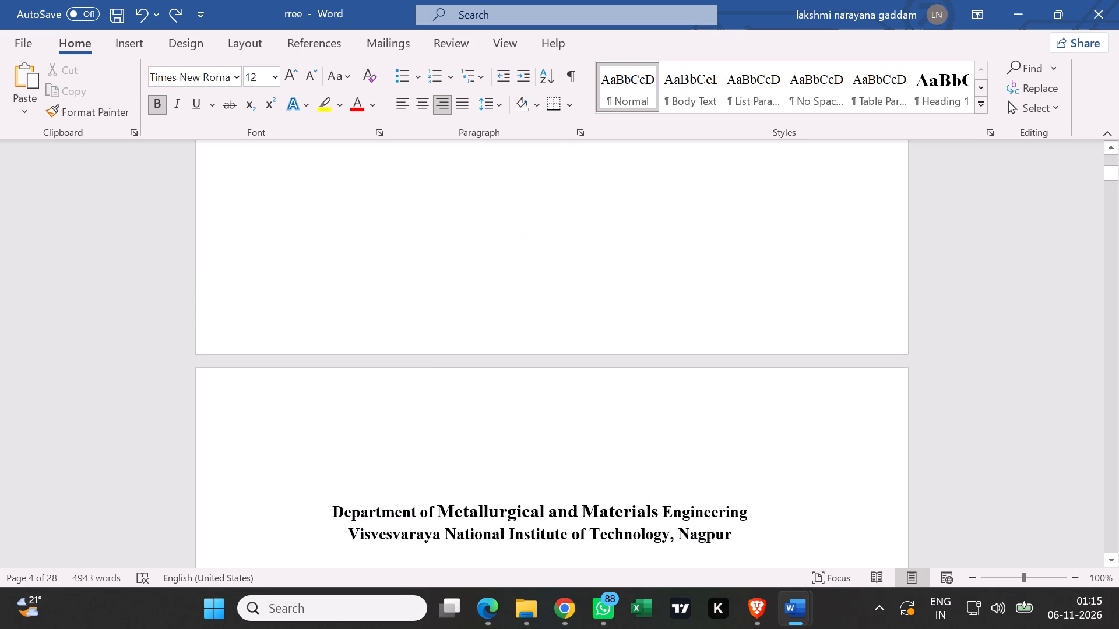
pyautogui.scroll(11, 548, 202)
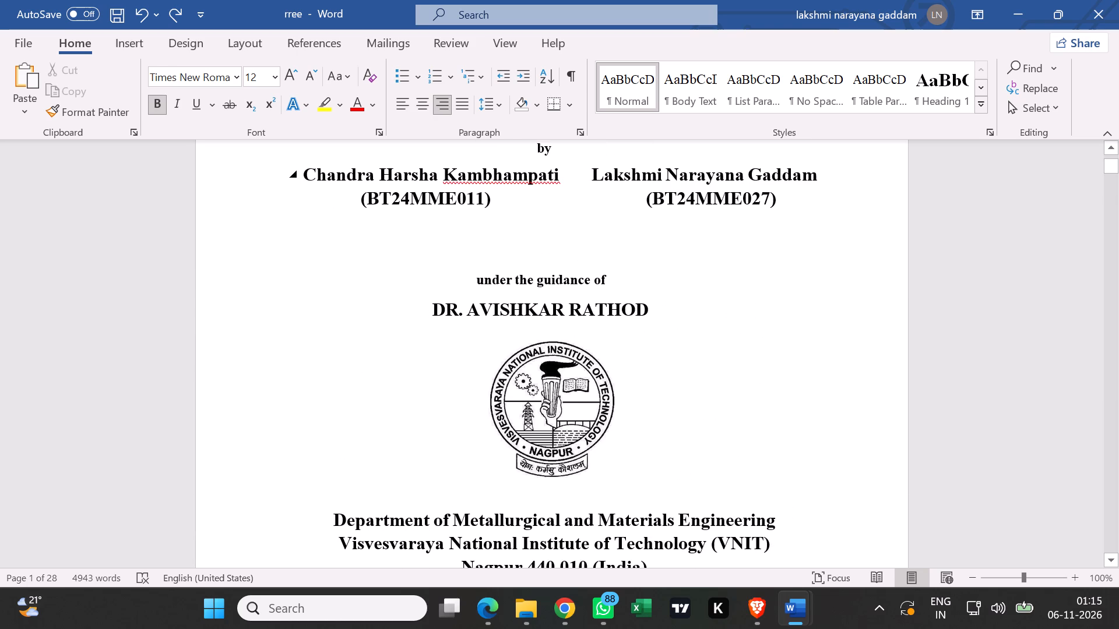
pyautogui.scroll(1, 539, 174)
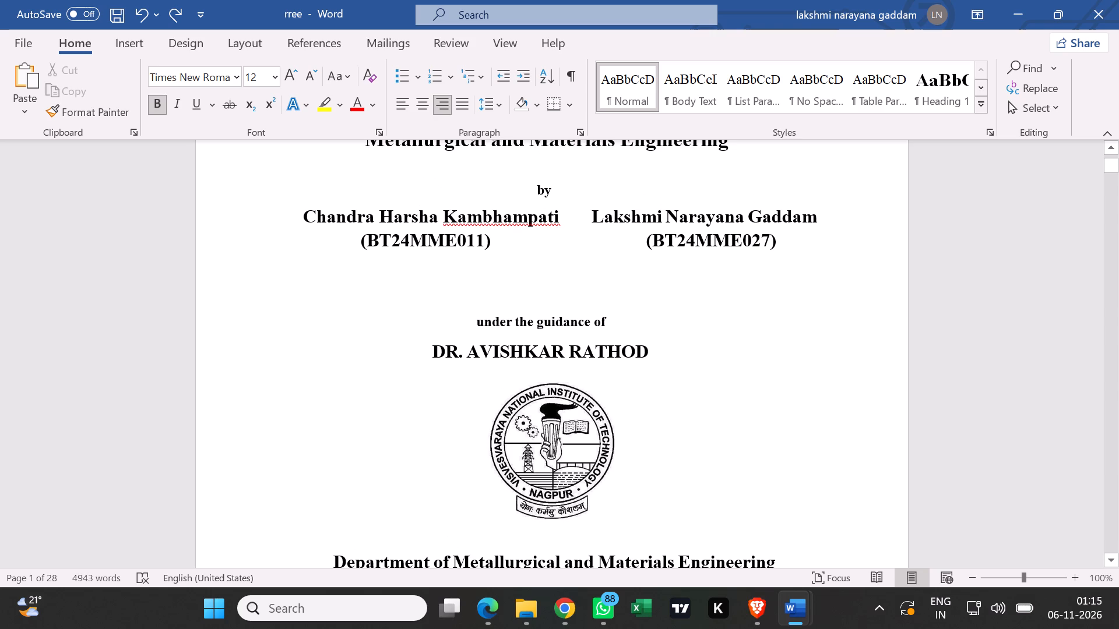
pyautogui.scroll(-4, 646, 295)
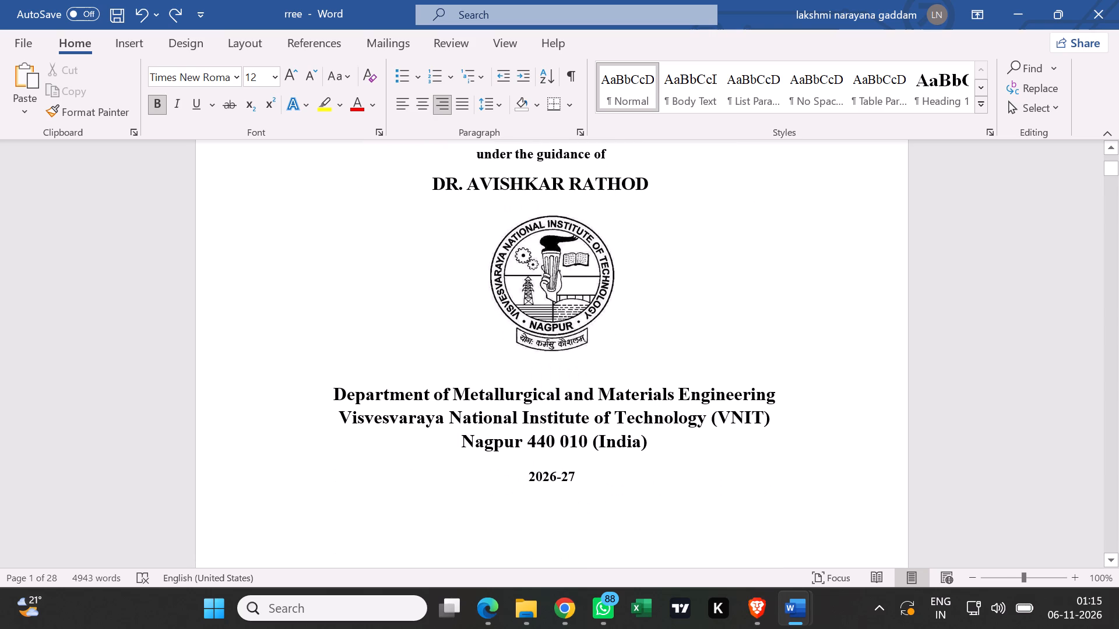
pyautogui.scroll(-3, 641, 301)
pyautogui.scroll(9, 635, 308)
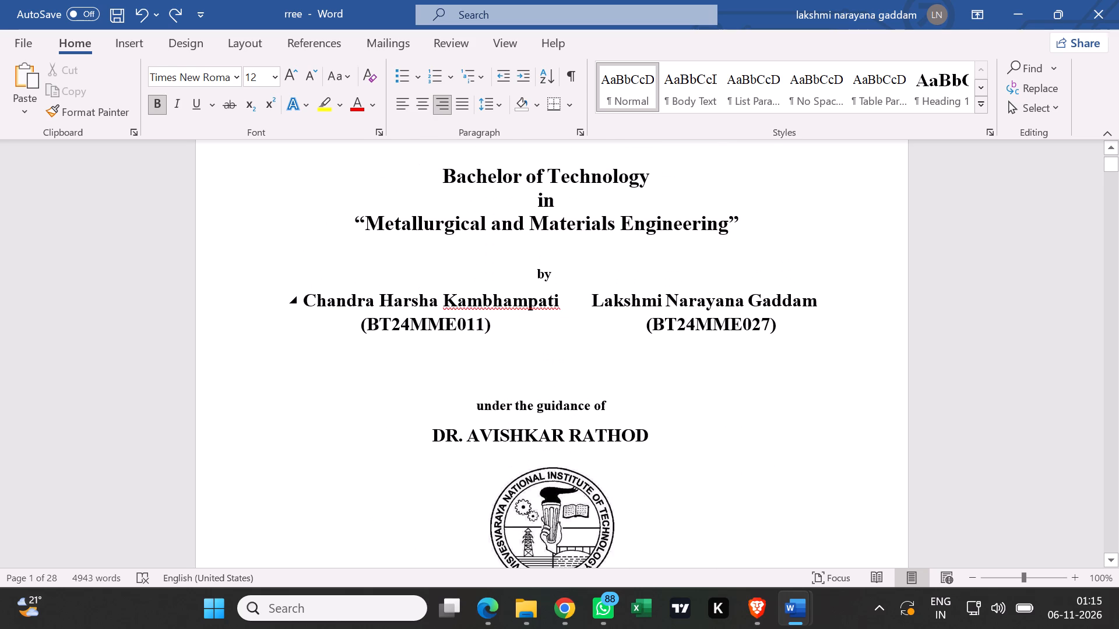
pyautogui.scroll(7, 470, 412)
pyautogui.scroll(-10, 459, 408)
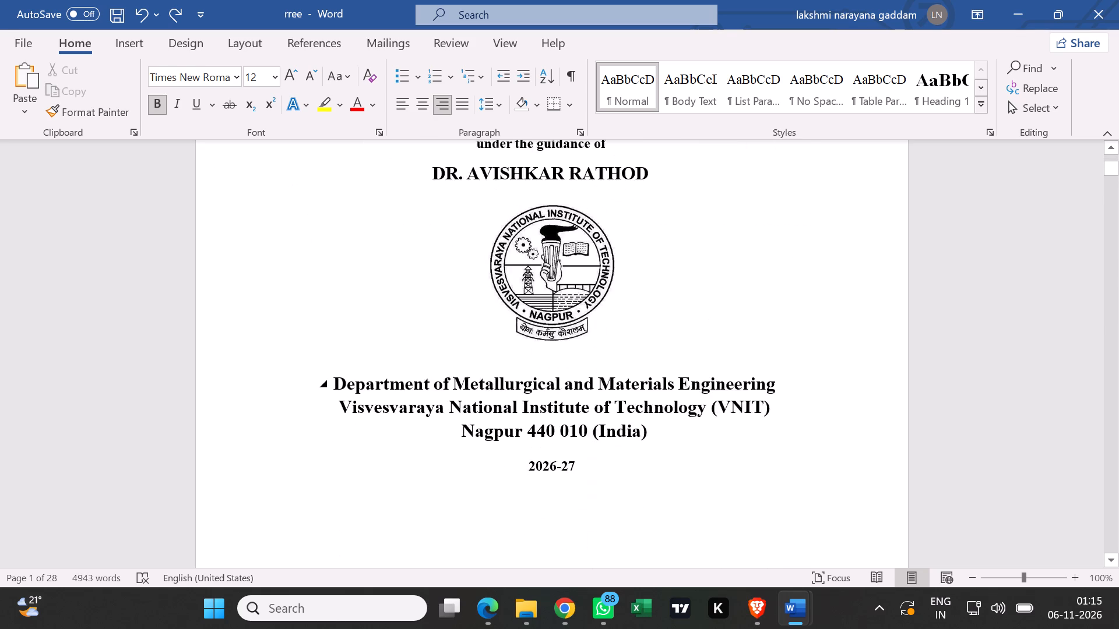
# Examine the layout of the declaration and certificate pages.
pyautogui.scroll(-20, 462, 408)
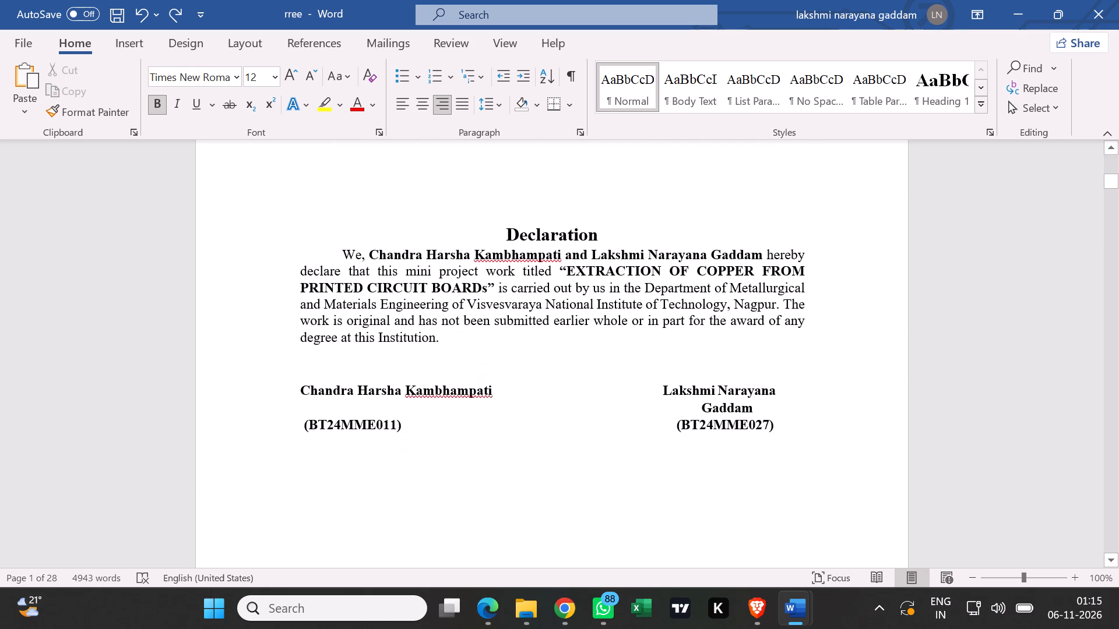
pyautogui.scroll(-17, 466, 410)
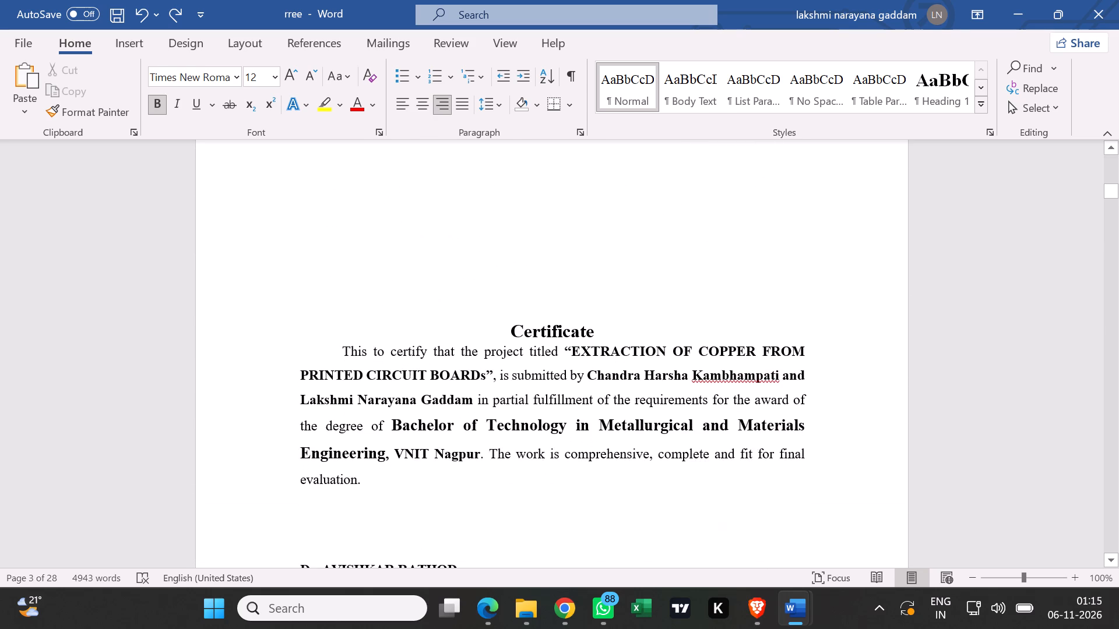
pyautogui.scroll(-1, 465, 409)
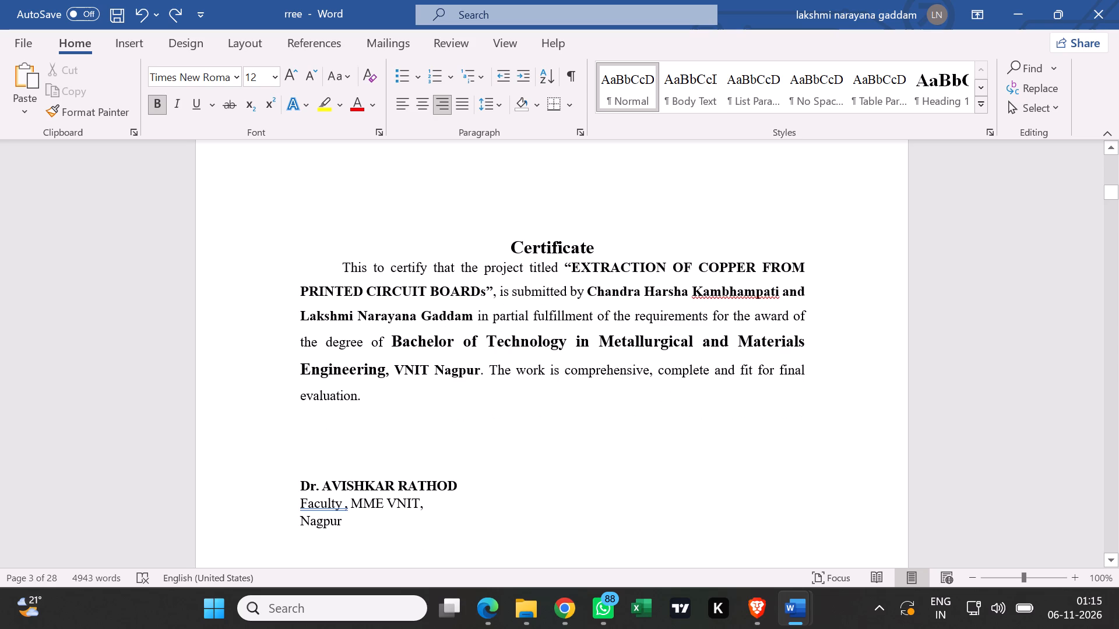
pyautogui.scroll(15, 465, 411)
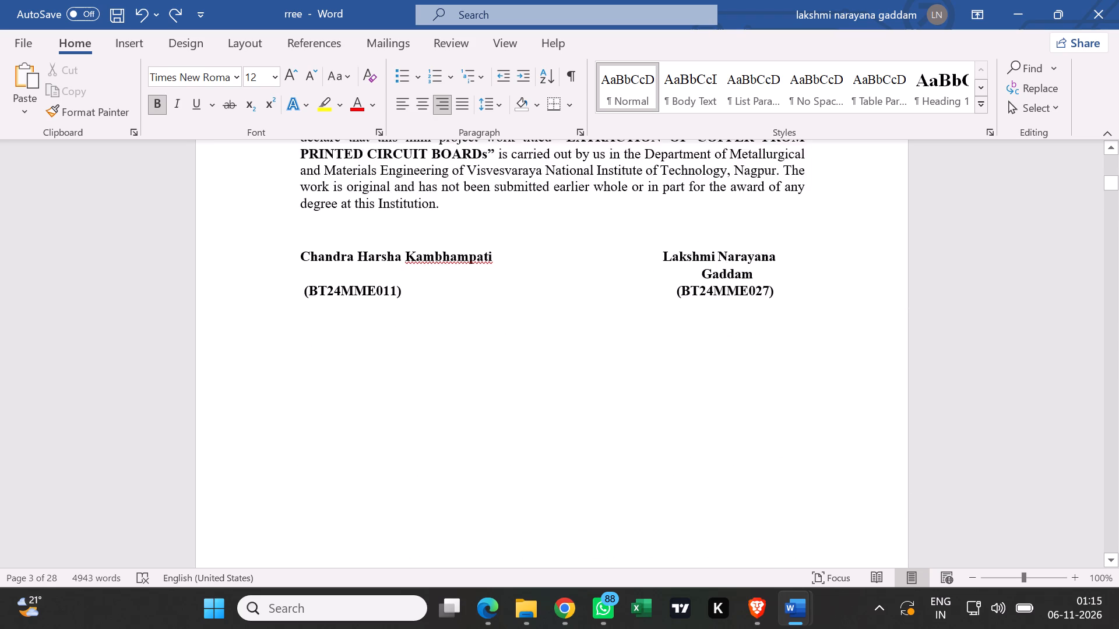
# Insert two blank lines above the title "EXTRACTION OF COPPER FROM PRINTED CIRCUIT BOARDS" on the cover page.
pyautogui.scroll(17, 477, 342)
pyautogui.scroll(10, 480, 338)
pyautogui.scroll(10, 507, 286)
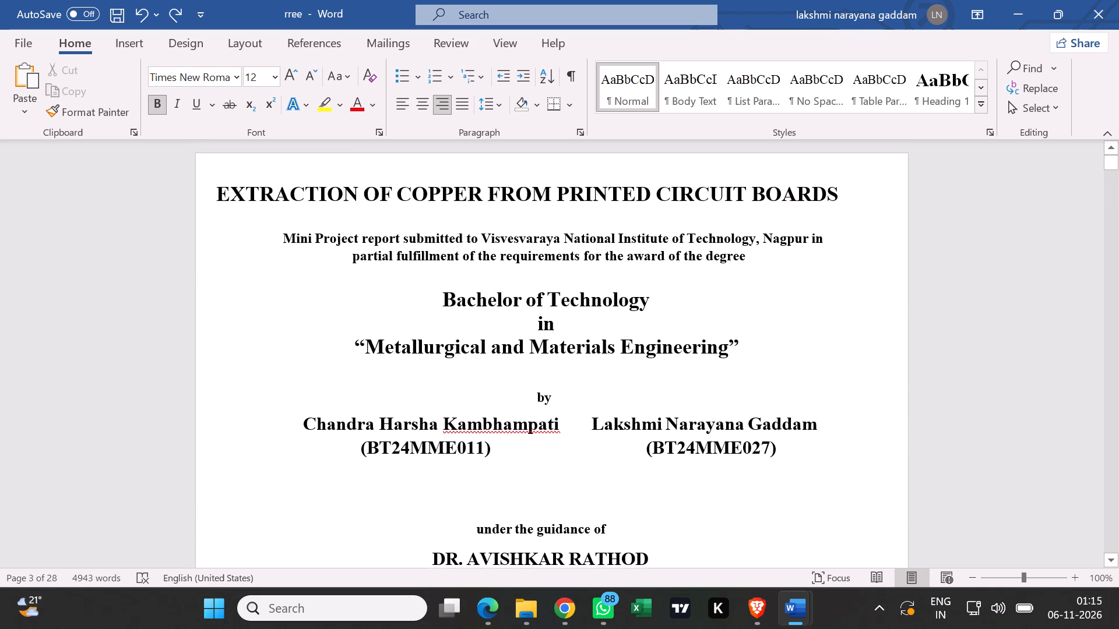
pyautogui.scroll(6, 507, 278)
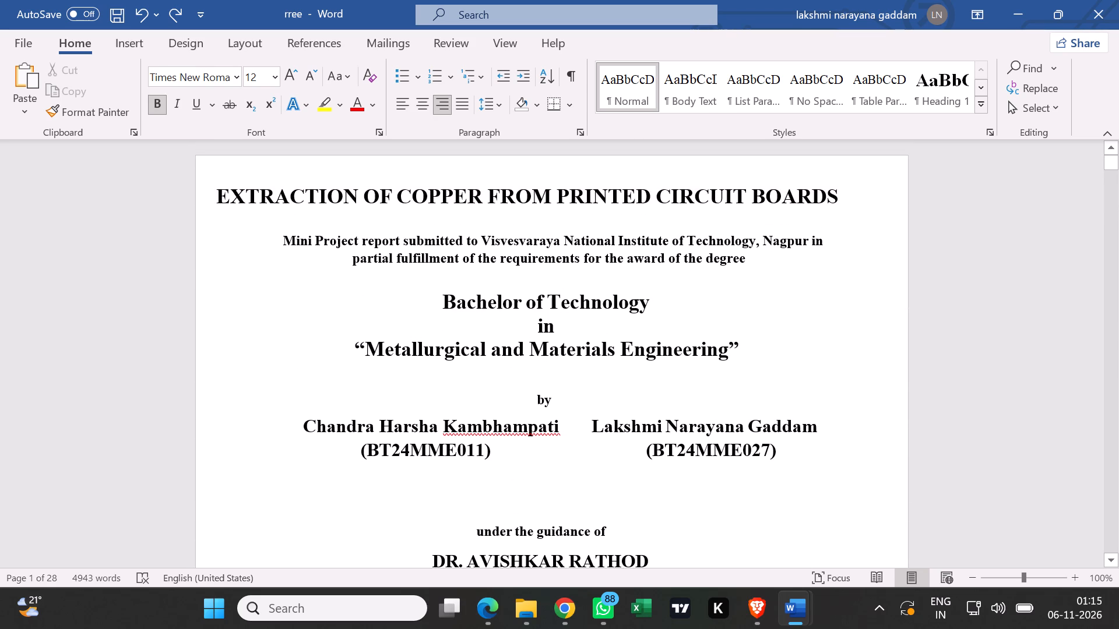
pyautogui.scroll(-2, 481, 281)
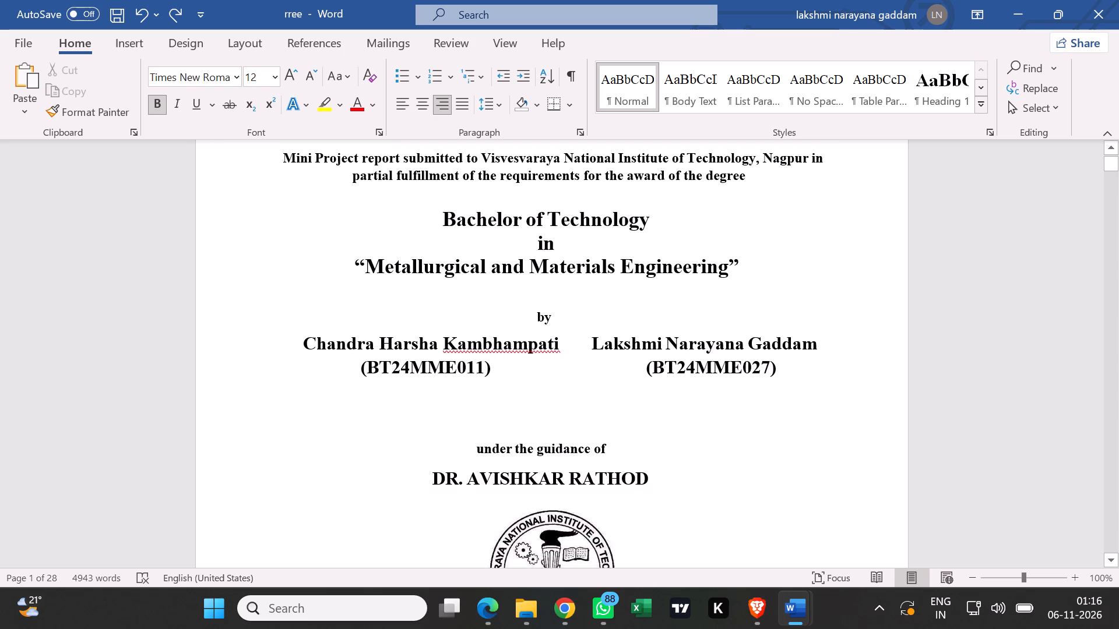
pyautogui.scroll(3, 480, 285)
pyautogui.click(237, 172)
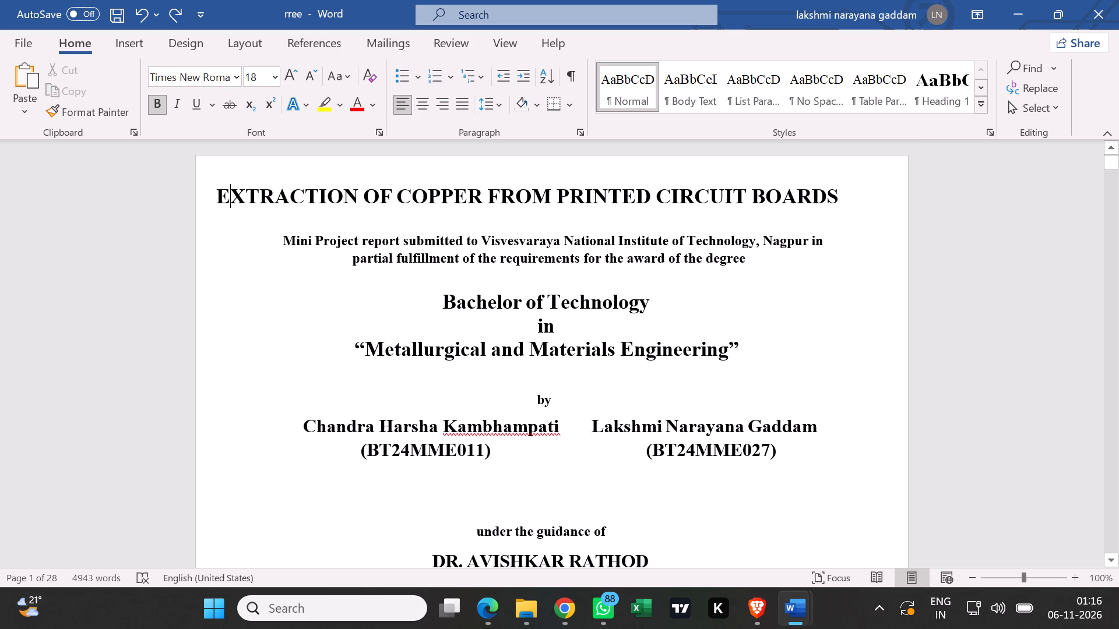
pyautogui.click(205, 178)
pyautogui.scroll(-4, 340, 246)
pyautogui.scroll(-5, 394, 257)
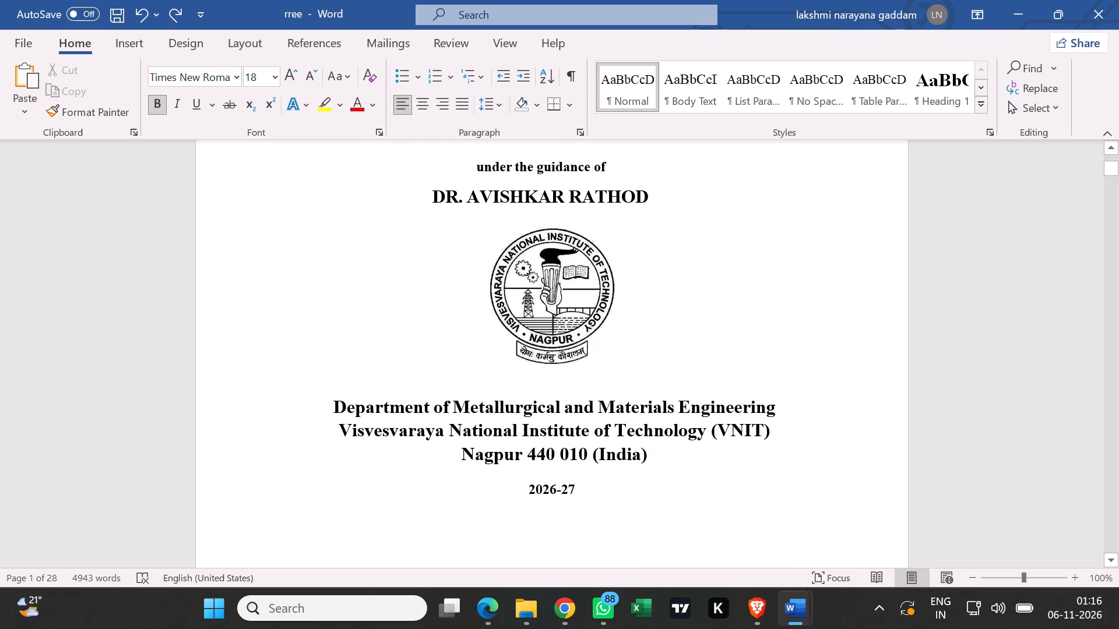
pyautogui.scroll(-4, 396, 255)
pyautogui.scroll(16, 396, 255)
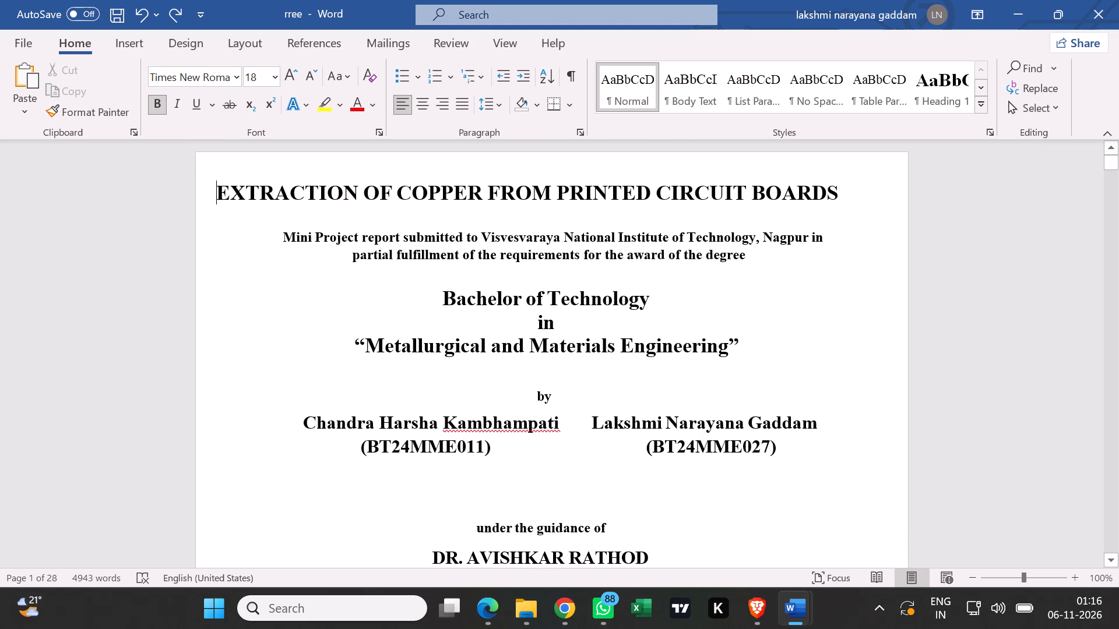
pyautogui.scroll(1, 392, 229)
pyautogui.press('Return')
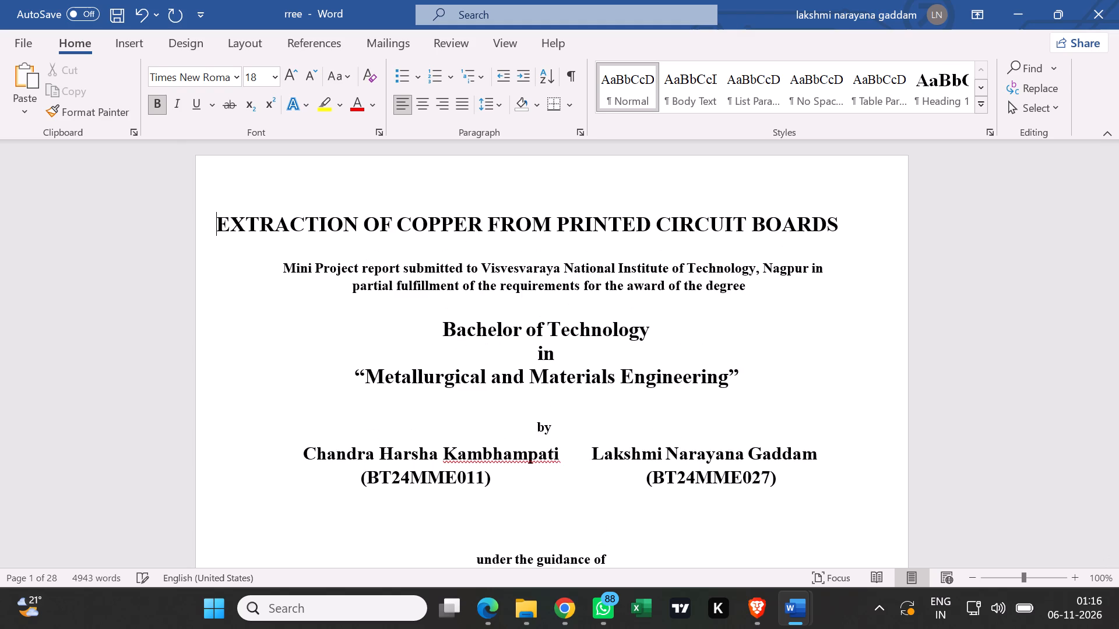
pyautogui.press('Return')
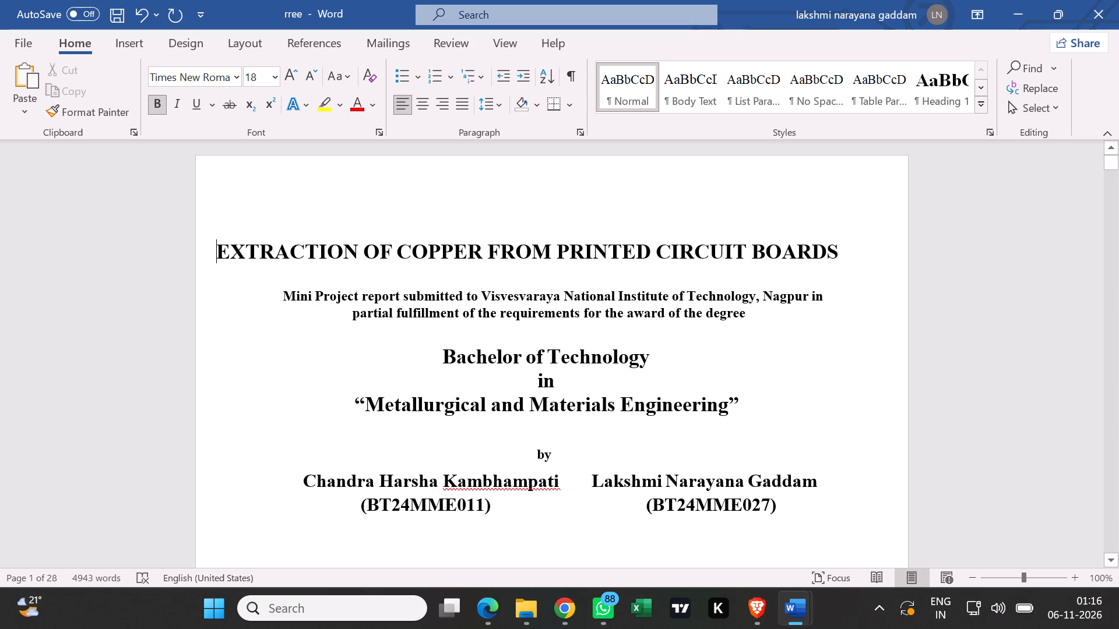
# Check the whole cover page's vertical layout, from the title down to the academic year, at 80% zoom.
pyautogui.scroll(-4, 383, 229)
pyautogui.scroll(-11, 350, 181)
pyautogui.scroll(16, 350, 183)
pyautogui.keyDown('ctrl'); pyautogui.scroll(-4, 443, 211); pyautogui.keyUp('ctrl')
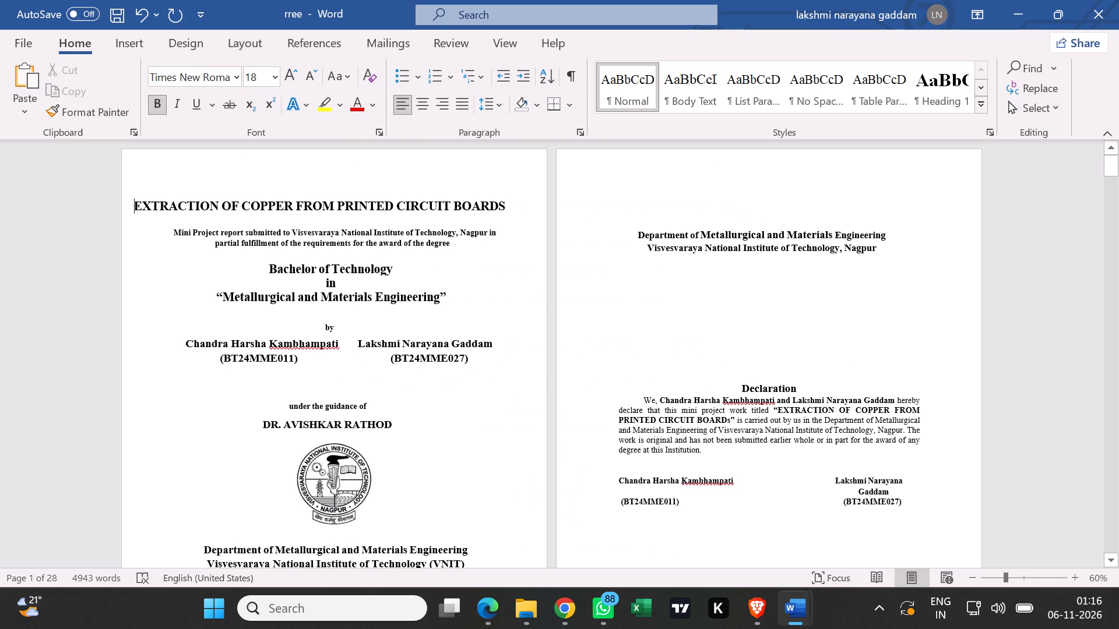
pyautogui.keyDown('ctrl'); pyautogui.scroll(4, 443, 211); pyautogui.keyUp('ctrl')
pyautogui.keyDown('ctrl'); pyautogui.scroll(-2, 443, 211); pyautogui.keyUp('ctrl')
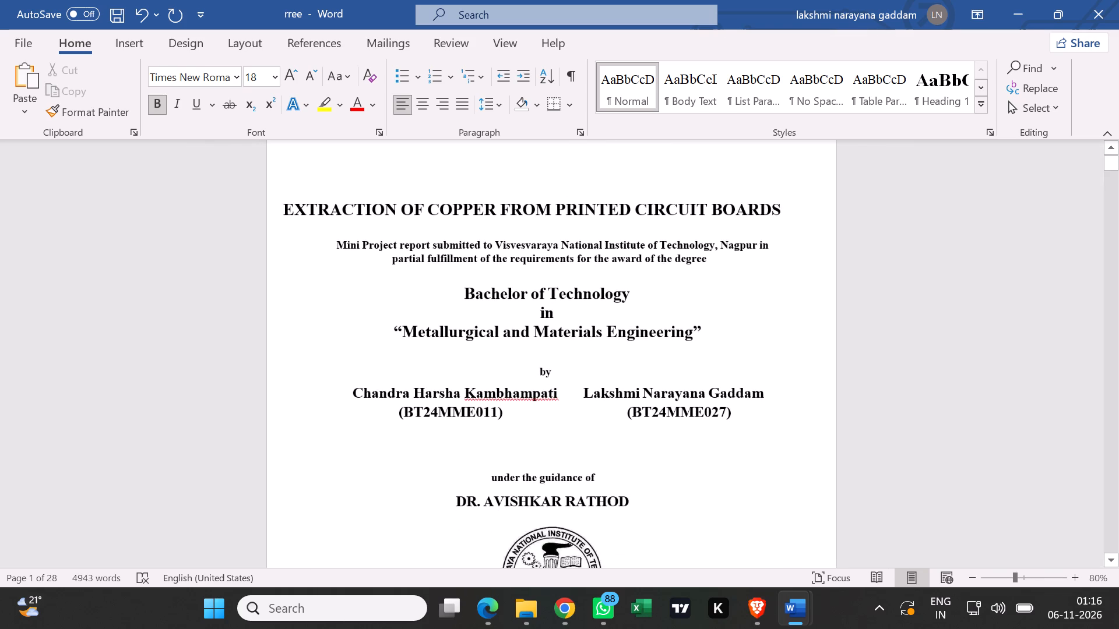
pyautogui.scroll(-2, 443, 211)
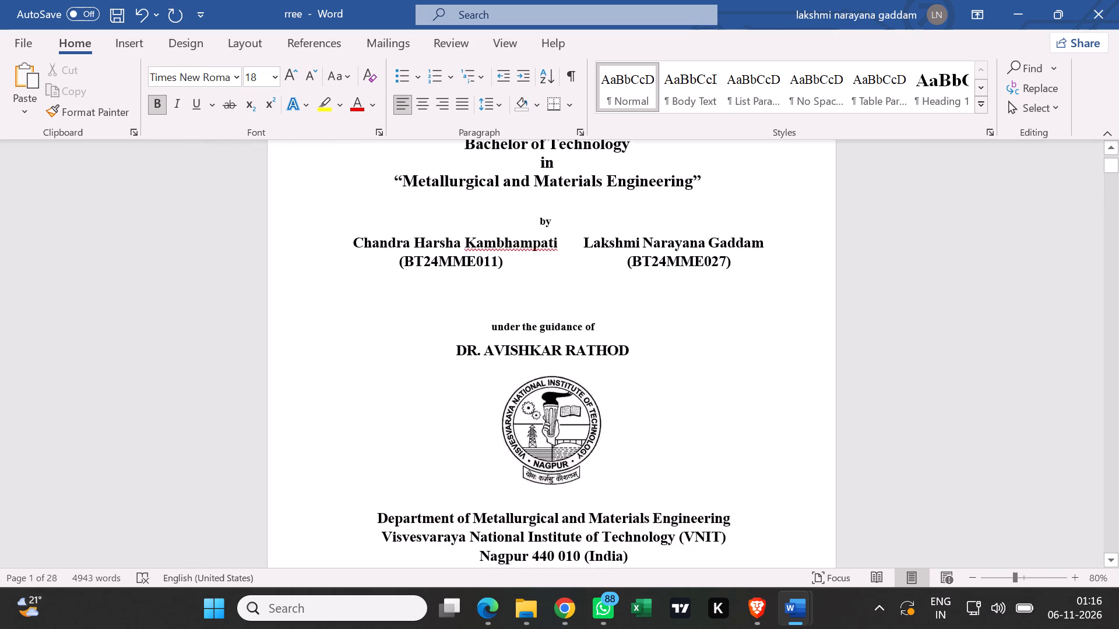
pyautogui.scroll(-2, 443, 211)
pyautogui.scroll(4, 443, 211)
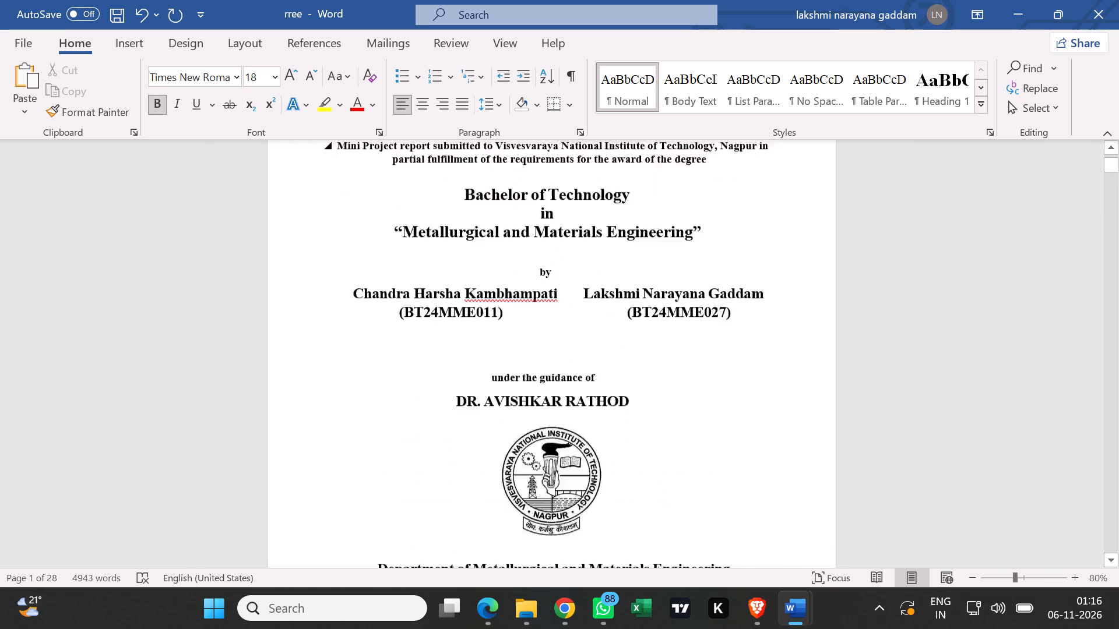
pyautogui.scroll(2, 443, 211)
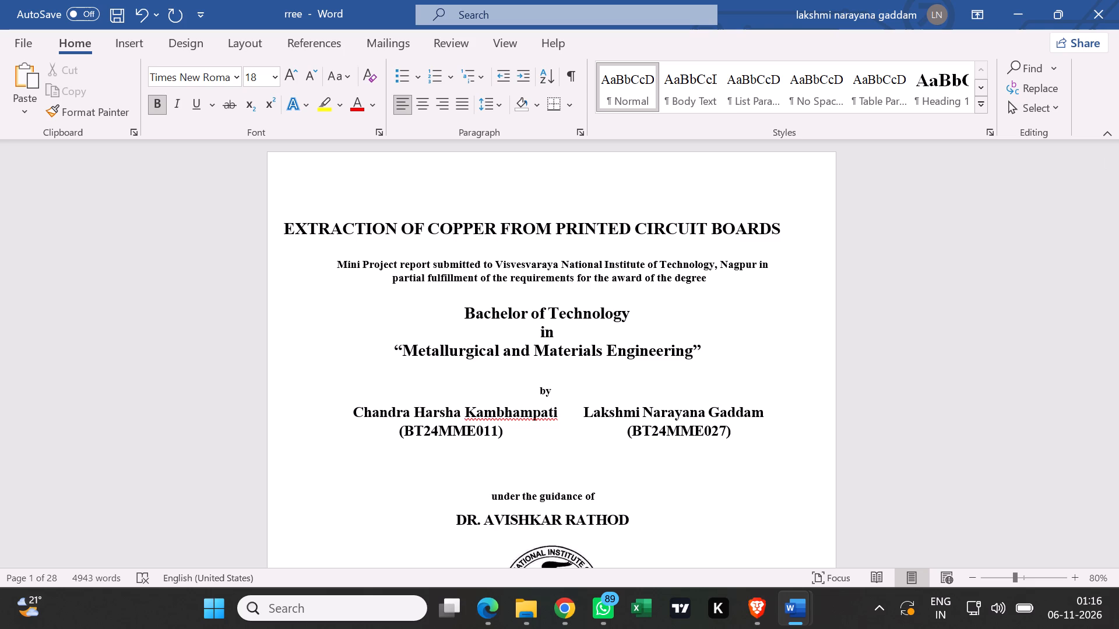
pyautogui.scroll(-2, 441, 232)
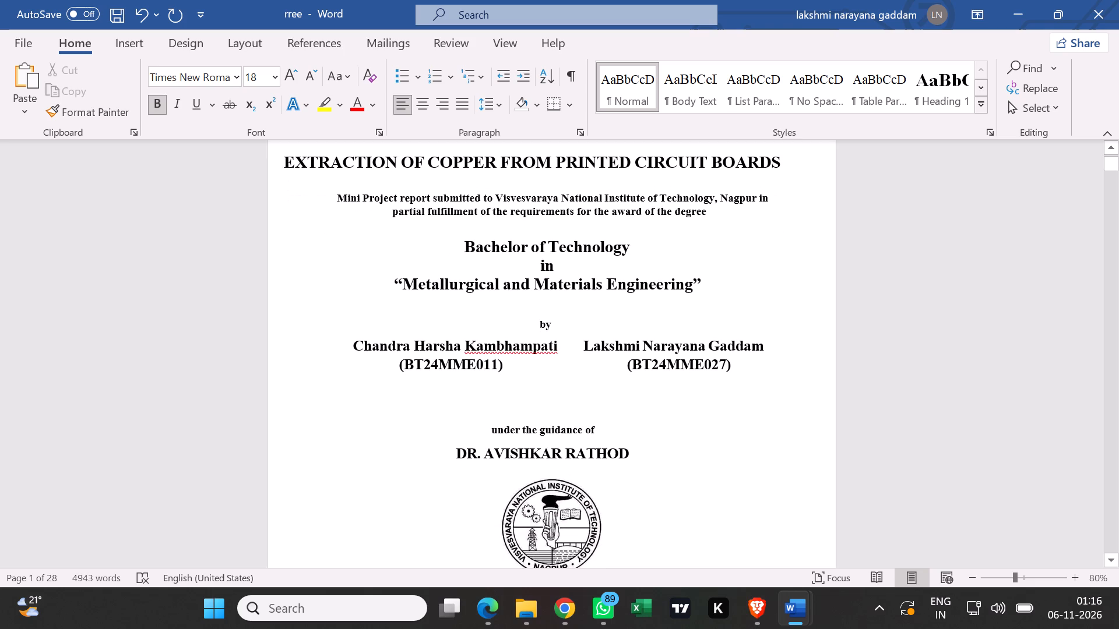
pyautogui.scroll(-8, 451, 251)
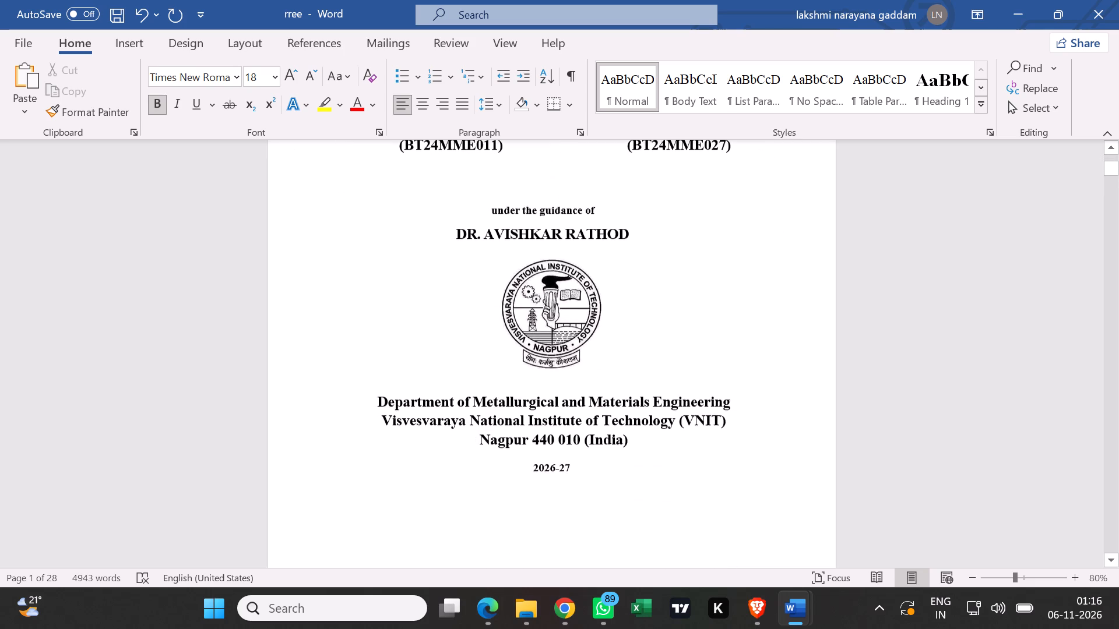
pyautogui.scroll(-3, 465, 259)
pyautogui.scroll(-3, 671, 365)
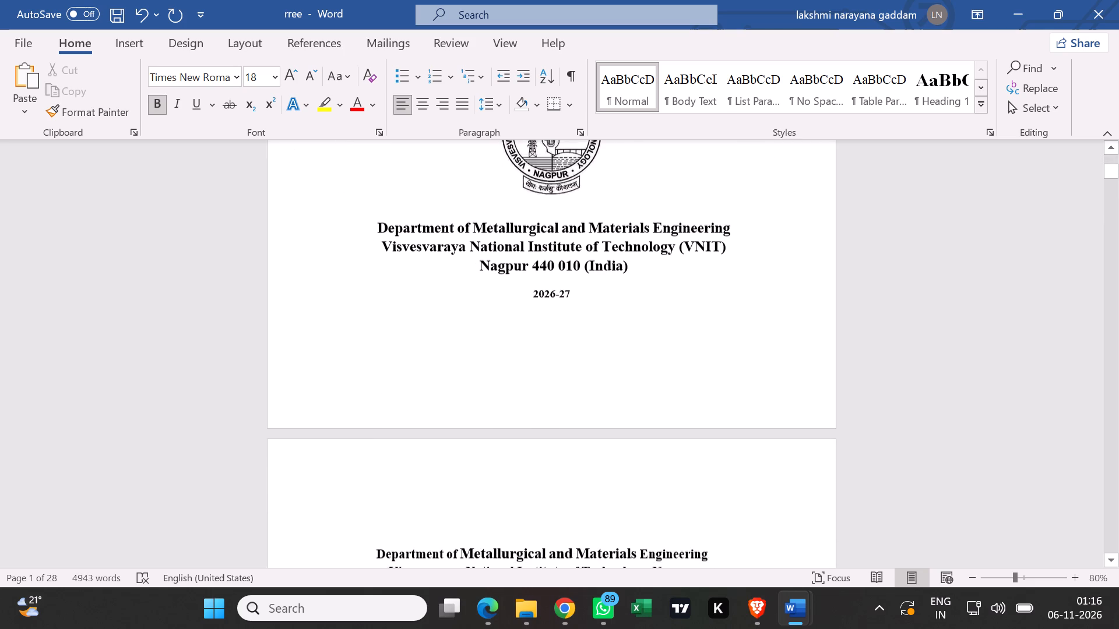
# Examine the declaration page's layout, including the department heading, declaration text and student signature names.
pyautogui.scroll(-9, 590, 378)
pyautogui.scroll(1, 561, 390)
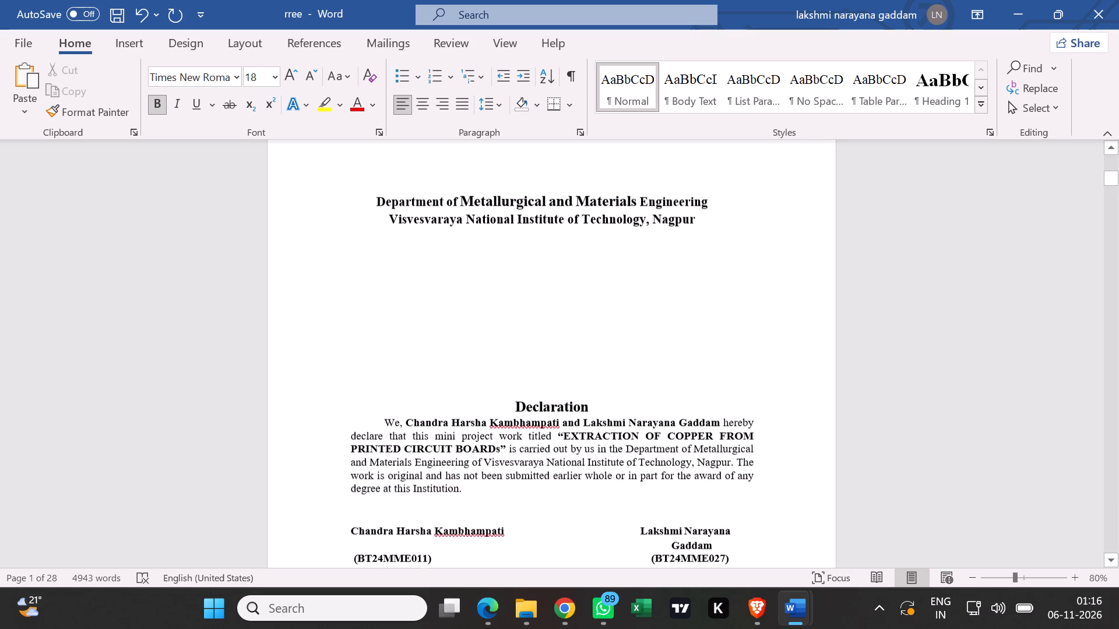
pyautogui.scroll(2, 562, 386)
pyautogui.scroll(-1, 562, 384)
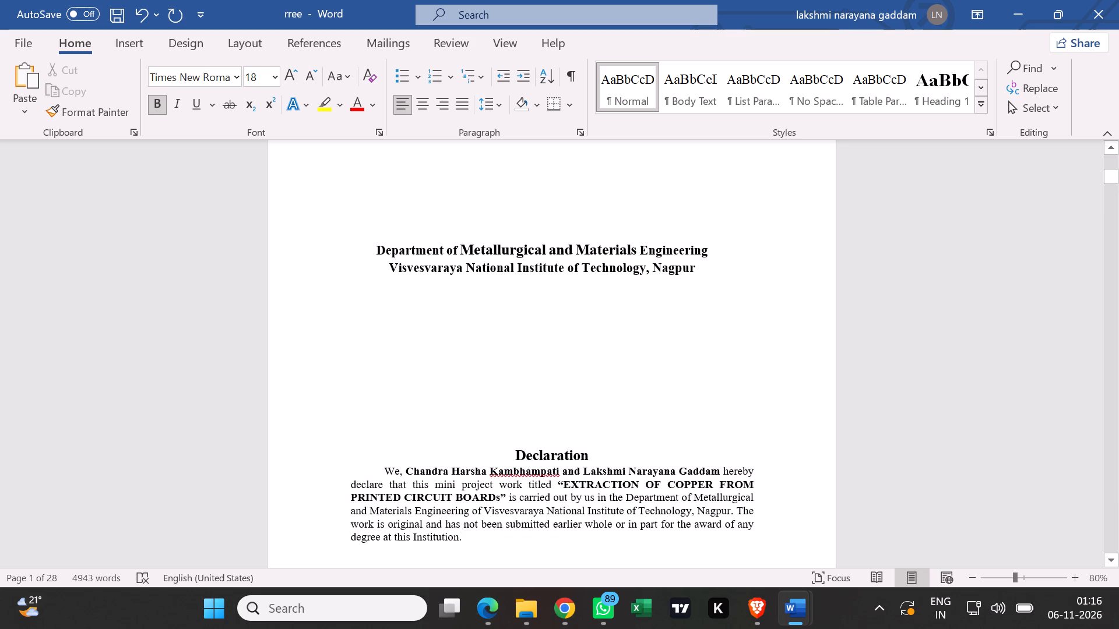
pyautogui.scroll(-3, 562, 384)
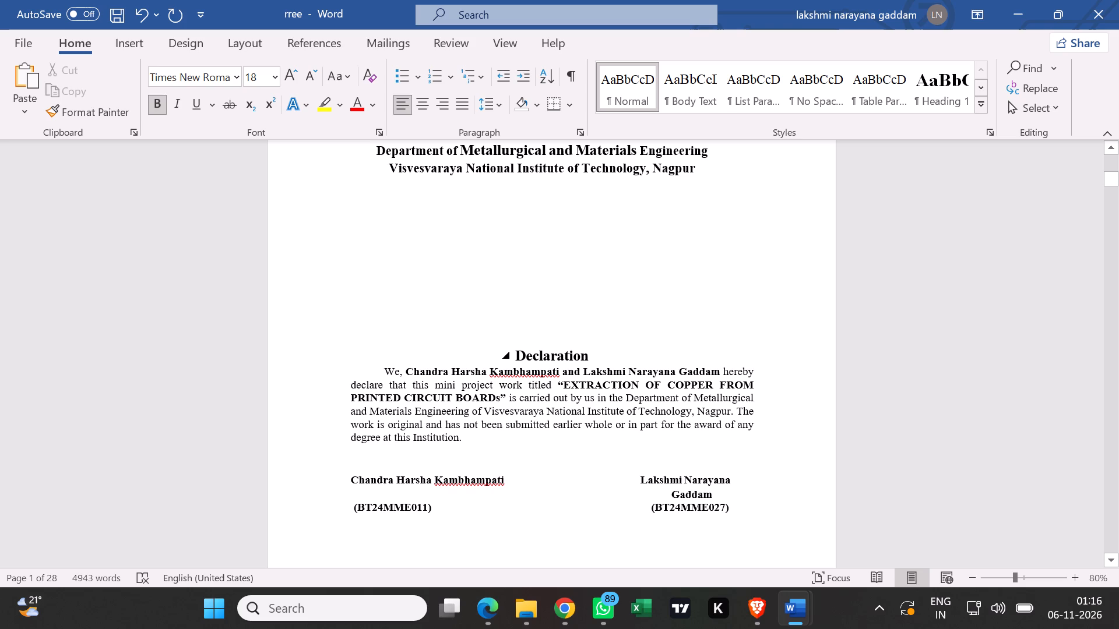
# Remove seven blank lines between the department and institute heading and the "Declaration" heading on the declaration page.
pyautogui.scroll(2, 505, 300)
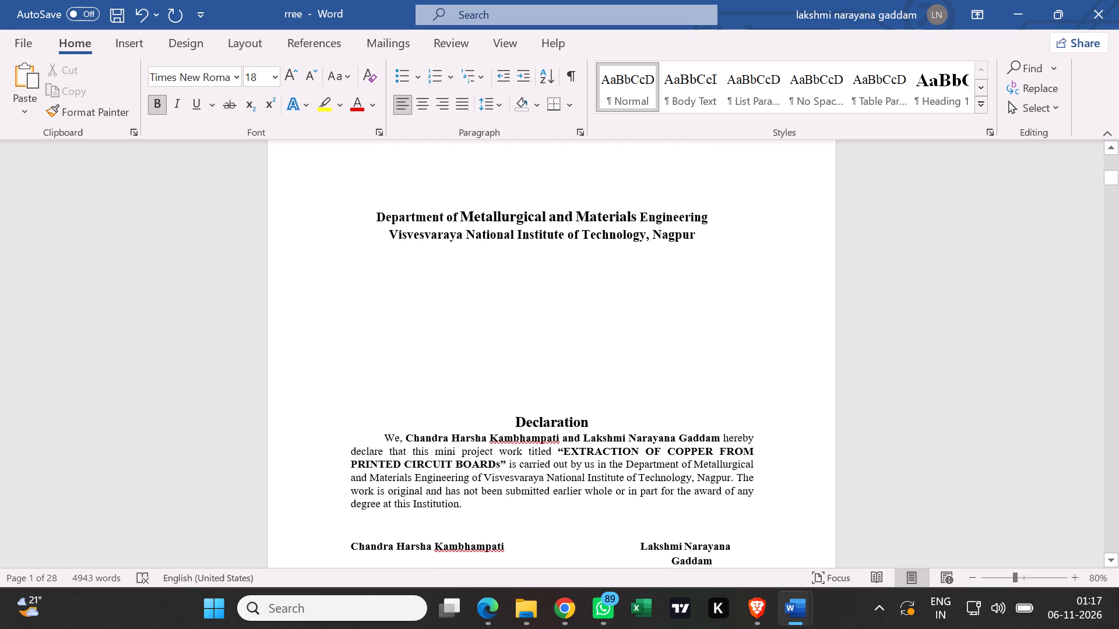
pyautogui.click(481, 356)
pyautogui.click(488, 376)
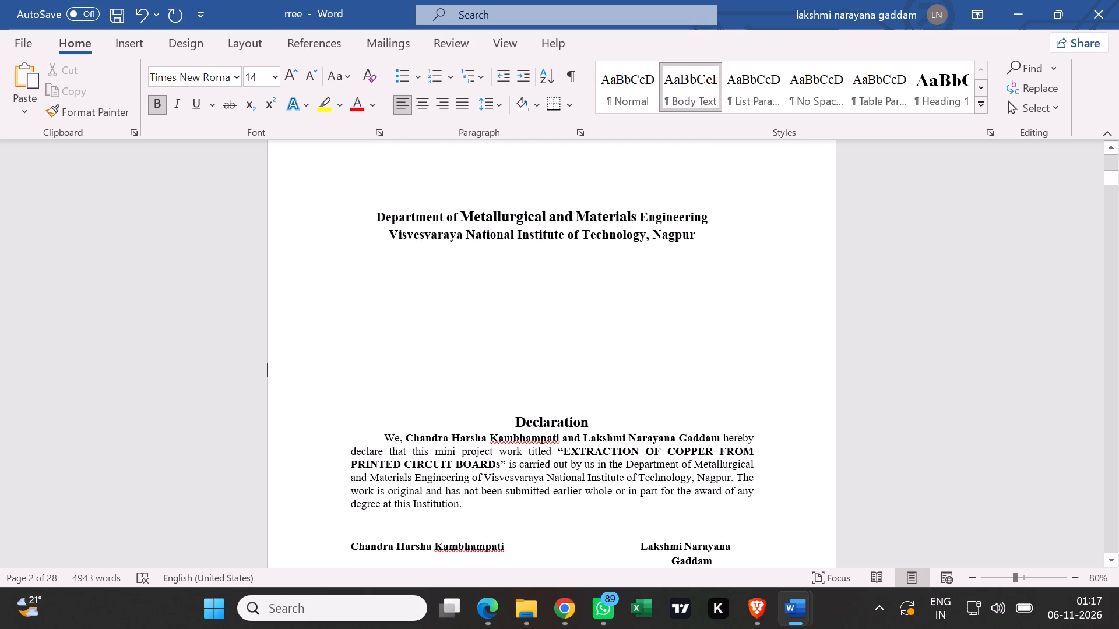
pyautogui.press('BackSpace')
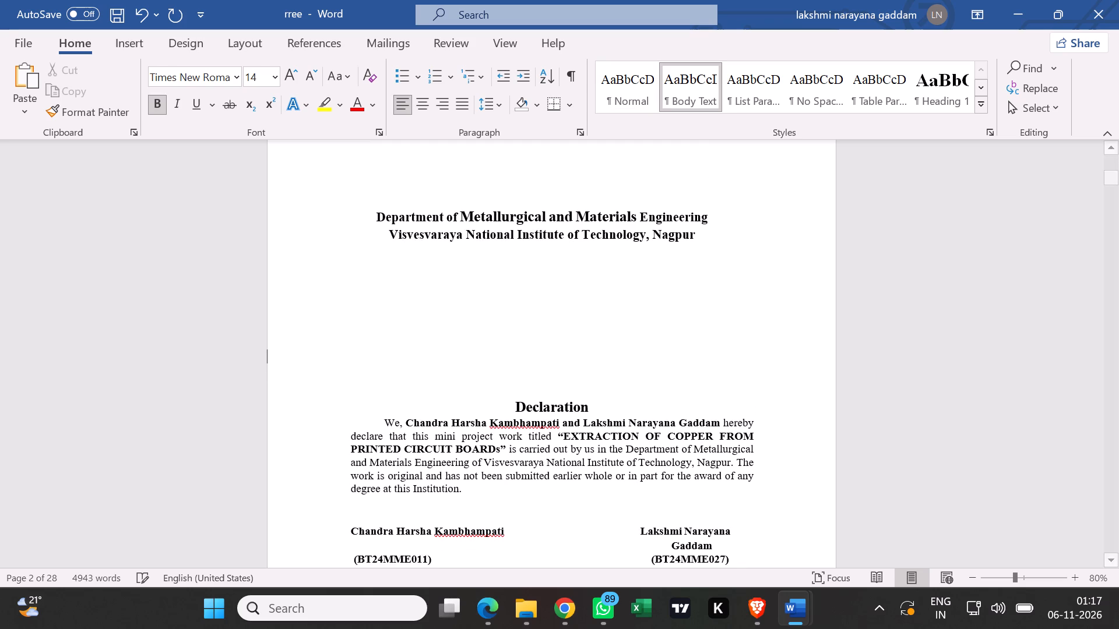
pyautogui.press('BackSpace')
pyautogui.press('BackSpace')
pyautogui.press('BackSpace')
pyautogui.press('BackSpace')
pyautogui.press('BackSpace')
pyautogui.press('BackSpace')
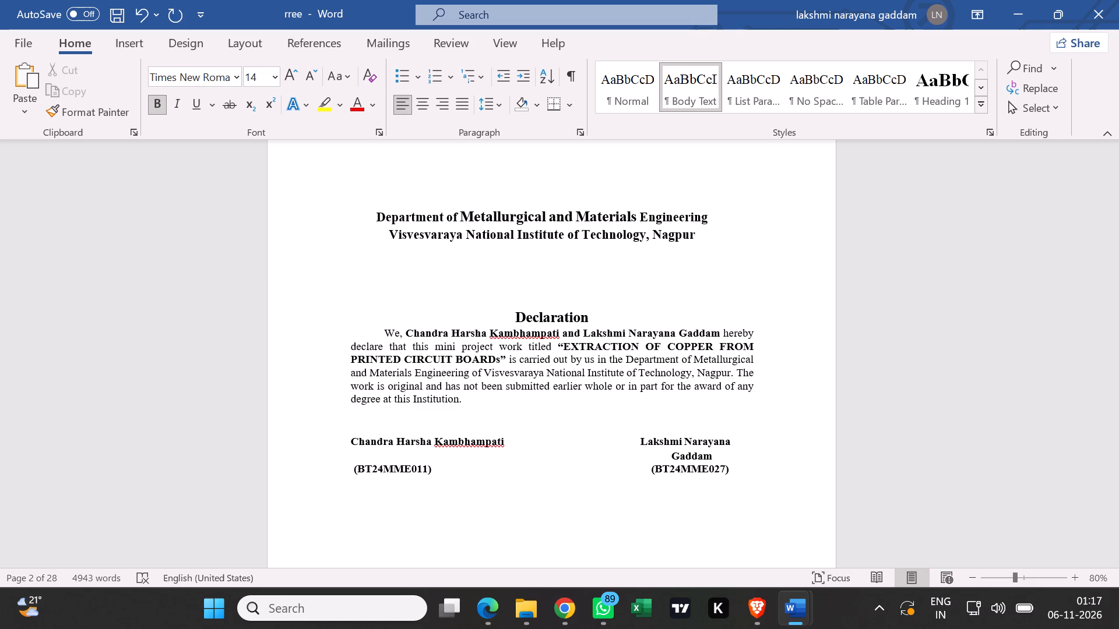
# Examine the declaration page's vertical layout, from the department heading to the empty space below the student signatures.
pyautogui.scroll(2, 441, 400)
pyautogui.scroll(2, 570, 432)
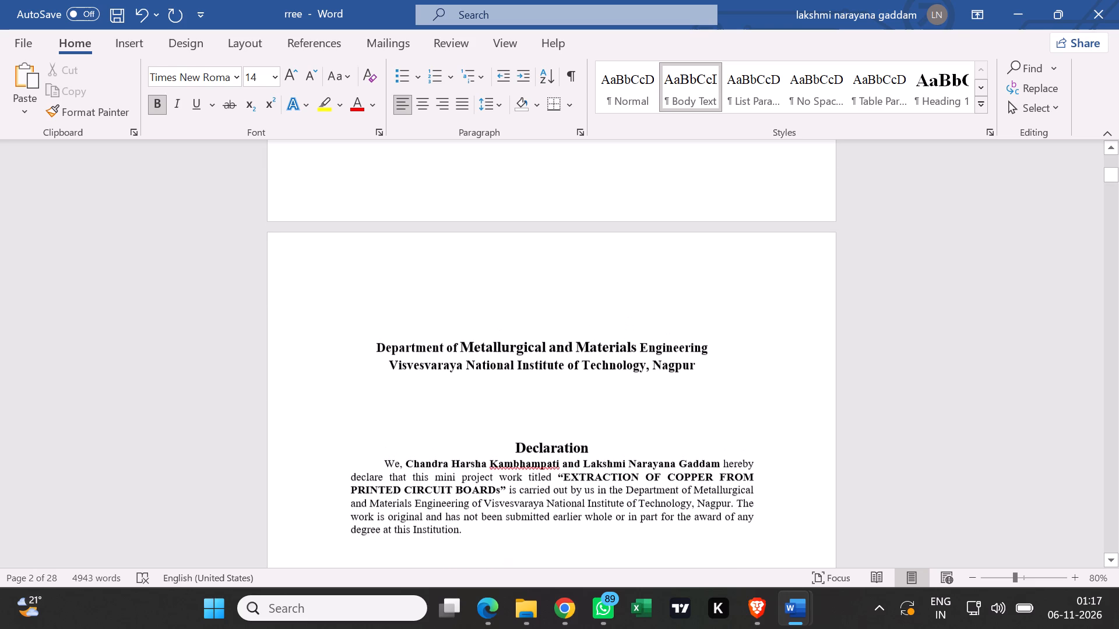
pyautogui.scroll(-14, 575, 430)
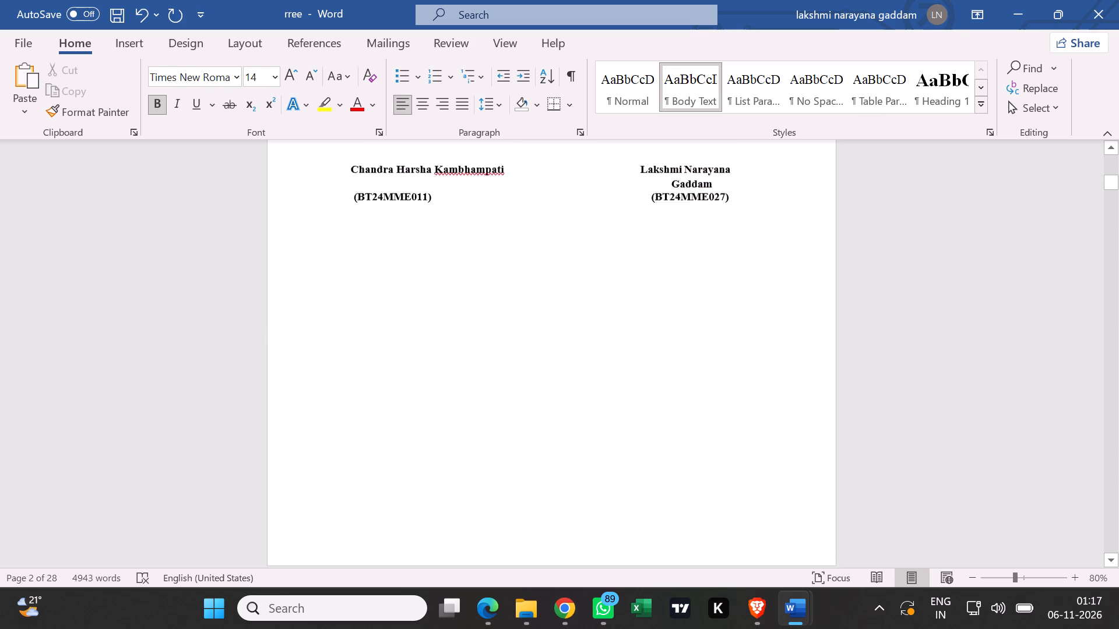
pyautogui.scroll(-1, 565, 418)
pyautogui.scroll(2, 555, 382)
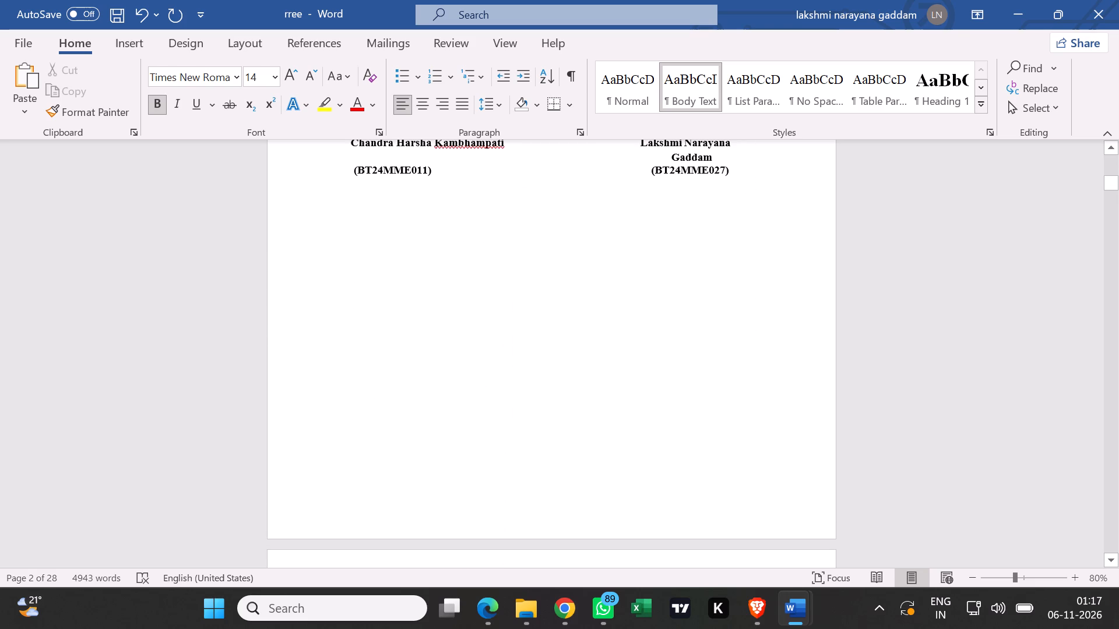
pyautogui.scroll(-3, 594, 461)
pyautogui.scroll(5, 589, 466)
pyautogui.scroll(10, 523, 411)
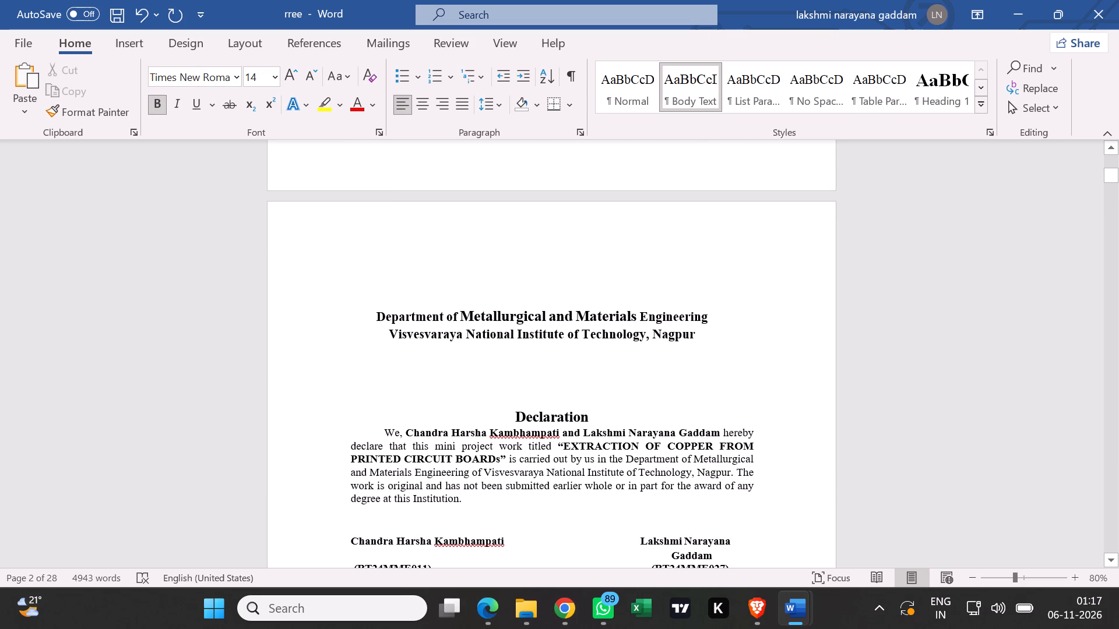
pyautogui.scroll(-7, 487, 358)
pyautogui.scroll(1, 485, 364)
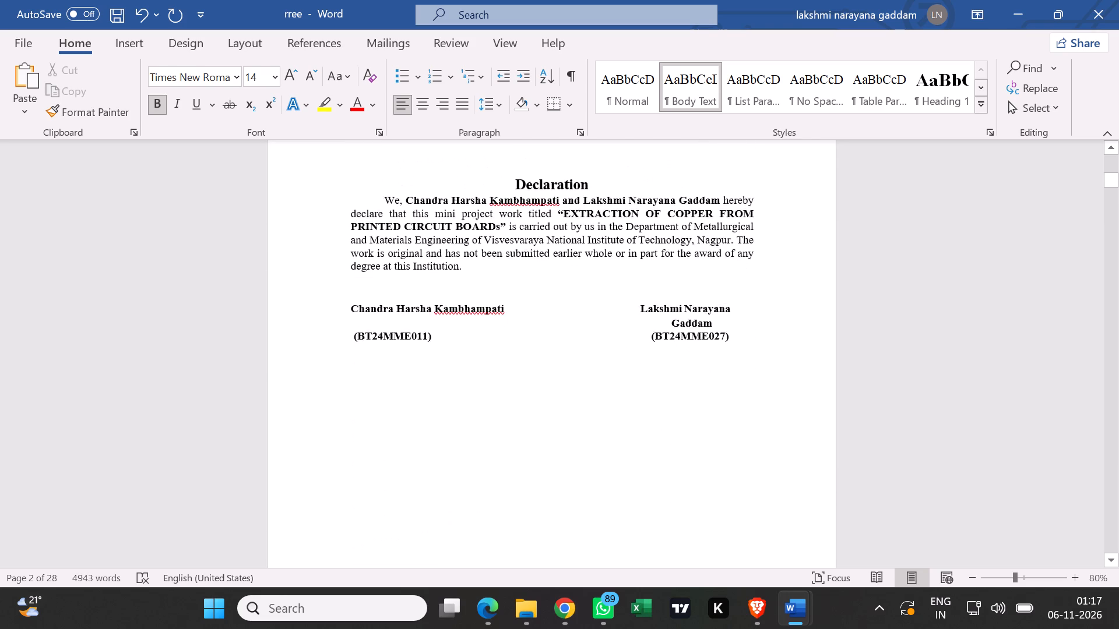
# Insert one blank line between the "Declaration" heading and the declaration paragraph.
pyautogui.scroll(2, 485, 364)
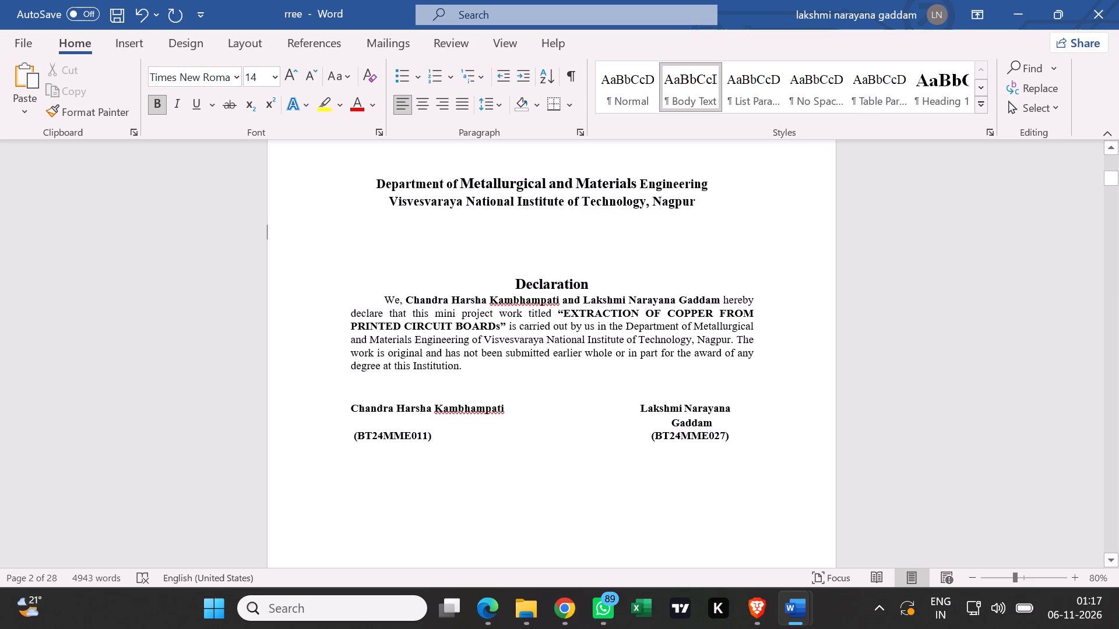
pyautogui.scroll(1, 508, 401)
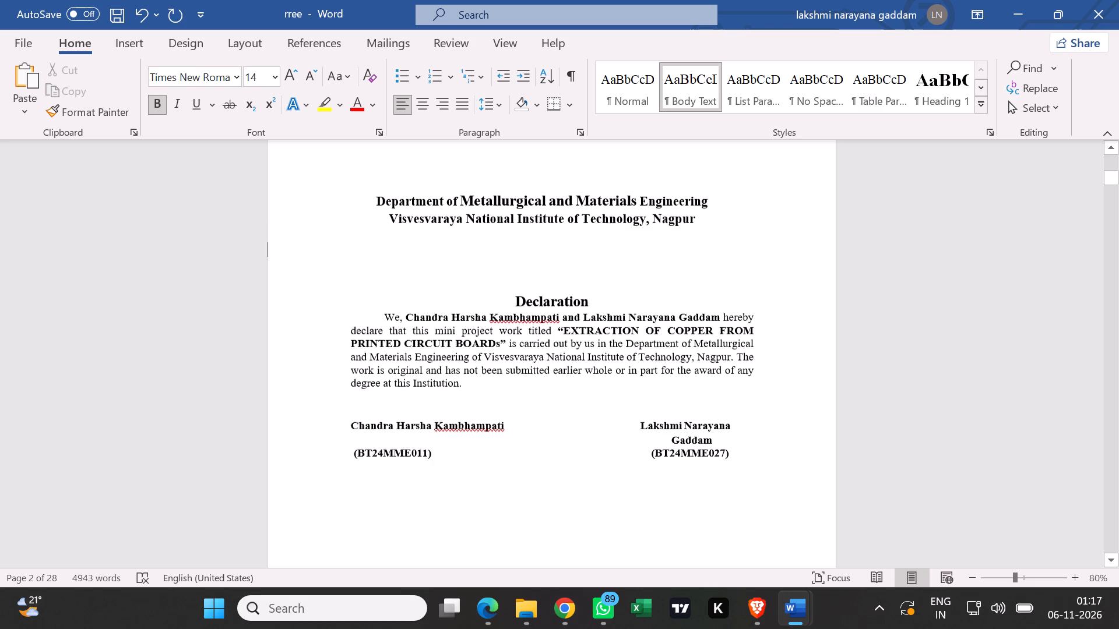
pyautogui.scroll(1, 508, 402)
pyautogui.click(610, 346)
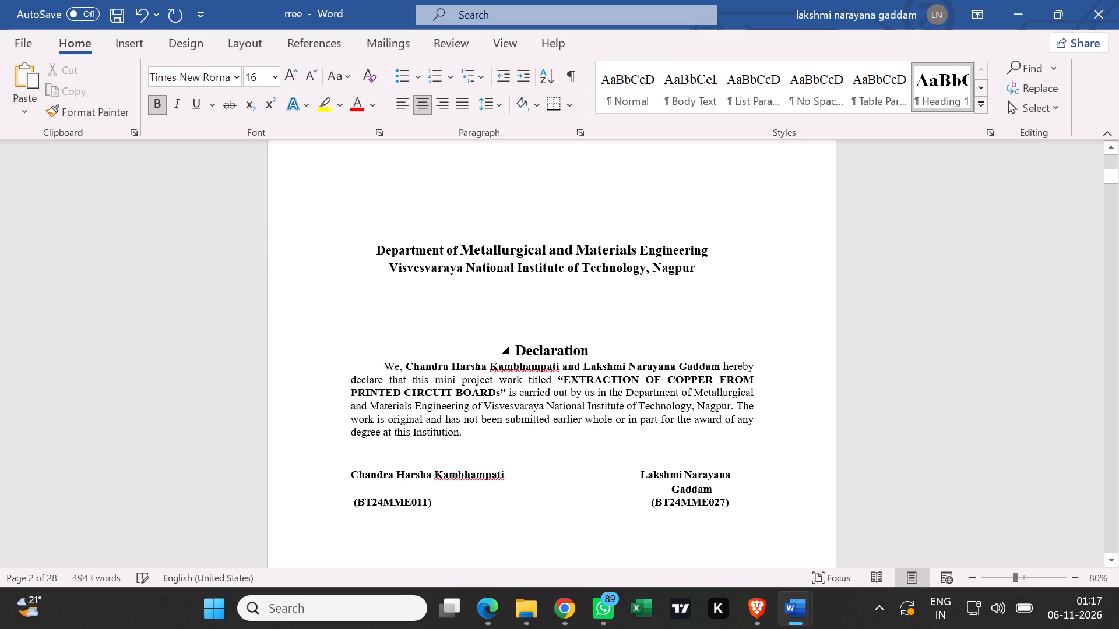
pyautogui.press('Return')
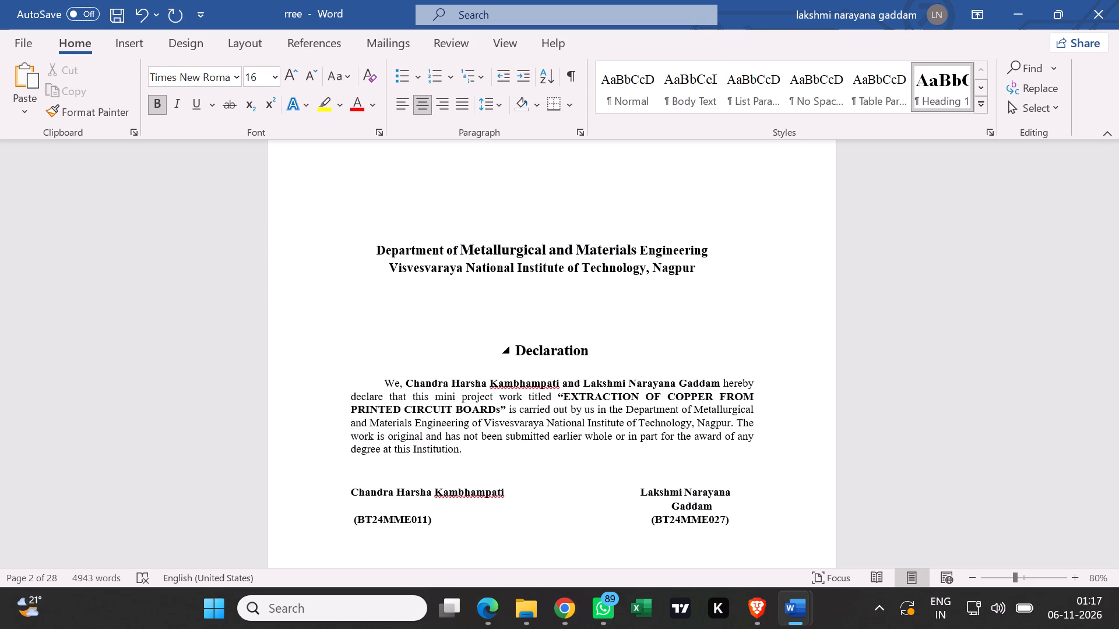
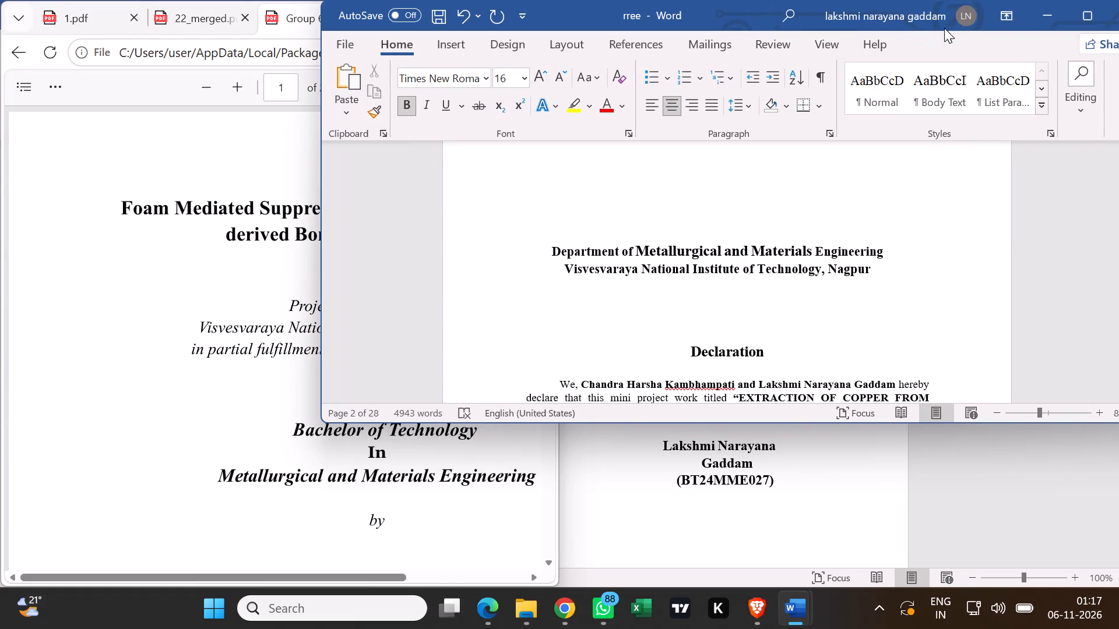
# Arrange the rree report side by side with the Group 6 PDF and zoom both out, setting the report to 50%.
pyautogui.click(940, 61)
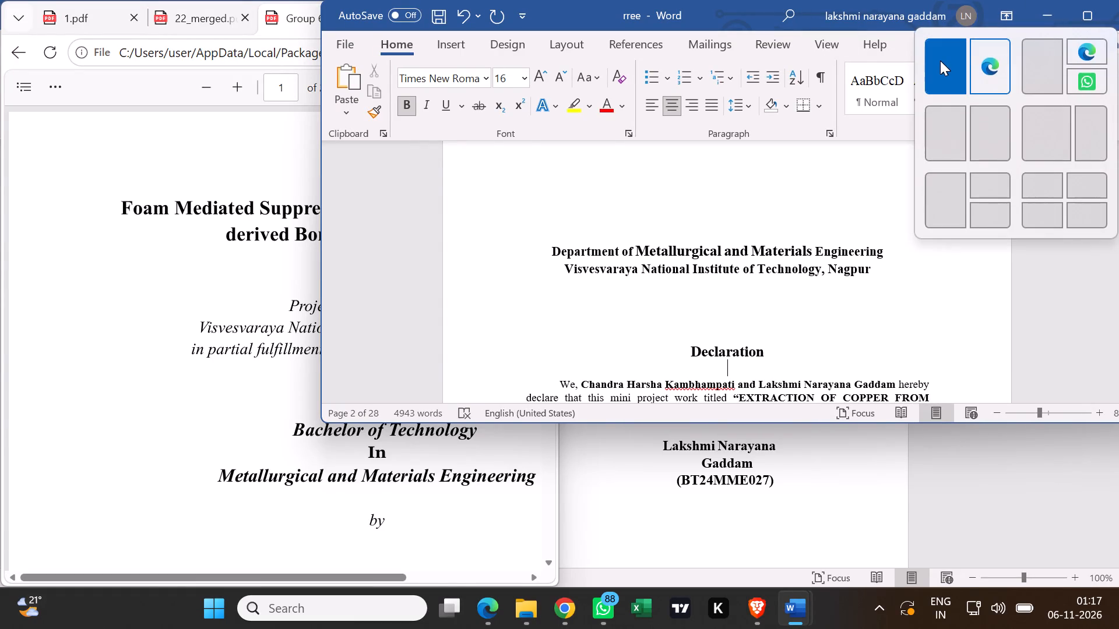
pyautogui.scroll(-3, 826, 249)
pyautogui.scroll(2, 827, 256)
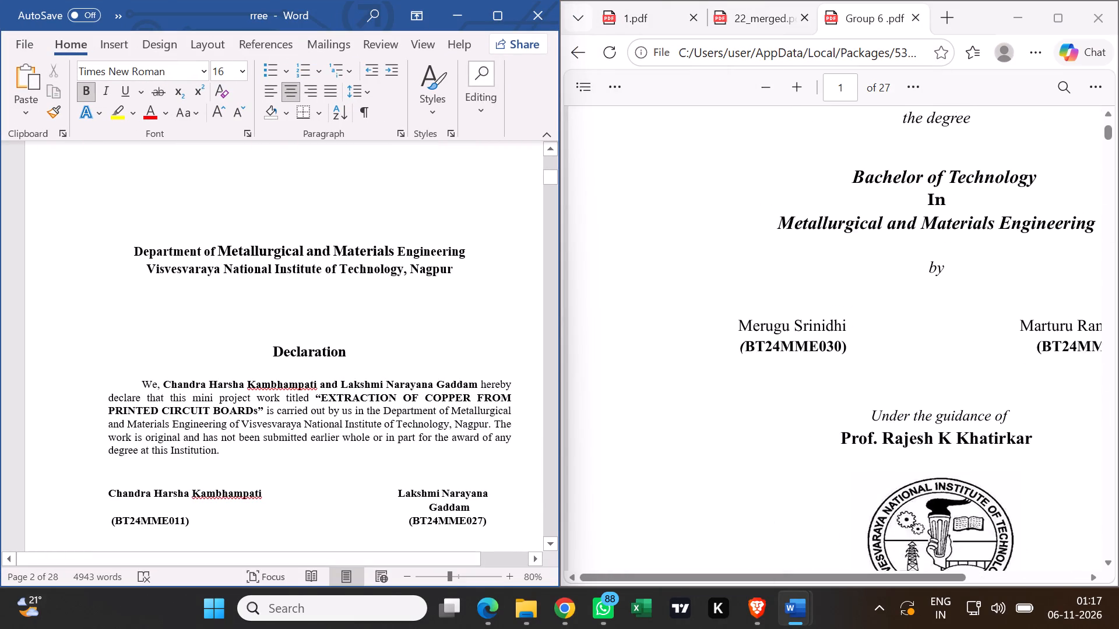
pyautogui.scroll(1, 827, 256)
pyautogui.moveTo(843, 577); pyautogui.dragTo(872, 578)
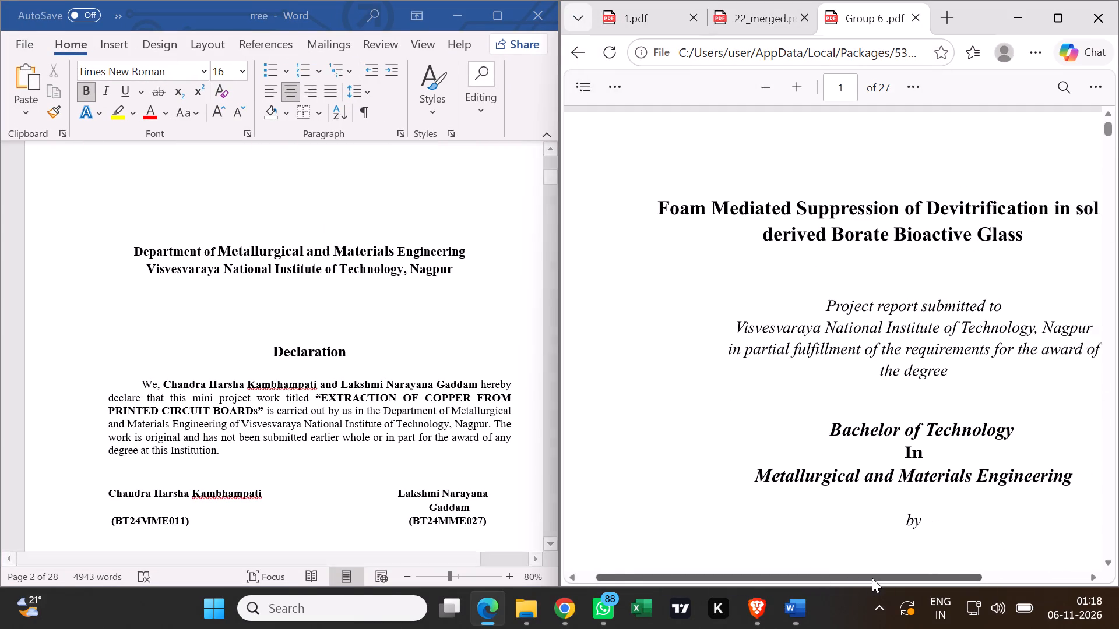
pyautogui.moveTo(872, 578); pyautogui.dragTo(904, 575)
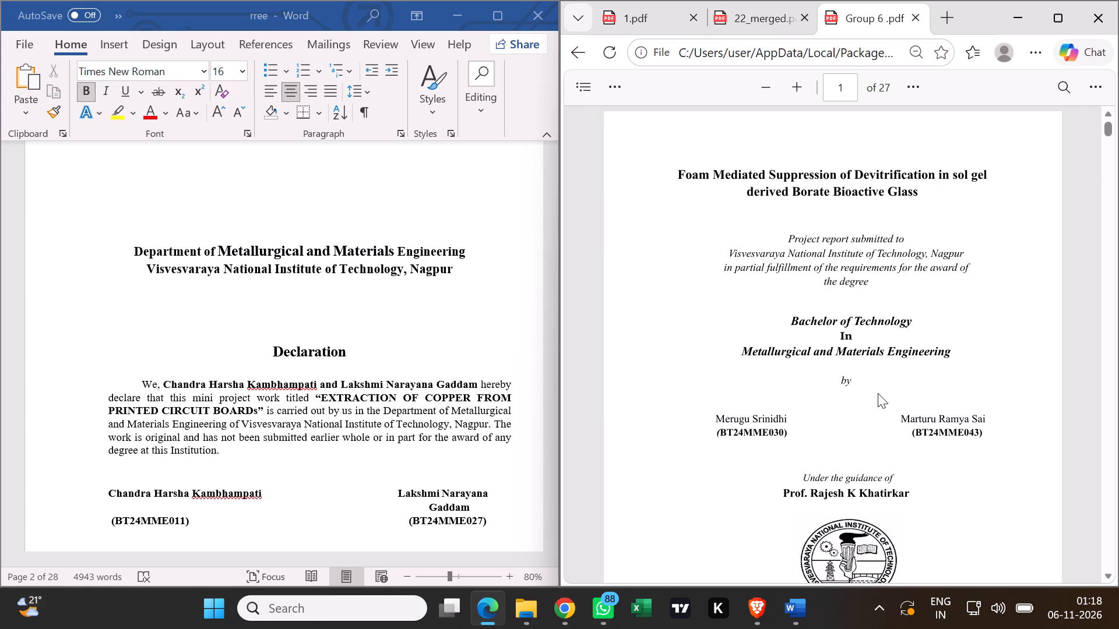
pyautogui.keyDown('ctrl'); pyautogui.scroll(-4, 342, 404); pyautogui.keyUp('ctrl')
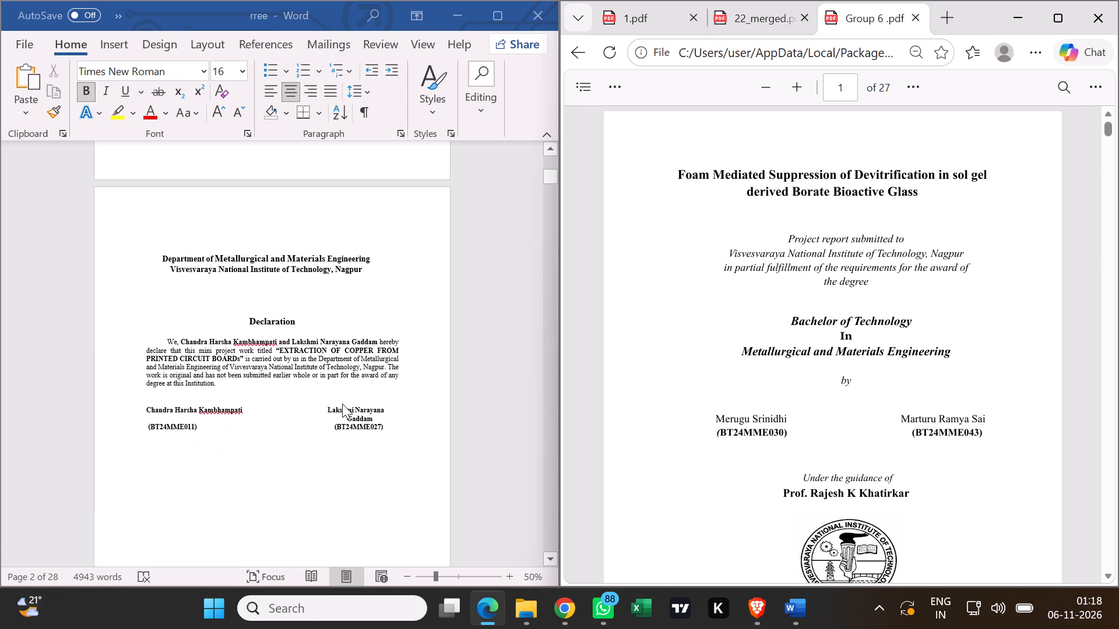
# Compare the report's title page layout with the title page of the Group 6 PDF.
pyautogui.scroll(8, 342, 404)
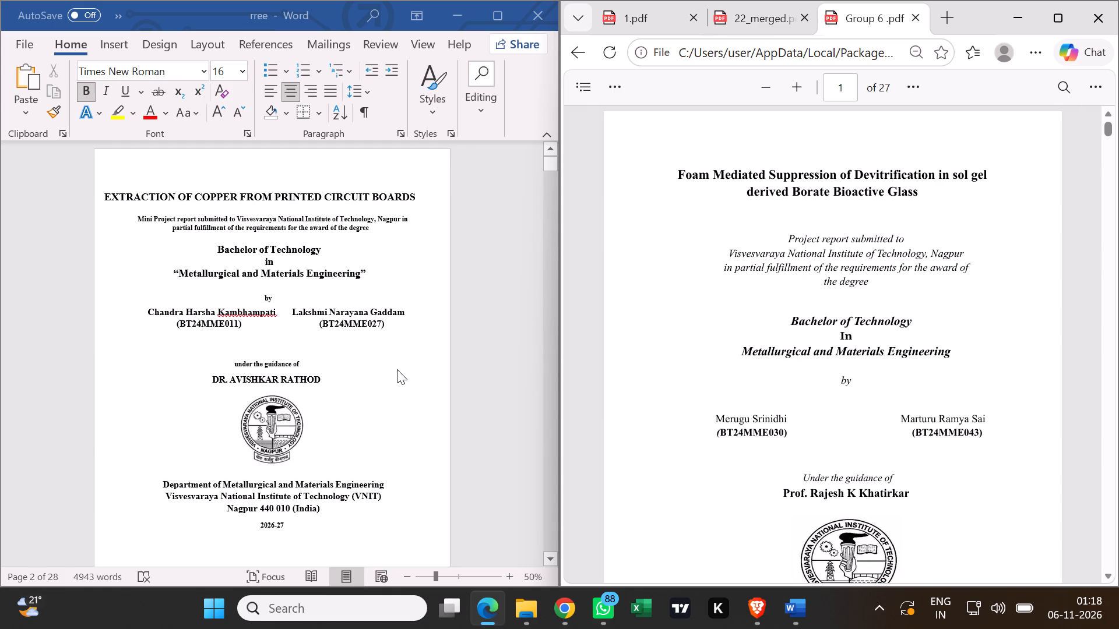
pyautogui.scroll(-1, 397, 369)
pyautogui.scroll(-1, 788, 335)
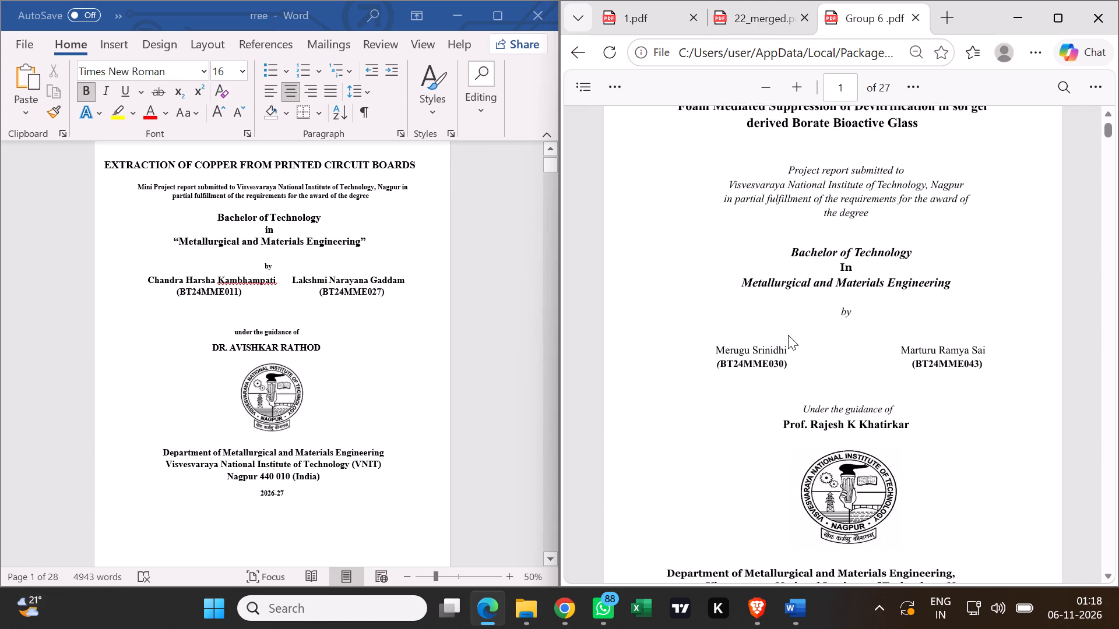
pyautogui.scroll(-2, 788, 335)
pyautogui.scroll(6, 788, 335)
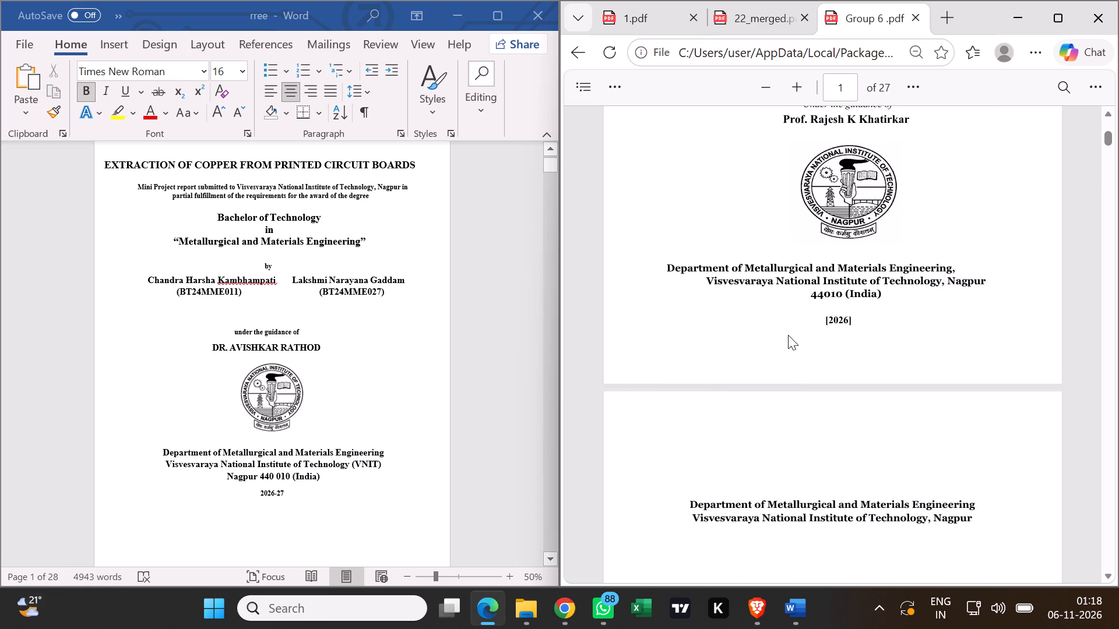
pyautogui.scroll(5, 788, 335)
pyautogui.scroll(-2, 788, 335)
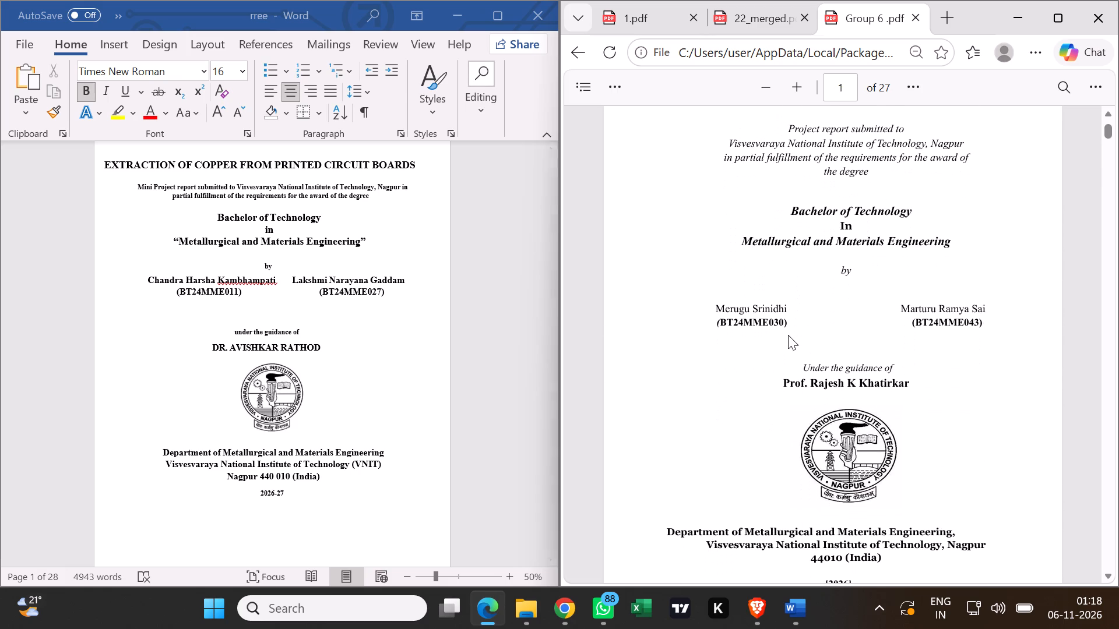
pyautogui.scroll(-1, 788, 335)
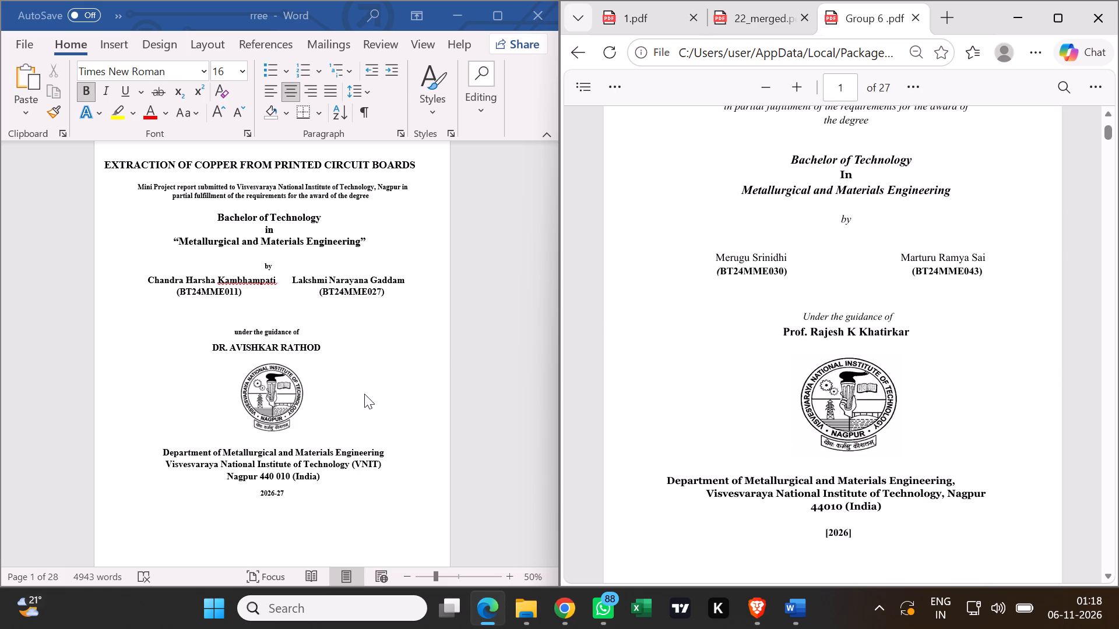
# Compare the department heading and "Declaration" heading spacing on the report's declaration page with the Group 6 PDF.
pyautogui.scroll(-2, 364, 394)
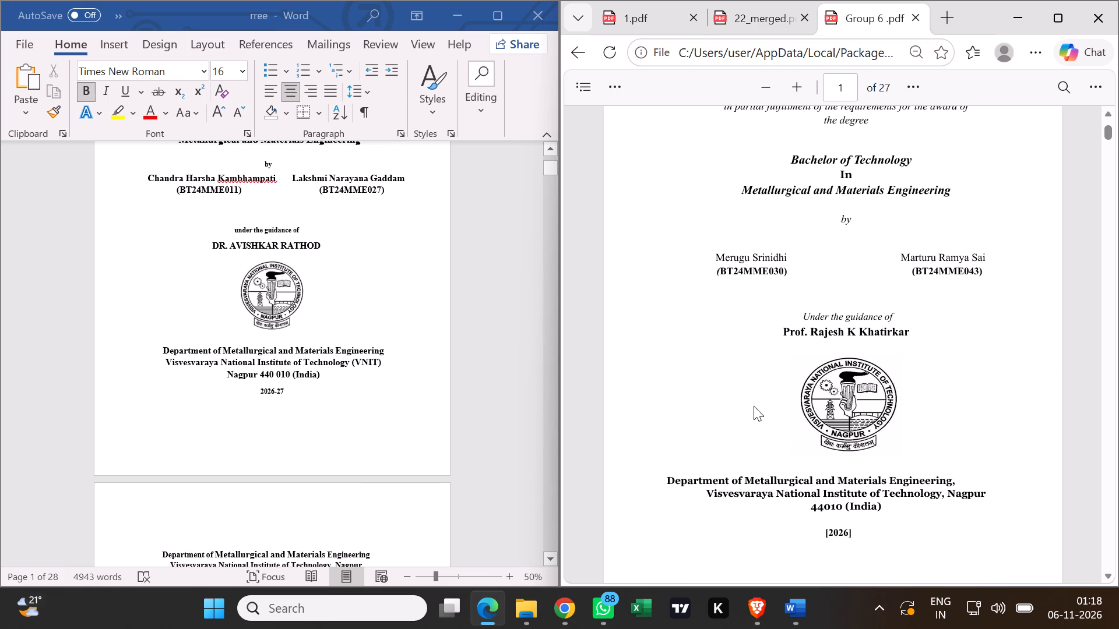
pyautogui.scroll(-2, 778, 430)
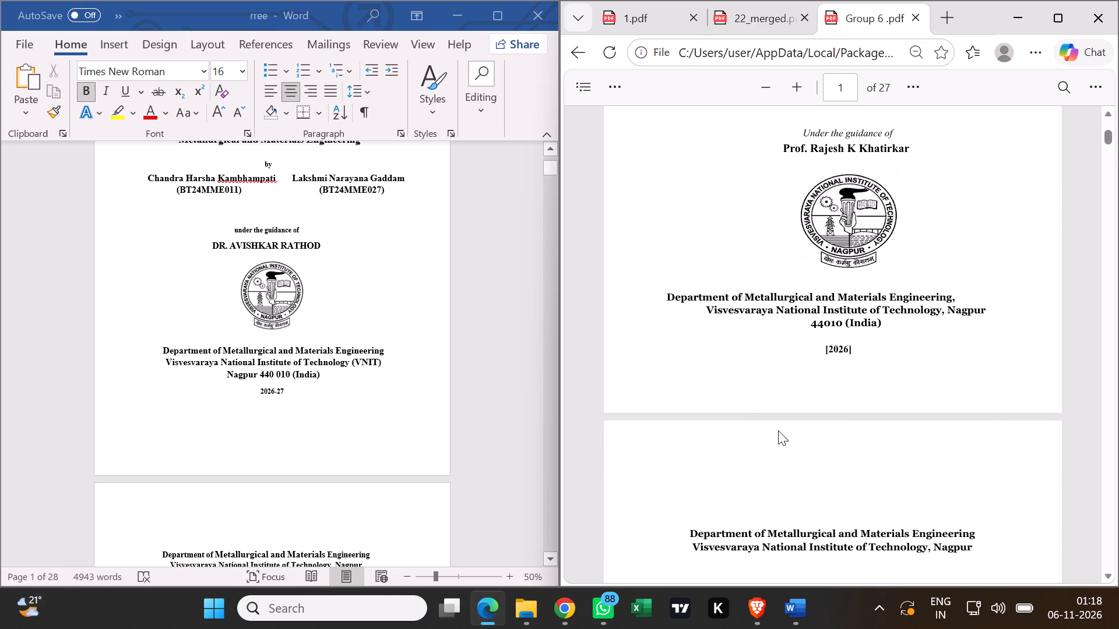
pyautogui.scroll(-1, 778, 430)
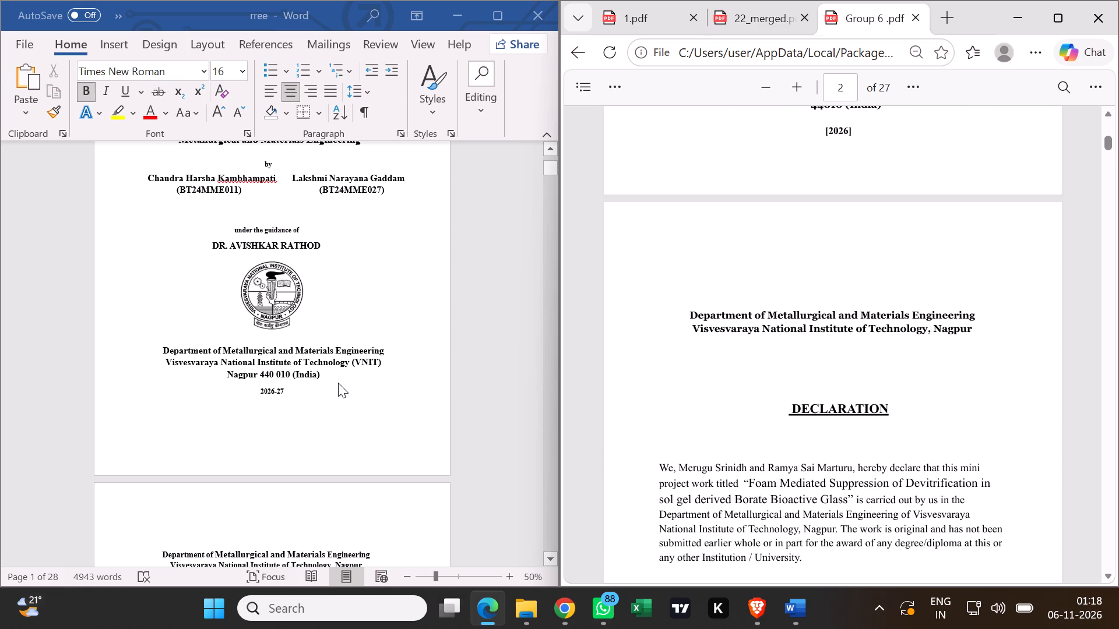
pyautogui.scroll(-3, 338, 383)
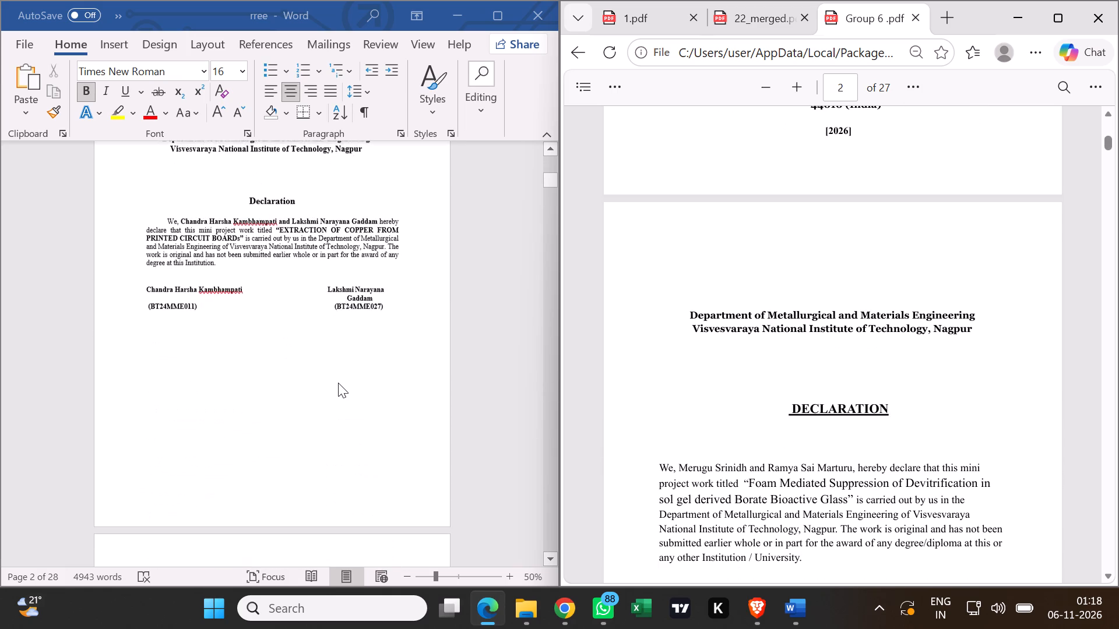
pyautogui.click(723, 321)
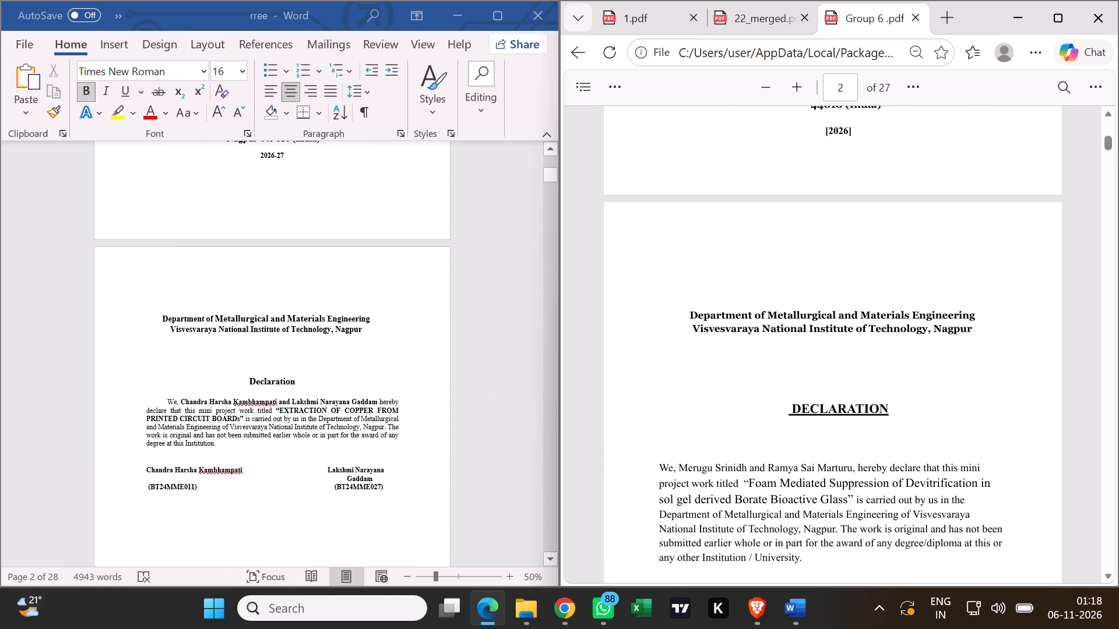
pyautogui.click(324, 328)
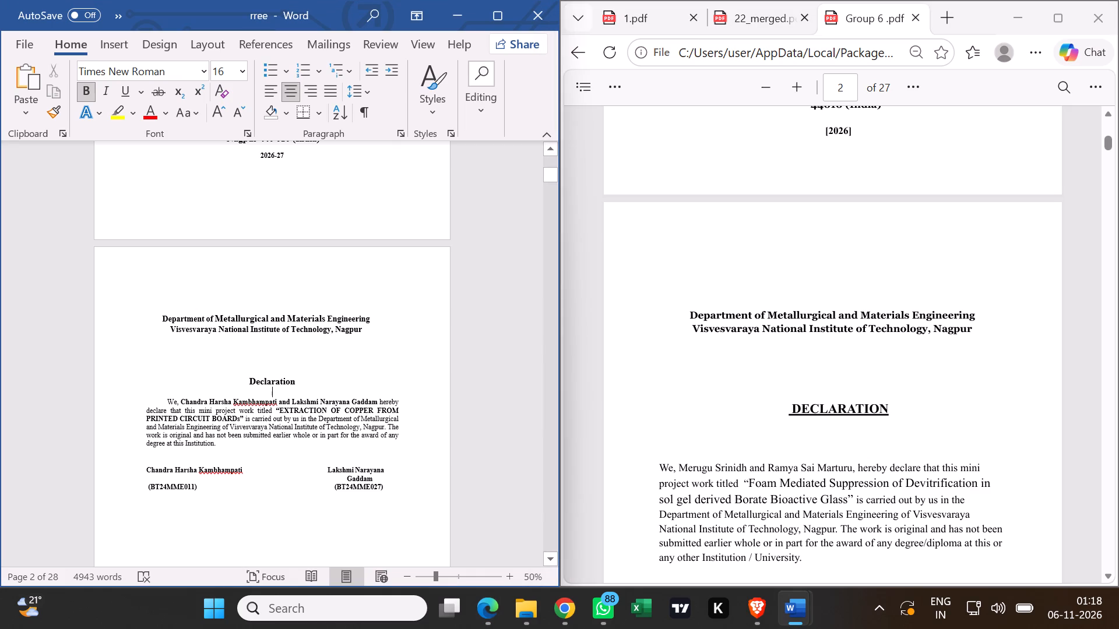
pyautogui.click(300, 386)
pyautogui.click(292, 383)
# Examine the report's certificate page and compare the declaration's body, signature block and date area with the Group 6 PDF.
pyautogui.scroll(-2, 277, 427)
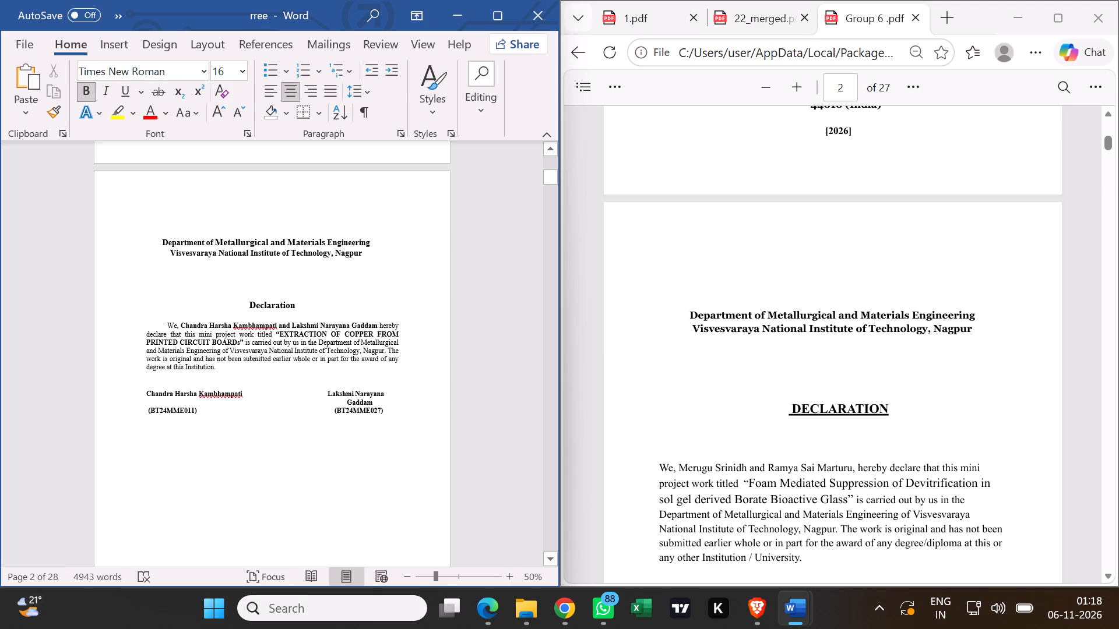
pyautogui.scroll(-1, 383, 407)
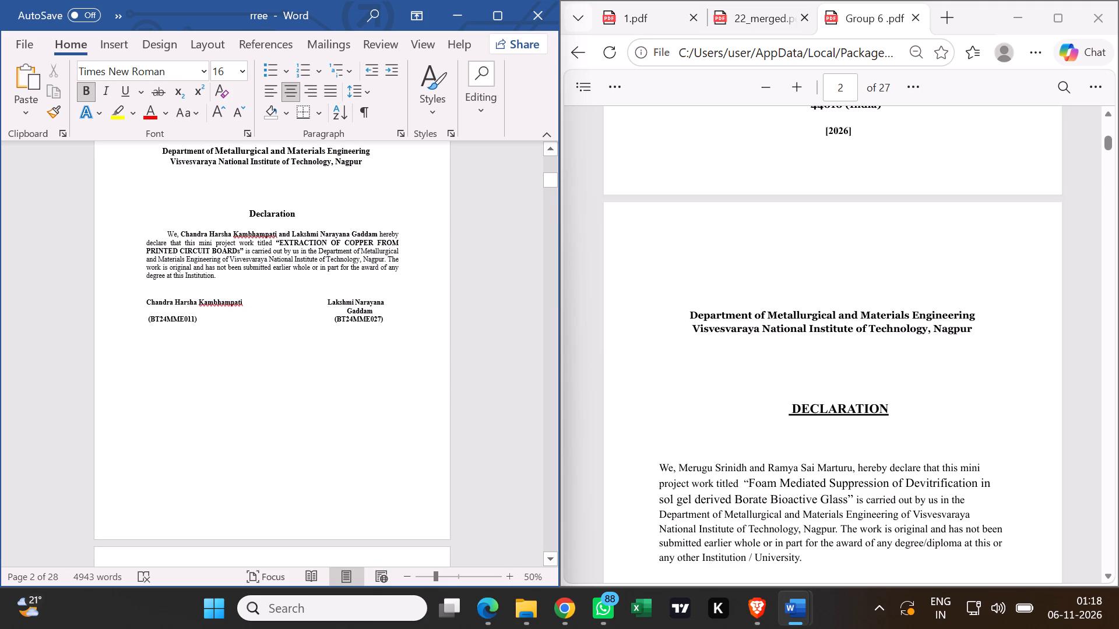
pyautogui.scroll(-5, 377, 410)
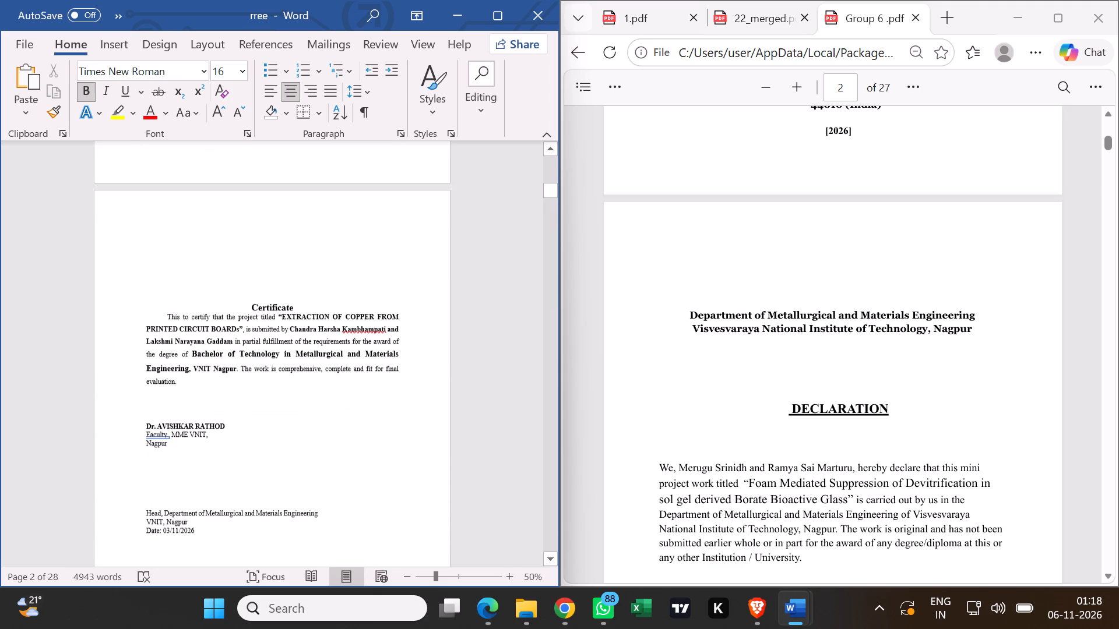
pyautogui.scroll(-1, 377, 410)
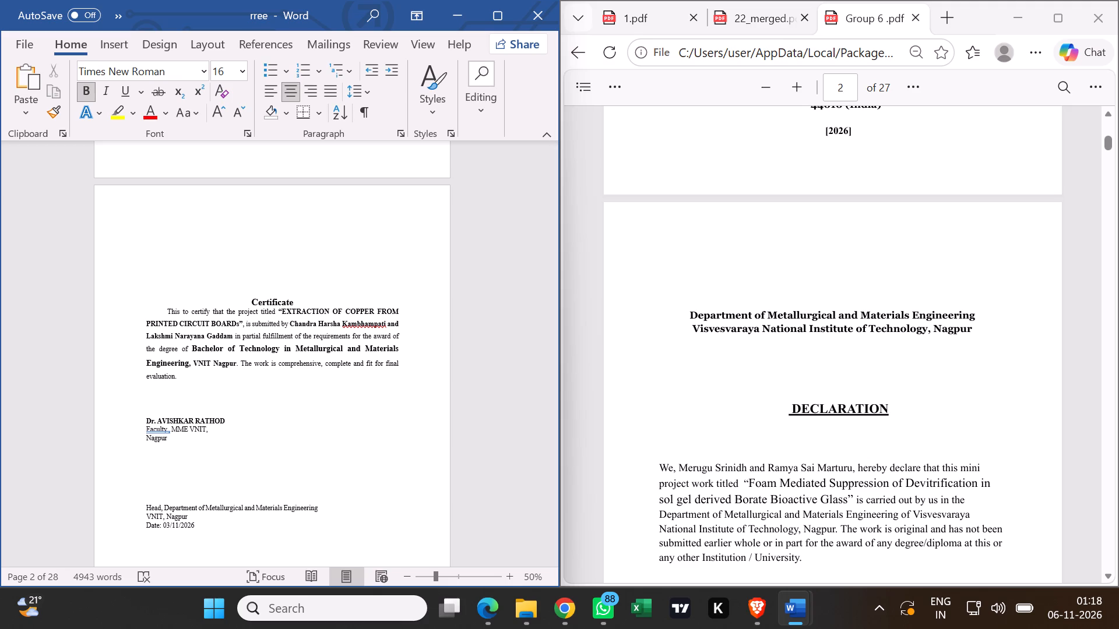
pyautogui.scroll(-5, 863, 492)
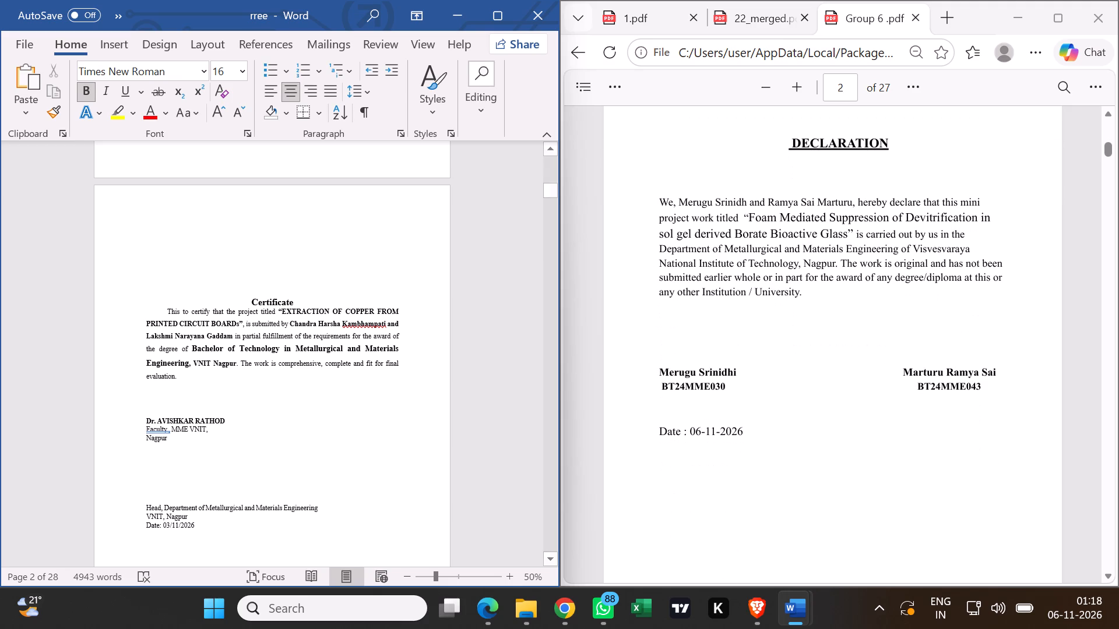
pyautogui.scroll(8, 423, 486)
pyautogui.hscroll(1, 423, 486)
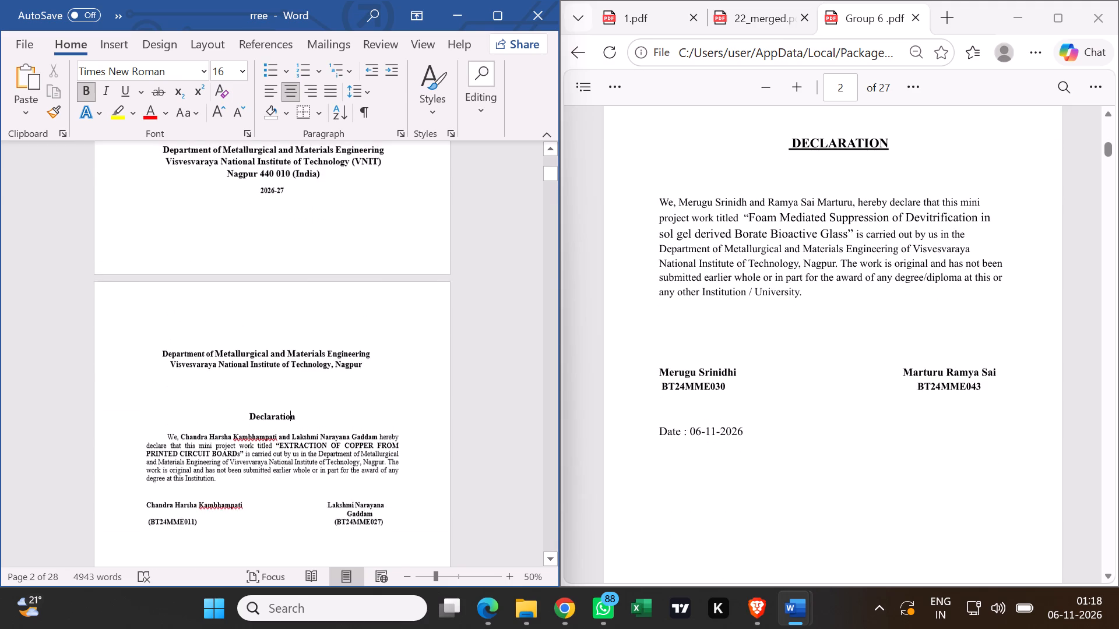
pyautogui.hscroll(1, 423, 486)
pyautogui.scroll(-1, 701, 467)
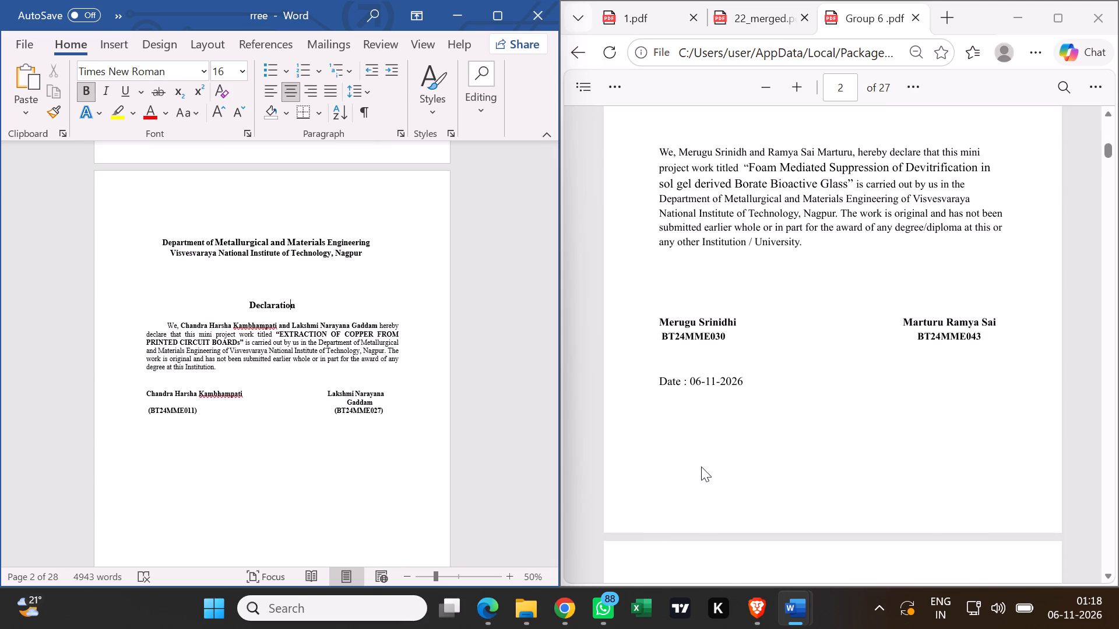
pyautogui.scroll(-1, 701, 467)
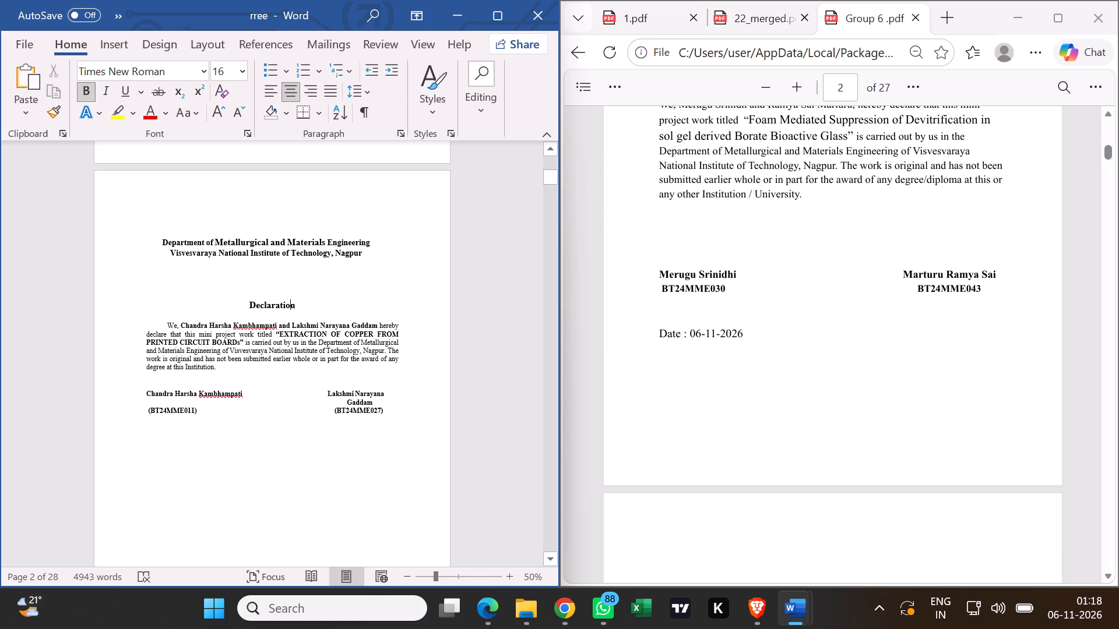
pyautogui.scroll(1, 291, 488)
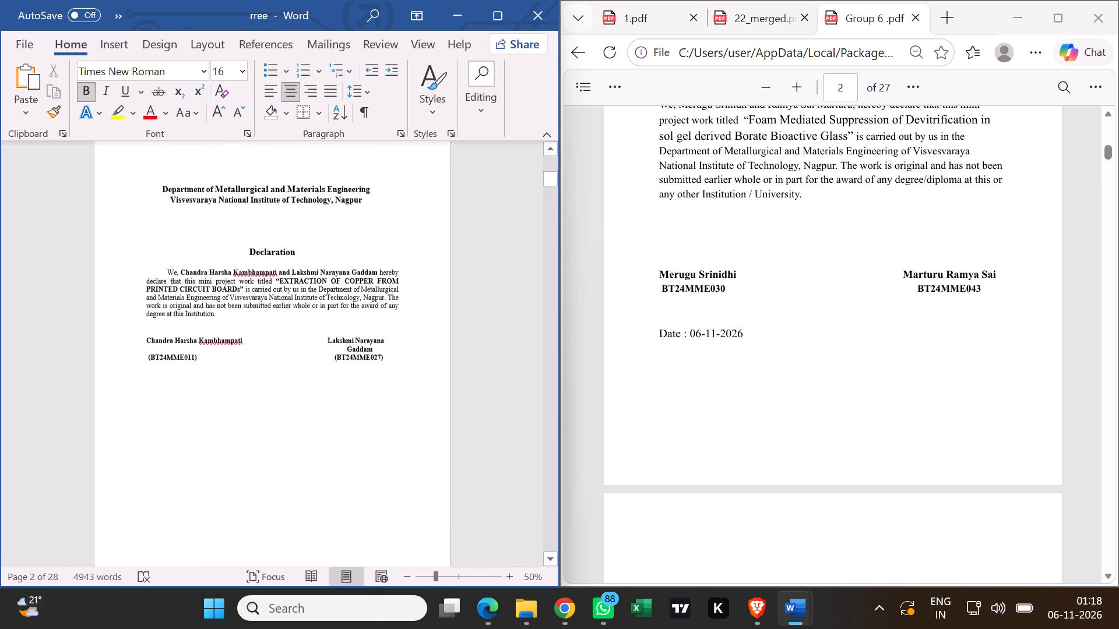
pyautogui.scroll(1, 291, 488)
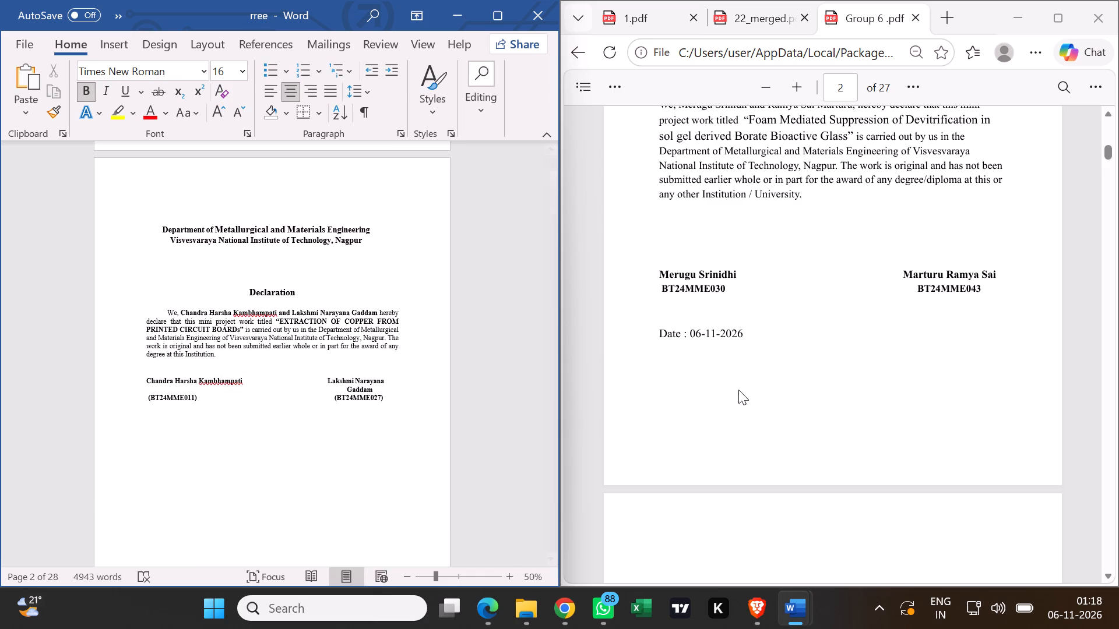
pyautogui.scroll(3, 738, 390)
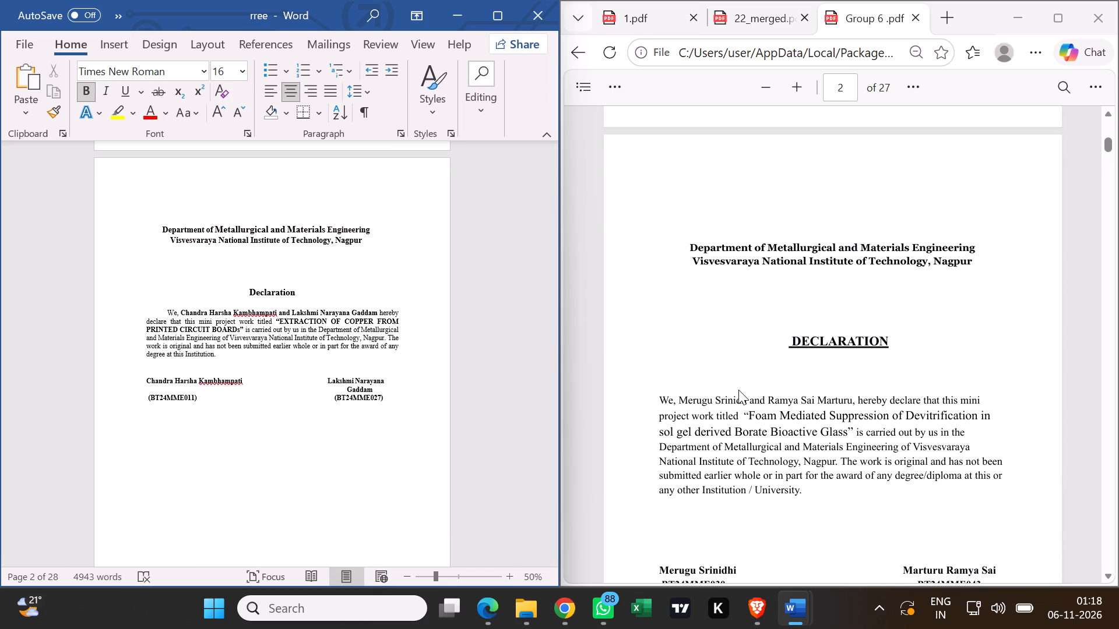
pyautogui.scroll(1, 738, 390)
# Insert one blank line above the department heading on the report's declaration page.
pyautogui.click(171, 211)
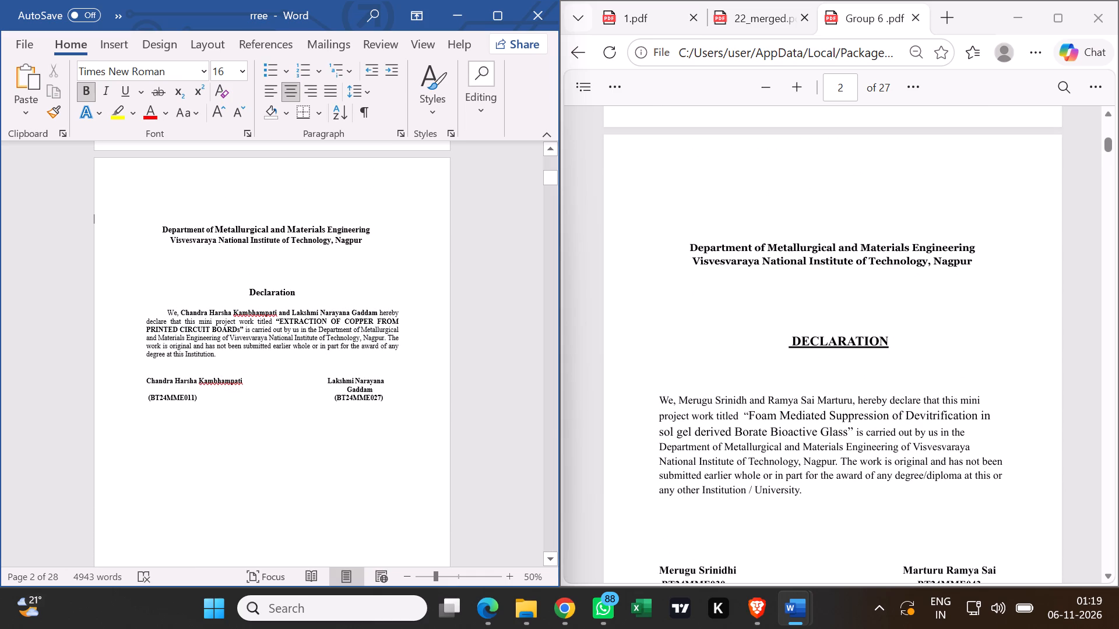
pyautogui.press('Return')
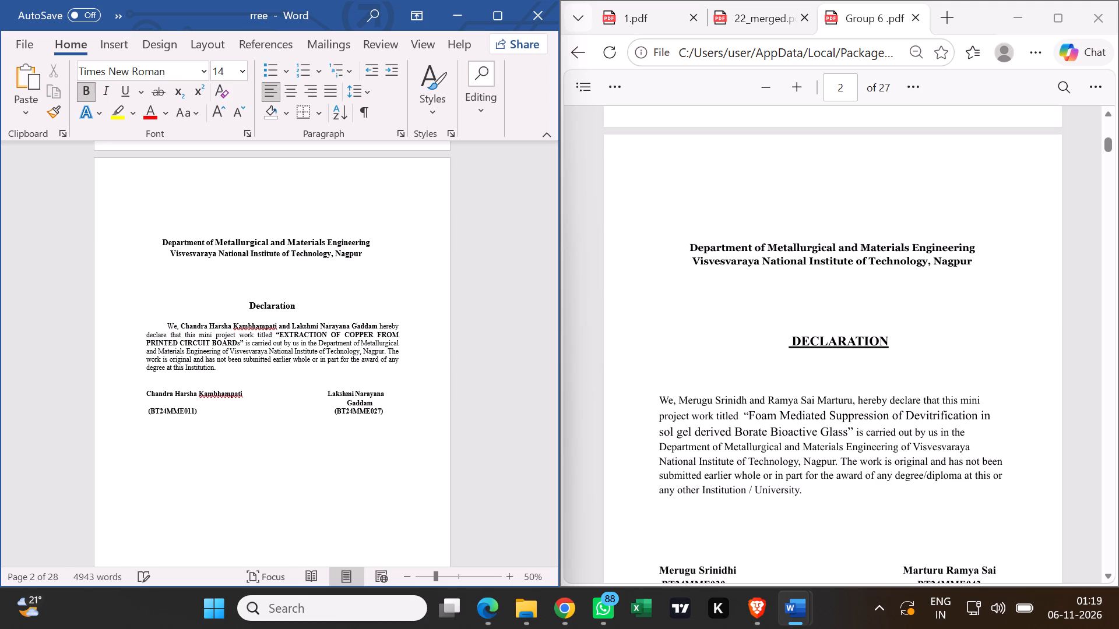
# Insert one blank line above the "Declaration" heading, below the department and institute heading.
pyautogui.click(227, 295)
pyautogui.press('Return')
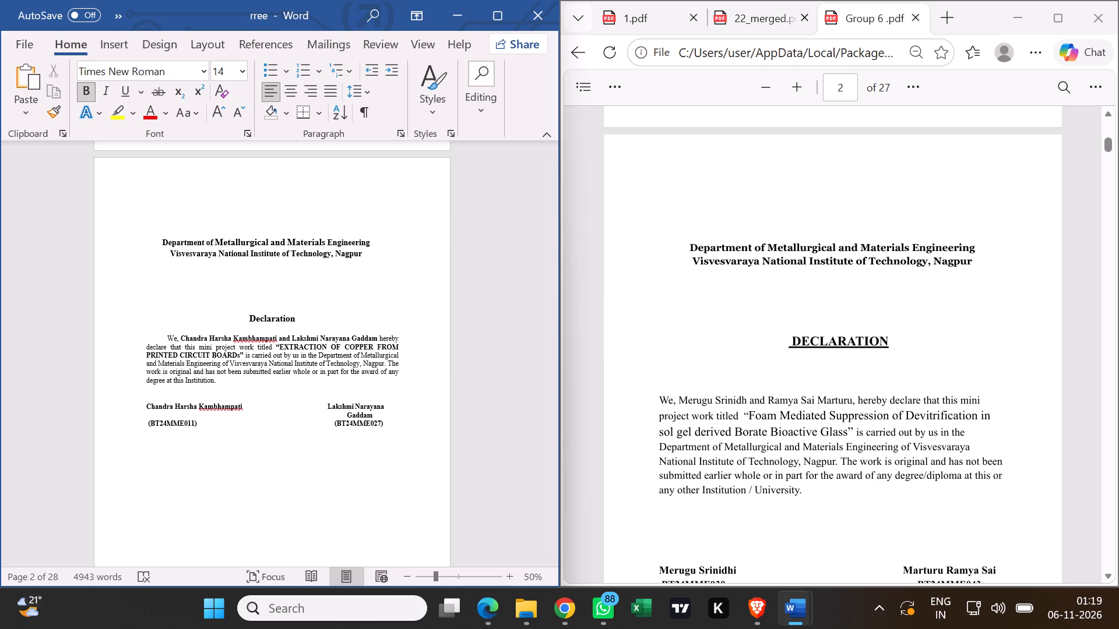
# Insert two blank lines between the "Declaration" heading and the declaration paragraph.
pyautogui.hscroll(1, 227, 295)
pyautogui.scroll(4, 227, 295)
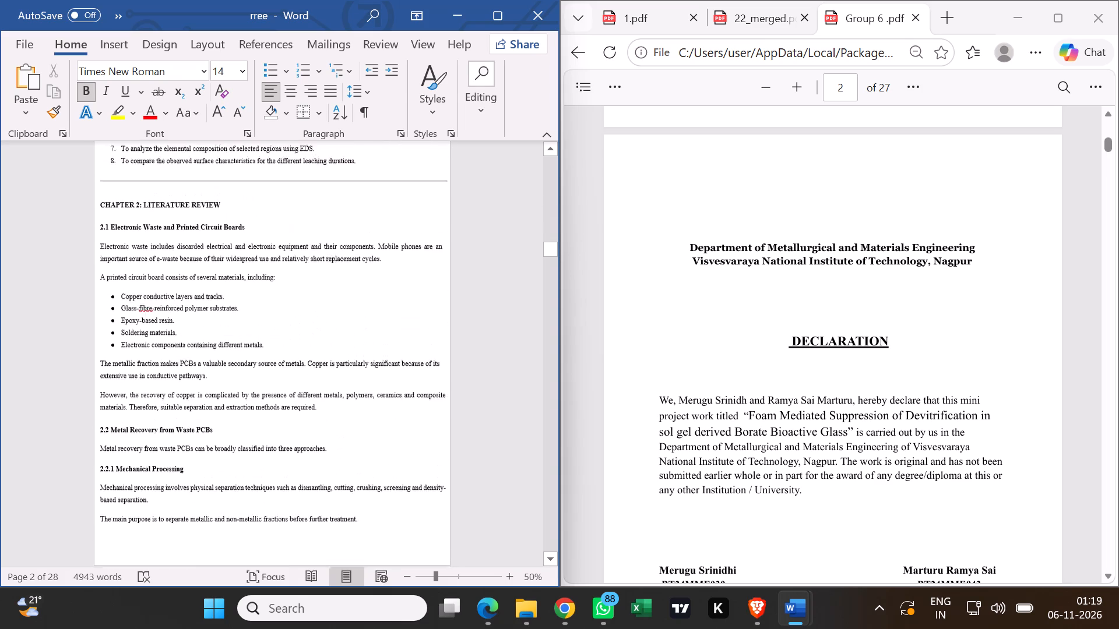
pyautogui.scroll(7, 227, 295)
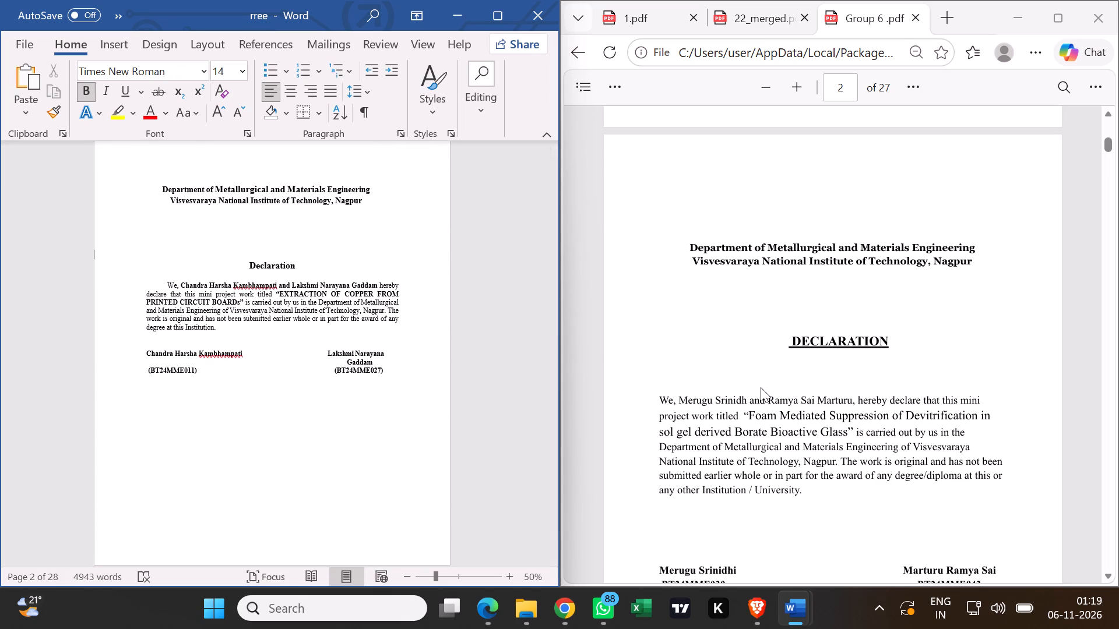
pyautogui.scroll(-3, 761, 387)
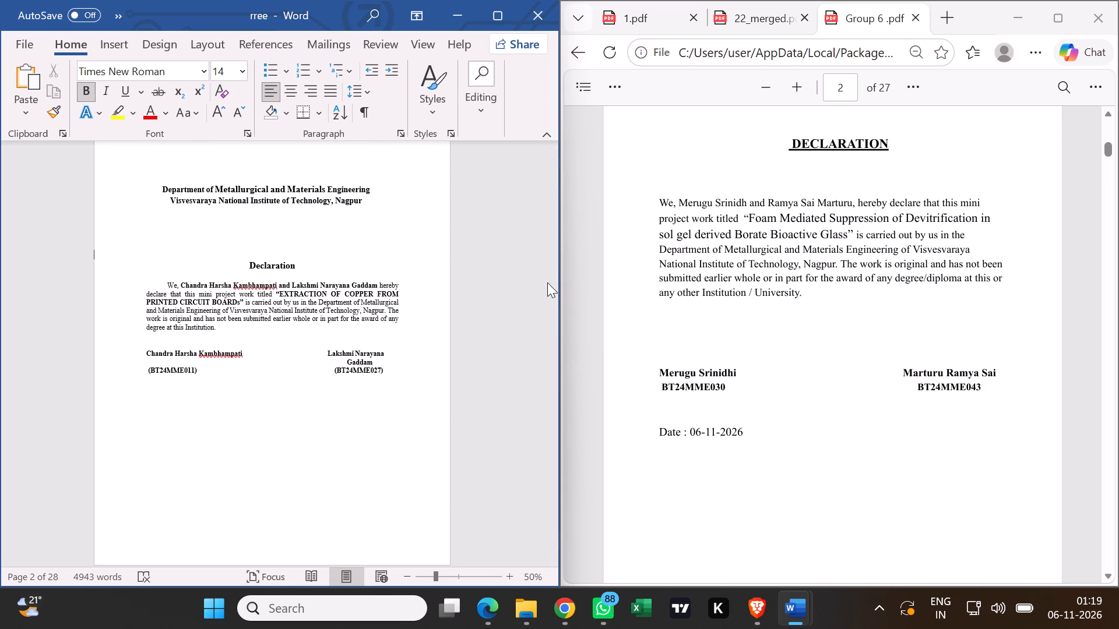
pyautogui.click(305, 267)
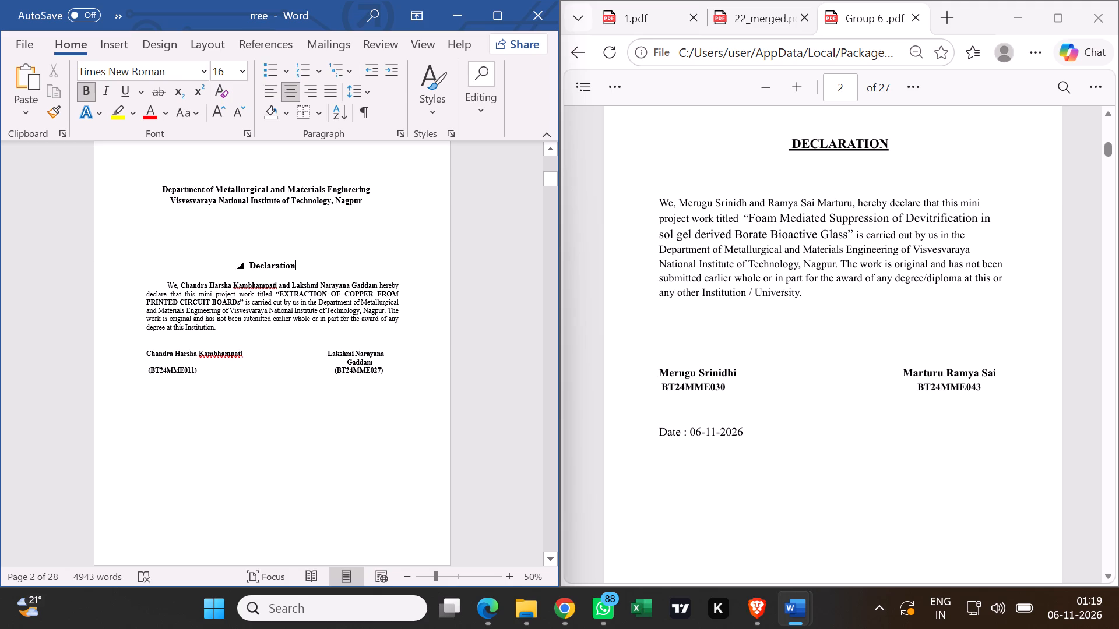
pyautogui.press('Return')
pyautogui.press('Return')
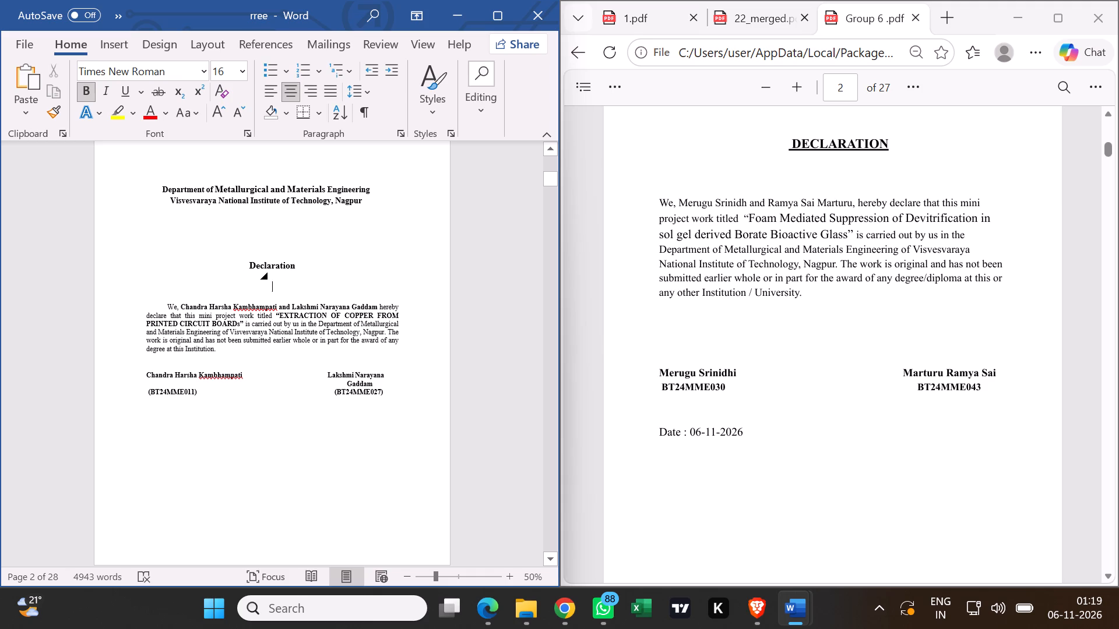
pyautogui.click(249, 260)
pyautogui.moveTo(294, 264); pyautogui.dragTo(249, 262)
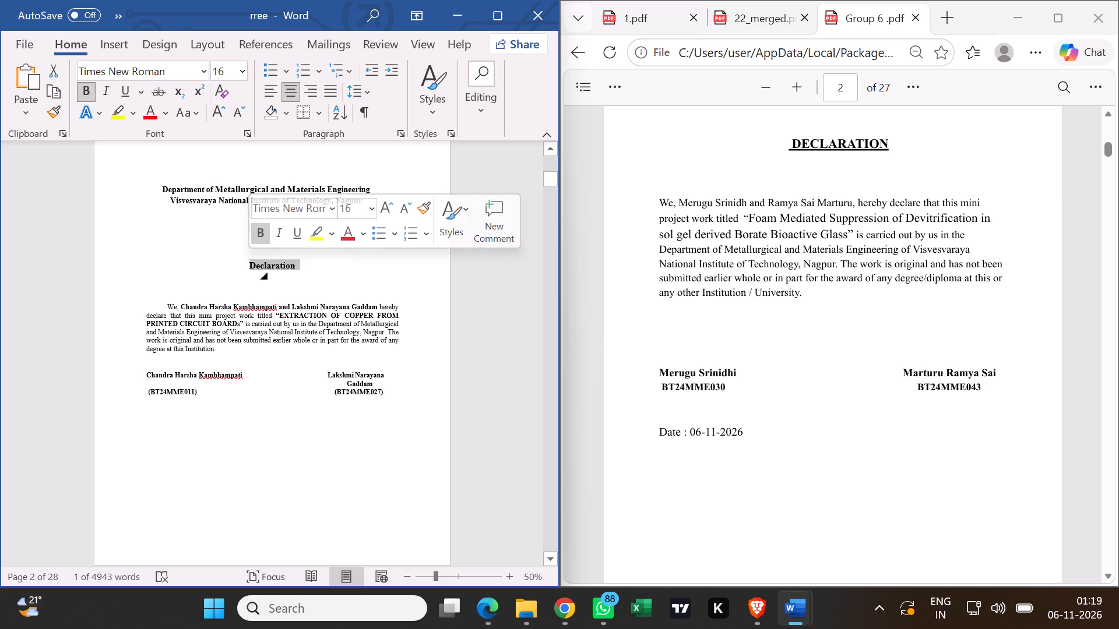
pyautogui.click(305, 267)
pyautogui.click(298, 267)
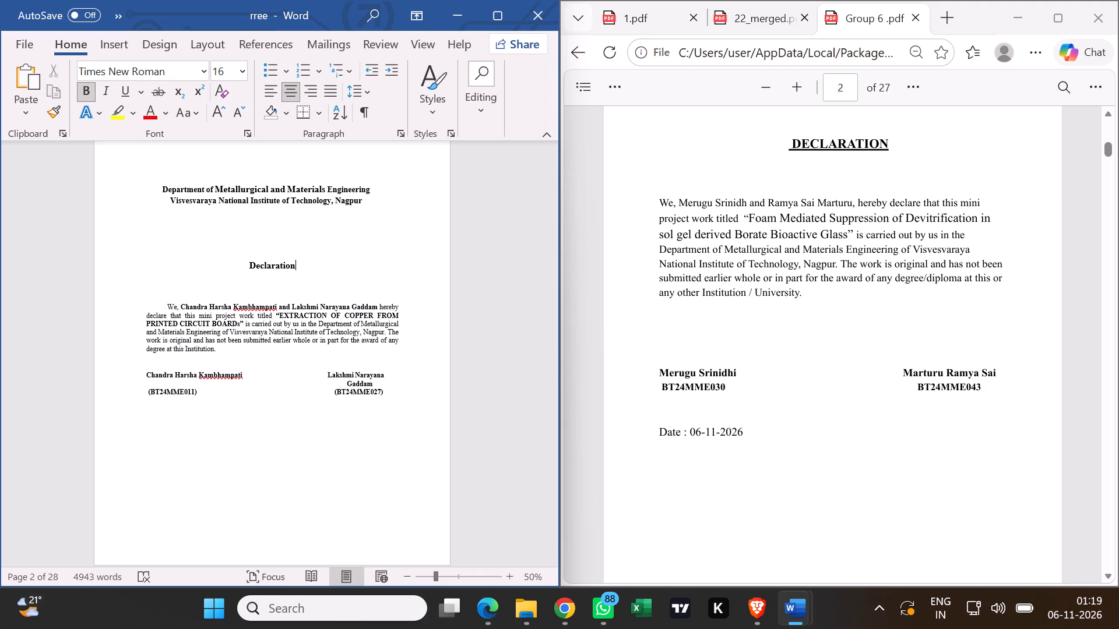
# Insert three blank lines between the "Certificate" heading and its paragraph on the report's certificate page.
pyautogui.scroll(-3, 304, 511)
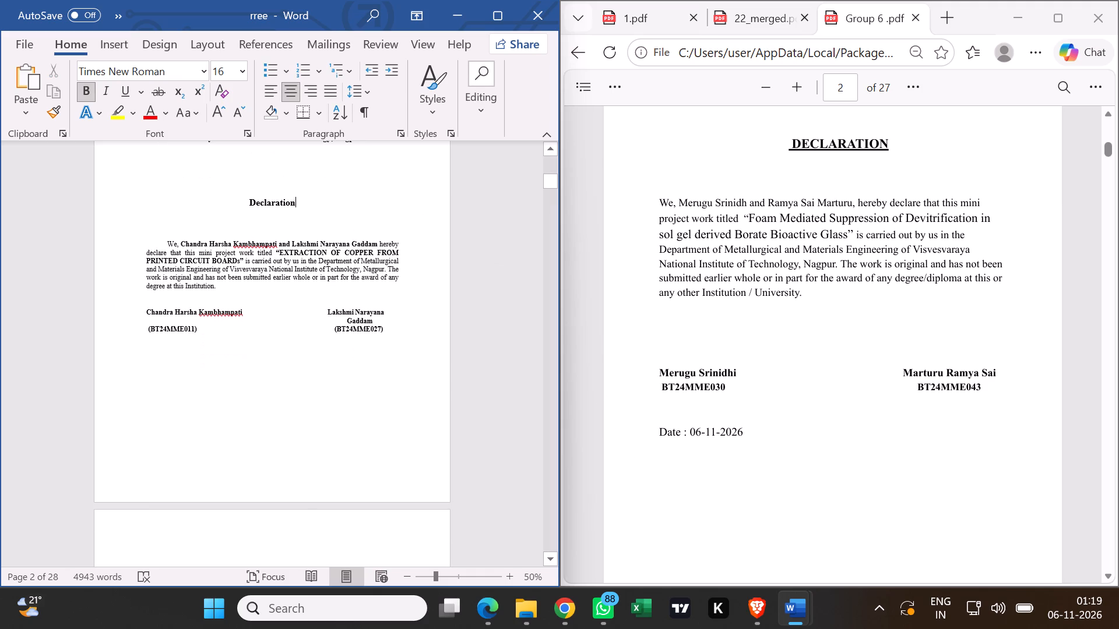
pyautogui.scroll(-3, 741, 438)
pyautogui.scroll(-4, 343, 432)
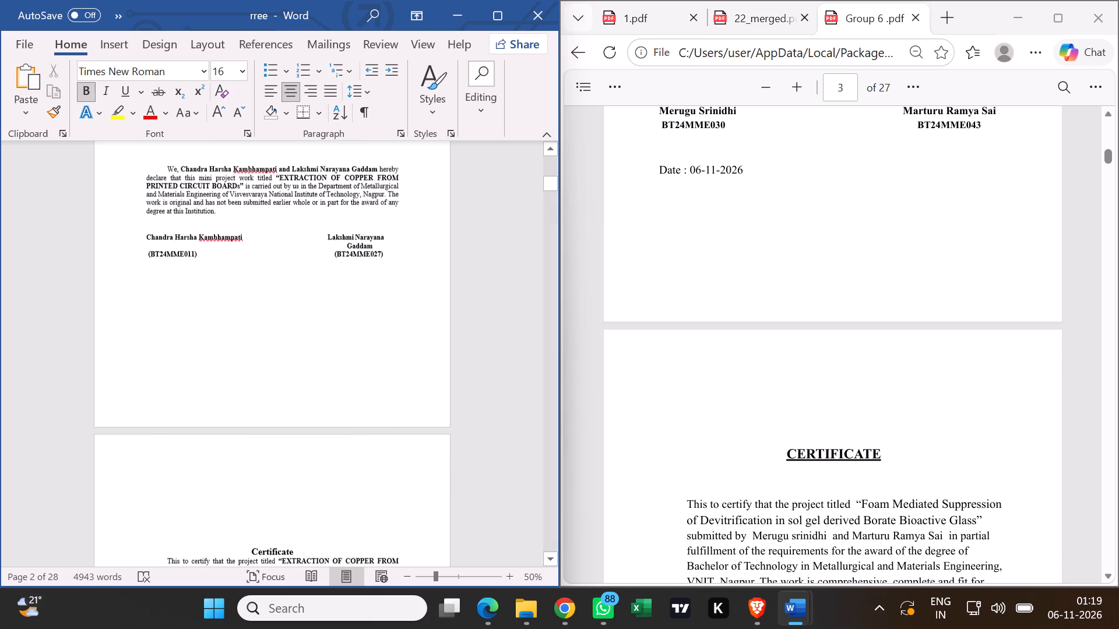
pyautogui.scroll(-13, 342, 431)
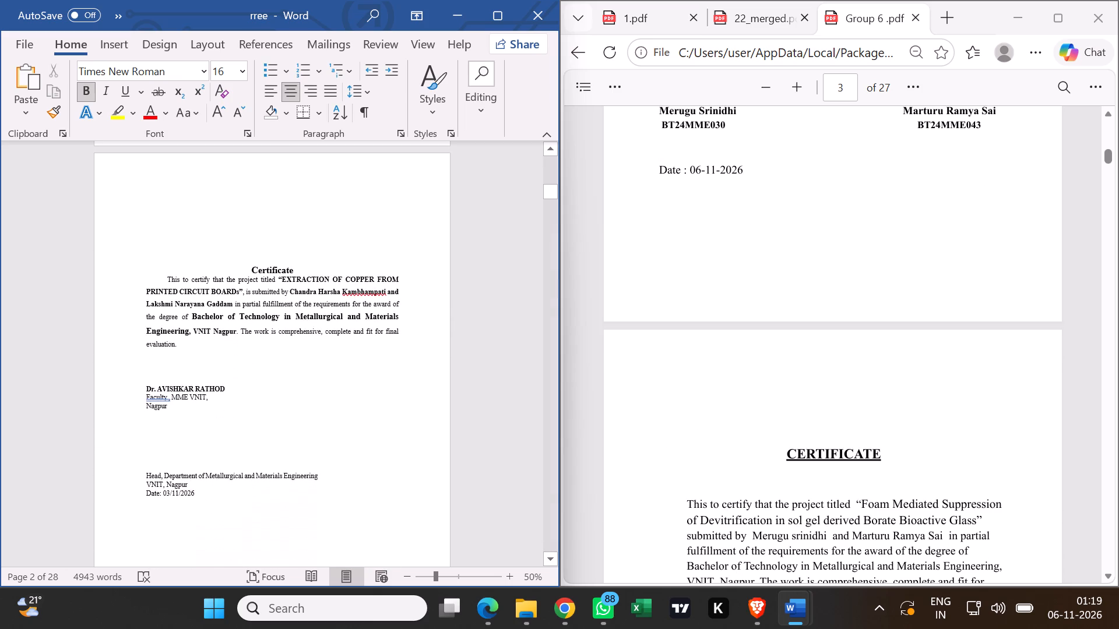
pyautogui.scroll(-4, 337, 436)
pyautogui.scroll(2, 337, 442)
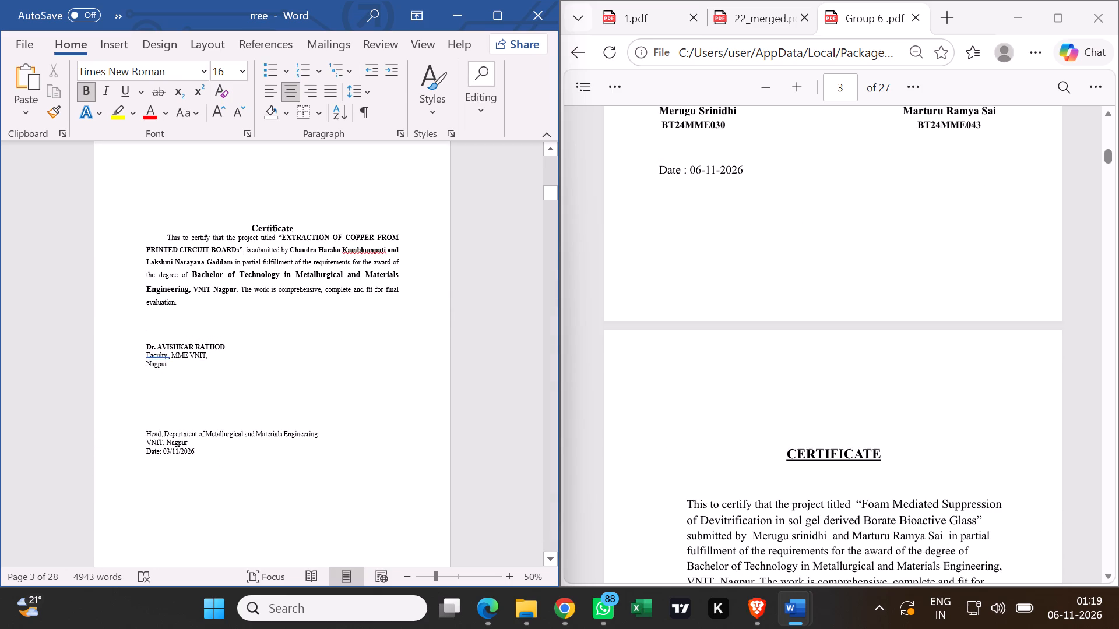
pyautogui.click(317, 230)
pyautogui.press('Return')
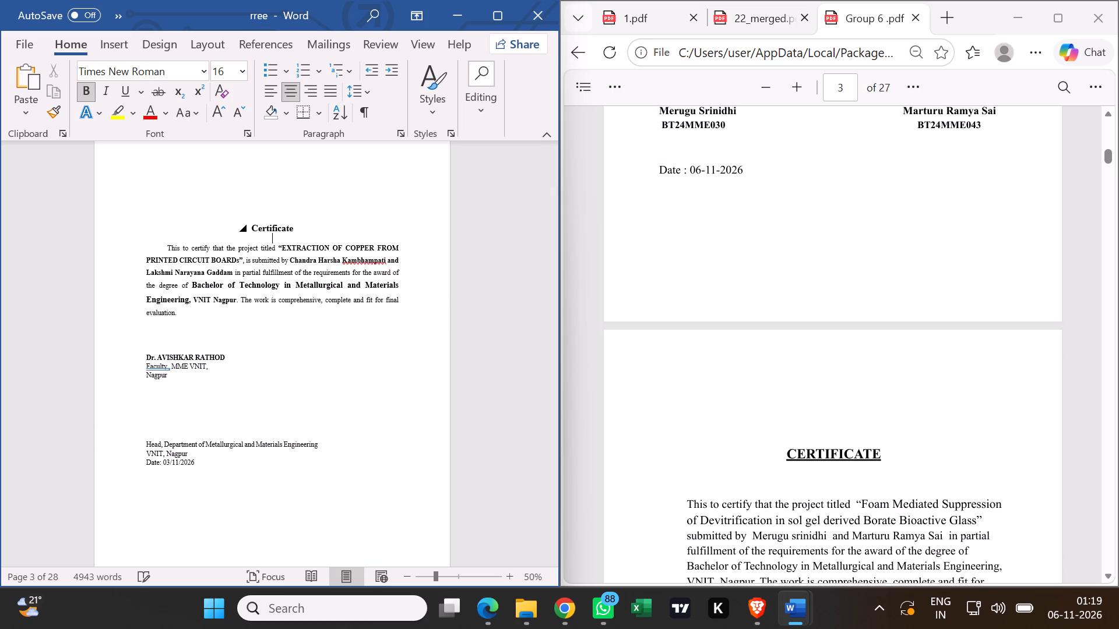
pyautogui.scroll(-1, 317, 230)
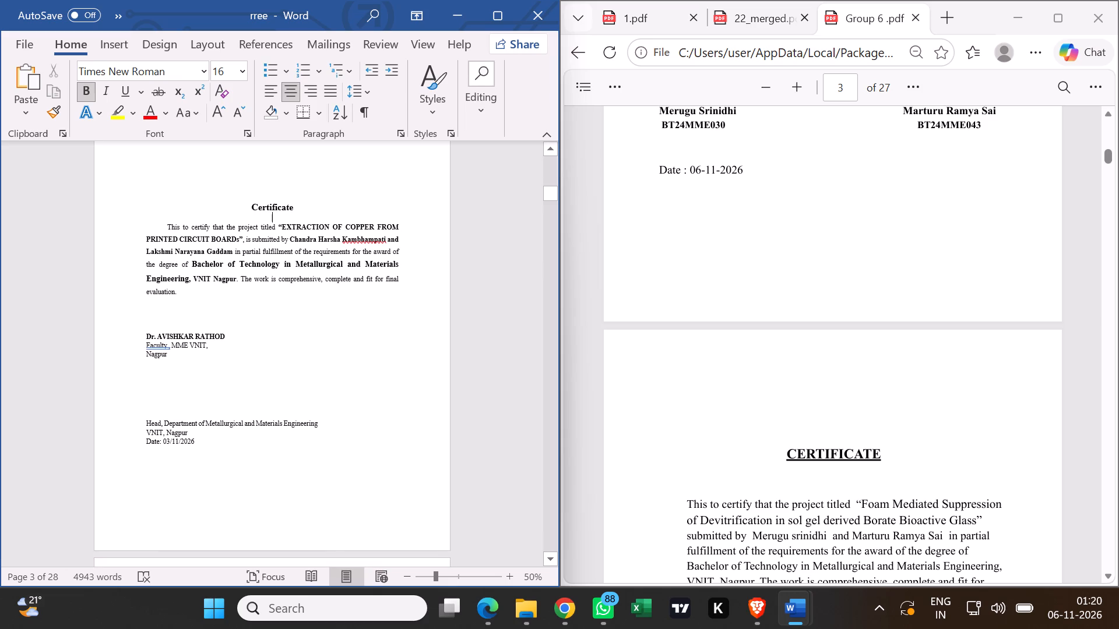
pyautogui.press('Return')
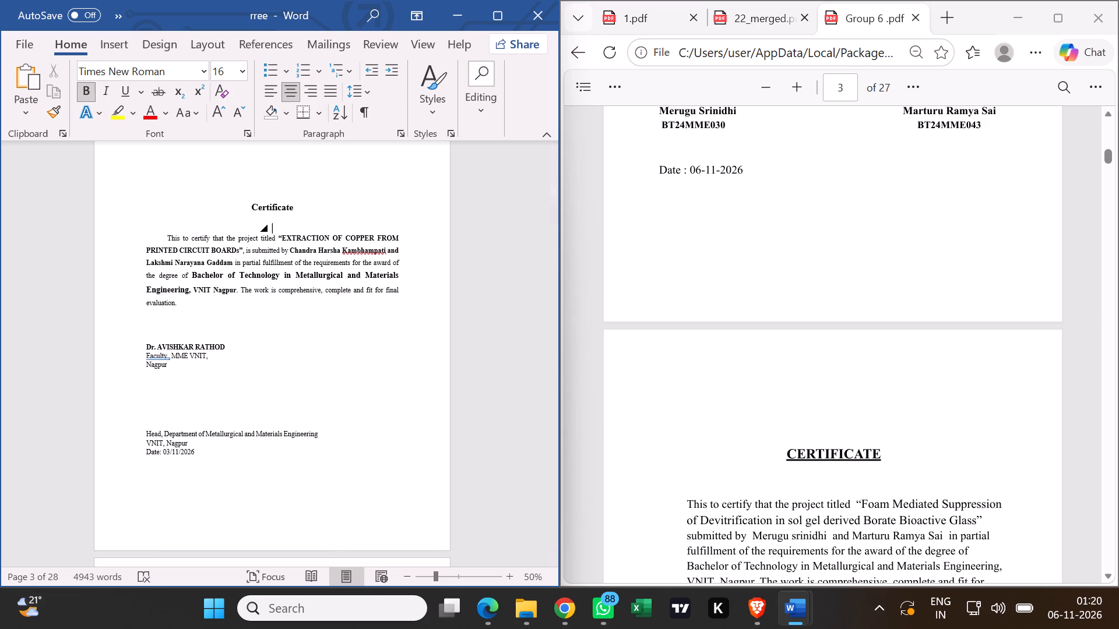
pyautogui.press('Return')
pyautogui.press('Return')
pyautogui.press('BackSpace')
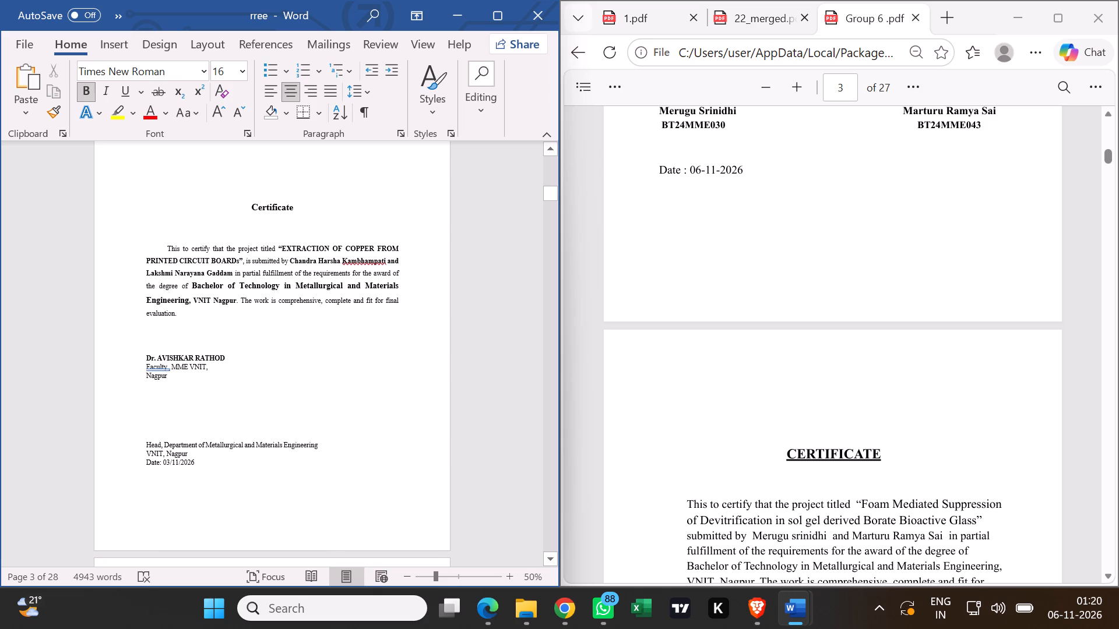
# Review the report's pages from acknowledgment back to declaration, comparing the declaration's heading spacing, body, signatures and date with the Group 6 PDF.
pyautogui.click(364, 370)
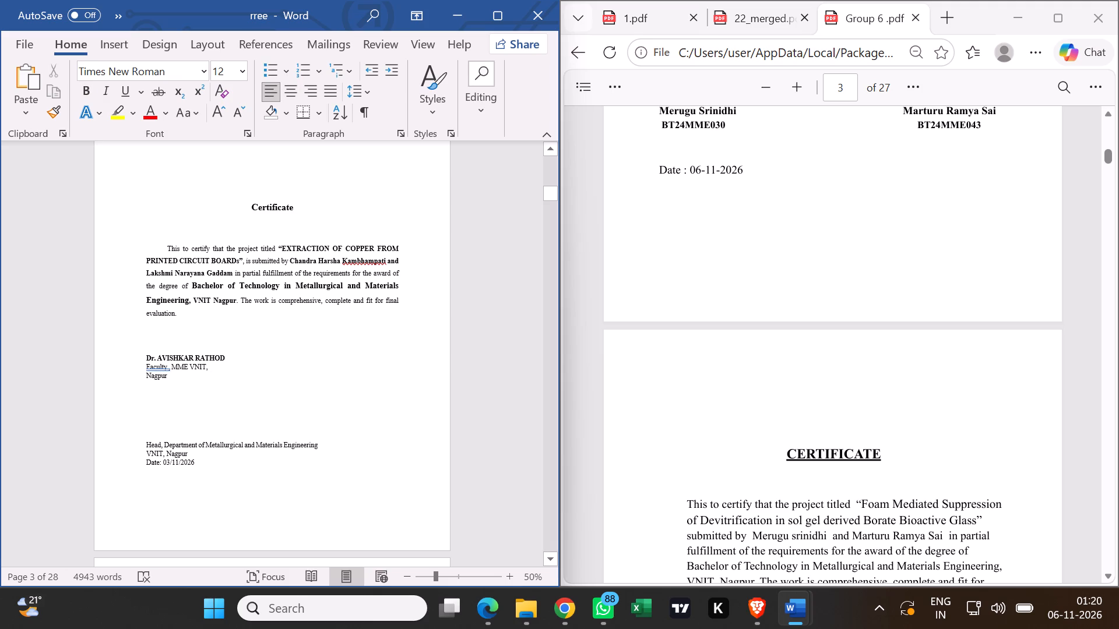
pyautogui.scroll(-12, 363, 370)
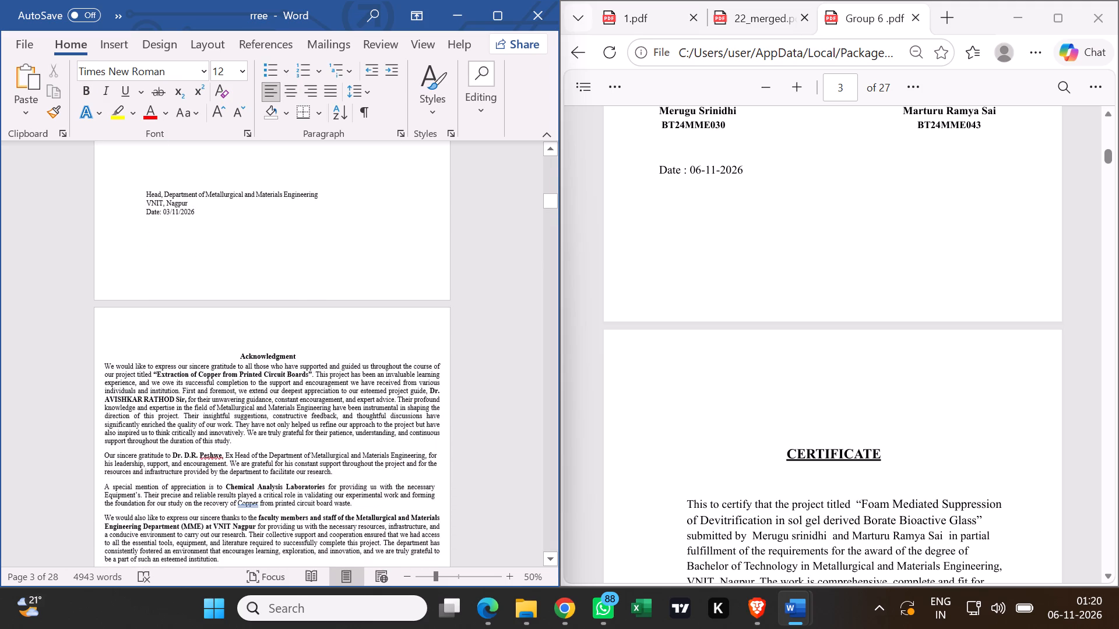
pyautogui.scroll(14, 364, 372)
pyautogui.scroll(8, 367, 374)
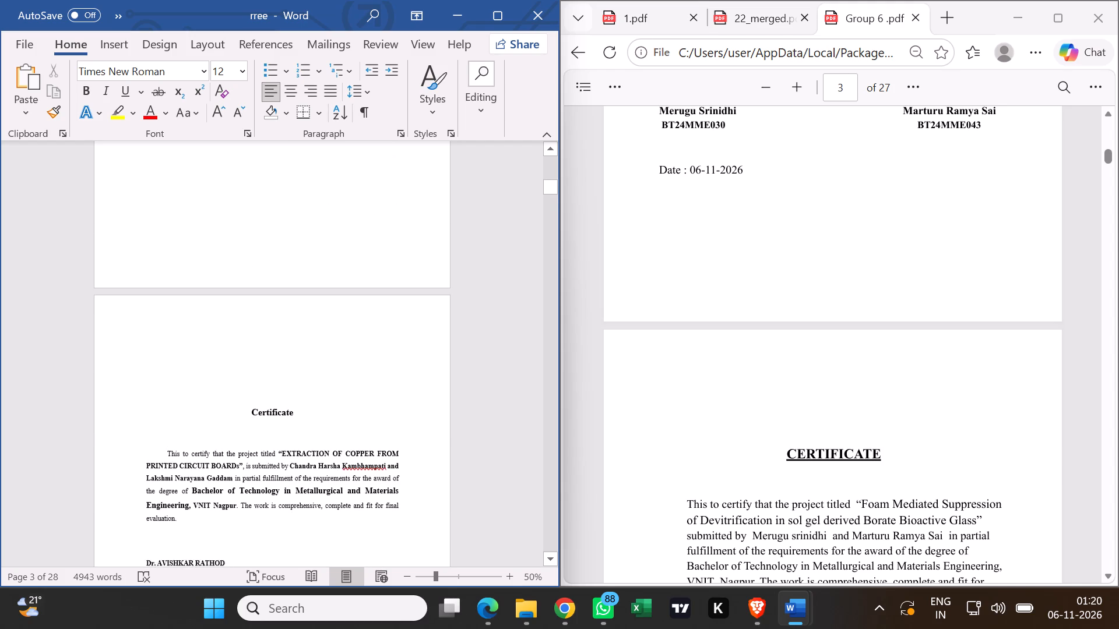
pyautogui.scroll(12, 370, 366)
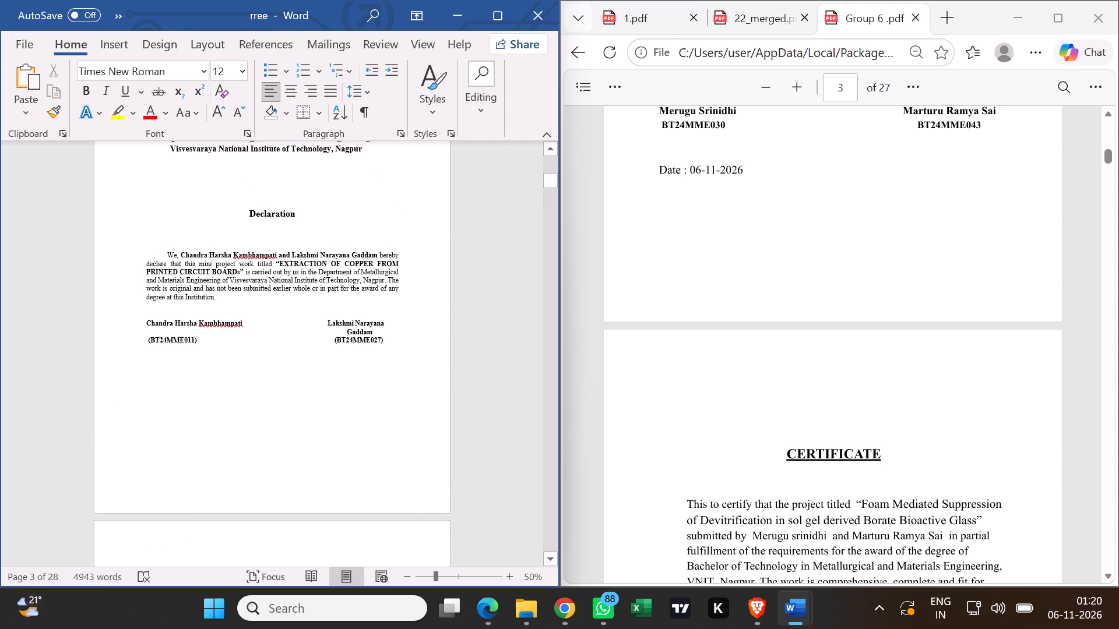
pyautogui.scroll(5, 370, 354)
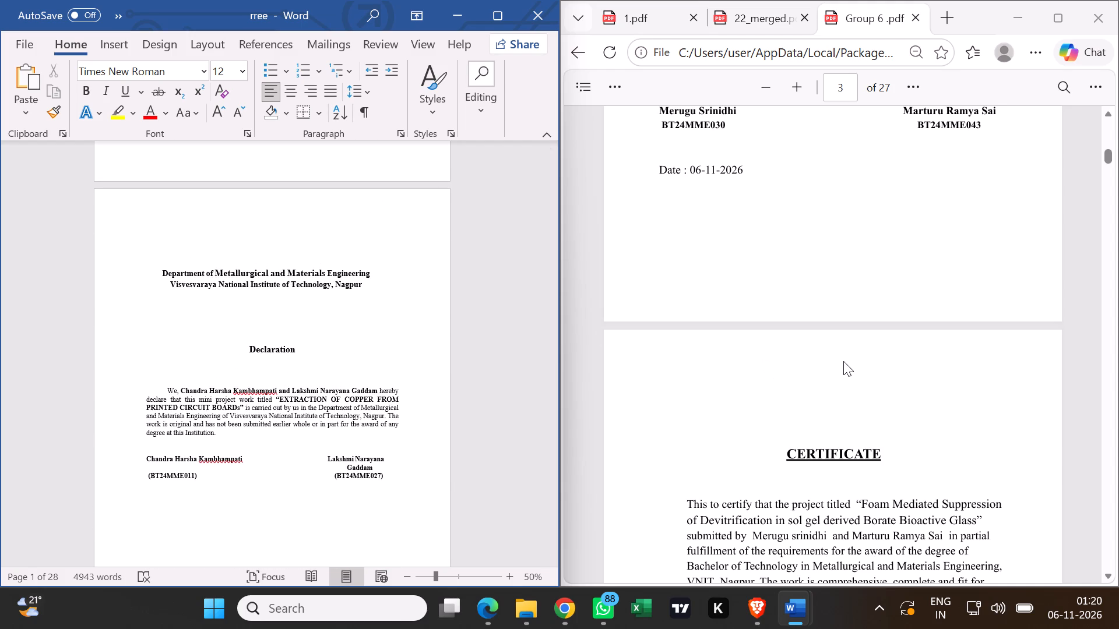
pyautogui.scroll(5, 842, 361)
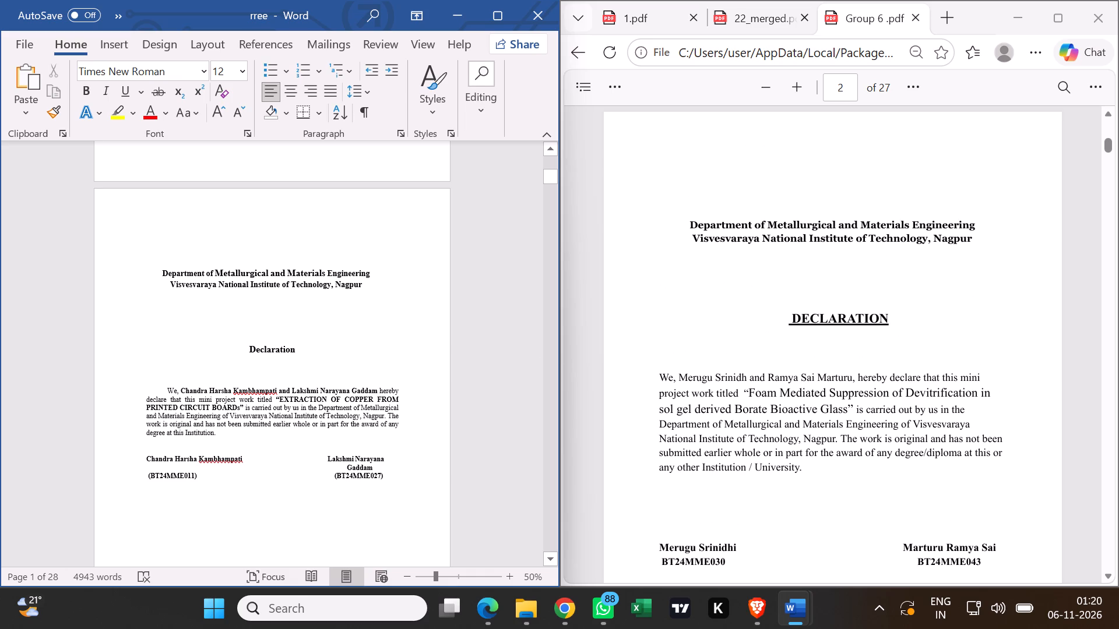
pyautogui.scroll(-2, 721, 452)
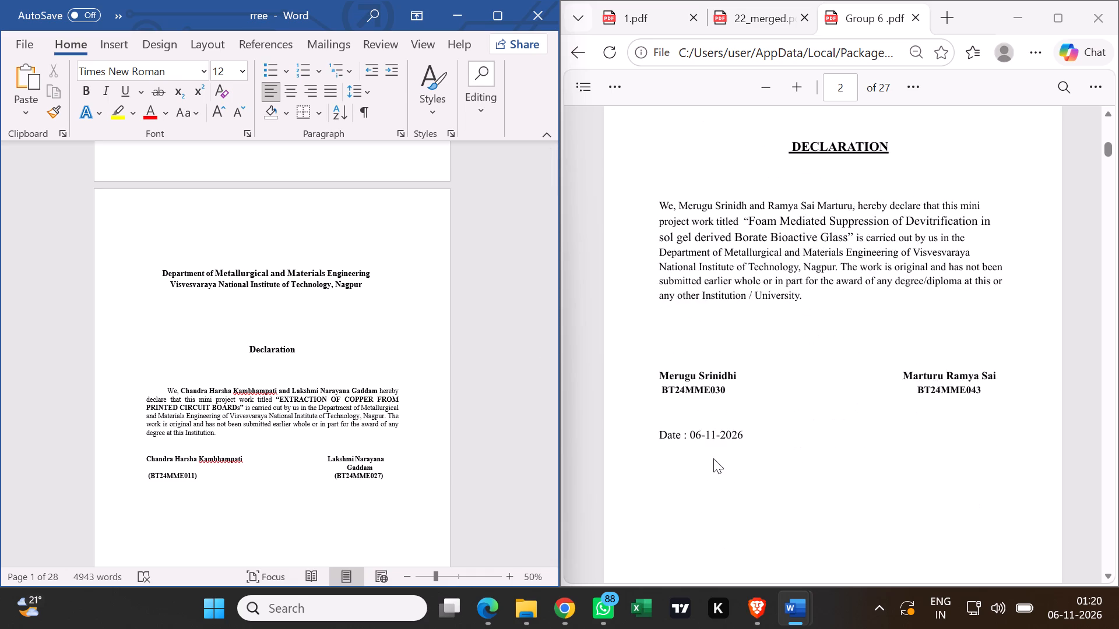
pyautogui.scroll(1, 711, 458)
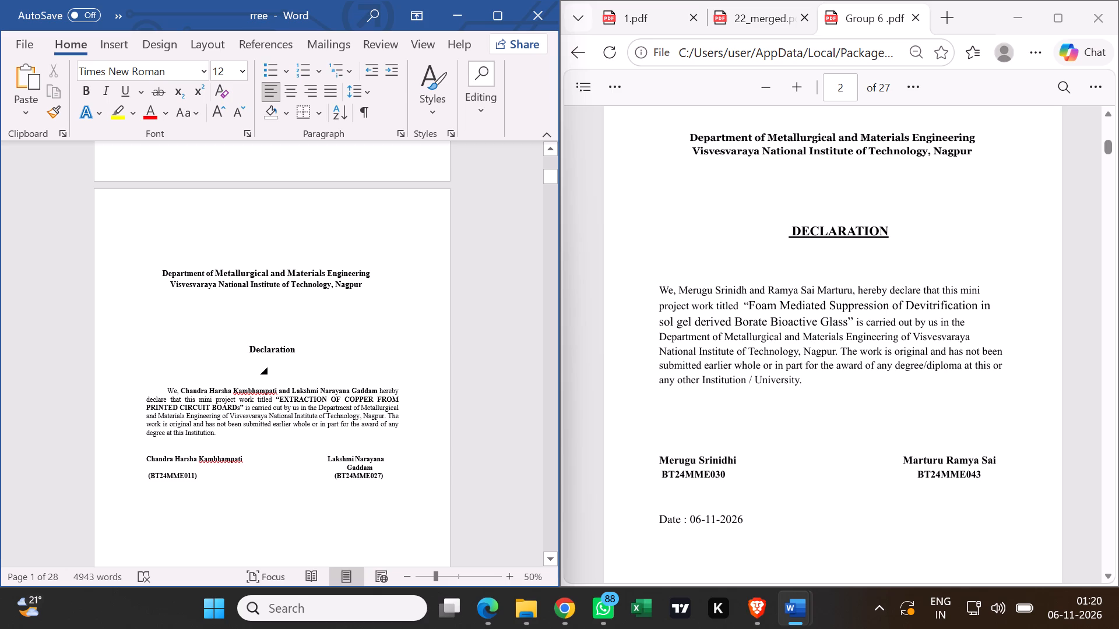
pyautogui.scroll(-8, 275, 344)
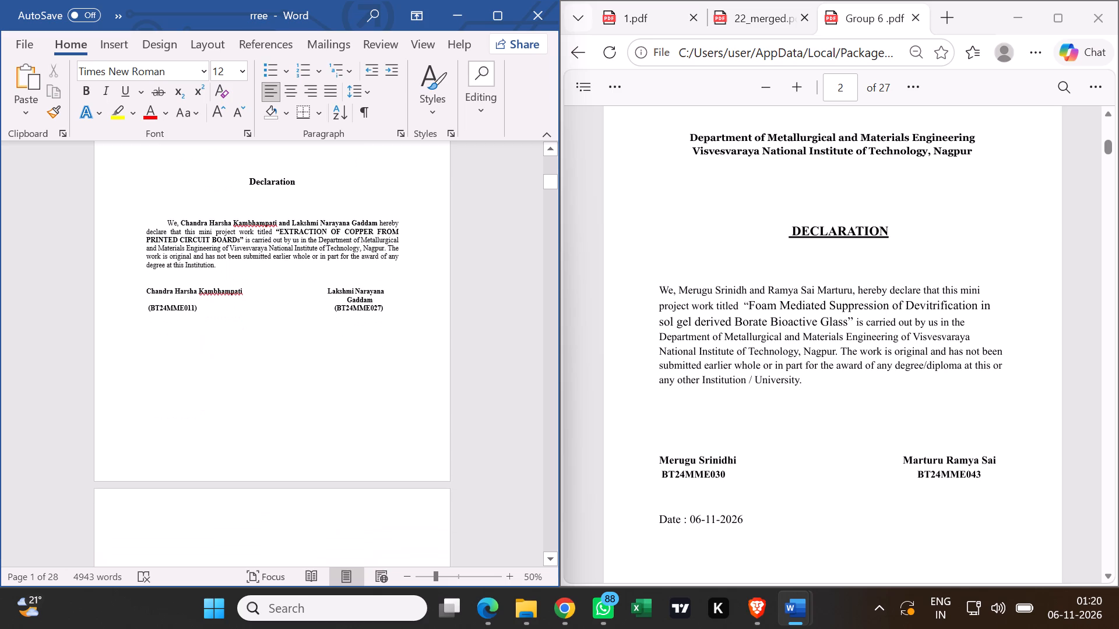
pyautogui.scroll(-4, 965, 414)
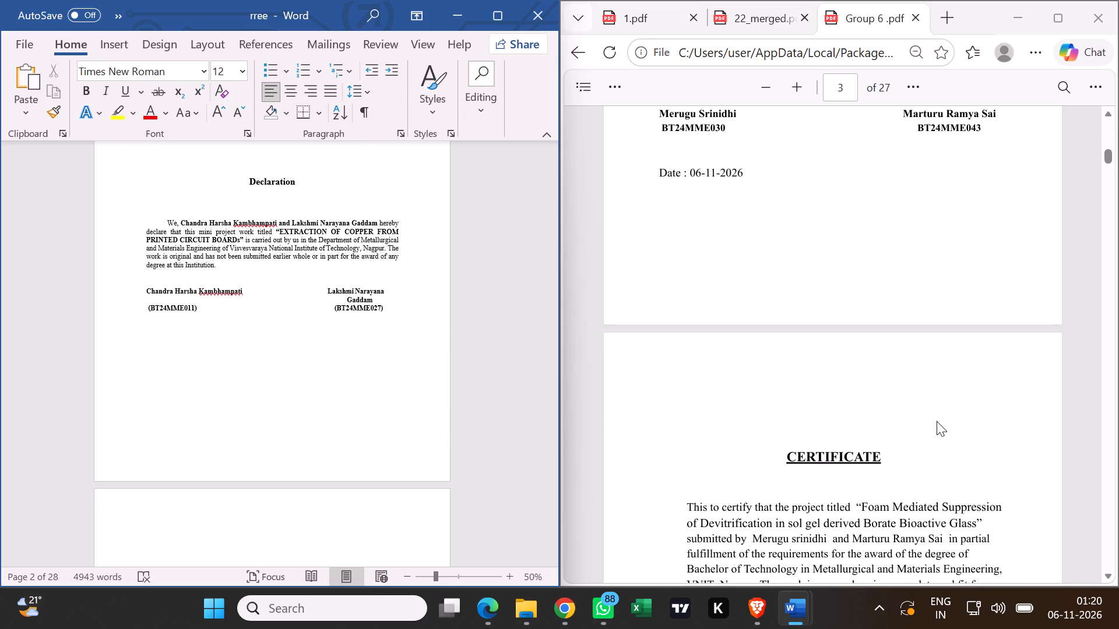
pyautogui.scroll(4, 926, 418)
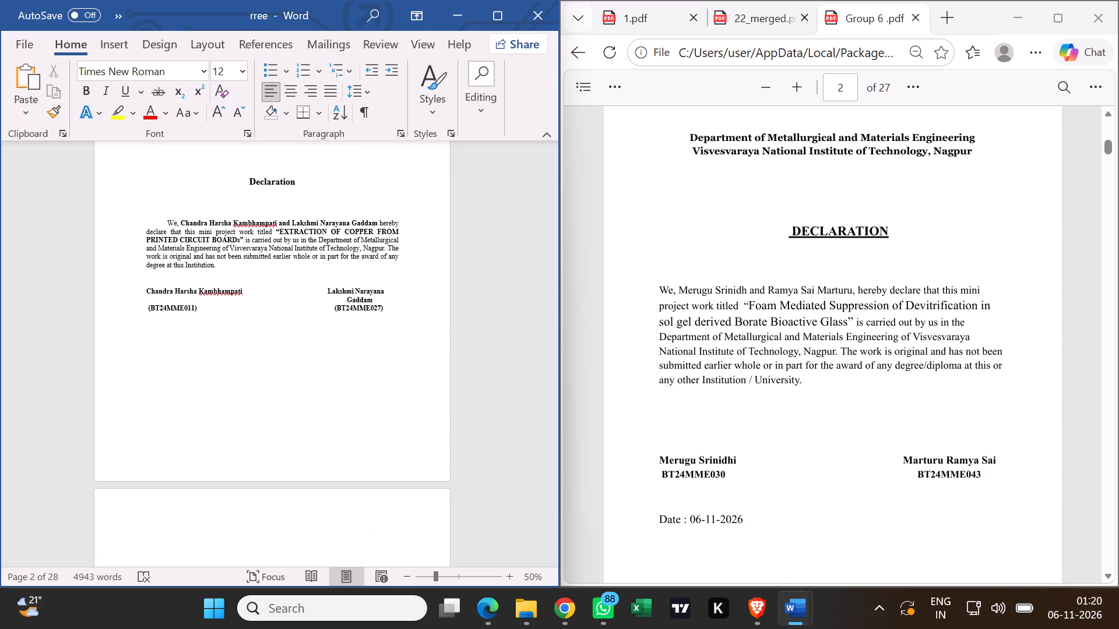
# Compare the certificate page's heading, paragraph and faculty and department head signature blocks with the Group 6 PDF.
pyautogui.scroll(-7, 913, 388)
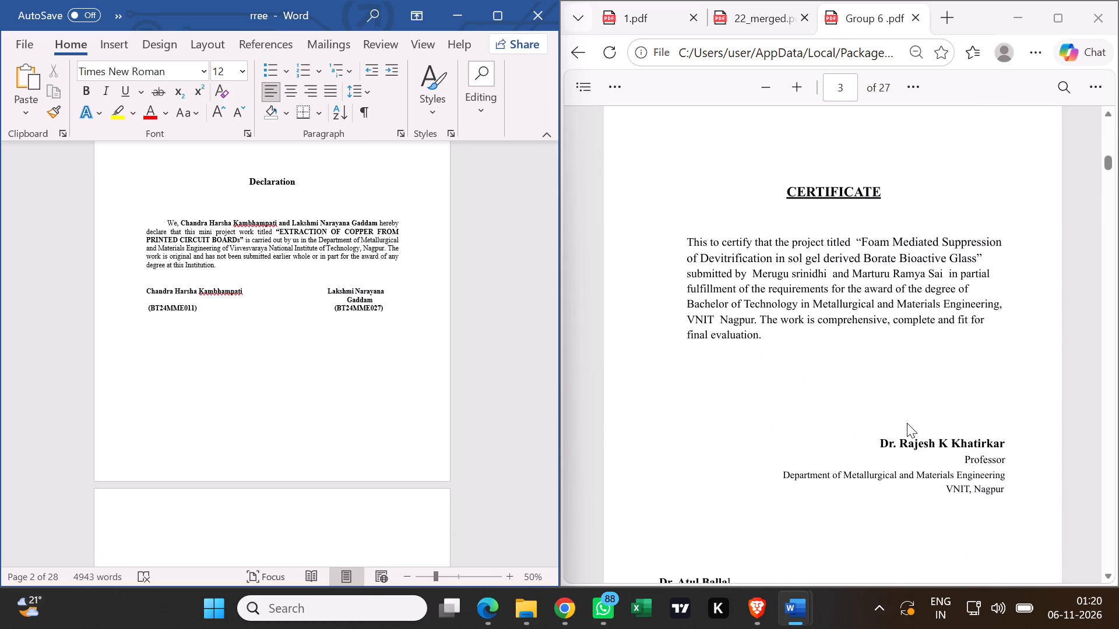
pyautogui.scroll(-10, 338, 363)
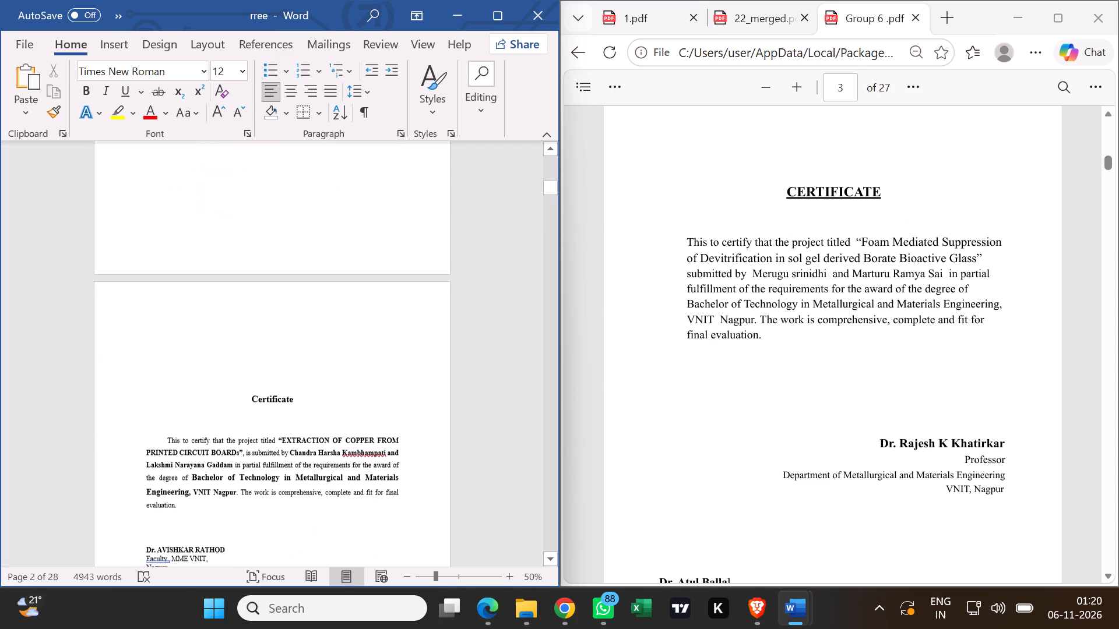
pyautogui.scroll(-7, 338, 359)
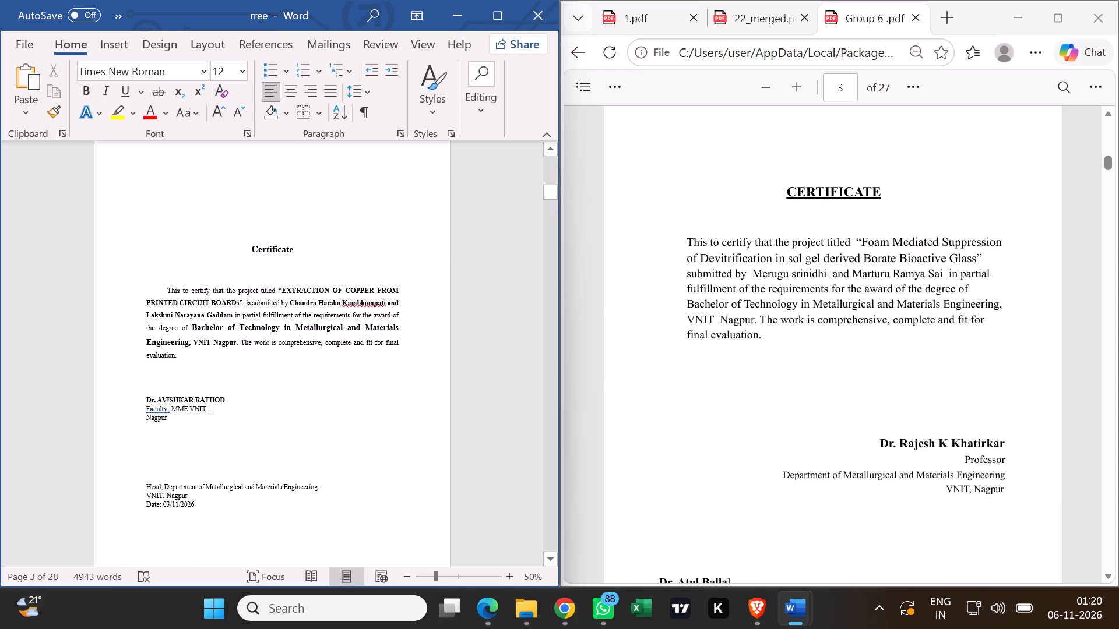
pyautogui.scroll(-4, 699, 440)
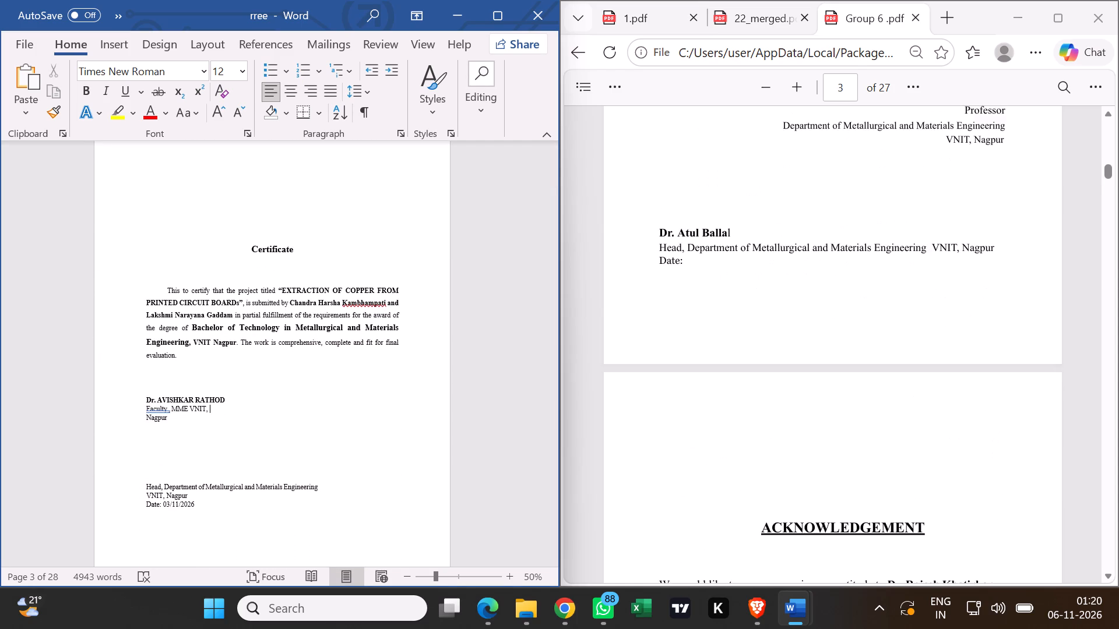
pyautogui.scroll(2, 699, 440)
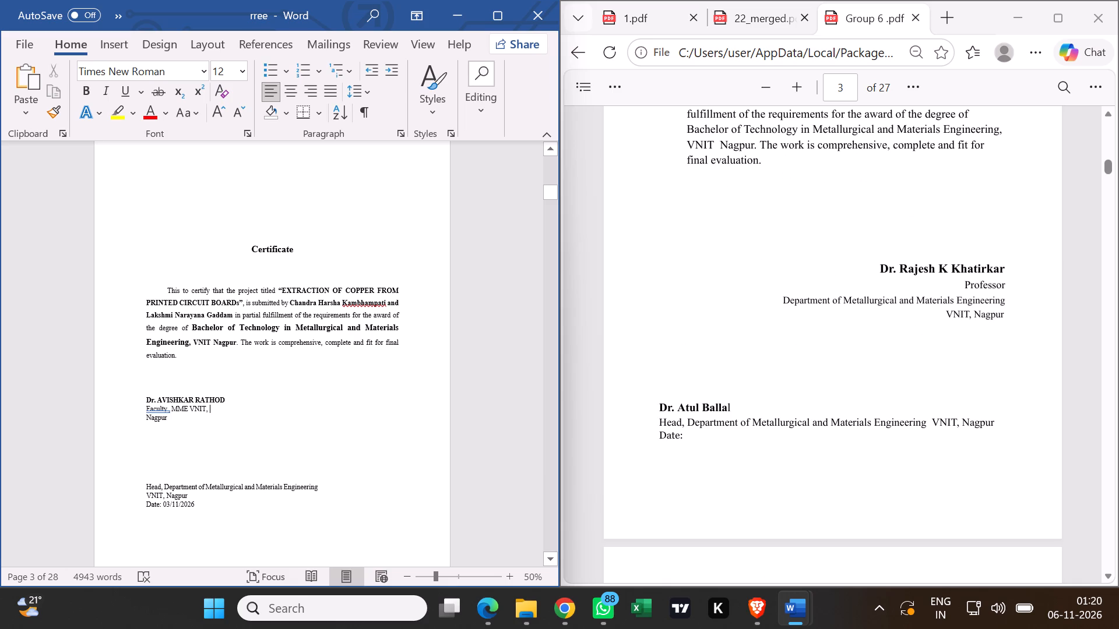
# Enter the department head's name, prefixed with "Dr.", on the blank line above "Head, Department of Metallurgical and Materials Engineering" on the certificate page.
pyautogui.click(160, 465)
pyautogui.click(154, 479)
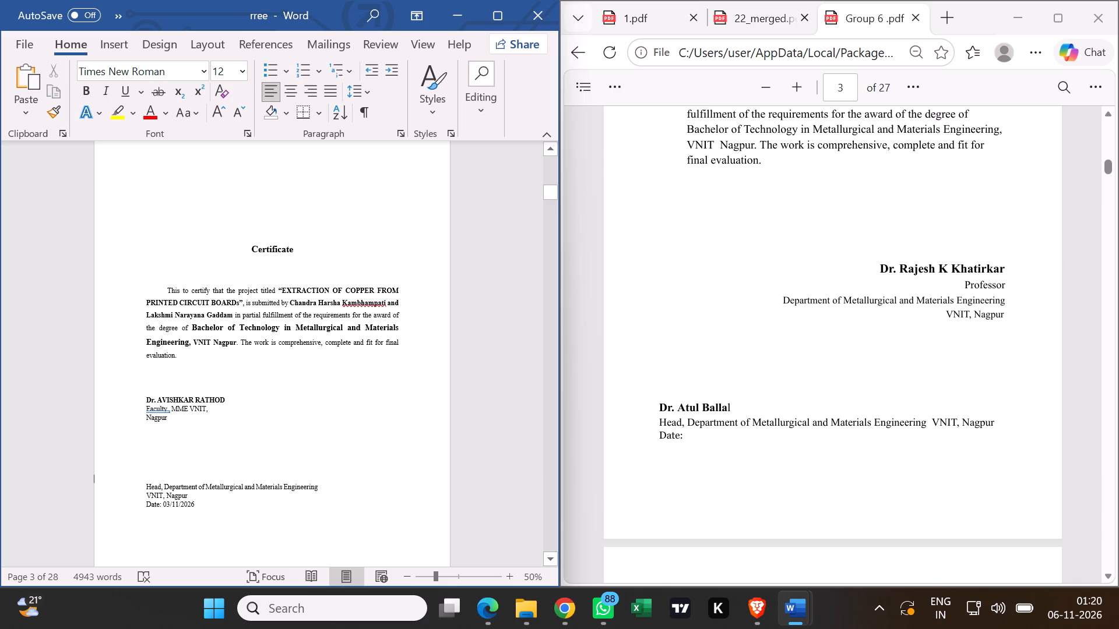
pyautogui.click(147, 479)
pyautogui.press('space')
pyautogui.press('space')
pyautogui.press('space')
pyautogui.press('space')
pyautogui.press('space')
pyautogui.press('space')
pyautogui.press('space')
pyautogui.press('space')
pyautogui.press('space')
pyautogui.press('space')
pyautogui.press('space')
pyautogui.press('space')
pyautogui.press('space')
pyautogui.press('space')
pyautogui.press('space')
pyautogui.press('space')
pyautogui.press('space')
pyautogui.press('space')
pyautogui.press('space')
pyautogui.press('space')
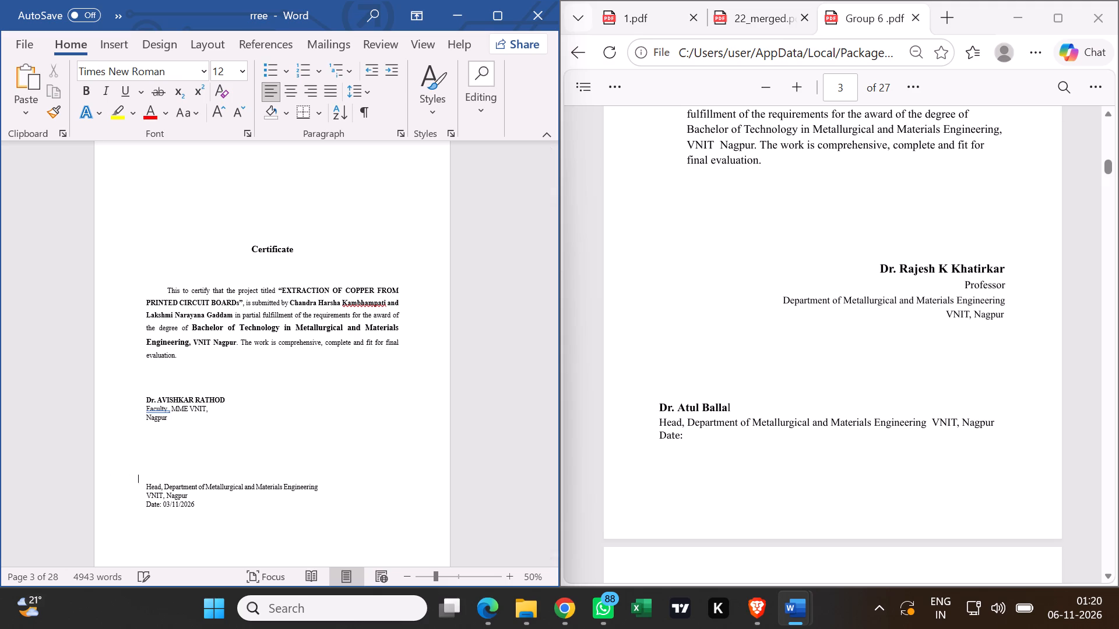
pyautogui.press('BackSpace')
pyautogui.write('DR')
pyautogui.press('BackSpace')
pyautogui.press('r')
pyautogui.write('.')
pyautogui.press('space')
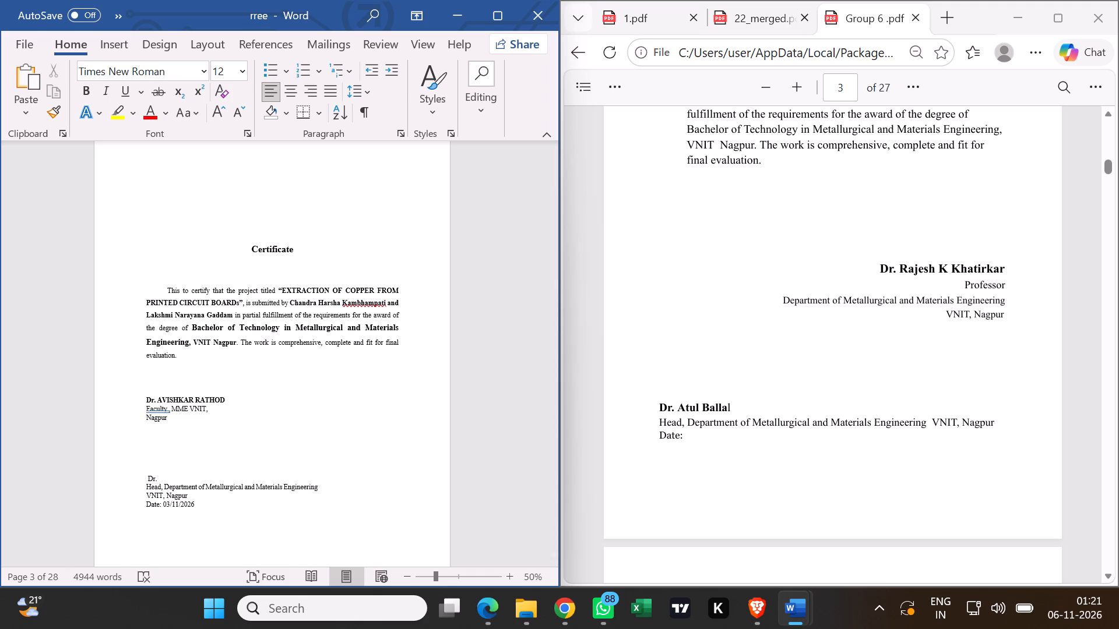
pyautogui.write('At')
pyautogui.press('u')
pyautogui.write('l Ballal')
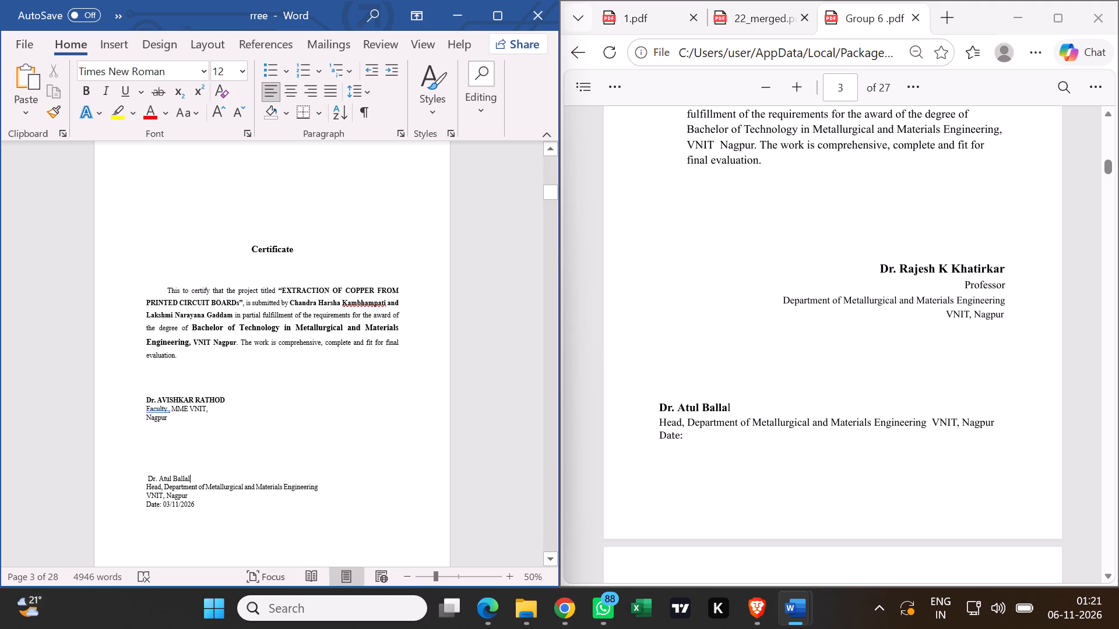
# Make the department head's name bold in the certificate's signature block.
pyautogui.moveTo(193, 476); pyautogui.dragTo(150, 476)
pyautogui.moveTo(150, 476); pyautogui.dragTo(149, 476)
pyautogui.click(161, 444)
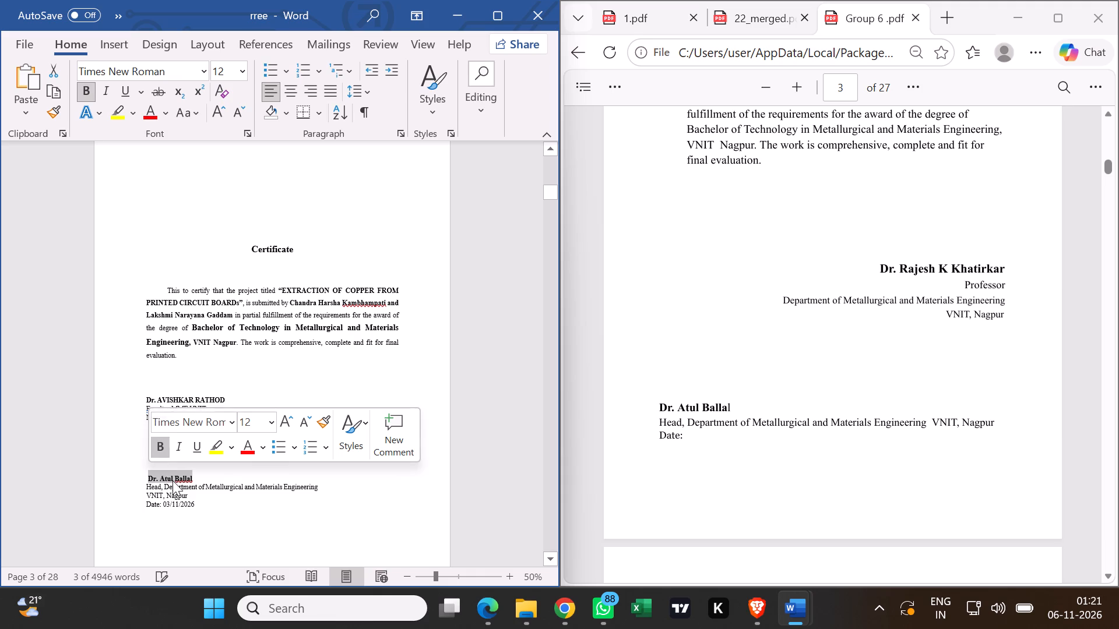
pyautogui.click(189, 477)
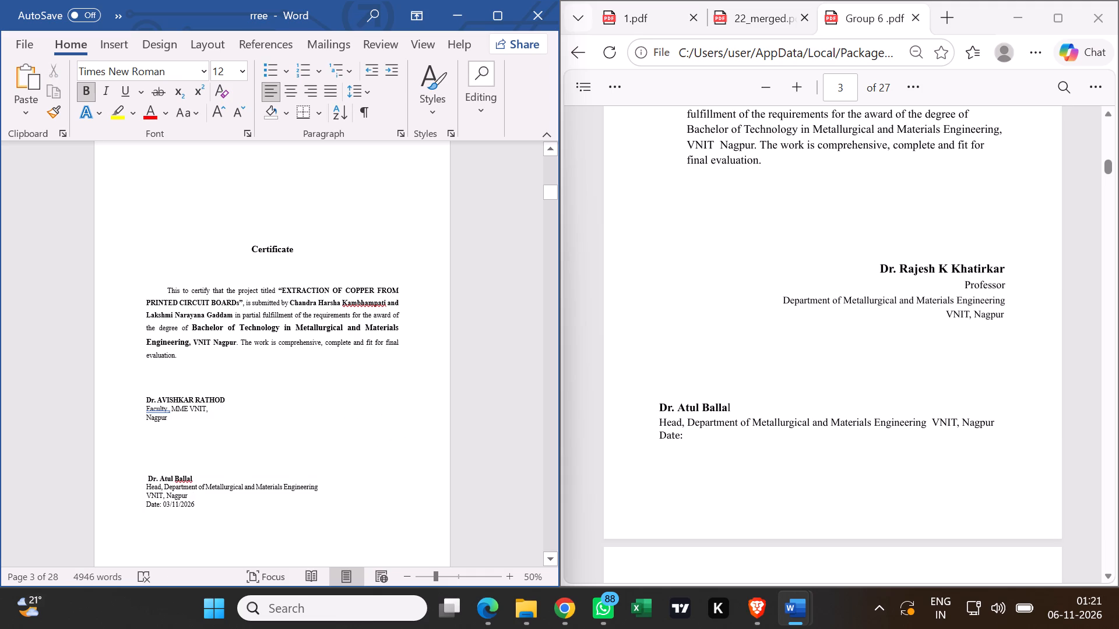
# Compare the font, size and bold formatting of the faculty member's name with the department head's name on the certificate page.
pyautogui.moveTo(227, 397); pyautogui.dragTo(203, 394)
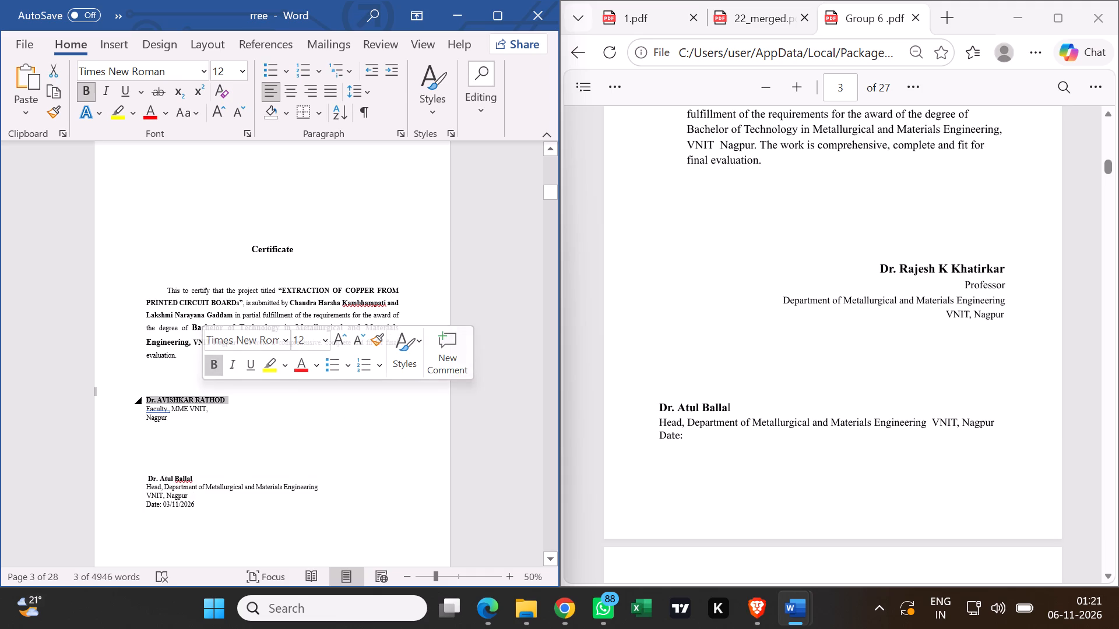
pyautogui.click(193, 476)
pyautogui.moveTo(191, 477); pyautogui.dragTo(168, 477)
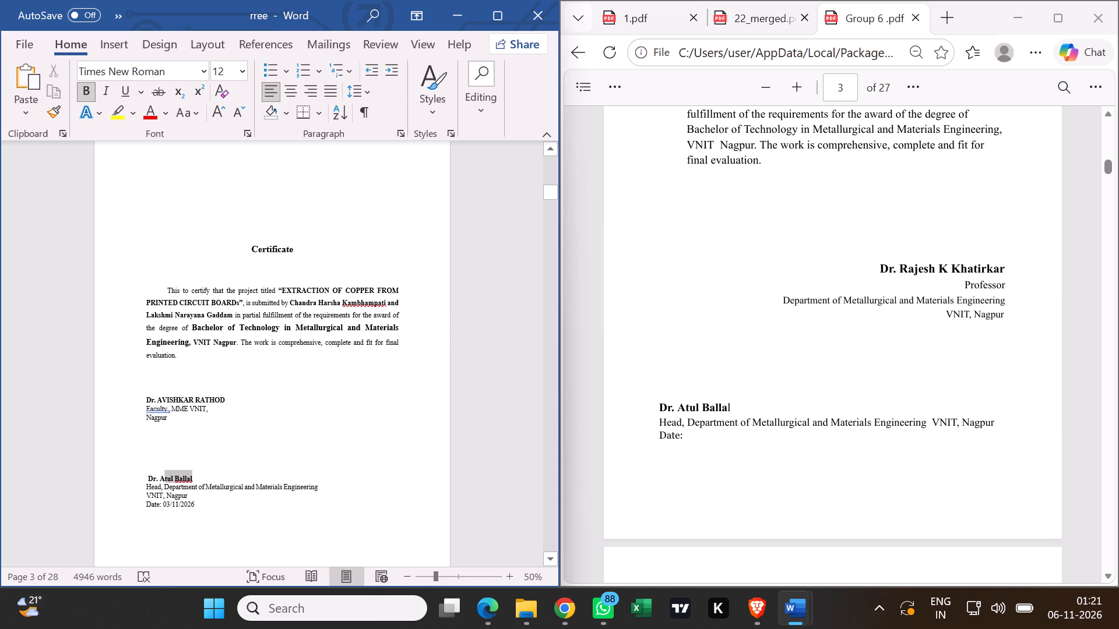
pyautogui.moveTo(168, 477); pyautogui.dragTo(163, 477)
pyautogui.click(202, 475)
pyautogui.moveTo(223, 394); pyautogui.dragTo(208, 397)
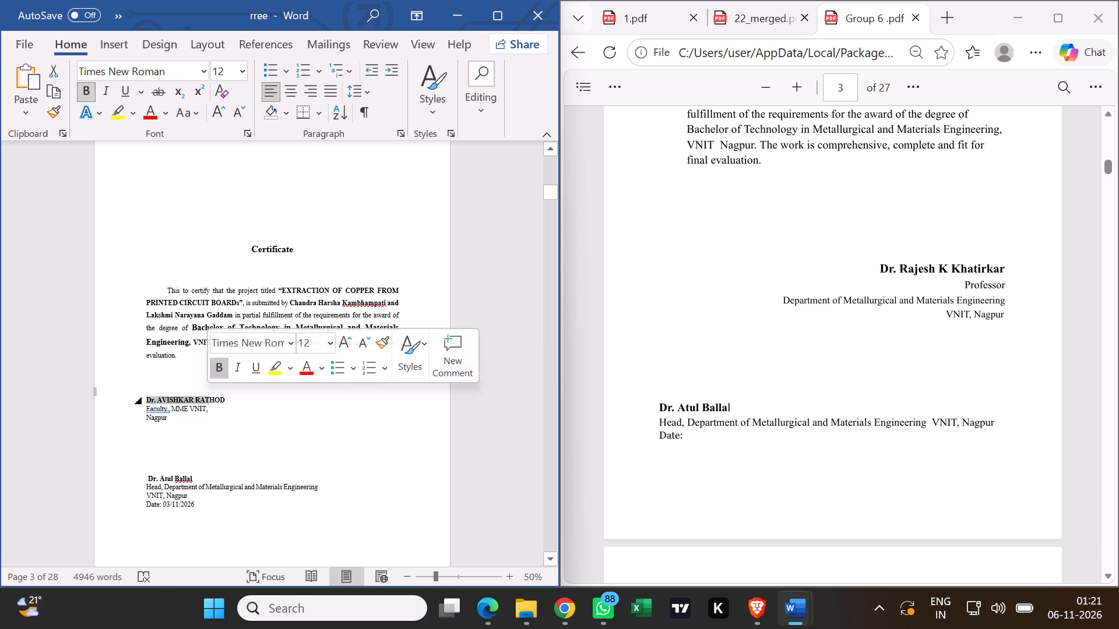
pyautogui.click(201, 455)
pyautogui.moveTo(195, 475); pyautogui.dragTo(148, 473)
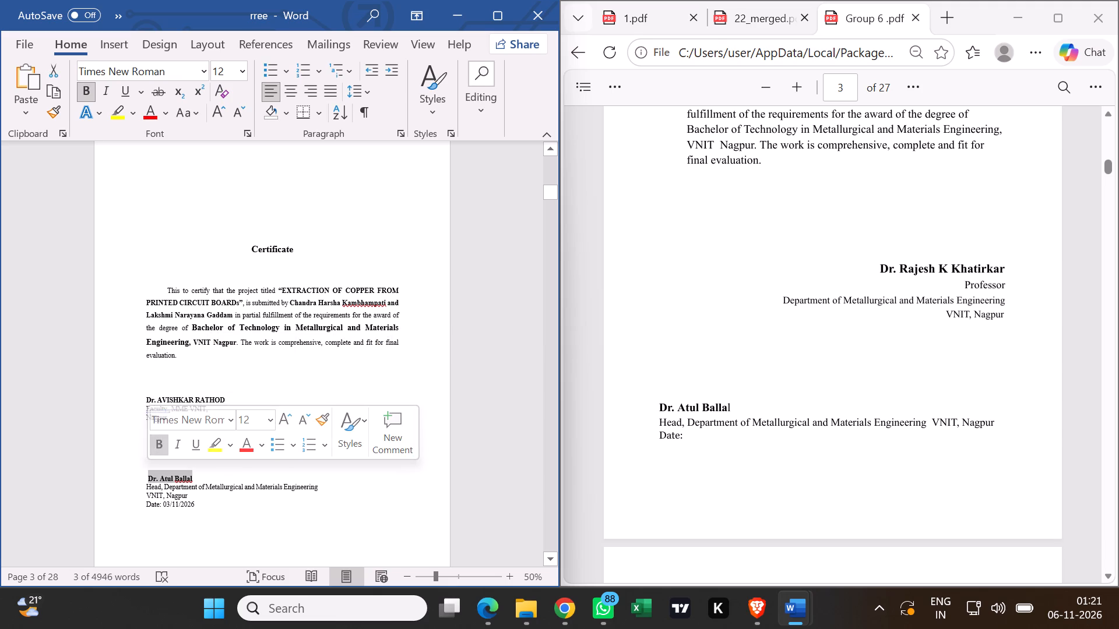
pyautogui.click(231, 529)
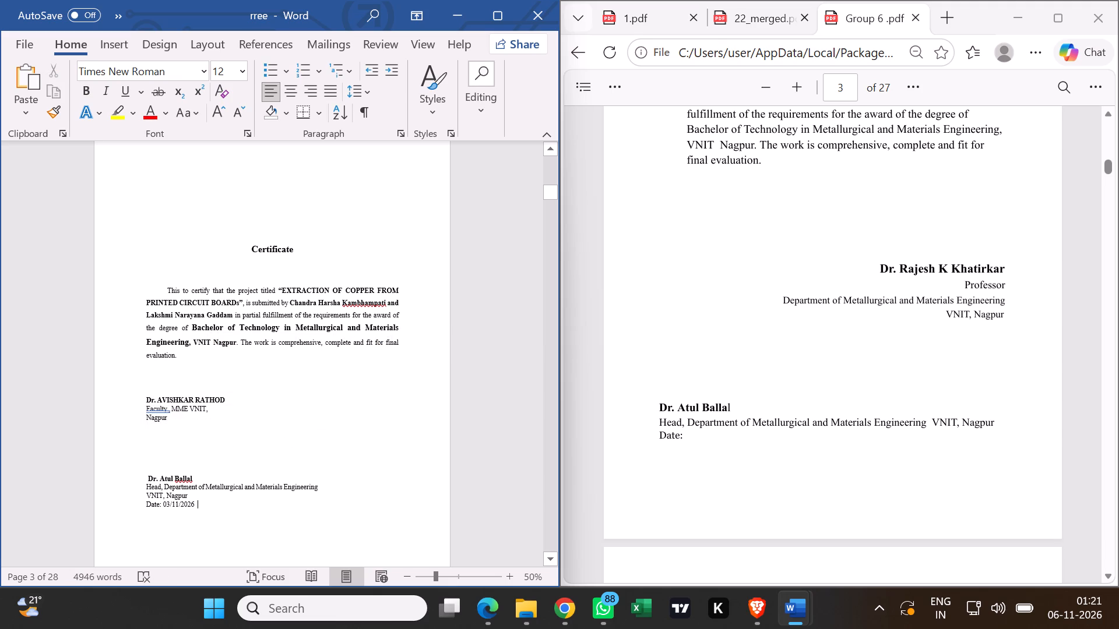
pyautogui.click(309, 452)
# Compare the report's acknowledgment and abstract pages with the Group 6 PDF, examining heading spacing, body paragraphs and the signature block.
pyautogui.scroll(-1, 315, 466)
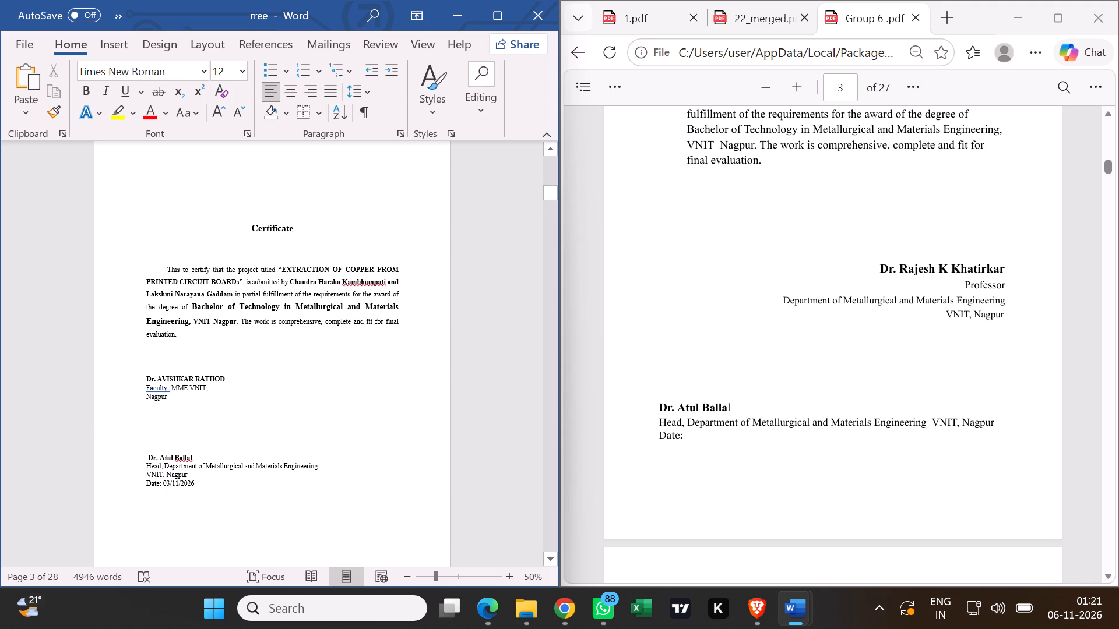
pyautogui.scroll(-3, 784, 277)
pyautogui.scroll(-2, 107, 401)
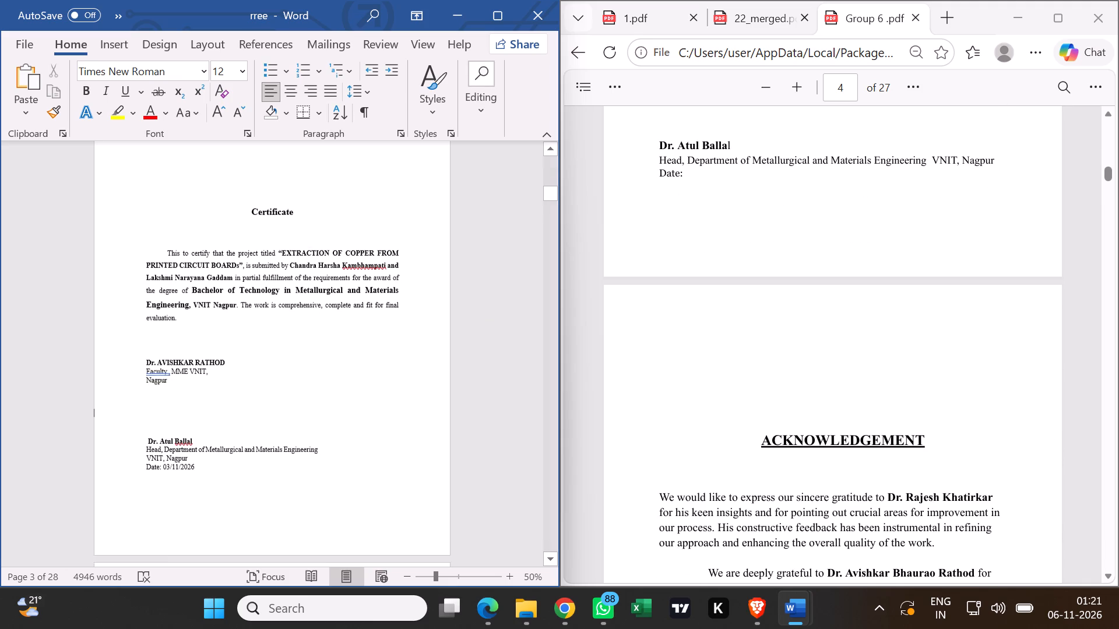
pyautogui.scroll(-3, 125, 402)
pyautogui.scroll(-9, 227, 400)
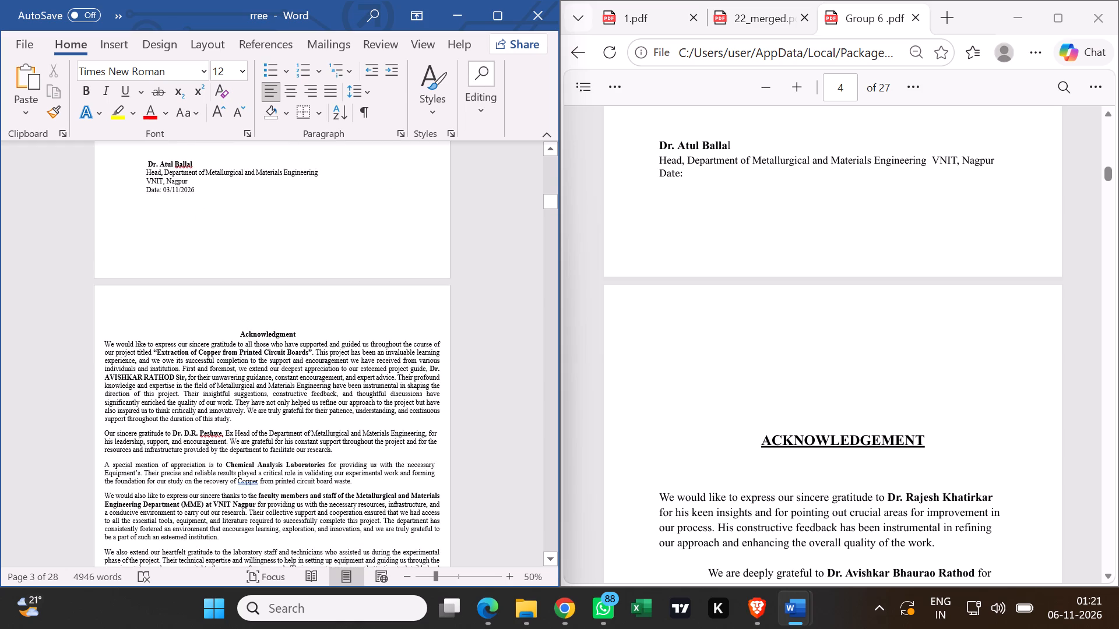
pyautogui.scroll(-3, 266, 392)
pyautogui.scroll(-4, 805, 415)
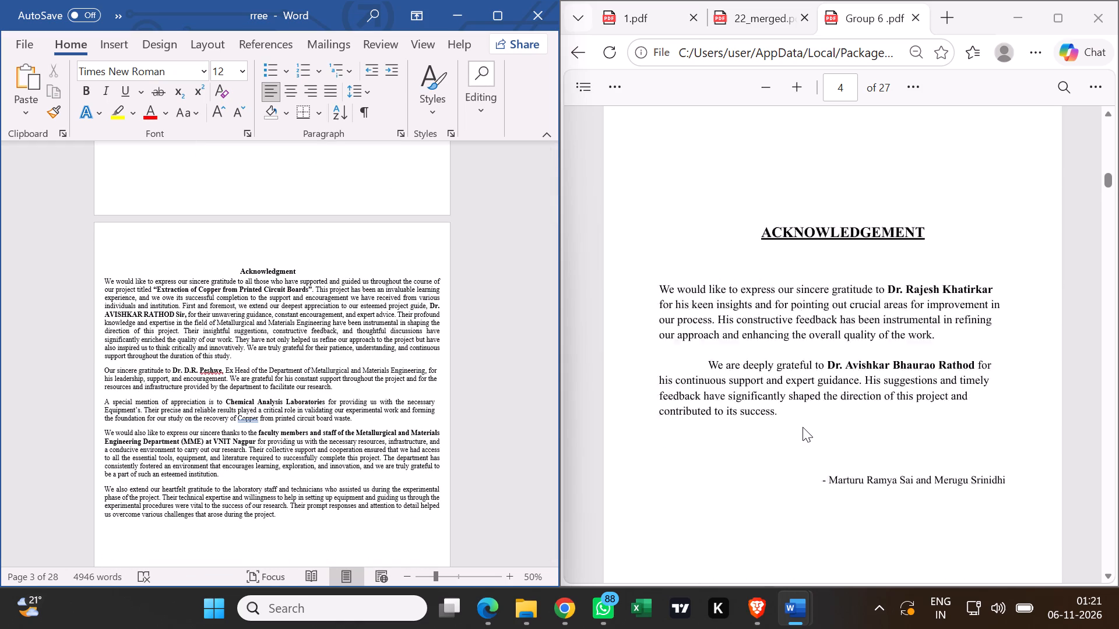
pyautogui.scroll(2, 803, 427)
pyautogui.scroll(-1, 312, 441)
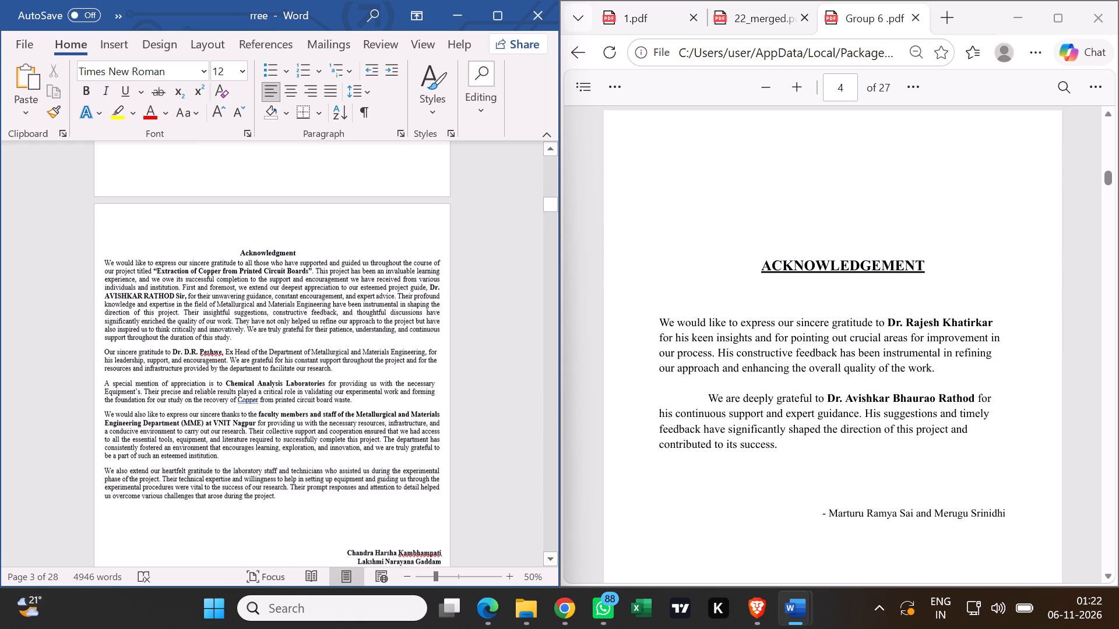
pyautogui.scroll(-4, 312, 441)
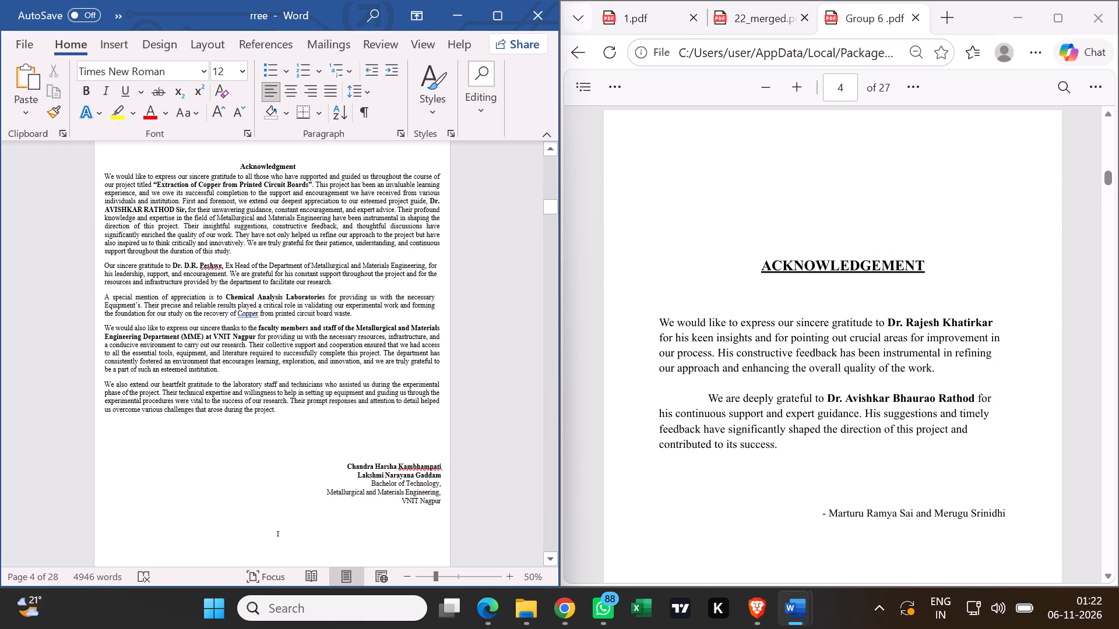
pyautogui.scroll(-3, 361, 503)
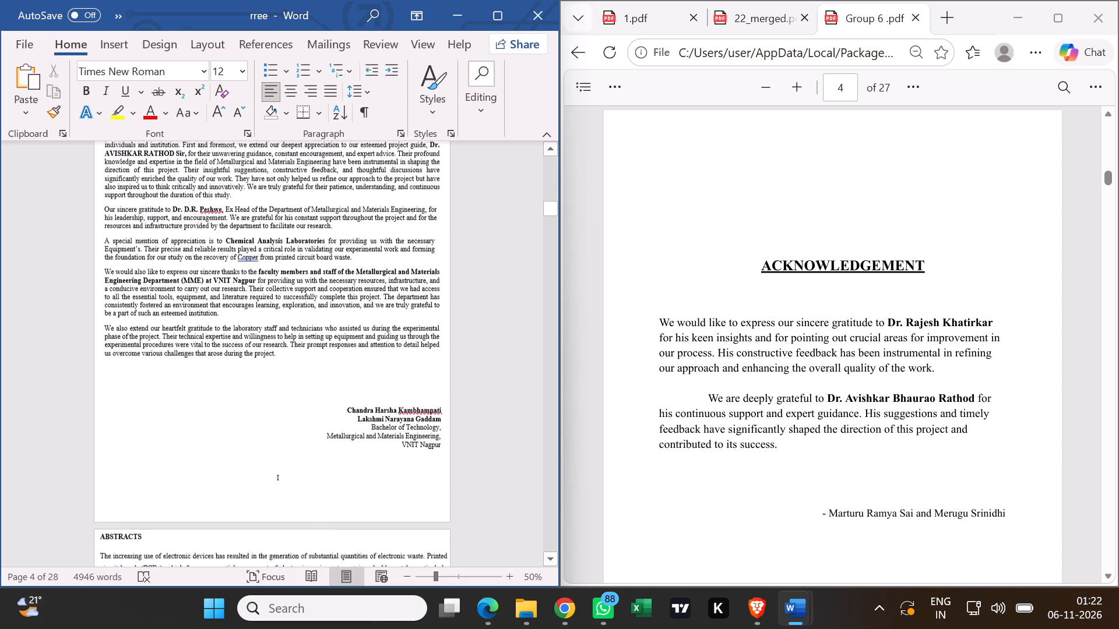
pyautogui.scroll(-3, 361, 503)
pyautogui.scroll(-5, 820, 412)
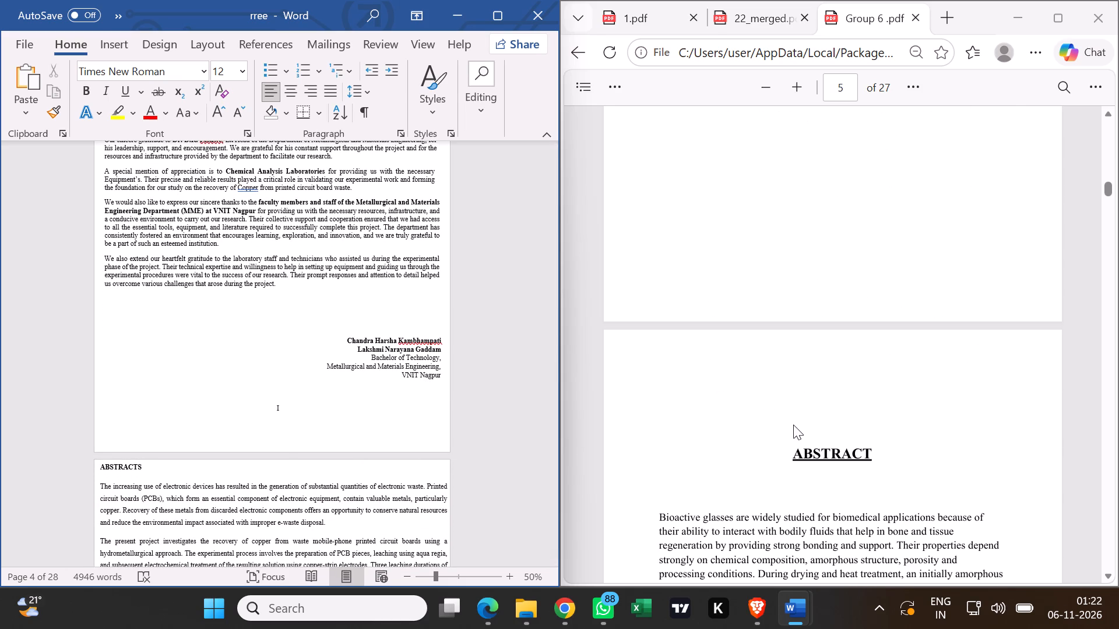
pyautogui.scroll(-3, 790, 424)
pyautogui.scroll(-3, 315, 467)
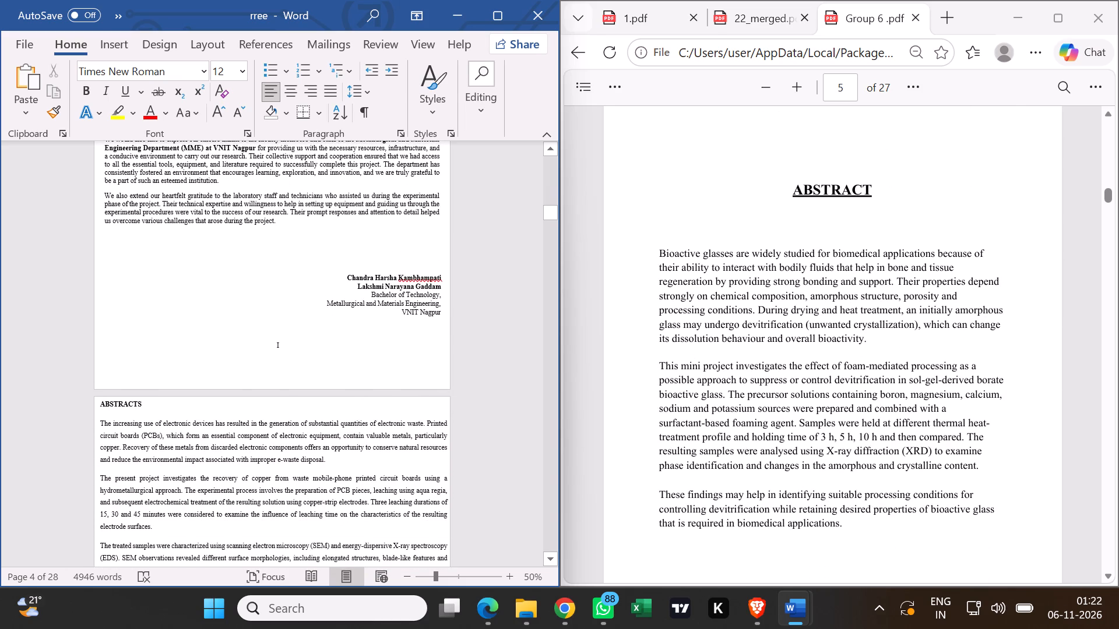
pyautogui.scroll(-2, 128, 443)
# Insert one blank line between the "Acknowledgment" heading and its first paragraph.
pyautogui.scroll(5, 129, 440)
pyautogui.scroll(5, 161, 345)
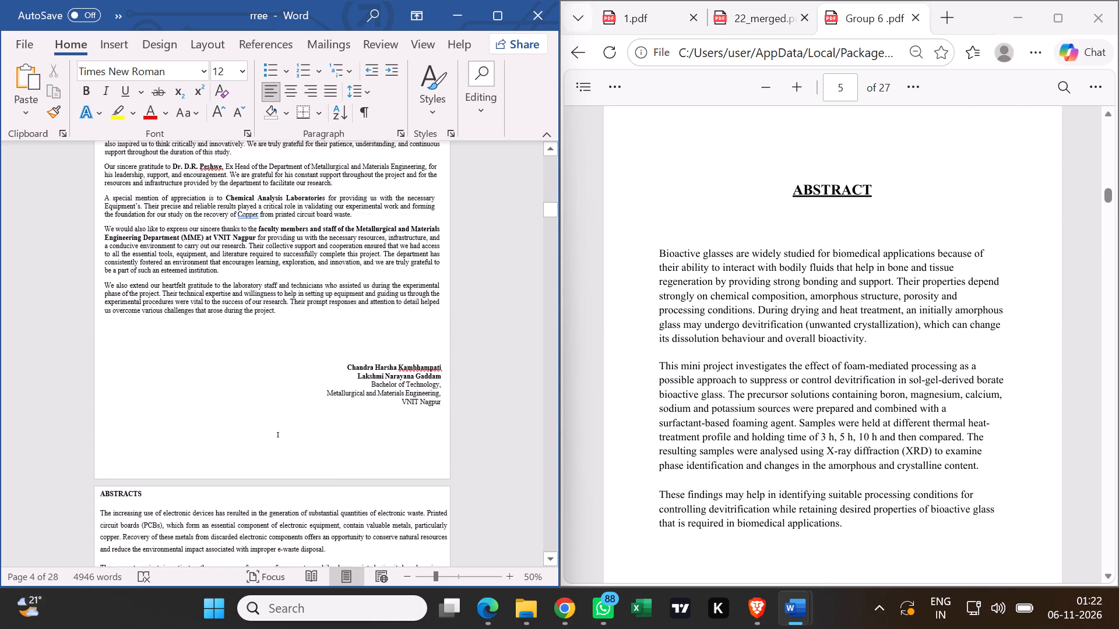
pyautogui.scroll(4, 161, 336)
pyautogui.click(304, 231)
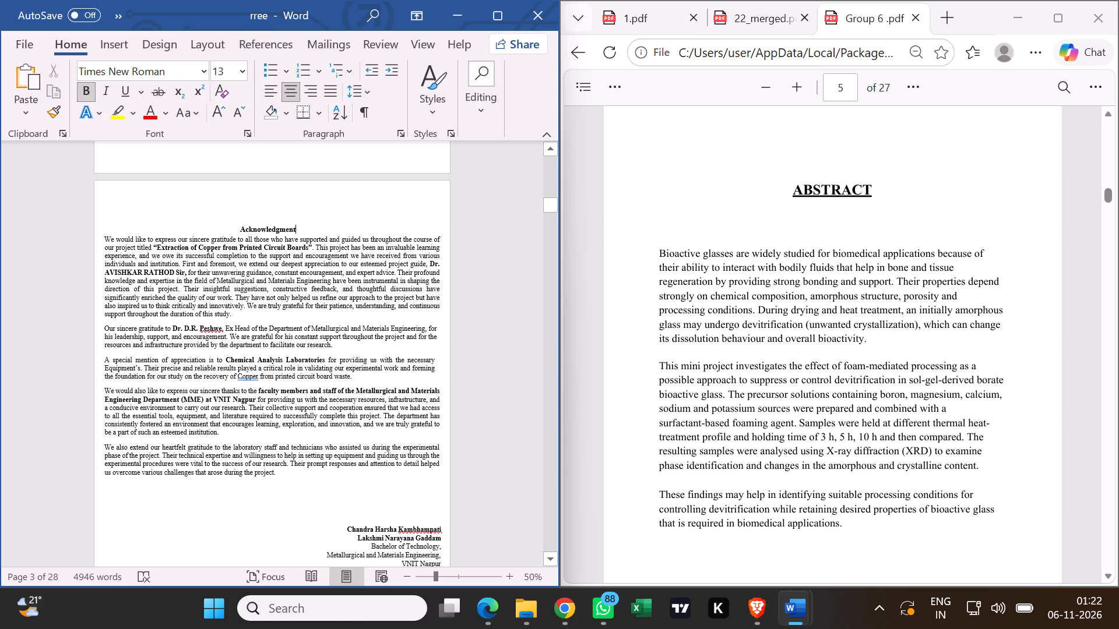
pyautogui.press('Return')
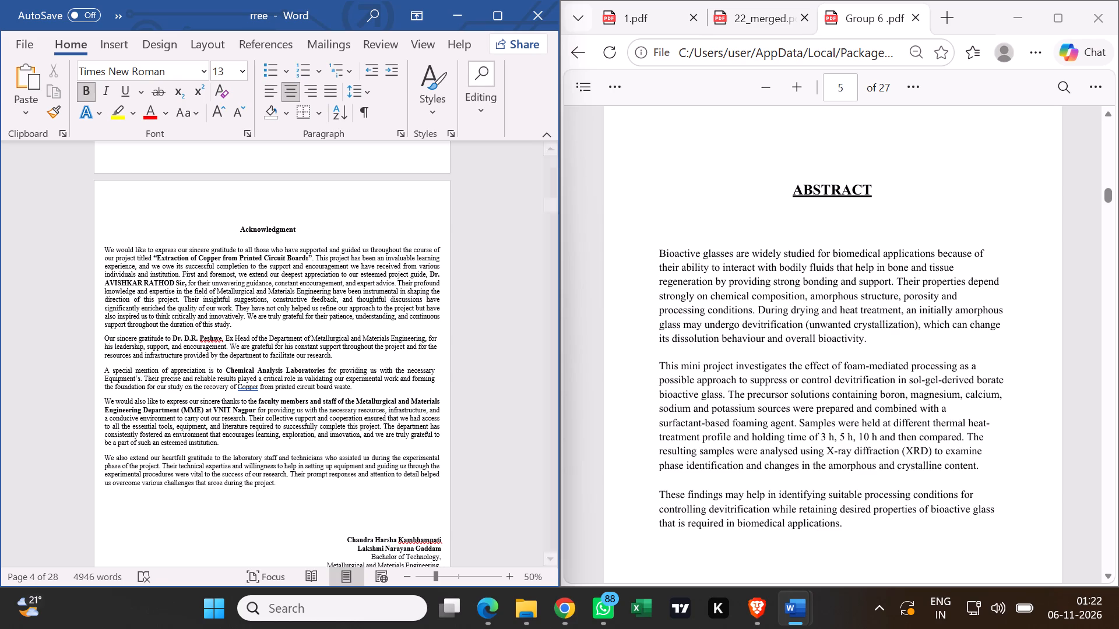
# Compare the acknowledgment's closing paragraph and signature block and the start of the abstract page with the Group 6 PDF.
pyautogui.scroll(7, 740, 252)
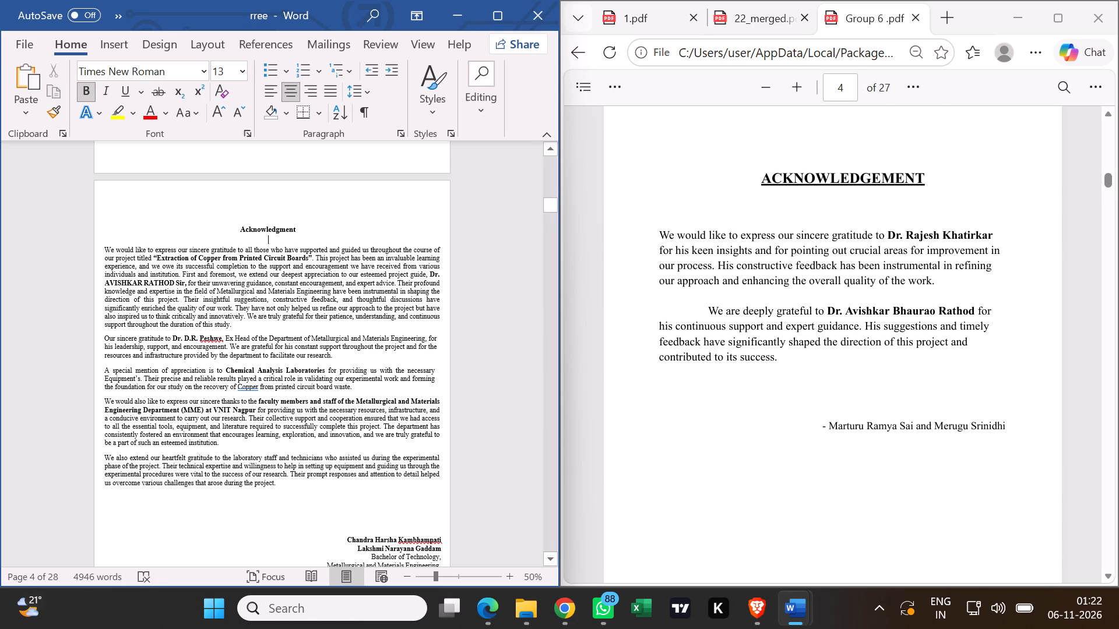
pyautogui.scroll(-8, 282, 319)
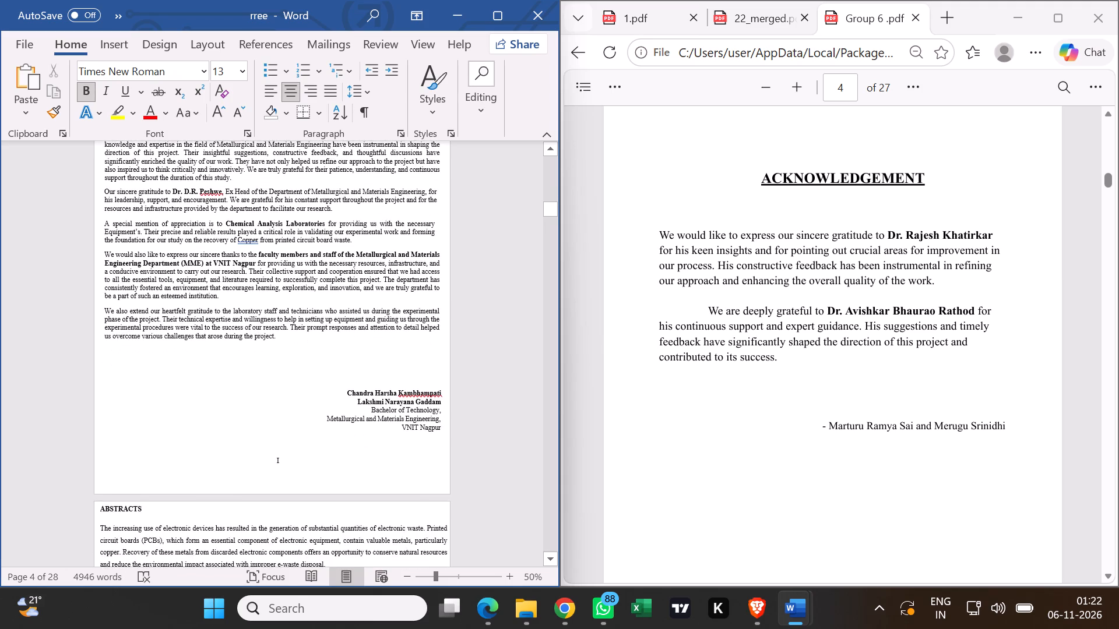
pyautogui.scroll(-5, 290, 312)
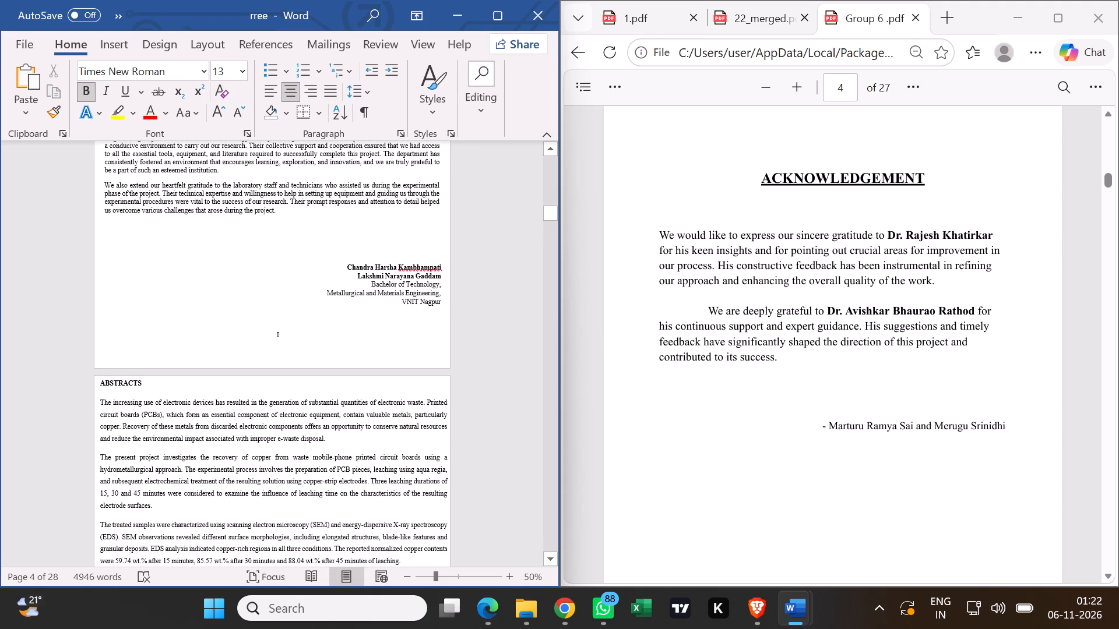
pyautogui.scroll(-4, 843, 355)
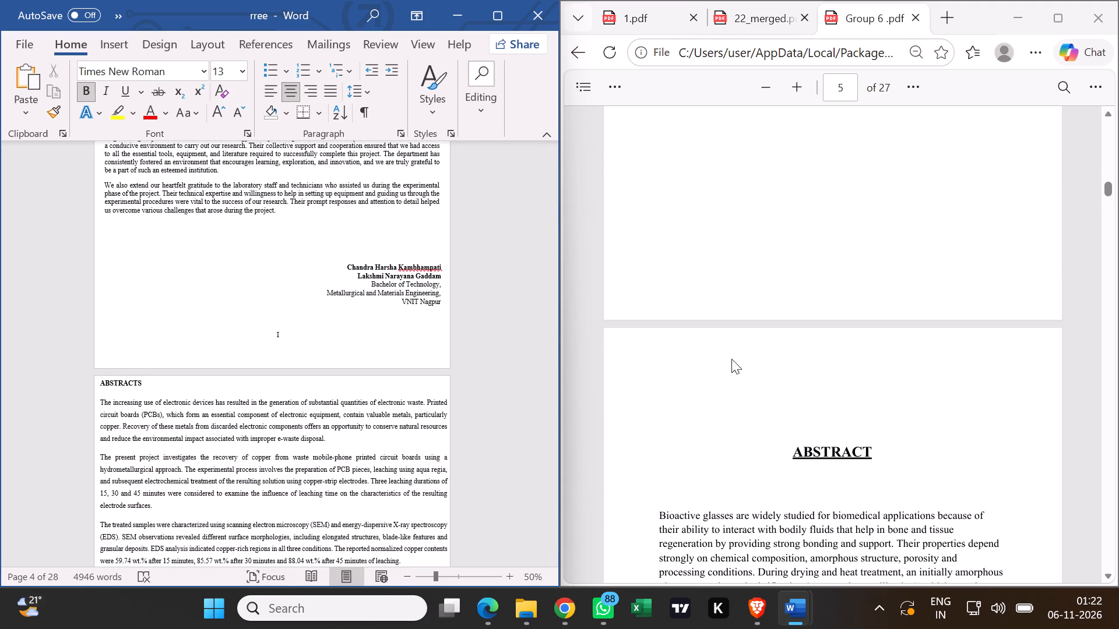
pyautogui.scroll(7, 304, 317)
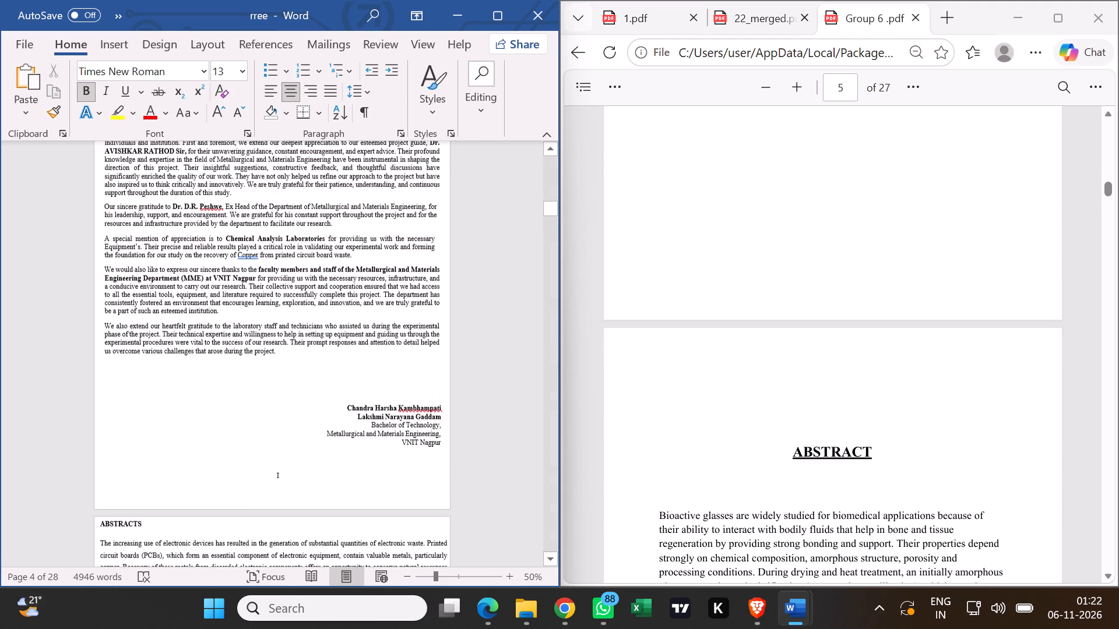
pyautogui.scroll(5, 744, 259)
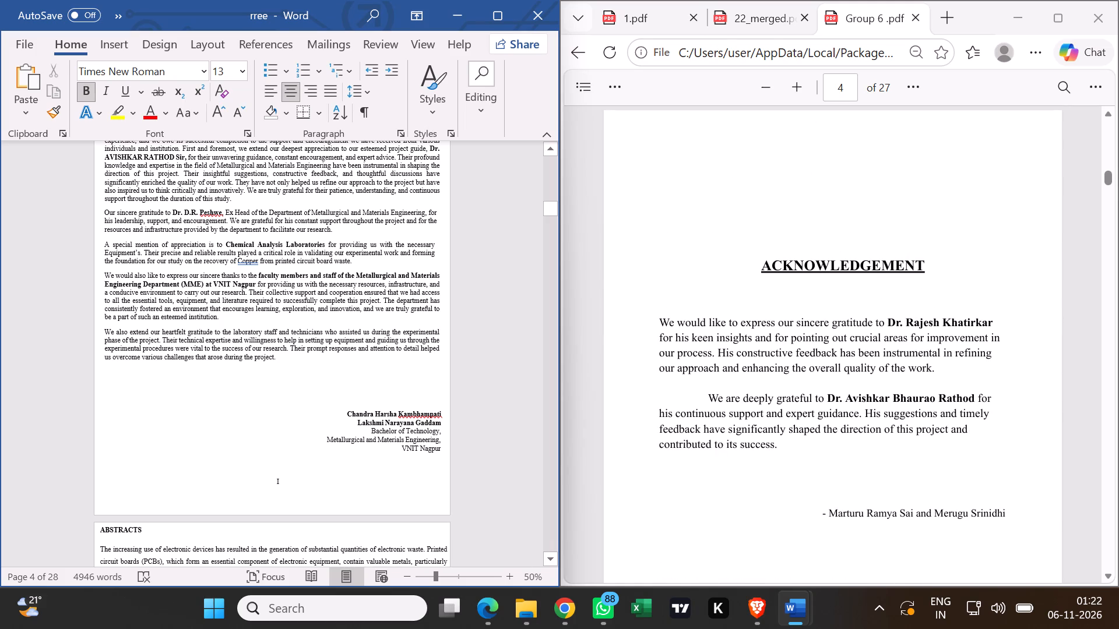
pyautogui.moveTo(293, 354); pyautogui.dragTo(234, 348)
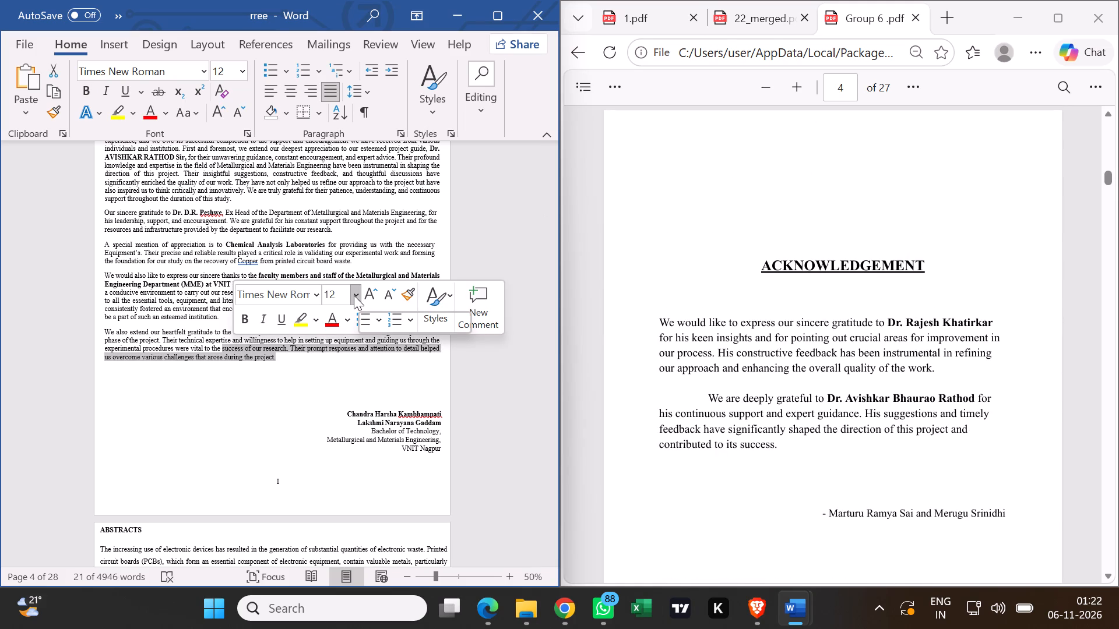
pyautogui.click(286, 408)
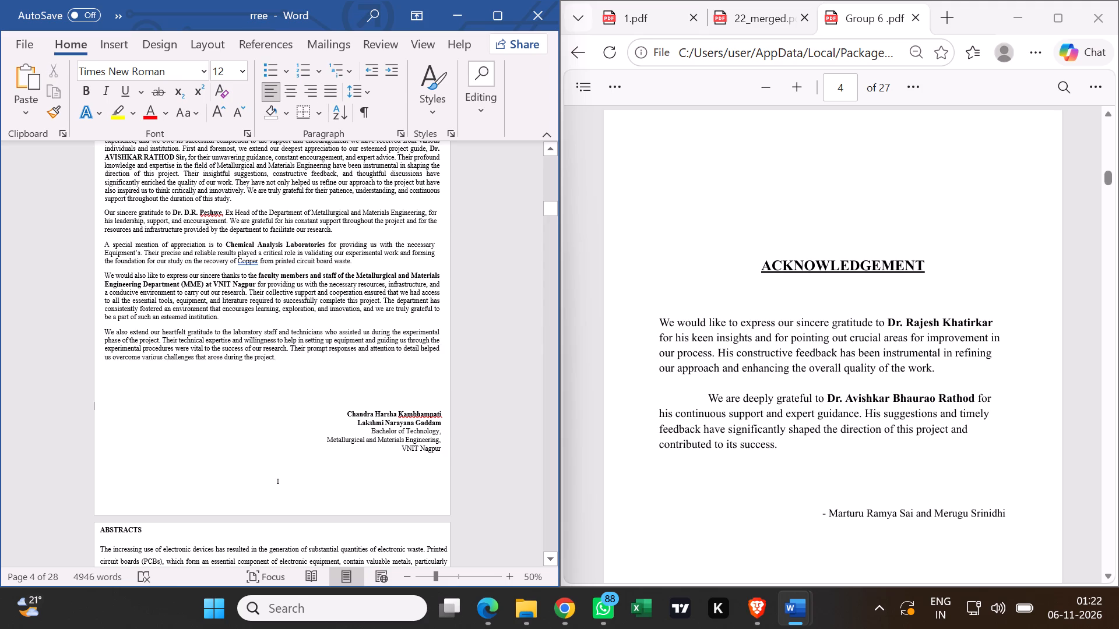
pyautogui.scroll(-10, 273, 420)
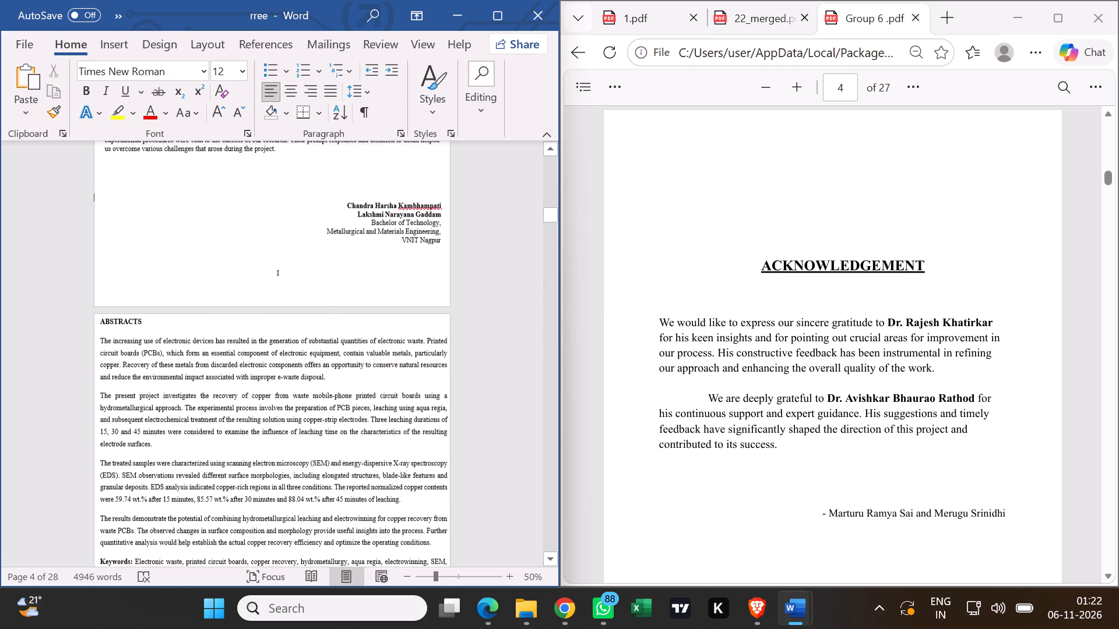
pyautogui.click(98, 338)
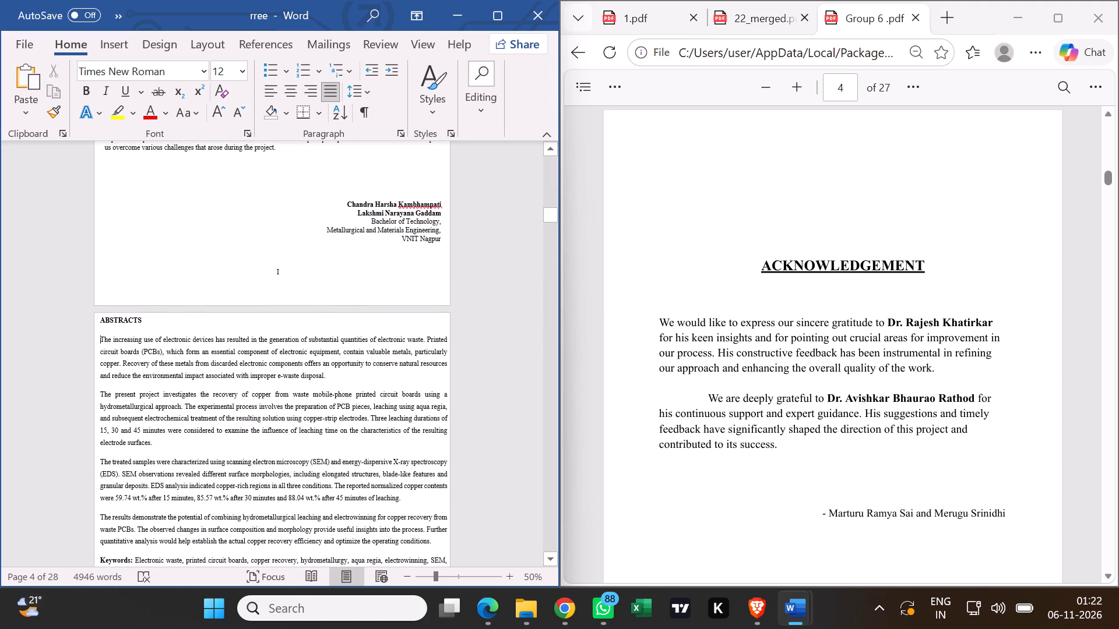
pyautogui.click(227, 253)
pyautogui.moveTo(281, 278); pyautogui.dragTo(269, 277)
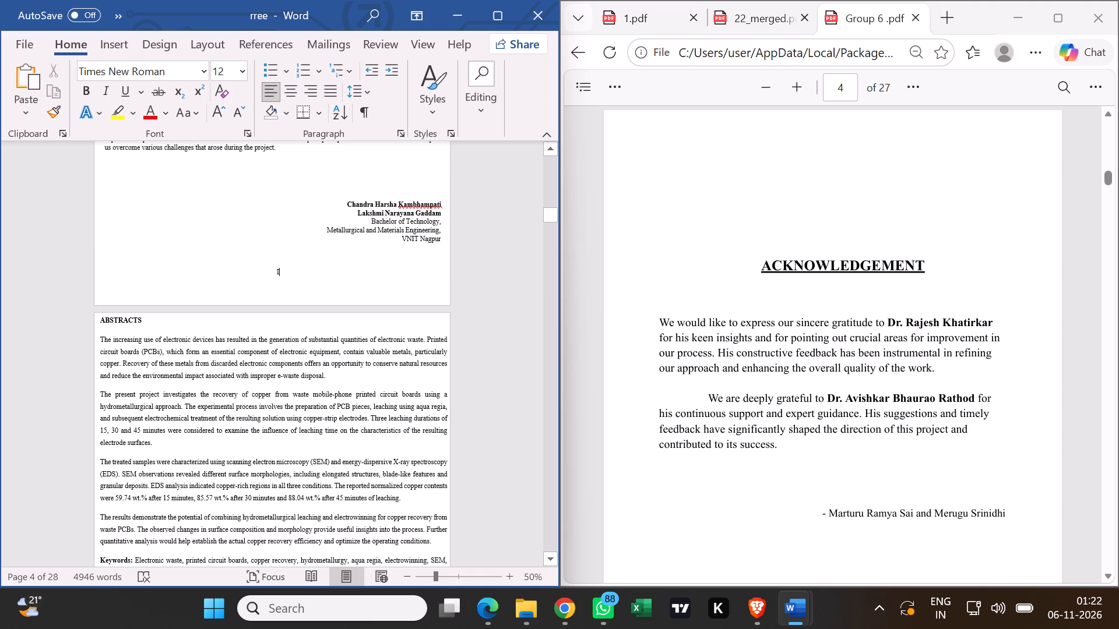
pyautogui.moveTo(269, 277); pyautogui.dragTo(267, 277)
pyautogui.click(267, 277)
pyautogui.scroll(-2, 809, 368)
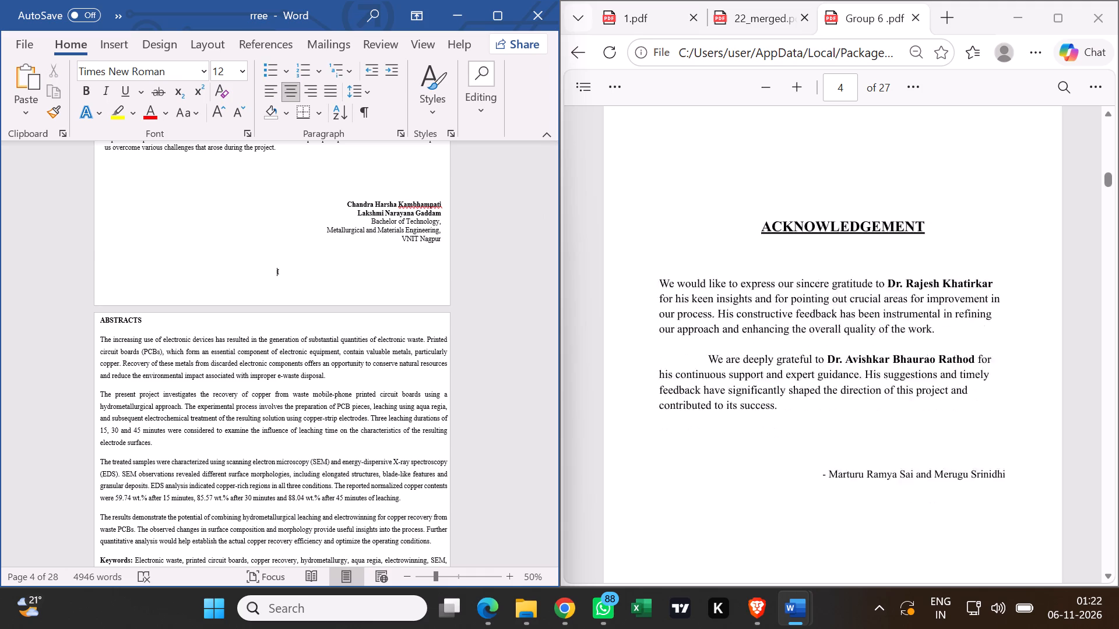
pyautogui.scroll(3, 804, 367)
pyautogui.scroll(3, 254, 344)
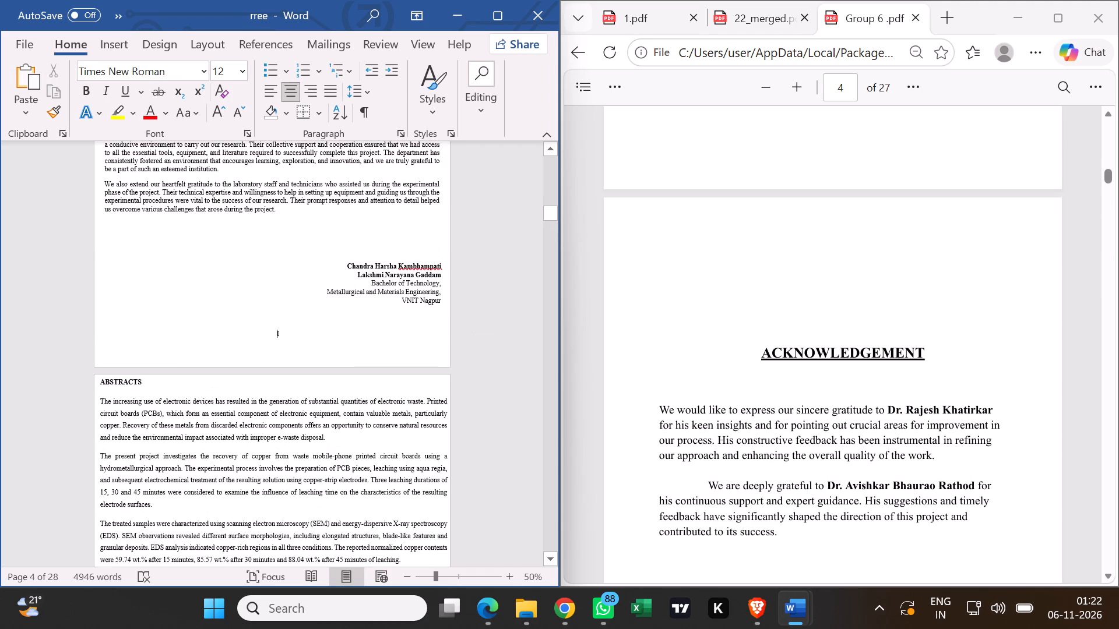
# Correct the abstract page's heading from "ABSTRACTS" to "ABSTRACT".
pyautogui.scroll(-5, 697, 401)
pyautogui.scroll(-4, 750, 405)
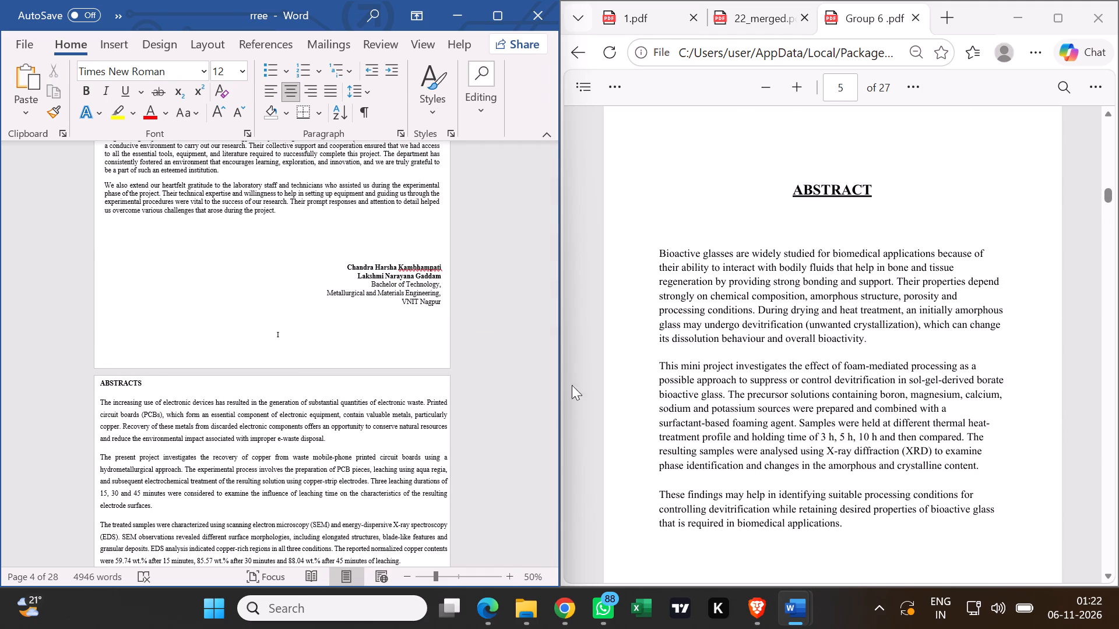
pyautogui.click(167, 383)
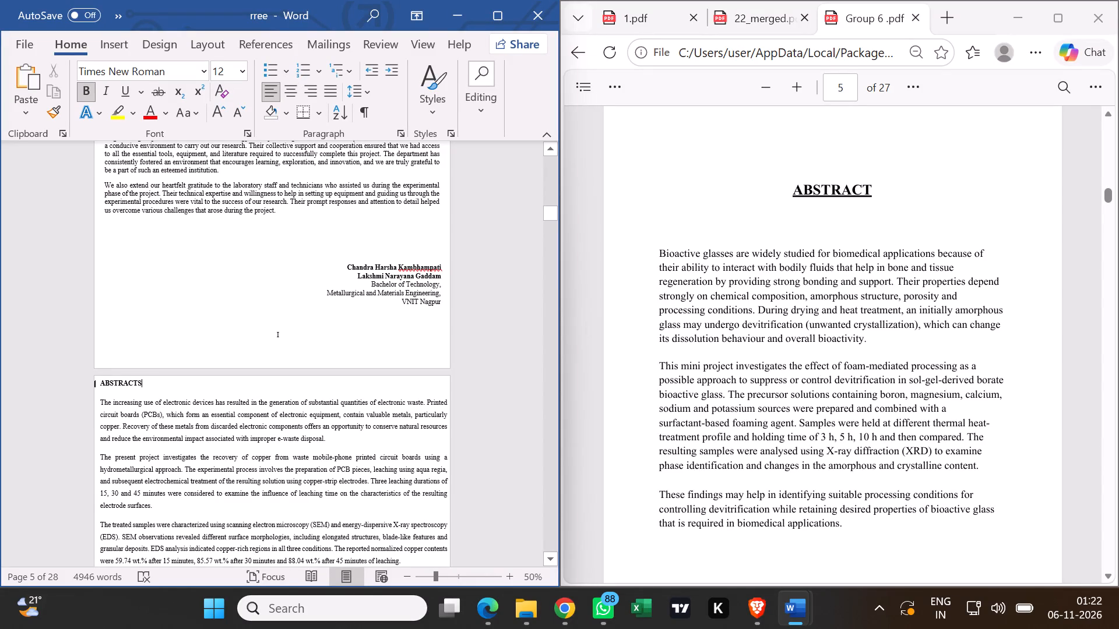
pyautogui.click(214, 387)
pyautogui.click(149, 382)
pyautogui.press('BackSpace')
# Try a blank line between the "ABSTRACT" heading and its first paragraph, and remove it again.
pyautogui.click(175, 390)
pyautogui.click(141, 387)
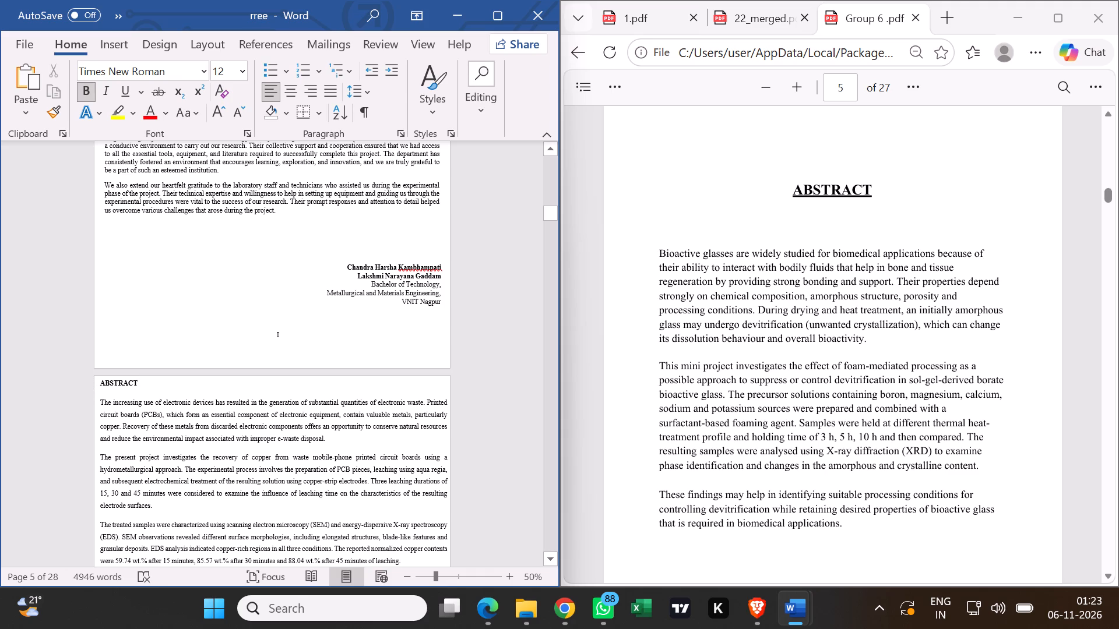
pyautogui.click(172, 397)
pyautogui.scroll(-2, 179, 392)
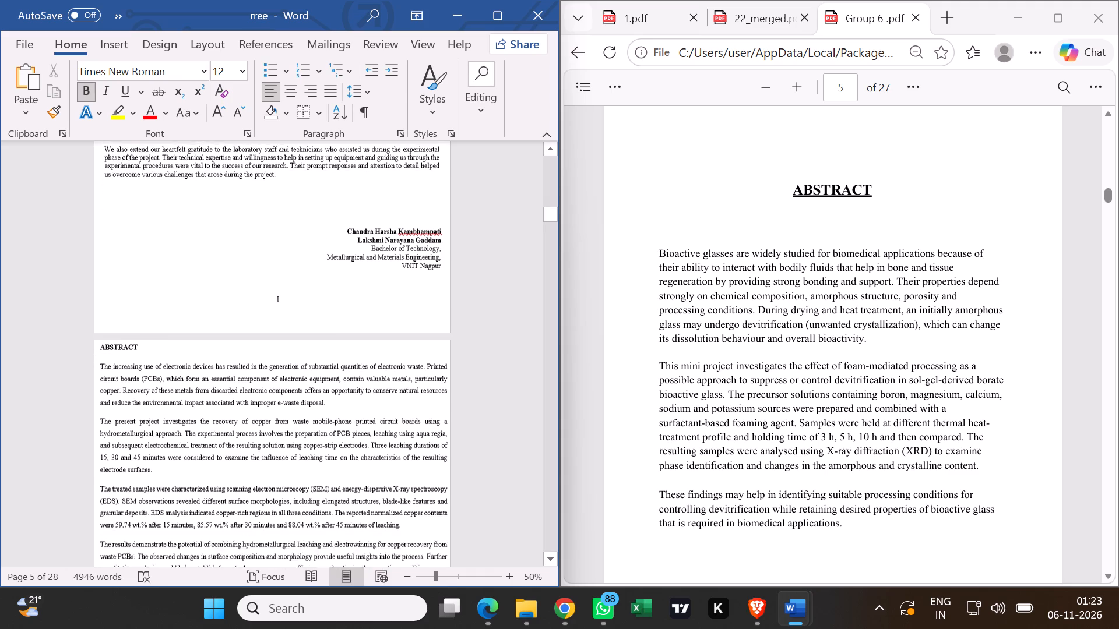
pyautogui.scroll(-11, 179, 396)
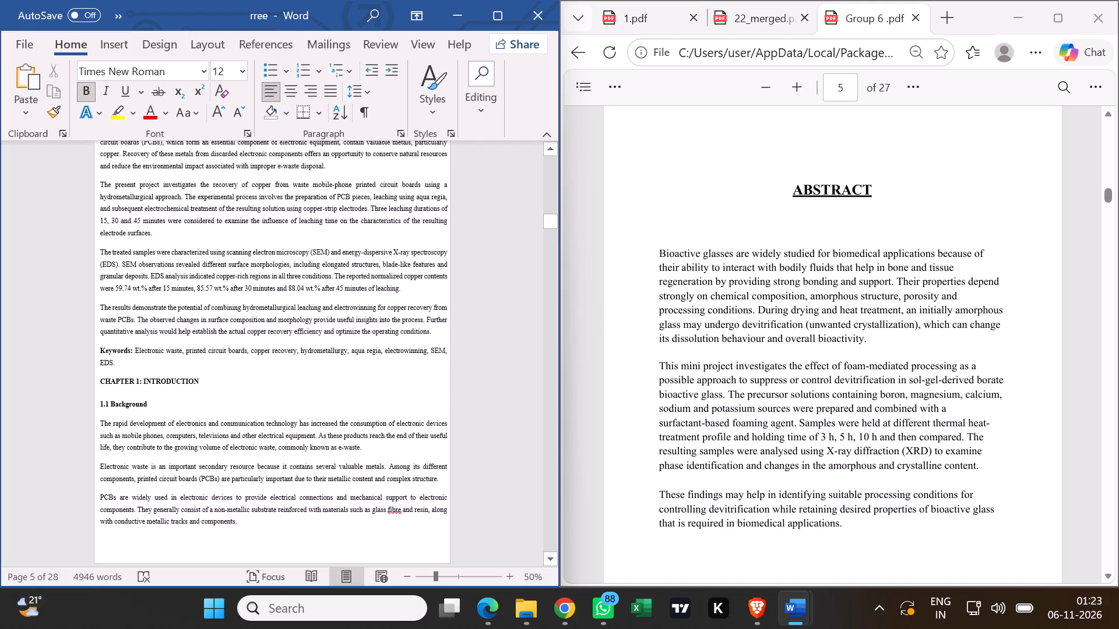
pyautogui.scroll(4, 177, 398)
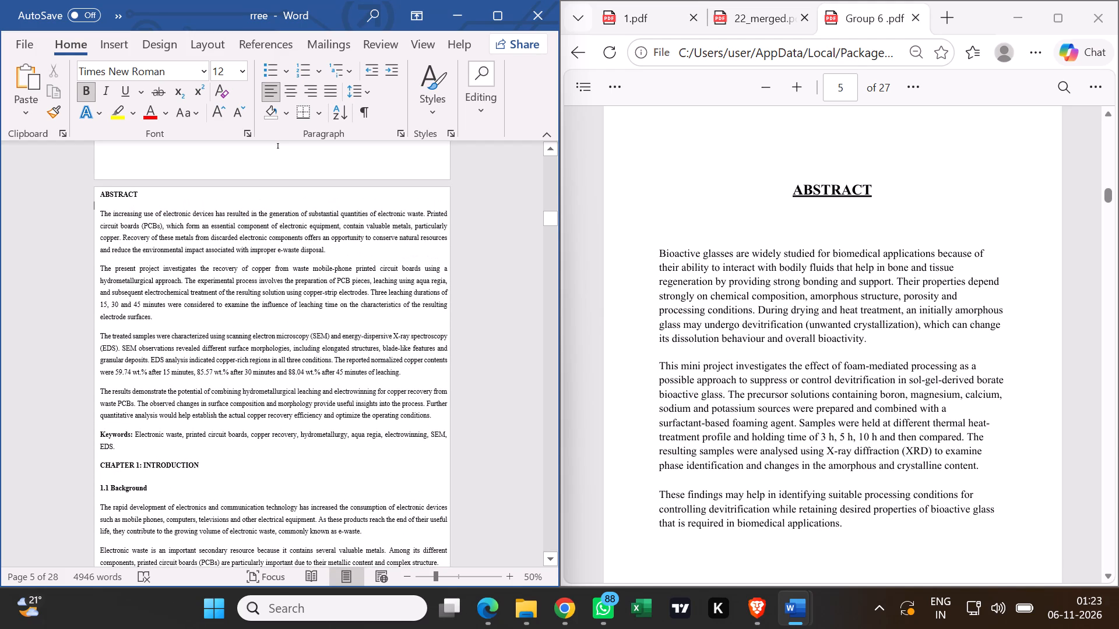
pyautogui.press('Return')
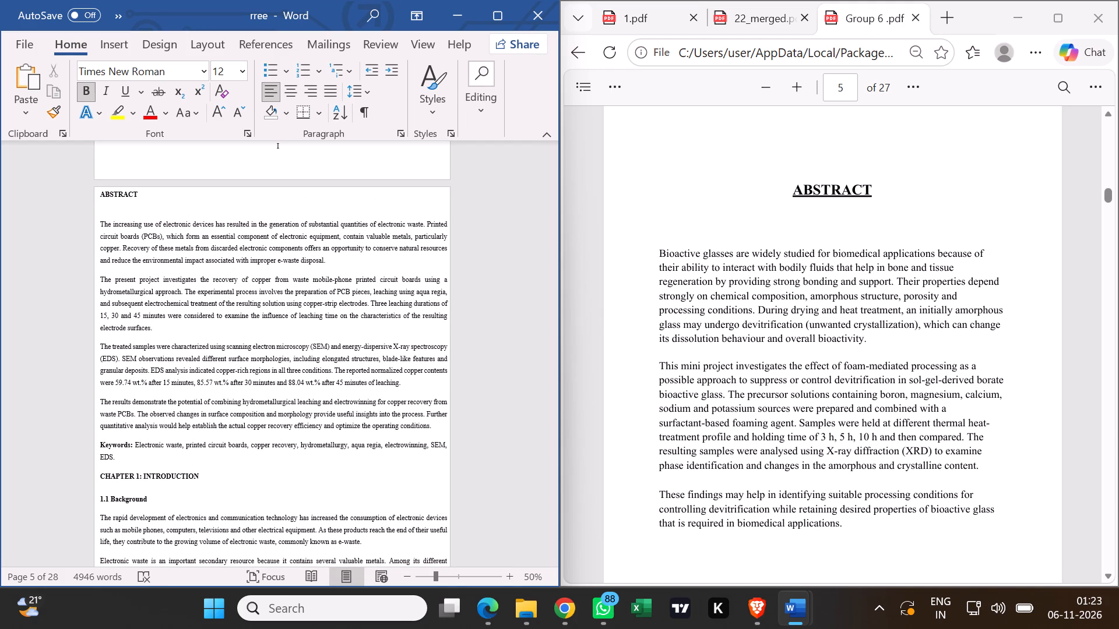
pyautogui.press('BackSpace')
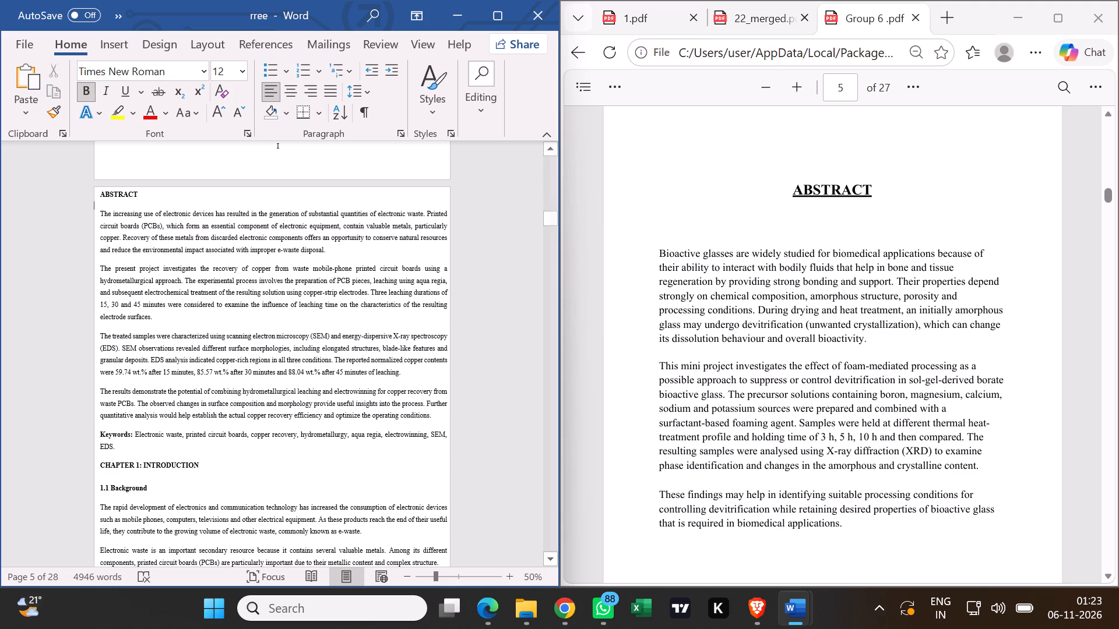
# Examine in the Group 6 PDF how the index page separates the abstract from the start of Chapter 1.
pyautogui.click(295, 457)
pyautogui.click(149, 447)
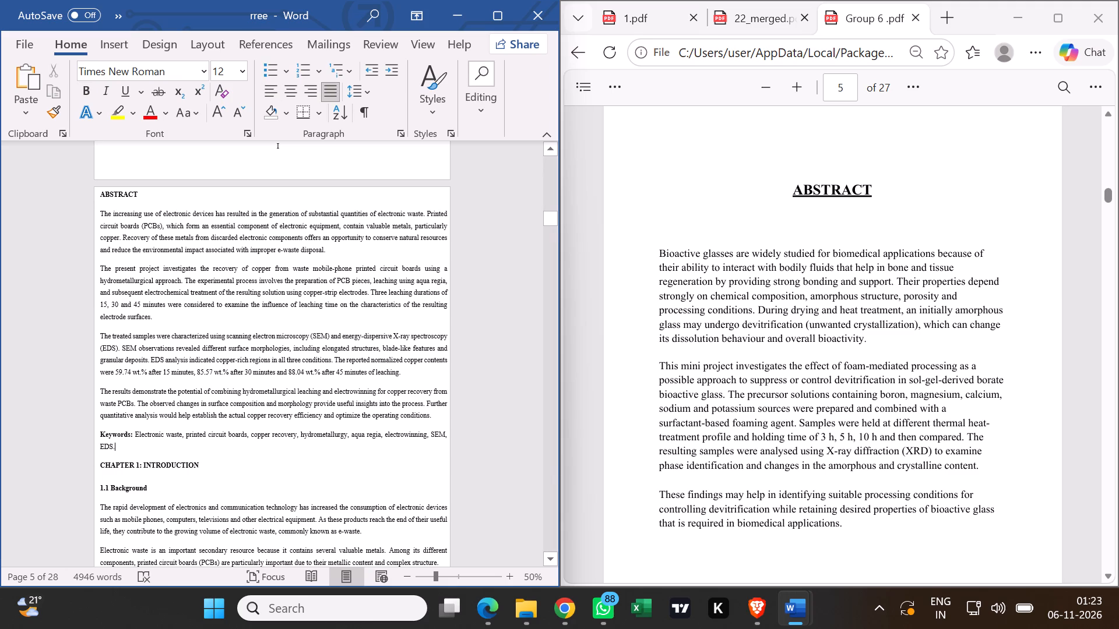
pyautogui.scroll(-5, 656, 447)
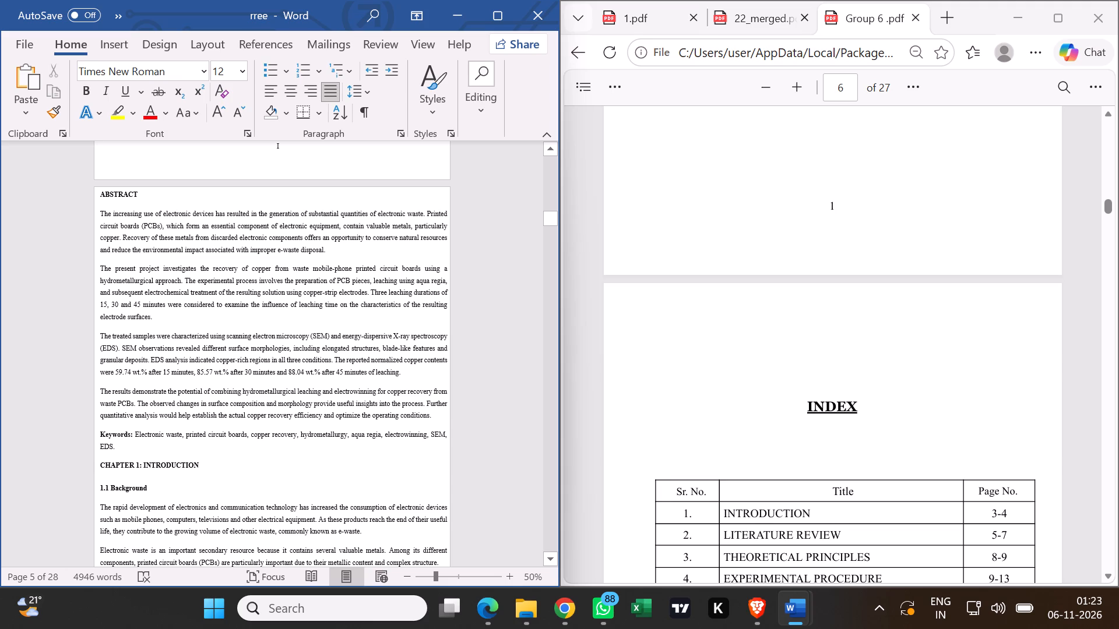
pyautogui.scroll(-4, 790, 446)
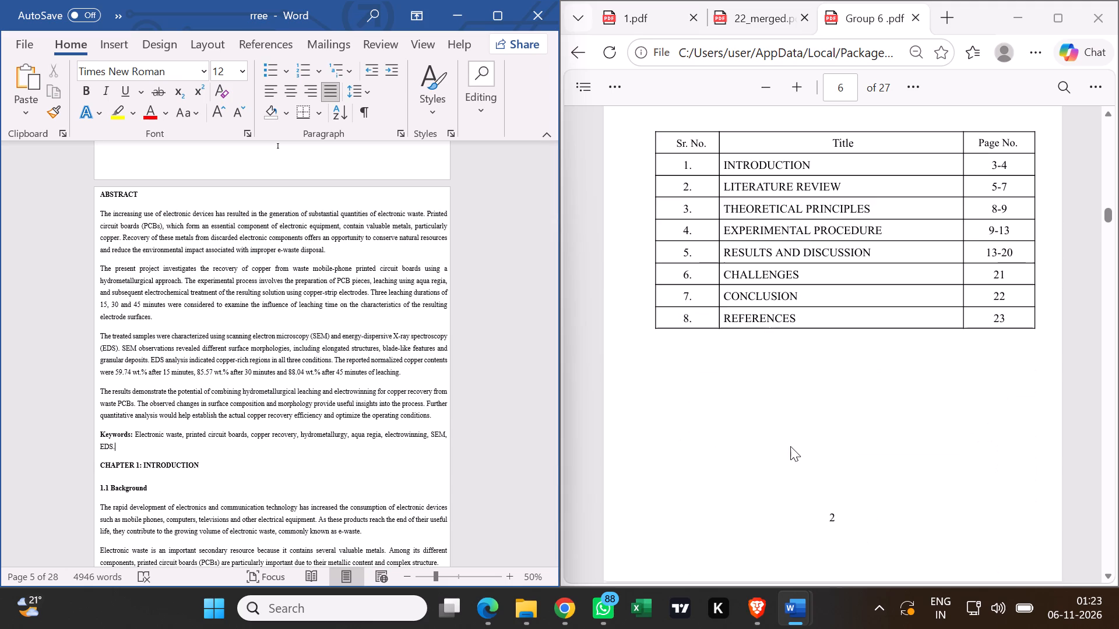
pyautogui.scroll(4, 792, 445)
pyautogui.scroll(-9, 797, 447)
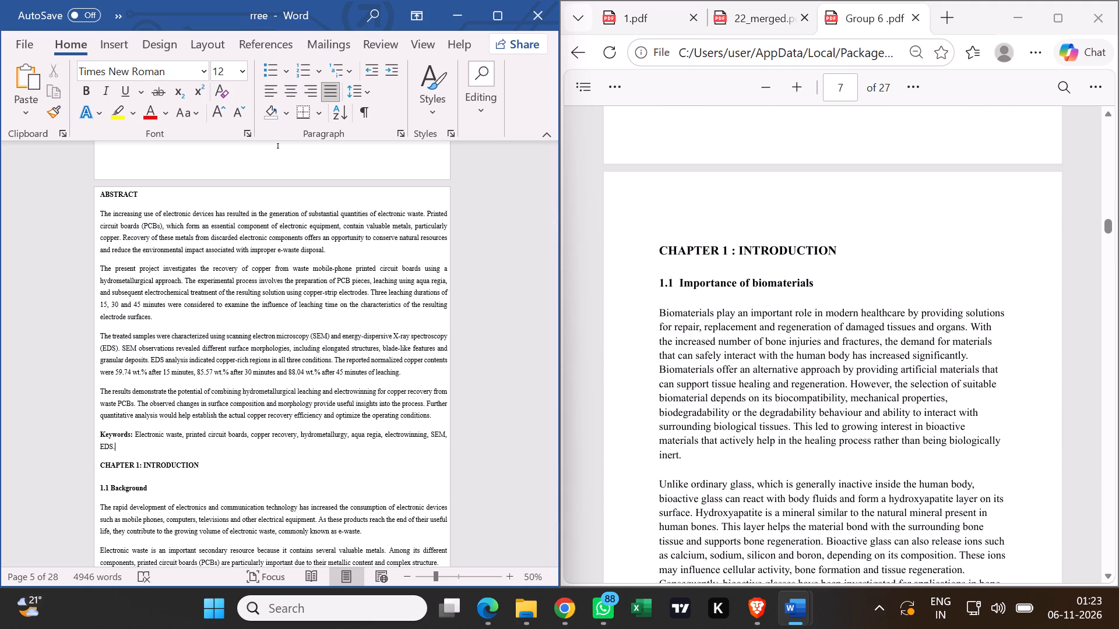
pyautogui.scroll(4, 793, 456)
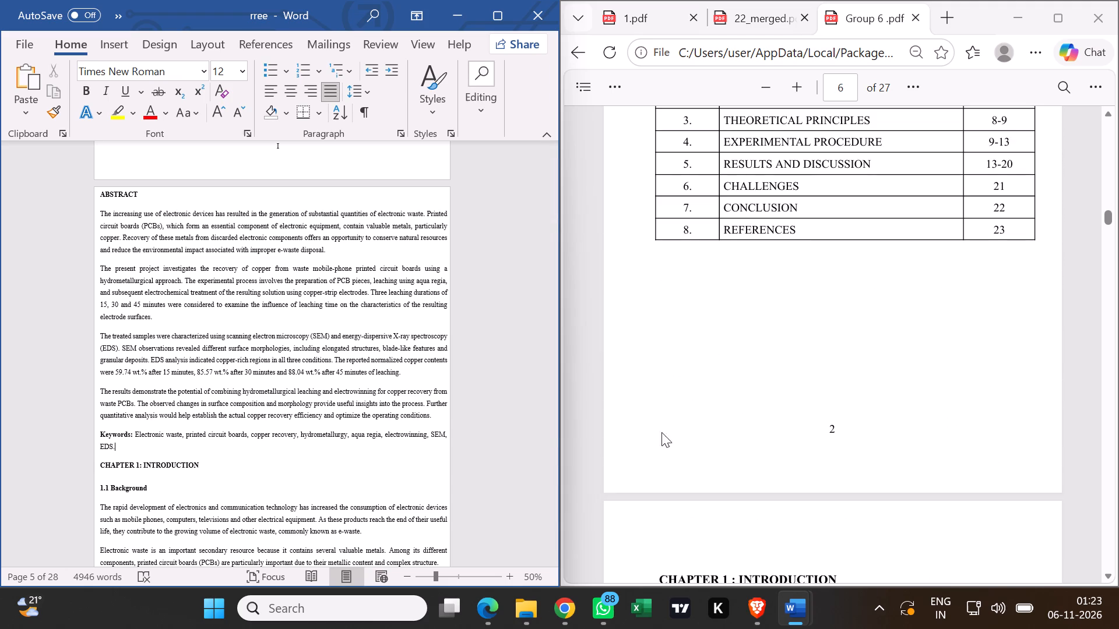
# Insert five blank lines between the abstract's Keywords paragraph and the "CHAPTER 1: INTRODUCTION" heading.
pyautogui.click(157, 454)
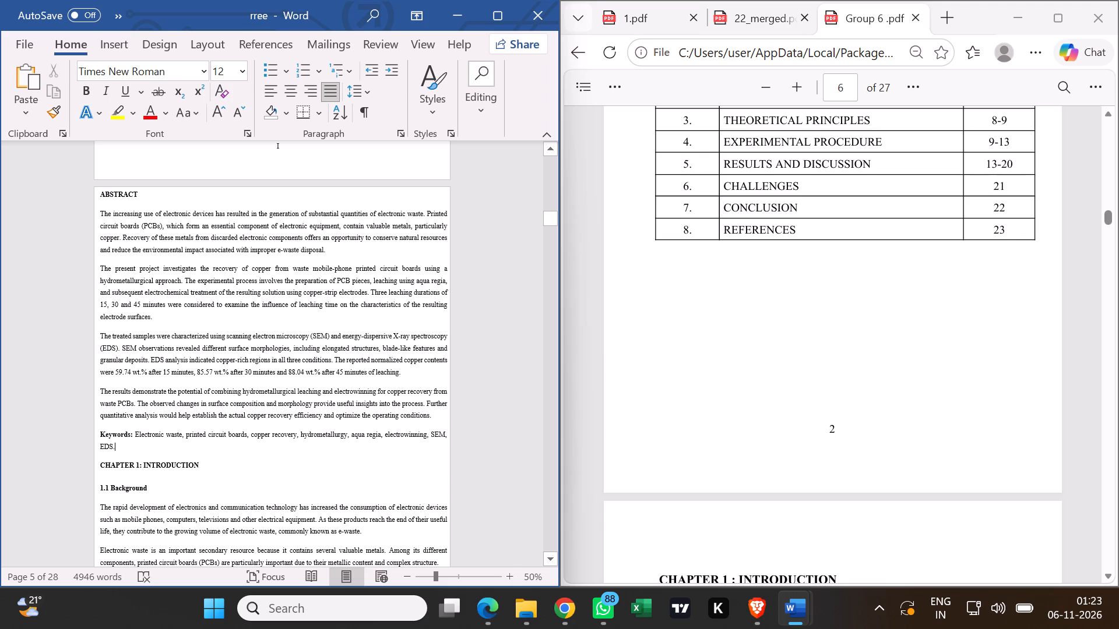
pyautogui.press('Return')
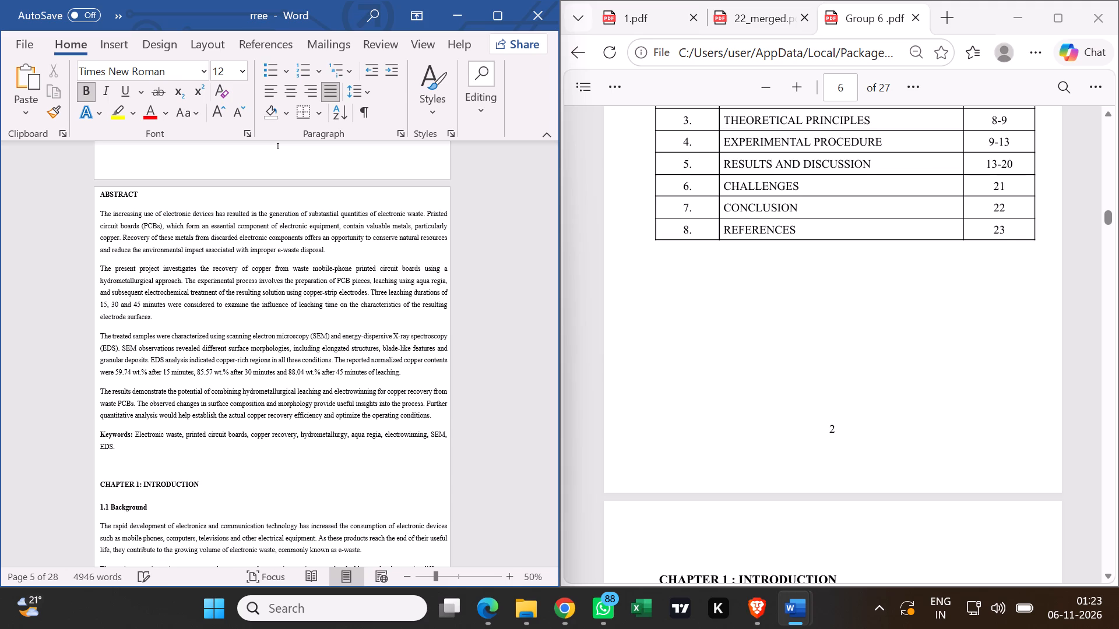
pyautogui.press('\\')
pyautogui.press('BackSpace')
pyautogui.press('Return')
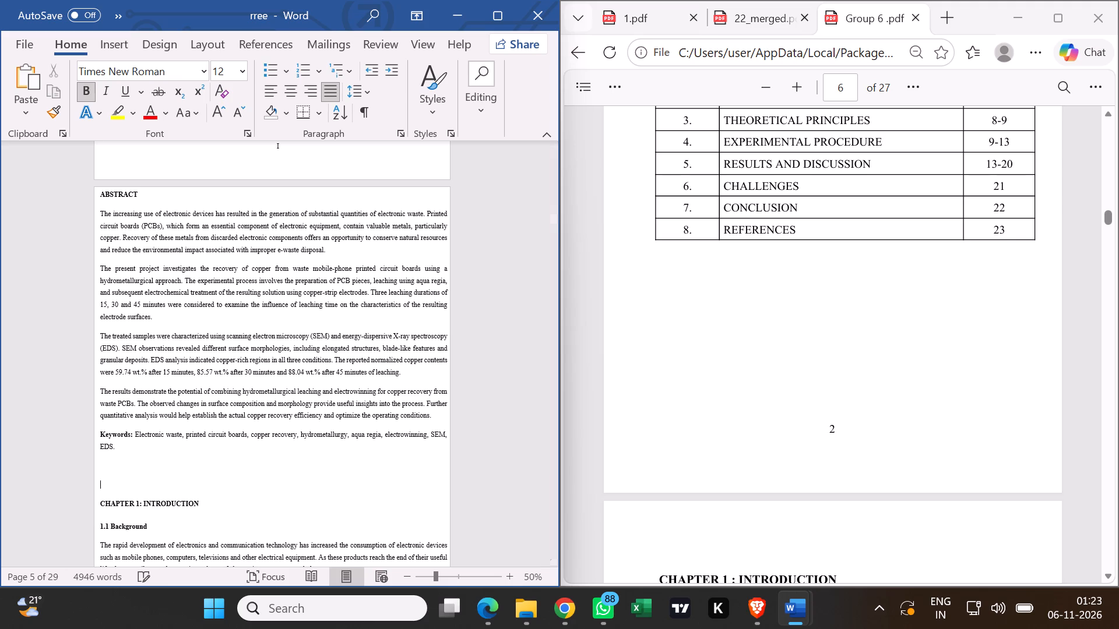
pyautogui.press('Return')
pyautogui.press('Return')
pyautogui.press('Return')
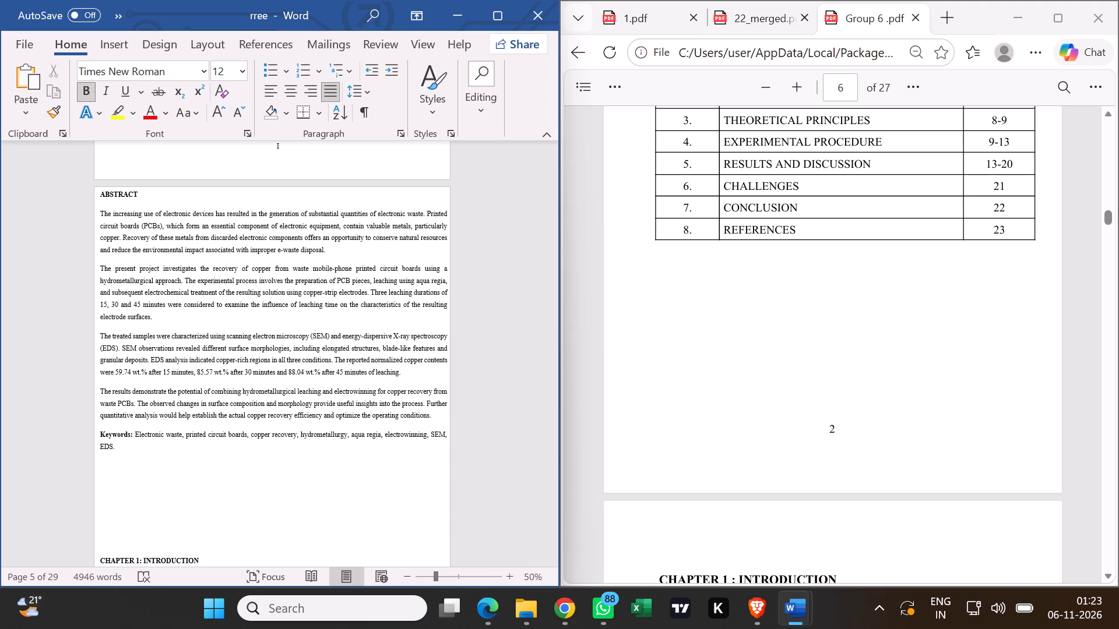
# Compare the report's abstract page with the Group 6 PDF's index page, examining the index heading and table.
pyautogui.scroll(1, 249, 415)
pyautogui.scroll(2, 787, 400)
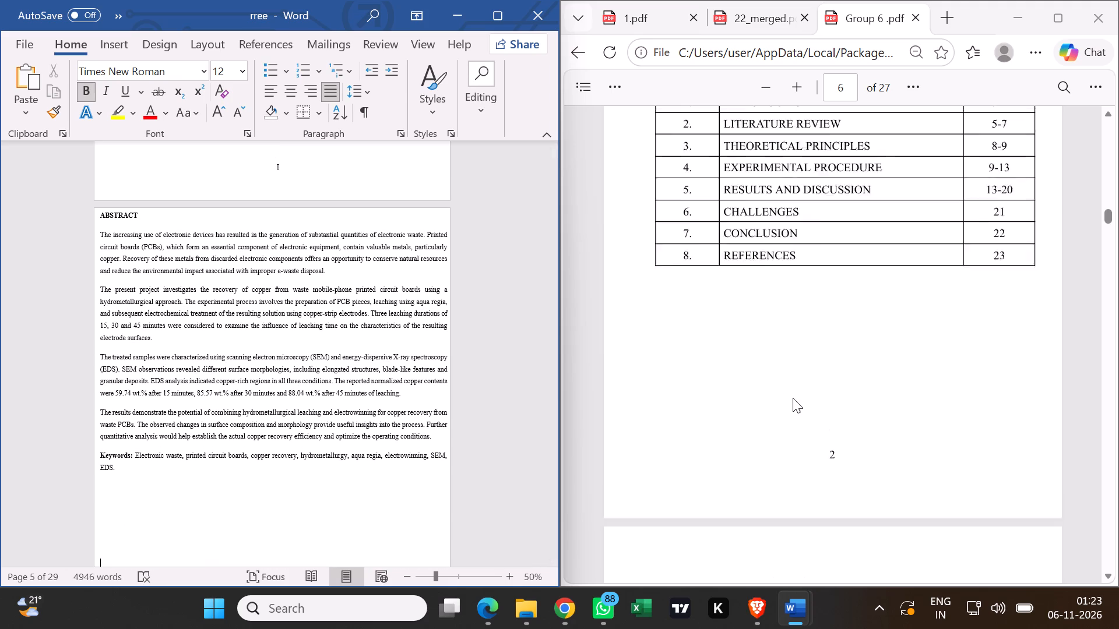
pyautogui.scroll(2, 793, 398)
pyautogui.scroll(-3, 793, 400)
pyautogui.scroll(1, 790, 405)
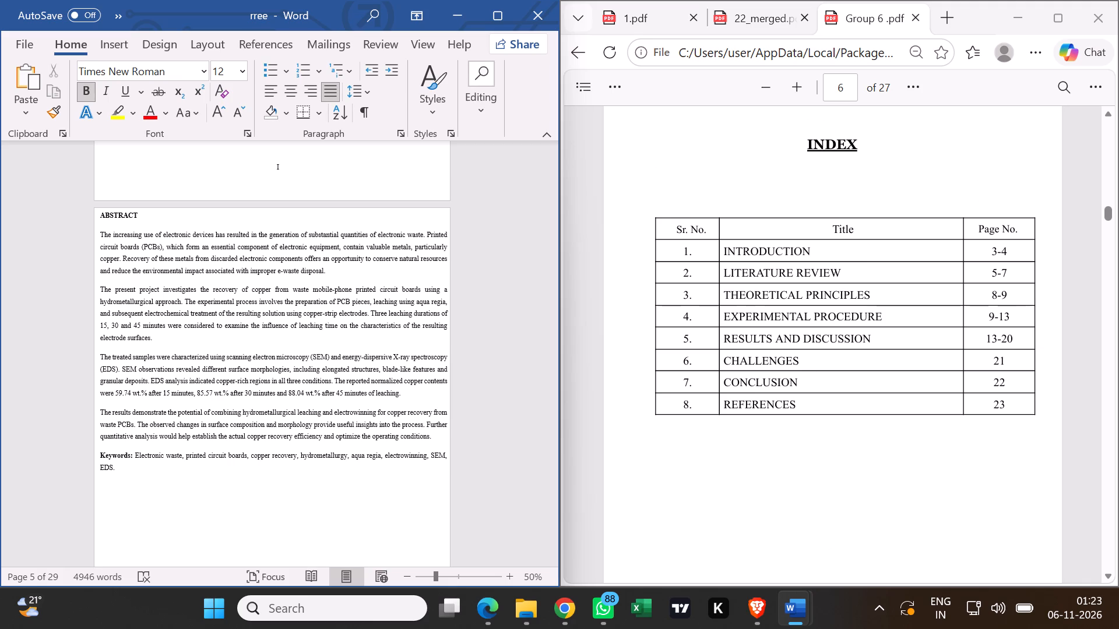
pyautogui.scroll(-2, 804, 460)
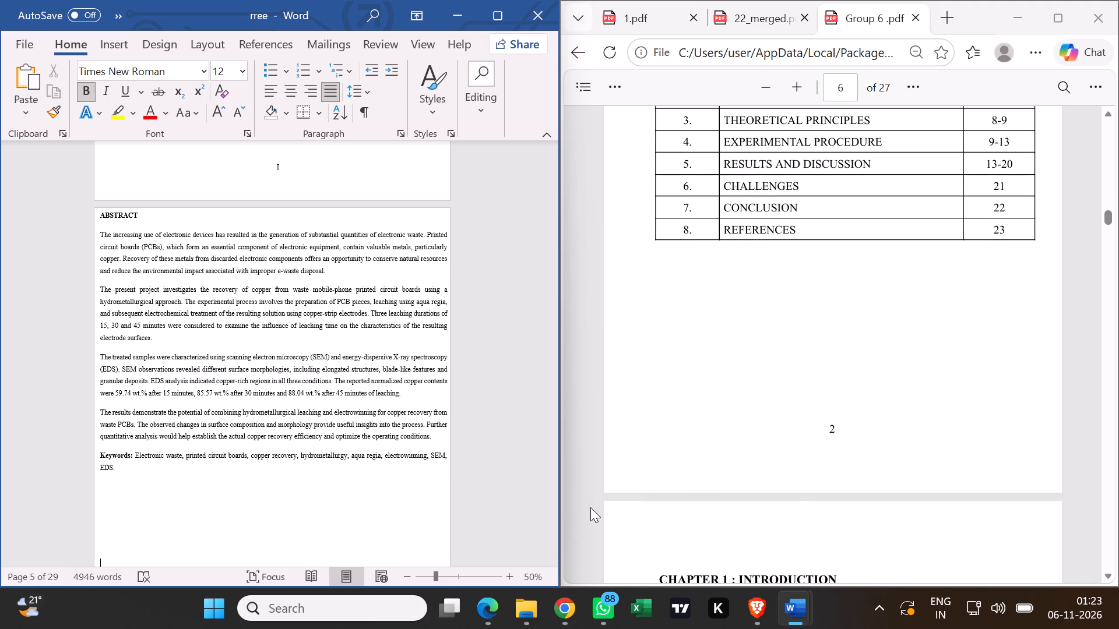
# Examine the report's Chapter 1 background text for how its paragraphs and empty space fall across the pages.
pyautogui.scroll(-10, 417, 515)
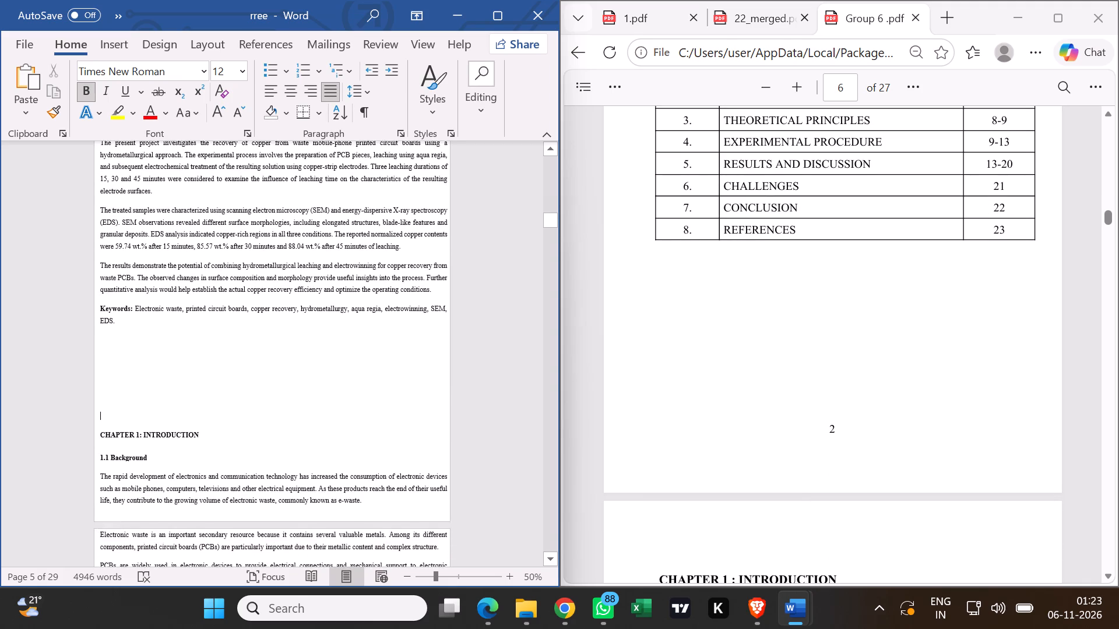
pyautogui.scroll(-19, 438, 479)
pyautogui.scroll(-4, 441, 461)
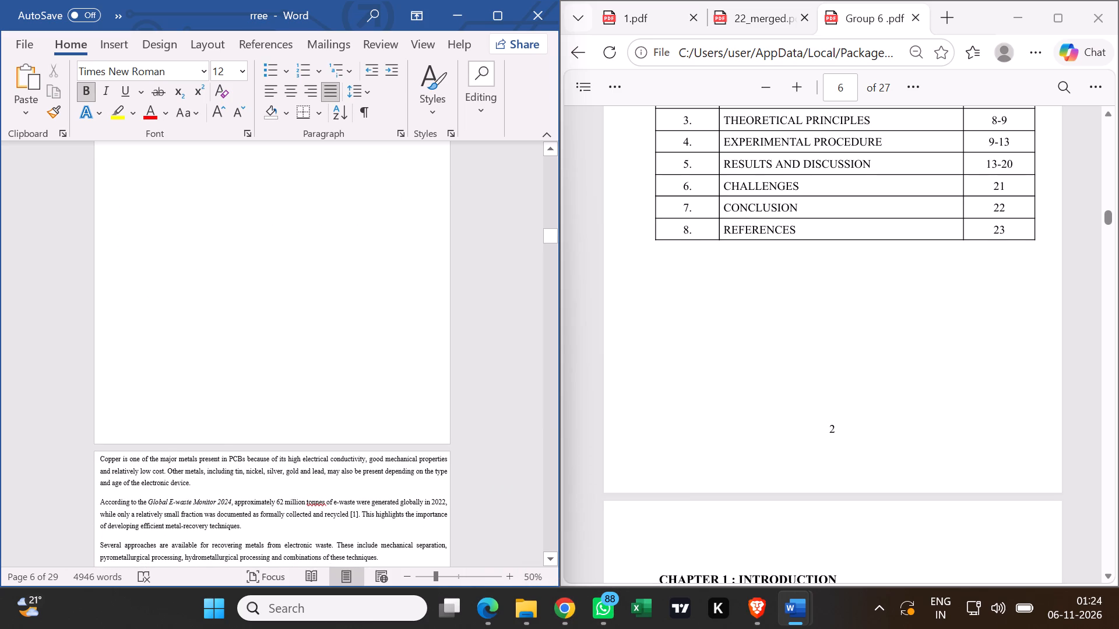
pyautogui.scroll(3, 367, 400)
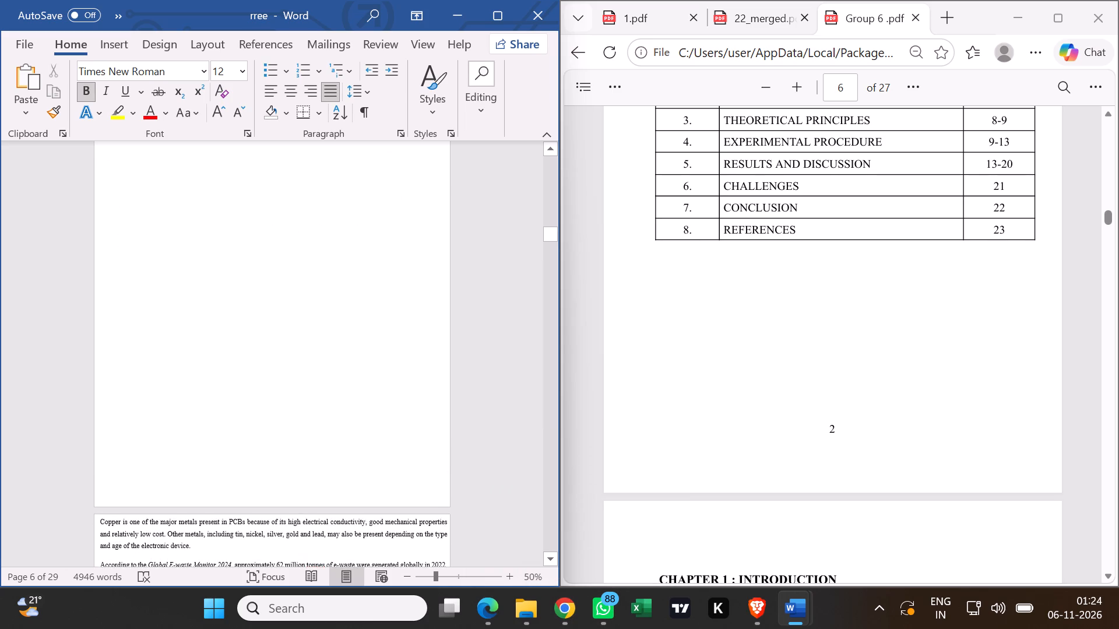
pyautogui.scroll(9, 369, 397)
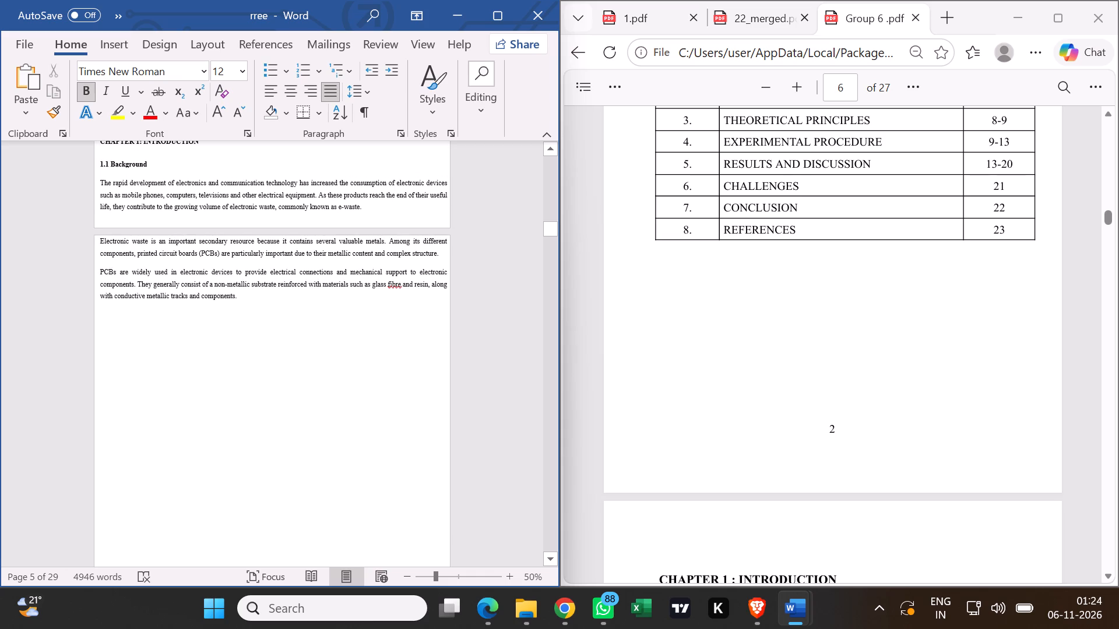
pyautogui.scroll(6, 231, 366)
pyautogui.scroll(-8, 233, 367)
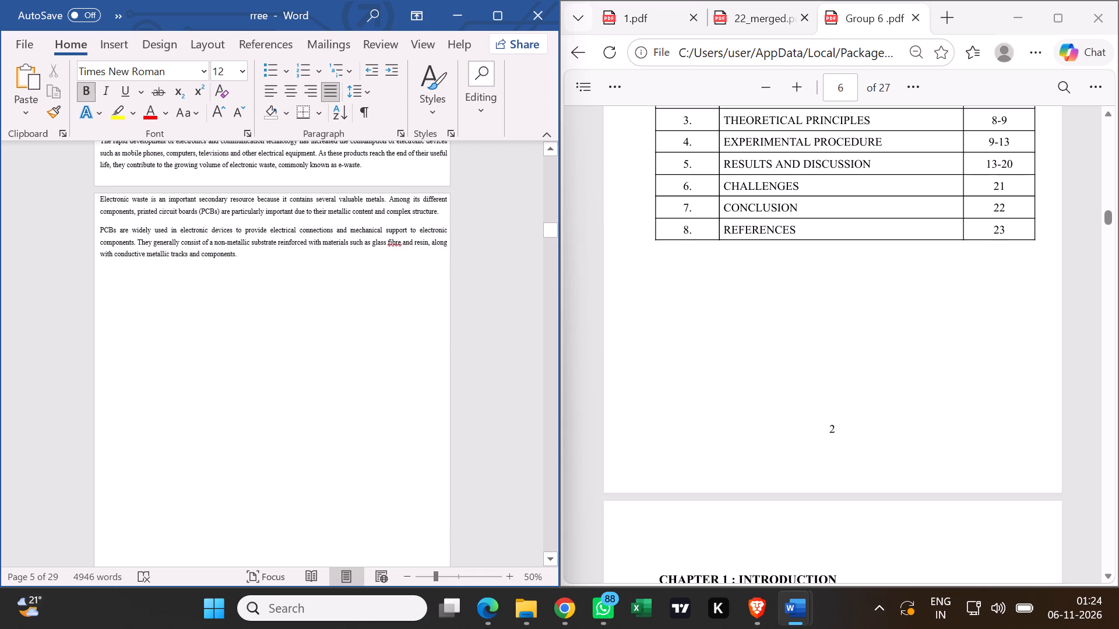
pyautogui.scroll(-11, 221, 379)
pyautogui.scroll(2, 221, 380)
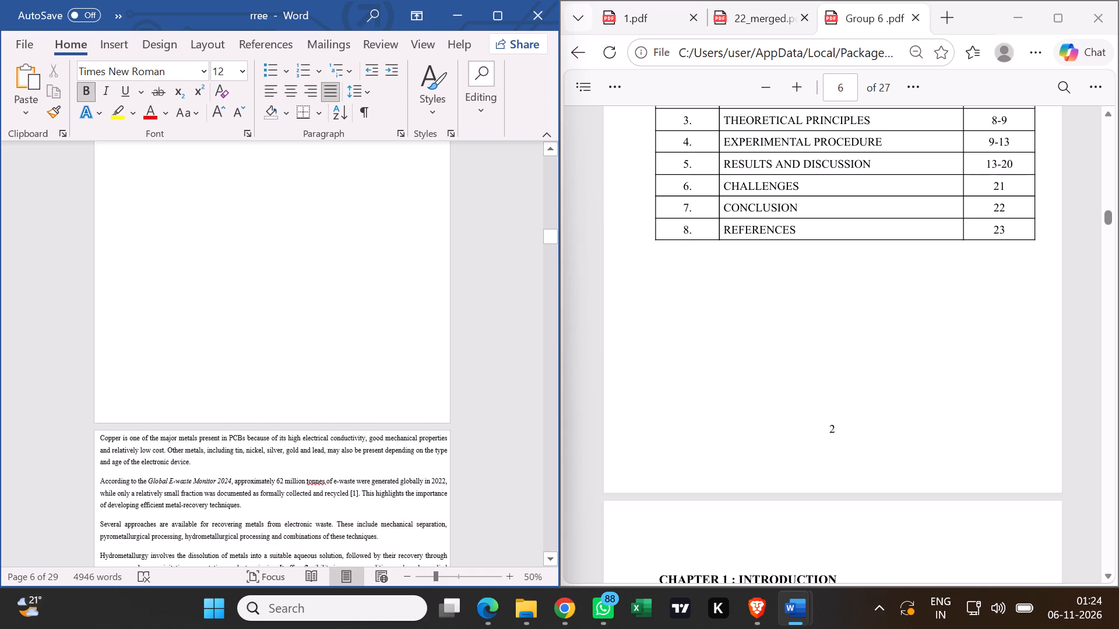
pyautogui.scroll(9, 221, 380)
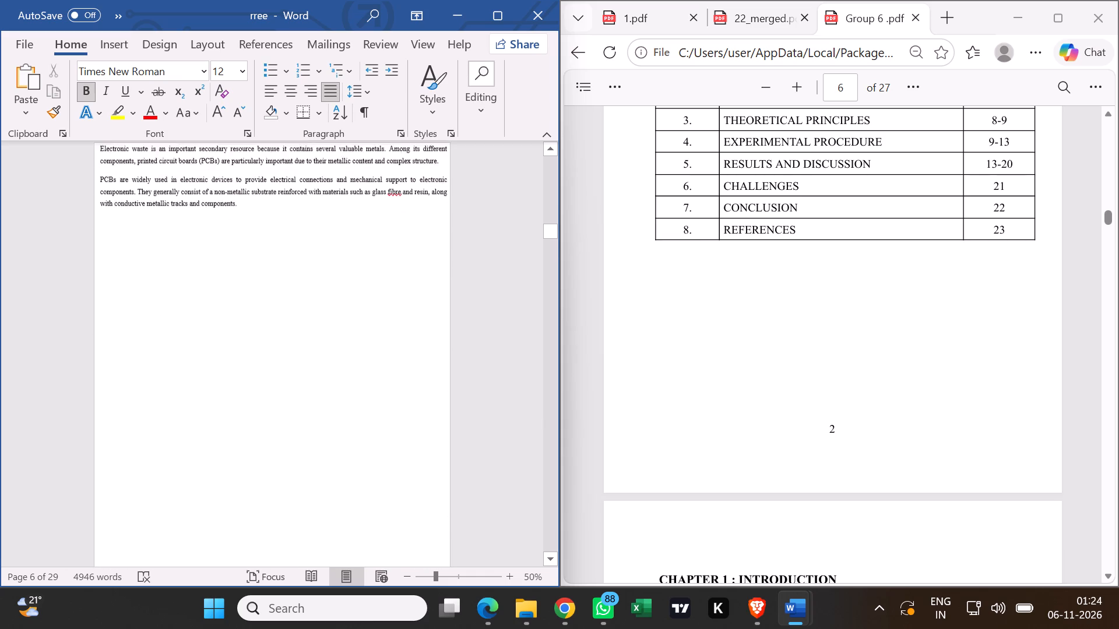
pyautogui.scroll(2, 231, 362)
pyautogui.scroll(-13, 231, 362)
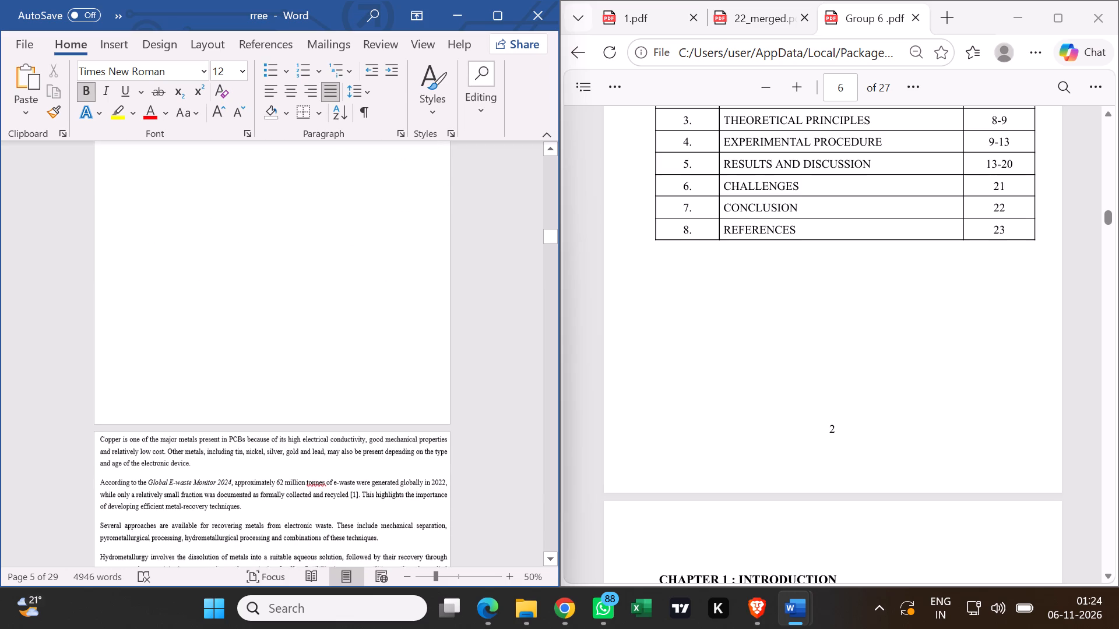
pyautogui.scroll(1, 223, 366)
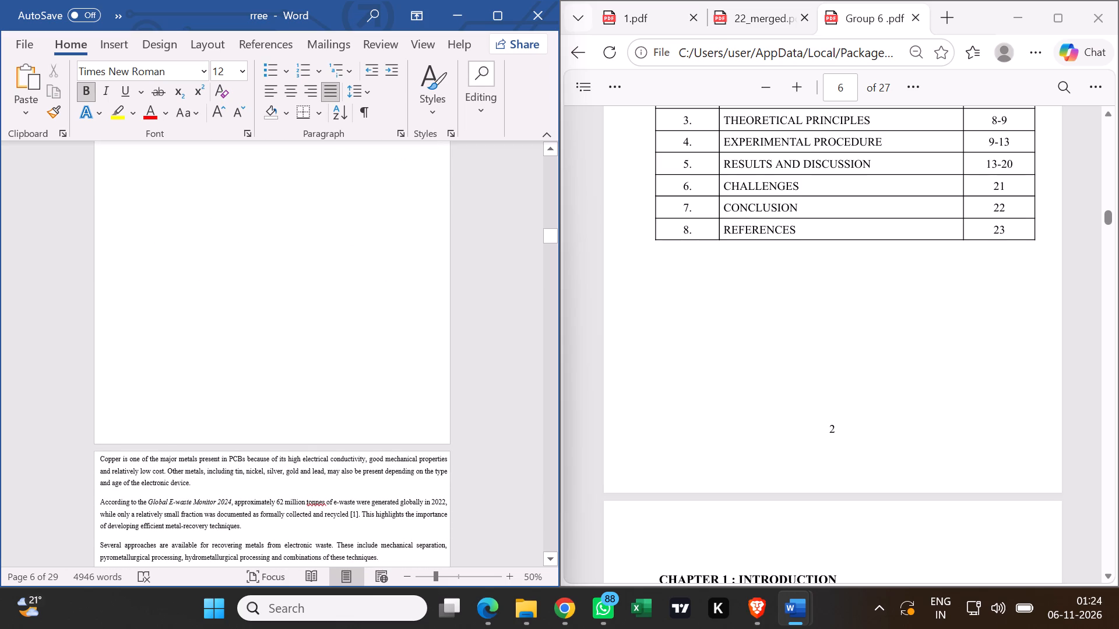
pyautogui.scroll(9, 223, 366)
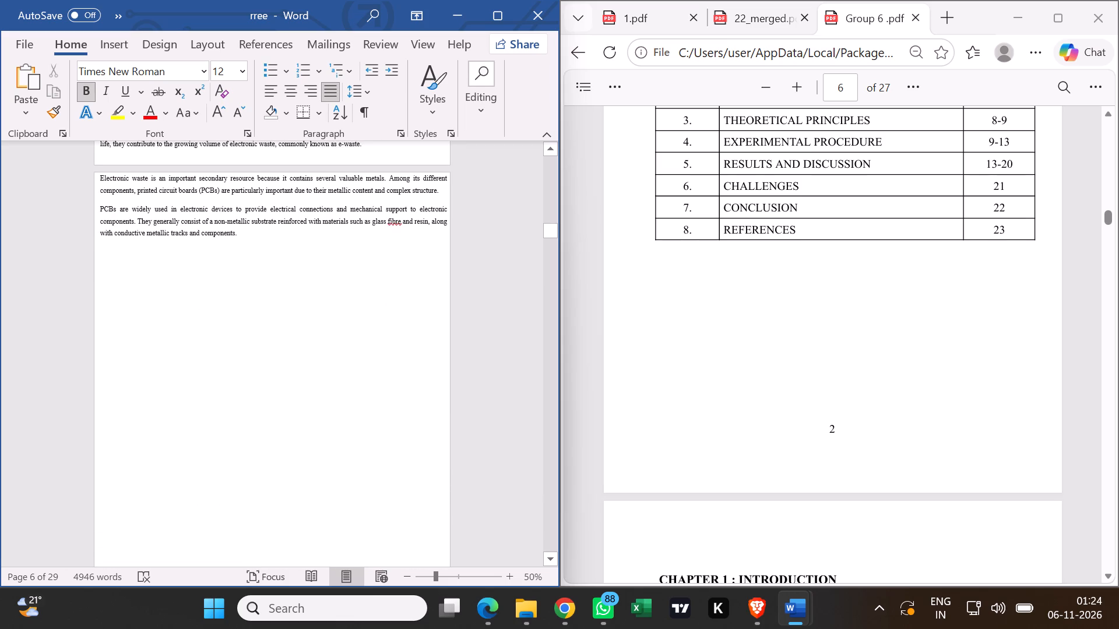
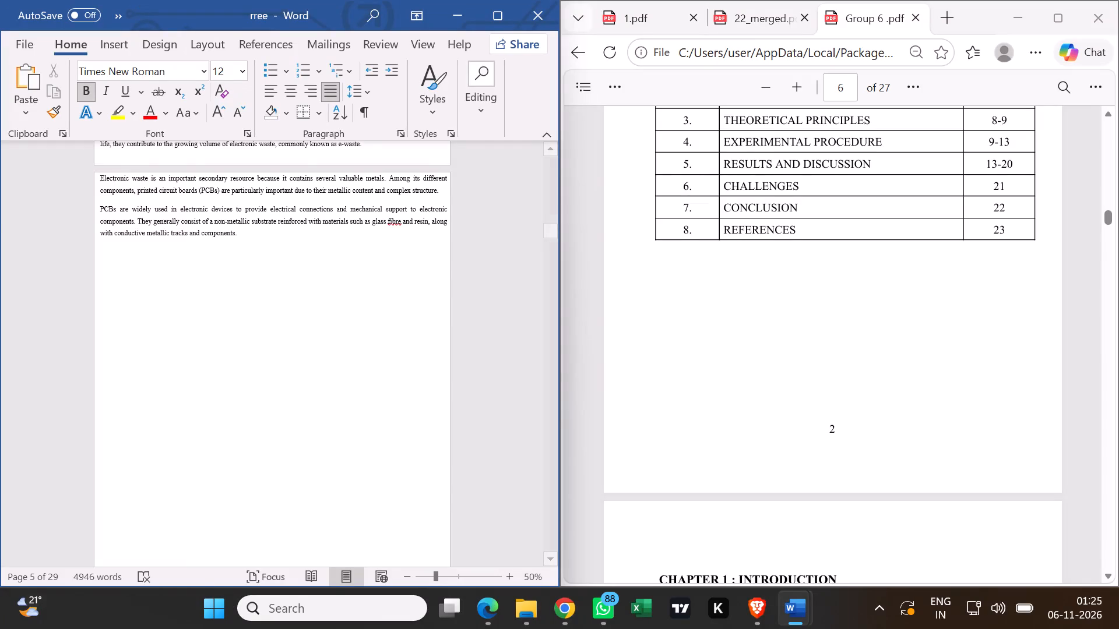
# Examine how the report's Chapter 1 text and empty space flow from the Introduction heading through the Problem Statement section.
pyautogui.scroll(3, 82, 518)
pyautogui.scroll(4, 277, 430)
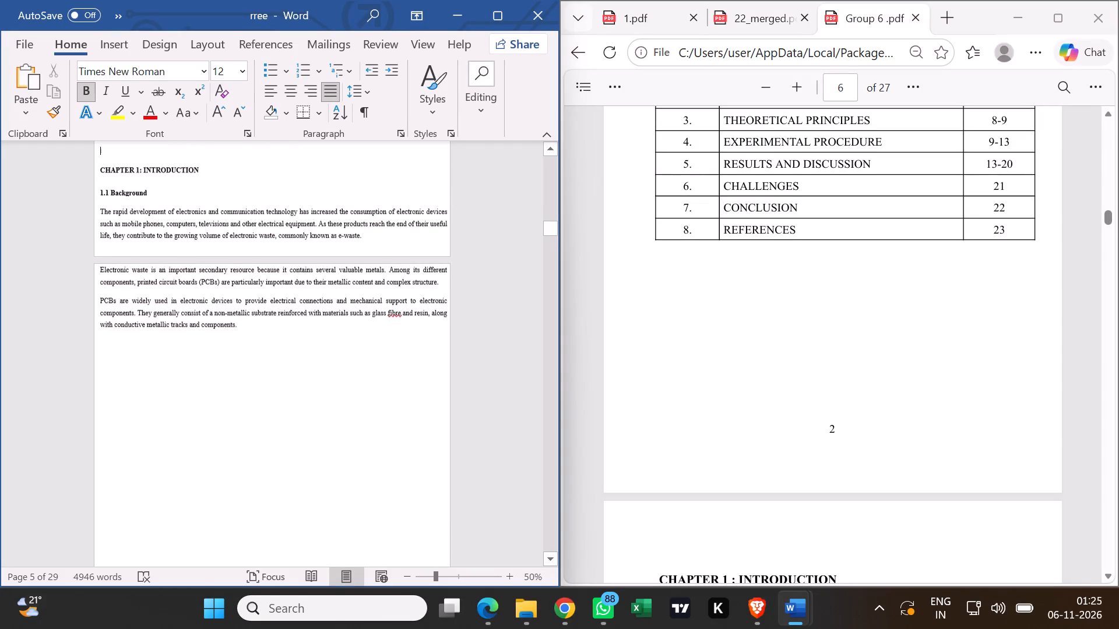
pyautogui.scroll(-5, 194, 469)
pyautogui.scroll(7, 183, 454)
pyautogui.scroll(-7, 184, 417)
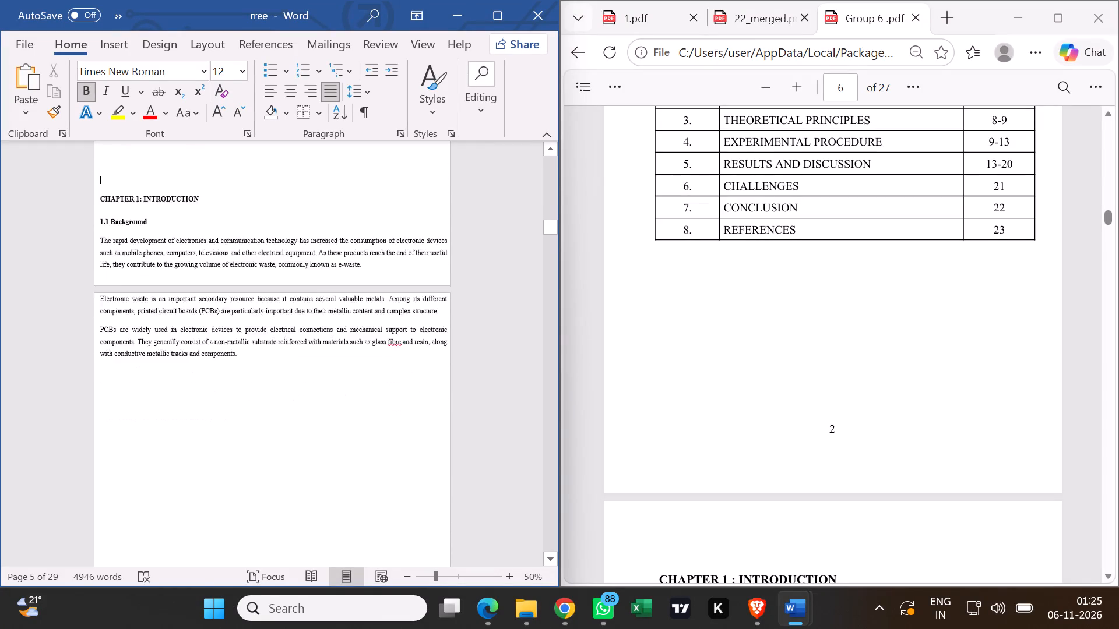
pyautogui.scroll(-13, 205, 430)
pyautogui.scroll(-13, 227, 441)
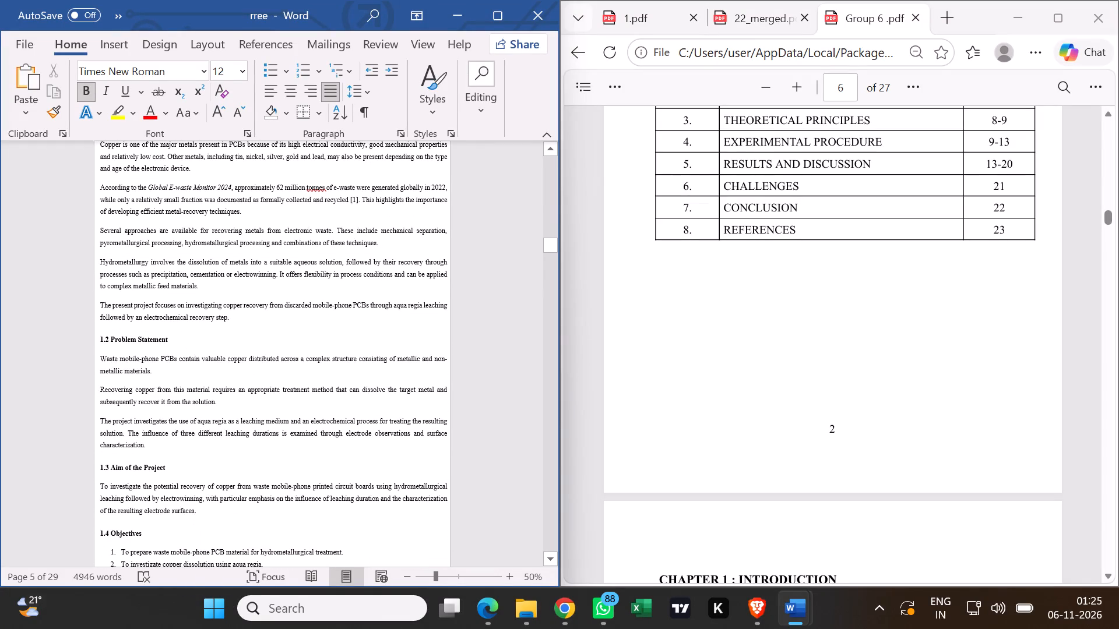
pyautogui.scroll(13, 230, 436)
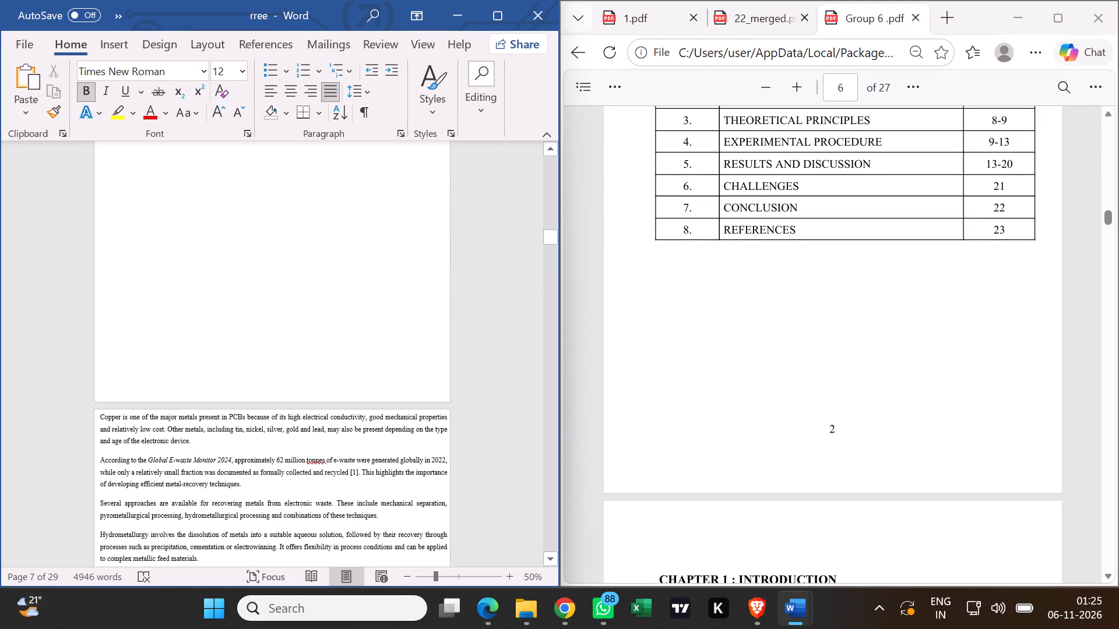
# Undo the last four blank lines added above the "CHAPTER 1: INTRODUCTION" heading.
pyautogui.click(111, 382)
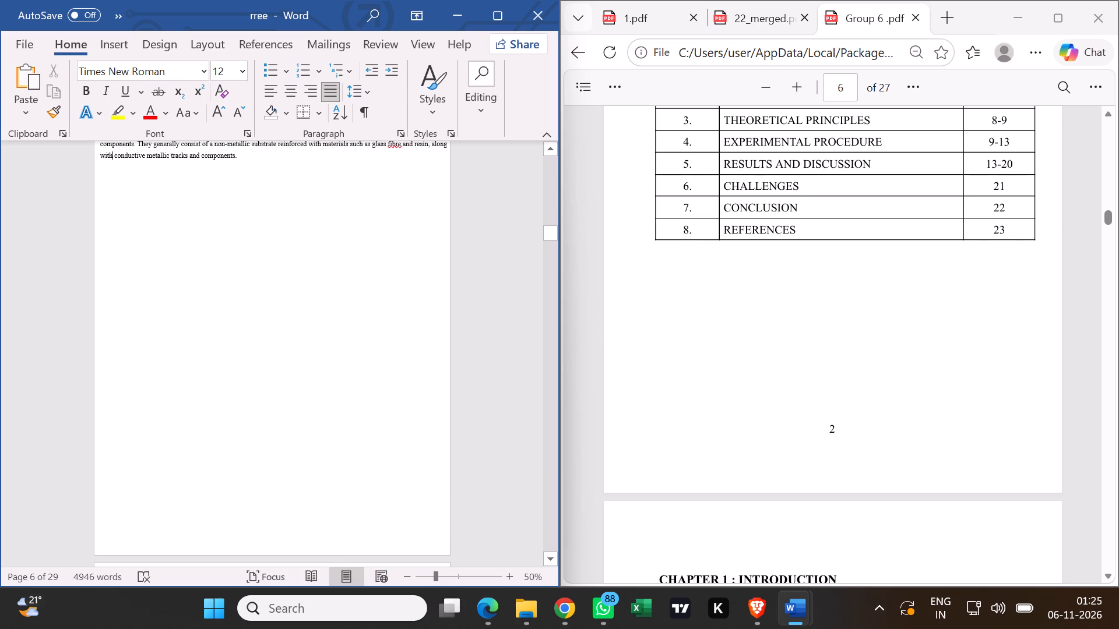
pyautogui.scroll(6, 133, 383)
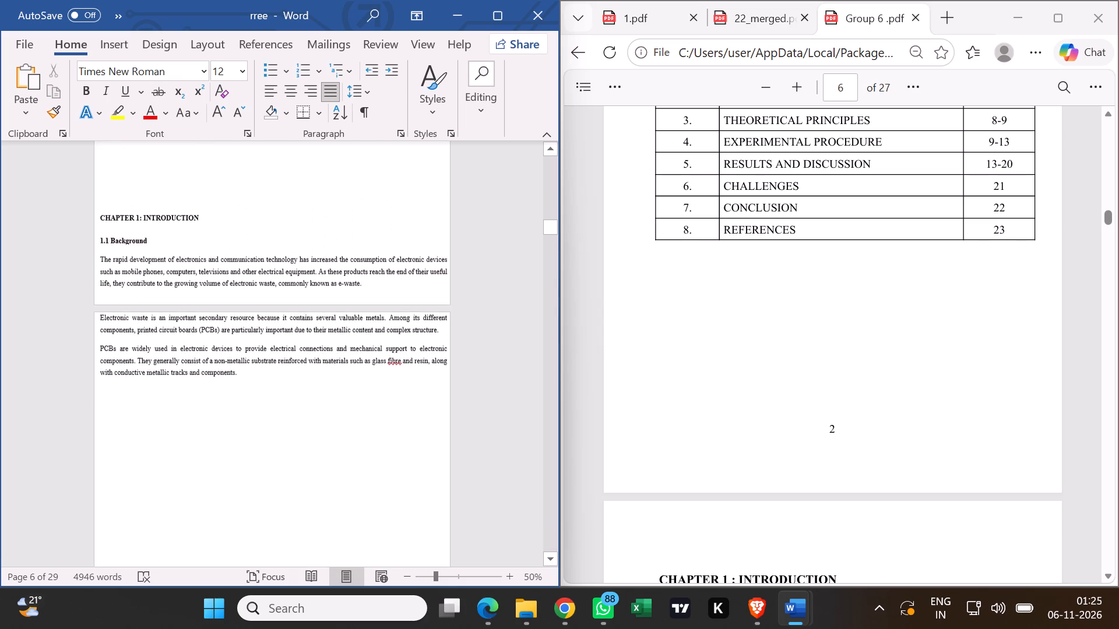
pyautogui.scroll(2, 133, 383)
pyautogui.hscroll(1, 133, 383)
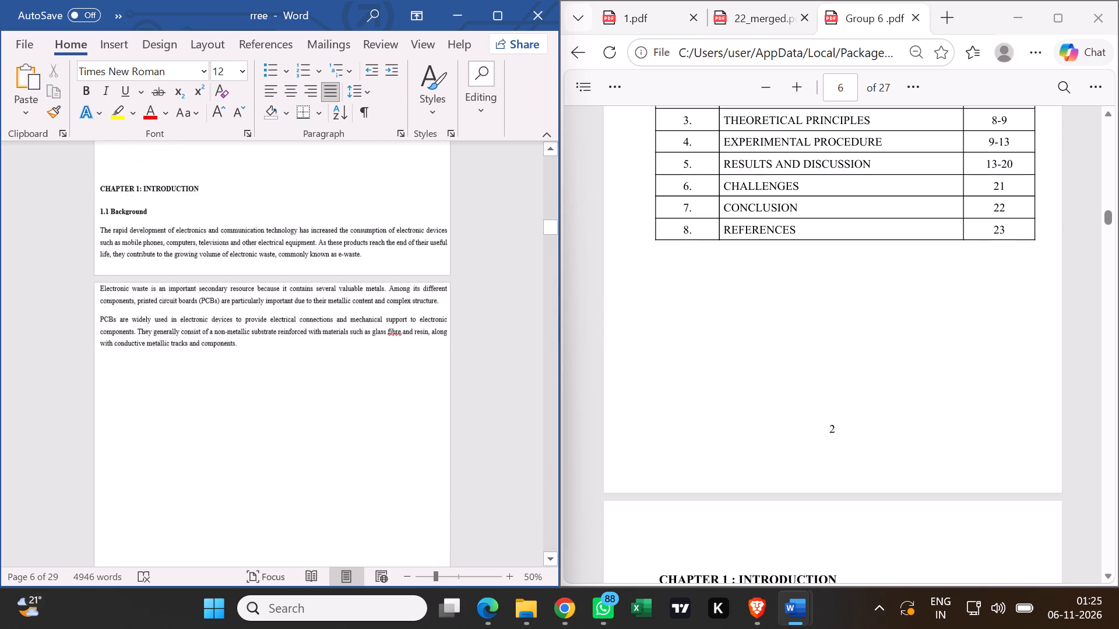
pyautogui.hotkey('ctrl', 'z')
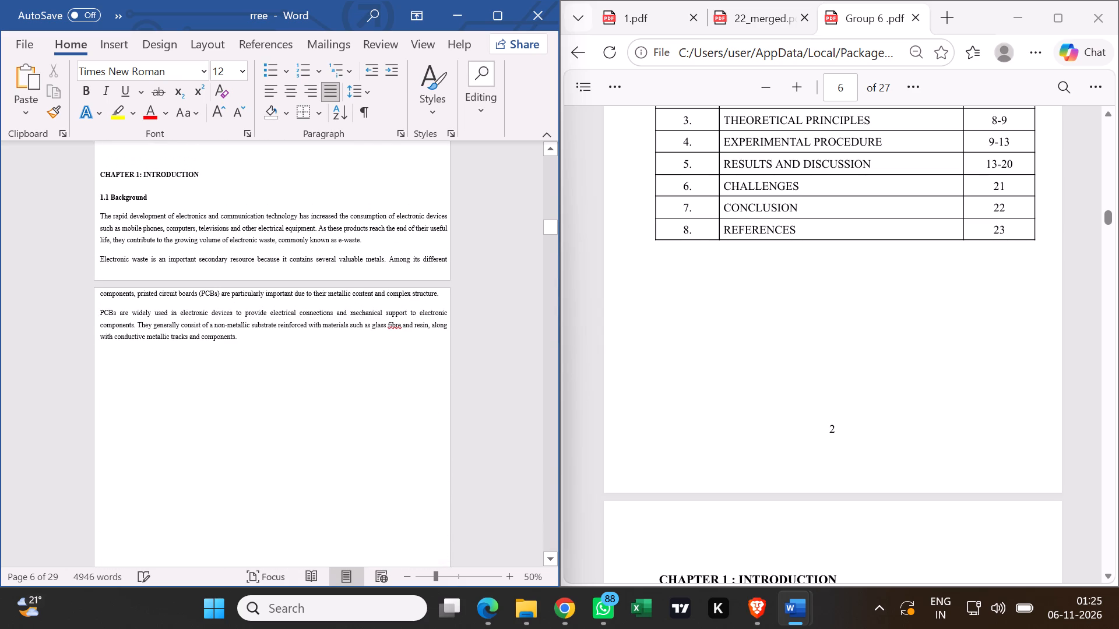
pyautogui.hotkey('ctrl', 'z')
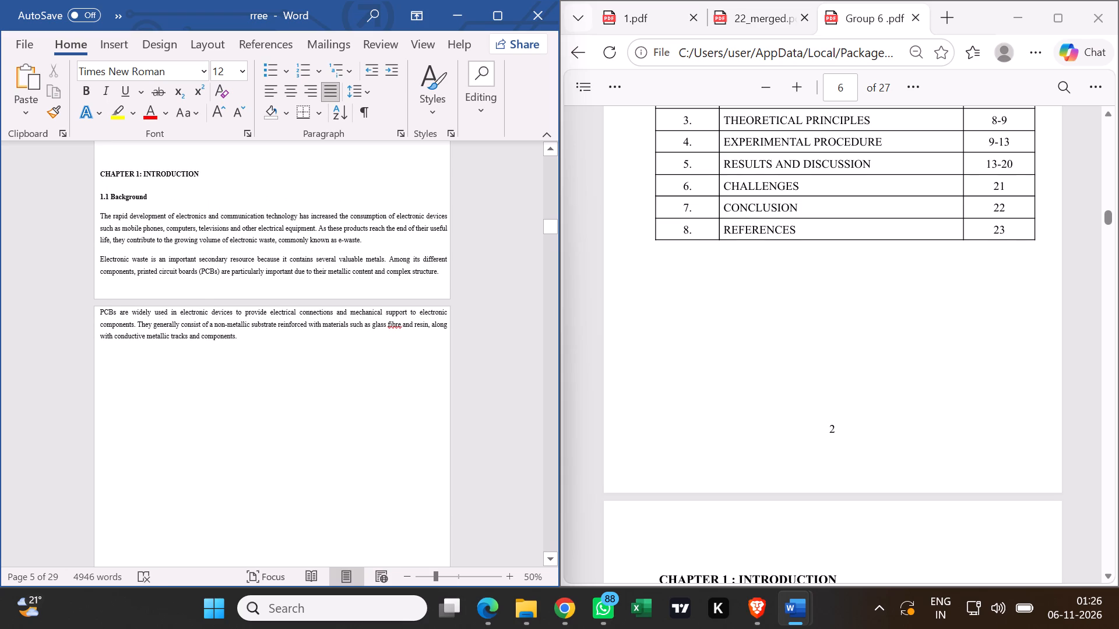
pyautogui.hotkey('ctrl', 'z')
pyautogui.hotkey('ctrl', 'z')
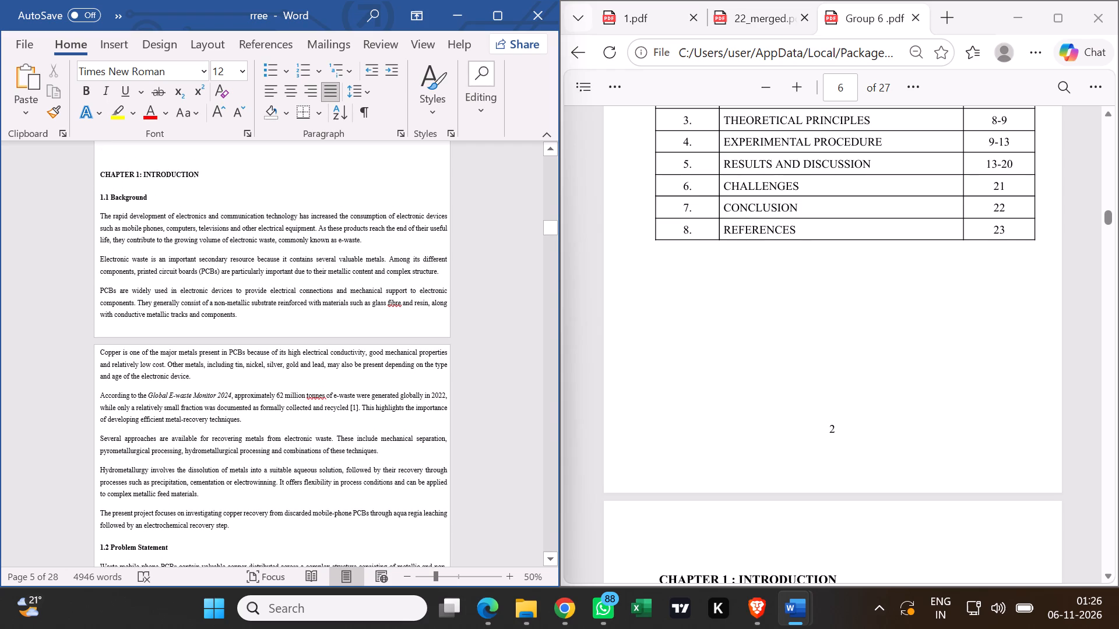
# Examine the report's abstract page, from the end of the acknowledgement through the abstract to the start of Chapter 1.
pyautogui.scroll(7, 129, 397)
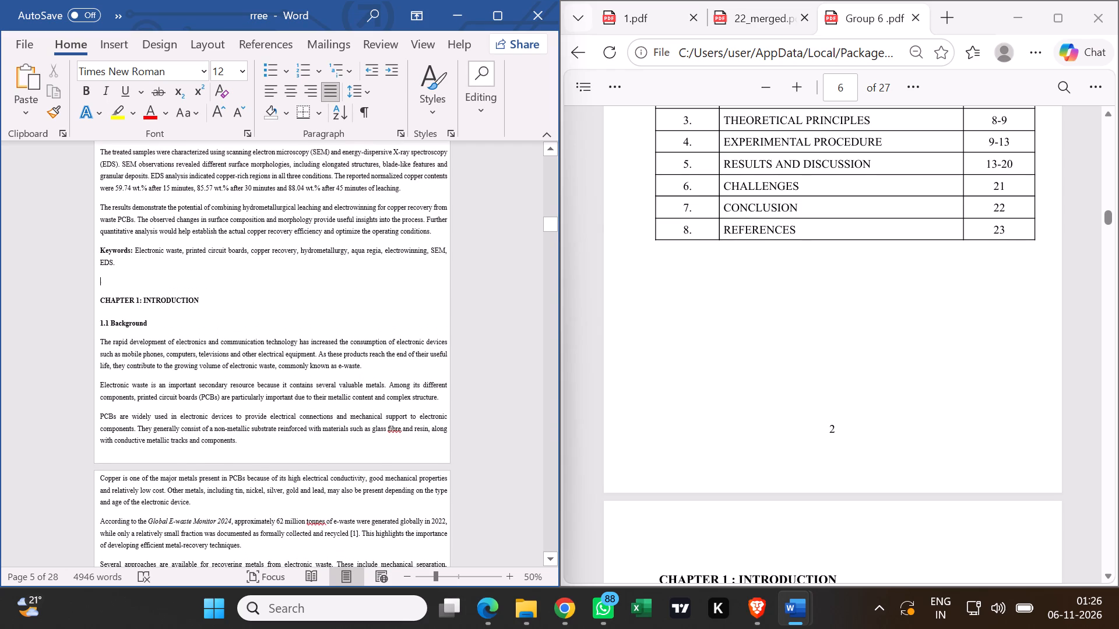
pyautogui.scroll(10, 147, 391)
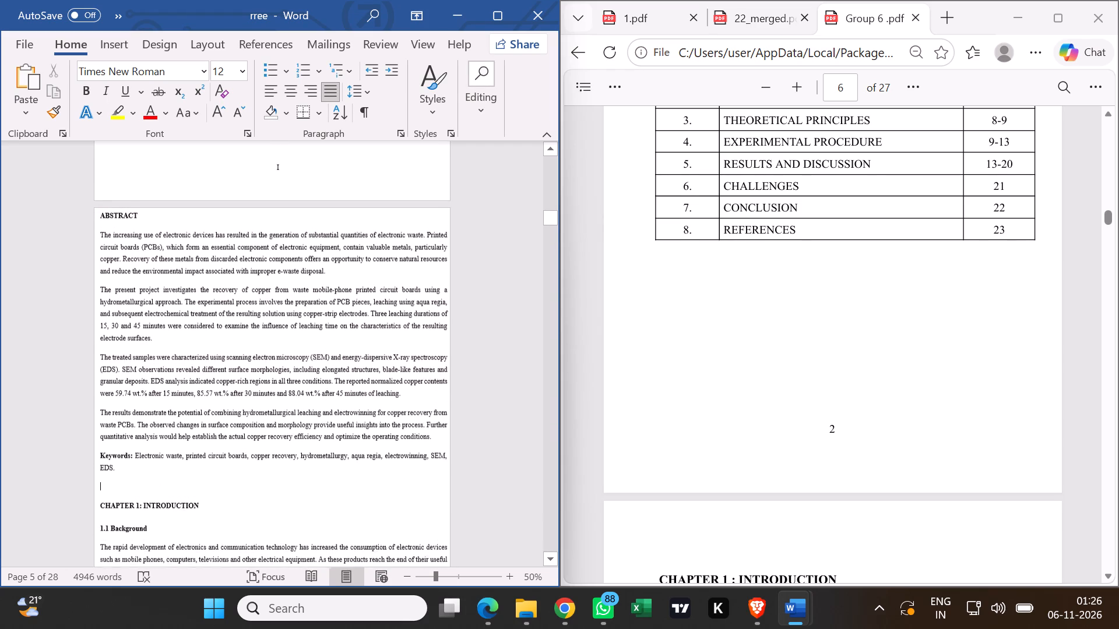
pyautogui.scroll(4, 156, 436)
pyautogui.scroll(-2, 186, 546)
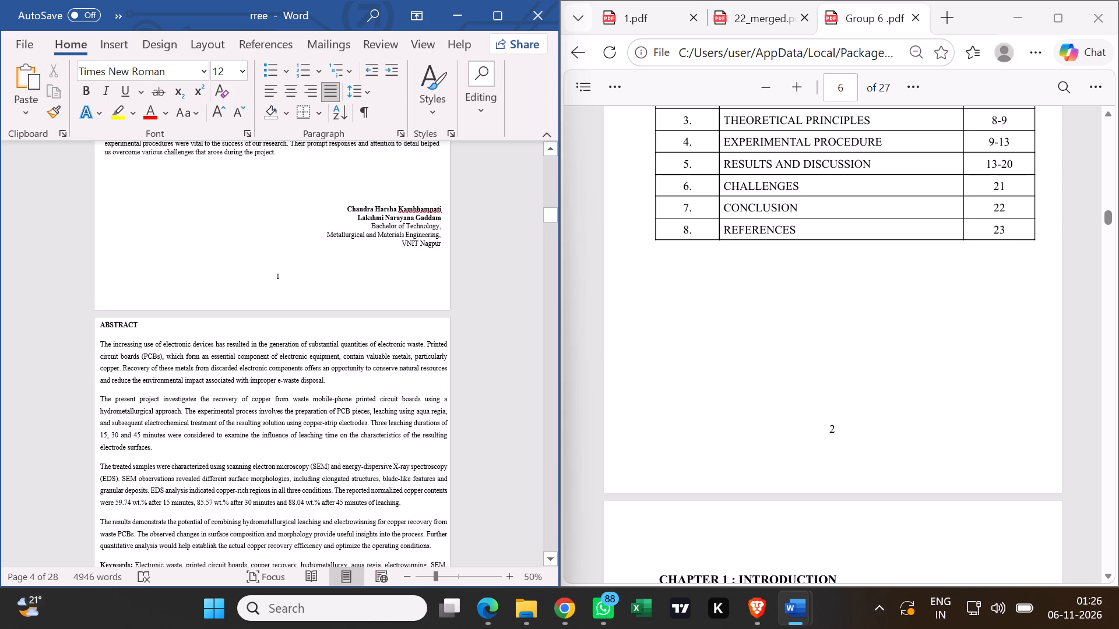
pyautogui.scroll(-2, 200, 536)
pyautogui.scroll(-4, 238, 471)
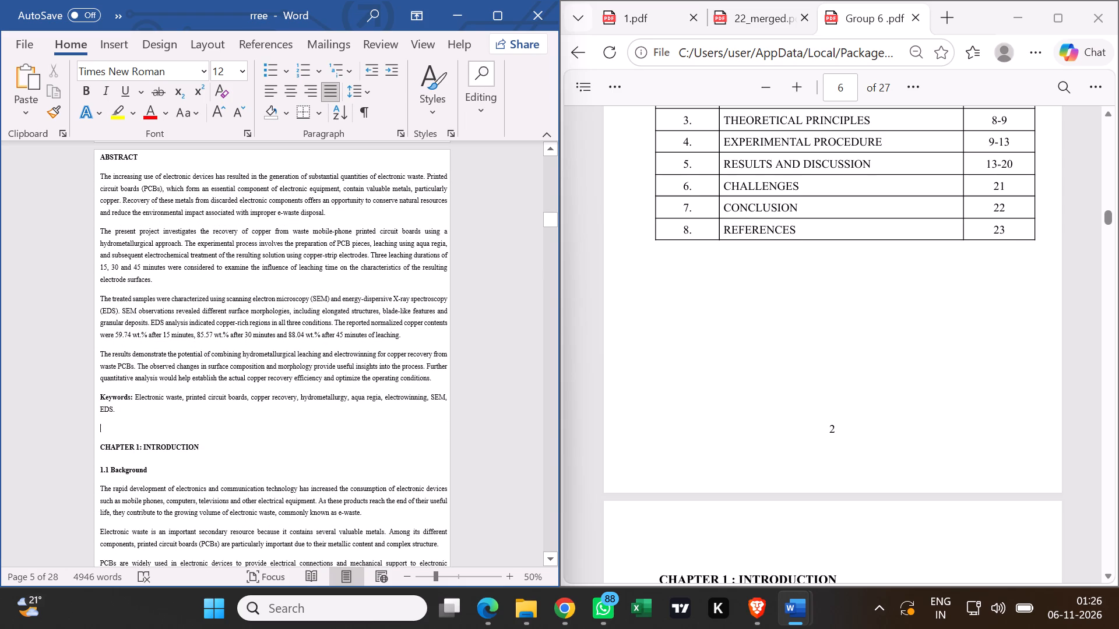
pyautogui.scroll(-4, 224, 472)
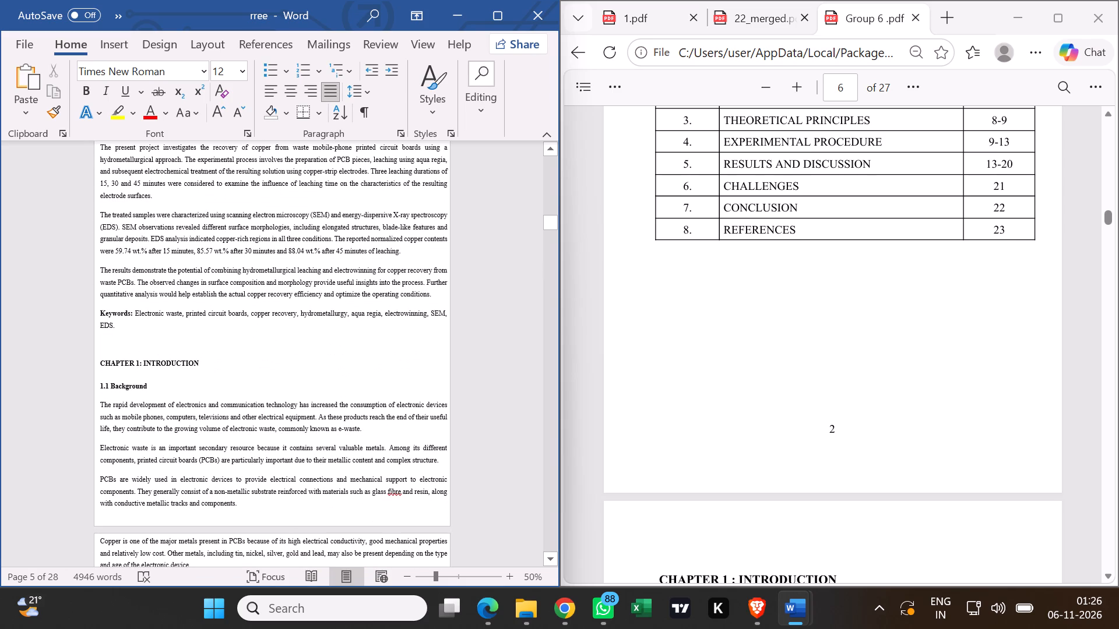
pyautogui.scroll(-4, 220, 452)
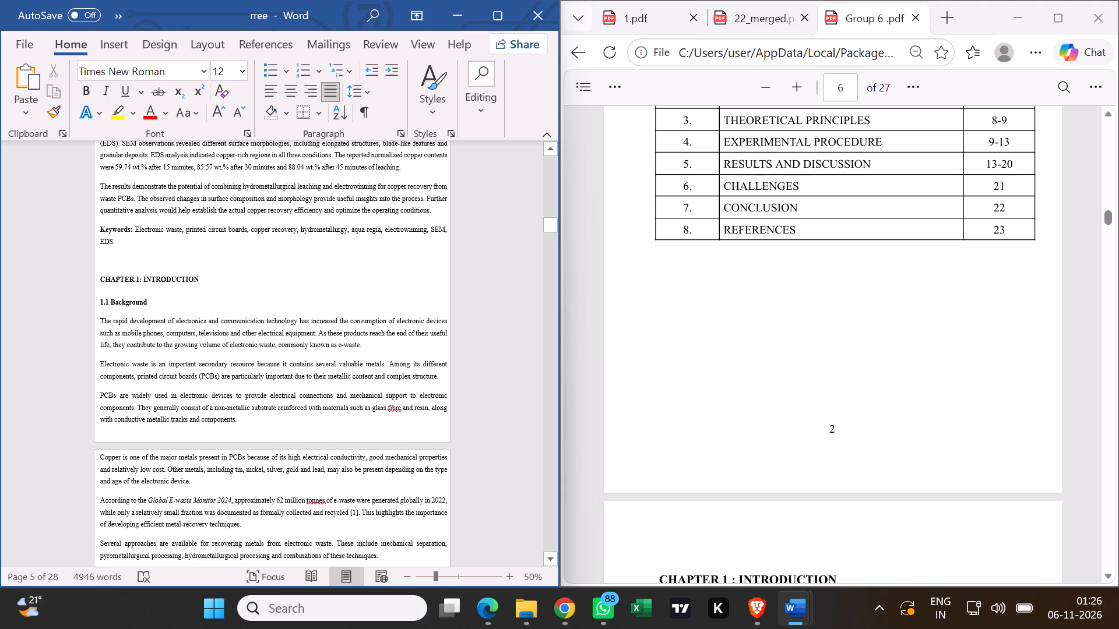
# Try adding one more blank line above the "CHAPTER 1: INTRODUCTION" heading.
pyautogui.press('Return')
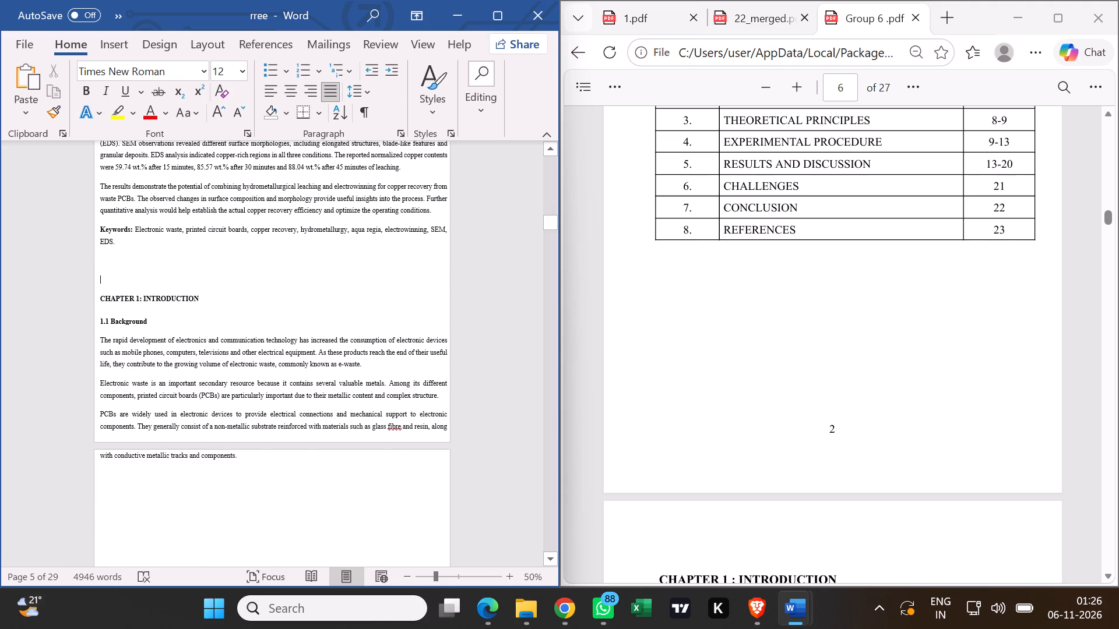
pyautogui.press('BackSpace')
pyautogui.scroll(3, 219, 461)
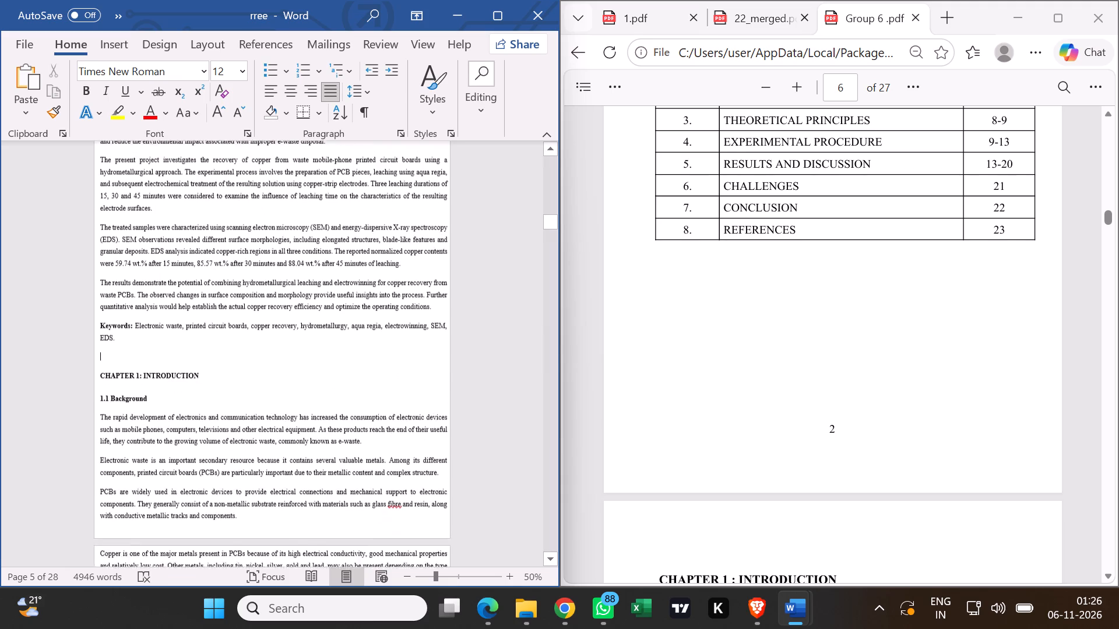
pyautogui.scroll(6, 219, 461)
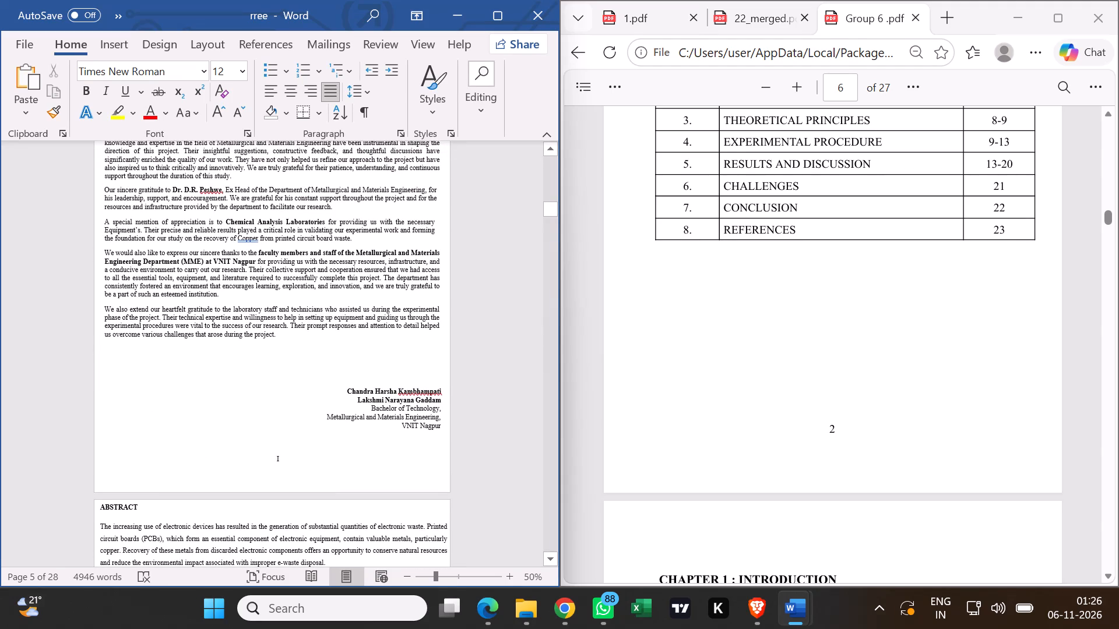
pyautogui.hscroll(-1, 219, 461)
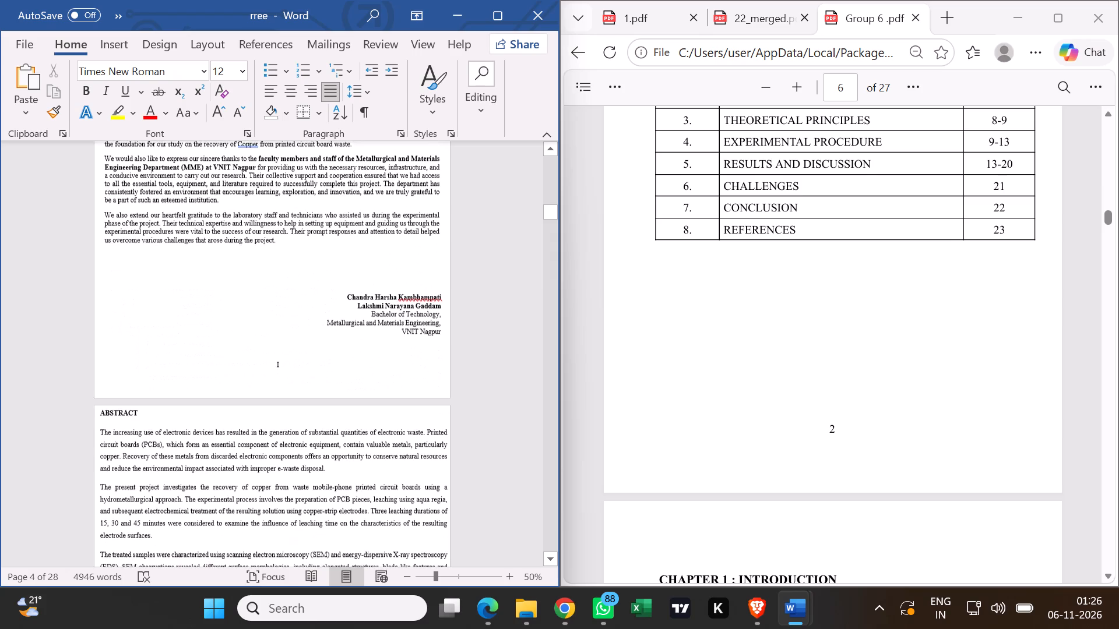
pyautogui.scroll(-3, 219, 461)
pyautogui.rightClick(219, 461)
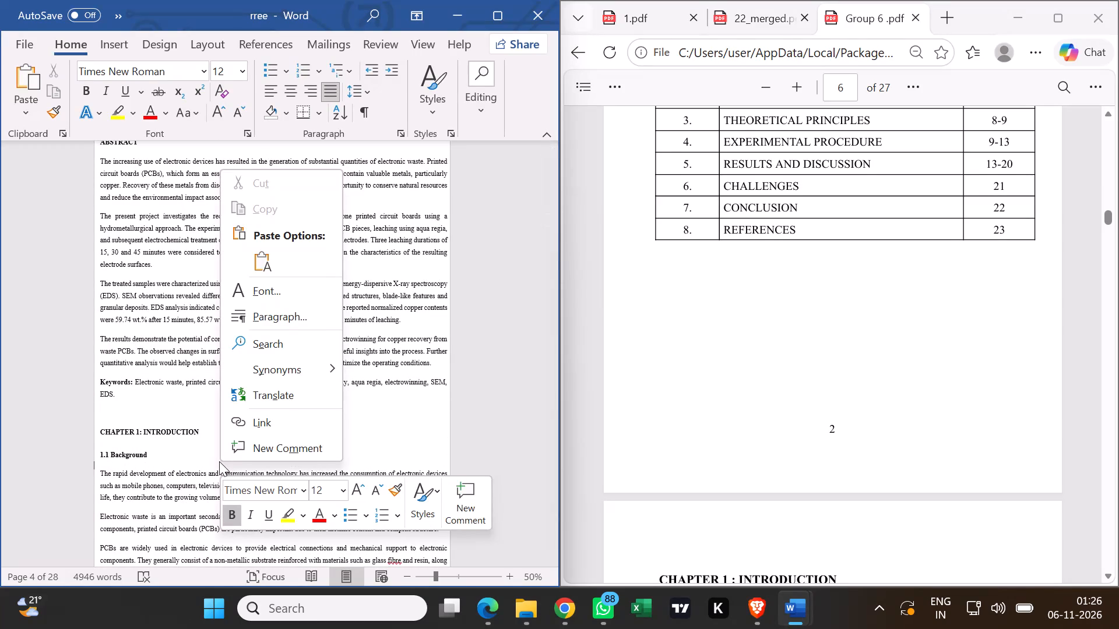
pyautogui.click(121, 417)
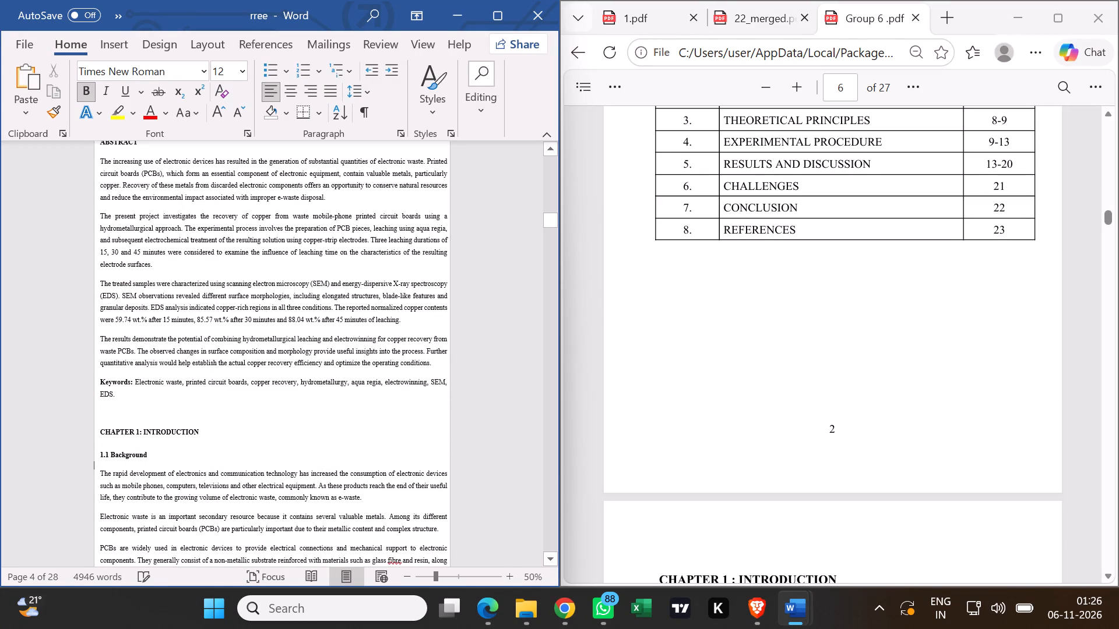
# Insert a second blank line between the abstract's Keywords paragraph and the "CHAPTER 1: INTRODUCTION" heading, and check the page flow.
pyautogui.click(121, 417)
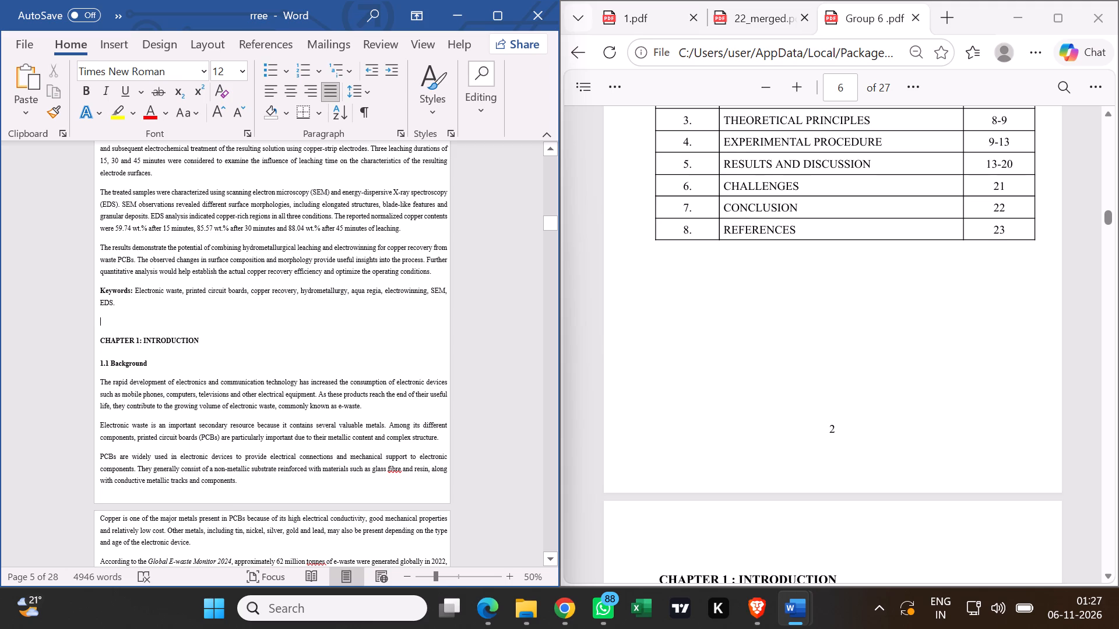
pyautogui.scroll(-2, 115, 418)
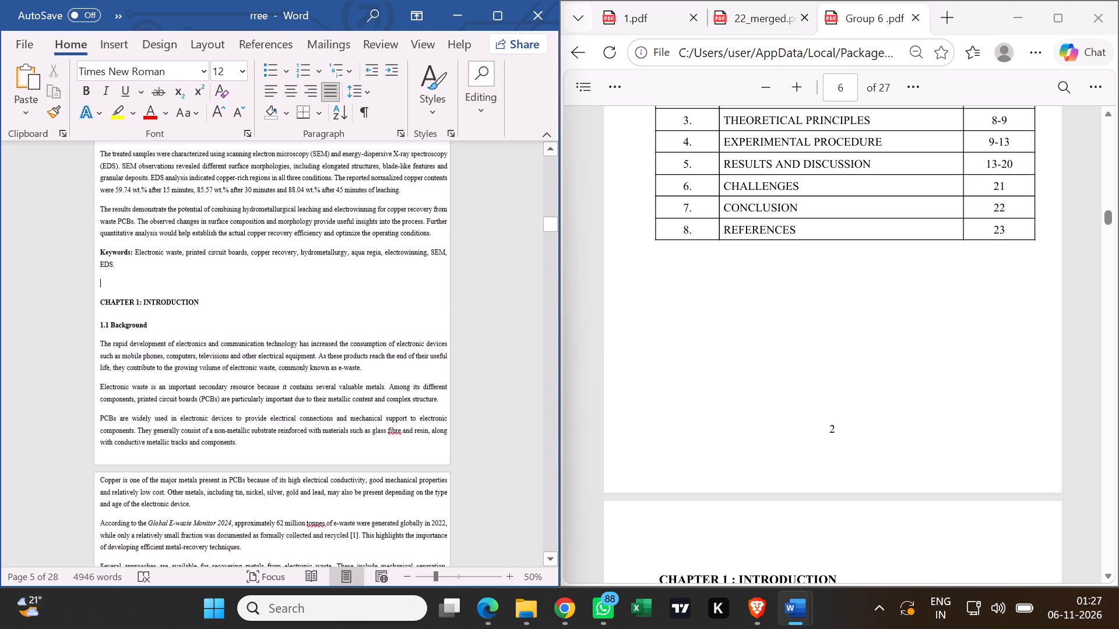
pyautogui.press('Return')
pyautogui.hscroll(1, 242, 270)
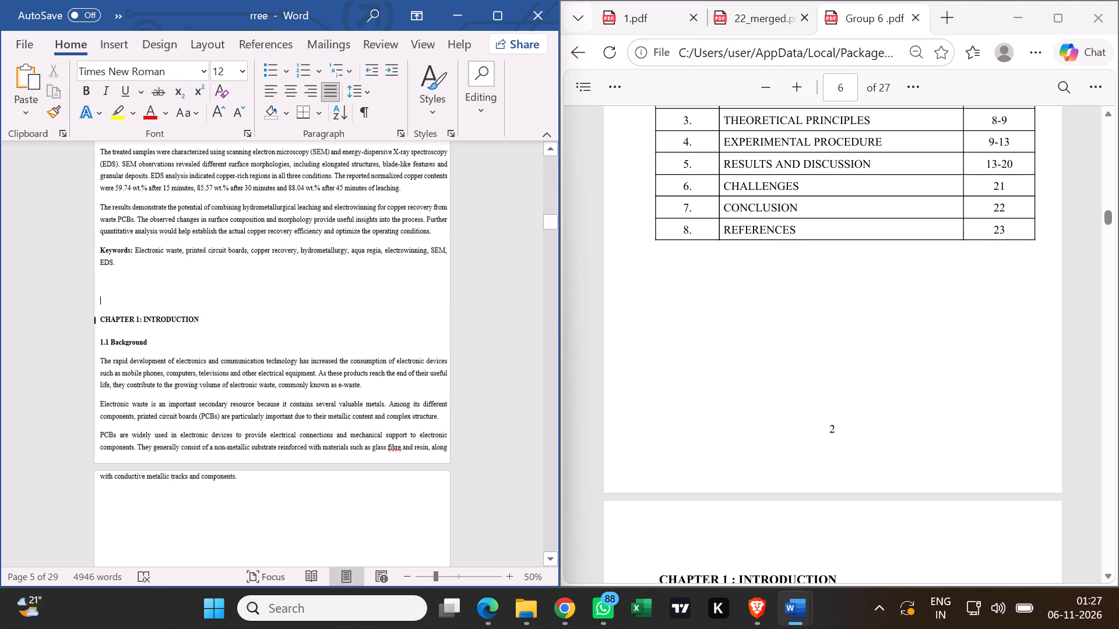
pyautogui.hscroll(1, 242, 270)
pyautogui.scroll(1, 242, 270)
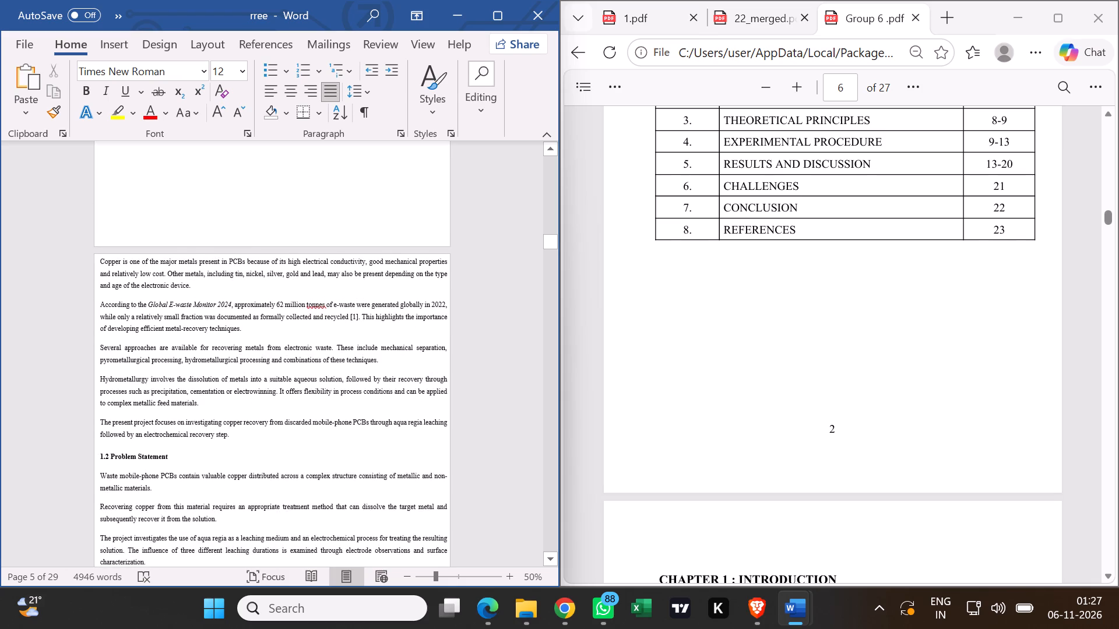
pyautogui.scroll(7, 242, 270)
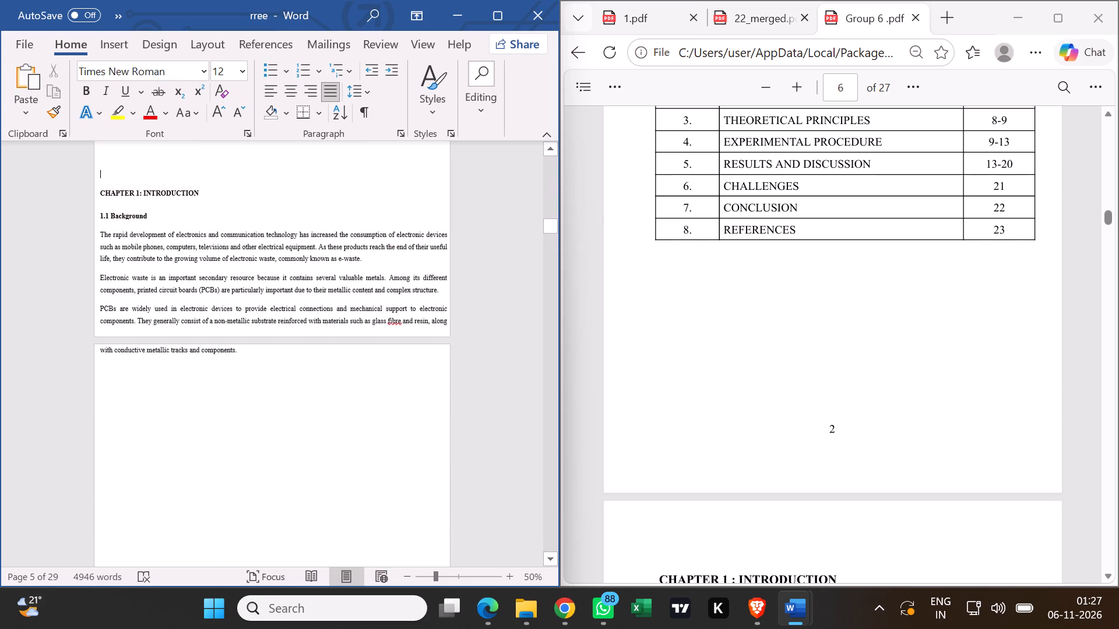
pyautogui.scroll(1, 242, 270)
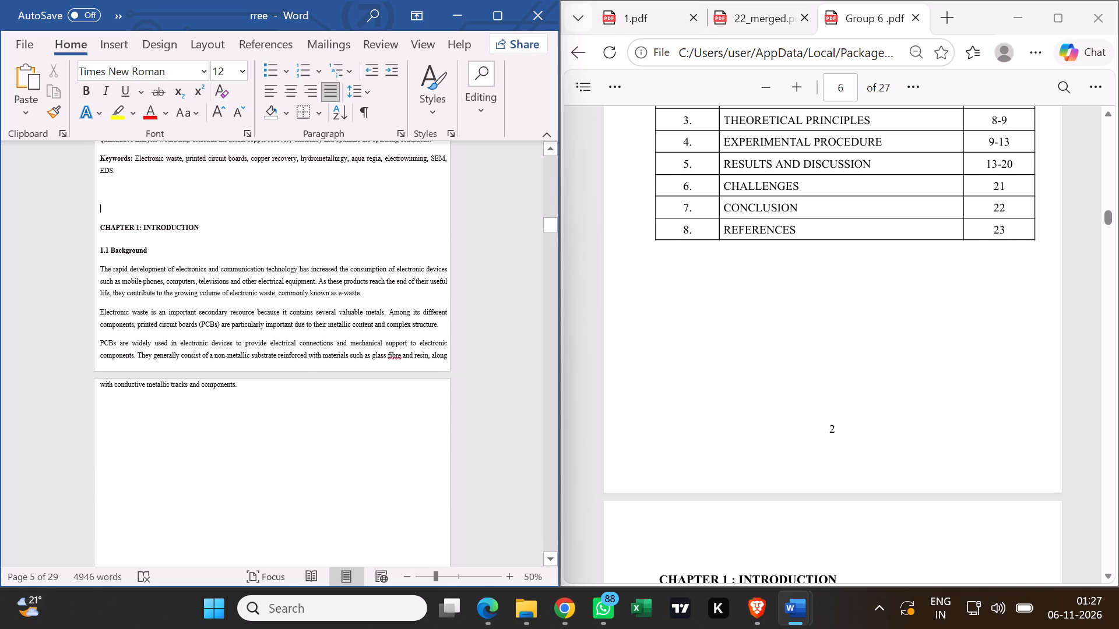
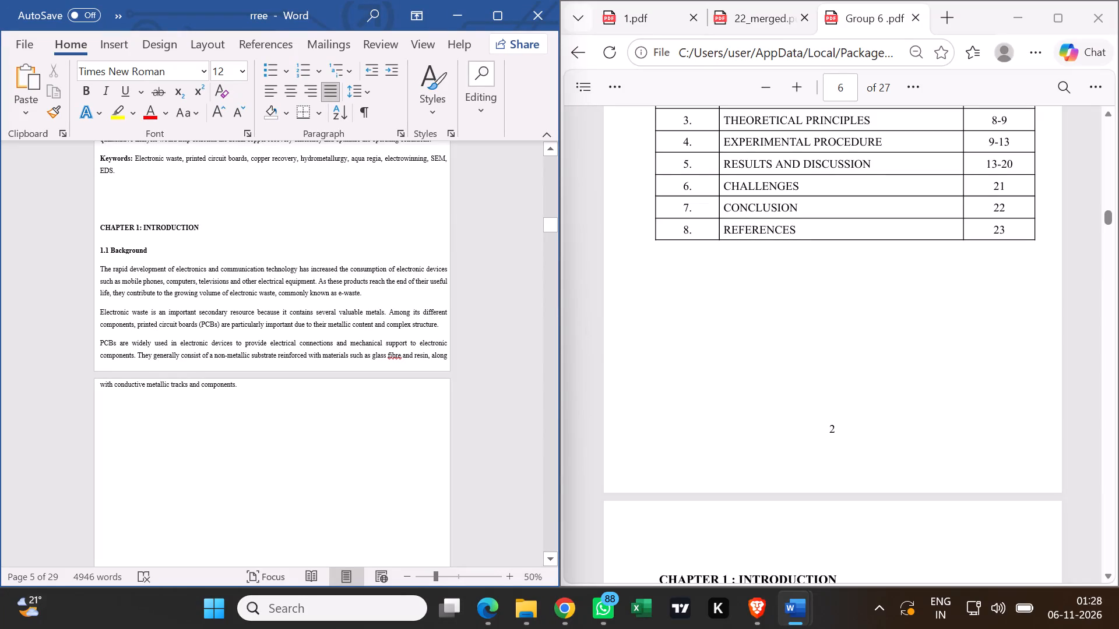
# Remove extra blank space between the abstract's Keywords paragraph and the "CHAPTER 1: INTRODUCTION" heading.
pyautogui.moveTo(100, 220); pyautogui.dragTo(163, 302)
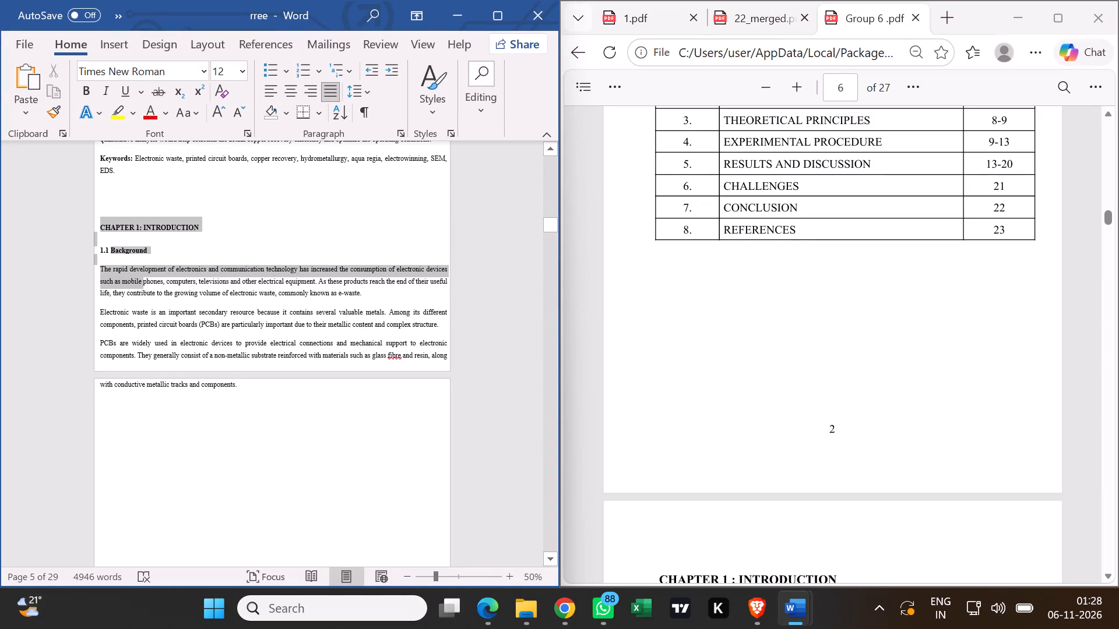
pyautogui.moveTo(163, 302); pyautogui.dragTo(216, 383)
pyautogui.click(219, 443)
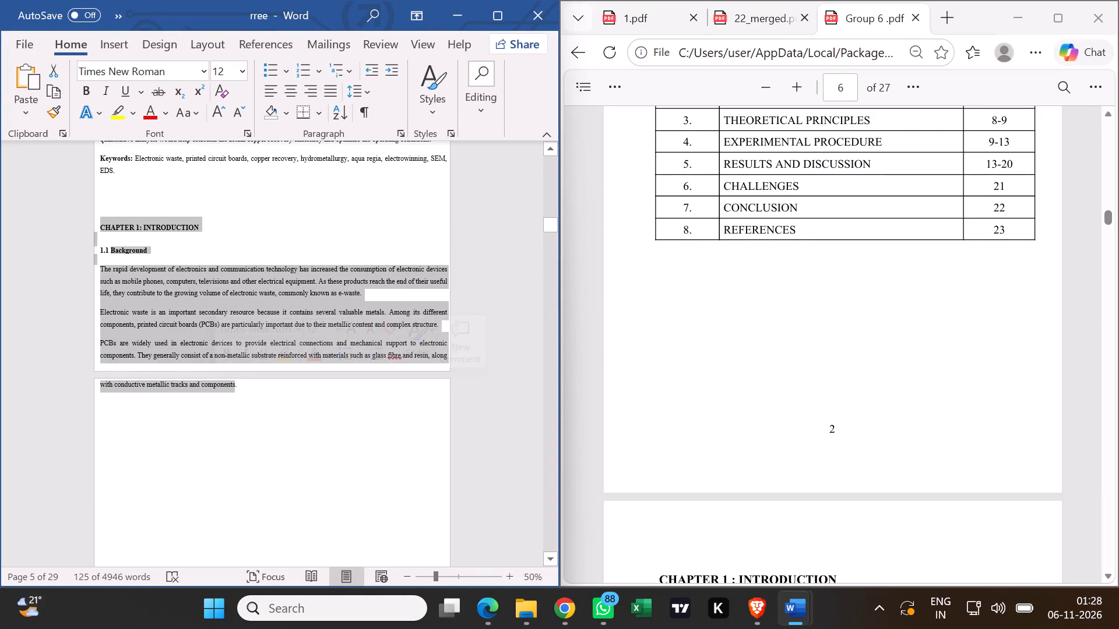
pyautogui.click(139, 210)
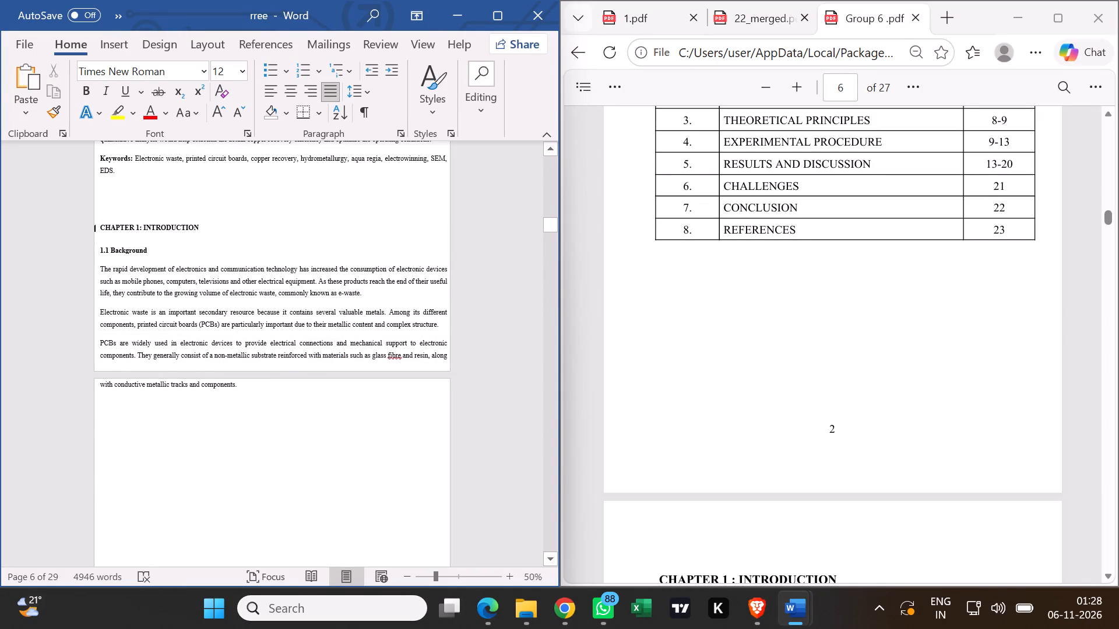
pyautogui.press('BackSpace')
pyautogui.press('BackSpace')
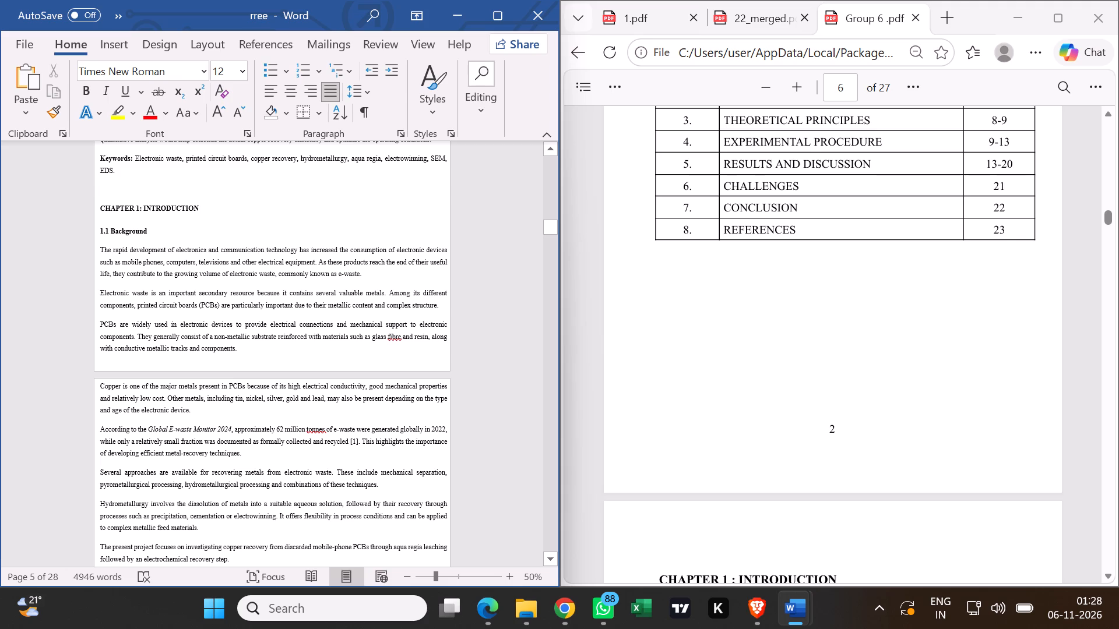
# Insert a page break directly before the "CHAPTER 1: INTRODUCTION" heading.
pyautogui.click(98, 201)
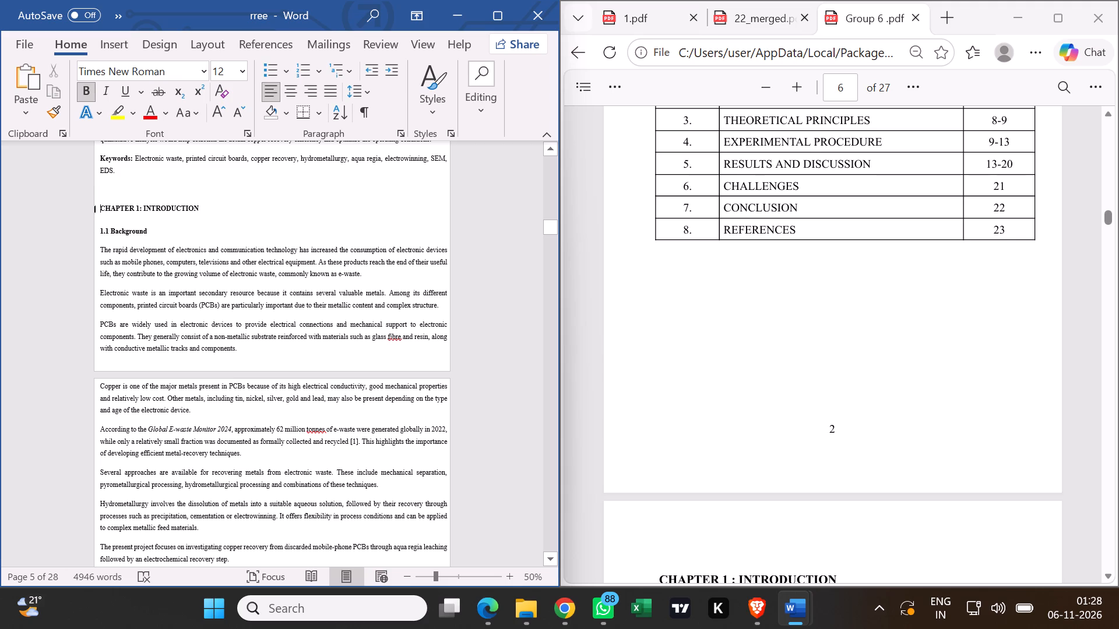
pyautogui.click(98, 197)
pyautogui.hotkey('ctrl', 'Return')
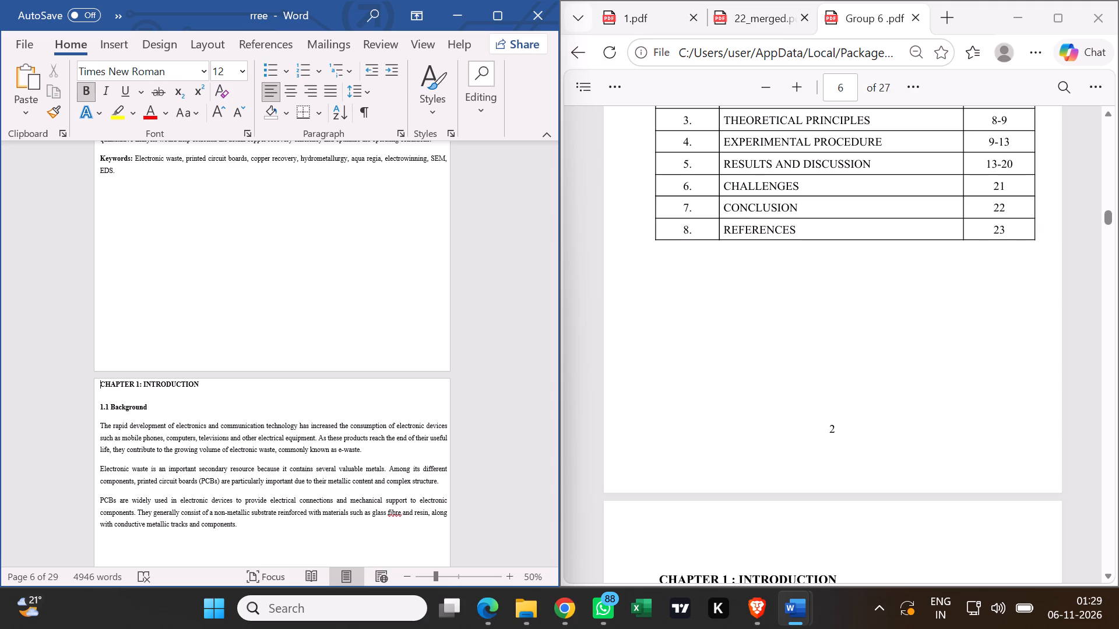
# Examine the layout of the acknowledgement and abstract pages ahead of Chapter 1.
pyautogui.scroll(3, 237, 375)
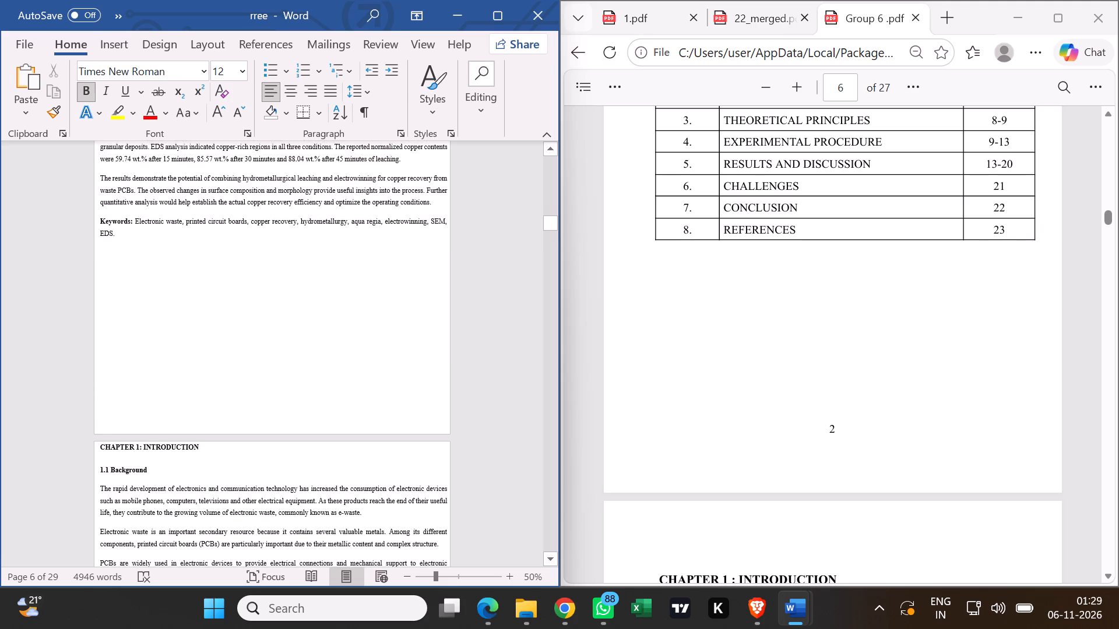
pyautogui.scroll(15, 223, 370)
pyautogui.scroll(-3, 261, 381)
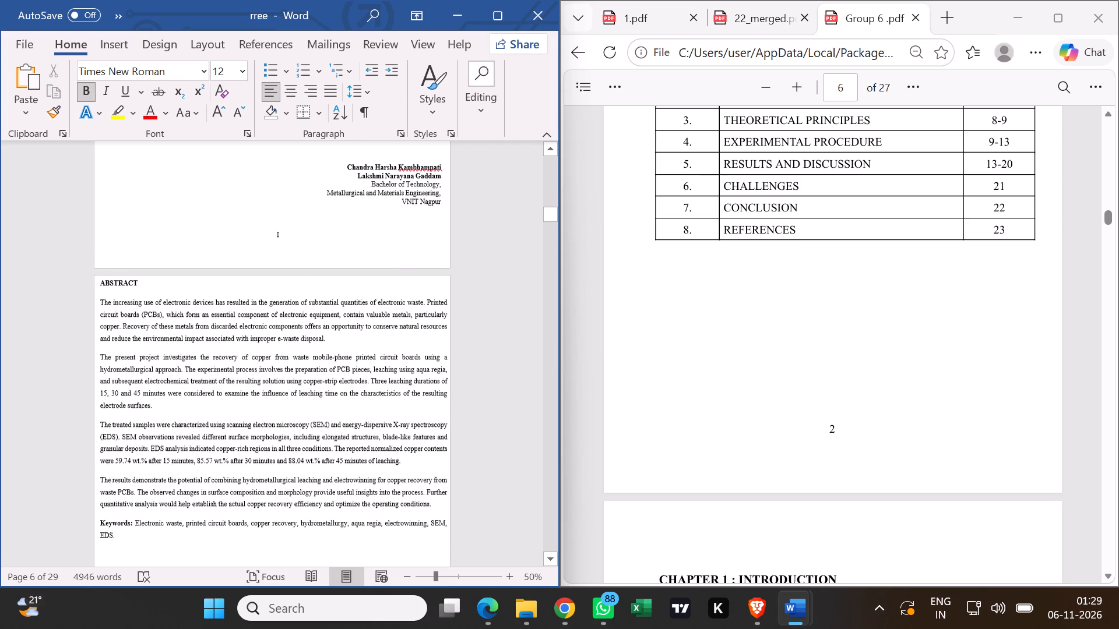
pyautogui.scroll(-2, 307, 408)
pyautogui.click(143, 197)
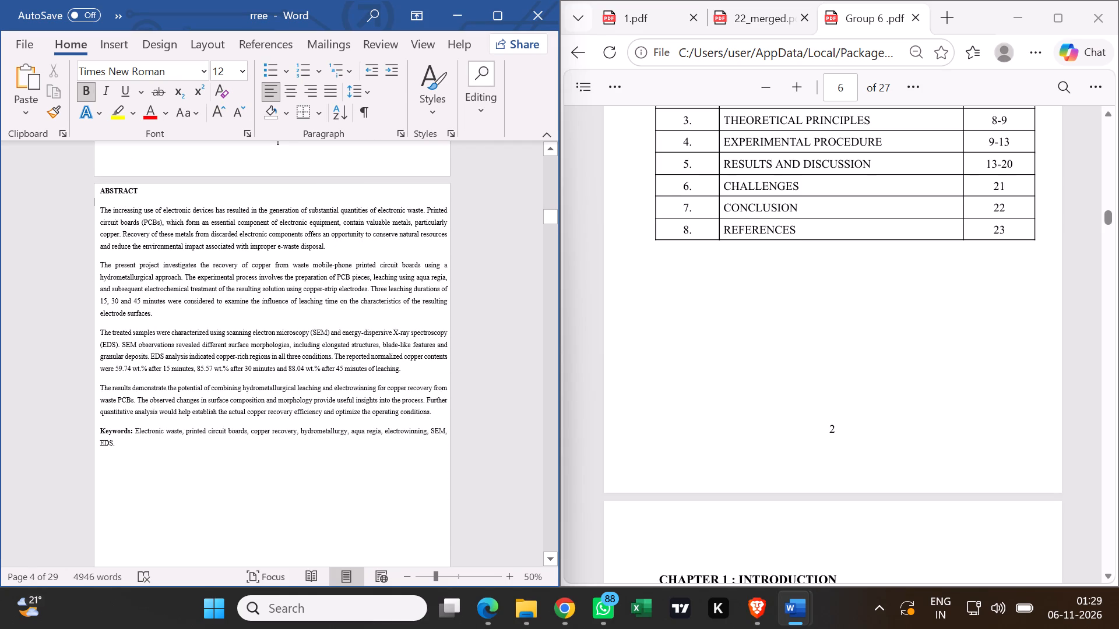
pyautogui.click(353, 377)
pyautogui.scroll(6, 458, 408)
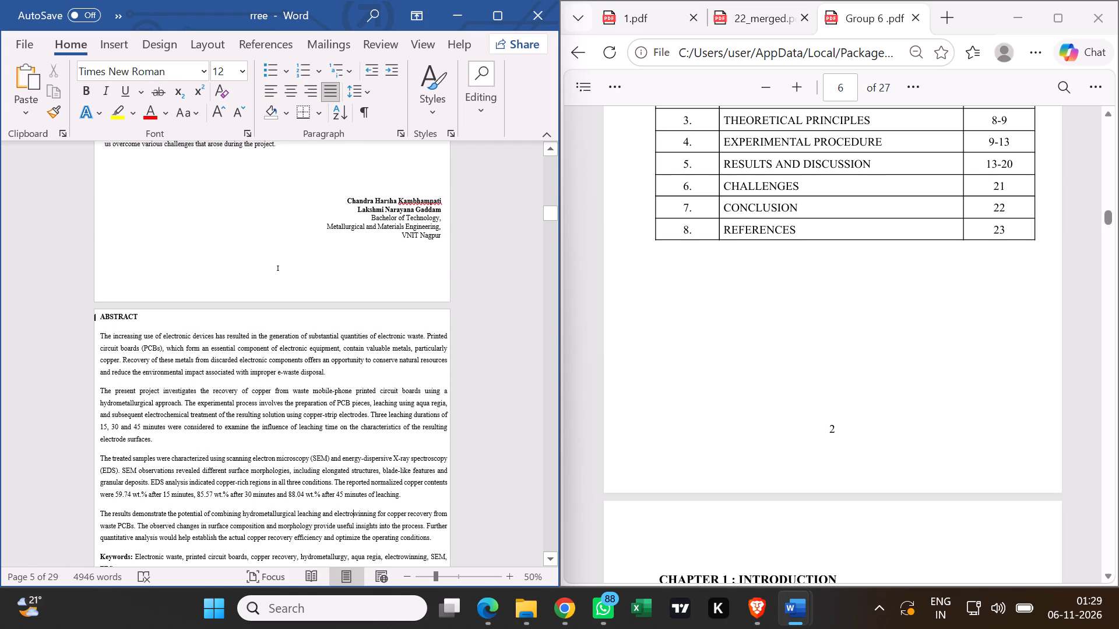
pyautogui.scroll(11, 310, 380)
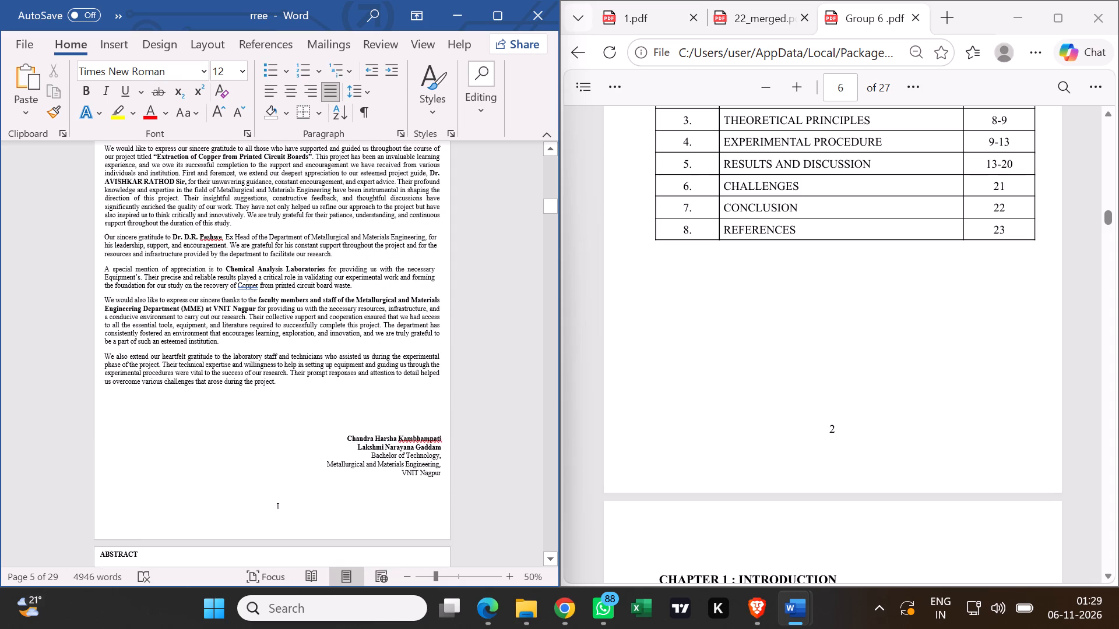
pyautogui.scroll(3, 318, 360)
pyautogui.scroll(-11, 341, 355)
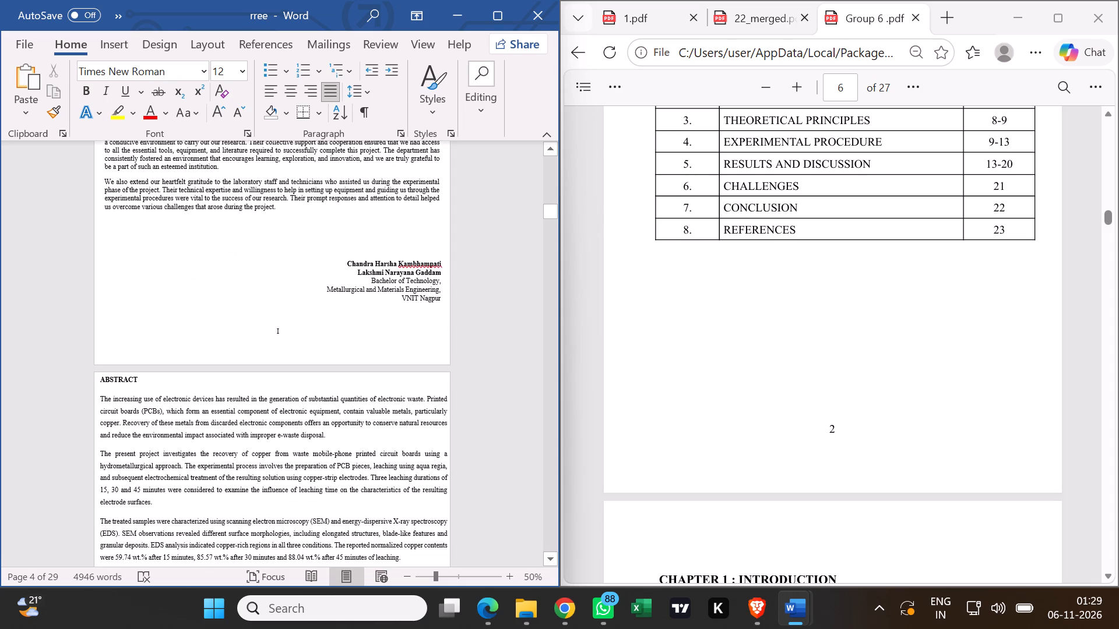
pyautogui.scroll(-11, 336, 373)
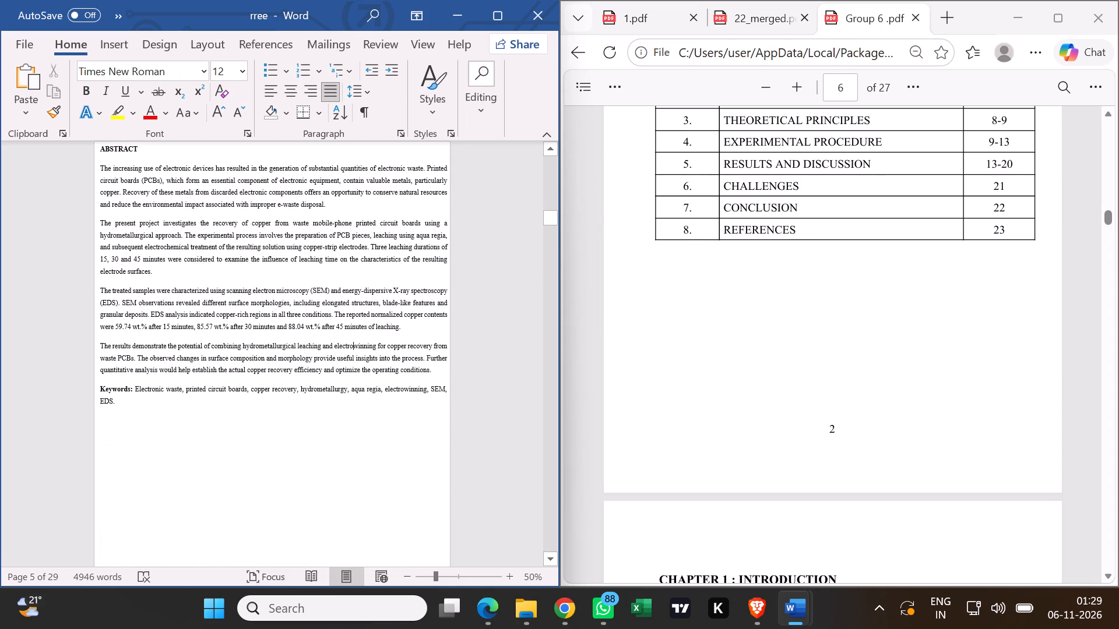
pyautogui.click(446, 360)
pyautogui.click(446, 389)
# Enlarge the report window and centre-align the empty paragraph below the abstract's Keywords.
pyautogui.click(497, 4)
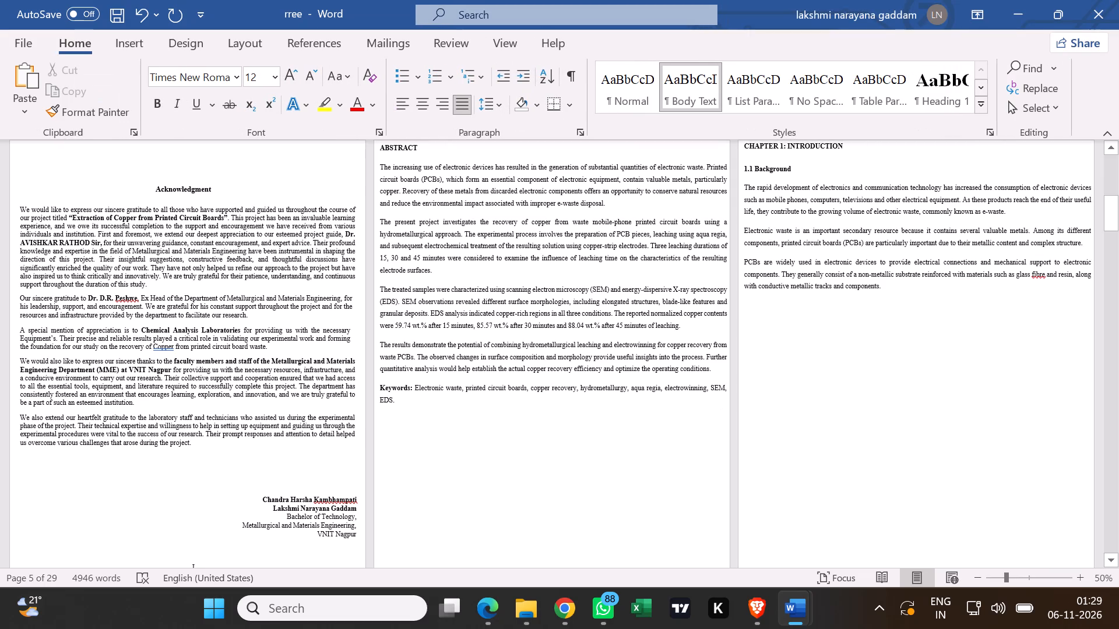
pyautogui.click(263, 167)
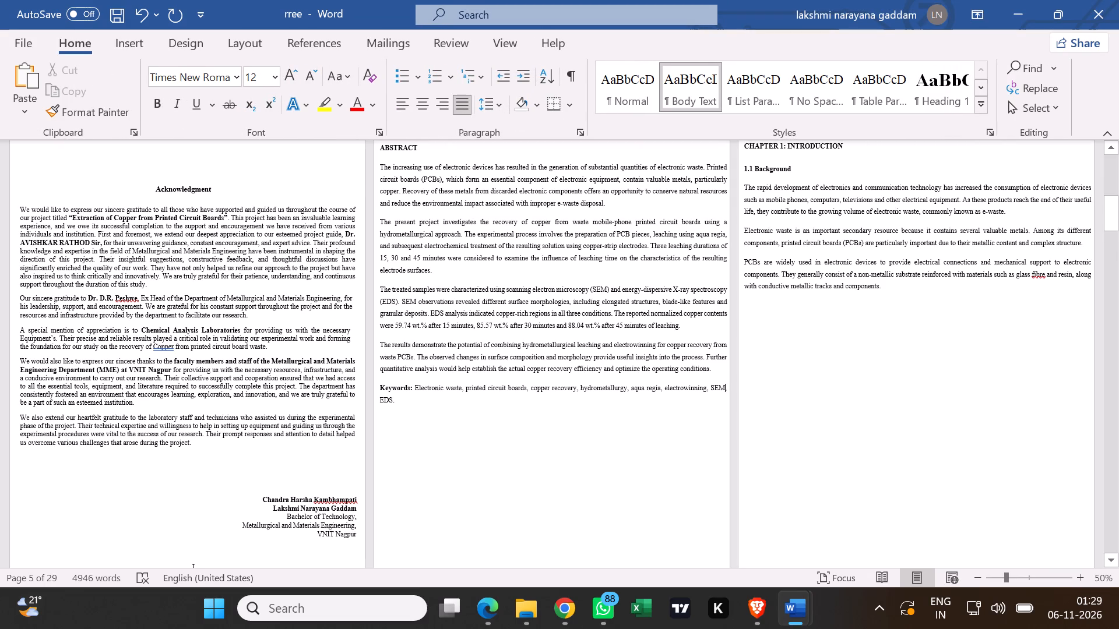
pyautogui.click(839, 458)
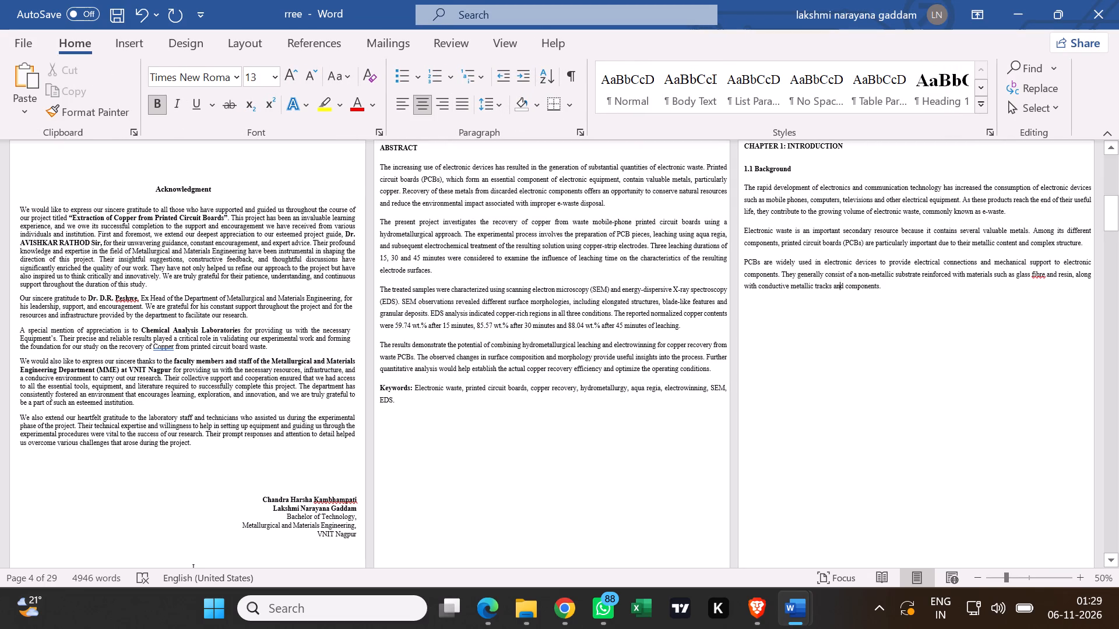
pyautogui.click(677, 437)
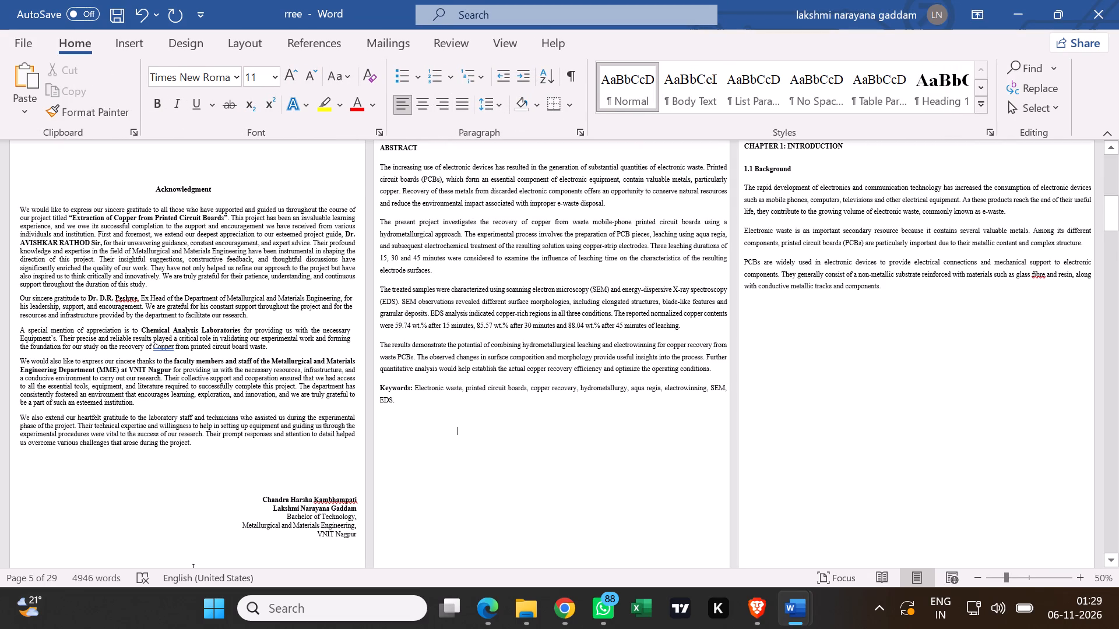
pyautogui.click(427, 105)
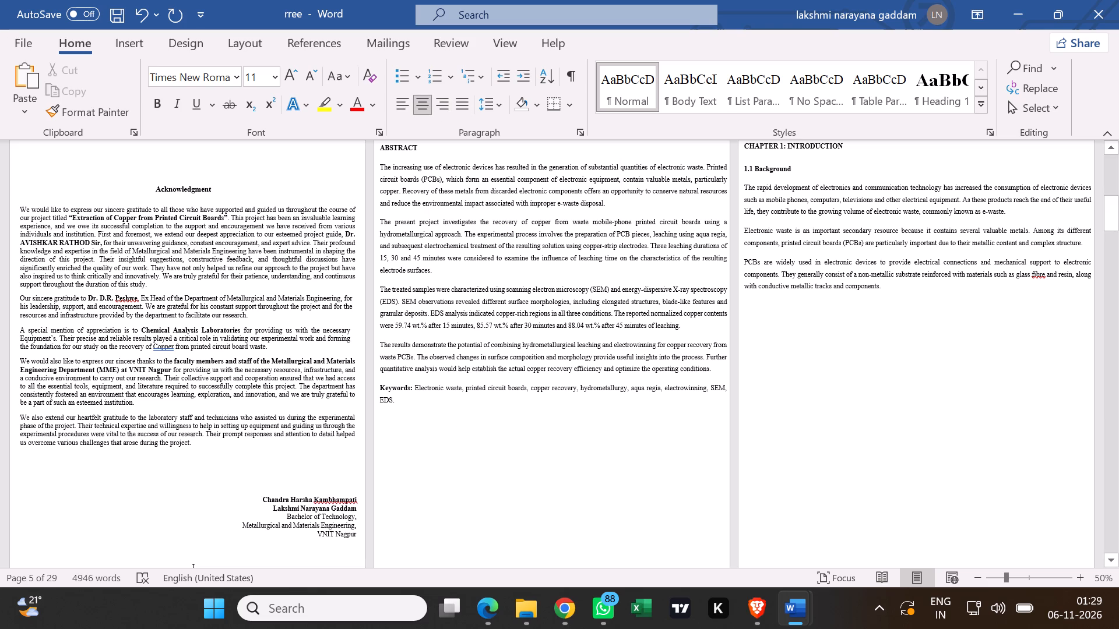
# Examine the front pages, from the title page, declaration and certificate through the acknowledgement and abstract.
pyautogui.scroll(-4, 312, 287)
pyautogui.scroll(2, 312, 281)
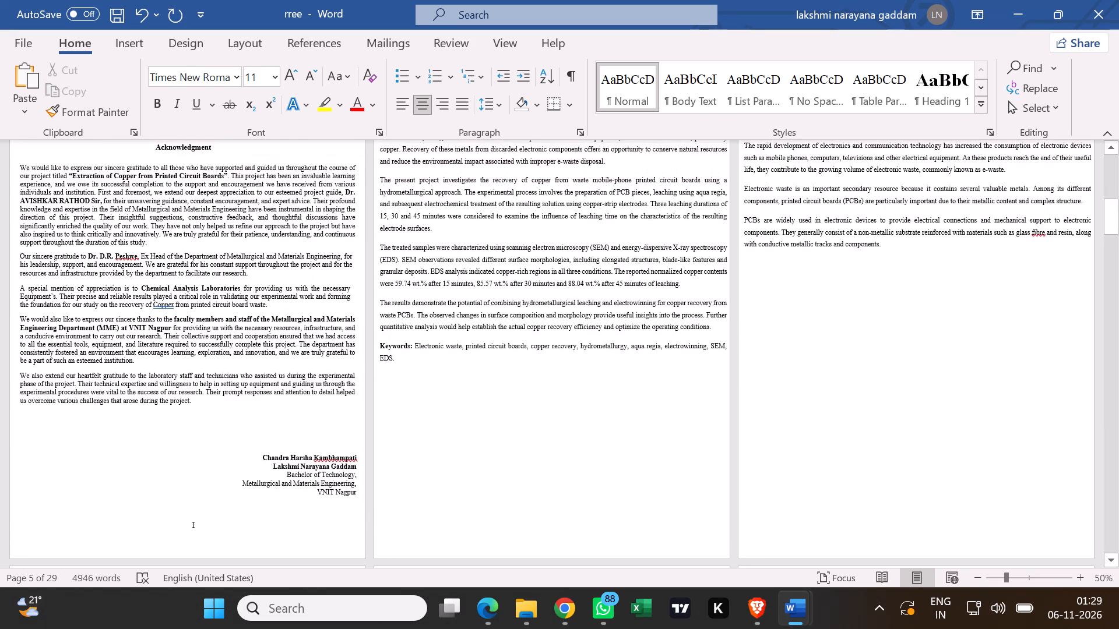
pyautogui.scroll(9, 314, 264)
pyautogui.hscroll(2, 314, 264)
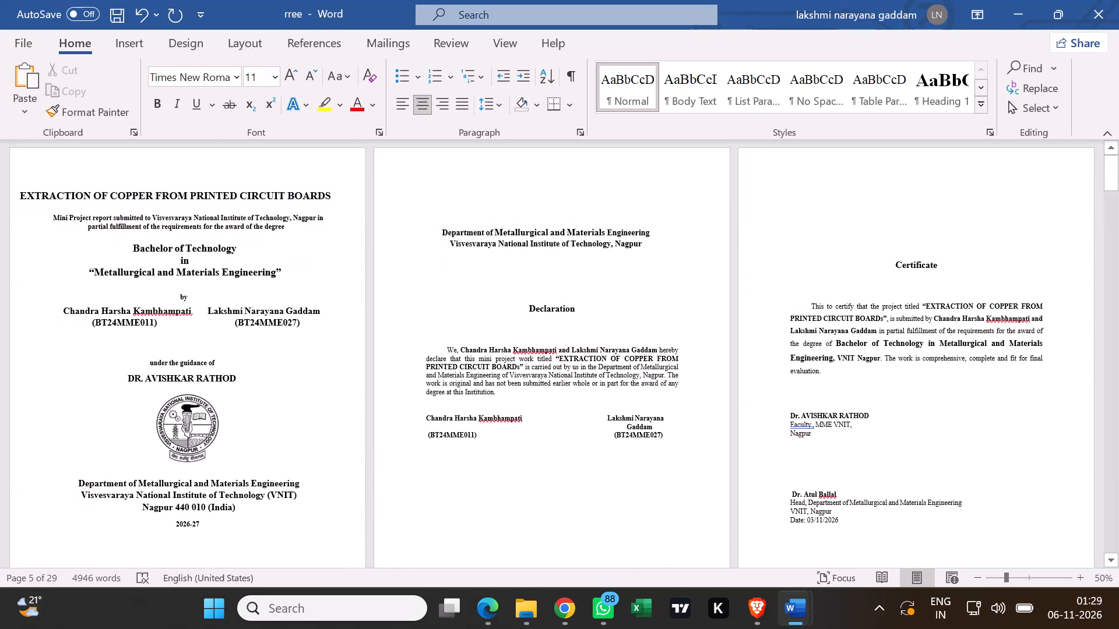
pyautogui.hscroll(3, 314, 264)
pyautogui.click(314, 264)
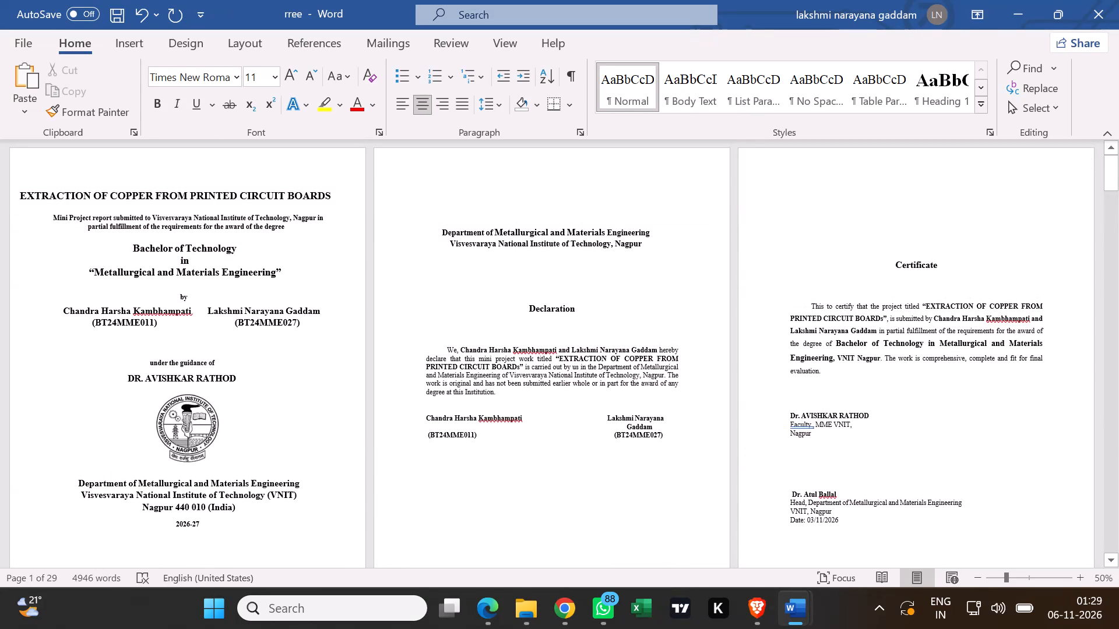
pyautogui.click(314, 264)
pyautogui.scroll(2, 314, 264)
pyautogui.scroll(-1, 314, 264)
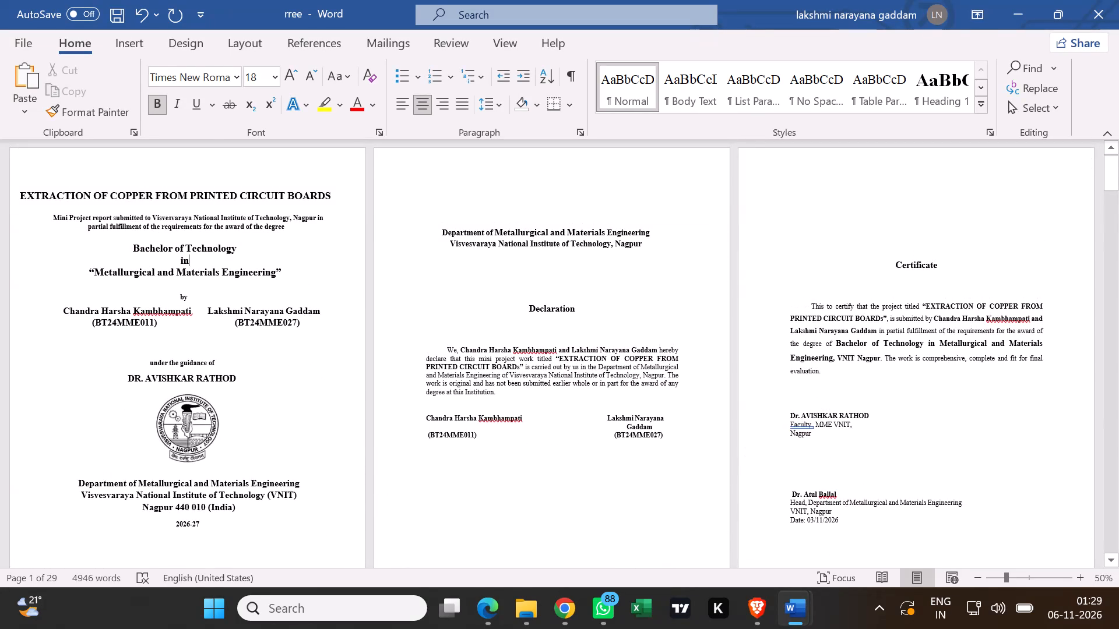
pyautogui.scroll(-1, 314, 264)
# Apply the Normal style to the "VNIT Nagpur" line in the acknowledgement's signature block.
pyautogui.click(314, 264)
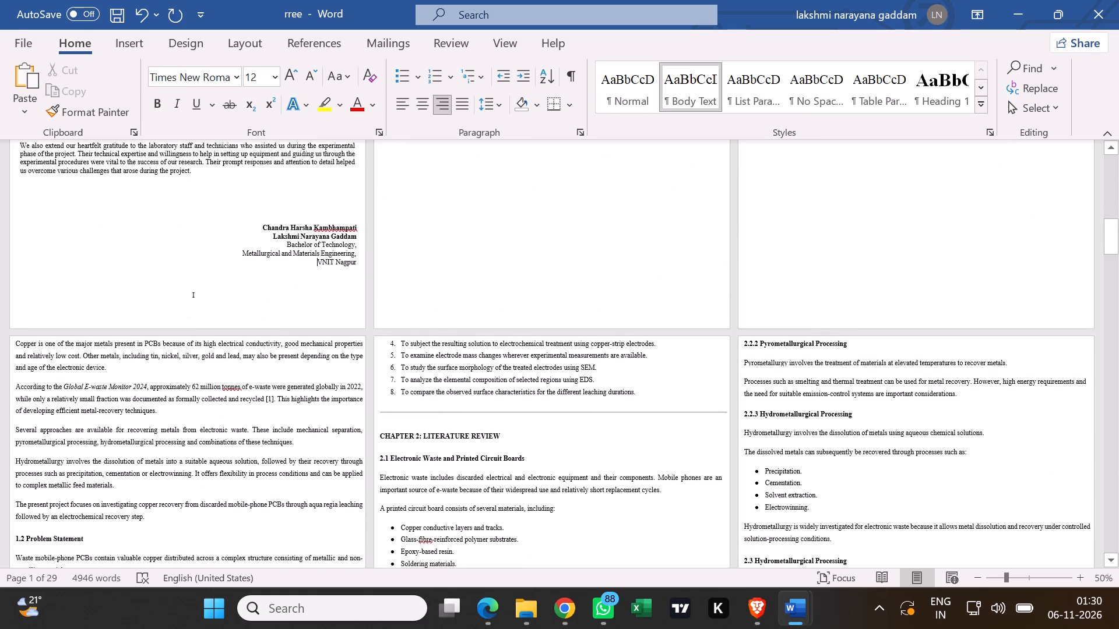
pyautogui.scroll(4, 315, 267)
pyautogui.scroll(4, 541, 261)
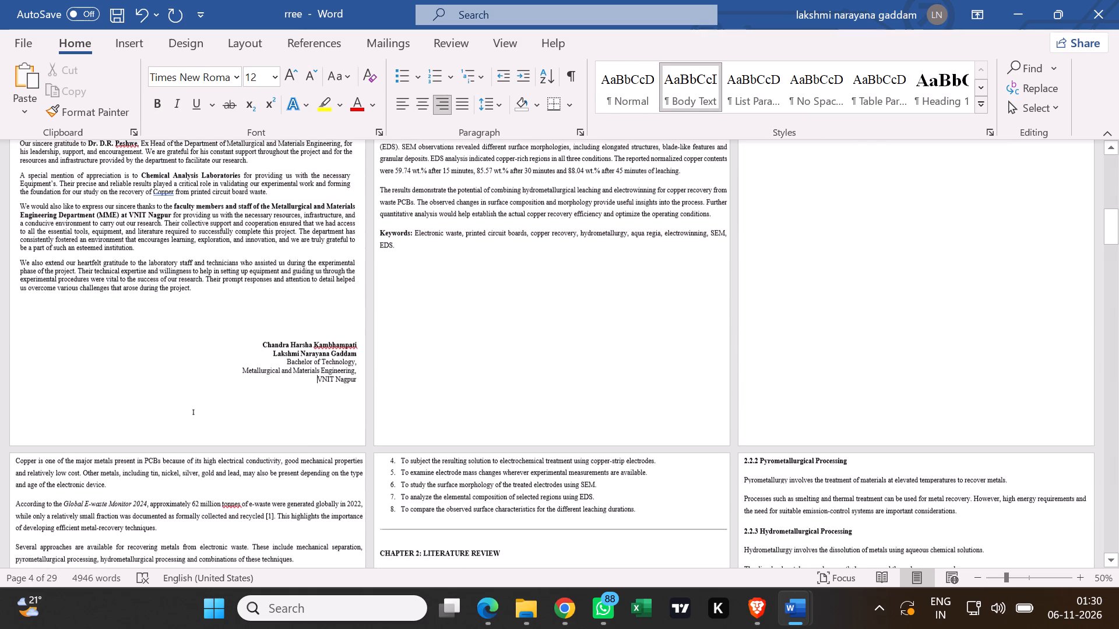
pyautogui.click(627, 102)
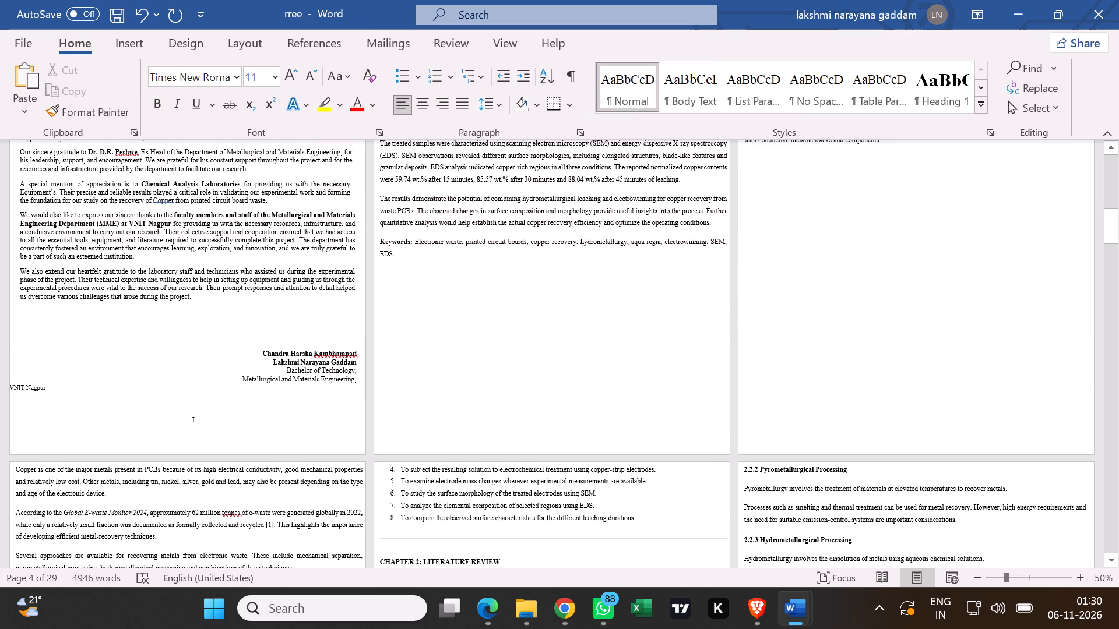
# Close the edited rree report without saving its changes, and close the other open rree window.
pyautogui.click(1117, 6)
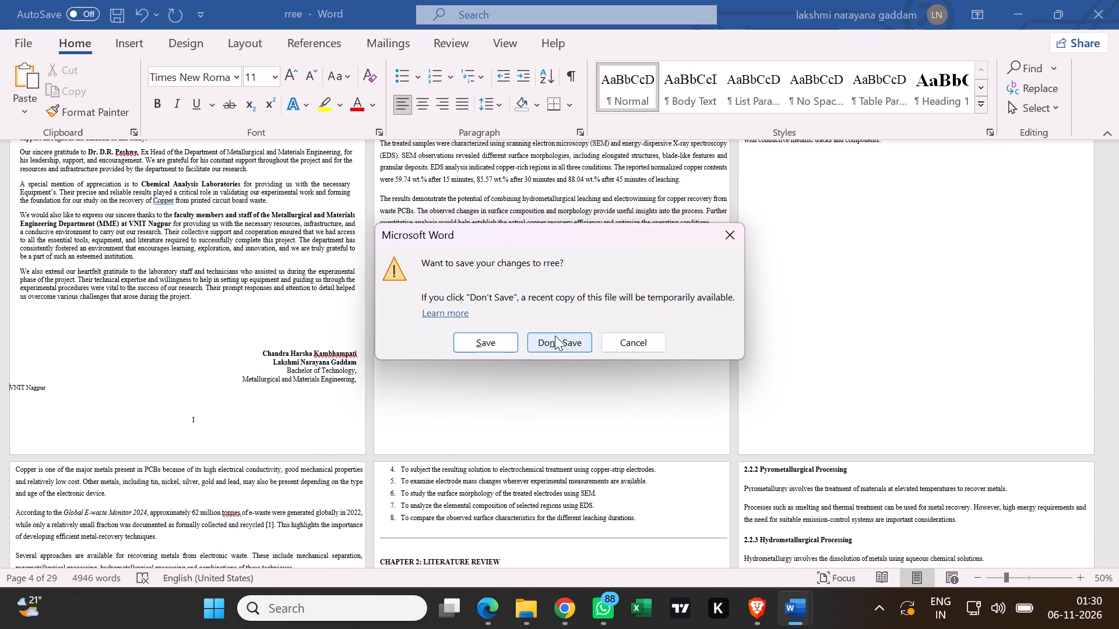
pyautogui.click(545, 342)
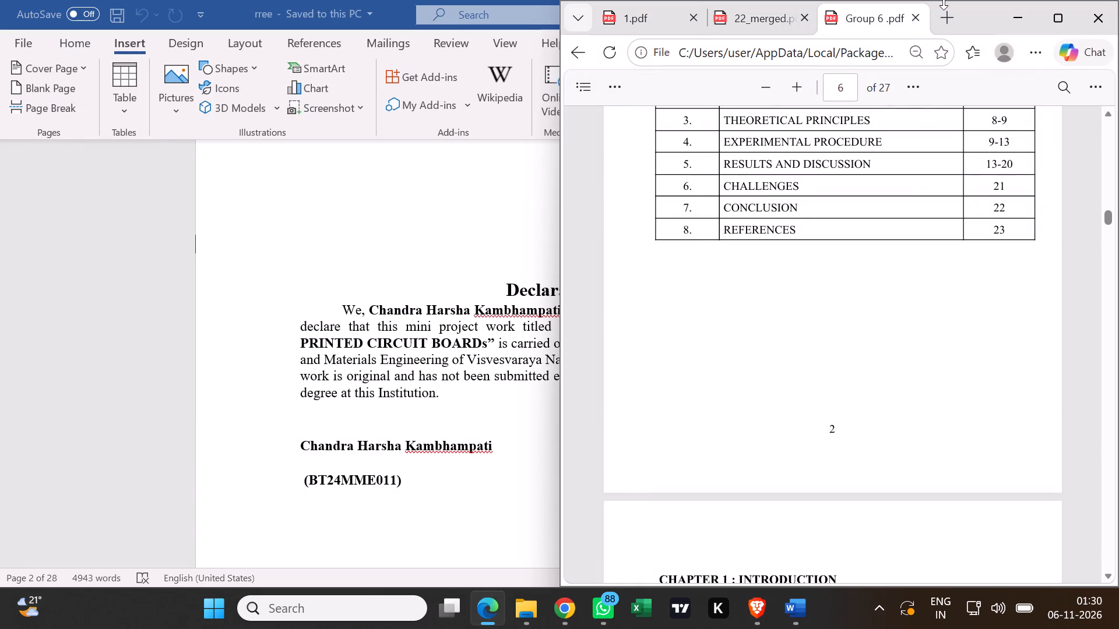
pyautogui.click(1029, 10)
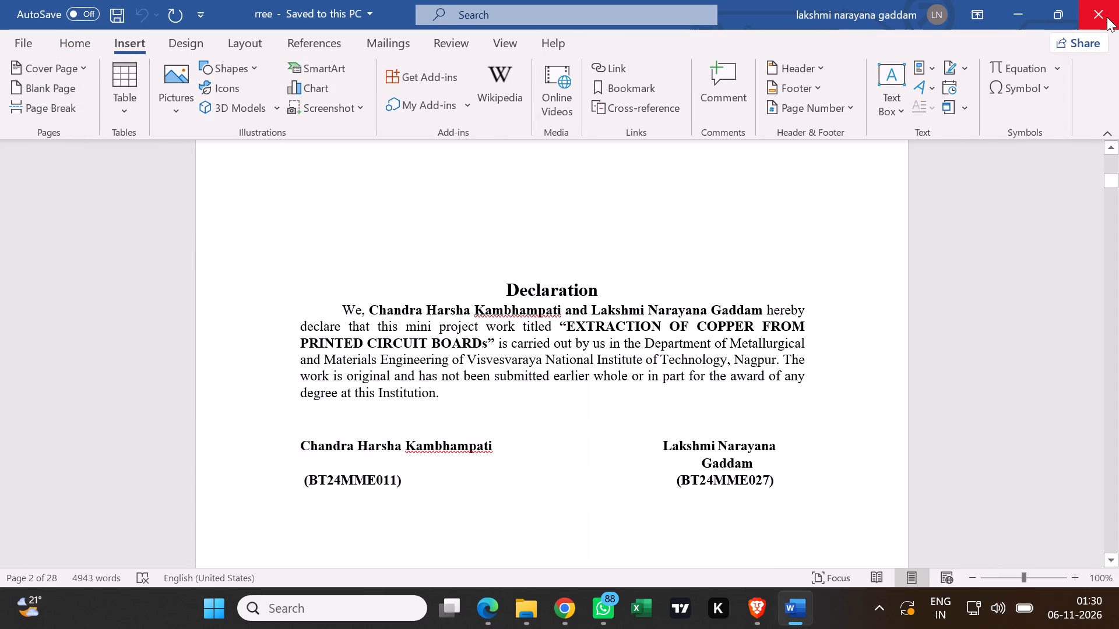
pyautogui.click(1107, 17)
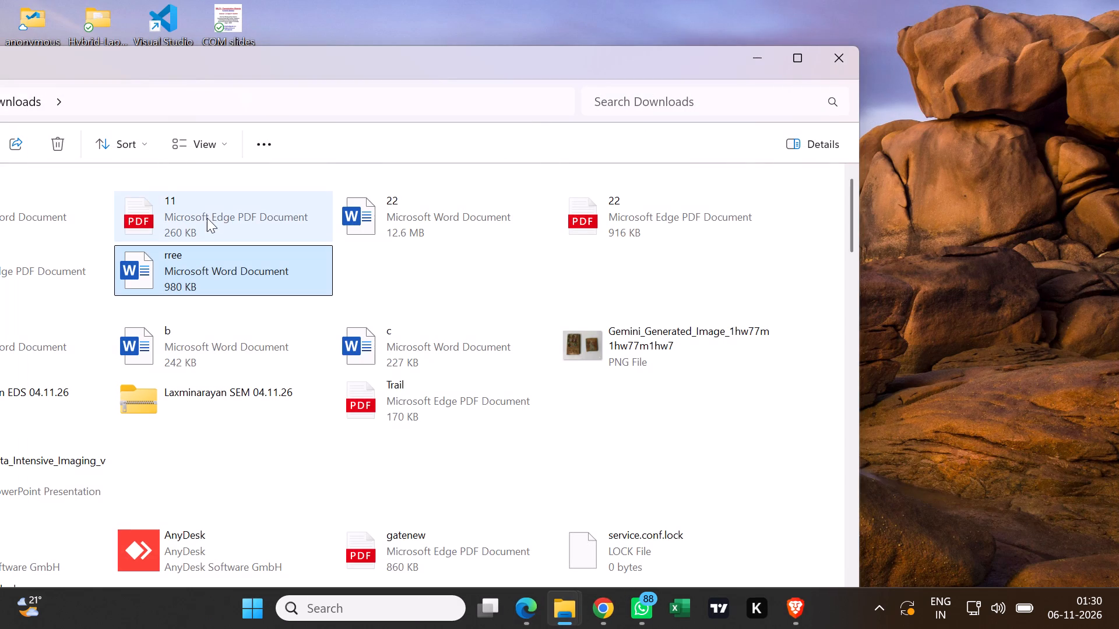
# Reopen the saved rree Word document from the Downloads folder in File Explorer.
pyautogui.doubleClick(191, 262)
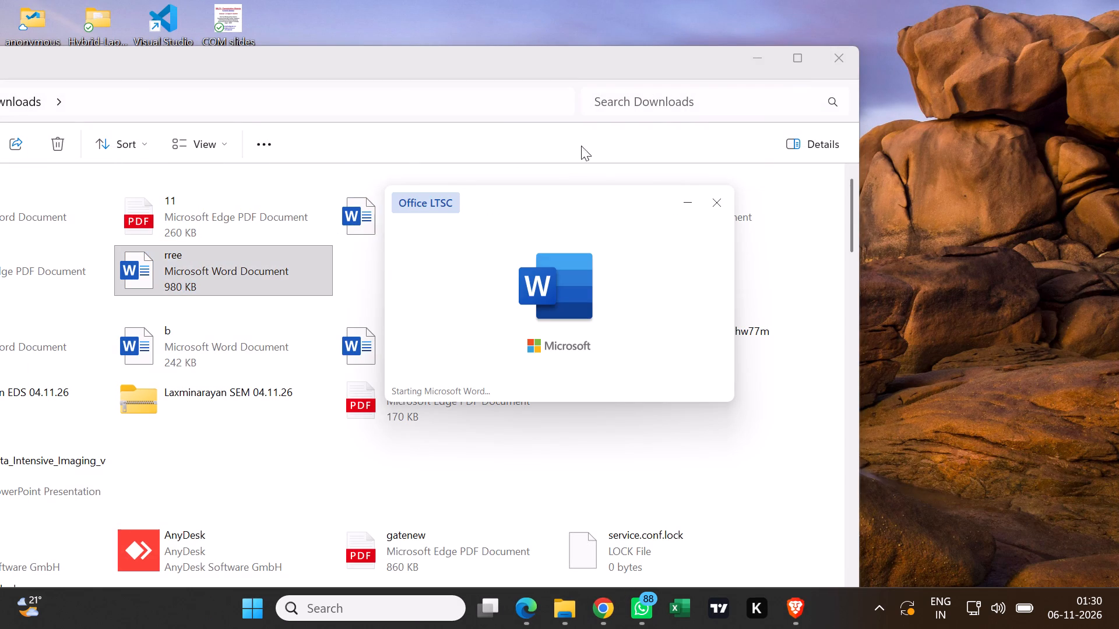
pyautogui.click(765, 66)
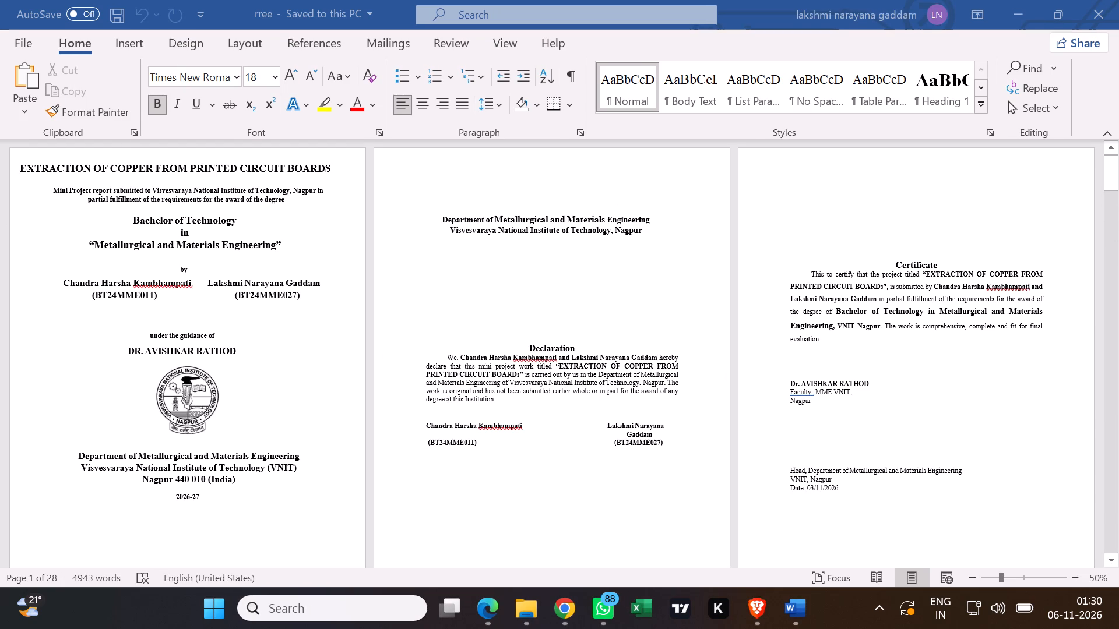
pyautogui.click(135, 373)
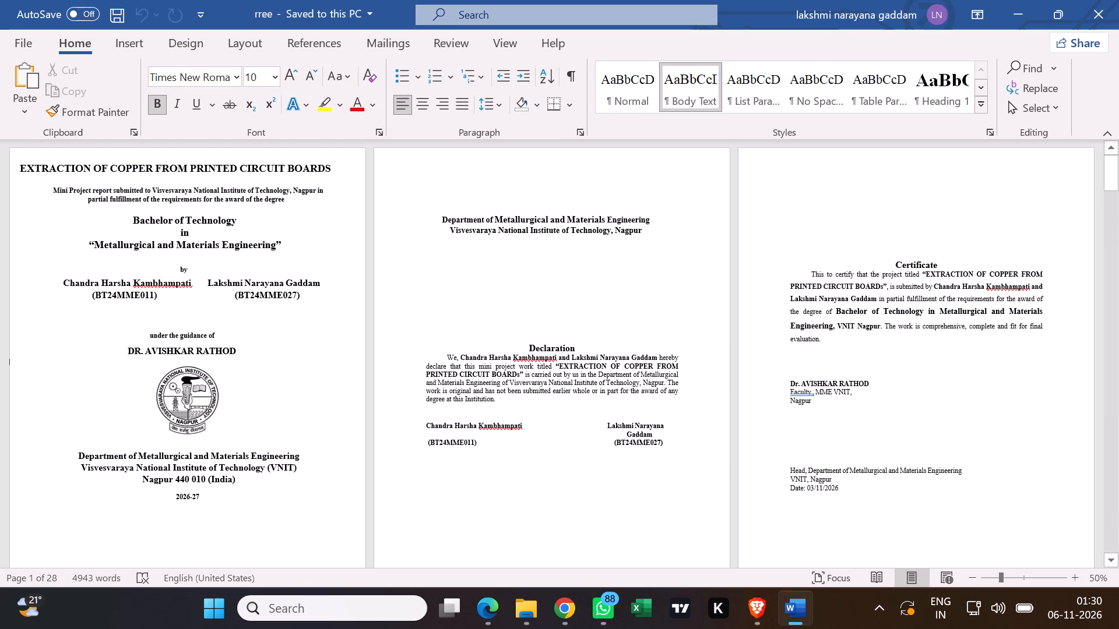
# Insert two blank lines above the report title "EXTRACTION OF COPPER FROM PRINTED CIRCUIT BOARDS" on the title page.
pyautogui.click(69, 377)
pyautogui.hscroll(1, 69, 377)
pyautogui.keyDown('ctrl'); pyautogui.scroll(8, 69, 377); pyautogui.keyUp('ctrl')
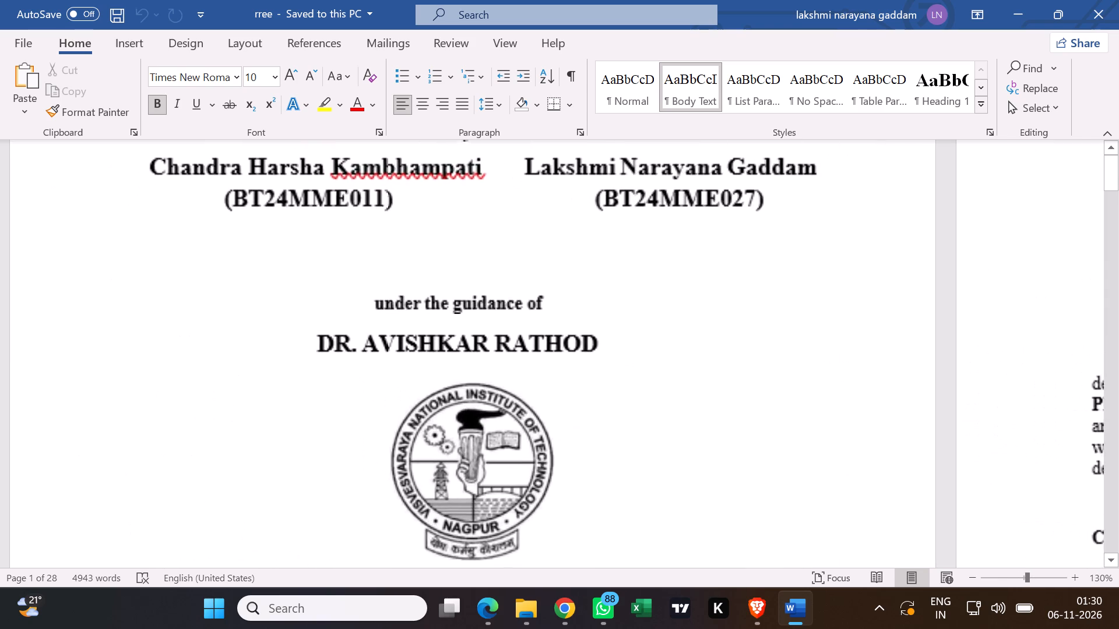
pyautogui.hscroll(1, 69, 377)
pyautogui.scroll(-5, 69, 377)
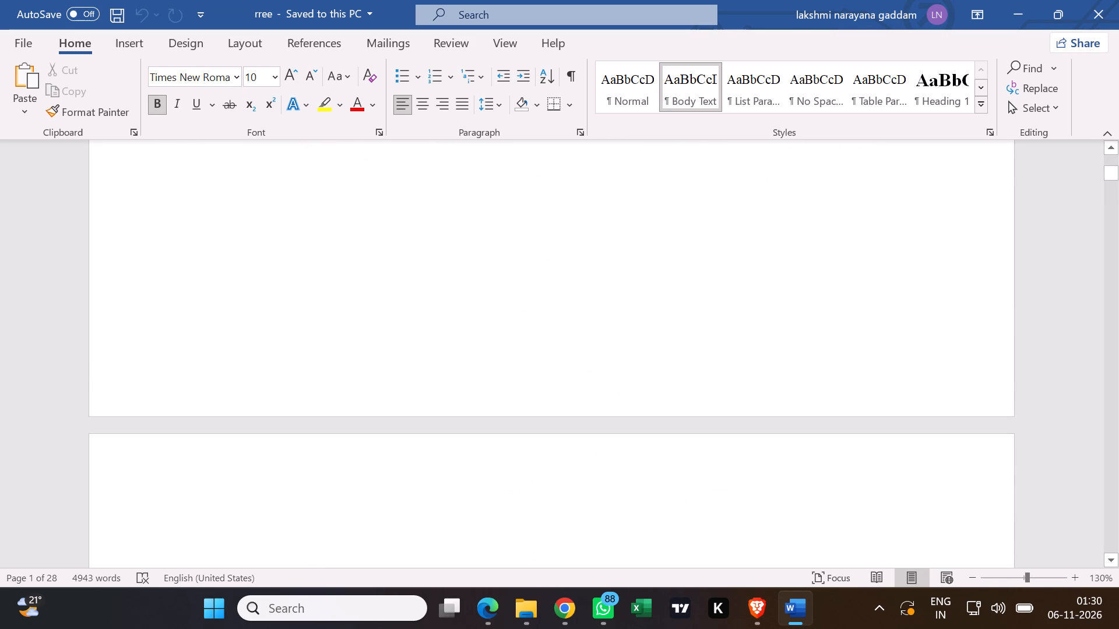
pyautogui.keyDown('ctrl'); pyautogui.scroll(-8, 69, 377); pyautogui.keyUp('ctrl')
pyautogui.keyDown('ctrl'); pyautogui.scroll(2, 69, 377); pyautogui.keyUp('ctrl')
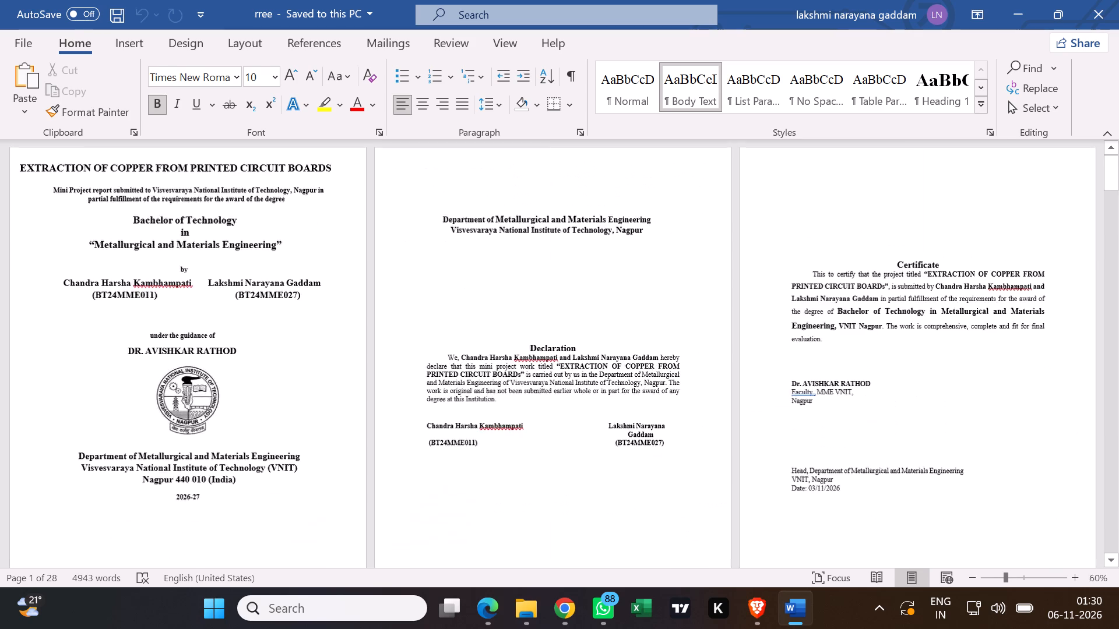
pyautogui.keyDown('ctrl'); pyautogui.scroll(5, 69, 377); pyautogui.keyUp('ctrl')
pyautogui.scroll(2, 69, 377)
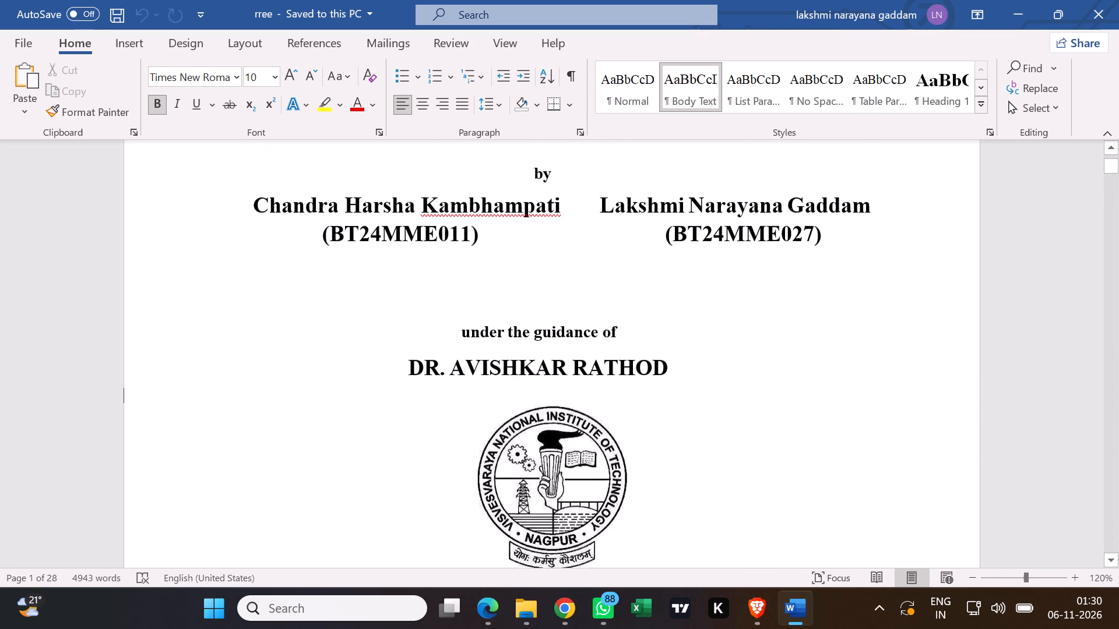
pyautogui.scroll(6, 69, 377)
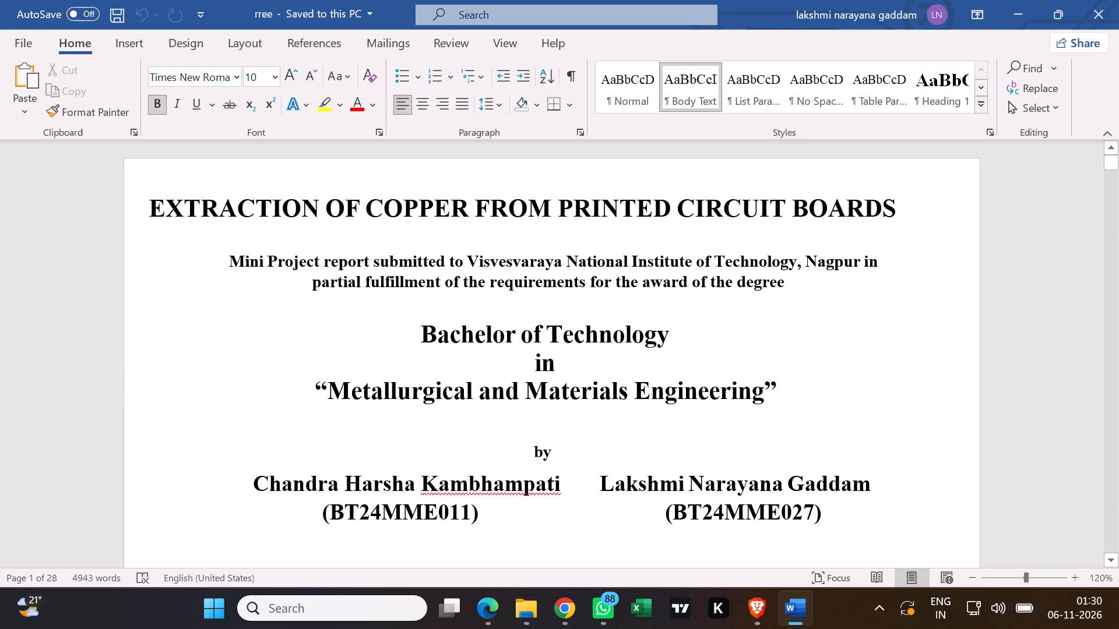
pyautogui.click(133, 202)
pyautogui.press('Return')
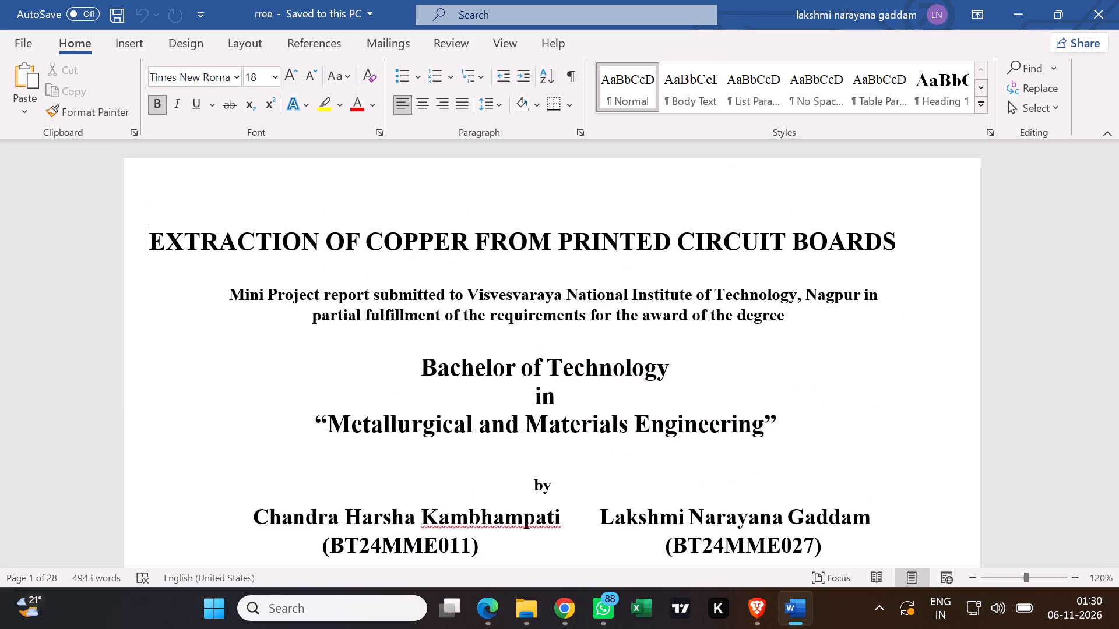
pyautogui.press('Return')
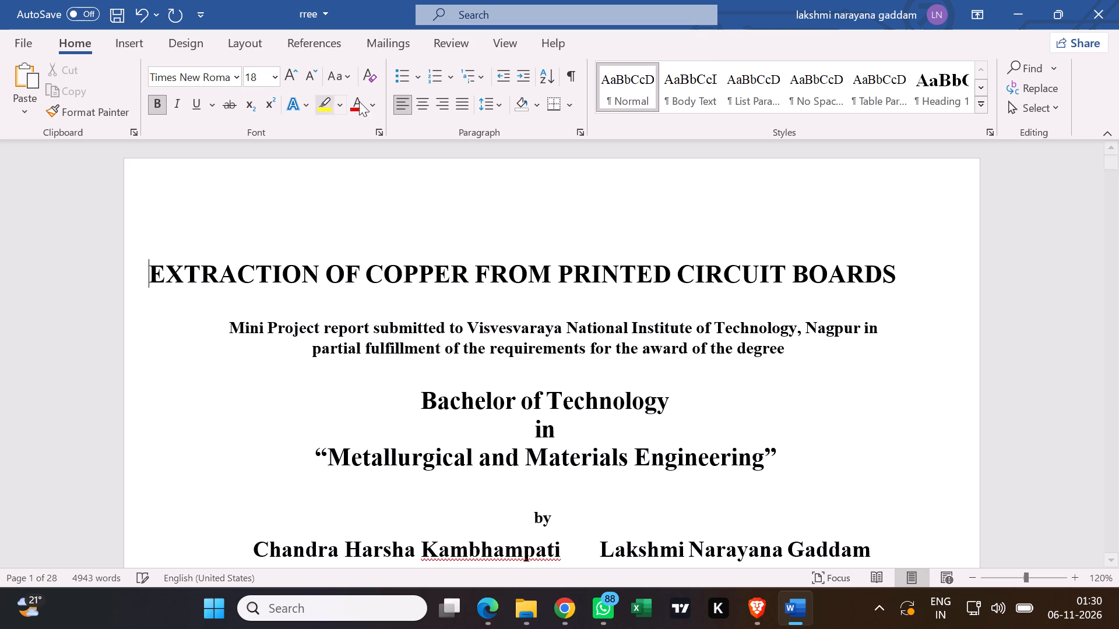
pyautogui.click(420, 206)
# Delete six blank lines between the department and institute lines and the Declaration heading on the declaration page.
pyautogui.scroll(-4, 420, 206)
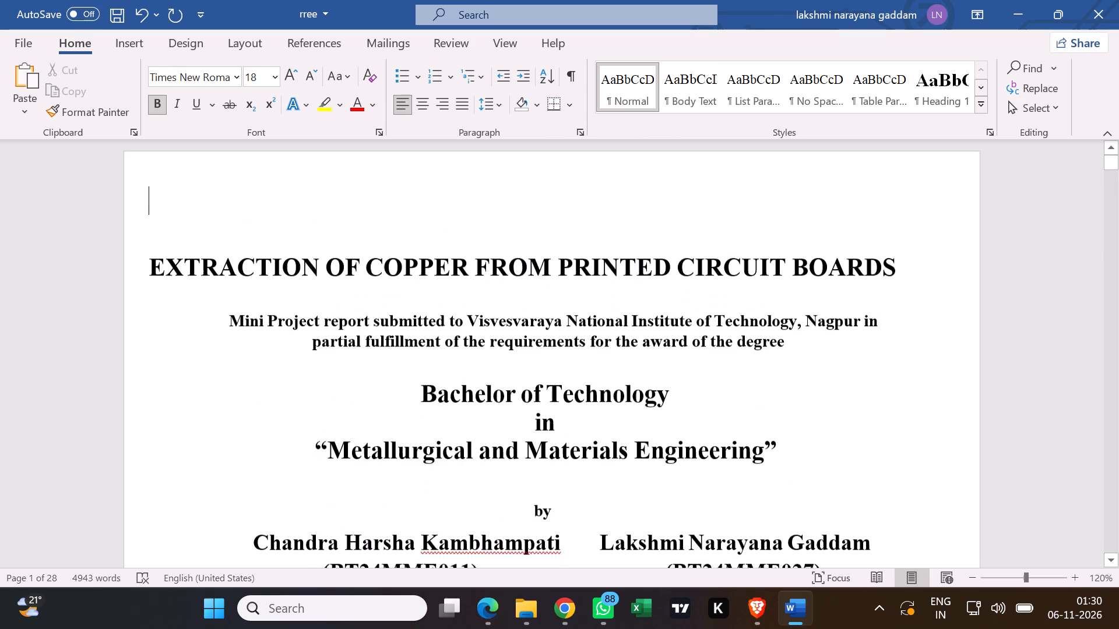
pyautogui.scroll(-1, 420, 206)
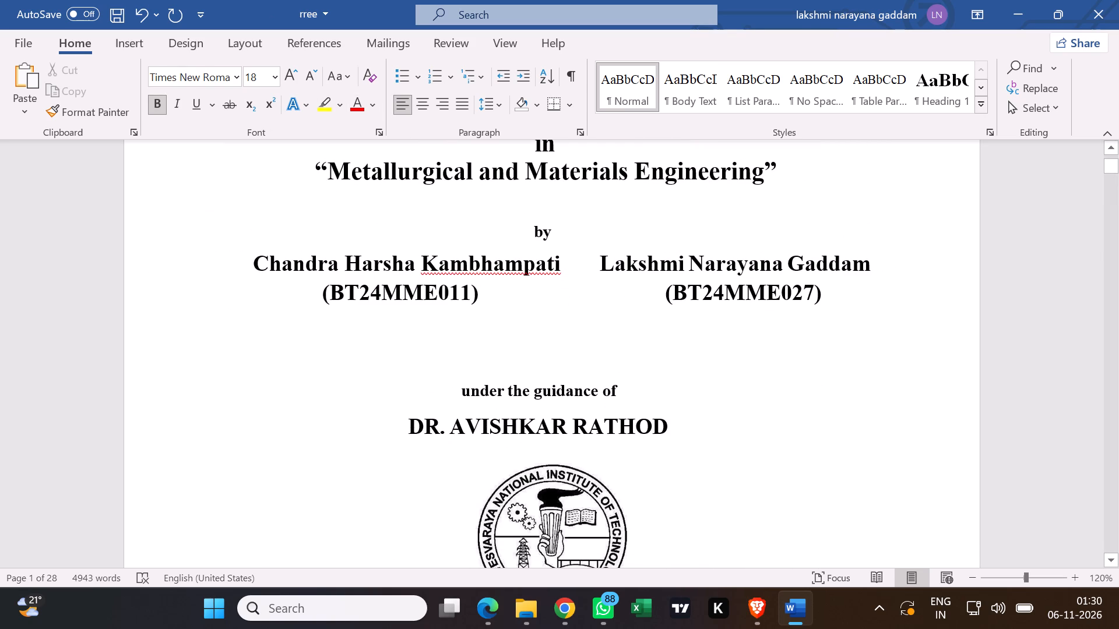
pyautogui.keyDown('ctrl'); pyautogui.scroll(-1, 423, 201); pyautogui.keyUp('ctrl')
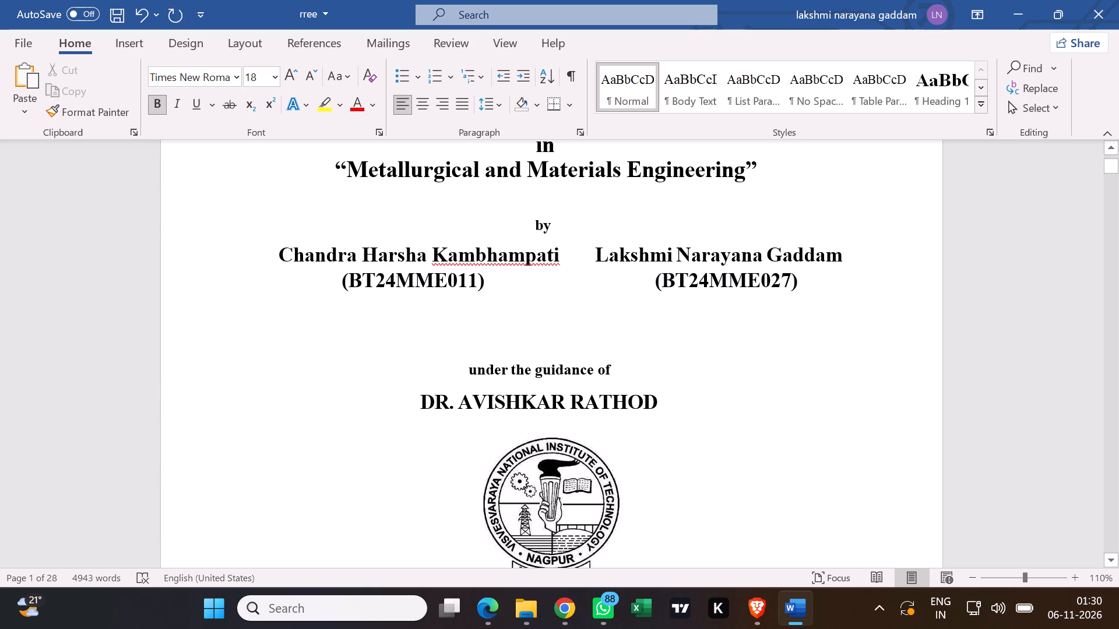
pyautogui.keyDown('ctrl'); pyautogui.scroll(-2, 446, 183); pyautogui.keyUp('ctrl')
pyautogui.scroll(2, 446, 183)
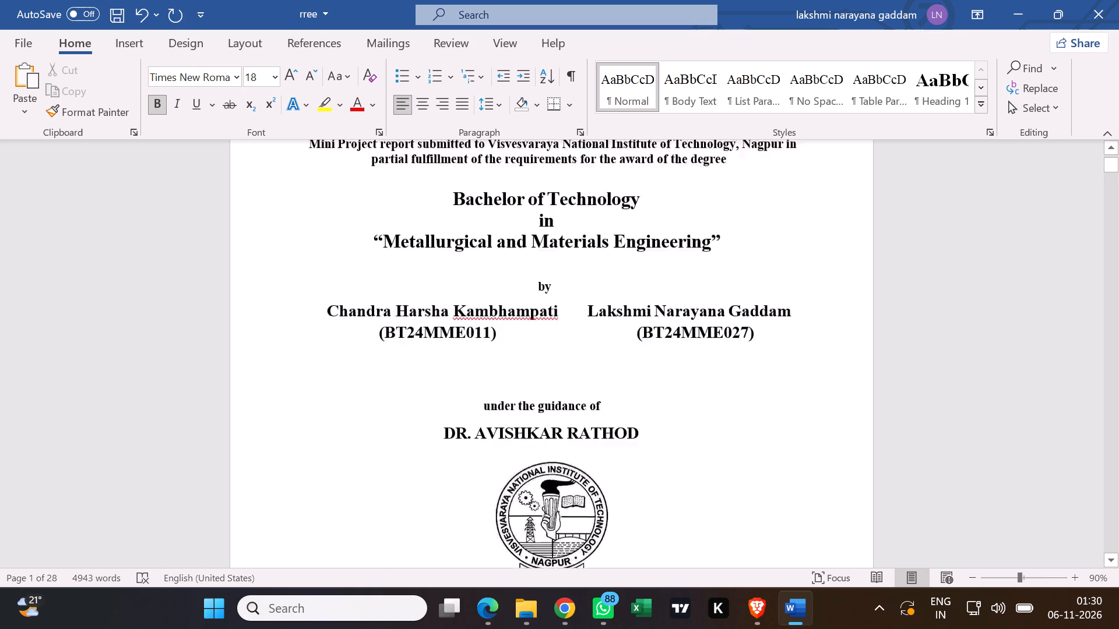
pyautogui.scroll(1, 446, 183)
pyautogui.scroll(-5, 446, 183)
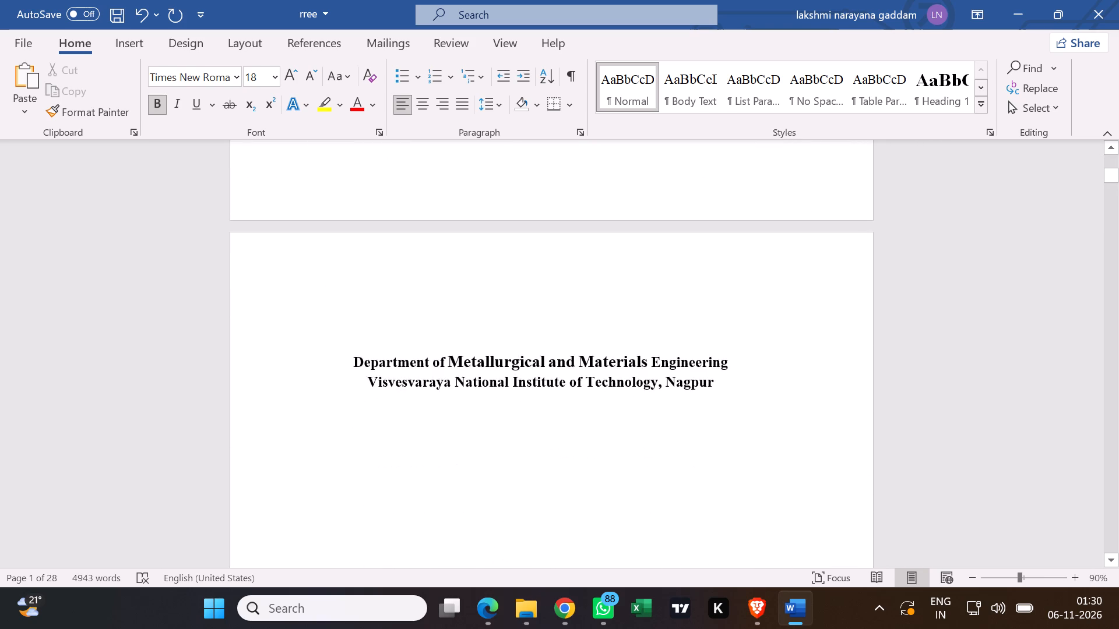
pyautogui.scroll(-1, 446, 183)
pyautogui.scroll(1, 449, 239)
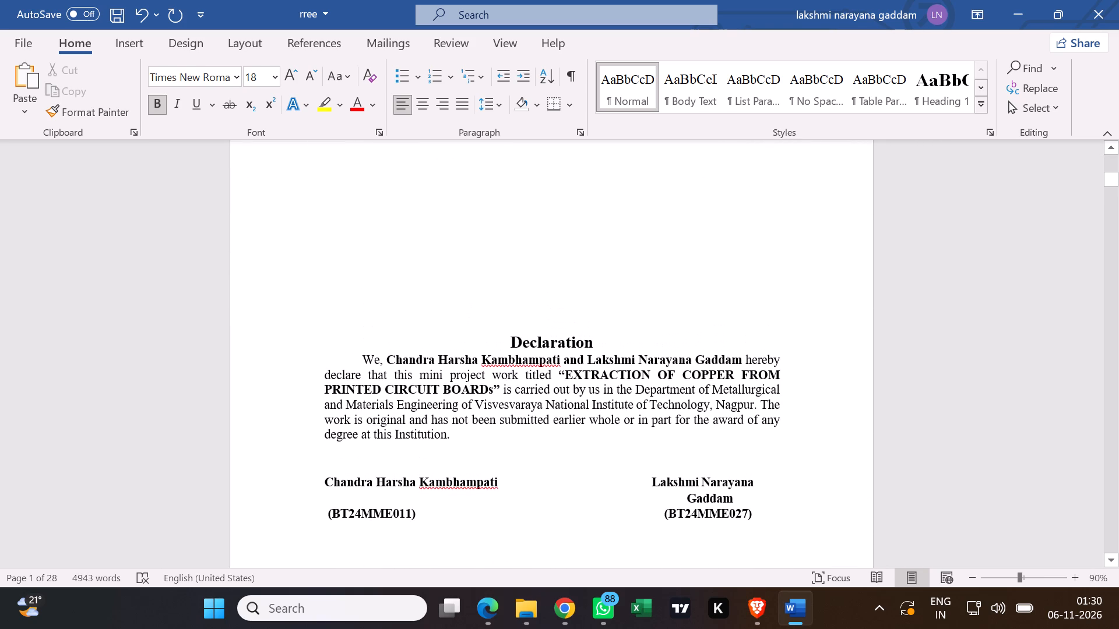
pyautogui.click(452, 292)
pyautogui.press('BackSpace')
pyautogui.press('BackSpace')
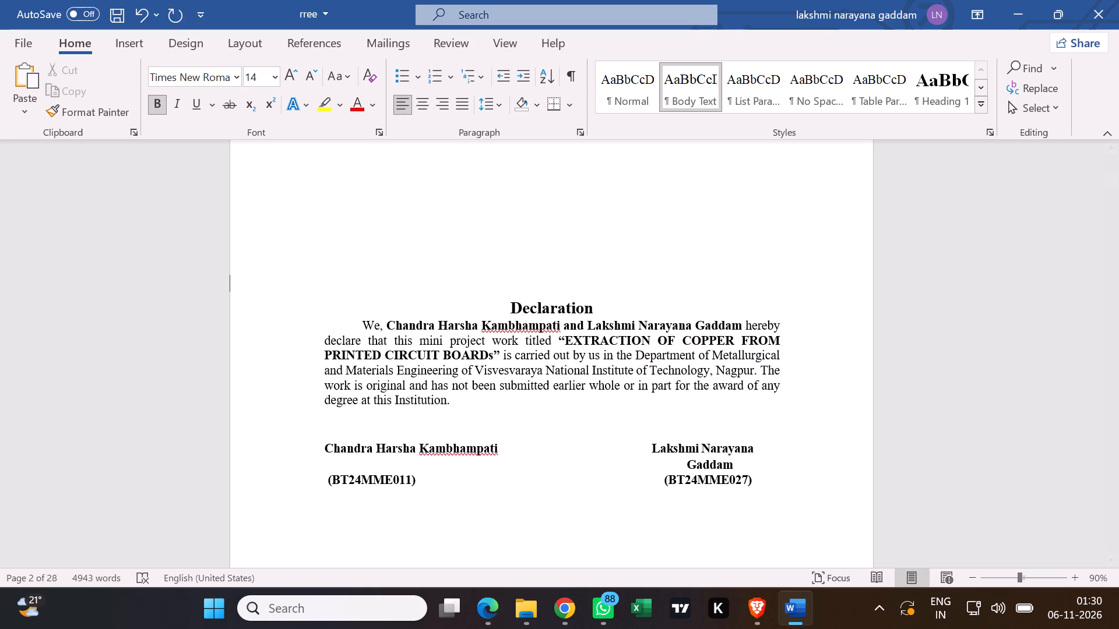
pyautogui.press('BackSpace')
pyautogui.press('BackSpace')
pyautogui.press('BackSpace')
pyautogui.press('BackSpace')
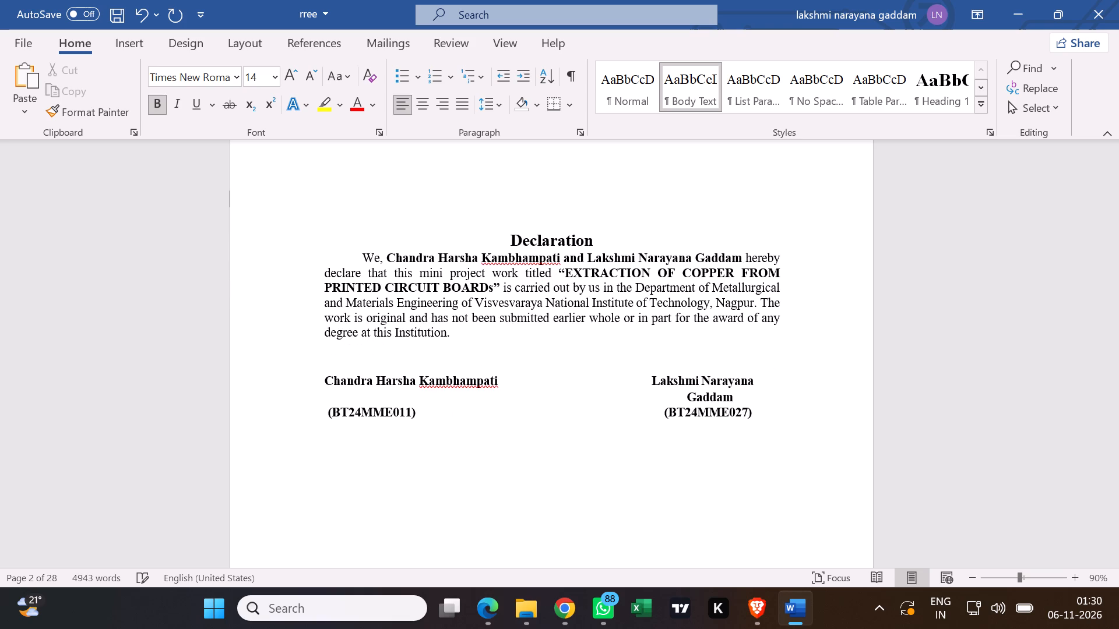
# Insert two blank lines between the Declaration heading and its paragraph.
pyautogui.scroll(3, 452, 292)
pyautogui.scroll(-1, 452, 292)
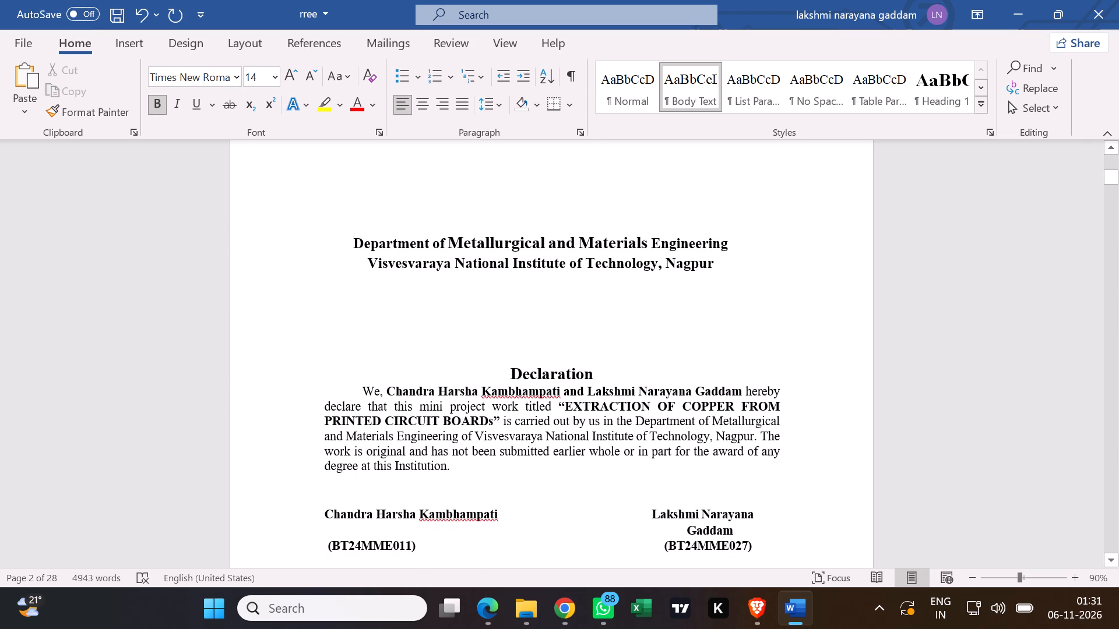
pyautogui.click(598, 368)
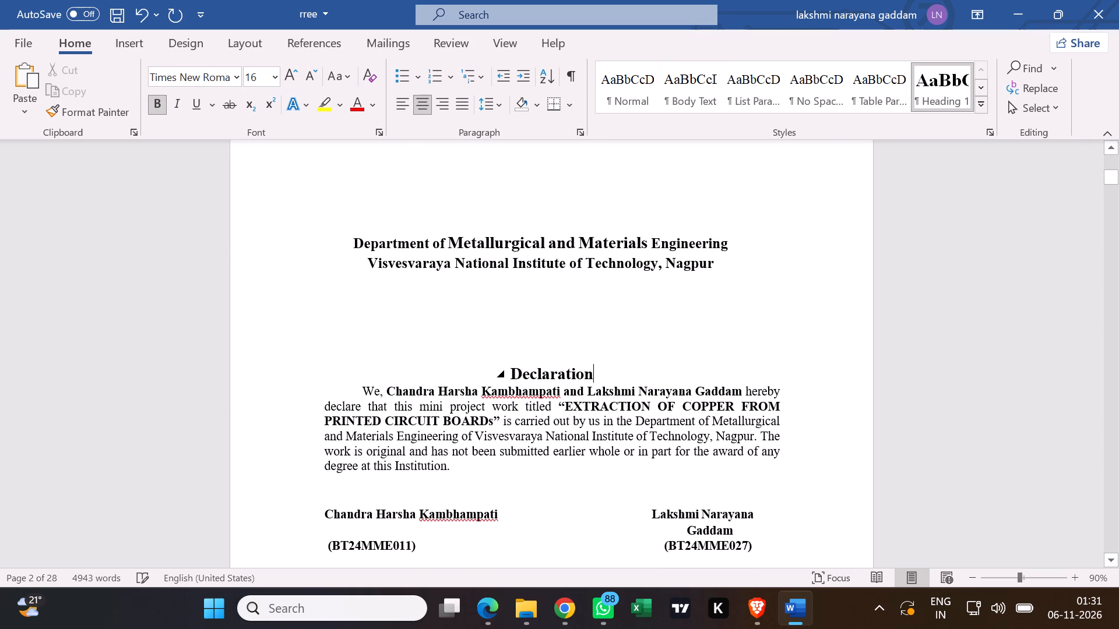
pyautogui.press('Return')
pyautogui.press('Return')
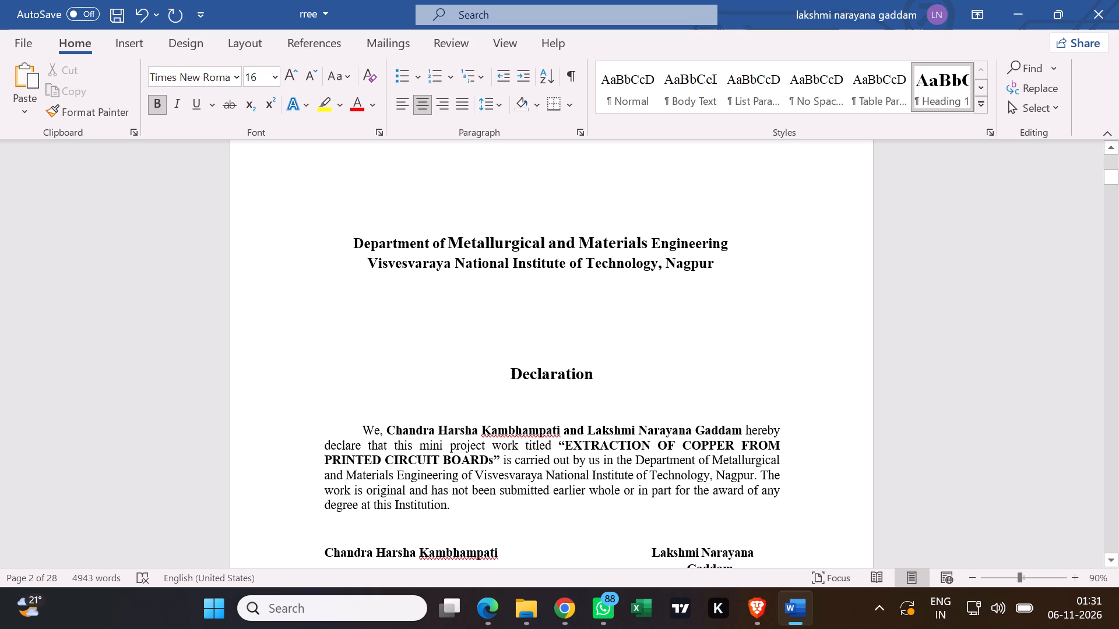
# Place the text cursor at the end of the Certificate heading on the certificate page.
pyautogui.scroll(-2, 707, 301)
pyautogui.scroll(-1, 616, 490)
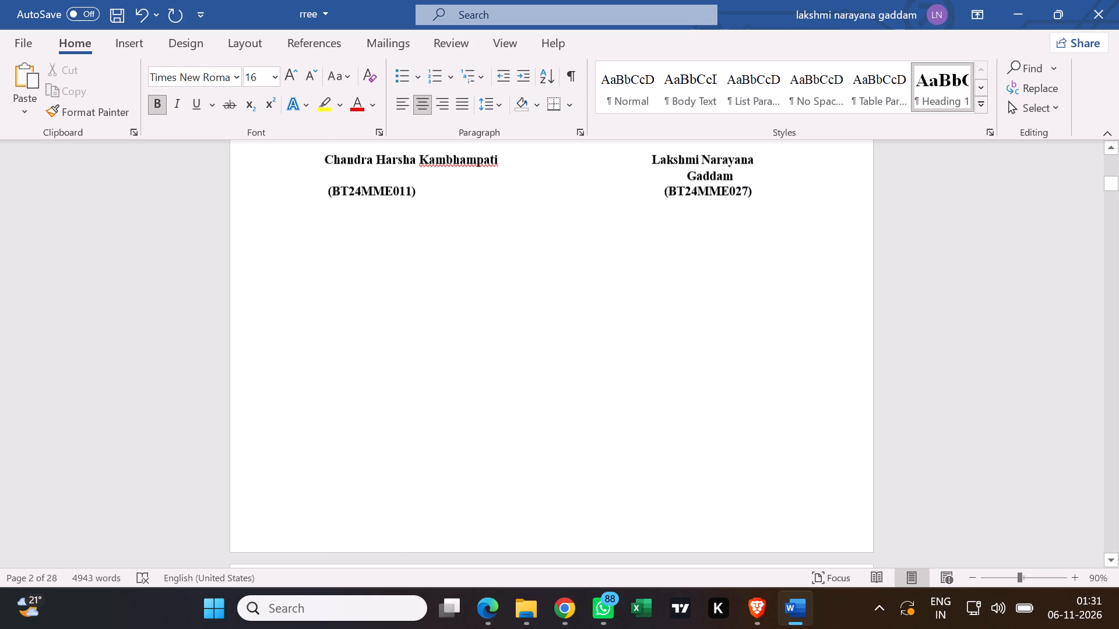
pyautogui.scroll(-5, 616, 490)
pyautogui.scroll(1, 616, 490)
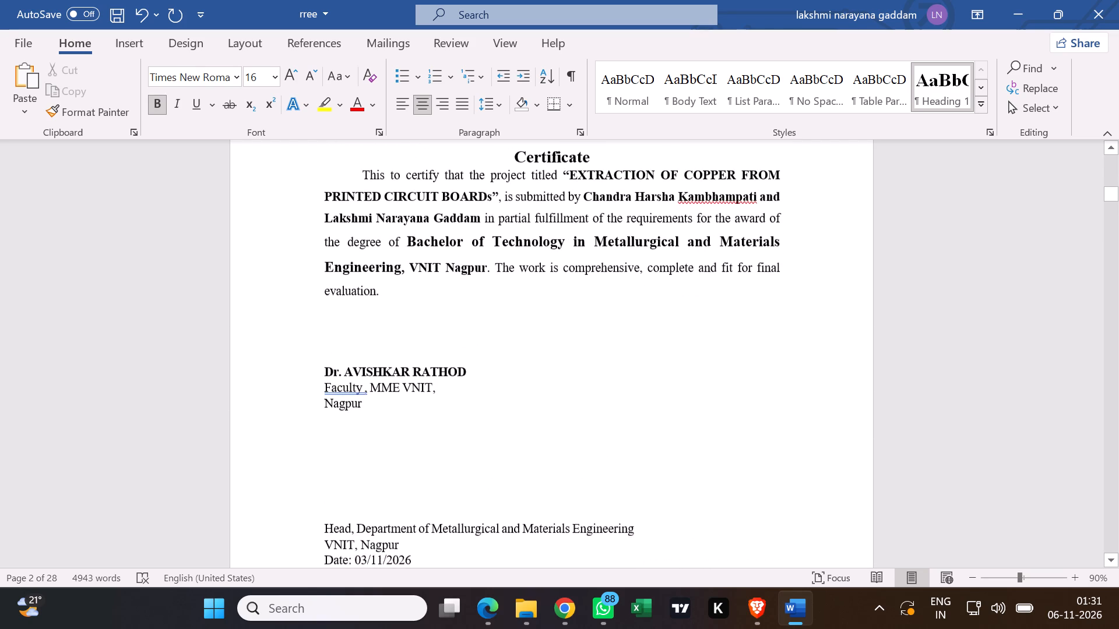
pyautogui.scroll(1, 616, 490)
pyautogui.click(608, 301)
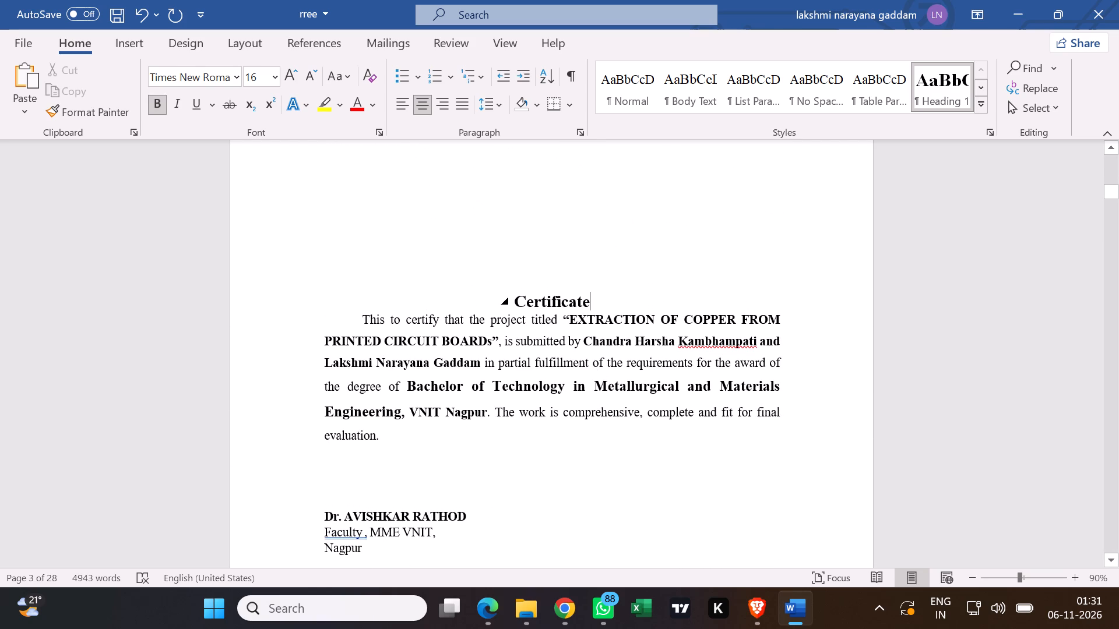
# Insert one blank line between the Certificate heading and its paragraph on the certificate page.
pyautogui.press('Return')
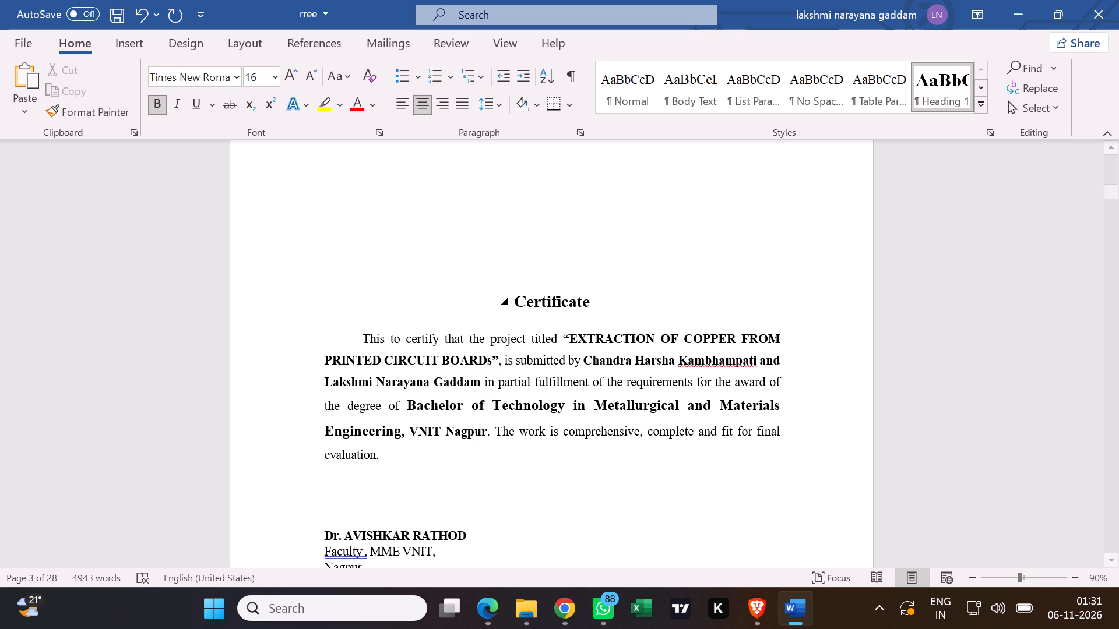
# Place the text cursor on the blank line directly above the Certificate heading.
pyautogui.scroll(1, 682, 344)
pyautogui.click(548, 390)
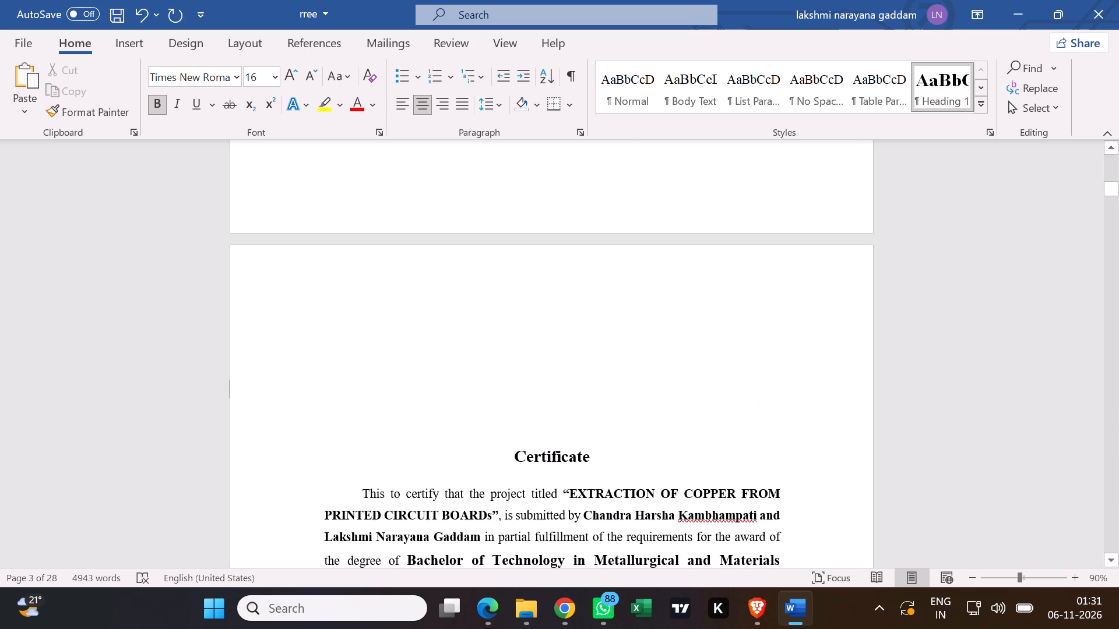
pyautogui.scroll(-1, 525, 402)
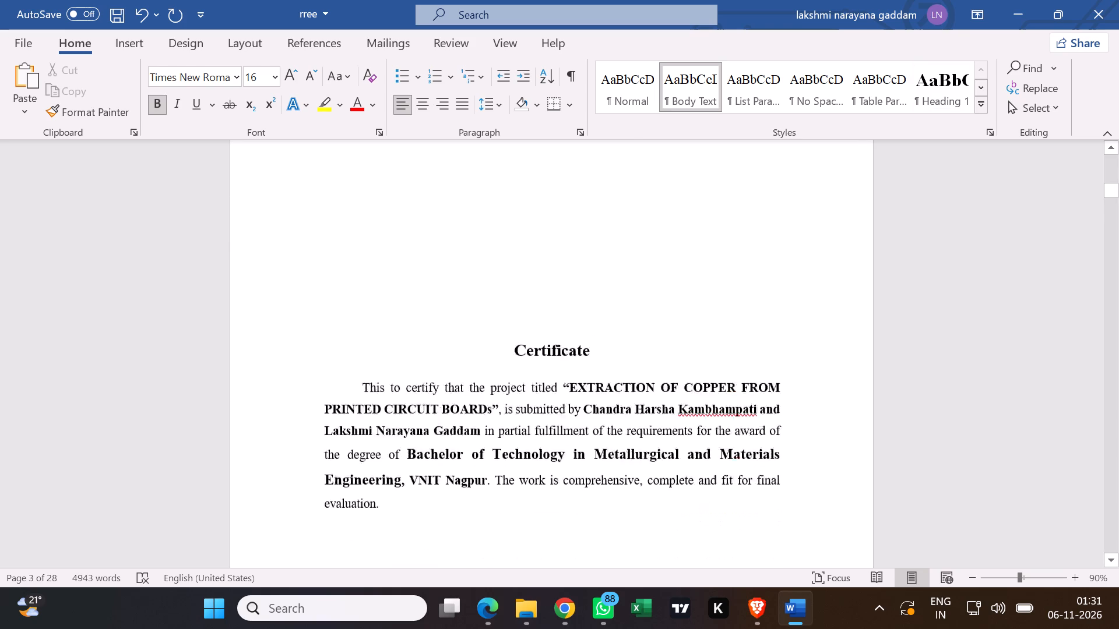
pyautogui.scroll(-1, 525, 402)
pyautogui.click(490, 280)
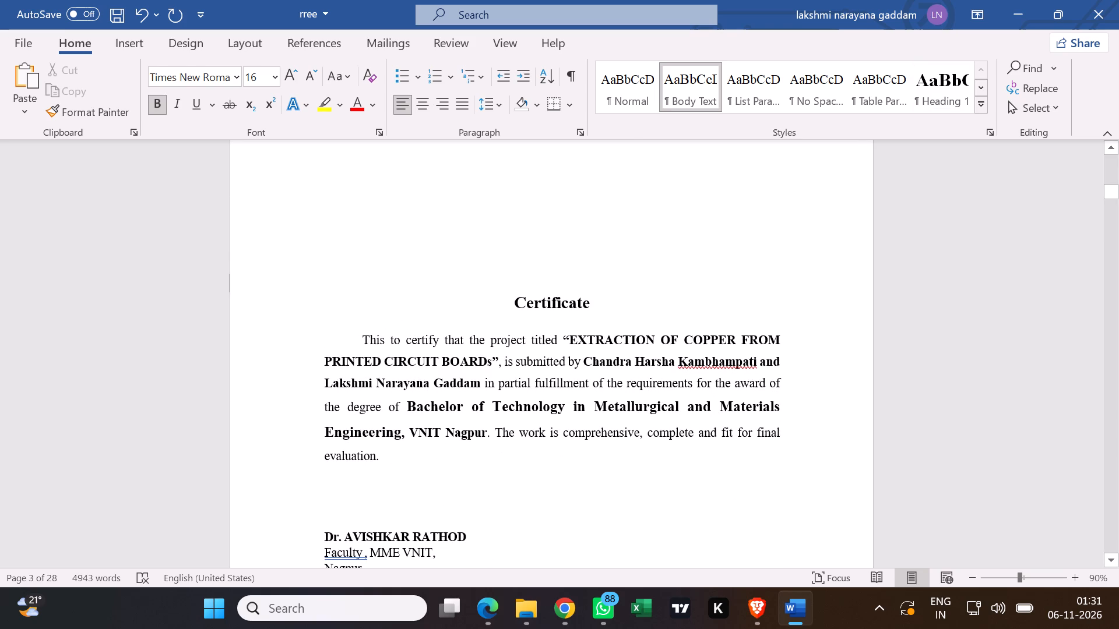
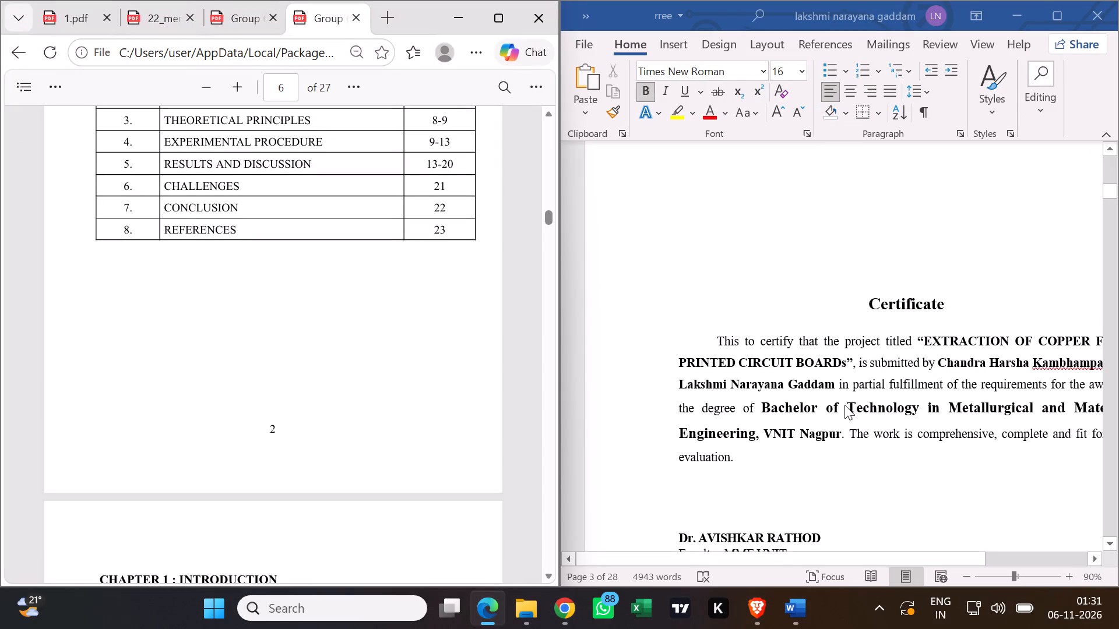
# Compare the certificate page's heading, paragraph and signature block layout with the Certificate page in the Group 6 PDF.
pyautogui.moveTo(779, 556); pyautogui.dragTo(834, 562)
pyautogui.scroll(-3, 124, 342)
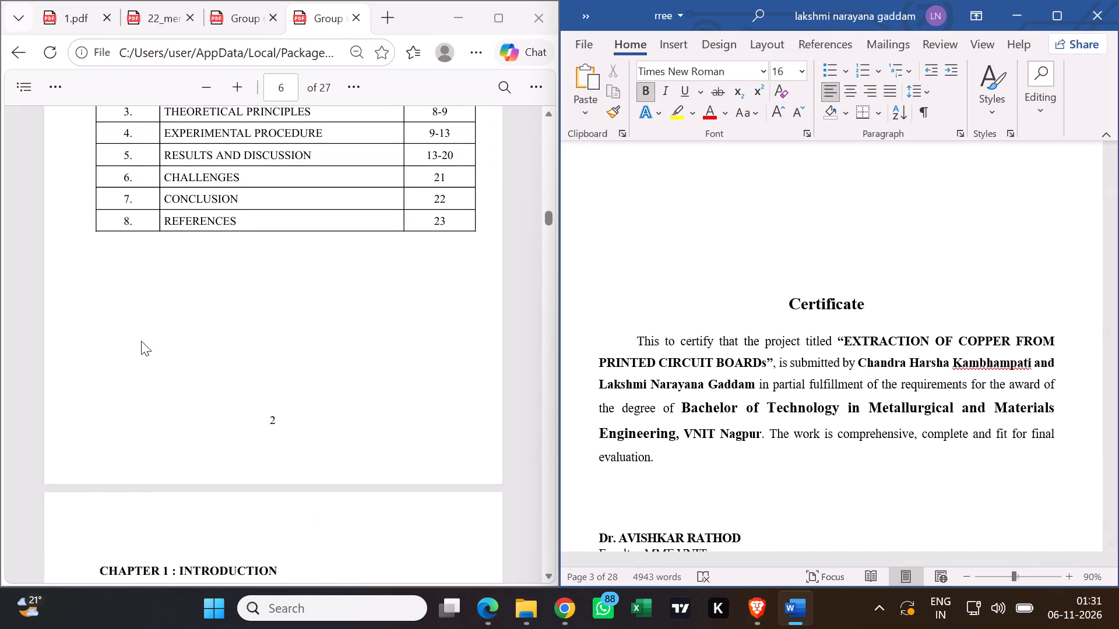
pyautogui.scroll(-1, 141, 341)
pyautogui.scroll(6, 145, 338)
pyautogui.scroll(14, 137, 282)
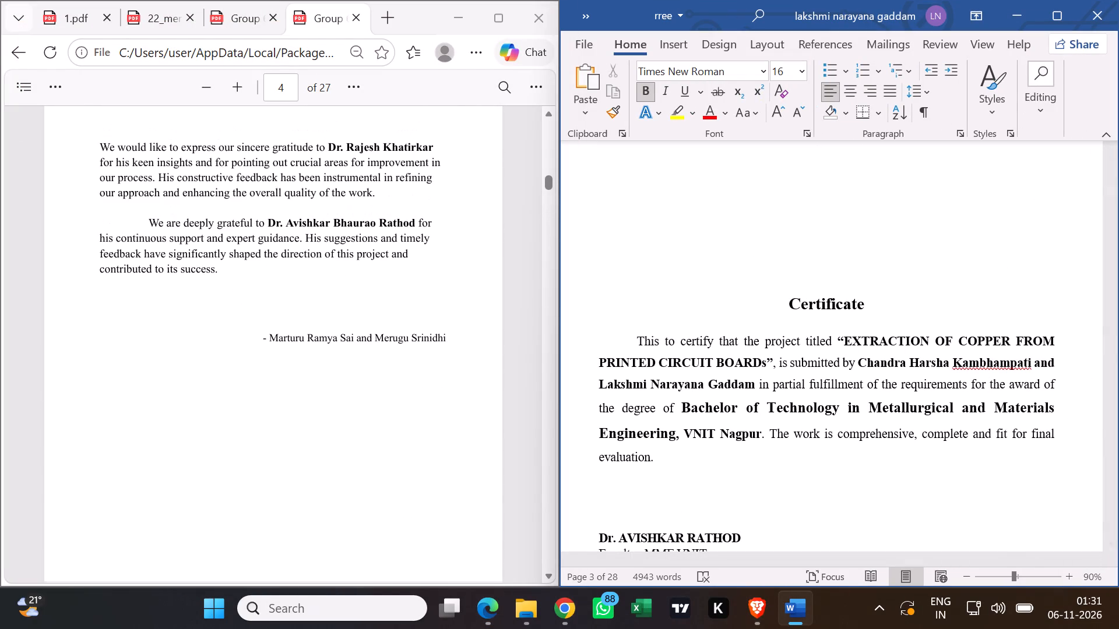
pyautogui.scroll(11, 140, 271)
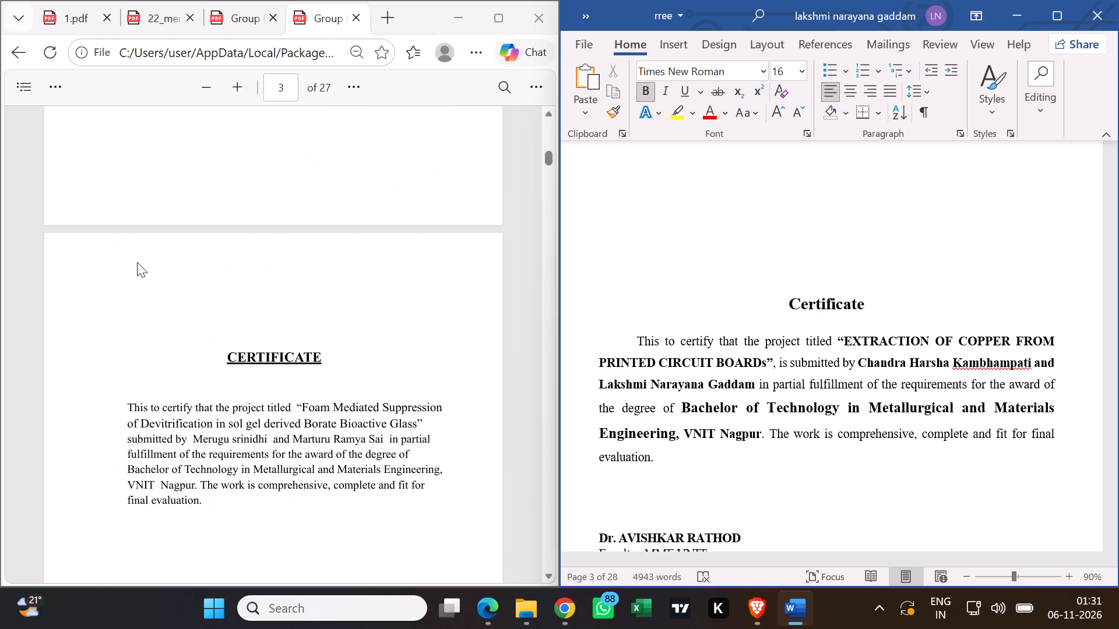
pyautogui.scroll(-2, 137, 262)
pyautogui.scroll(2, 137, 262)
pyautogui.scroll(-1, 128, 252)
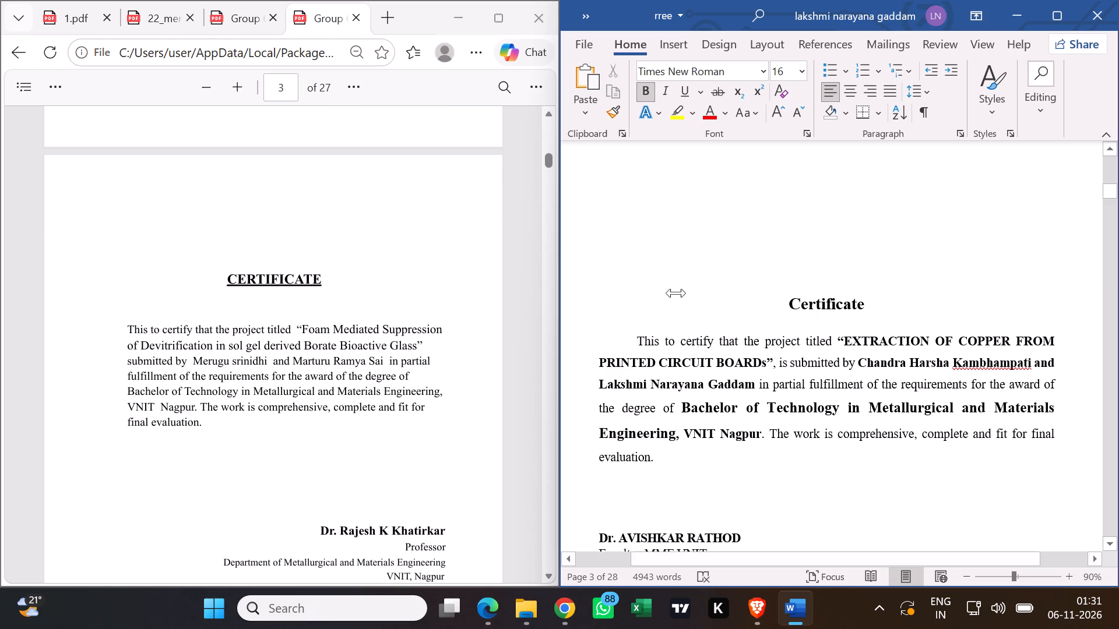
pyautogui.scroll(4, 684, 291)
pyautogui.scroll(-6, 684, 291)
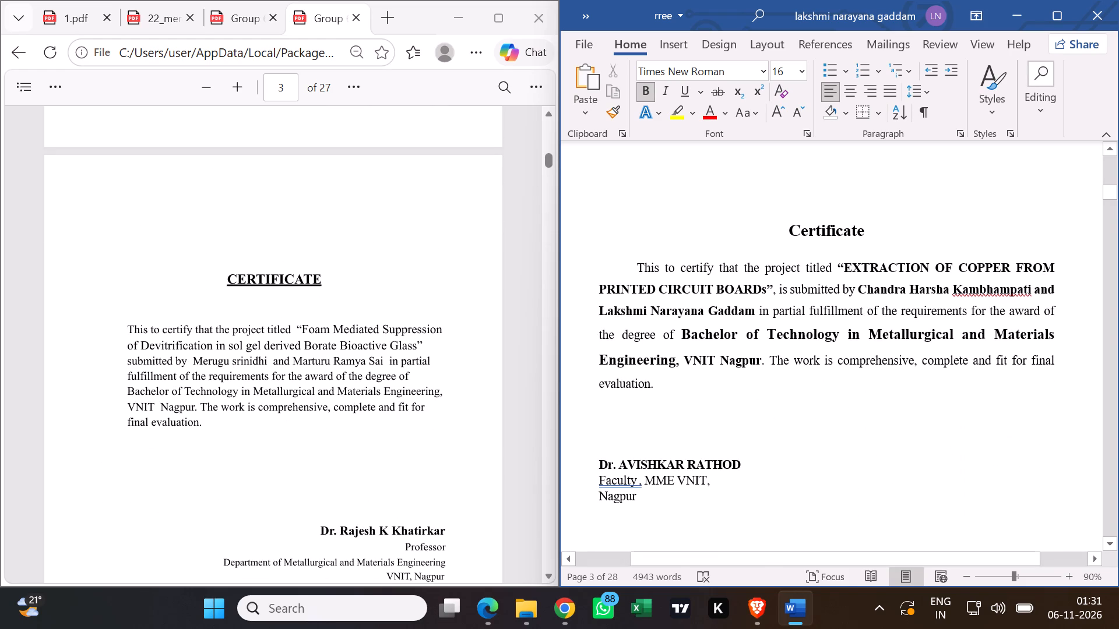
# Insert one blank line between the Acknowledgment heading and its first paragraph.
pyautogui.scroll(-1, 689, 285)
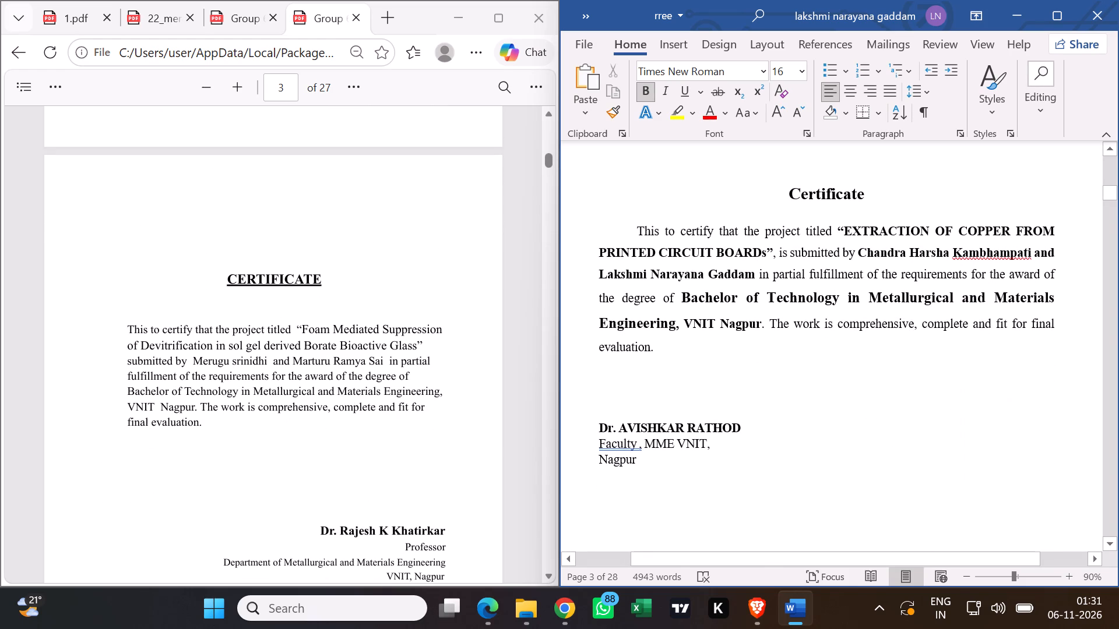
pyautogui.scroll(-11, 800, 238)
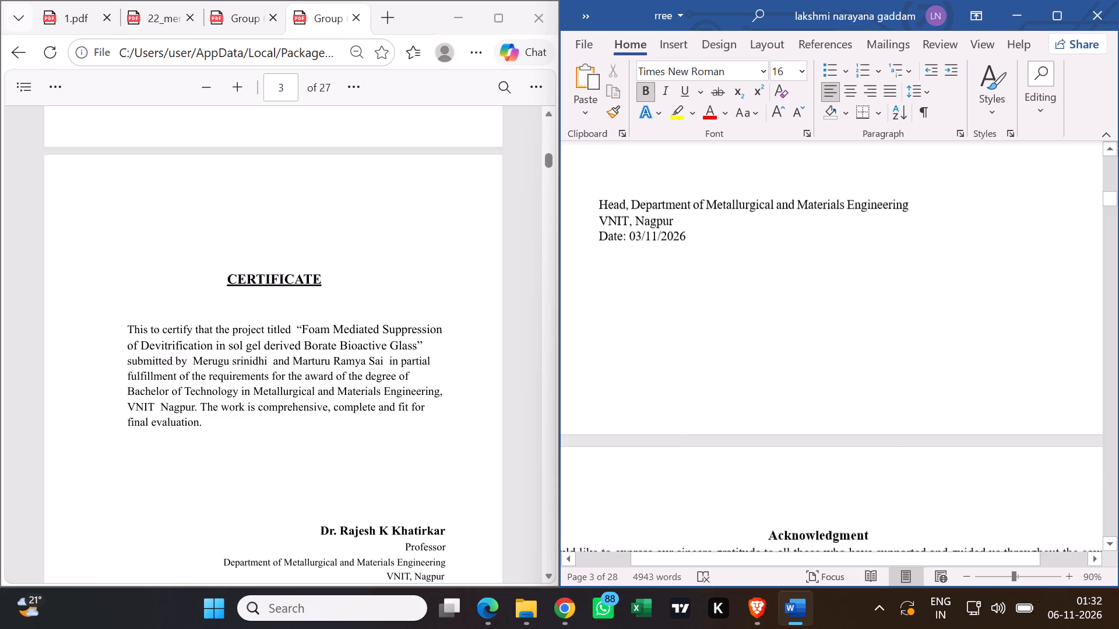
pyautogui.scroll(-9, 199, 349)
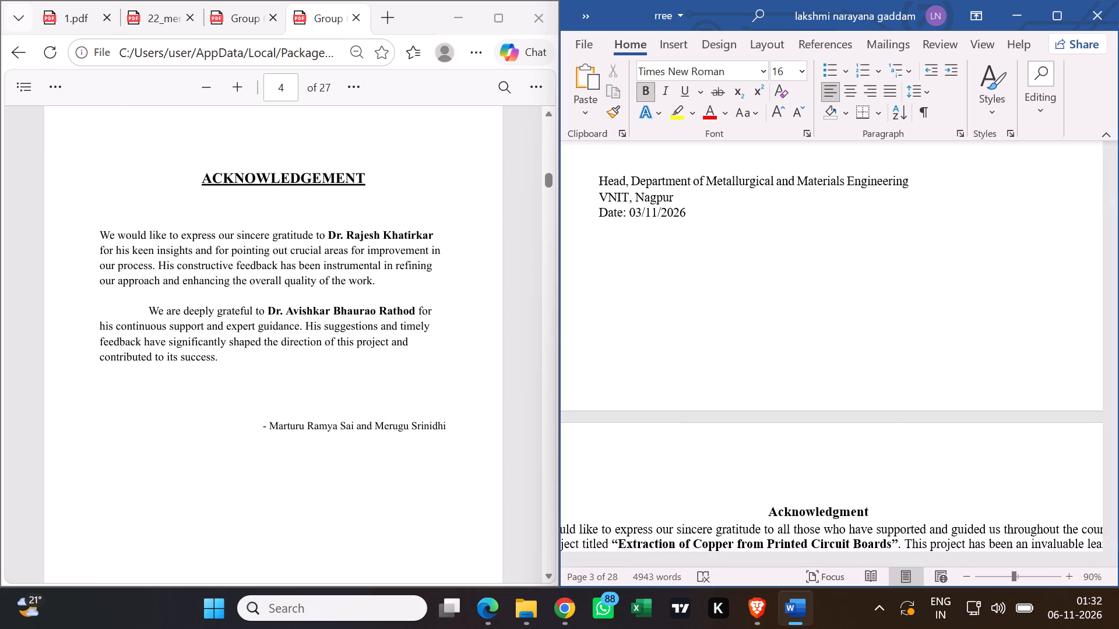
pyautogui.scroll(-3, 621, 333)
pyautogui.click(888, 397)
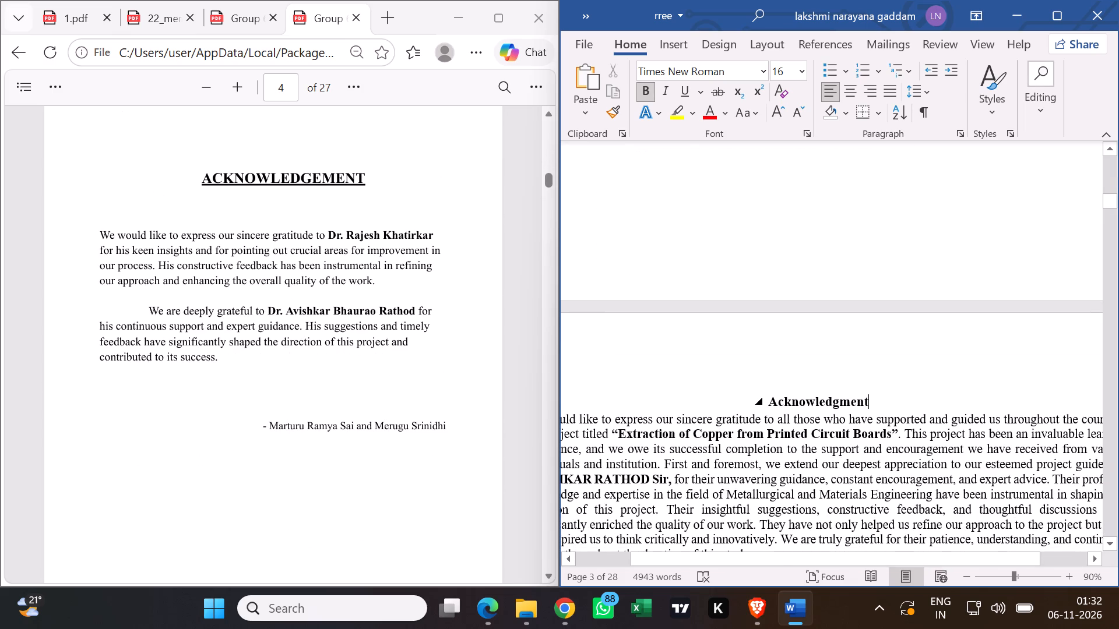
pyautogui.press('Return')
# Correct the heading "ABSTRACTS" to "ABSTRACT" on the page after the acknowledgment.
pyautogui.scroll(-7, 903, 468)
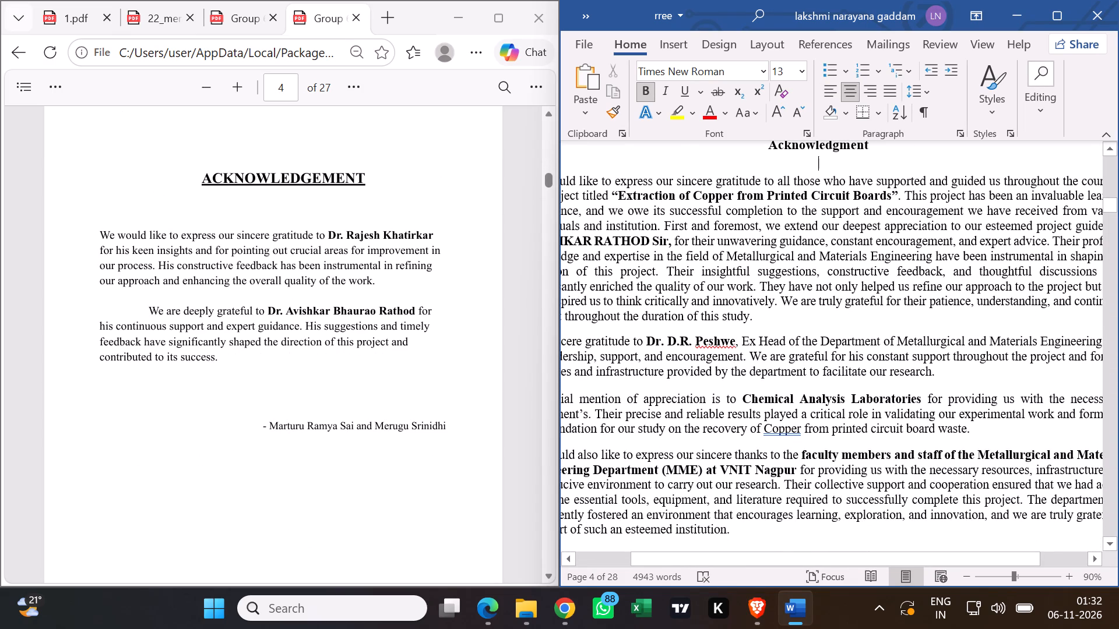
pyautogui.keyDown('ctrl'); pyautogui.scroll(-3, 881, 498); pyautogui.keyUp('ctrl')
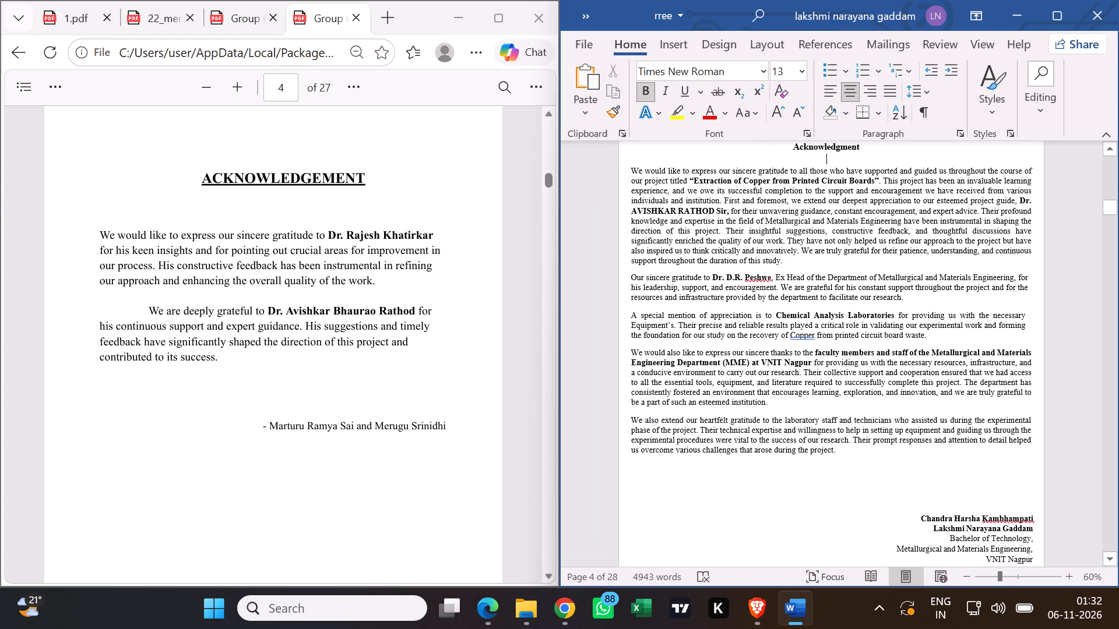
pyautogui.scroll(-1, 881, 498)
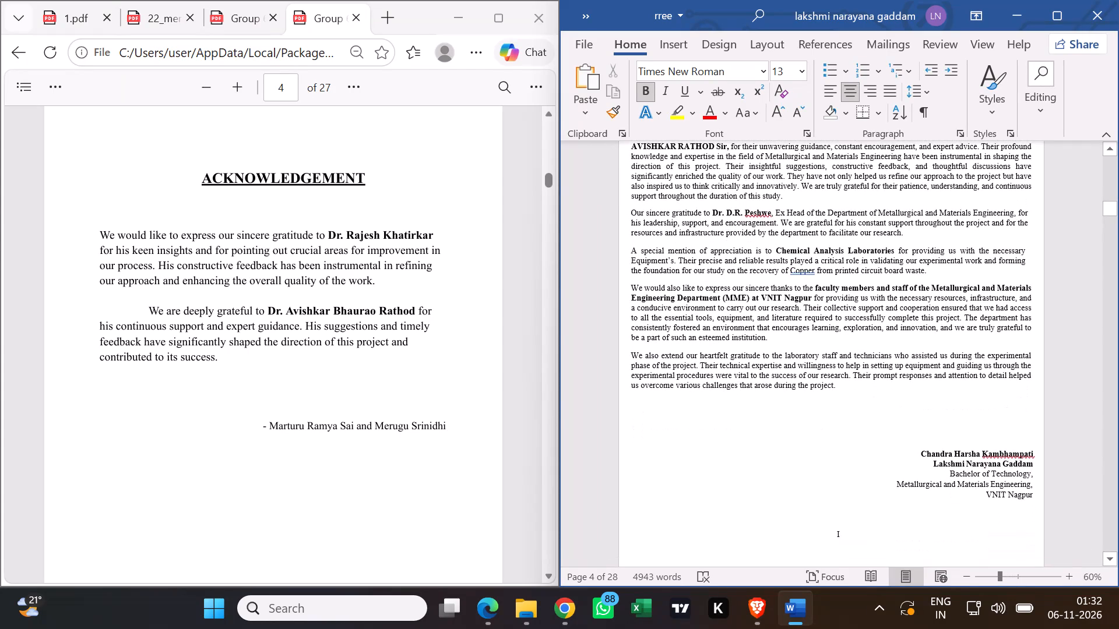
pyautogui.scroll(-9, 881, 498)
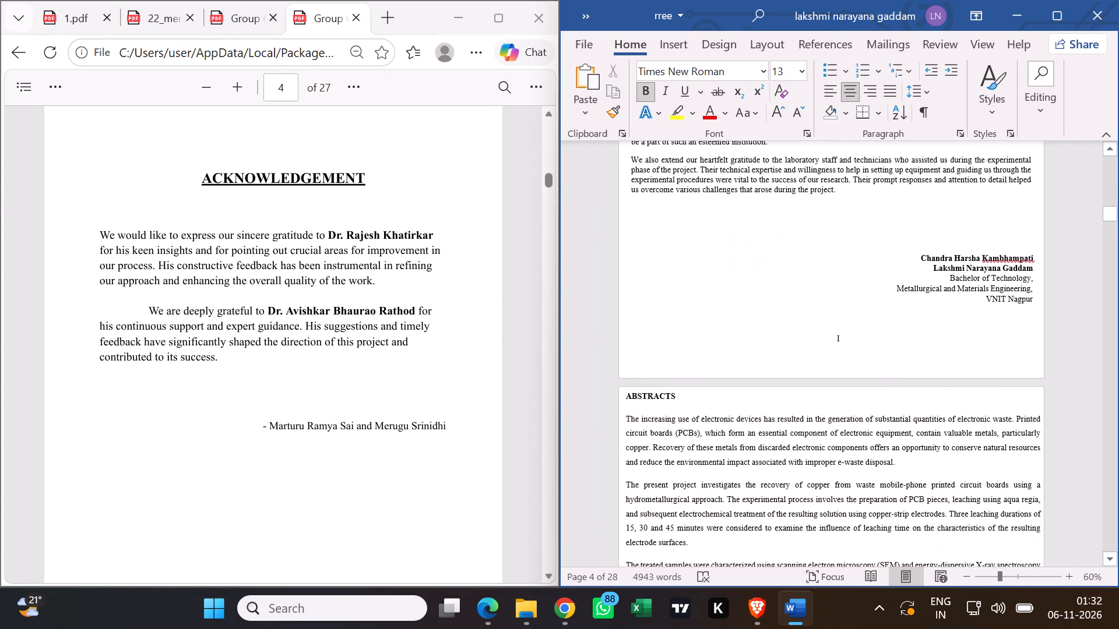
pyautogui.scroll(-1, 870, 521)
pyautogui.scroll(-6, 391, 529)
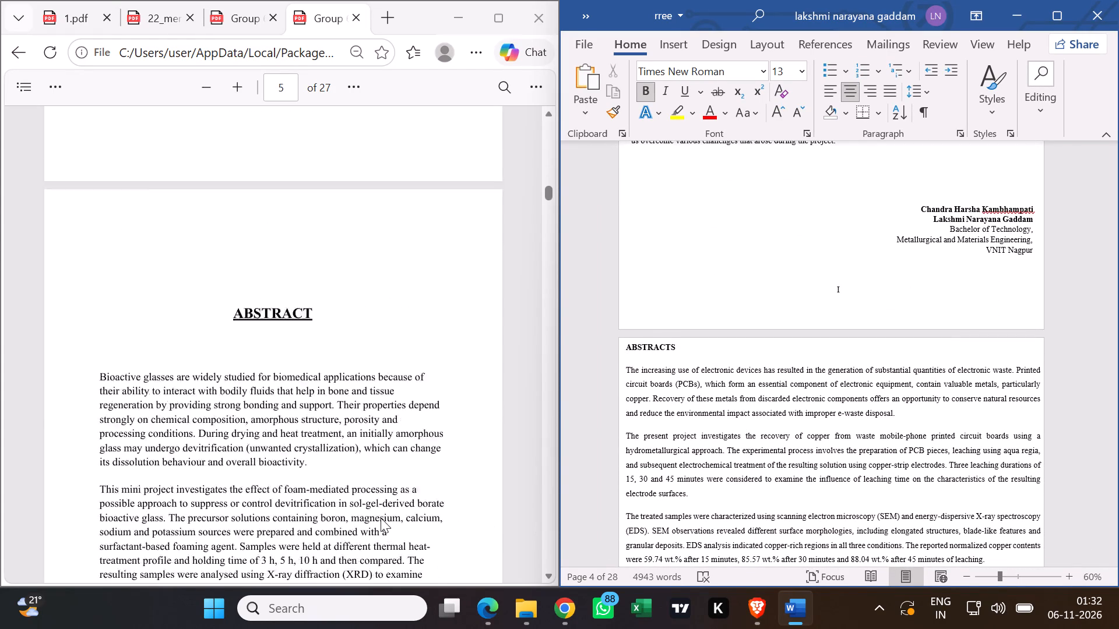
pyautogui.click(682, 348)
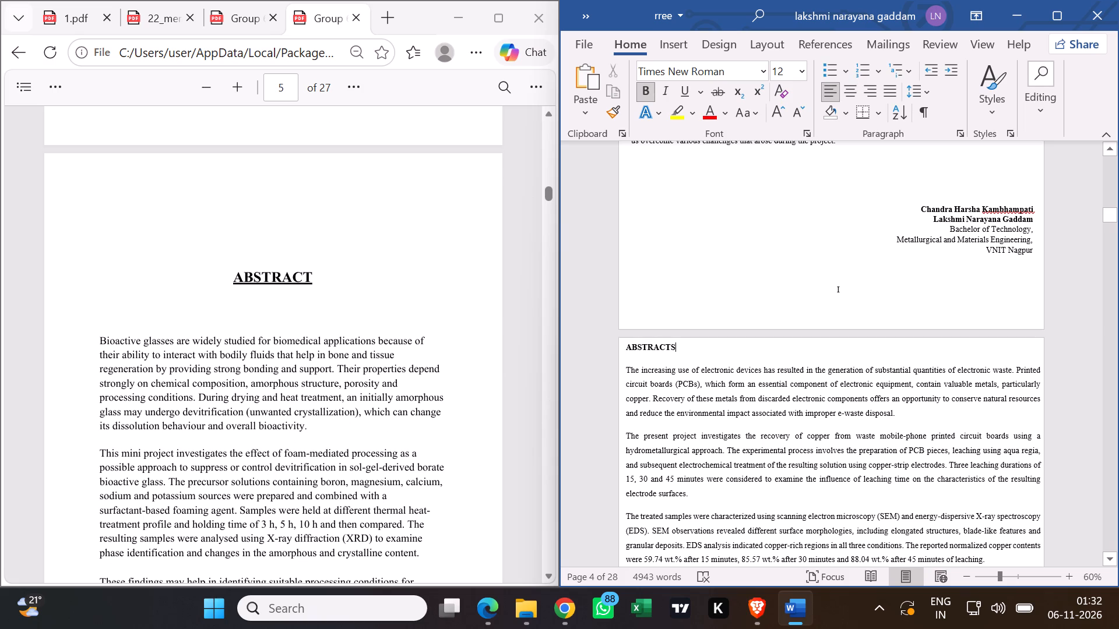
pyautogui.press('BackSpace')
# Place the text cursor at the end of the abstract's Keywords paragraph, just before the "CHAPTER 1: INTRODUCTION" heading.
pyautogui.scroll(-3, 666, 358)
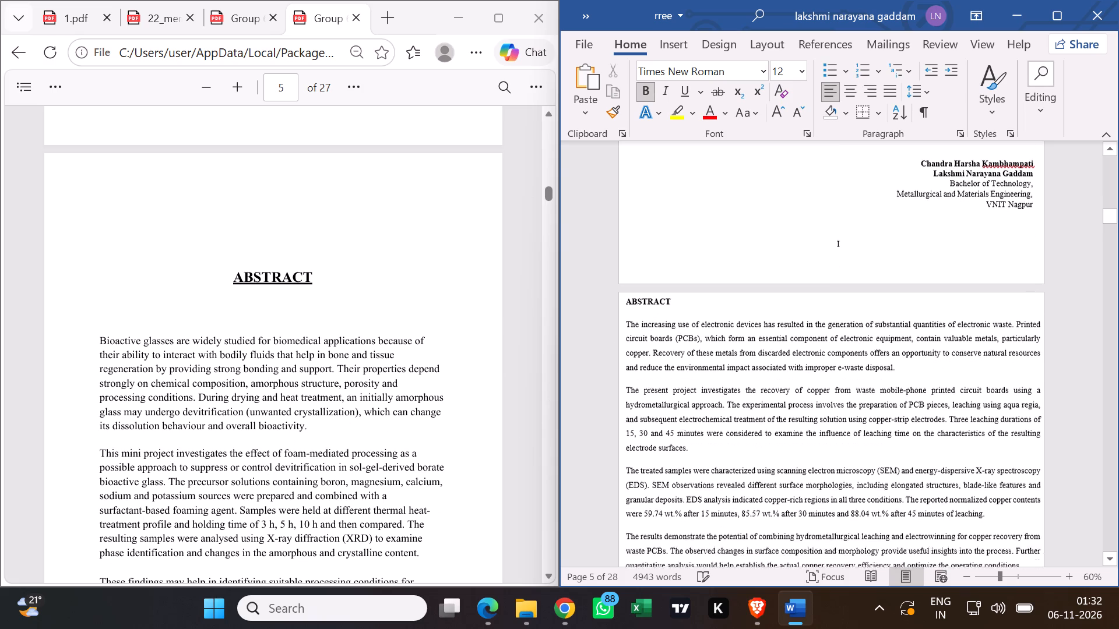
pyautogui.scroll(-6, 649, 400)
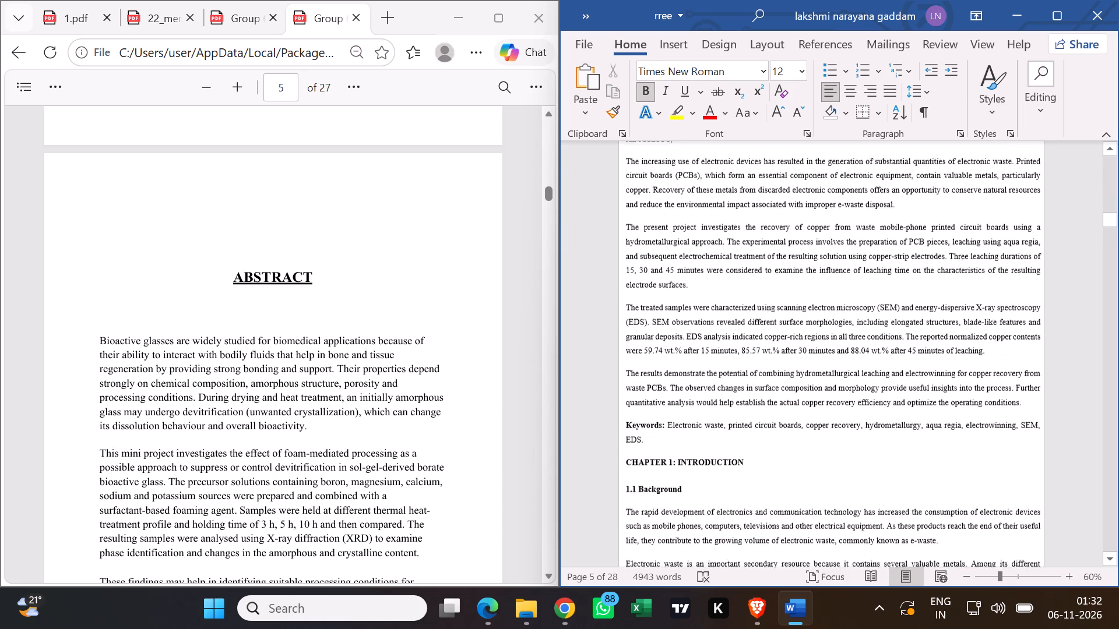
pyautogui.scroll(-5, 650, 409)
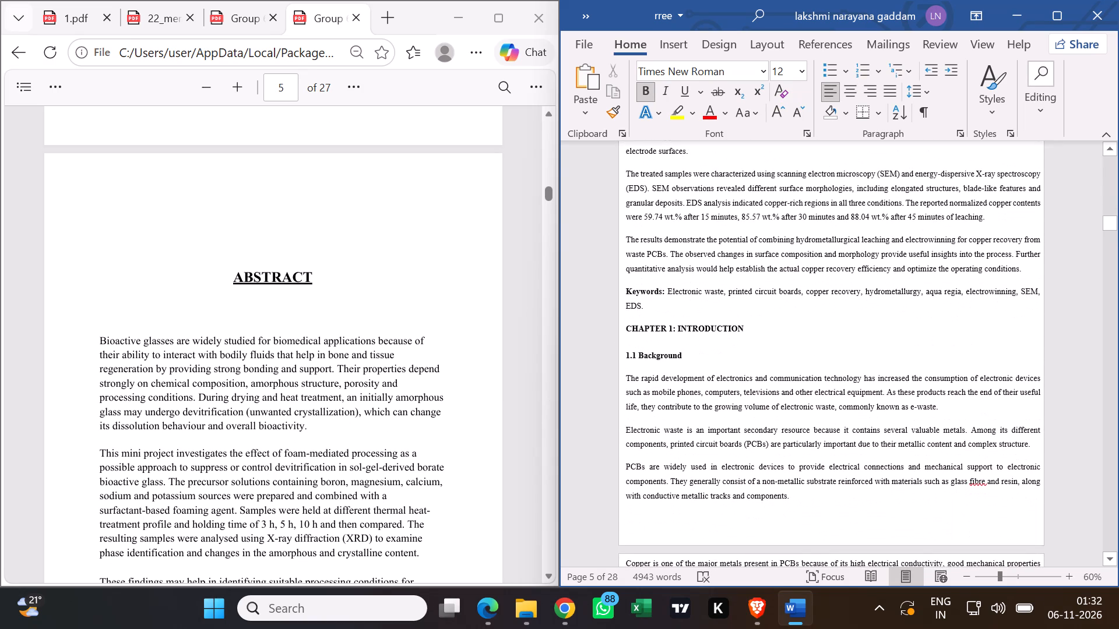
pyautogui.click(656, 309)
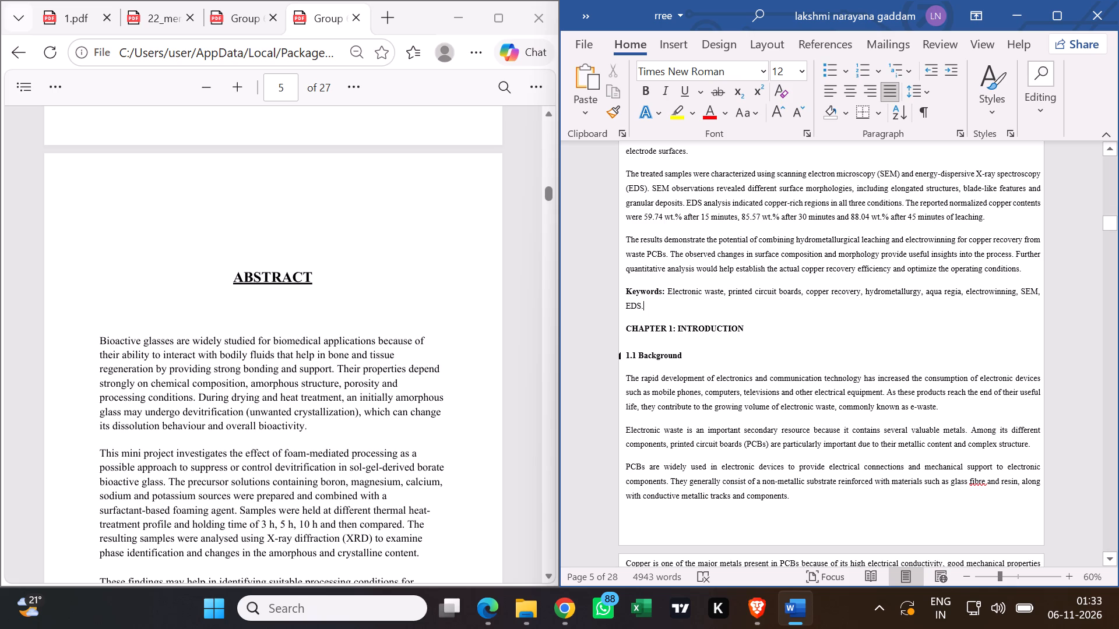
# Minimize the report, switch to Chrome and start a Google search in a new tab with the letters "em".
pyautogui.click(1006, 15)
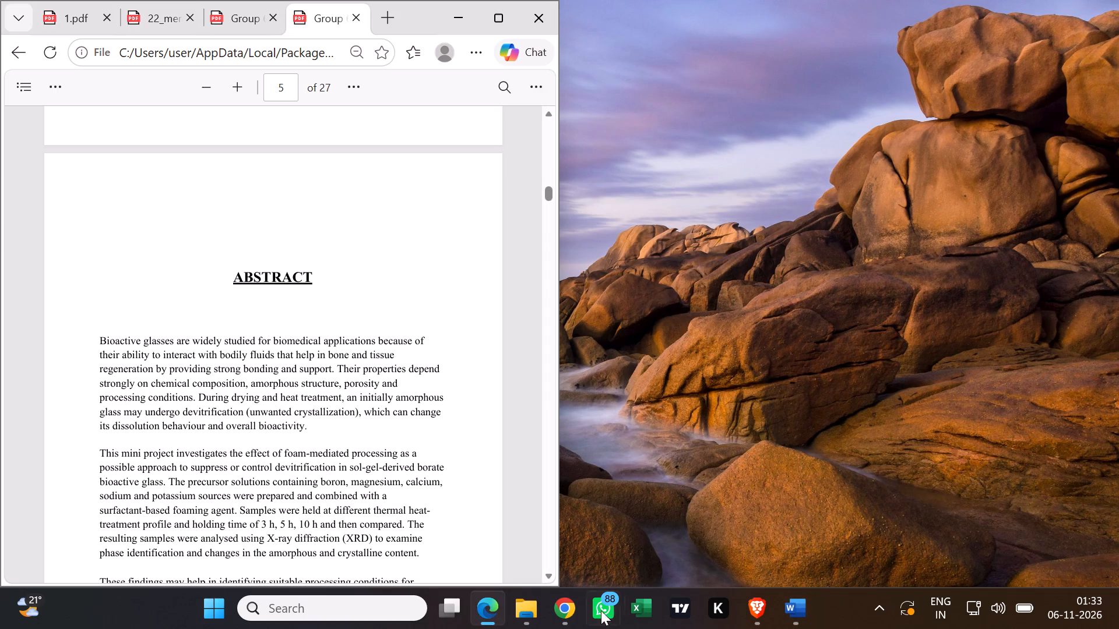
pyautogui.click(555, 628)
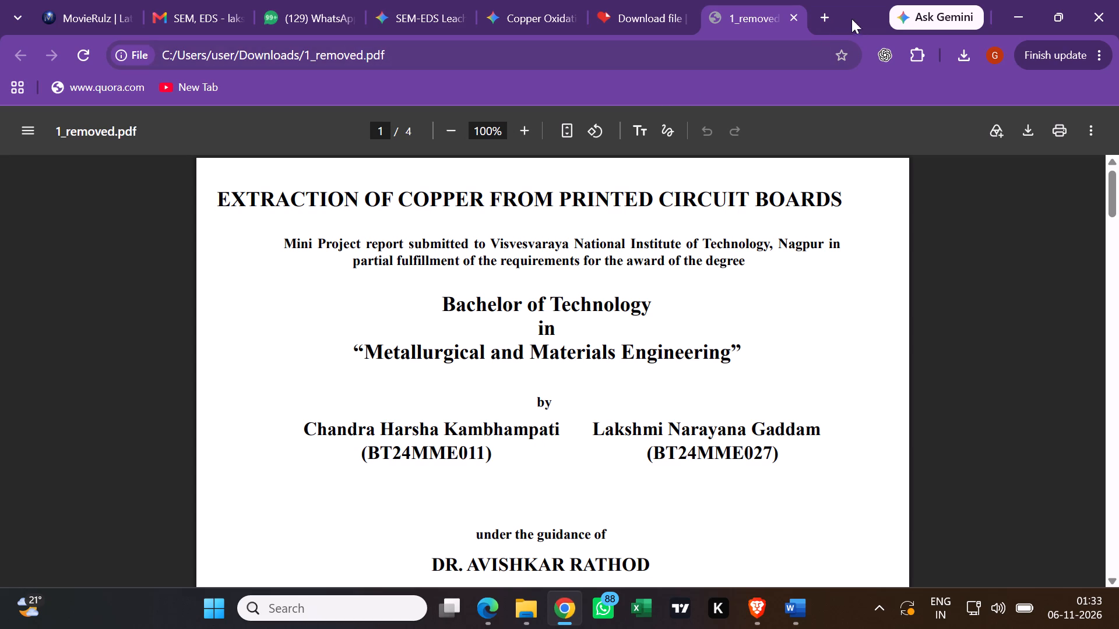
pyautogui.click(818, 16)
pyautogui.click(414, 348)
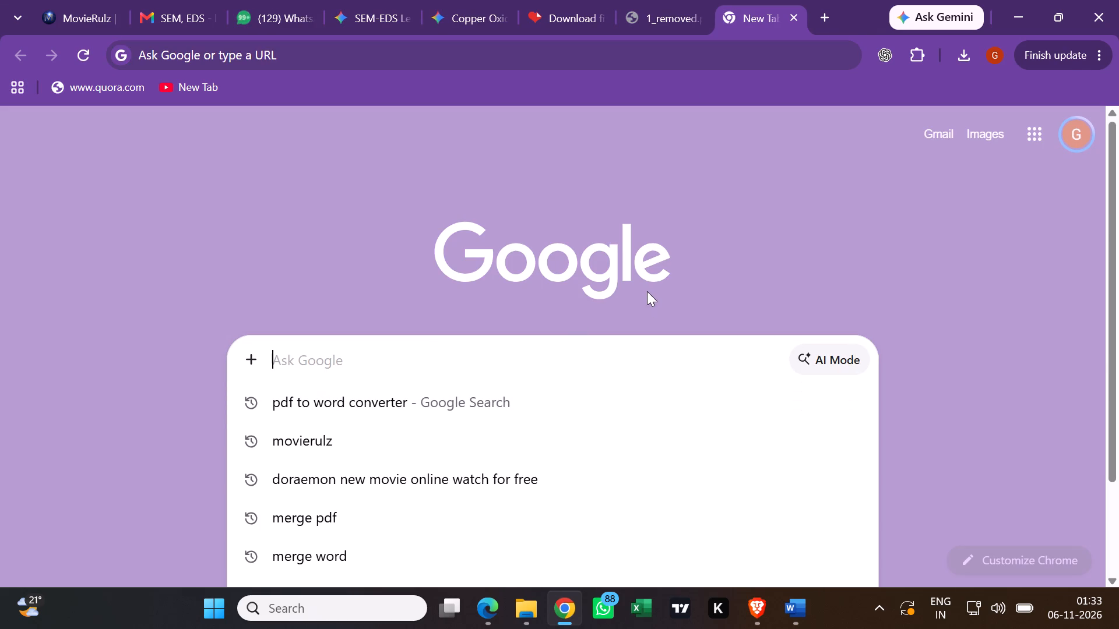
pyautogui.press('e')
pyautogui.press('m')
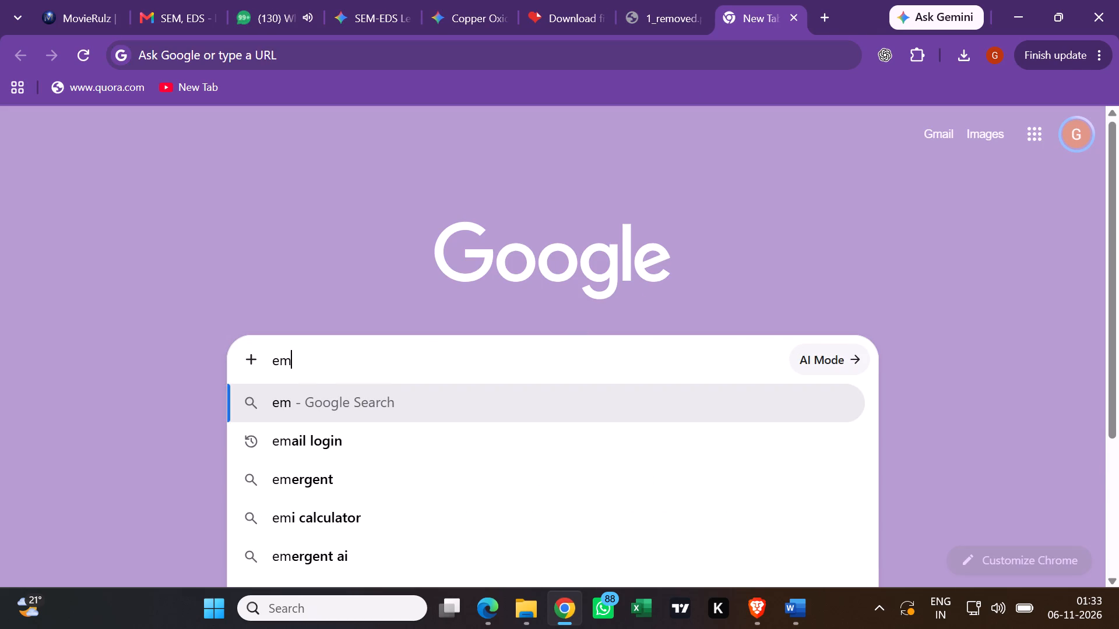
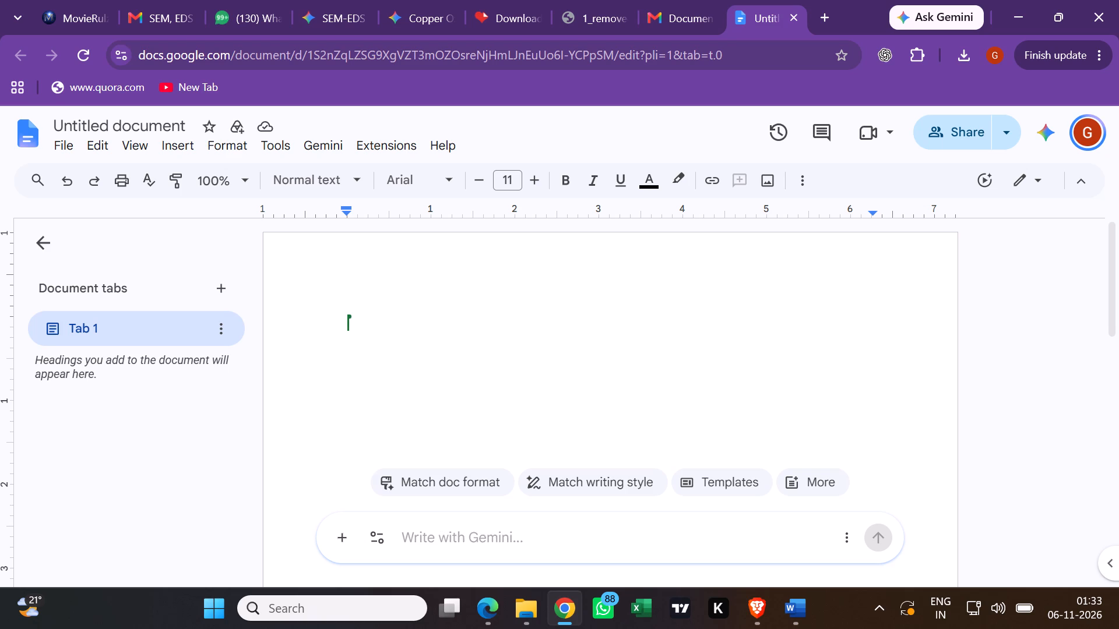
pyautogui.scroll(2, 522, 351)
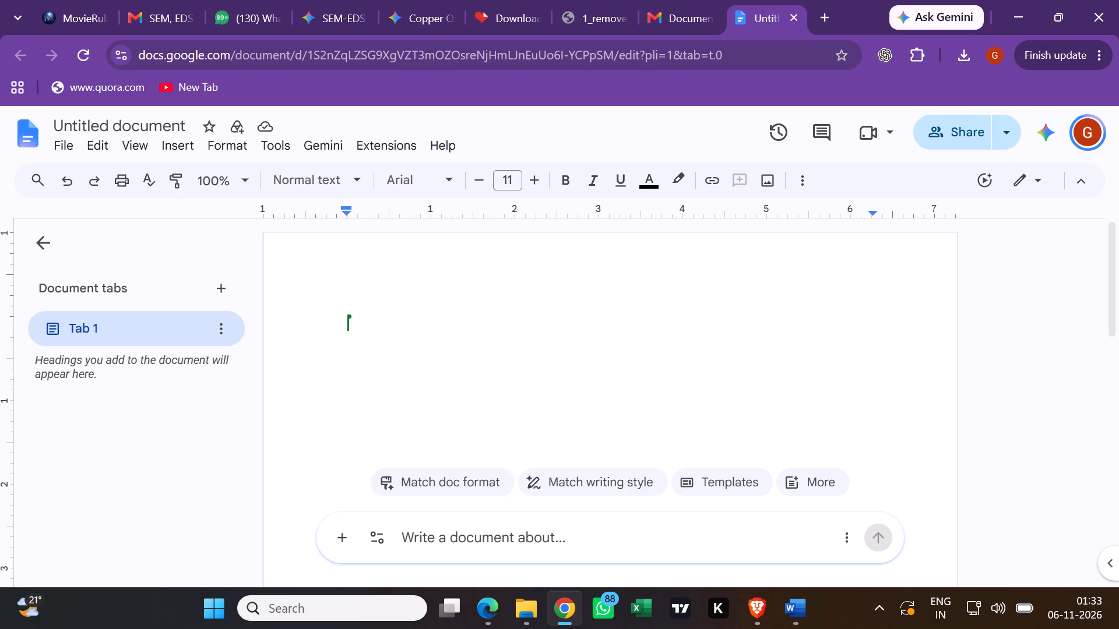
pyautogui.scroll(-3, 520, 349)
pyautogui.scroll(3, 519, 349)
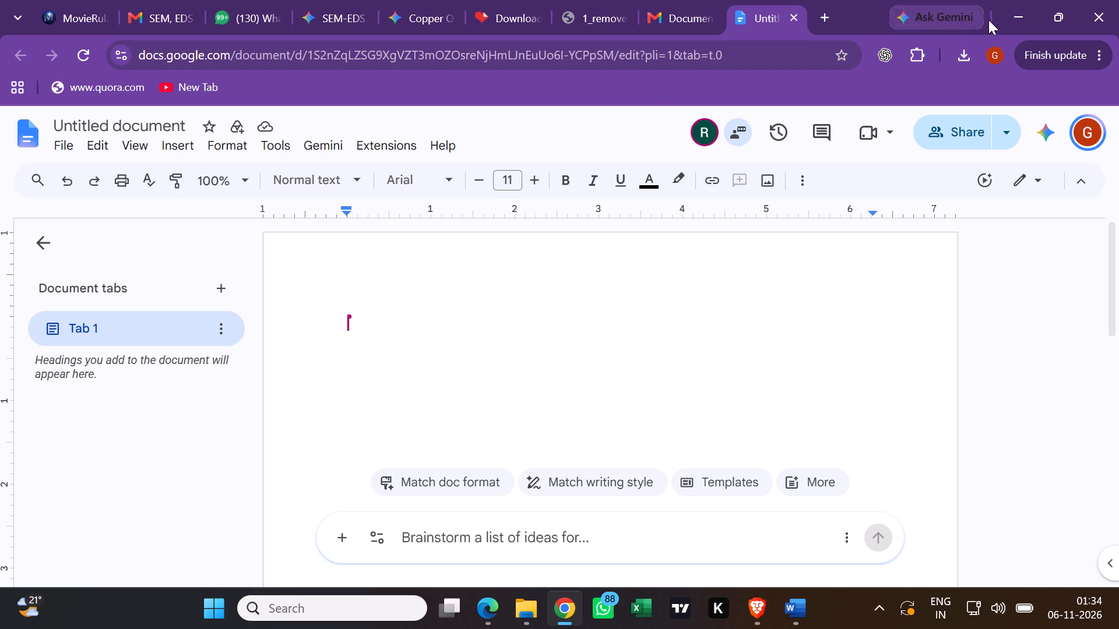
# Switch from the blank Google Docs document back to the rree report in Word, beside the Group PDF.
pyautogui.click(1024, 20)
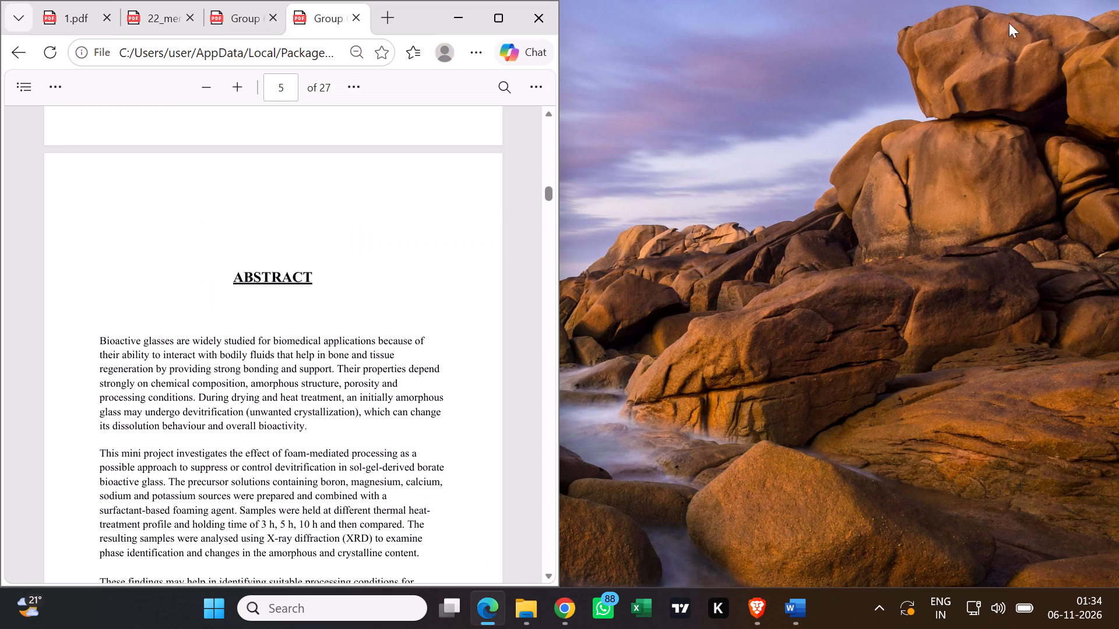
pyautogui.click(316, 284)
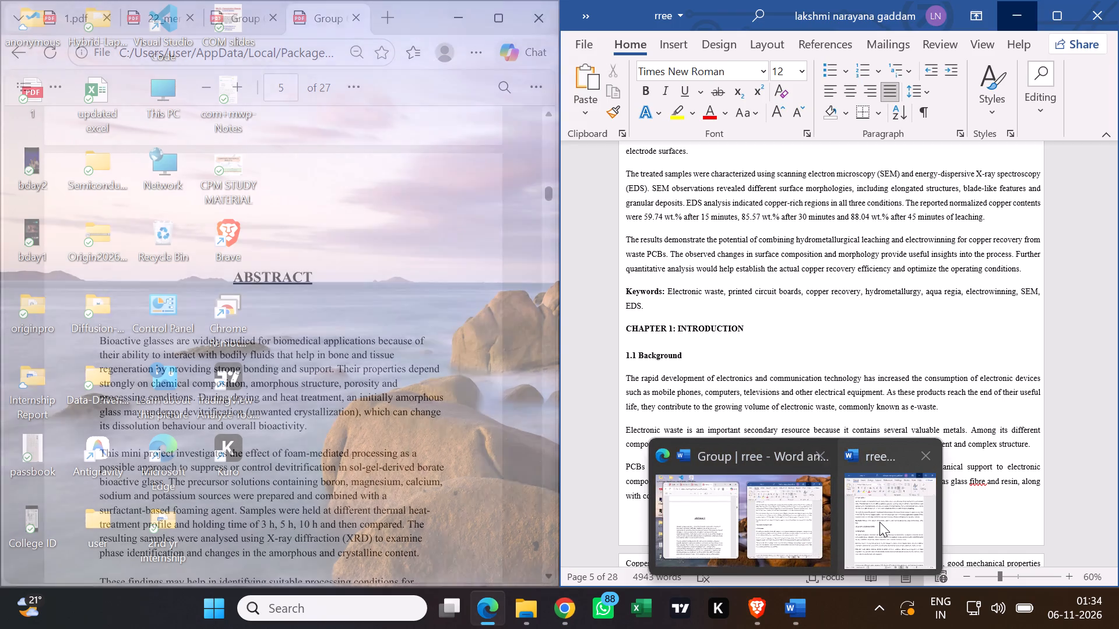
pyautogui.click(879, 522)
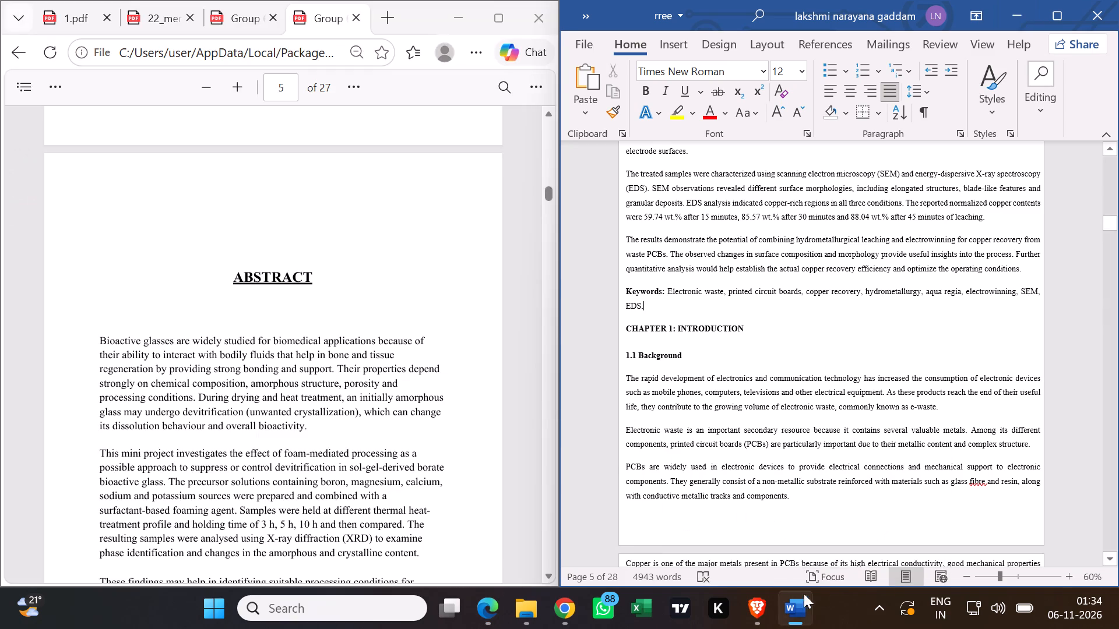
pyautogui.click(772, 553)
# Compare the report's abstract page with the ABSTRACT page of the Group PDF, from heading to closing paragraph.
pyautogui.scroll(4, 666, 314)
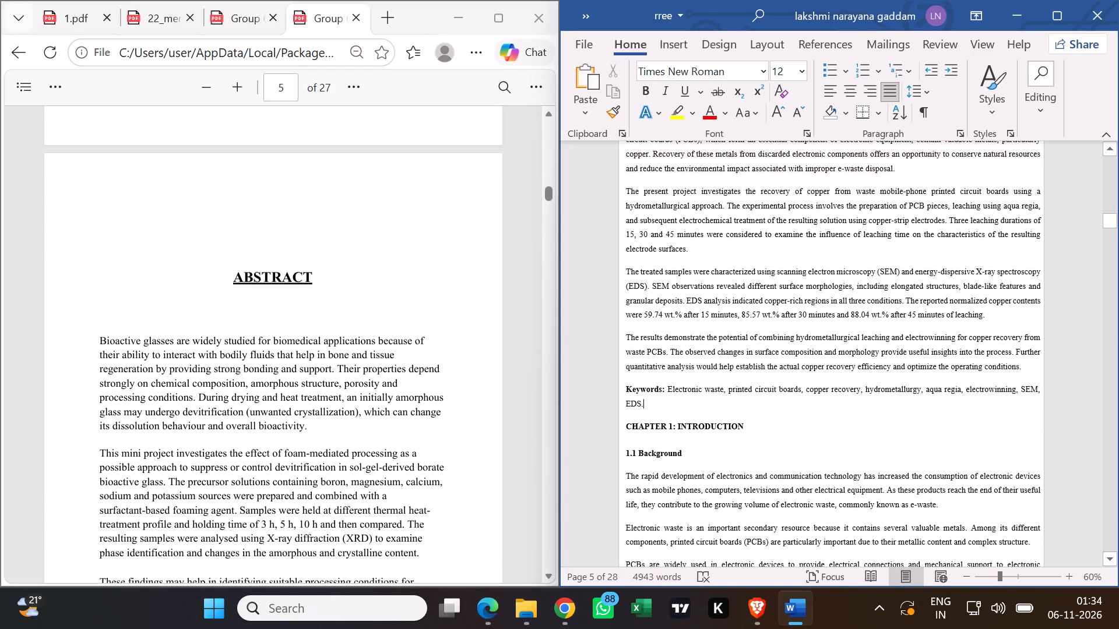
pyautogui.scroll(6, 675, 288)
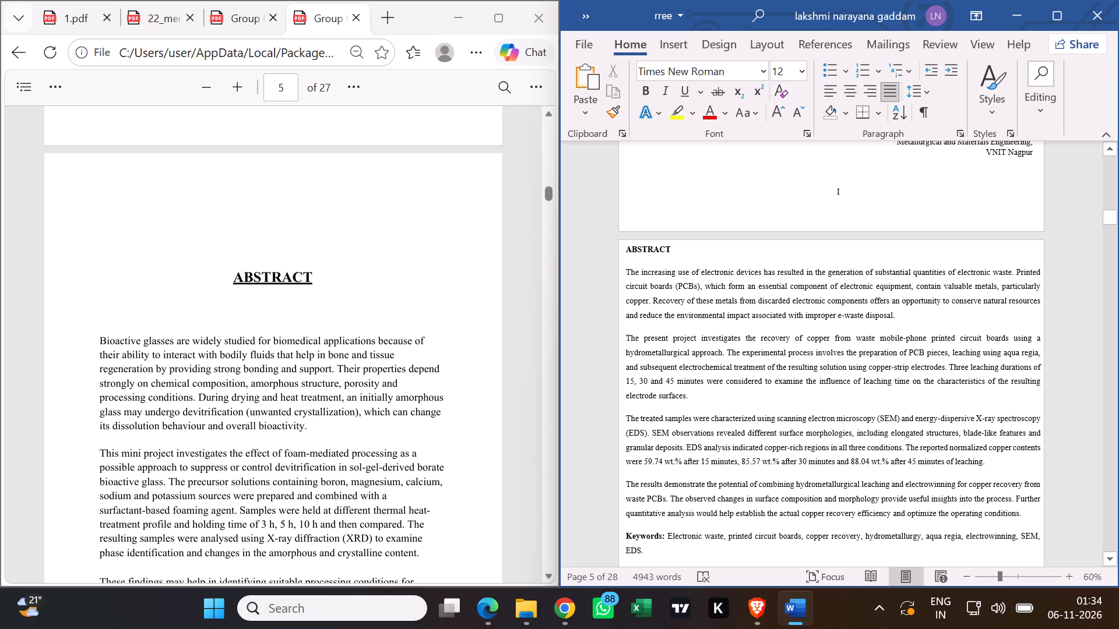
pyautogui.click(900, 317)
pyautogui.scroll(-2, 729, 384)
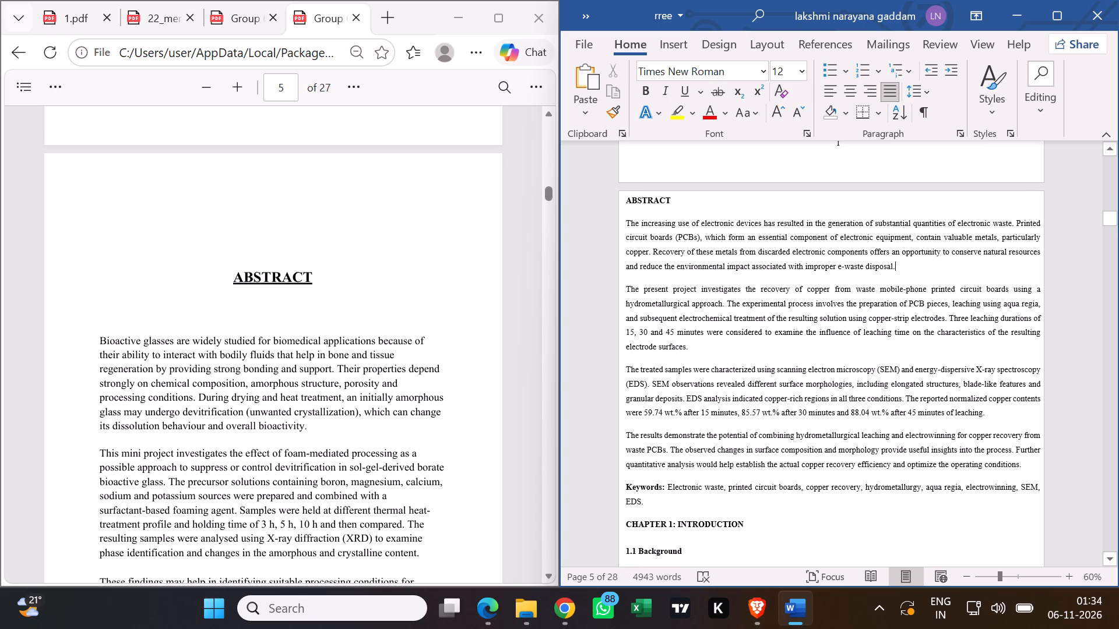
pyautogui.scroll(1, 691, 324)
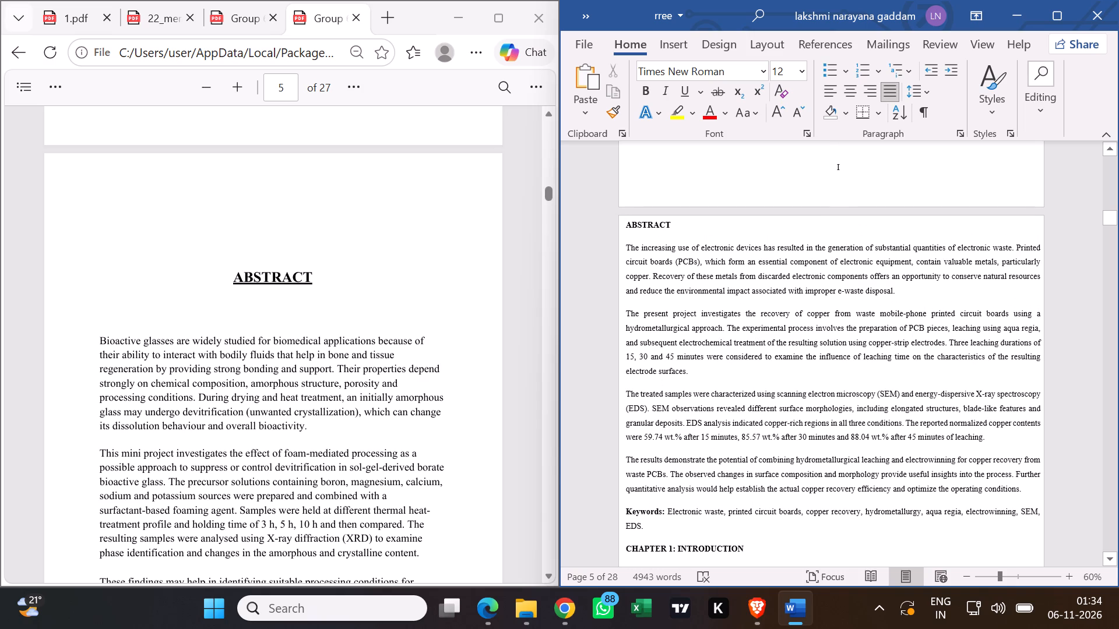
pyautogui.scroll(-2, 390, 429)
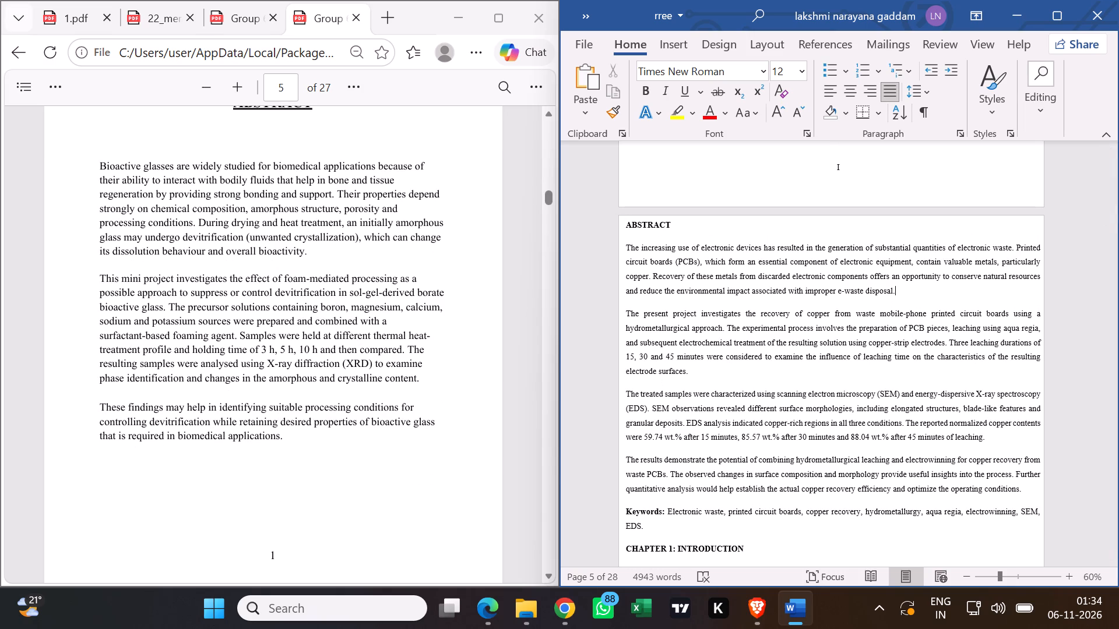
pyautogui.scroll(-2, 757, 370)
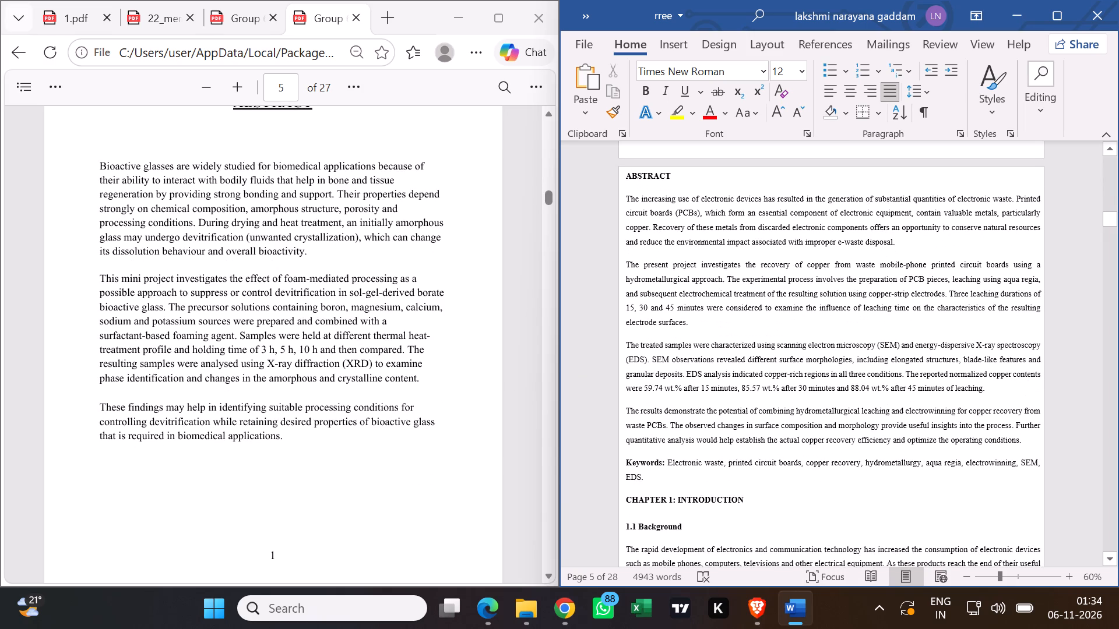
pyautogui.scroll(2, 710, 407)
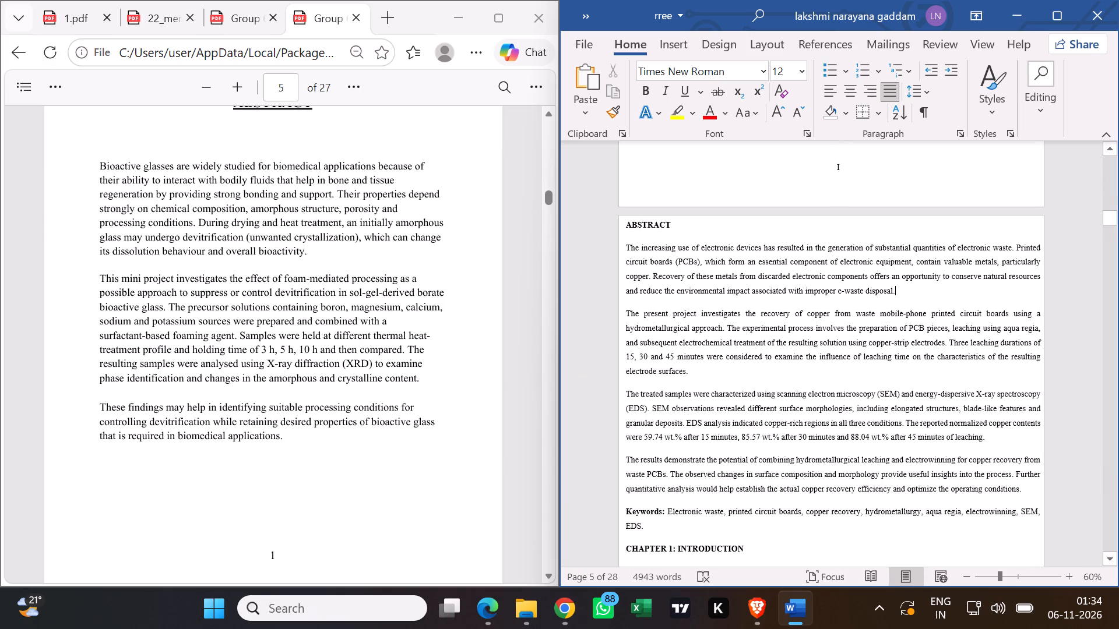
pyautogui.scroll(-3, 702, 383)
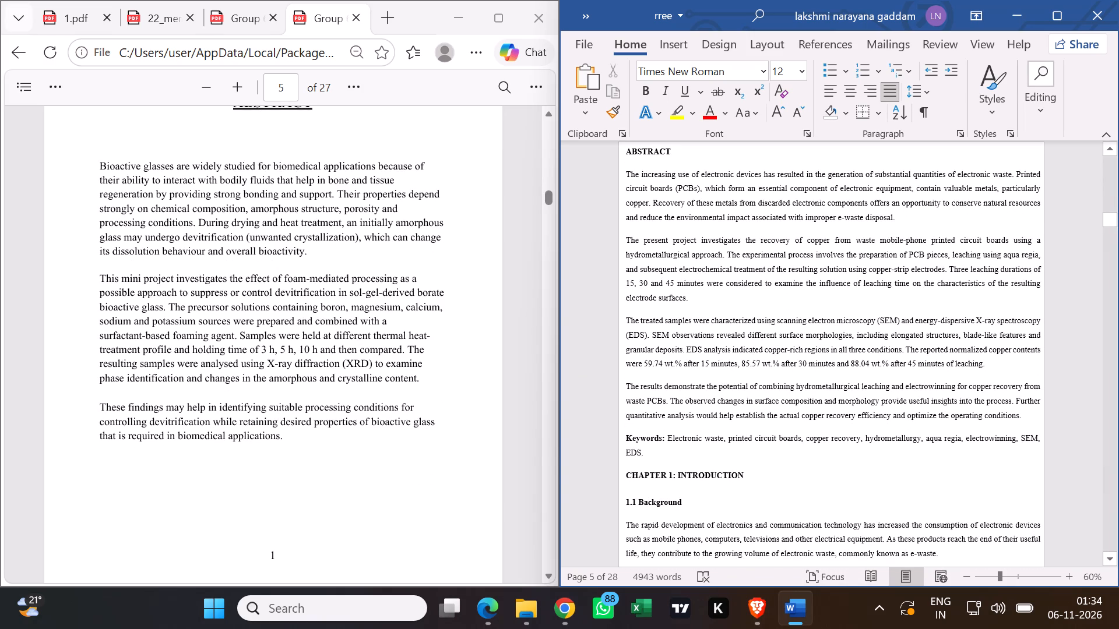
pyautogui.scroll(1, 701, 389)
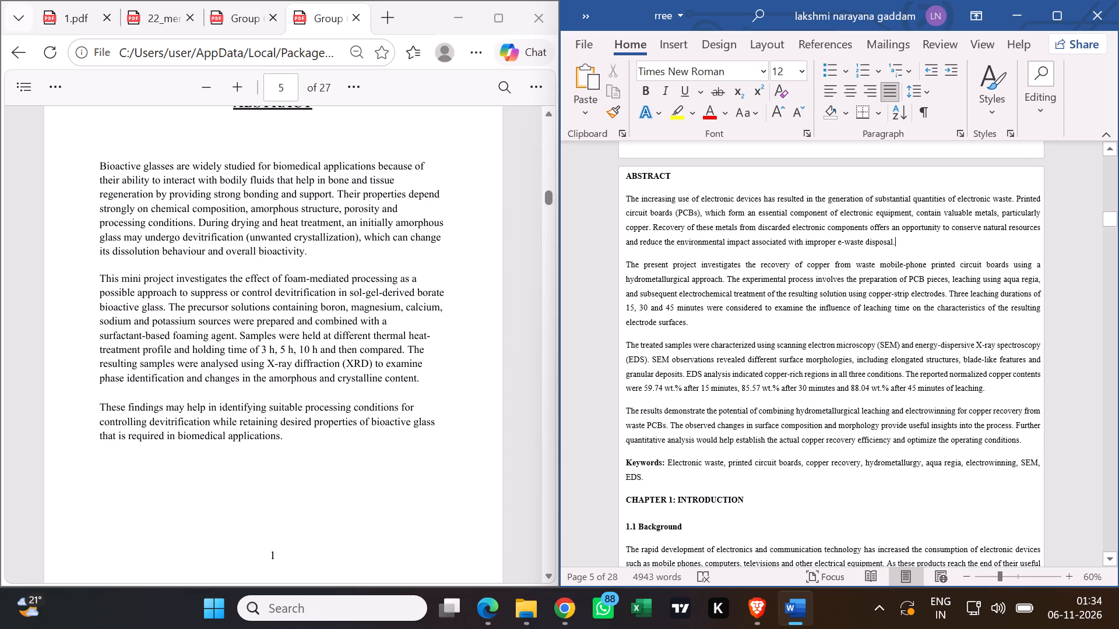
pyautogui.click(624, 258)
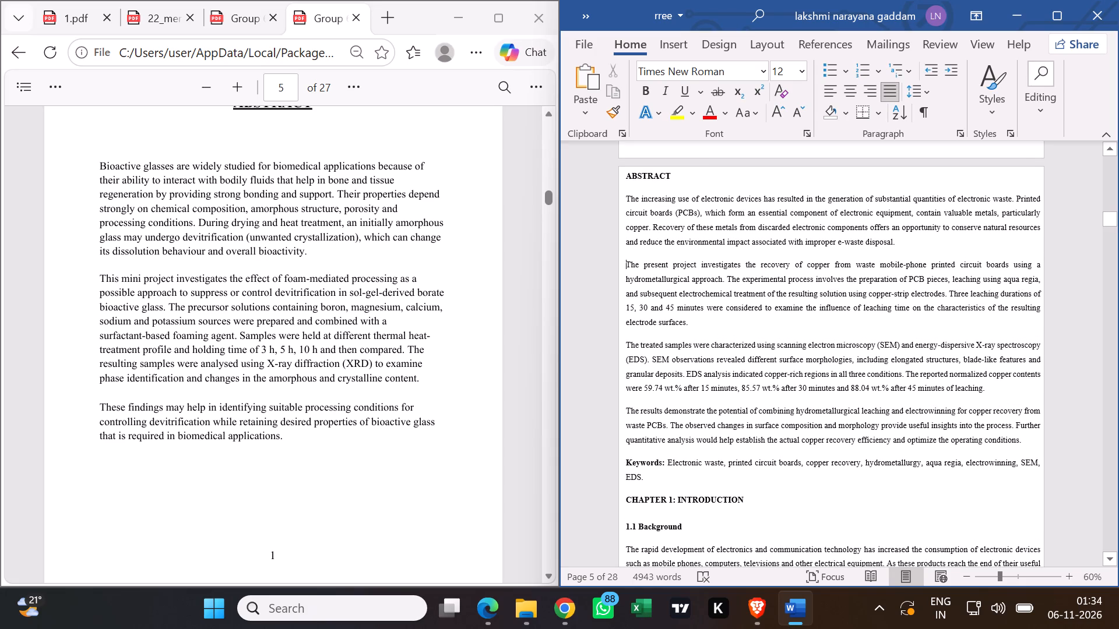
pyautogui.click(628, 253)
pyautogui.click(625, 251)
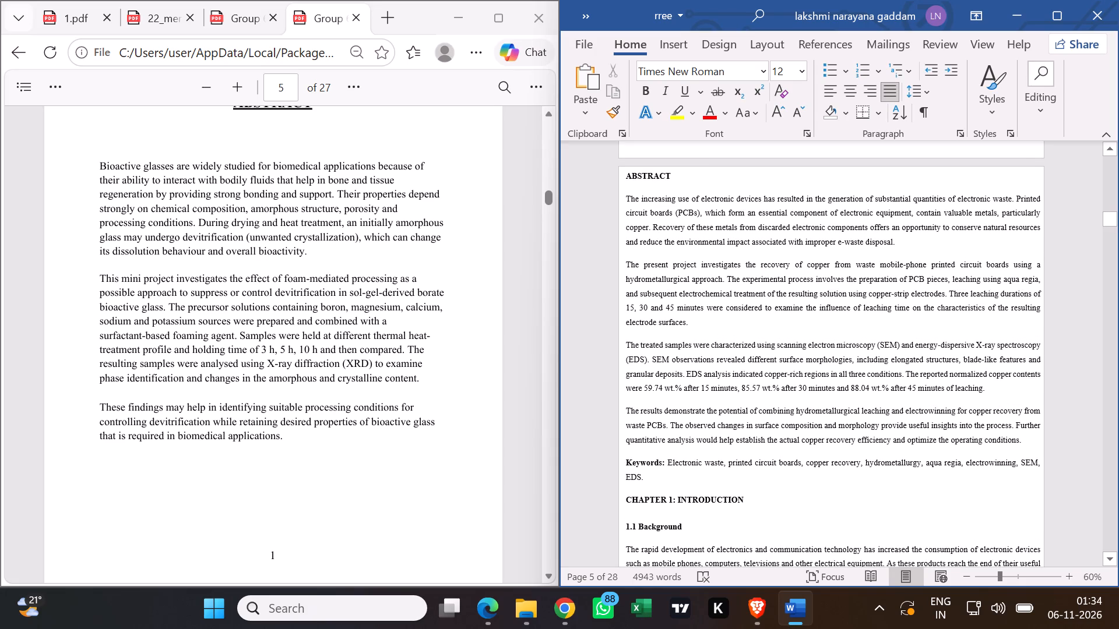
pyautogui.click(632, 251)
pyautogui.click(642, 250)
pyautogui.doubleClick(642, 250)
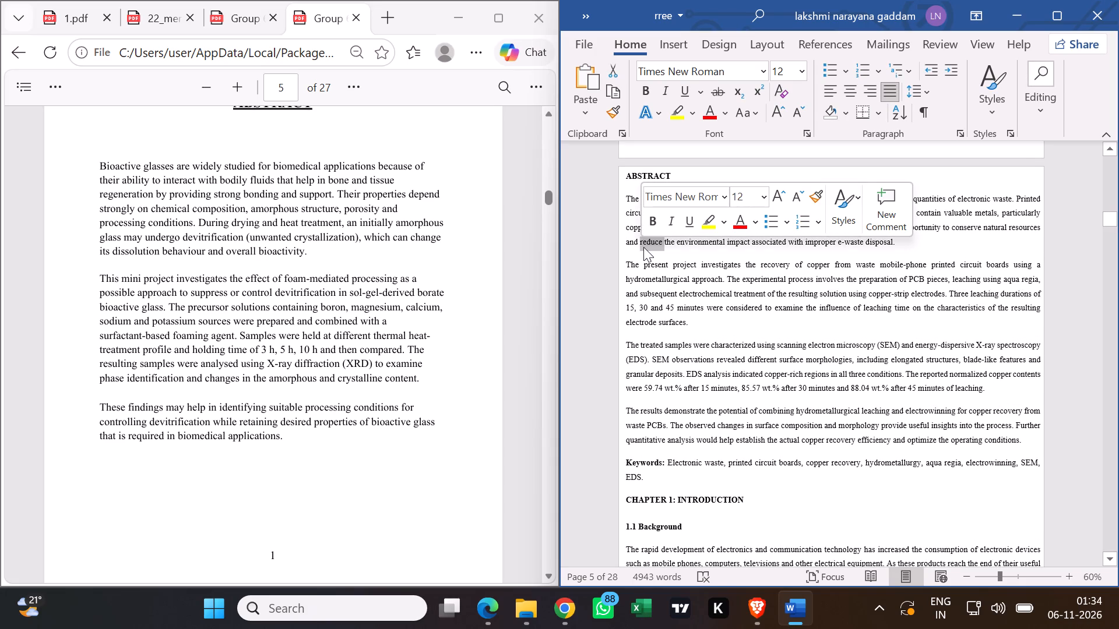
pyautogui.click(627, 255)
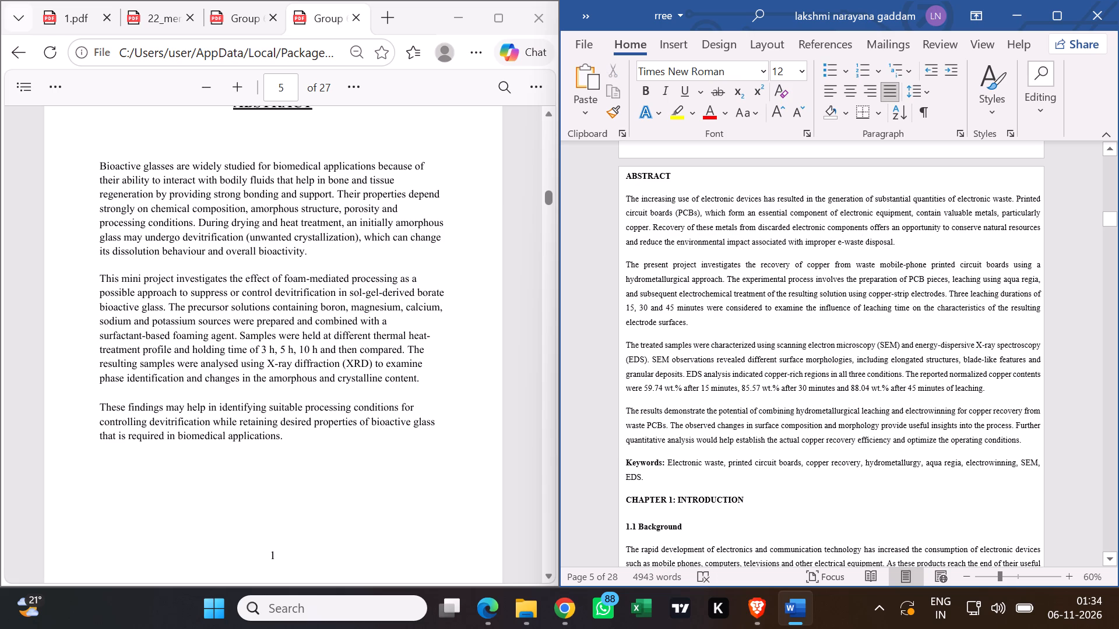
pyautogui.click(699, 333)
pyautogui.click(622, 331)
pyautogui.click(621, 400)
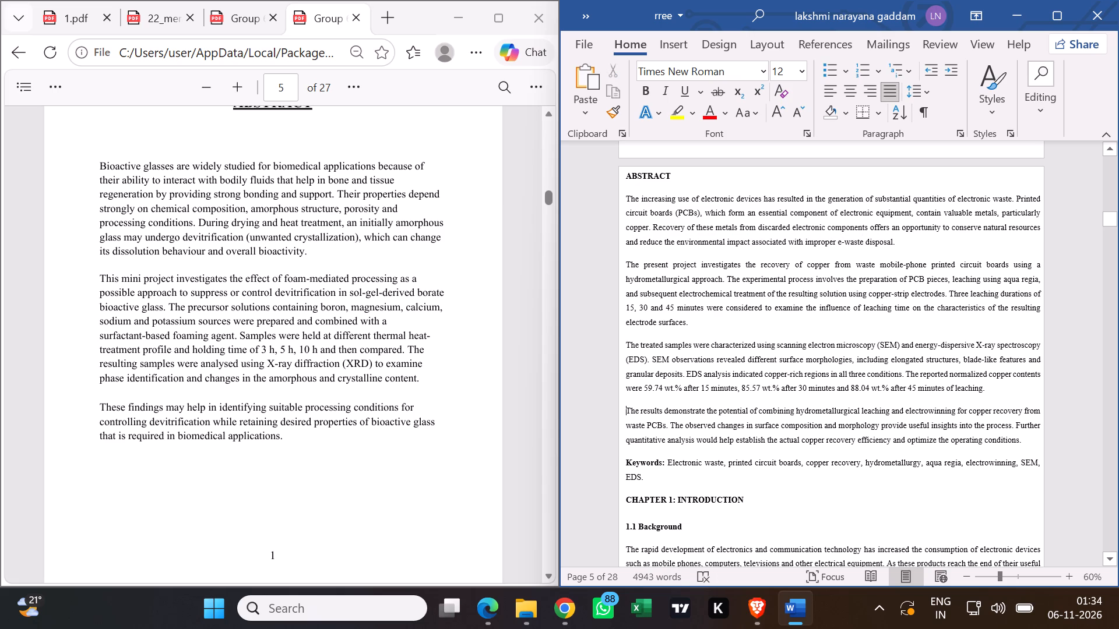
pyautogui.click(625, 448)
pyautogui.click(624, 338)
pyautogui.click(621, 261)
# Insert a page break after the abstract's Keywords paragraph so "CHAPTER 1: INTRODUCTION" starts on a new page.
pyautogui.scroll(-5, 636, 330)
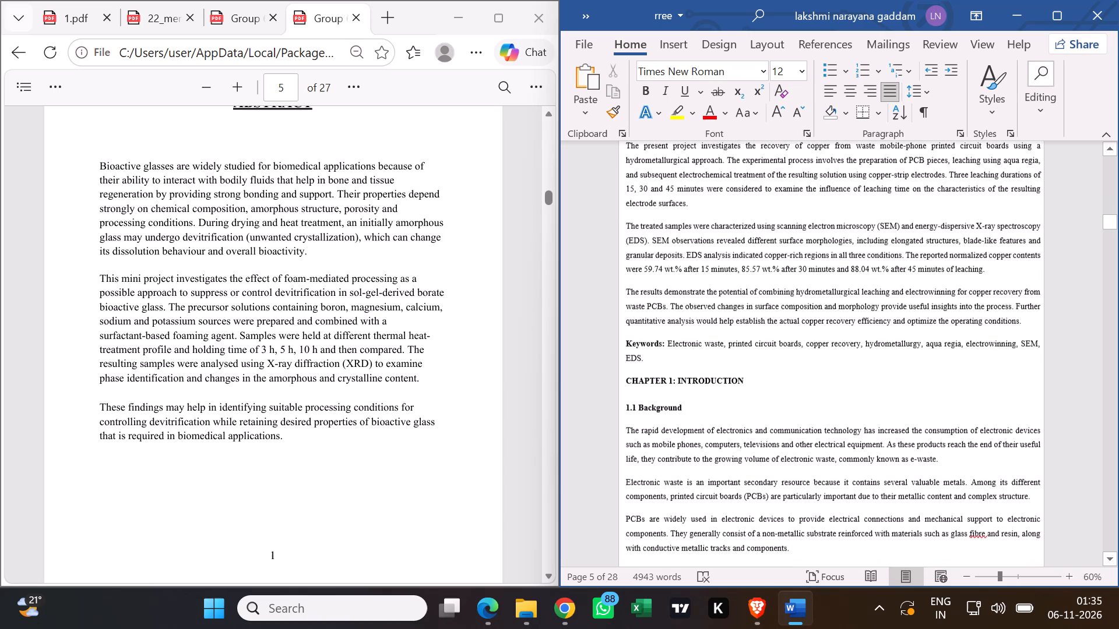
pyautogui.scroll(-5, 636, 340)
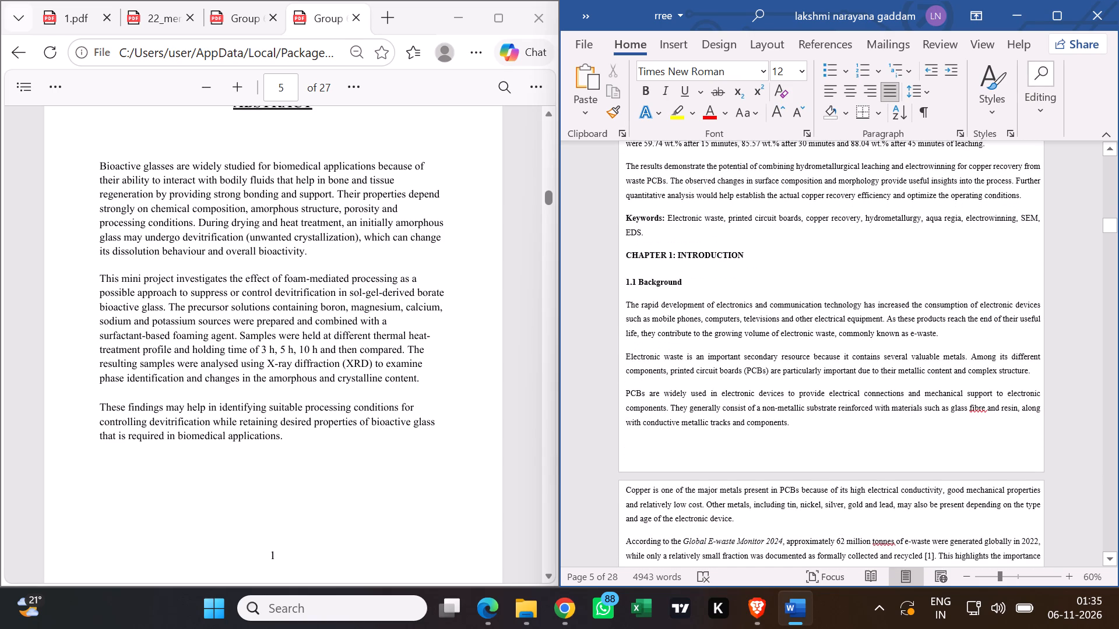
pyautogui.scroll(2, 637, 336)
pyautogui.click(662, 278)
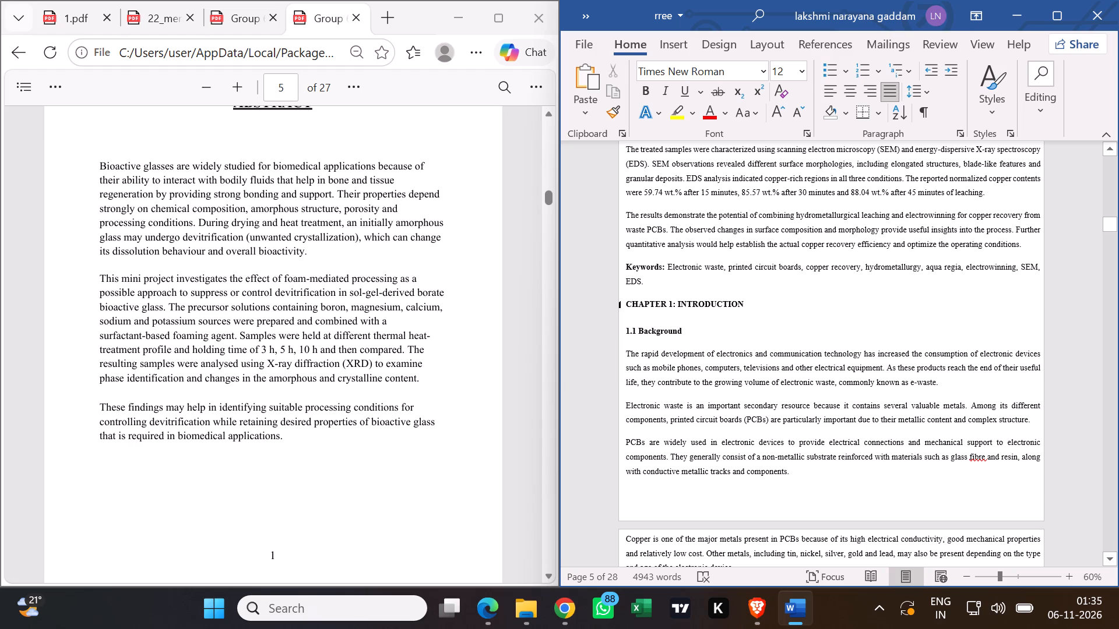
pyautogui.hotkey('ctrl', 'Return')
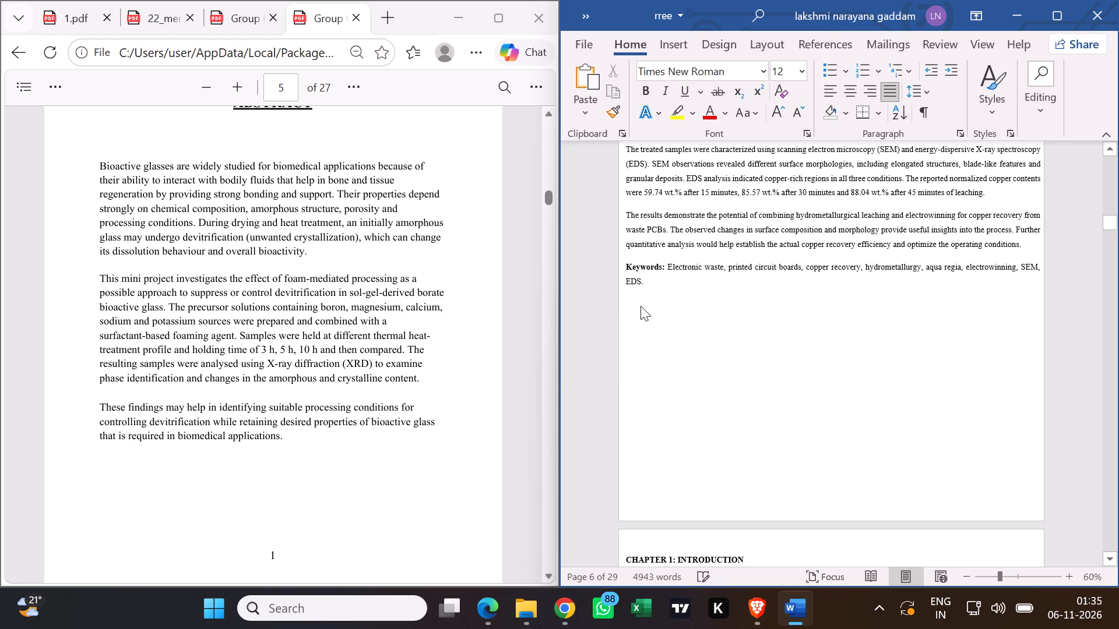
# Review the report's page layout from the acknowledgment through the abstract to Chapter 1, against the PDF's abstract and INDEX pages.
pyautogui.scroll(-4, 680, 335)
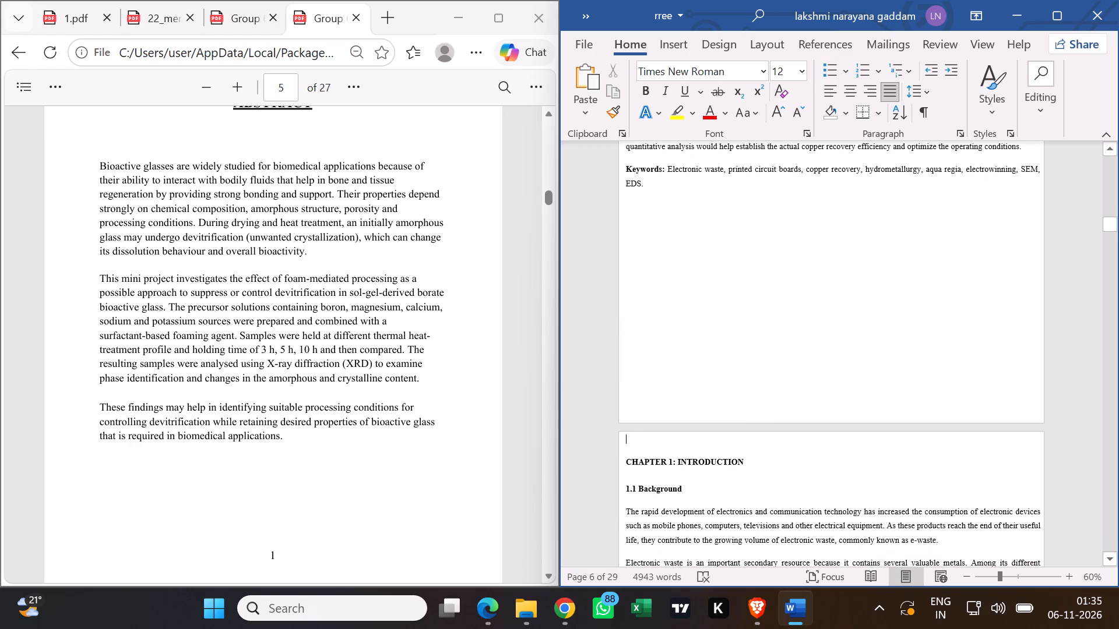
pyautogui.scroll(-3, 710, 363)
pyautogui.scroll(16, 710, 370)
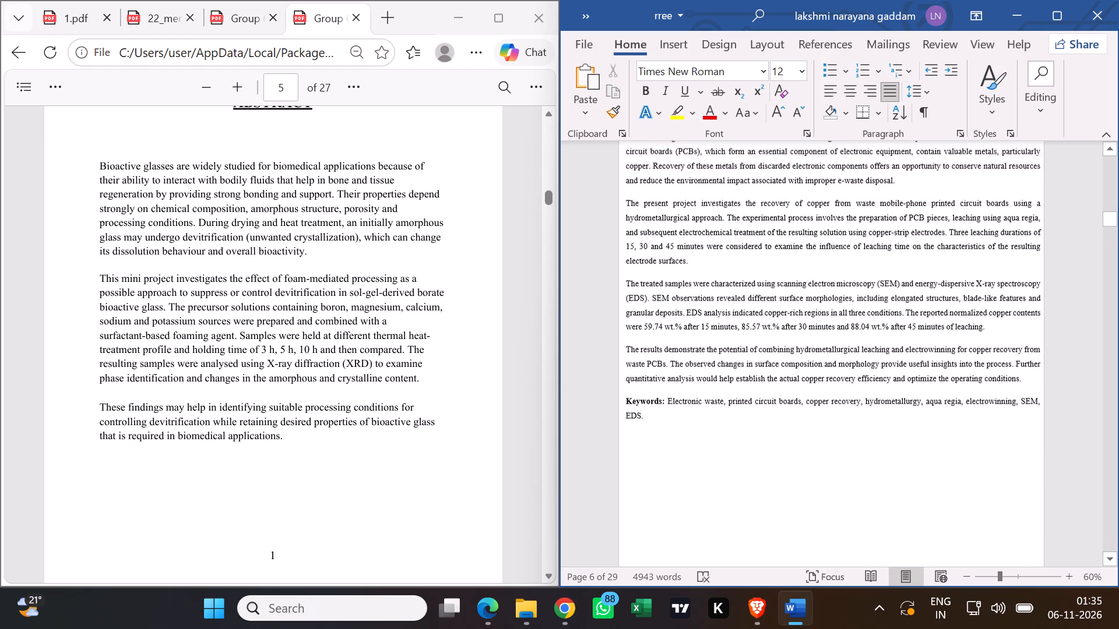
pyautogui.scroll(2, 706, 352)
pyautogui.scroll(-2, 707, 362)
pyautogui.scroll(-6, 309, 374)
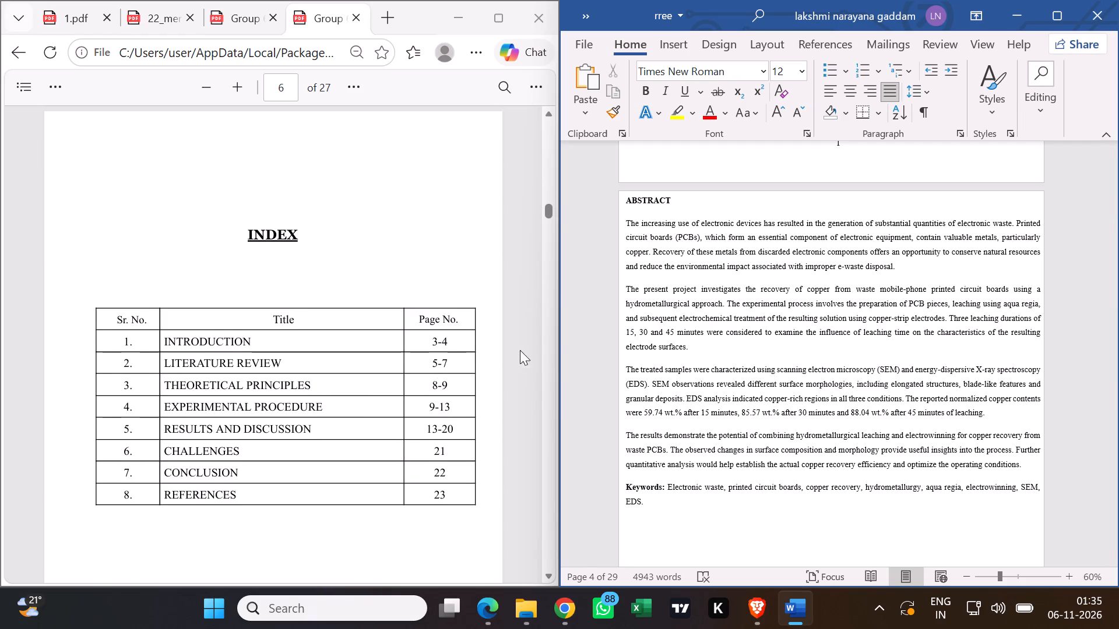
pyautogui.scroll(11, 689, 329)
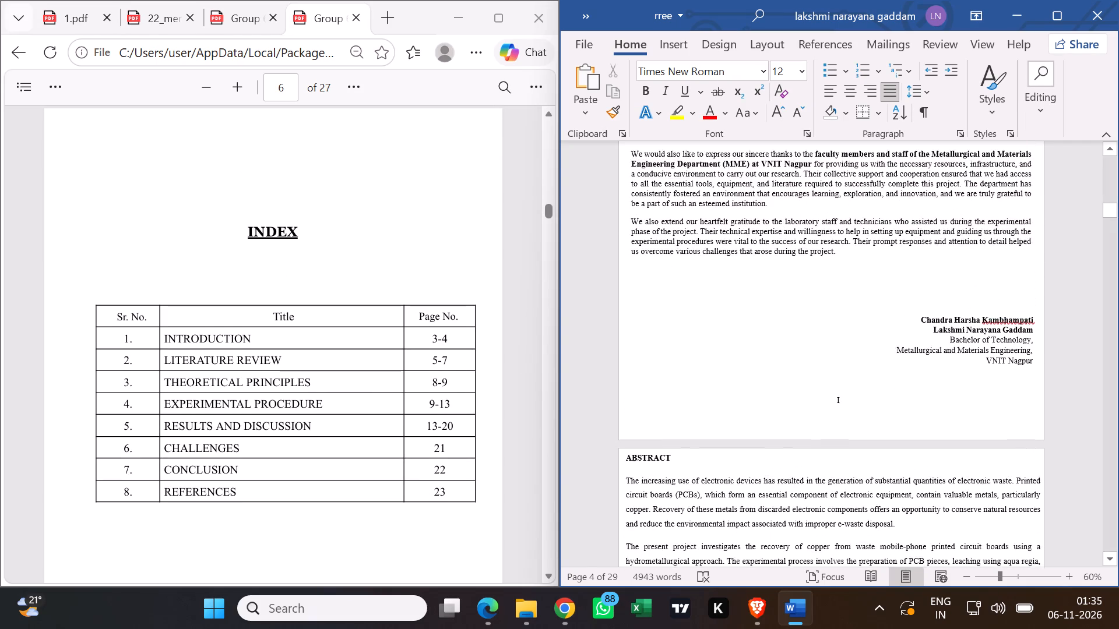
pyautogui.scroll(12, 674, 347)
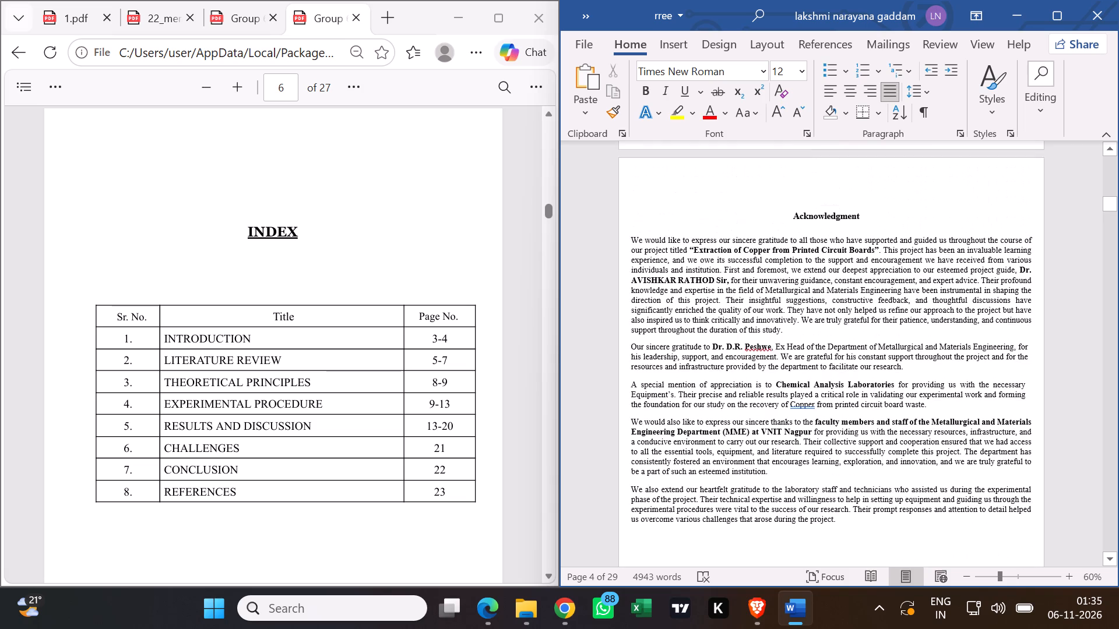
pyautogui.scroll(-18, 673, 367)
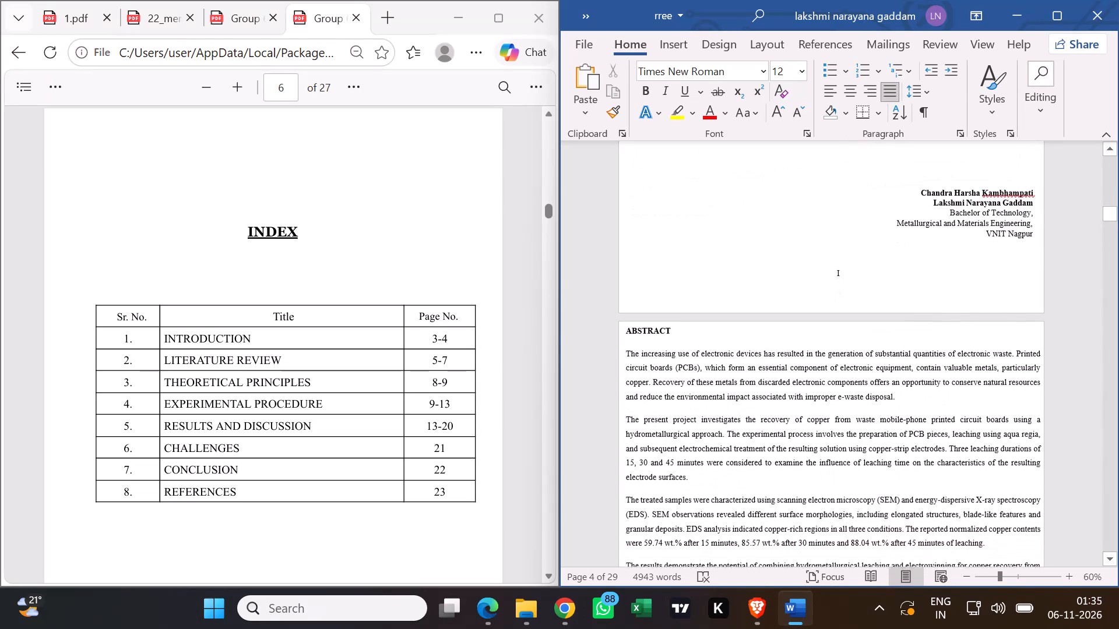
pyautogui.scroll(-7, 680, 367)
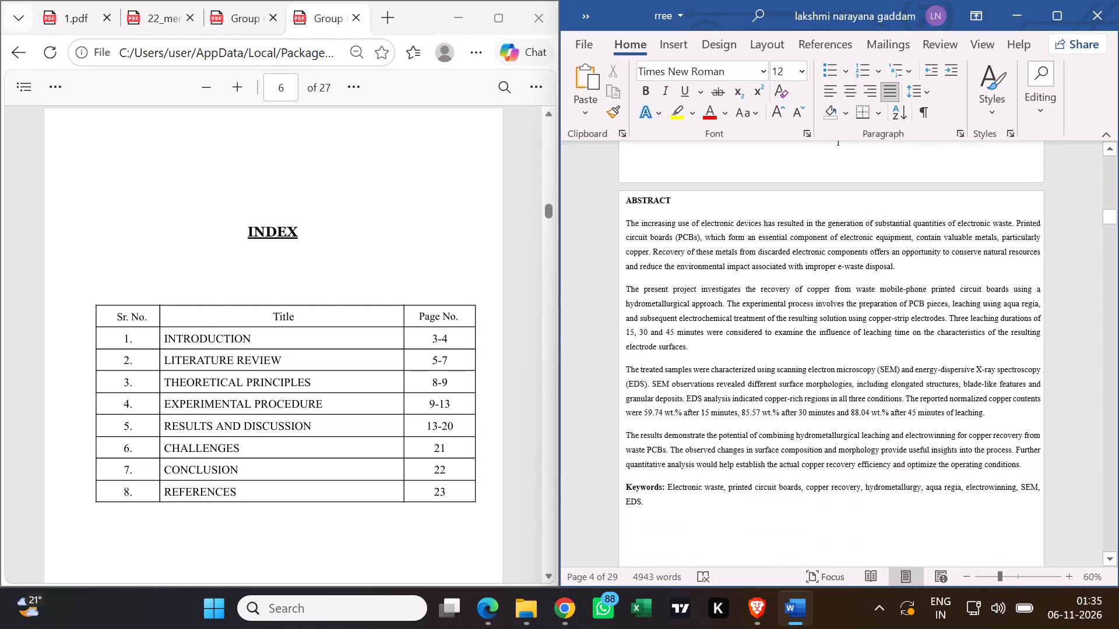
pyautogui.scroll(-13, 713, 376)
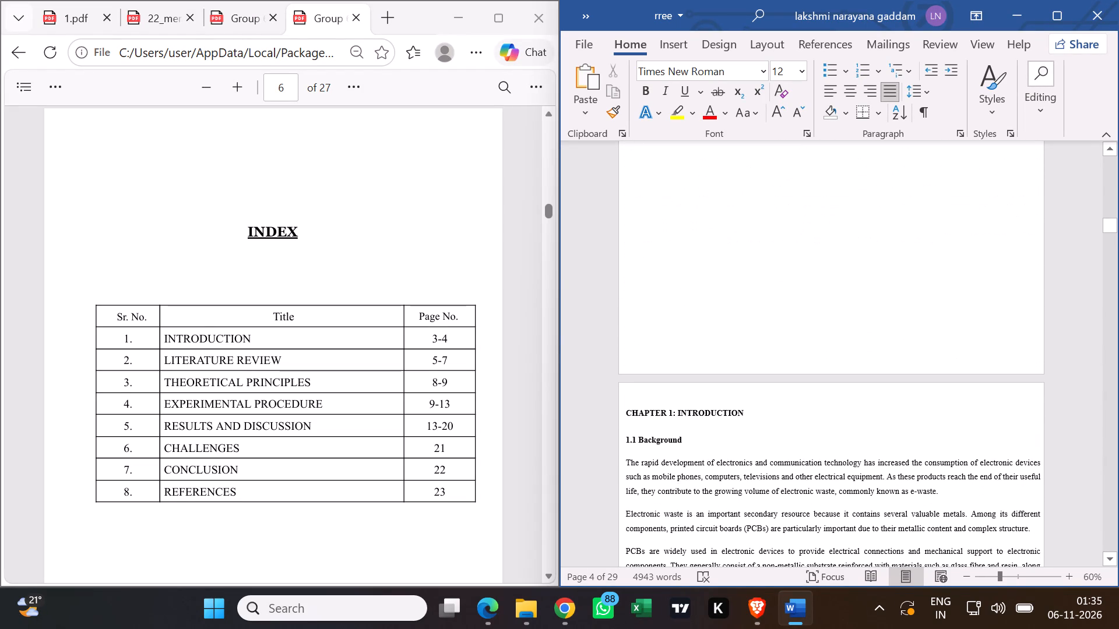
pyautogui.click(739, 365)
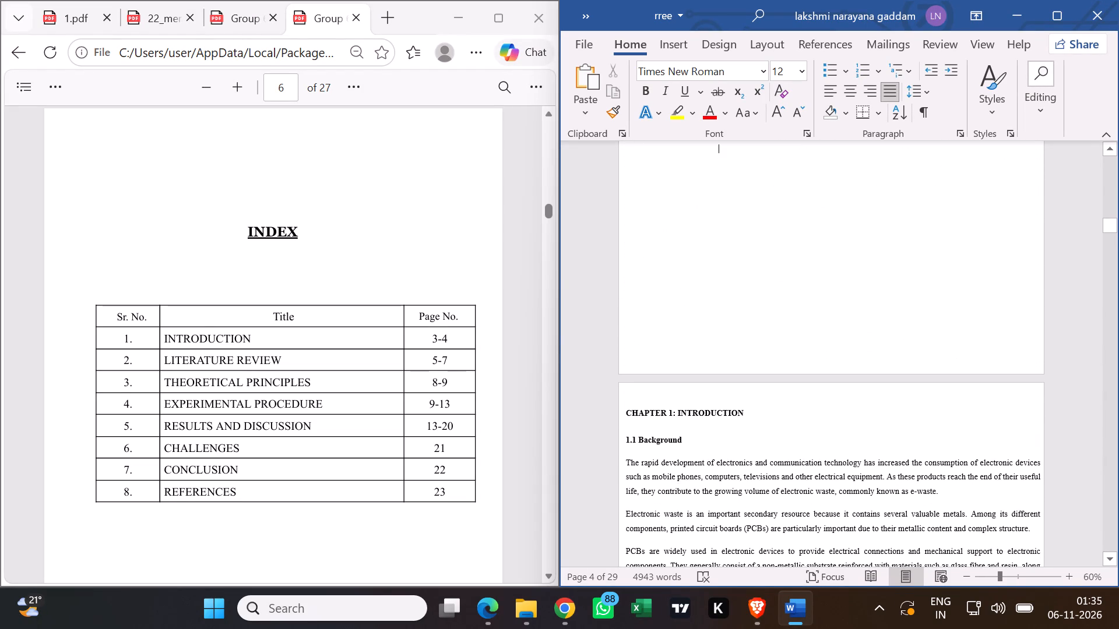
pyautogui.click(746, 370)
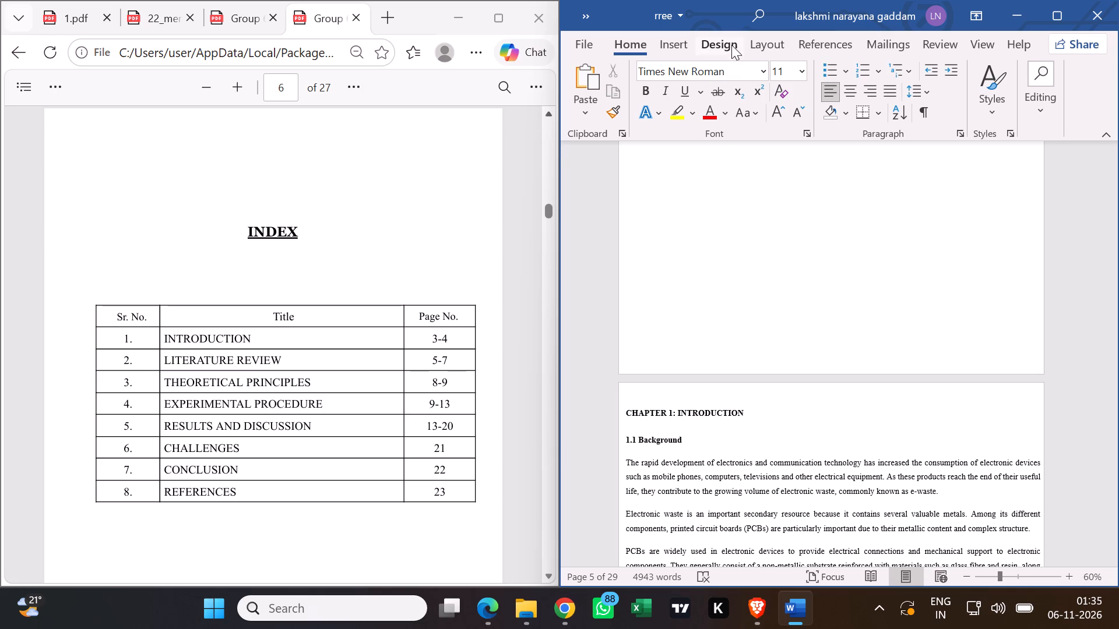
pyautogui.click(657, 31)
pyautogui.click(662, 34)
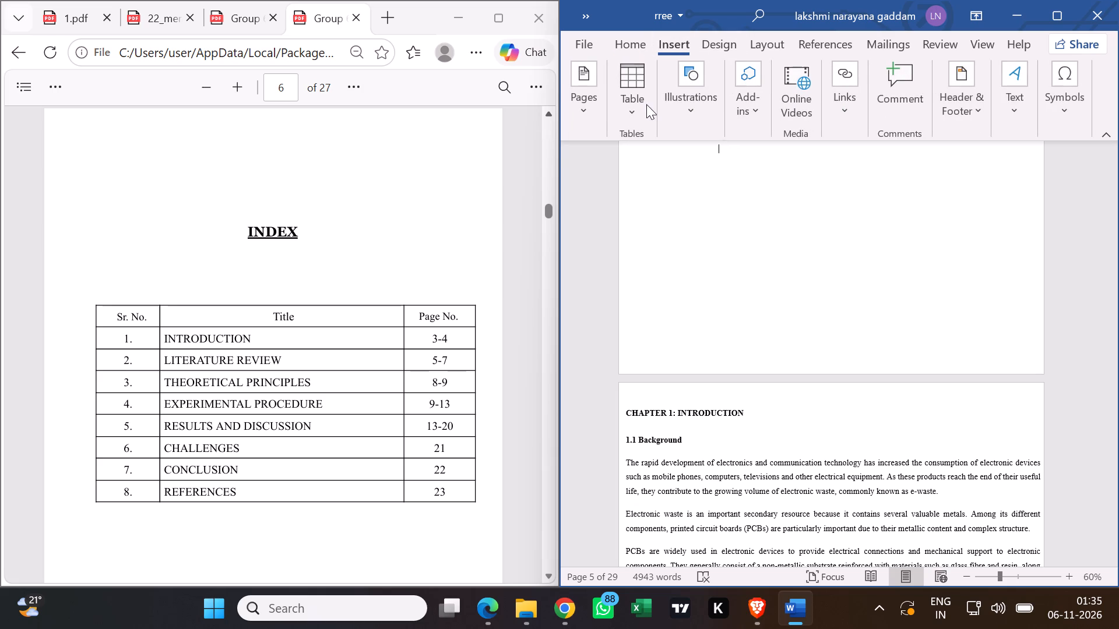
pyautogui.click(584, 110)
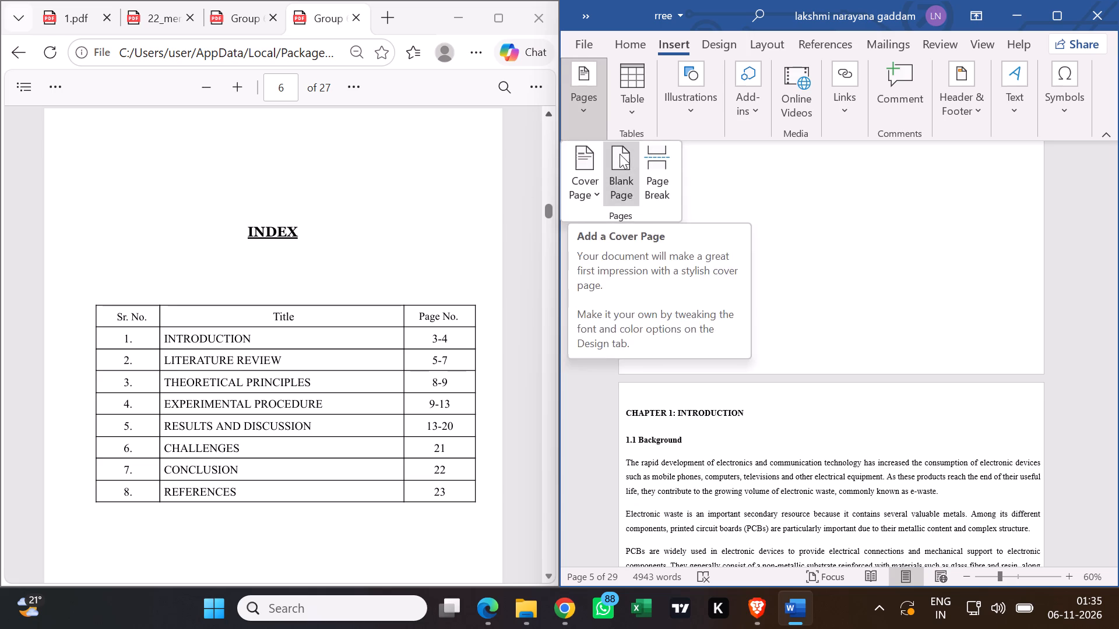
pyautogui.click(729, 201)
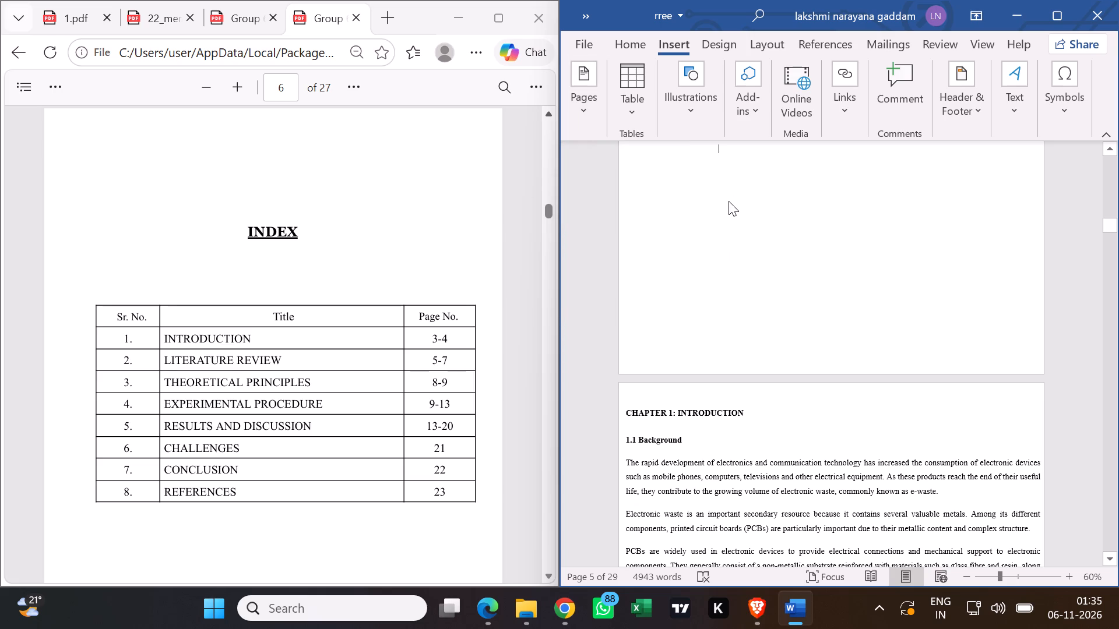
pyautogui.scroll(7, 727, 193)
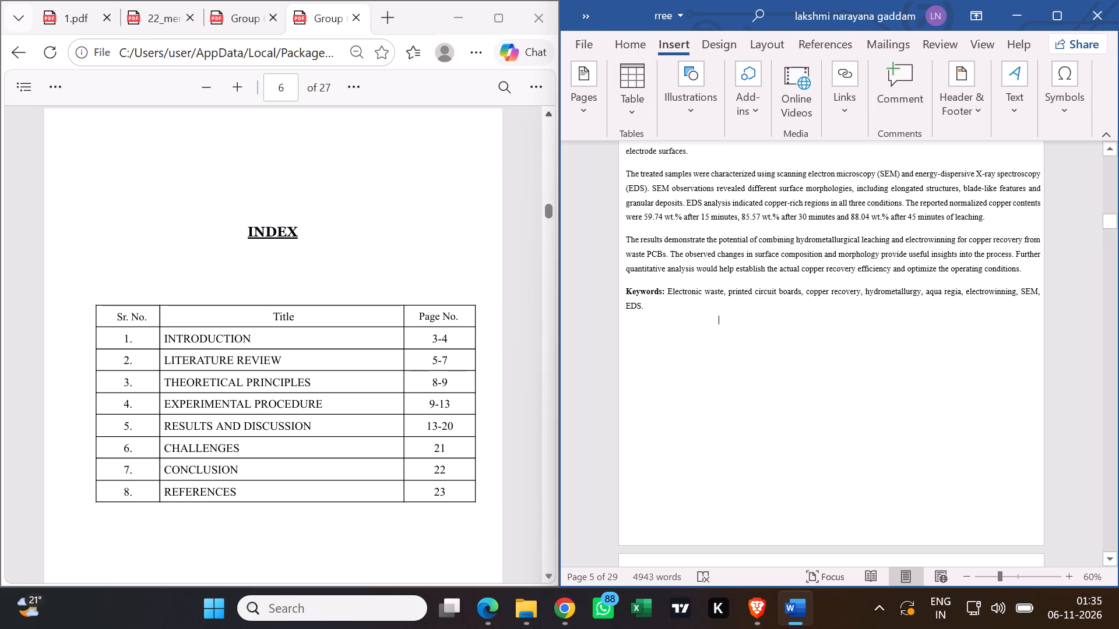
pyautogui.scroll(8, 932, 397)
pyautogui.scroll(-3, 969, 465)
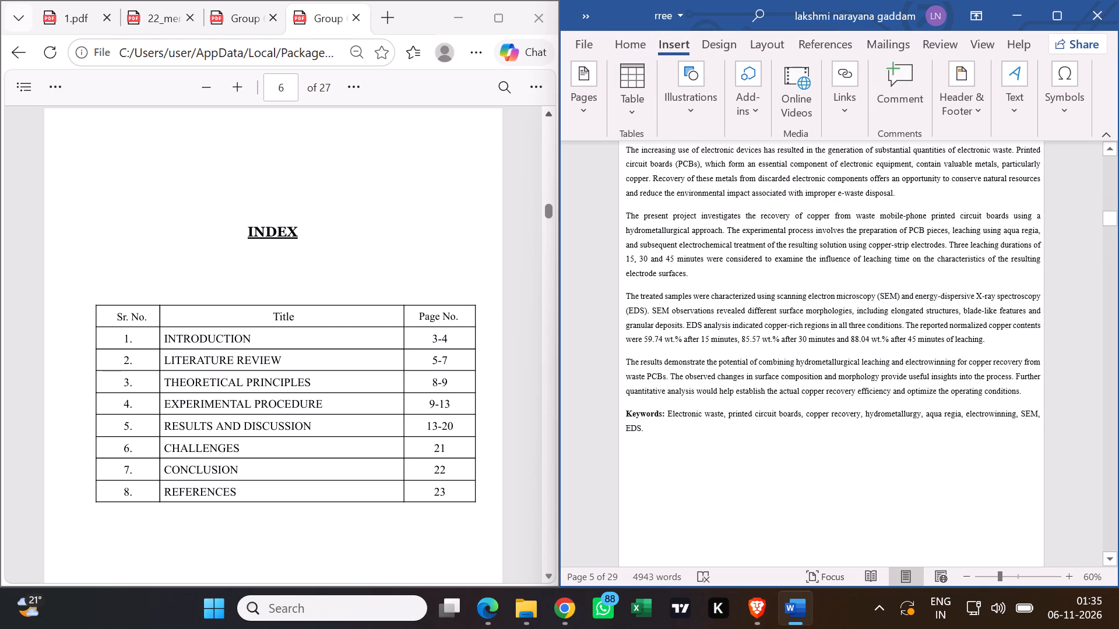
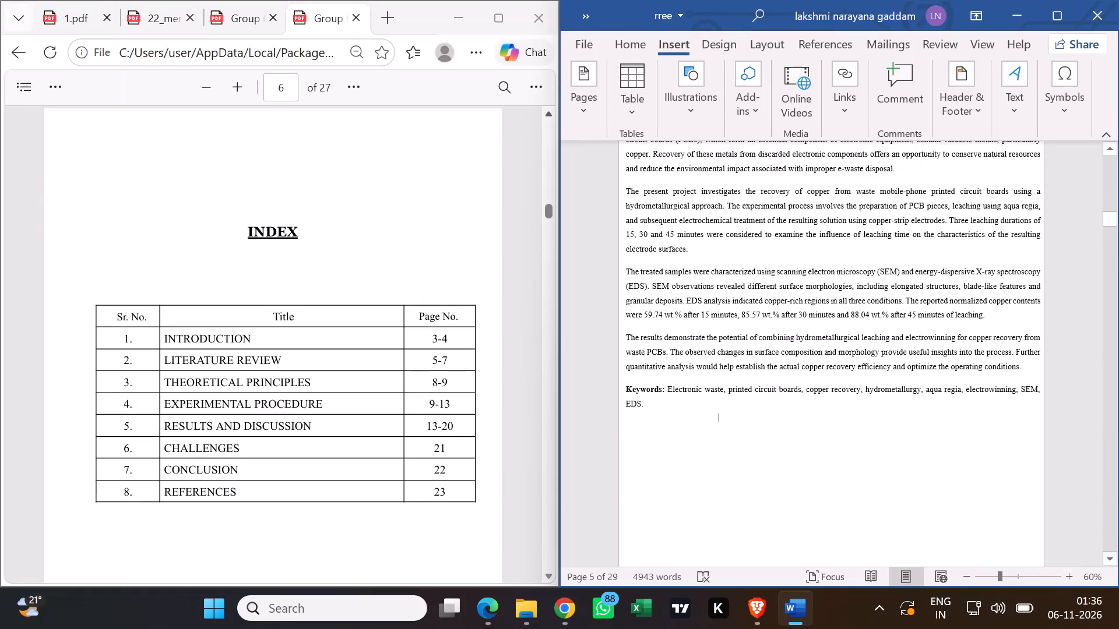
# Insert another page break below the abstract's Keywords paragraph to add a blank page before "CHAPTER 1: INTRODUCTION".
pyautogui.scroll(-1, 885, 415)
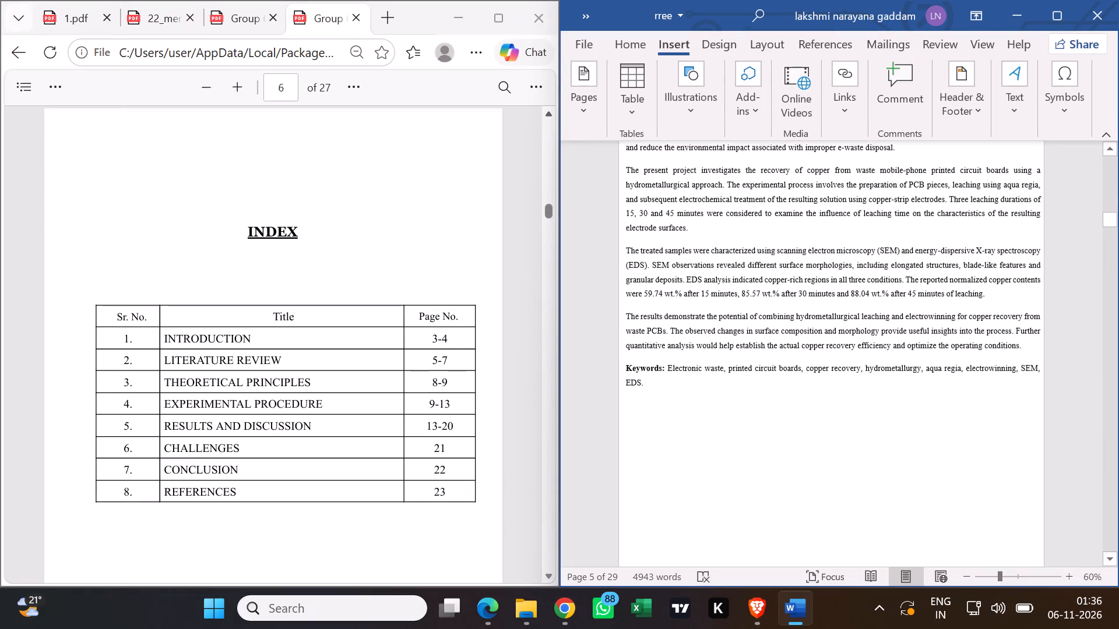
pyautogui.scroll(-7, 884, 416)
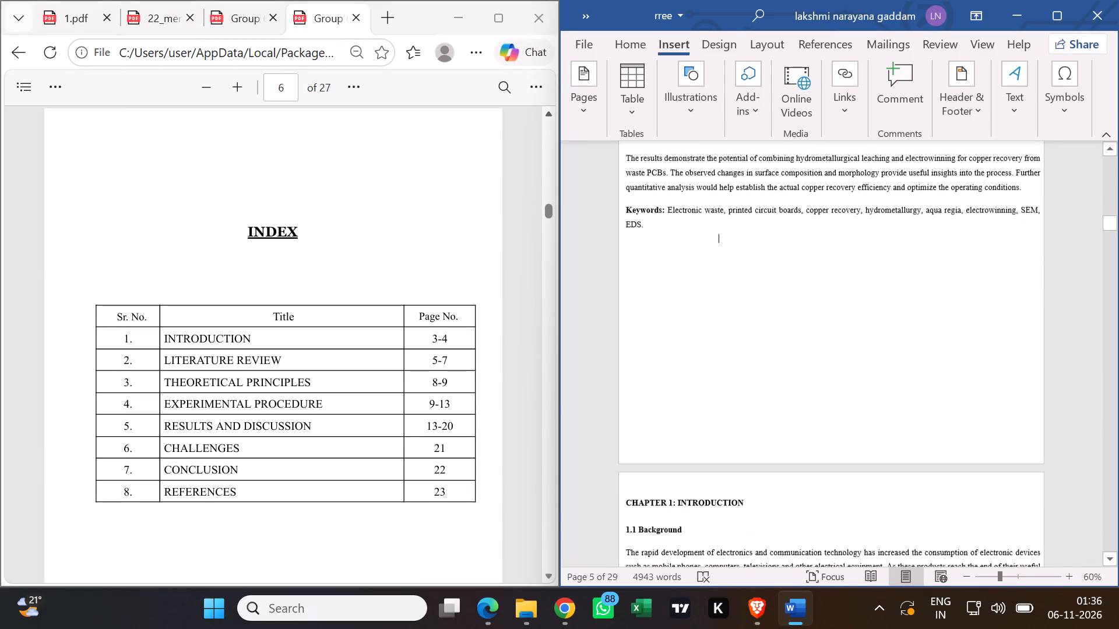
pyautogui.click(802, 430)
pyautogui.click(821, 440)
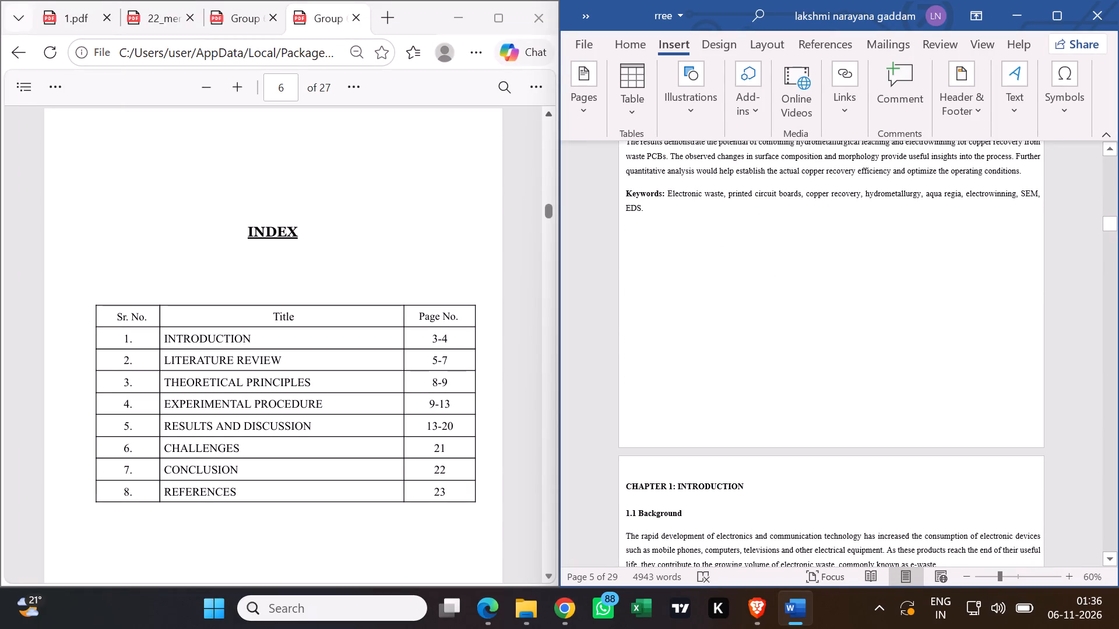
pyautogui.click(818, 426)
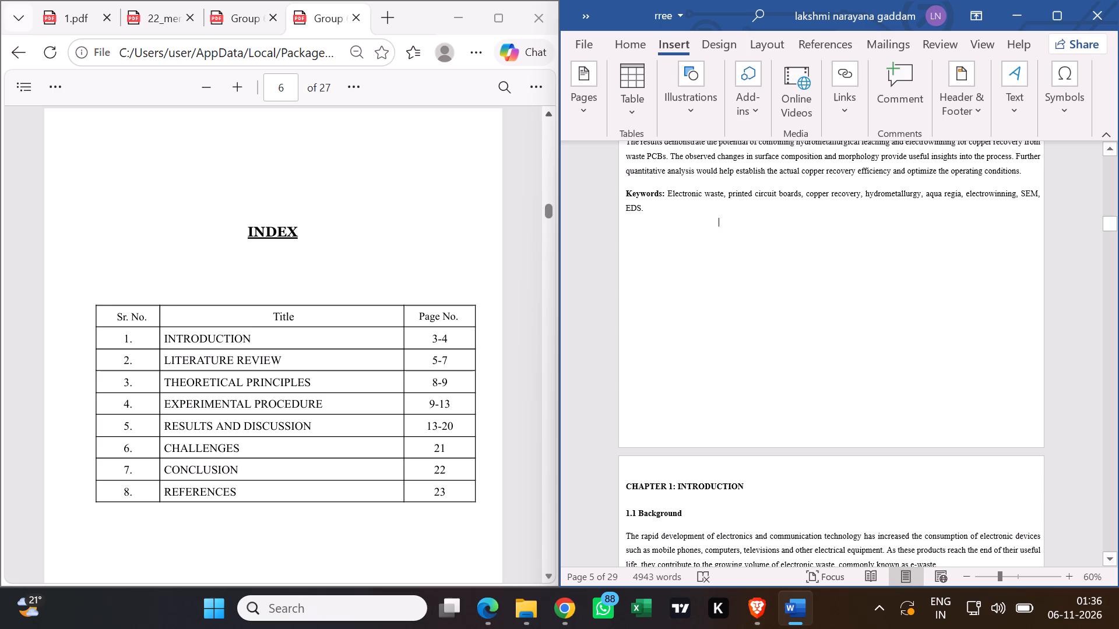
pyautogui.hotkey('ctrl', 'Return')
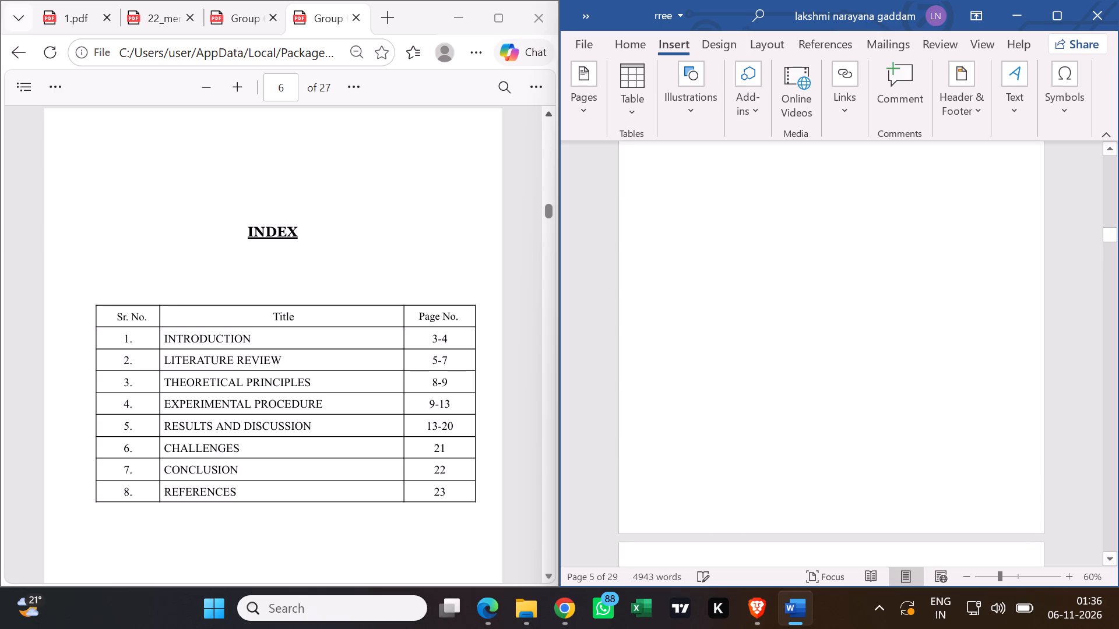
# Check the page sequence from the ABSTRACT page to the newly added blank page.
pyautogui.scroll(12, 857, 391)
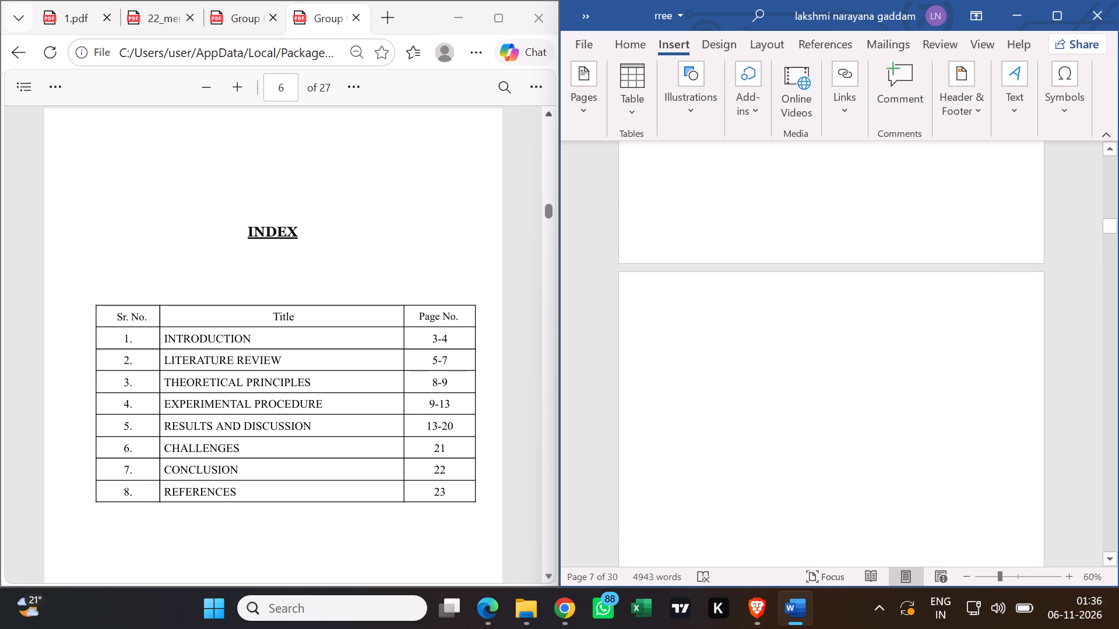
pyautogui.scroll(14, 870, 359)
pyautogui.scroll(5, 881, 273)
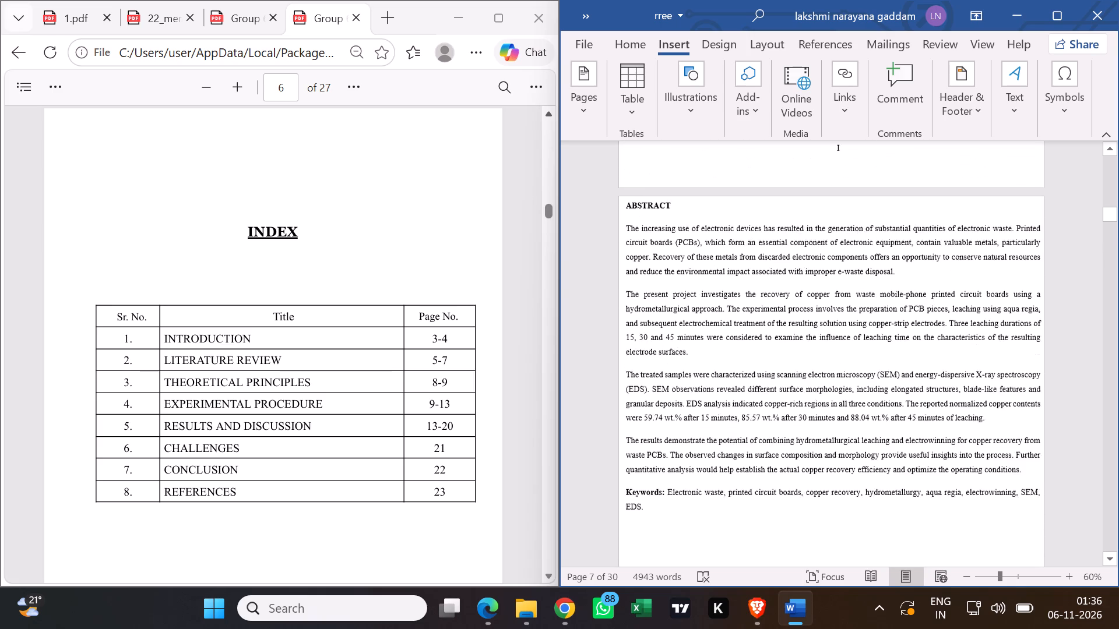
pyautogui.scroll(3, 881, 273)
pyautogui.scroll(-20, 881, 275)
pyautogui.scroll(-4, 877, 323)
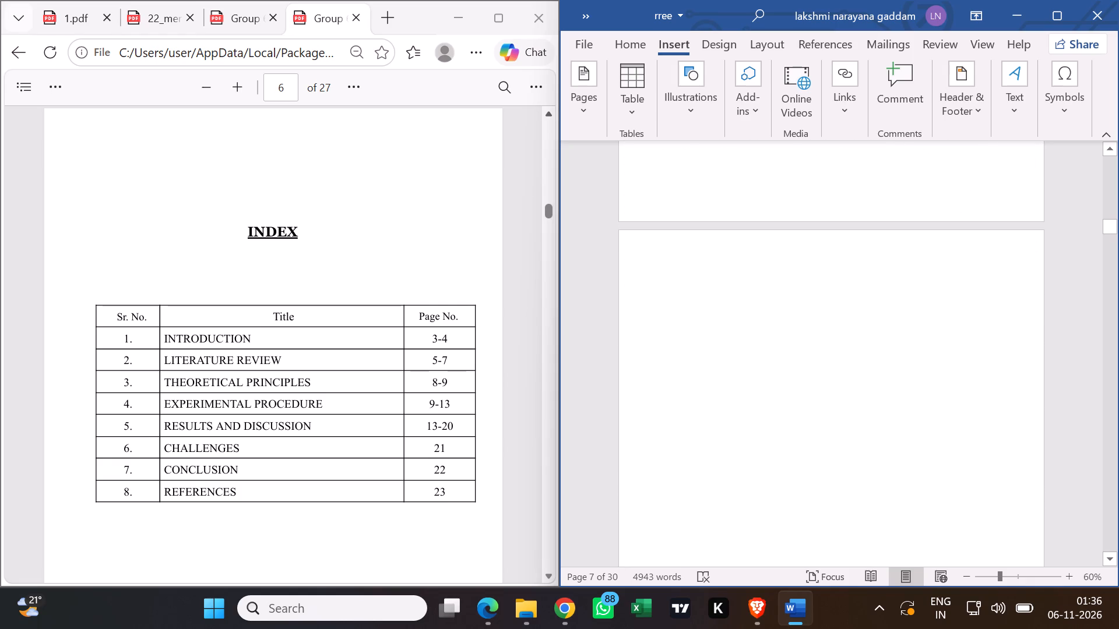
# Place the text cursor at the top of the blank page that follows the abstract.
pyautogui.click(853, 282)
pyautogui.click(790, 271)
pyautogui.moveTo(803, 298); pyautogui.dragTo(812, 293)
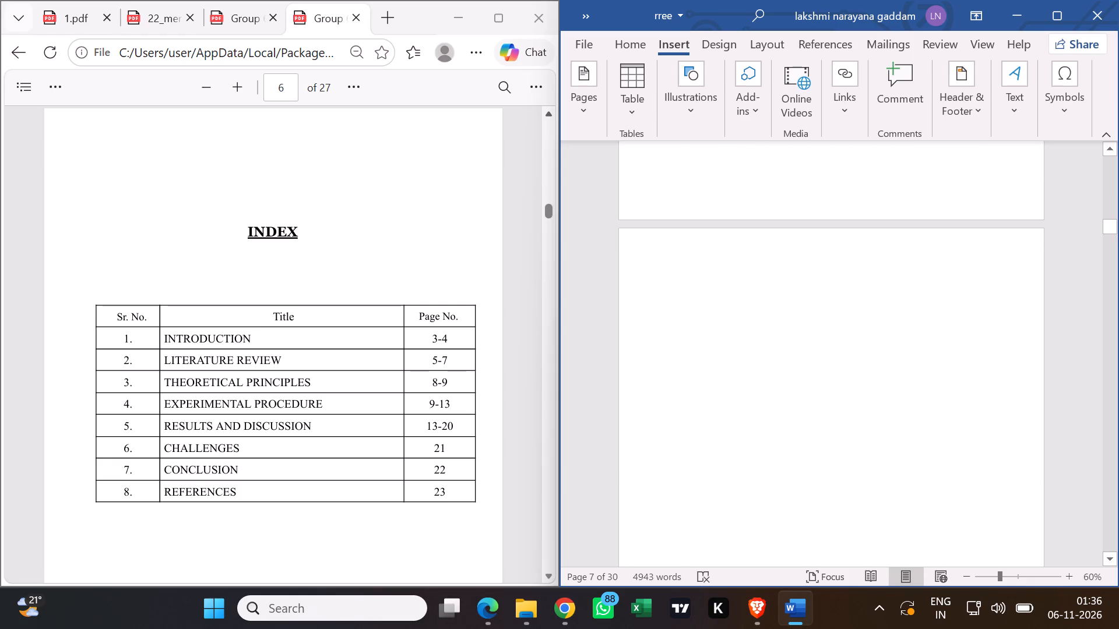
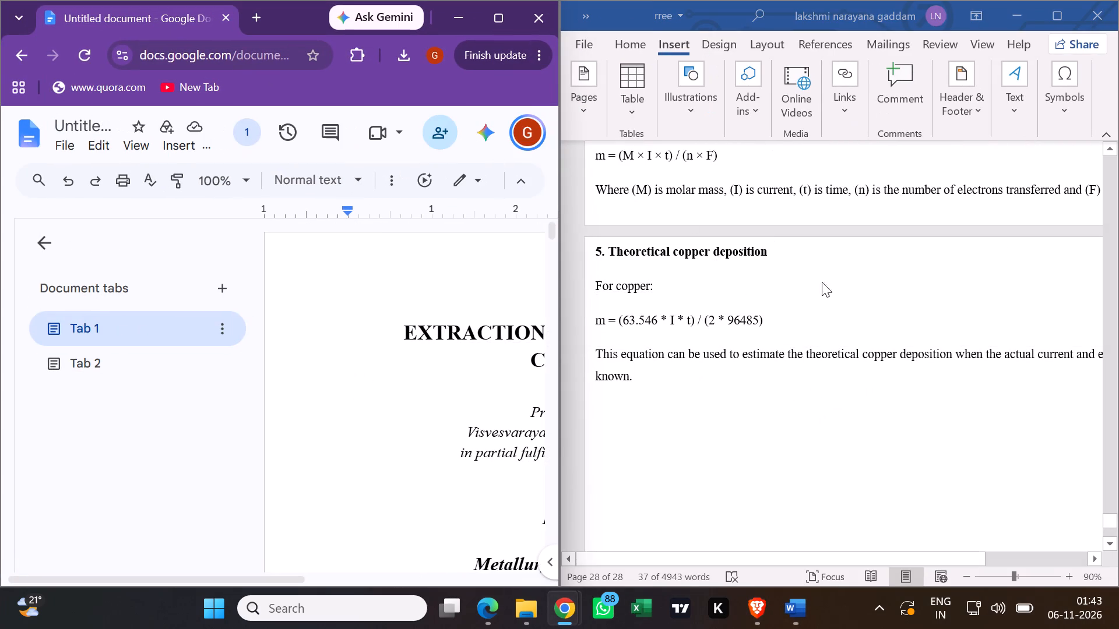
# Review the Word report's front matter from the title page through the Declaration, Certificate and Acknowledgment pages.
pyautogui.moveTo(1111, 515); pyautogui.dragTo(1118, 387)
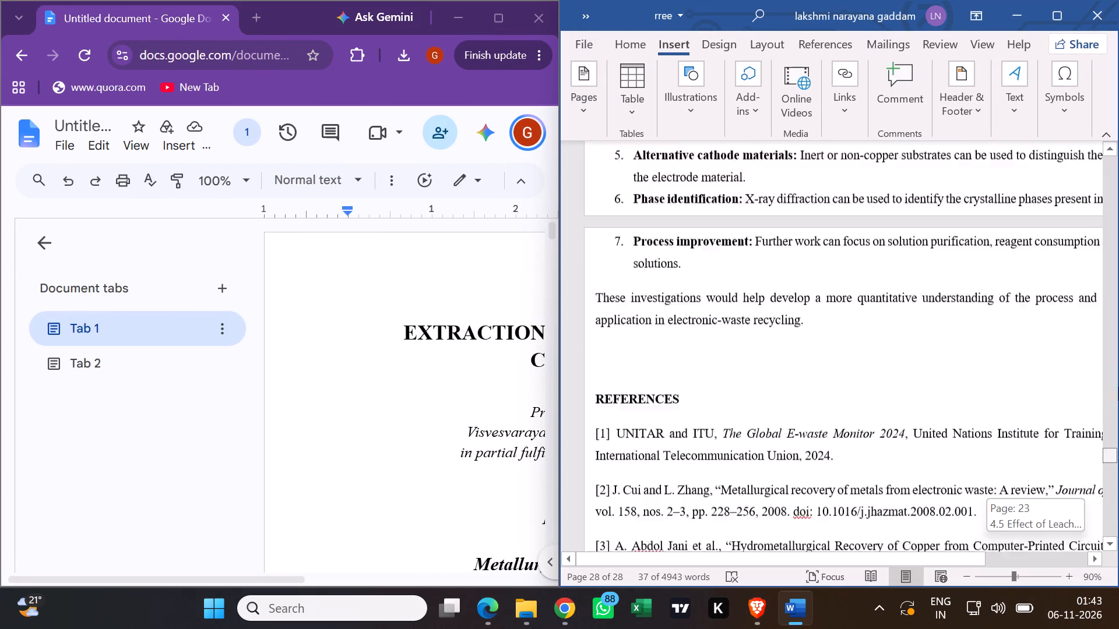
pyautogui.moveTo(1118, 387); pyautogui.dragTo(1118, 138)
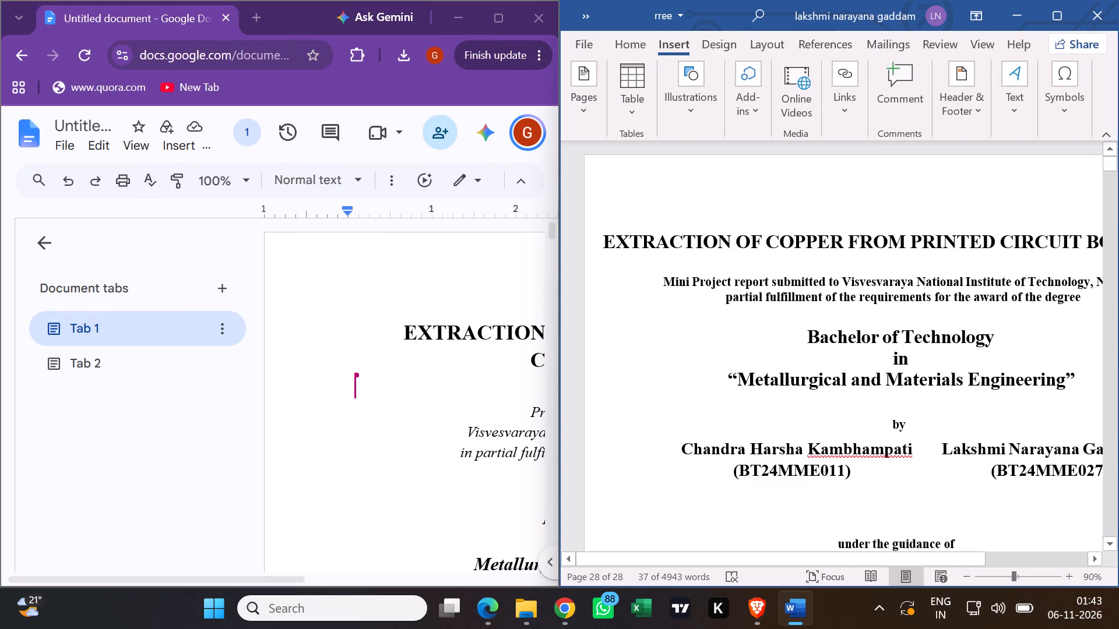
pyautogui.keyDown('ctrl'); pyautogui.scroll(-2, 894, 331); pyautogui.keyUp('ctrl')
pyautogui.scroll(-7, 889, 336)
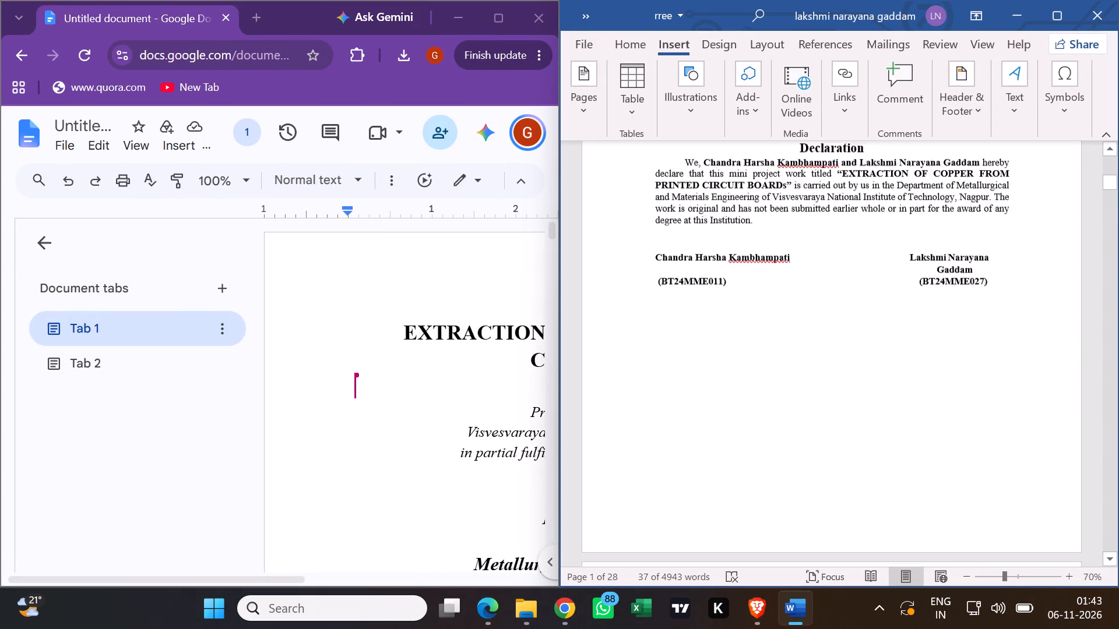
pyautogui.scroll(-4, 884, 331)
pyautogui.scroll(2, 830, 349)
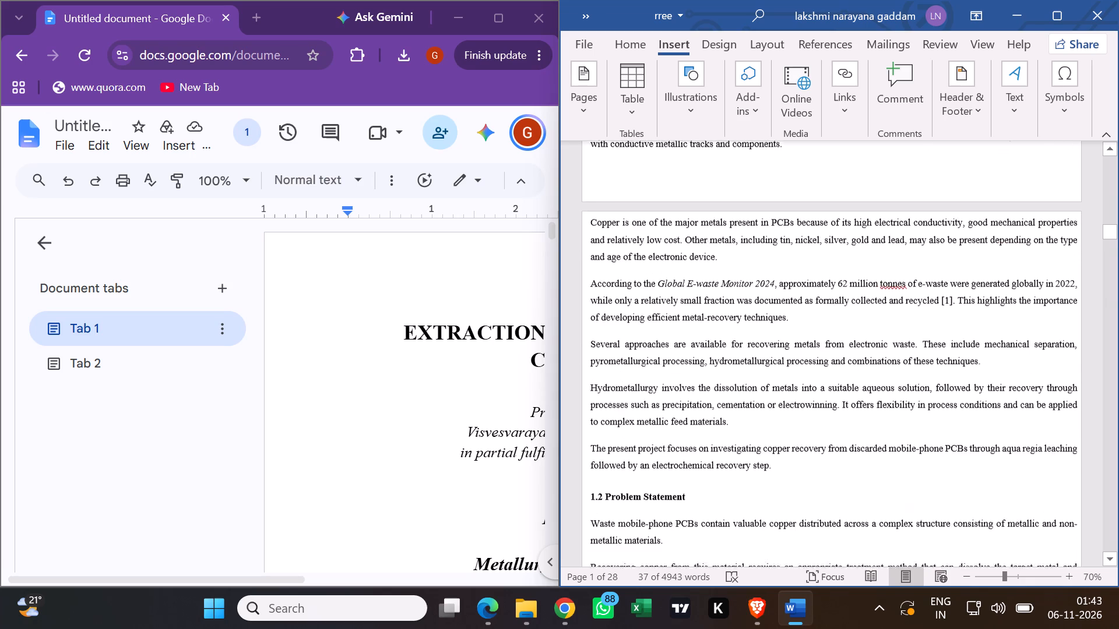
pyautogui.scroll(1, 664, 320)
pyautogui.scroll(-6, 667, 319)
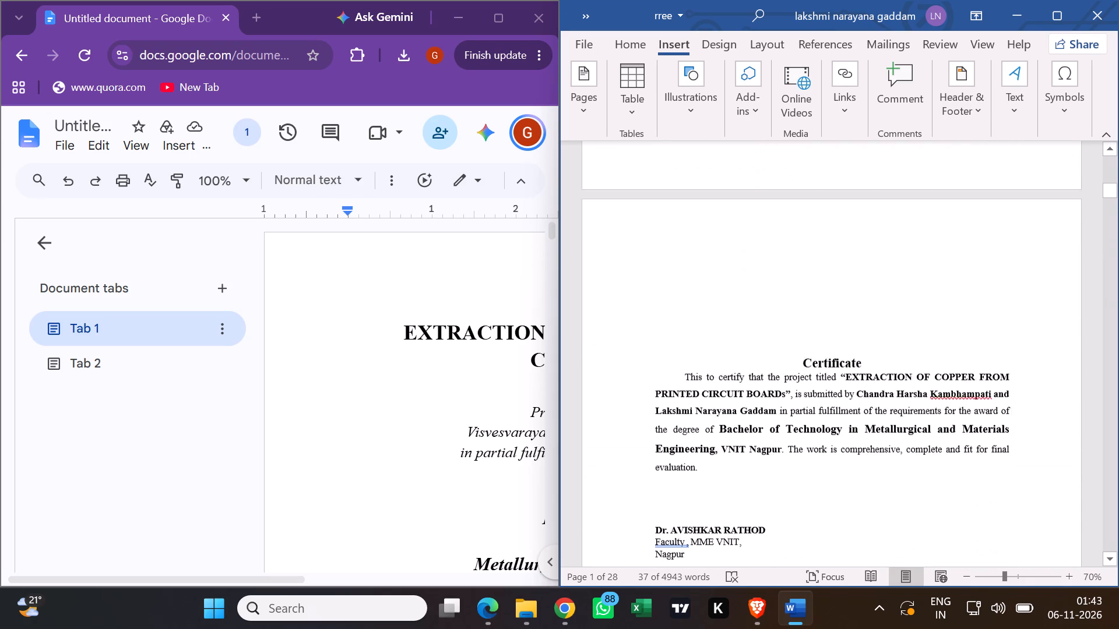
pyautogui.scroll(-2, 666, 316)
pyautogui.scroll(1, 664, 321)
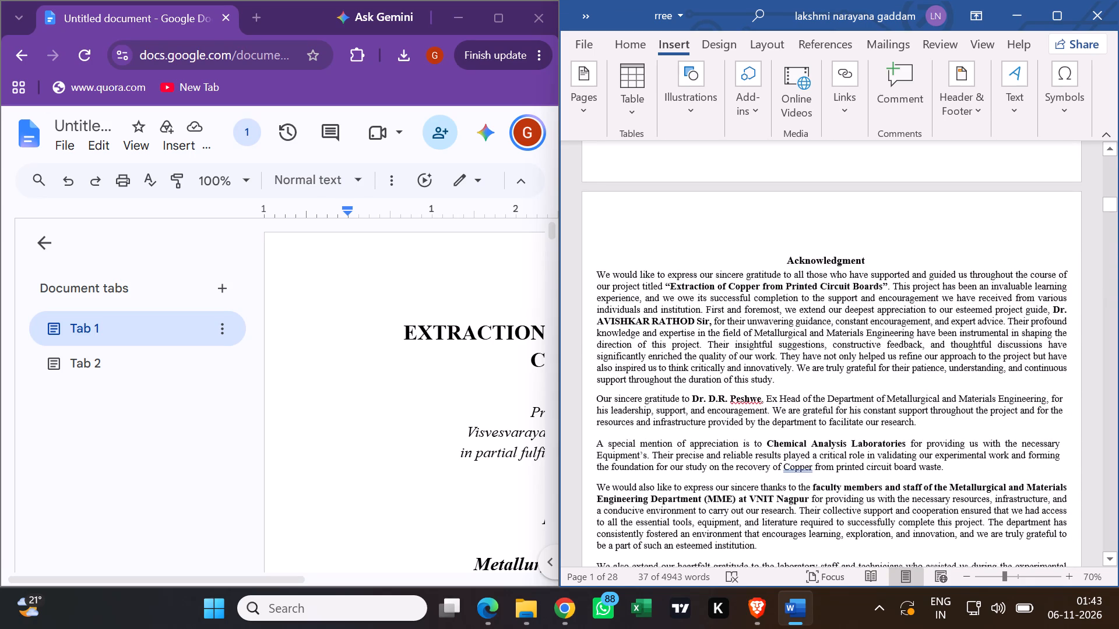
pyautogui.scroll(1, 645, 313)
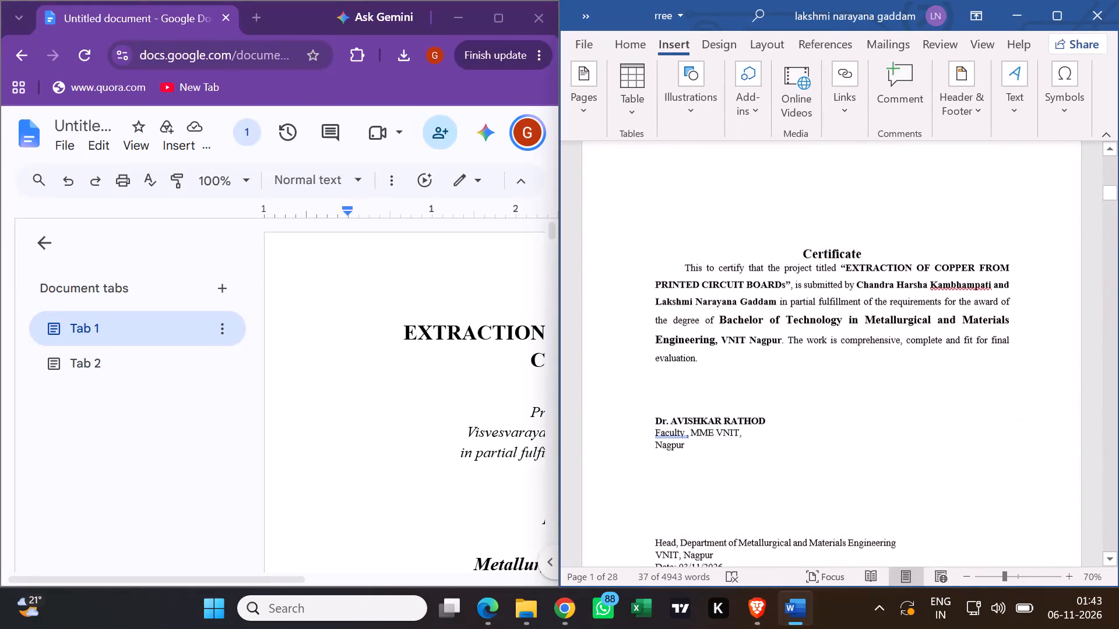
pyautogui.scroll(1, 639, 310)
pyautogui.scroll(-3, 639, 310)
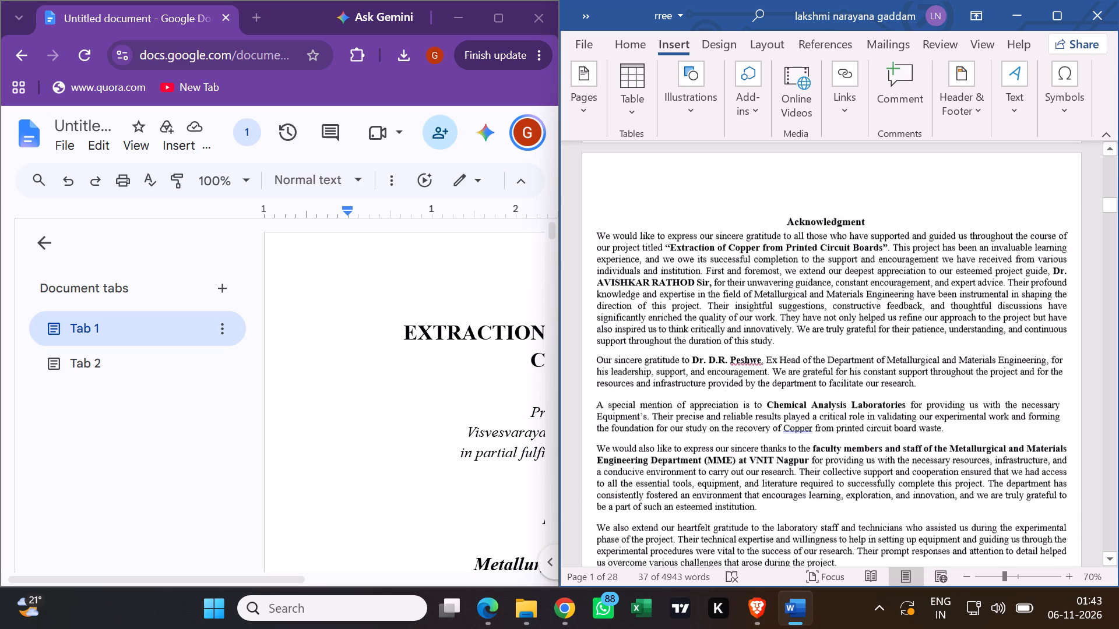
pyautogui.scroll(-1, 648, 310)
pyautogui.scroll(-2, 625, 197)
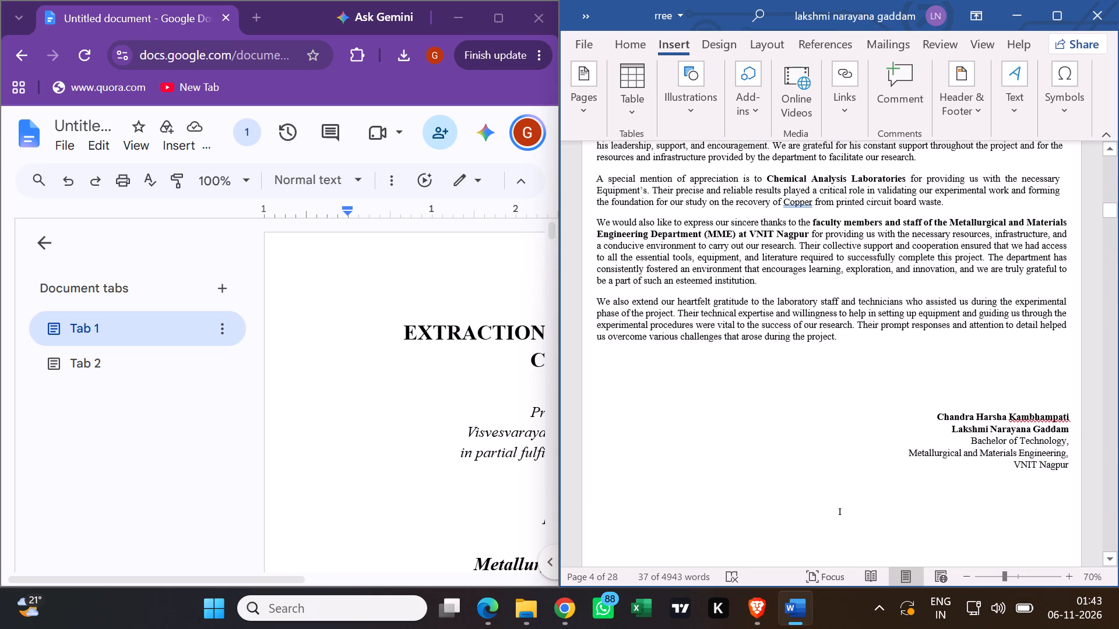
# Copy the abstract section of the Word report, from the "ABSTRACTS" heading through the Keywords paragraph.
pyautogui.scroll(-3, 633, 227)
pyautogui.scroll(-4, 668, 315)
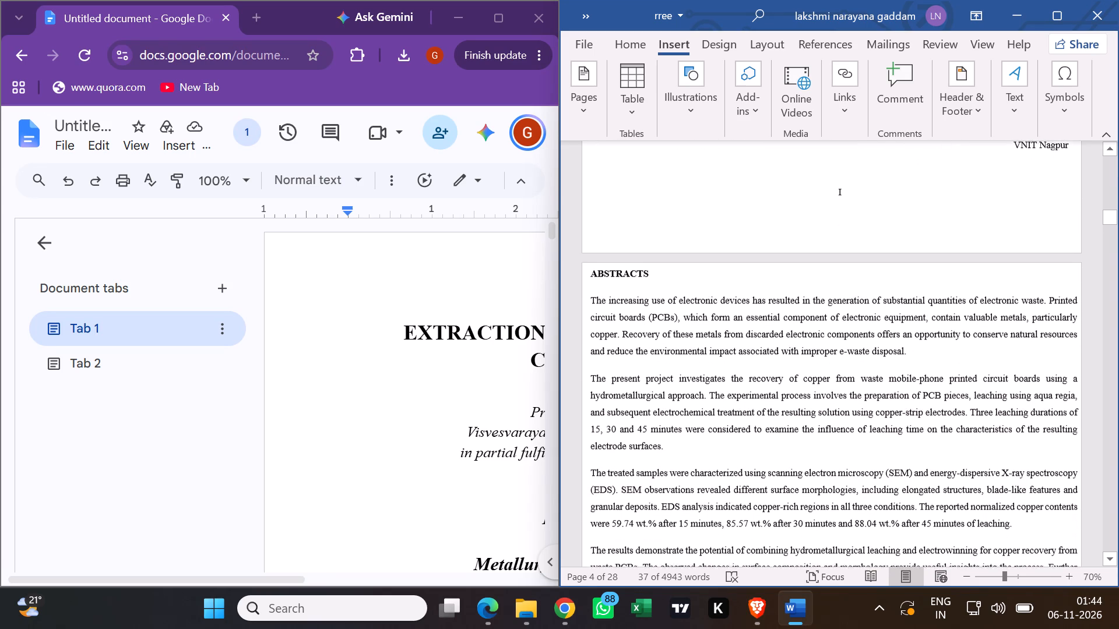
pyautogui.scroll(-1, 593, 296)
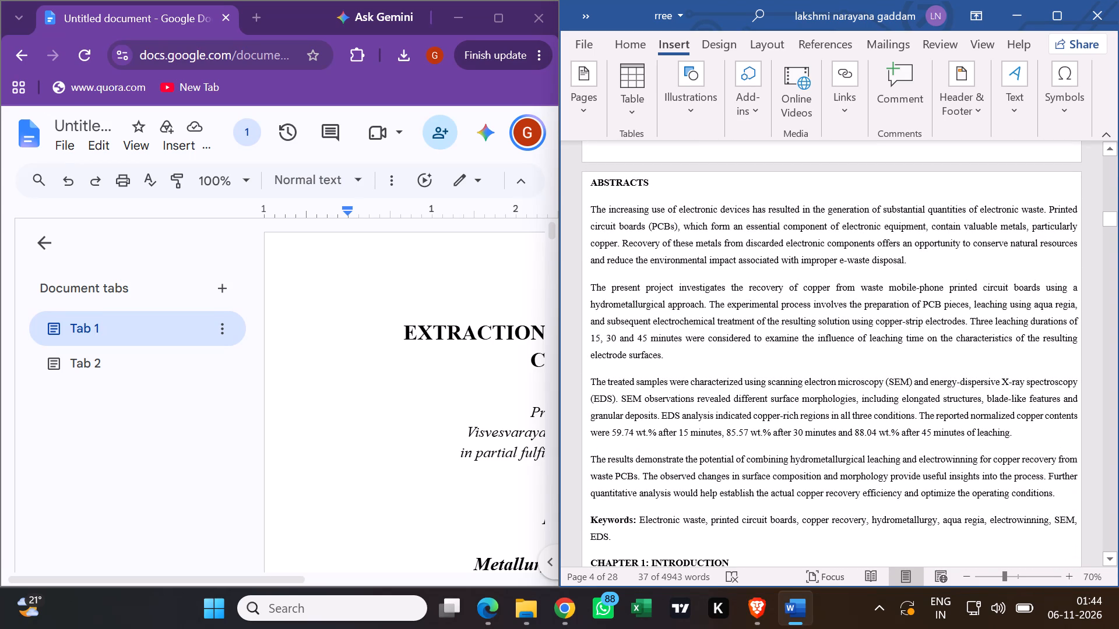
pyautogui.click(586, 180)
pyautogui.click(584, 183)
pyautogui.moveTo(589, 182); pyautogui.dragTo(822, 501)
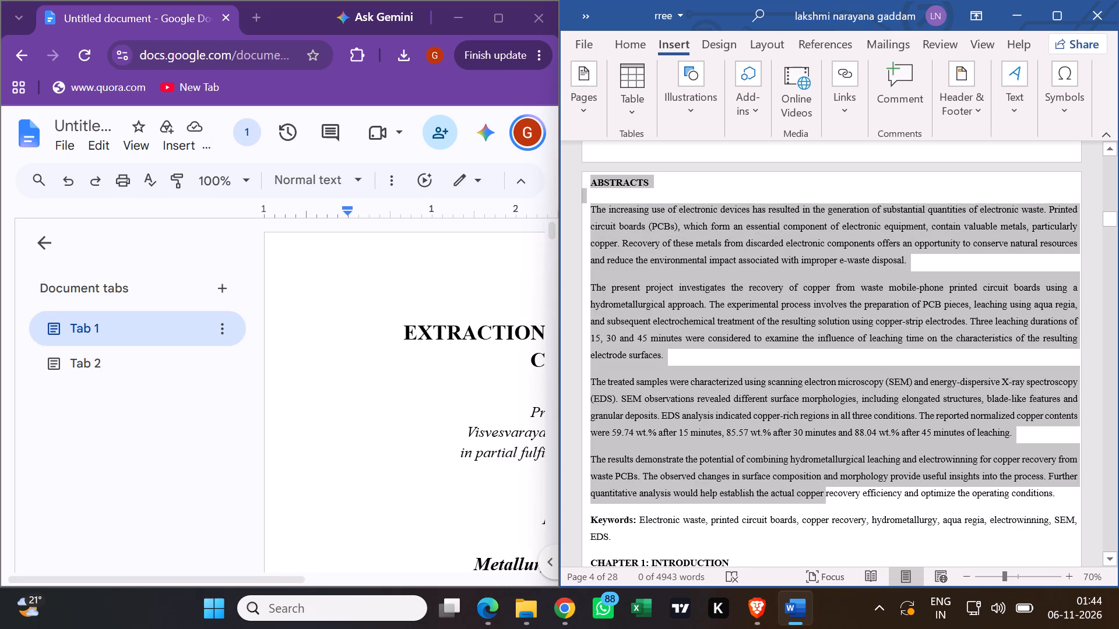
pyautogui.moveTo(822, 501); pyautogui.dragTo(847, 509)
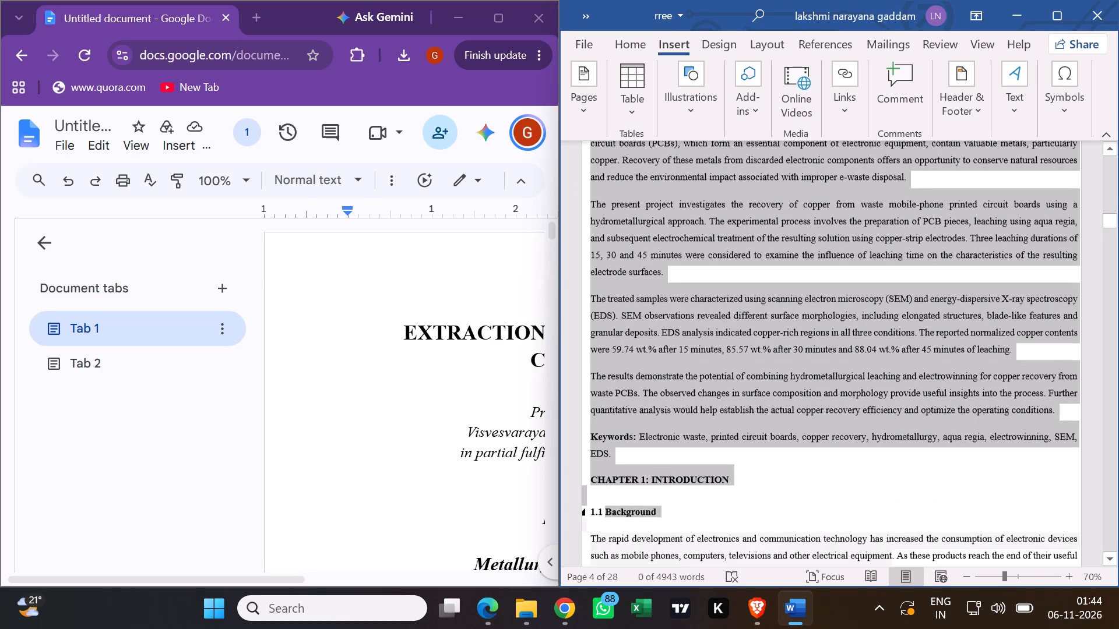
pyautogui.moveTo(847, 509); pyautogui.dragTo(892, 568)
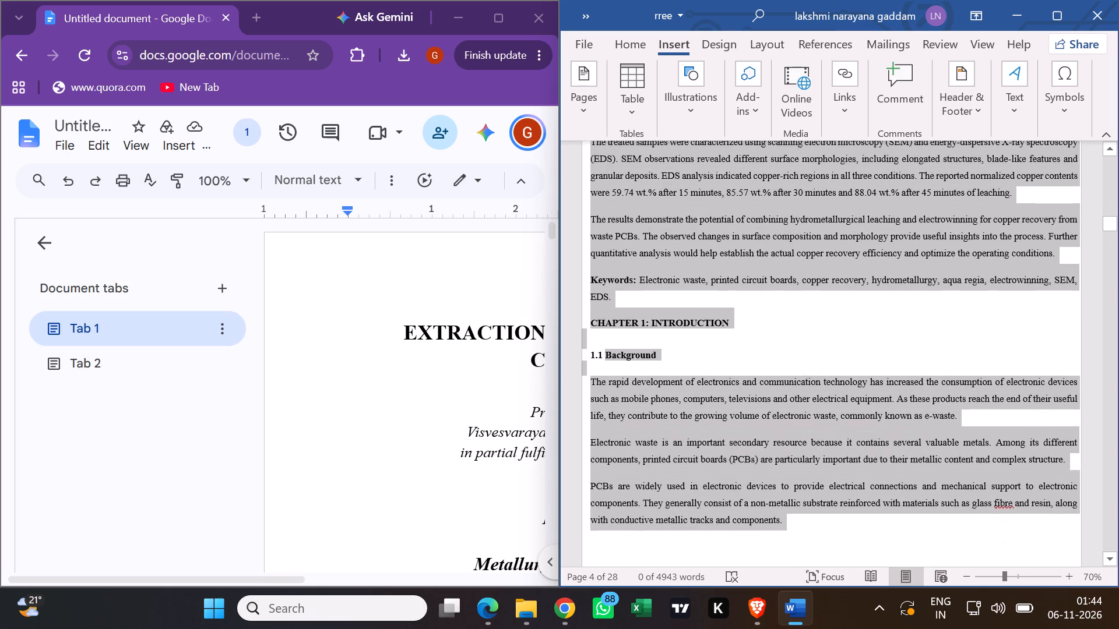
pyautogui.moveTo(892, 568); pyautogui.dragTo(629, 263)
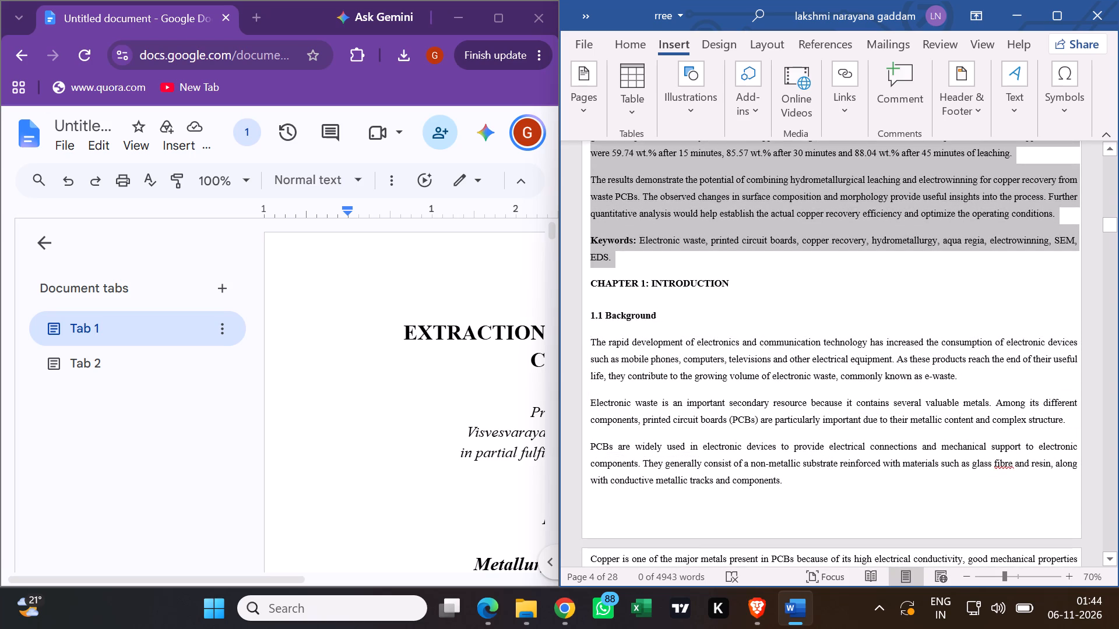
pyautogui.moveTo(629, 263); pyautogui.dragTo(628, 263)
pyautogui.hotkey('ctrl', 'c')
# Switch to the untitled Google Docs document and paste the copied abstract at the top of a blank page in Tab 1.
pyautogui.click(406, 397)
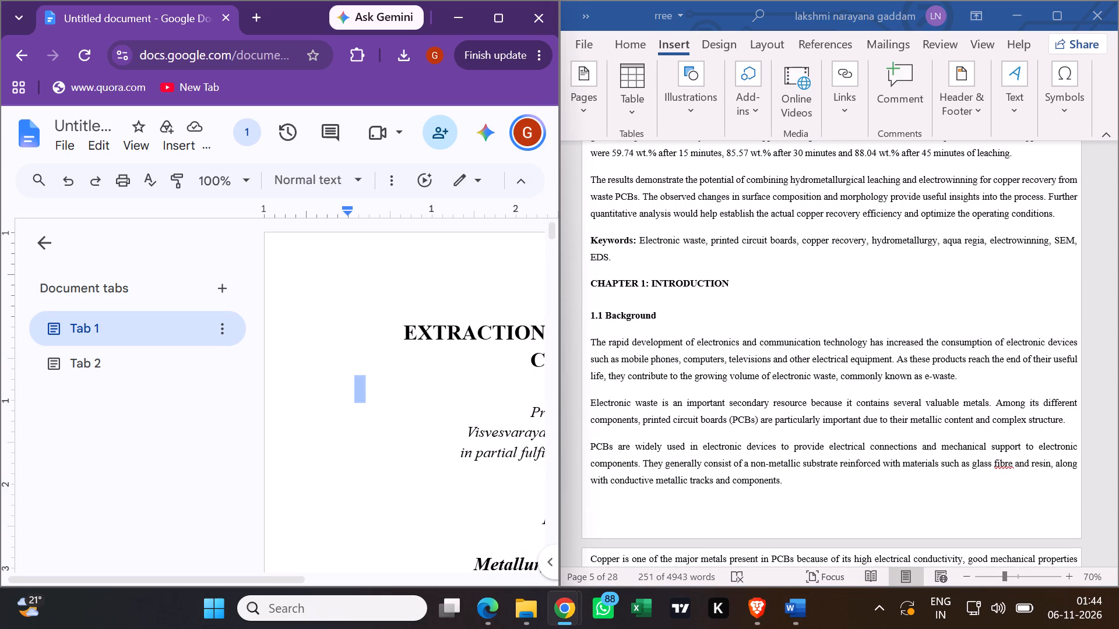
pyautogui.scroll(-5, 430, 403)
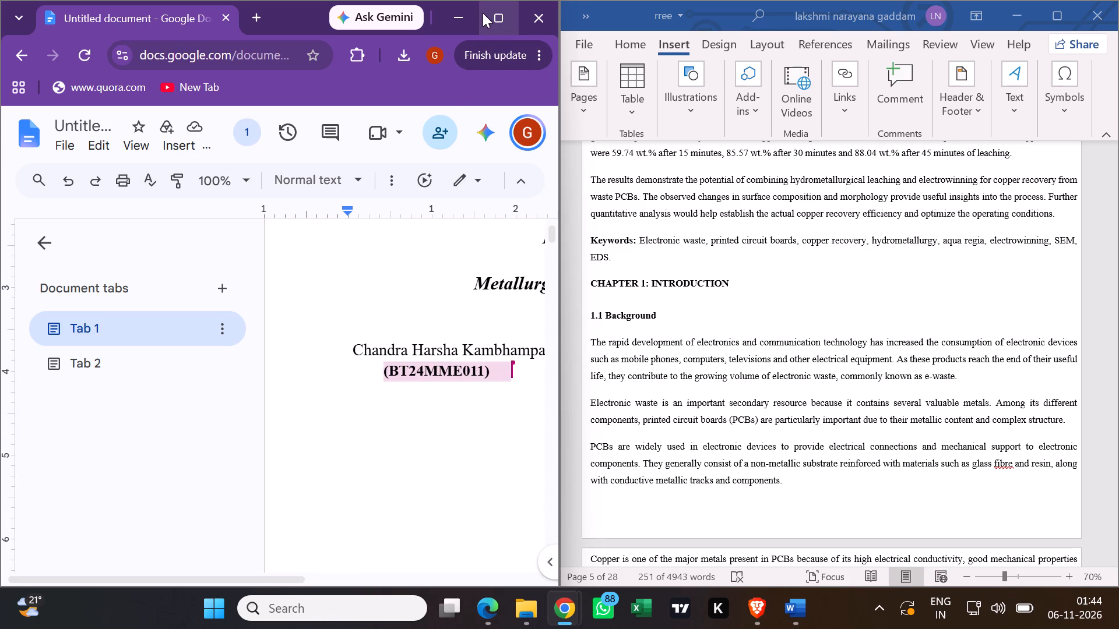
pyautogui.hscroll(-4, 378, 361)
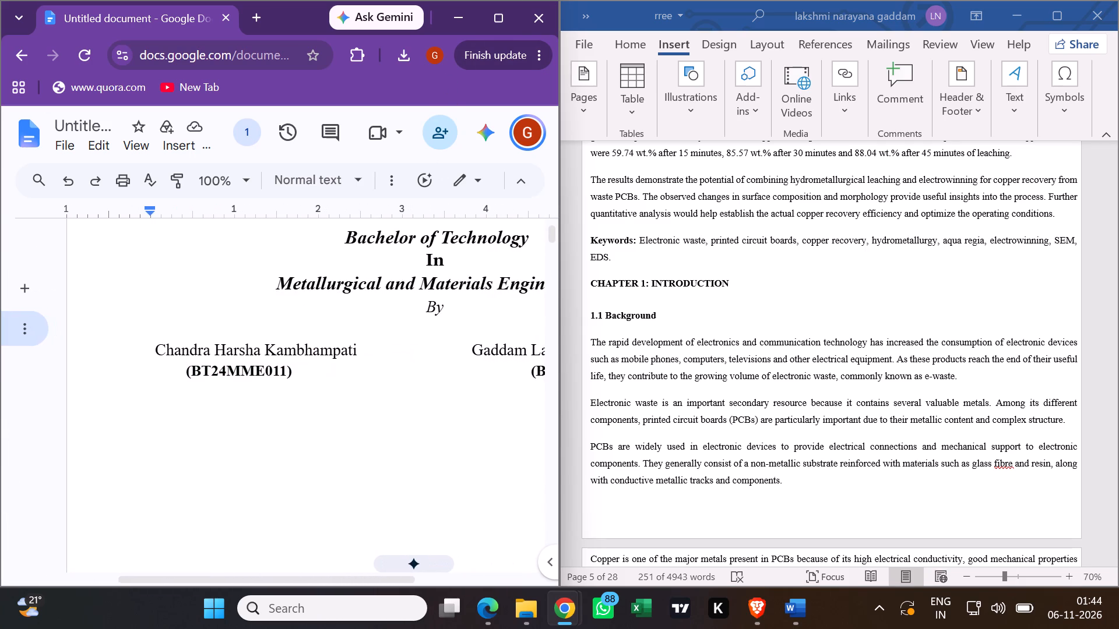
pyautogui.hscroll(-1, 378, 362)
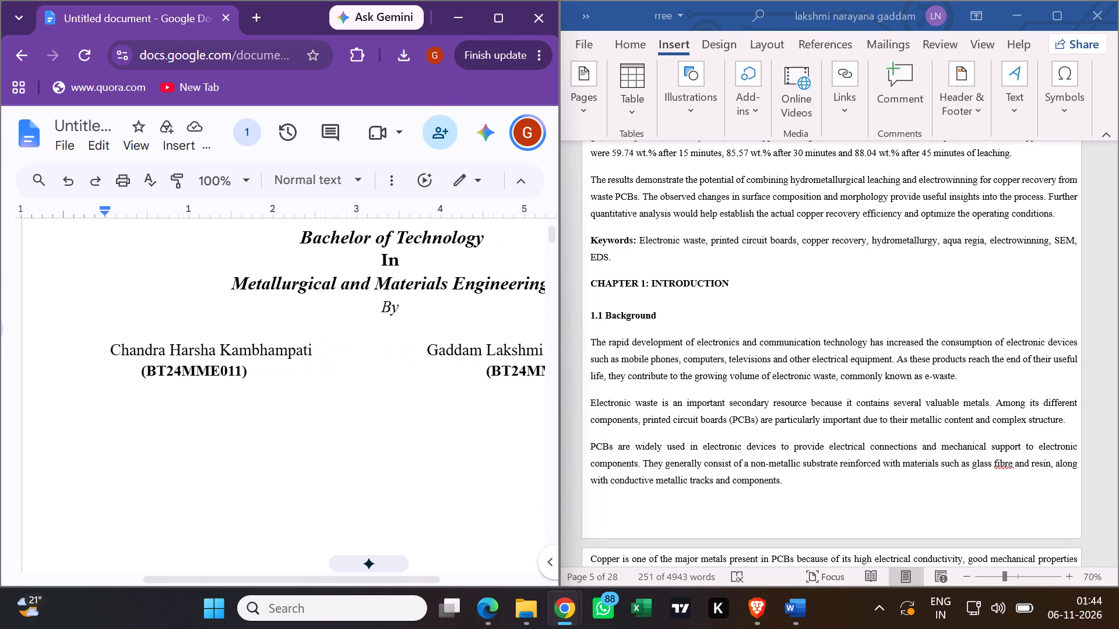
pyautogui.scroll(-5, 386, 401)
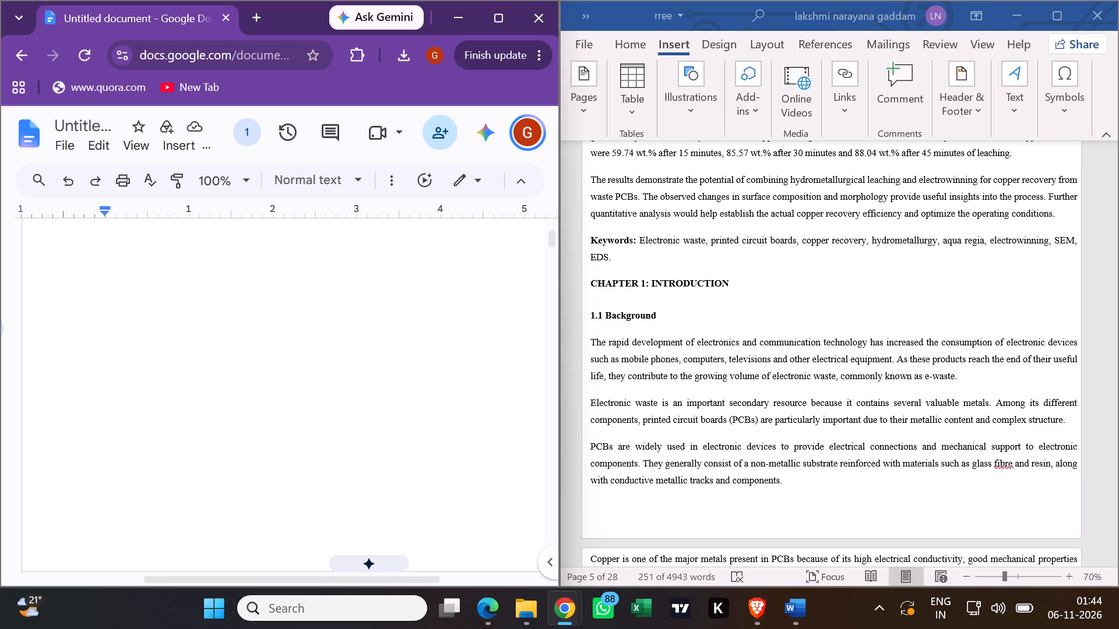
pyautogui.scroll(-4, 385, 390)
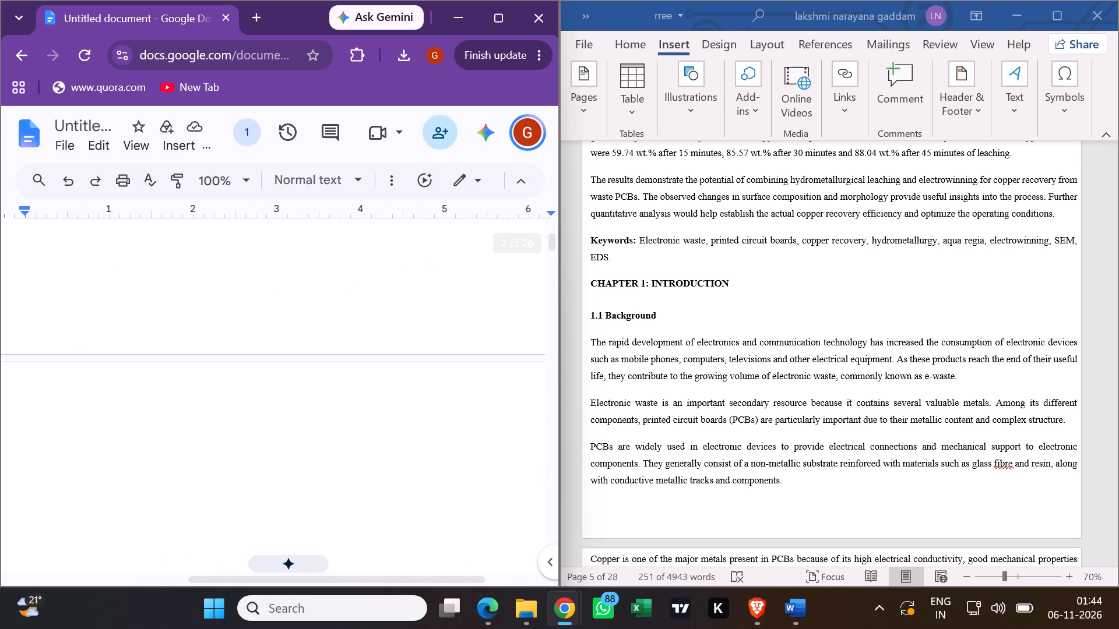
pyautogui.click(504, 28)
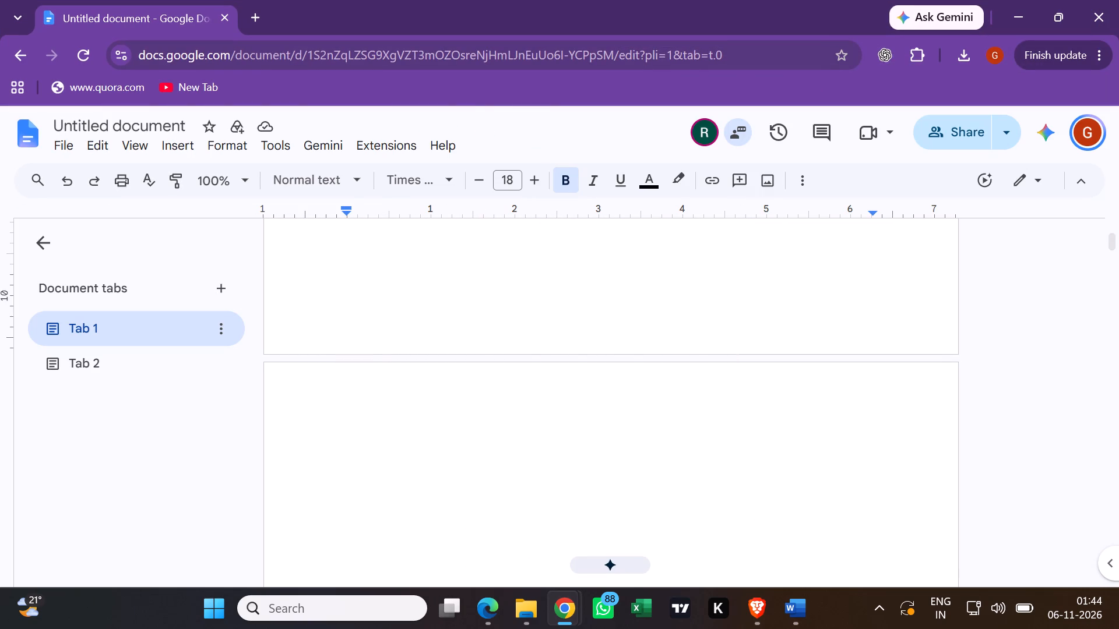
pyautogui.scroll(-16, 515, 376)
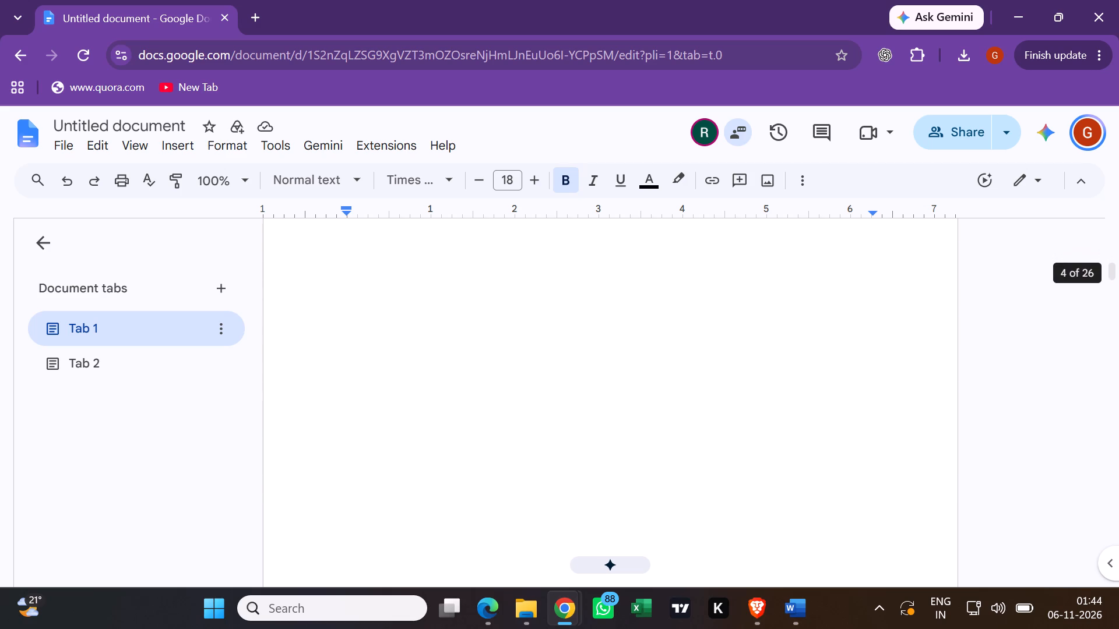
pyautogui.scroll(-5, 513, 352)
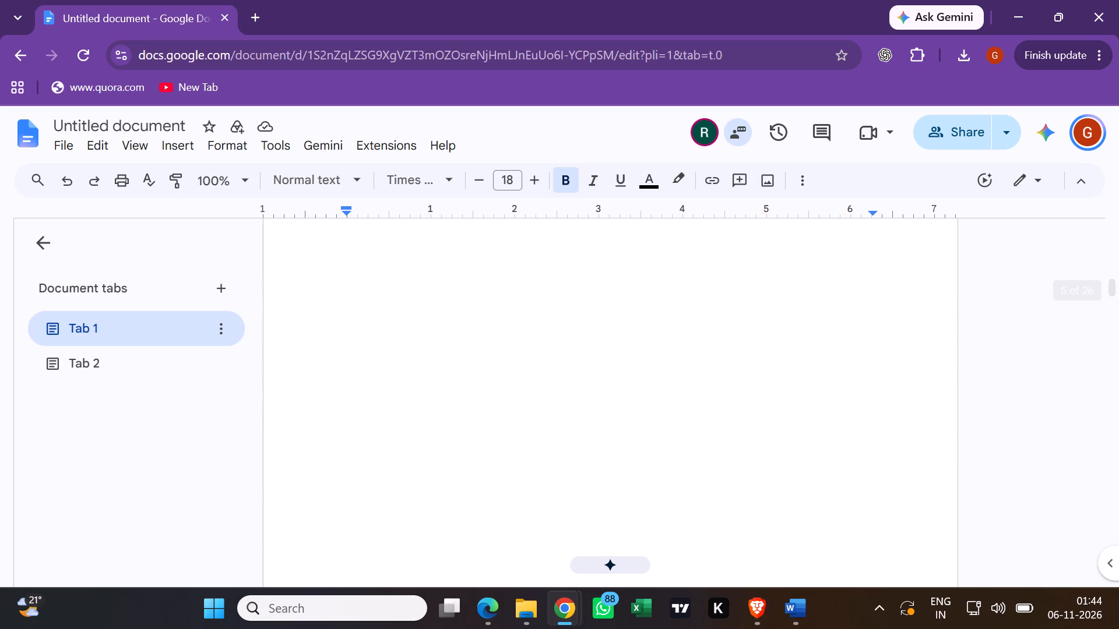
pyautogui.scroll(5, 353, 285)
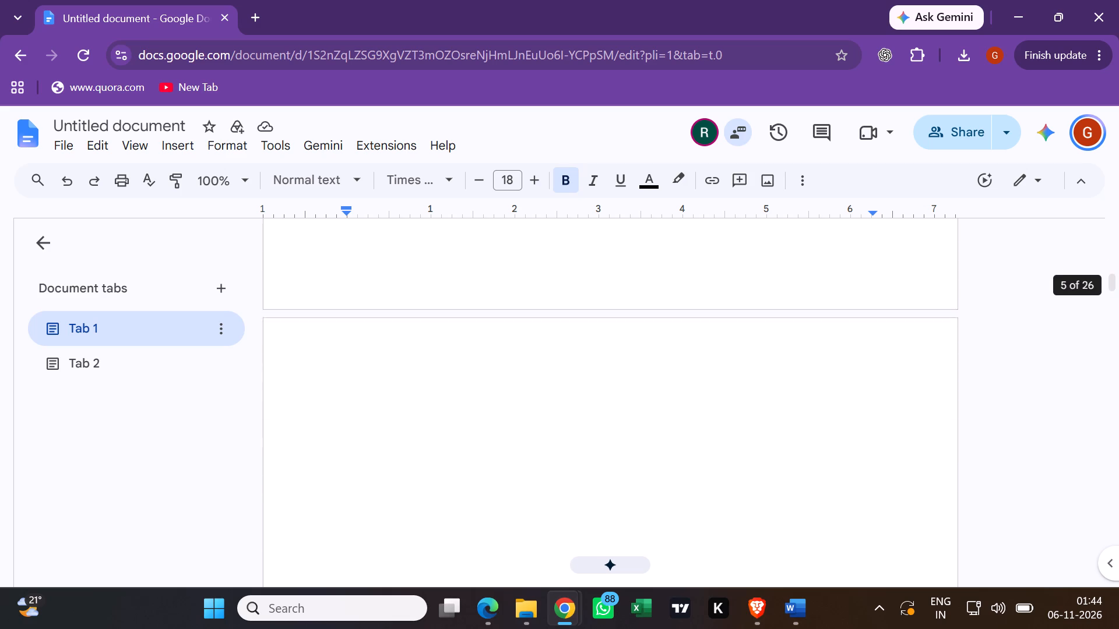
pyautogui.scroll(1, 345, 400)
pyautogui.click(321, 301)
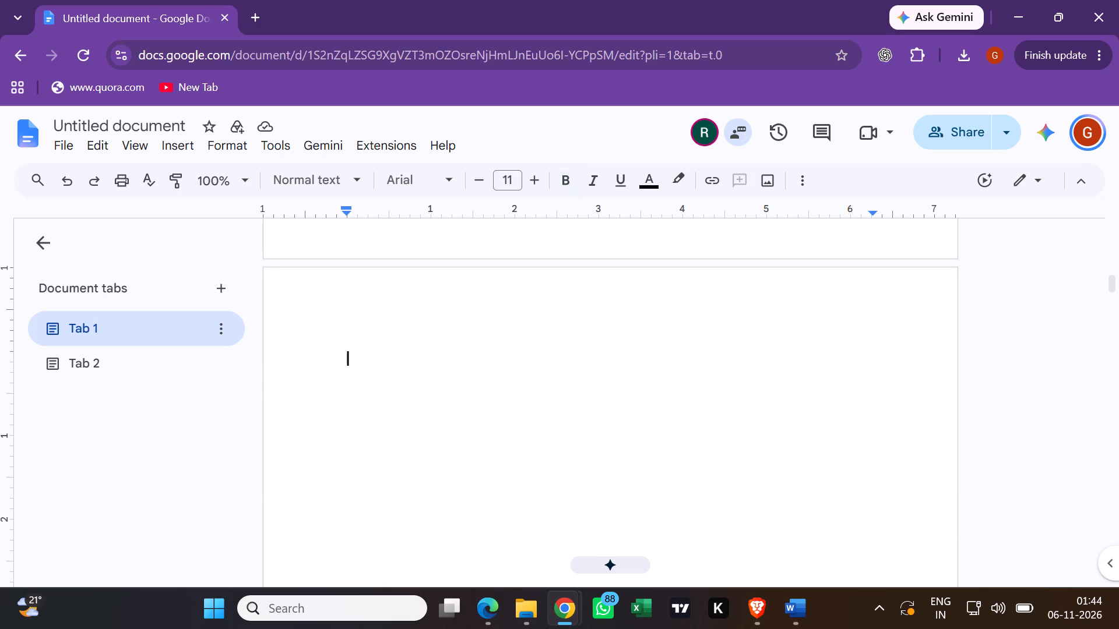
pyautogui.hotkey('ctrl', 'v')
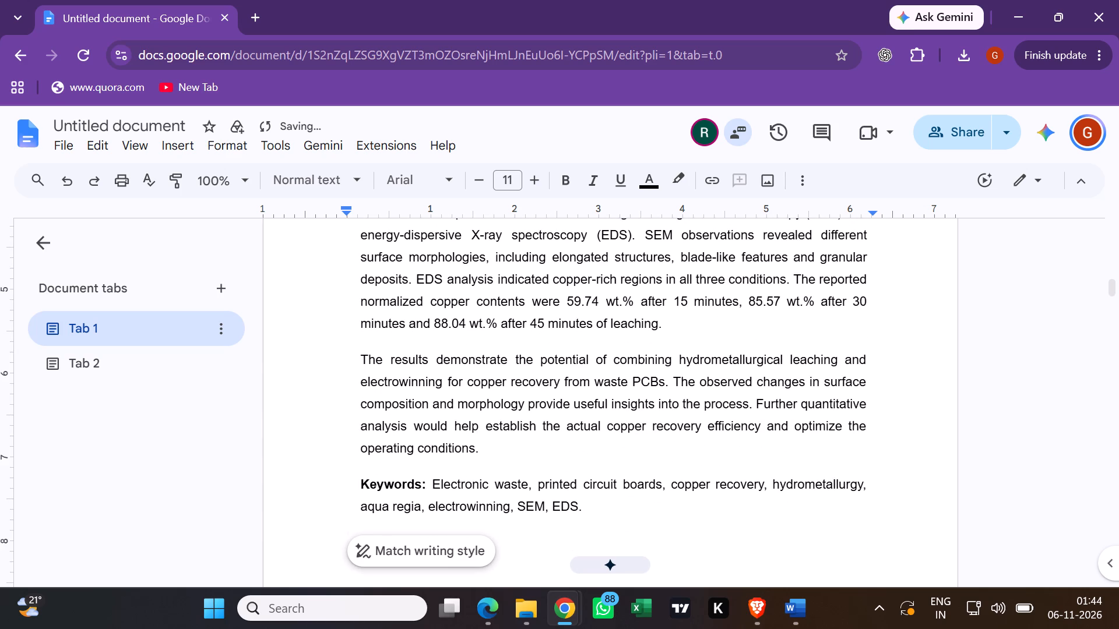
# Correct the pasted section's heading to read "ABSTRACT".
pyautogui.click(450, 347)
pyautogui.moveTo(450, 347); pyautogui.dragTo(444, 350)
pyautogui.click(344, 349)
pyautogui.scroll(3, 344, 349)
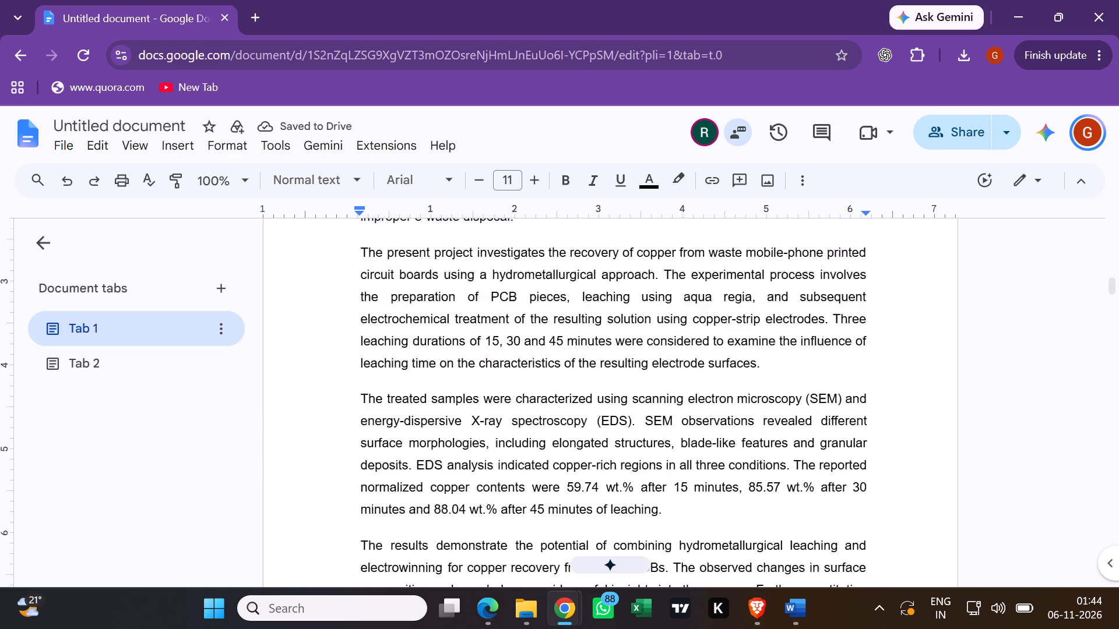
pyautogui.scroll(2, 344, 349)
pyautogui.scroll(-1, 344, 349)
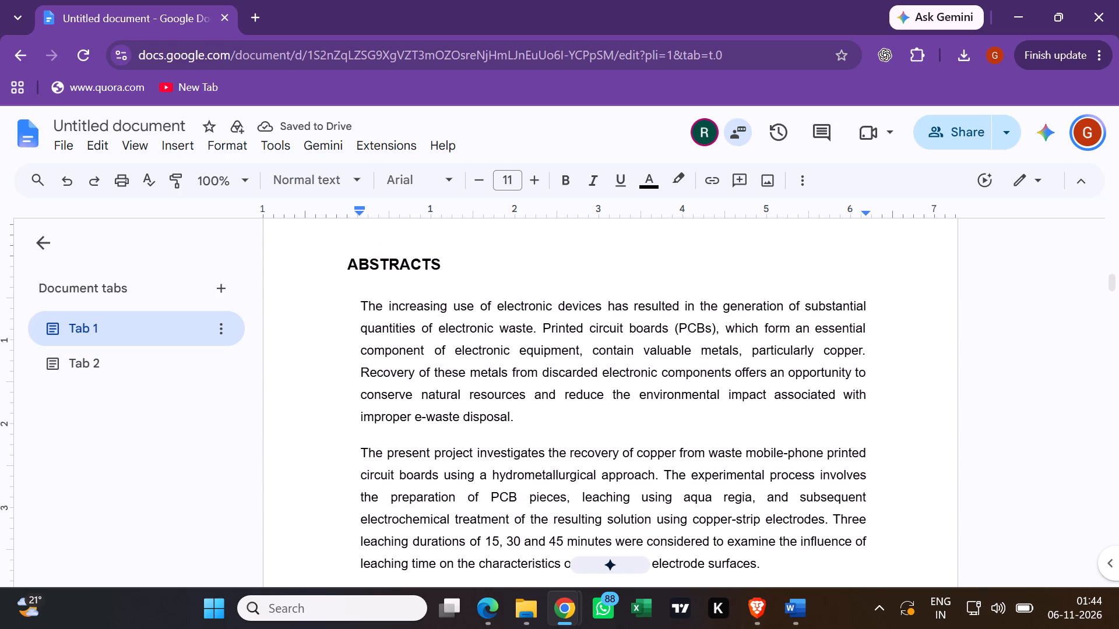
pyautogui.click(467, 281)
pyautogui.click(462, 259)
pyautogui.press('BackSpace')
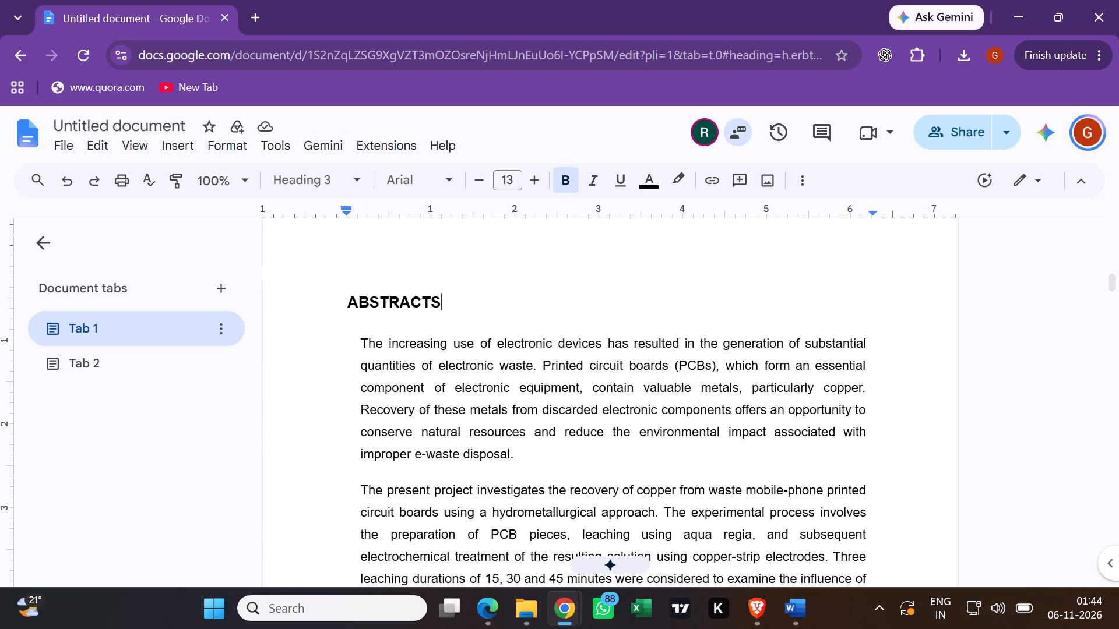
# Restore the Google Docs window from full screen and place it side by side with the Word report.
pyautogui.click(1062, 9)
pyautogui.moveTo(800, 55); pyautogui.dragTo(602, 63)
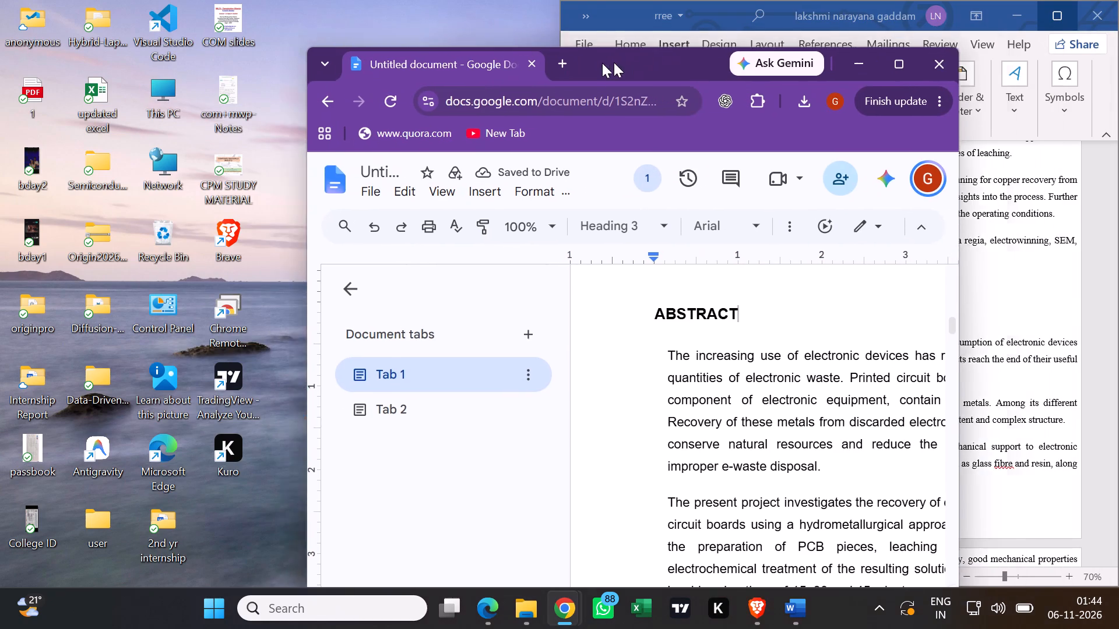
pyautogui.moveTo(602, 63); pyautogui.dragTo(337, 13)
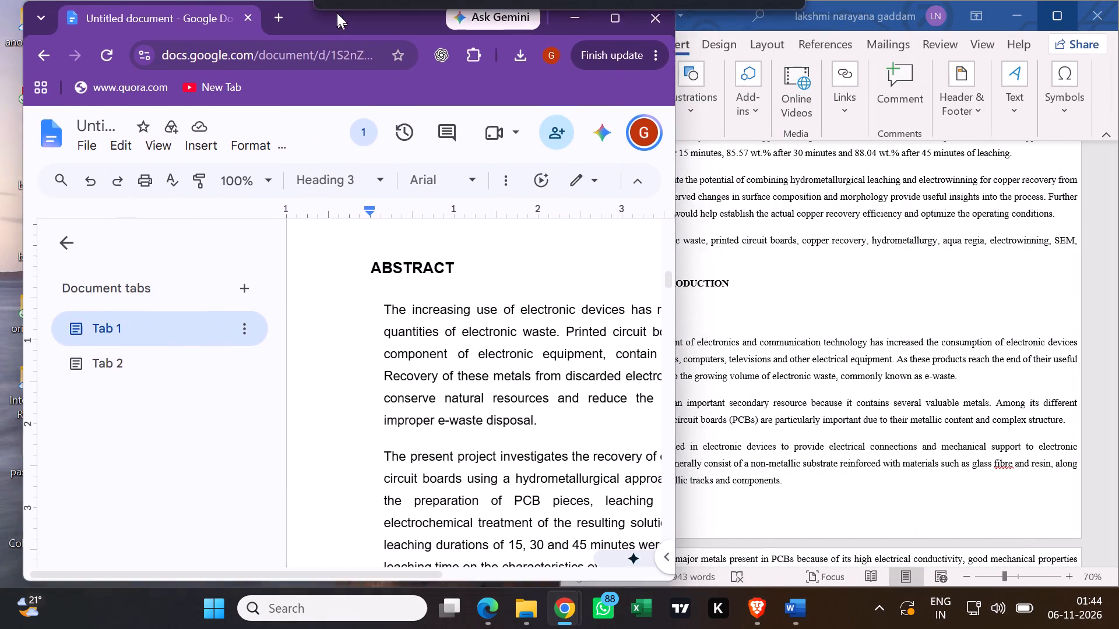
pyautogui.moveTo(337, 13); pyautogui.dragTo(344, 48)
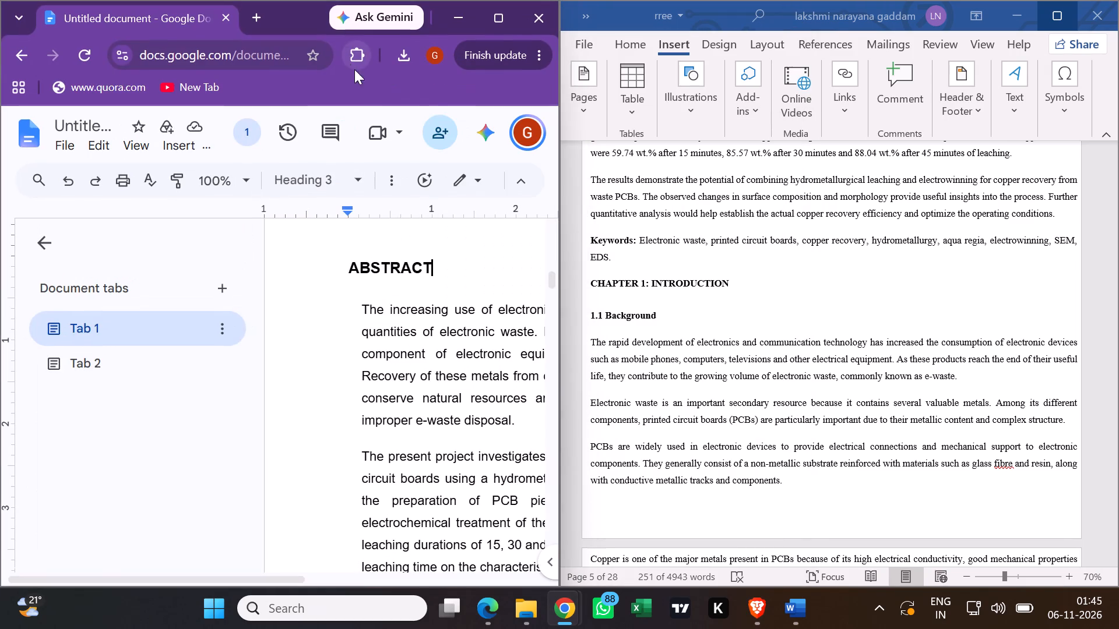
# Review the pasted abstract in Google Docs against the abstract section in the Word report, through the Keywords paragraph.
pyautogui.hscroll(-4, 416, 330)
pyautogui.scroll(-2, 416, 333)
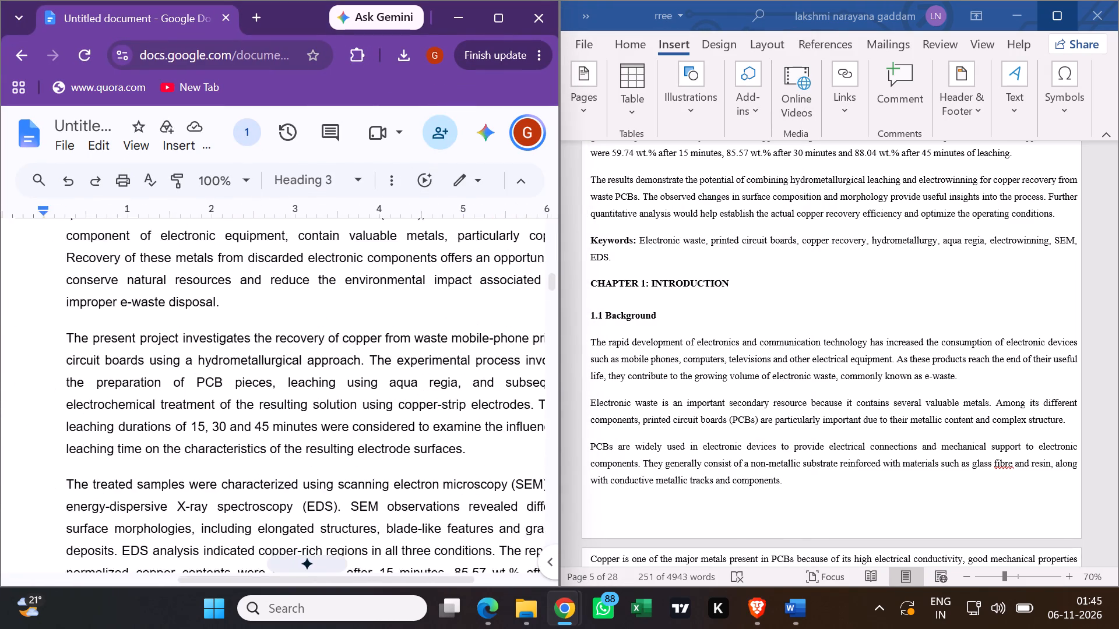
pyautogui.scroll(-1, 411, 315)
pyautogui.scroll(1, 610, 254)
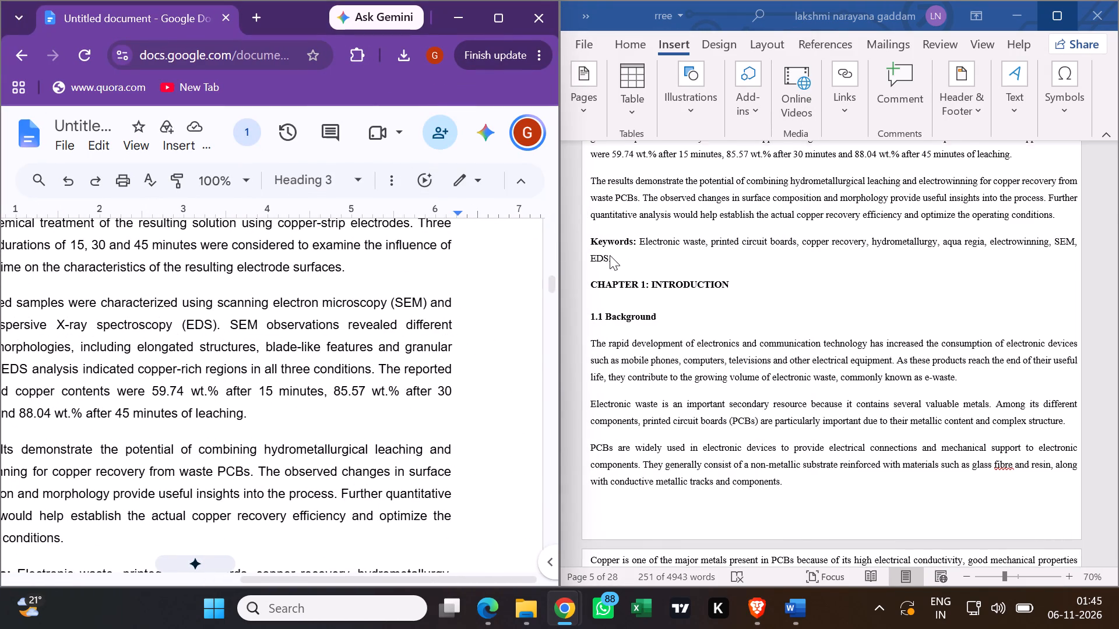
pyautogui.scroll(3, 610, 255)
pyautogui.hscroll(1, 602, 275)
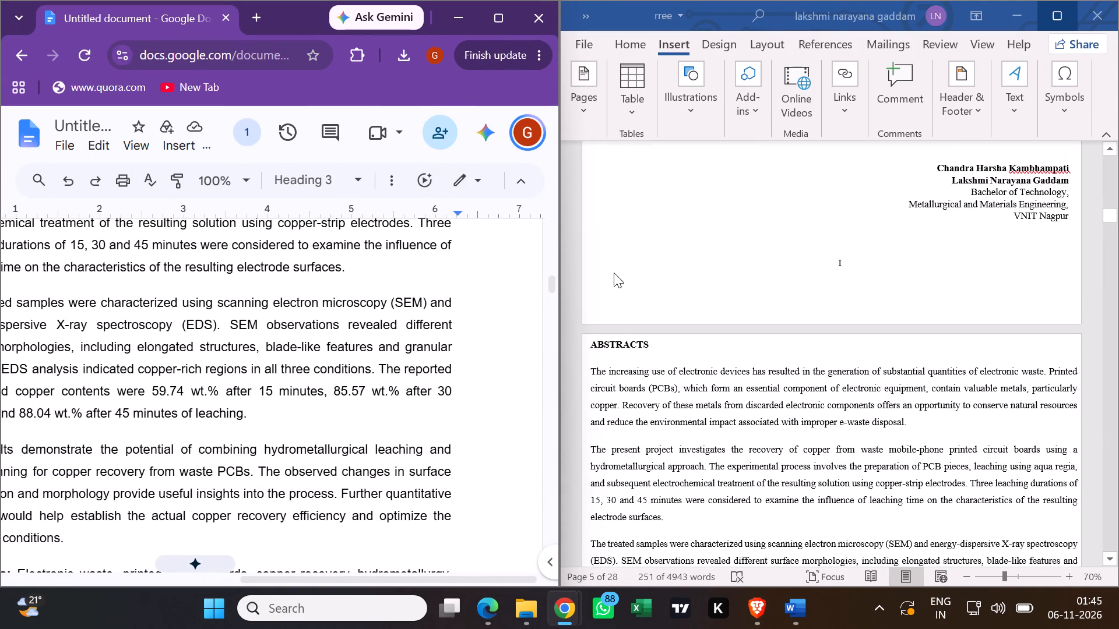
pyautogui.hscroll(1, 614, 273)
pyautogui.scroll(-1, 245, 329)
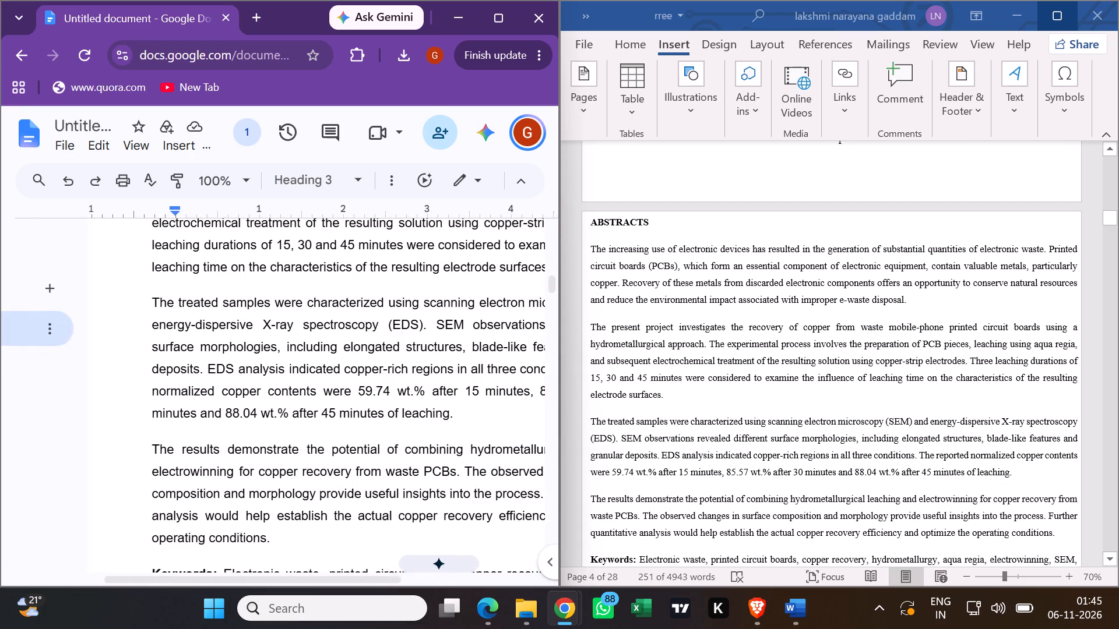
pyautogui.scroll(-1, 245, 328)
pyautogui.hscroll(-1, 255, 347)
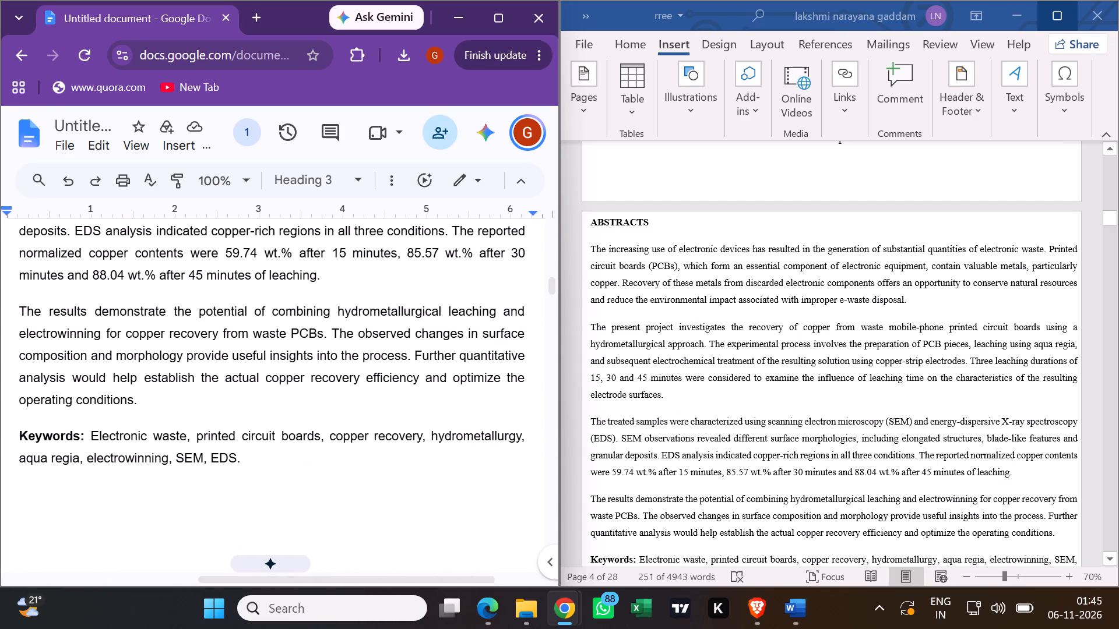
pyautogui.hscroll(-1, 339, 434)
# Copy from the "CHAPTER 1: INTRODUCTION" heading through the first three 1.1 Background paragraphs in the Word report, ending at "conductive metallic tracks and components.".
pyautogui.scroll(-3, 782, 408)
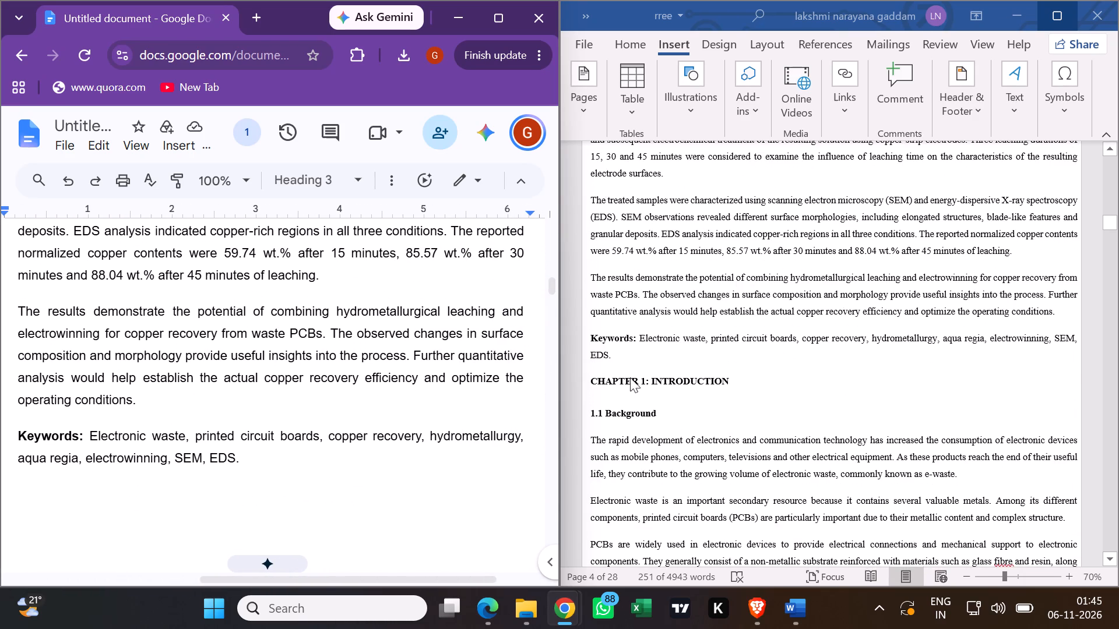
pyautogui.scroll(-2, 594, 391)
pyautogui.click(588, 217)
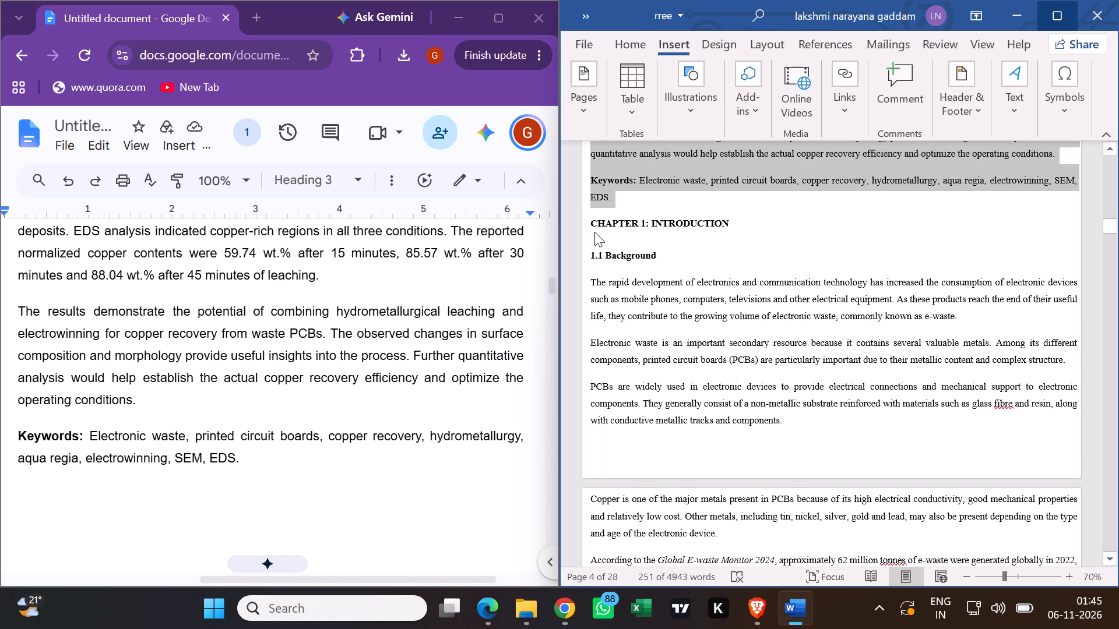
pyautogui.click(586, 220)
pyautogui.click(580, 225)
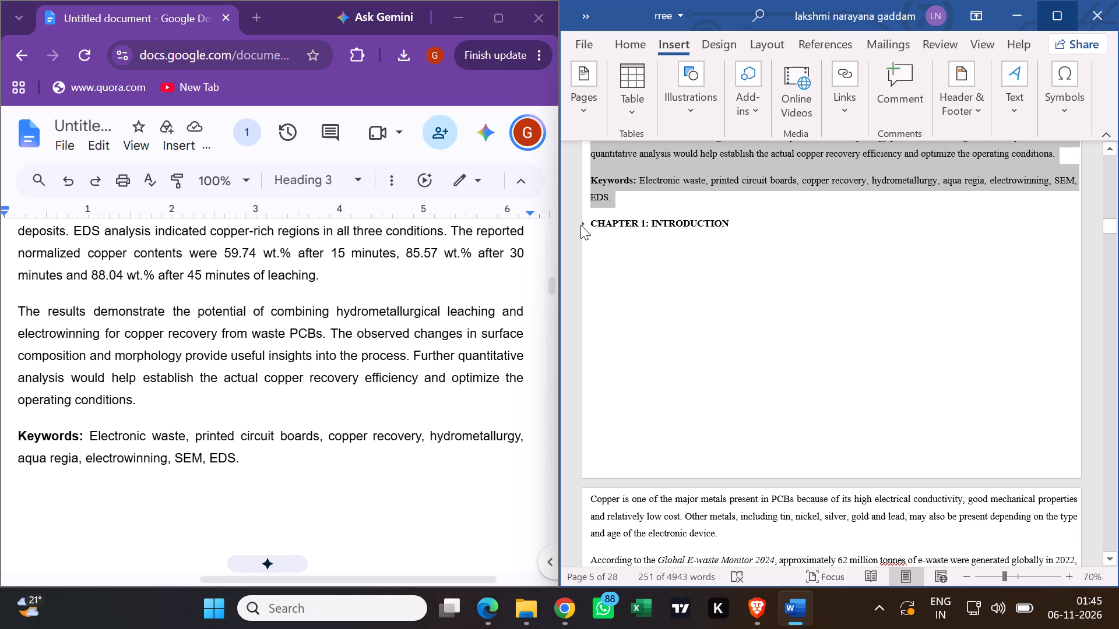
pyautogui.moveTo(589, 224); pyautogui.dragTo(694, 317)
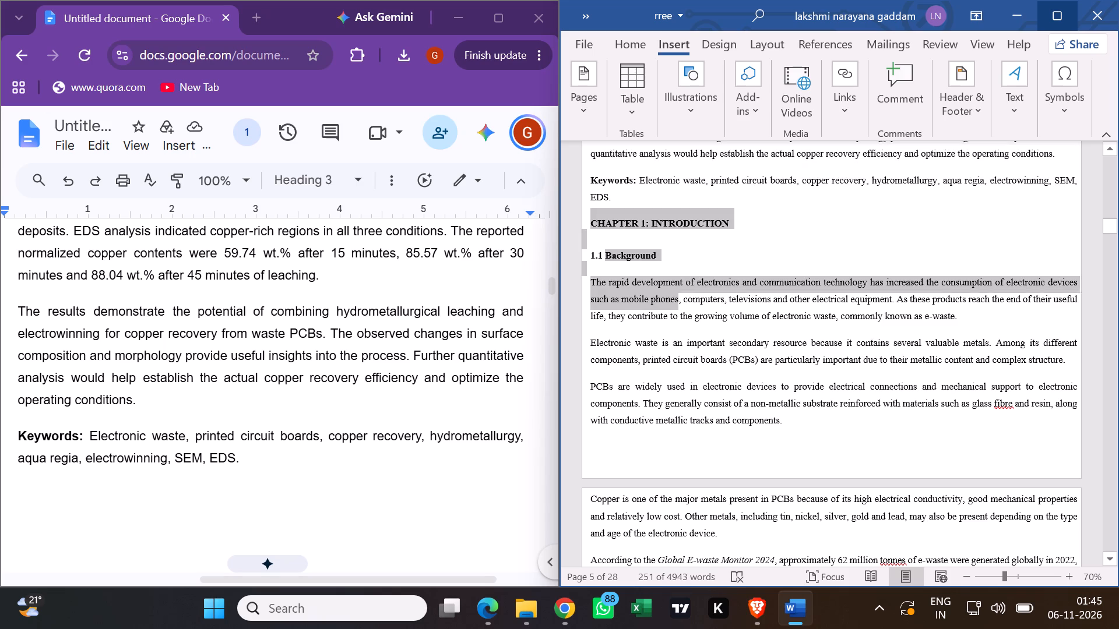
pyautogui.moveTo(694, 317); pyautogui.dragTo(793, 450)
pyautogui.scroll(-1, 754, 440)
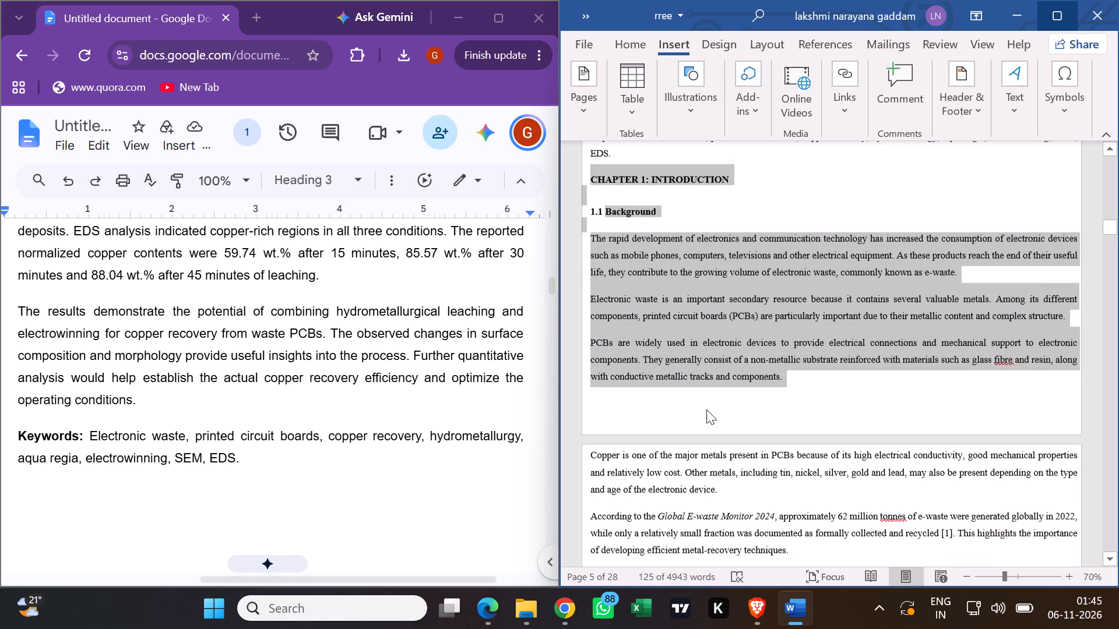
pyautogui.scroll(-1, 706, 409)
pyautogui.hotkey('ctrl', 'c')
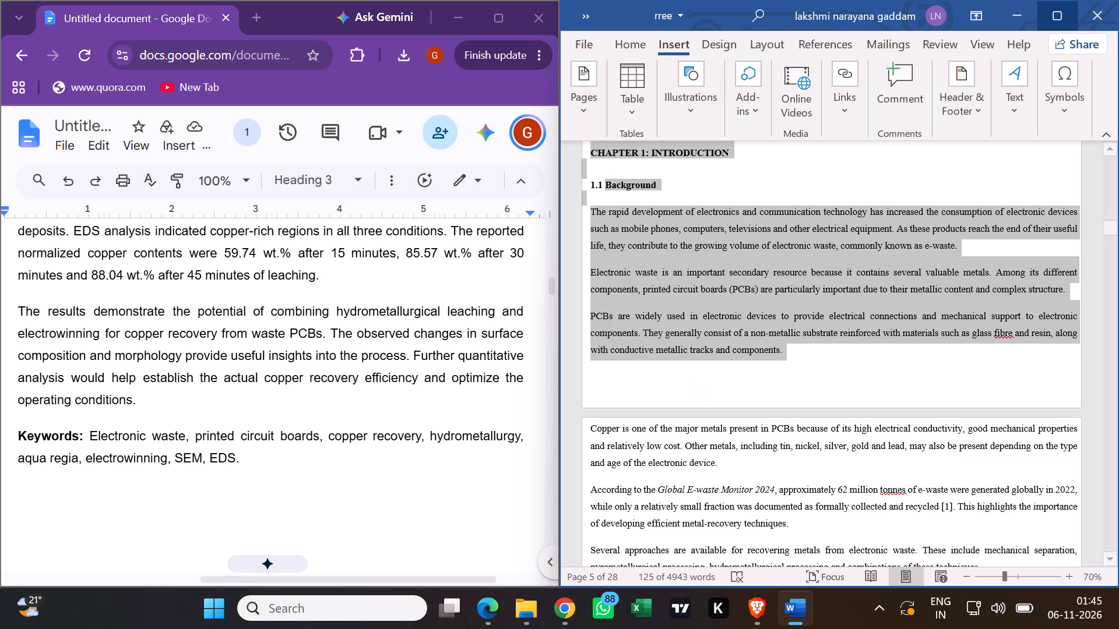
# Paste the copied Chapter 1 text at the top of a blank page below the abstract in Google Docs, leaving the cursor beneath it.
pyautogui.scroll(-7, 374, 405)
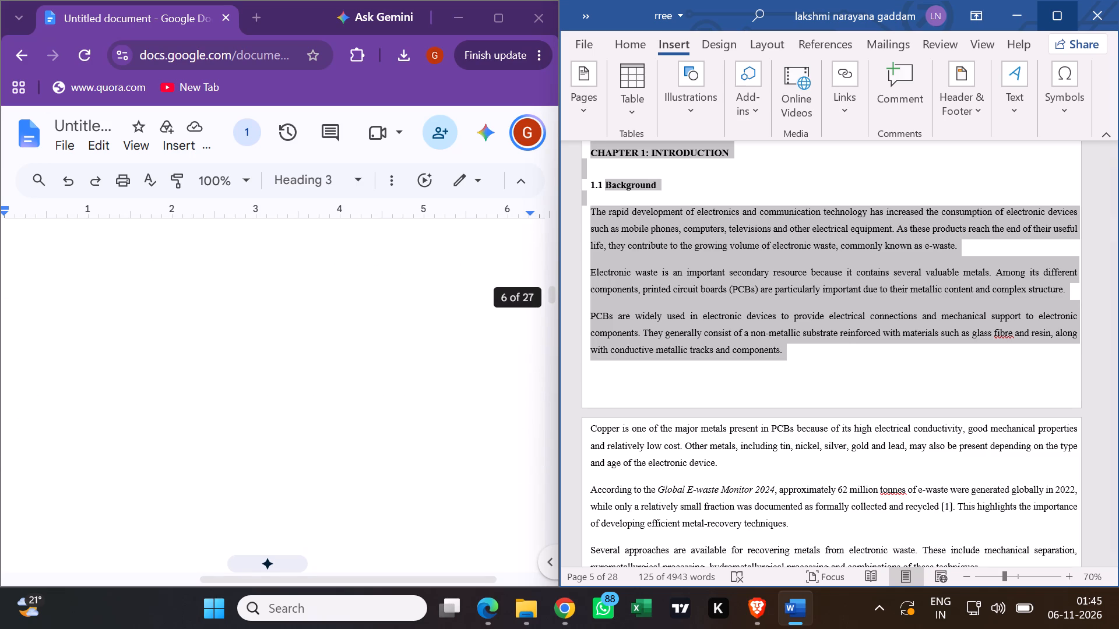
pyautogui.scroll(-9, 350, 408)
pyautogui.click(135, 416)
pyautogui.click(51, 318)
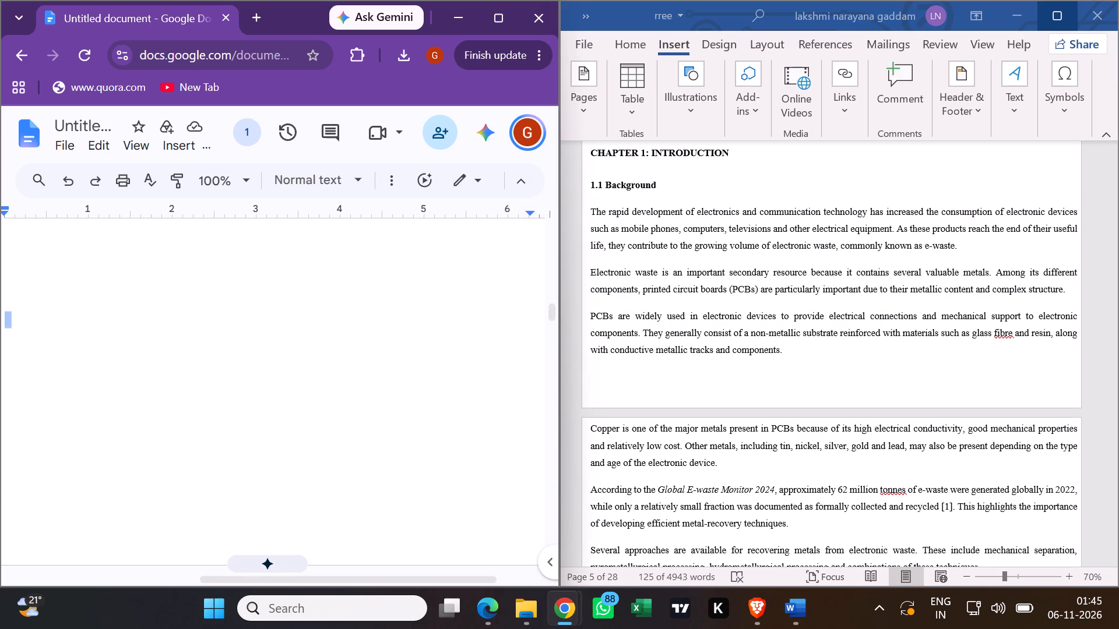
pyautogui.scroll(3, 149, 351)
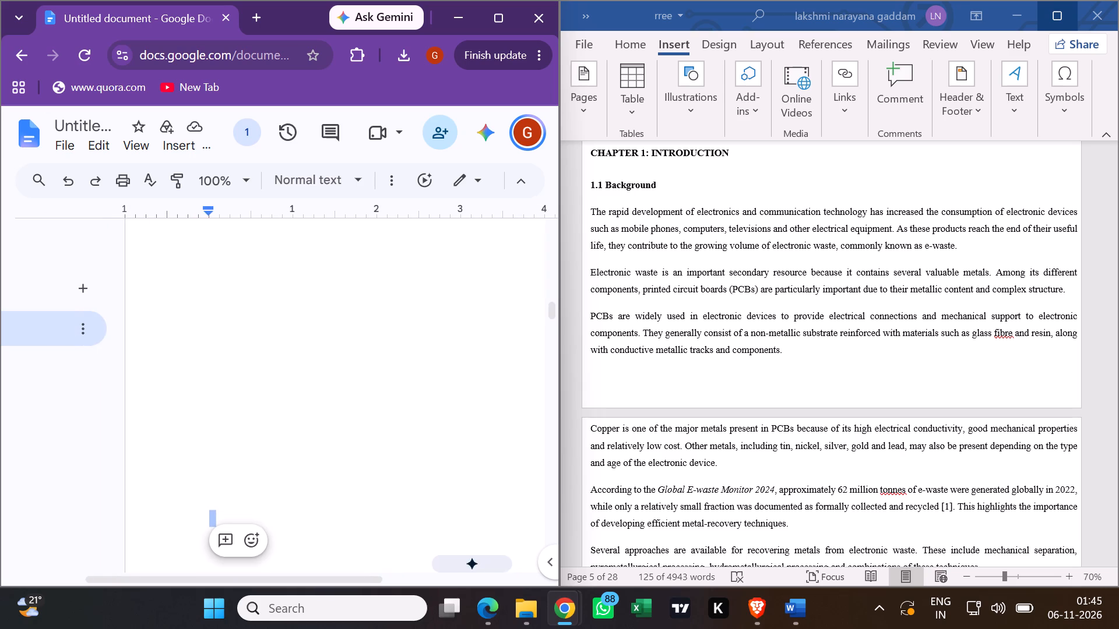
pyautogui.scroll(2, 128, 348)
pyautogui.scroll(3, 169, 313)
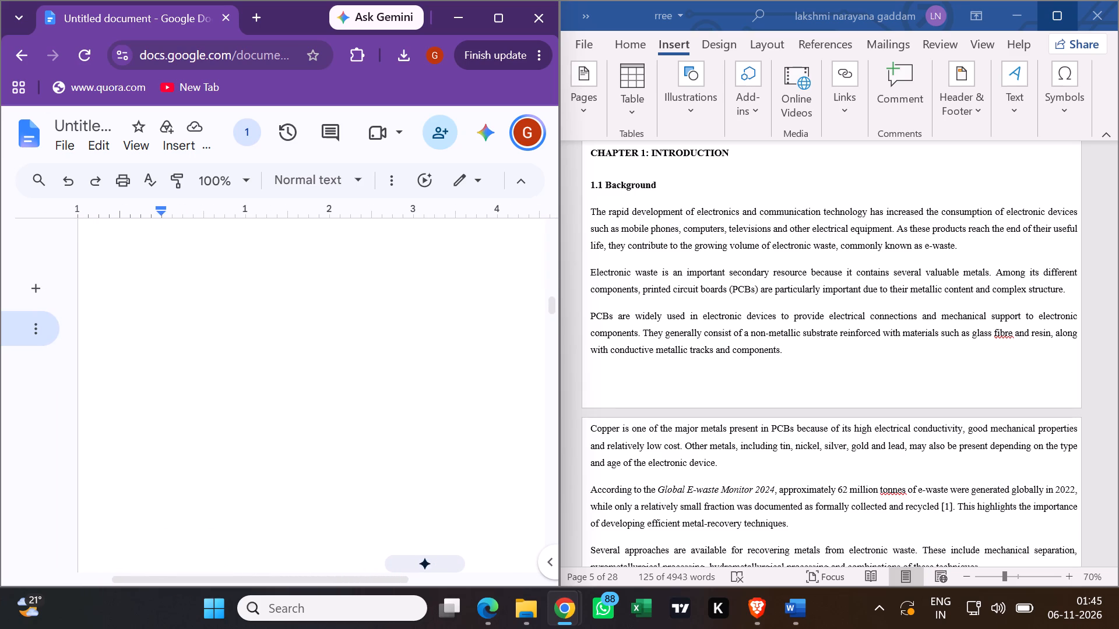
pyautogui.scroll(1, 171, 333)
pyautogui.click(115, 312)
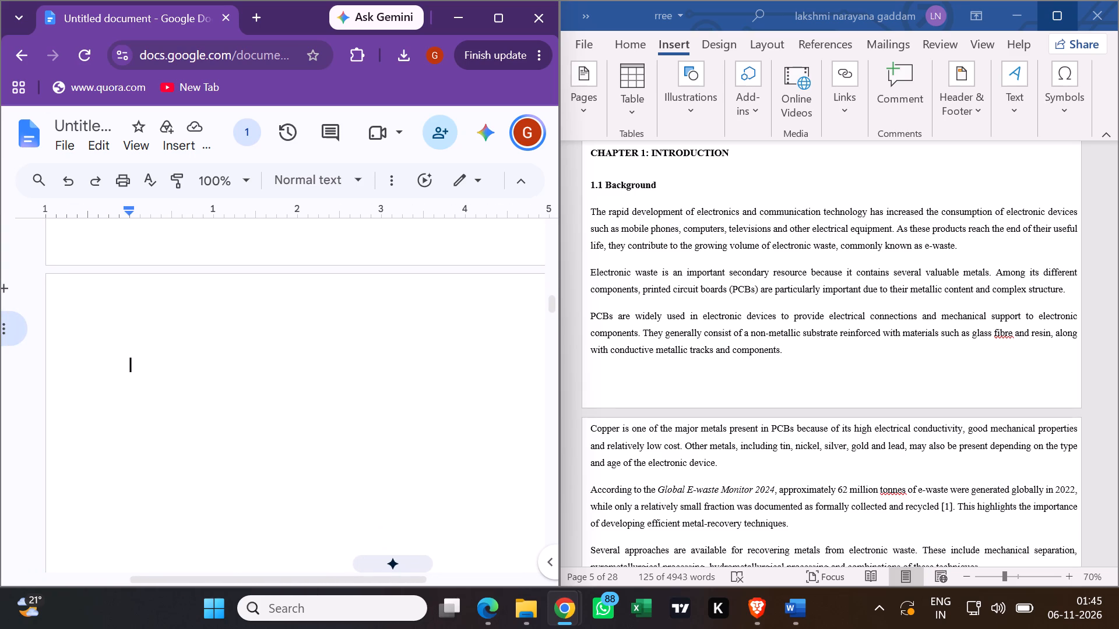
pyautogui.click(87, 309)
pyautogui.click(96, 318)
pyautogui.click(161, 334)
pyautogui.hotkey('ctrl', 'v')
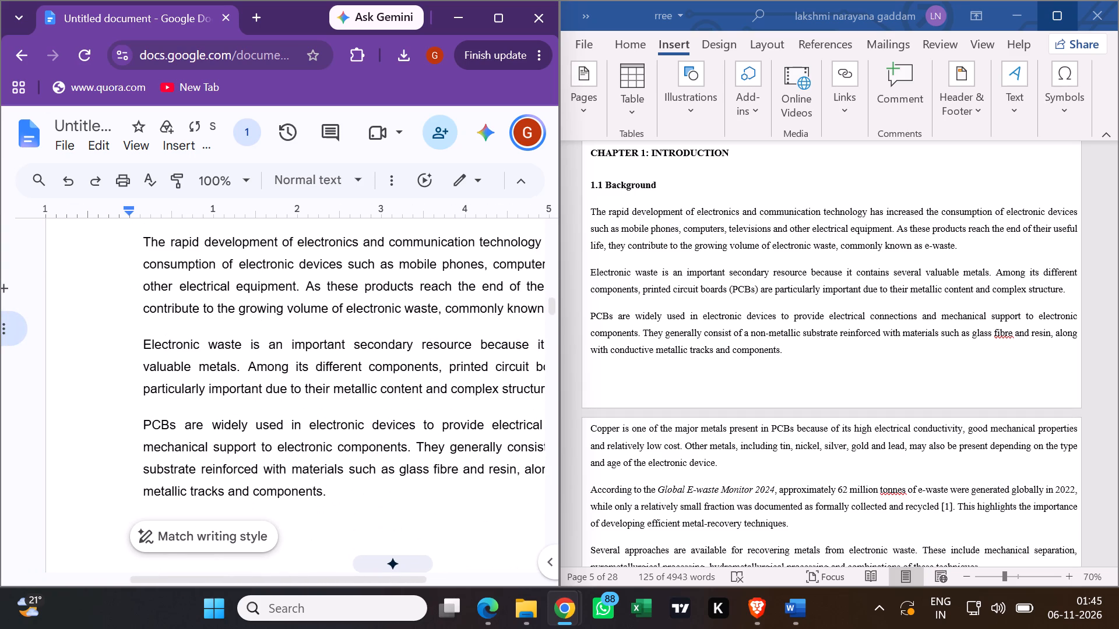
pyautogui.scroll(1, 206, 344)
pyautogui.hscroll(-1, 198, 360)
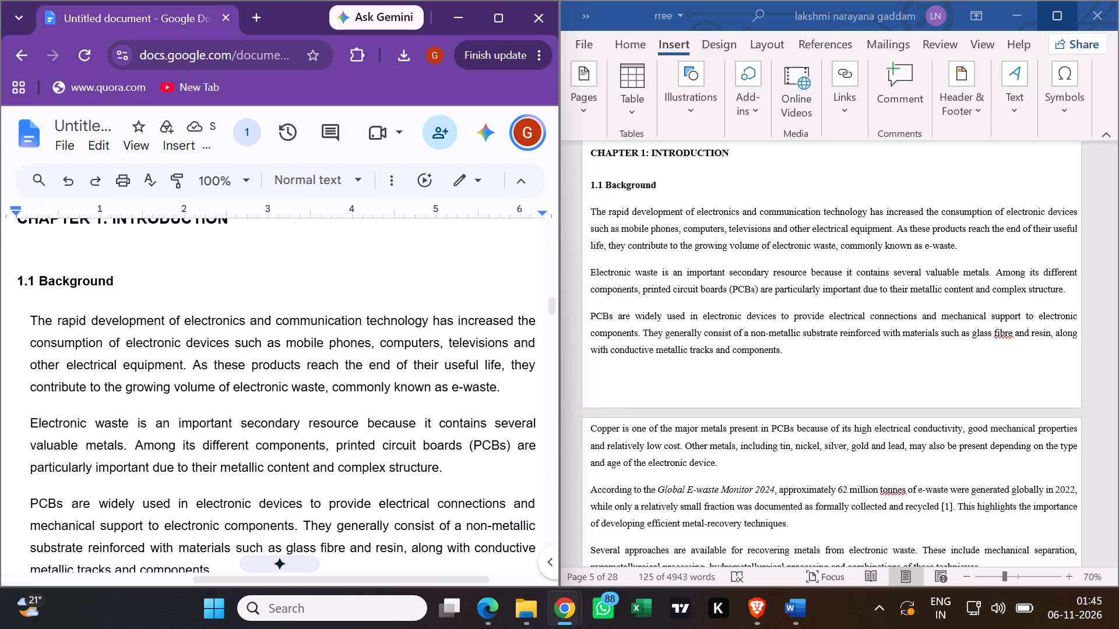
pyautogui.scroll(-1, 201, 333)
pyautogui.click(506, 19)
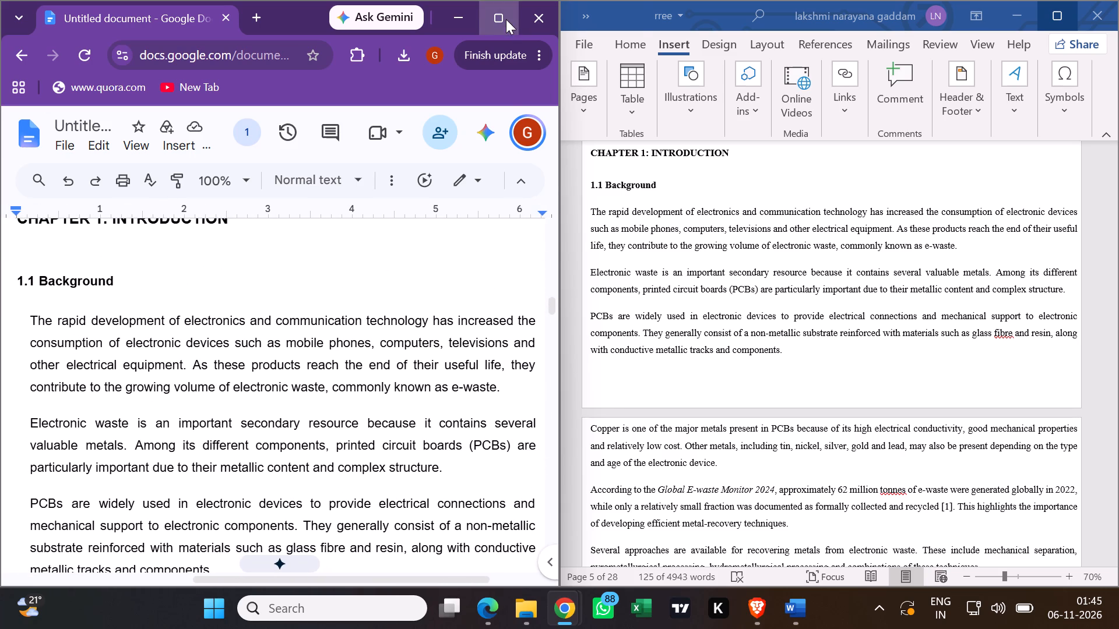
pyautogui.scroll(-5, 543, 341)
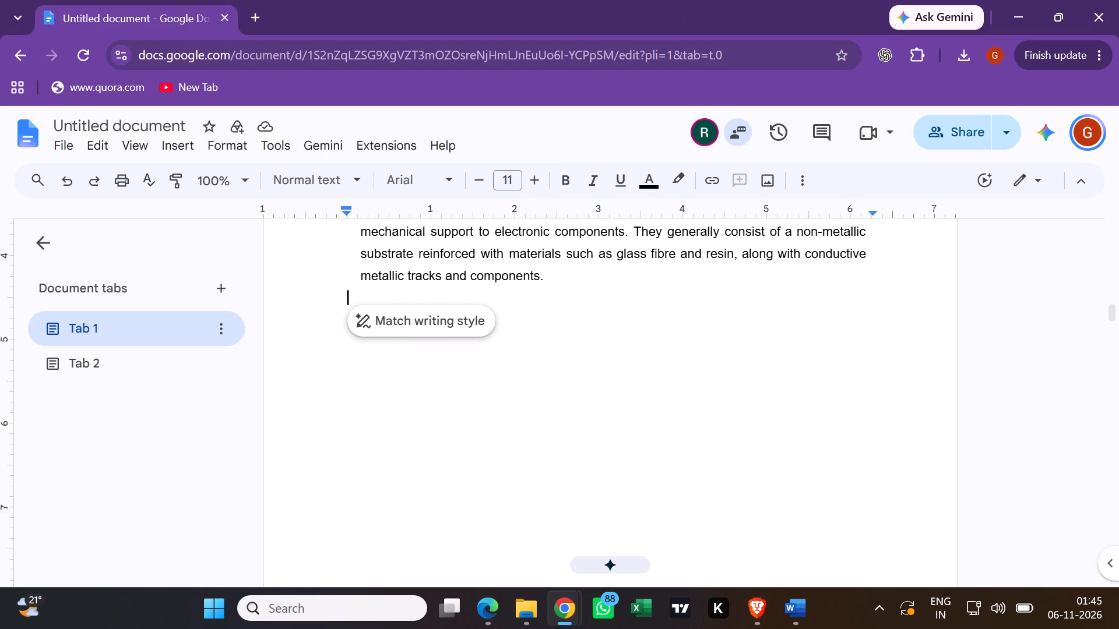
pyautogui.click(554, 292)
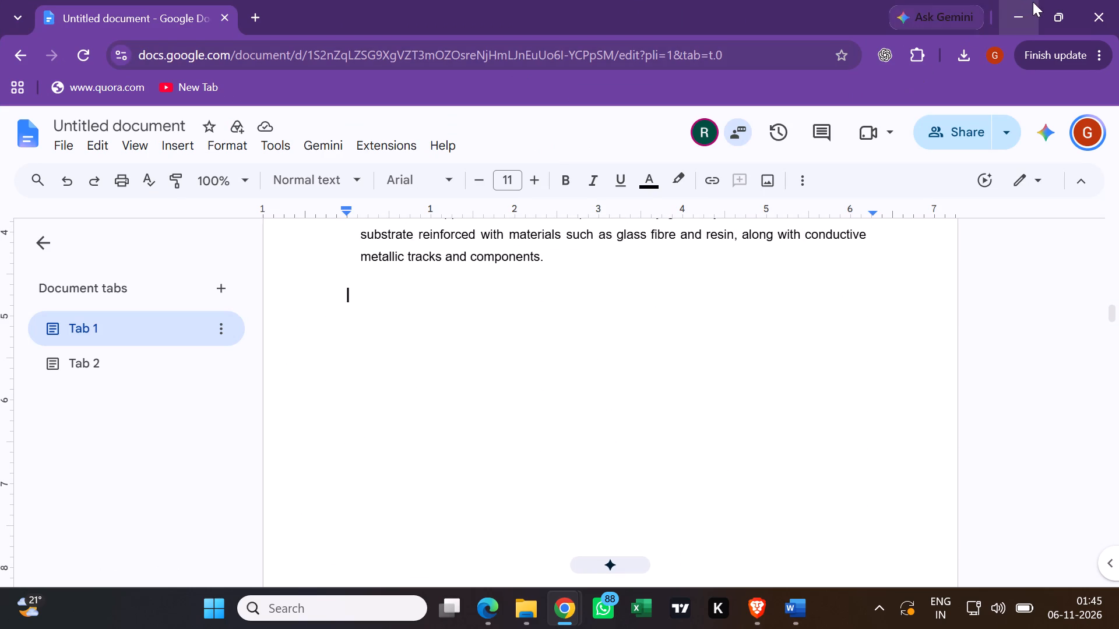
# Restore the Google Docs window and swap its side with the Word report, keeping the two windows side by side.
pyautogui.click(1046, 11)
pyautogui.moveTo(842, 60); pyautogui.dragTo(744, 62)
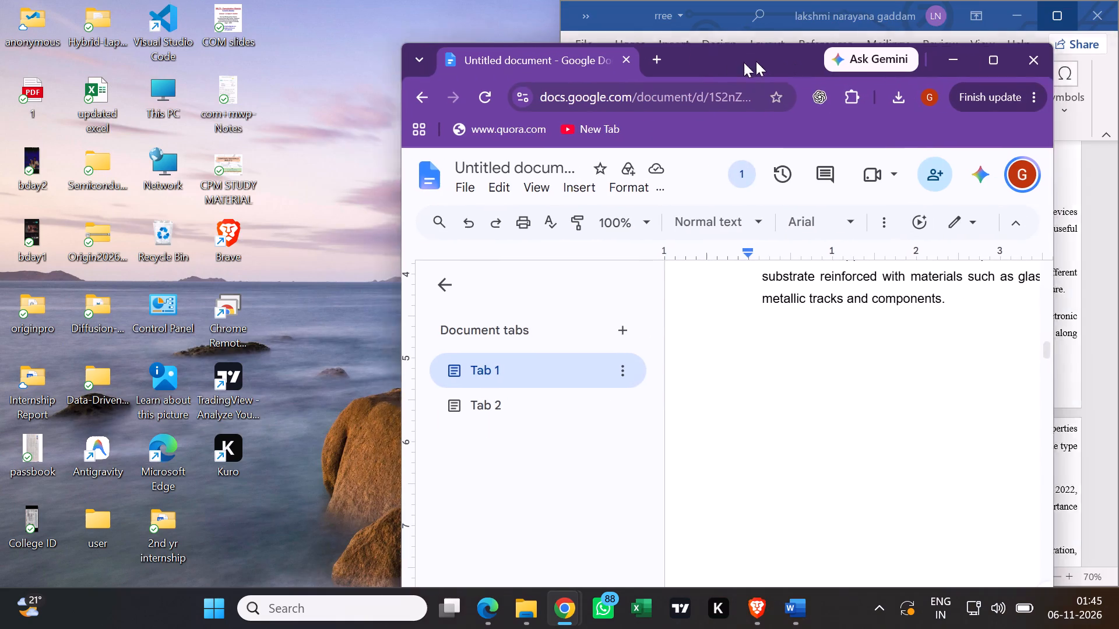
pyautogui.moveTo(744, 62); pyautogui.dragTo(785, 66)
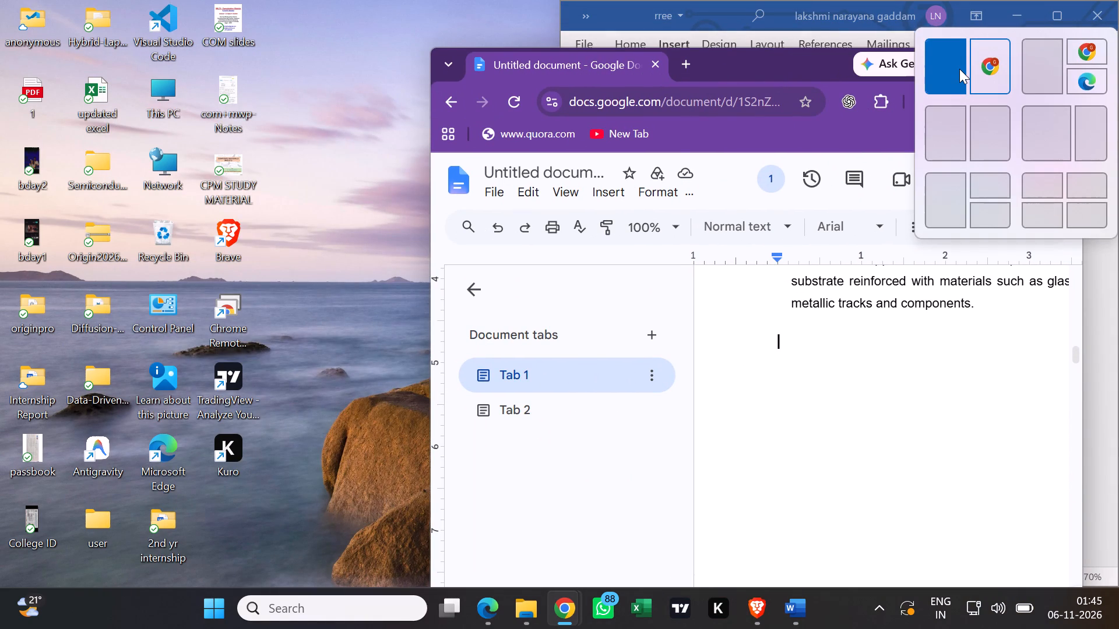
pyautogui.click(959, 69)
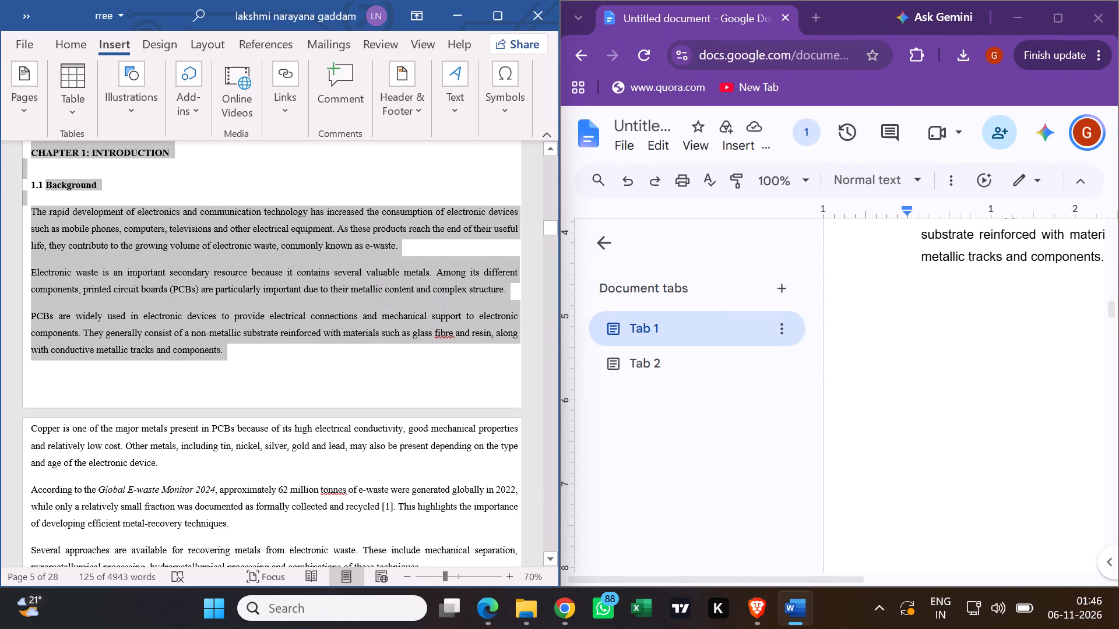
# Copy from the "Copper is one of the major metals" paragraph through the end of section 2.4 Aqua Regia Leaching in the Word report.
pyautogui.scroll(-2, 80, 391)
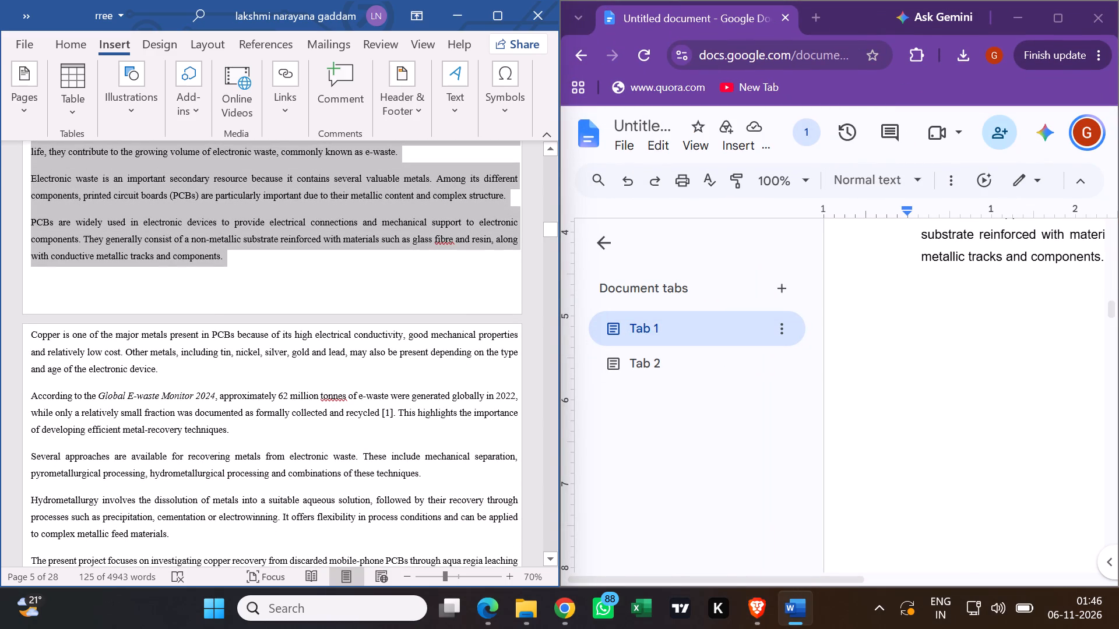
pyautogui.moveTo(27, 334); pyautogui.dragTo(287, 543)
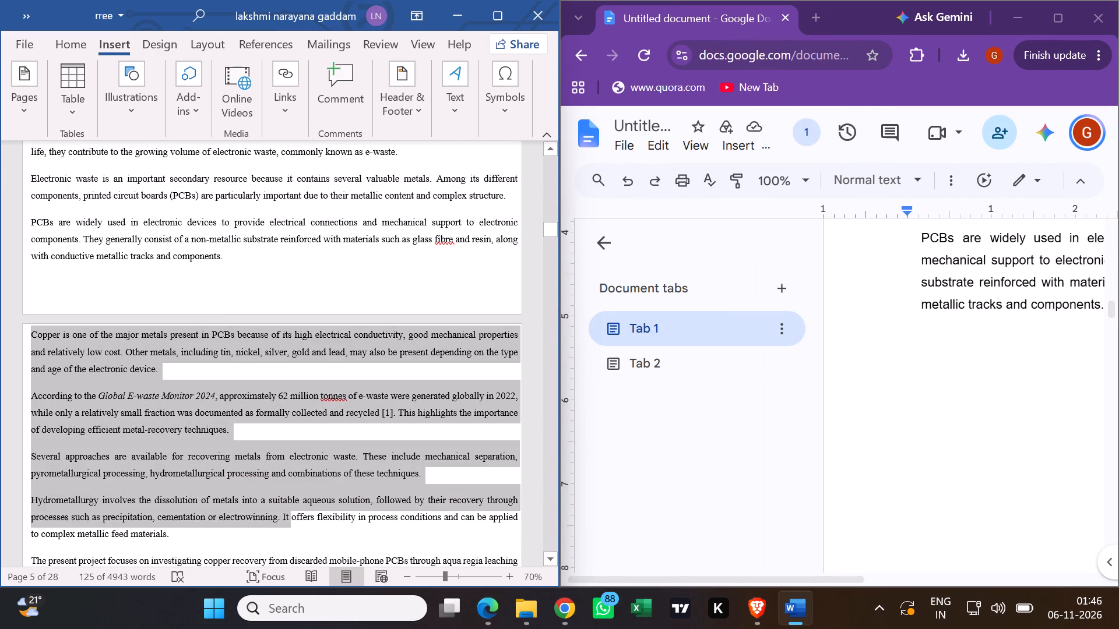
pyautogui.moveTo(287, 543); pyautogui.dragTo(332, 541)
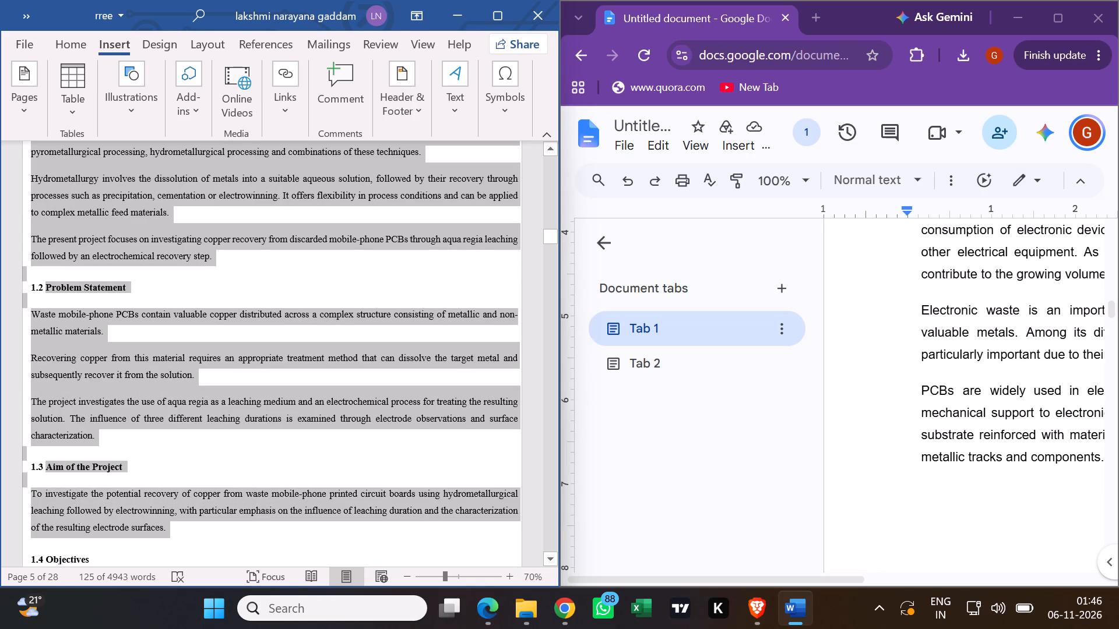
pyautogui.moveTo(332, 541); pyautogui.dragTo(317, 532)
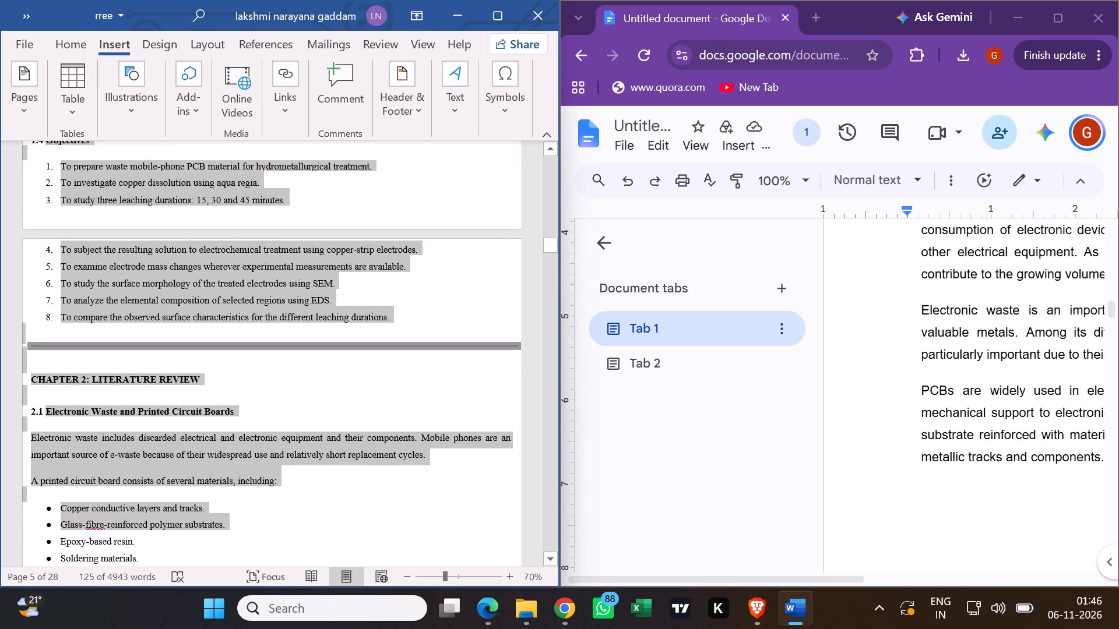
pyautogui.moveTo(317, 532); pyautogui.dragTo(311, 559)
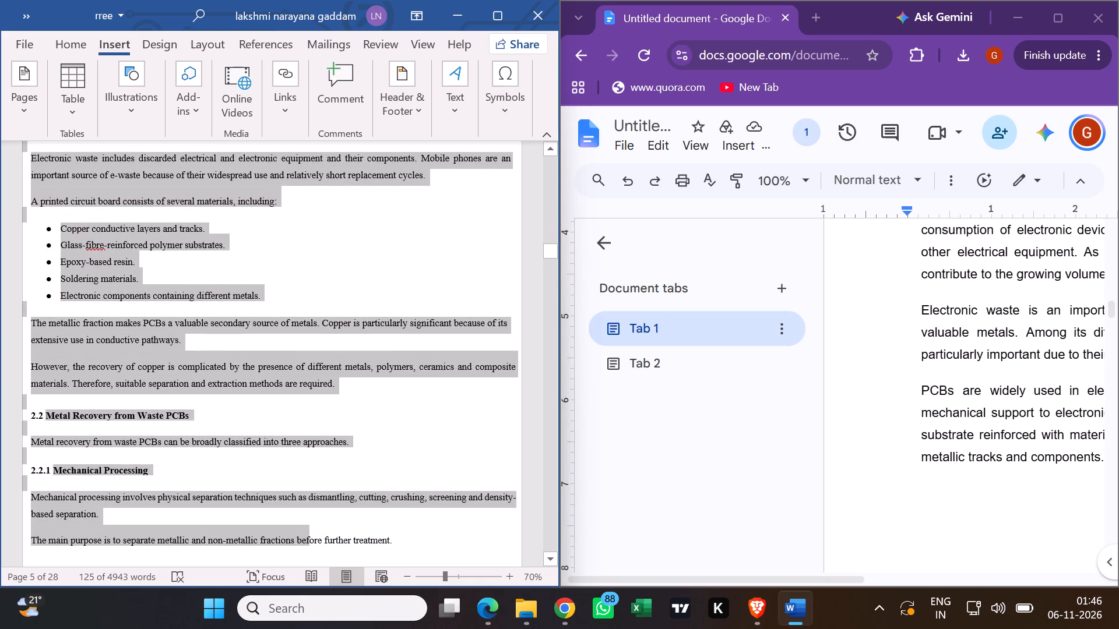
pyautogui.moveTo(311, 559); pyautogui.dragTo(305, 589)
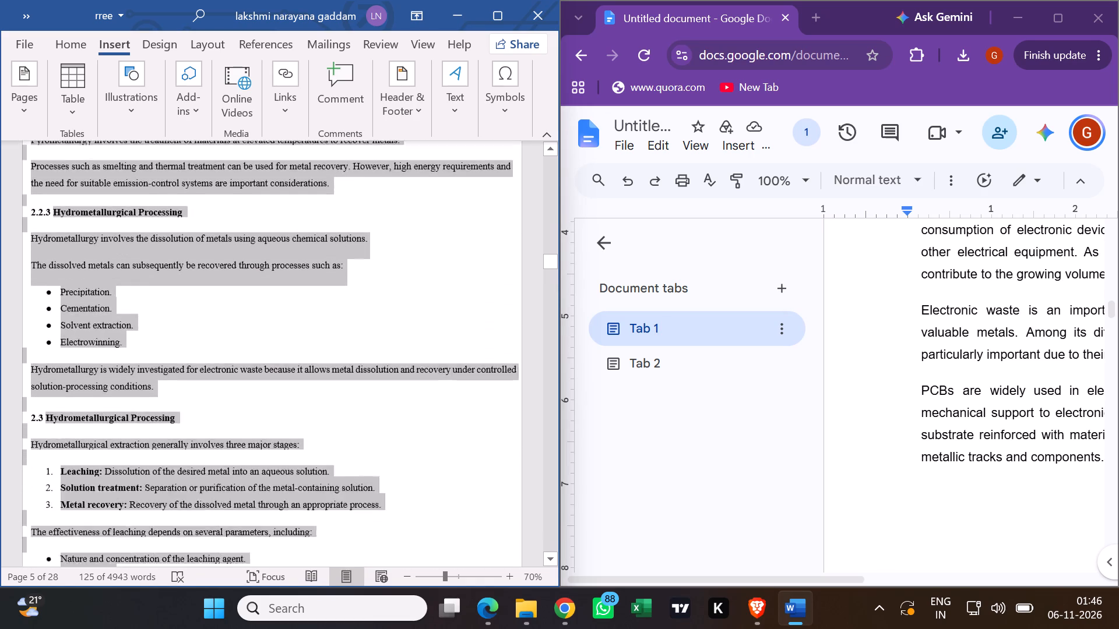
pyautogui.moveTo(305, 589); pyautogui.dragTo(301, 580)
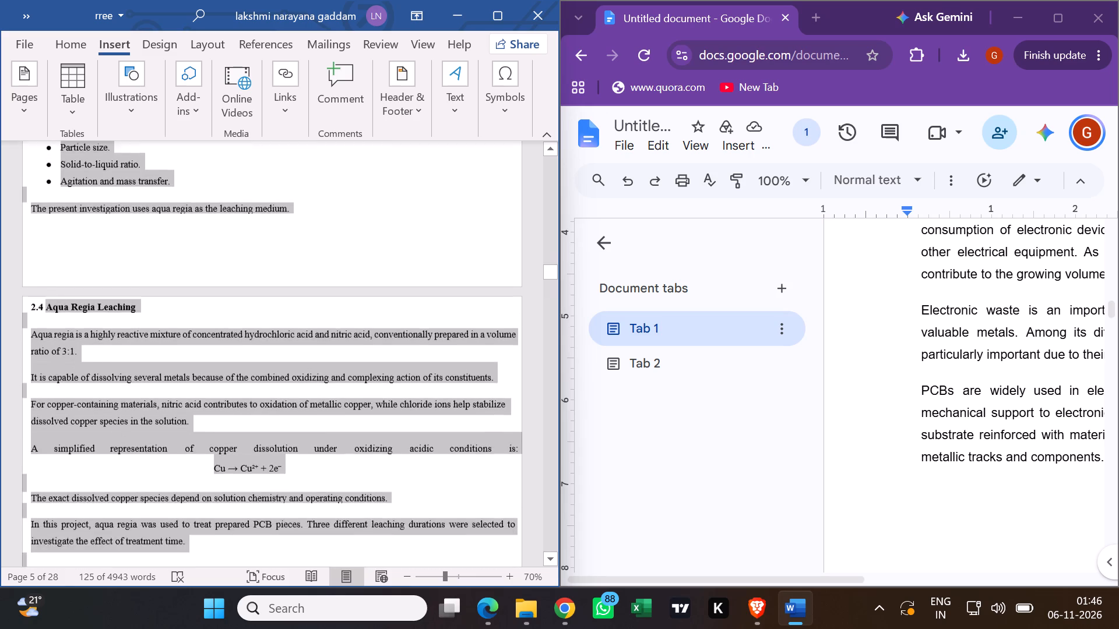
pyautogui.moveTo(301, 580); pyautogui.dragTo(294, 531)
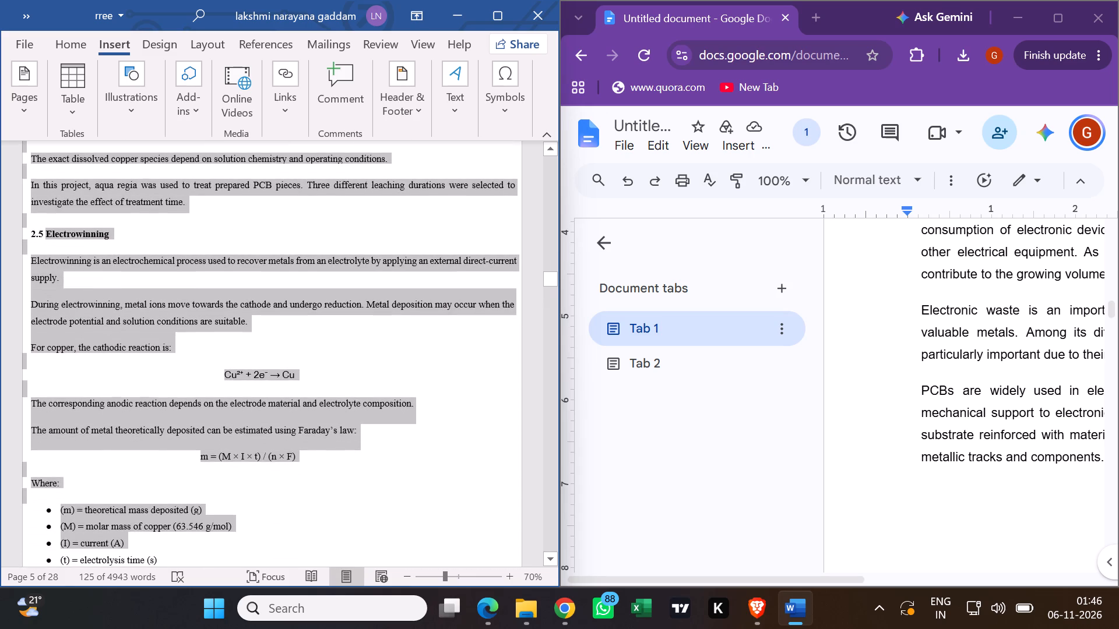
pyautogui.moveTo(294, 531); pyautogui.dragTo(192, 344)
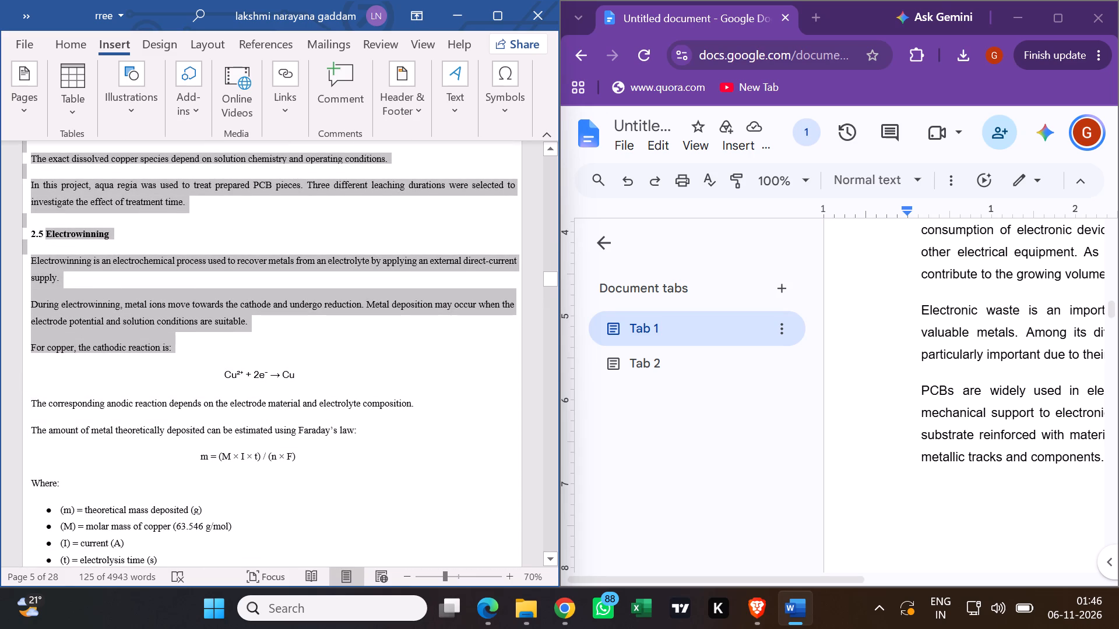
pyautogui.moveTo(192, 344); pyautogui.dragTo(195, 206)
pyautogui.rightClick(170, 195)
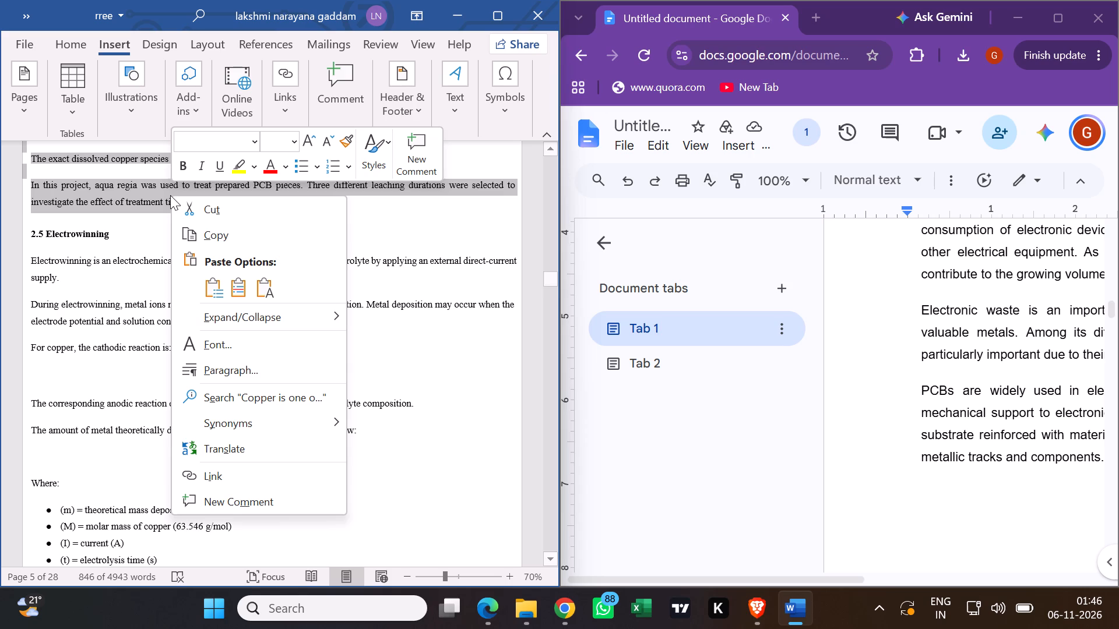
pyautogui.click(211, 239)
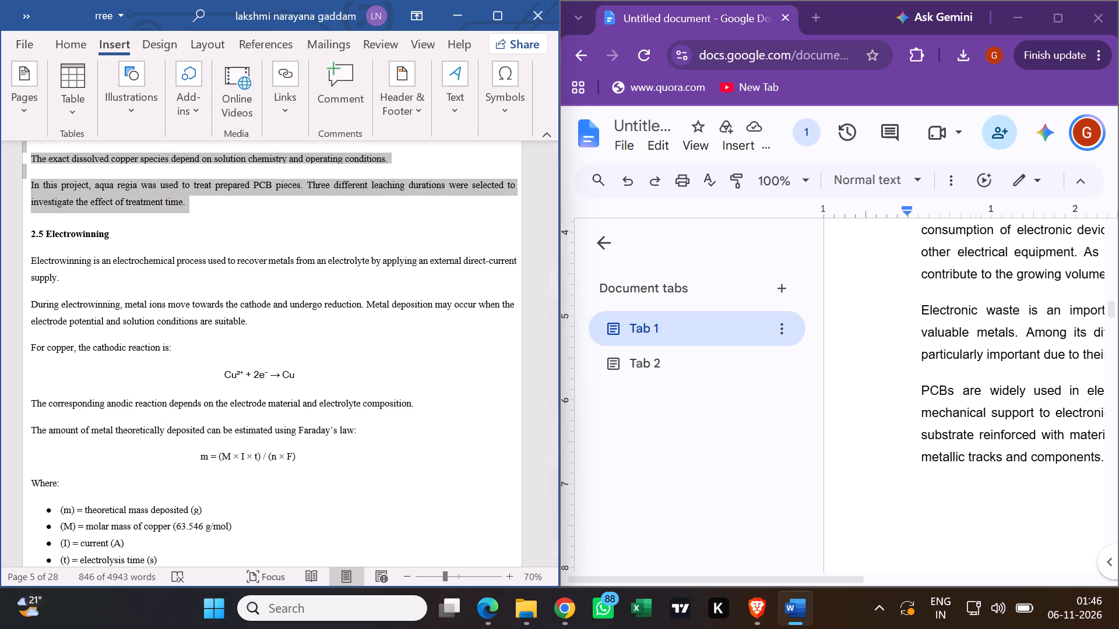
# Maximize the Google Docs window and paste the copied text below the third 1.1 Background paragraph, ending "metallic tracks and components.".
pyautogui.click(965, 489)
pyautogui.click(944, 483)
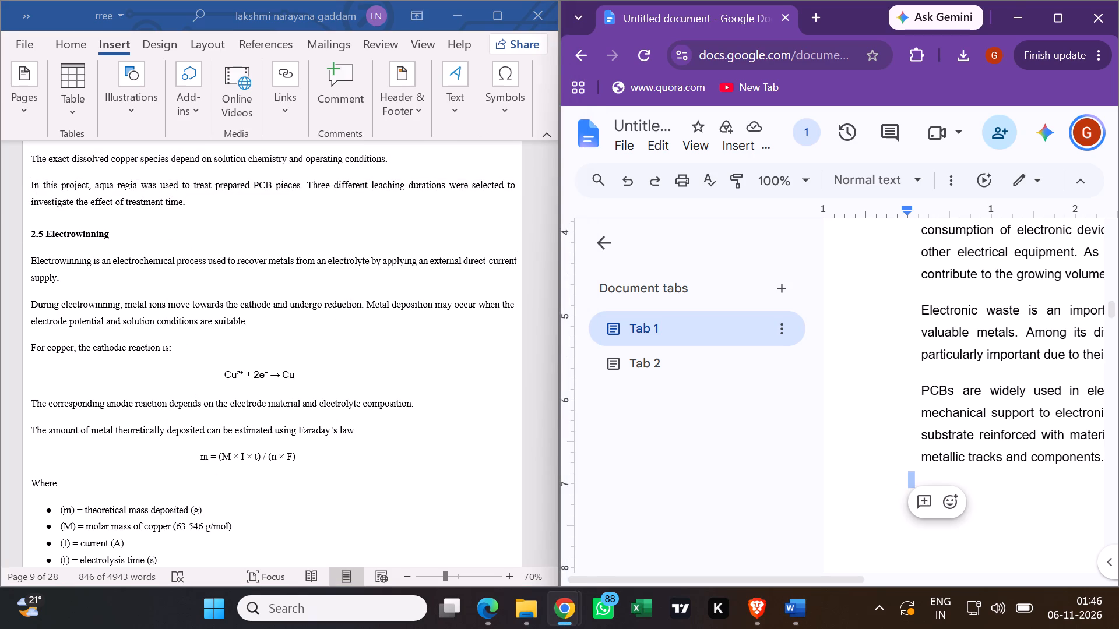
pyautogui.click(1068, 17)
pyautogui.click(432, 490)
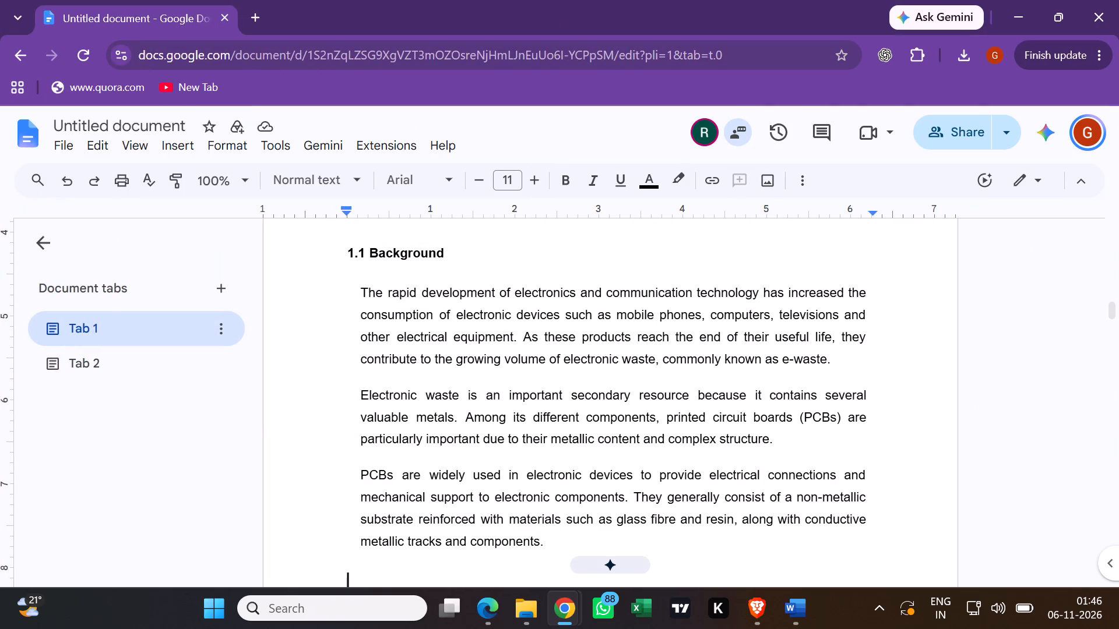
pyautogui.scroll(-5, 484, 386)
pyautogui.scroll(4, 491, 381)
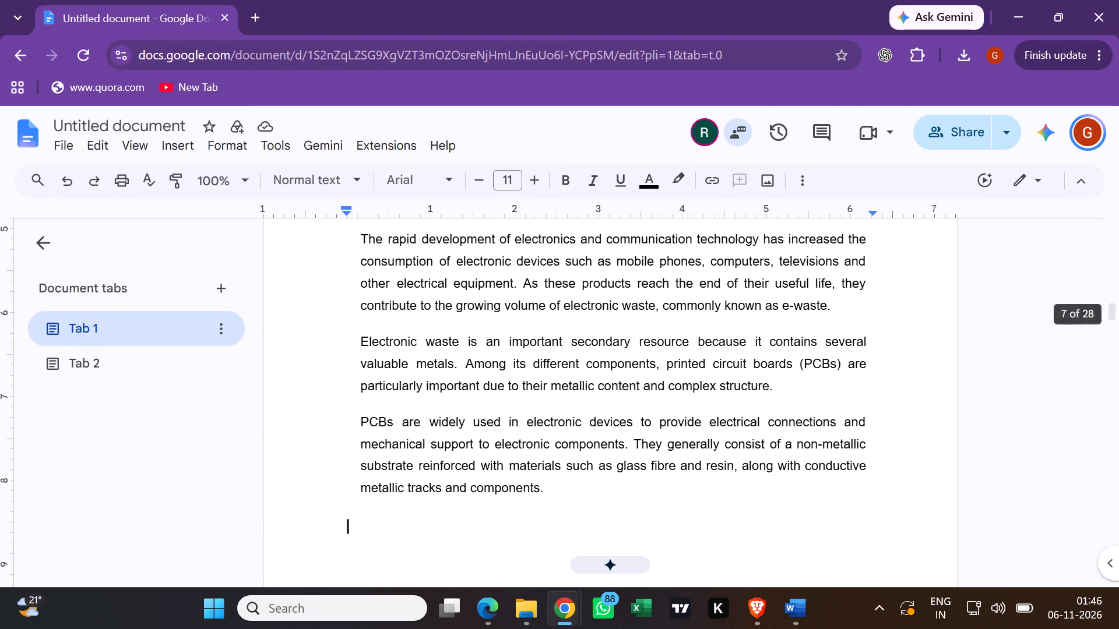
pyautogui.hotkey('ctrl', 'v')
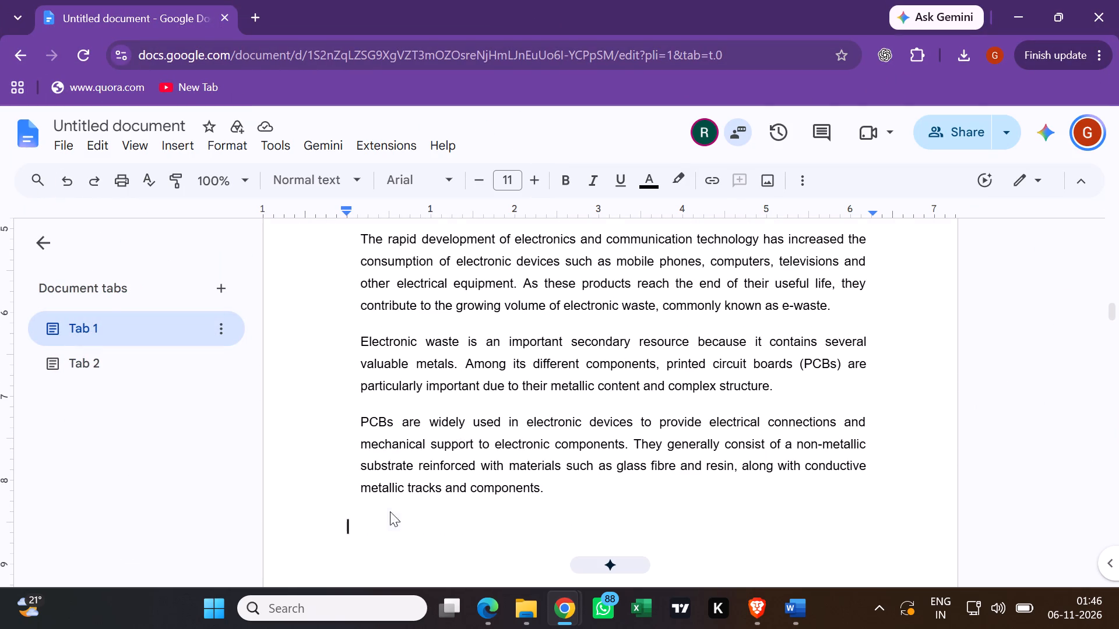
# Review the pasted text in Google Docs from section 2.4 Aqua Regia Leaching back to the 1.1 Background paragraphs.
pyautogui.scroll(5, 481, 450)
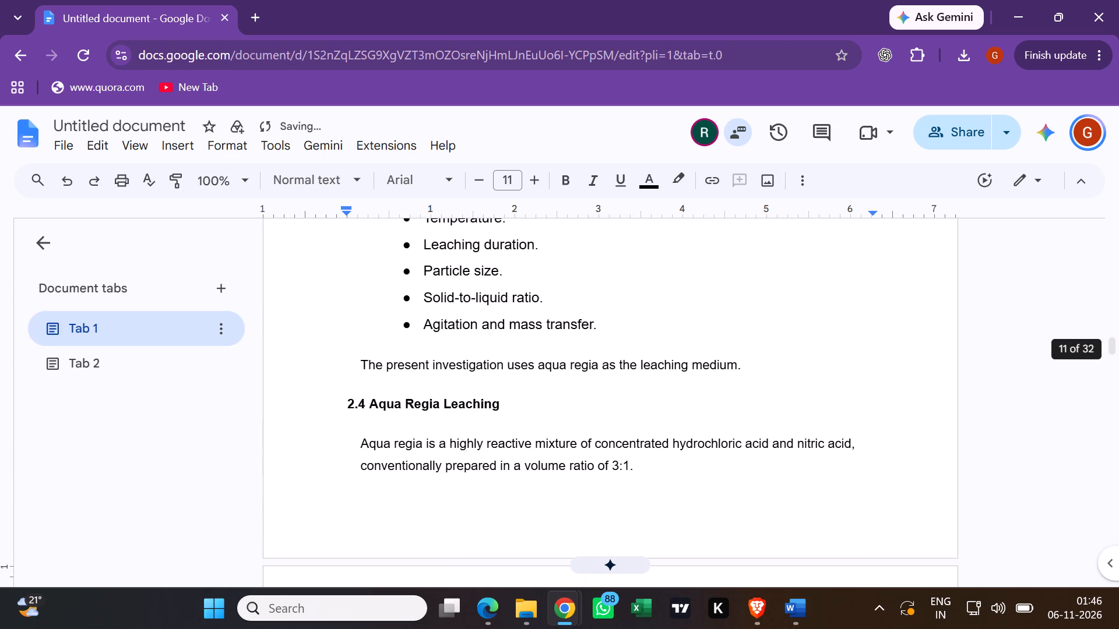
pyautogui.scroll(17, 463, 379)
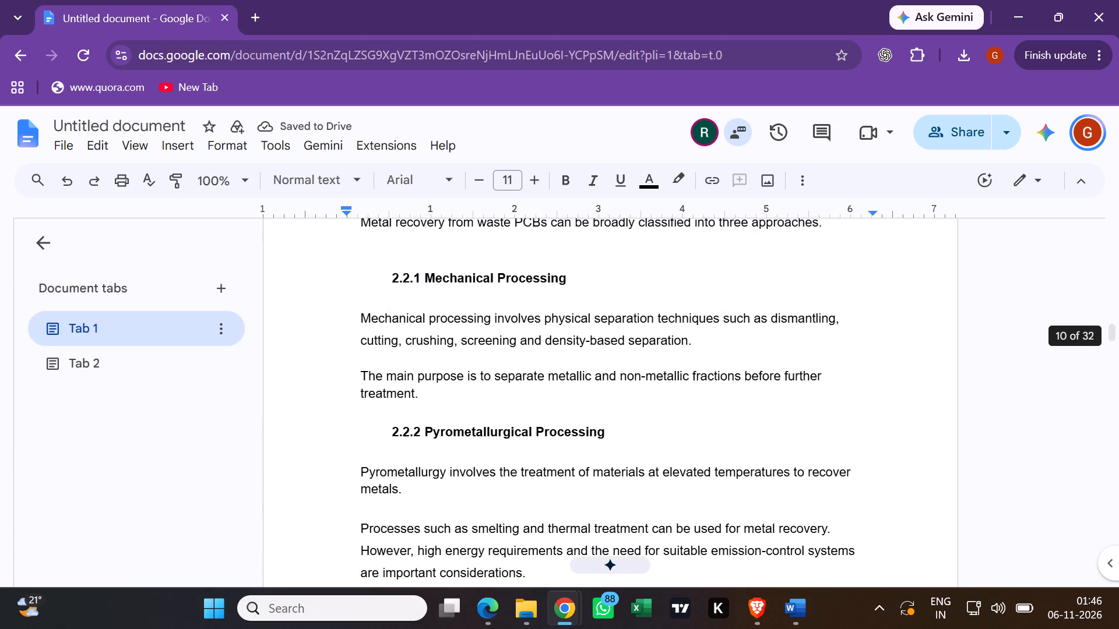
pyautogui.scroll(20, 463, 344)
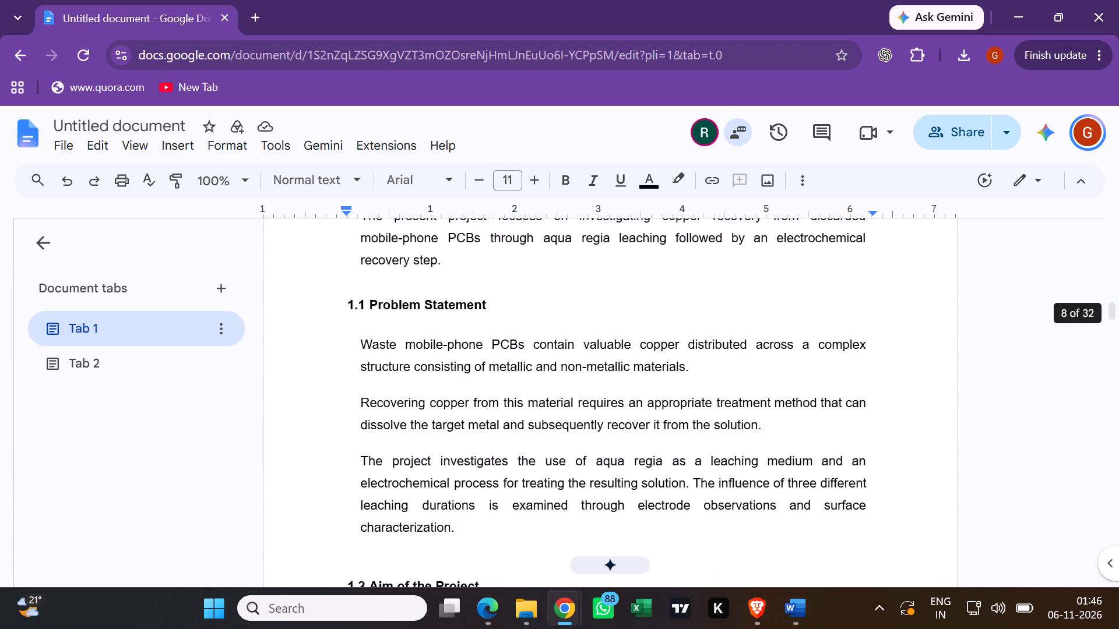
pyautogui.scroll(13, 467, 315)
pyautogui.scroll(4, 484, 267)
pyautogui.scroll(-9, 484, 267)
# Arrange the Google Docs window side by side with the Word report, with Google Docs on the left half.
pyautogui.click(1051, 15)
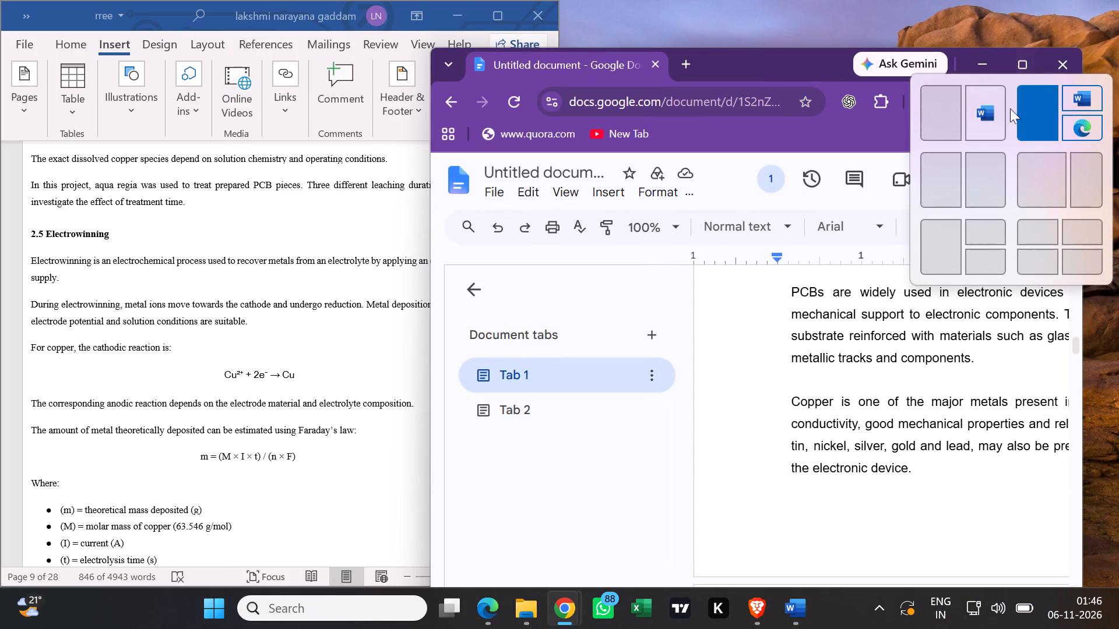
pyautogui.click(950, 122)
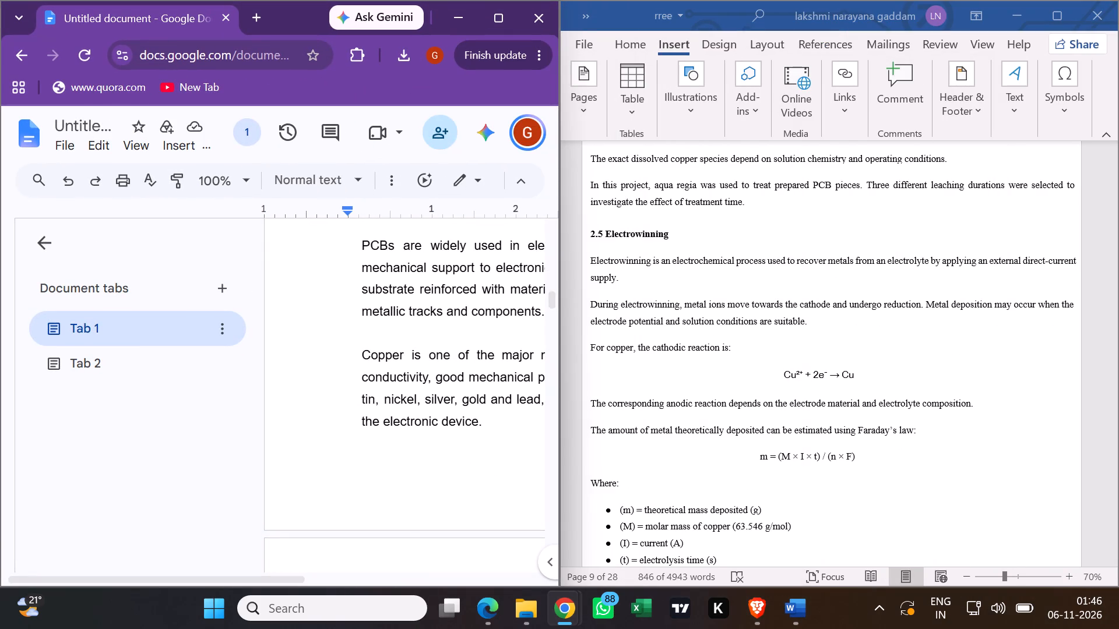
# Find the "CHAPTER 1: INTRODUCTION" heading in both Google Docs and the Word report to compare the two versions from there.
pyautogui.hscroll(-7, 379, 347)
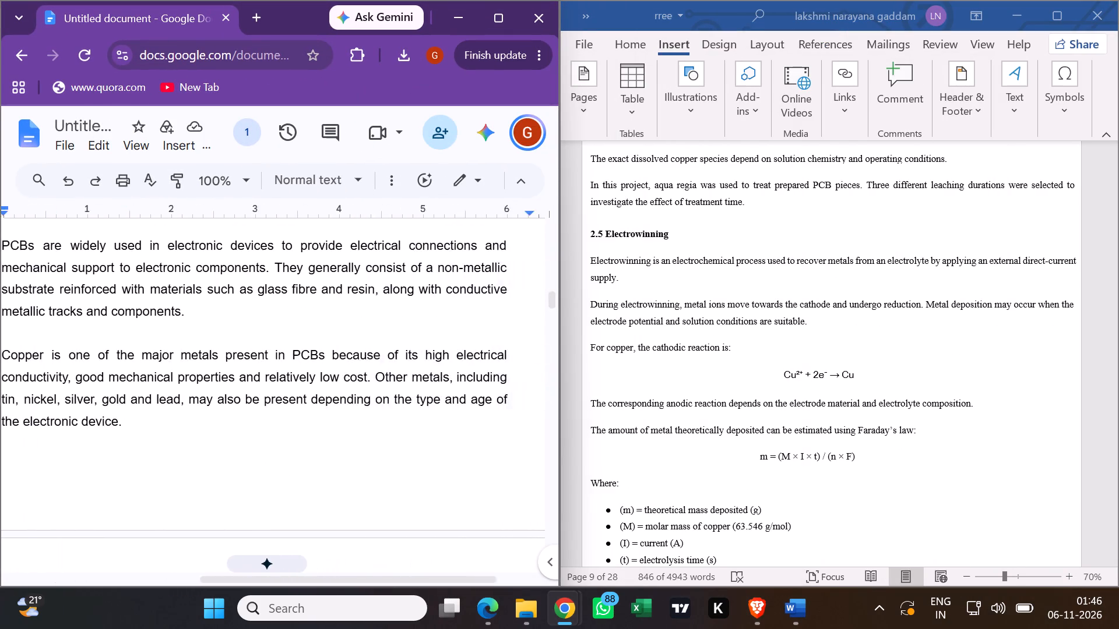
pyautogui.hscroll(-1, 383, 356)
pyautogui.hscroll(1, 385, 345)
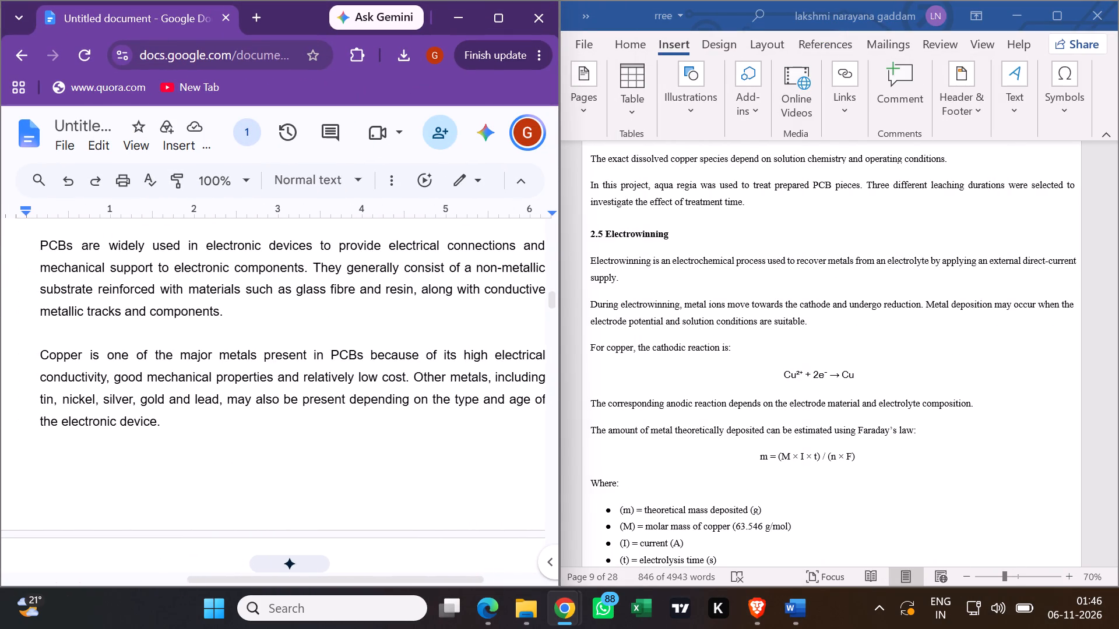
pyautogui.scroll(1, 361, 336)
pyautogui.scroll(-4, 370, 329)
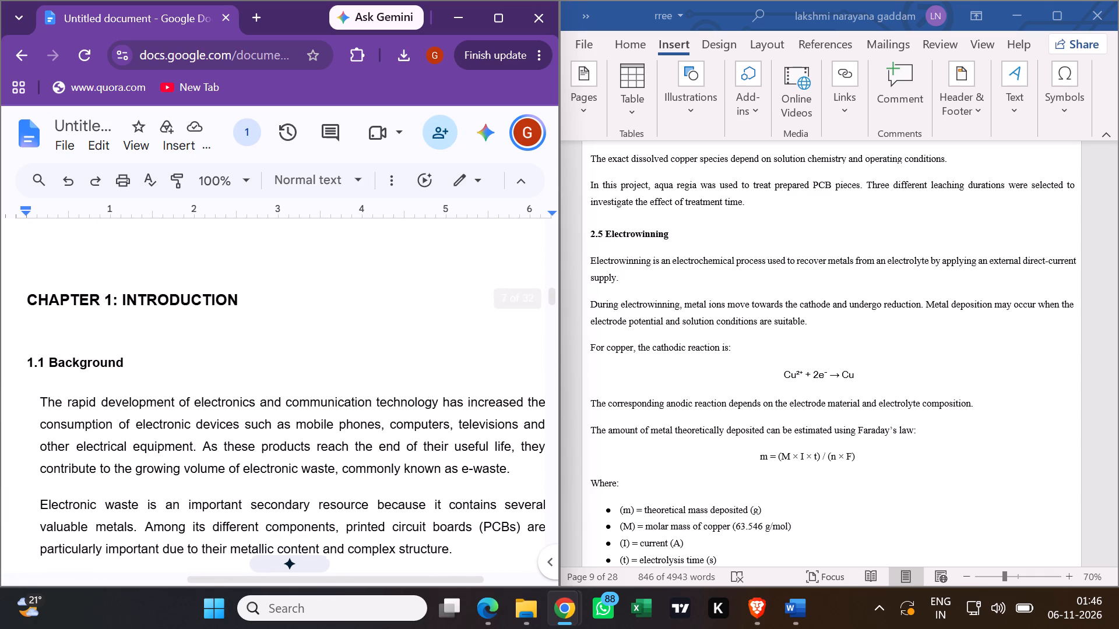
pyautogui.scroll(7, 870, 268)
pyautogui.scroll(17, 766, 191)
pyautogui.scroll(18, 786, 177)
pyautogui.scroll(9, 804, 157)
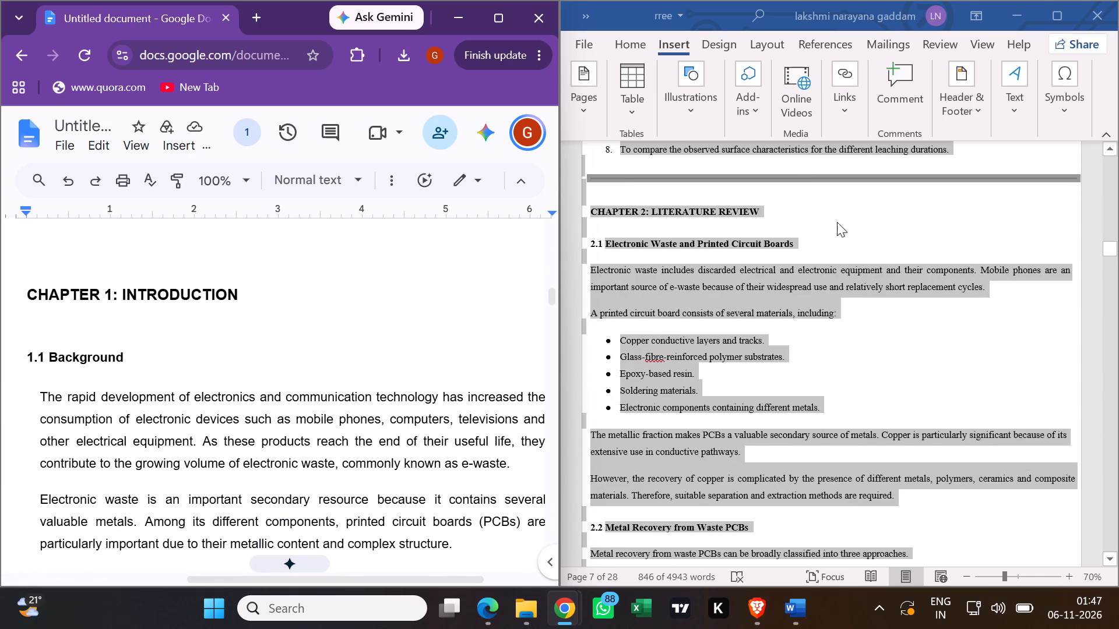
pyautogui.scroll(19, 837, 221)
pyautogui.scroll(10, 828, 214)
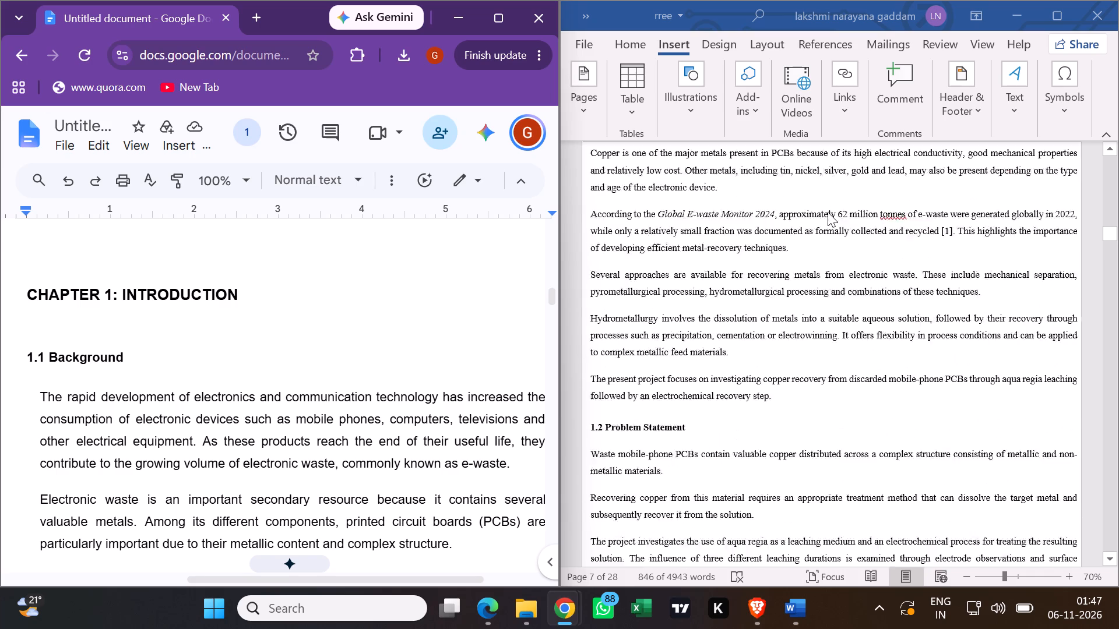
pyautogui.scroll(12, 828, 212)
pyautogui.scroll(-4, 832, 202)
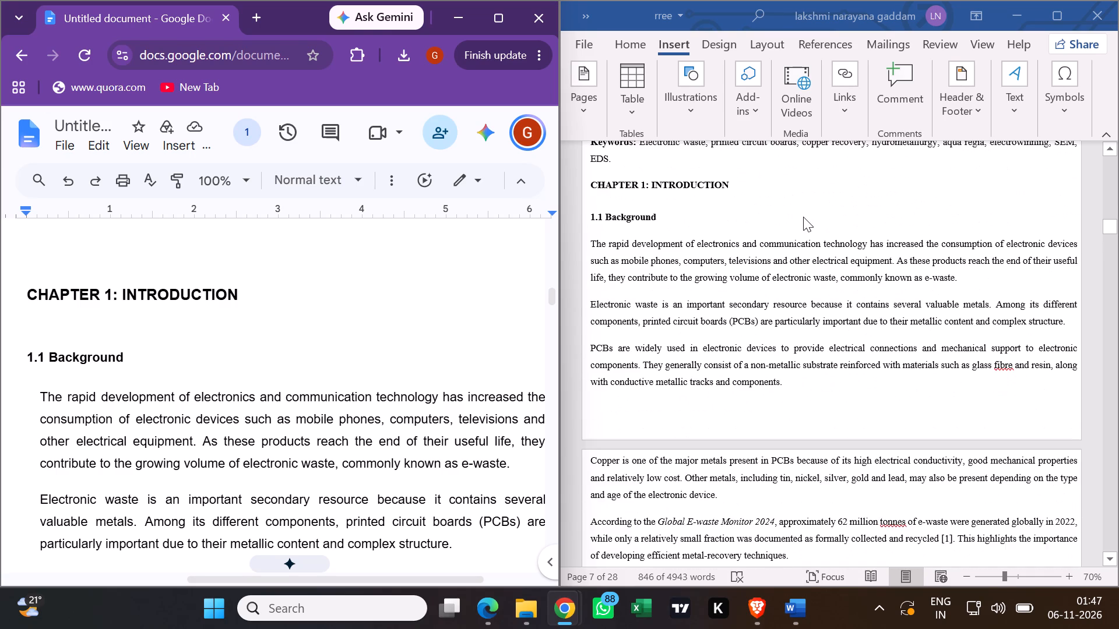
pyautogui.click(803, 217)
pyautogui.click(404, 341)
pyautogui.click(437, 328)
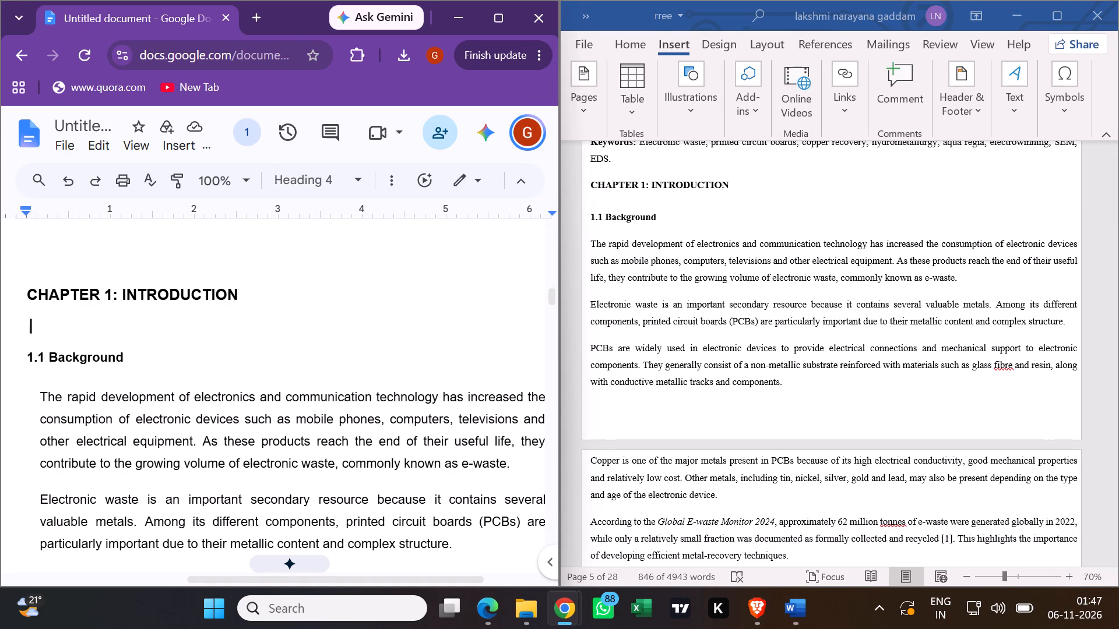
pyautogui.click(385, 246)
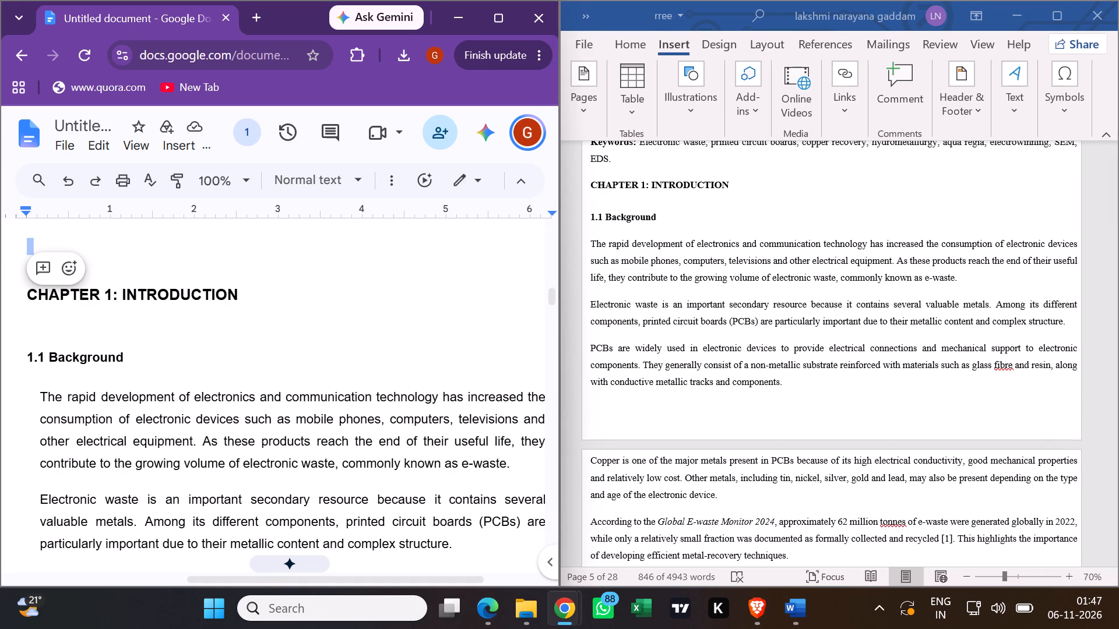
# Compare the 1.1 Background paragraphs and the Problem Statement heading number in Google Docs with the Word report.
pyautogui.scroll(-2, 803, 270)
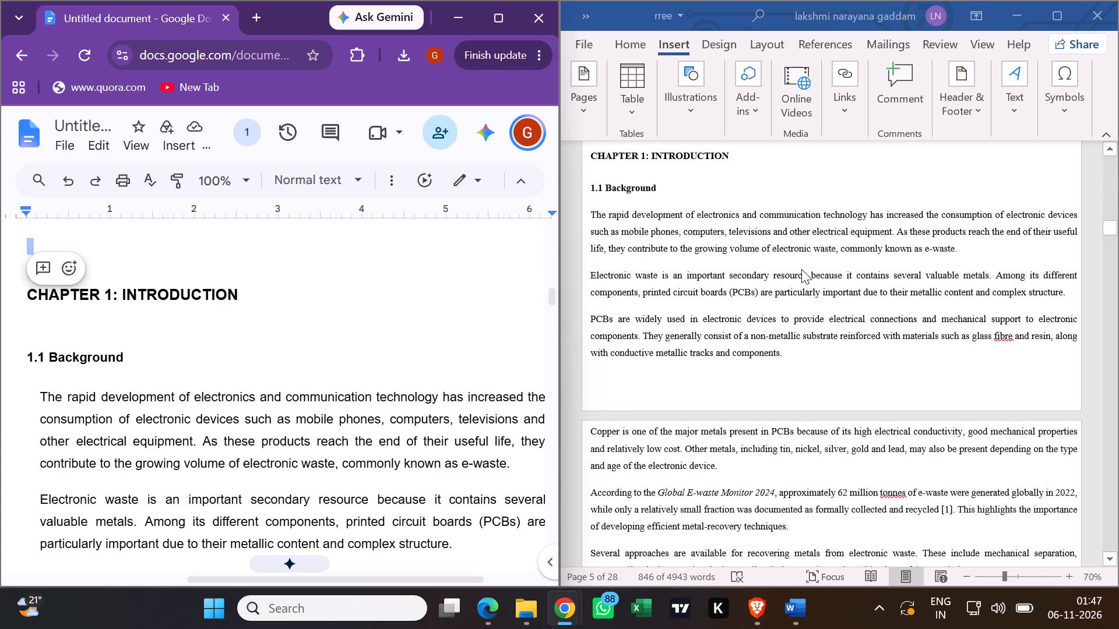
pyautogui.scroll(-3, 801, 269)
pyautogui.scroll(3, 360, 356)
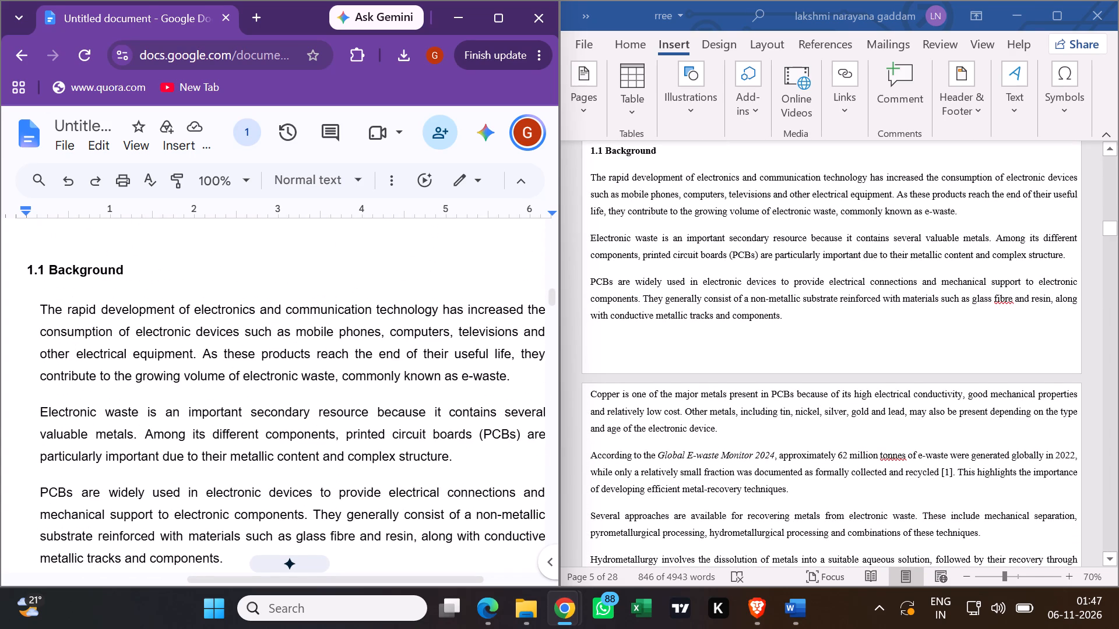
pyautogui.scroll(-2, 425, 383)
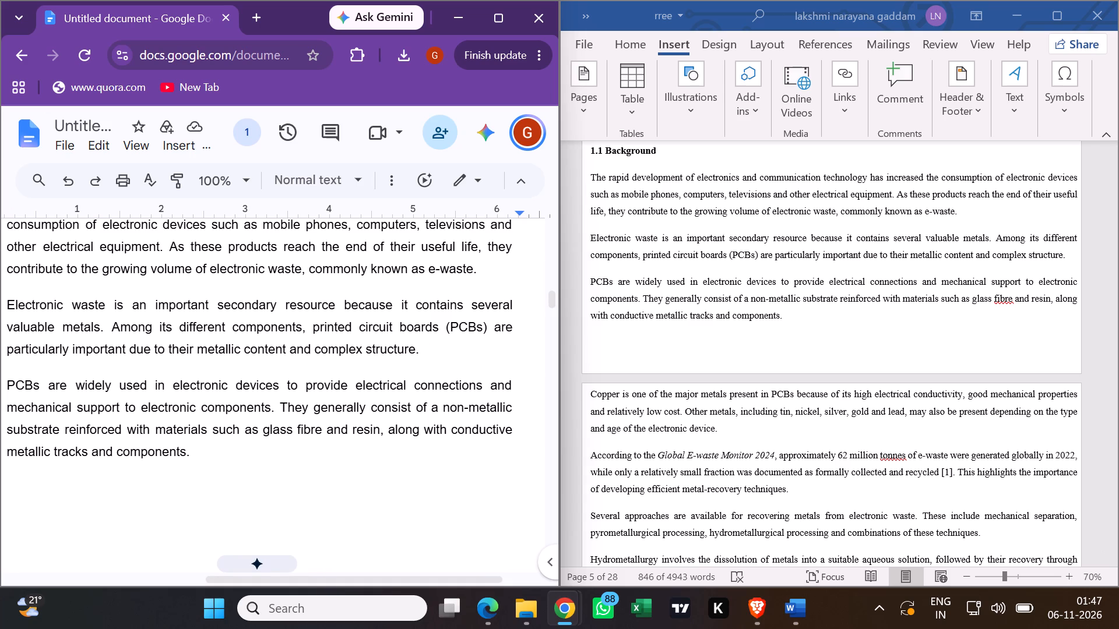
pyautogui.hscroll(-1, 361, 317)
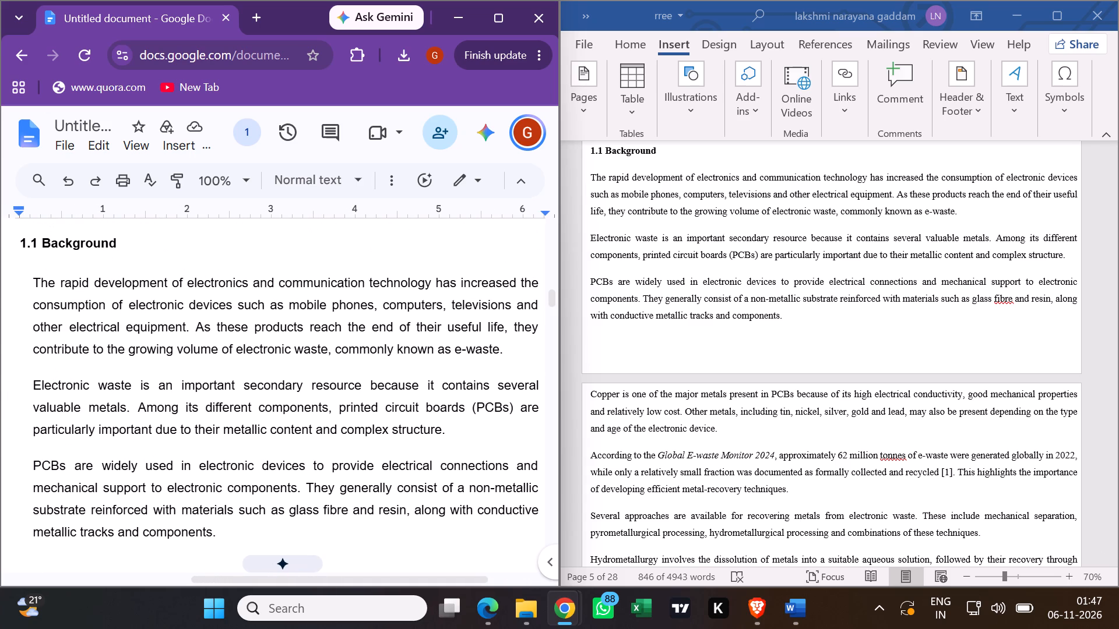
pyautogui.hscroll(-1, 379, 329)
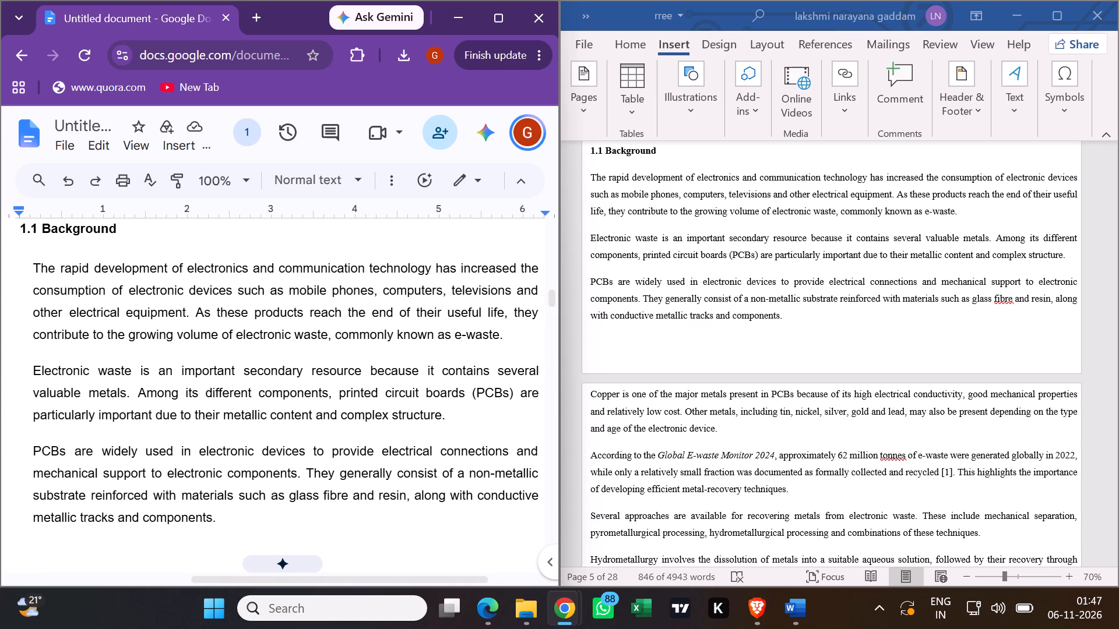
pyautogui.scroll(-3, 451, 408)
pyautogui.scroll(-1, 408, 388)
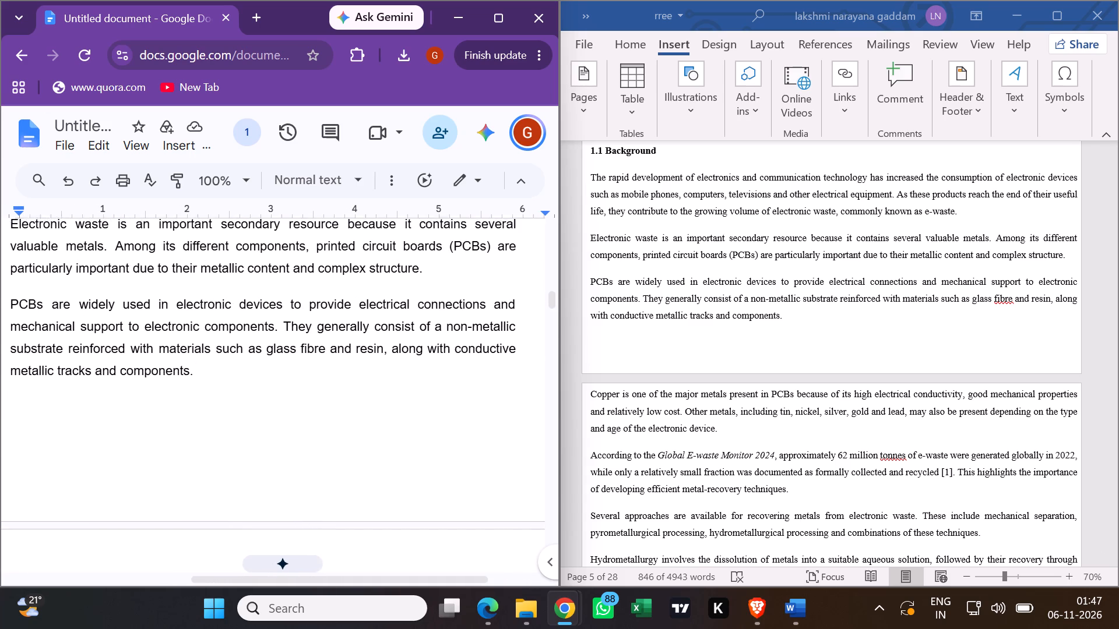
pyautogui.scroll(-2, 407, 388)
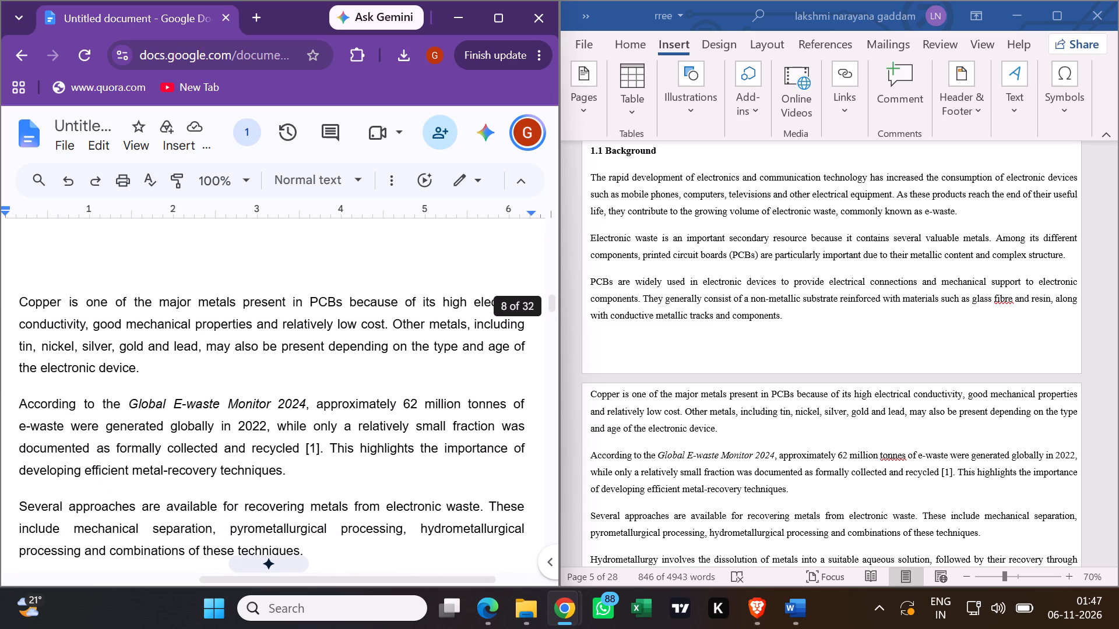
pyautogui.scroll(-1, 389, 359)
pyautogui.scroll(-2, 695, 403)
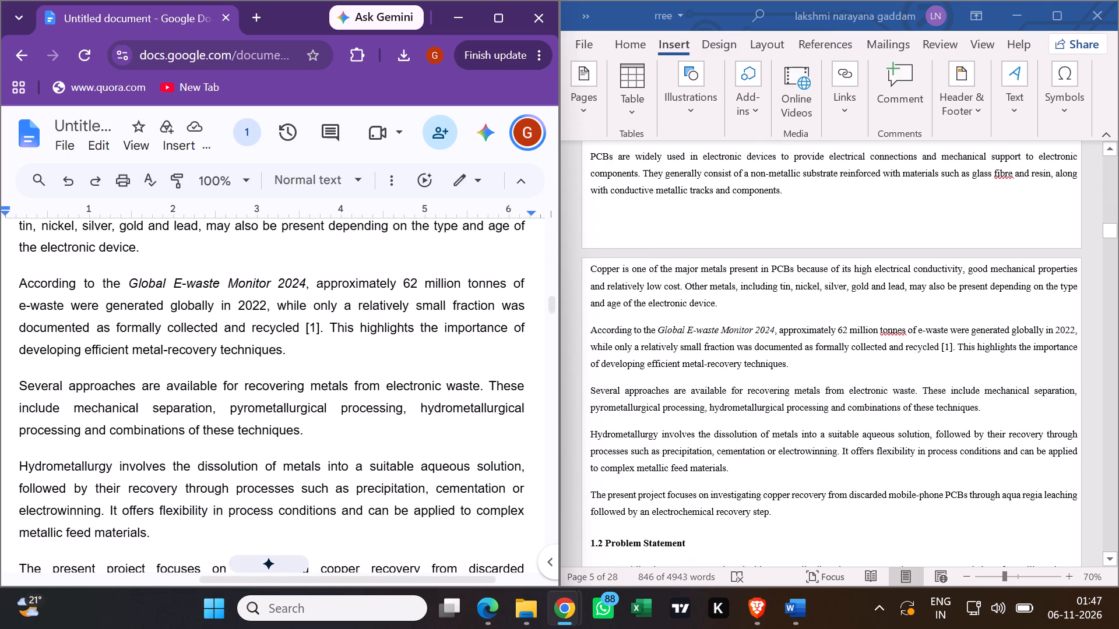
pyautogui.scroll(-2, 304, 401)
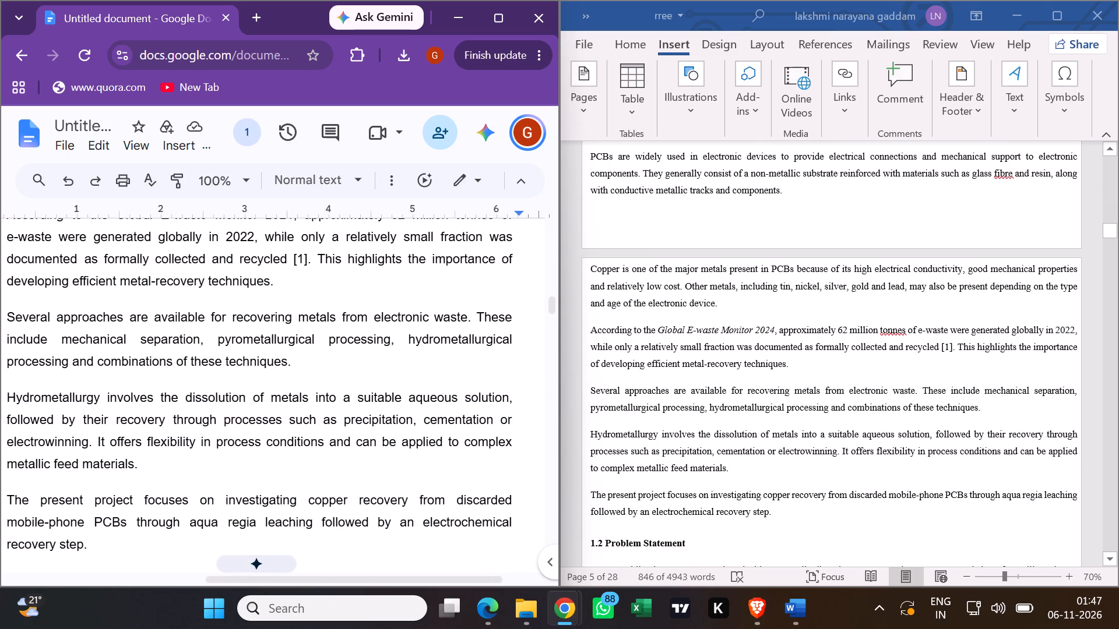
pyautogui.scroll(-3, 313, 452)
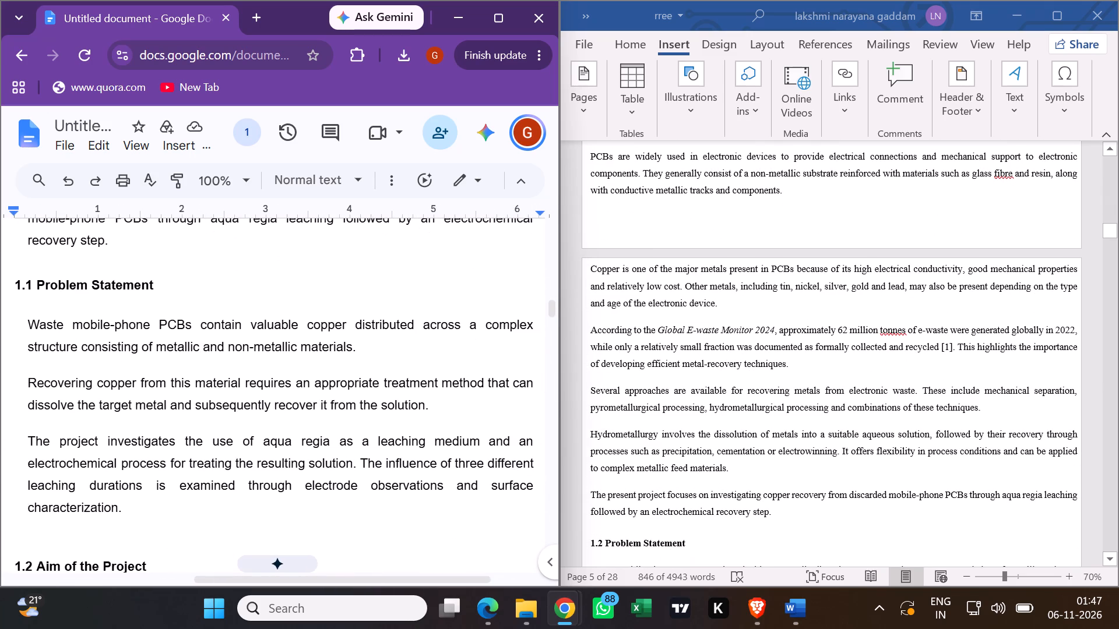
pyautogui.hscroll(1, 321, 420)
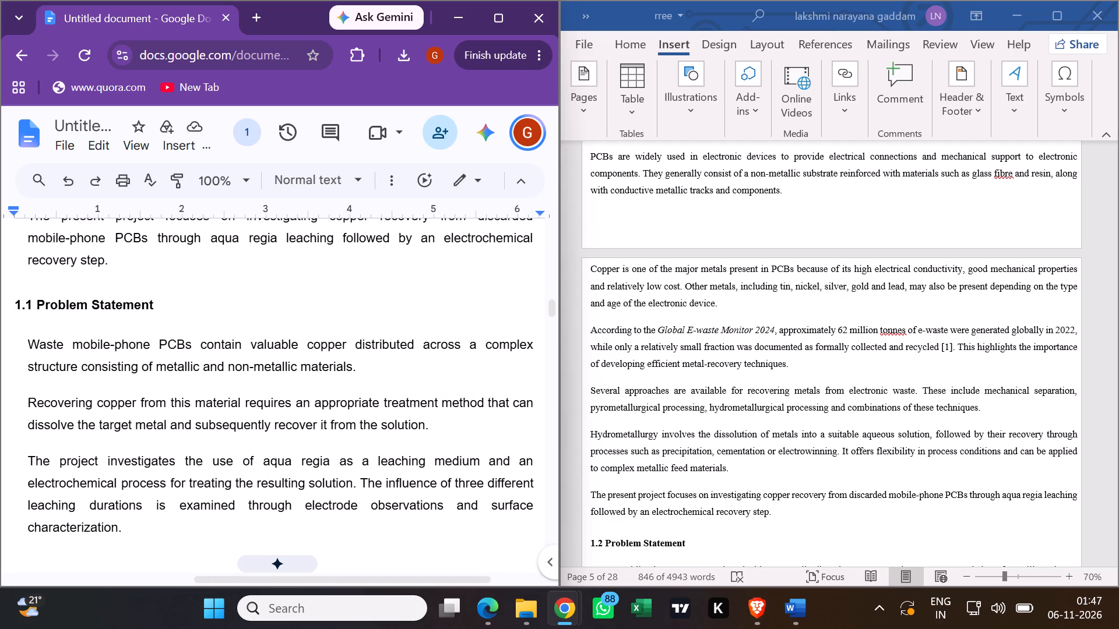
pyautogui.hscroll(1, 347, 414)
pyautogui.scroll(-2, 851, 444)
pyautogui.scroll(2, 803, 435)
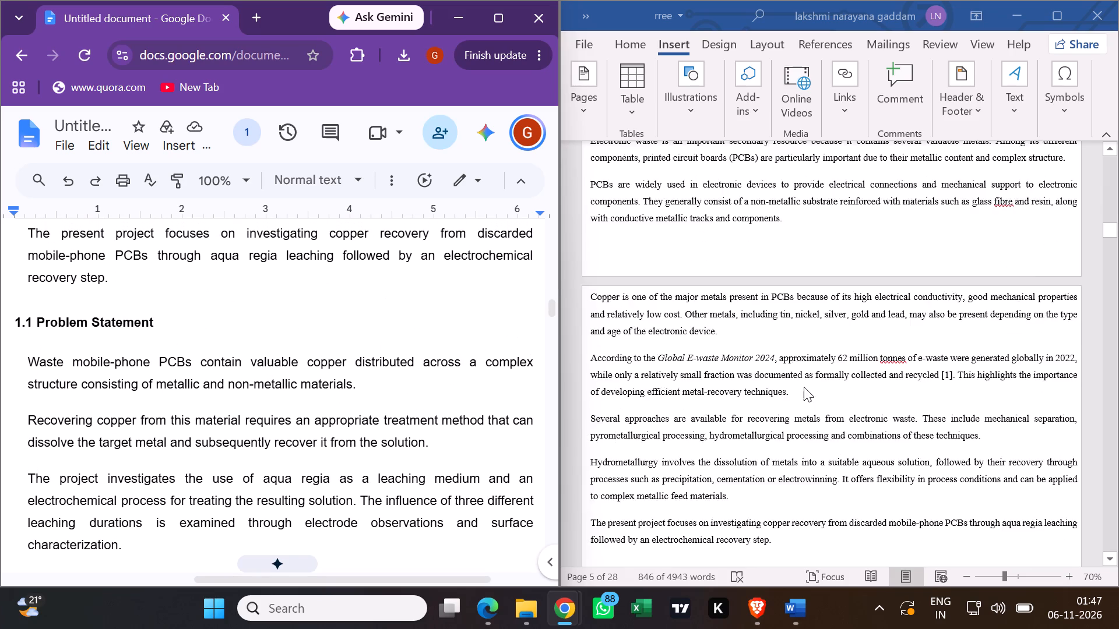
pyautogui.scroll(7, 804, 387)
pyautogui.scroll(12, 285, 424)
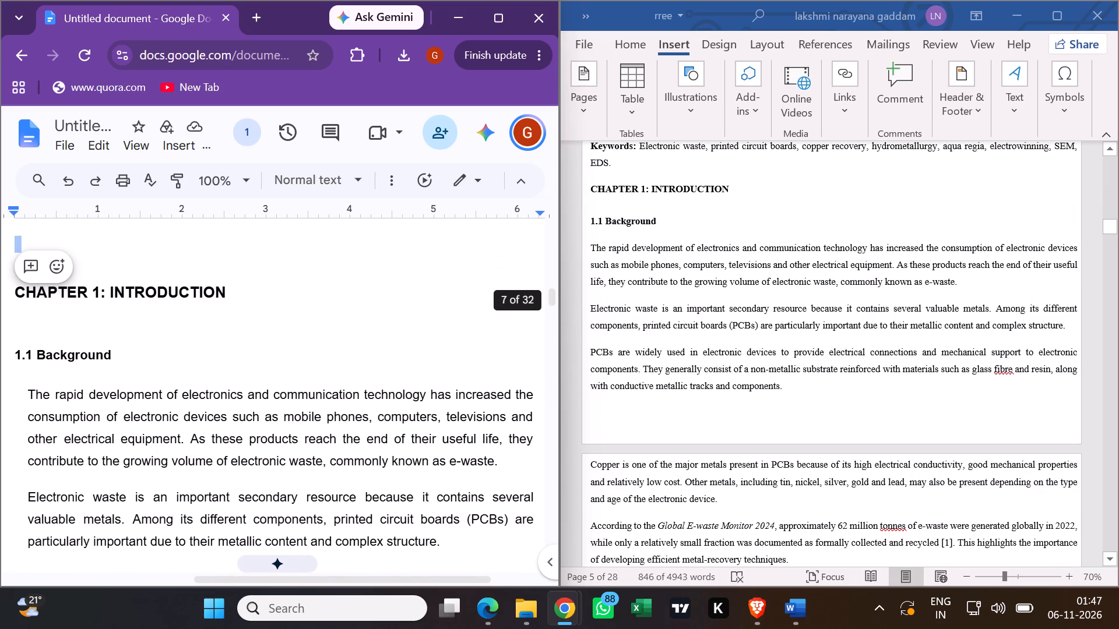
# Renumber the Problem Statement heading in Google Docs as 1.2.
pyautogui.scroll(-10, 288, 388)
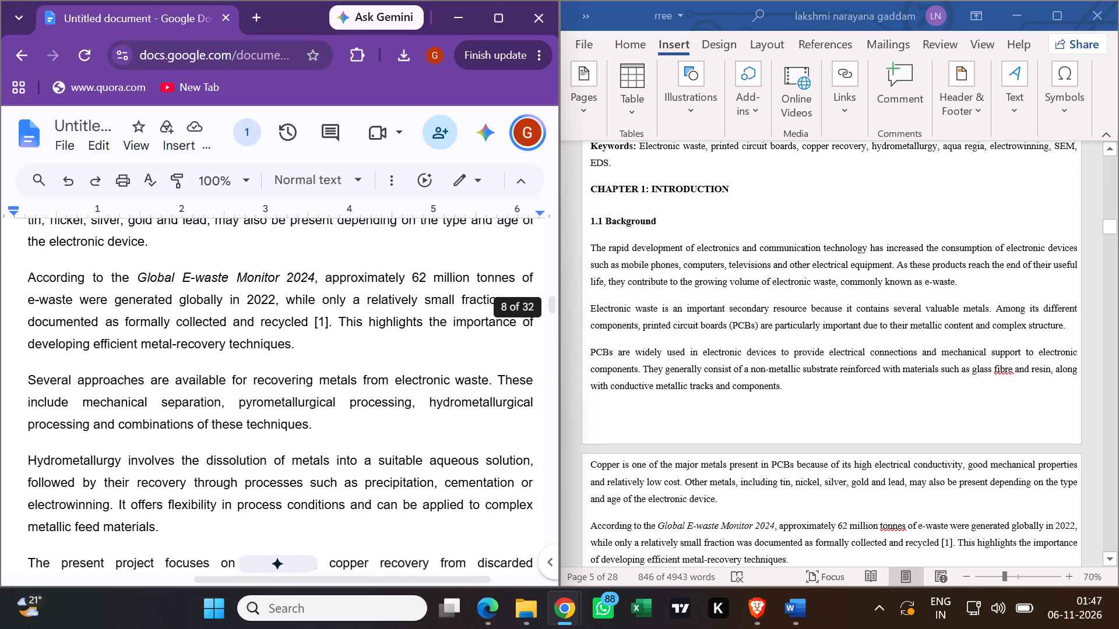
pyautogui.scroll(-1, 288, 387)
pyautogui.click(30, 417)
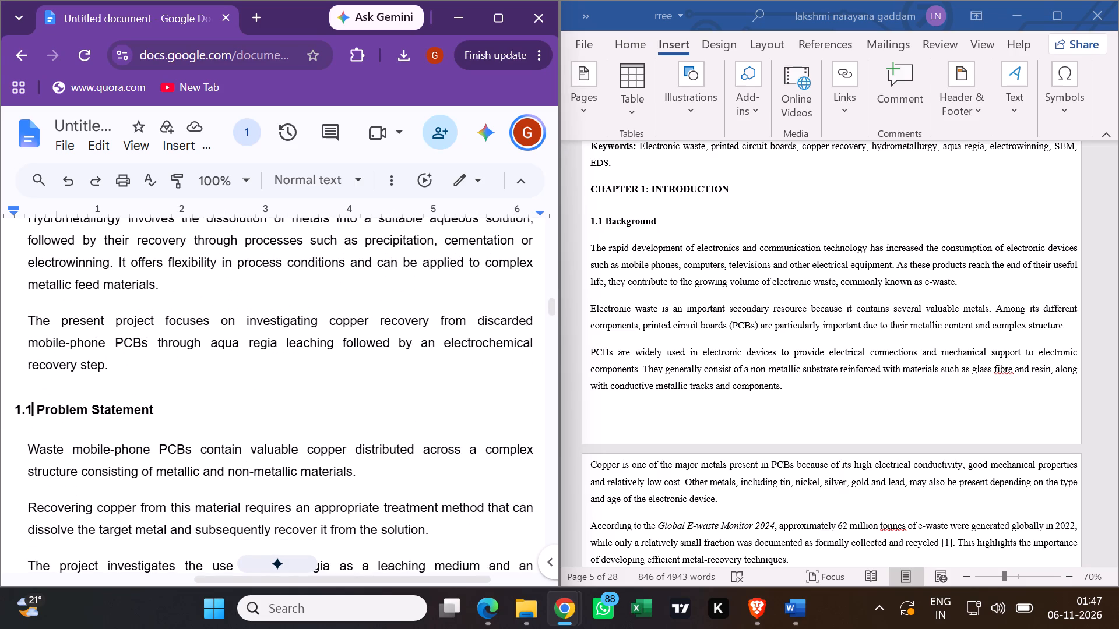
pyautogui.press('BackSpace')
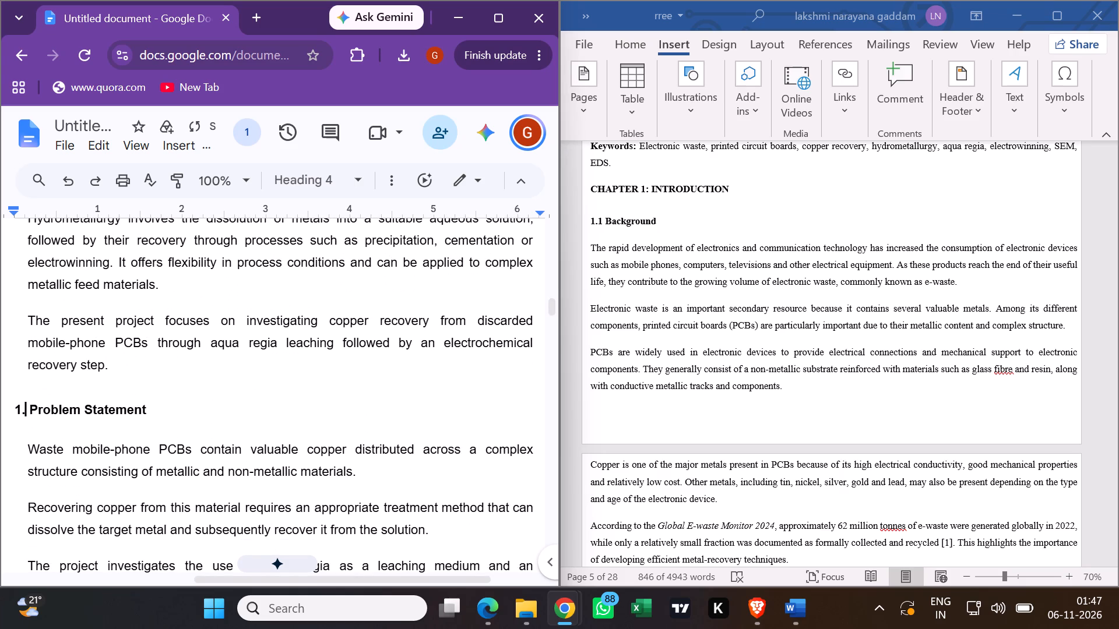
pyautogui.press('2')
# Renumber the Aim of the Project heading in Google Docs as 1.3 to match the Word report.
pyautogui.scroll(-12, 885, 288)
pyautogui.scroll(-3, 622, 327)
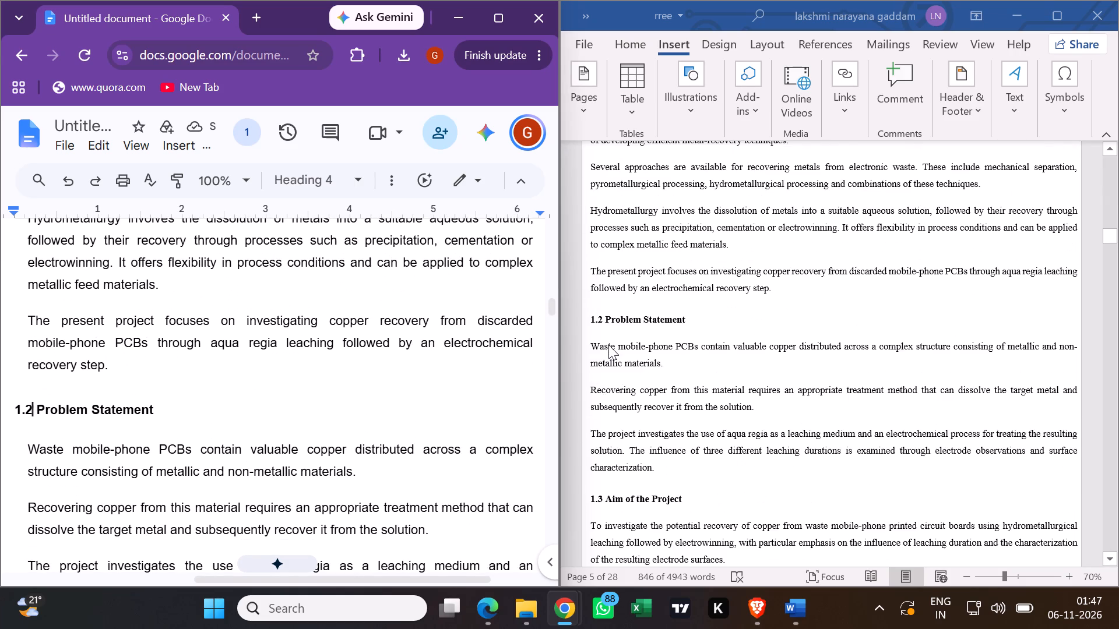
pyautogui.scroll(-4, 378, 391)
pyautogui.scroll(2, 376, 376)
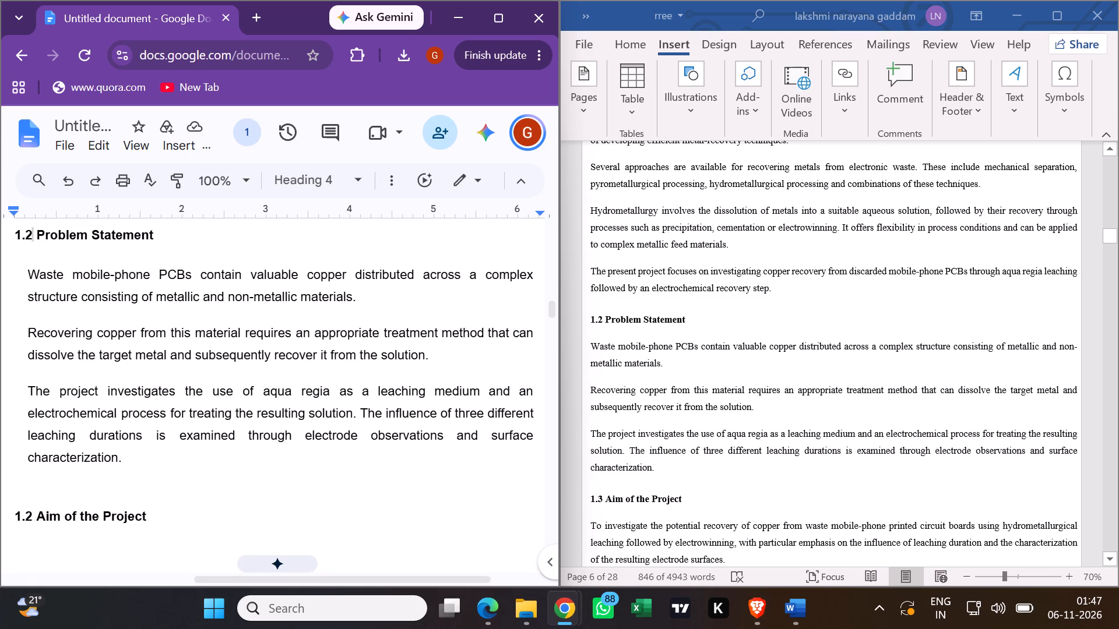
pyautogui.click(34, 516)
pyautogui.press('BackSpace')
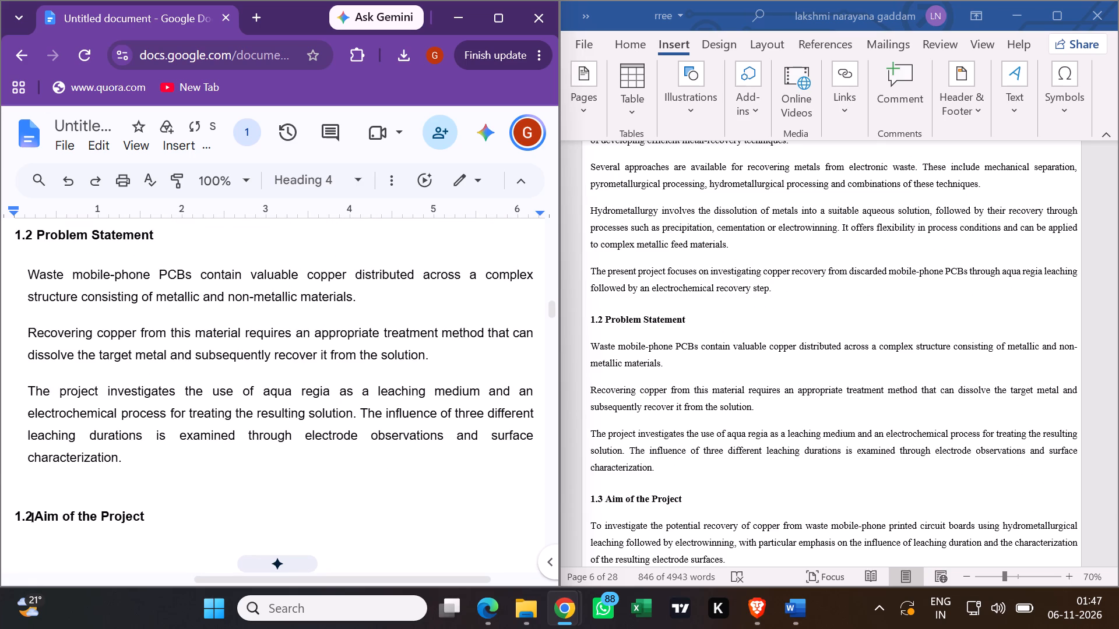
pyautogui.press('BackSpace')
pyautogui.press('3')
pyautogui.press('space')
# Renumber the Objectives heading in Google Docs as 1.4 to match the Word report.
pyautogui.scroll(-2, 882, 411)
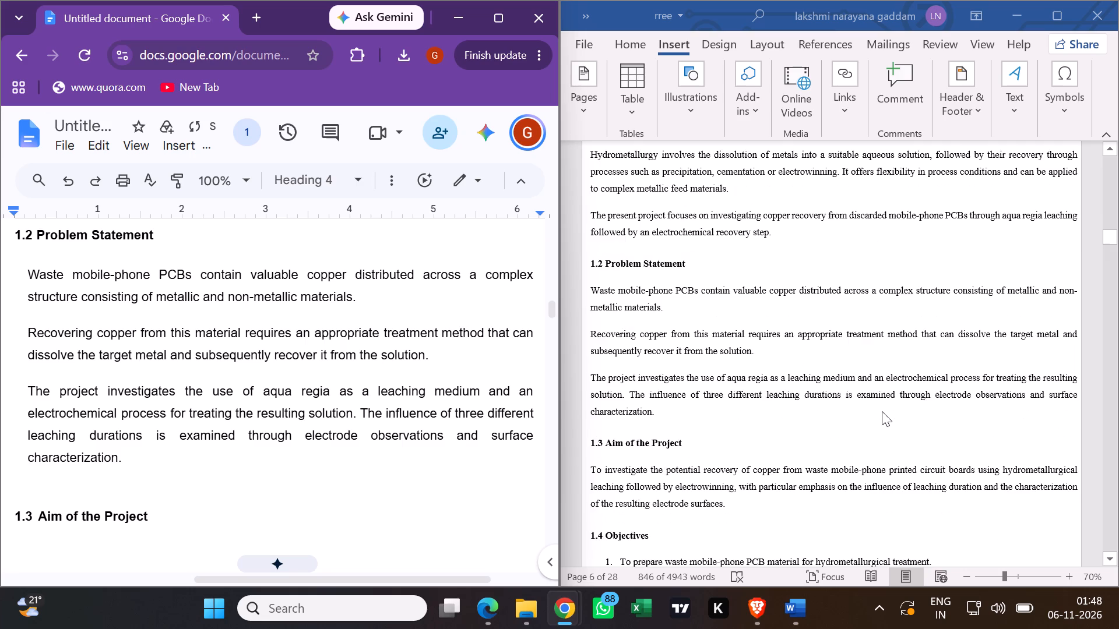
pyautogui.scroll(-1, 870, 393)
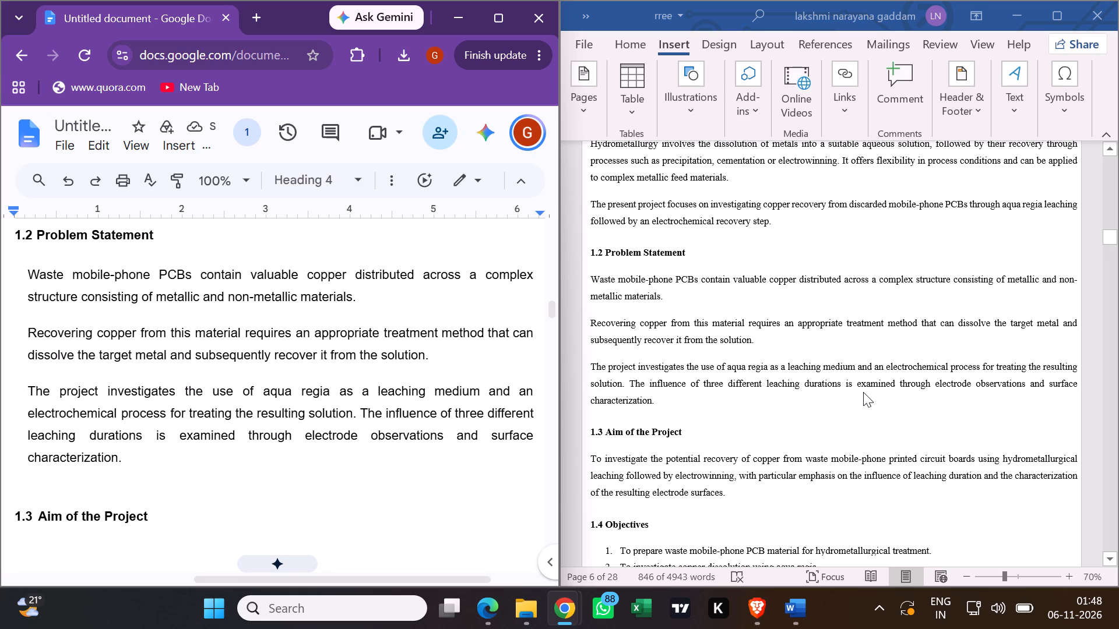
pyautogui.scroll(-2, 863, 392)
pyautogui.scroll(-3, 393, 486)
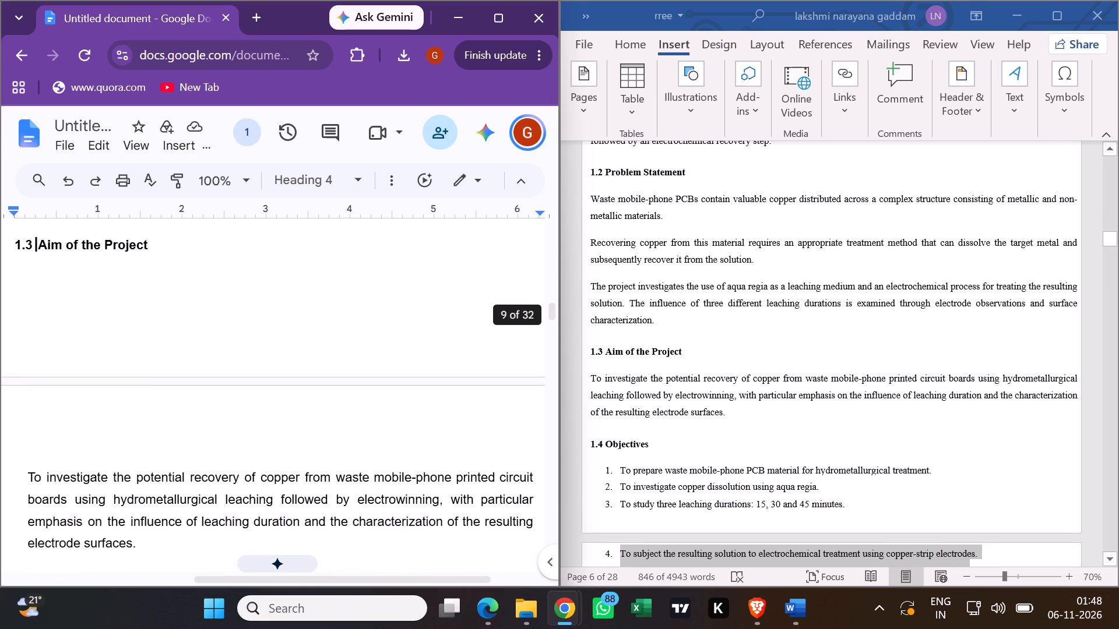
pyautogui.scroll(-2, 404, 408)
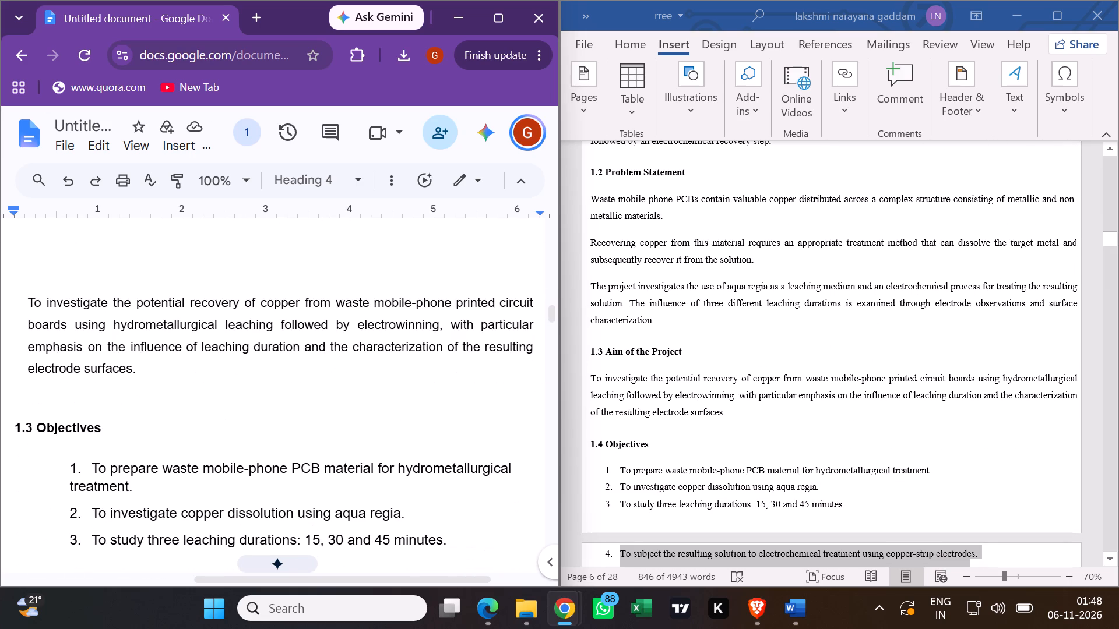
pyautogui.scroll(-1, 403, 414)
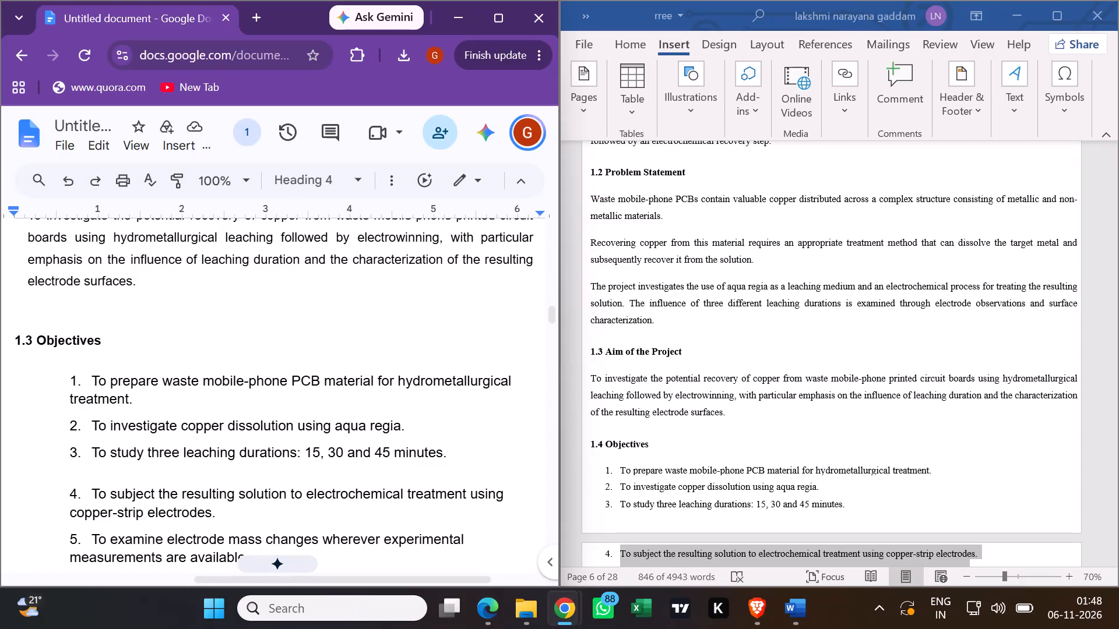
pyautogui.click(33, 342)
pyautogui.press('BackSpace')
pyautogui.press('4')
# Compare the eight 1.4 Objectives items and the Chapter 2: Literature Review heading in Google Docs with the Word report.
pyautogui.scroll(-3, 136, 370)
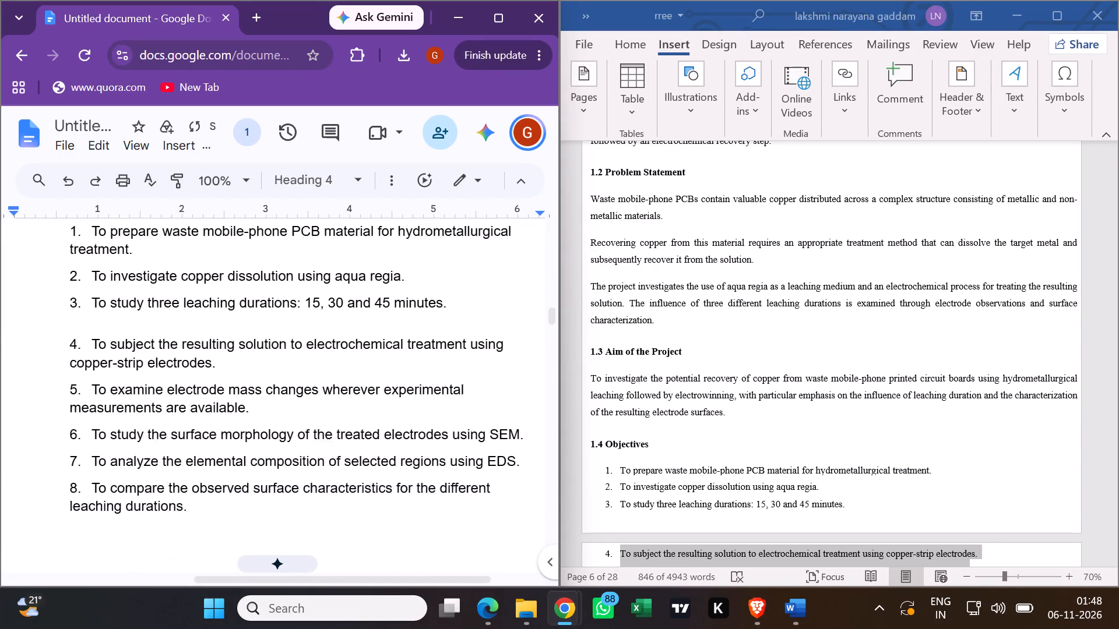
pyautogui.scroll(-1, 142, 366)
pyautogui.scroll(-3, 554, 381)
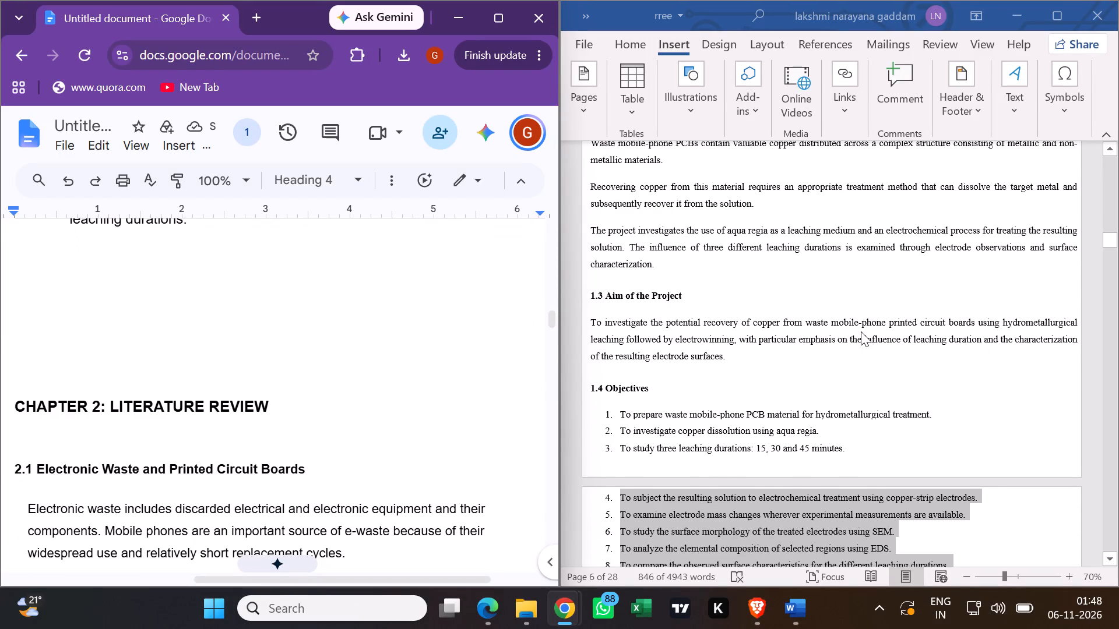
pyautogui.scroll(-4, 842, 323)
pyautogui.scroll(-1, 365, 371)
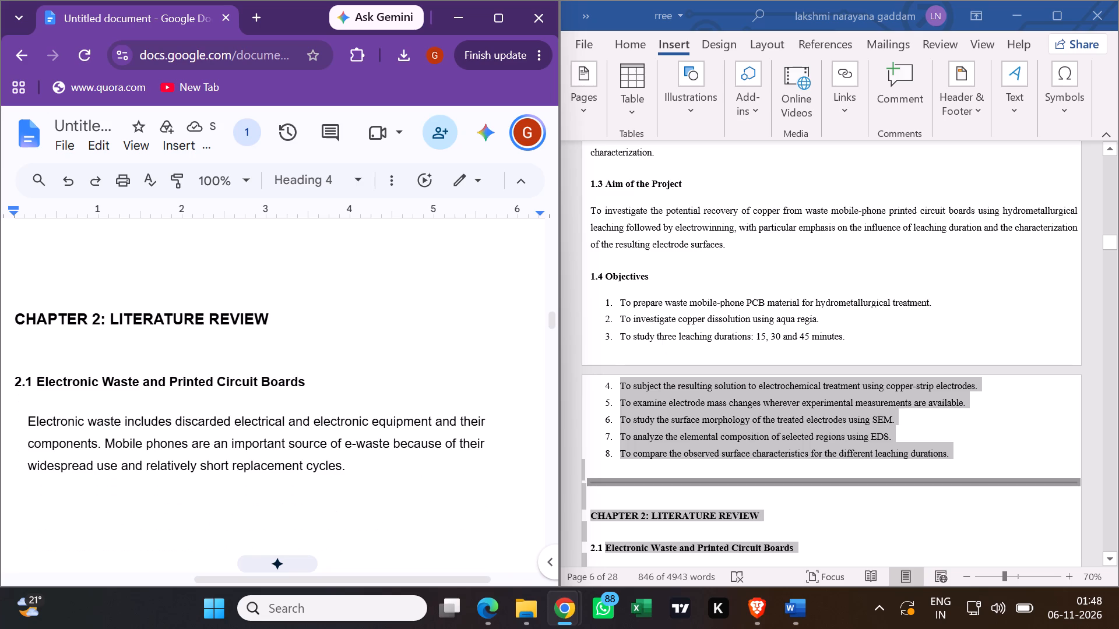
pyautogui.scroll(6, 364, 371)
pyautogui.scroll(-1, 361, 354)
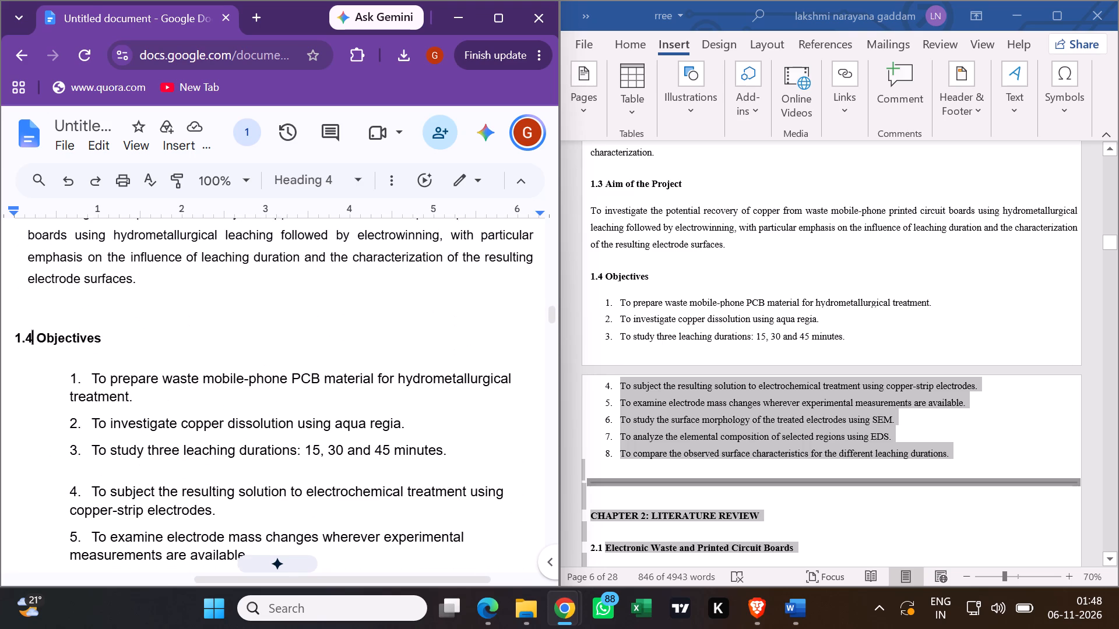
pyautogui.scroll(-4, 363, 354)
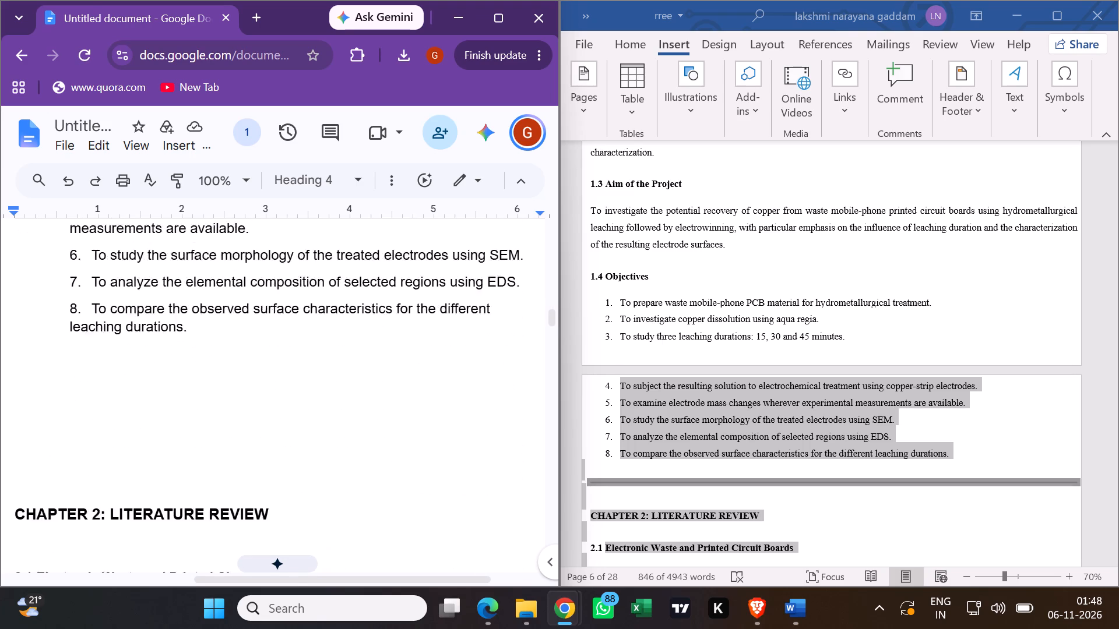
pyautogui.scroll(-1, 363, 354)
pyautogui.scroll(-4, 832, 303)
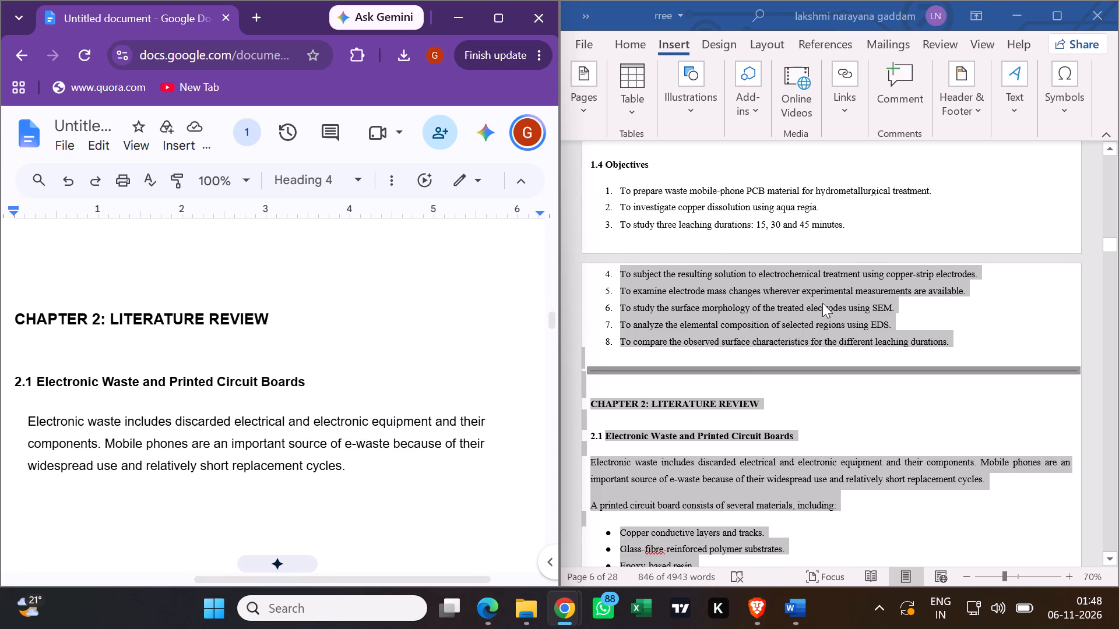
# Clear the text selection in the Word report and compare section 2.1 Electronic Waste and Printed Circuit Boards in both documents.
pyautogui.scroll(-4, 819, 304)
pyautogui.click(840, 292)
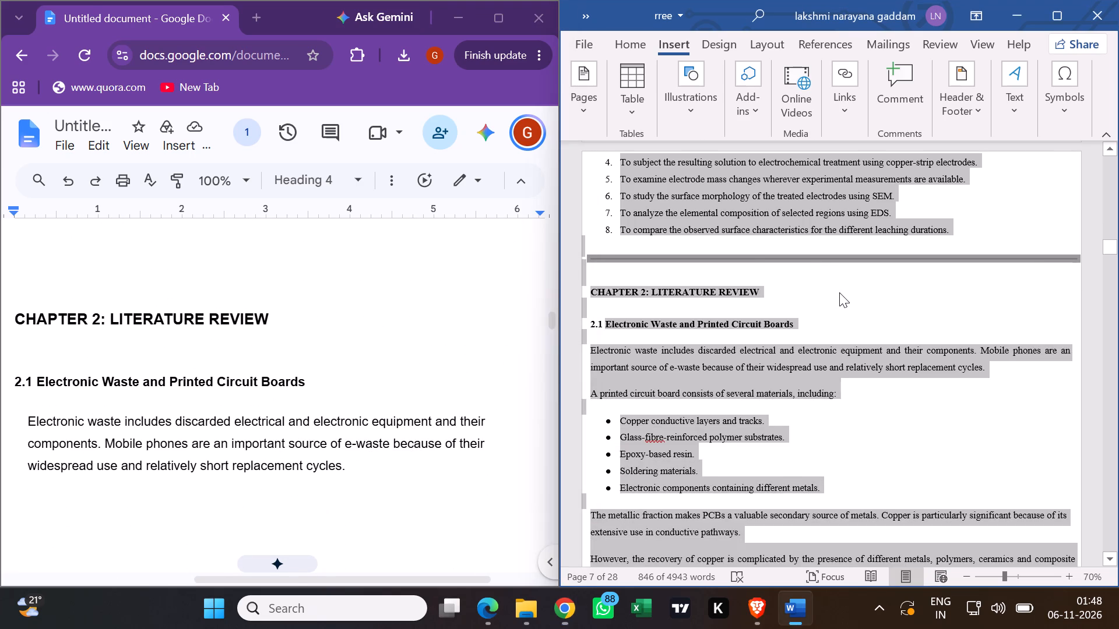
pyautogui.click(913, 308)
pyautogui.click(889, 302)
pyautogui.scroll(-1, 856, 308)
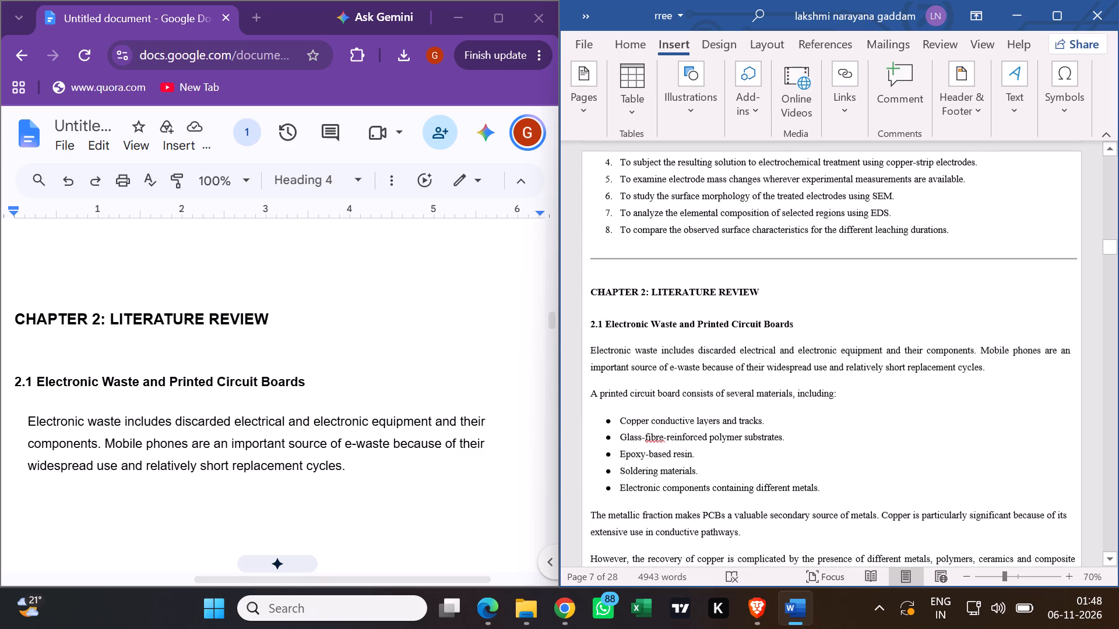
pyautogui.scroll(-3, 852, 310)
pyautogui.scroll(-2, 317, 384)
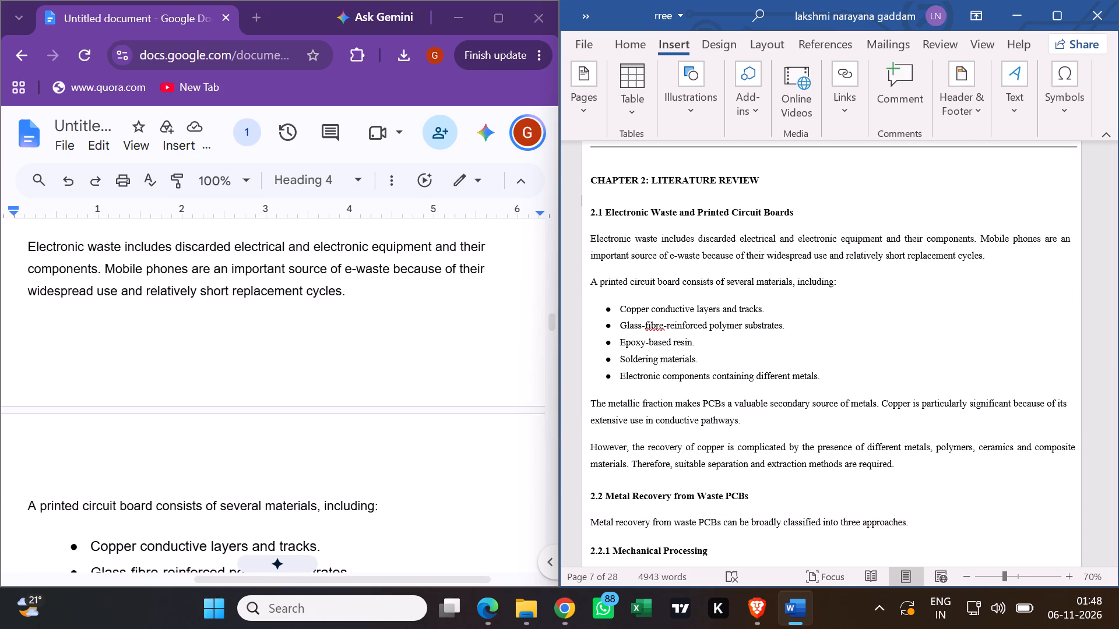
pyautogui.scroll(1, 324, 379)
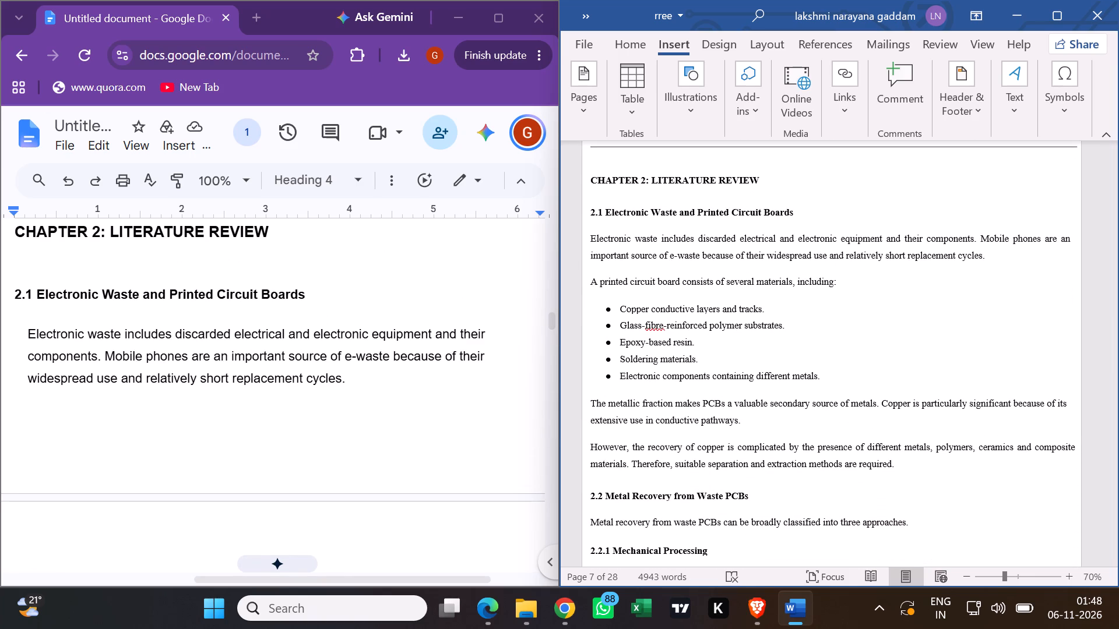
pyautogui.scroll(-1, 377, 369)
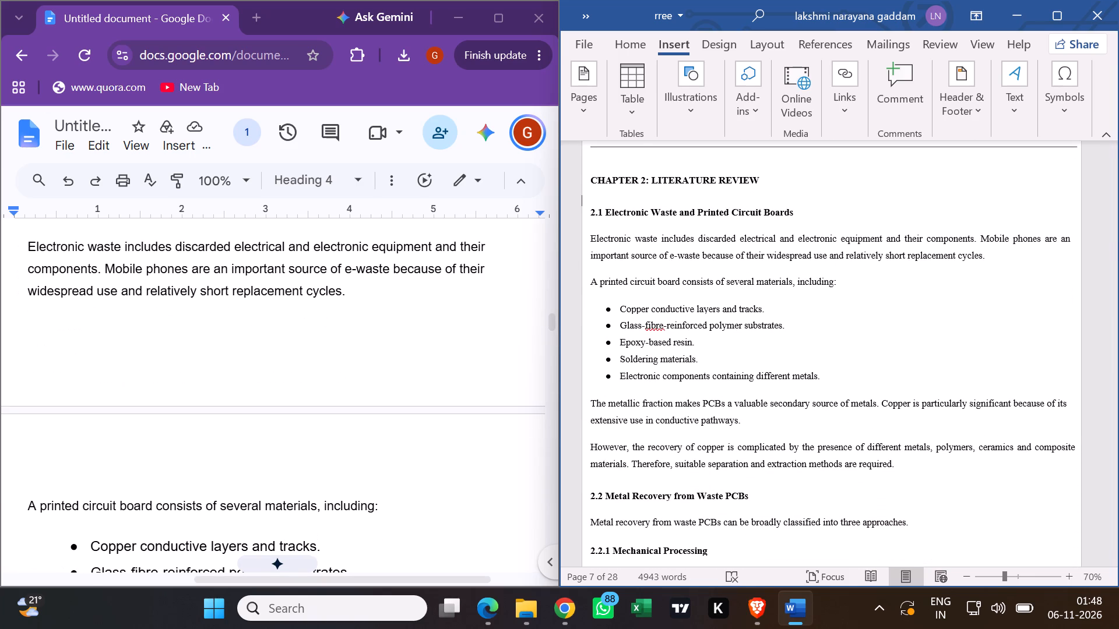
pyautogui.scroll(-2, 782, 288)
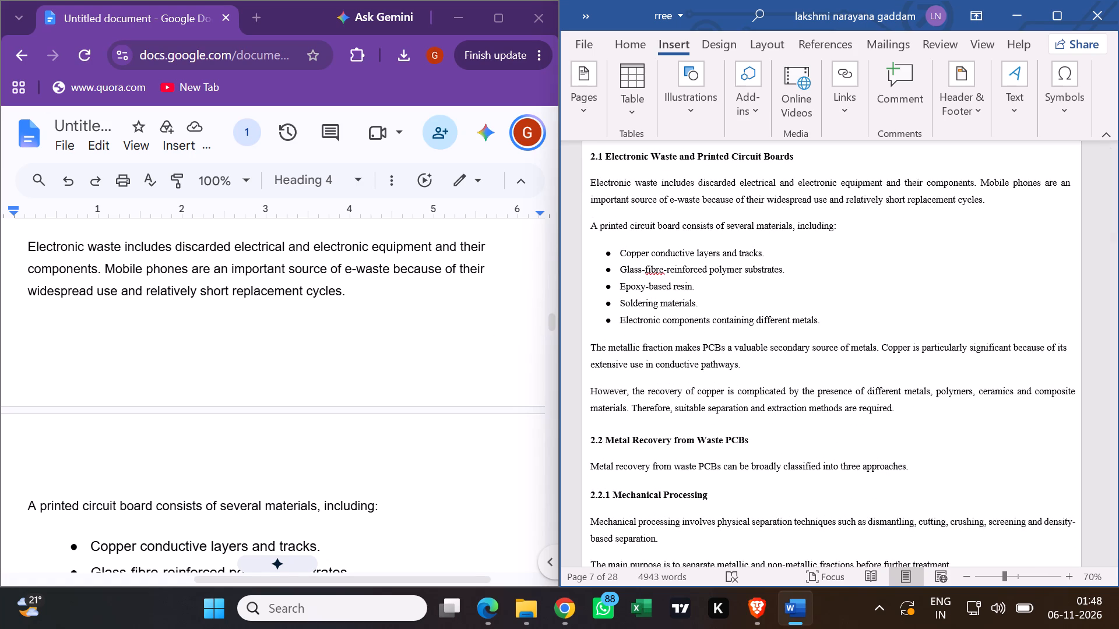
pyautogui.scroll(-3, 467, 356)
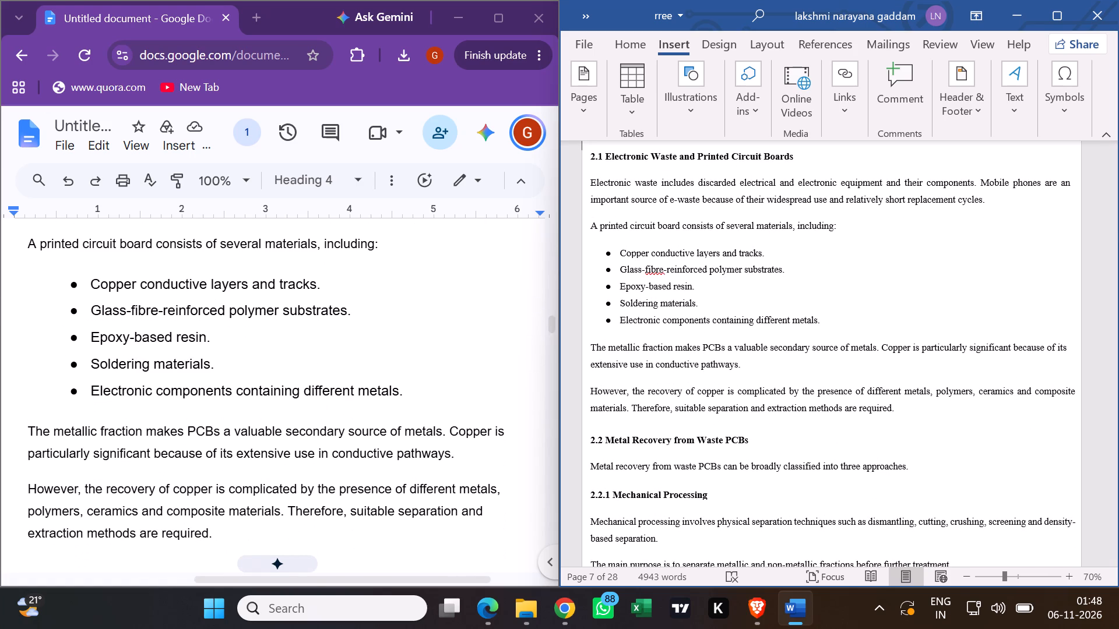
pyautogui.scroll(-1, 457, 359)
pyautogui.scroll(1, 457, 359)
pyautogui.scroll(-2, 466, 351)
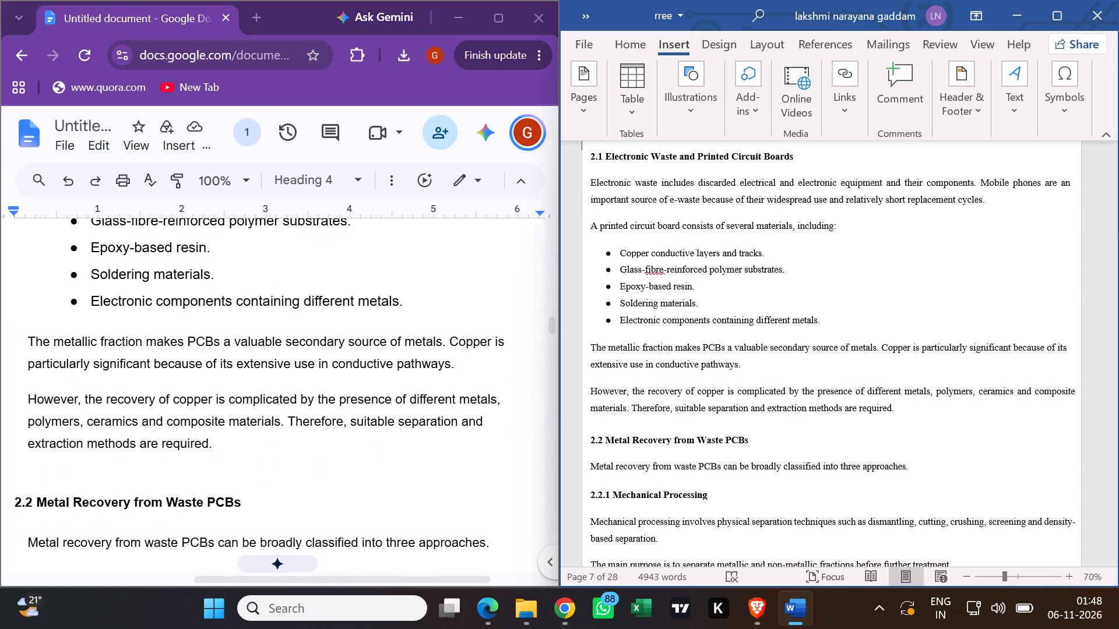
pyautogui.scroll(-1, 465, 351)
pyautogui.scroll(3, 465, 351)
pyautogui.scroll(-3, 854, 309)
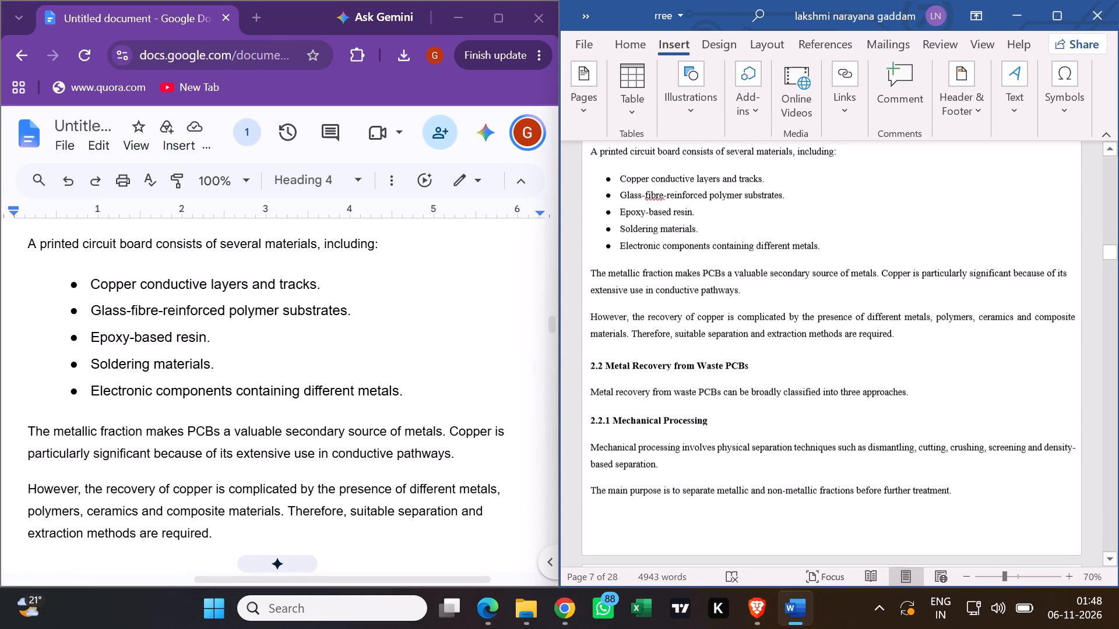
pyautogui.scroll(-1, 853, 311)
pyautogui.scroll(-1, 383, 422)
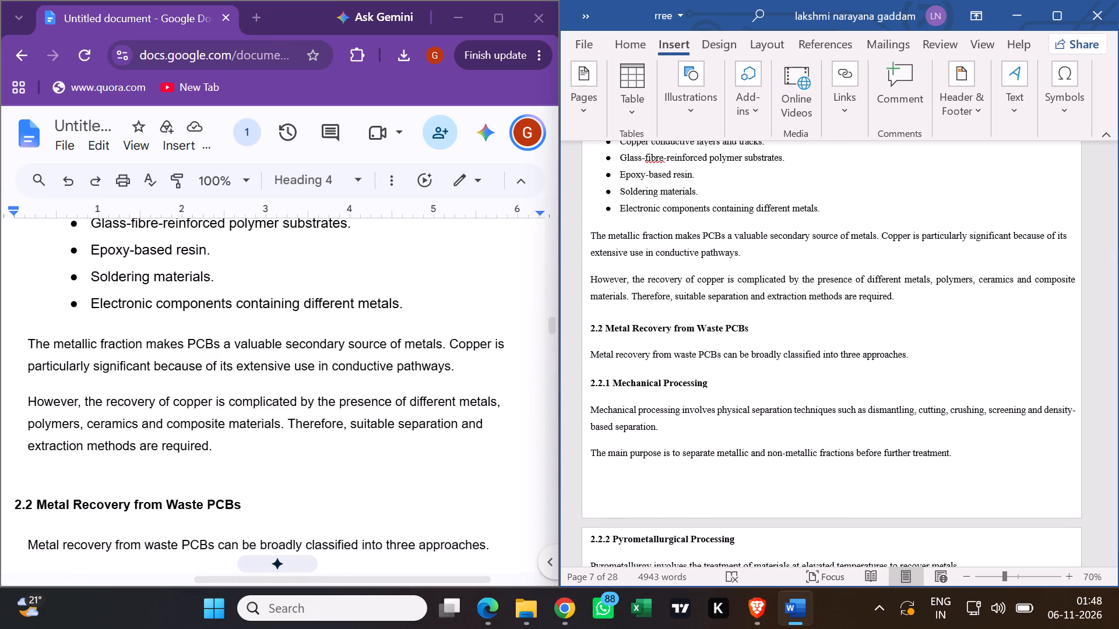
# Compare section 2.2 Metal Recovery from Waste PCBs and its subsections 2.2.1 to 2.2.3 in Google Docs with the Word report.
pyautogui.scroll(-3, 383, 422)
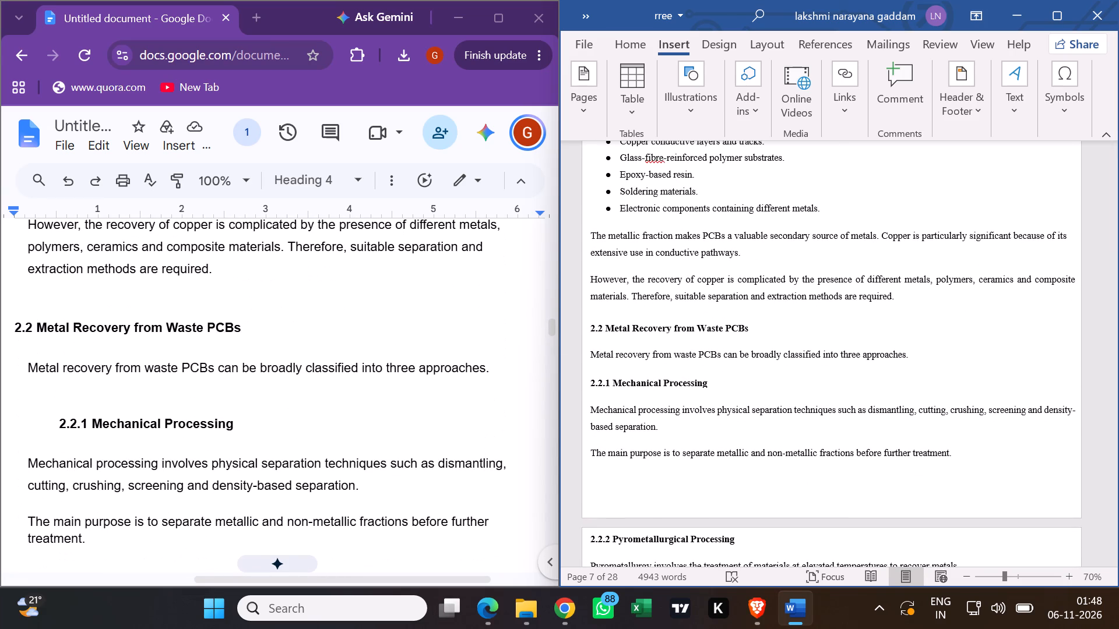
pyautogui.scroll(-1, 381, 426)
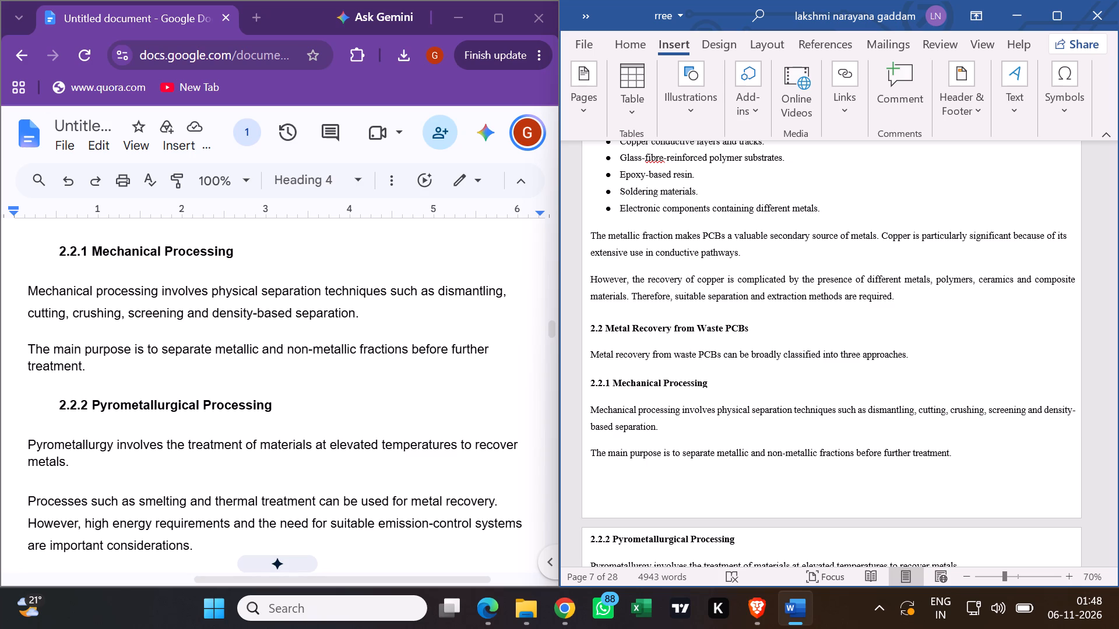
pyautogui.scroll(-2, 729, 422)
pyautogui.scroll(-1, 397, 412)
pyautogui.scroll(1, 397, 408)
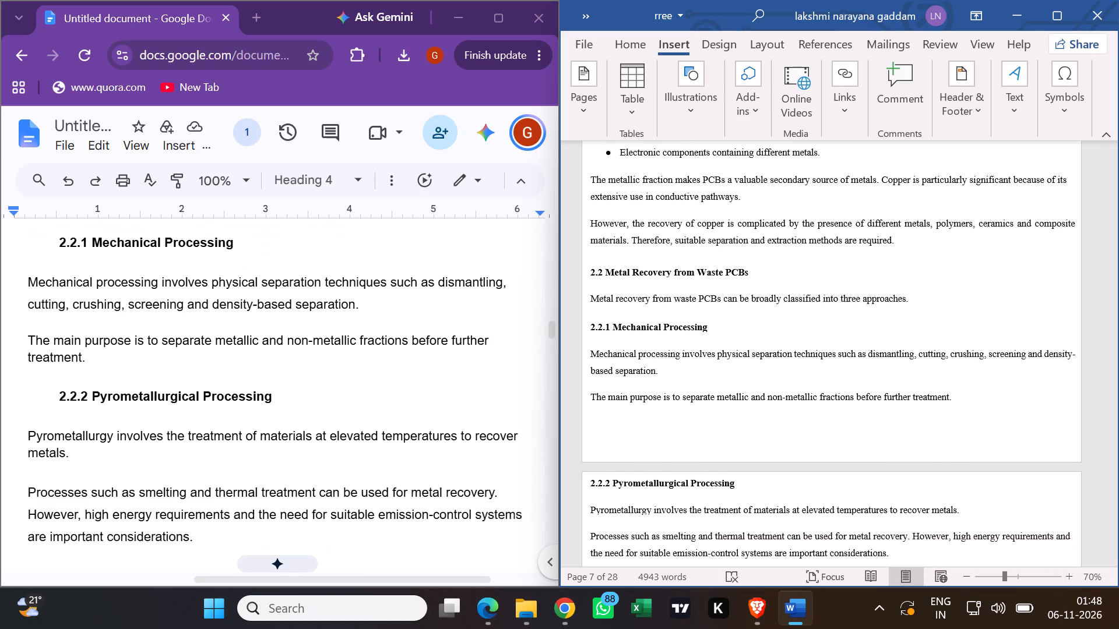
pyautogui.scroll(-2, 398, 406)
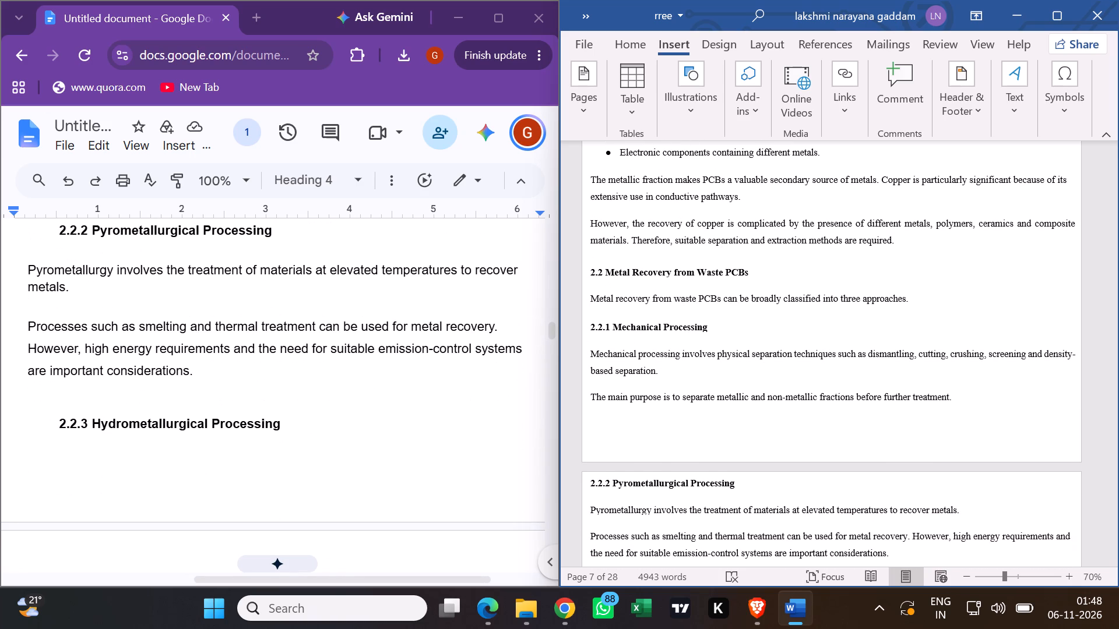
pyautogui.scroll(-2, 862, 404)
pyautogui.scroll(-2, 752, 420)
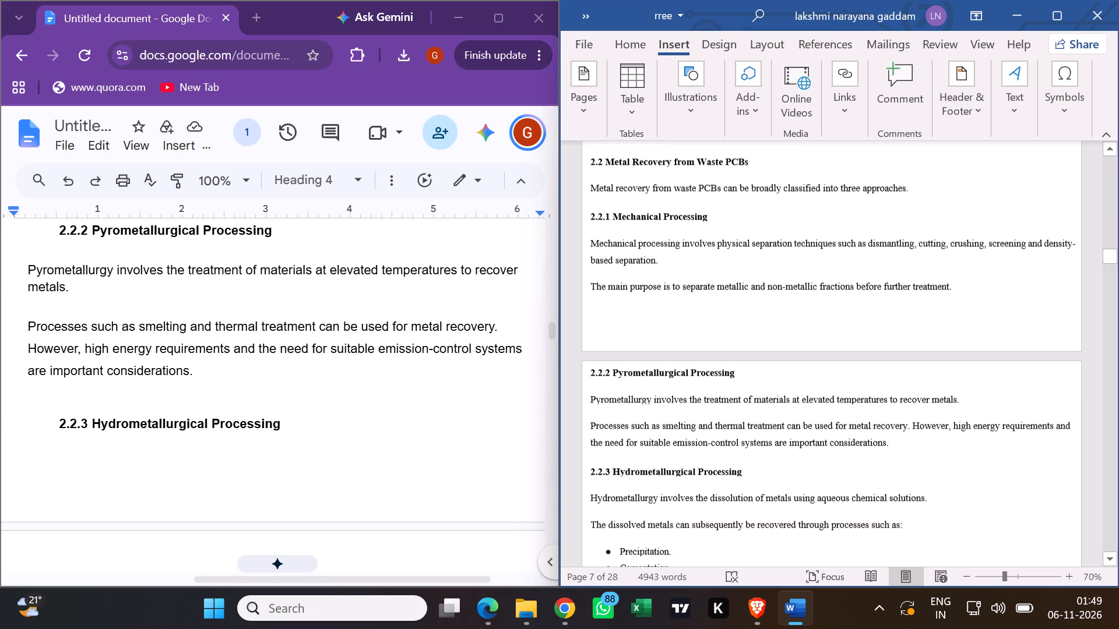
pyautogui.scroll(-3, 734, 422)
pyautogui.scroll(-4, 291, 397)
pyautogui.scroll(2, 298, 393)
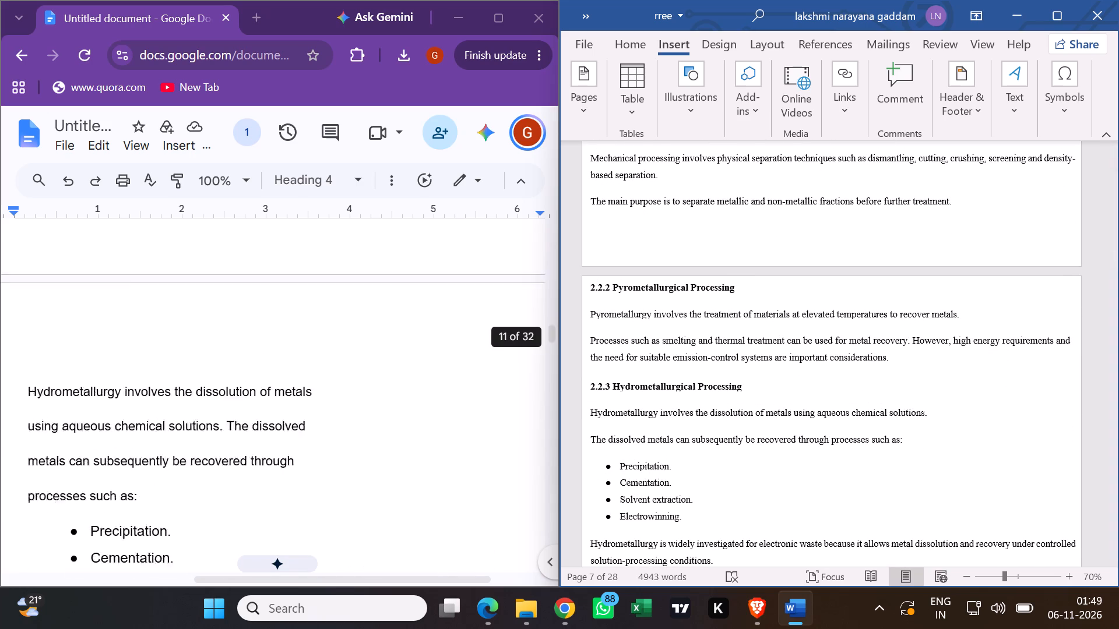
pyautogui.scroll(-3, 319, 392)
pyautogui.scroll(1, 320, 394)
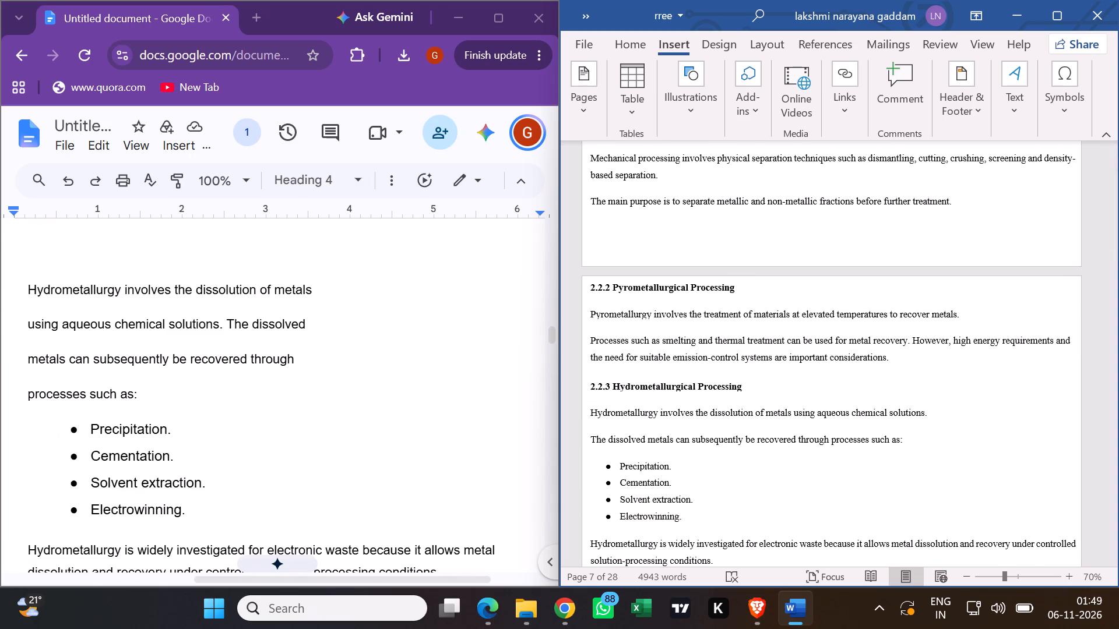
pyautogui.scroll(1, 320, 394)
# Maximize the Google Docs window and examine the layout around the 2.2.3 Hydrometallurgical Processing heading and its opening paragraph.
pyautogui.click(498, 23)
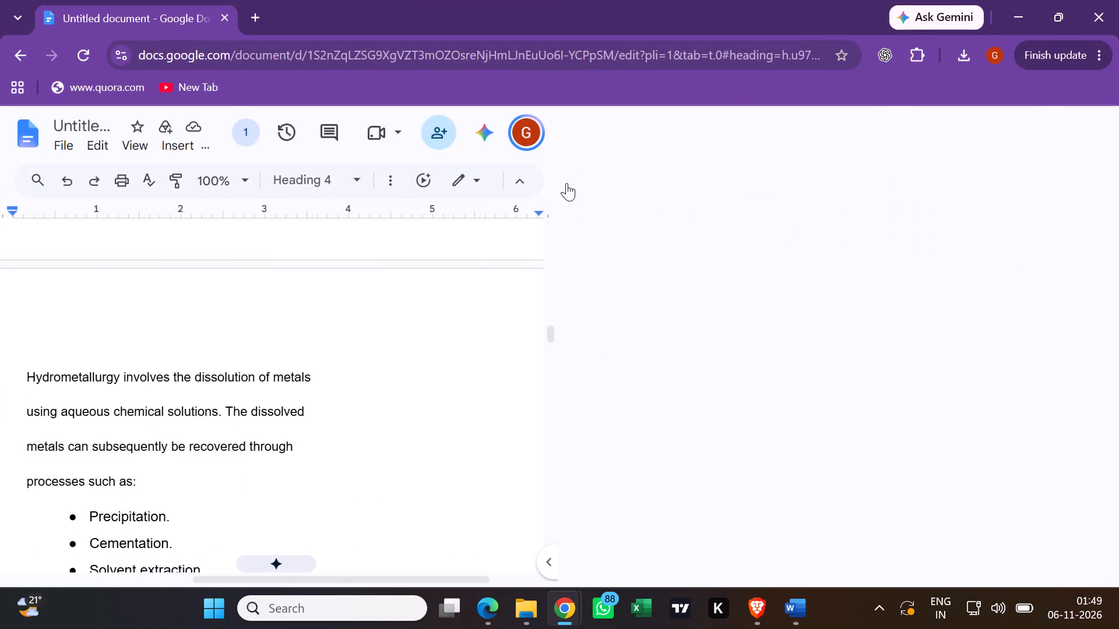
pyautogui.scroll(-2, 568, 296)
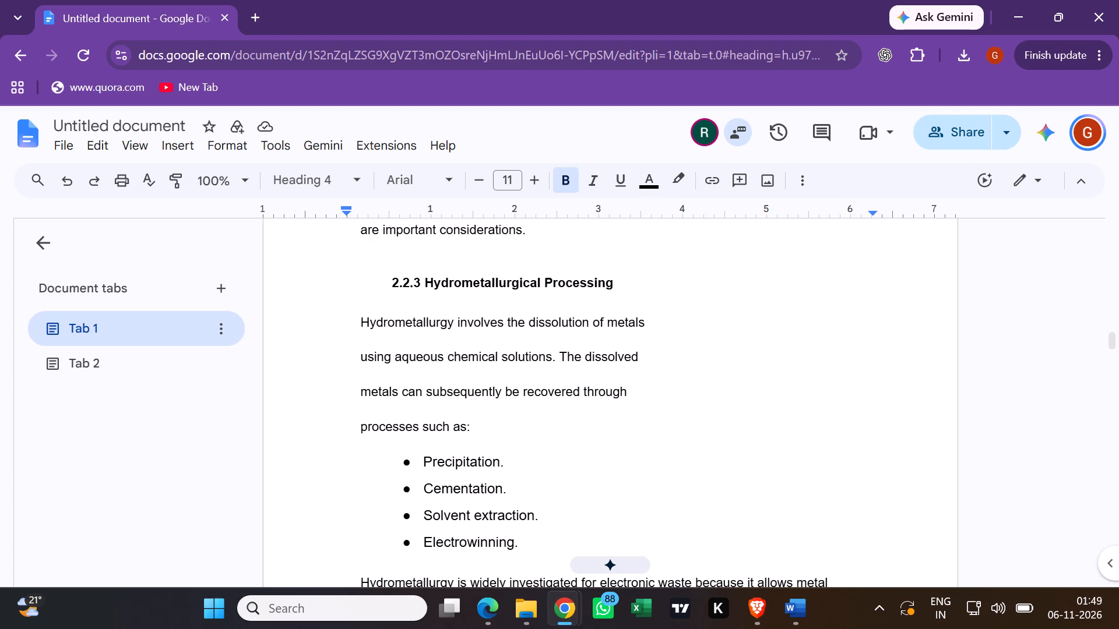
pyautogui.scroll(-2, 678, 406)
pyautogui.scroll(3, 668, 394)
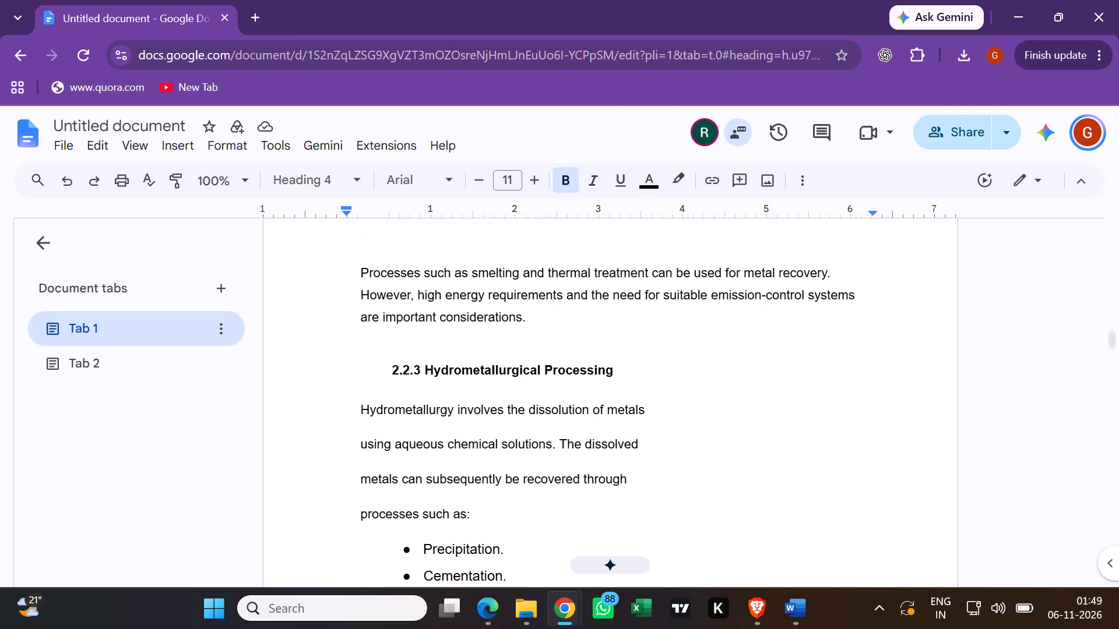
pyautogui.scroll(4, 661, 360)
pyautogui.scroll(-3, 661, 359)
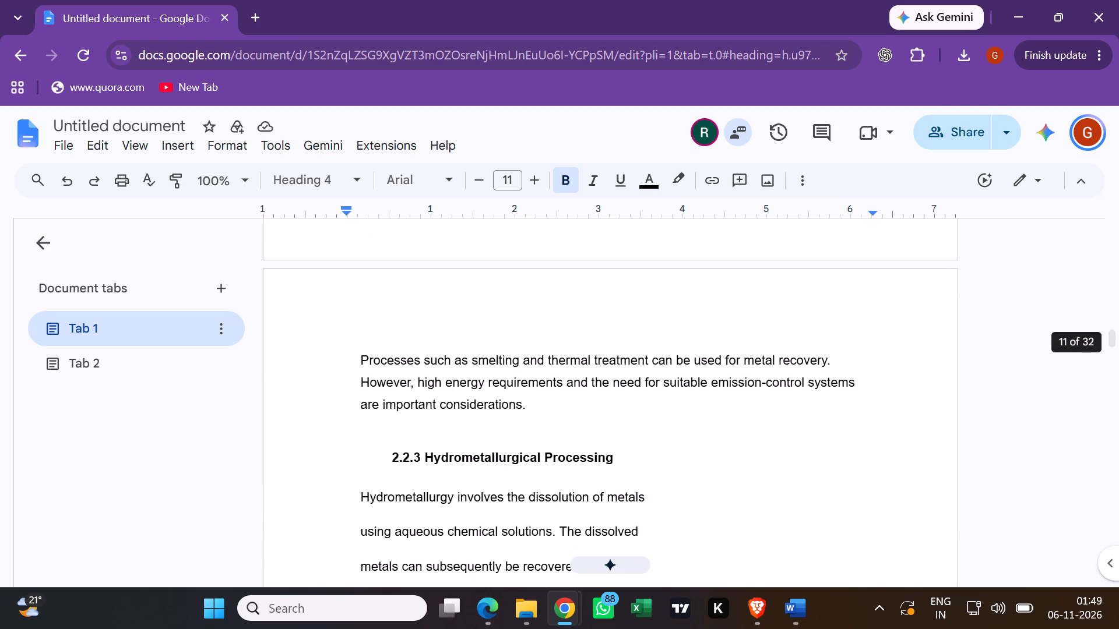
pyautogui.scroll(-2, 660, 360)
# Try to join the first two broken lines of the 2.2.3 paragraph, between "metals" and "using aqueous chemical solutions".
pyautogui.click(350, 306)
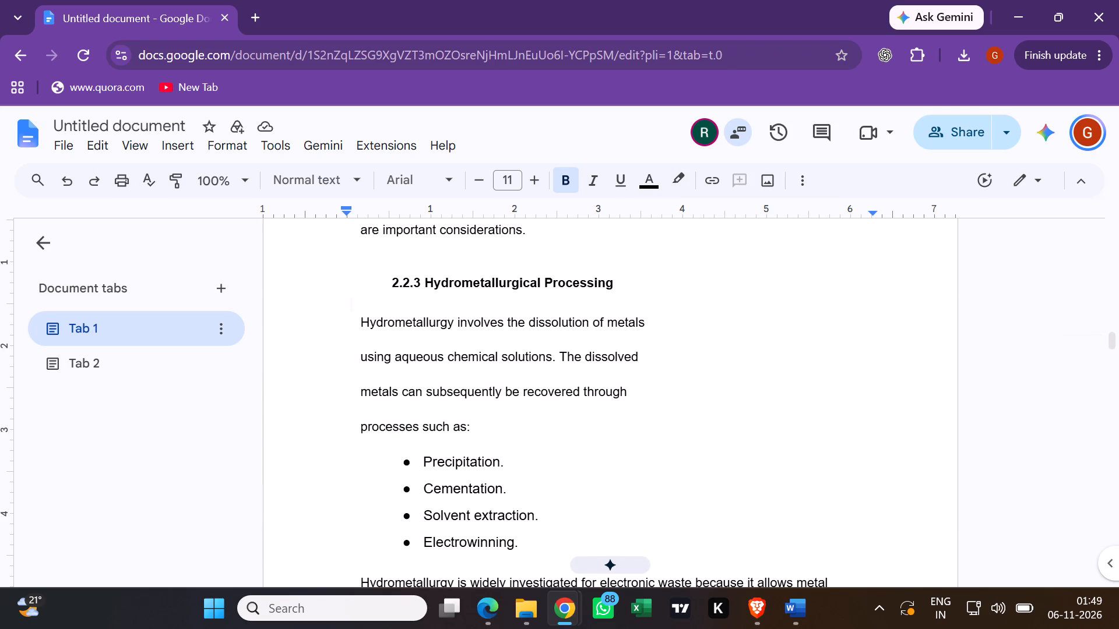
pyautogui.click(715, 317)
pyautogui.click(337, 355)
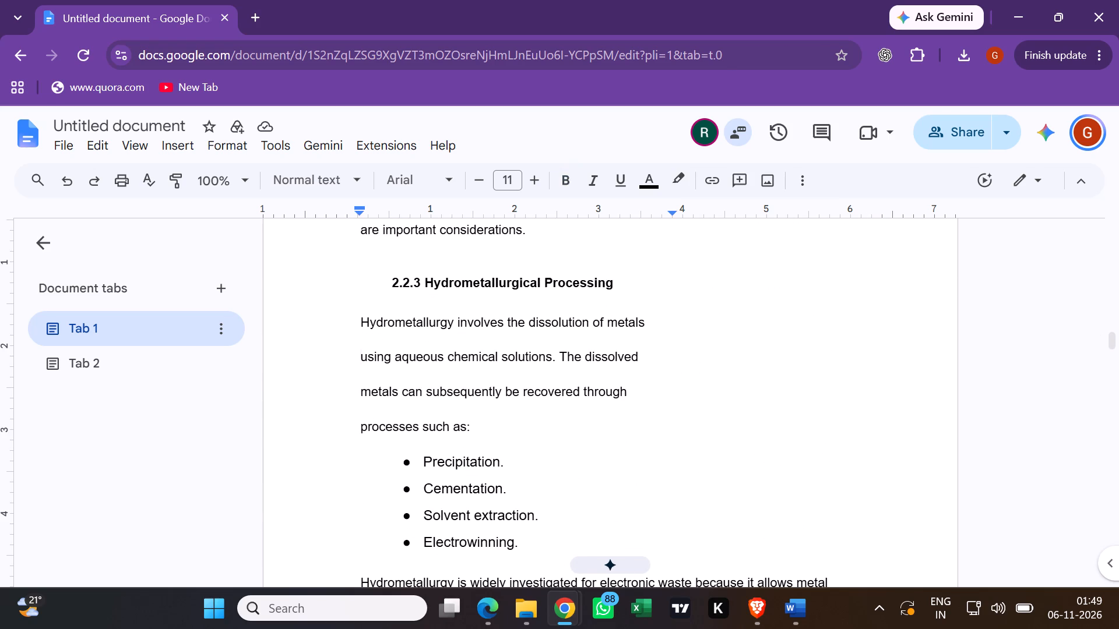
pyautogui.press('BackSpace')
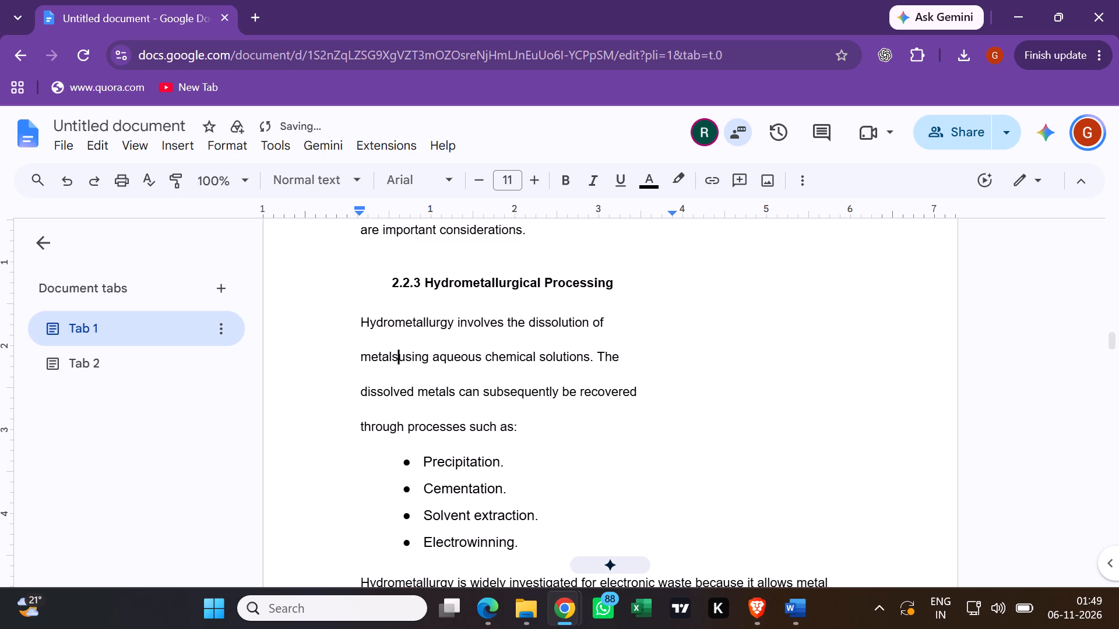
# Delete the Google Docs text from the 2.2.3 Hydrometallurgical Processing heading through the aqua regia paragraph ending "effect of treatment time.".
pyautogui.moveTo(356, 278); pyautogui.dragTo(886, 628)
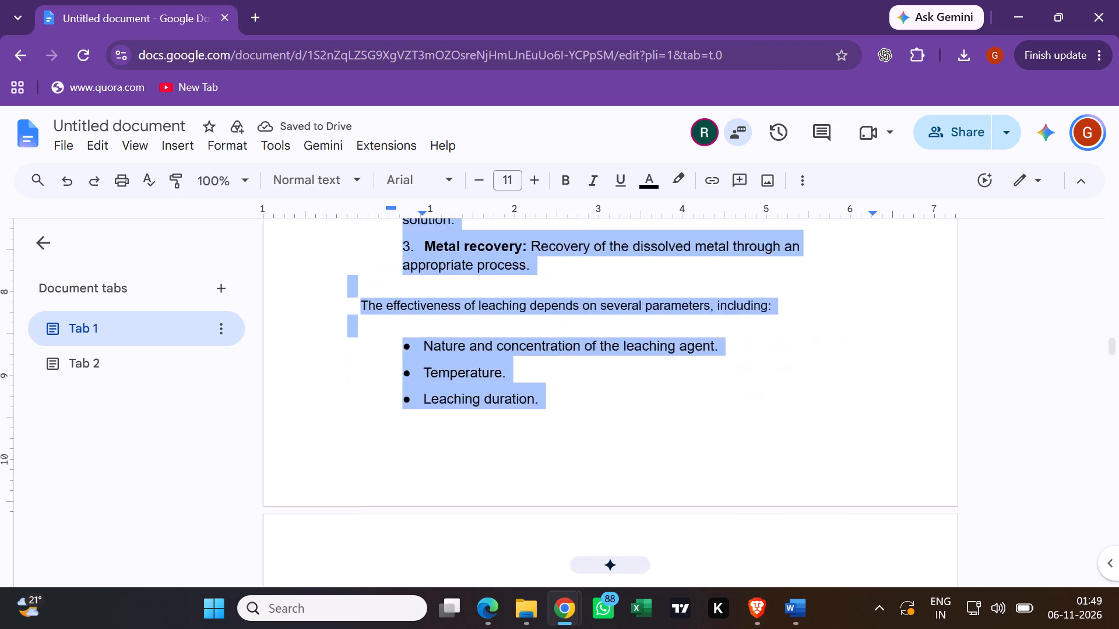
pyautogui.moveTo(886, 628); pyautogui.dragTo(747, 584)
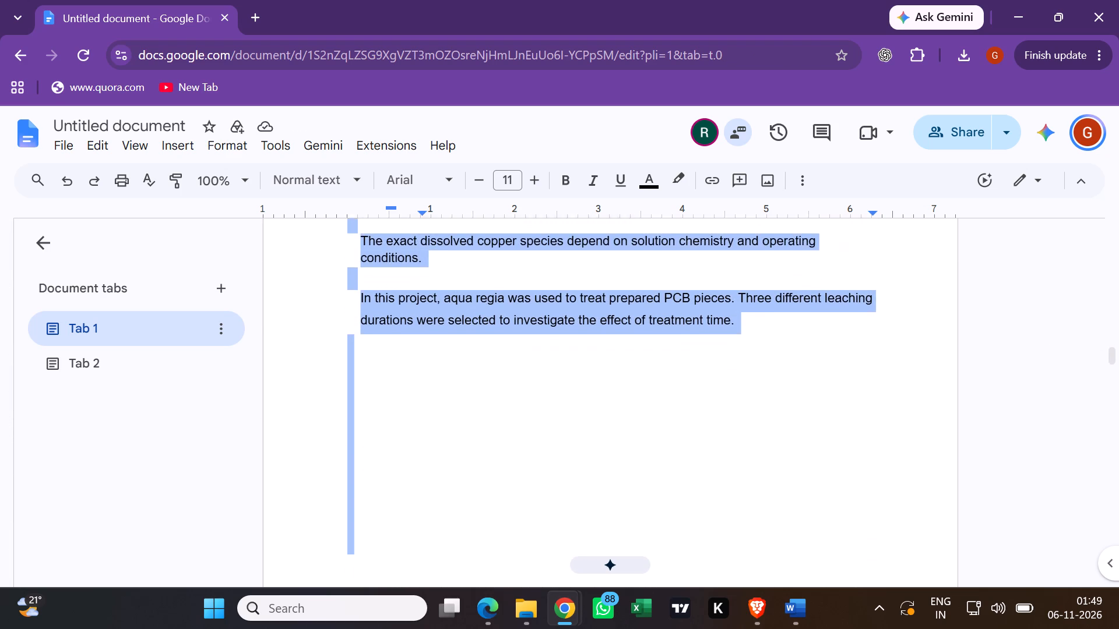
pyautogui.moveTo(747, 584); pyautogui.dragTo(744, 473)
pyautogui.press('BackSpace')
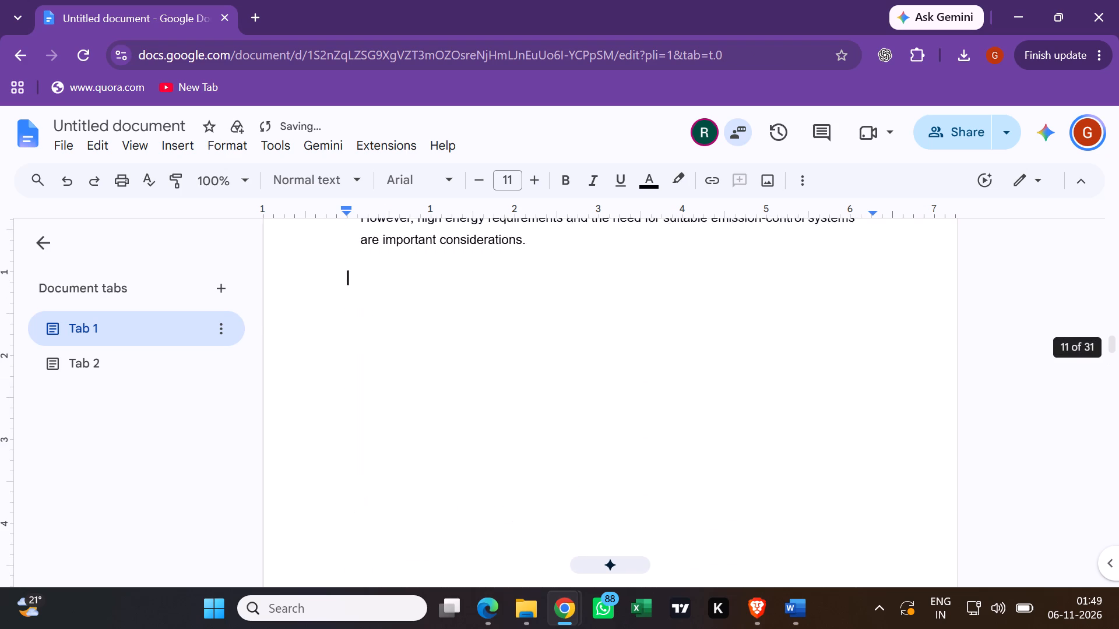
pyautogui.scroll(4, 807, 434)
pyautogui.scroll(2, 826, 366)
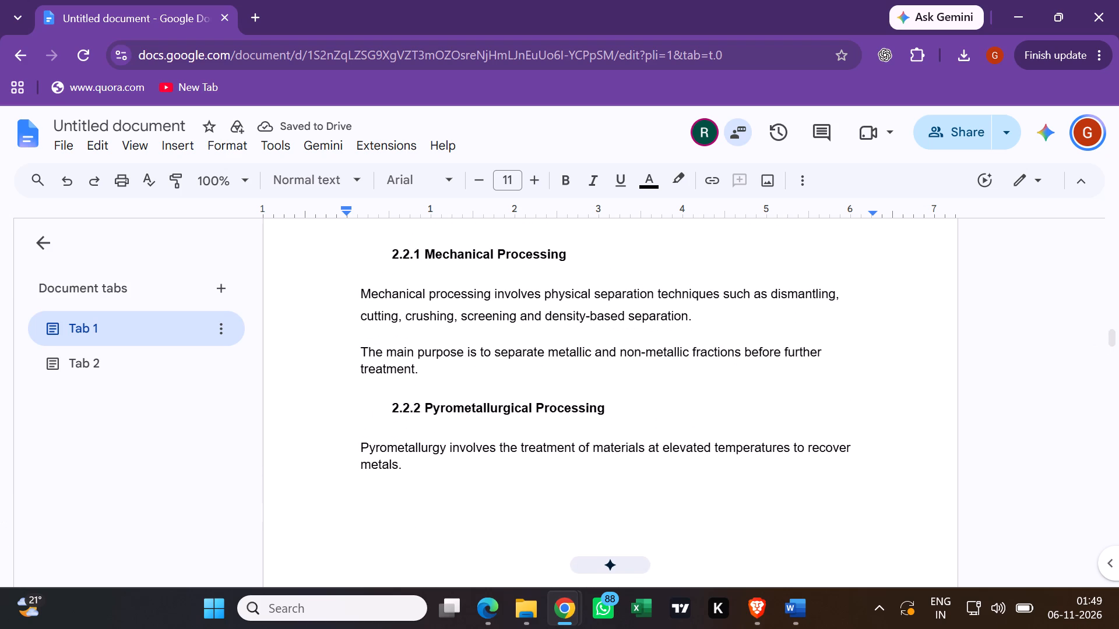
# Put the Google Docs window away and switch to the rree Word report, maximized.
pyautogui.scroll(5, 865, 312)
pyautogui.scroll(-1, 851, 317)
pyautogui.click(927, 342)
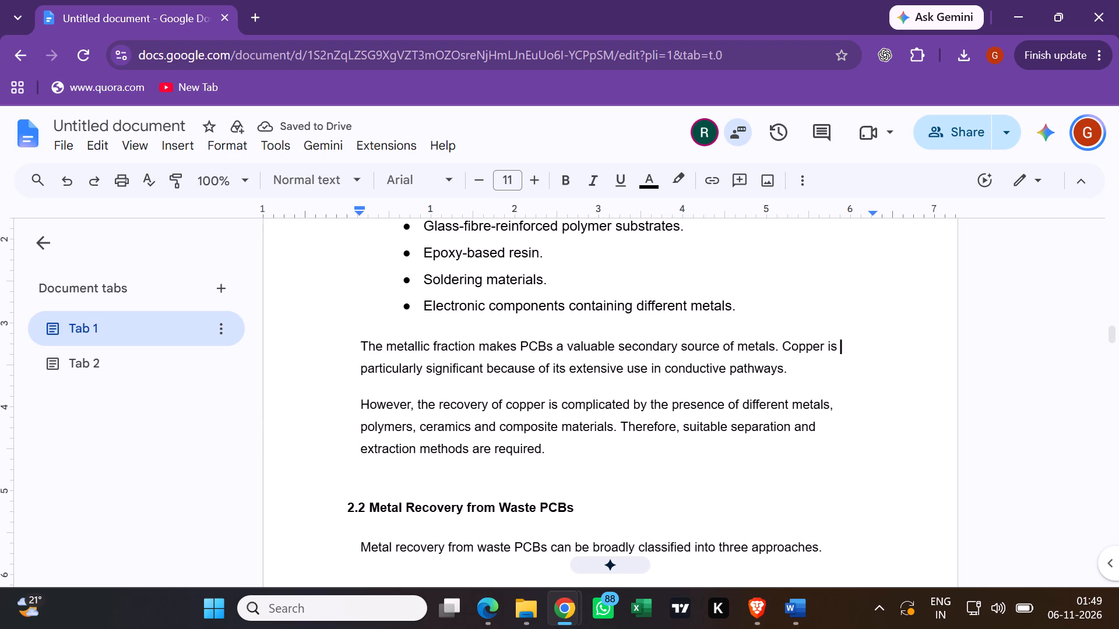
pyautogui.click(1052, 23)
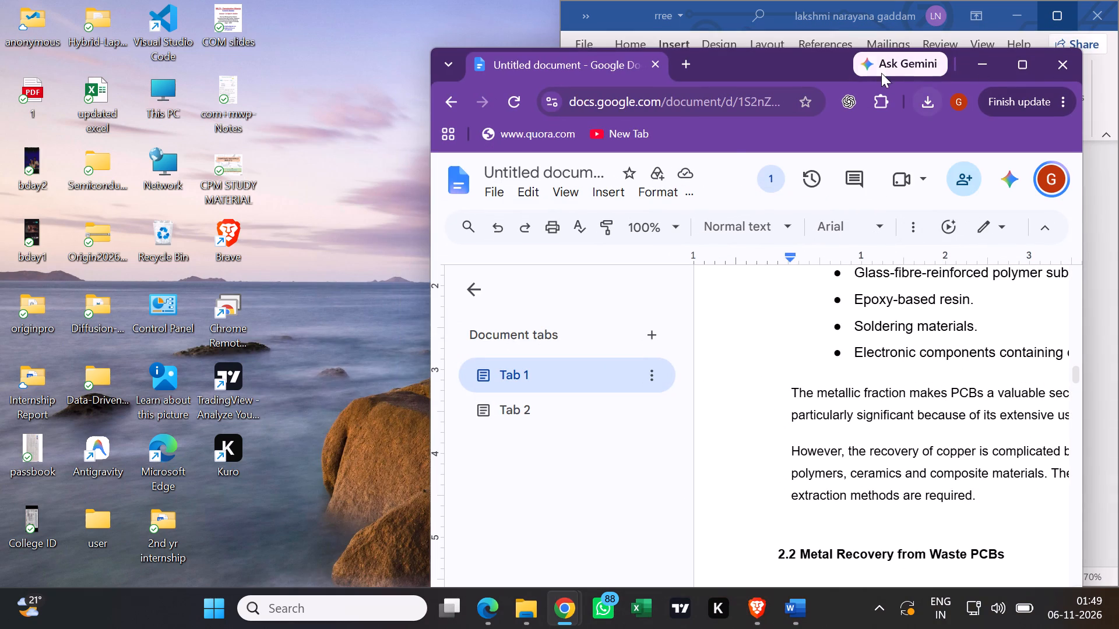
pyautogui.moveTo(797, 74); pyautogui.dragTo(350, 62)
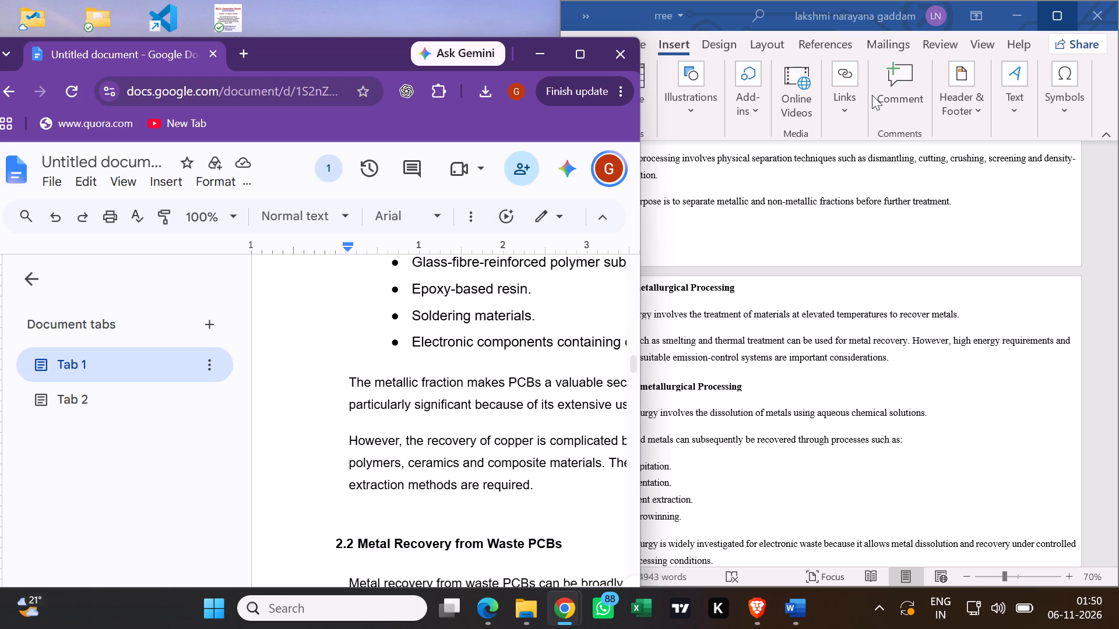
pyautogui.click(534, 51)
pyautogui.moveTo(628, 5); pyautogui.dragTo(581, 5)
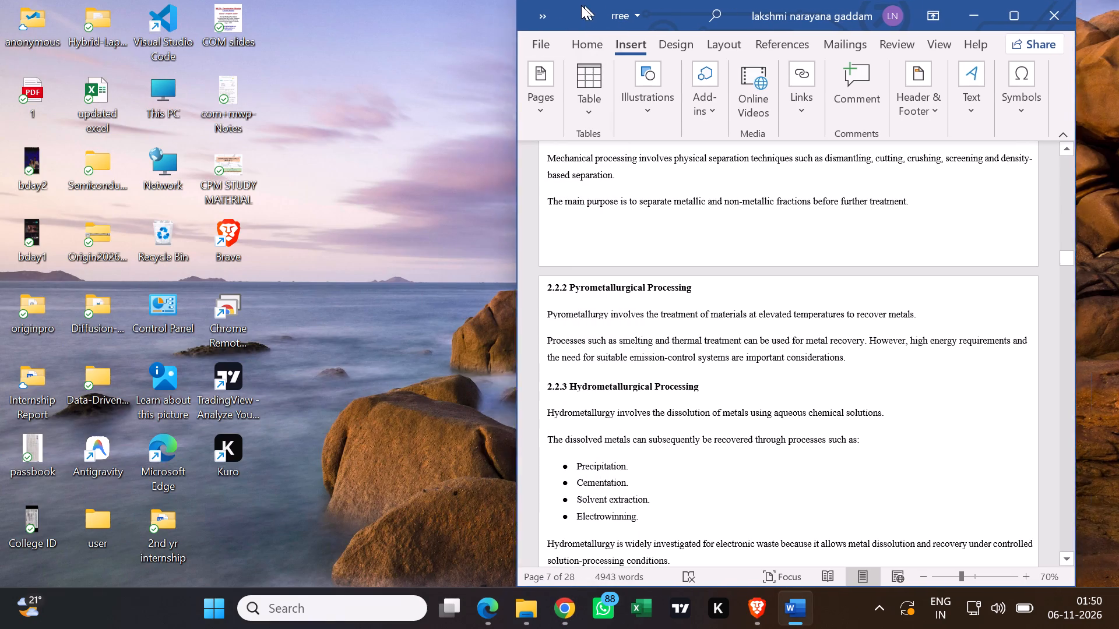
pyautogui.moveTo(581, 5); pyautogui.dragTo(397, 1)
pyautogui.click(824, 17)
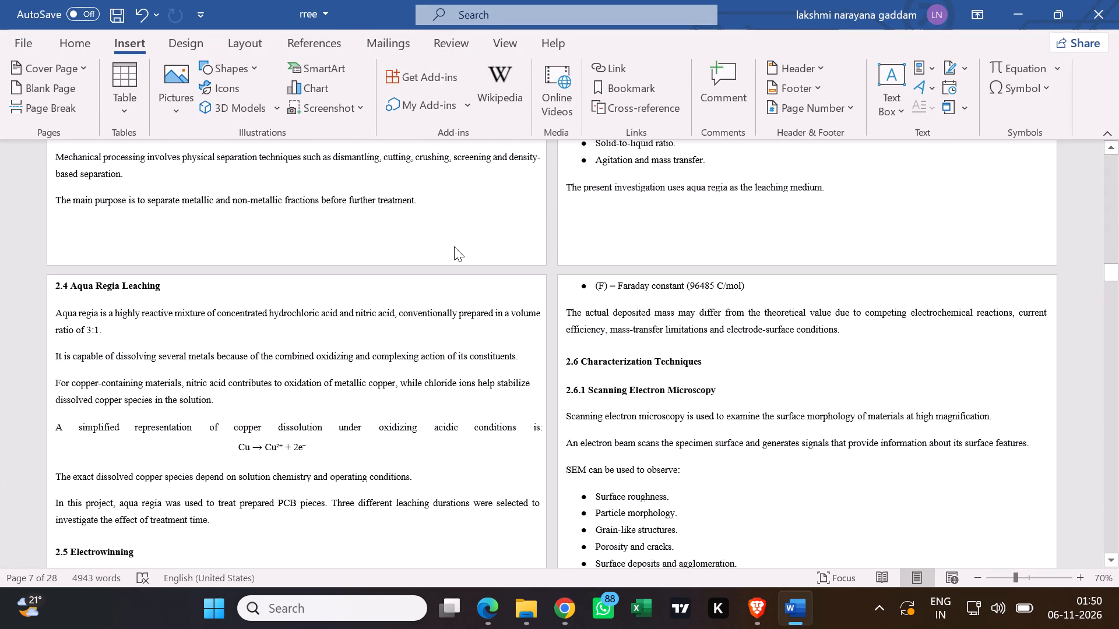
# Review the Word report's front matter, from the title page through the declaration to the Certificate page.
pyautogui.scroll(5, 454, 246)
pyautogui.hscroll(1, 454, 246)
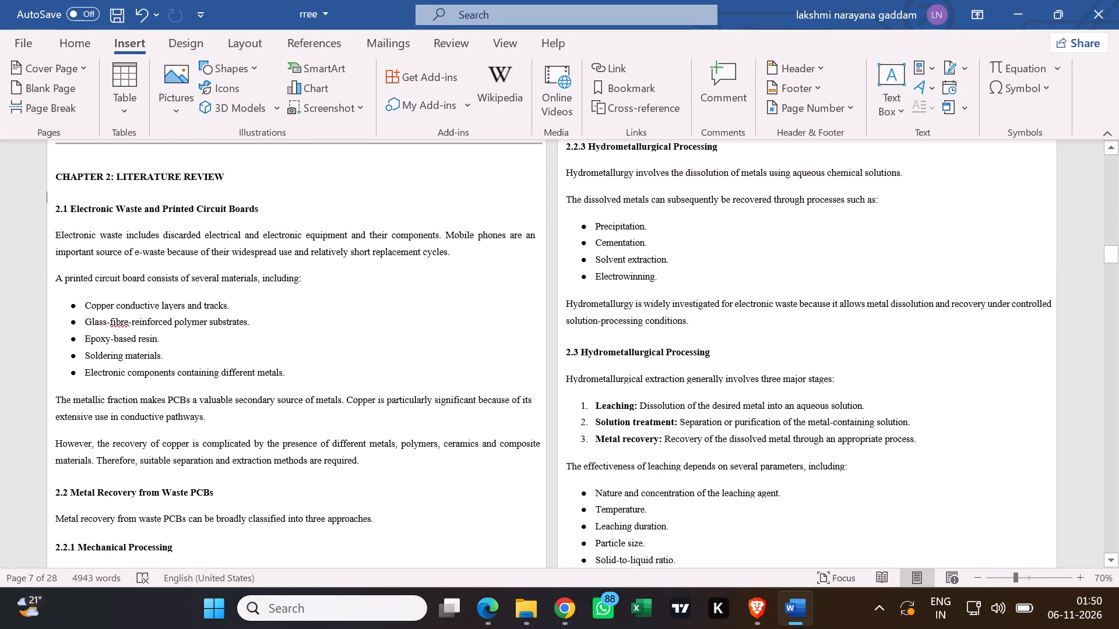
pyautogui.hscroll(1, 454, 246)
pyautogui.keyDown('ctrl'); pyautogui.scroll(8, 454, 246); pyautogui.keyUp('ctrl')
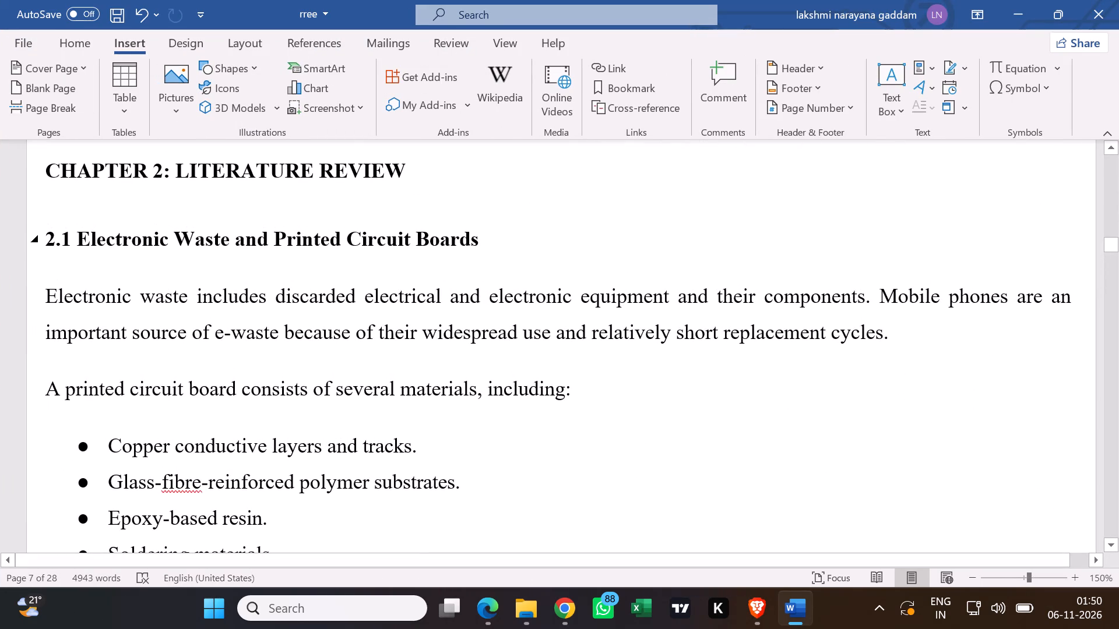
pyautogui.keyDown('ctrl'); pyautogui.scroll(-3, 458, 249); pyautogui.keyUp('ctrl')
pyautogui.scroll(8, 458, 249)
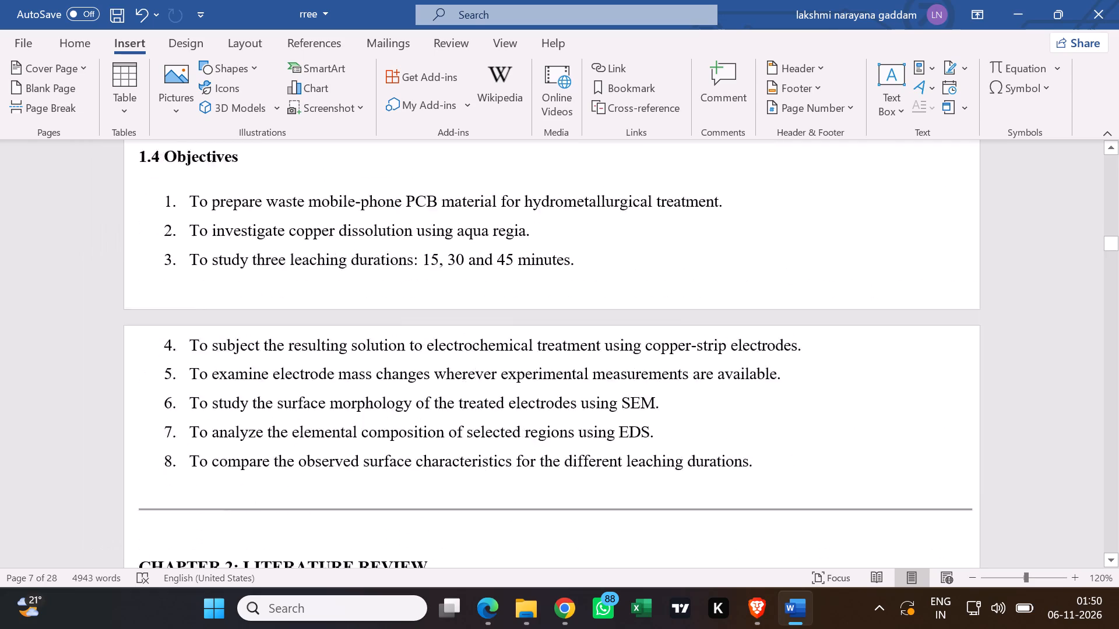
pyautogui.scroll(20, 458, 249)
pyautogui.scroll(1, 458, 249)
pyautogui.scroll(-2, 458, 249)
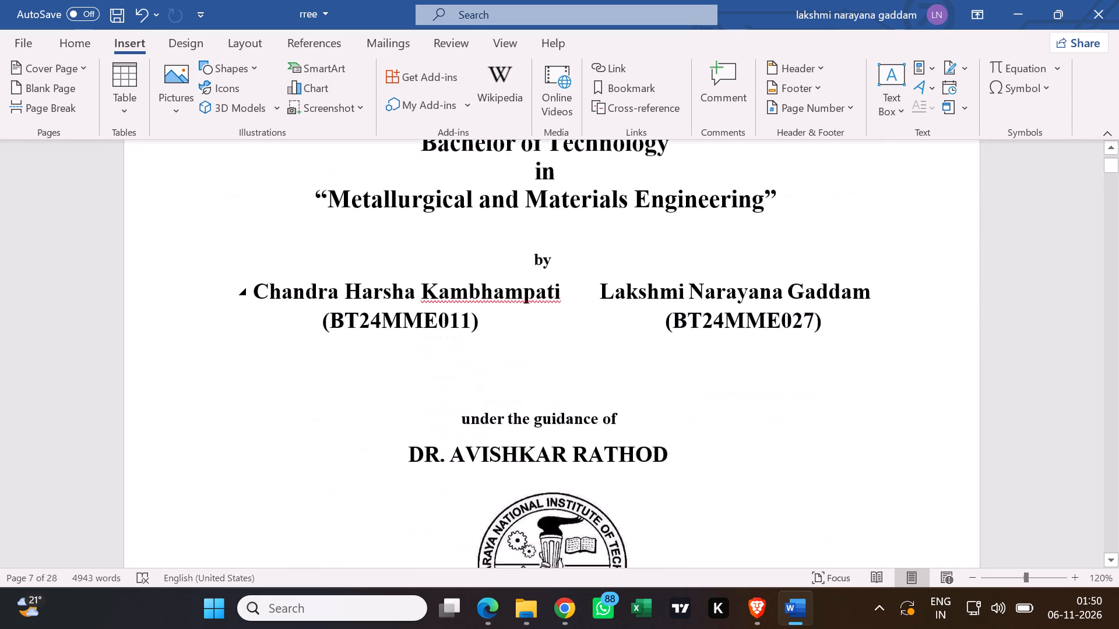
pyautogui.scroll(-6, 458, 249)
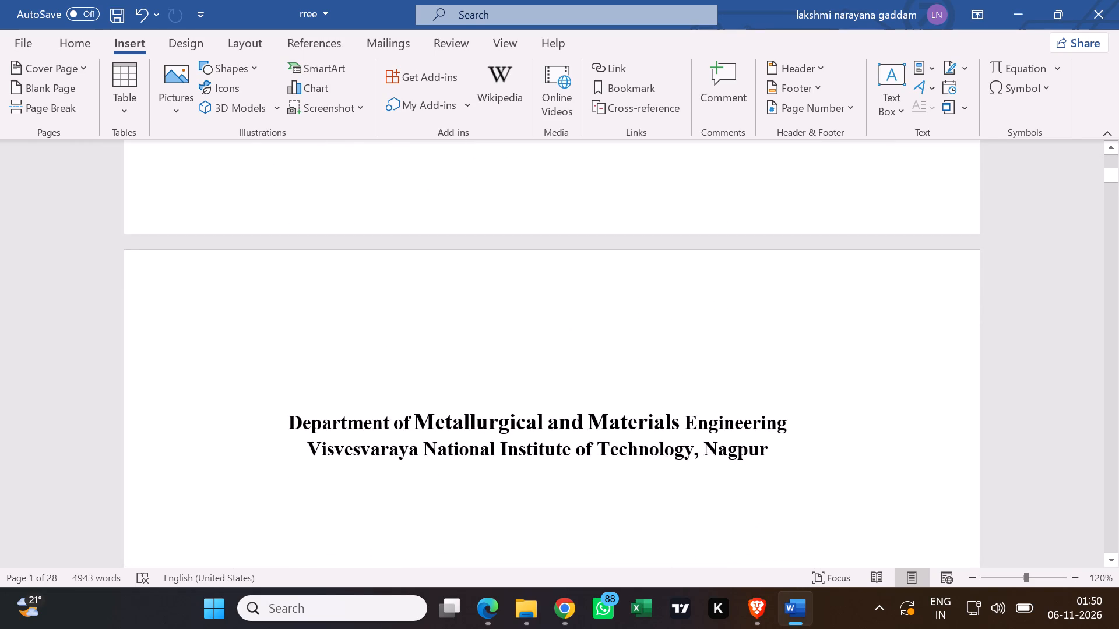
pyautogui.scroll(7, 463, 248)
pyautogui.scroll(-3, 463, 248)
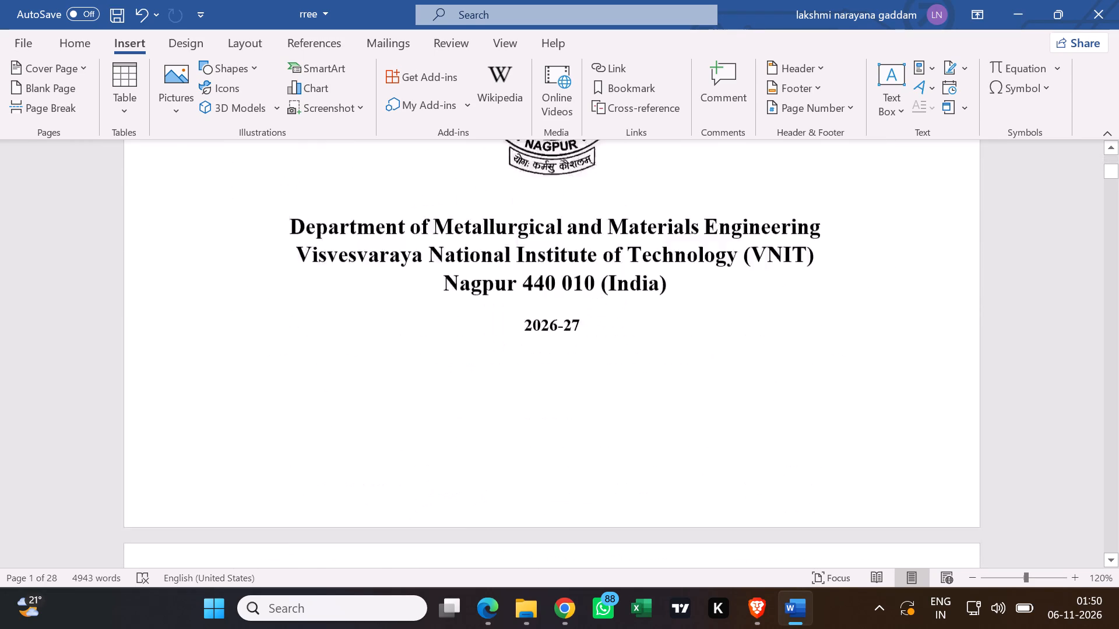
pyautogui.scroll(-2, 463, 248)
pyautogui.scroll(3, 463, 248)
pyautogui.scroll(-1, 463, 248)
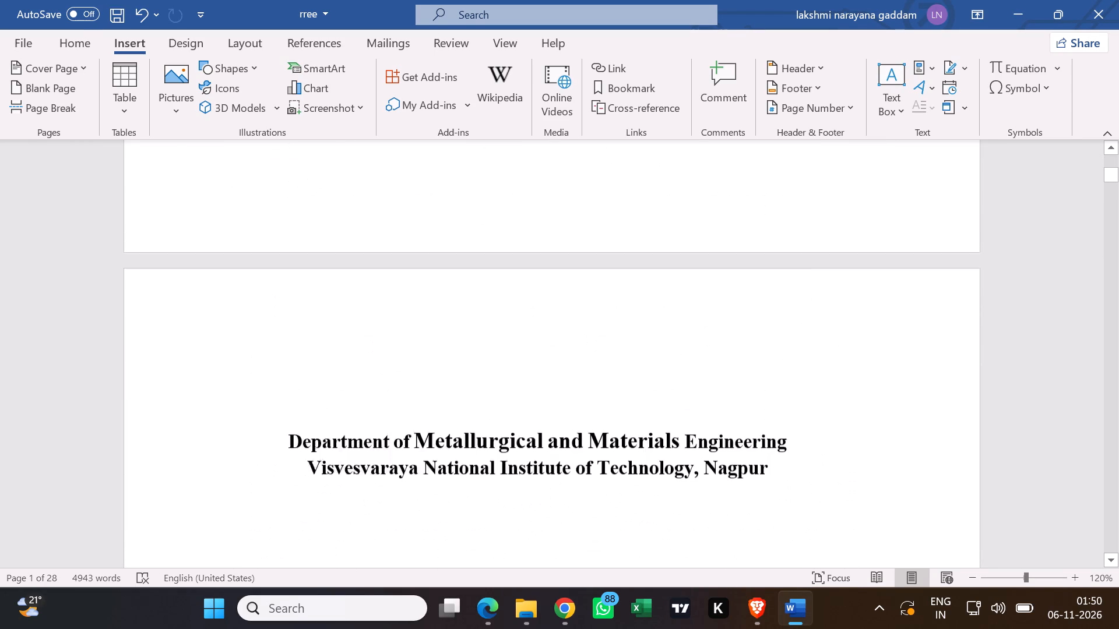
pyautogui.scroll(-2, 463, 248)
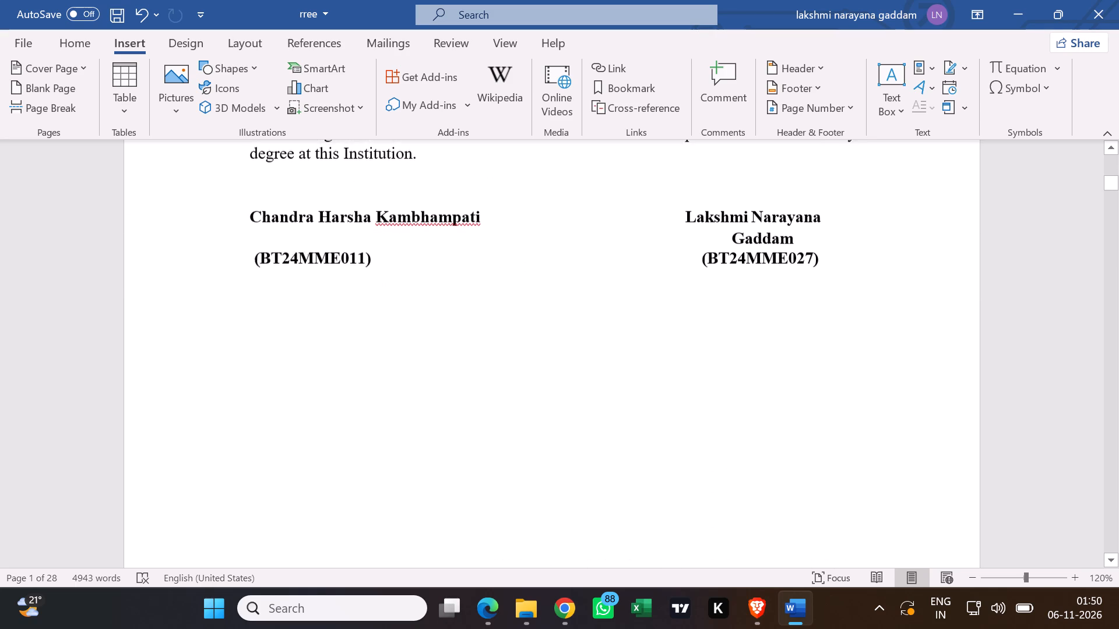
pyautogui.scroll(-4, 463, 248)
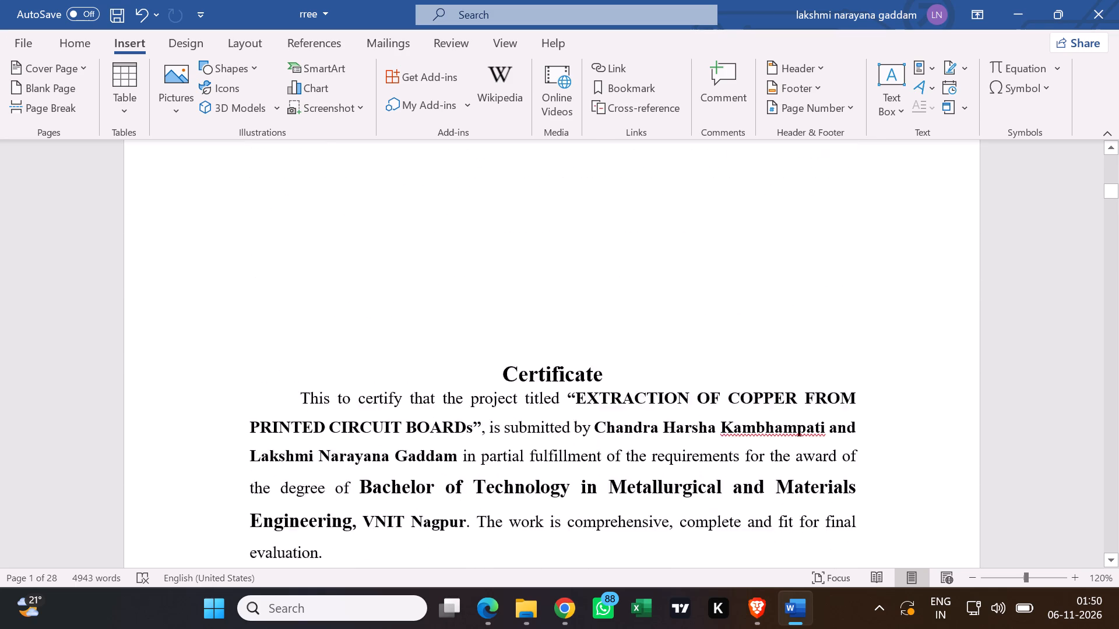
pyautogui.scroll(-1, 463, 248)
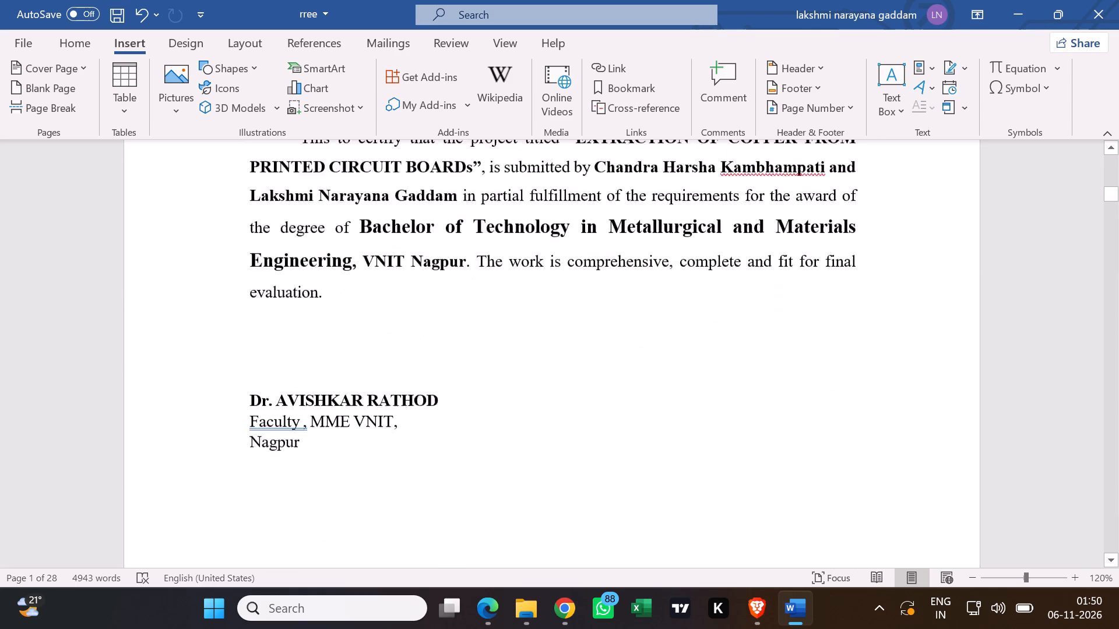
# Remove the extra space before the comma after "Faculty" in the guide's signature block on the Certificate page.
pyautogui.scroll(-2, 463, 248)
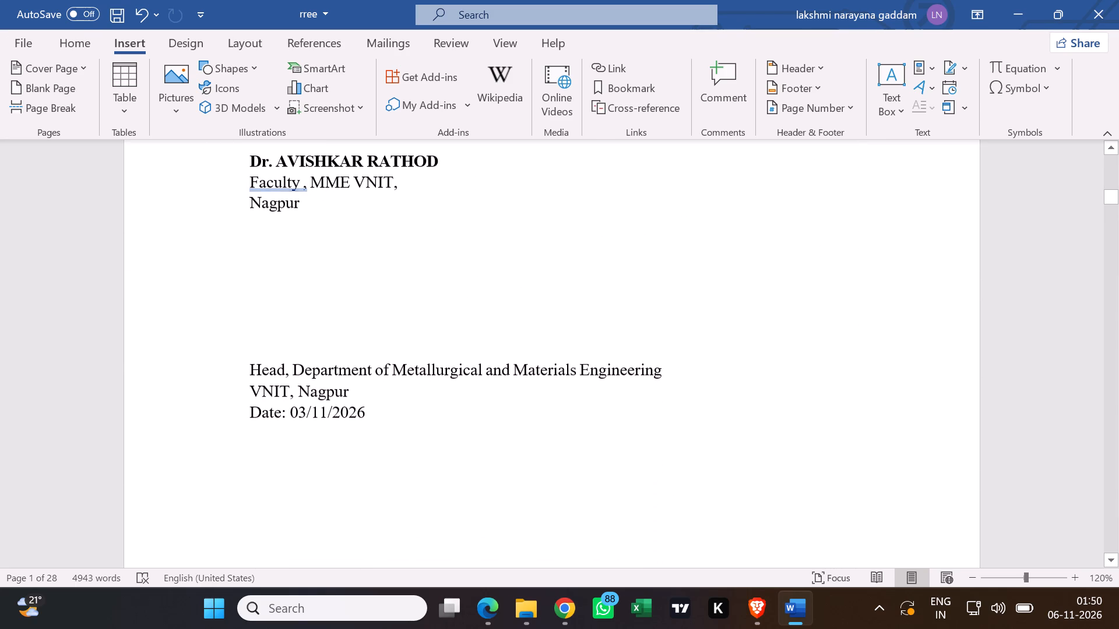
pyautogui.click(305, 186)
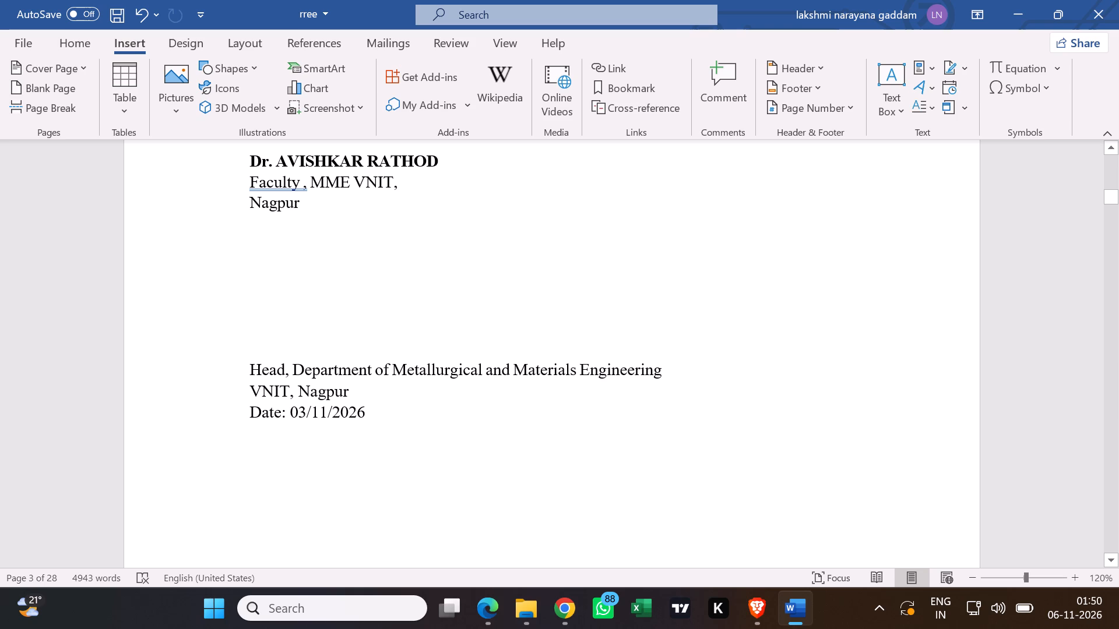
pyautogui.click(301, 183)
pyautogui.press('BackSpace')
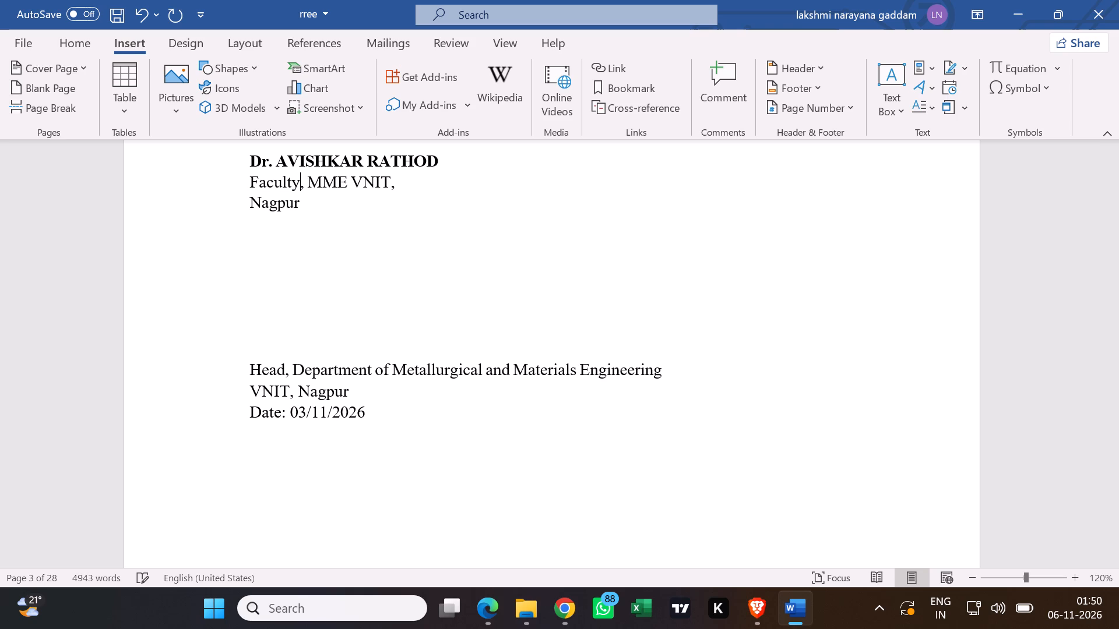
pyautogui.click(402, 292)
# Insert a blank line between the Acknowledgment heading and its opening paragraph.
pyautogui.scroll(-3, 402, 292)
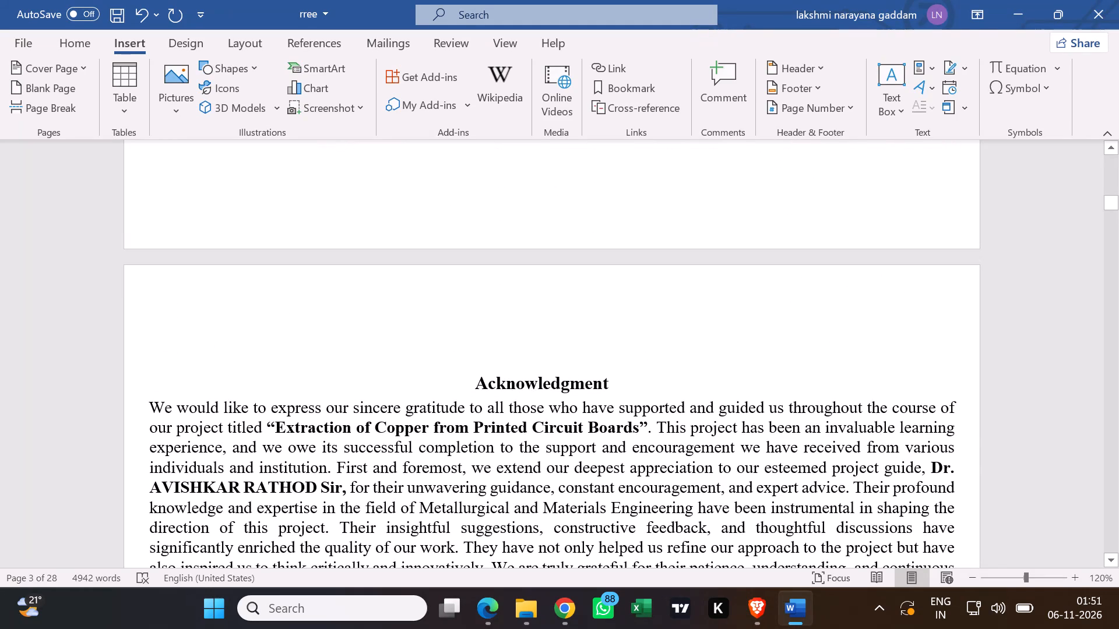
pyautogui.click(641, 363)
pyautogui.press('Return')
# Correct the heading "ABSTRACTS" to "ABSTRACT".
pyautogui.scroll(-2, 641, 363)
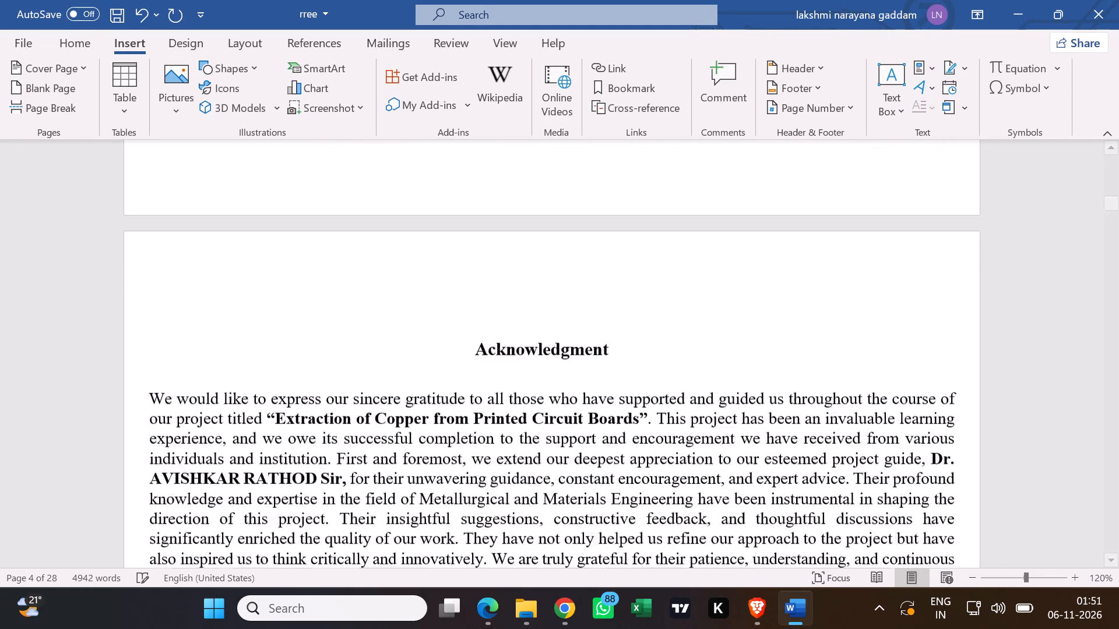
pyautogui.scroll(-5, 641, 363)
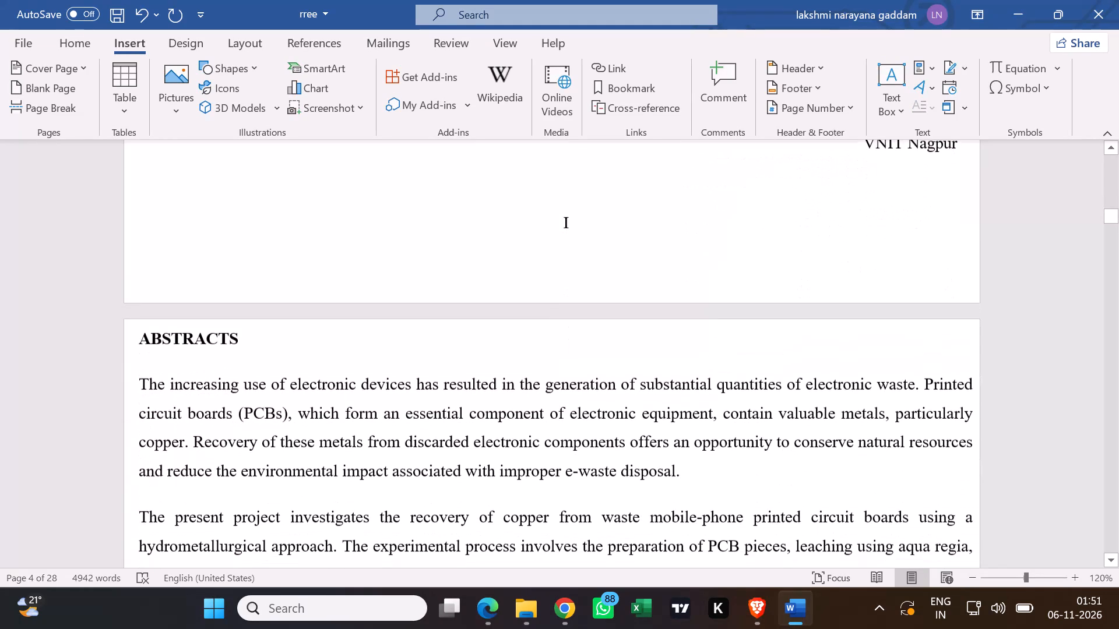
pyautogui.click(284, 339)
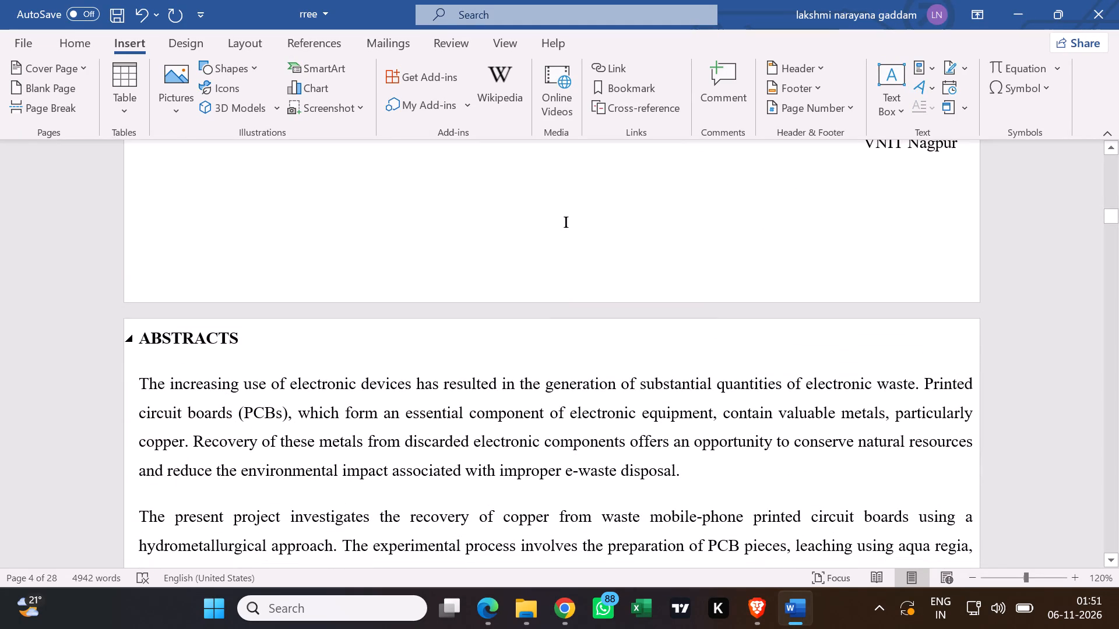
pyautogui.press('BackSpace')
# Insert a page break after the Keywords line so CHAPTER 1: INTRODUCTION starts on a new page.
pyautogui.scroll(-4, 284, 339)
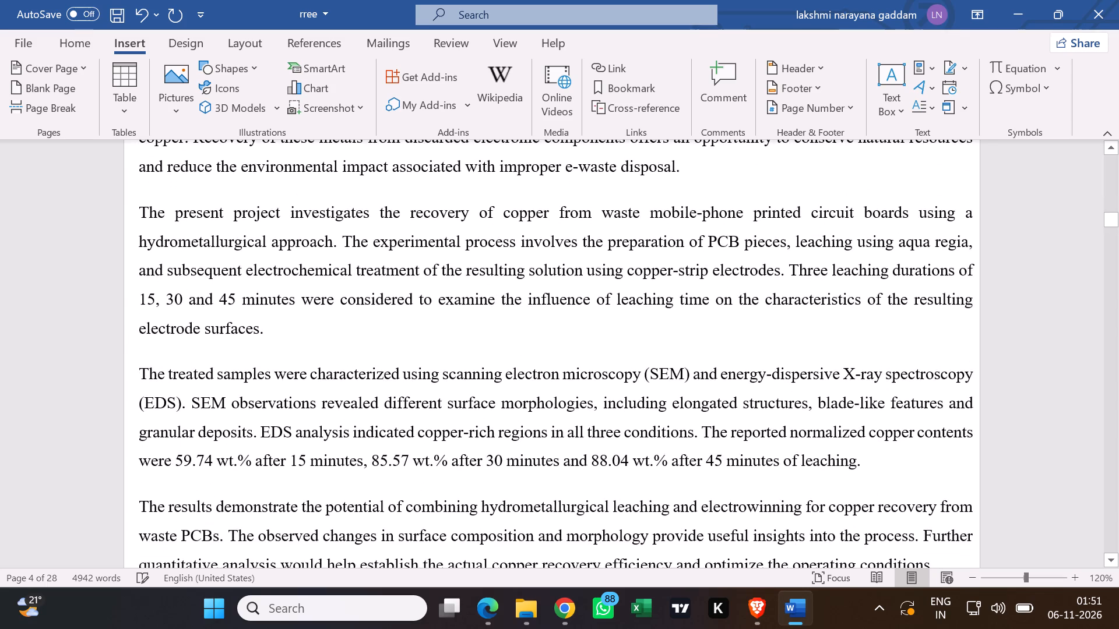
pyautogui.scroll(-1, 284, 339)
pyautogui.scroll(6, 284, 339)
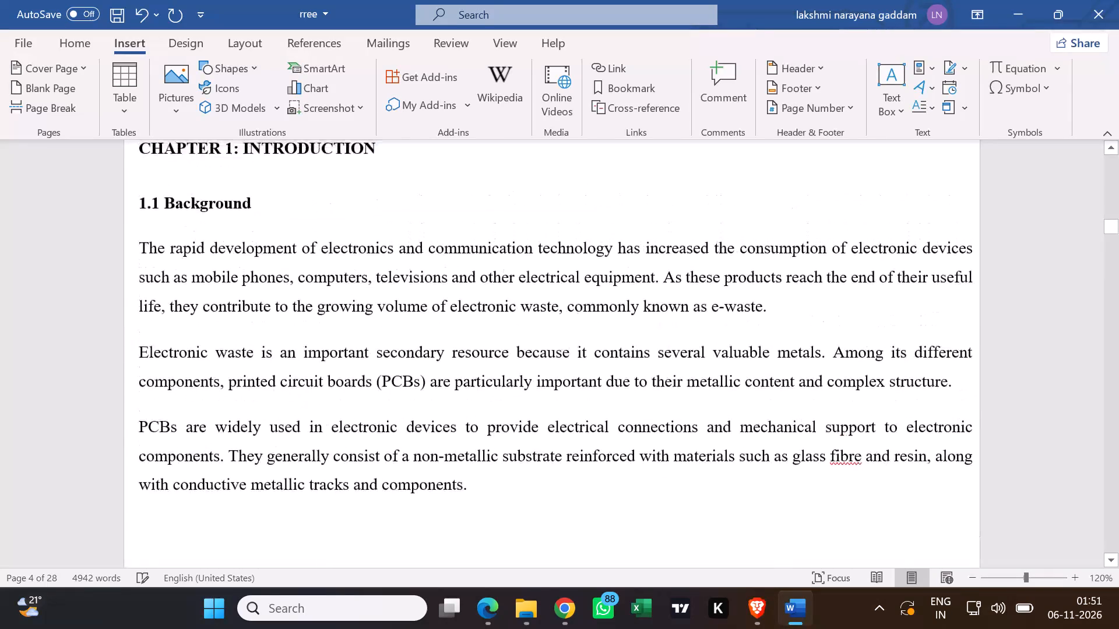
pyautogui.scroll(4, 284, 339)
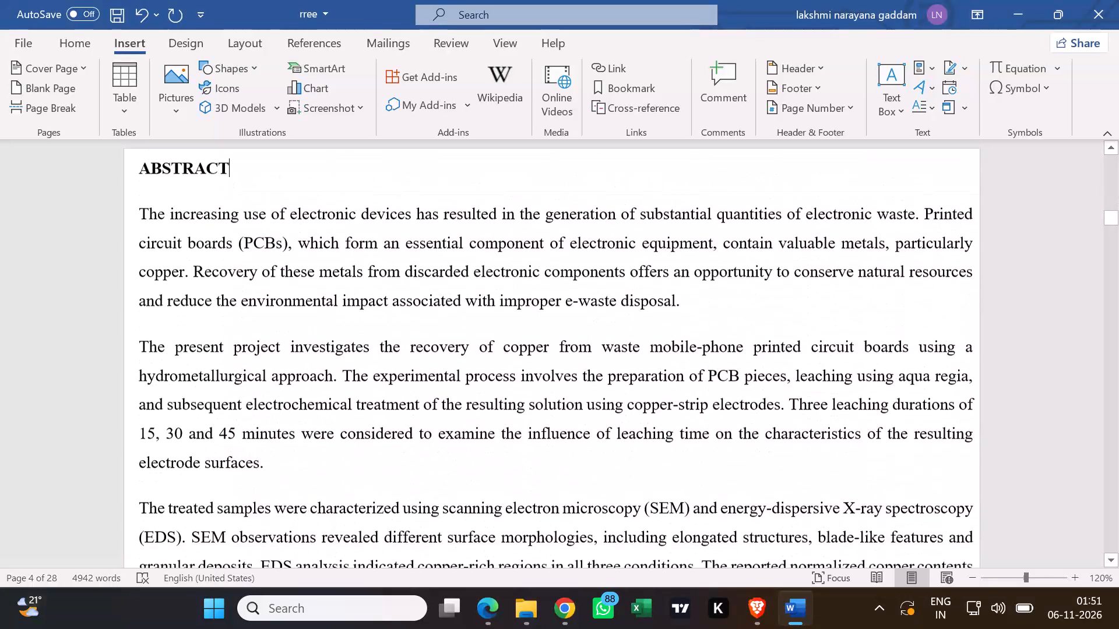
pyautogui.scroll(-4, 284, 339)
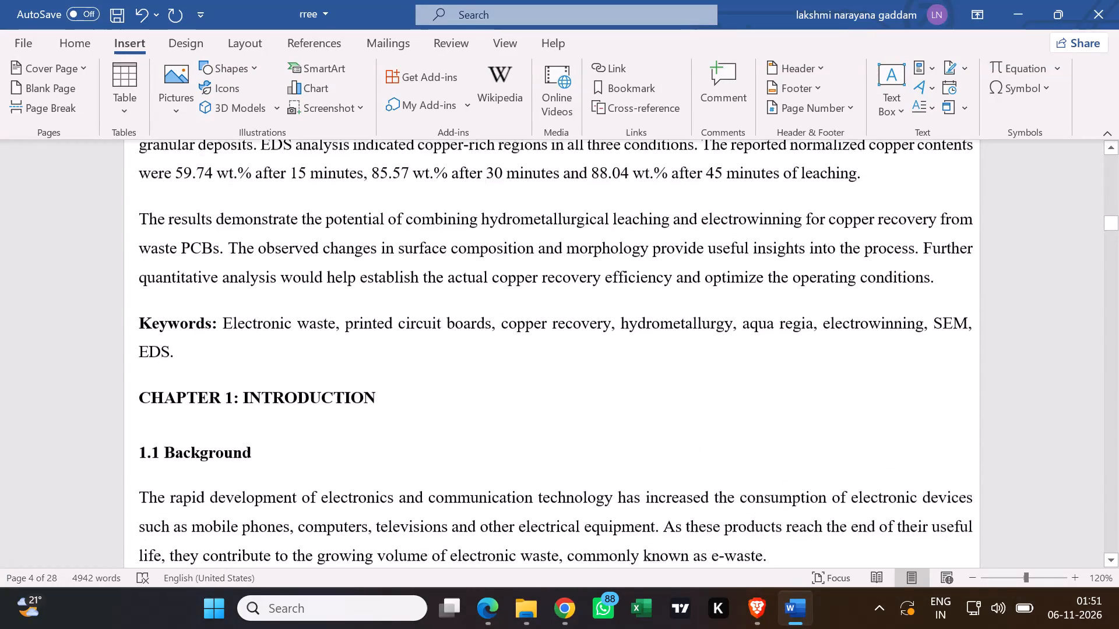
pyautogui.scroll(-1, 284, 339)
pyautogui.click(191, 294)
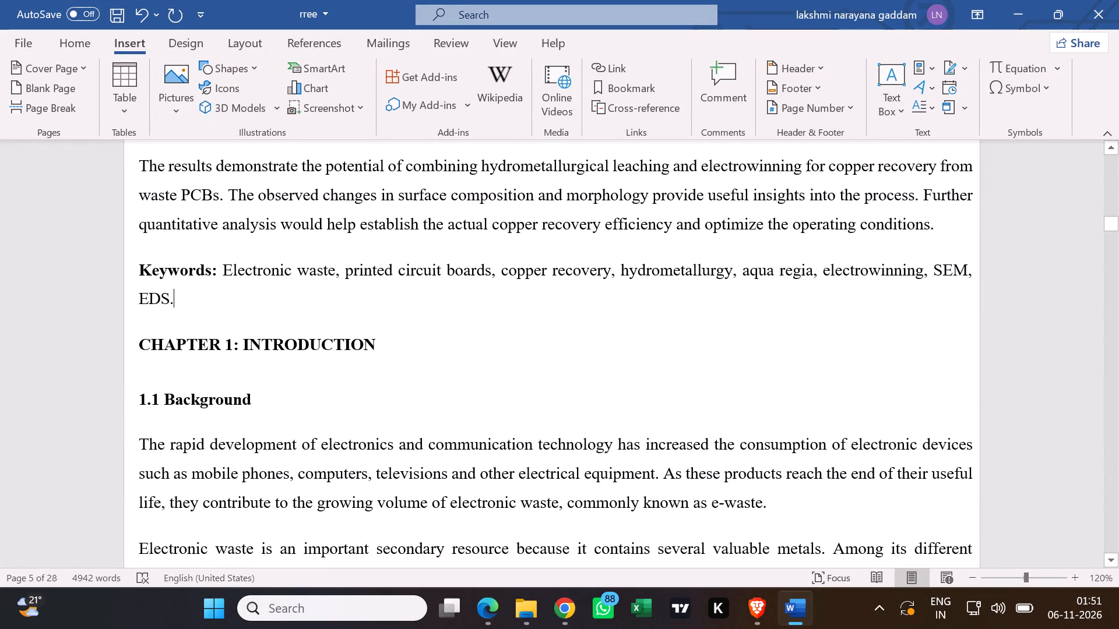
pyautogui.hotkey('ctrl', 'Return')
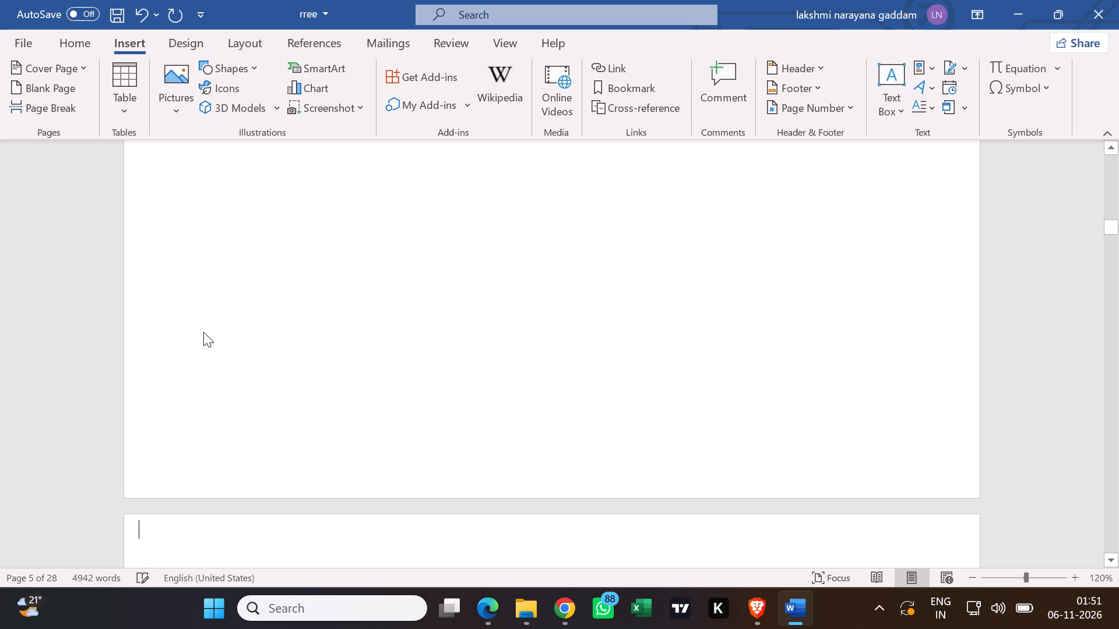
# Insert a second page break above the CHAPTER 1: INTRODUCTION heading, adding a blank page between the Abstract and Chapter 1.
pyautogui.scroll(3, 202, 333)
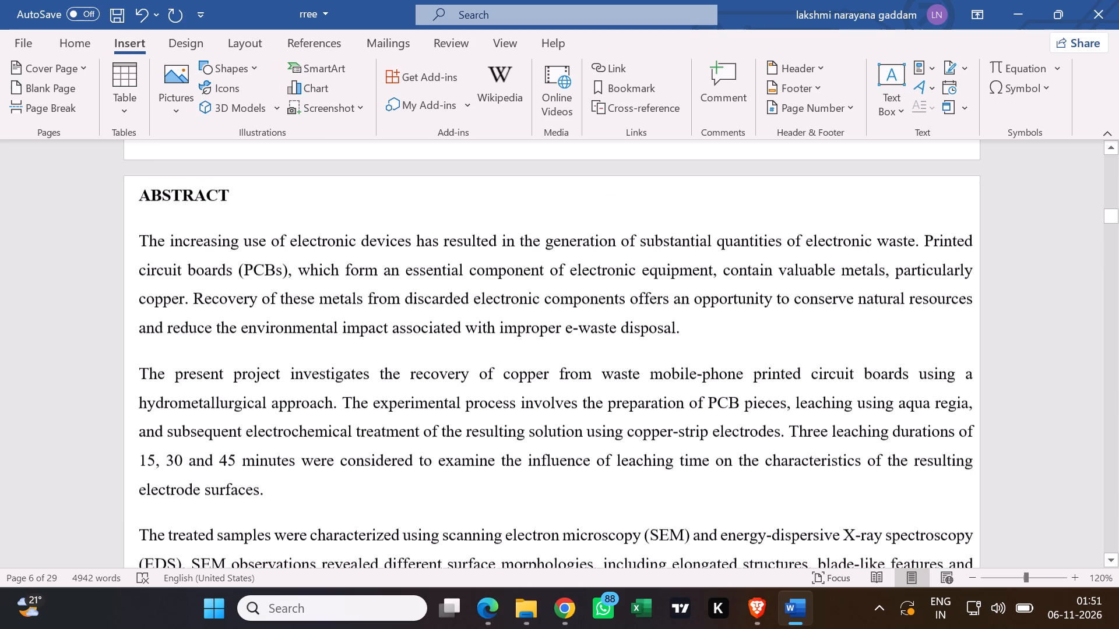
pyautogui.scroll(1, 208, 333)
pyautogui.scroll(-5, 208, 333)
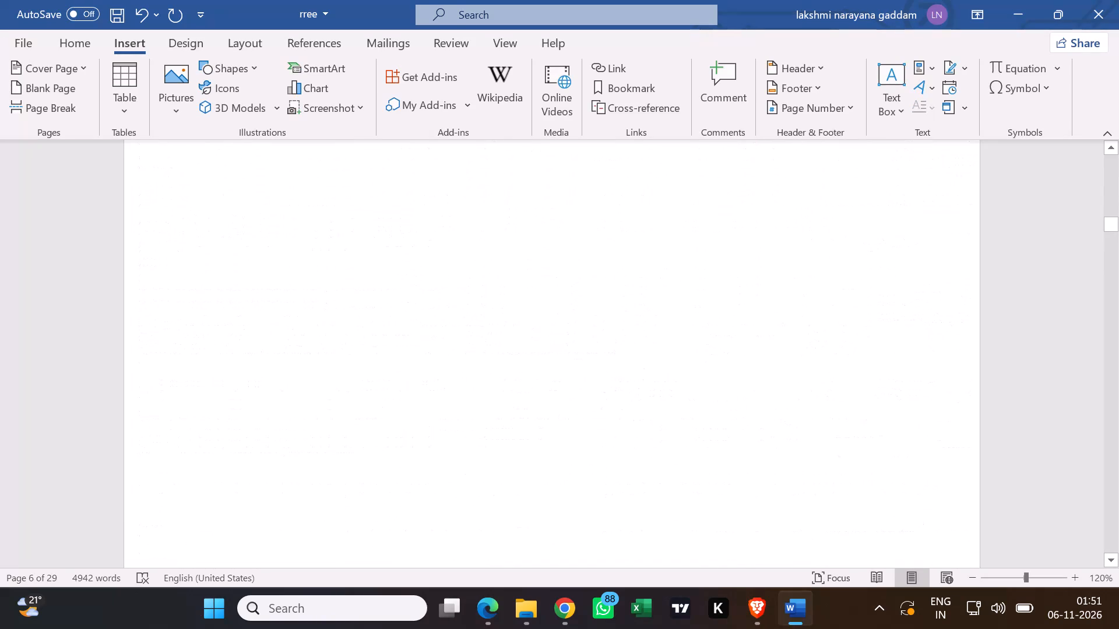
pyautogui.scroll(-2, 208, 333)
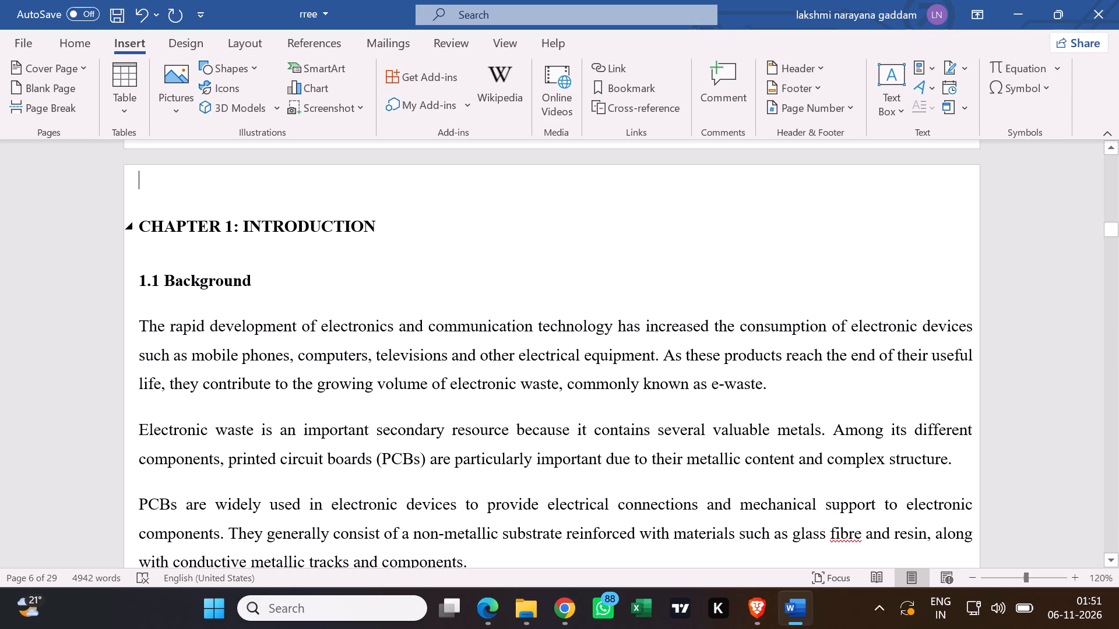
pyautogui.scroll(-2, 169, 202)
pyautogui.scroll(1, 169, 202)
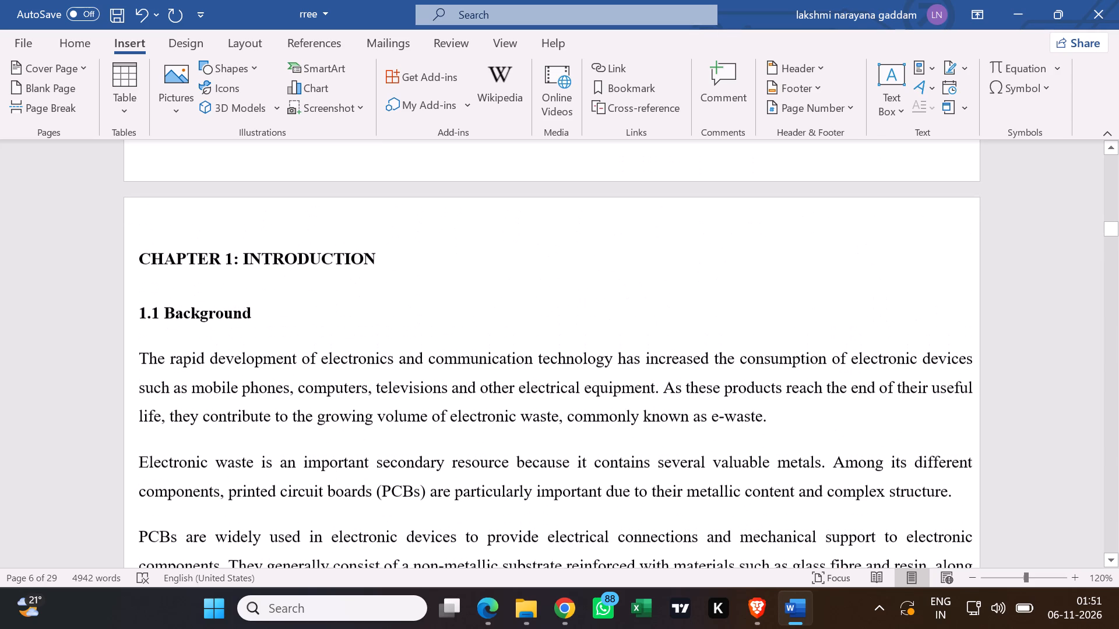
pyautogui.moveTo(169, 202); pyautogui.dragTo(178, 210)
pyautogui.hotkey('ctrl', 'Return')
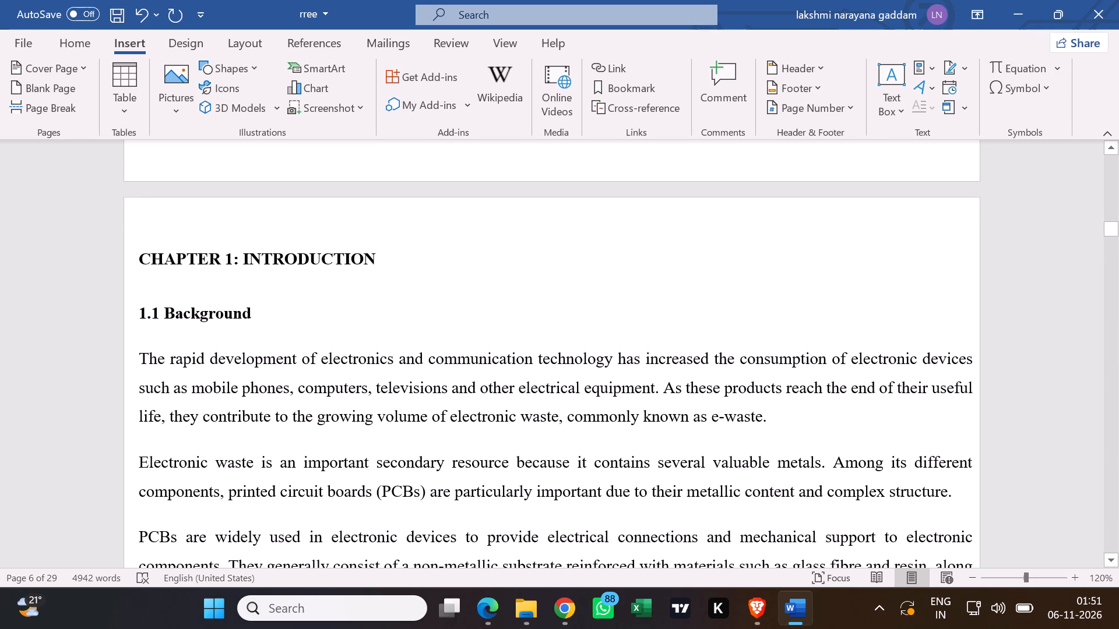
pyautogui.scroll(6, 217, 283)
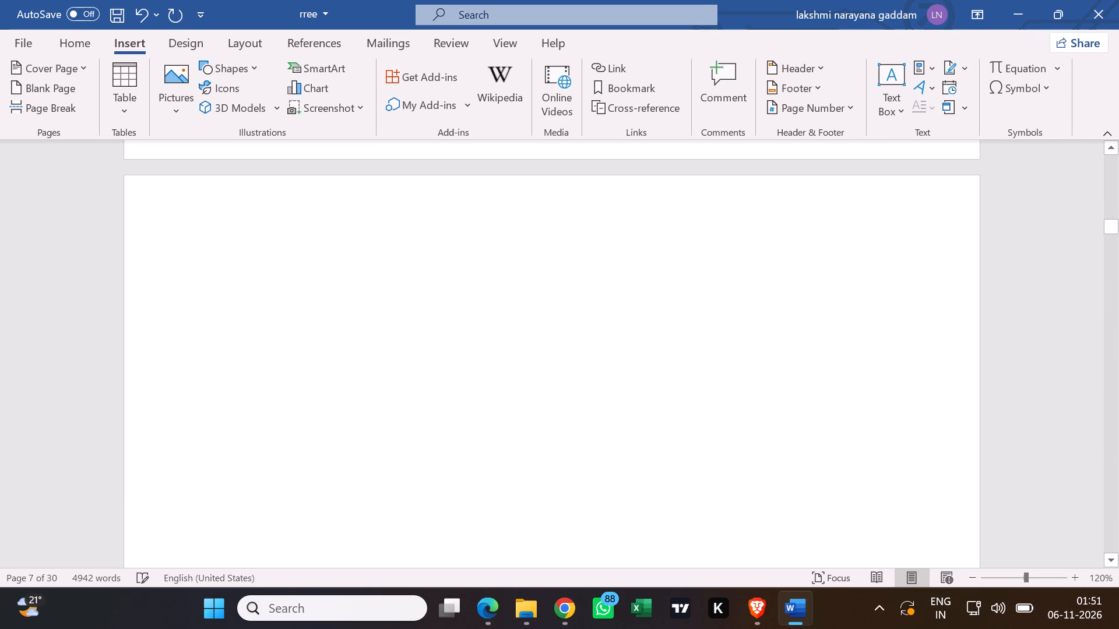
pyautogui.scroll(5, 217, 283)
pyautogui.scroll(-4, 217, 283)
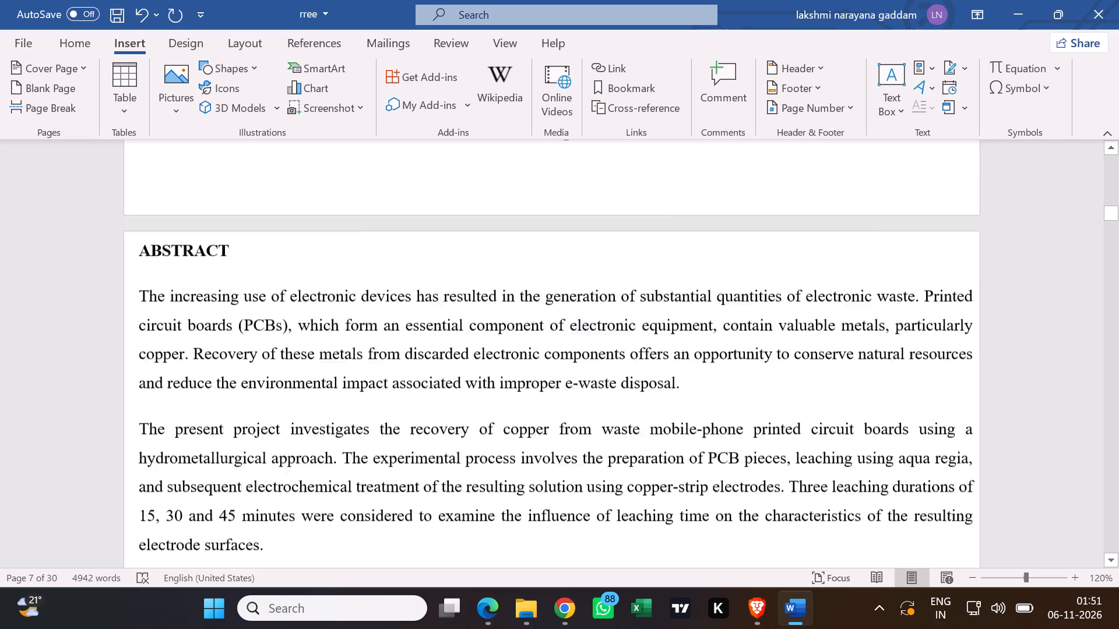
# Review the page layout from the Abstract through the opening pages of Chapter 1, checking page breaks and text flow in section 1.1 Background.
pyautogui.scroll(-3, 217, 283)
pyautogui.scroll(2, 217, 283)
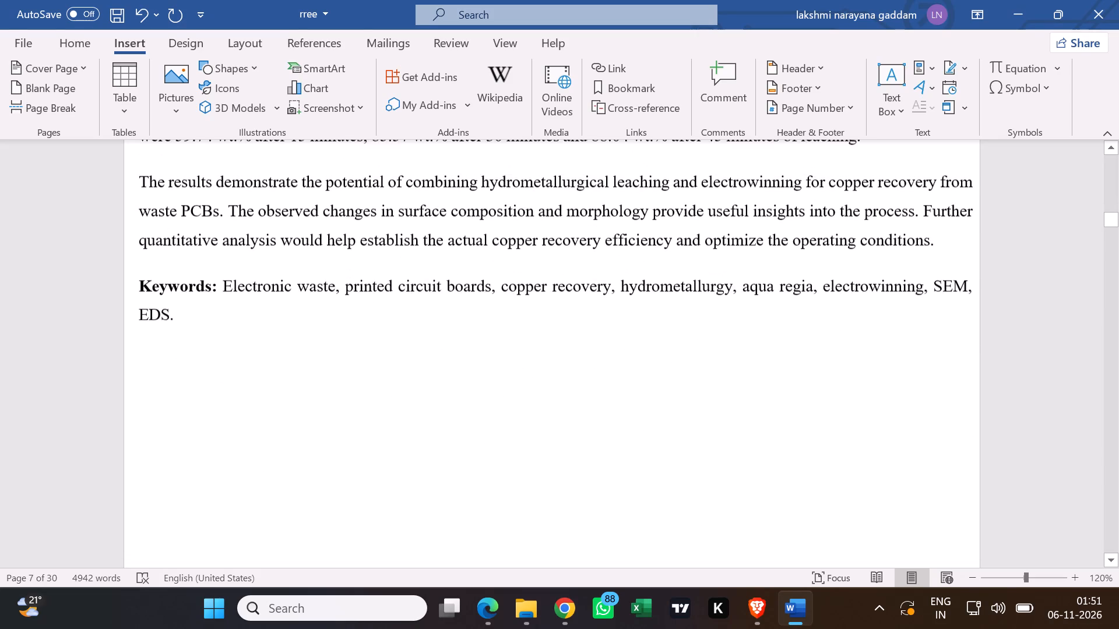
pyautogui.scroll(-1, 217, 283)
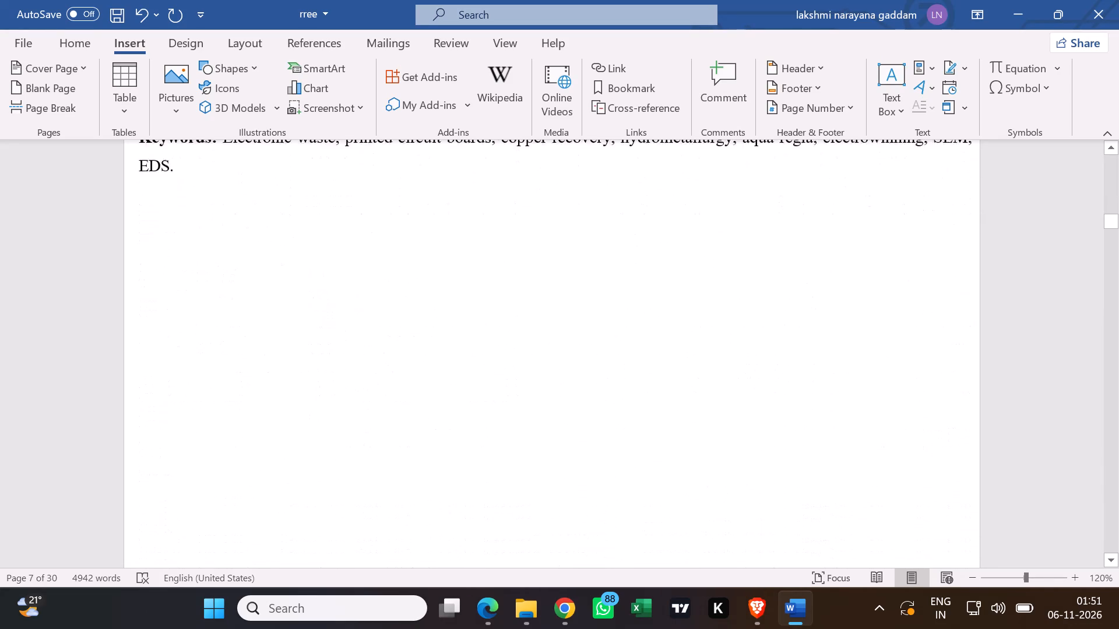
pyautogui.scroll(-2, 217, 283)
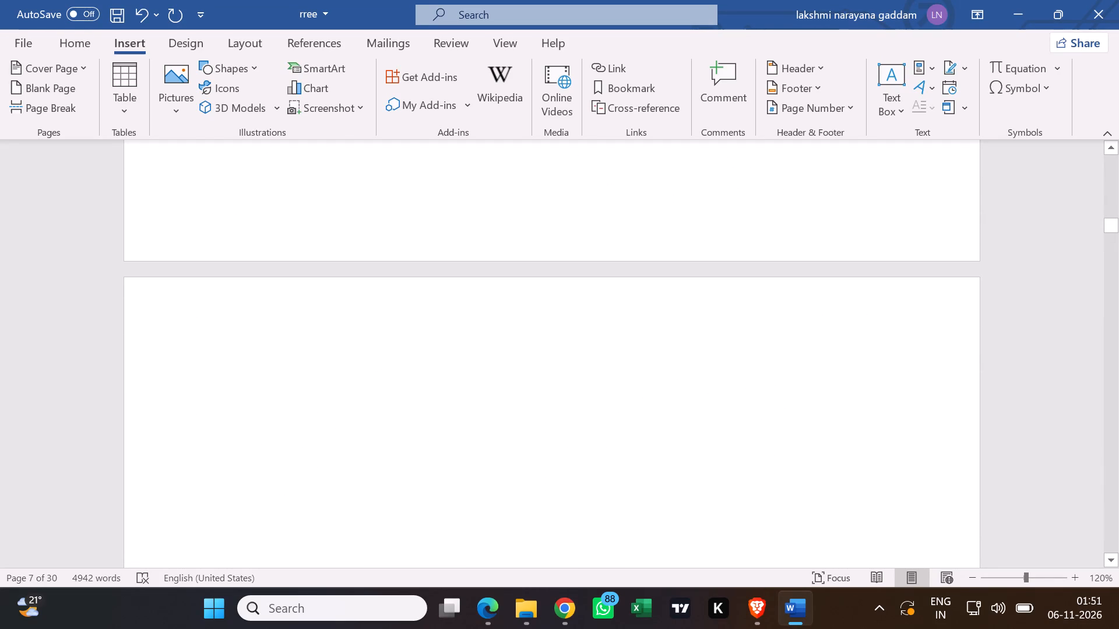
pyautogui.scroll(-4, 729, 366)
pyautogui.scroll(-12, 730, 320)
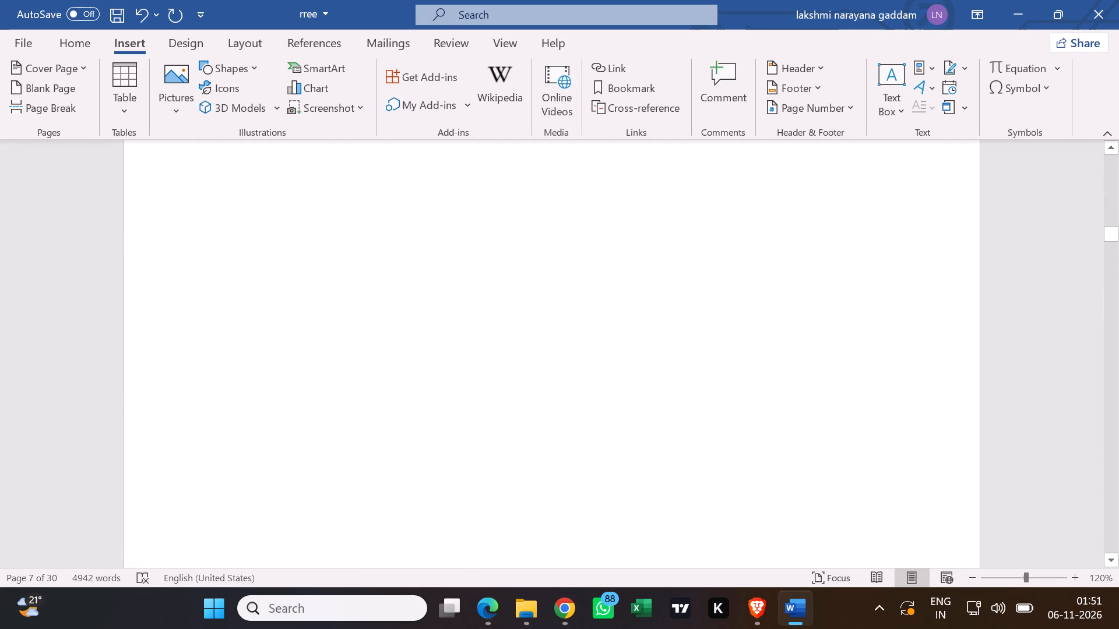
pyautogui.scroll(-17, 788, 299)
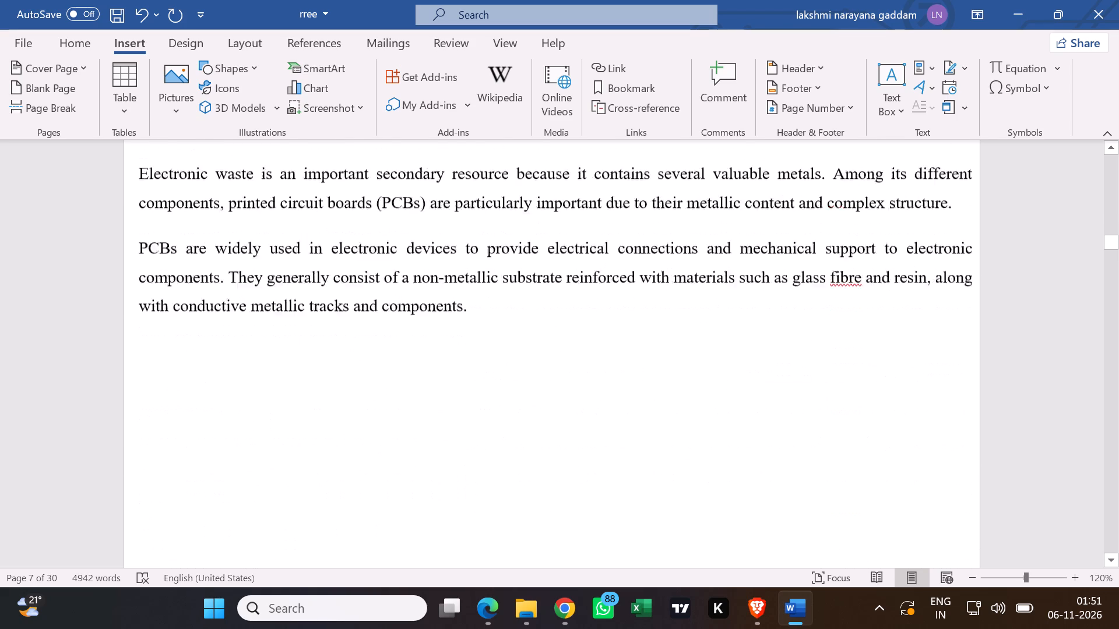
pyautogui.scroll(-1, 798, 277)
pyautogui.scroll(-13, 684, 326)
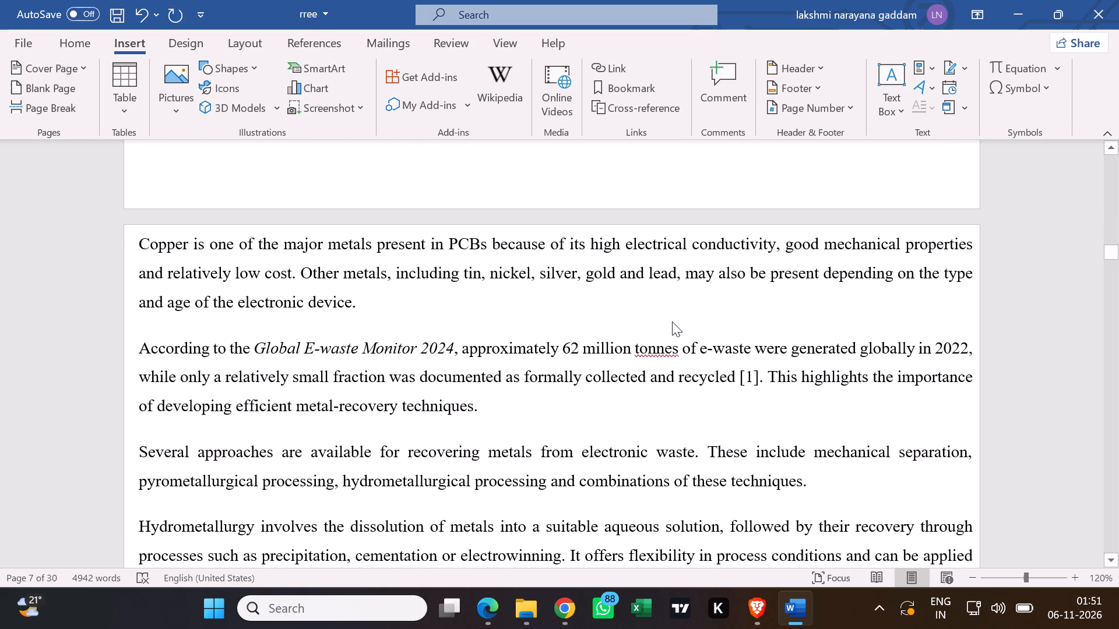
pyautogui.scroll(4, 546, 281)
pyautogui.scroll(4, 516, 232)
pyautogui.scroll(2, 516, 374)
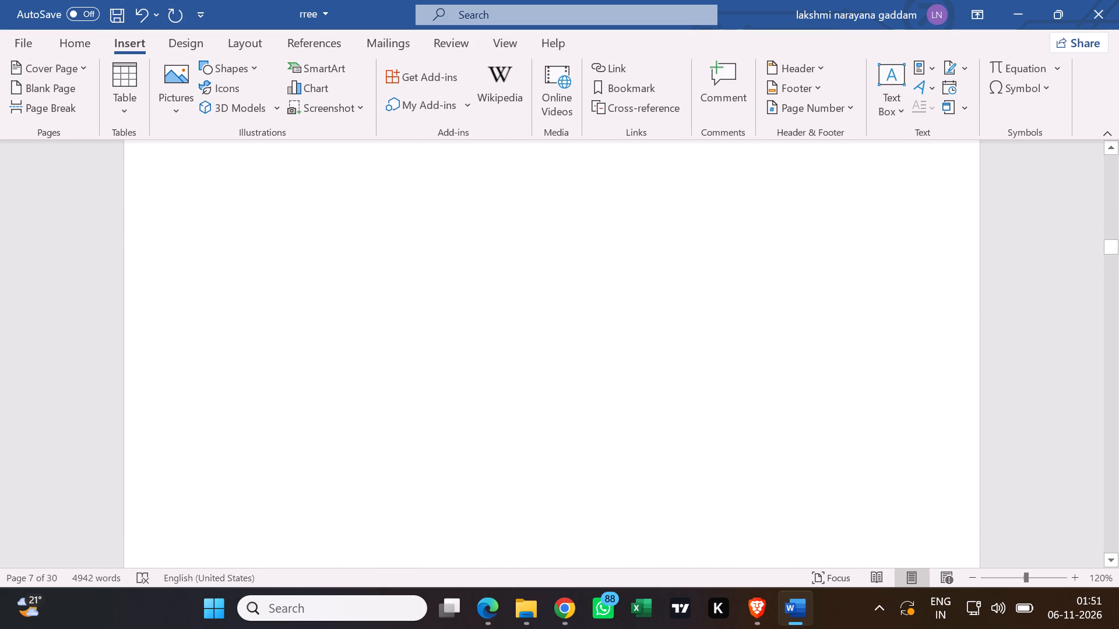
pyautogui.scroll(3, 516, 374)
pyautogui.scroll(4, 534, 293)
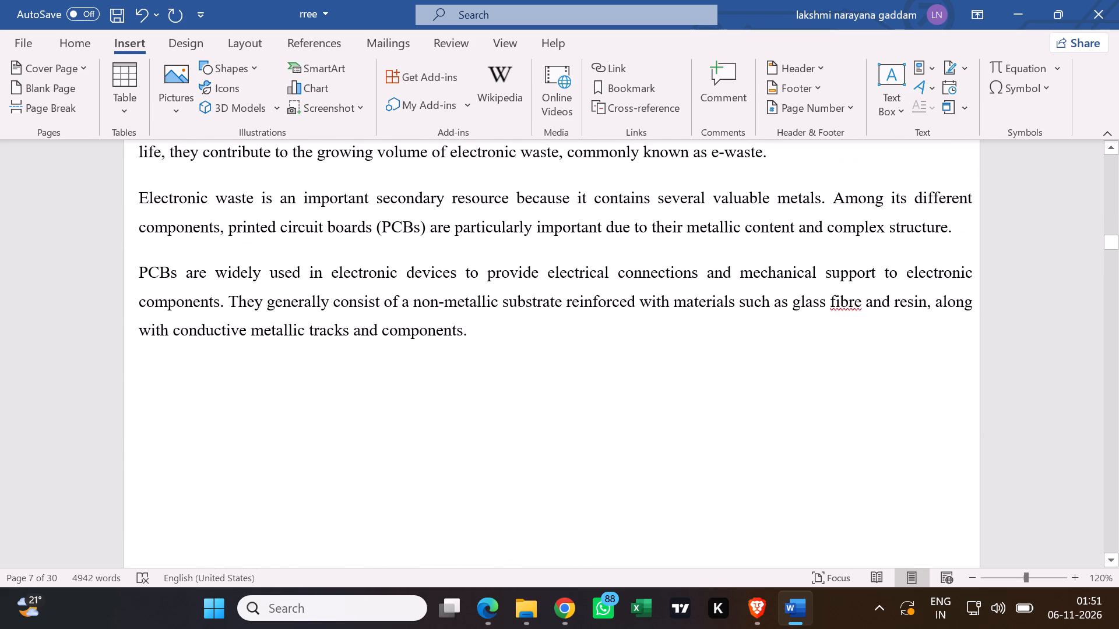
pyautogui.scroll(3, 534, 282)
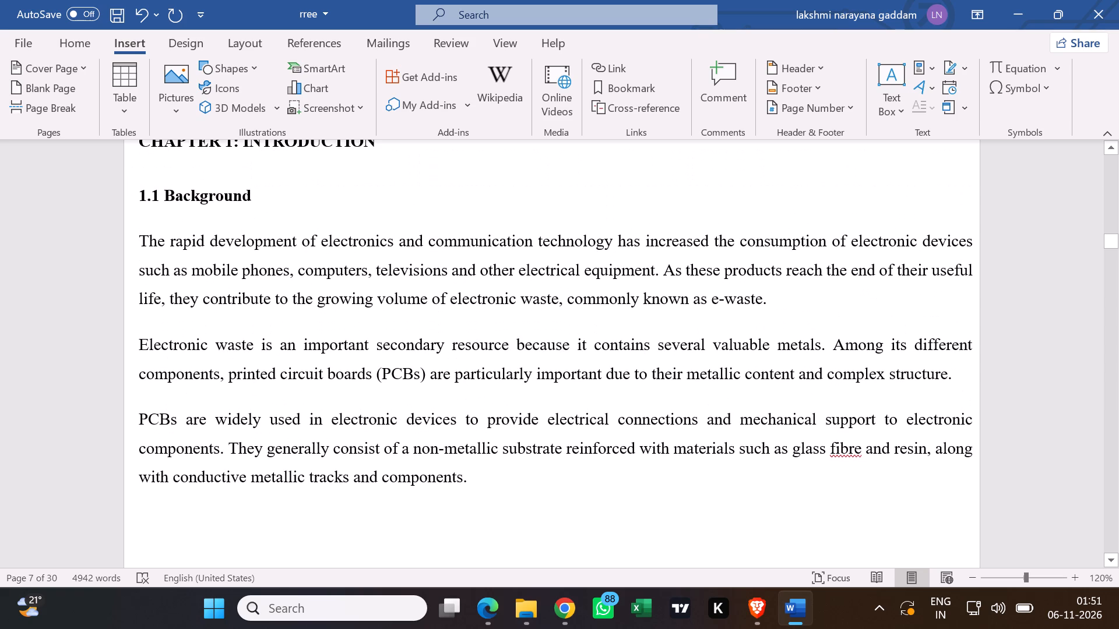
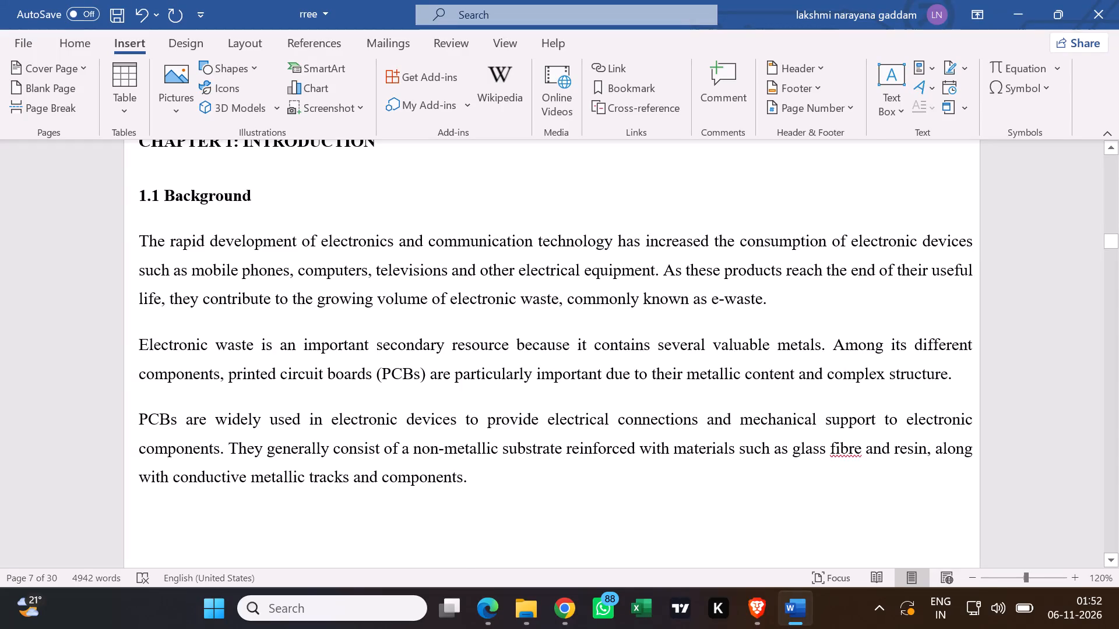
# Review the page layout of sections 1.1 Background and 1.2 Problem Statement, checking for gaps between pages.
pyautogui.scroll(2, 704, 260)
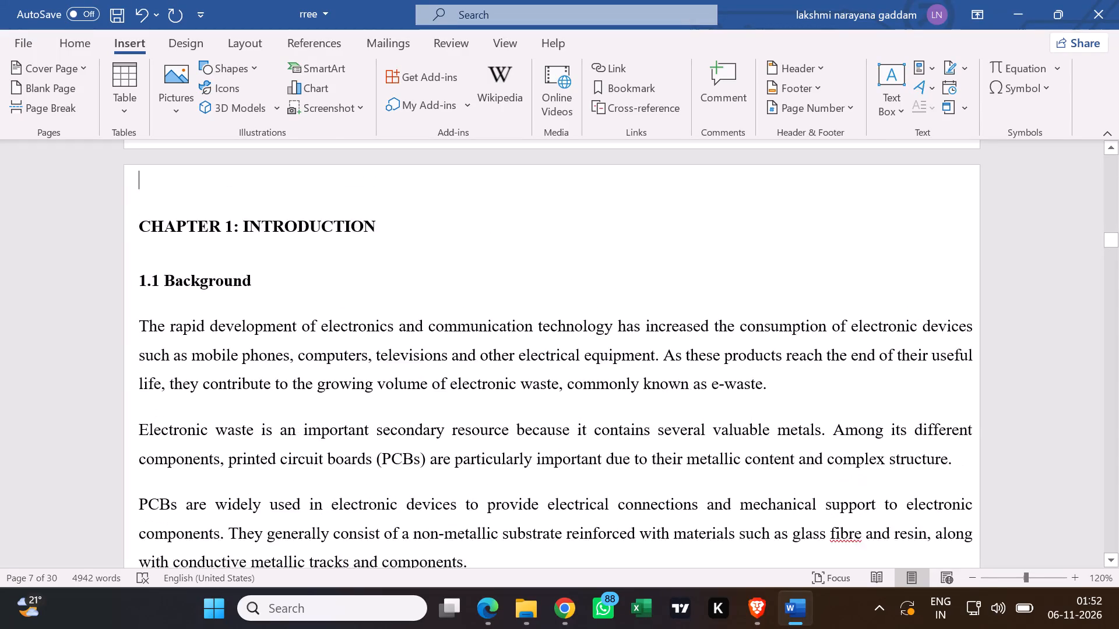
pyautogui.scroll(2, 704, 260)
pyautogui.scroll(-17, 677, 271)
pyautogui.scroll(-4, 666, 250)
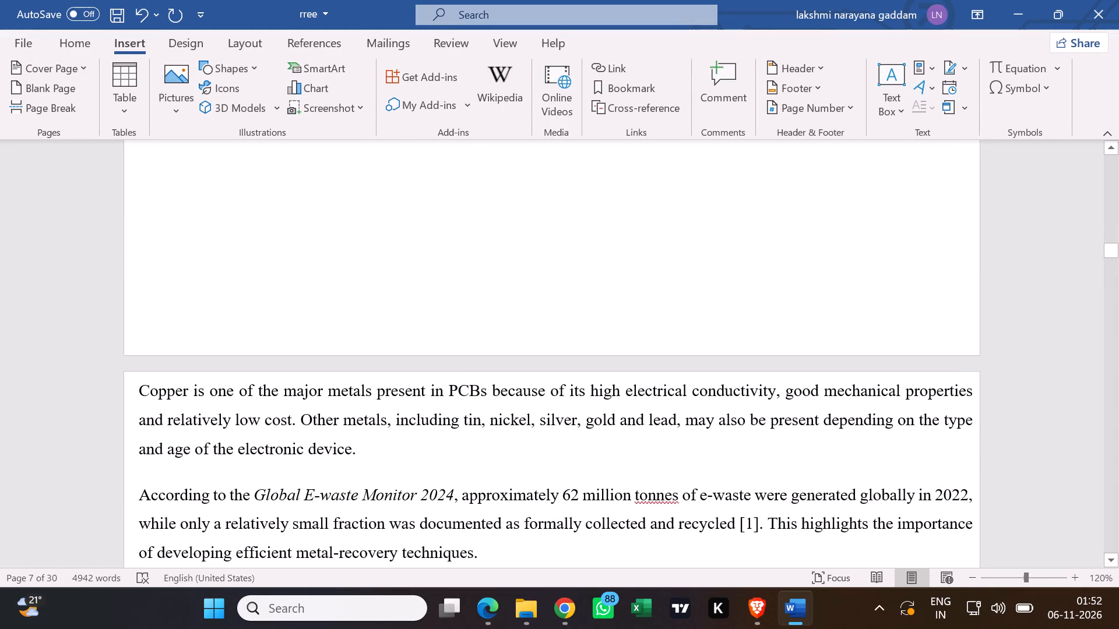
pyautogui.scroll(-2, 667, 248)
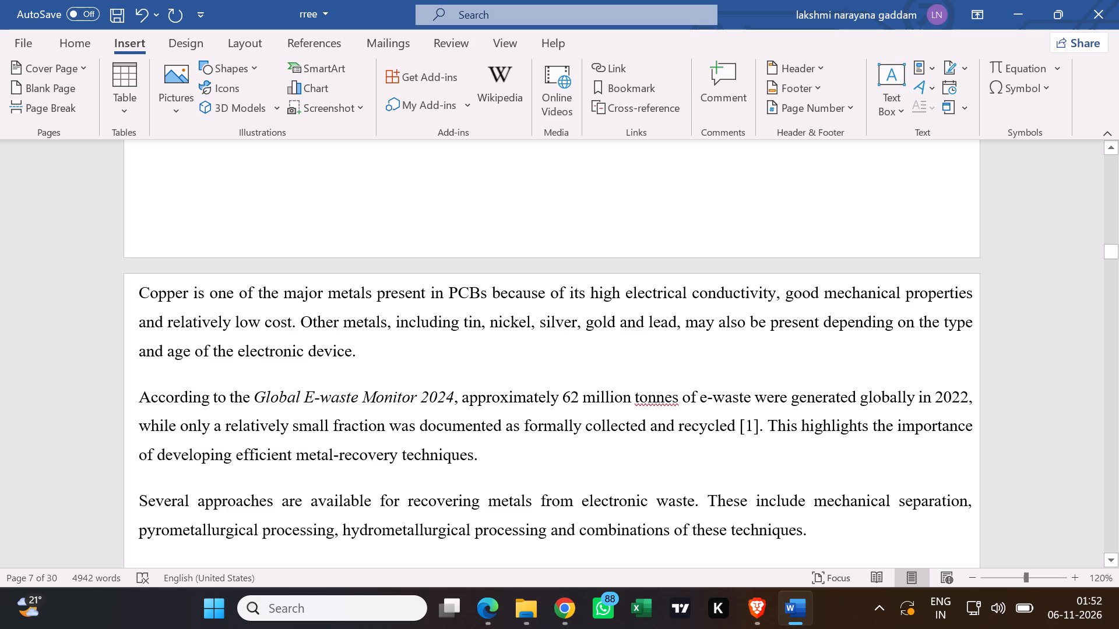
pyautogui.scroll(-3, 422, 361)
pyautogui.click(63, 40)
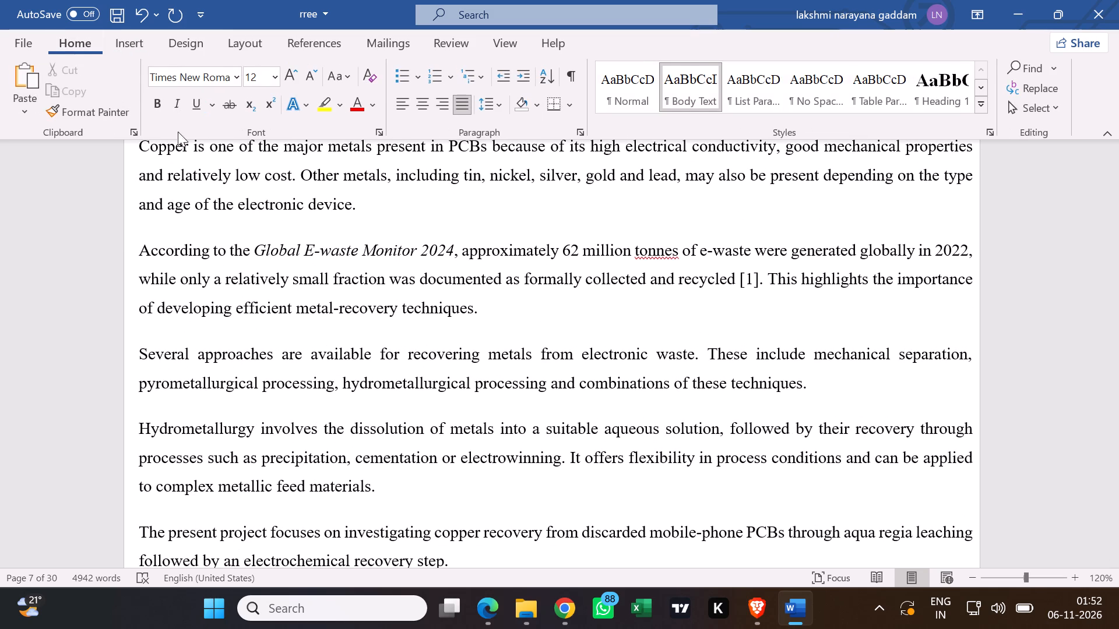
pyautogui.scroll(-12, 419, 301)
pyautogui.scroll(5, 428, 272)
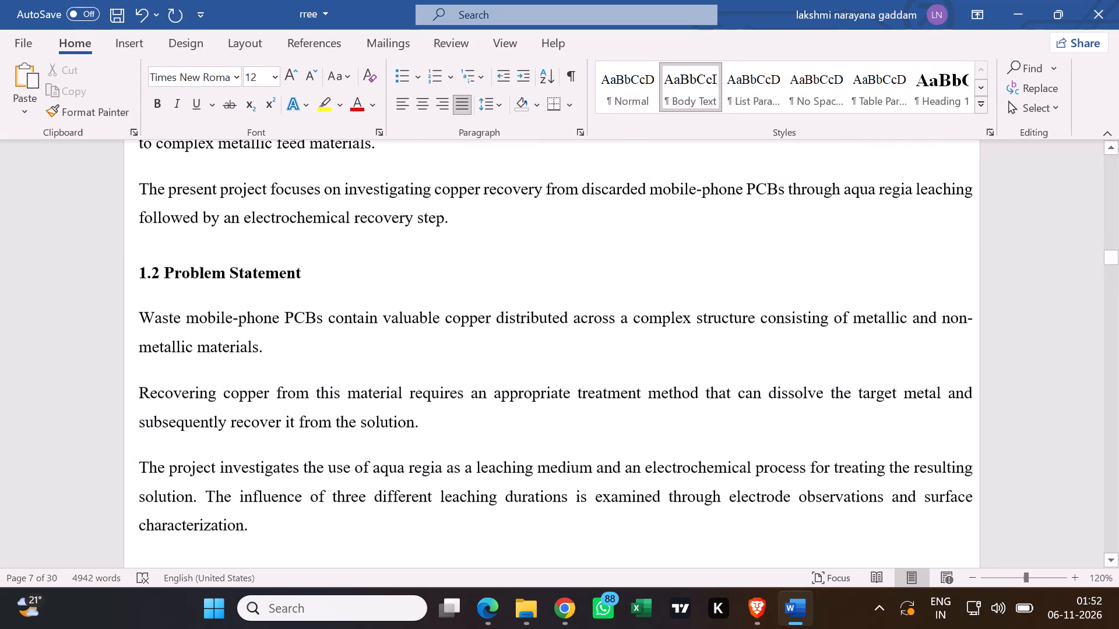
# Delete the Next Page section break after "tracks and components." in section 1.1 so the Copper paragraph follows directly.
pyautogui.scroll(20, 439, 225)
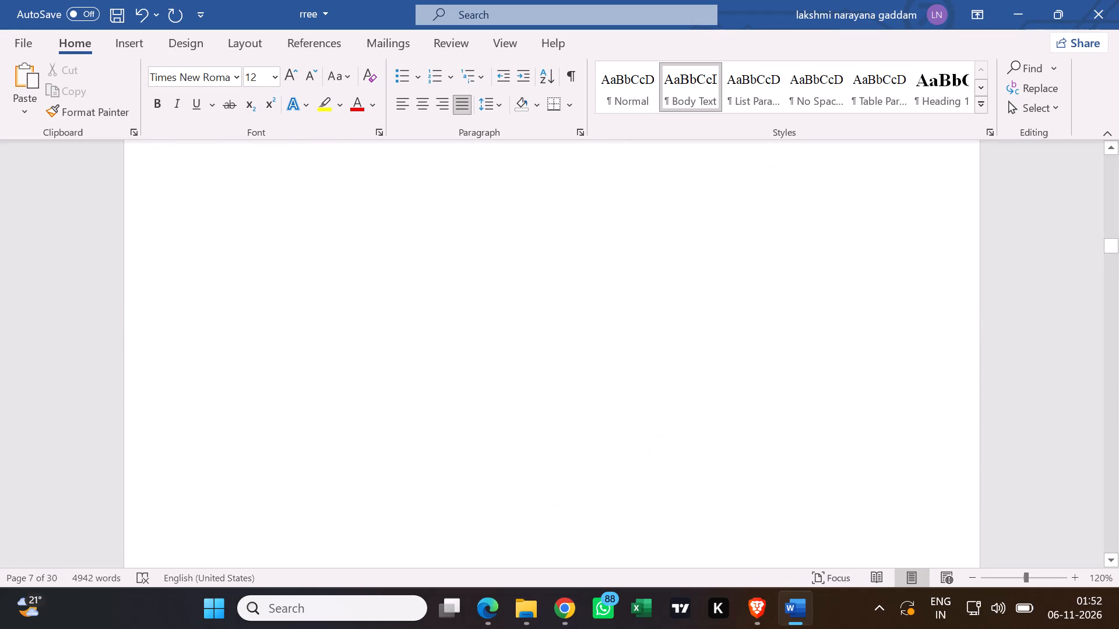
pyautogui.scroll(4, 407, 296)
pyautogui.click(389, 313)
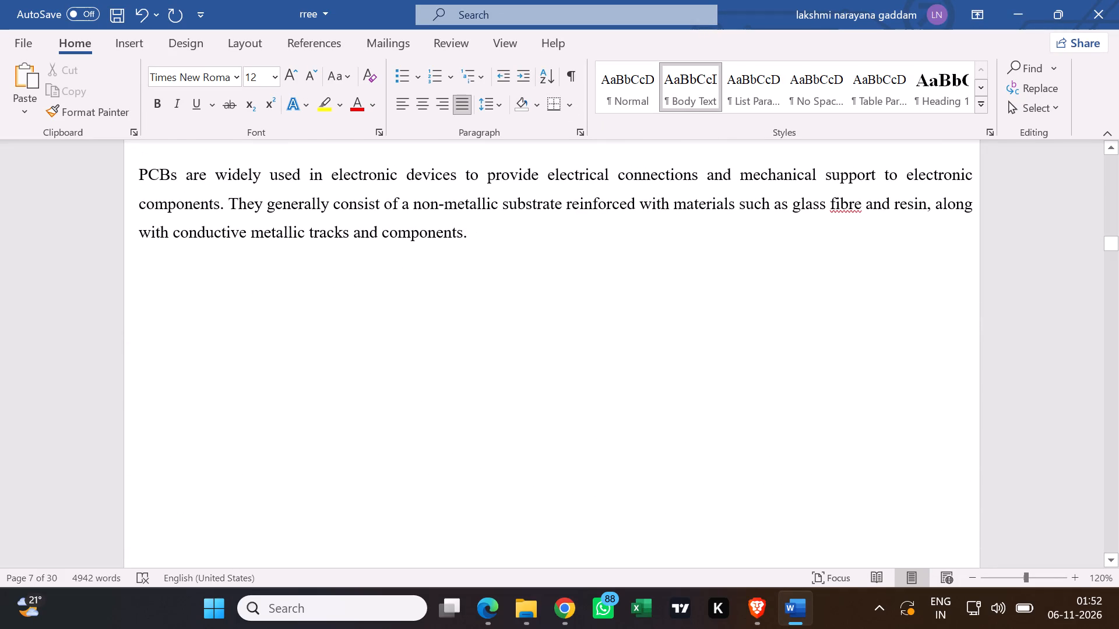
pyautogui.click(466, 227)
pyautogui.click(569, 66)
pyautogui.click(570, 75)
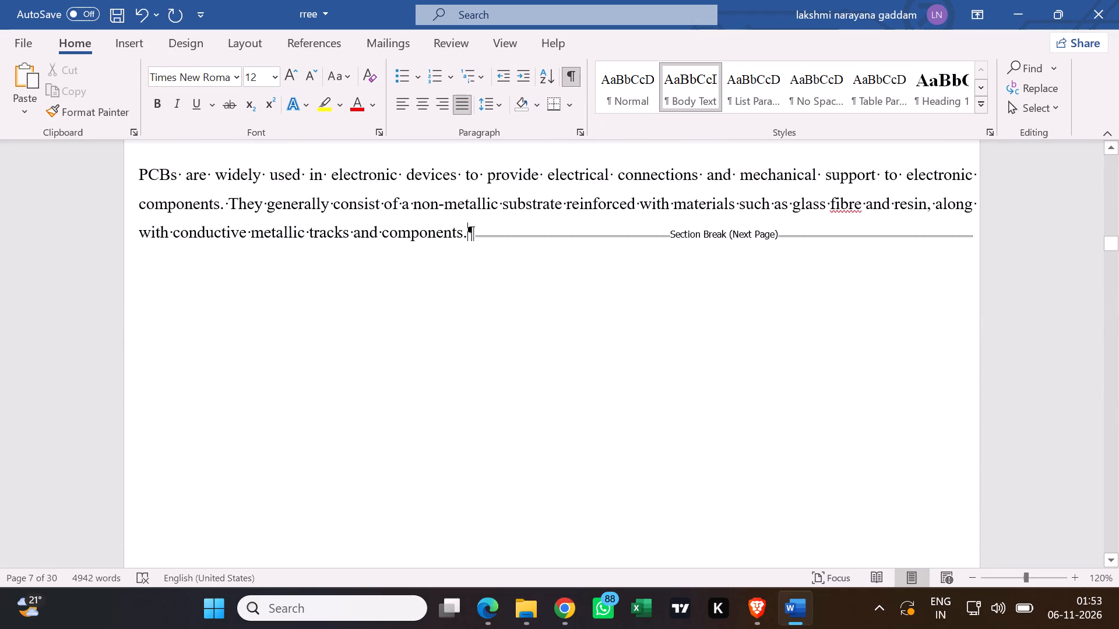
pyautogui.click(715, 230)
pyautogui.scroll(-1, 811, 238)
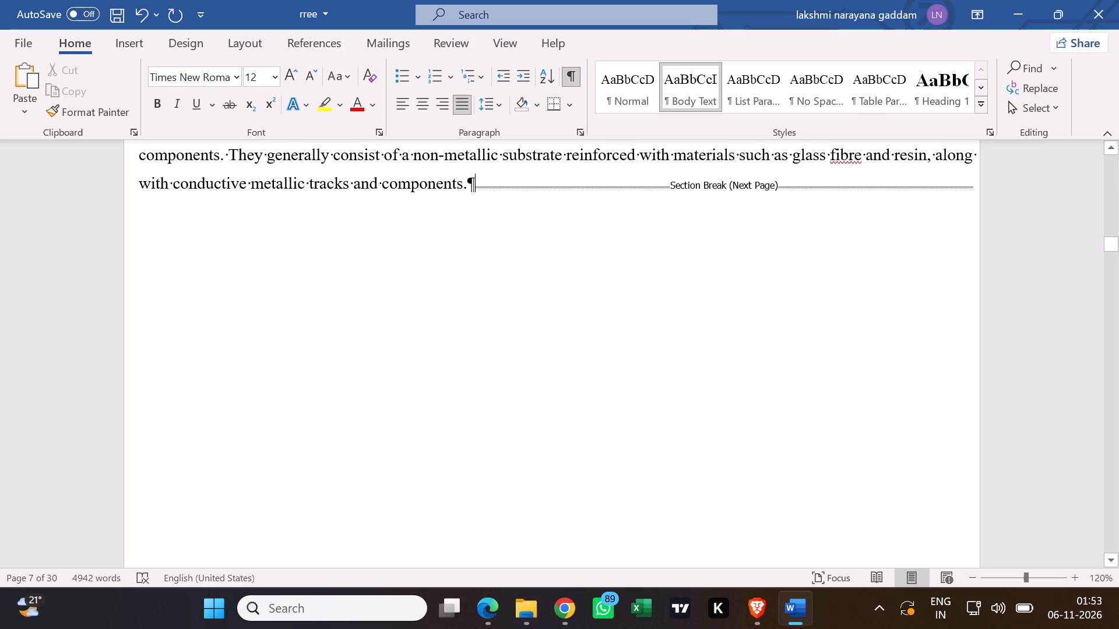
pyautogui.click(474, 186)
pyautogui.press('Delete')
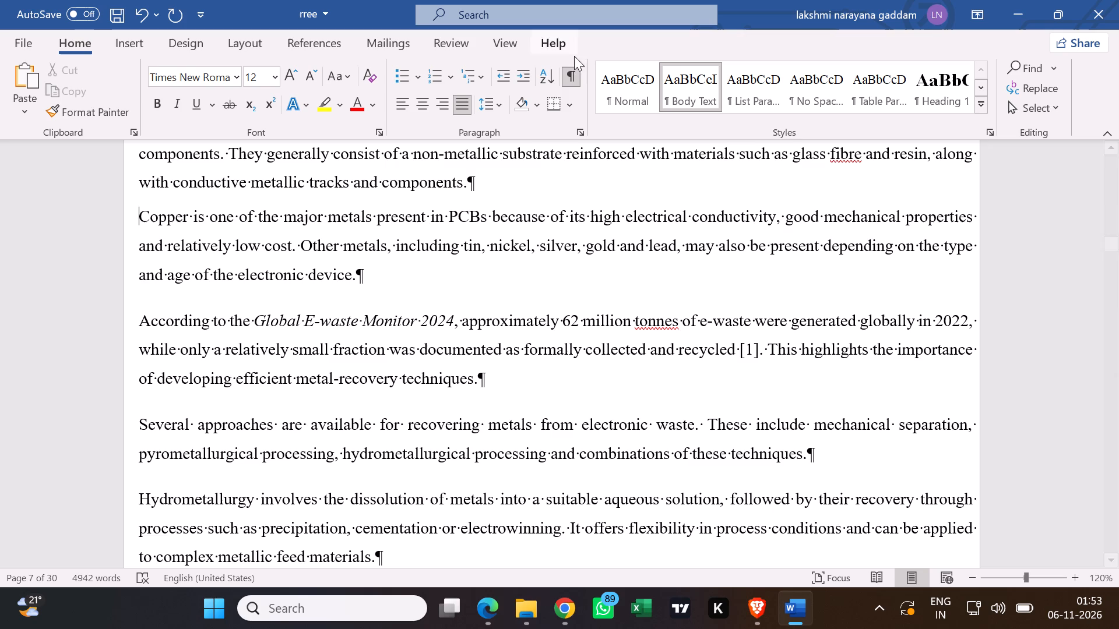
pyautogui.click(571, 83)
# Check the text flow from the CHAPTER 1: INTRODUCTION heading through section 1.4 Objectives.
pyautogui.scroll(2, 546, 198)
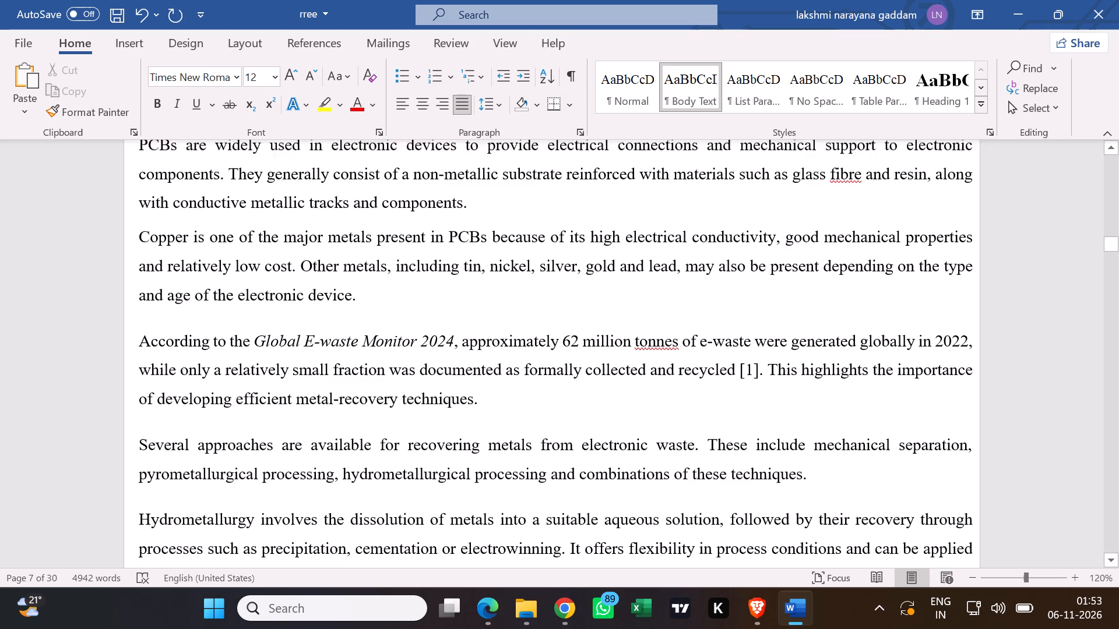
pyautogui.scroll(8, 543, 199)
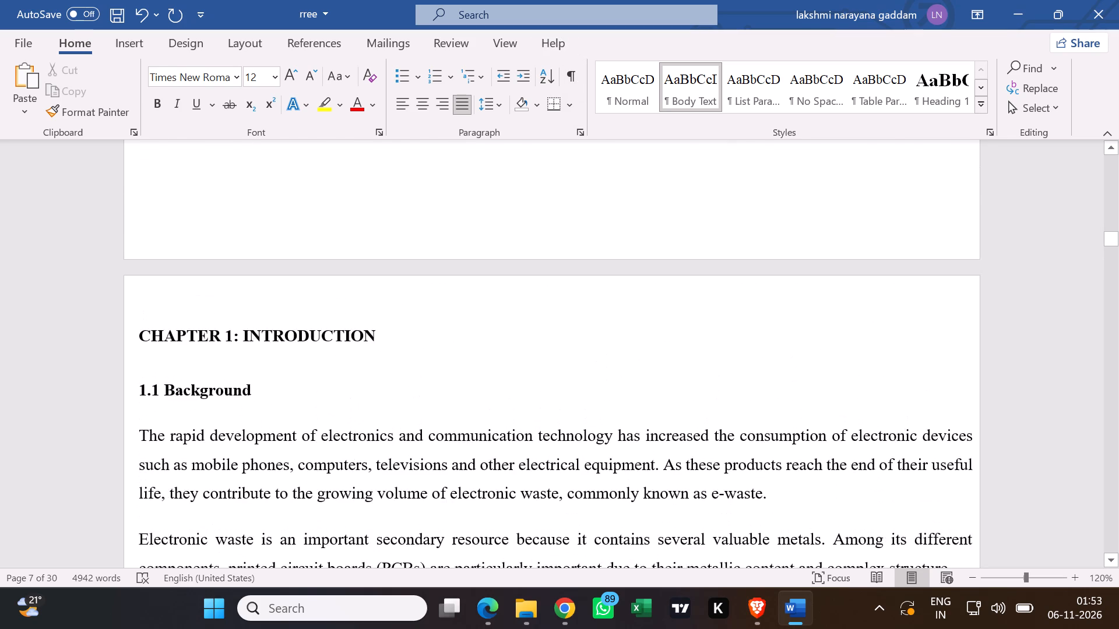
pyautogui.scroll(-5, 532, 204)
pyautogui.scroll(-11, 462, 248)
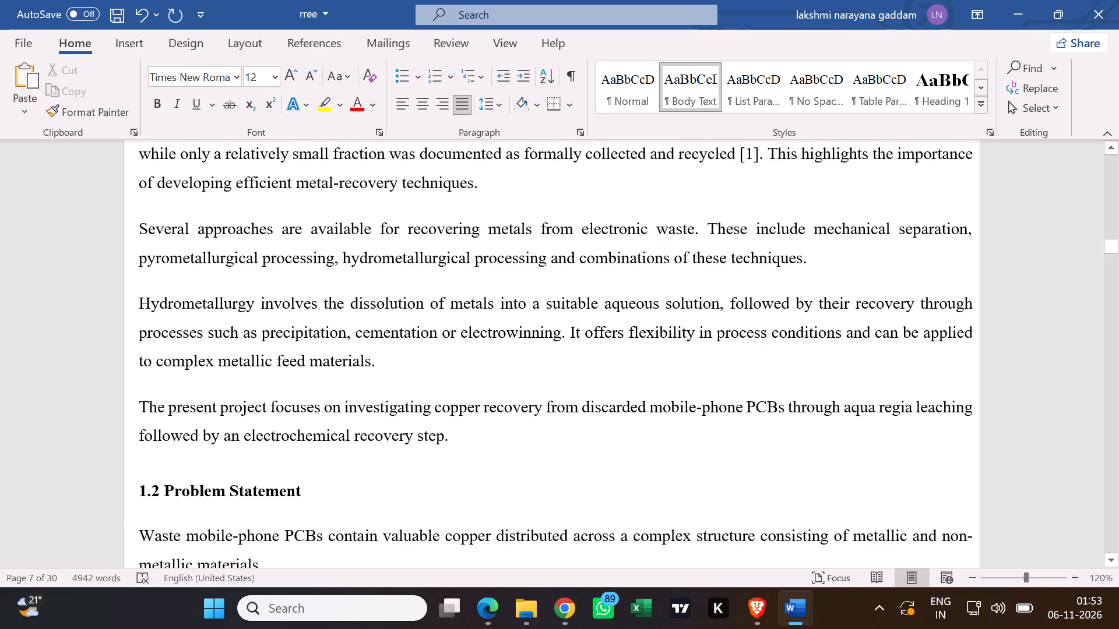
pyautogui.scroll(-11, 467, 259)
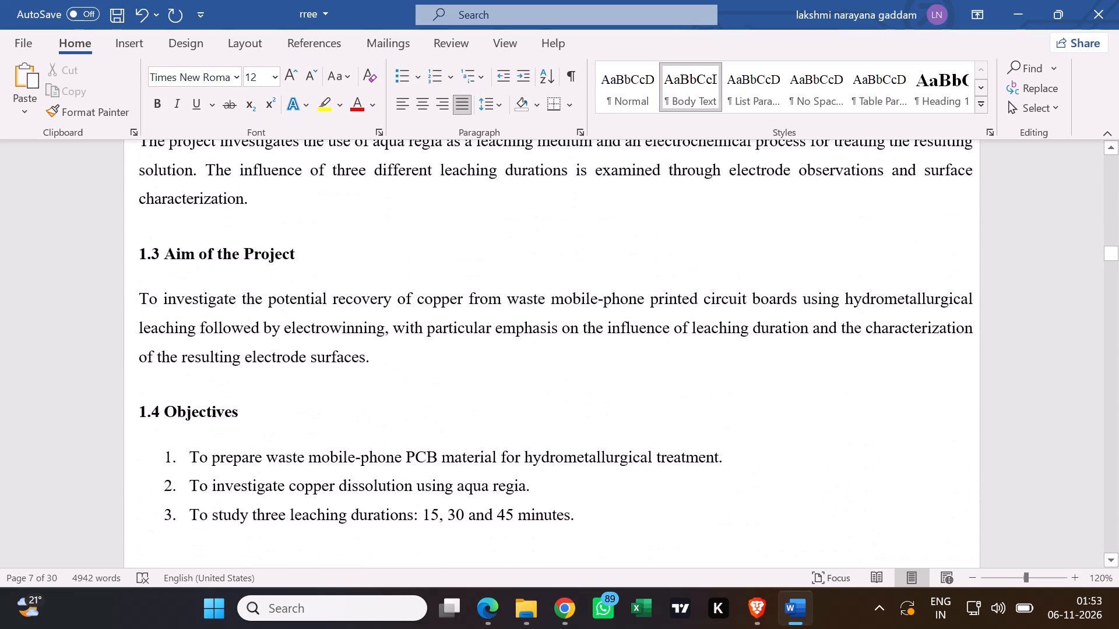
# Delete the Next Page section break after objective 3 in 1.4 Objectives so objectives 4 to 8 continue the list directly.
pyautogui.scroll(-7, 469, 263)
pyautogui.scroll(3, 469, 263)
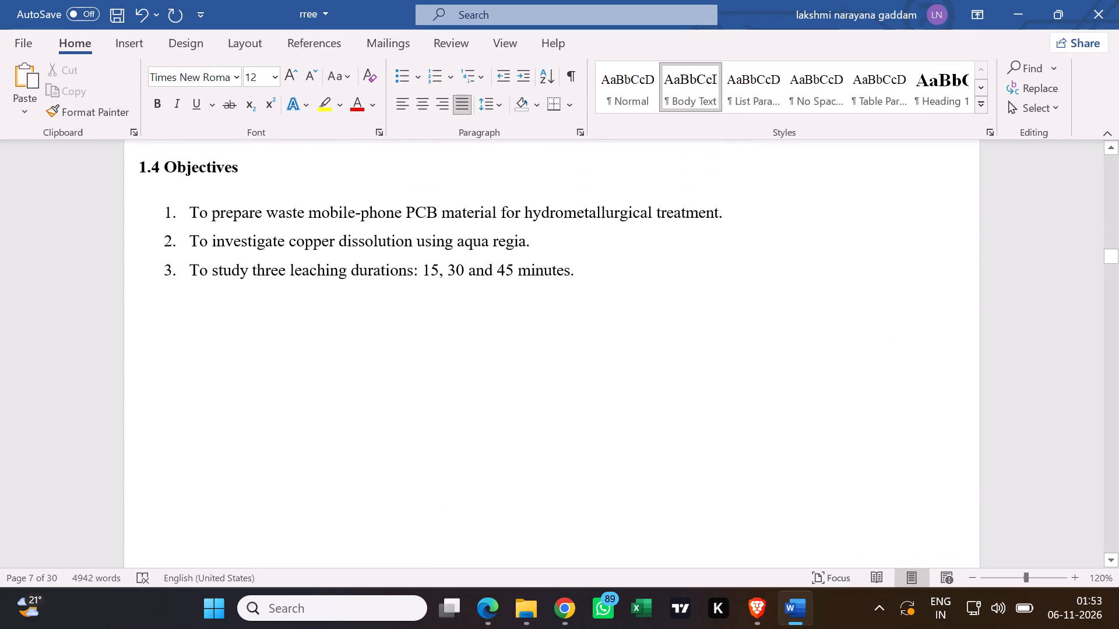
pyautogui.click(583, 277)
pyautogui.click(569, 70)
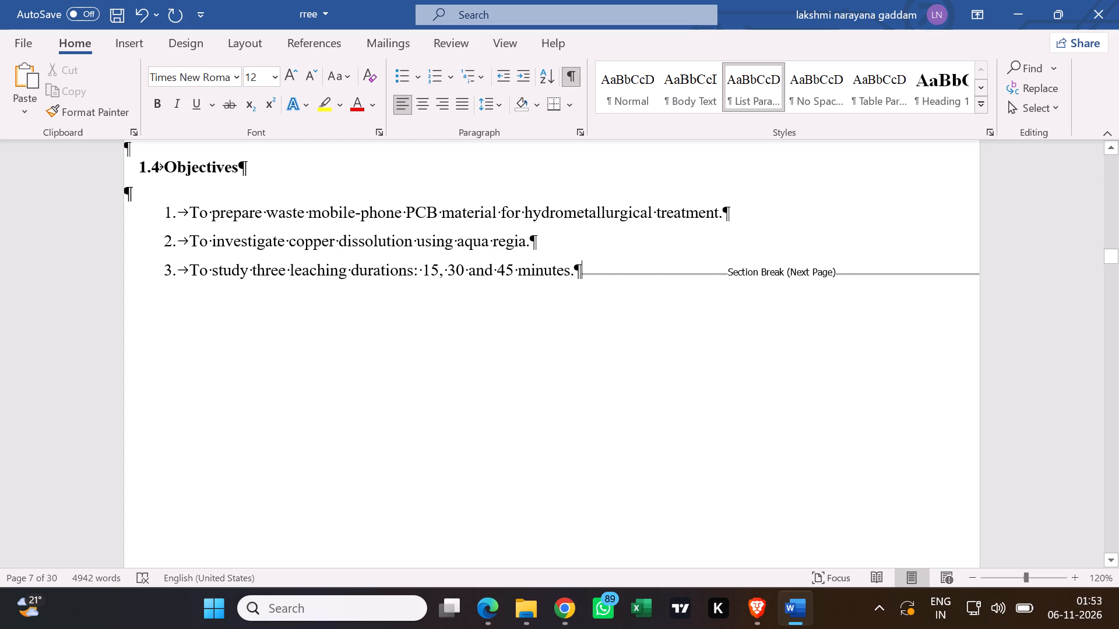
pyautogui.press('Delete')
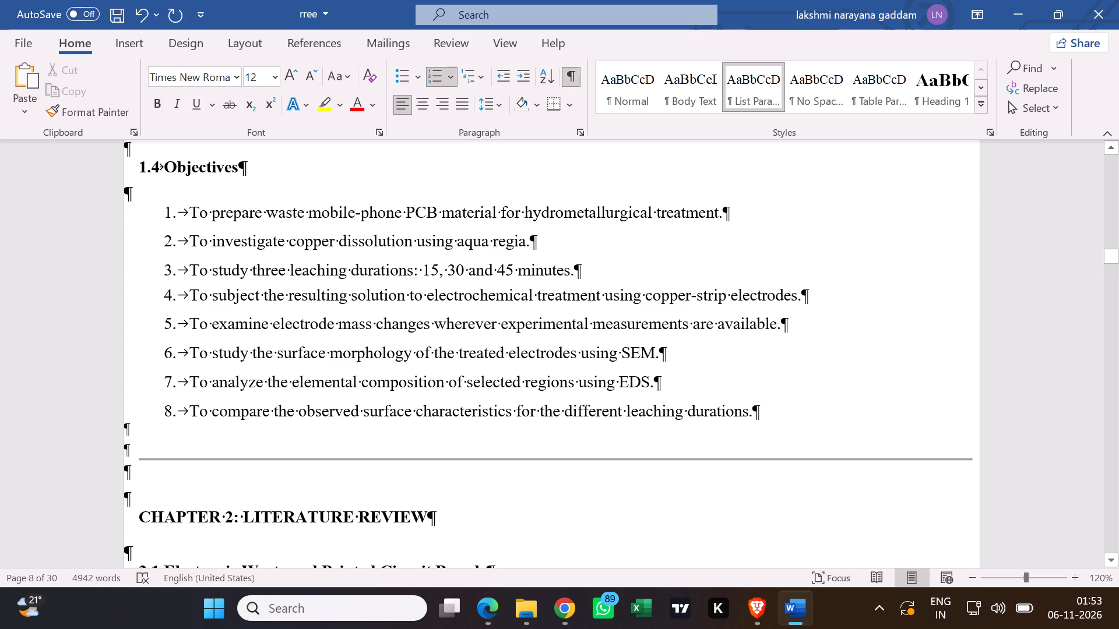
pyautogui.hotkey('ctrl', 'z')
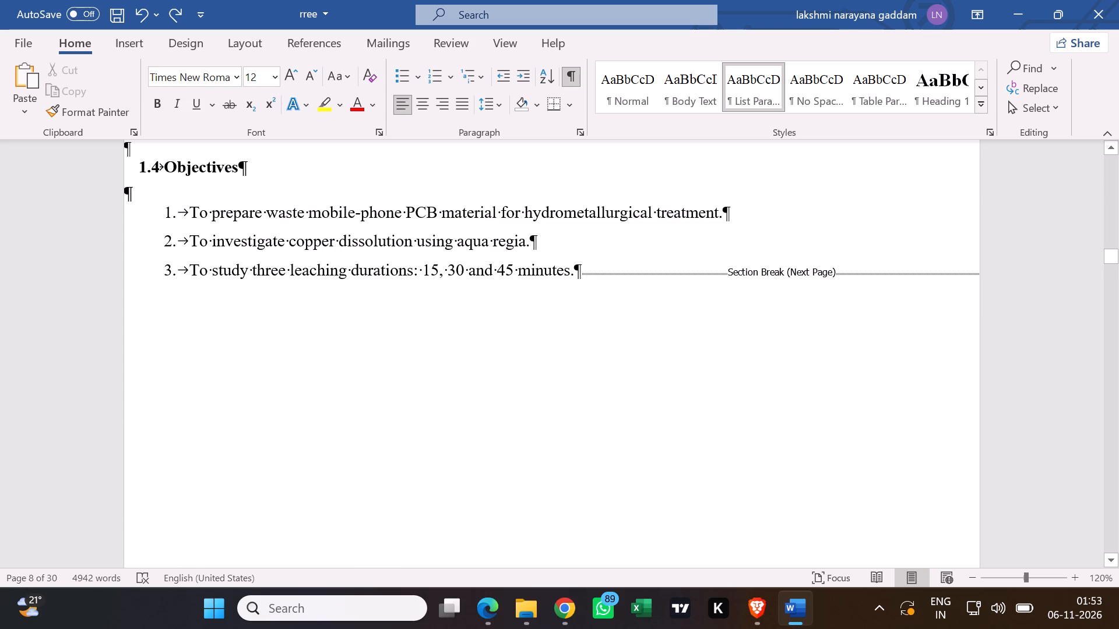
pyautogui.press('Delete')
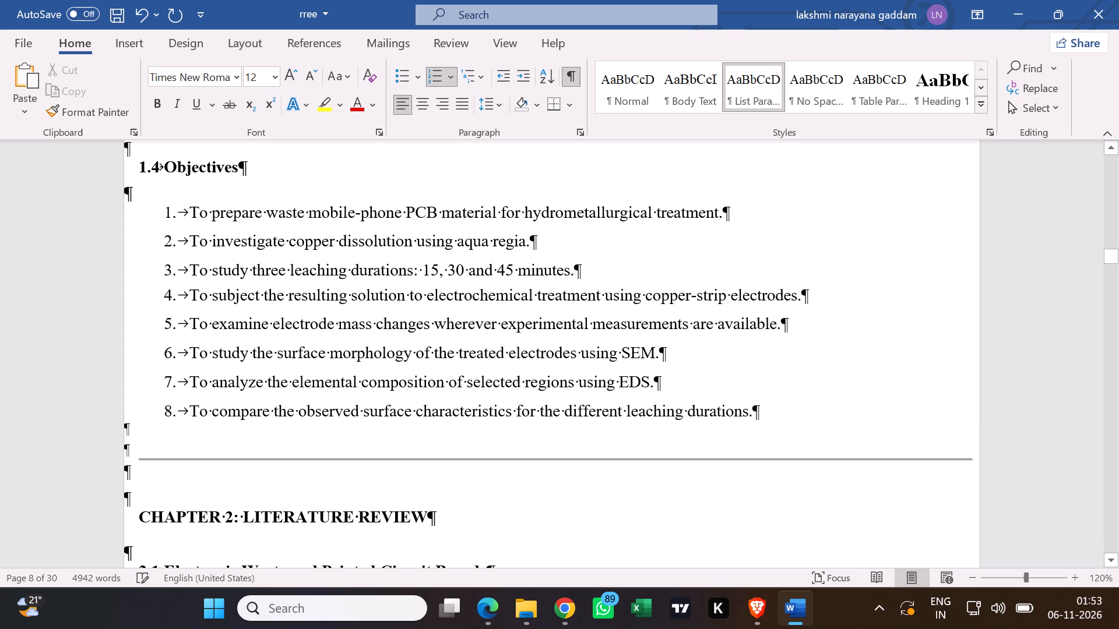
pyautogui.scroll(2, 587, 277)
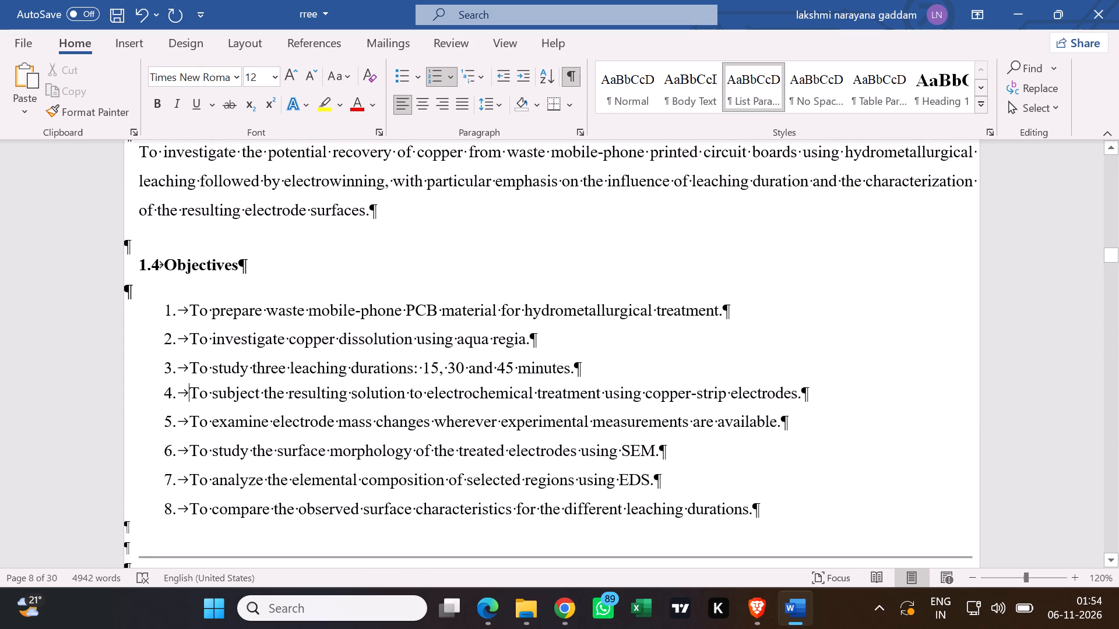
pyautogui.scroll(3, 615, 352)
pyautogui.scroll(-8, 613, 314)
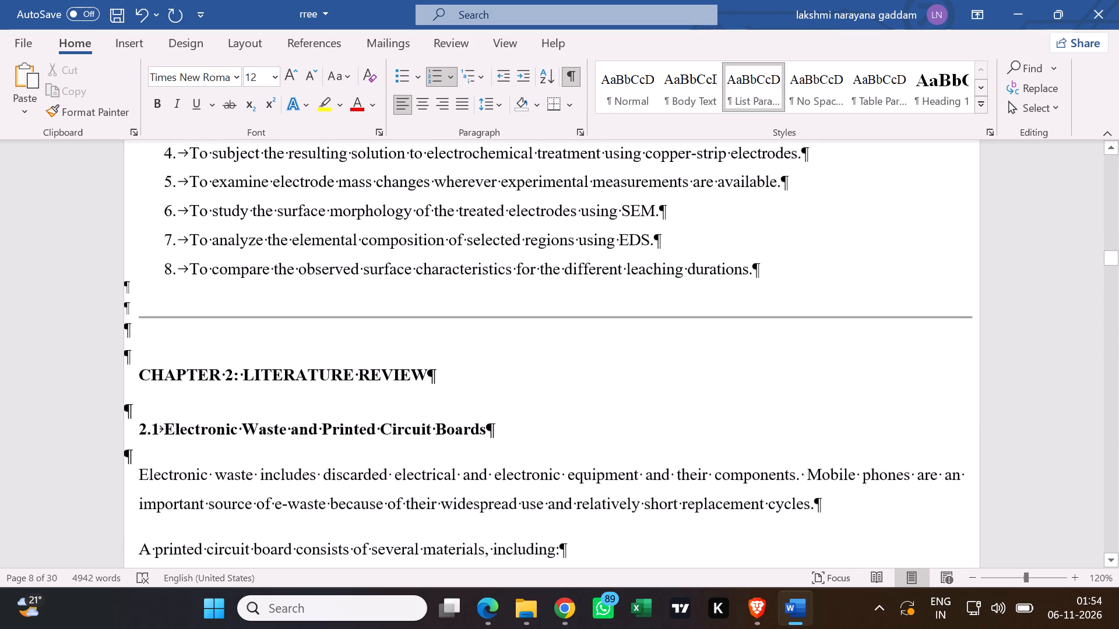
pyautogui.click(574, 80)
# Examine the layout at the start of Chapter 2 and on the report's title page.
pyautogui.scroll(-3, 612, 254)
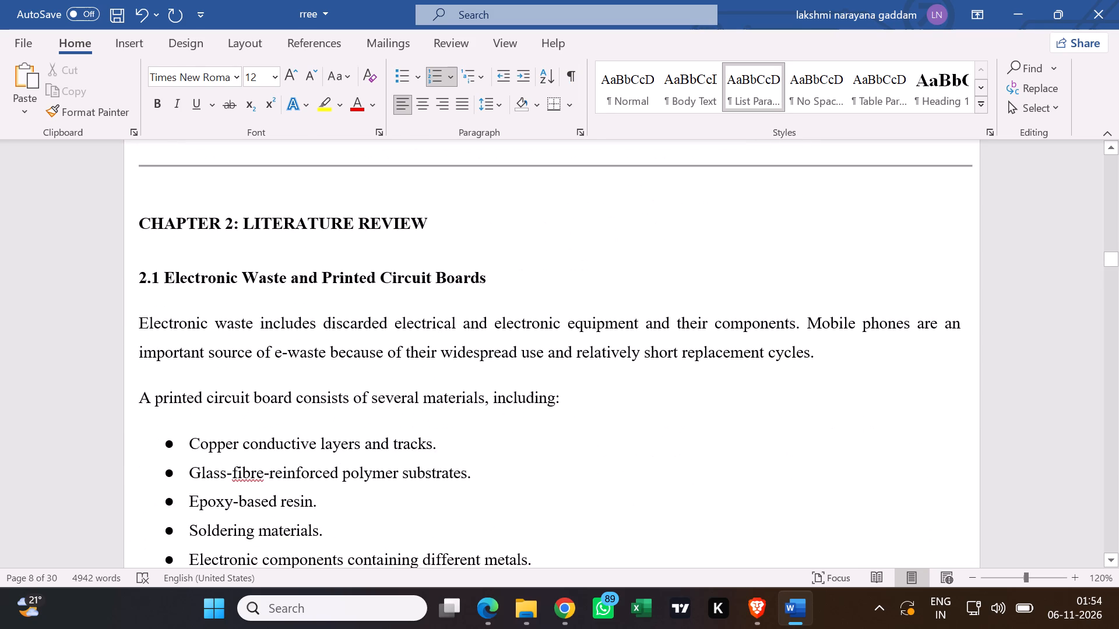
pyautogui.scroll(-2, 614, 249)
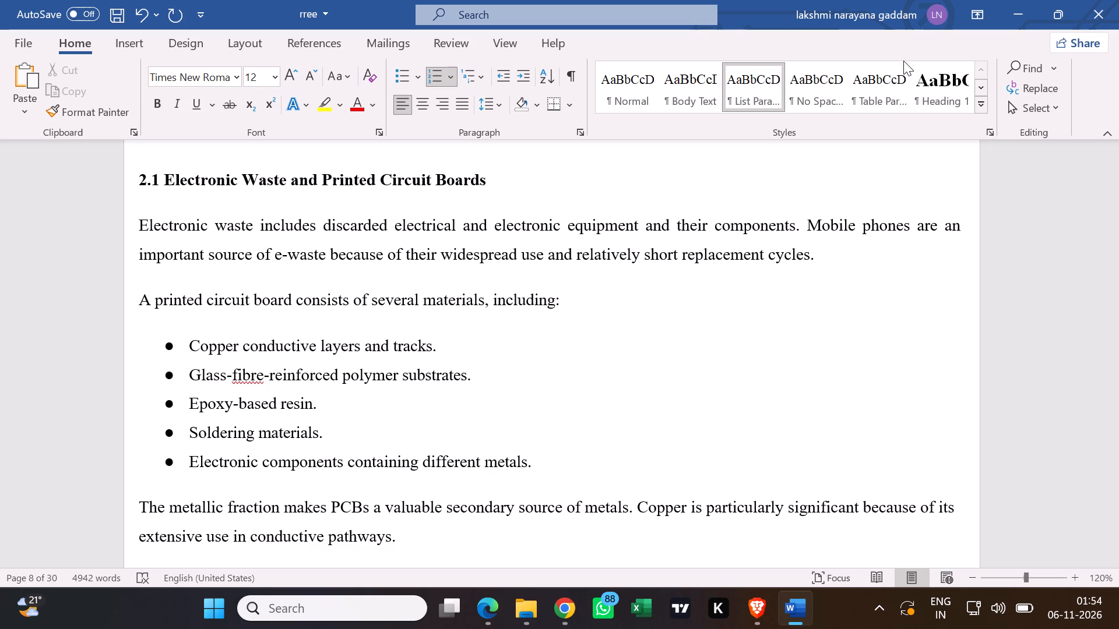
pyautogui.scroll(2, 902, 10)
pyautogui.scroll(8, 674, 192)
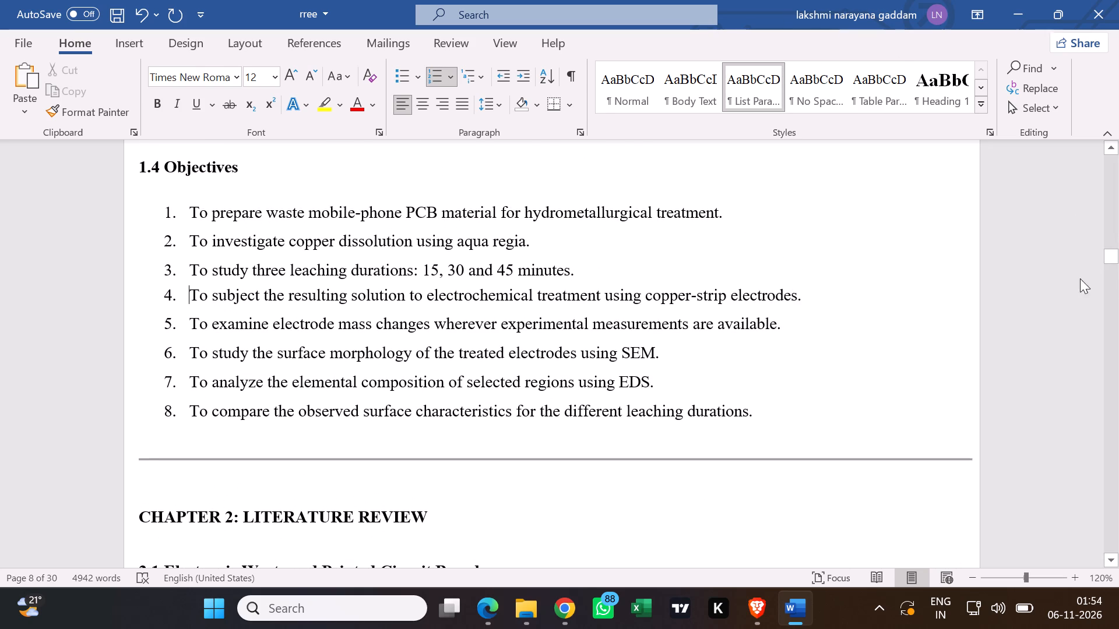
pyautogui.moveTo(1107, 254); pyautogui.dragTo(1081, 126)
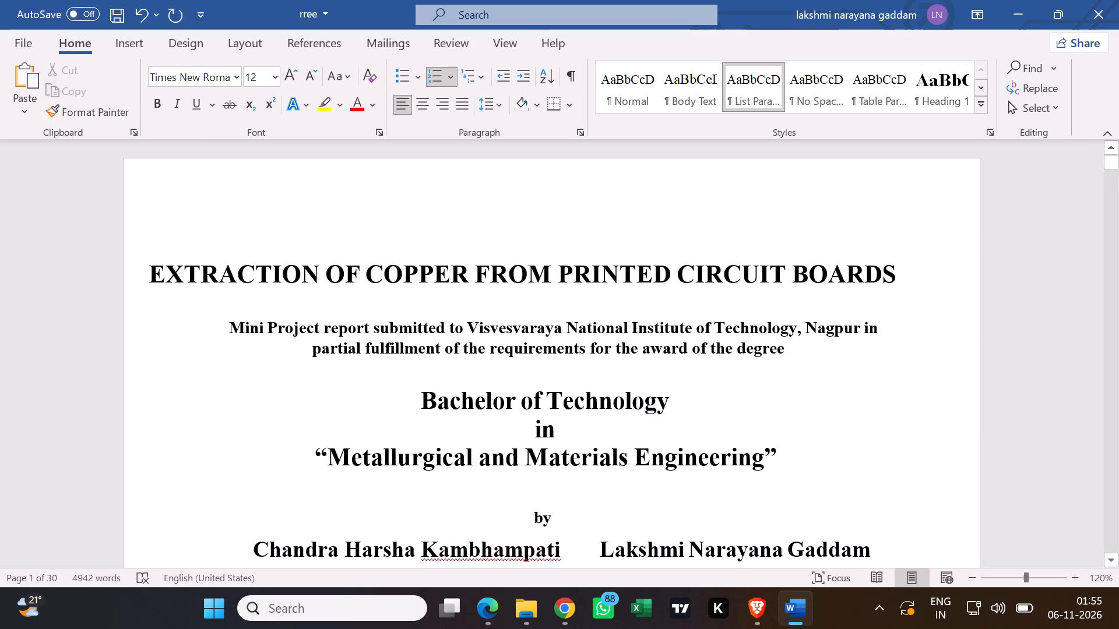
pyautogui.scroll(-2, 780, 338)
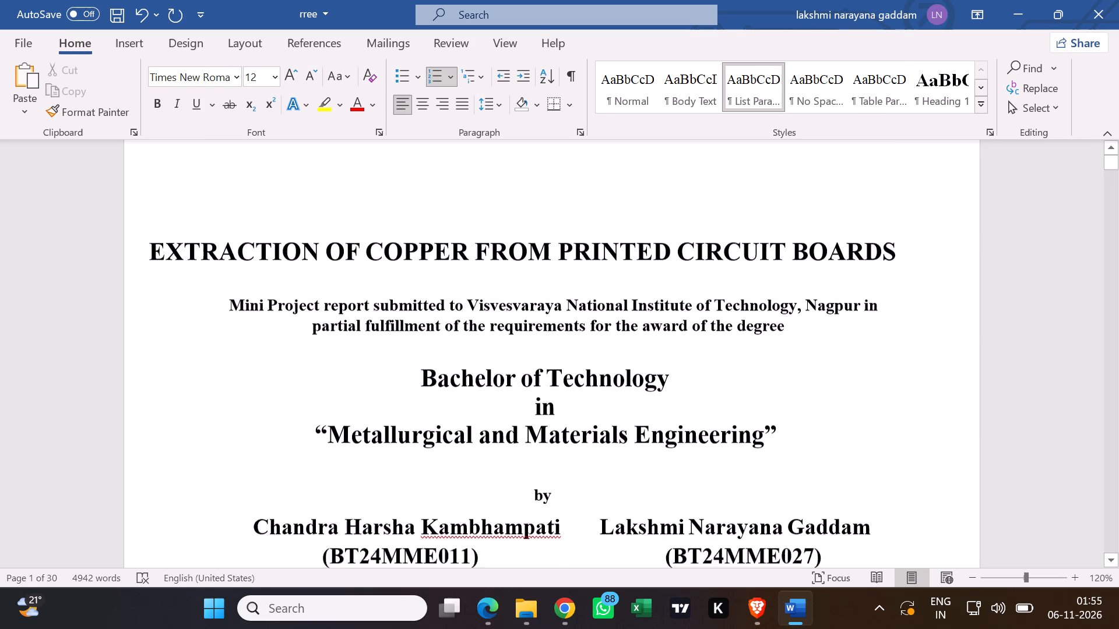
pyautogui.scroll(-14, 780, 338)
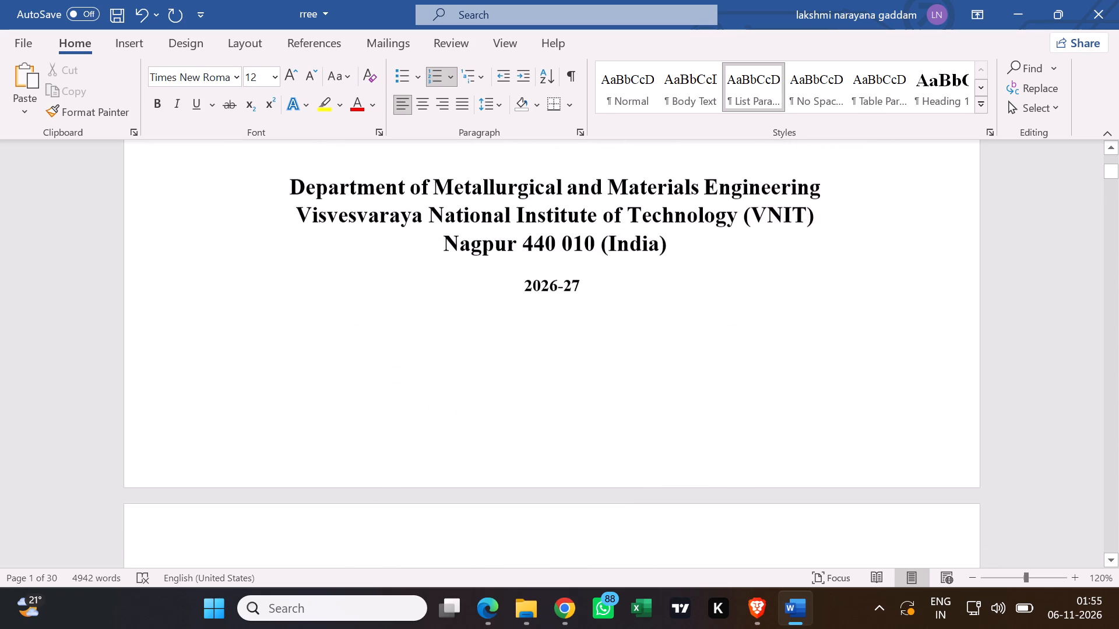
# Insert a blank line between the Declaration heading and the paragraph below it.
pyautogui.scroll(-14, 784, 355)
pyautogui.scroll(2, 780, 349)
pyautogui.click(628, 331)
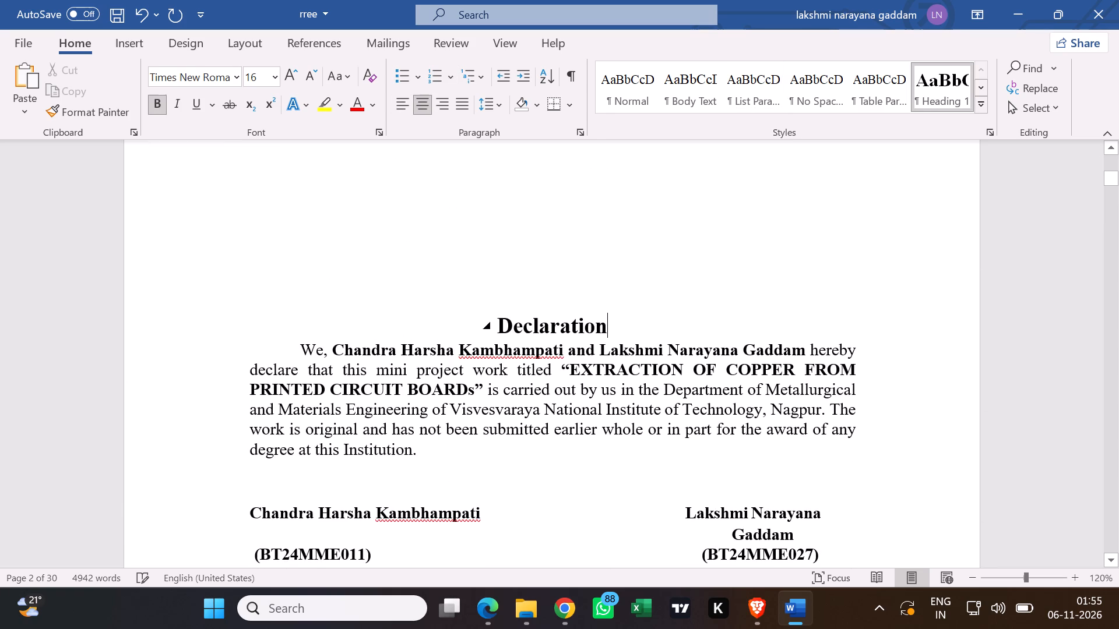
pyautogui.press('Return')
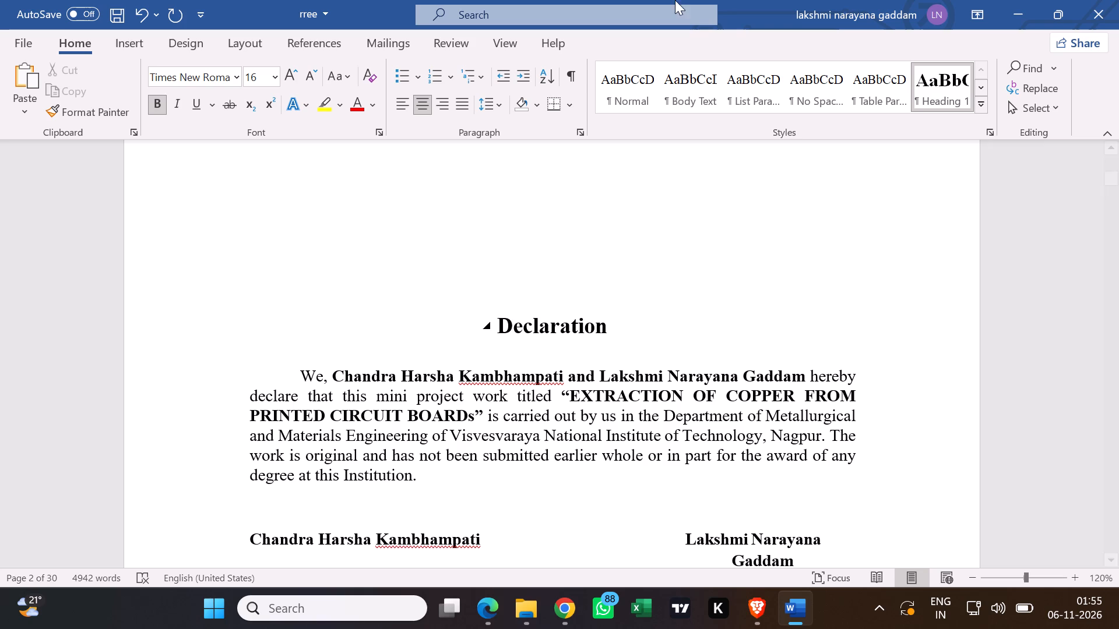
# Remove four blank lines above the Declaration heading to move it closer to the department and institute lines.
pyautogui.click(454, 309)
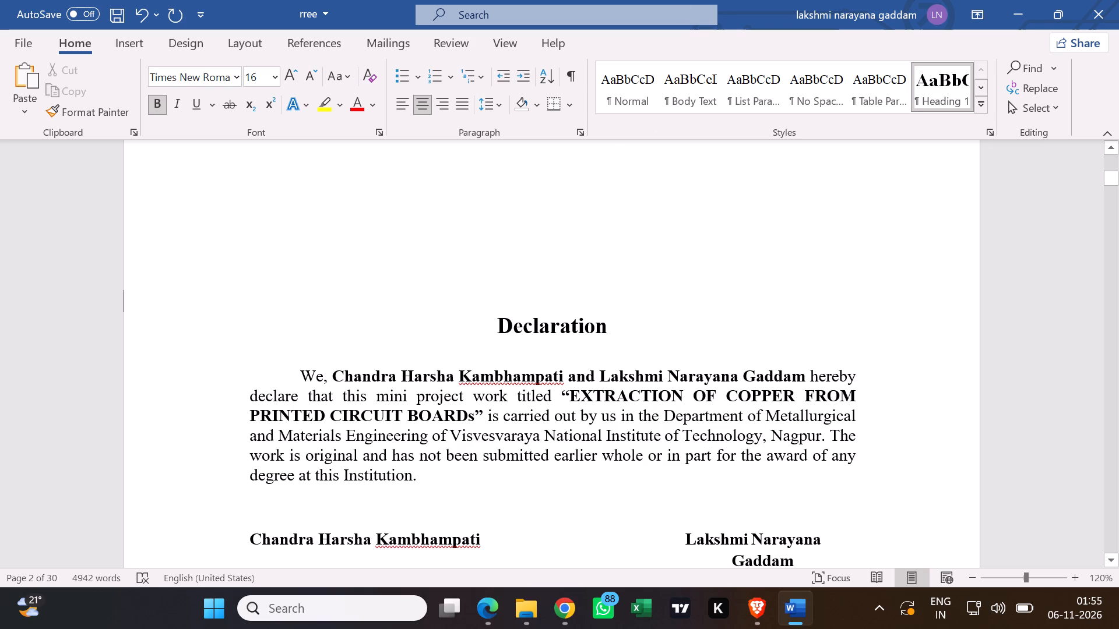
pyautogui.click(480, 298)
pyautogui.click(375, 247)
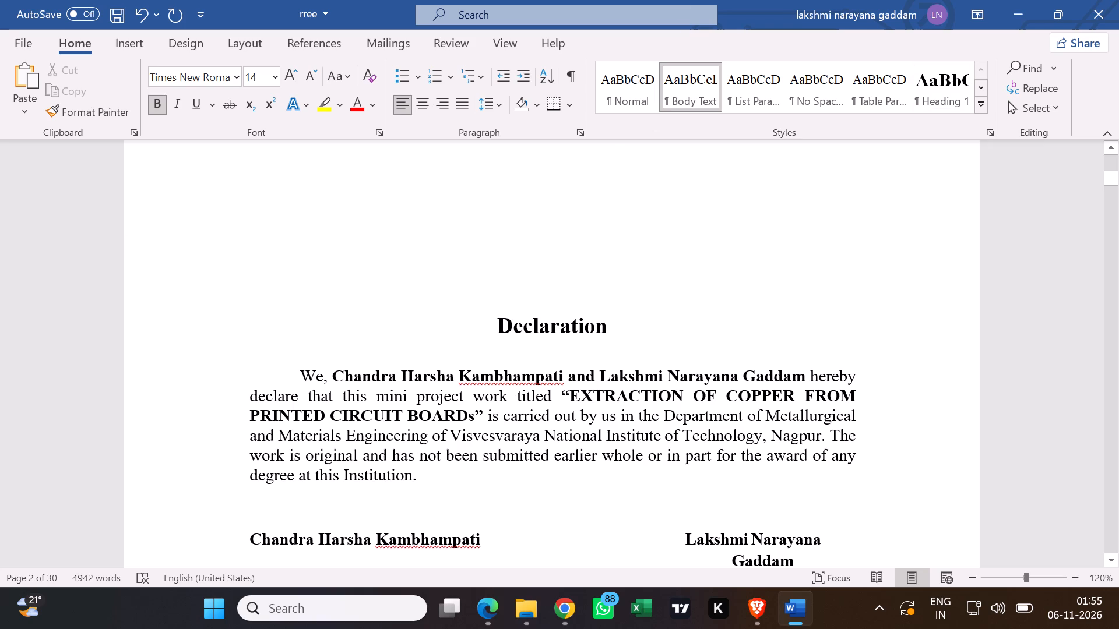
pyautogui.press('BackSpace')
pyautogui.press('BackSpace')
pyautogui.press('BackSpace')
pyautogui.press('BackSpace')
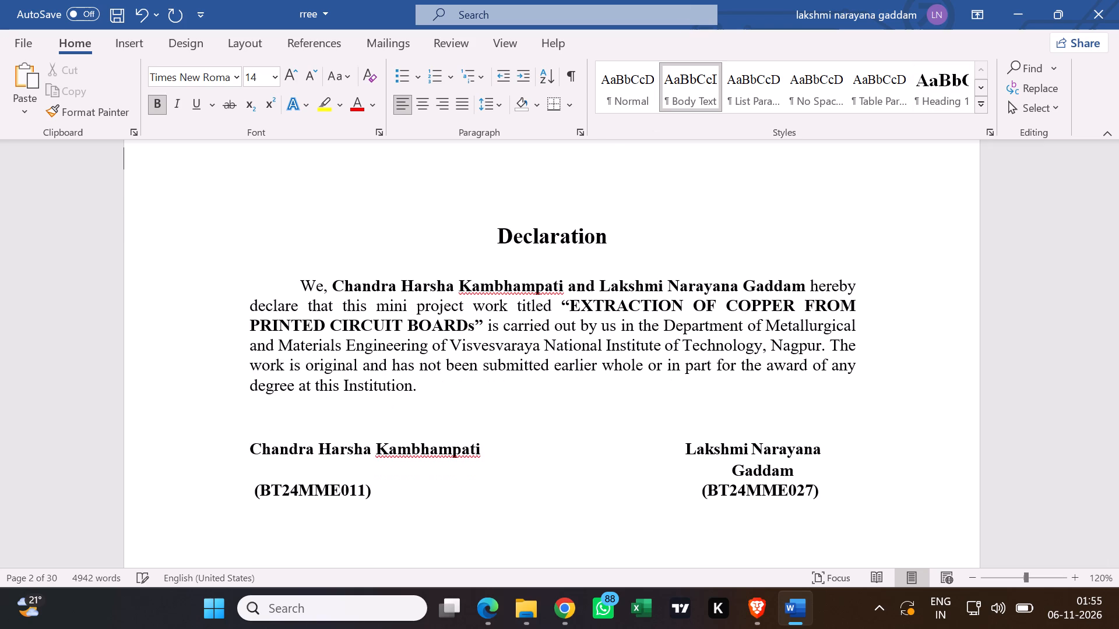
pyautogui.scroll(-1, 382, 253)
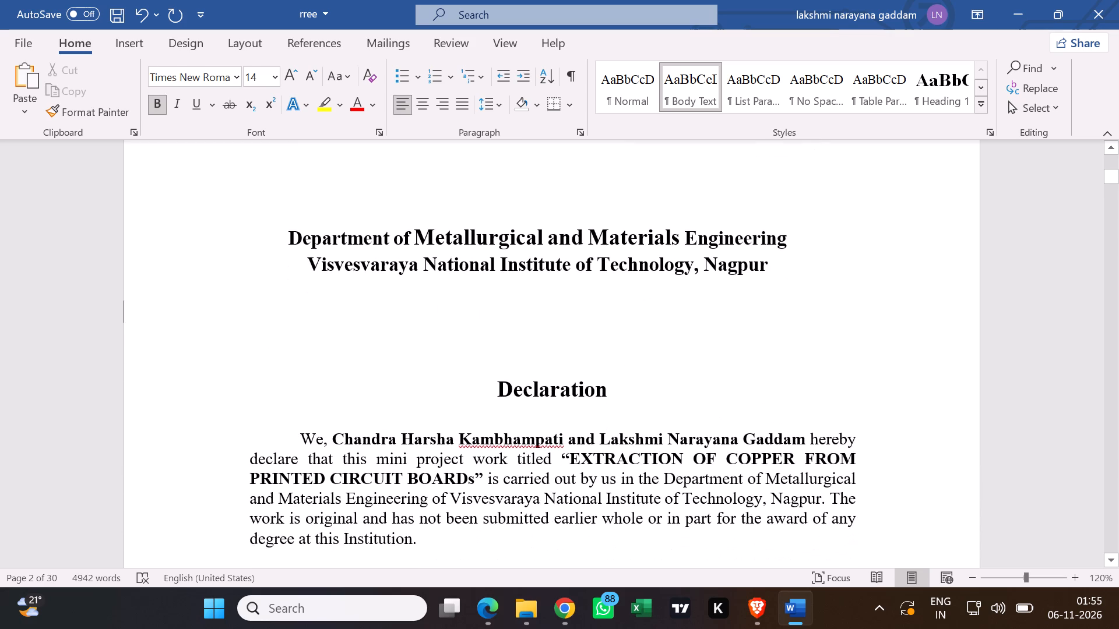
# Insert a blank line between the Certificate heading and the paragraph below it.
pyautogui.scroll(-6, 382, 253)
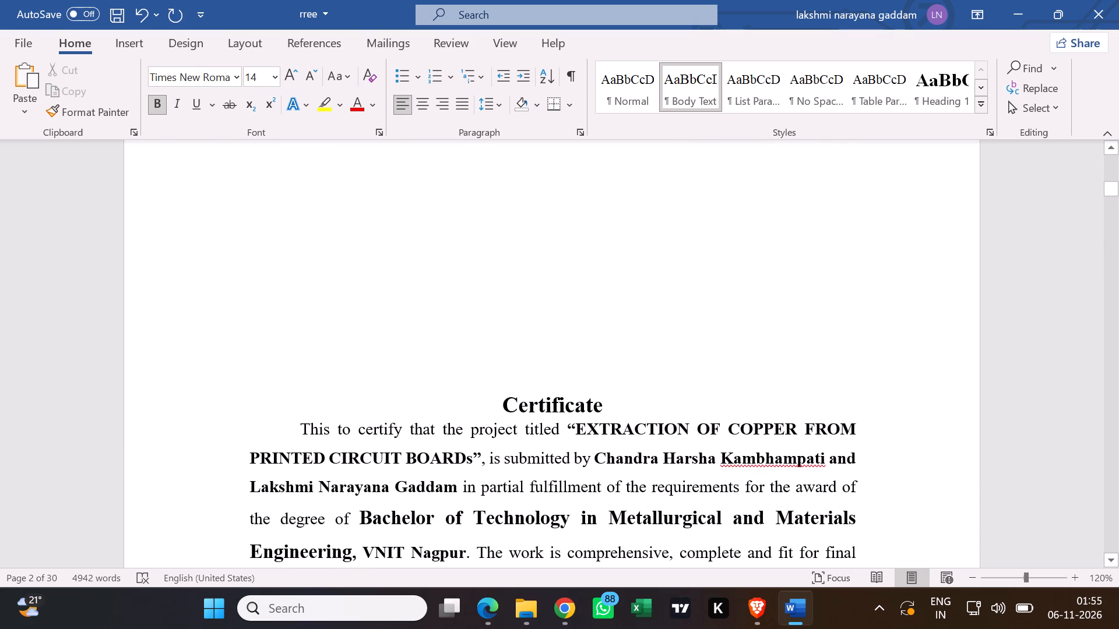
pyautogui.click(484, 270)
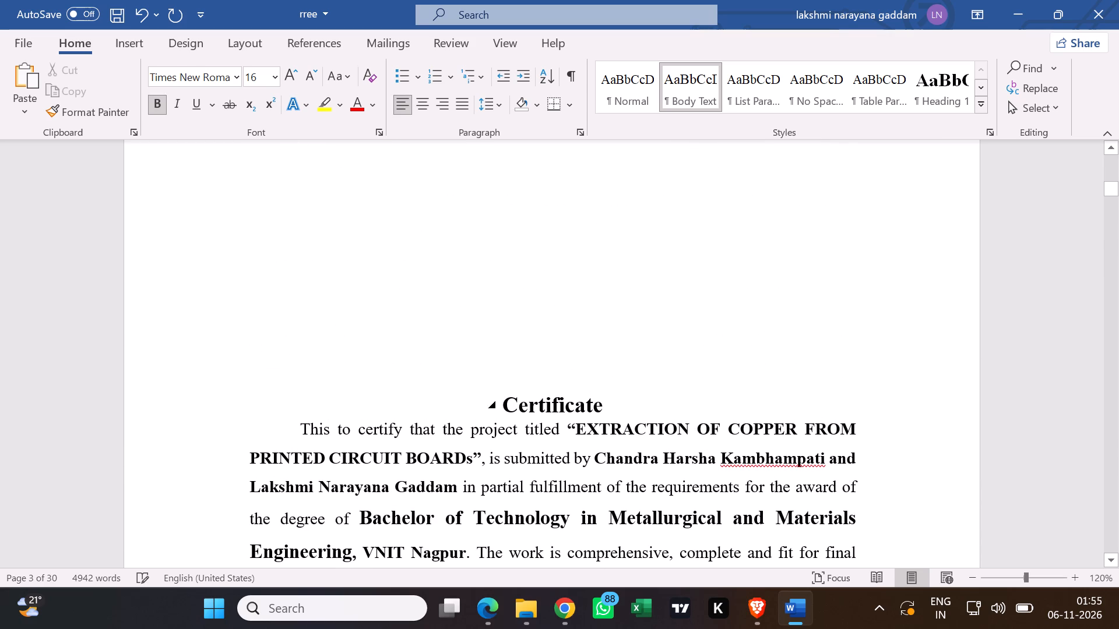
pyautogui.click(637, 414)
pyautogui.press('Return')
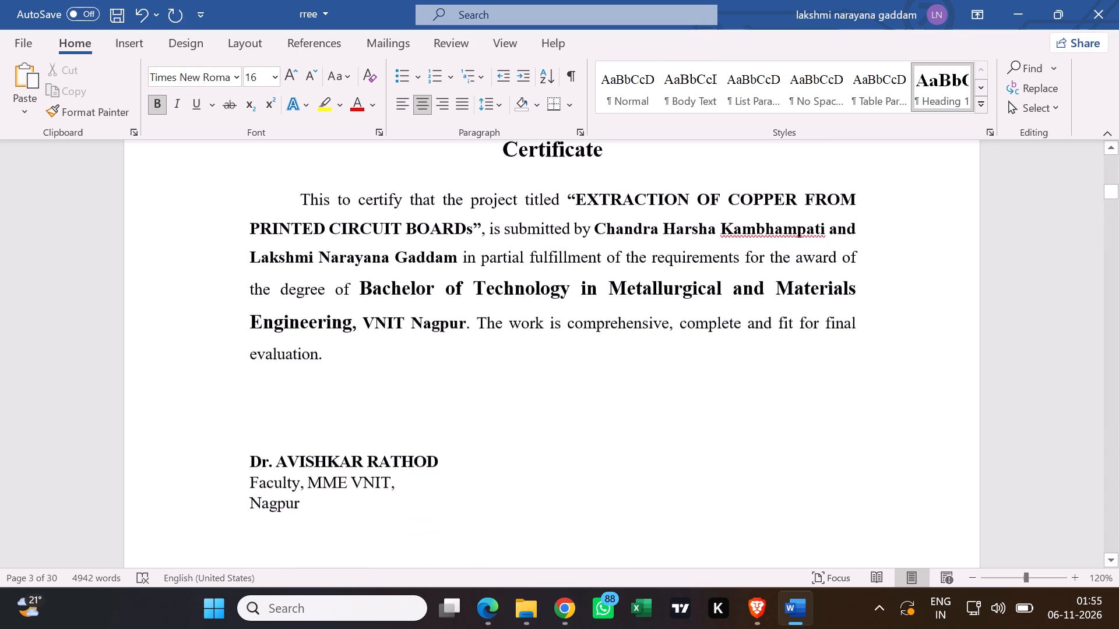
# Delete blank lines above the Certificate heading to move it up the page, undoing the last two deletions.
pyautogui.scroll(1, 637, 414)
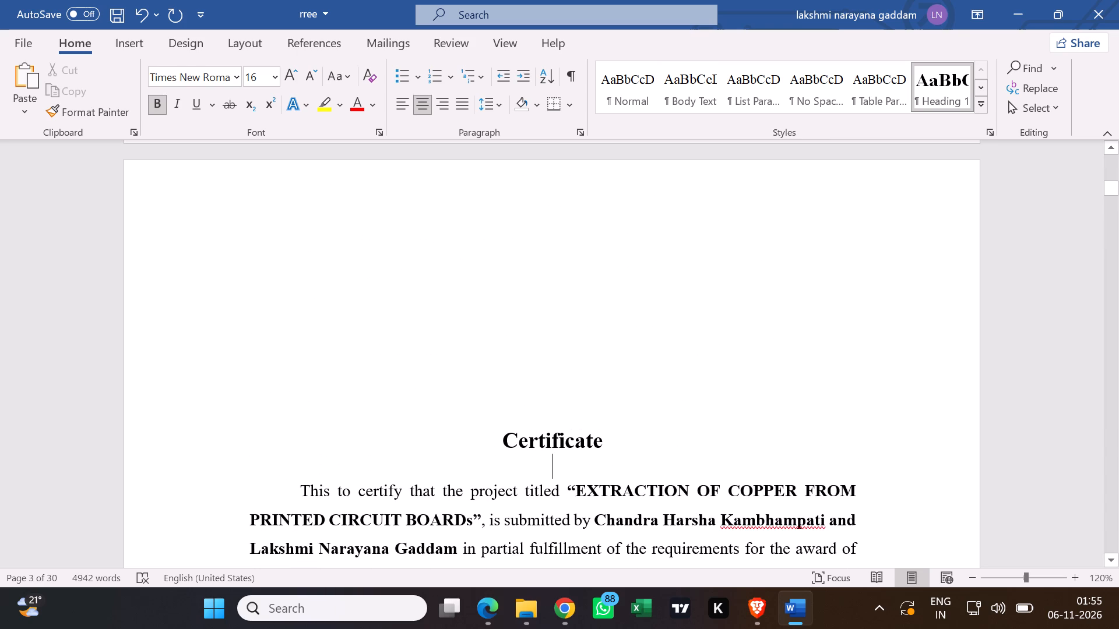
pyautogui.click(514, 355)
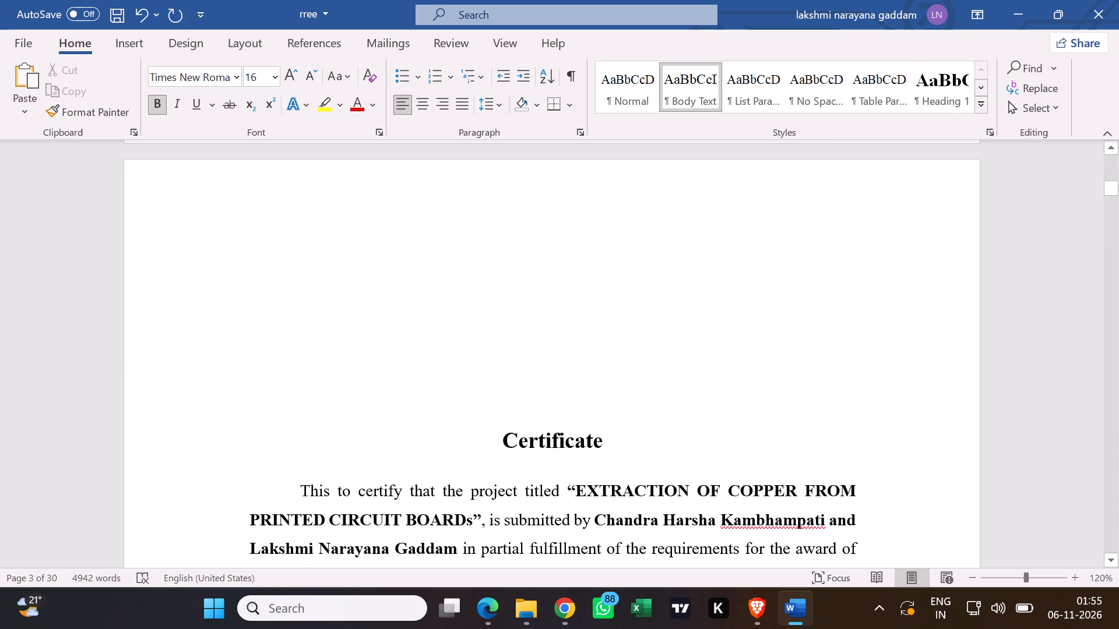
pyautogui.press('BackSpace')
pyautogui.press('BackSpace')
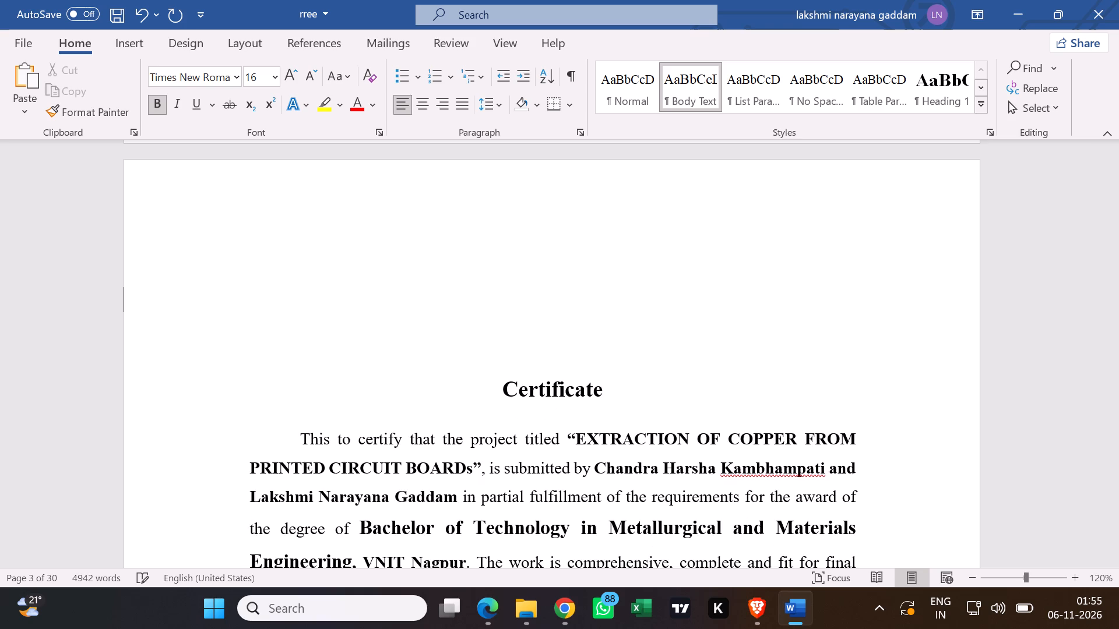
pyautogui.press('BackSpace')
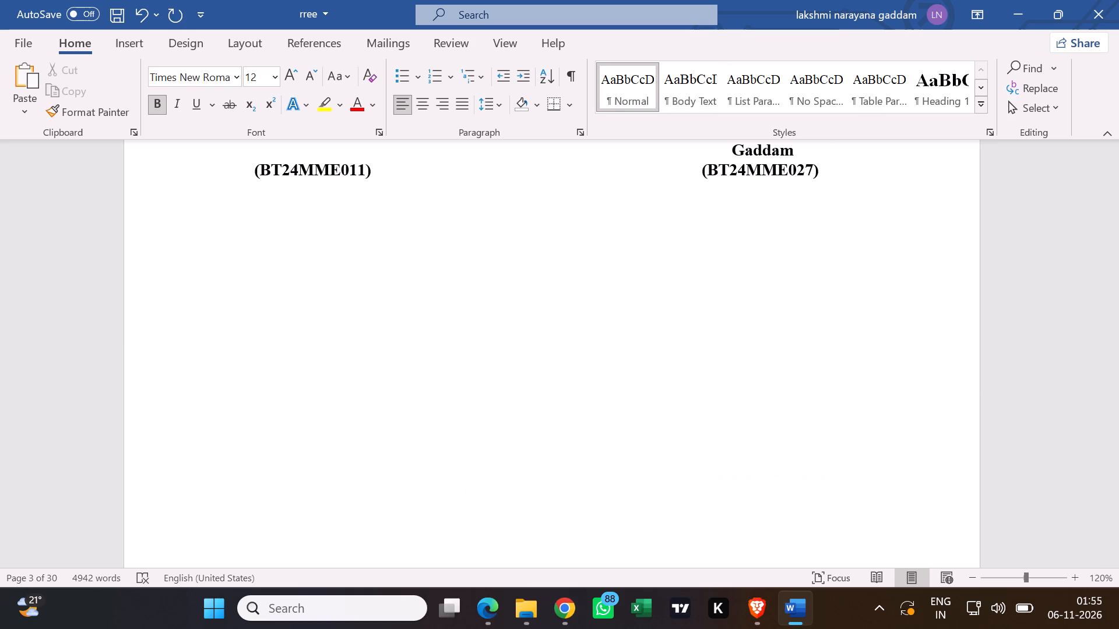
pyautogui.hotkey('ctrl', 'z')
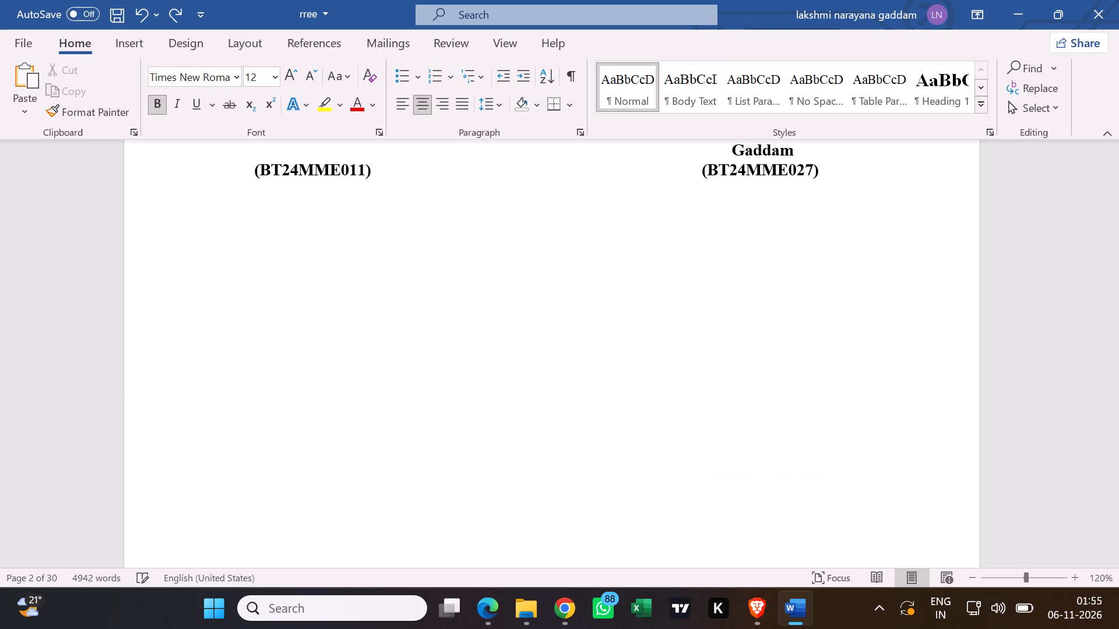
pyautogui.hotkey('ctrl', 'z')
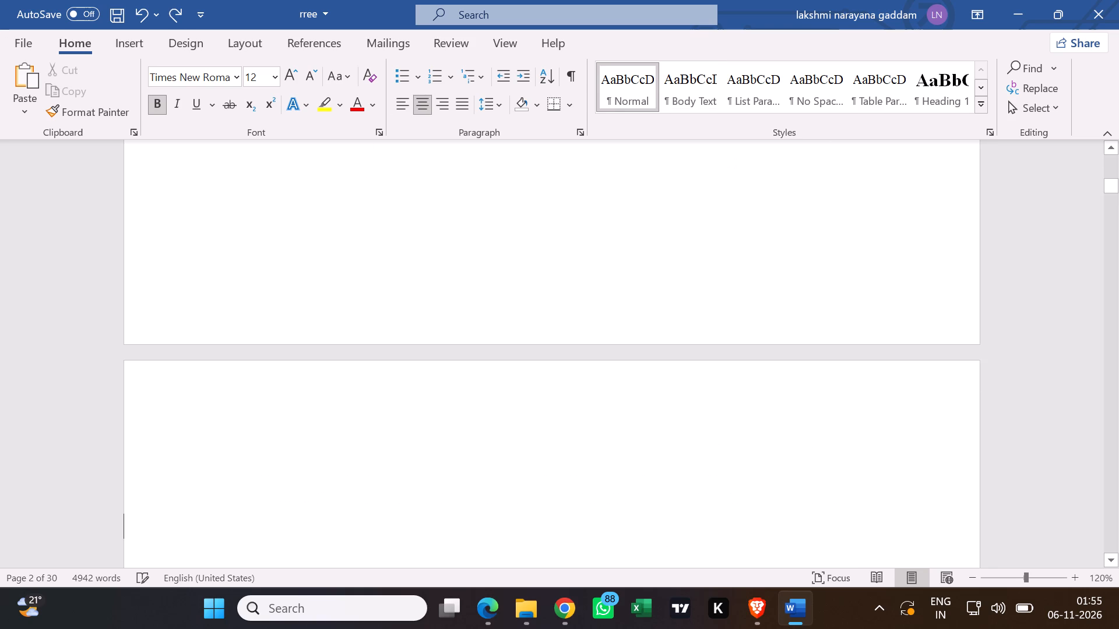
# Examine the layout of the title, Declaration and Certificate pages, including the signature blocks on the Certificate page.
pyautogui.scroll(9, 514, 355)
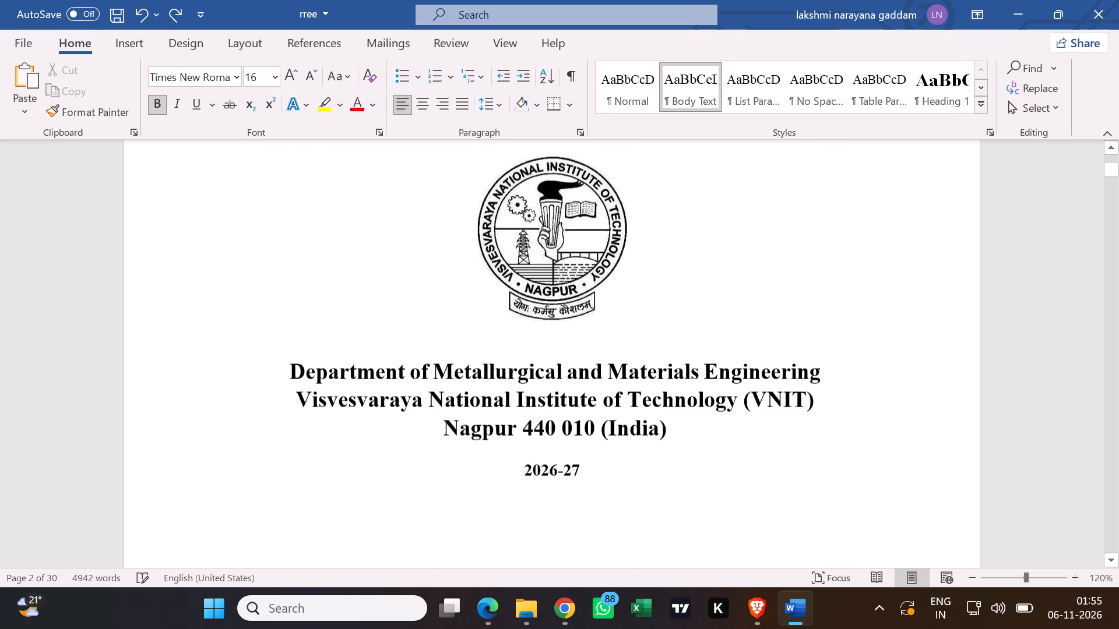
pyautogui.scroll(-6, 514, 355)
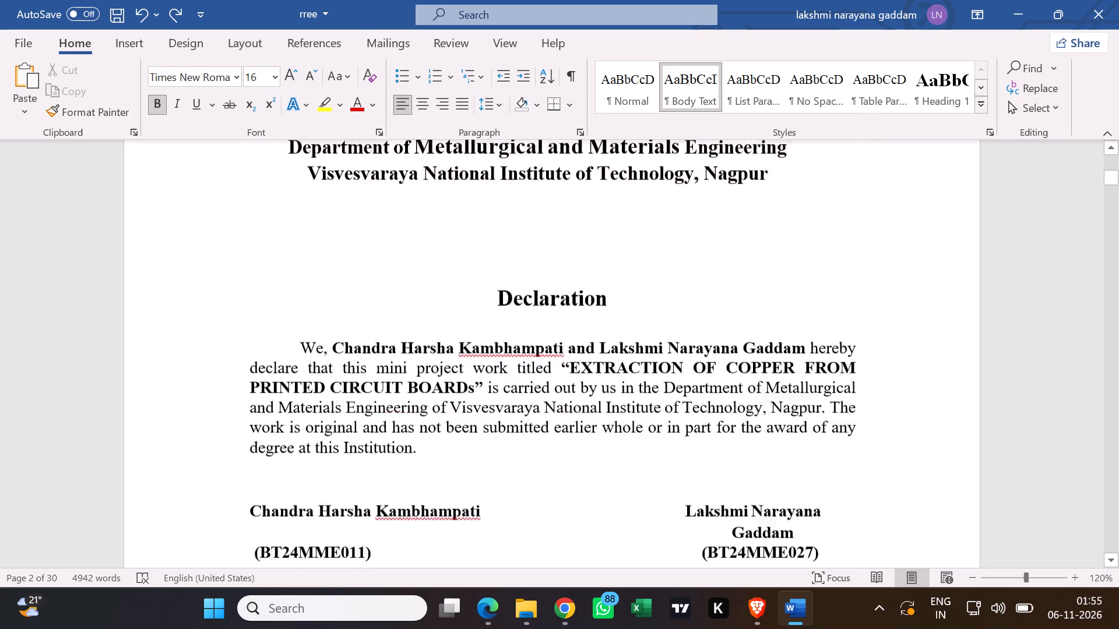
pyautogui.scroll(-3, 514, 355)
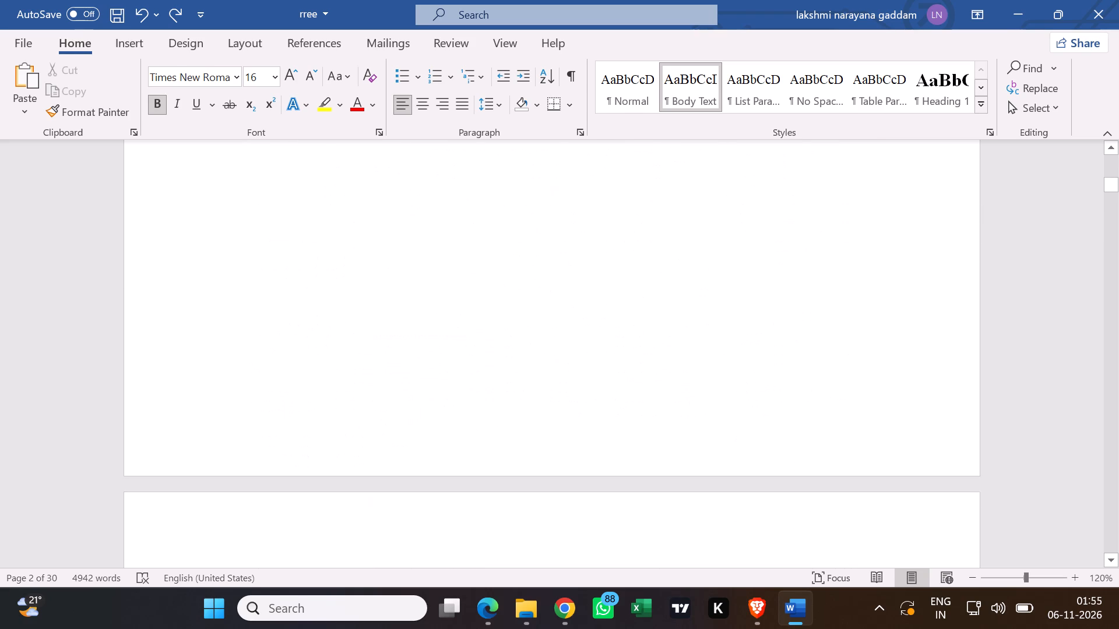
pyautogui.scroll(-1, 514, 355)
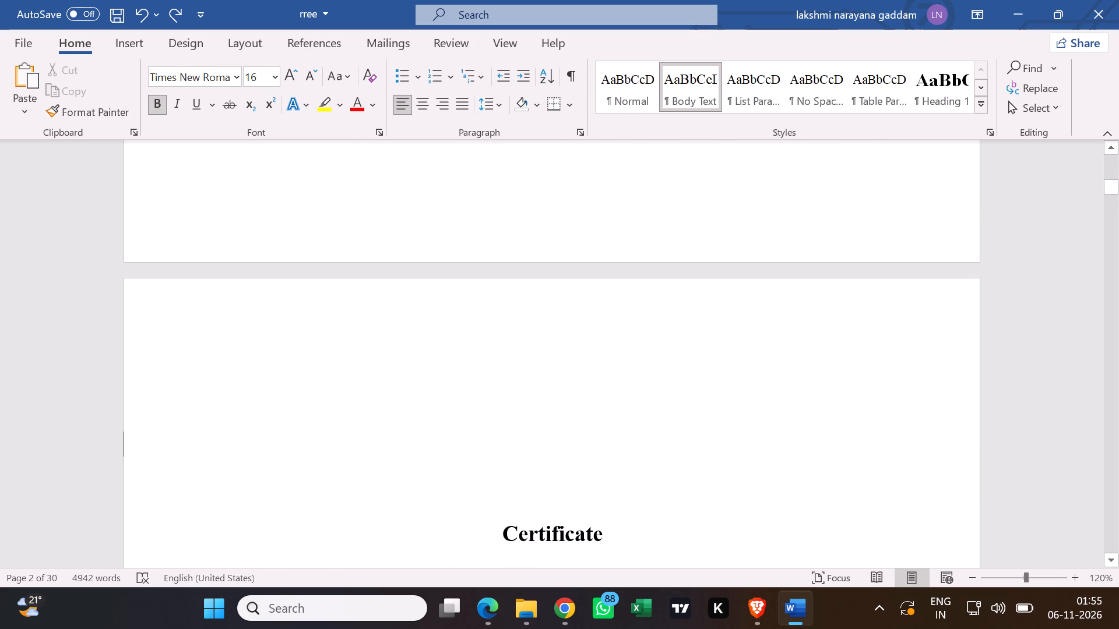
pyautogui.scroll(-4, 671, 347)
pyautogui.scroll(1, 670, 320)
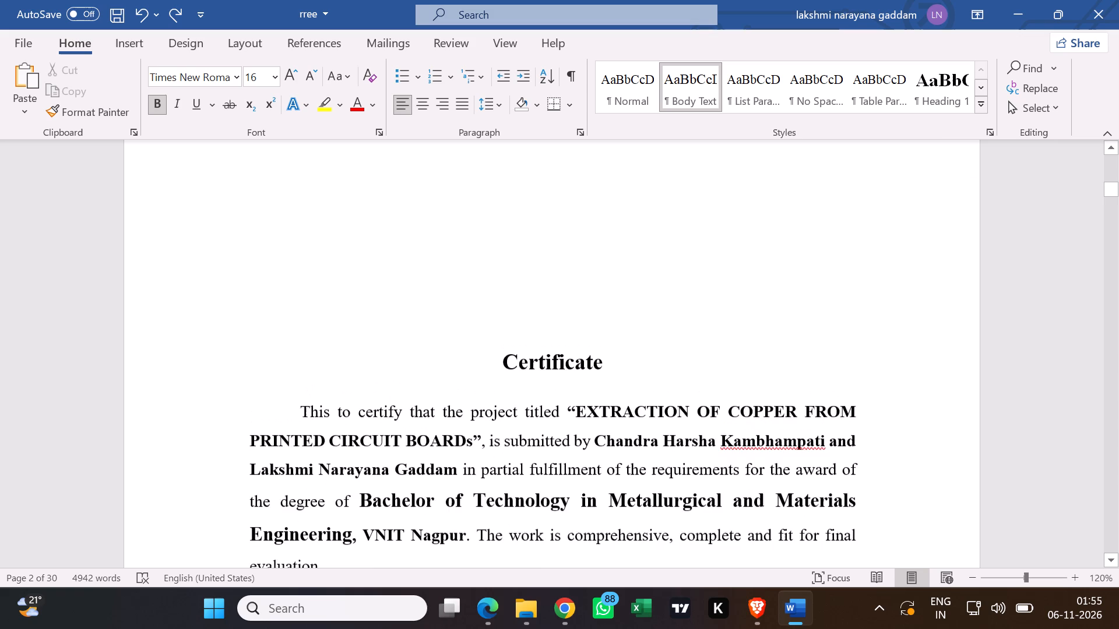
pyautogui.scroll(1, 670, 317)
pyautogui.scroll(-5, 677, 294)
pyautogui.scroll(-10, 730, 231)
pyautogui.scroll(5, 723, 232)
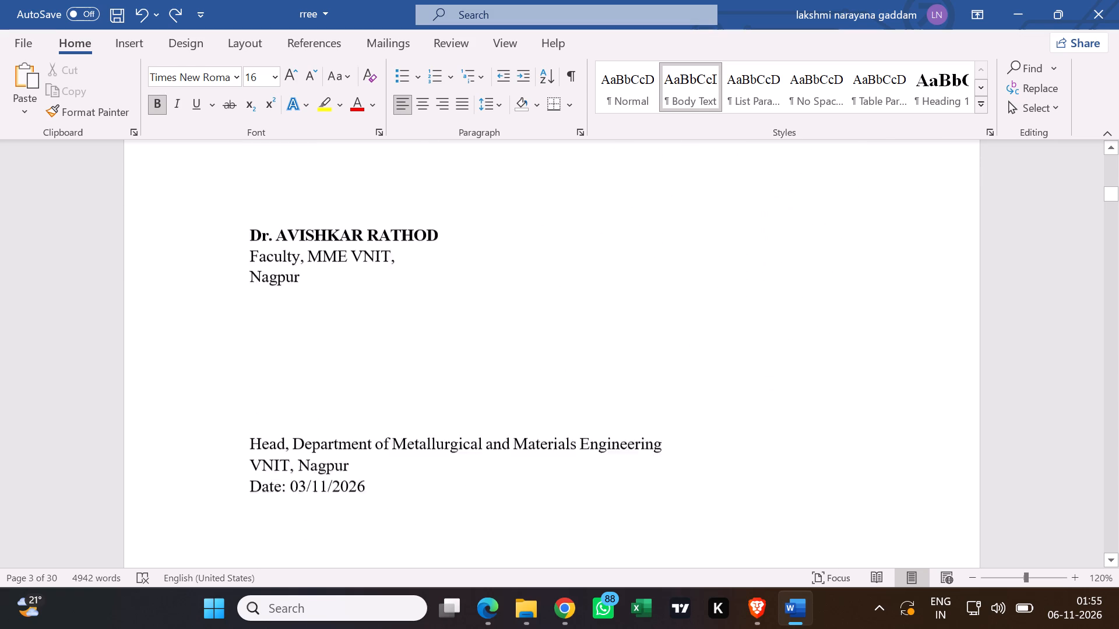
pyautogui.scroll(11, 725, 216)
pyautogui.scroll(-8, 728, 236)
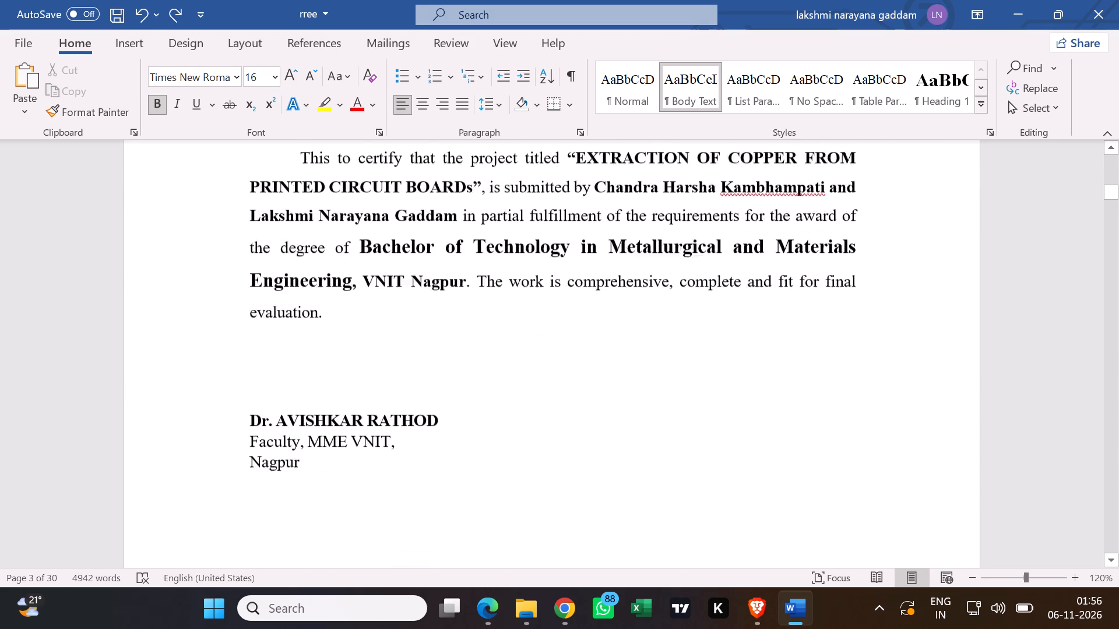
# Place the cursor on the blank line just above the department head's signature lines on the Certificate page.
pyautogui.scroll(-4, 714, 289)
pyautogui.click(334, 392)
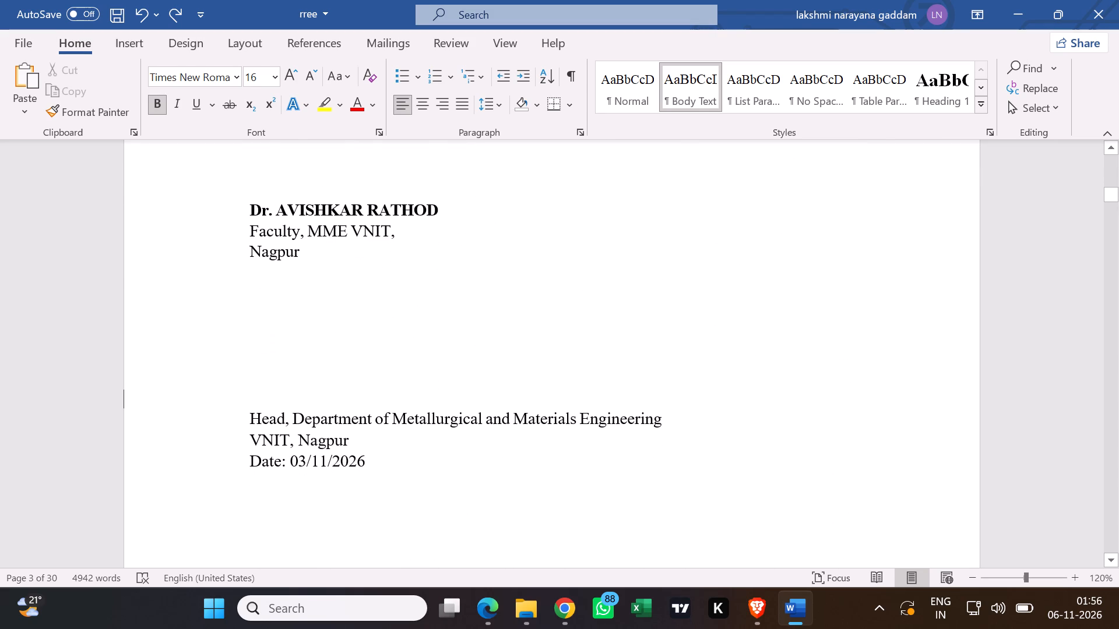
# Enter the department head's name, with the title Dr., on the blank line above the Head, Department of Metallurgical and Materials Engineering line.
pyautogui.click(275, 386)
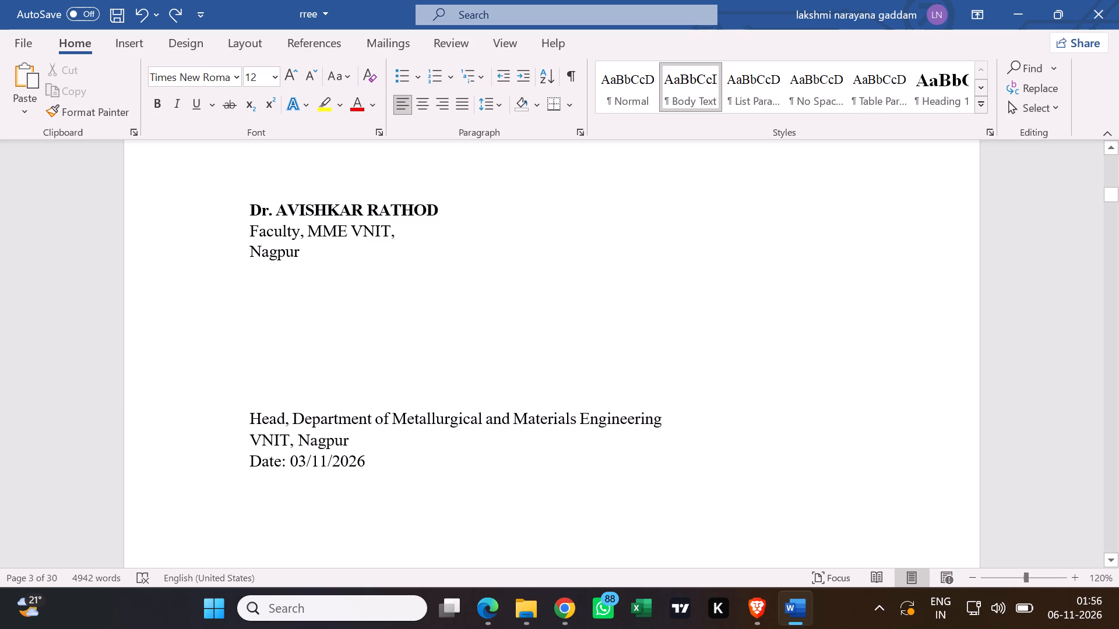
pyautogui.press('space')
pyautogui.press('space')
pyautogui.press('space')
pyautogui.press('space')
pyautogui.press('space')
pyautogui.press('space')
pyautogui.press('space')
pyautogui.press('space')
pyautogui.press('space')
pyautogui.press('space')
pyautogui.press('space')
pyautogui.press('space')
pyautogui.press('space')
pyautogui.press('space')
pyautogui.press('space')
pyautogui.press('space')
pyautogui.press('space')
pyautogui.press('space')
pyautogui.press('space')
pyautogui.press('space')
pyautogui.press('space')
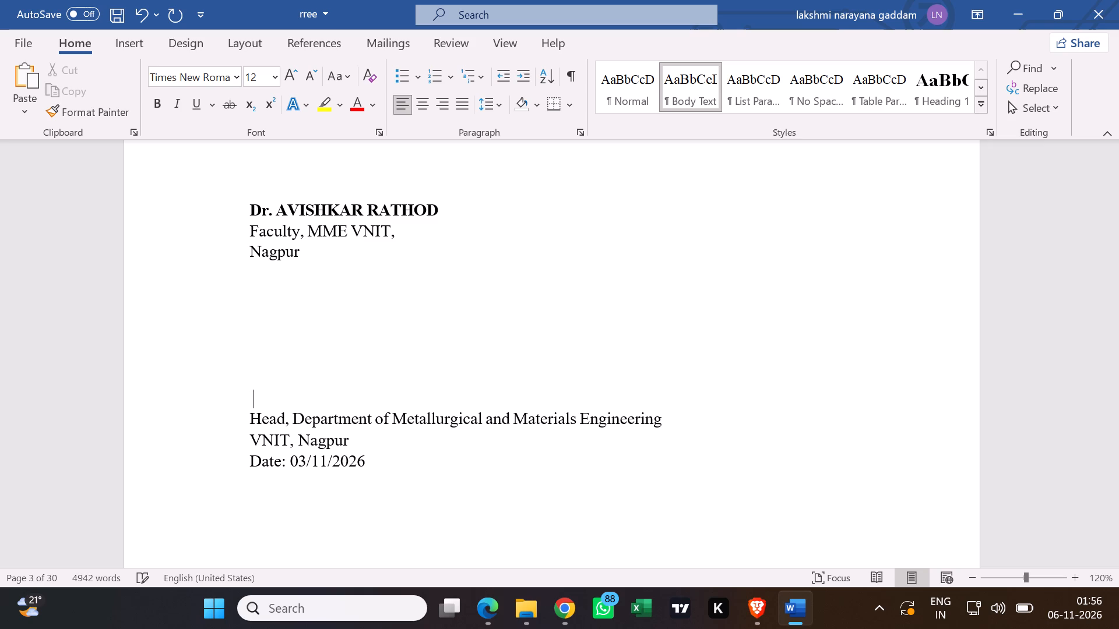
pyautogui.press('BackSpace')
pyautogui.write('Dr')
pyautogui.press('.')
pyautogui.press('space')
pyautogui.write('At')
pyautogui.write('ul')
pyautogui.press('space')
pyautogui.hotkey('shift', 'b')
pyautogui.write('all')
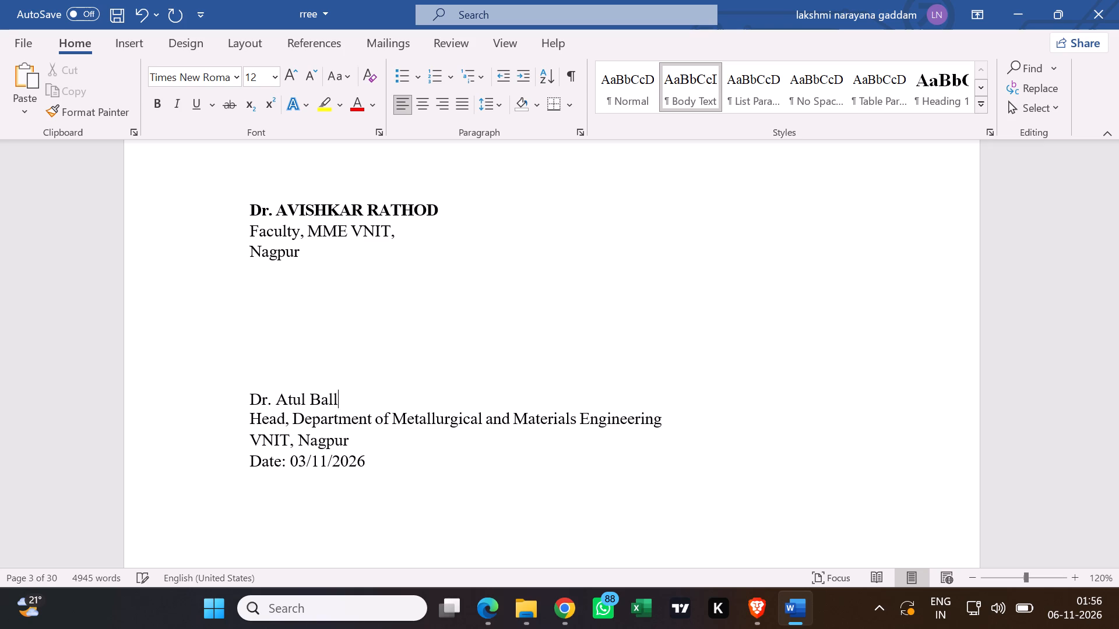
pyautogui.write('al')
# Fit the report window to half the screen, clear the browser window from the other half, and switch to WhatsApp.
pyautogui.click(962, 69)
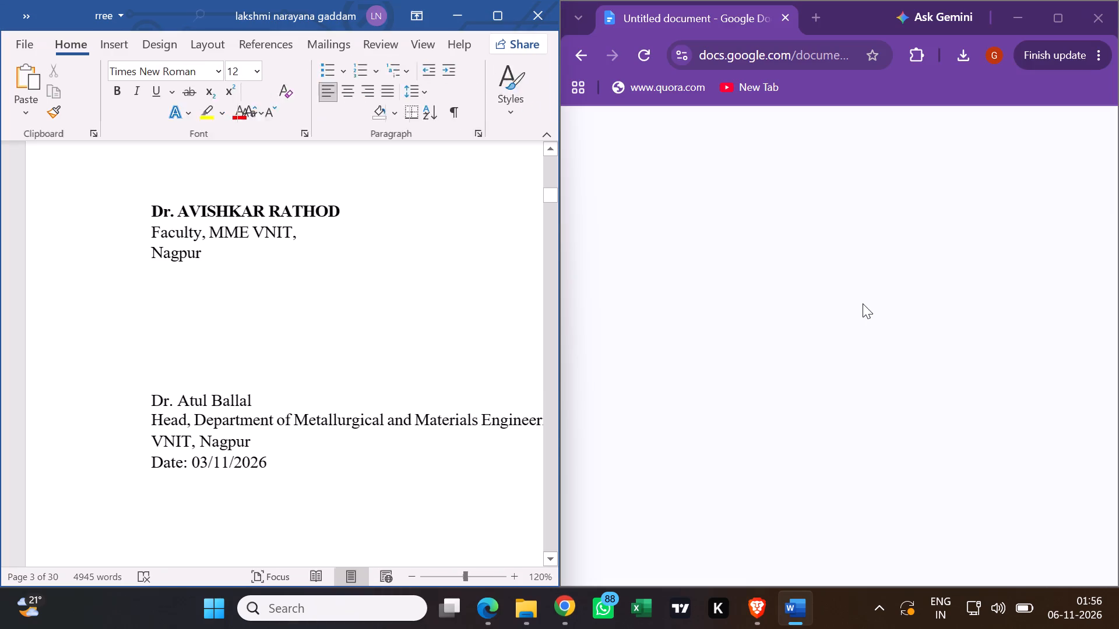
pyautogui.click(1023, 10)
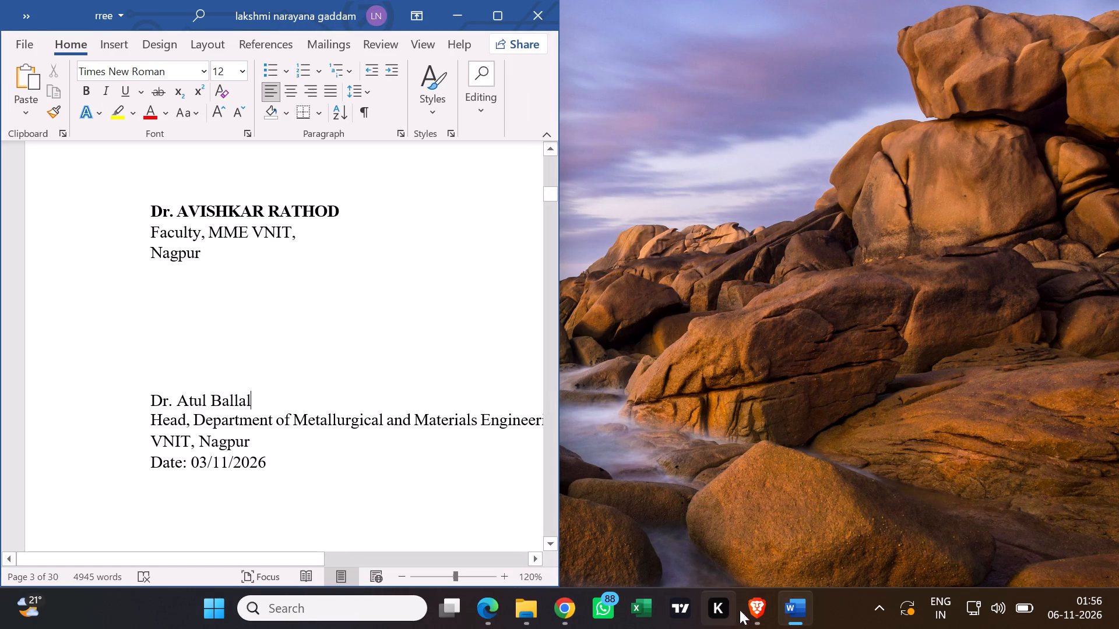
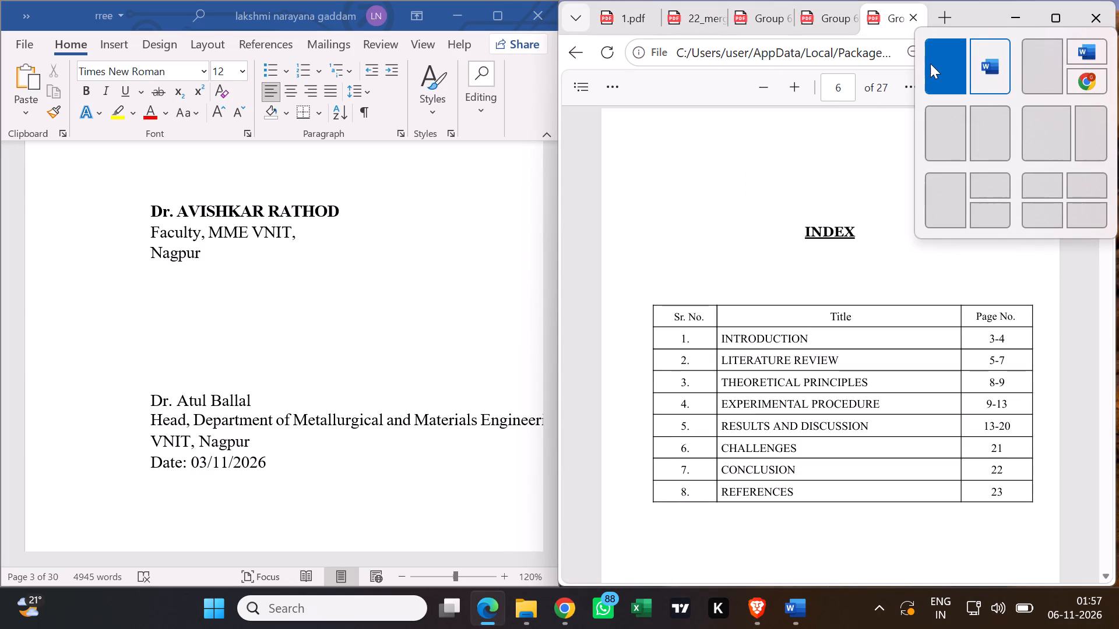
pyautogui.click(928, 65)
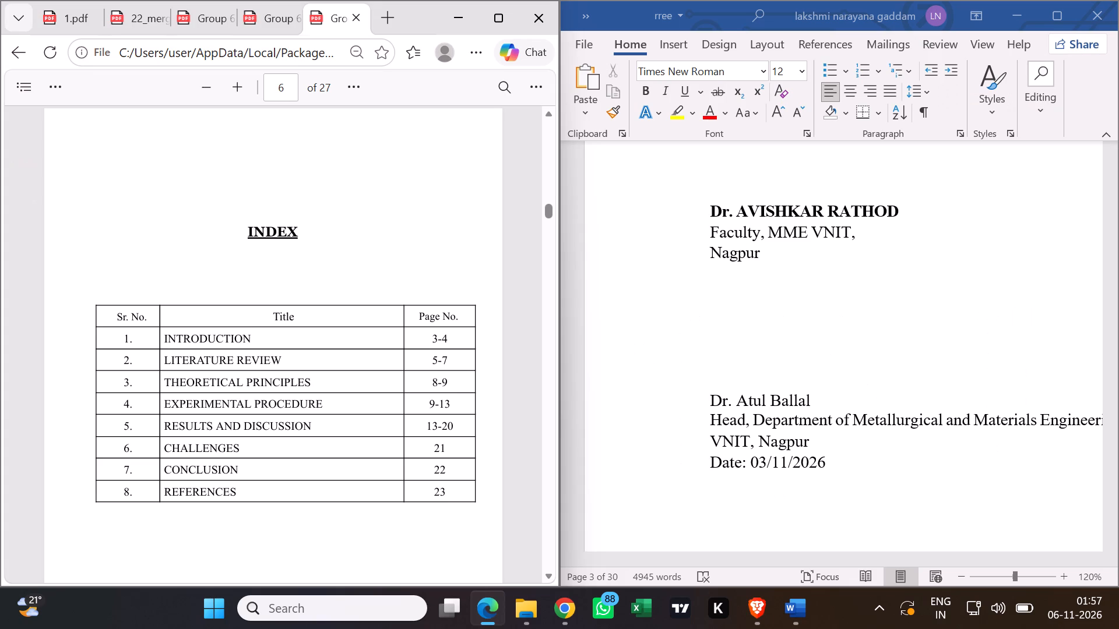
# Compare the report's Certificate page with the PDF's, at 70% zoom in the report, checking heading, paragraph and signature block layout.
pyautogui.scroll(13, 232, 325)
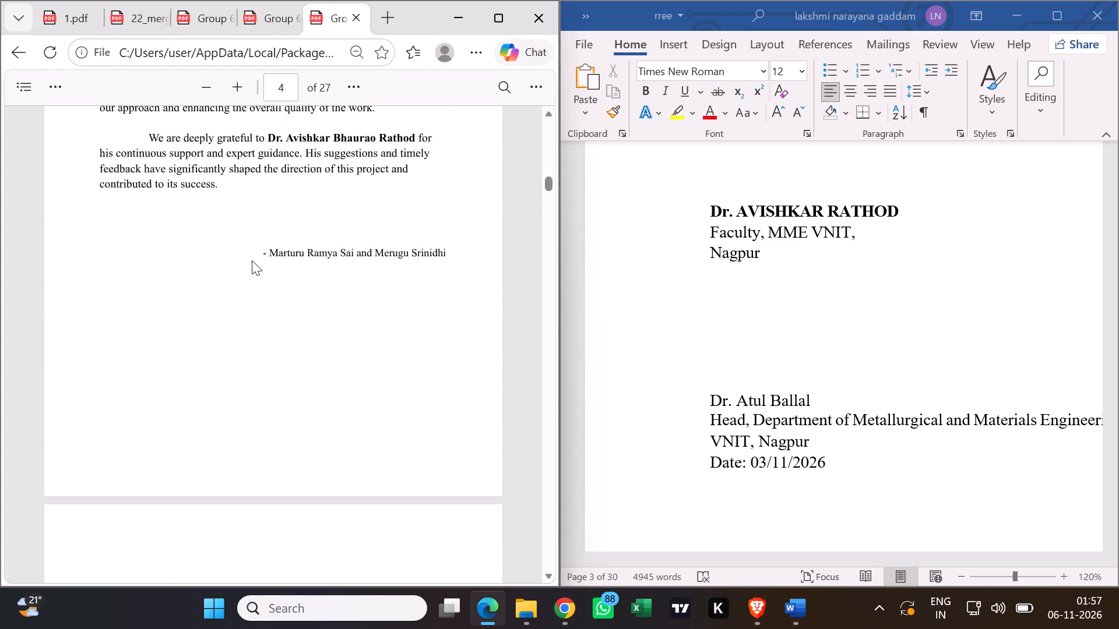
pyautogui.scroll(4, 272, 314)
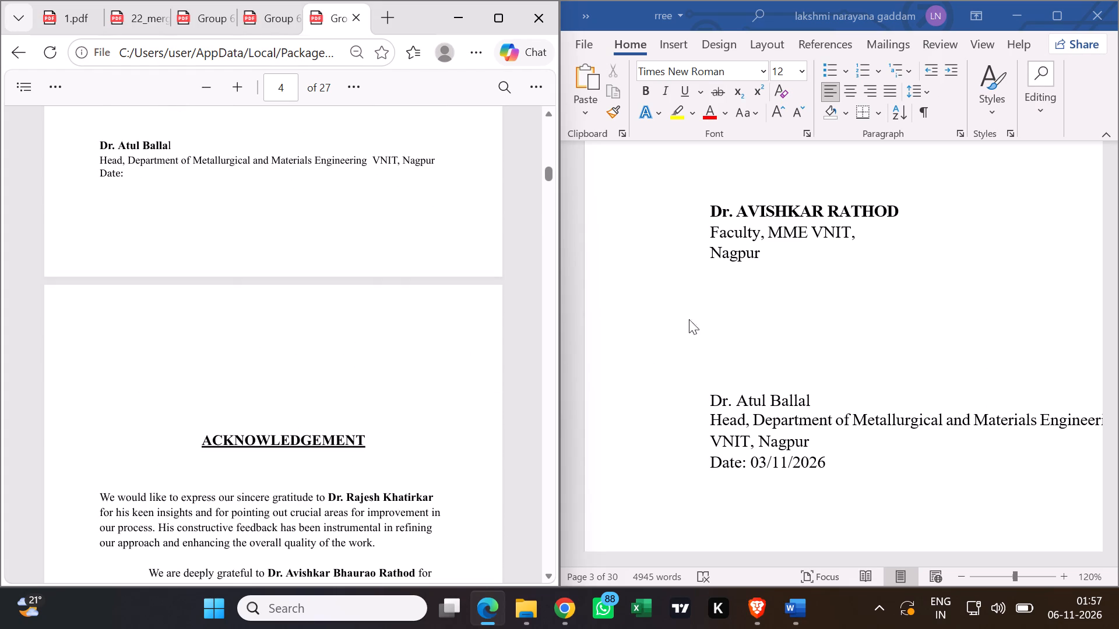
pyautogui.scroll(4, 703, 311)
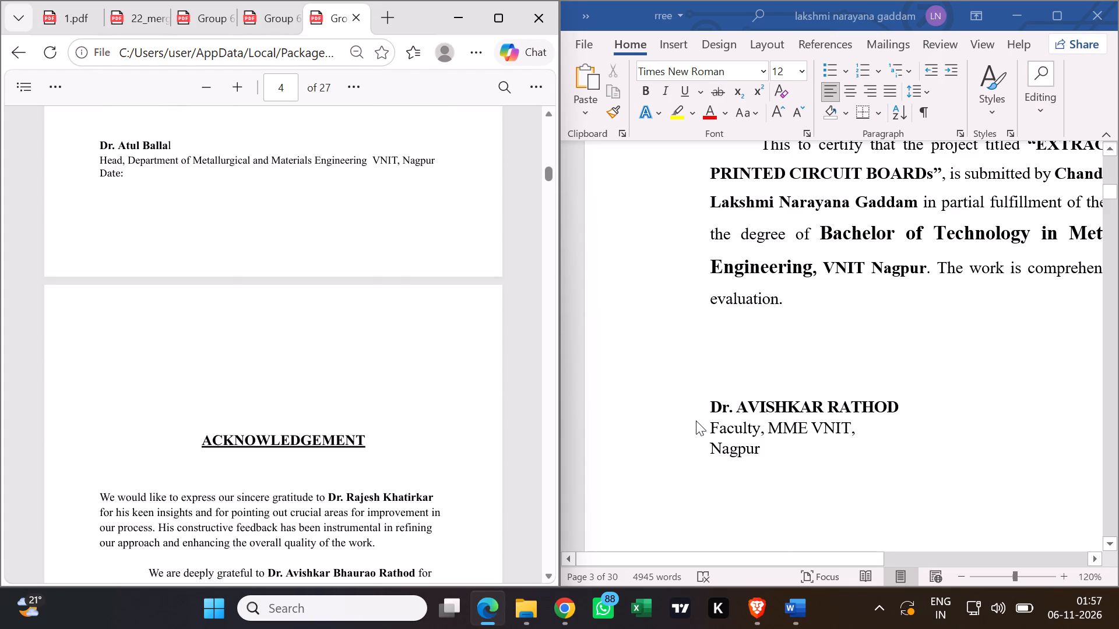
pyautogui.keyDown('ctrl'); pyautogui.scroll(-5, 696, 420); pyautogui.keyUp('ctrl')
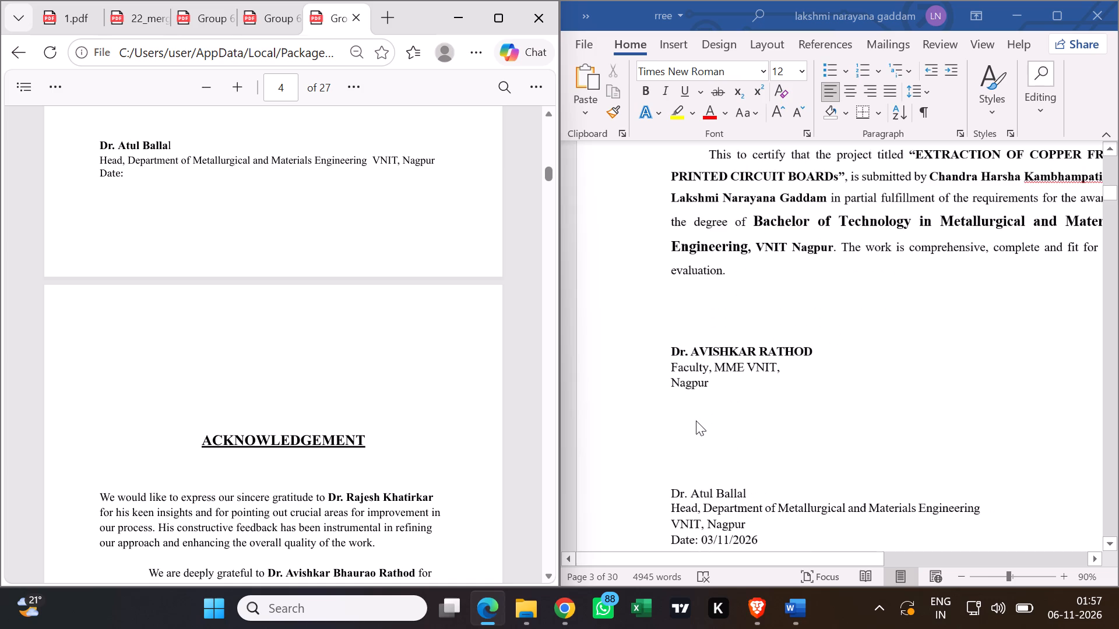
pyautogui.keyDown('ctrl'); pyautogui.scroll(-2, 696, 420); pyautogui.keyUp('ctrl')
pyautogui.scroll(1, 696, 420)
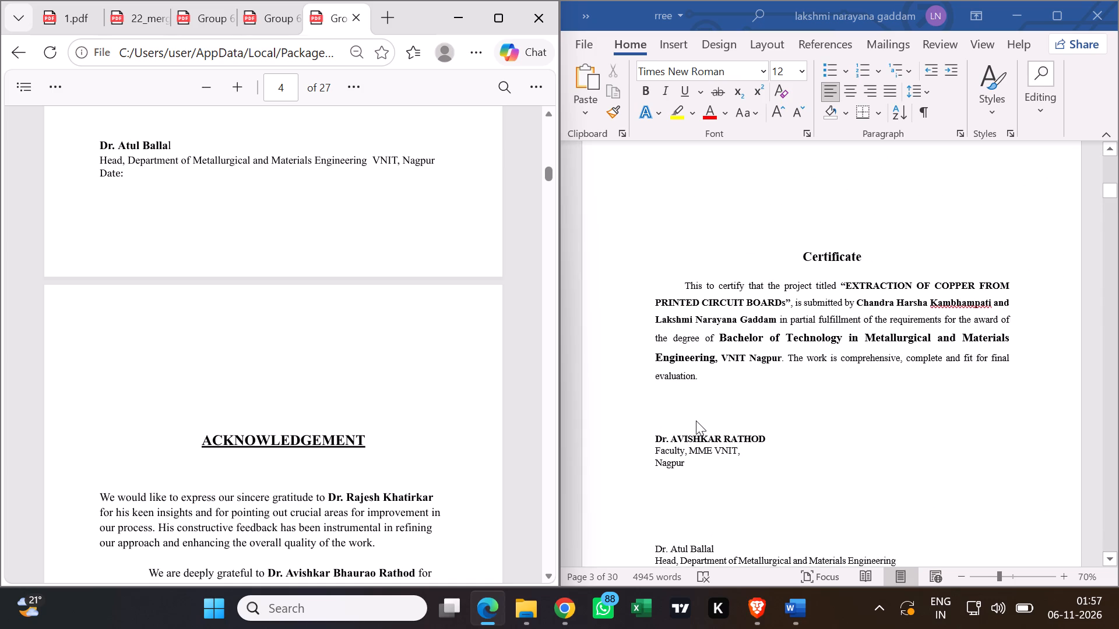
pyautogui.scroll(2, 696, 420)
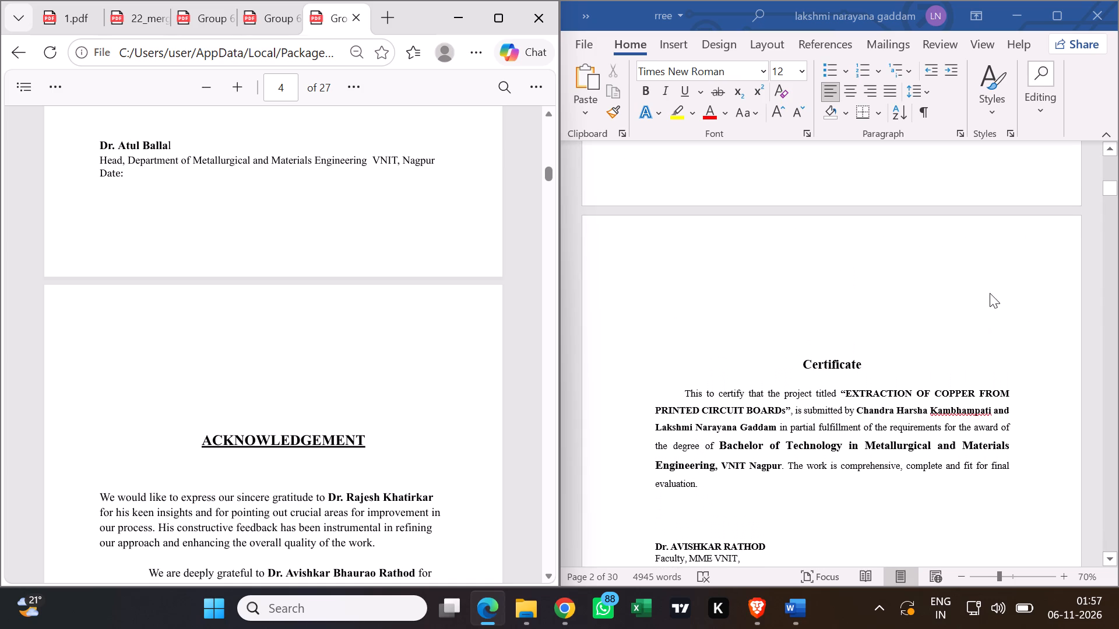
pyautogui.scroll(-1, 956, 305)
pyautogui.scroll(7, 178, 257)
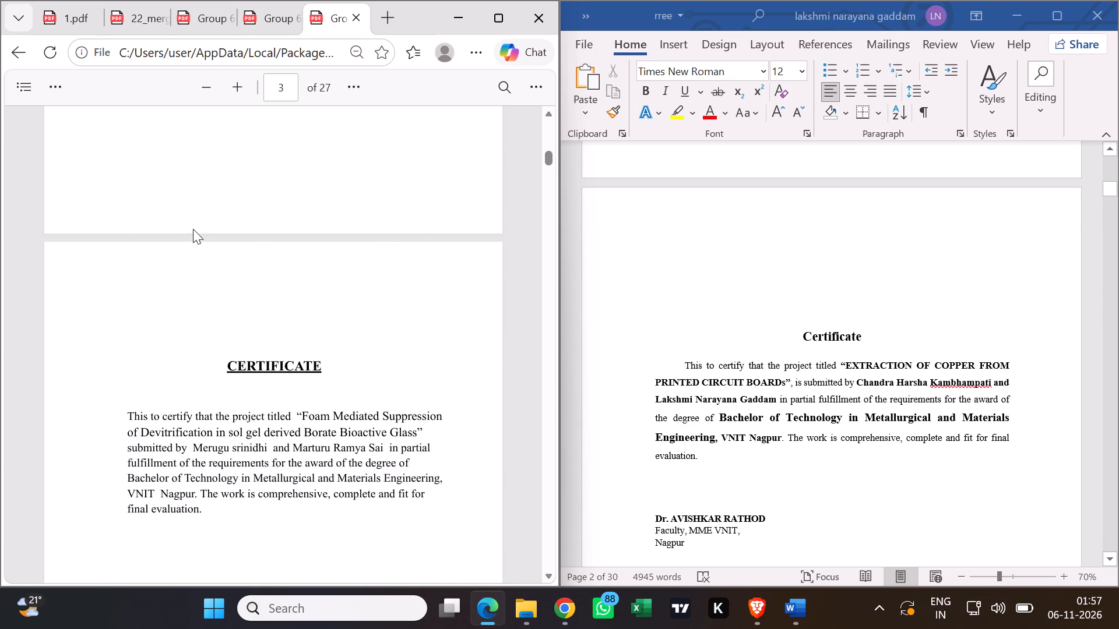
pyautogui.scroll(-1, 193, 229)
pyautogui.scroll(1, 762, 327)
pyautogui.scroll(-1, 762, 327)
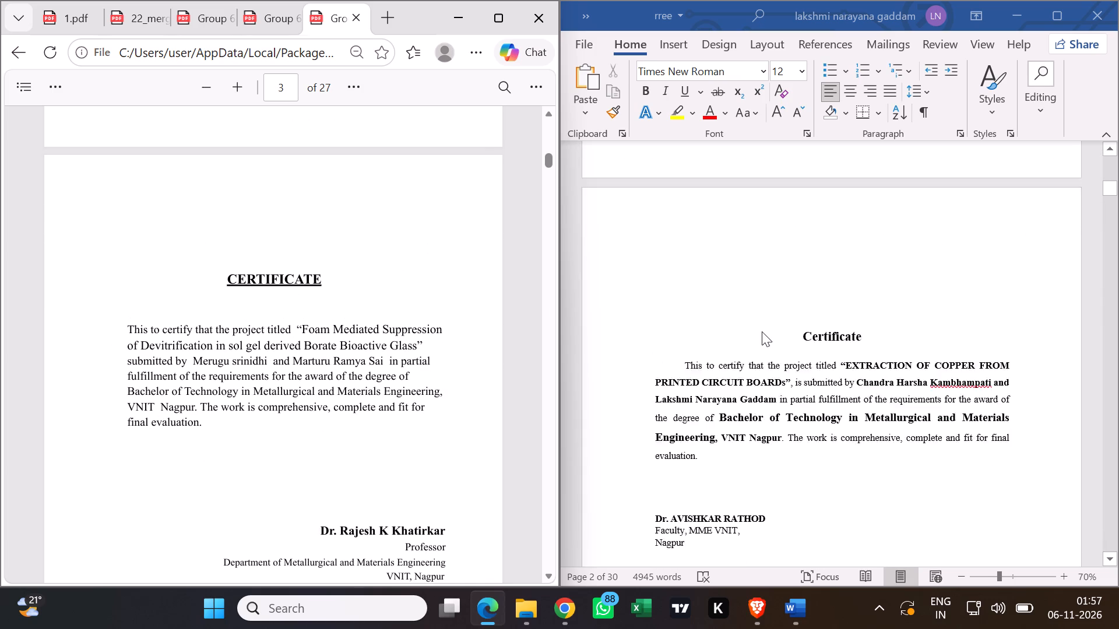
pyautogui.scroll(-2, 762, 331)
pyautogui.scroll(-4, 275, 288)
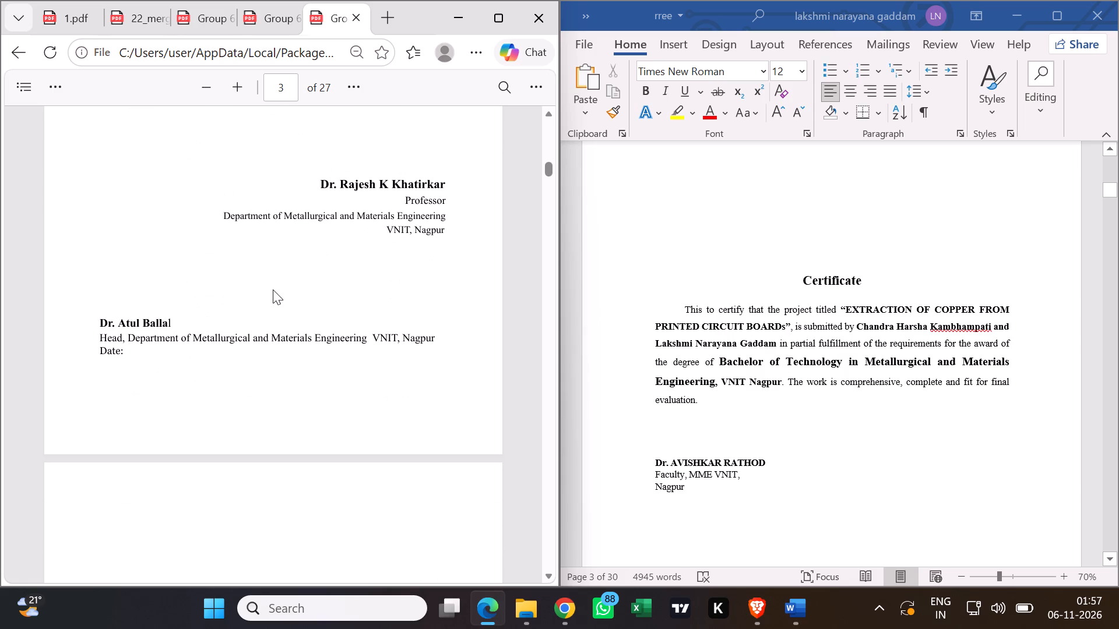
pyautogui.scroll(-3, 719, 379)
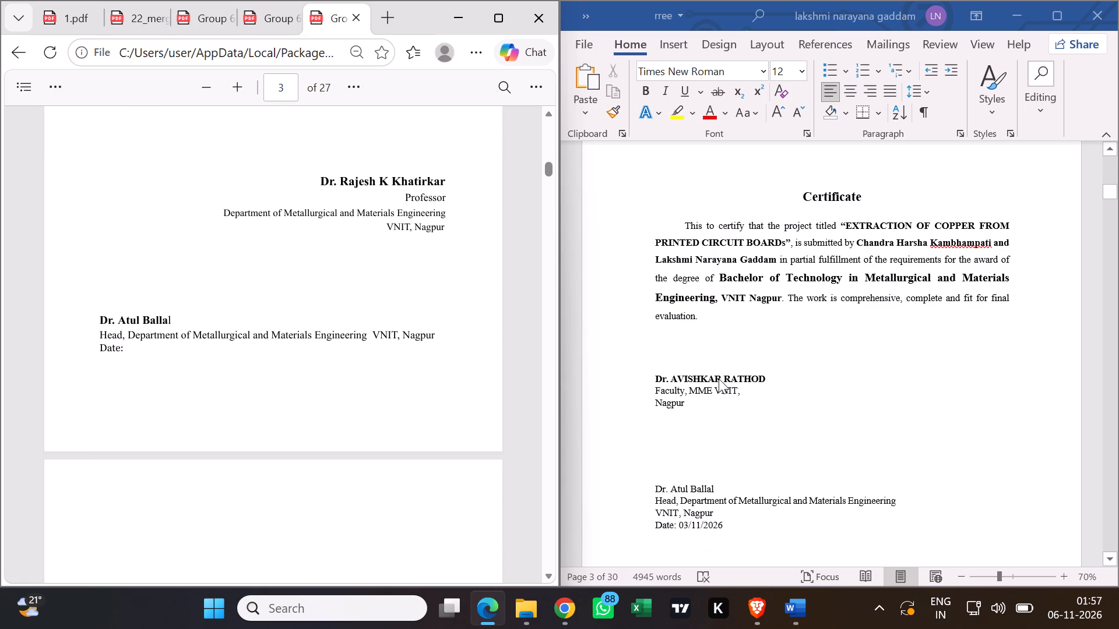
pyautogui.scroll(3, 719, 379)
pyautogui.scroll(2, 241, 262)
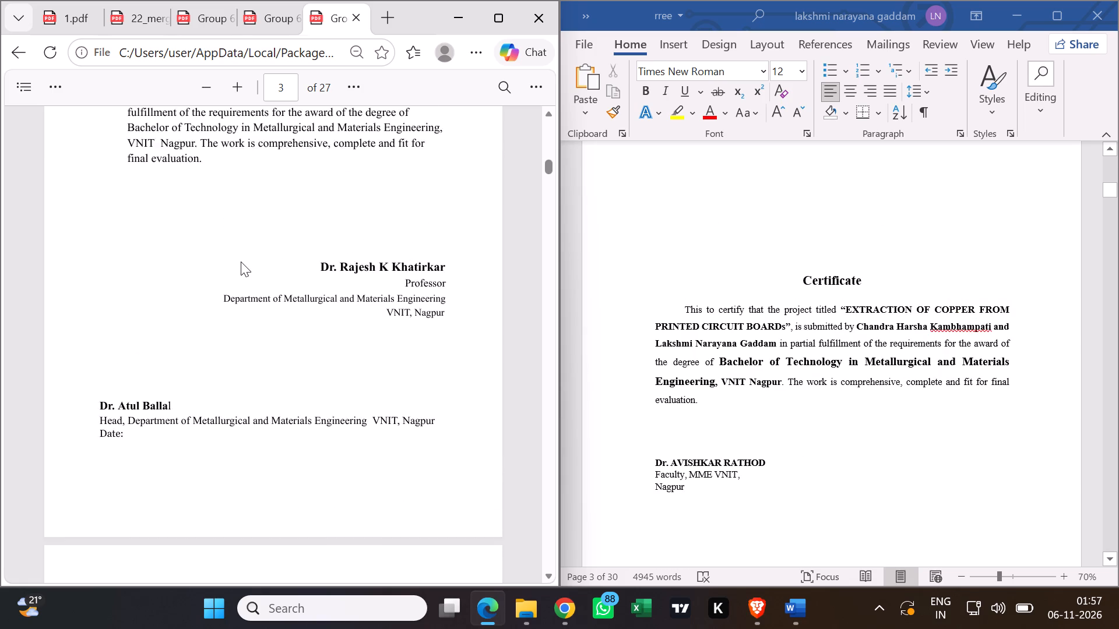
pyautogui.scroll(1, 241, 262)
pyautogui.scroll(-2, 241, 262)
pyautogui.scroll(-2, 838, 450)
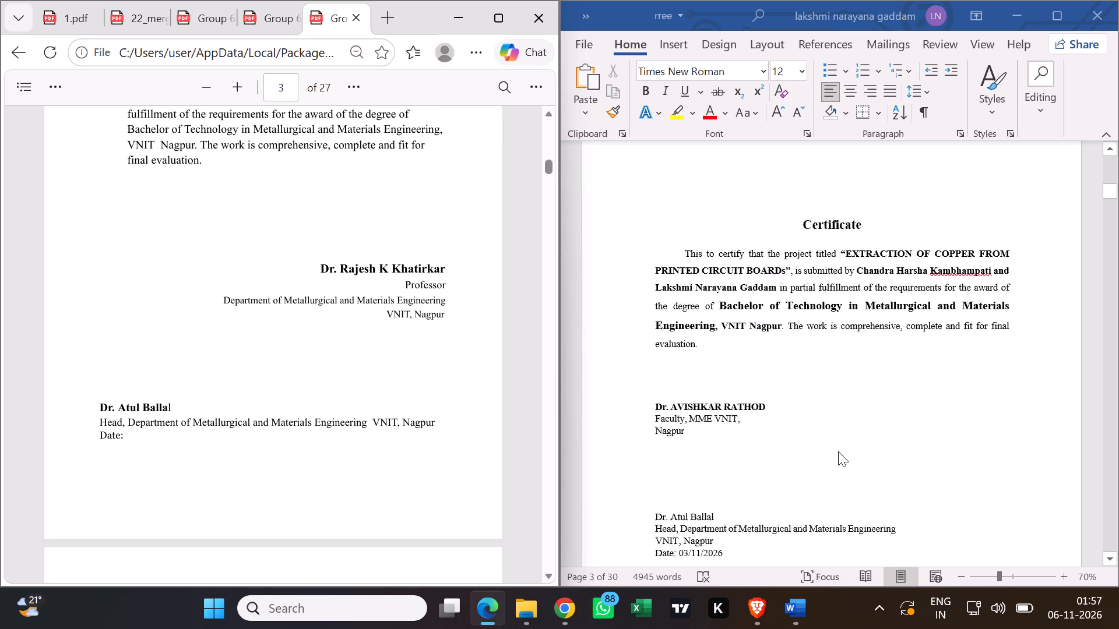
pyautogui.scroll(-9, 838, 451)
pyautogui.scroll(-4, 358, 320)
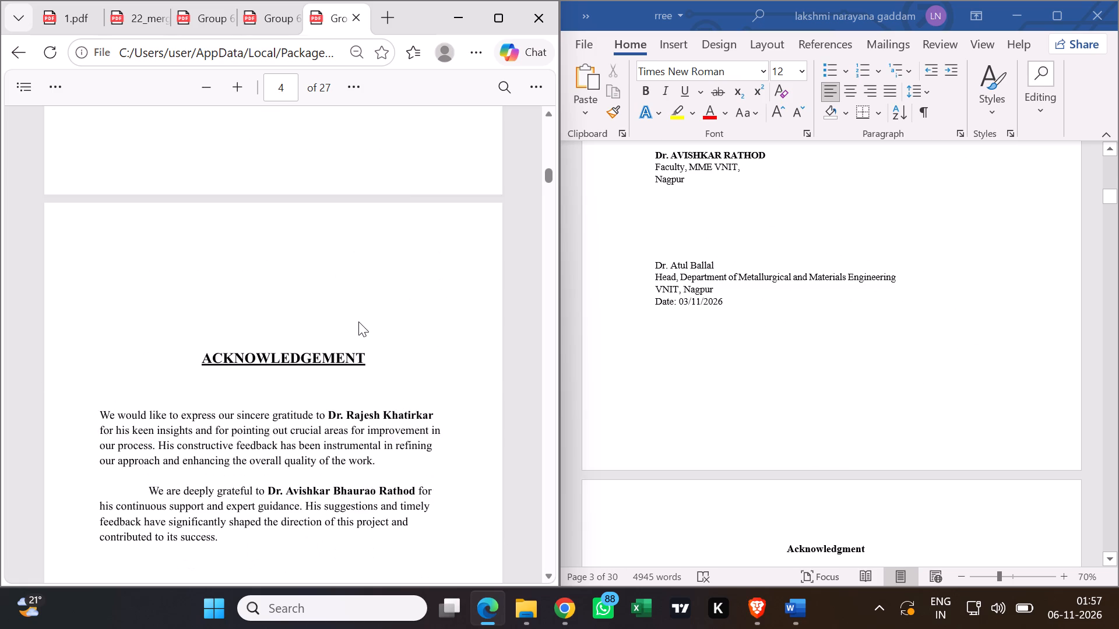
pyautogui.scroll(-1, 358, 321)
pyautogui.scroll(-2, 677, 380)
# Make the department head's name bold in the signature block on the report's Certificate page.
pyautogui.scroll(1, 685, 387)
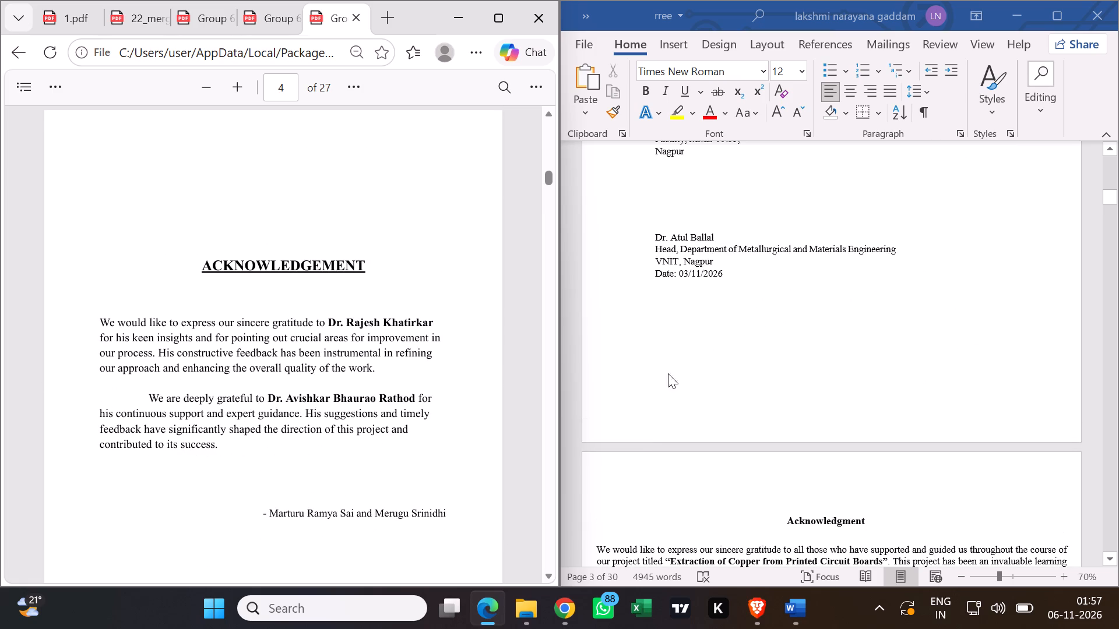
pyautogui.scroll(2, 635, 354)
pyautogui.scroll(3, 334, 316)
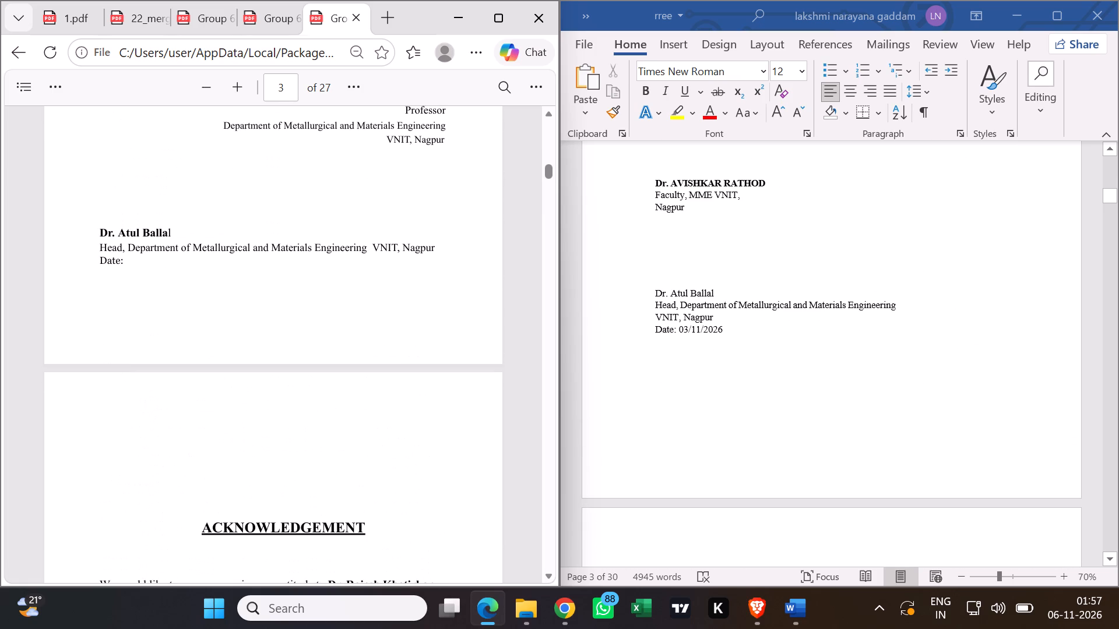
pyautogui.click(671, 290)
pyautogui.click(670, 294)
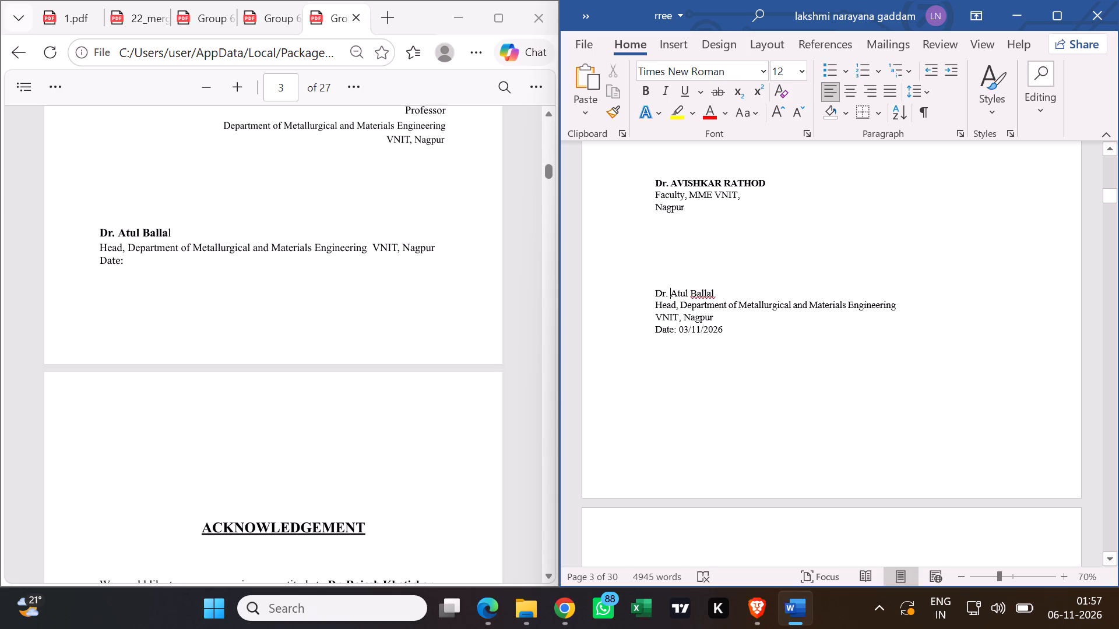
pyautogui.moveTo(722, 293); pyautogui.dragTo(654, 291)
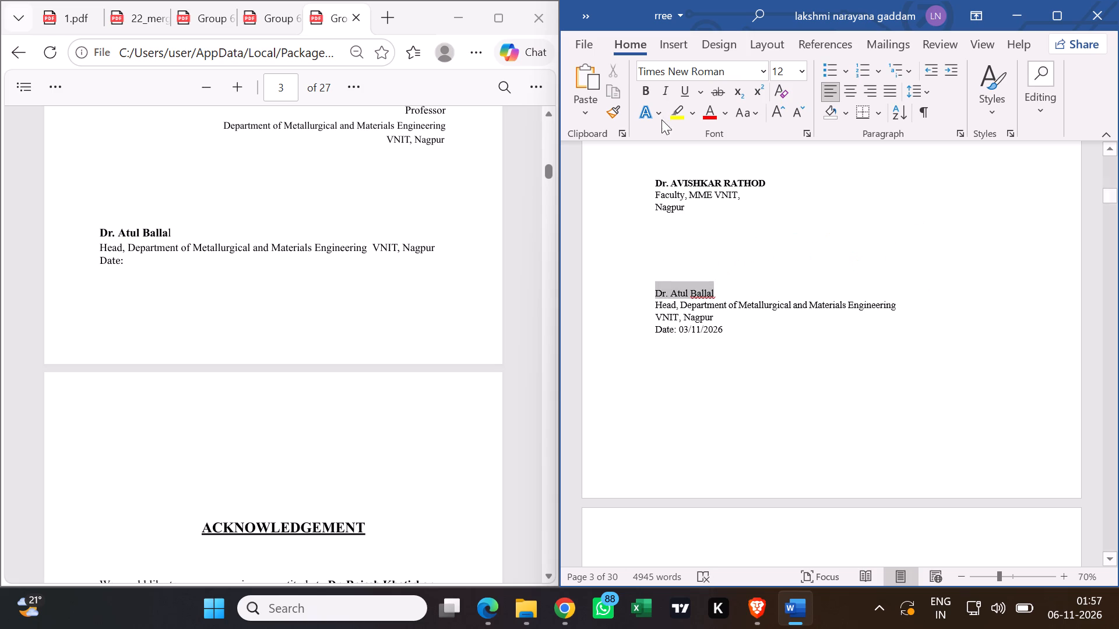
pyautogui.click(642, 94)
pyautogui.click(784, 412)
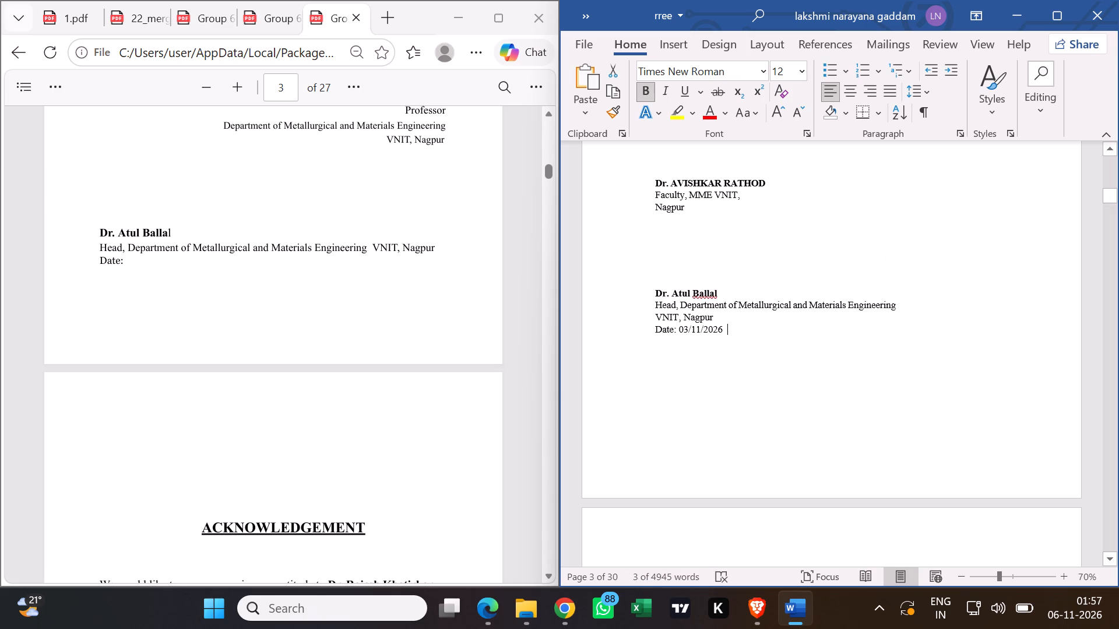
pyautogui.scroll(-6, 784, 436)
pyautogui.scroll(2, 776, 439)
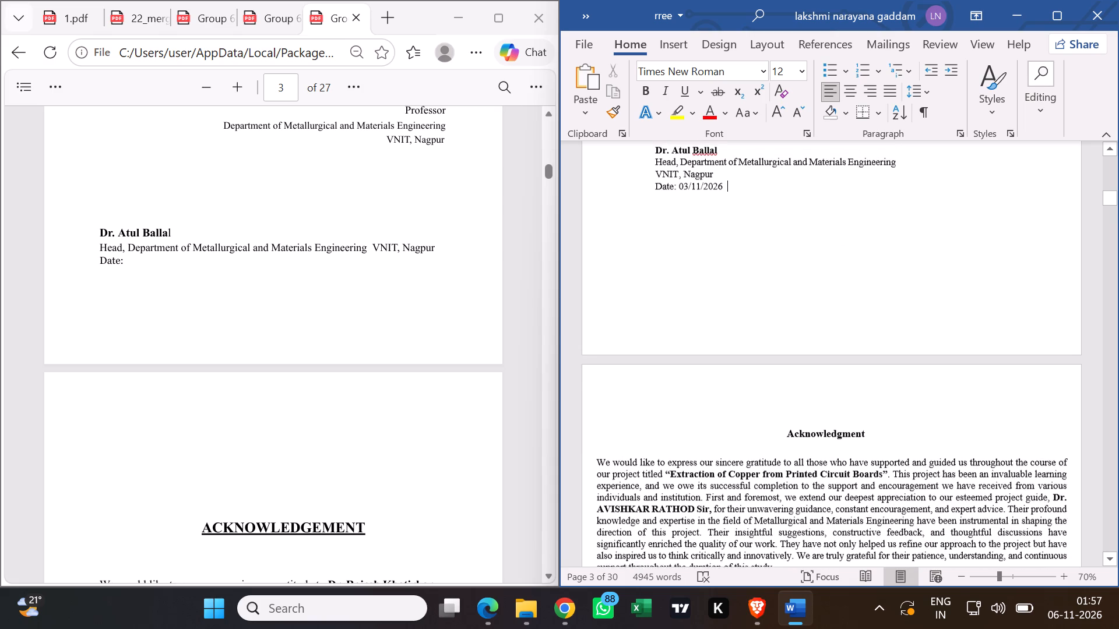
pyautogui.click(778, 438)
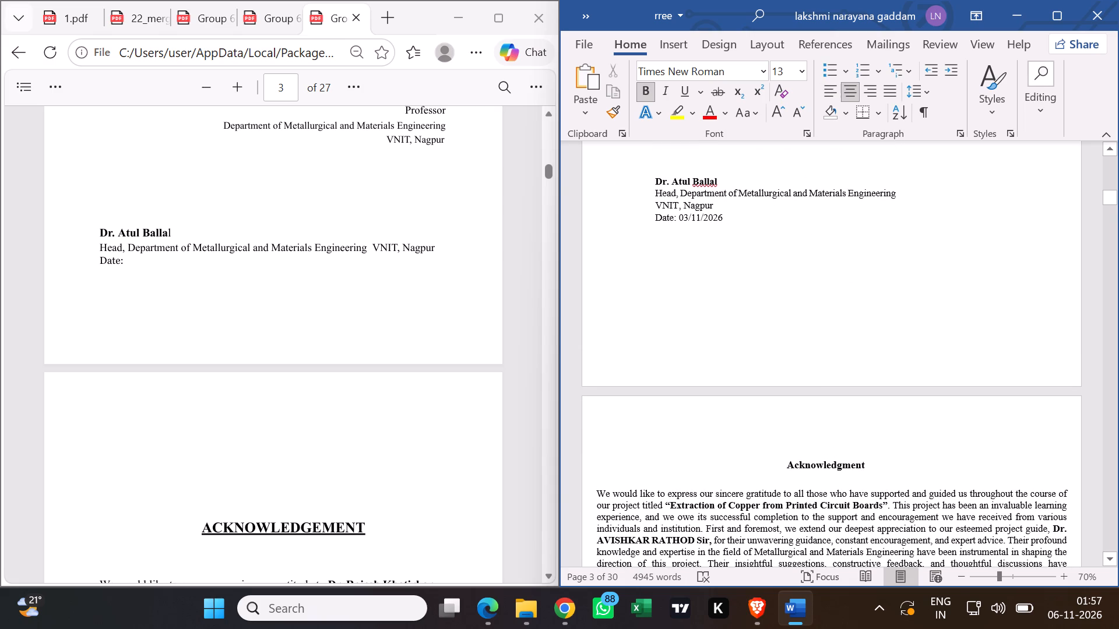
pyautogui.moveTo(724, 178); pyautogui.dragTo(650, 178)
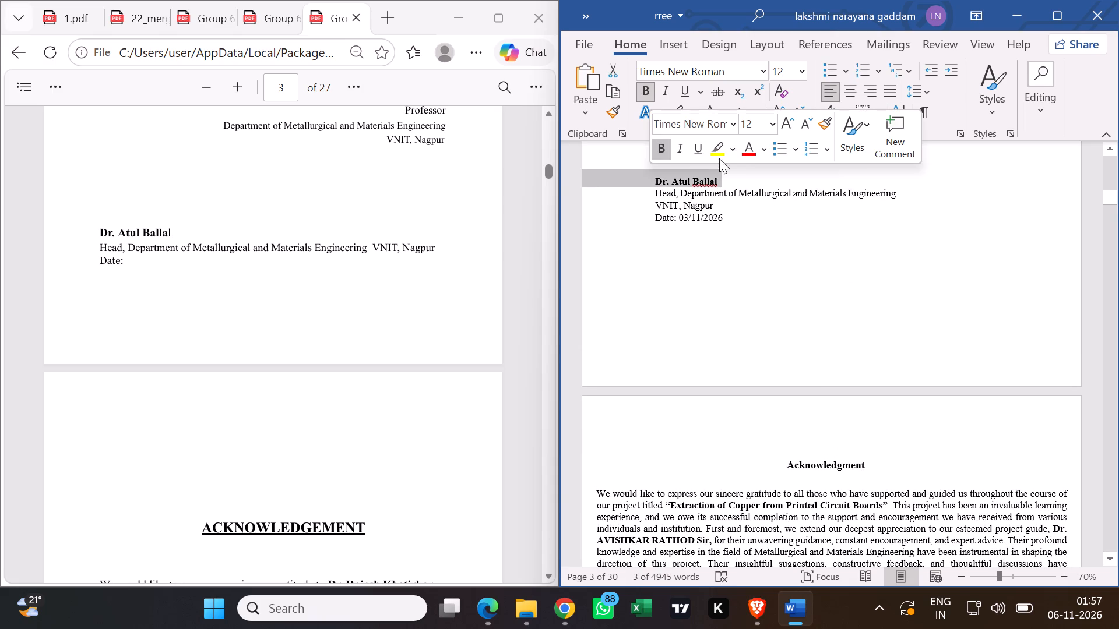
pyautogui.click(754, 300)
# Compare the report's Acknowledgment page with the PDF's Acknowledgement page, including heading, paragraphs and closing names.
pyautogui.scroll(-1, 764, 431)
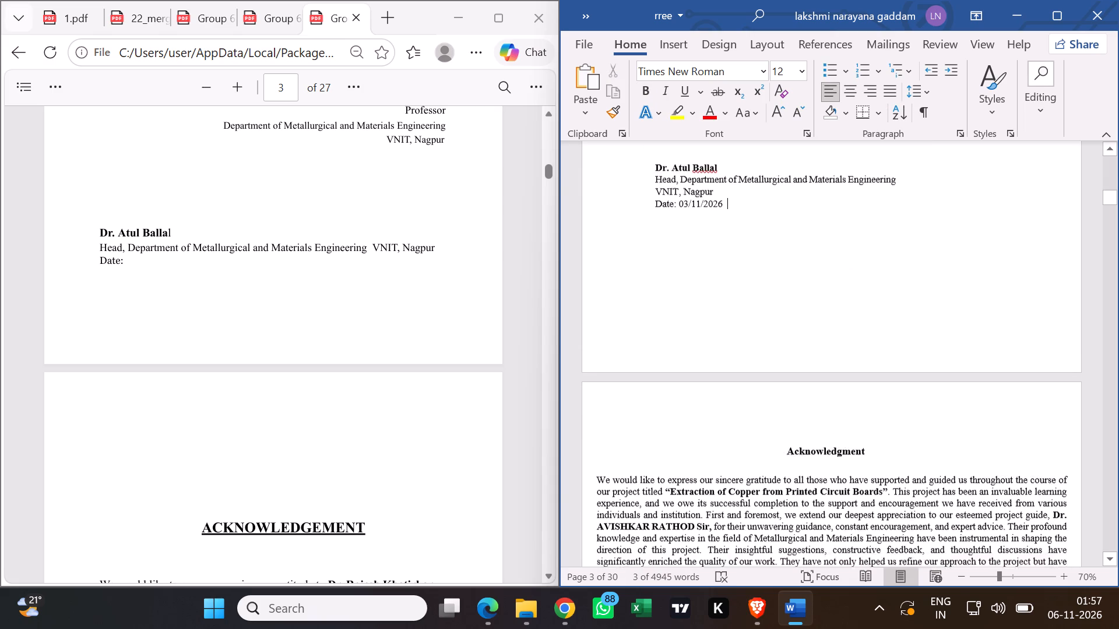
pyautogui.scroll(-7, 764, 431)
pyautogui.scroll(-4, 392, 446)
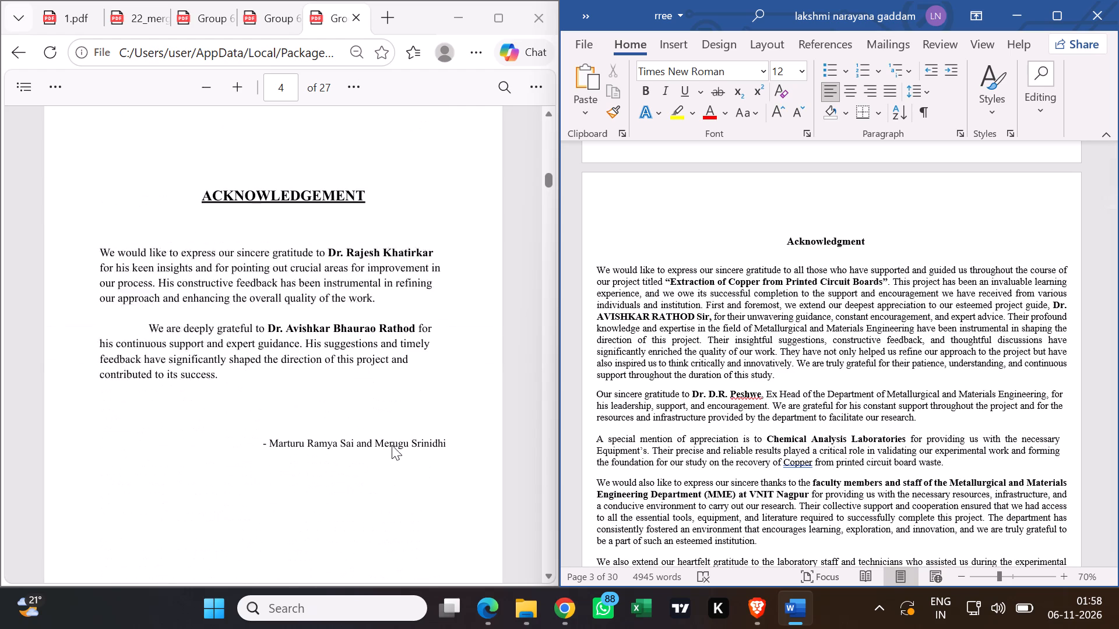
pyautogui.scroll(1, 392, 445)
pyautogui.scroll(-3, 794, 448)
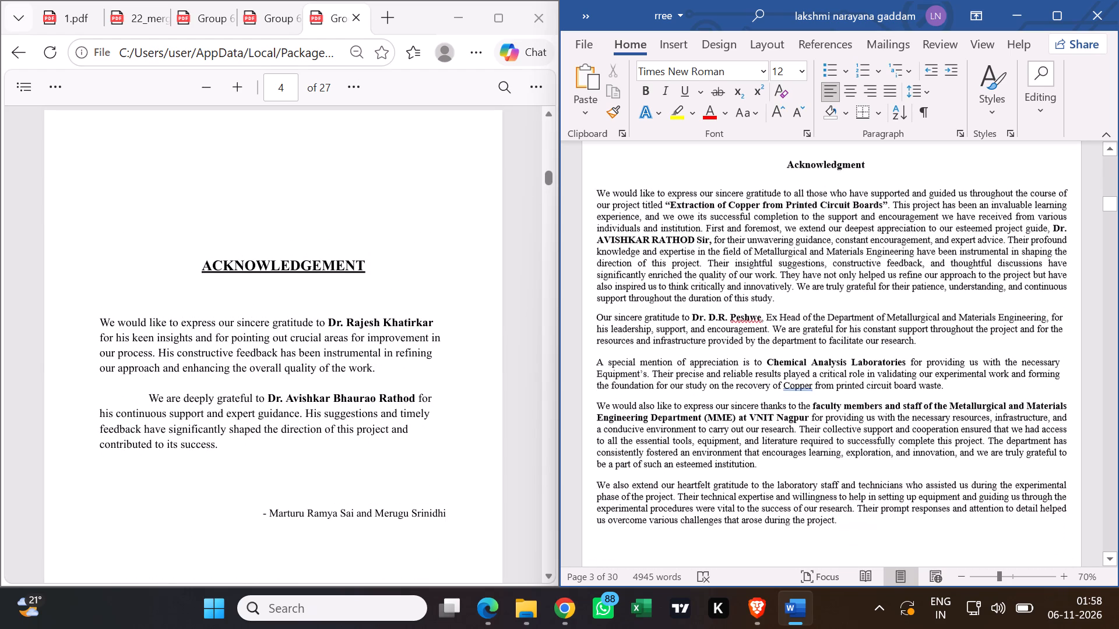
pyautogui.scroll(-8, 794, 449)
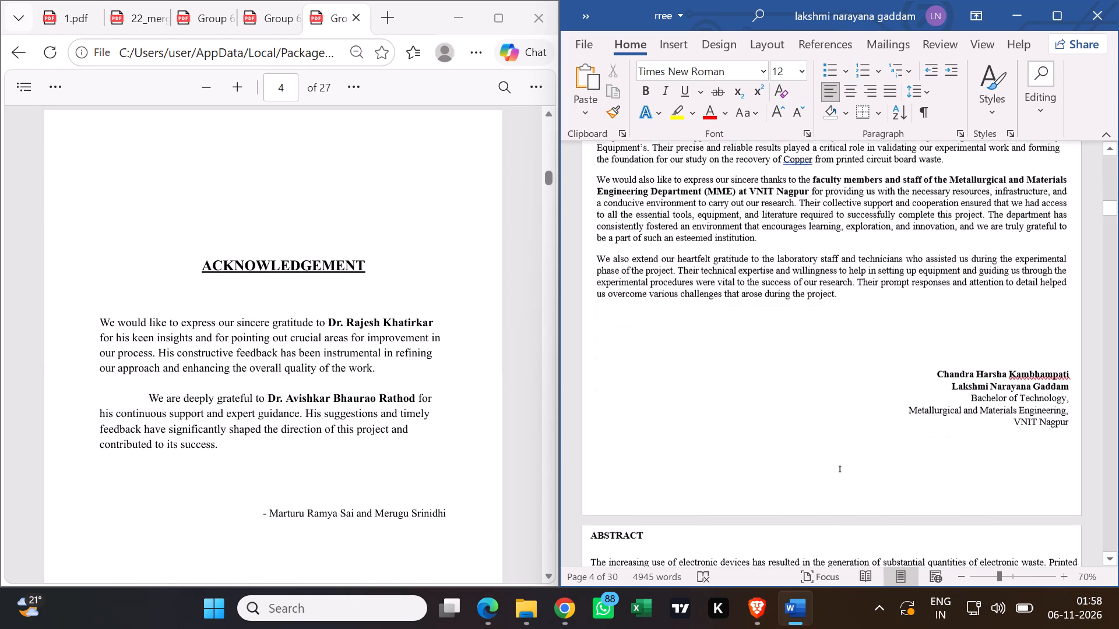
pyautogui.scroll(-3, 452, 443)
pyautogui.scroll(-2, 743, 433)
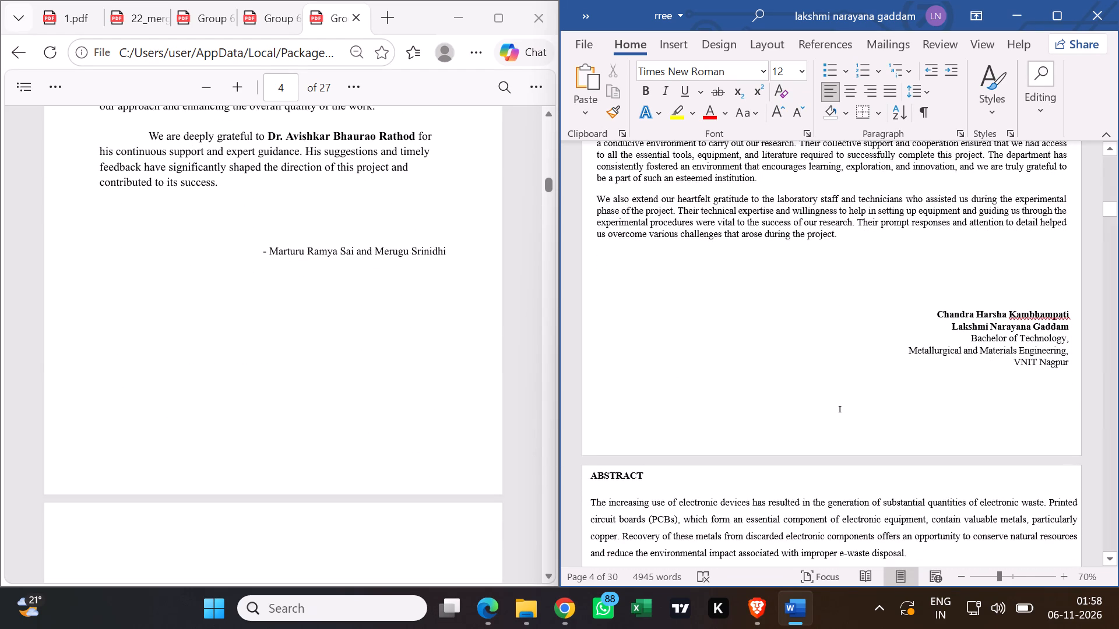
# Compare the report's Abstract page with the PDF's Abstract page, examining the heading style and paragraph layout.
pyautogui.scroll(-8, 744, 433)
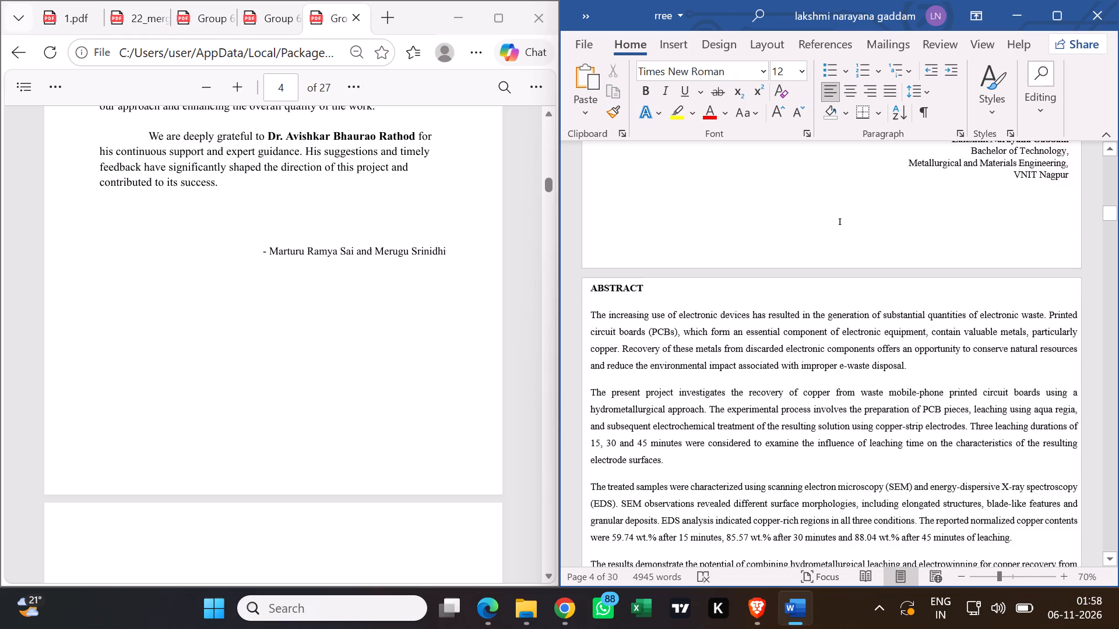
pyautogui.scroll(-3, 741, 437)
pyautogui.scroll(-4, 319, 403)
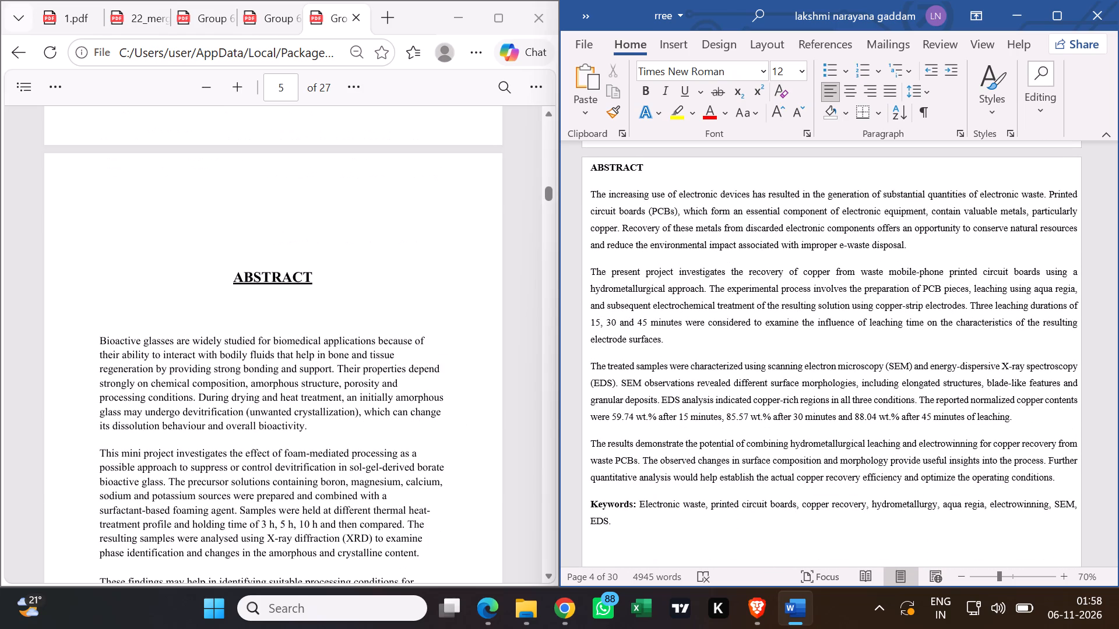
pyautogui.scroll(-2, 319, 407)
pyautogui.scroll(1, 322, 406)
pyautogui.scroll(-1, 726, 368)
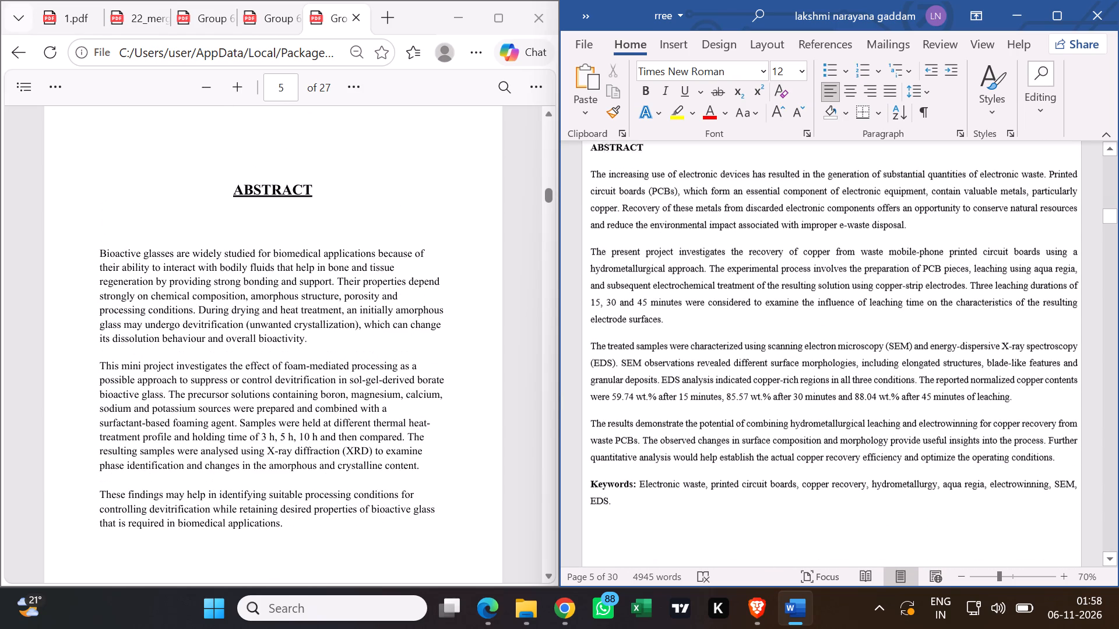
pyautogui.scroll(-1, 724, 371)
pyautogui.scroll(3, 722, 379)
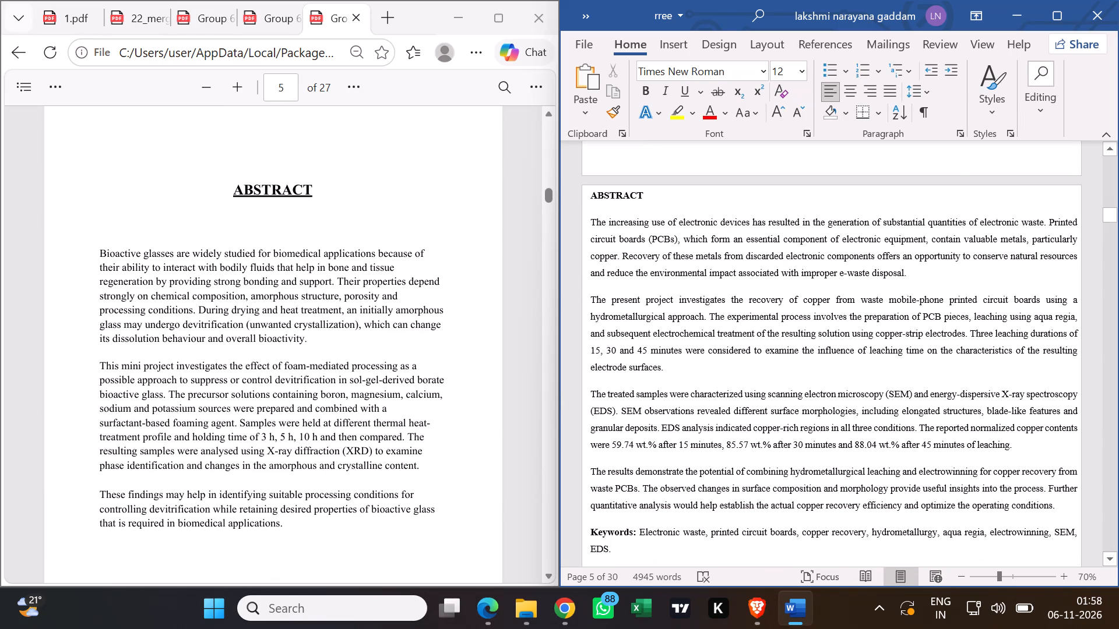
# Center the ABSTRACT heading in the rree report.
pyautogui.moveTo(589, 198); pyautogui.dragTo(634, 196)
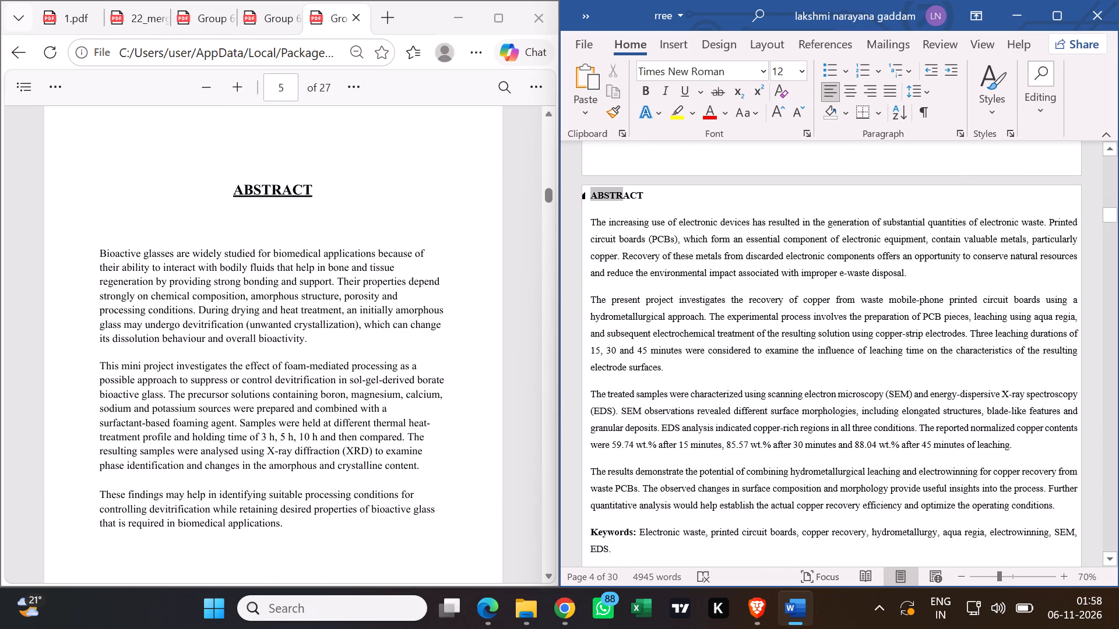
pyautogui.moveTo(634, 196); pyautogui.dragTo(648, 197)
pyautogui.click(854, 89)
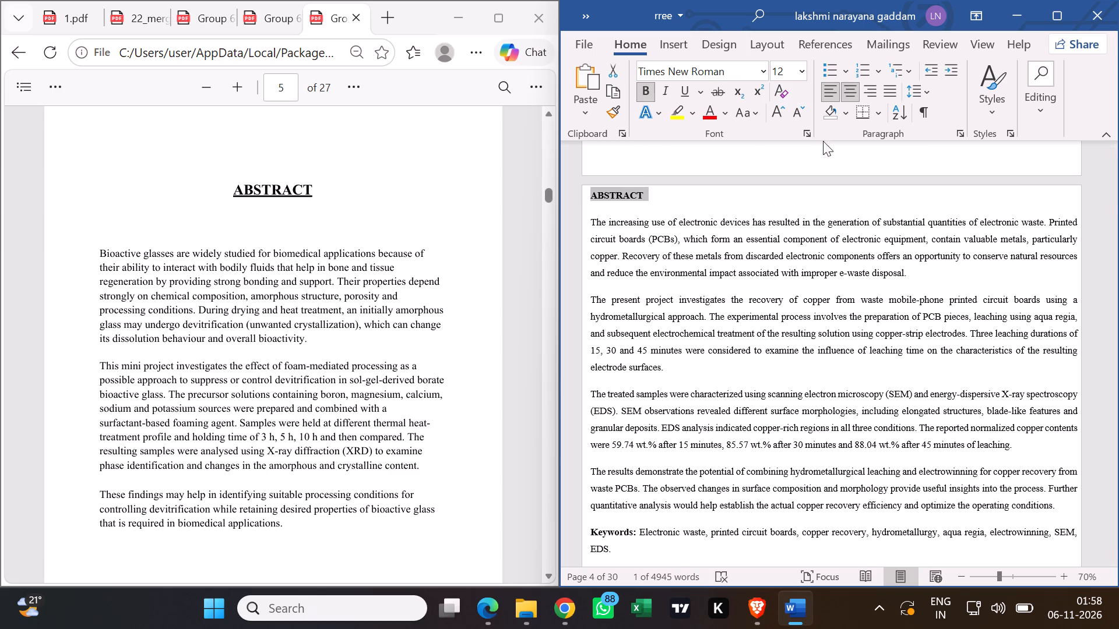
pyautogui.click(757, 415)
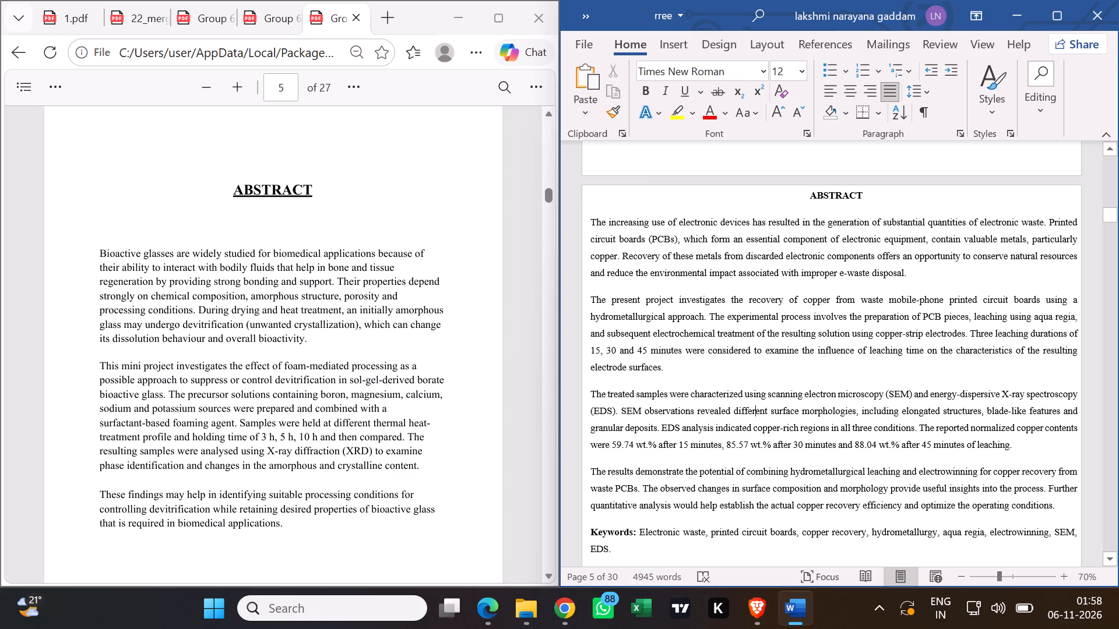
# Merge the Abstract's second paragraph into the first, and its fourth paragraph into the third.
pyautogui.click(586, 298)
pyautogui.press('BackSpace')
pyautogui.press('BackSpace')
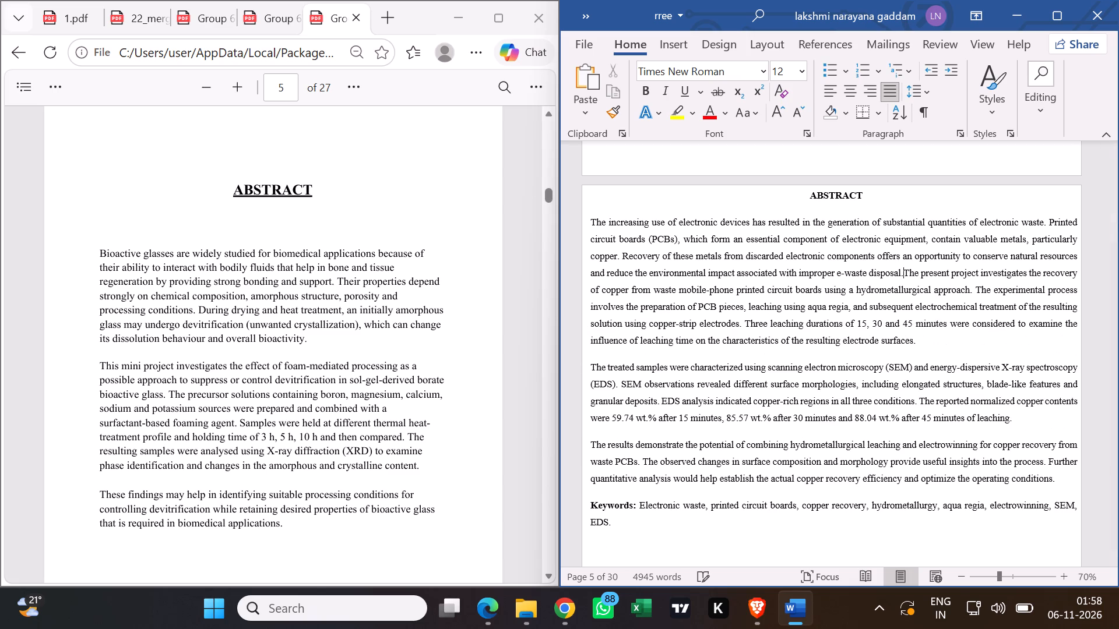
pyautogui.click(590, 445)
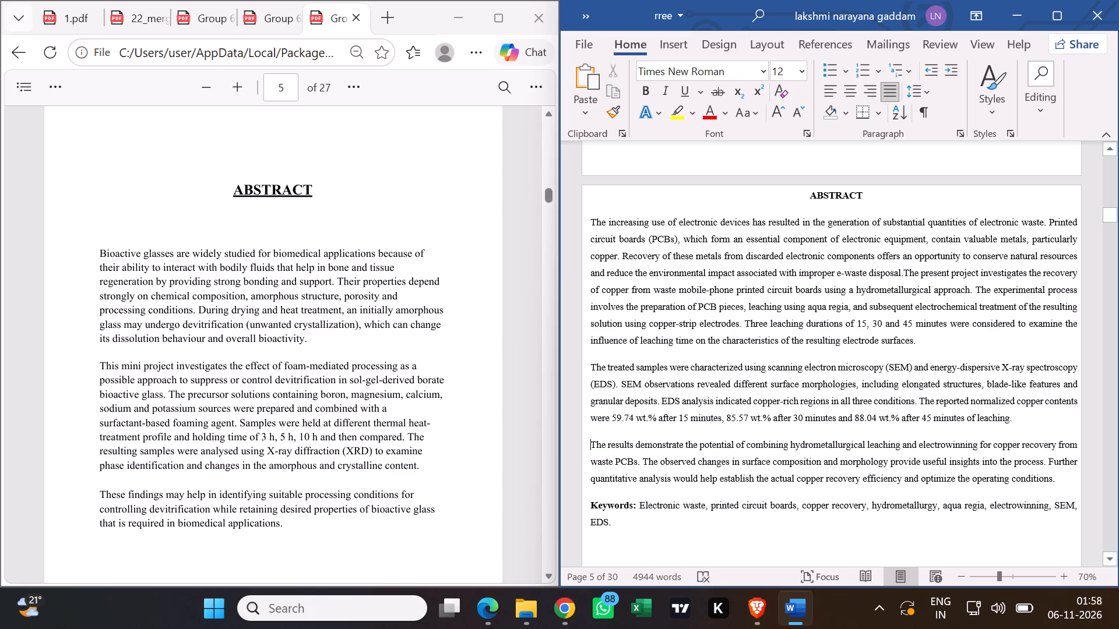
pyautogui.press('BackSpace')
pyautogui.press('BackSpace')
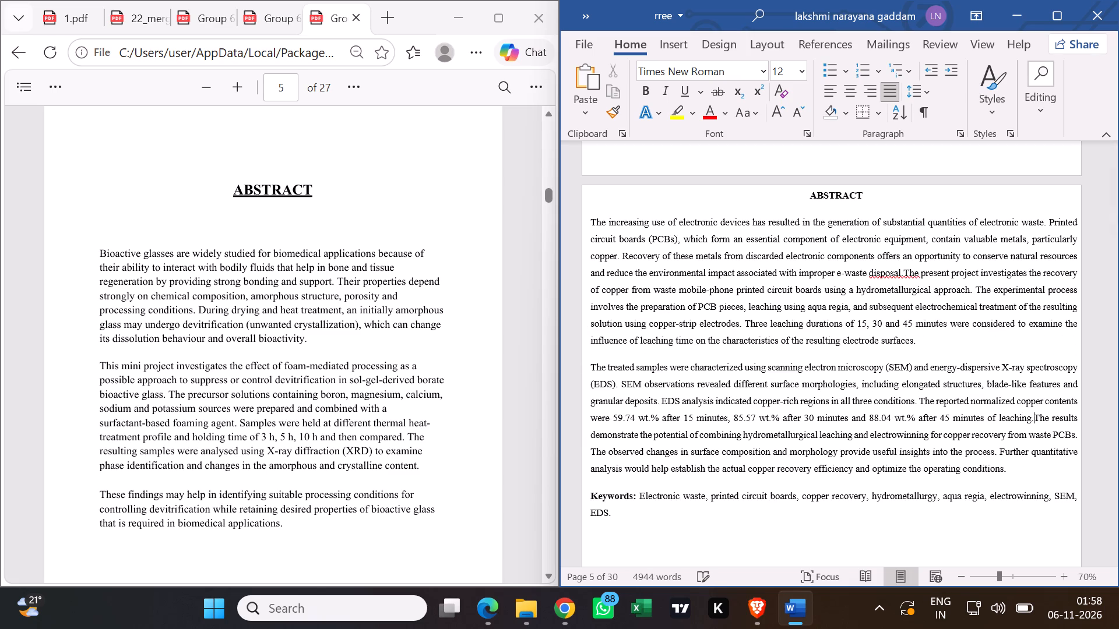
pyautogui.click(710, 564)
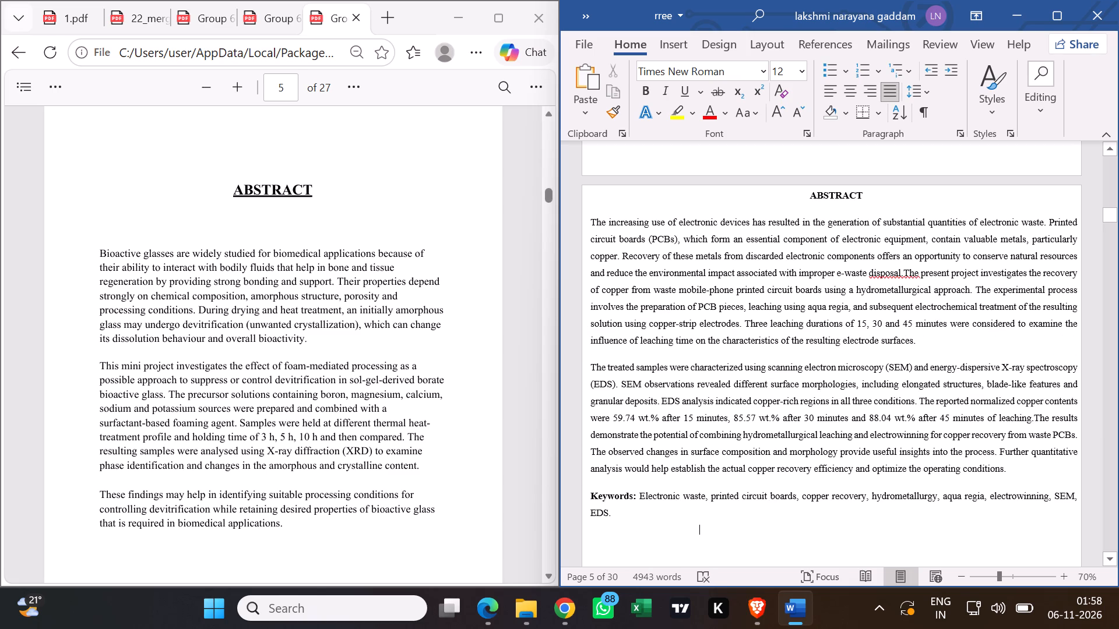
# Insert five blank lines above the ABSTRACT heading to lower it on the page.
pyautogui.scroll(-4, 757, 514)
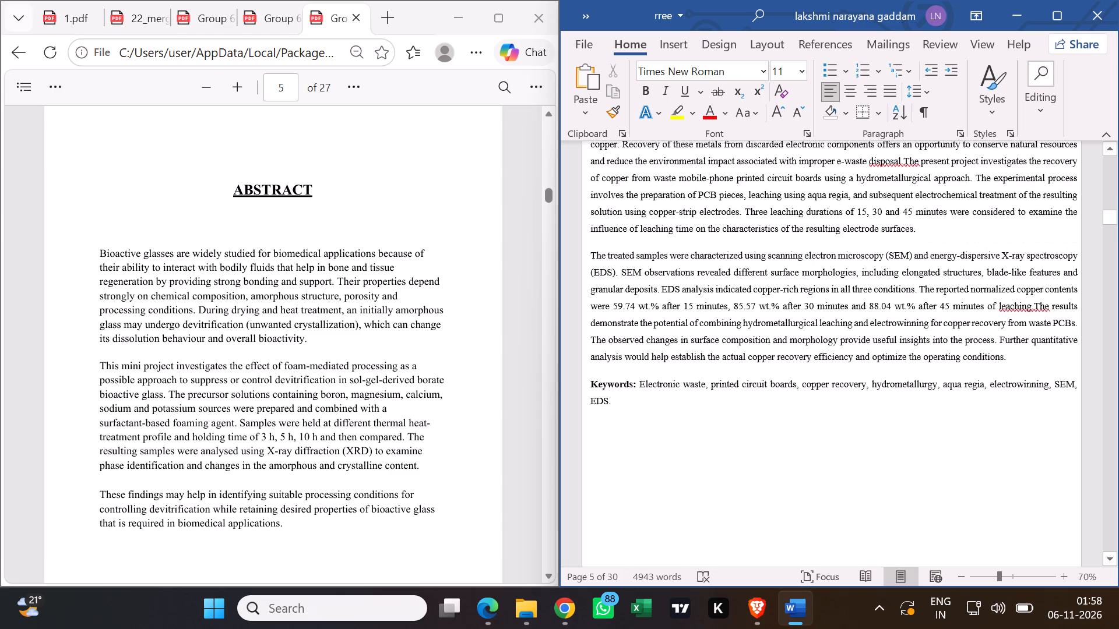
pyautogui.scroll(-8, 762, 505)
pyautogui.scroll(2, 754, 502)
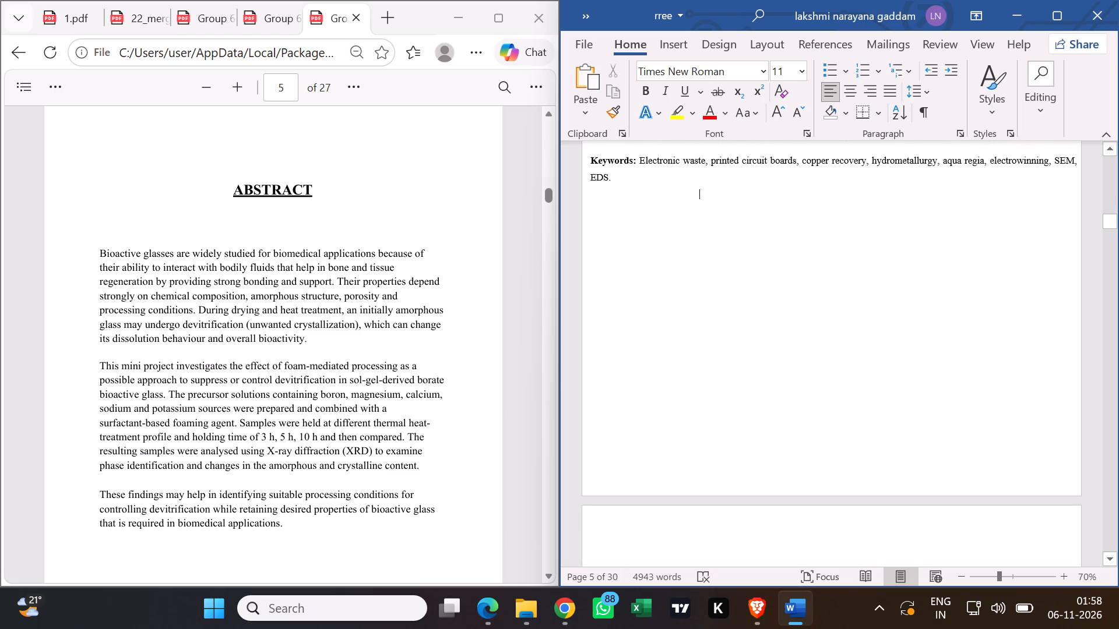
pyautogui.scroll(11, 754, 502)
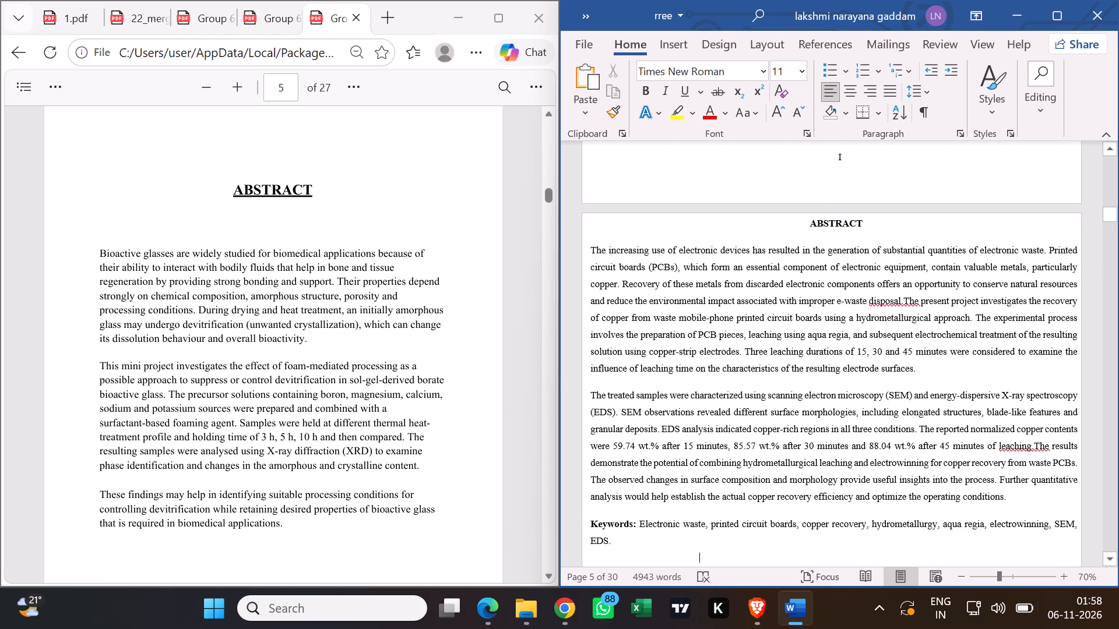
pyautogui.click(778, 218)
pyautogui.press('Return')
pyautogui.press('Return')
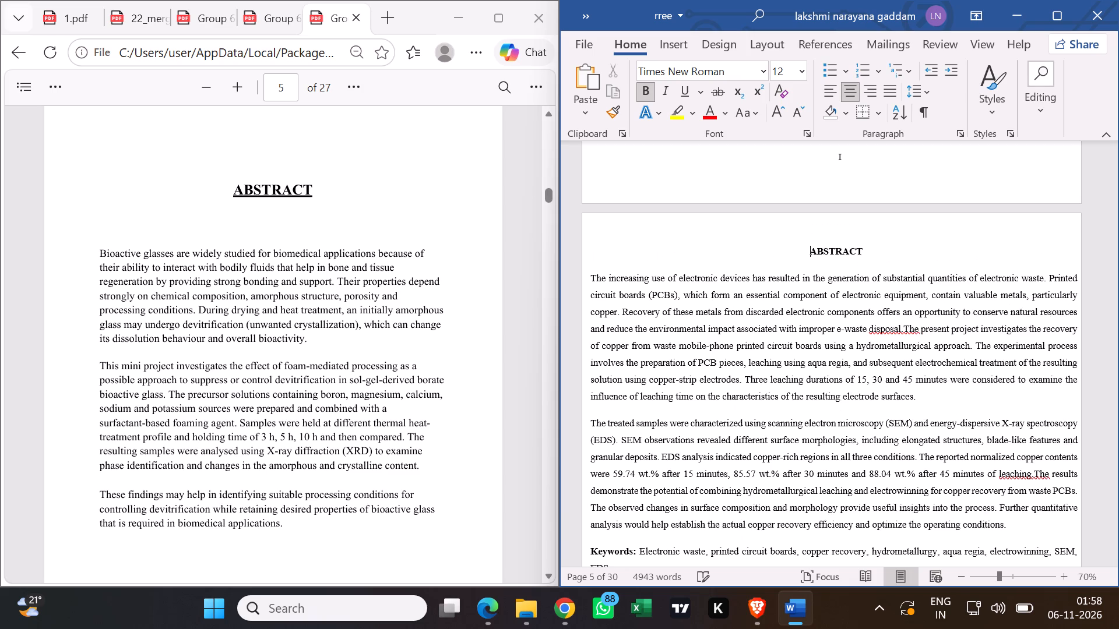
pyautogui.press('Return')
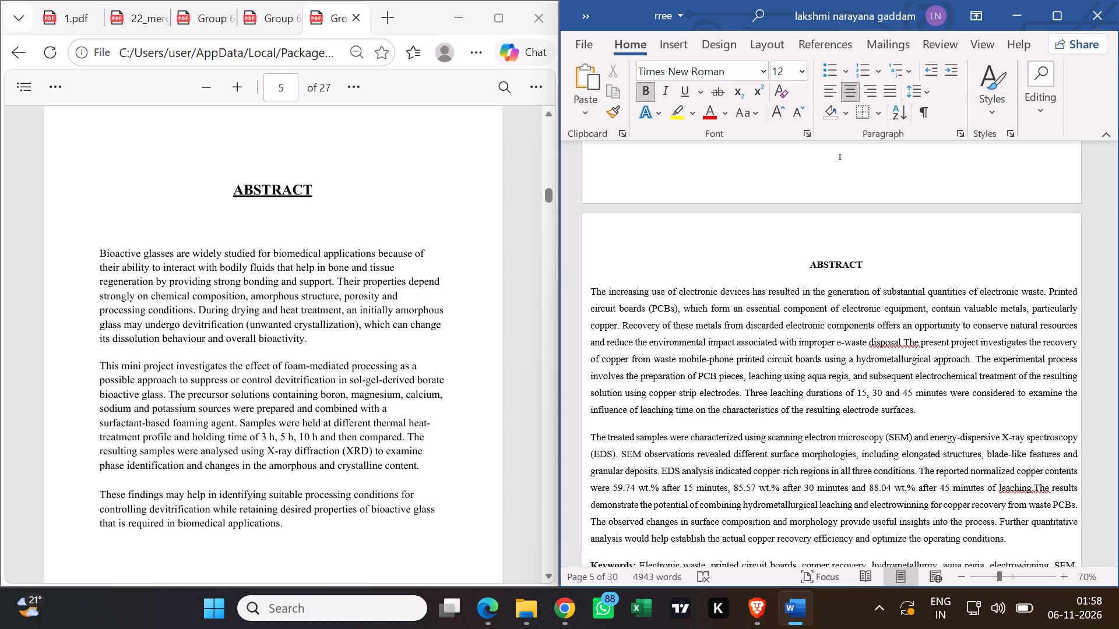
pyautogui.scroll(-6, 1118, 232)
pyautogui.scroll(1, 861, 280)
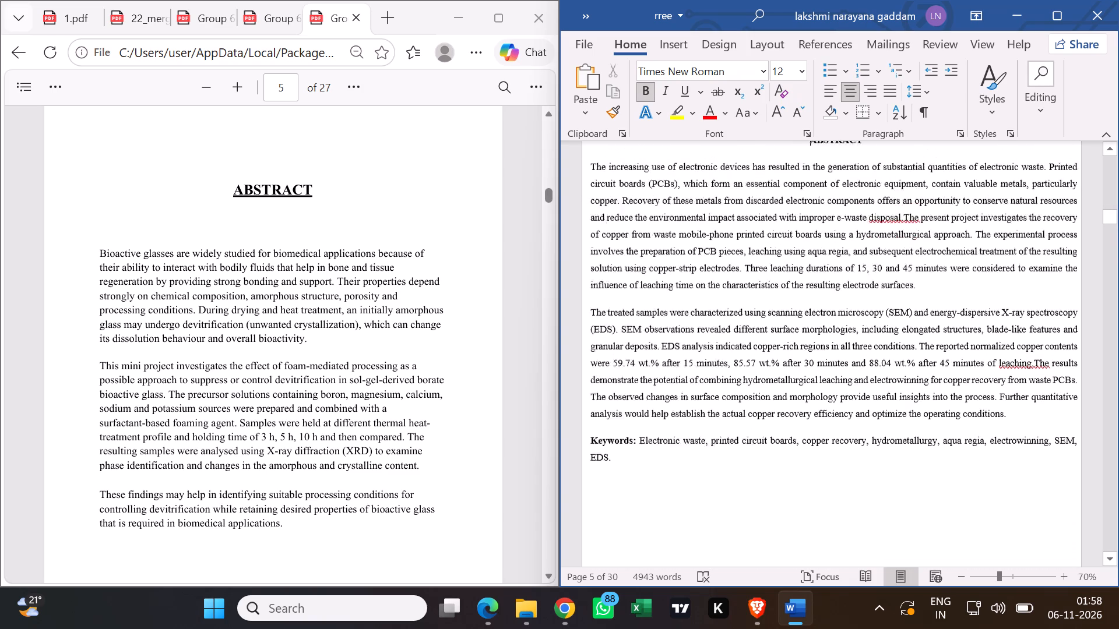
pyautogui.scroll(2, 818, 266)
pyautogui.press('Return')
pyautogui.press('Return')
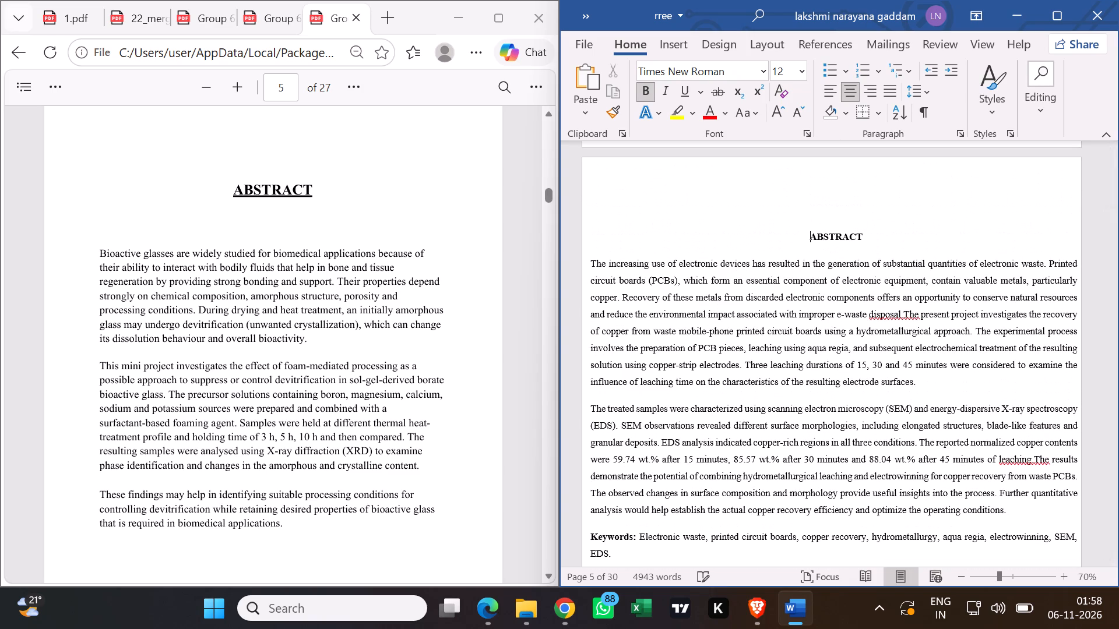
# Insert a blank line between the ABSTRACT heading and the first paragraph below it.
pyautogui.scroll(-7, 818, 264)
pyautogui.scroll(-3, 874, 267)
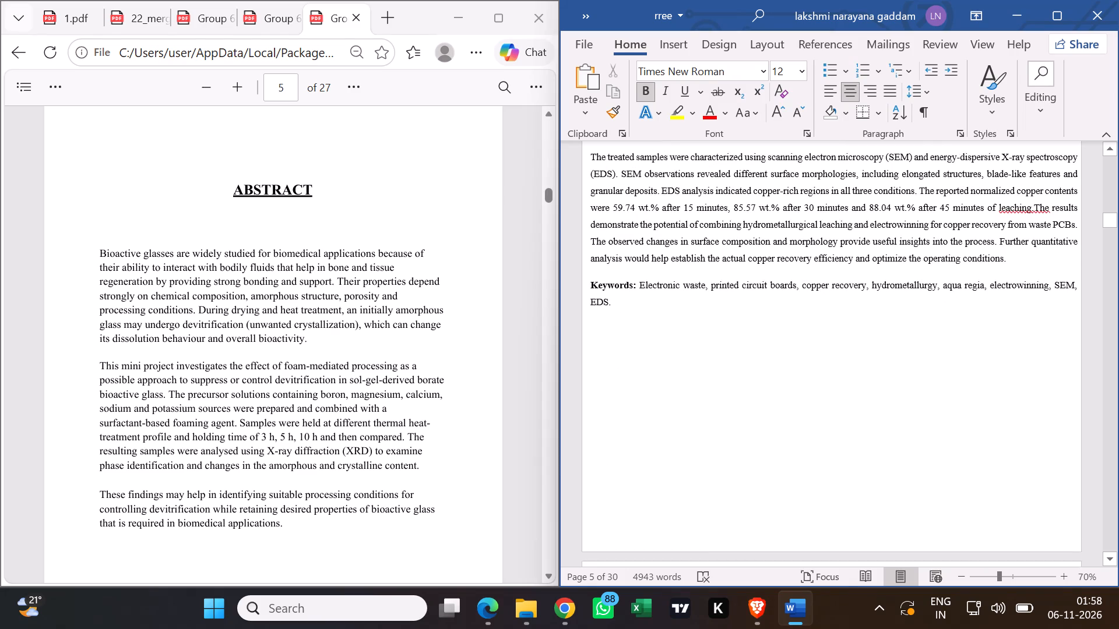
pyautogui.scroll(9, 874, 268)
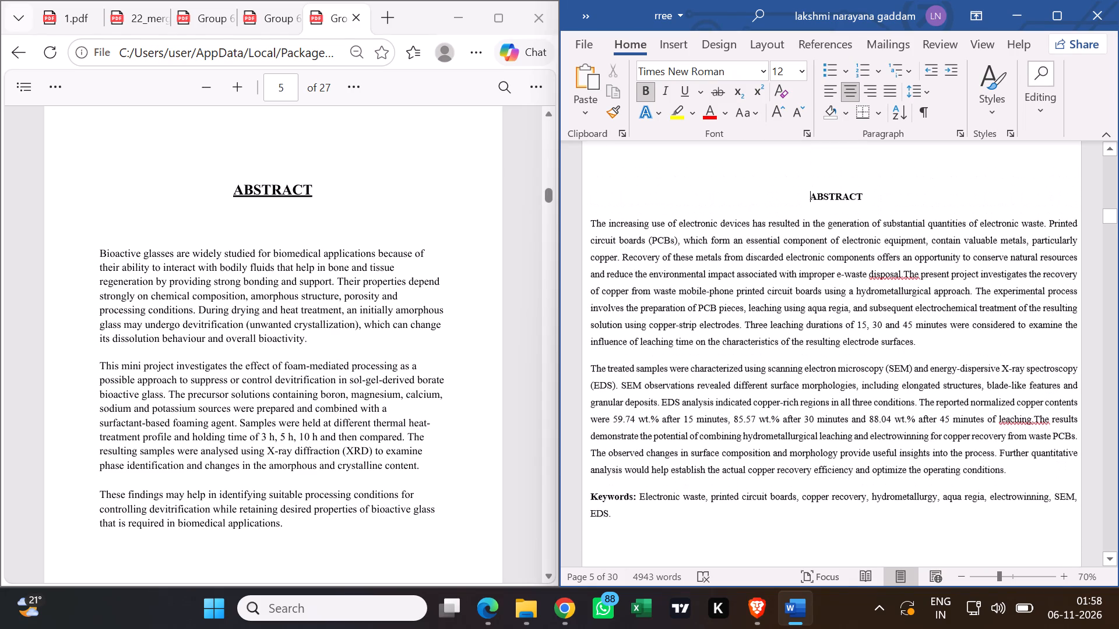
pyautogui.scroll(2, 851, 225)
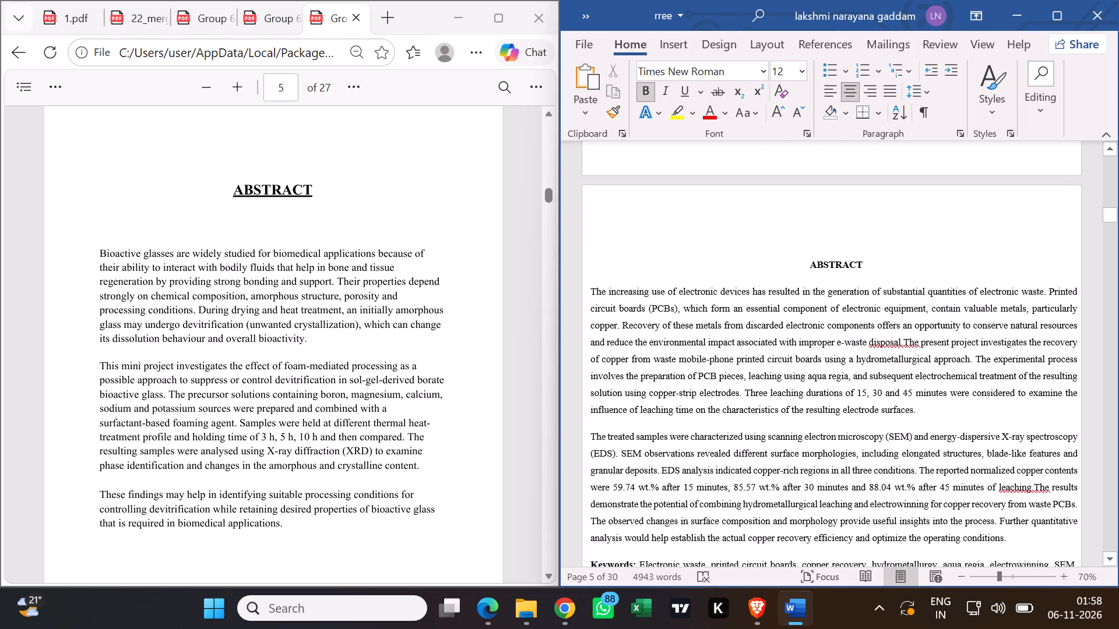
pyautogui.scroll(2, 334, 254)
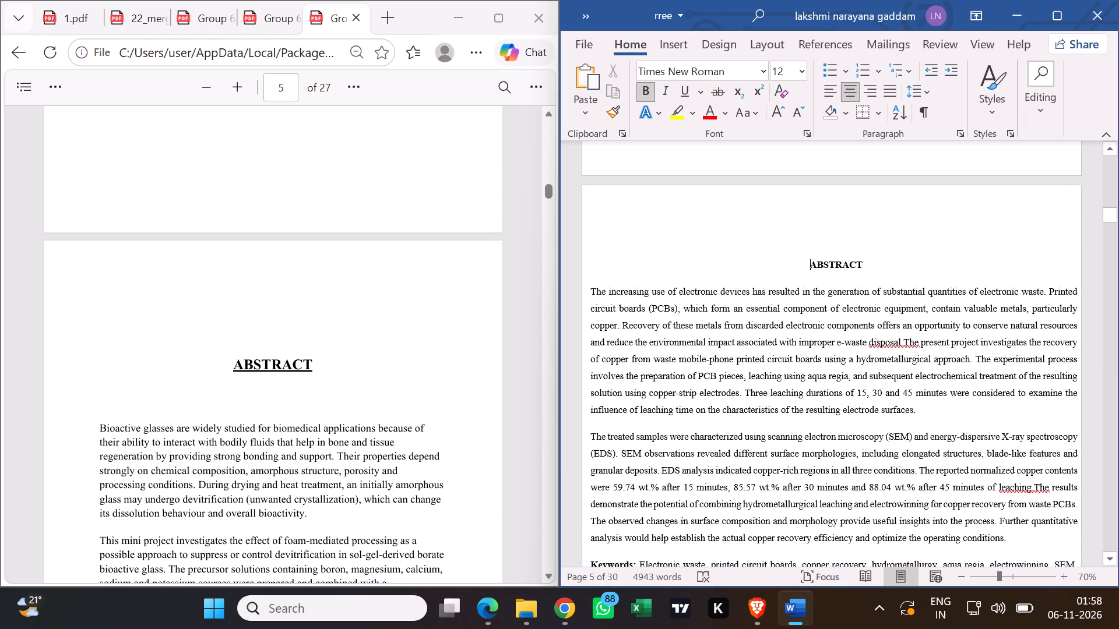
pyautogui.click(871, 266)
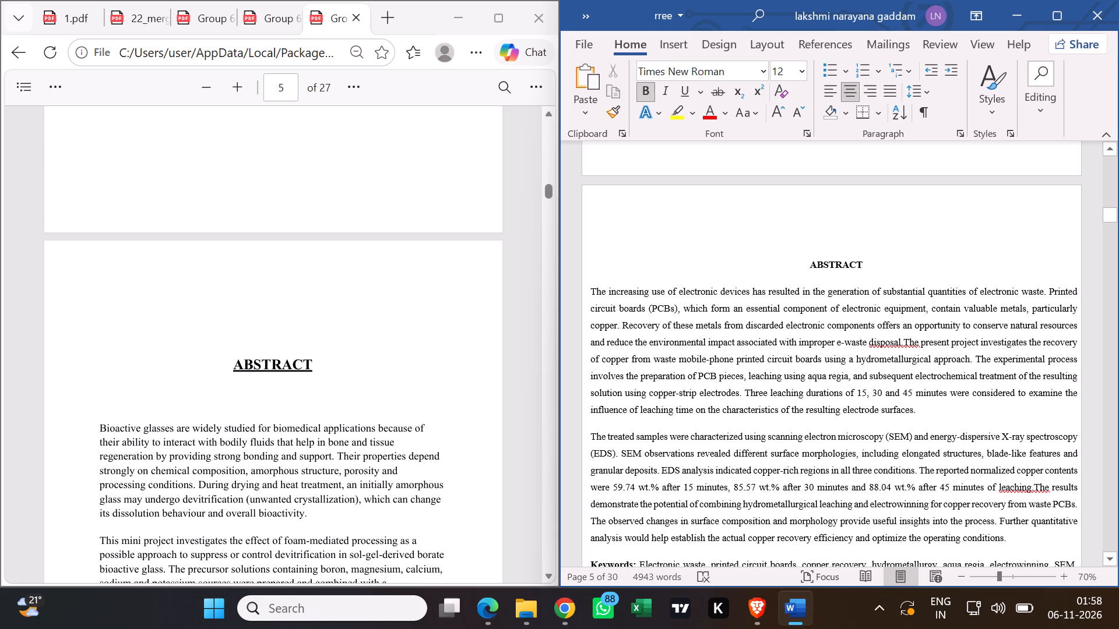
pyautogui.press('Return')
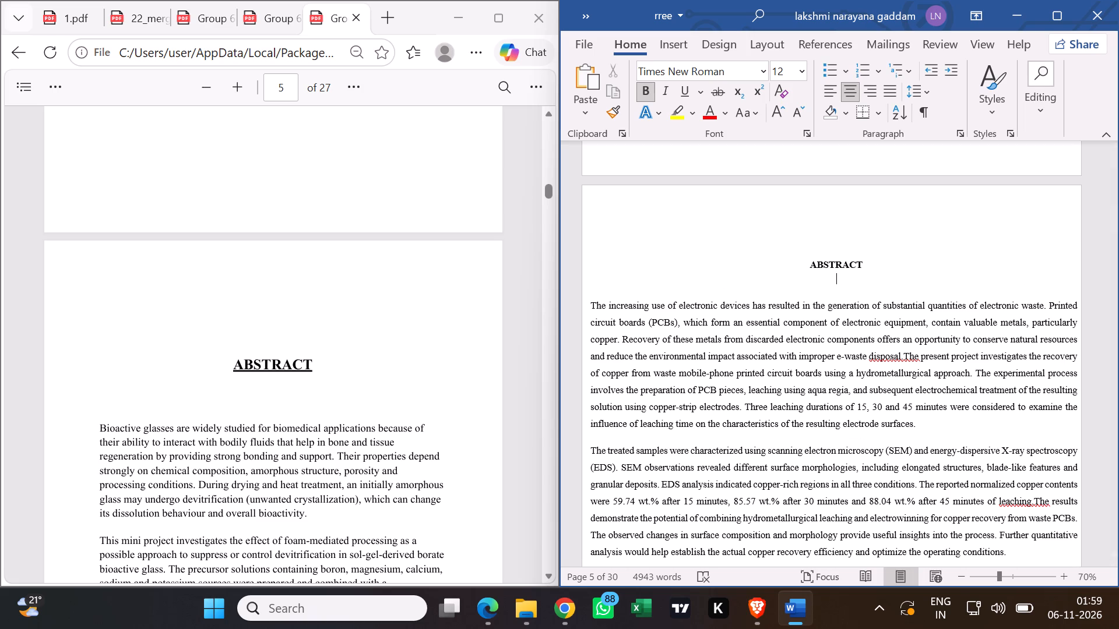
# Examine the layout of the Abstract page from the heading down to the keywords and the page end.
pyautogui.scroll(-8, 833, 287)
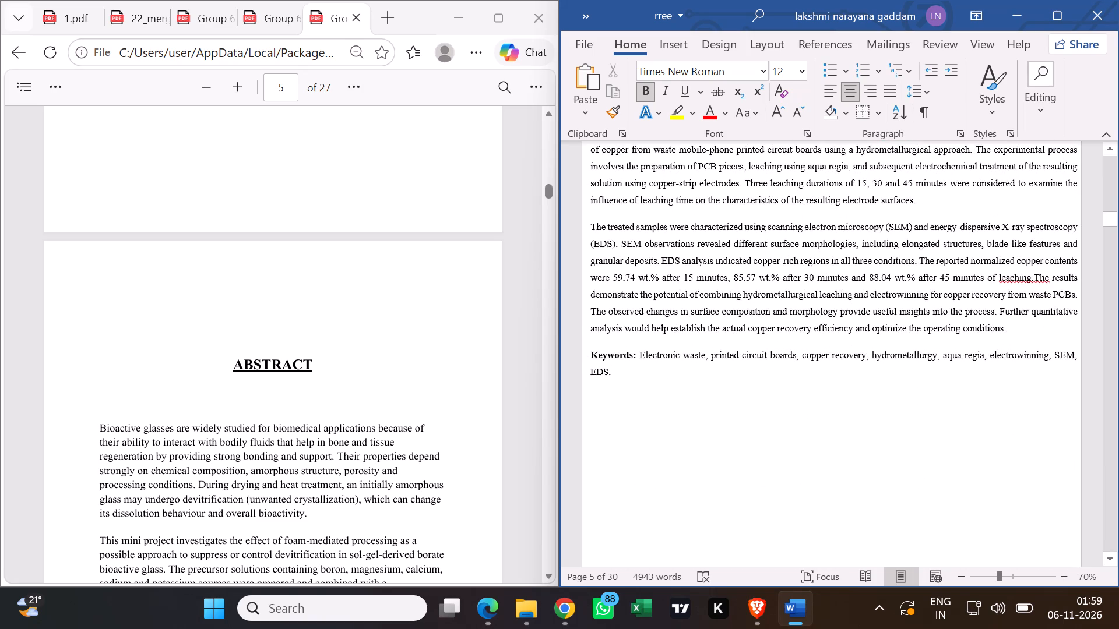
pyautogui.scroll(-3, 829, 318)
pyautogui.scroll(1, 829, 318)
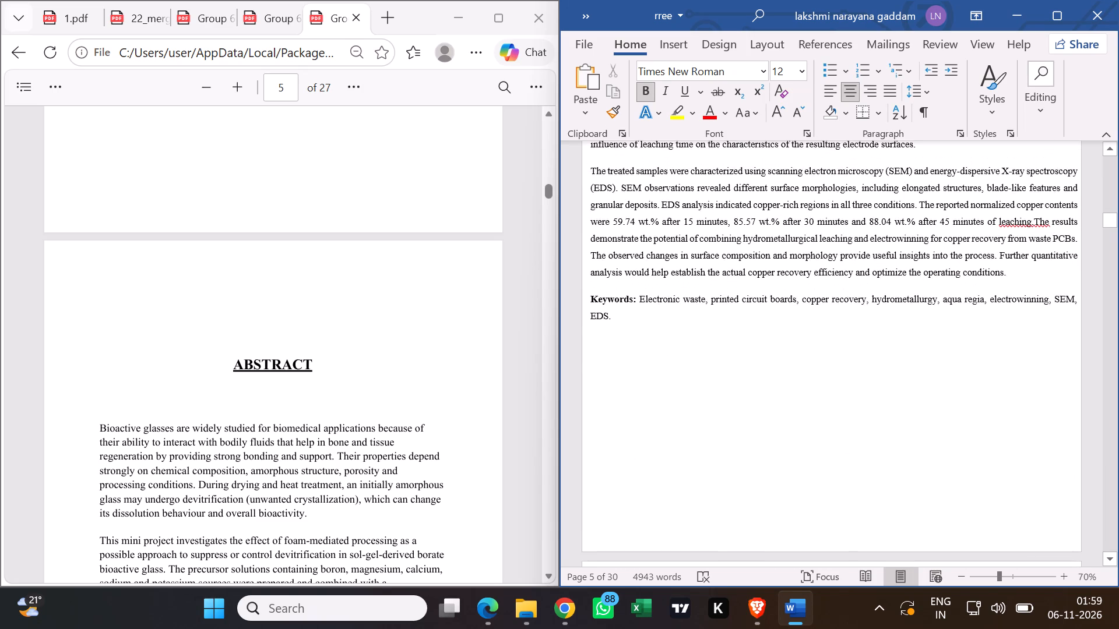
pyautogui.scroll(9, 829, 318)
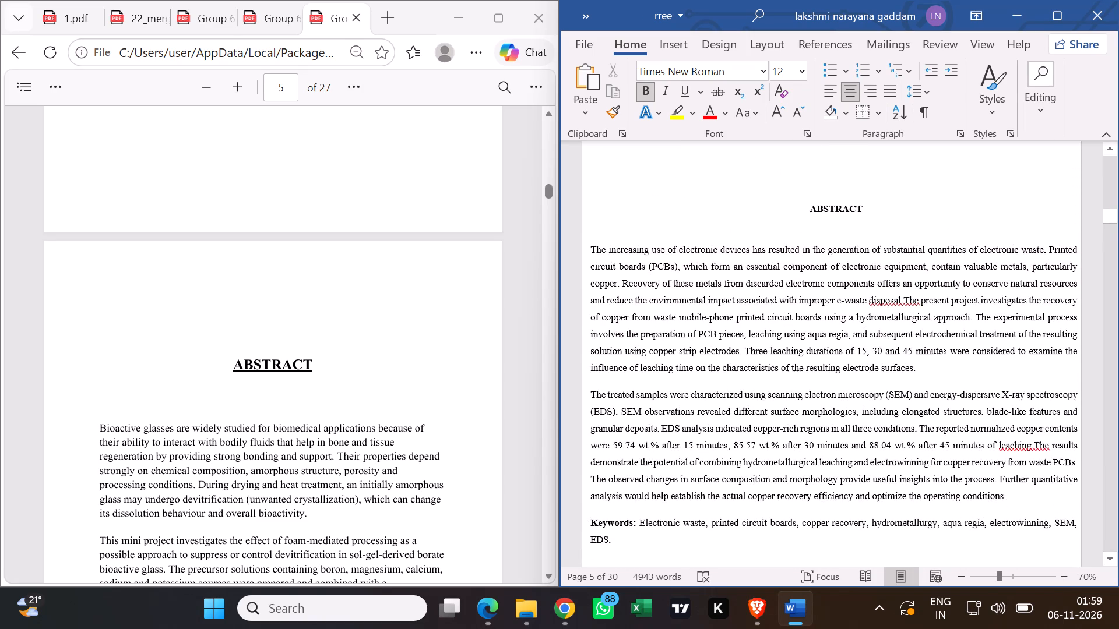
# Examine the Abstract page and the blank page after it, and compare them with the reference PDF's INDEX page.
pyautogui.click(738, 191)
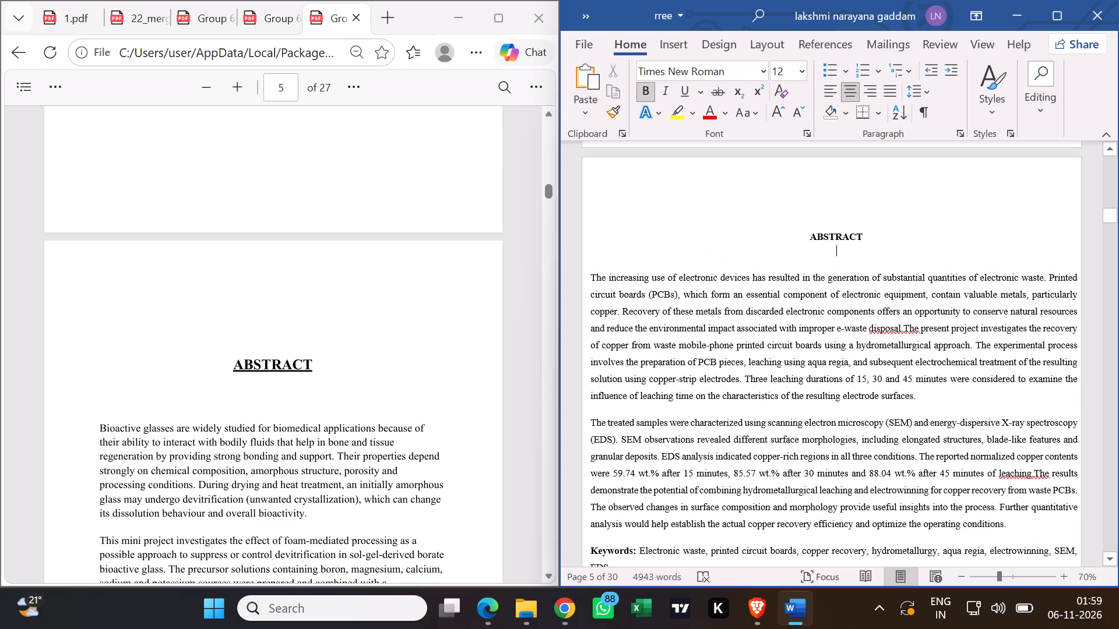
pyautogui.click(892, 242)
pyautogui.scroll(-4, 900, 374)
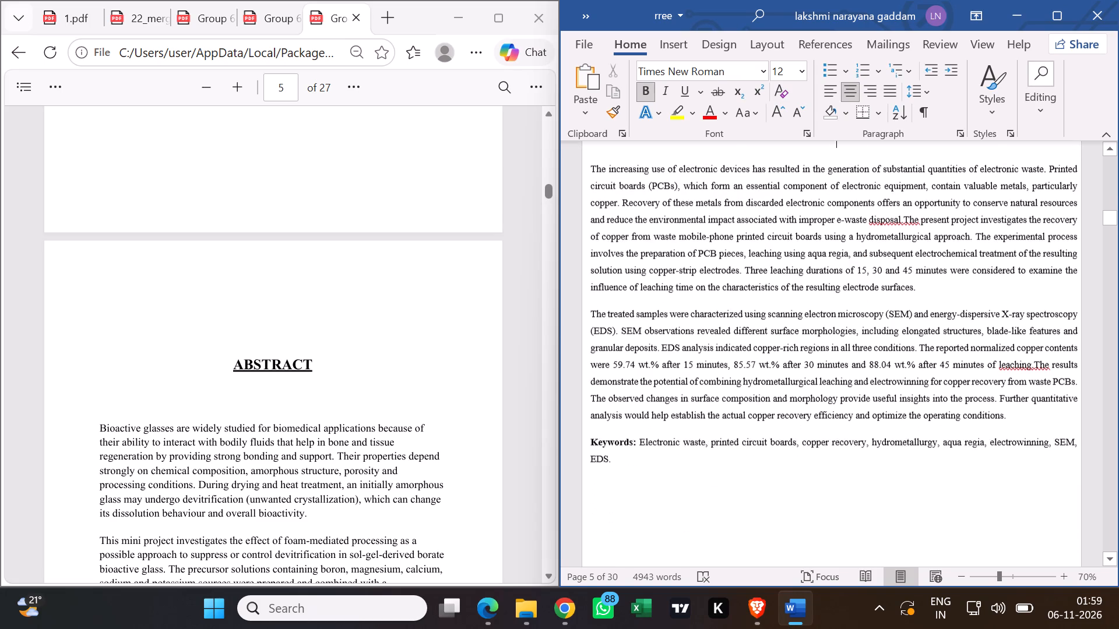
pyautogui.scroll(-15, 895, 421)
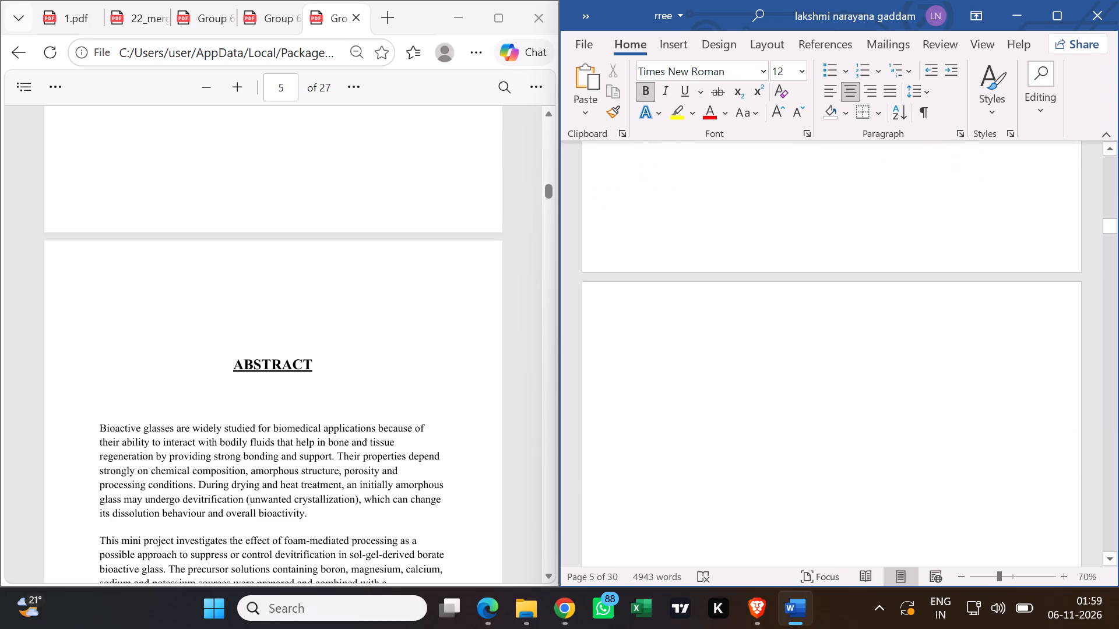
pyautogui.scroll(-13, 894, 433)
pyautogui.scroll(-5, 307, 454)
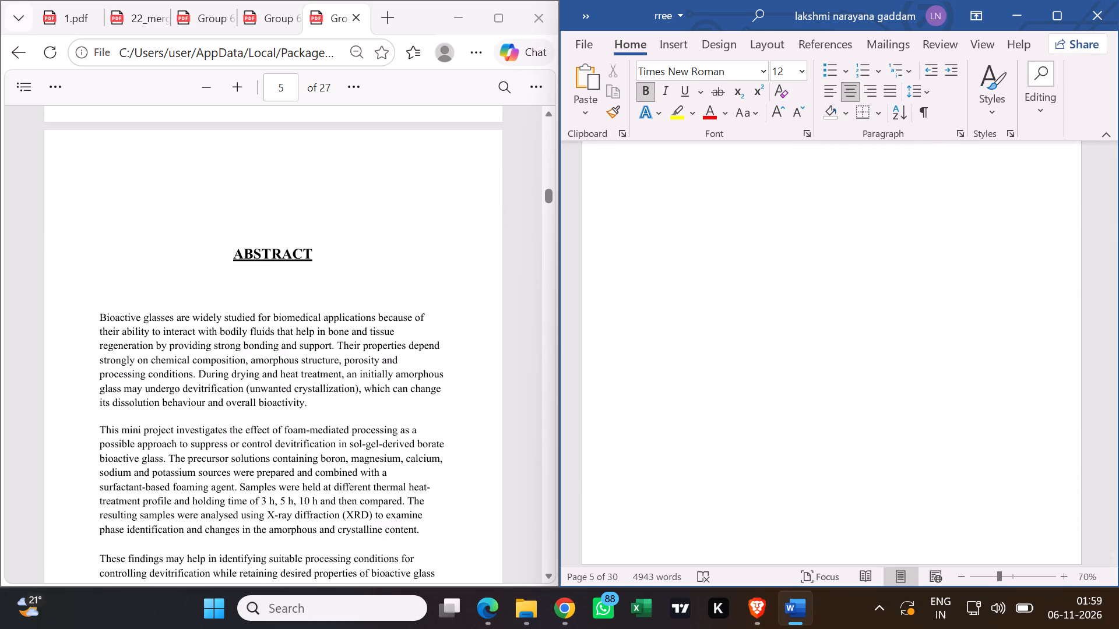
pyautogui.scroll(-4, 315, 447)
pyautogui.click(807, 255)
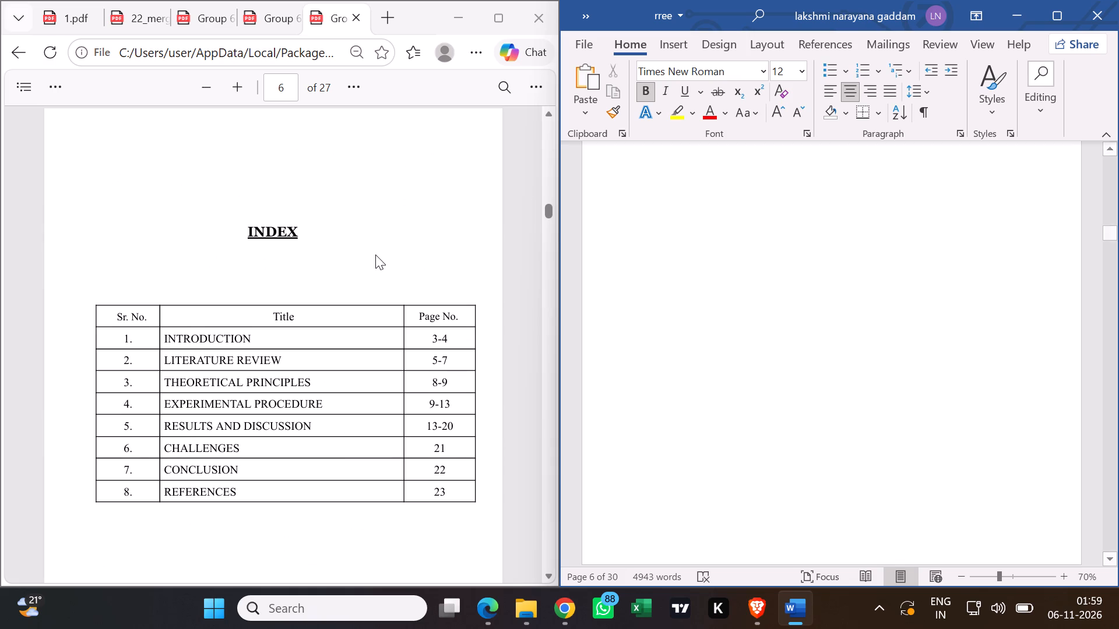
pyautogui.click(374, 255)
pyautogui.scroll(2, 334, 274)
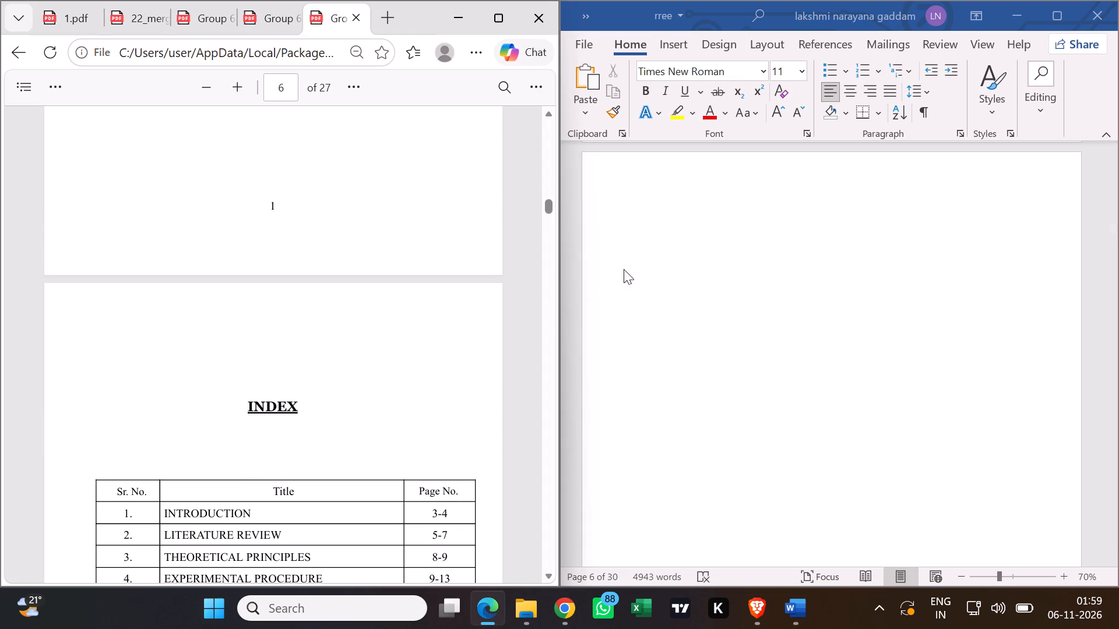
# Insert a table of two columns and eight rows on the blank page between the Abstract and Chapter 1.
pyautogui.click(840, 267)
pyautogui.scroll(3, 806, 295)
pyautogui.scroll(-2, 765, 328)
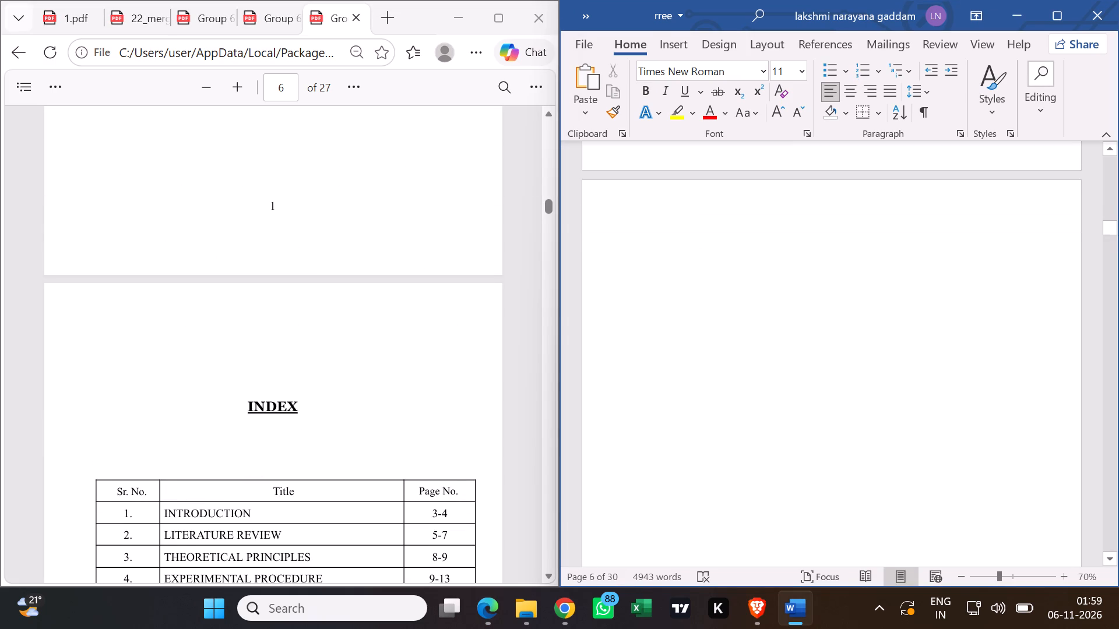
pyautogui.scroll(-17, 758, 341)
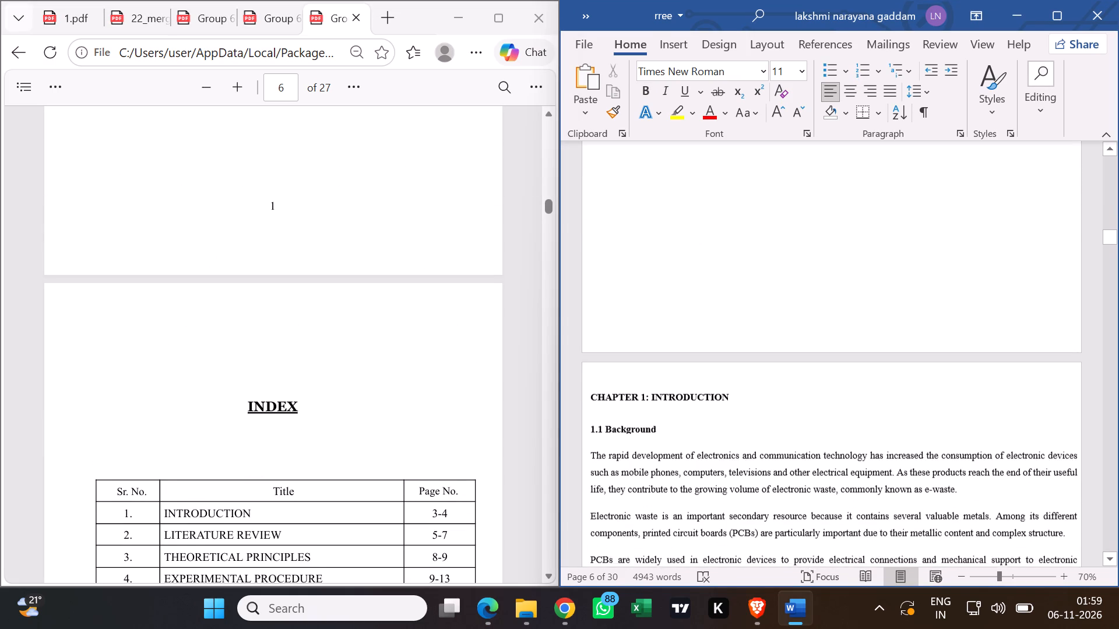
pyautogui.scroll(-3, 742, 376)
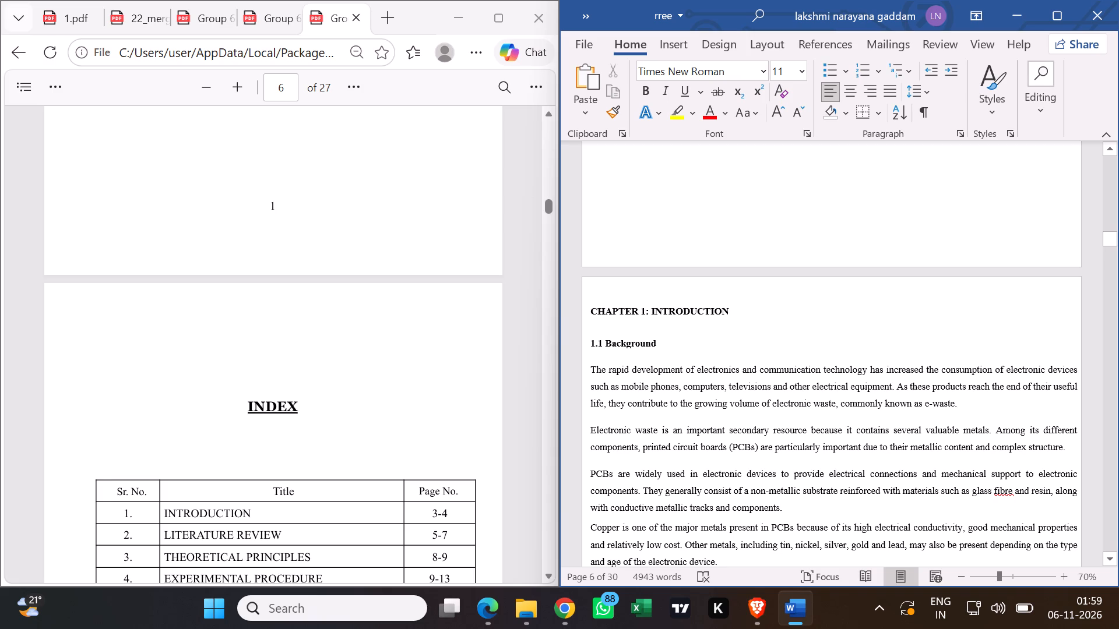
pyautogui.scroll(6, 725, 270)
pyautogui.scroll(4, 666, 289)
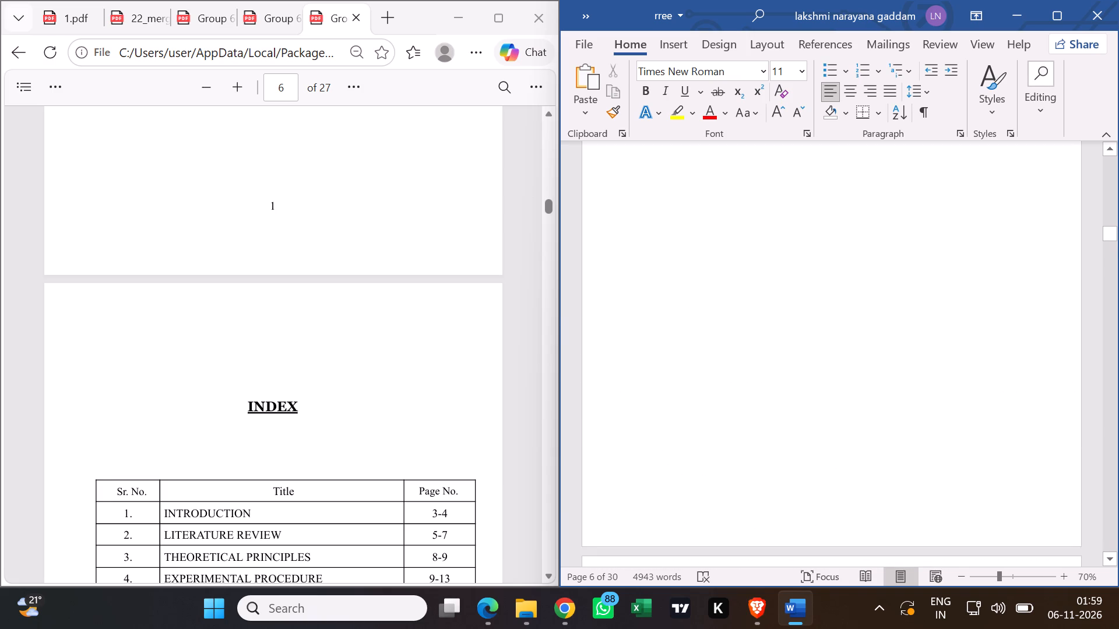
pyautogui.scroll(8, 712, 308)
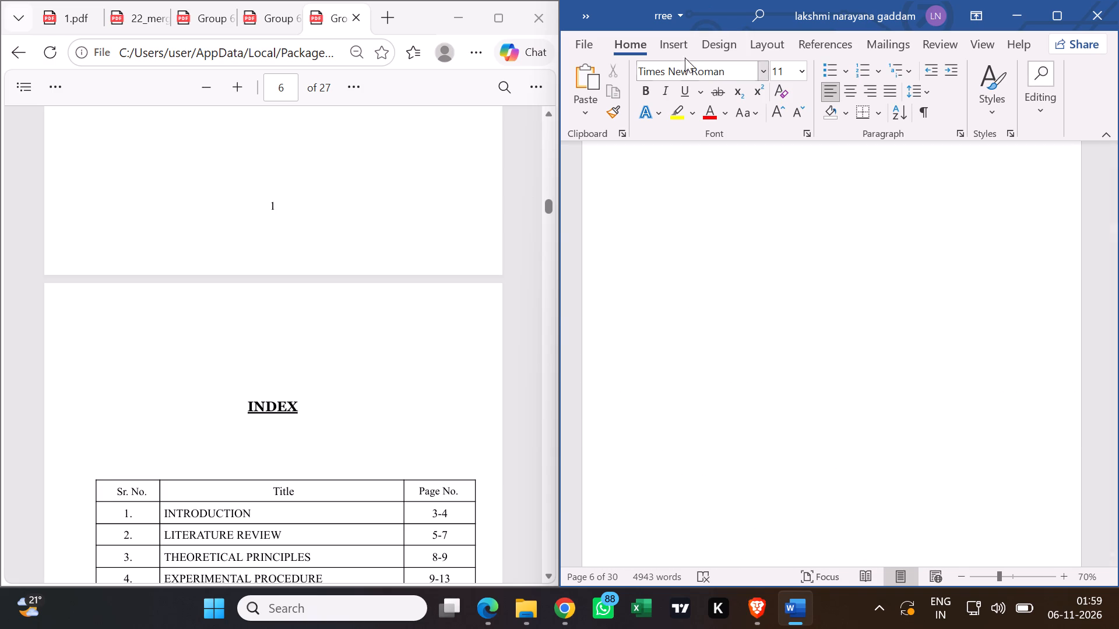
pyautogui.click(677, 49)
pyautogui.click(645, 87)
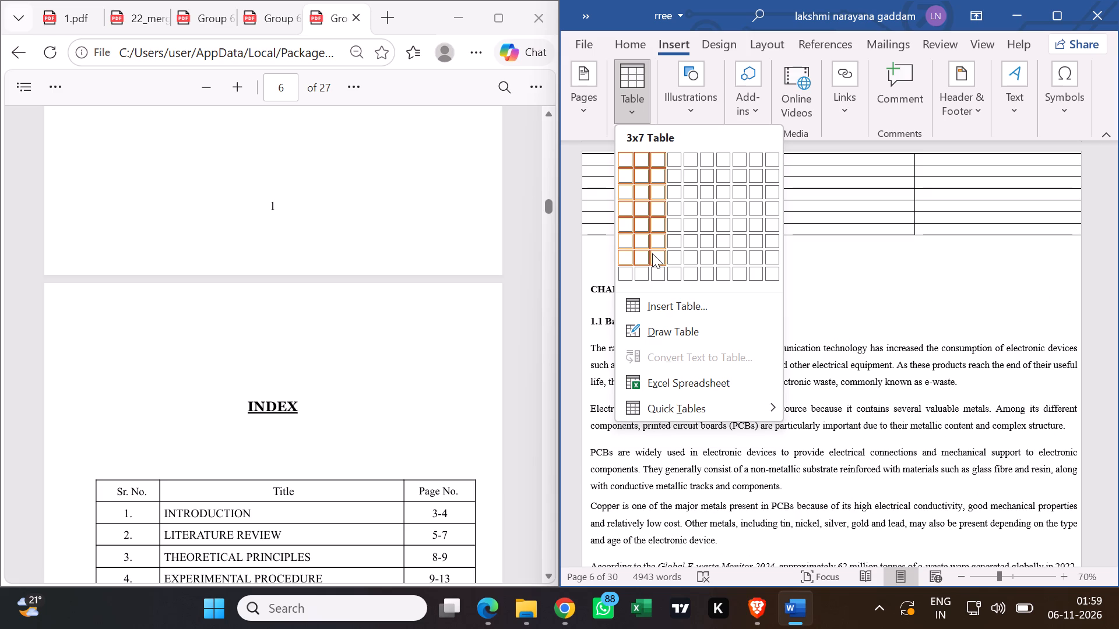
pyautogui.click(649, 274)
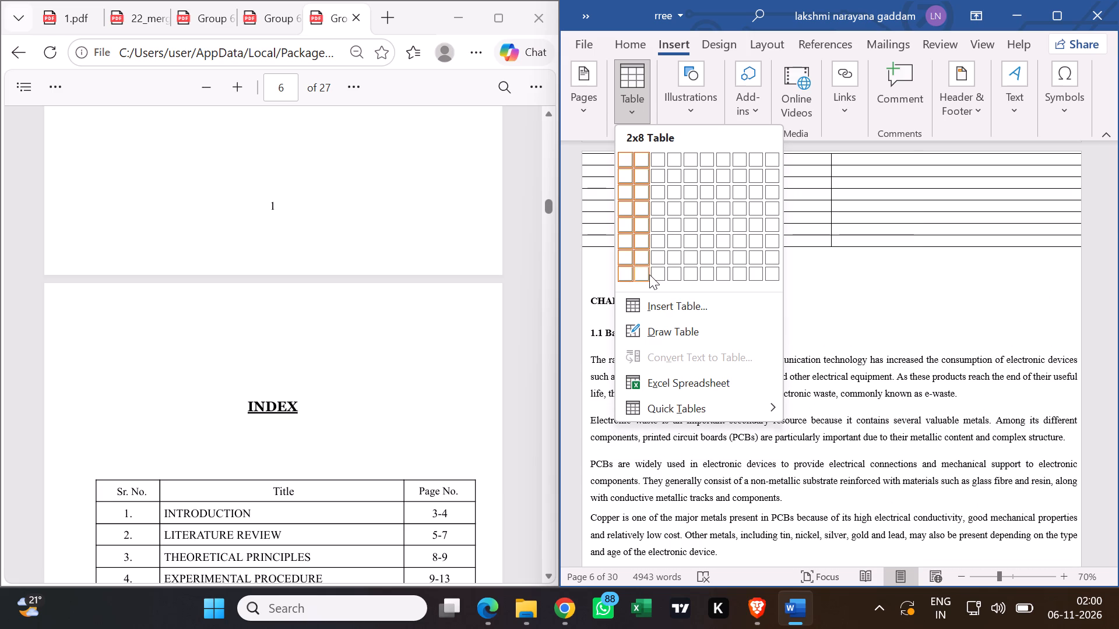
# Examine where the new table sits relative to the Abstract, the blank page and the CHAPTER 1: INTRODUCTION heading.
pyautogui.scroll(6, 699, 260)
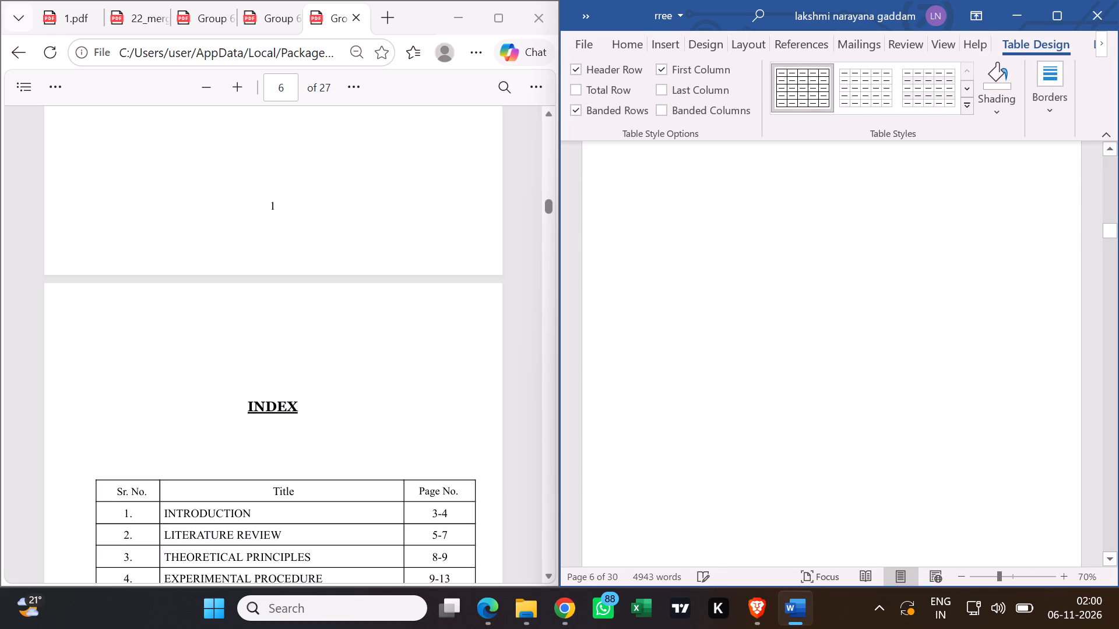
pyautogui.scroll(17, 689, 288)
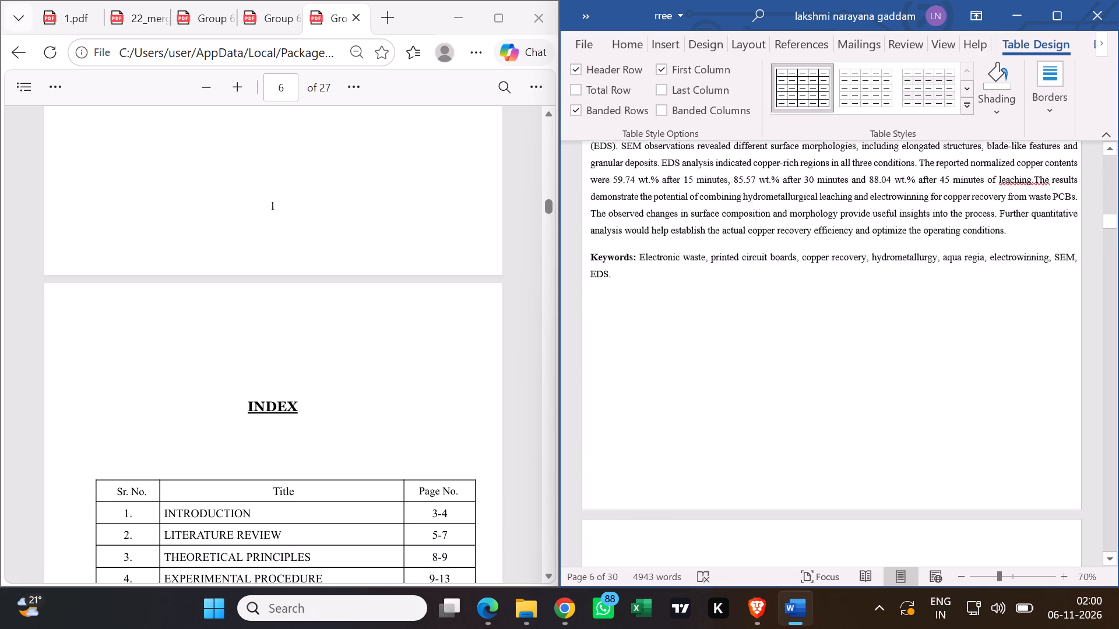
pyautogui.scroll(9, 667, 306)
pyautogui.scroll(-8, 710, 186)
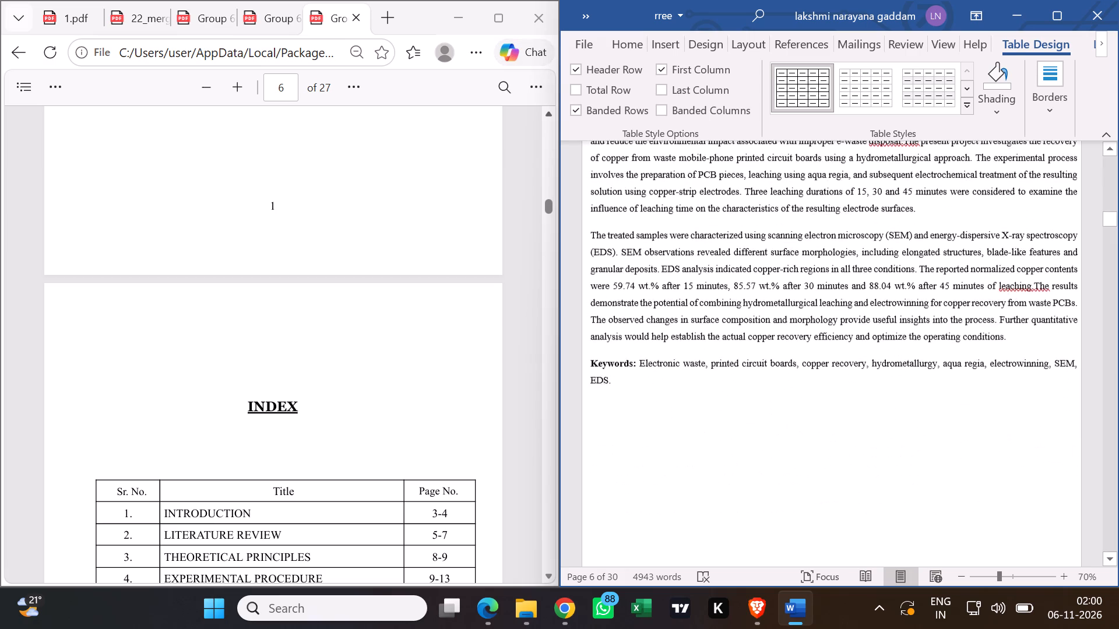
pyautogui.scroll(-10, 713, 209)
pyautogui.scroll(-14, 711, 234)
pyautogui.scroll(-7, 724, 276)
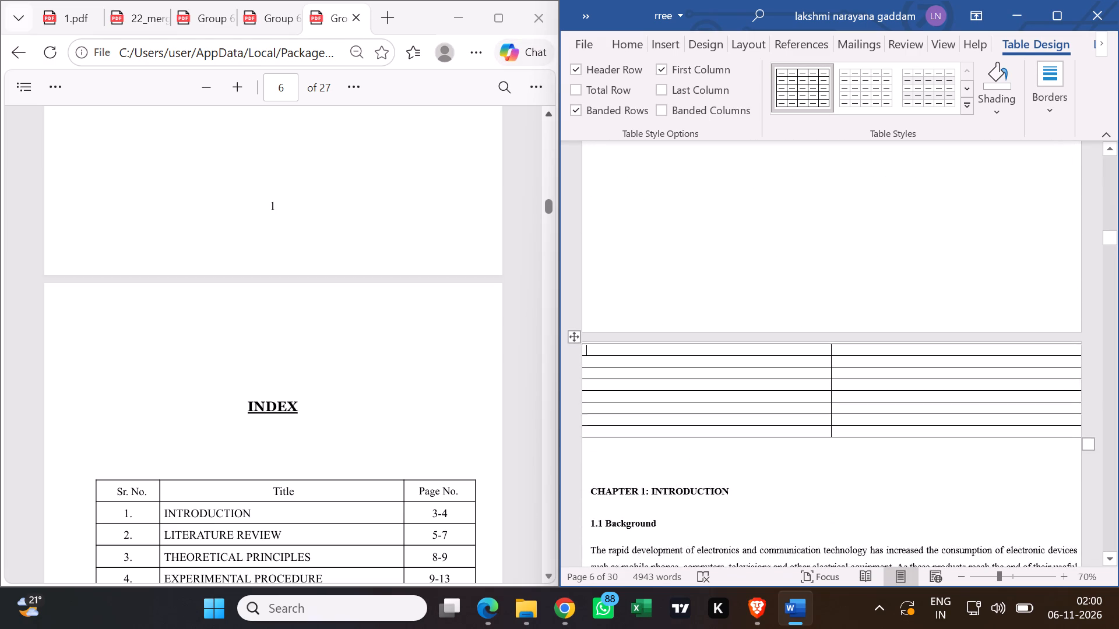
pyautogui.scroll(-4, 730, 291)
pyautogui.click(743, 352)
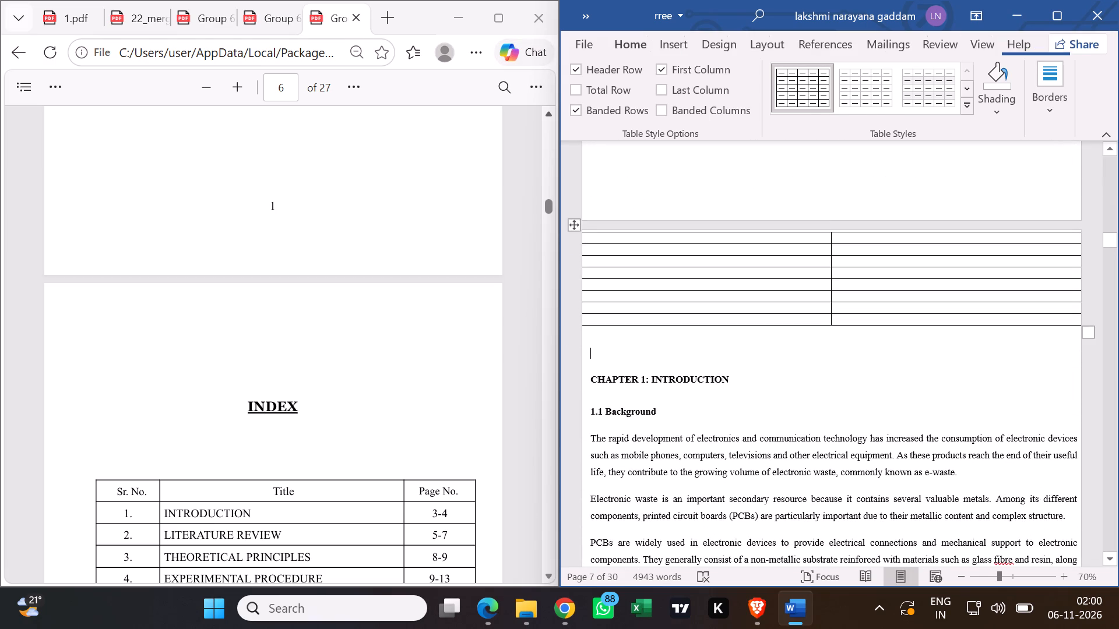
pyautogui.click(572, 224)
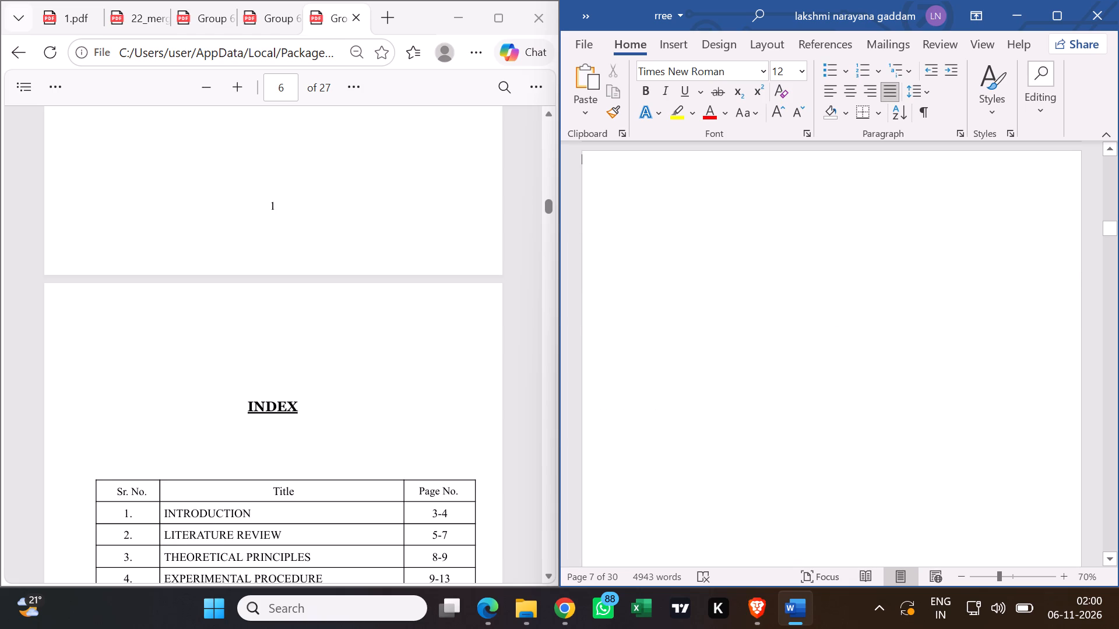
pyautogui.scroll(14, 714, 319)
pyautogui.scroll(8, 688, 321)
pyautogui.scroll(-20, 685, 319)
pyautogui.scroll(-1, 685, 319)
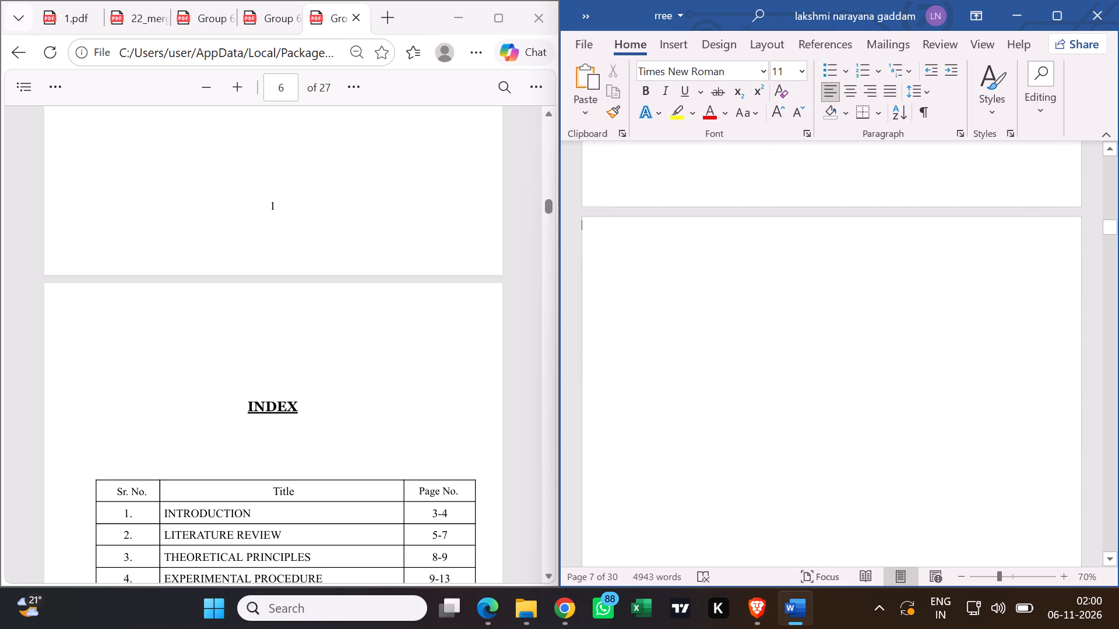
pyautogui.scroll(-18, 681, 324)
pyautogui.scroll(-5, 678, 329)
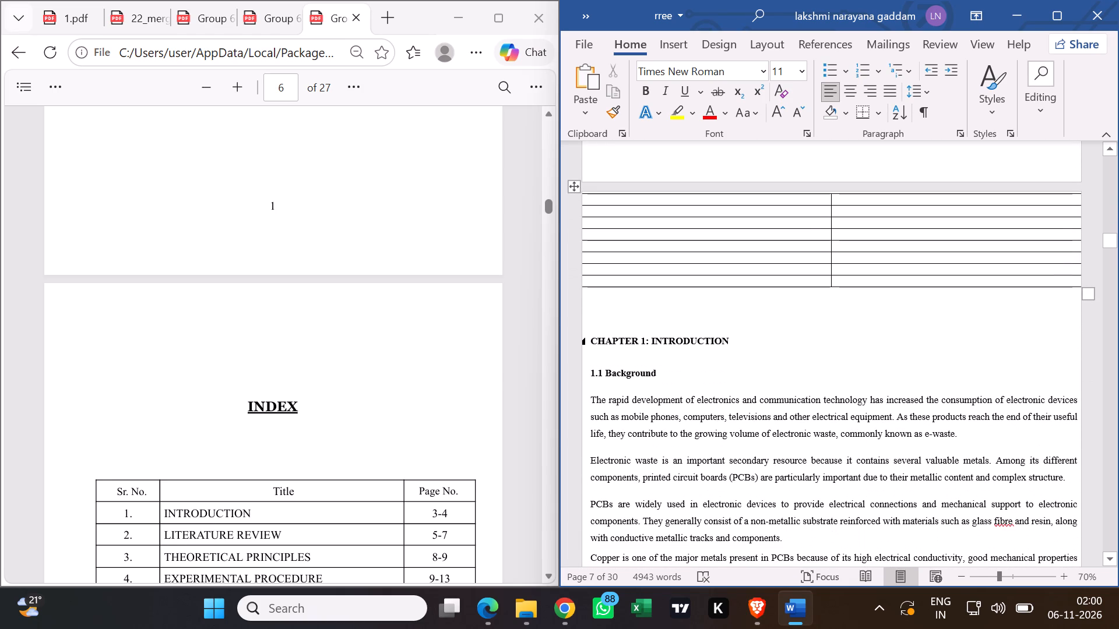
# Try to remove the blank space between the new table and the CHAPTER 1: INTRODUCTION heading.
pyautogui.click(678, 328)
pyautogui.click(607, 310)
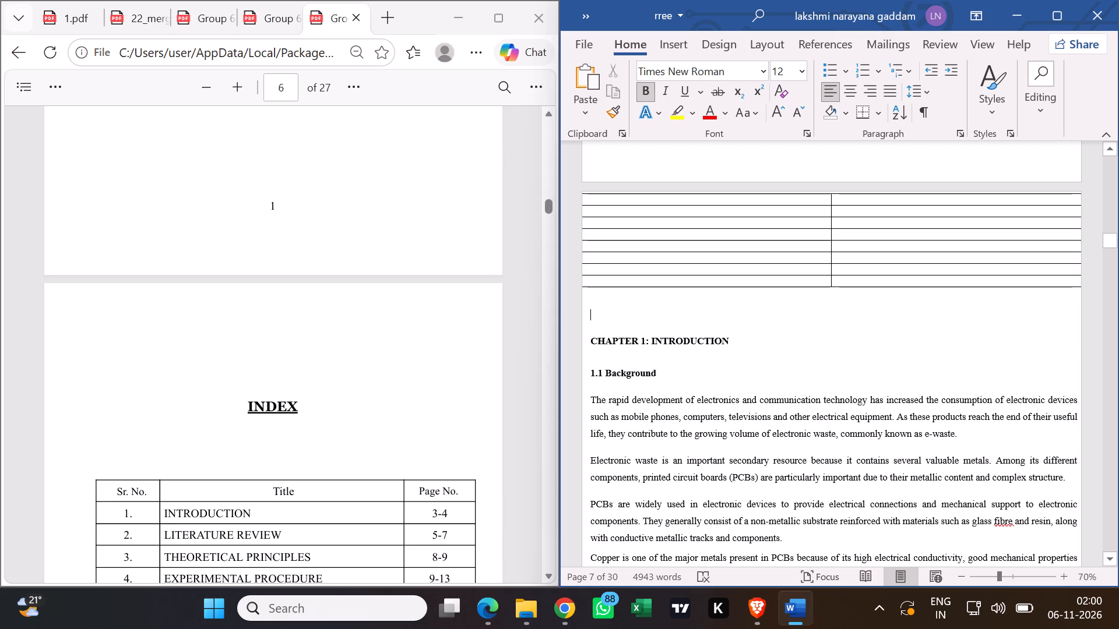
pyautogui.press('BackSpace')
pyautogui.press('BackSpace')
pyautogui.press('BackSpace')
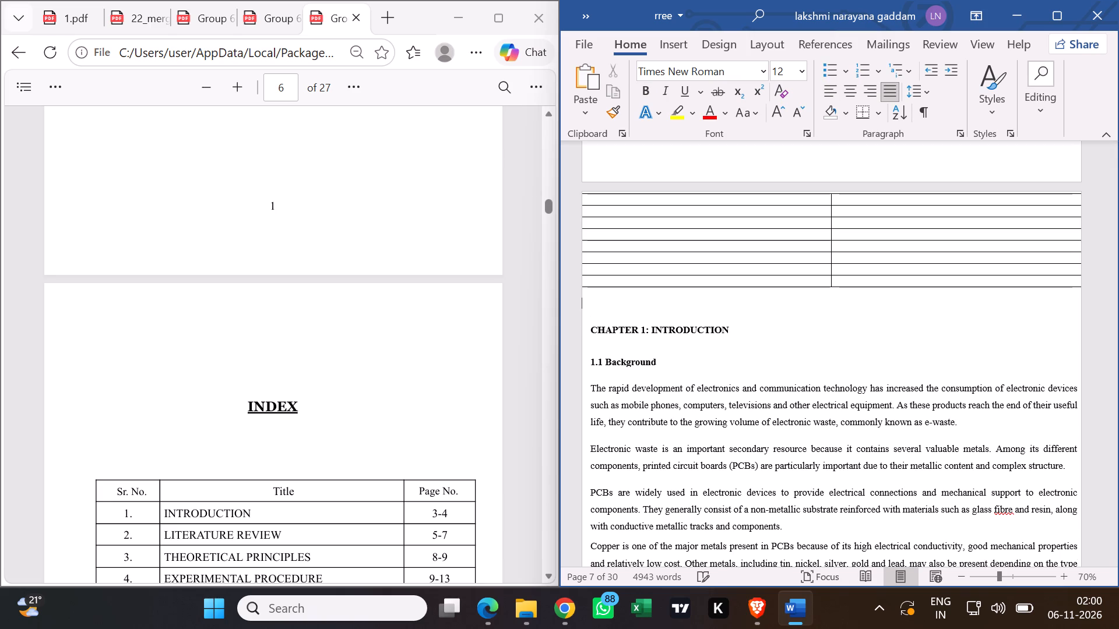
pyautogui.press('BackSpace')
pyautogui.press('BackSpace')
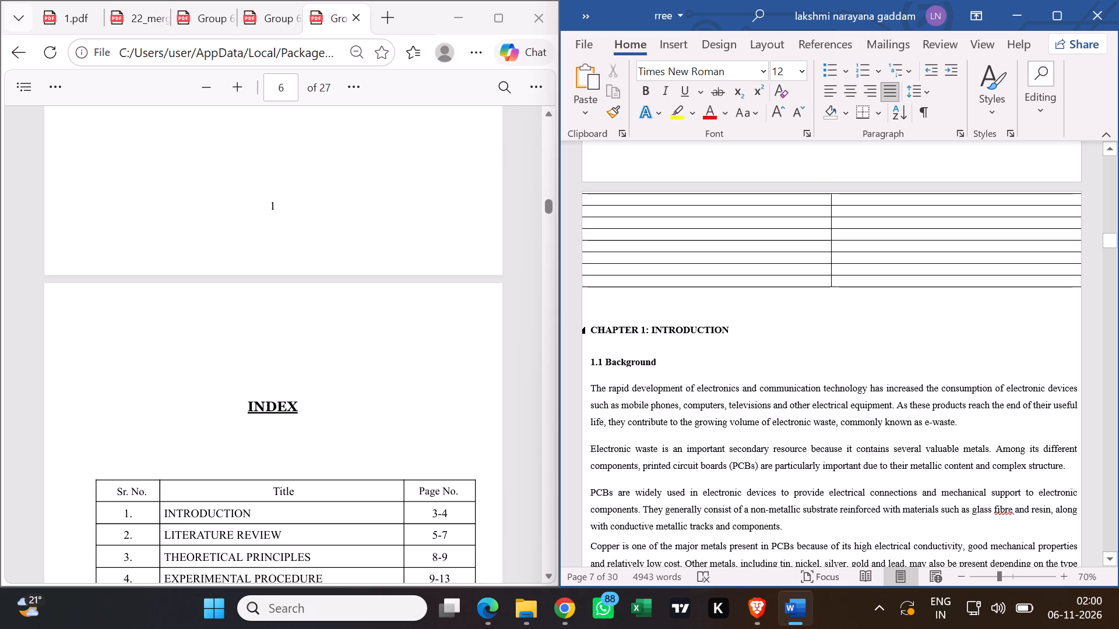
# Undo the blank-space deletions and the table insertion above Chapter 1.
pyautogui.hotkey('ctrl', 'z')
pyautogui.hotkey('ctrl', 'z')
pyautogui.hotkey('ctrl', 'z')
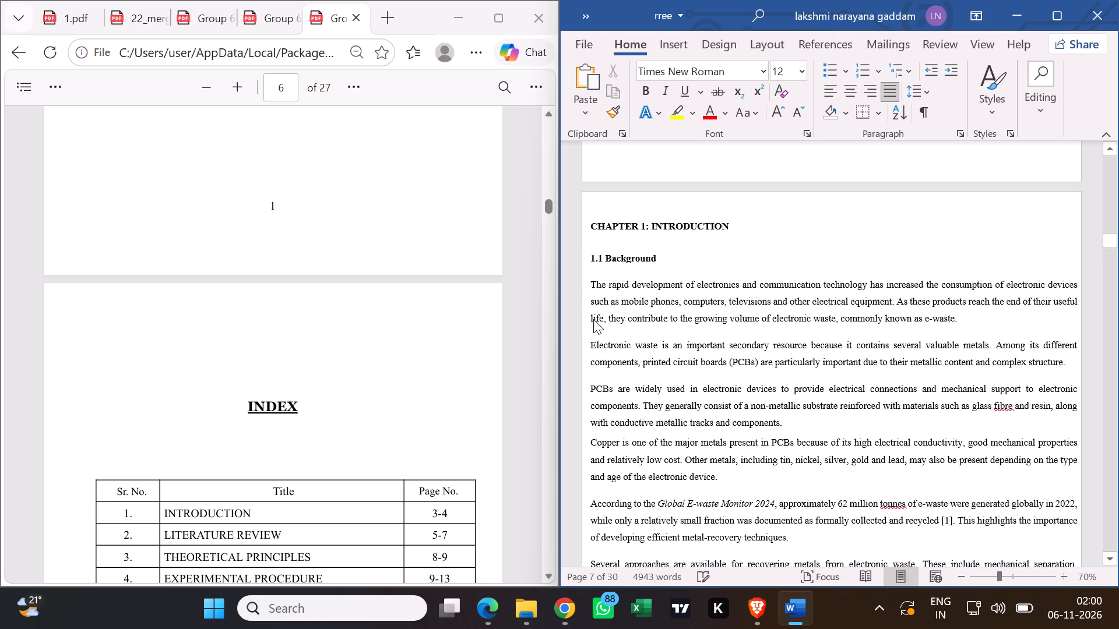
# Examine the blank page between the Abstract and Chapter 1, and the opening of section 1.1 Background.
pyautogui.scroll(11, 615, 309)
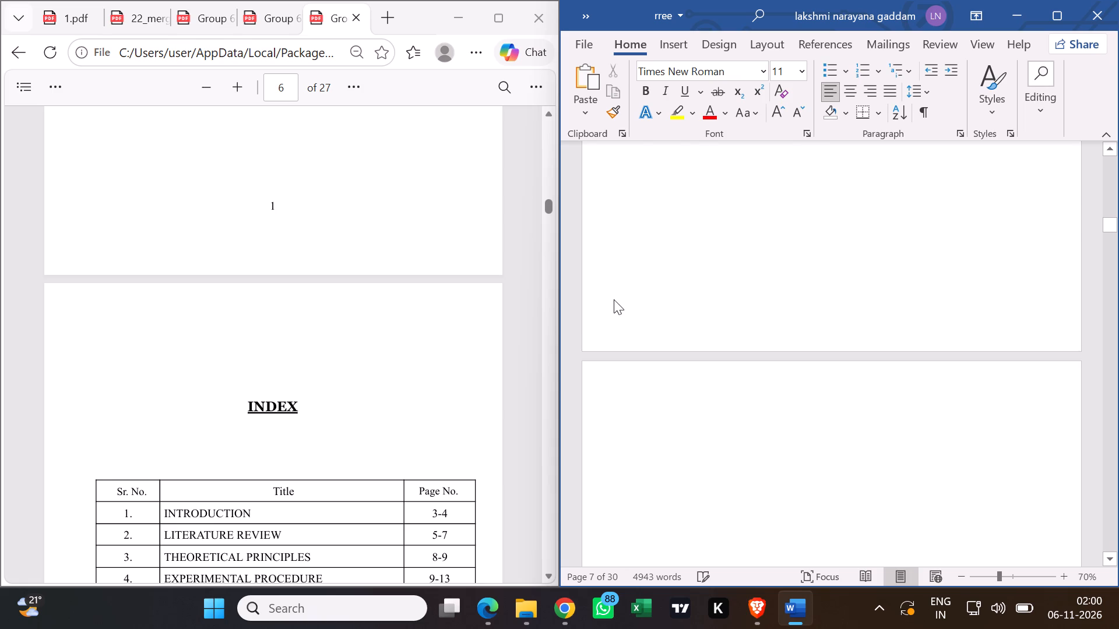
pyautogui.scroll(6, 614, 299)
pyautogui.scroll(-17, 610, 293)
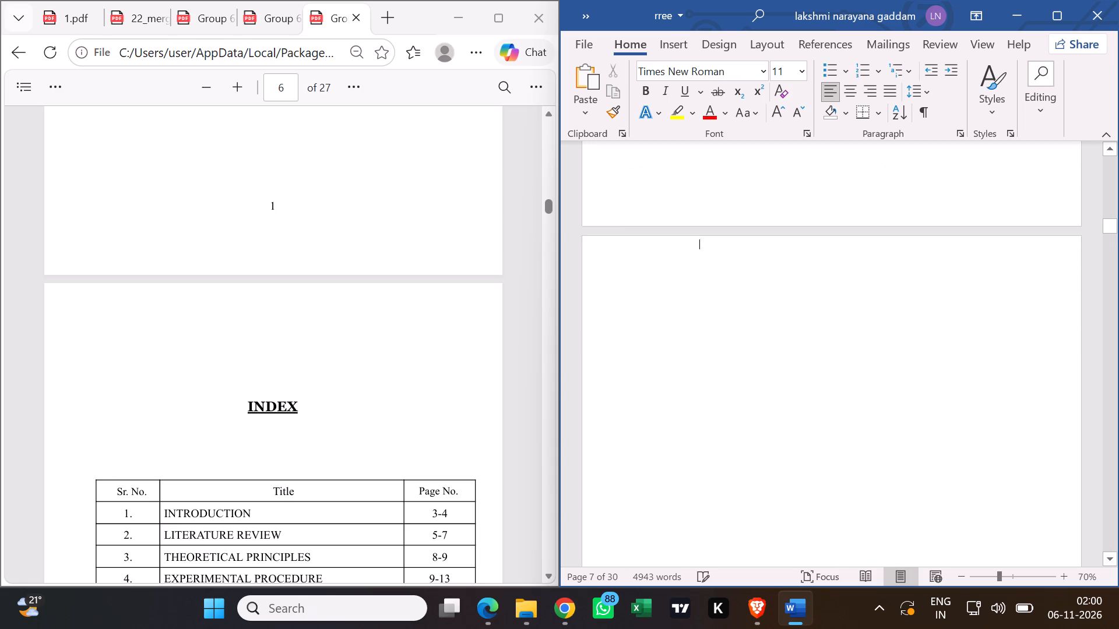
pyautogui.scroll(3, 607, 303)
pyautogui.scroll(-18, 608, 300)
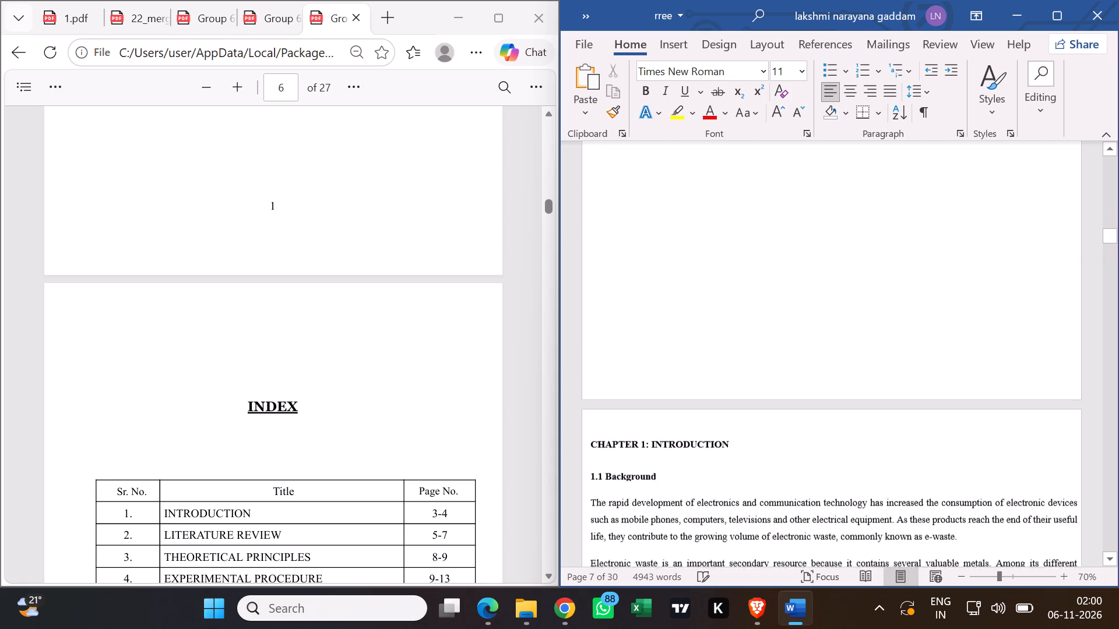
pyautogui.scroll(-11, 607, 303)
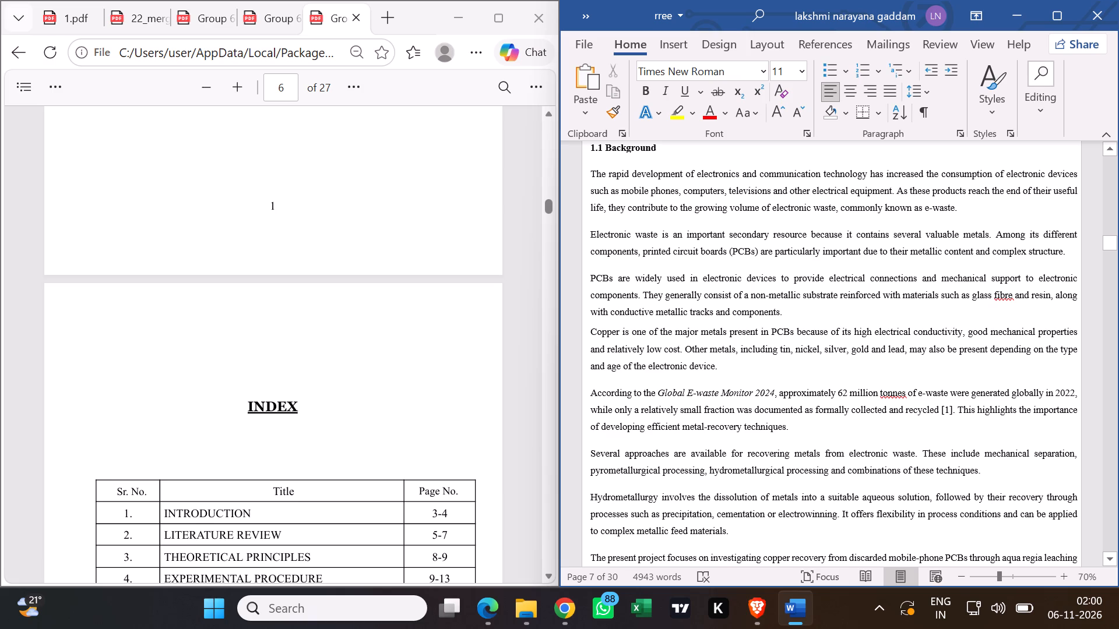
pyautogui.scroll(2, 839, 335)
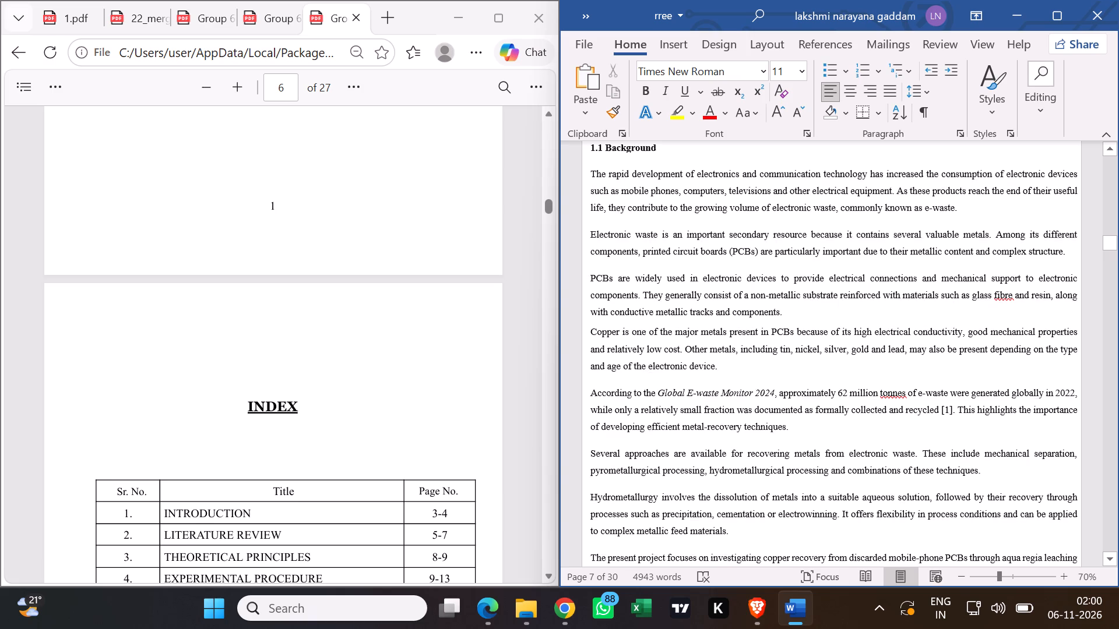
pyautogui.scroll(9, 839, 335)
# Review the layout and page breaks from Chapter 1 through to section 2.2 of the literature review.
pyautogui.scroll(-10, 843, 314)
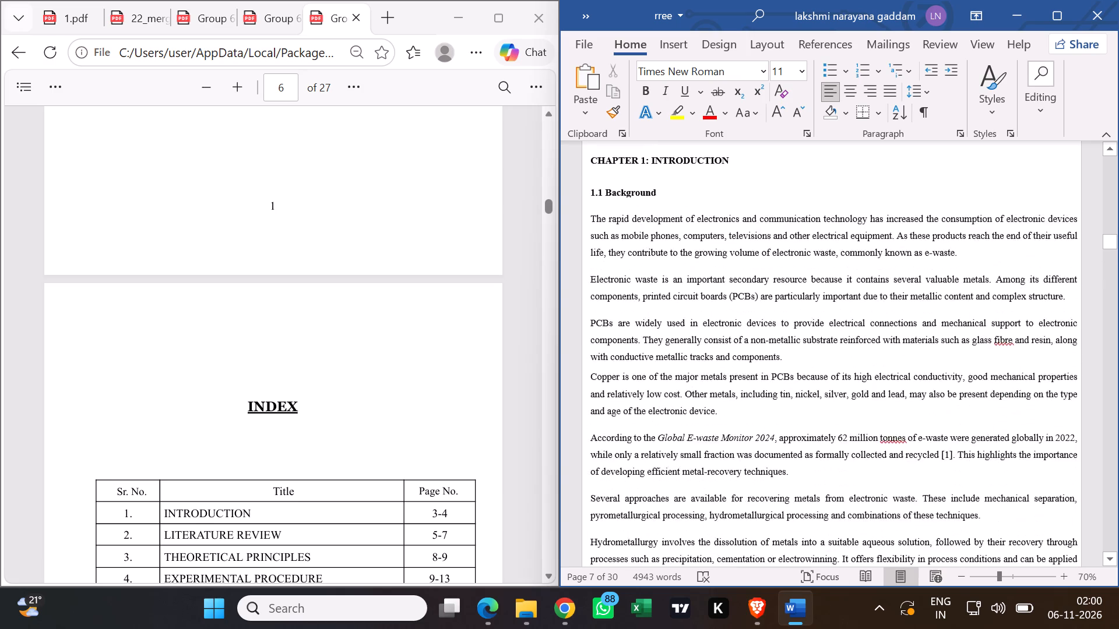
pyautogui.scroll(-20, 833, 334)
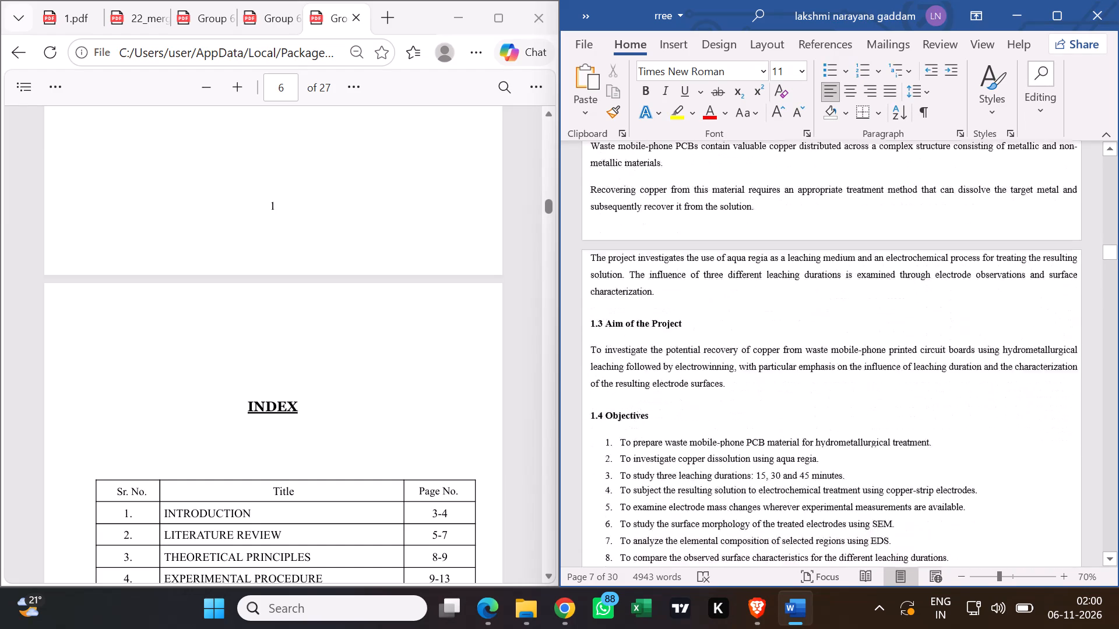
pyautogui.scroll(-7, 829, 354)
pyautogui.scroll(9, 825, 361)
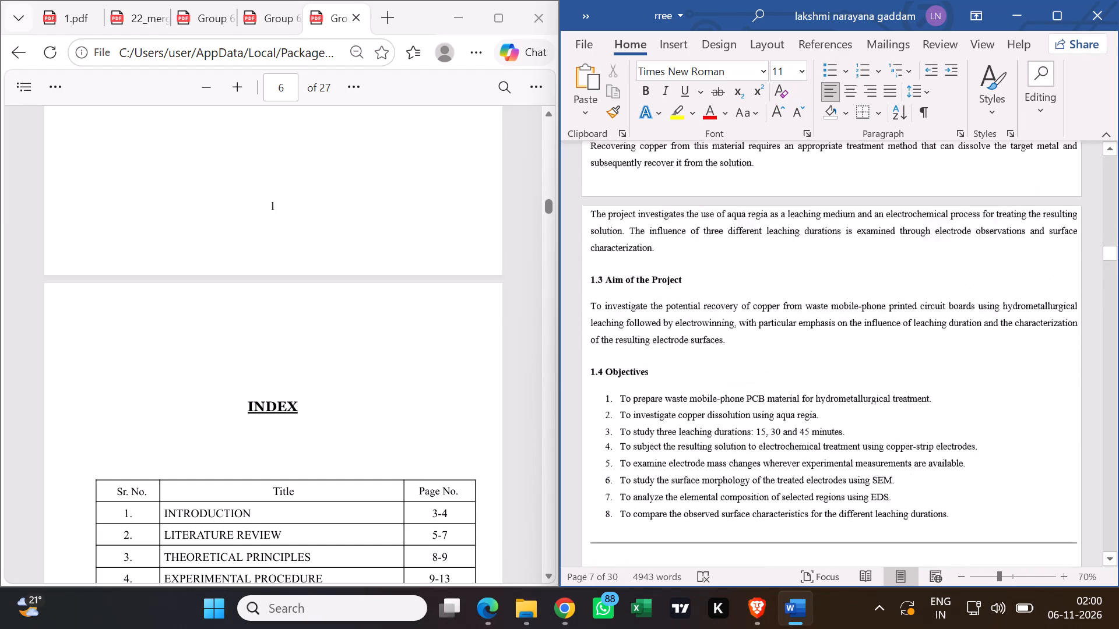
pyautogui.scroll(-16, 819, 340)
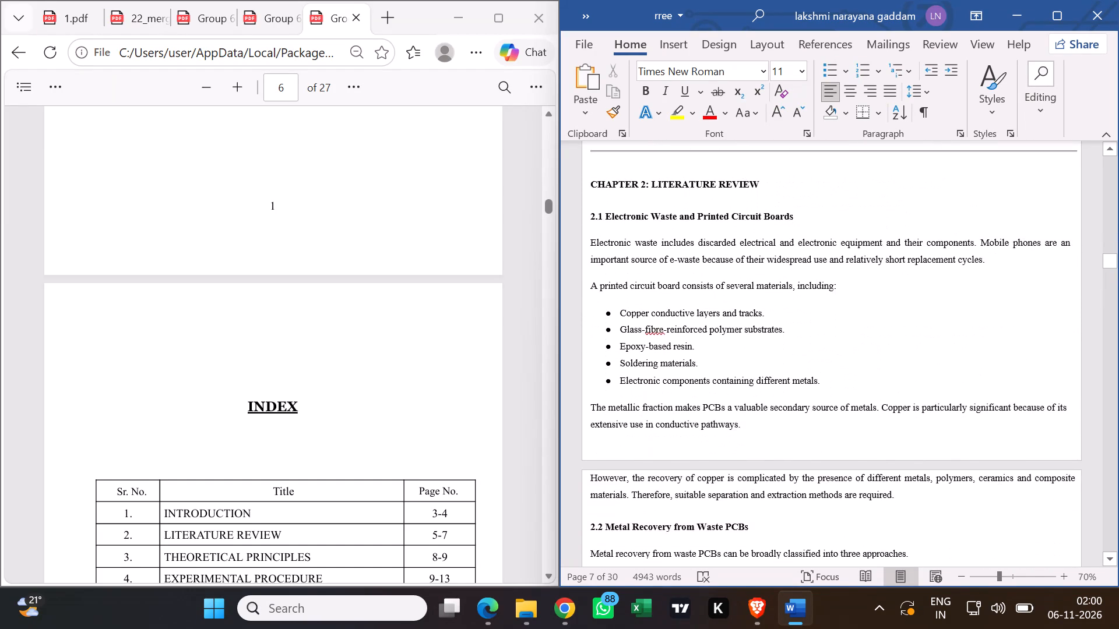
pyautogui.scroll(-2, 811, 340)
pyautogui.scroll(2, 810, 342)
pyautogui.scroll(-7, 809, 328)
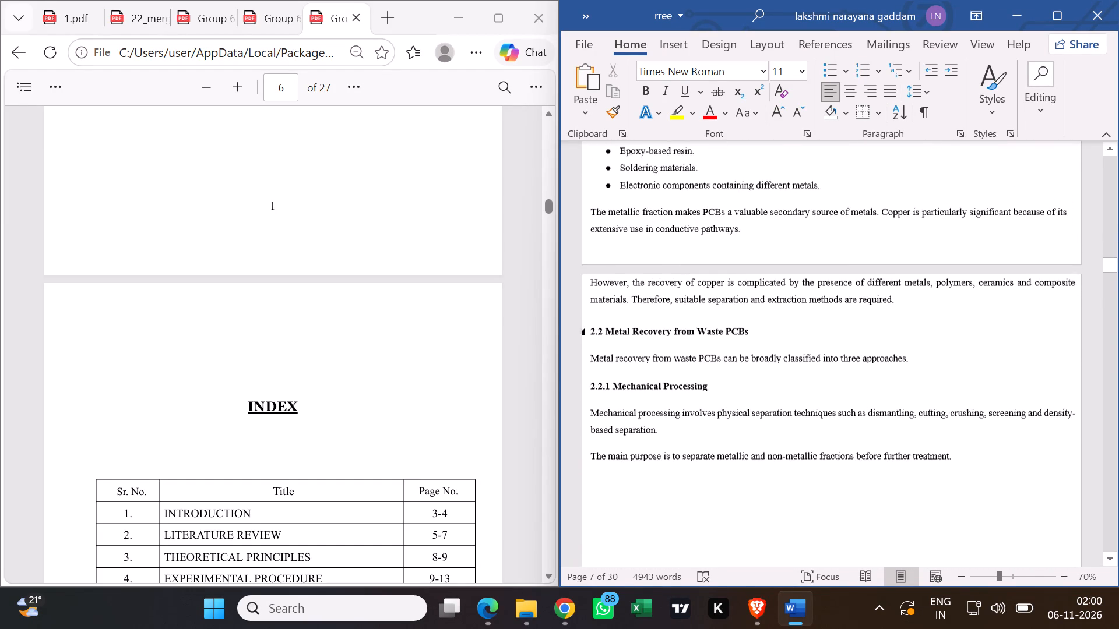
# Delete the next-page section break after the final sentence of section 2.2.1 Mechanical Processing.
pyautogui.scroll(-9, 800, 331)
pyautogui.scroll(3, 796, 340)
pyautogui.scroll(-6, 796, 340)
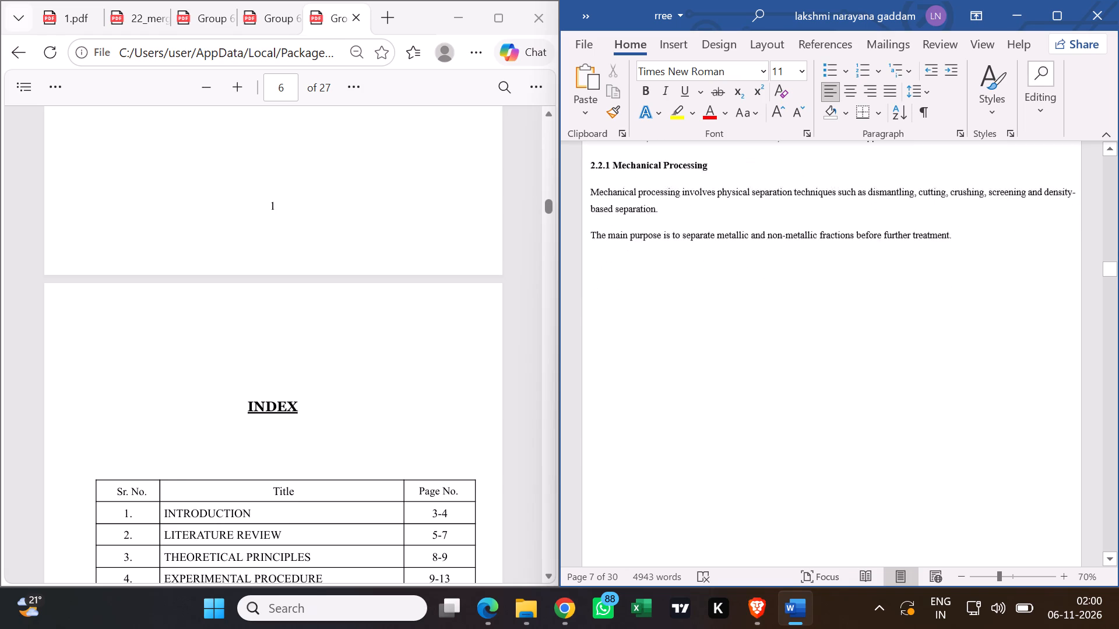
pyautogui.scroll(-6, 796, 336)
pyautogui.scroll(7, 794, 341)
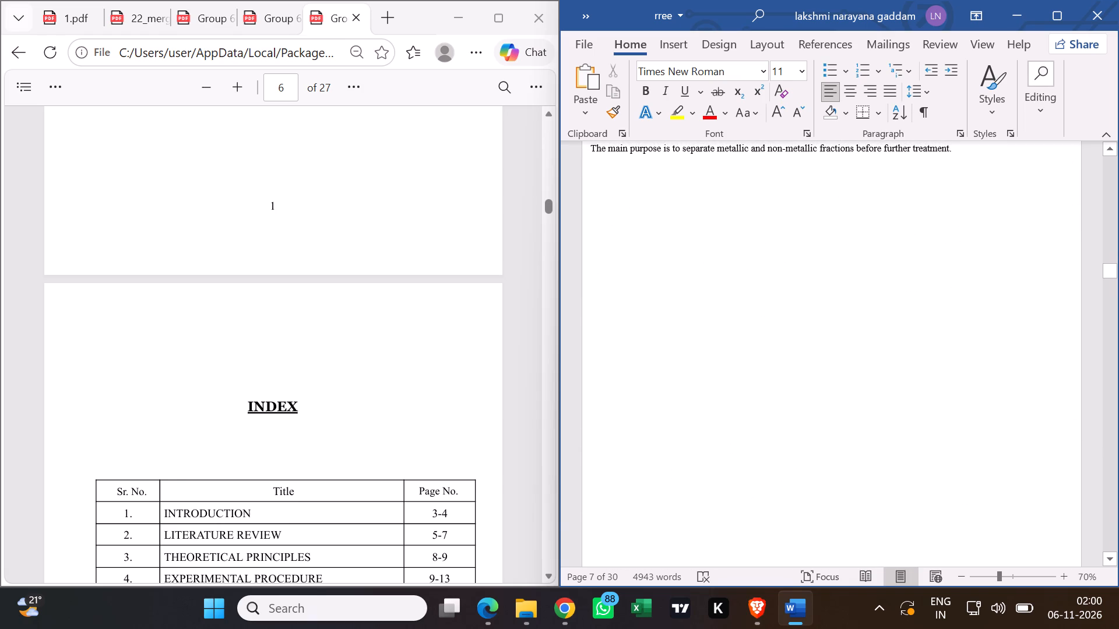
pyautogui.click(953, 150)
pyautogui.press('Delete')
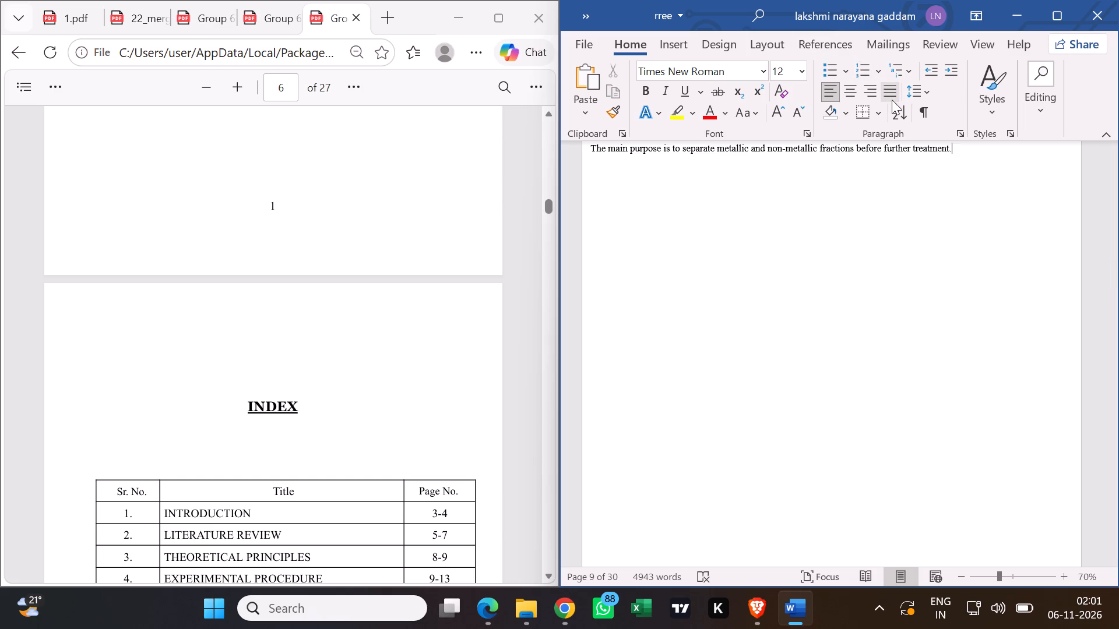
pyautogui.click(919, 116)
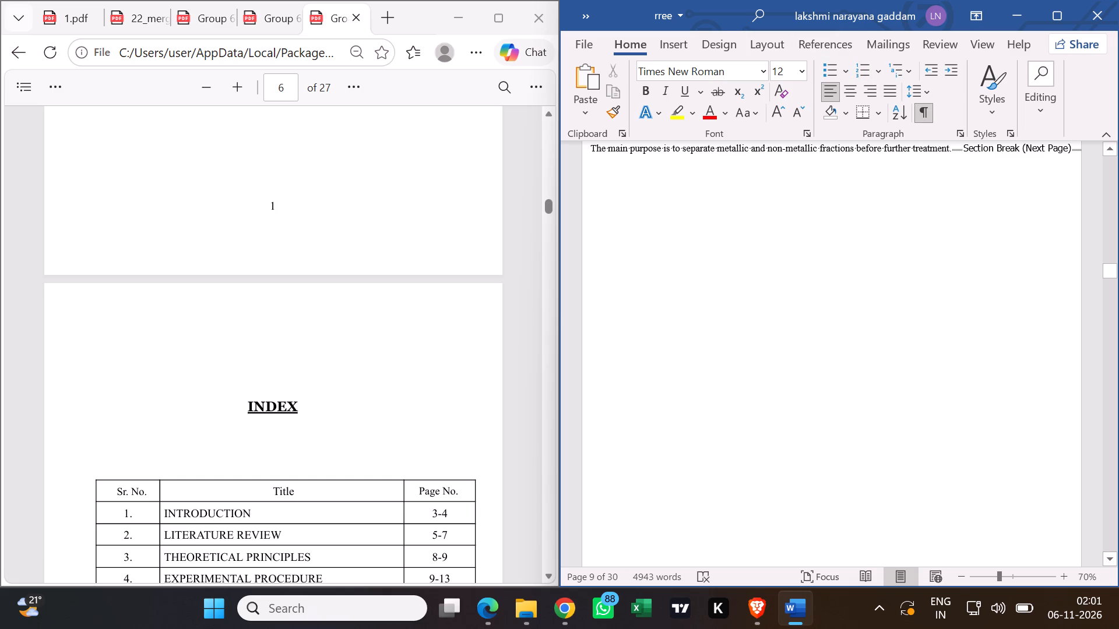
pyautogui.click(949, 149)
pyautogui.click(951, 151)
pyautogui.press('Delete')
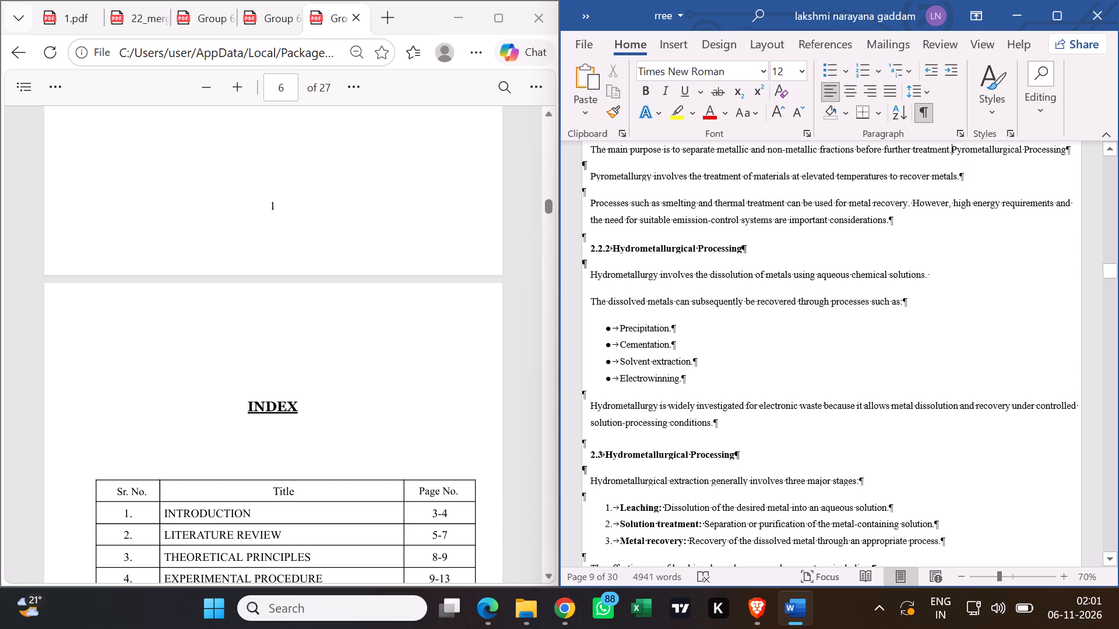
pyautogui.click(917, 108)
# Move the "Pyrometallurgical Processing" text onto its own line below the last sentence of section 2.2.1.
pyautogui.scroll(3, 900, 264)
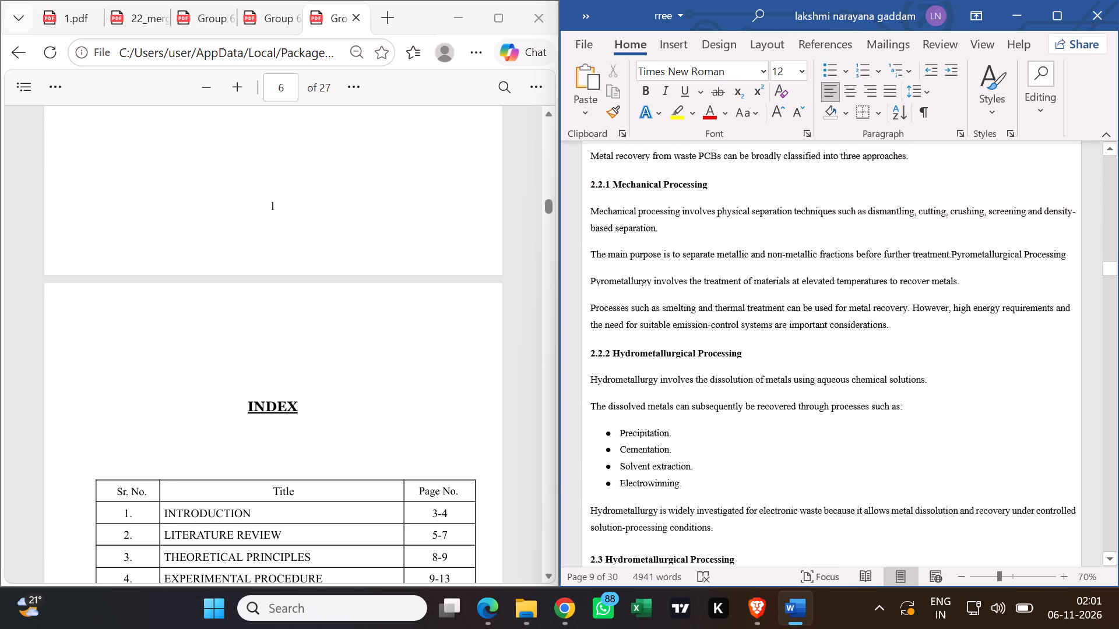
pyautogui.scroll(2, 903, 266)
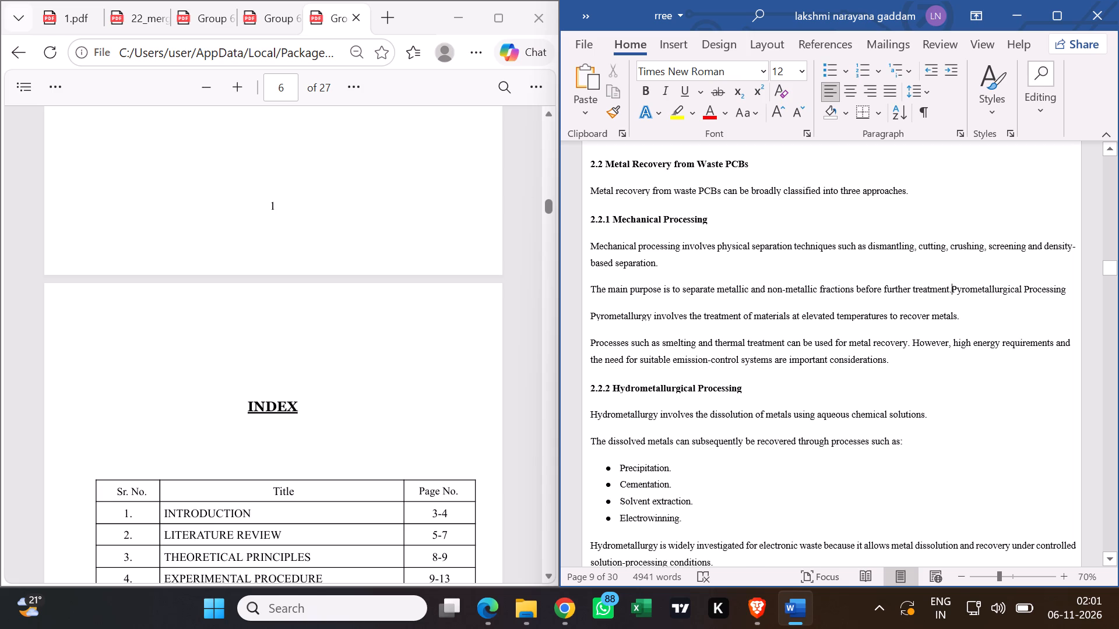
pyautogui.press('Return')
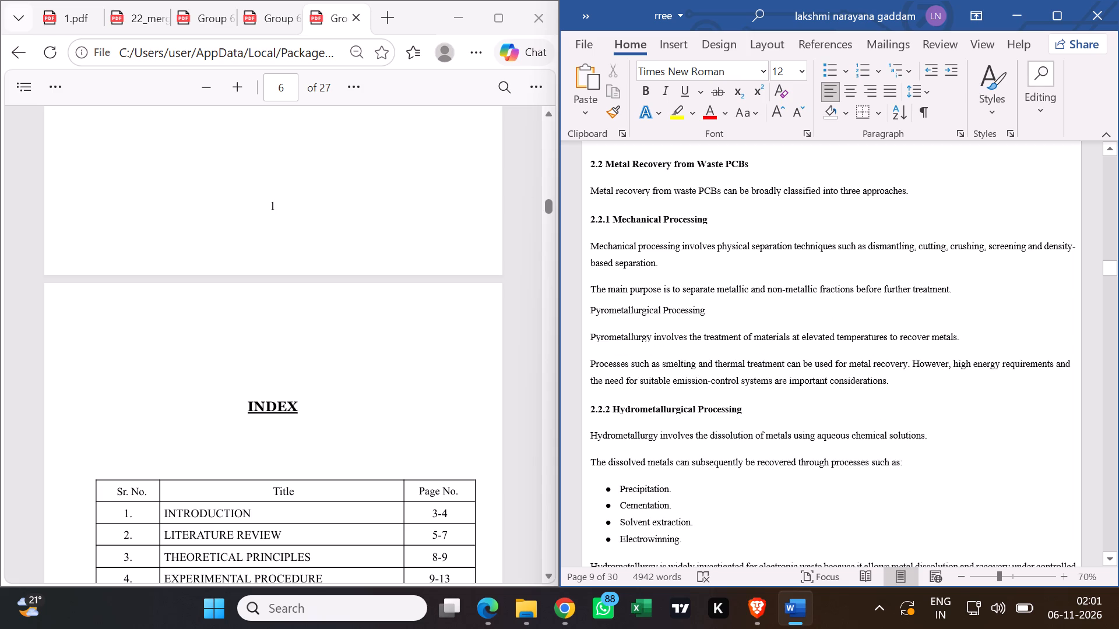
pyautogui.moveTo(706, 310); pyautogui.dragTo(596, 305)
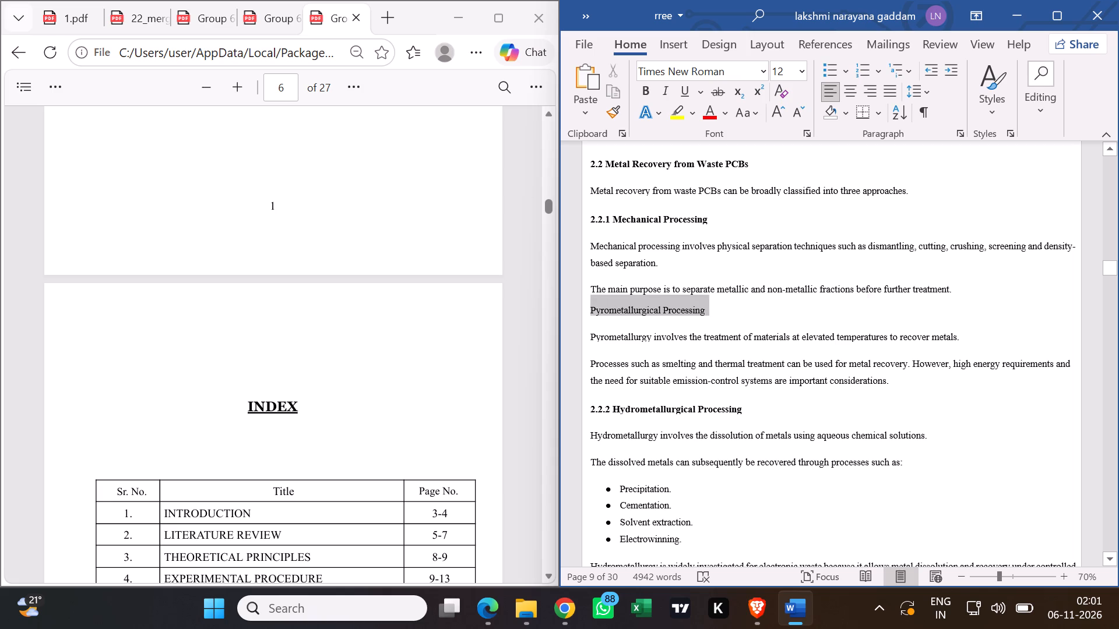
pyautogui.click(779, 313)
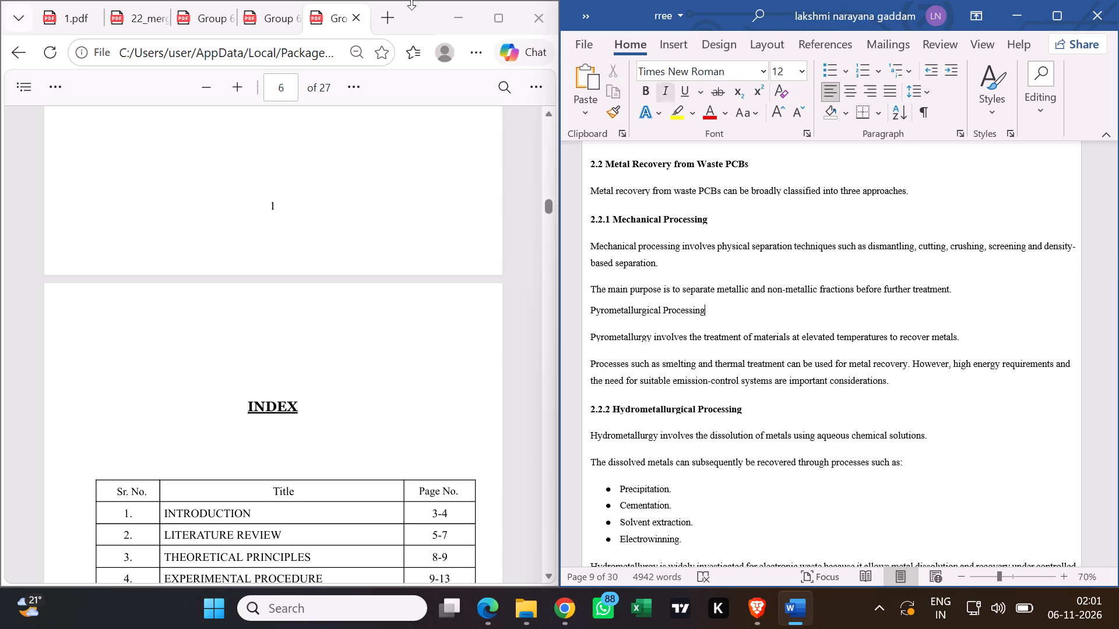
# Open the Trail PDF from Downloads beside the report and find its section 2.2 subheadings for comparison.
pyautogui.click(443, 10)
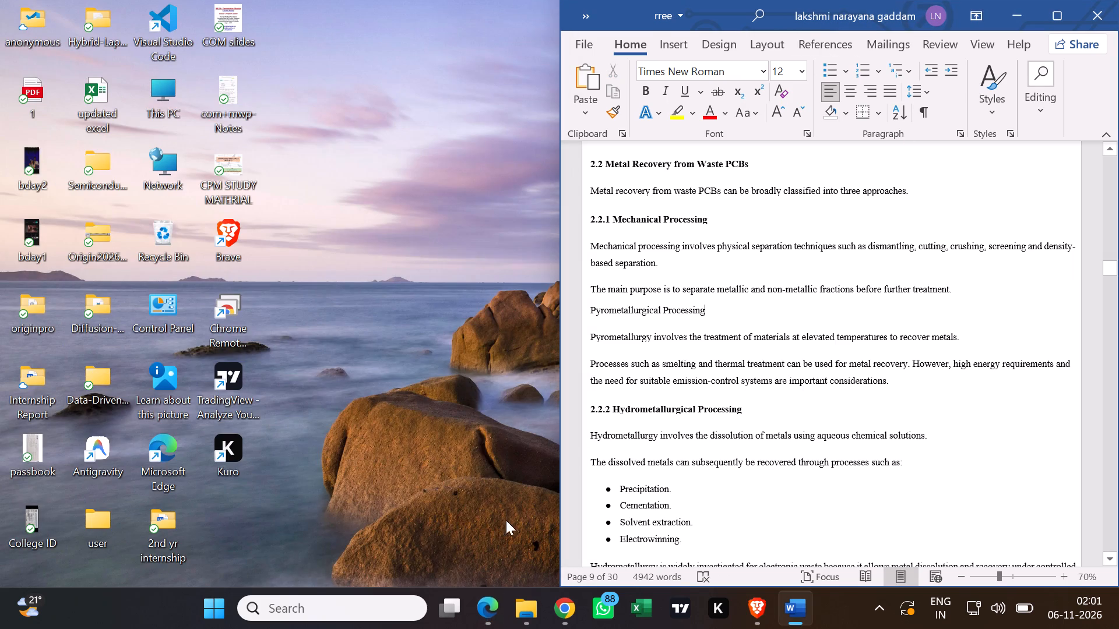
pyautogui.click(533, 619)
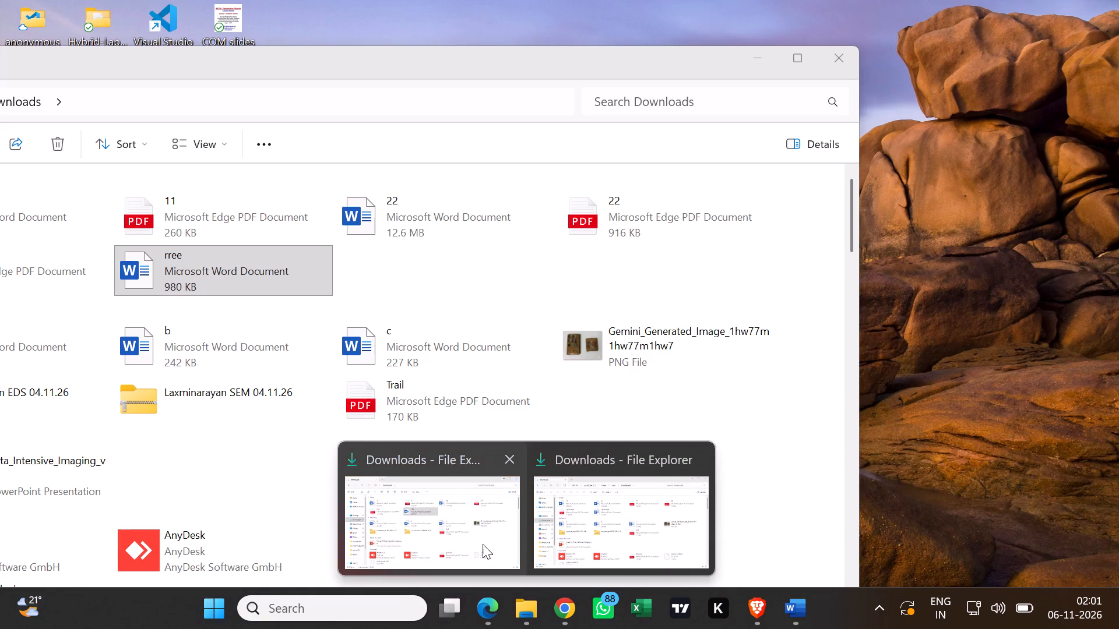
pyautogui.click(483, 544)
pyautogui.scroll(2, 380, 317)
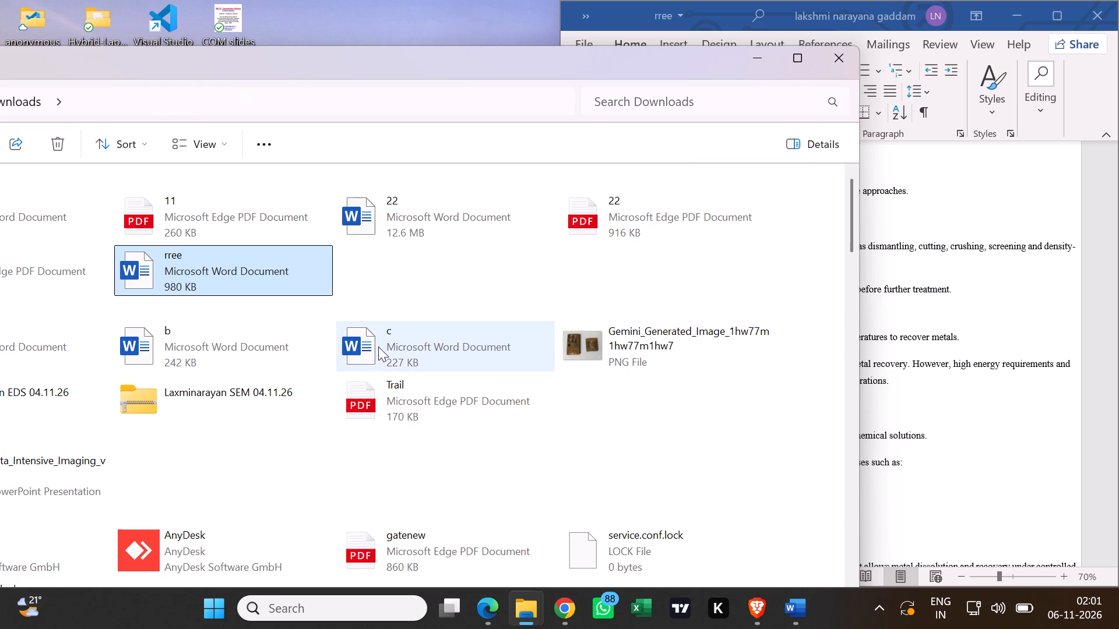
pyautogui.click(404, 403)
pyautogui.click(404, 403)
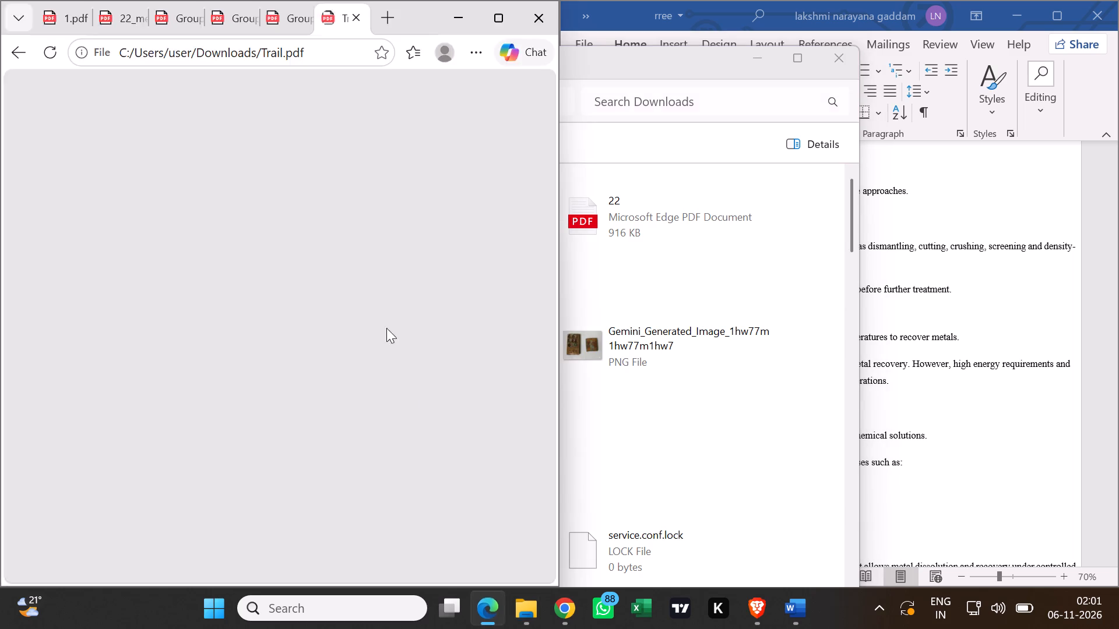
pyautogui.click(755, 56)
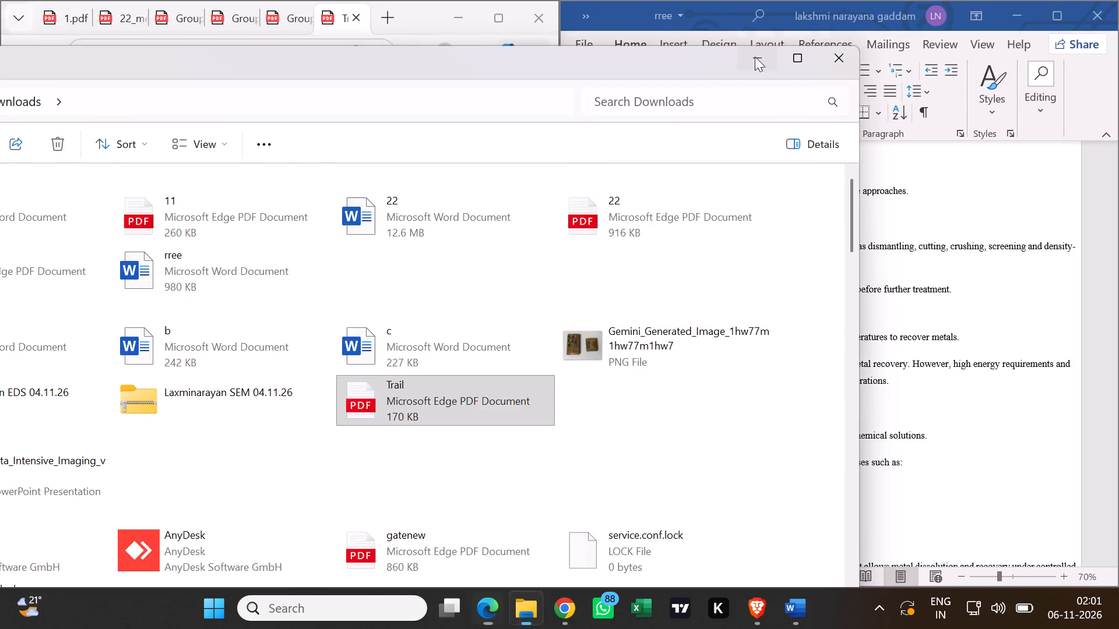
pyautogui.scroll(1, 420, 262)
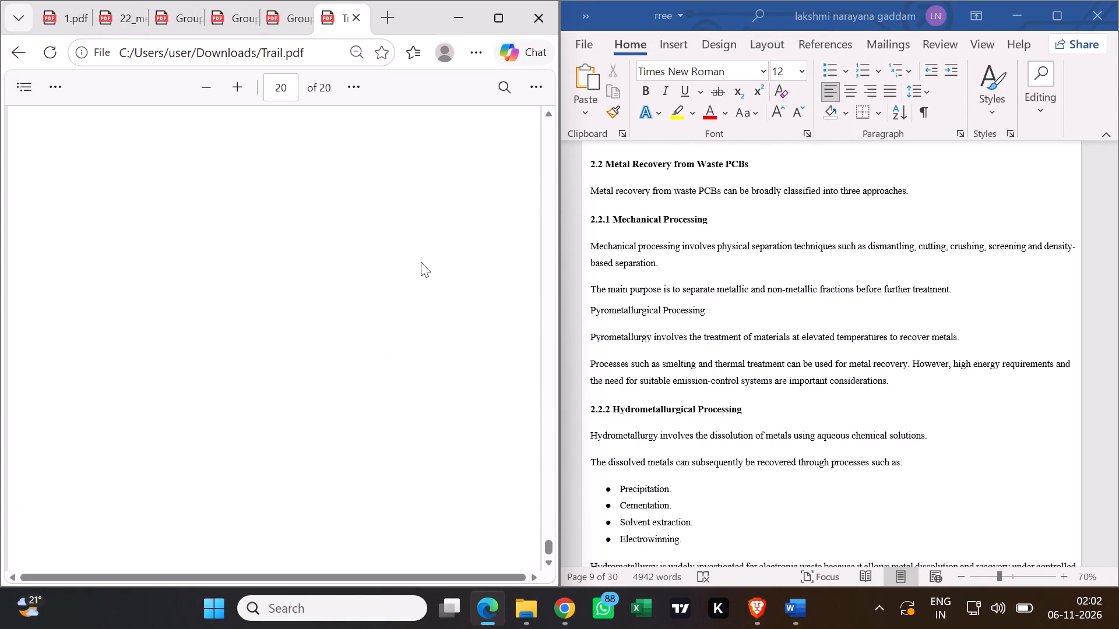
pyautogui.scroll(2, 421, 262)
pyautogui.moveTo(547, 538); pyautogui.dragTo(578, 354)
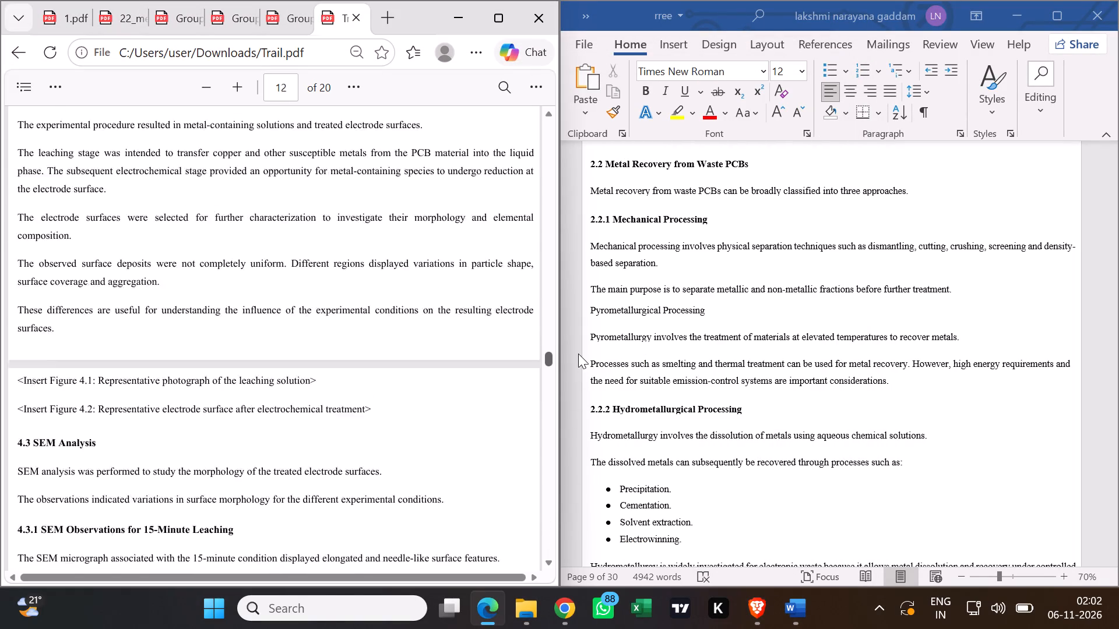
pyautogui.moveTo(578, 354); pyautogui.dragTo(577, 267)
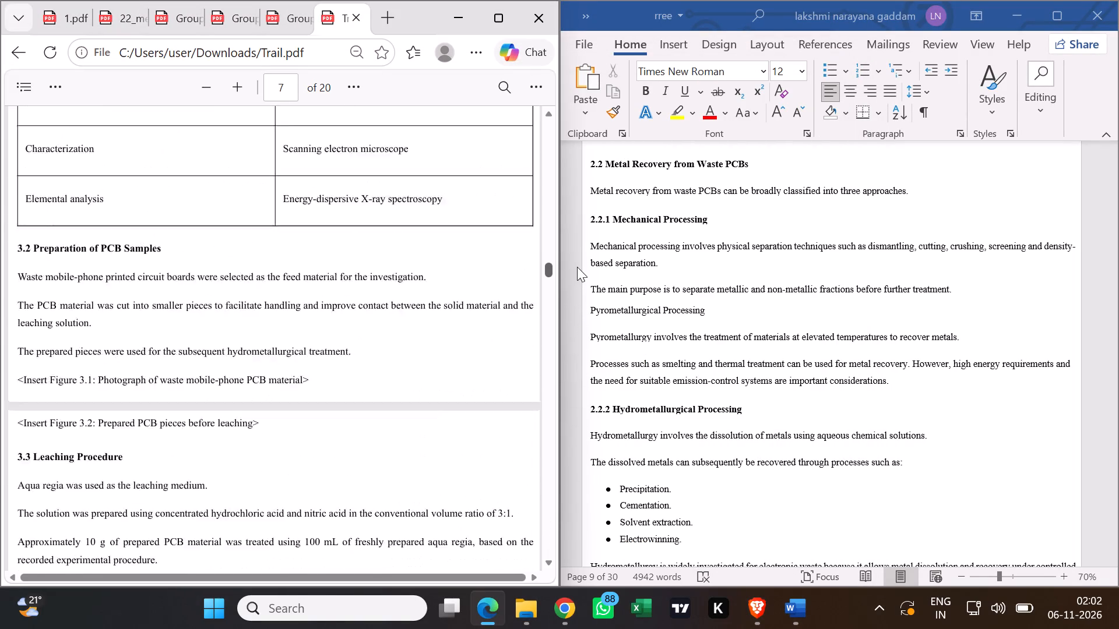
pyautogui.moveTo(577, 267); pyautogui.dragTo(583, 222)
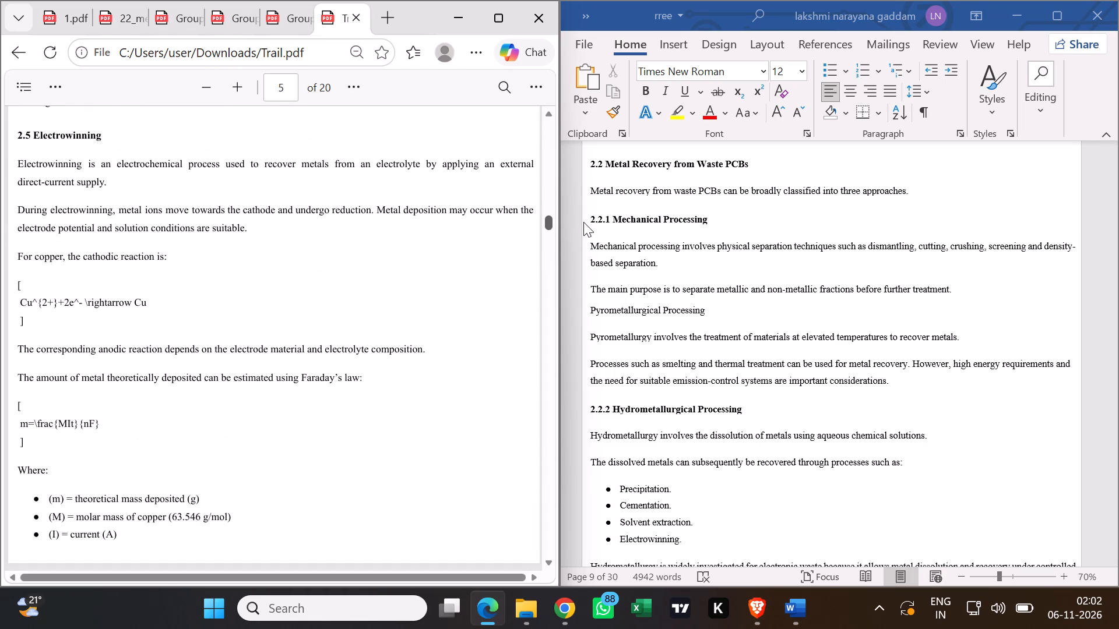
pyautogui.moveTo(583, 222); pyautogui.dragTo(587, 186)
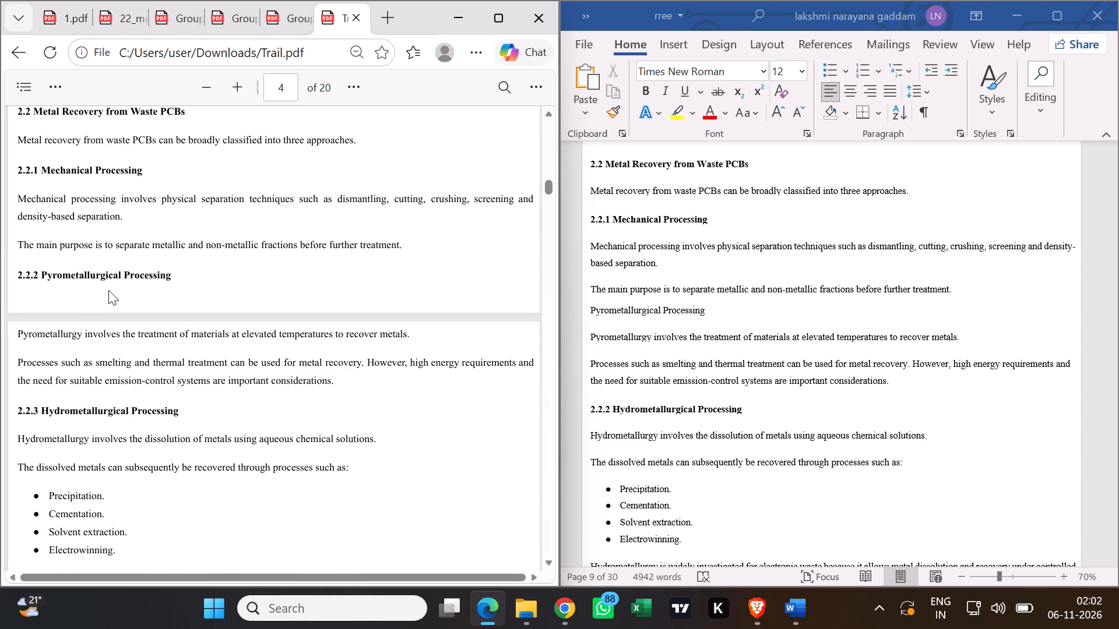
# Make the "Pyrometallurgical Processing" line bold to match the other subheadings.
pyautogui.click(611, 411)
pyautogui.click(610, 407)
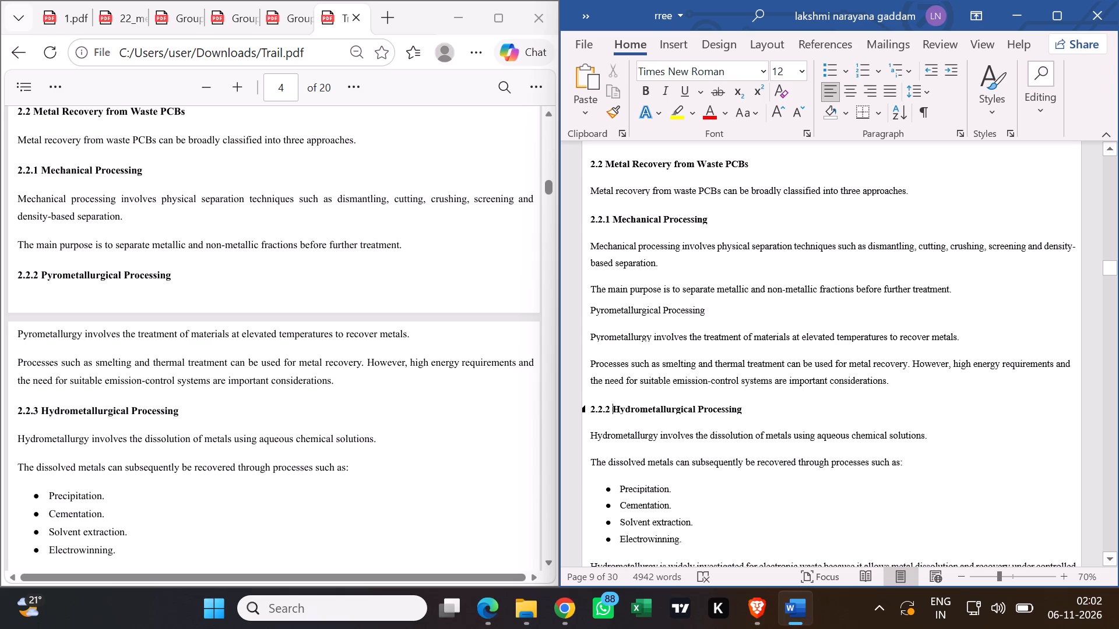
pyautogui.click(590, 316)
pyautogui.click(587, 305)
pyautogui.moveTo(589, 314); pyautogui.dragTo(663, 316)
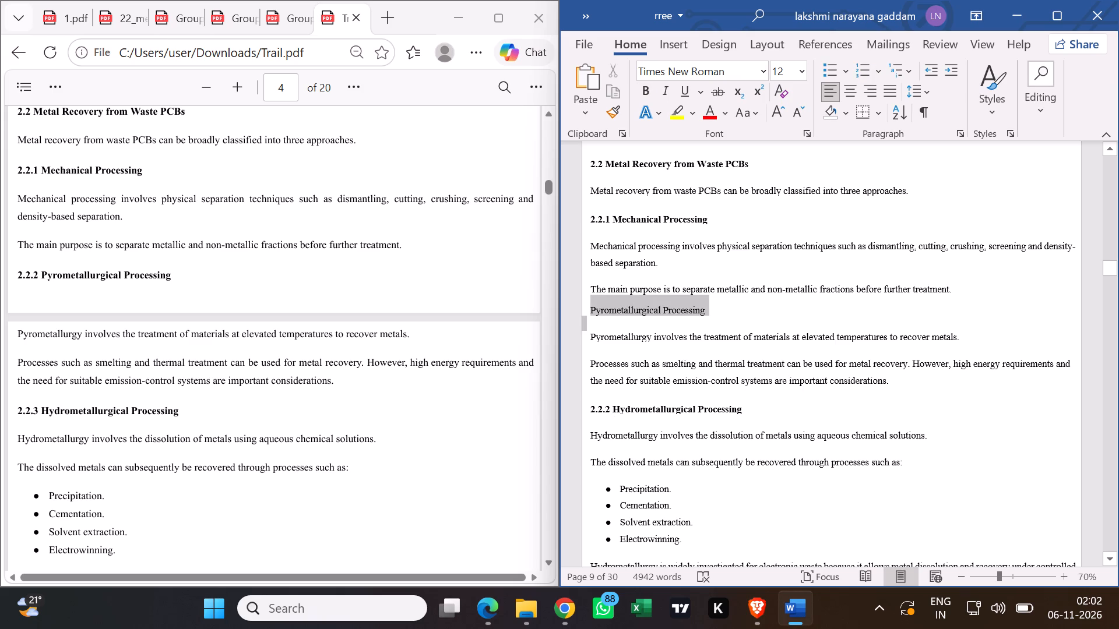
pyautogui.moveTo(663, 316); pyautogui.dragTo(670, 316)
pyautogui.click(681, 286)
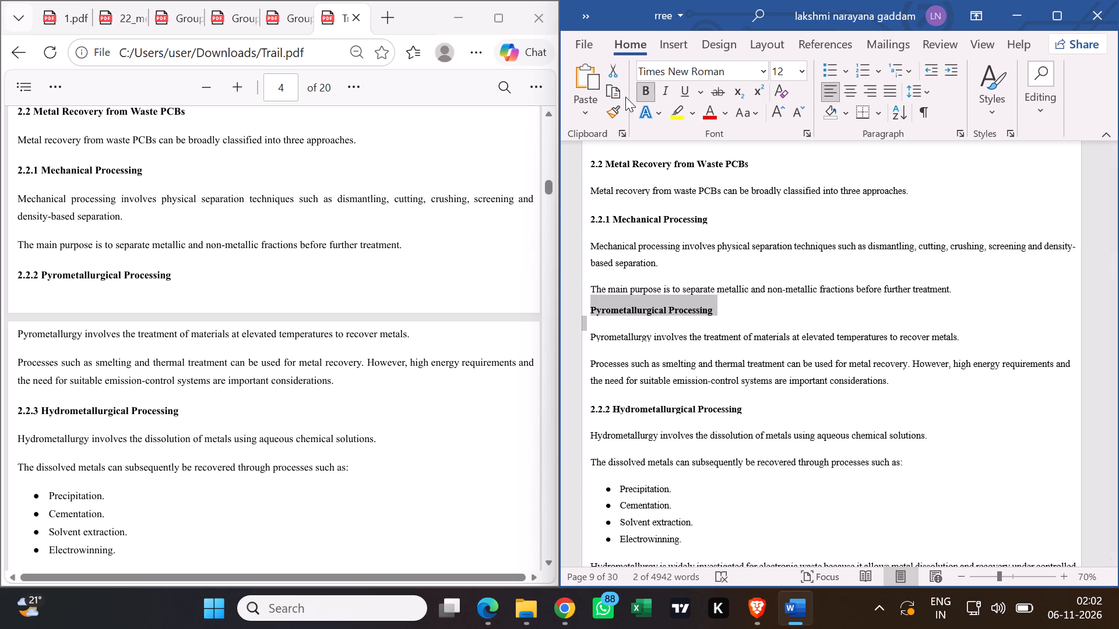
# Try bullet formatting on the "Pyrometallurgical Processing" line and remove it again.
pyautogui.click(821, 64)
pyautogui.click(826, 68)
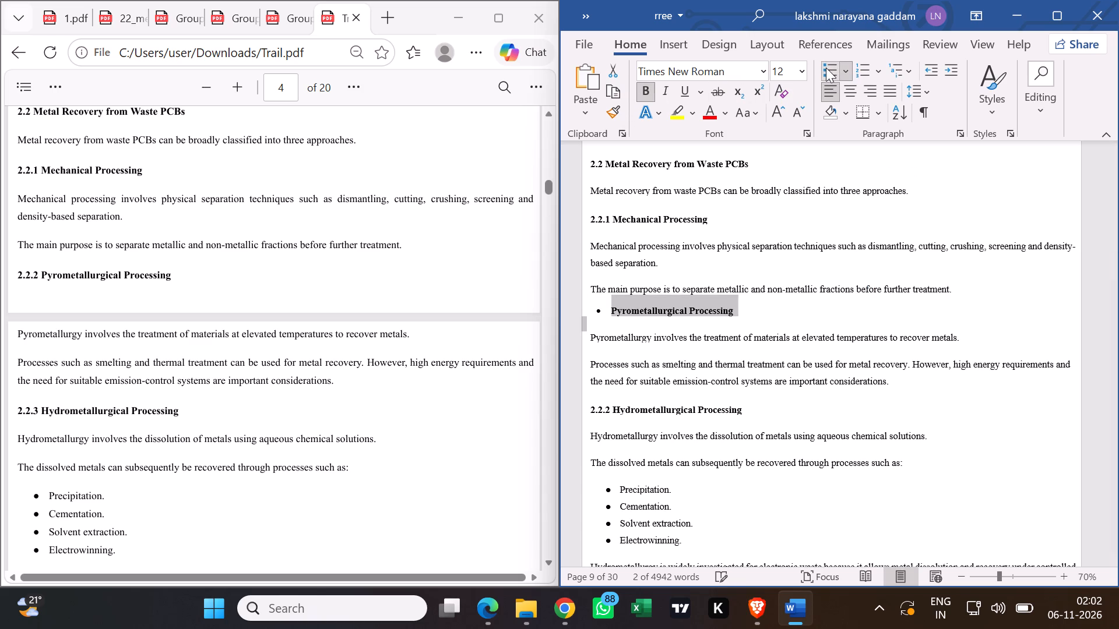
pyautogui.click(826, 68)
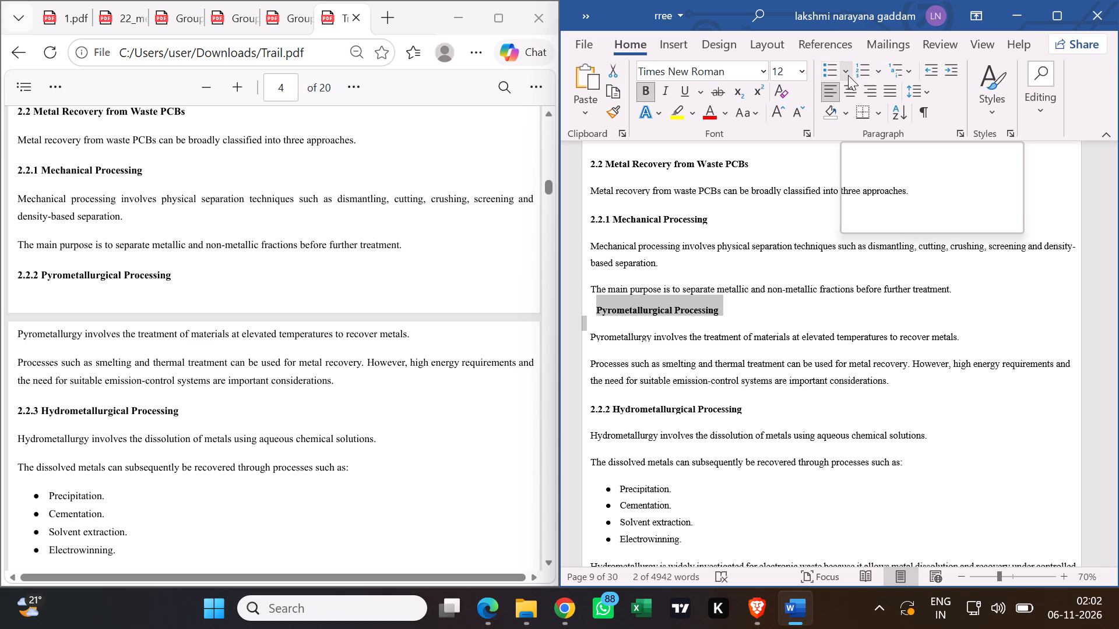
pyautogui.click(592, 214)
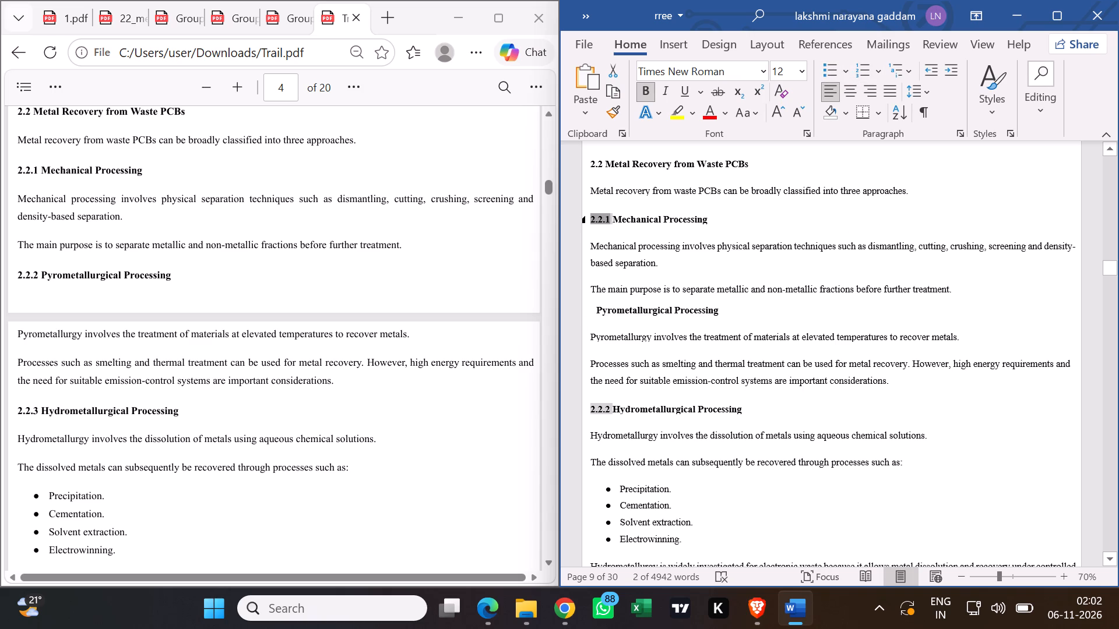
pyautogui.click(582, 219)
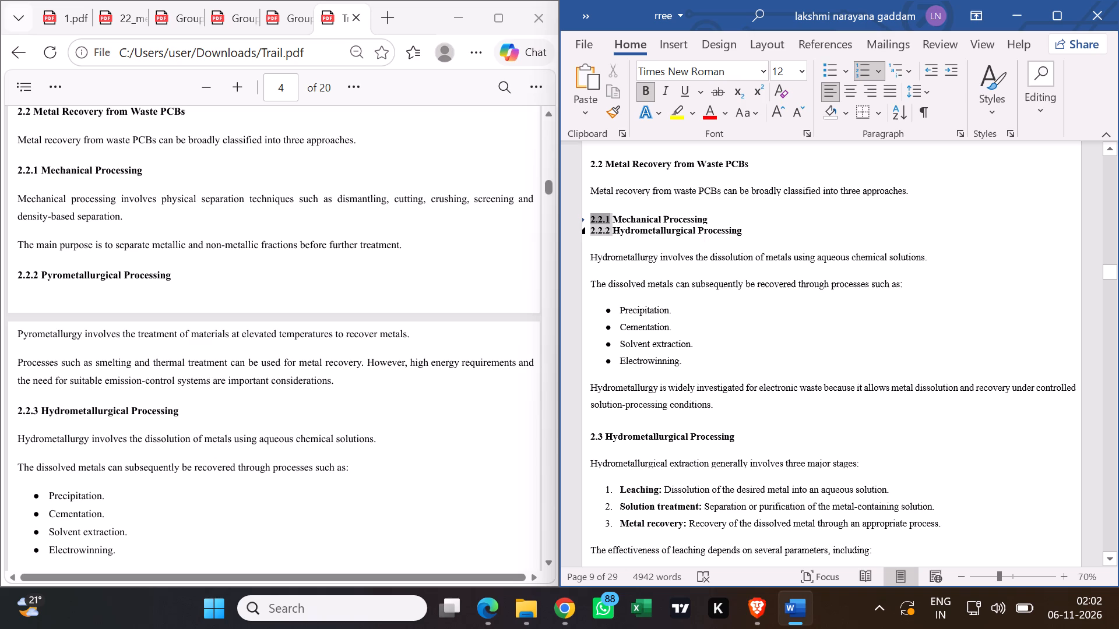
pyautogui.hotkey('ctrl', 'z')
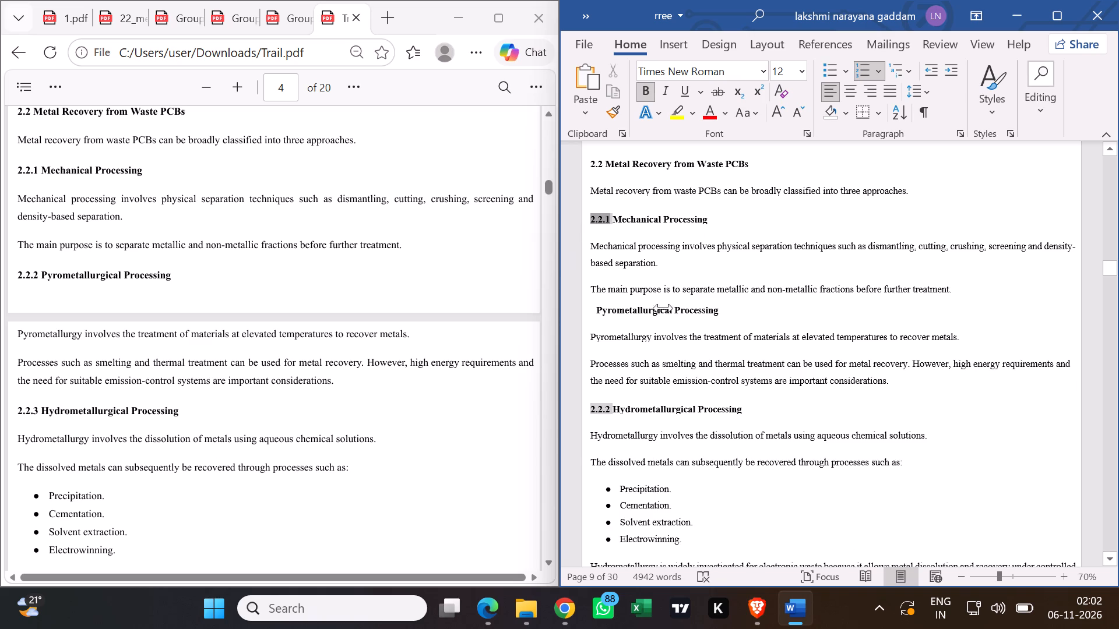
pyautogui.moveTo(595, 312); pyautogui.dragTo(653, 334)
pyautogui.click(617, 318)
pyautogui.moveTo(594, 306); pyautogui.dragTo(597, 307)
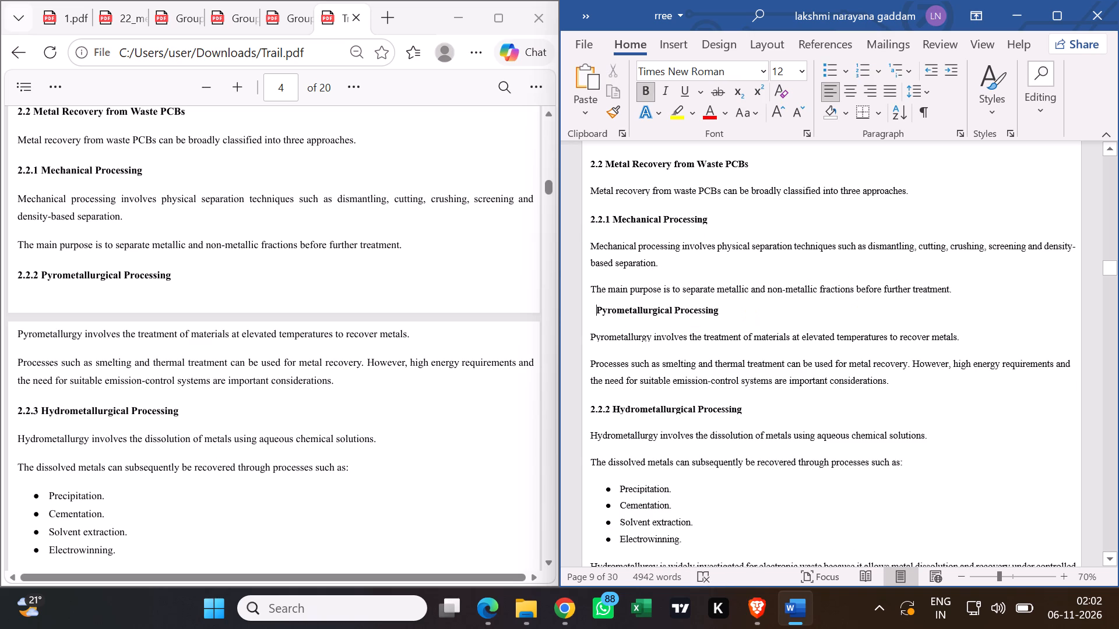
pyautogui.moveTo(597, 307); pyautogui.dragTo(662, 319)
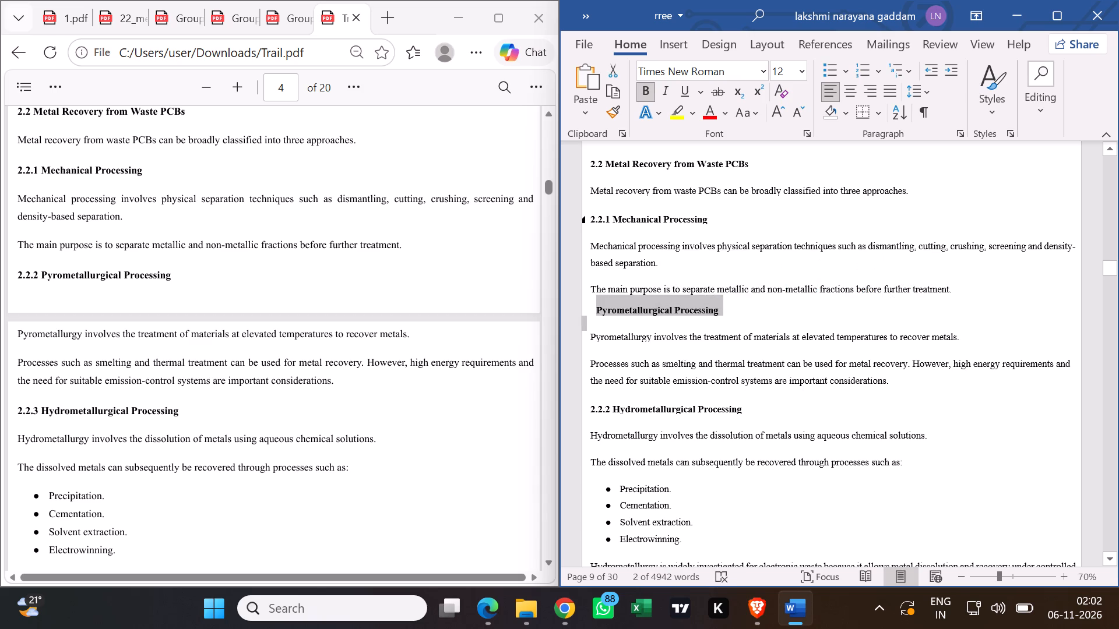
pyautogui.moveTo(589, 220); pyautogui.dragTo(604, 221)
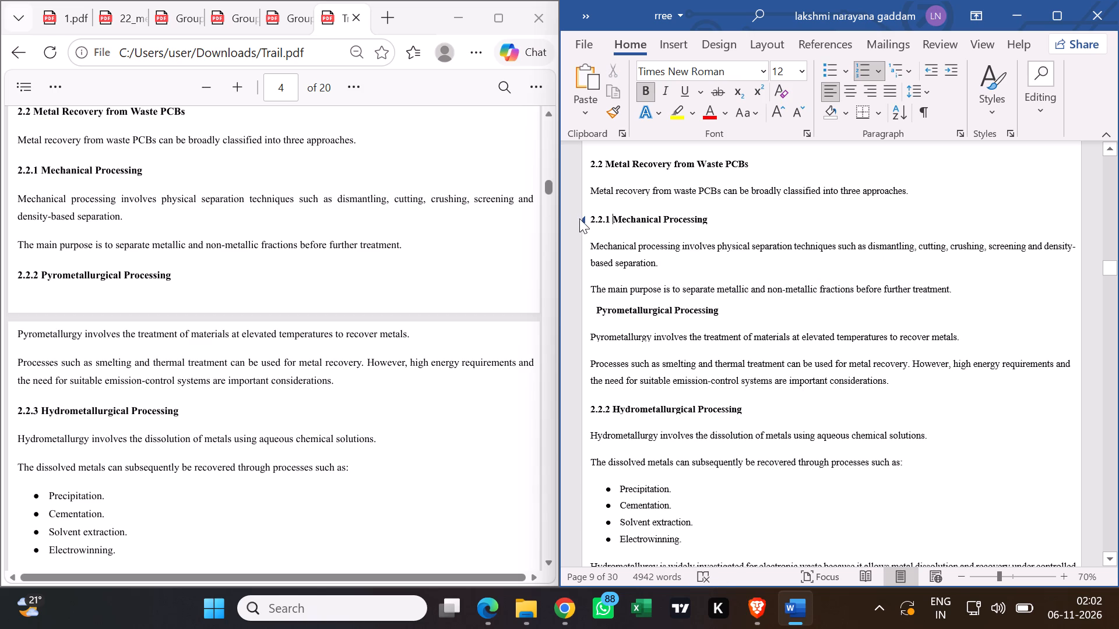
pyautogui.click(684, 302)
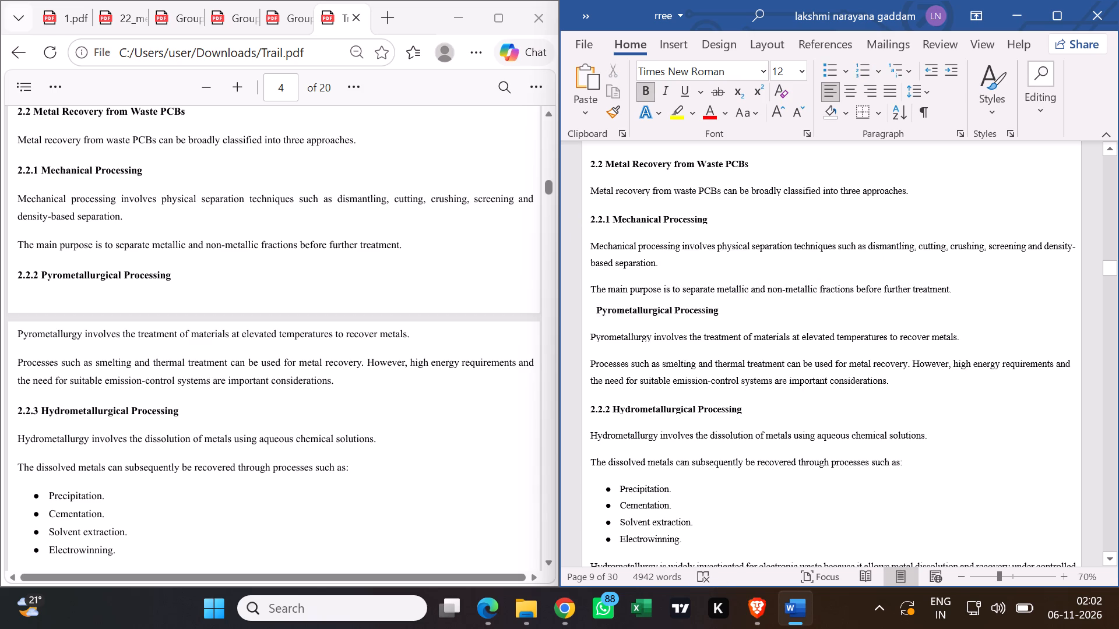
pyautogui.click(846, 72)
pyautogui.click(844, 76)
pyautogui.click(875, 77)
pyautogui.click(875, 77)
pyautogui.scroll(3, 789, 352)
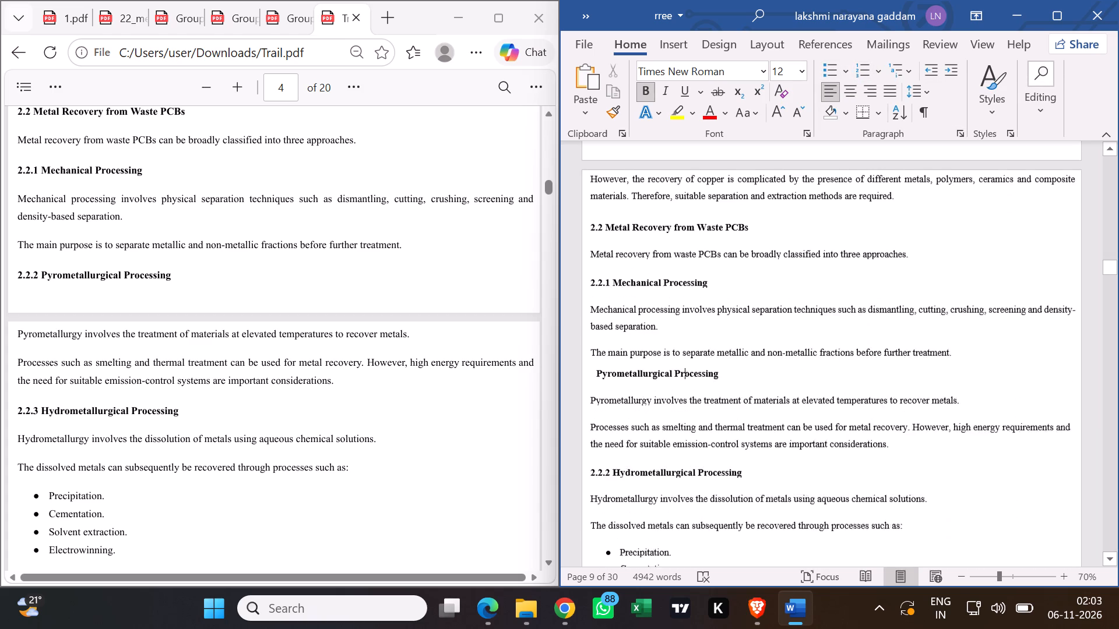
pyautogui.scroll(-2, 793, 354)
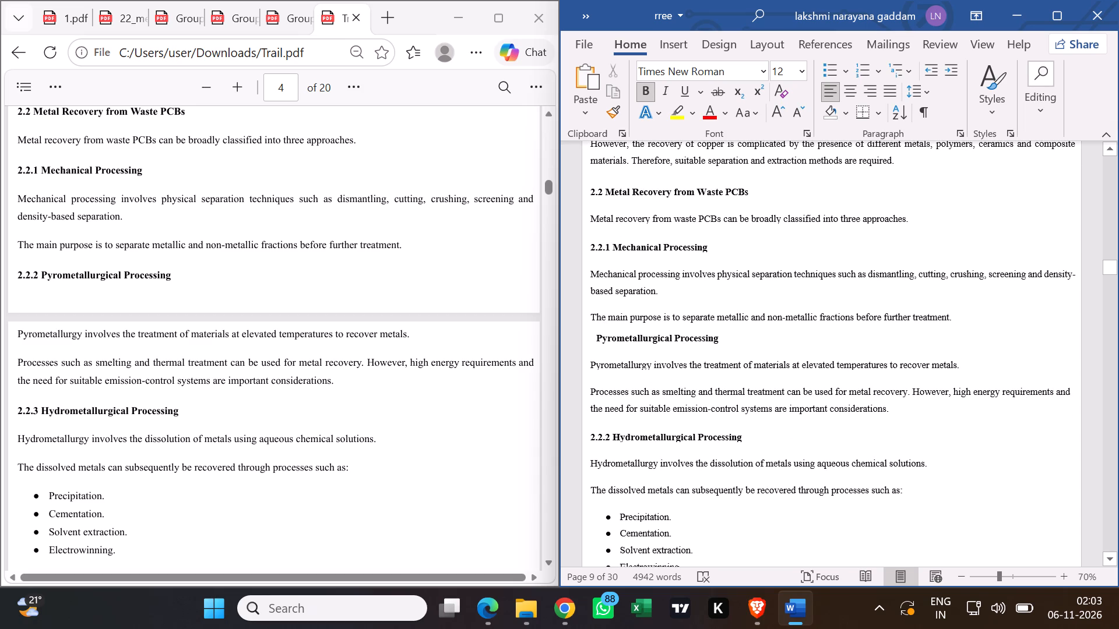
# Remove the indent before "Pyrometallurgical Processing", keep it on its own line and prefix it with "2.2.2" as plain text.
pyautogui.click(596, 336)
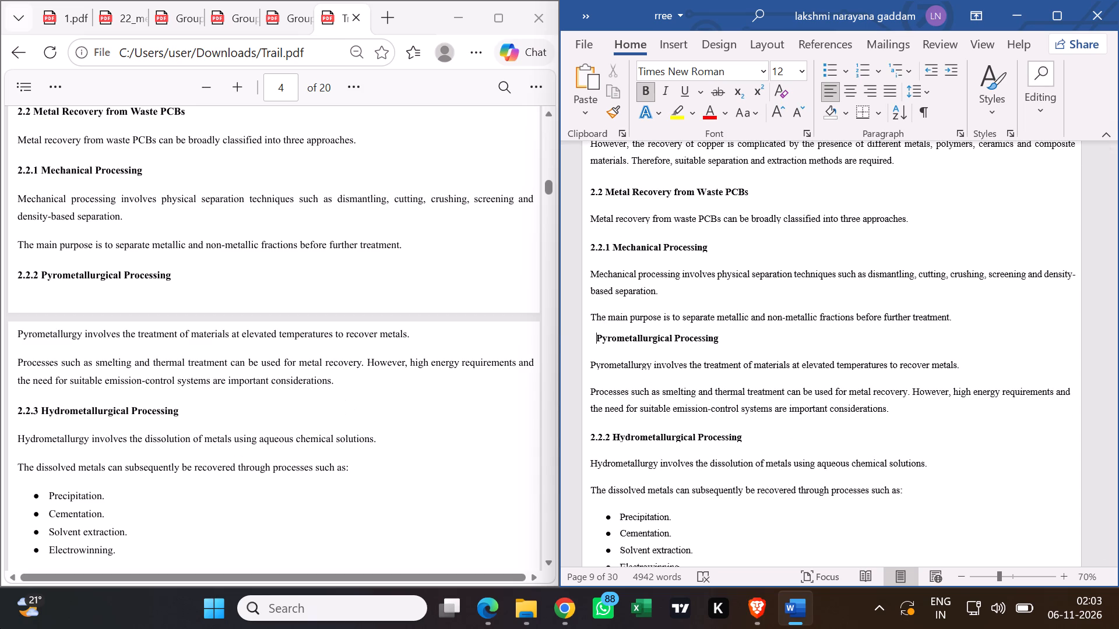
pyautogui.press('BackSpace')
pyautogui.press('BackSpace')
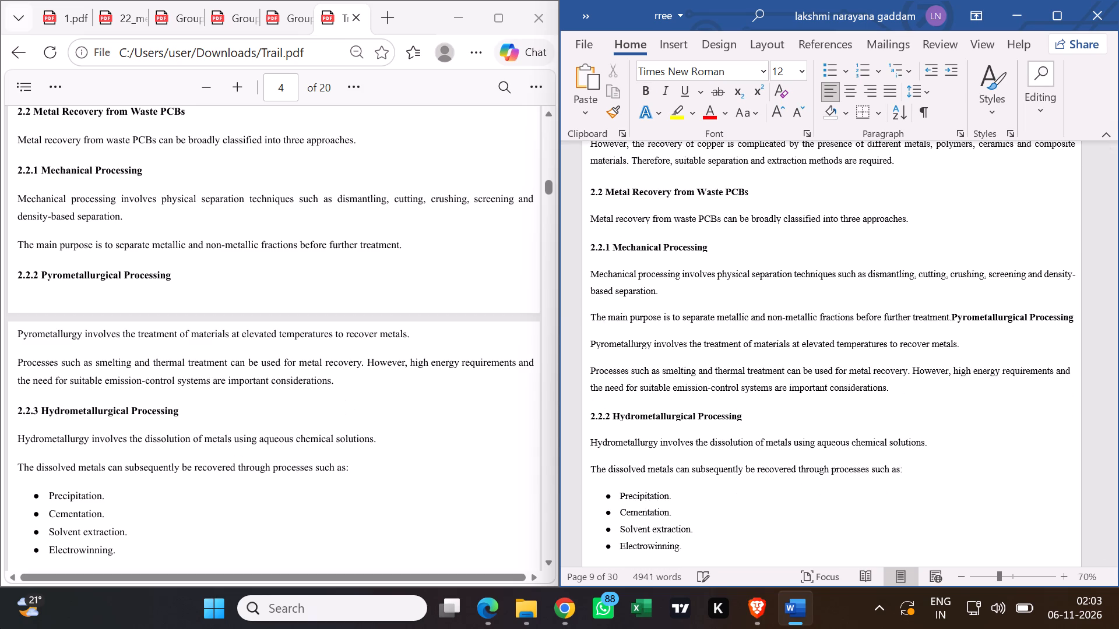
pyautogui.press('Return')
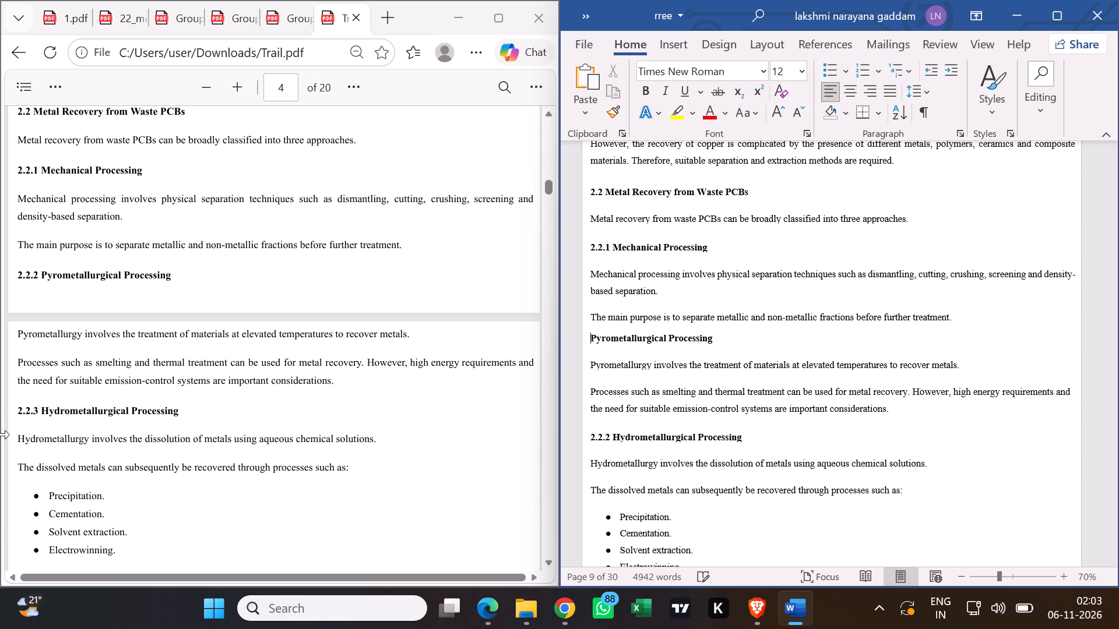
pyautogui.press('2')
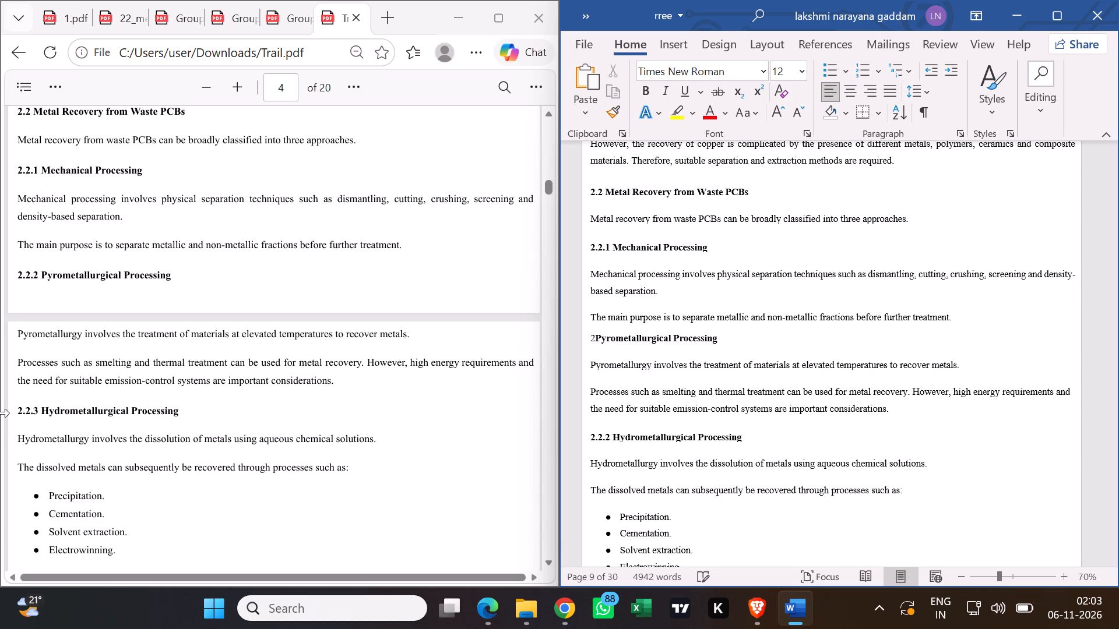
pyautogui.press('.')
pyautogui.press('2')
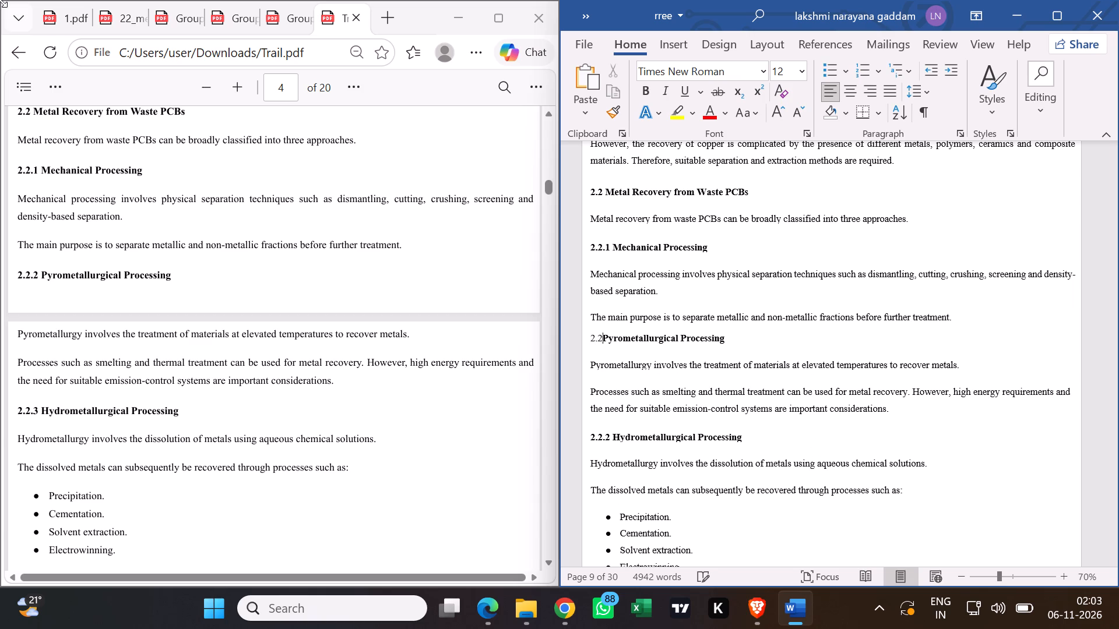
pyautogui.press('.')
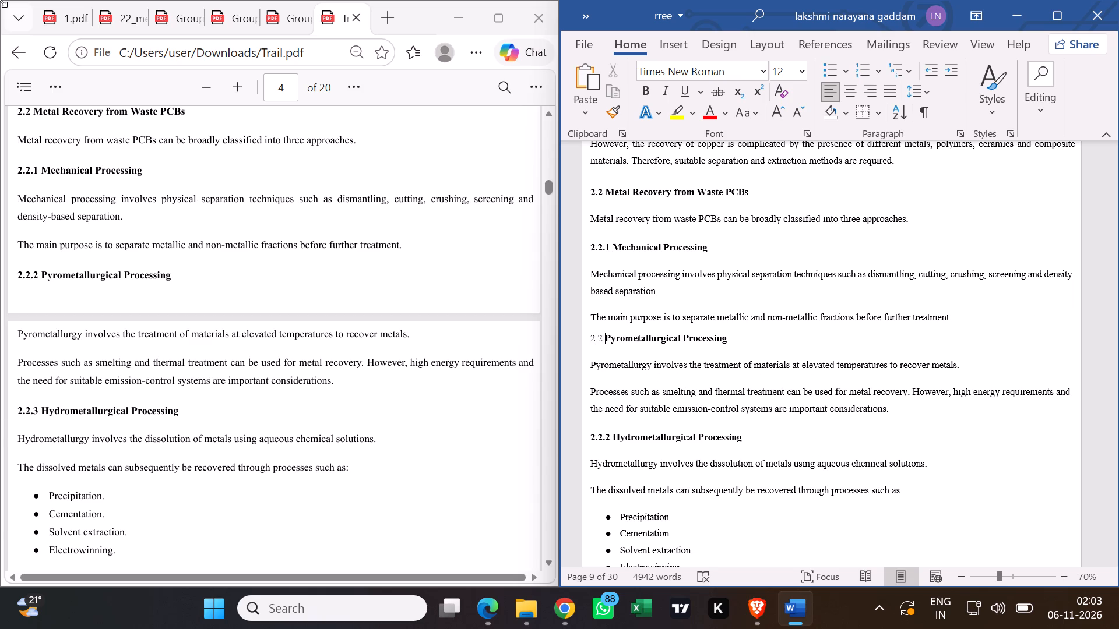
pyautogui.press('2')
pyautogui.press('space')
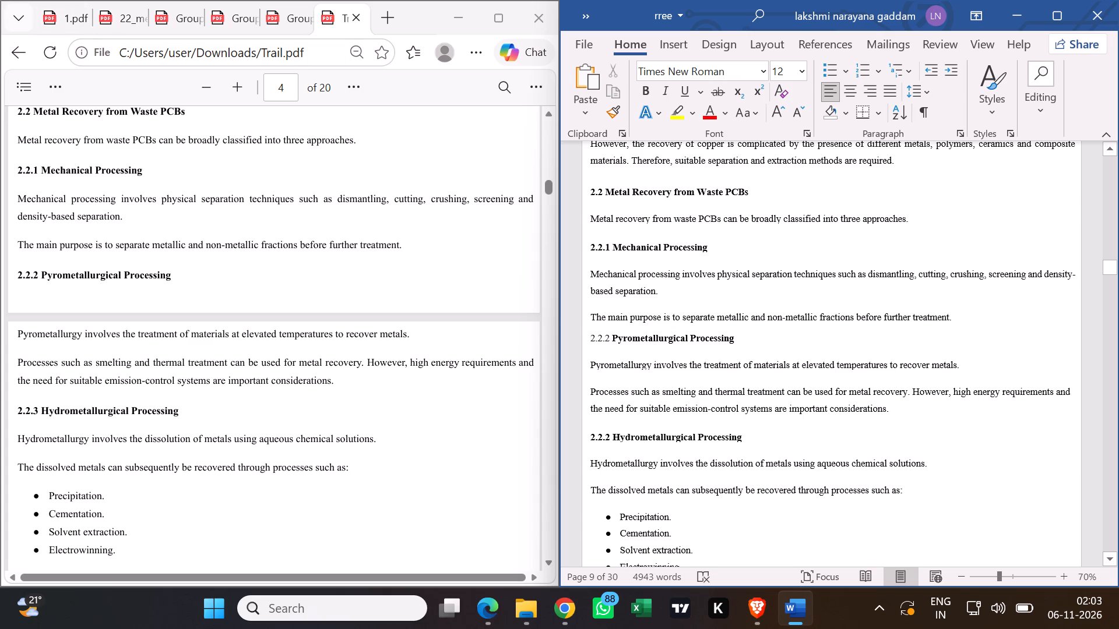
# Delete the manually numbered "2.2.2 Pyrometallurgical Processing" line and restore the break before the pyrometallurgy paragraph.
pyautogui.moveTo(588, 341); pyautogui.dragTo(608, 339)
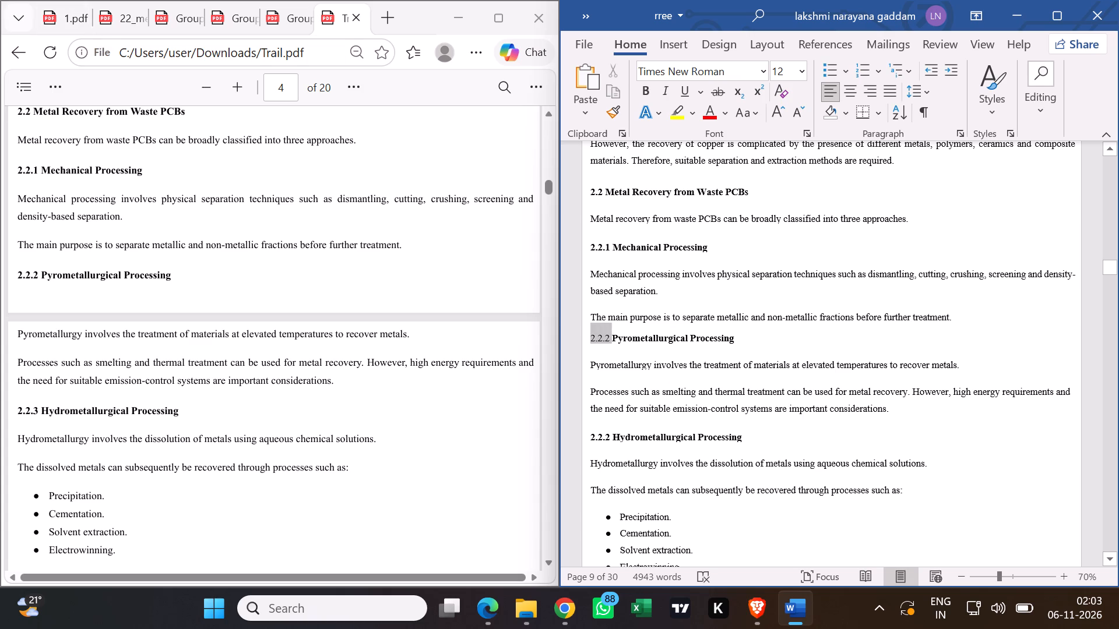
pyautogui.moveTo(608, 339); pyautogui.dragTo(684, 351)
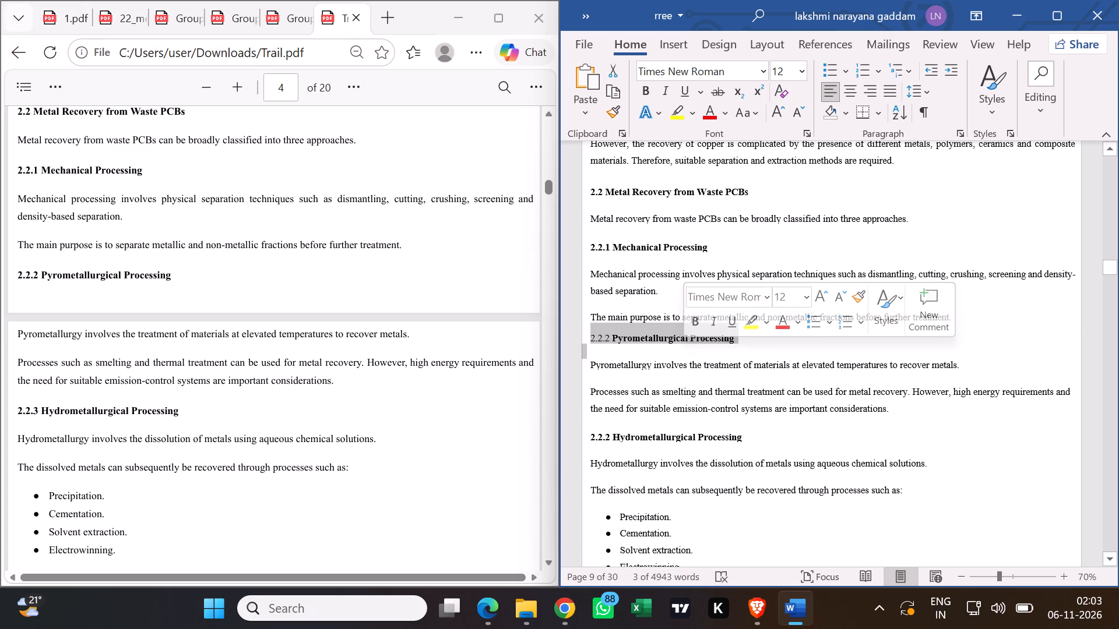
pyautogui.press('BackSpace')
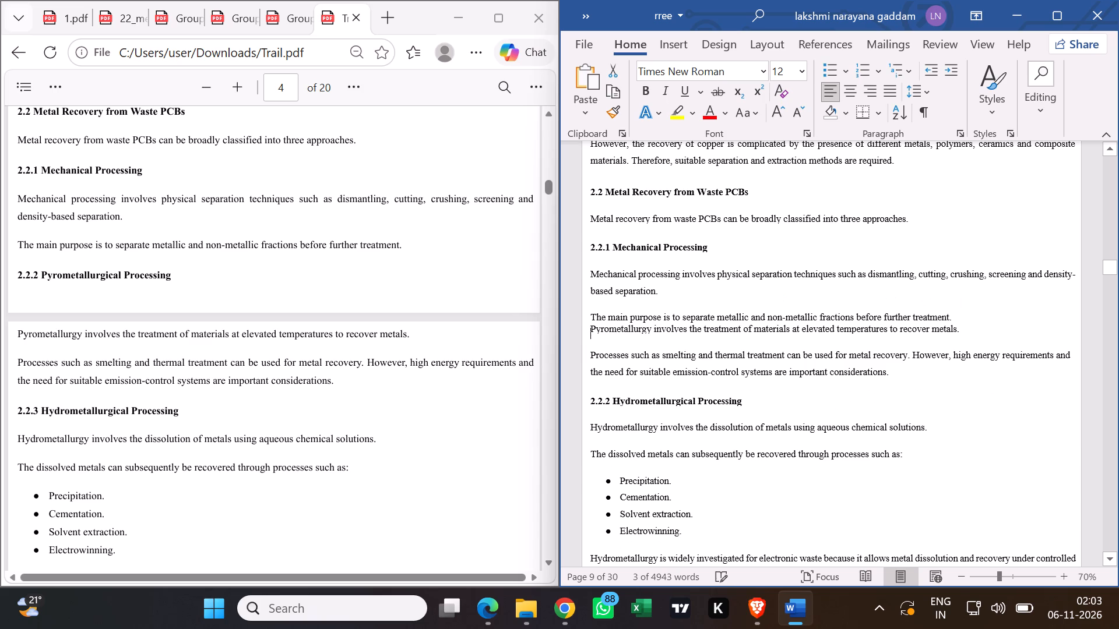
pyautogui.press('Return')
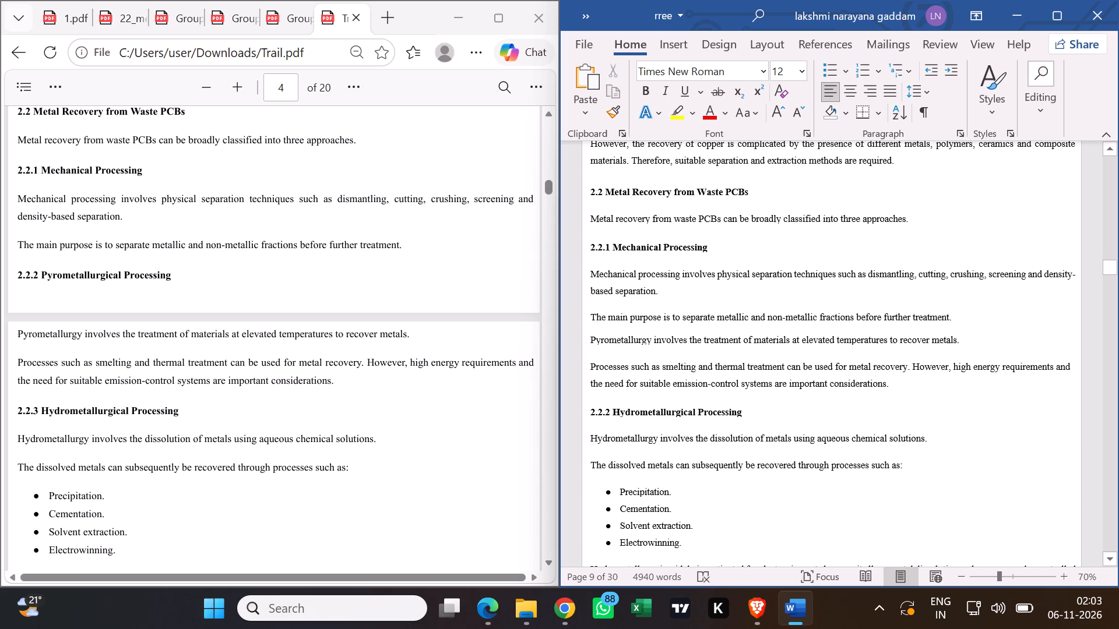
# Add an empty, automatically numbered 2.2.2 heading line directly below the "2.2.1 Mechanical Processing" heading.
pyautogui.click(955, 323)
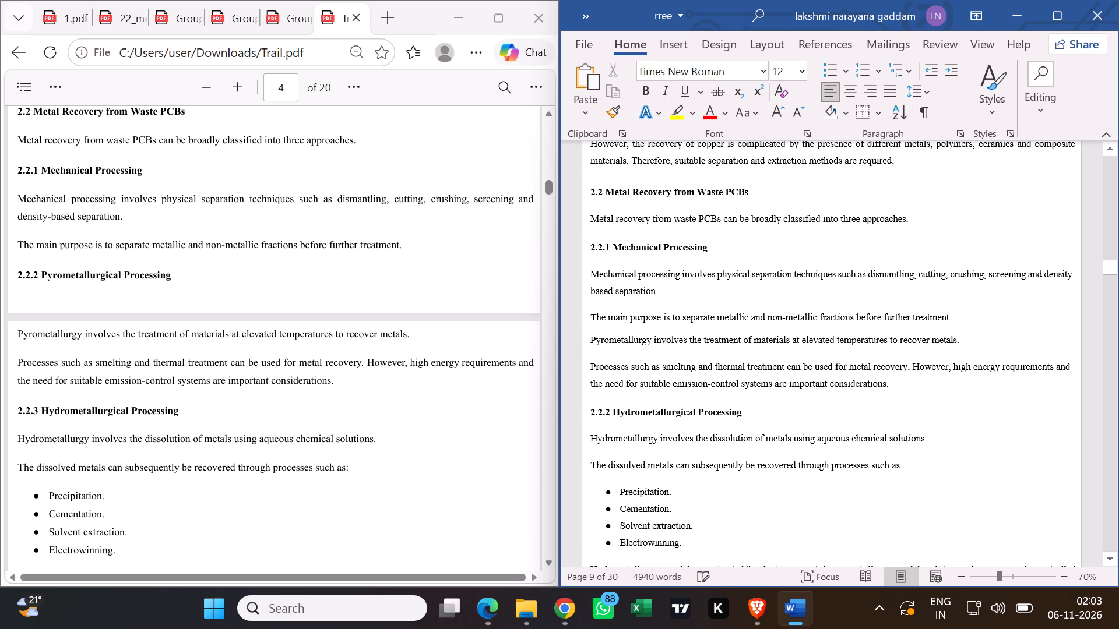
pyautogui.click(948, 317)
pyautogui.click(973, 313)
pyautogui.click(733, 256)
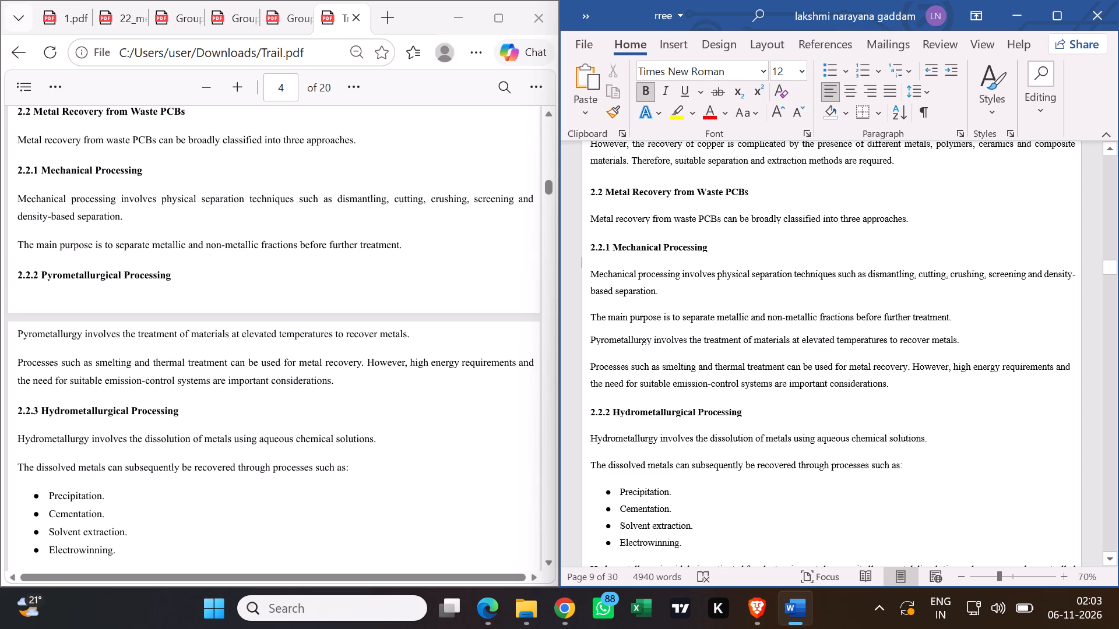
pyautogui.click(715, 252)
pyautogui.press('Return')
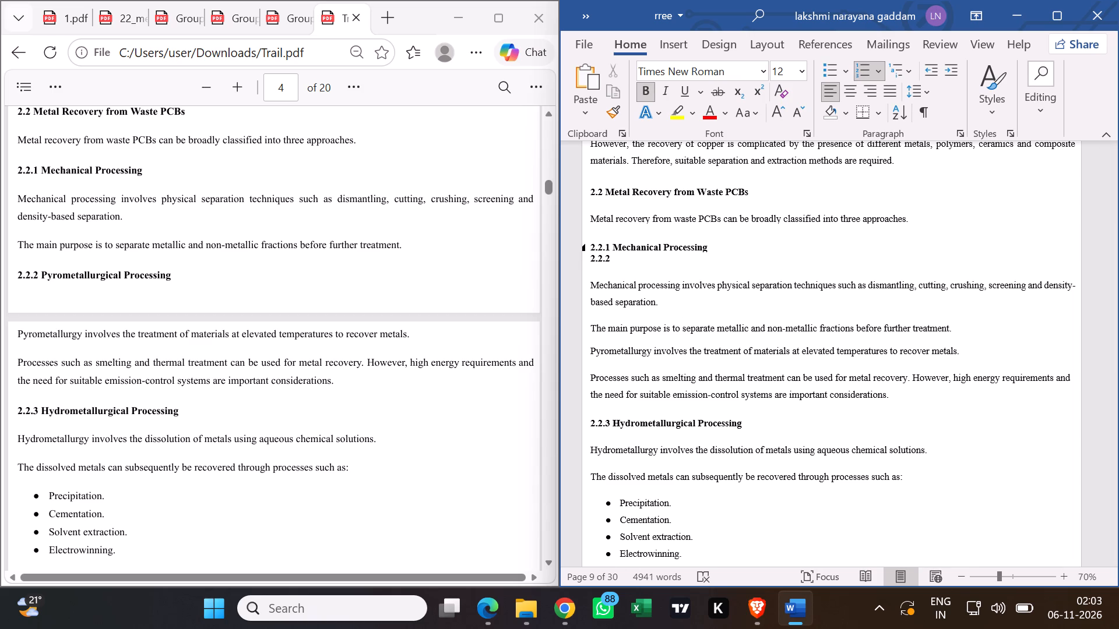
pyautogui.press('Return')
pyautogui.press('Return')
pyautogui.press('BackSpace')
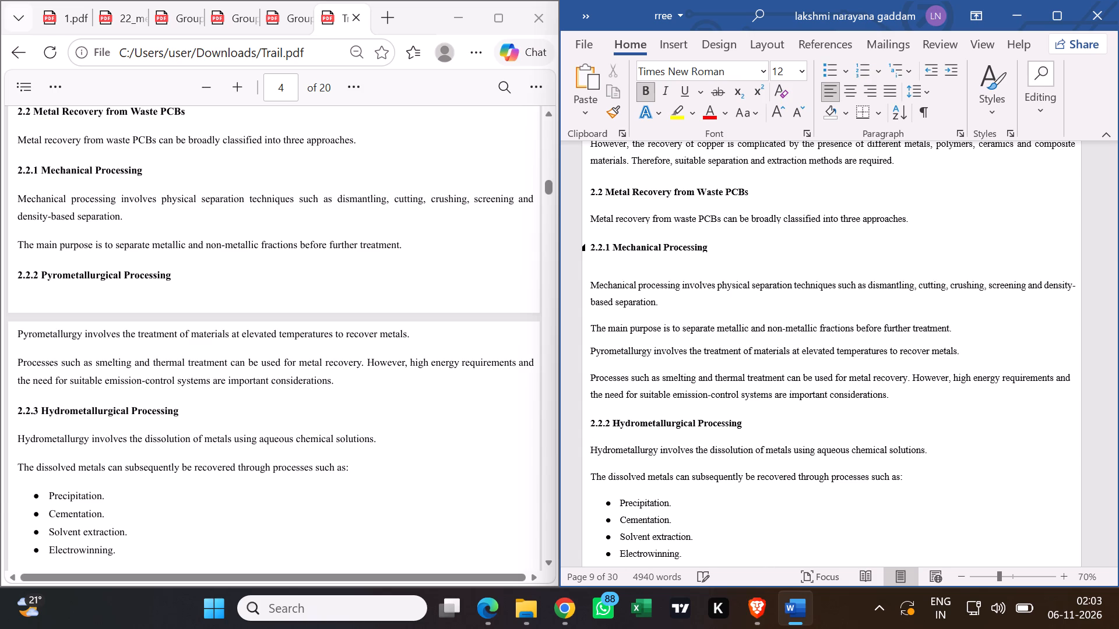
pyautogui.click(709, 251)
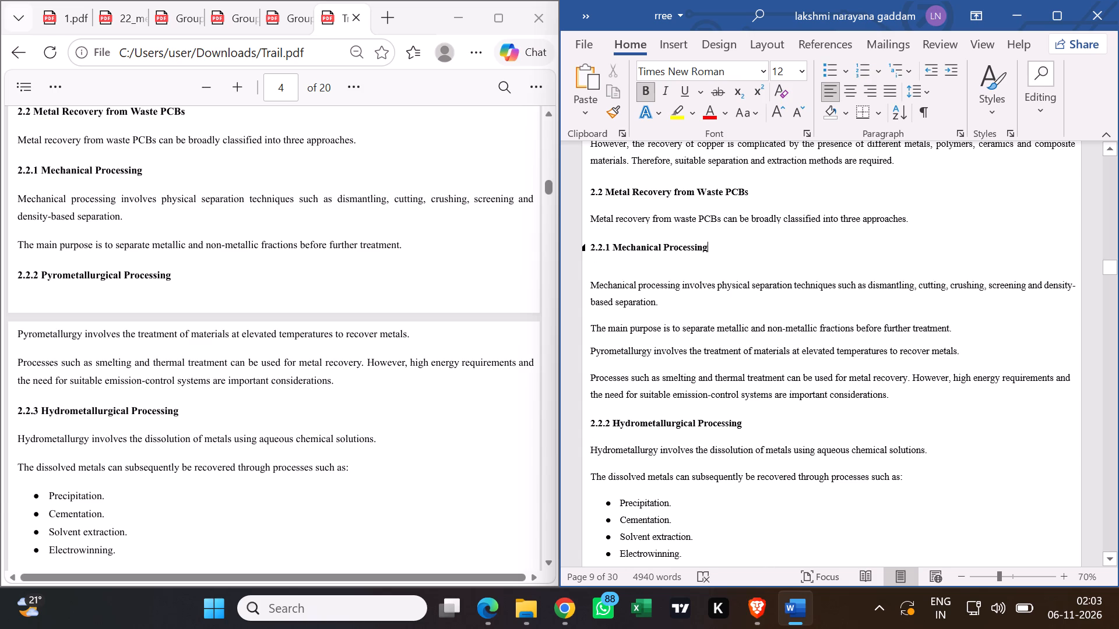
pyautogui.press('Return')
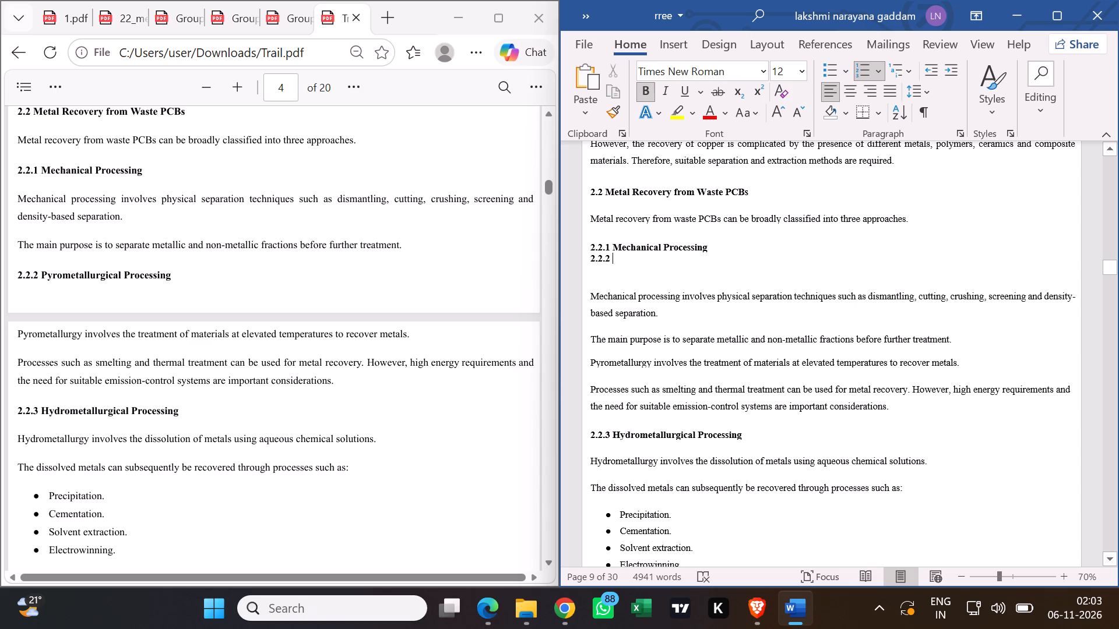
# Copy the two mechanical-processing paragraphs and paste them between the "2.2.1 Mechanical Processing" heading and the empty 2.2.2 heading line.
pyautogui.click(898, 404)
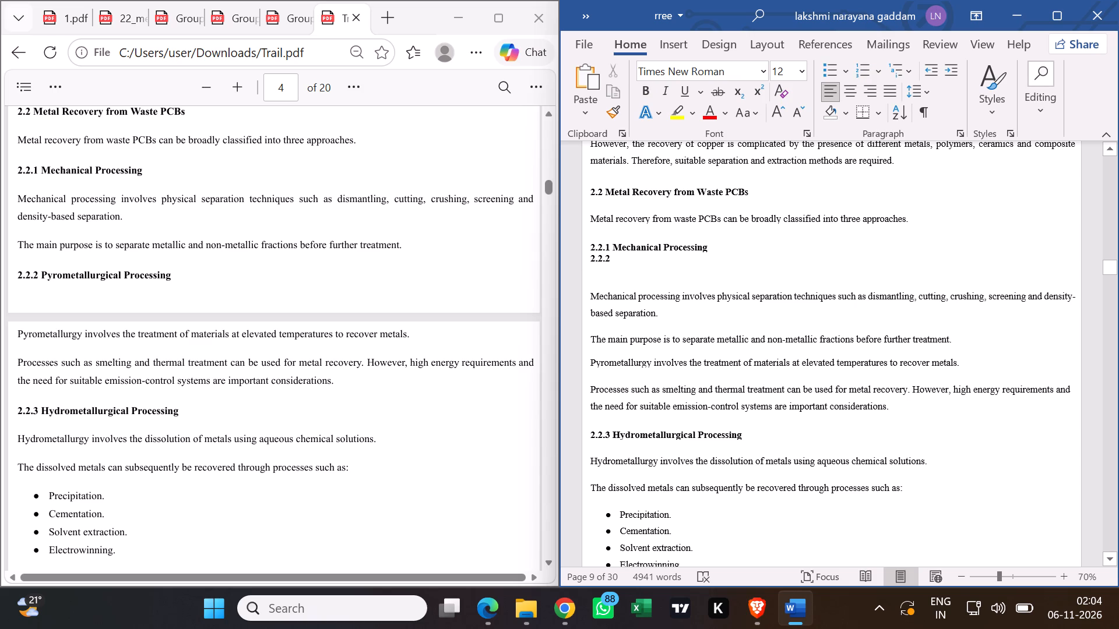
pyautogui.moveTo(965, 343); pyautogui.dragTo(705, 316)
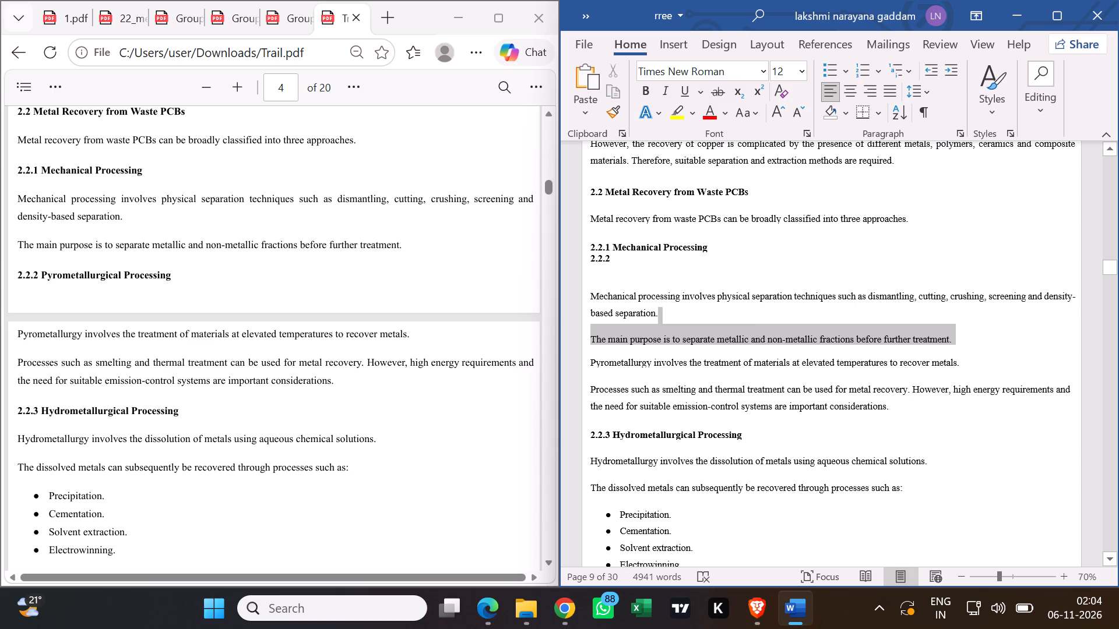
pyautogui.moveTo(705, 316); pyautogui.dragTo(610, 303)
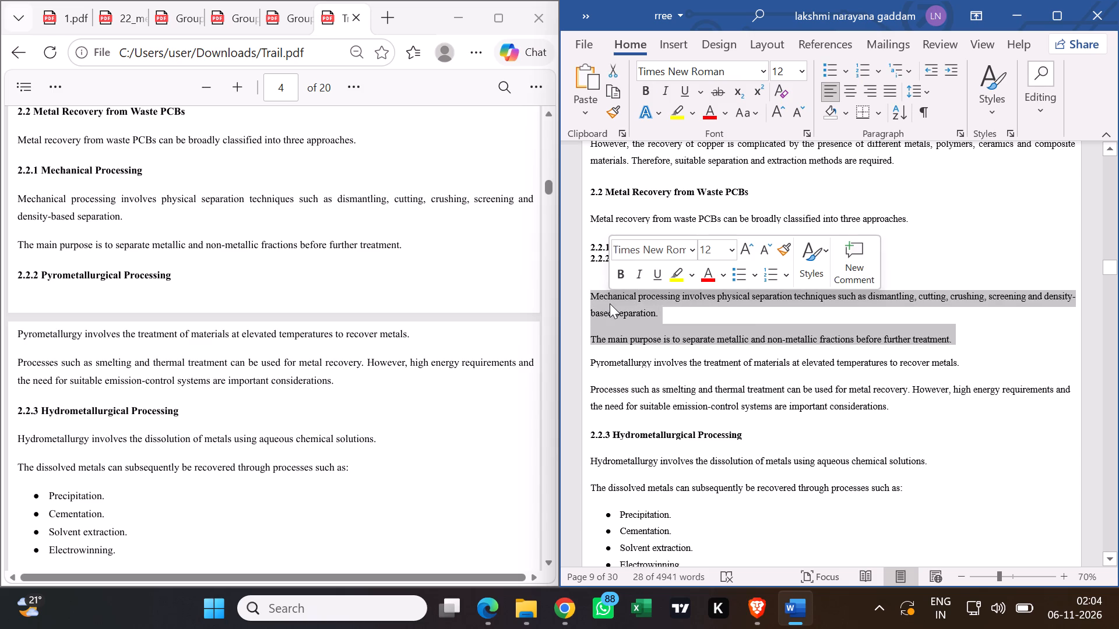
pyautogui.hotkey('ctrl', 'c')
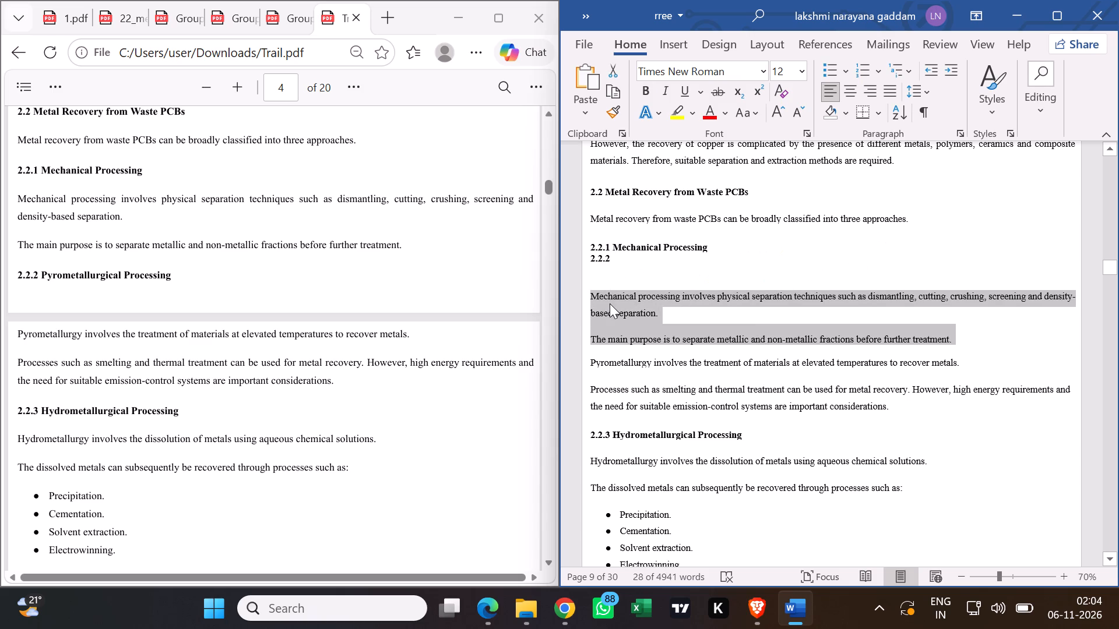
pyautogui.click(719, 256)
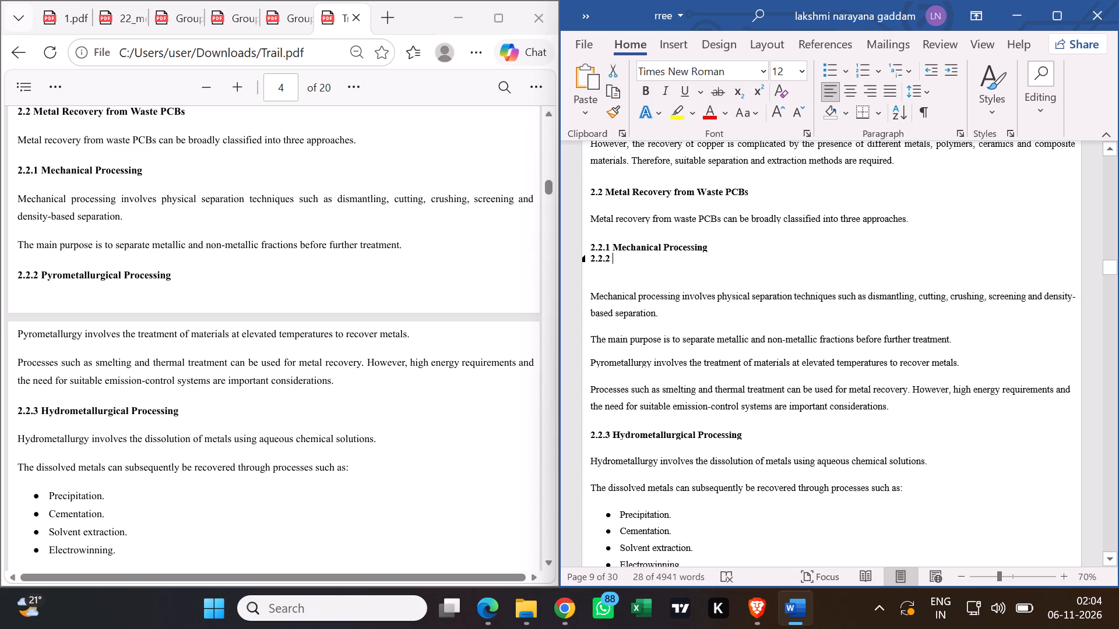
pyautogui.click(717, 243)
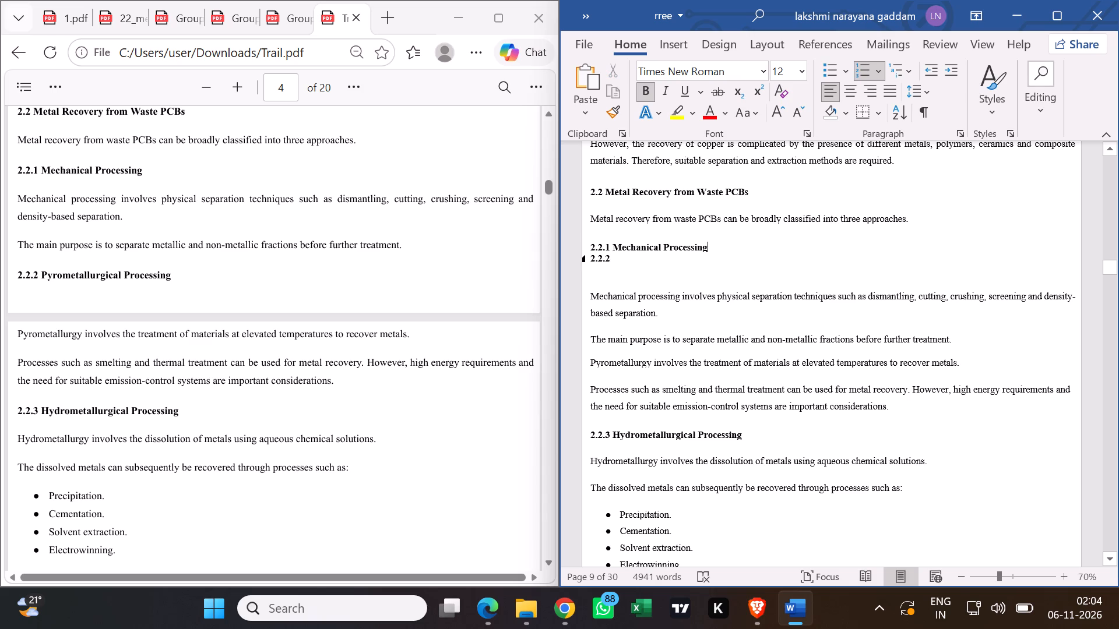
pyautogui.press('Return')
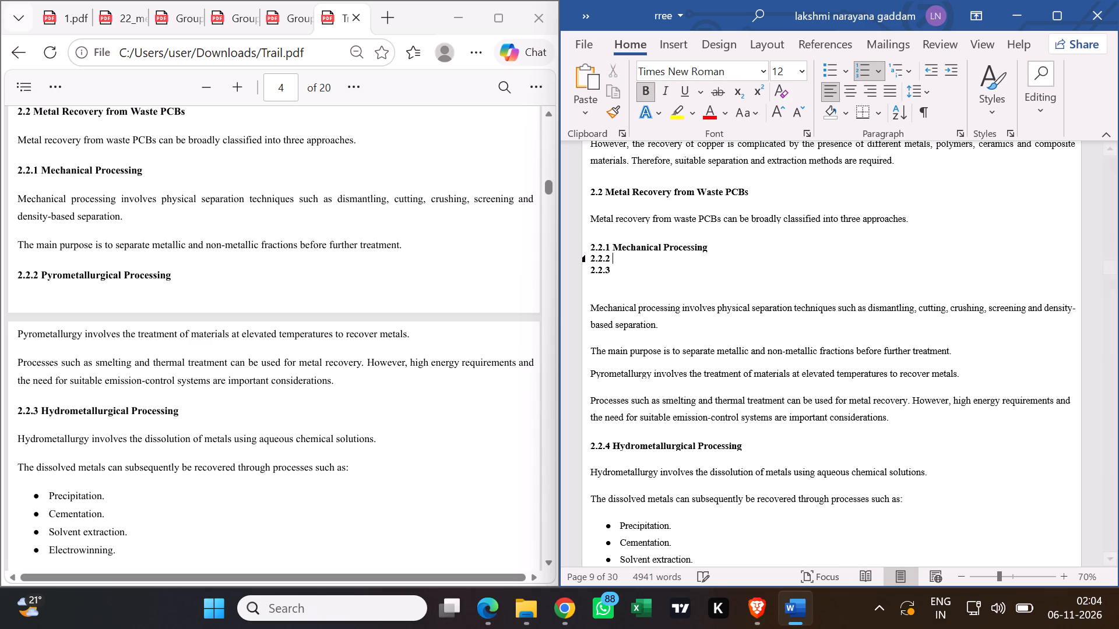
pyautogui.press('Return')
pyautogui.press('BackSpace')
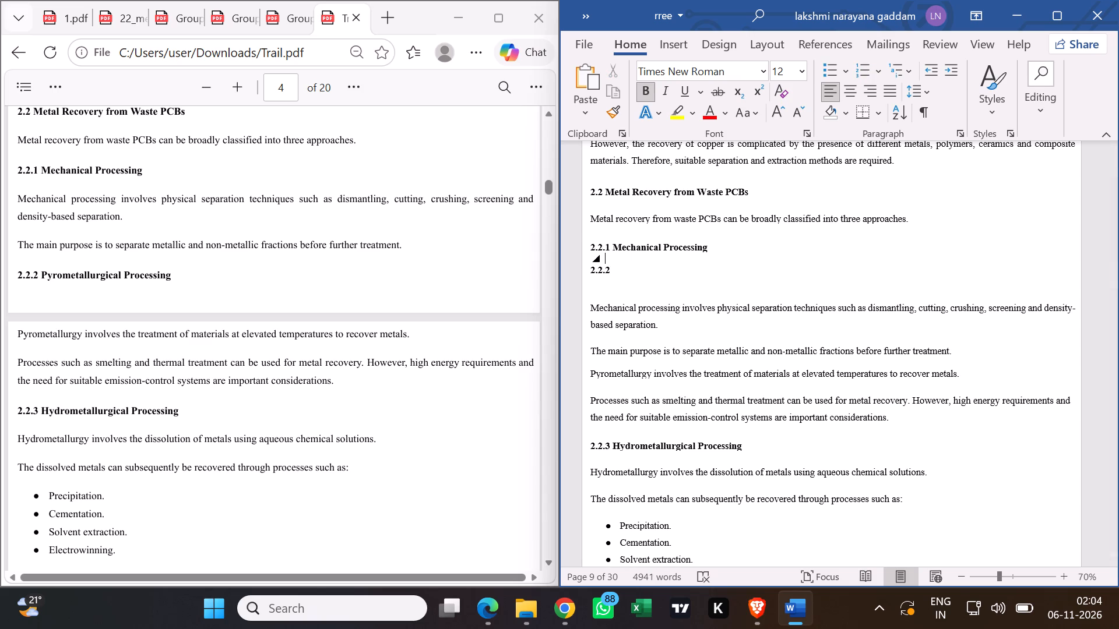
pyautogui.hotkey('ctrl', 'v')
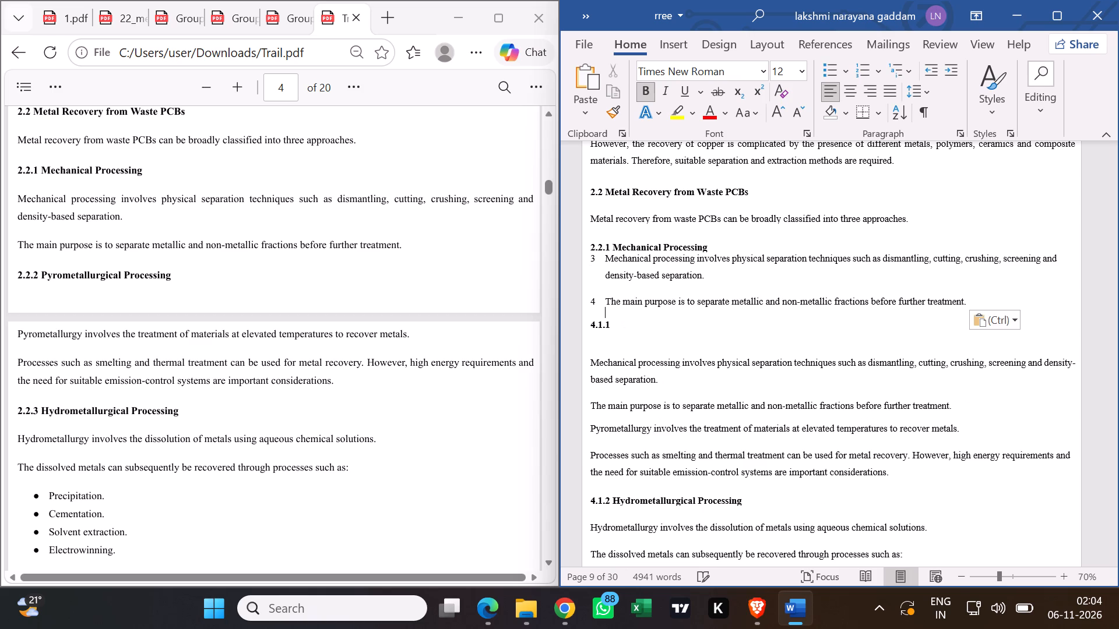
# Remove the automatic list numbers from both pasted mechanical-processing paragraphs.
pyautogui.click(597, 263)
pyautogui.press('BackSpace')
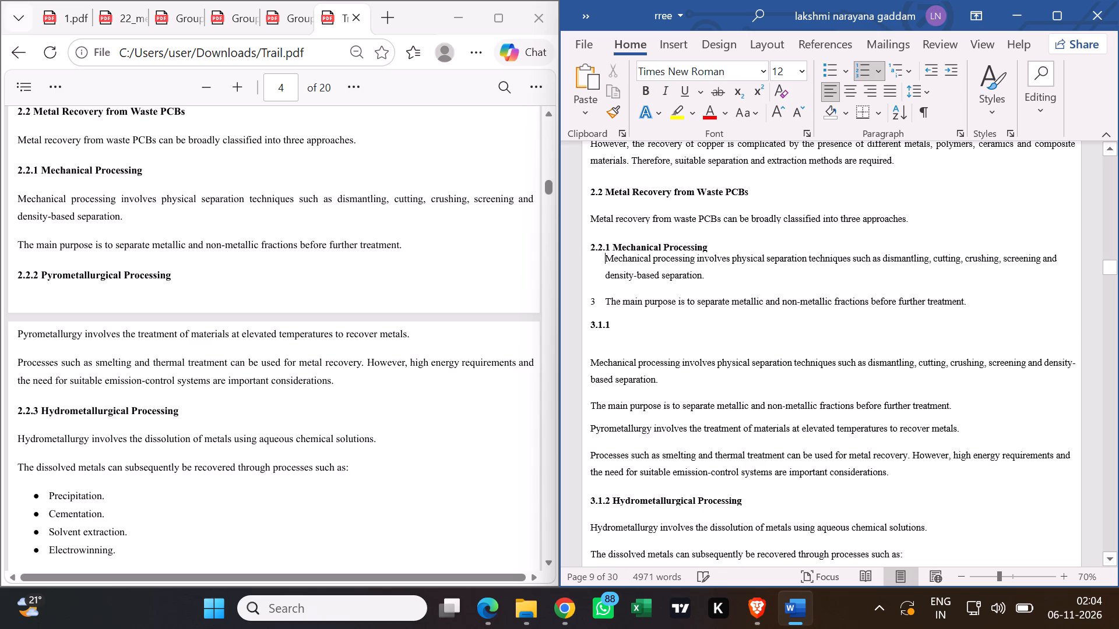
pyautogui.click(594, 305)
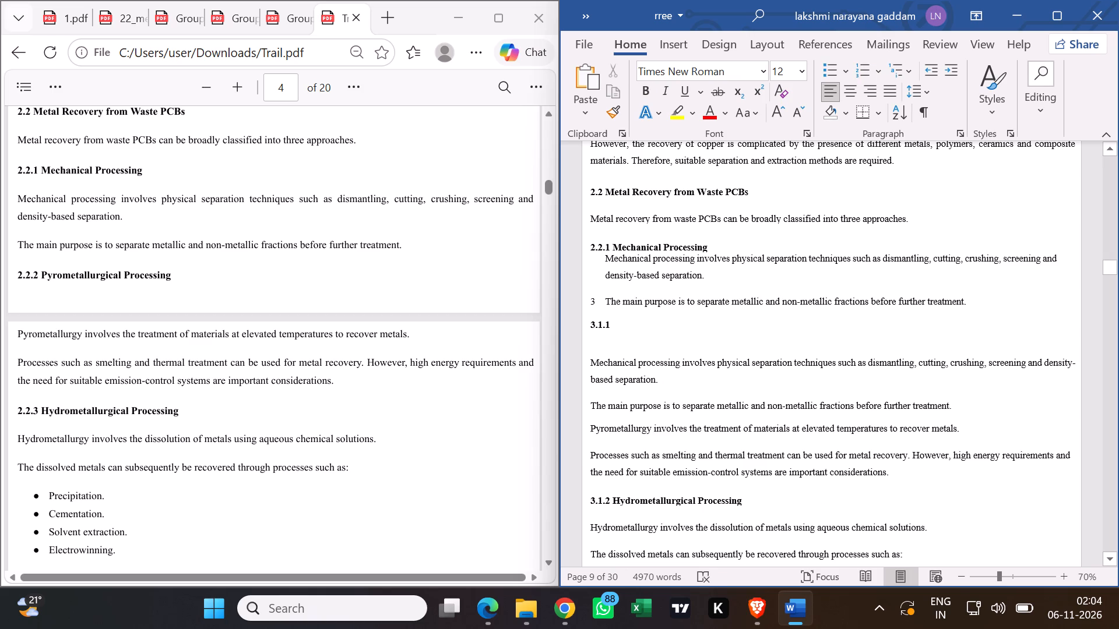
pyautogui.press('BackSpace')
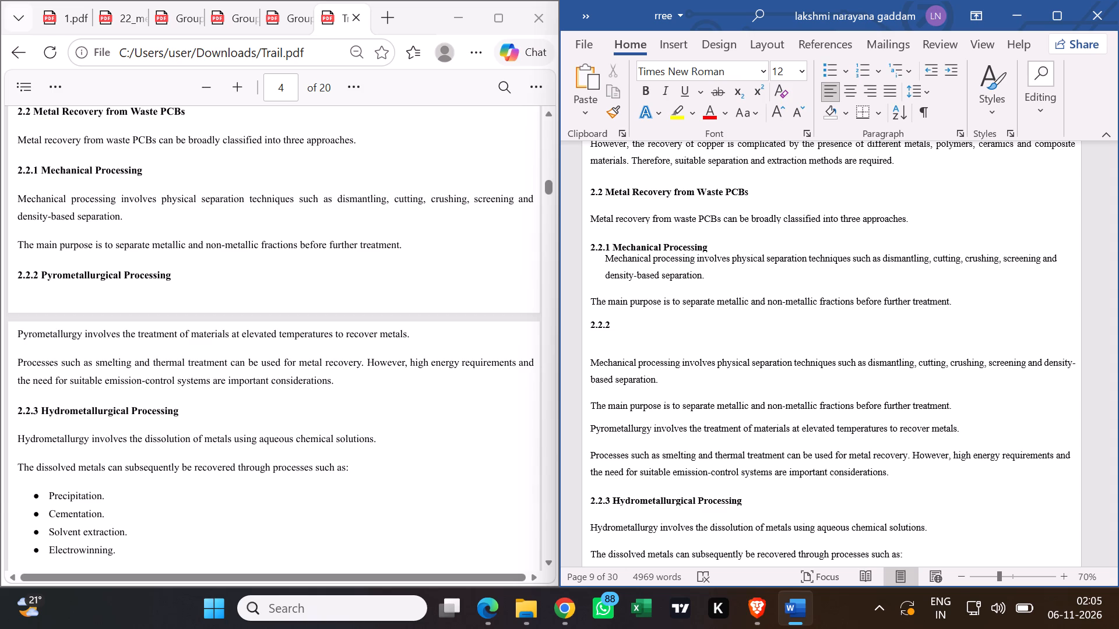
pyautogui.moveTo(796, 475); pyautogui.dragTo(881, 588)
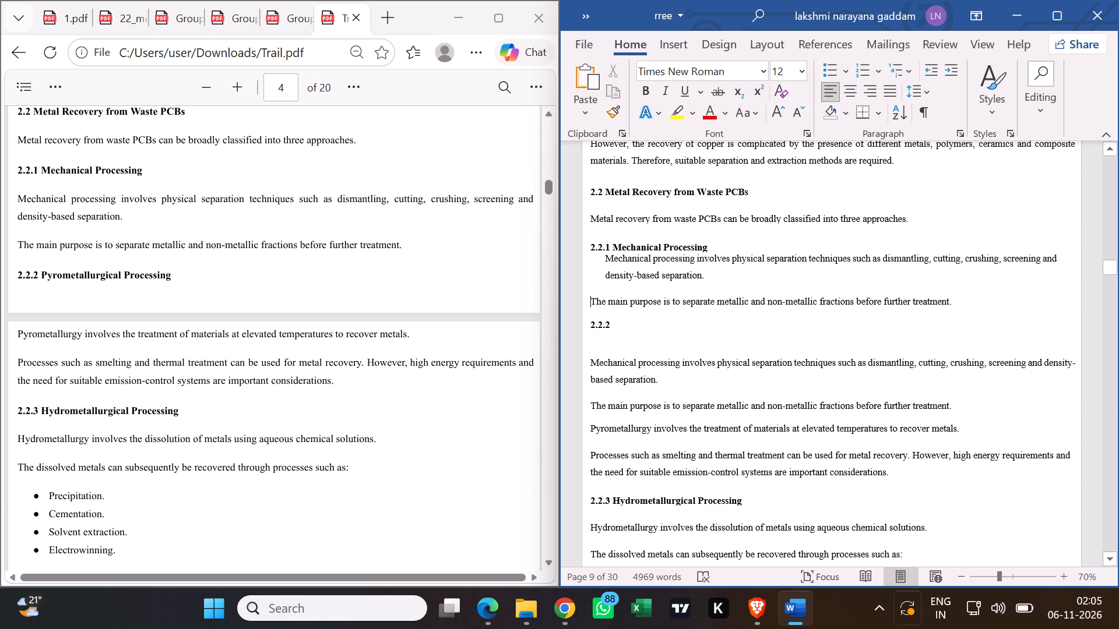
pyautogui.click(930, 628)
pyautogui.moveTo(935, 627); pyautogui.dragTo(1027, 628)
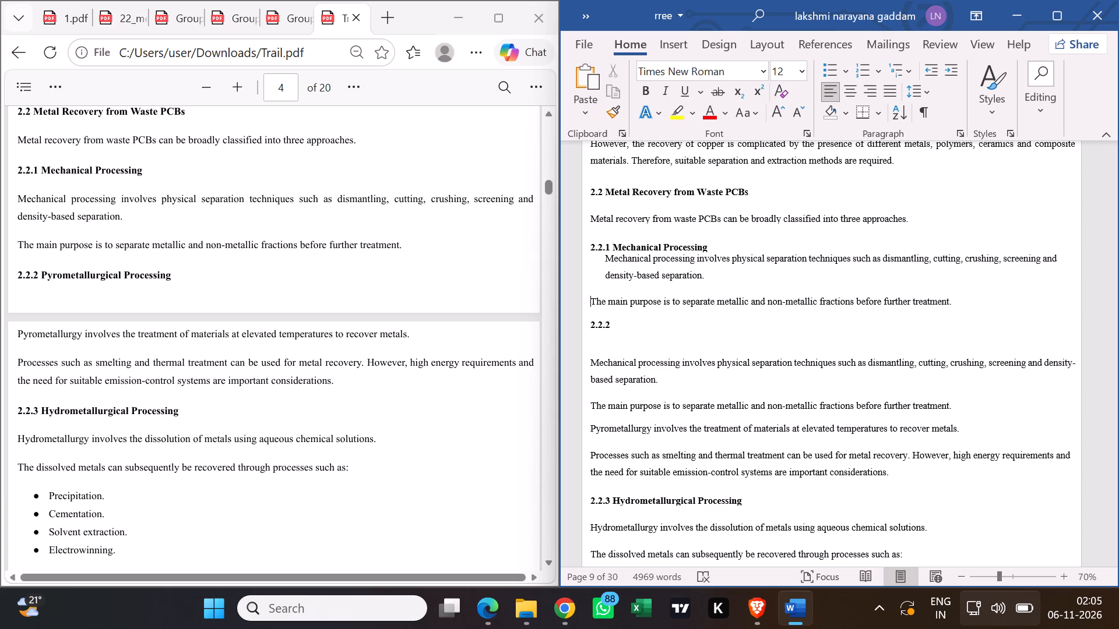
# Compare the layout of sections 2.1 to 2.2.2 in the report with the same pages of Trail.pdf.
pyautogui.scroll(4, 861, 374)
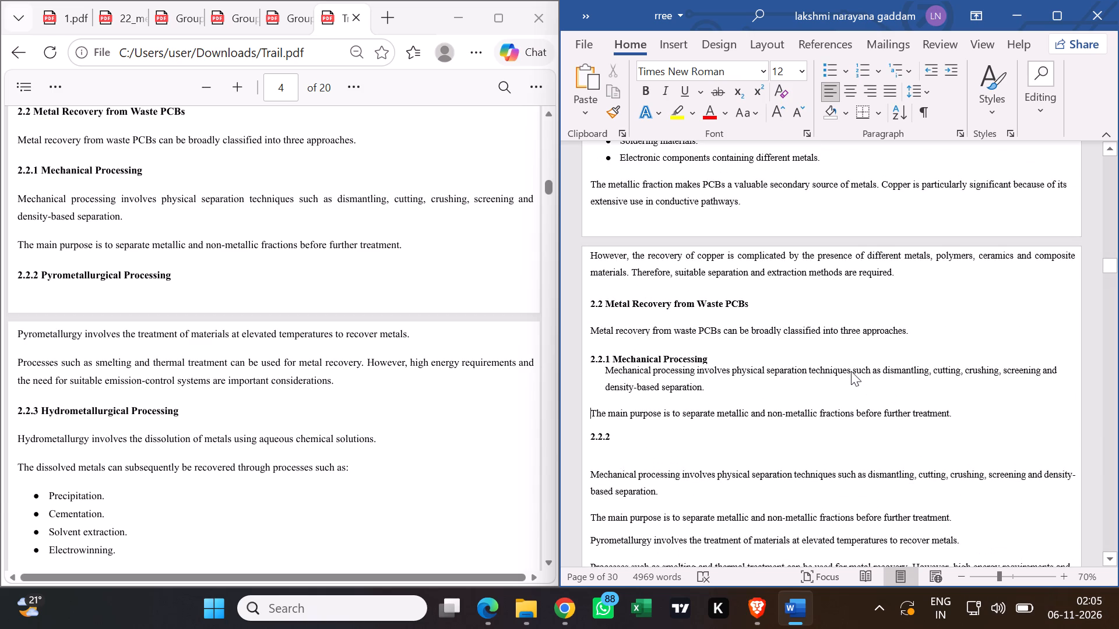
pyautogui.scroll(3, 851, 371)
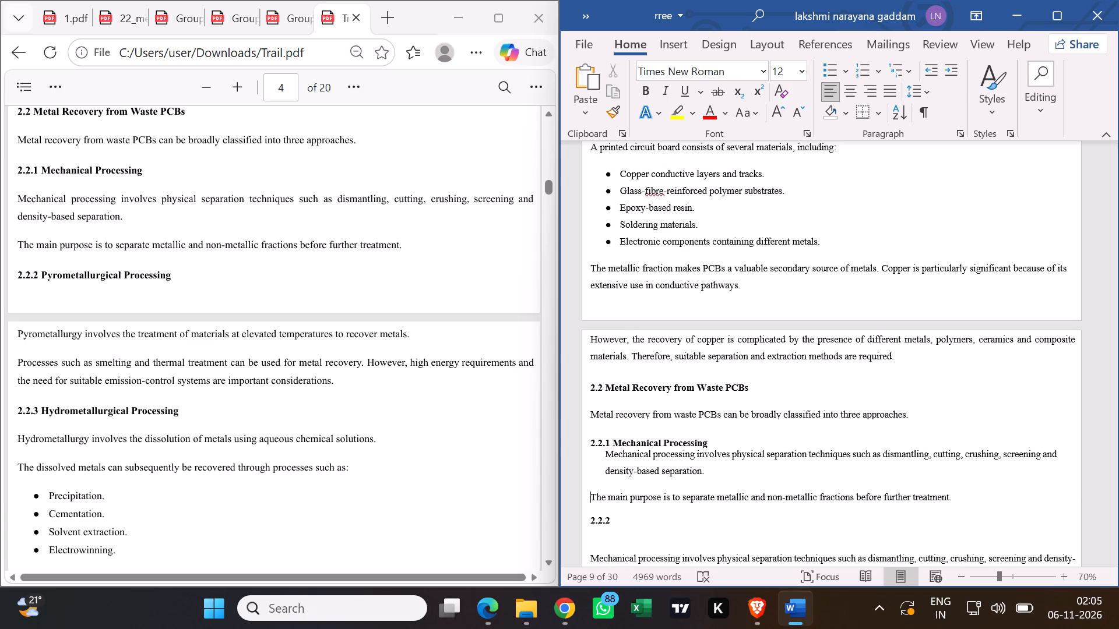
pyautogui.scroll(1, 716, 343)
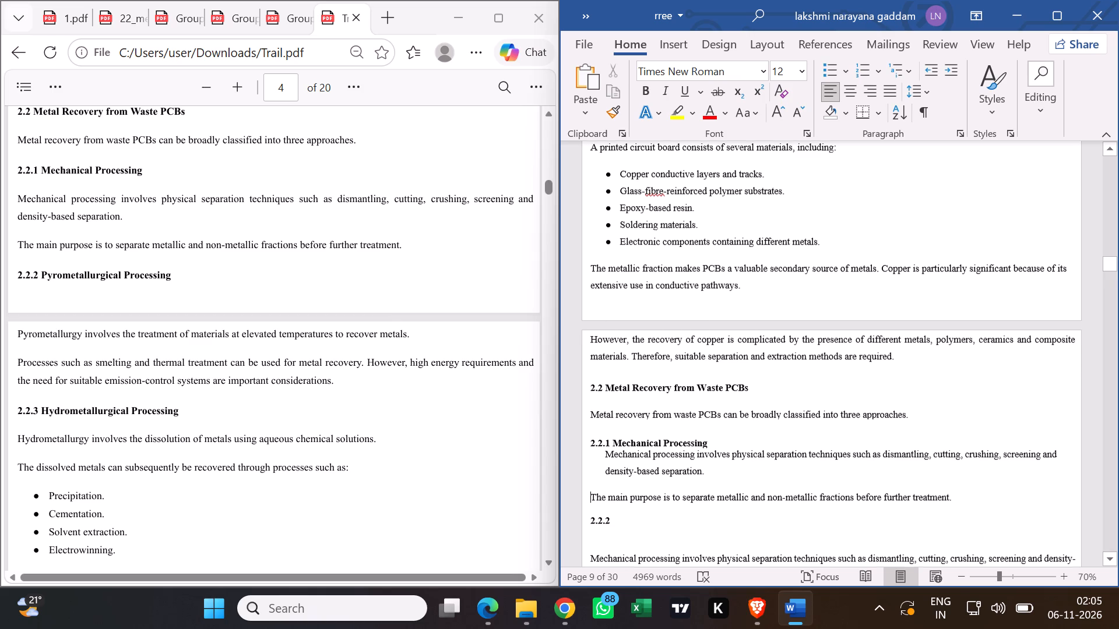
pyautogui.scroll(1, 716, 343)
pyautogui.scroll(-1, 715, 353)
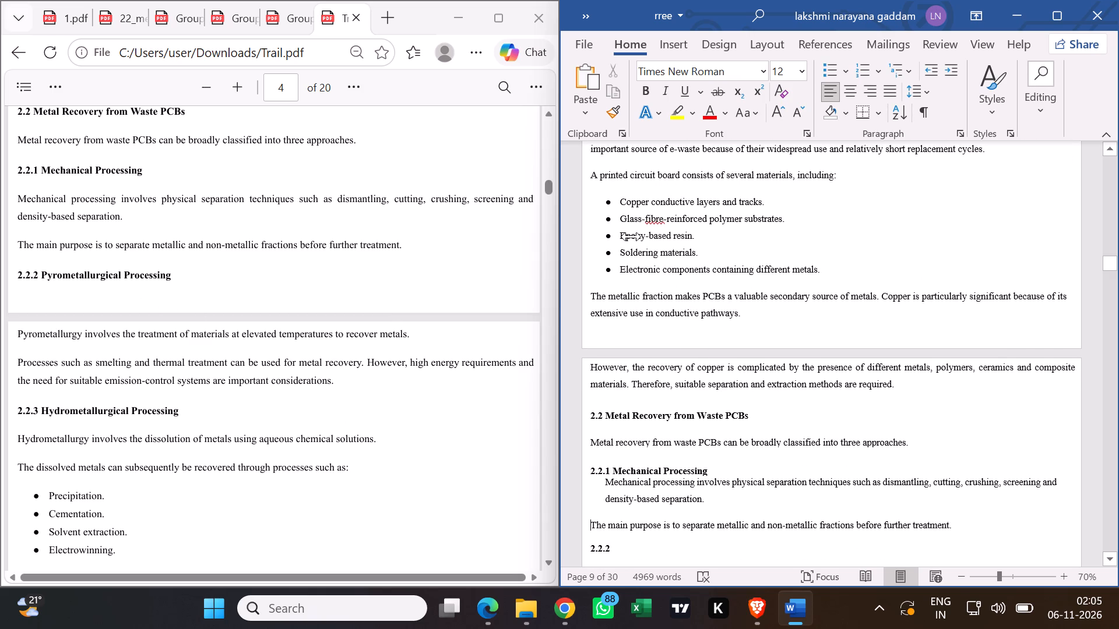
pyautogui.scroll(3, 687, 424)
pyautogui.scroll(1, 679, 349)
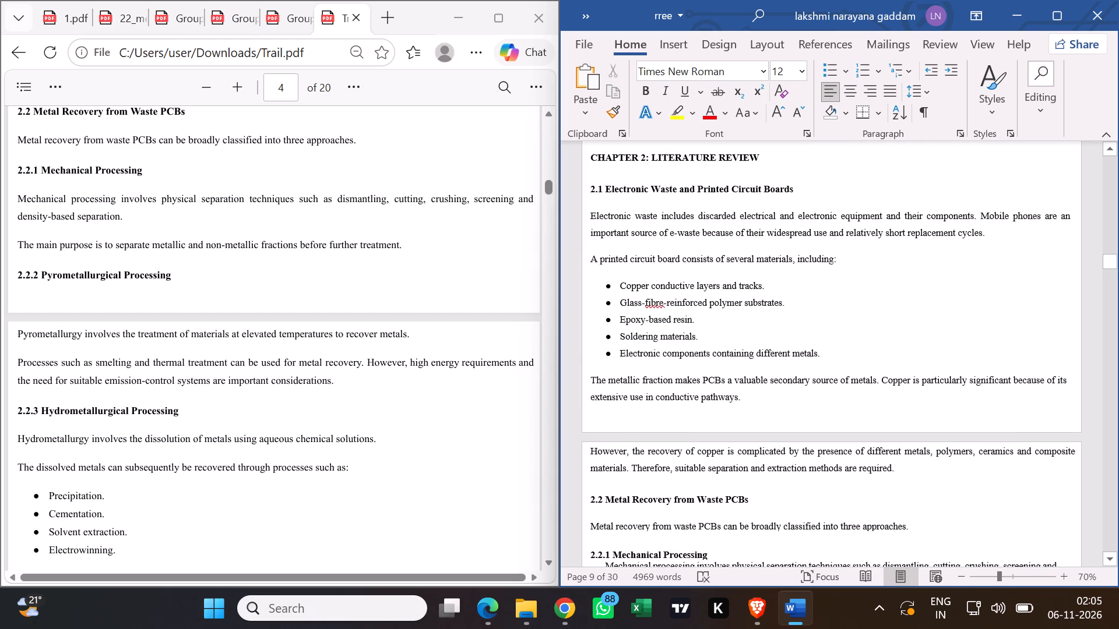
pyautogui.scroll(1, 680, 349)
pyautogui.scroll(5, 217, 345)
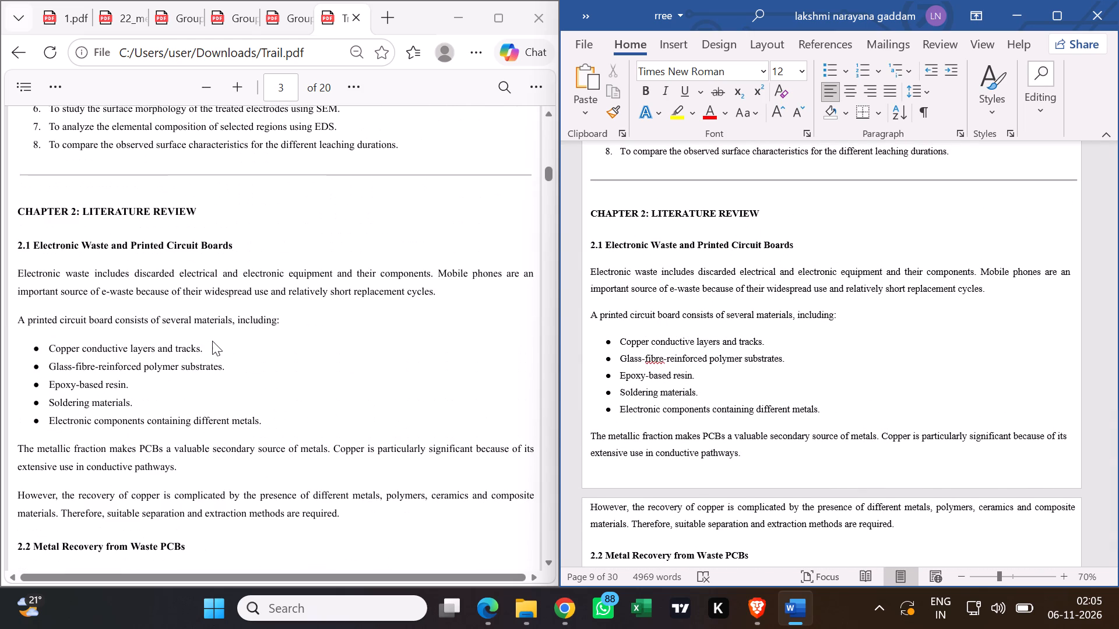
pyautogui.scroll(-1, 618, 286)
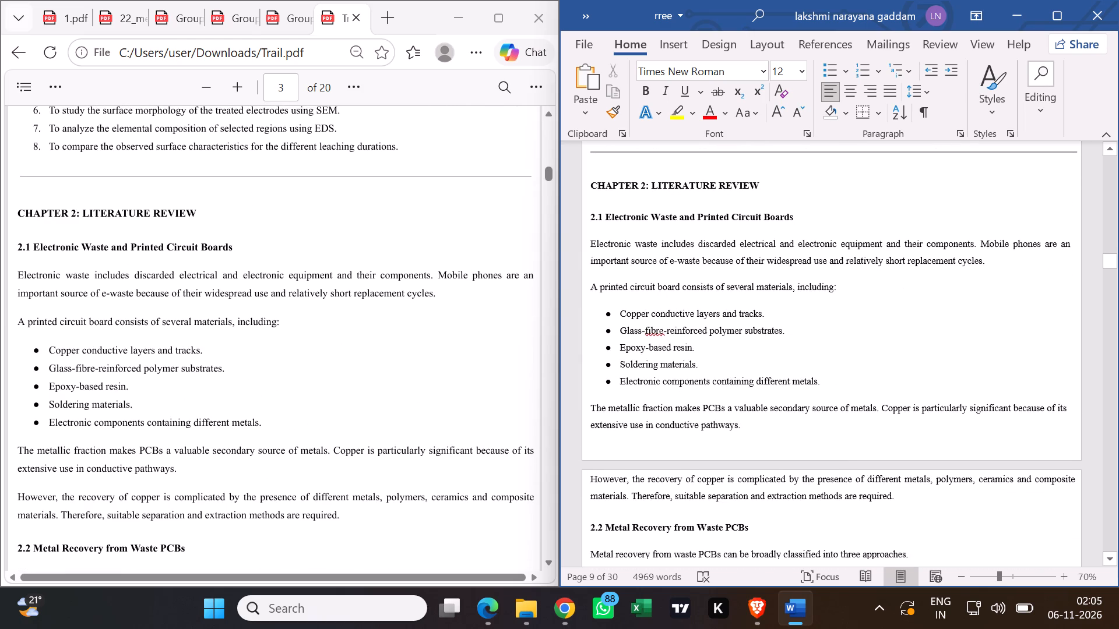
pyautogui.scroll(-3, 618, 288)
pyautogui.scroll(-2, 657, 321)
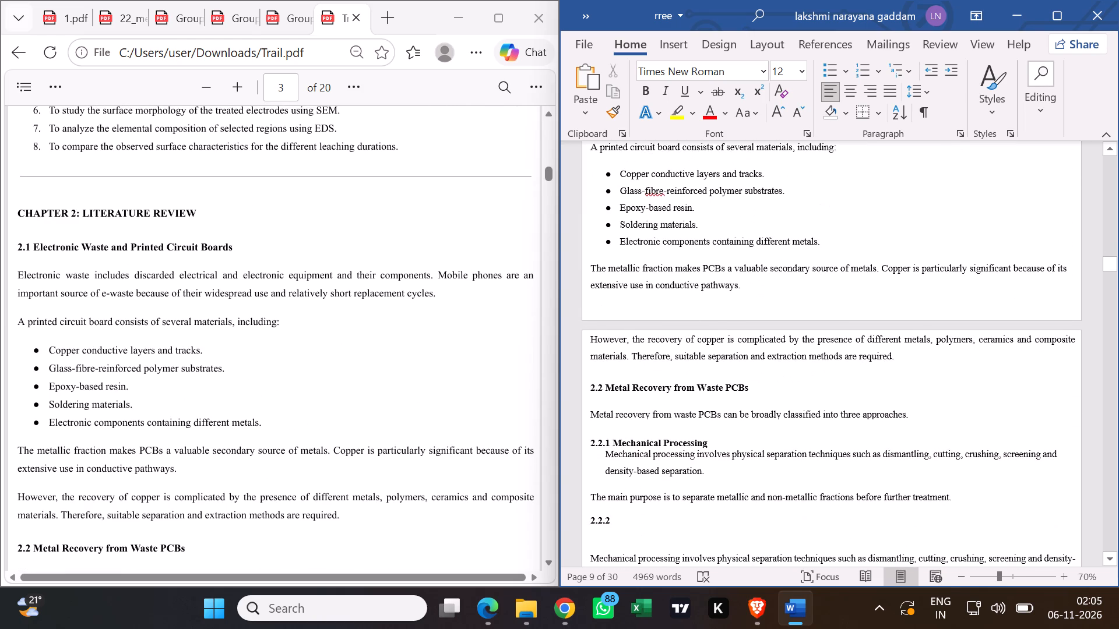
pyautogui.scroll(-3, 367, 398)
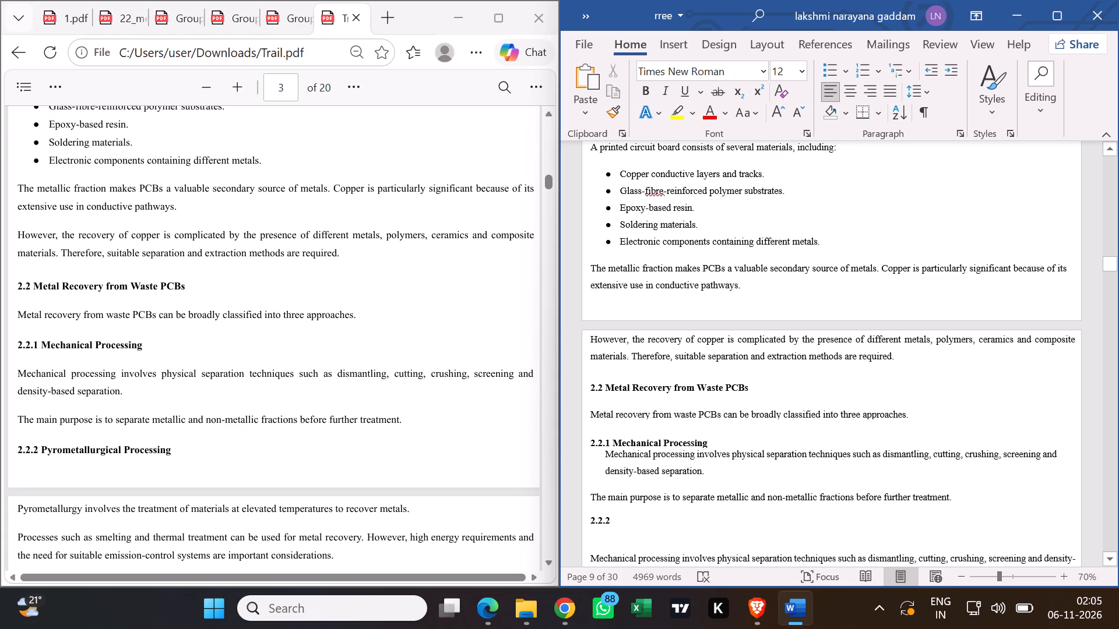
pyautogui.scroll(-2, 671, 381)
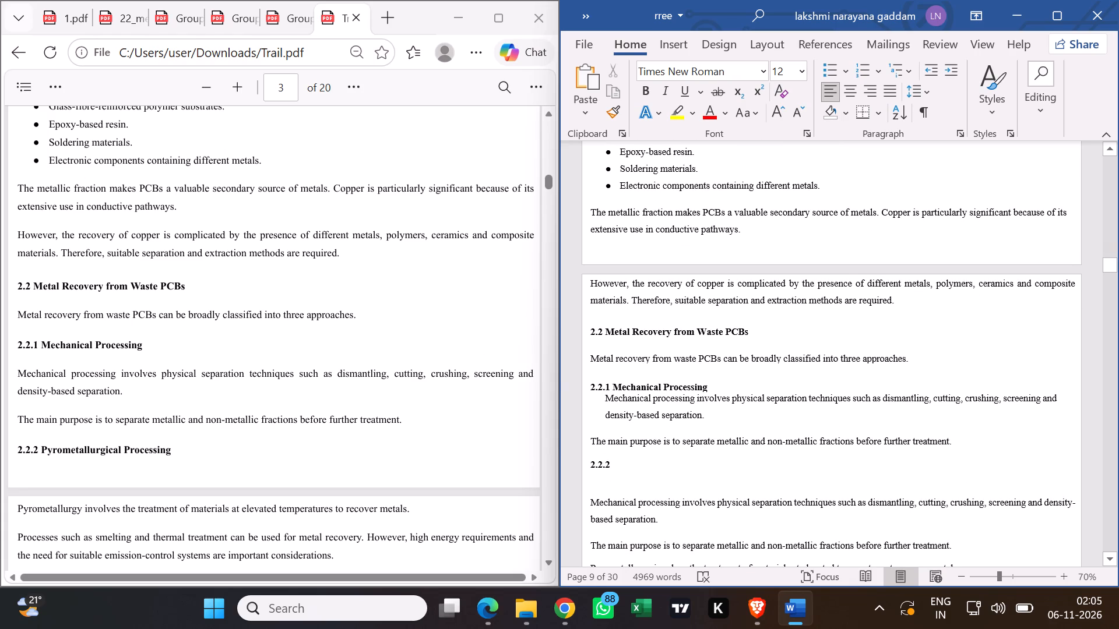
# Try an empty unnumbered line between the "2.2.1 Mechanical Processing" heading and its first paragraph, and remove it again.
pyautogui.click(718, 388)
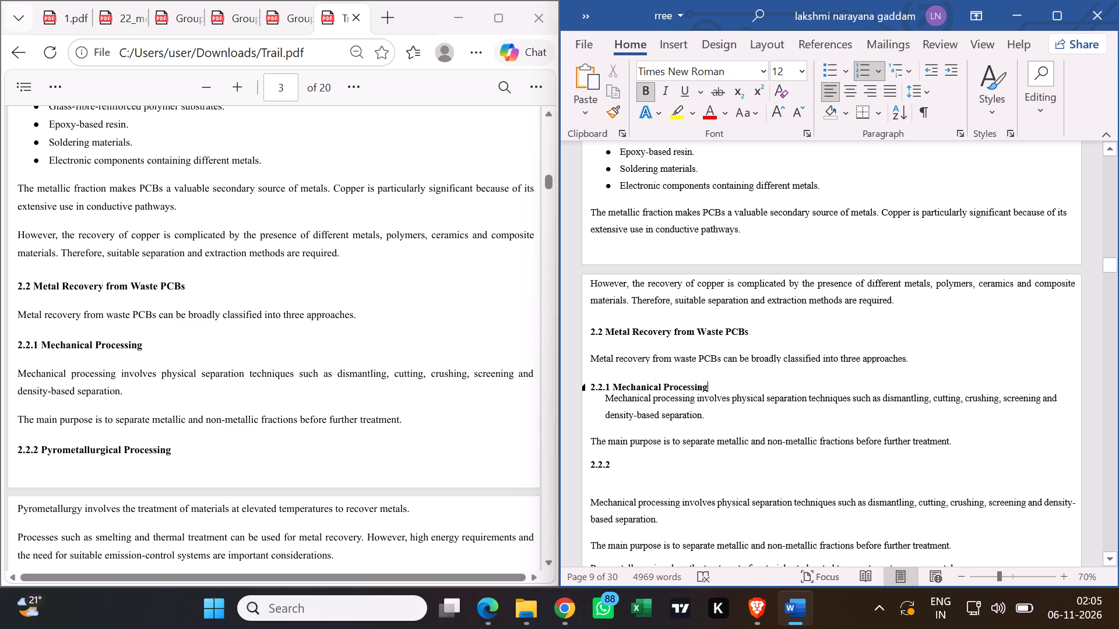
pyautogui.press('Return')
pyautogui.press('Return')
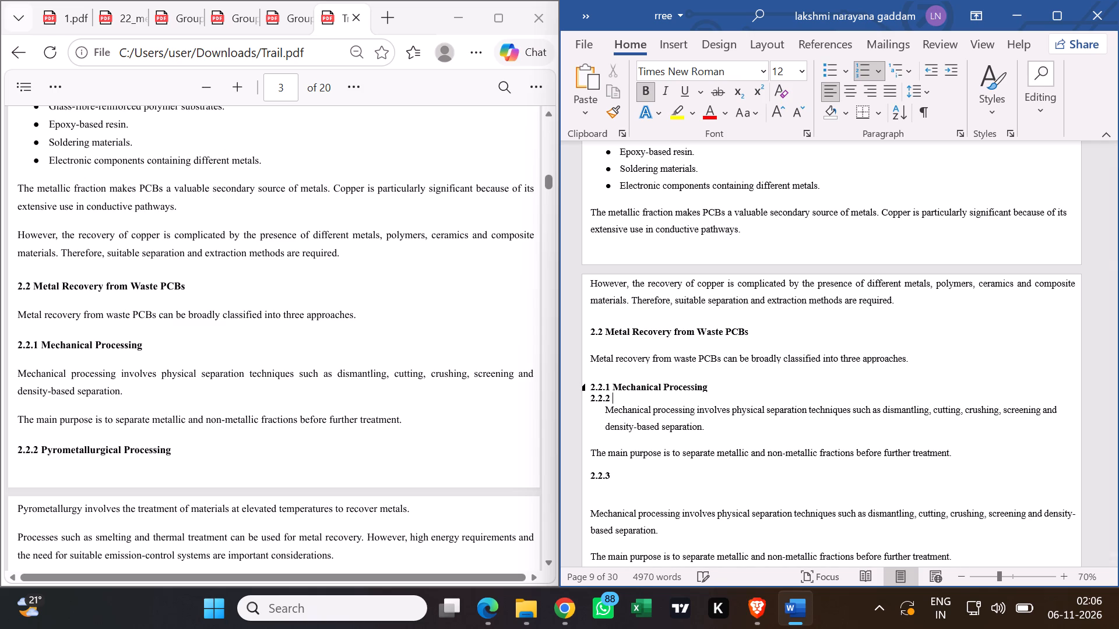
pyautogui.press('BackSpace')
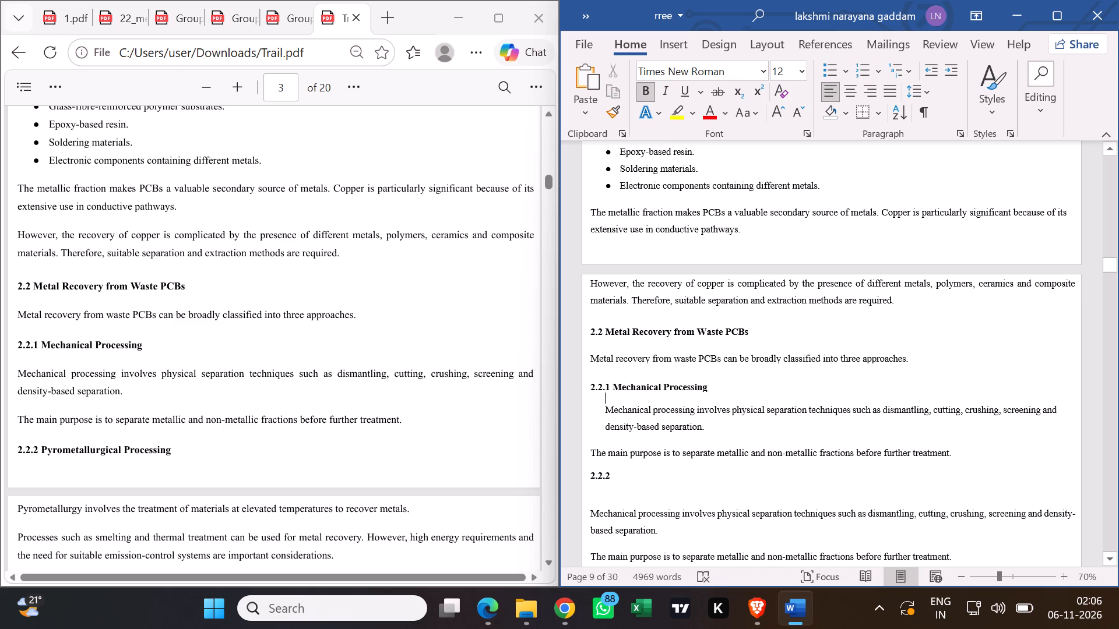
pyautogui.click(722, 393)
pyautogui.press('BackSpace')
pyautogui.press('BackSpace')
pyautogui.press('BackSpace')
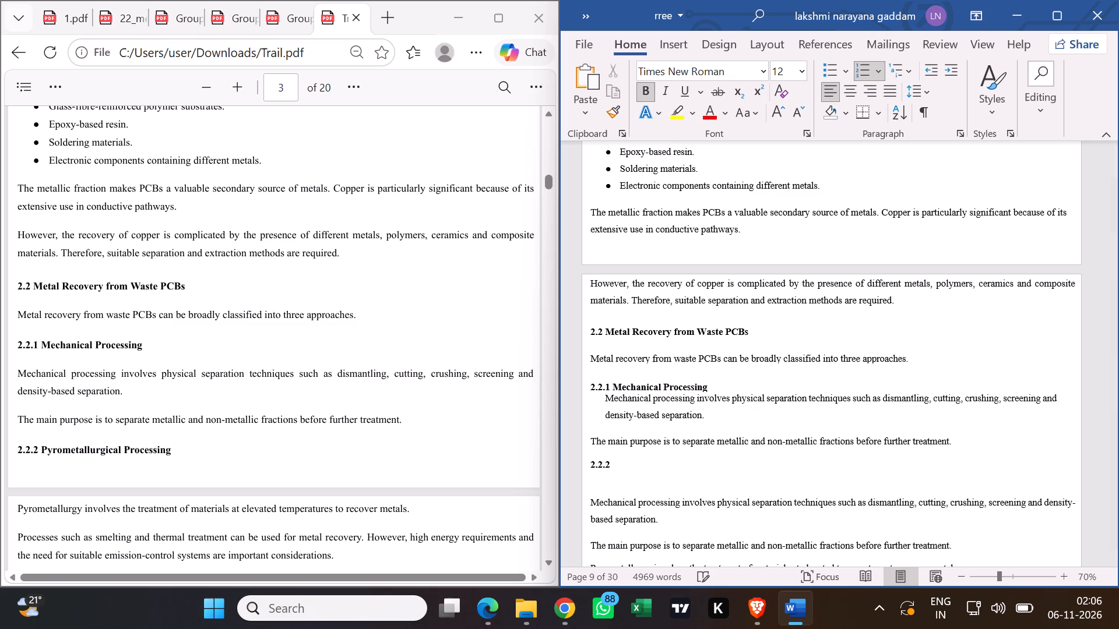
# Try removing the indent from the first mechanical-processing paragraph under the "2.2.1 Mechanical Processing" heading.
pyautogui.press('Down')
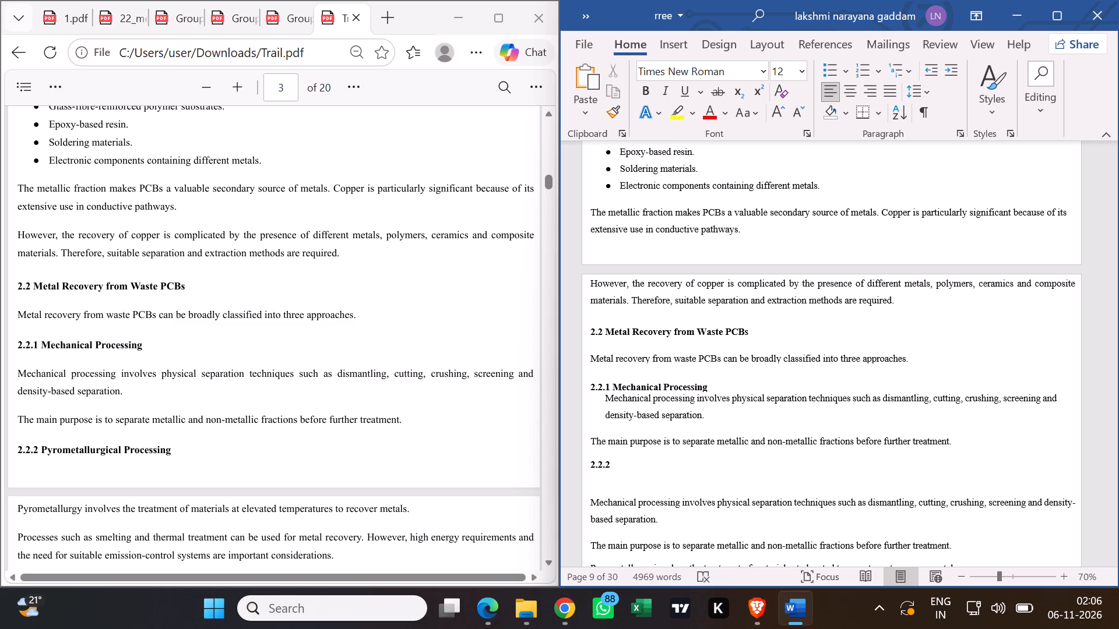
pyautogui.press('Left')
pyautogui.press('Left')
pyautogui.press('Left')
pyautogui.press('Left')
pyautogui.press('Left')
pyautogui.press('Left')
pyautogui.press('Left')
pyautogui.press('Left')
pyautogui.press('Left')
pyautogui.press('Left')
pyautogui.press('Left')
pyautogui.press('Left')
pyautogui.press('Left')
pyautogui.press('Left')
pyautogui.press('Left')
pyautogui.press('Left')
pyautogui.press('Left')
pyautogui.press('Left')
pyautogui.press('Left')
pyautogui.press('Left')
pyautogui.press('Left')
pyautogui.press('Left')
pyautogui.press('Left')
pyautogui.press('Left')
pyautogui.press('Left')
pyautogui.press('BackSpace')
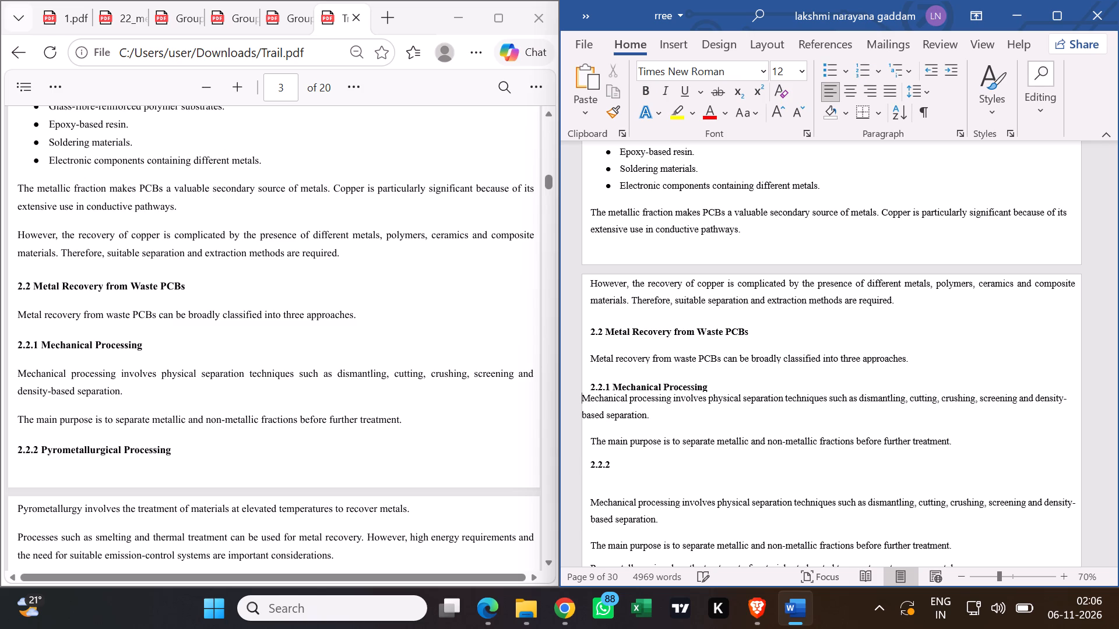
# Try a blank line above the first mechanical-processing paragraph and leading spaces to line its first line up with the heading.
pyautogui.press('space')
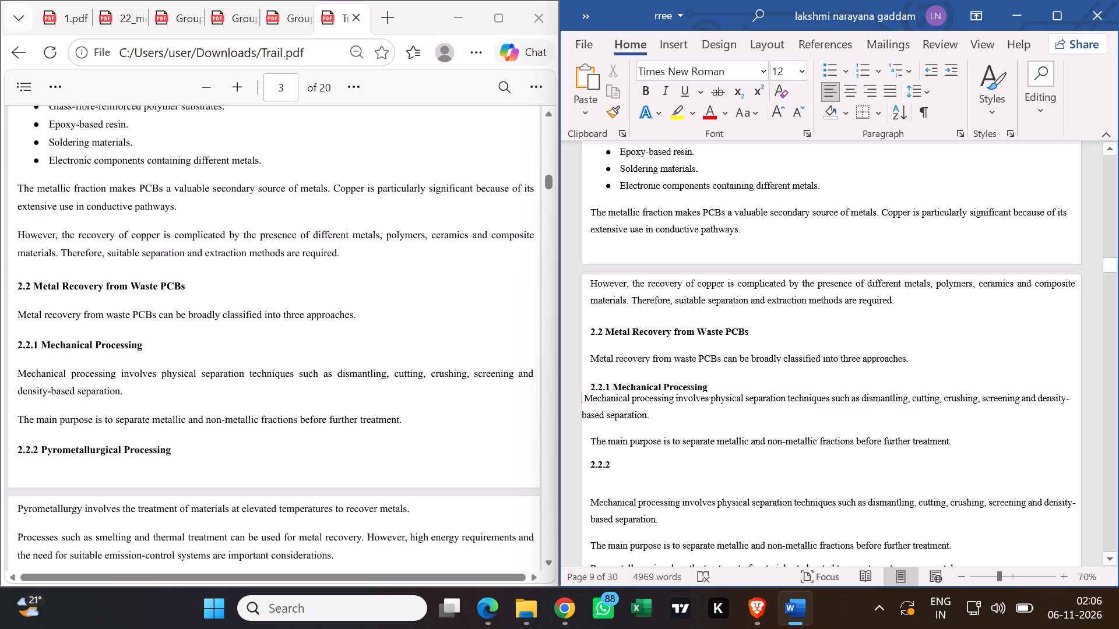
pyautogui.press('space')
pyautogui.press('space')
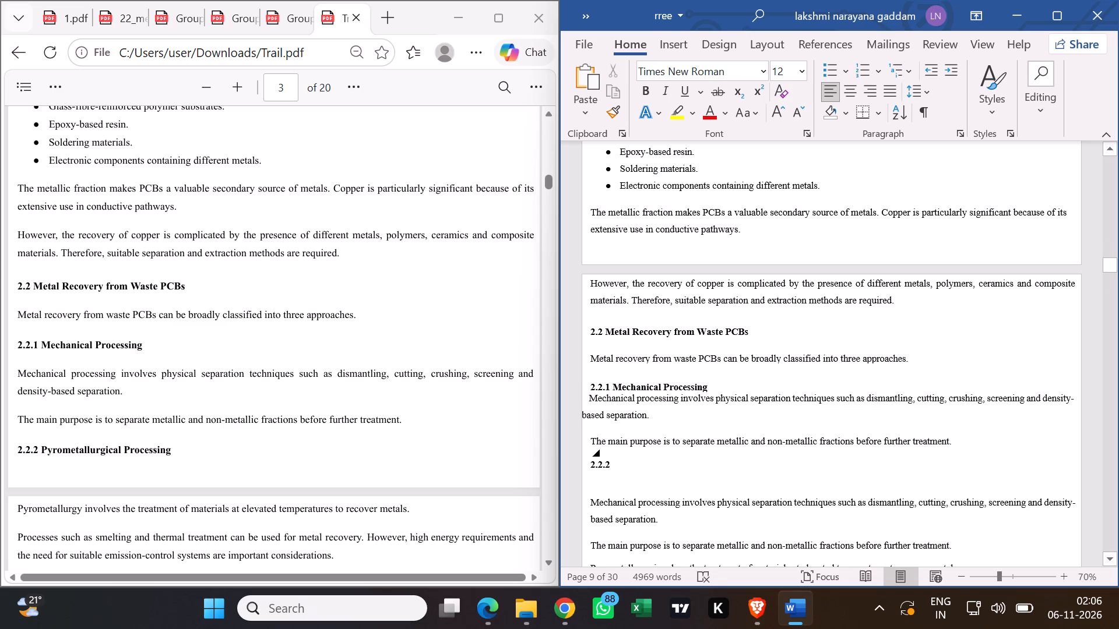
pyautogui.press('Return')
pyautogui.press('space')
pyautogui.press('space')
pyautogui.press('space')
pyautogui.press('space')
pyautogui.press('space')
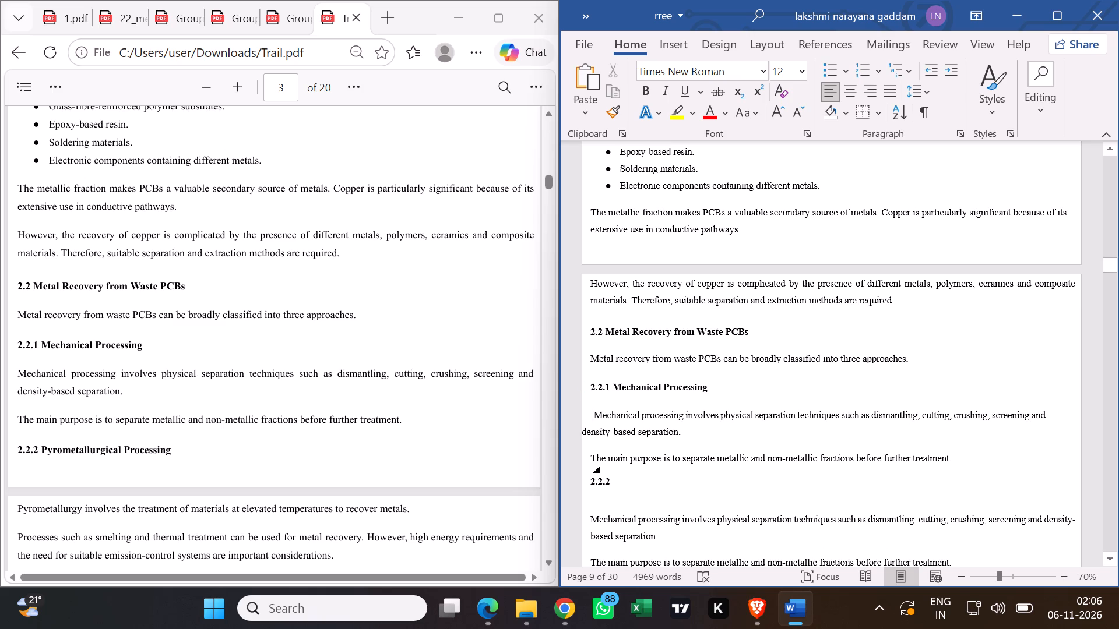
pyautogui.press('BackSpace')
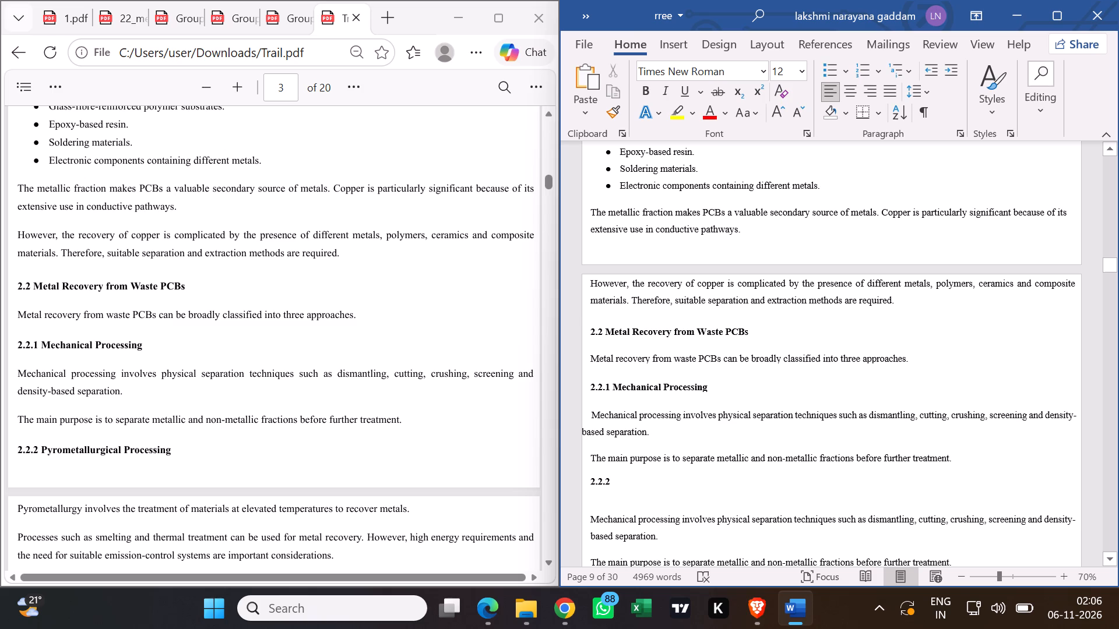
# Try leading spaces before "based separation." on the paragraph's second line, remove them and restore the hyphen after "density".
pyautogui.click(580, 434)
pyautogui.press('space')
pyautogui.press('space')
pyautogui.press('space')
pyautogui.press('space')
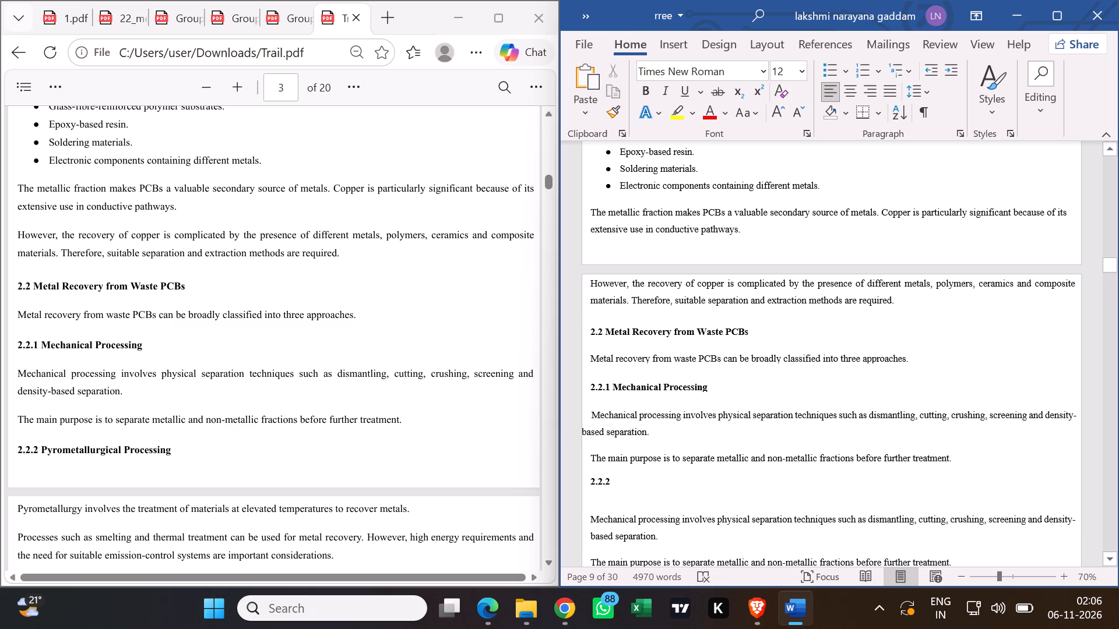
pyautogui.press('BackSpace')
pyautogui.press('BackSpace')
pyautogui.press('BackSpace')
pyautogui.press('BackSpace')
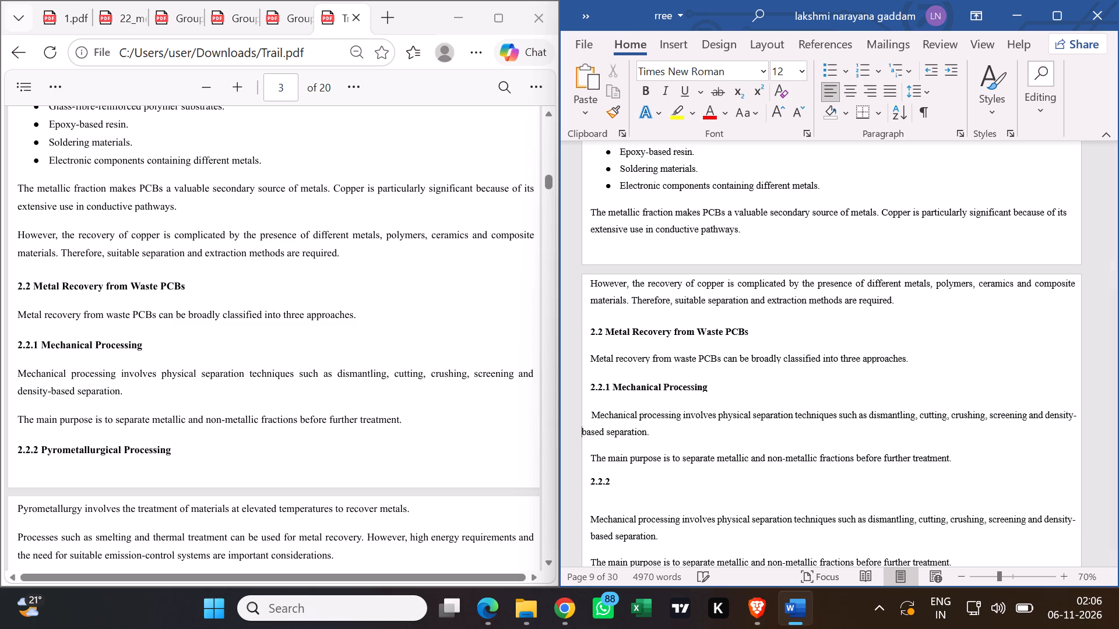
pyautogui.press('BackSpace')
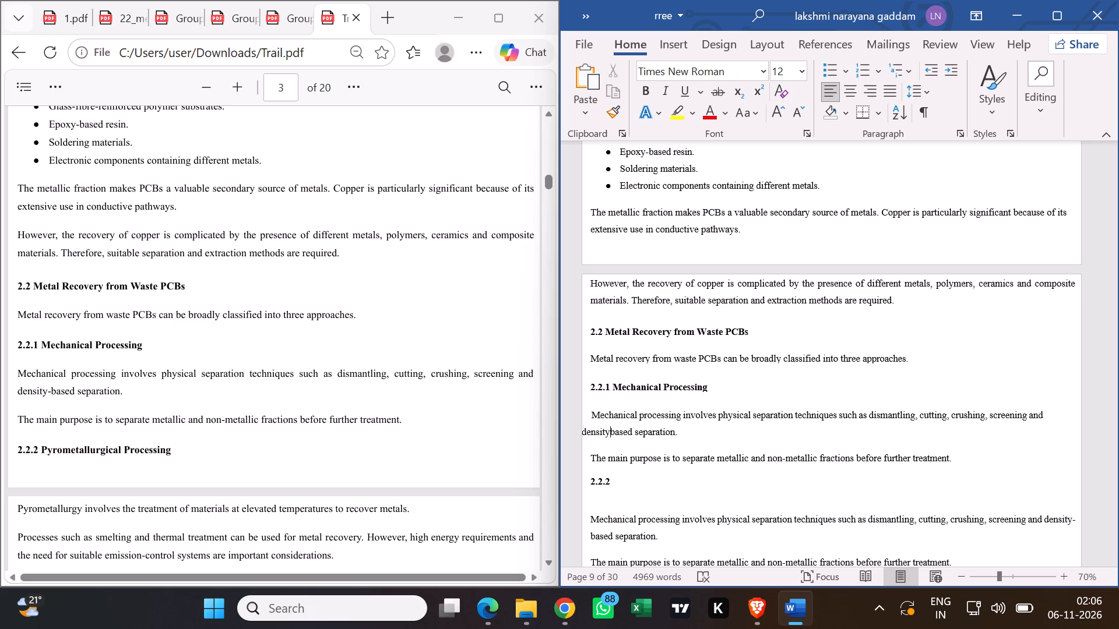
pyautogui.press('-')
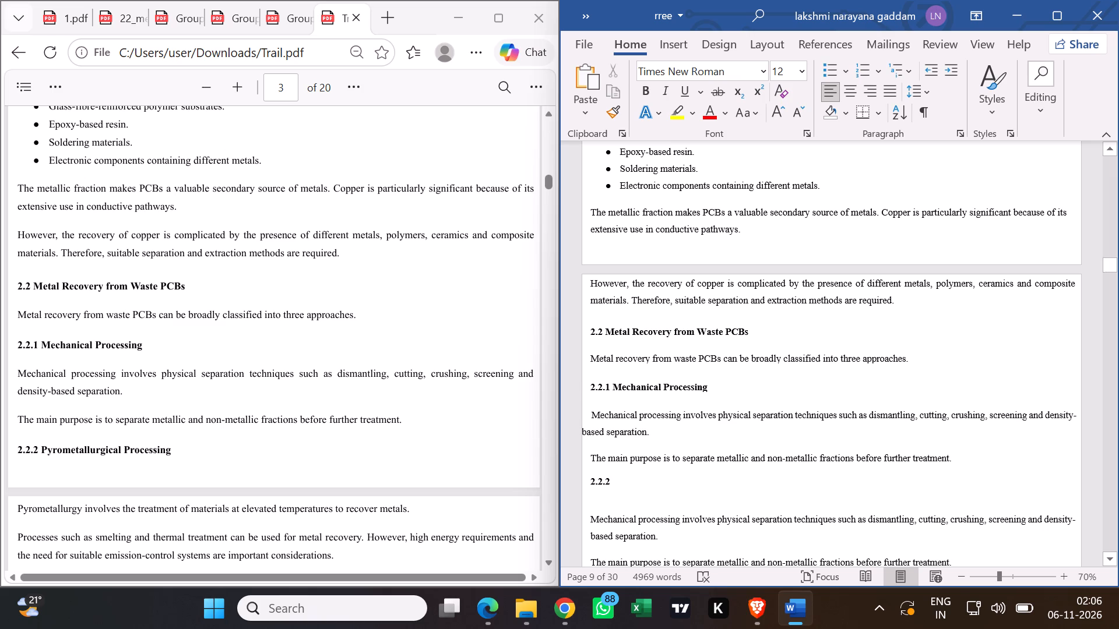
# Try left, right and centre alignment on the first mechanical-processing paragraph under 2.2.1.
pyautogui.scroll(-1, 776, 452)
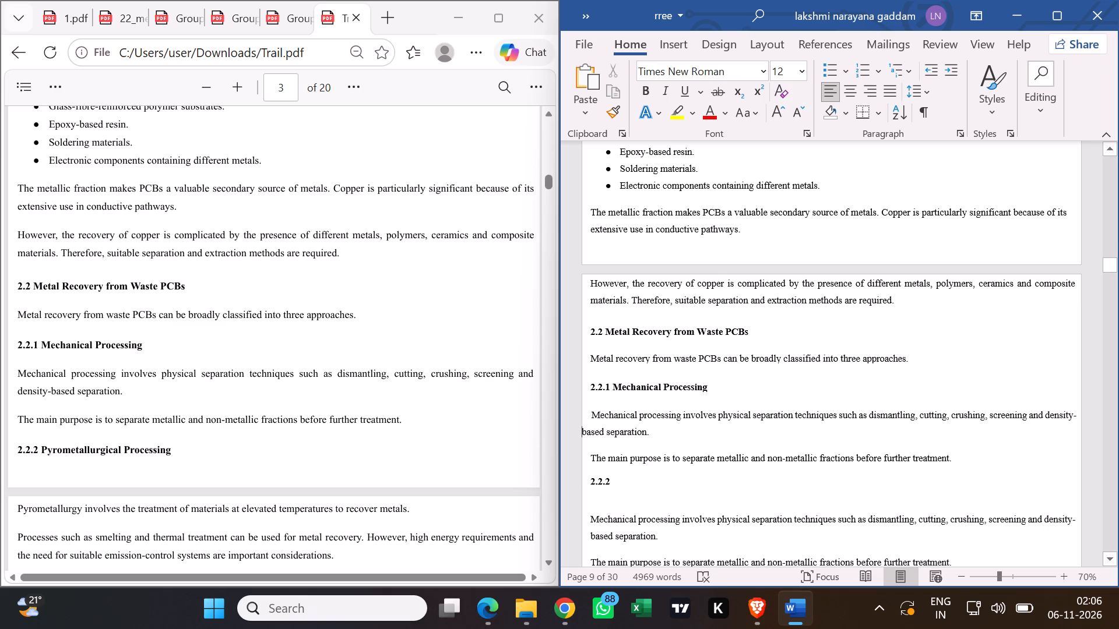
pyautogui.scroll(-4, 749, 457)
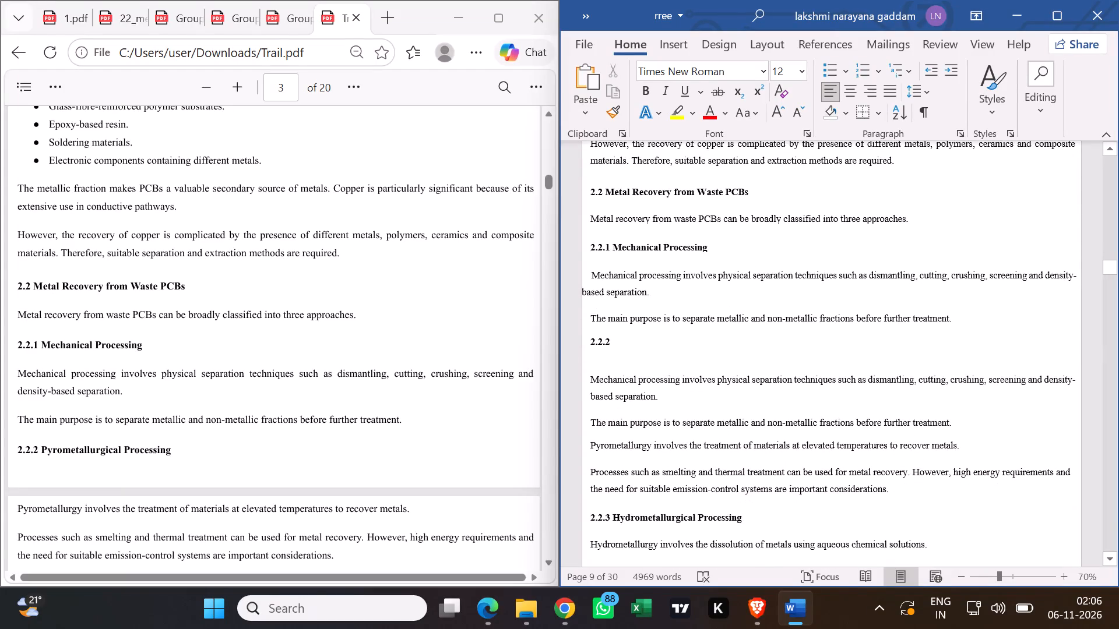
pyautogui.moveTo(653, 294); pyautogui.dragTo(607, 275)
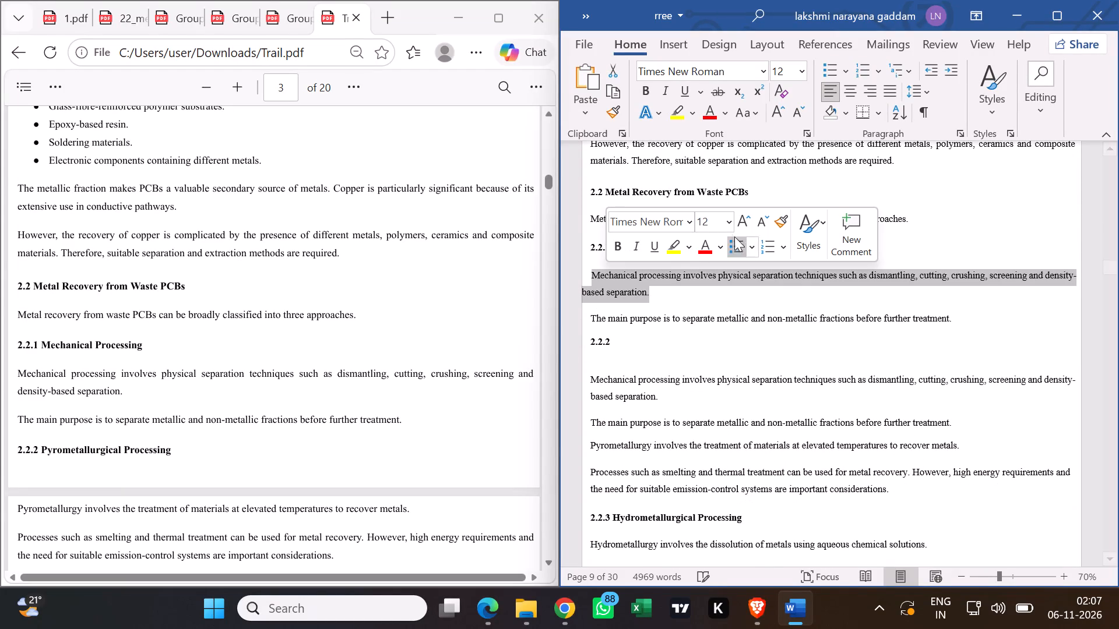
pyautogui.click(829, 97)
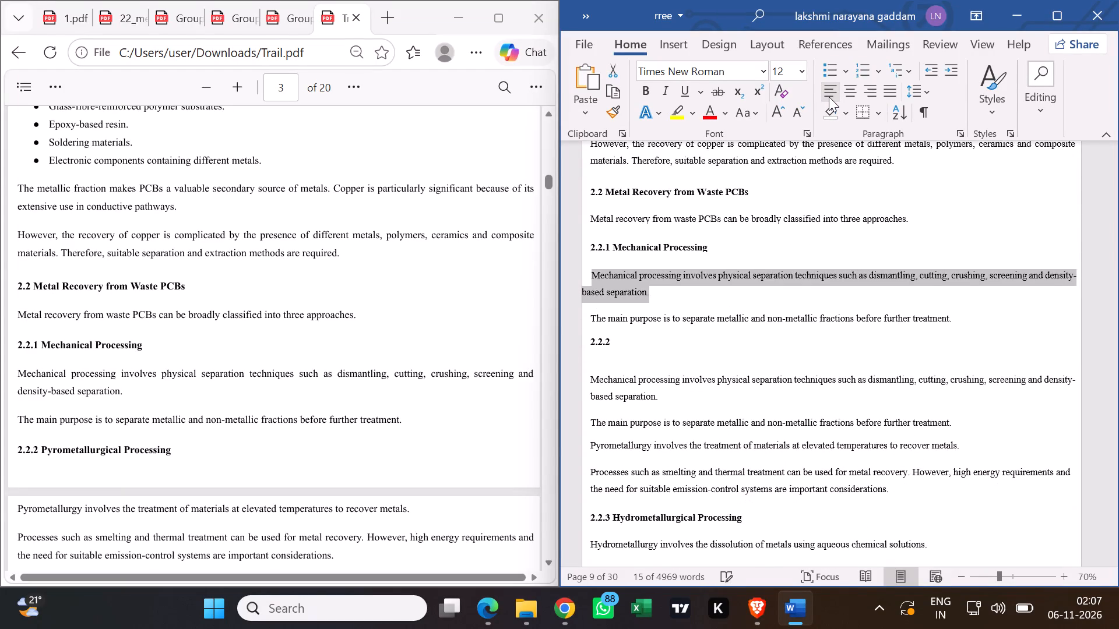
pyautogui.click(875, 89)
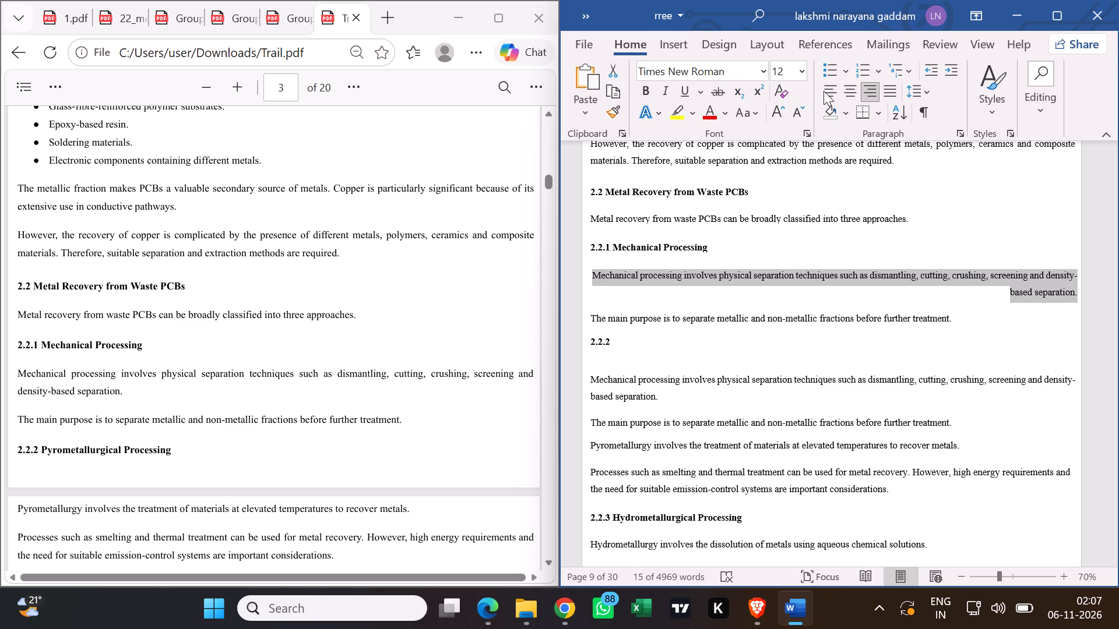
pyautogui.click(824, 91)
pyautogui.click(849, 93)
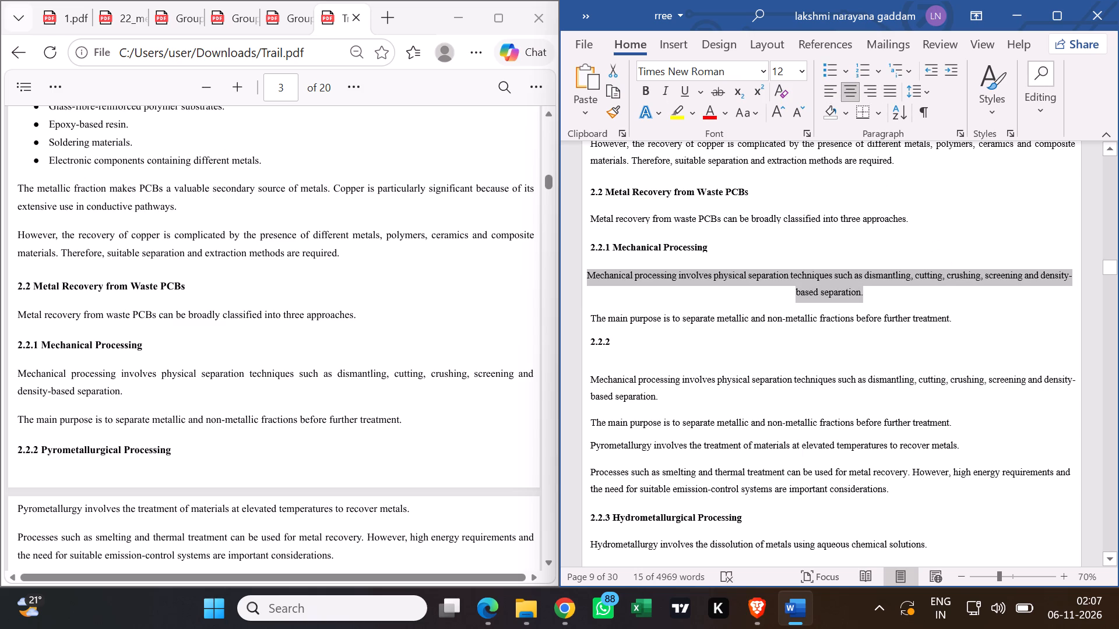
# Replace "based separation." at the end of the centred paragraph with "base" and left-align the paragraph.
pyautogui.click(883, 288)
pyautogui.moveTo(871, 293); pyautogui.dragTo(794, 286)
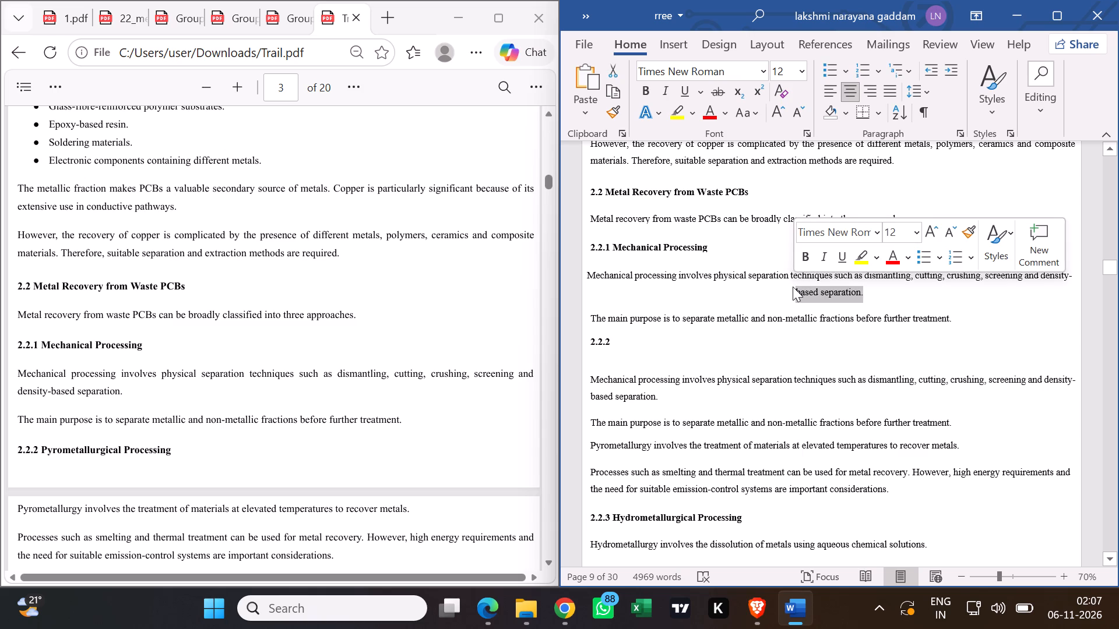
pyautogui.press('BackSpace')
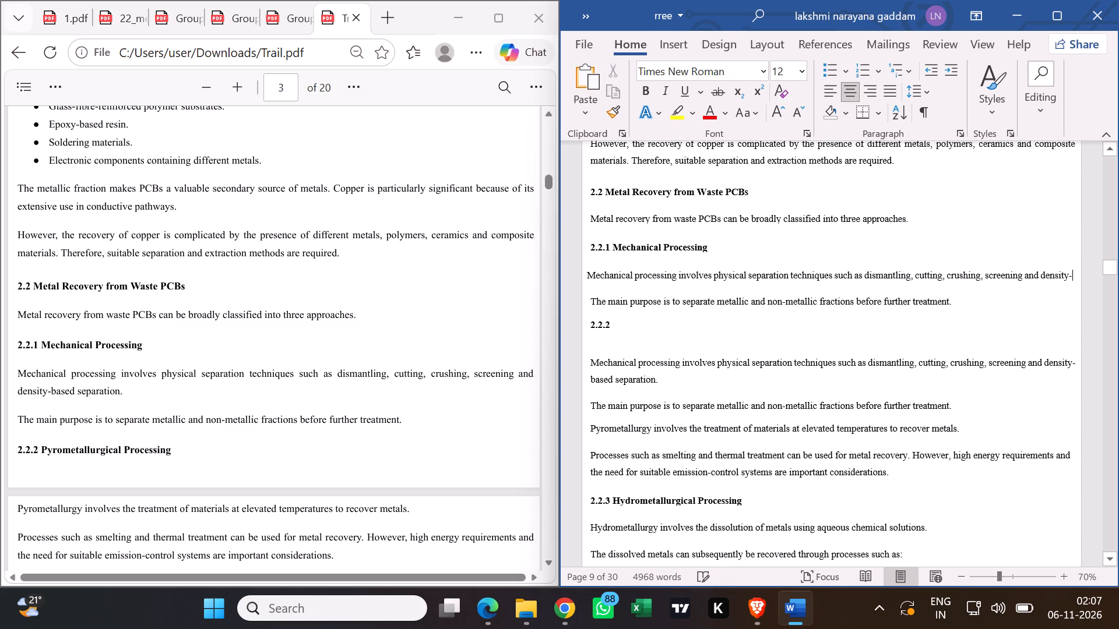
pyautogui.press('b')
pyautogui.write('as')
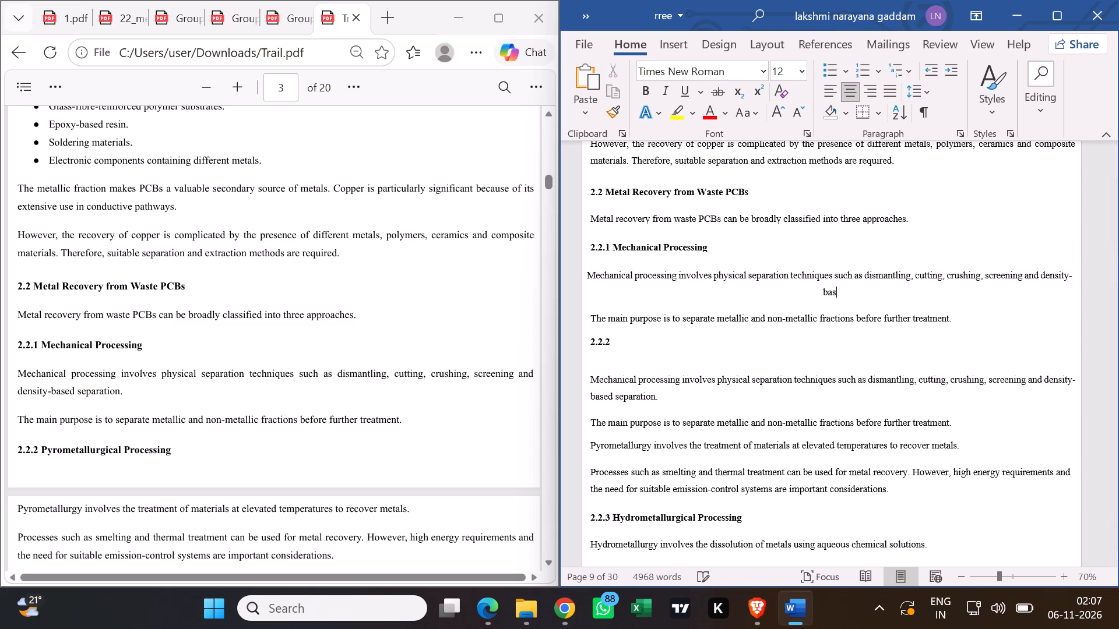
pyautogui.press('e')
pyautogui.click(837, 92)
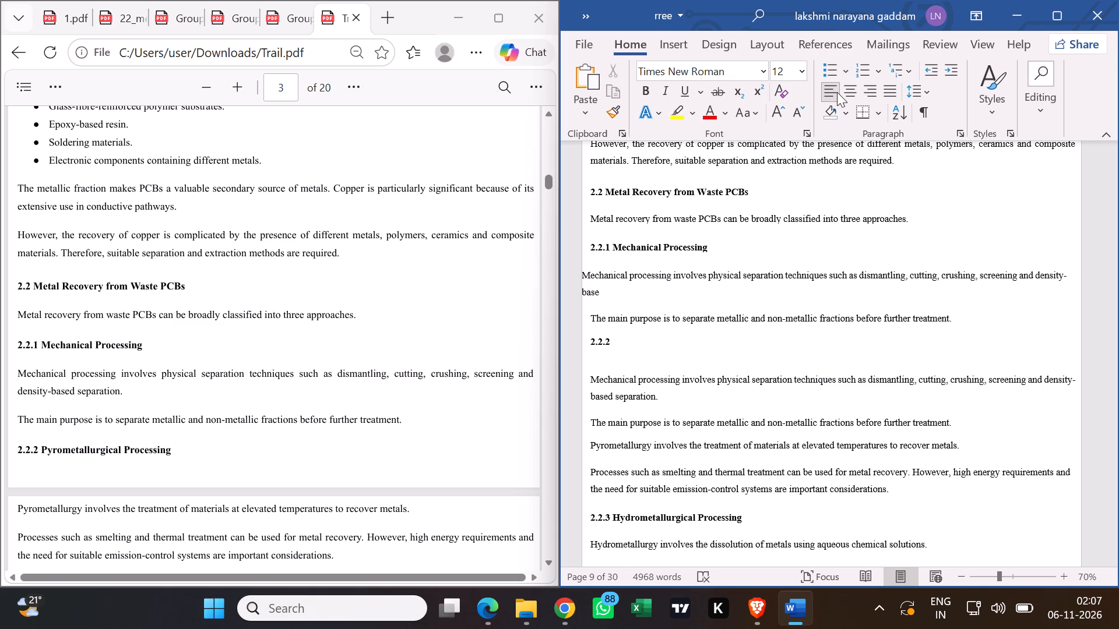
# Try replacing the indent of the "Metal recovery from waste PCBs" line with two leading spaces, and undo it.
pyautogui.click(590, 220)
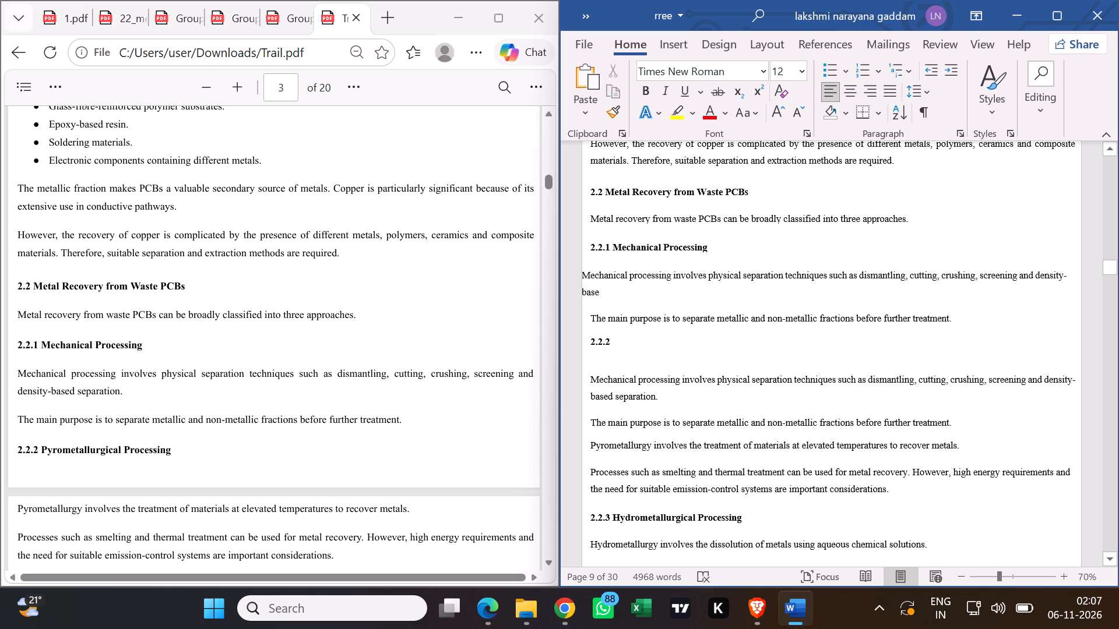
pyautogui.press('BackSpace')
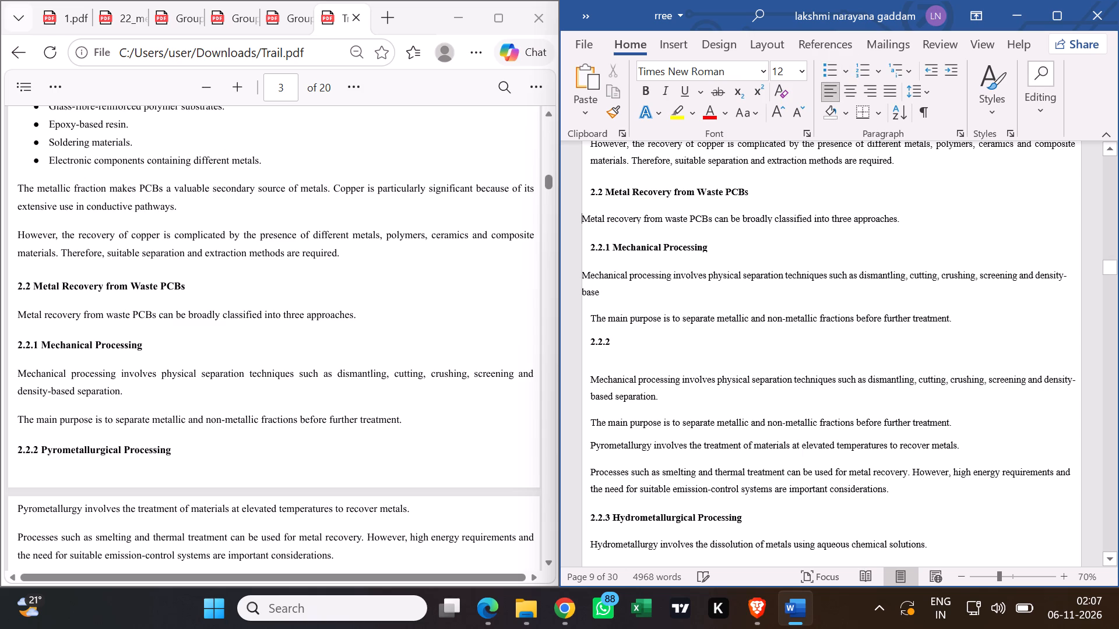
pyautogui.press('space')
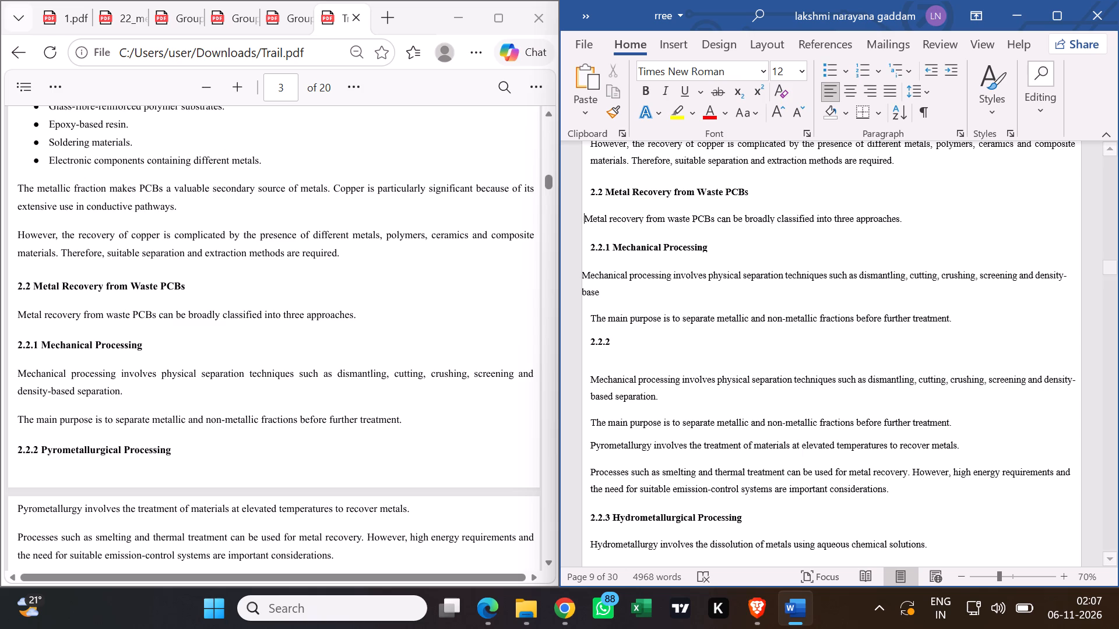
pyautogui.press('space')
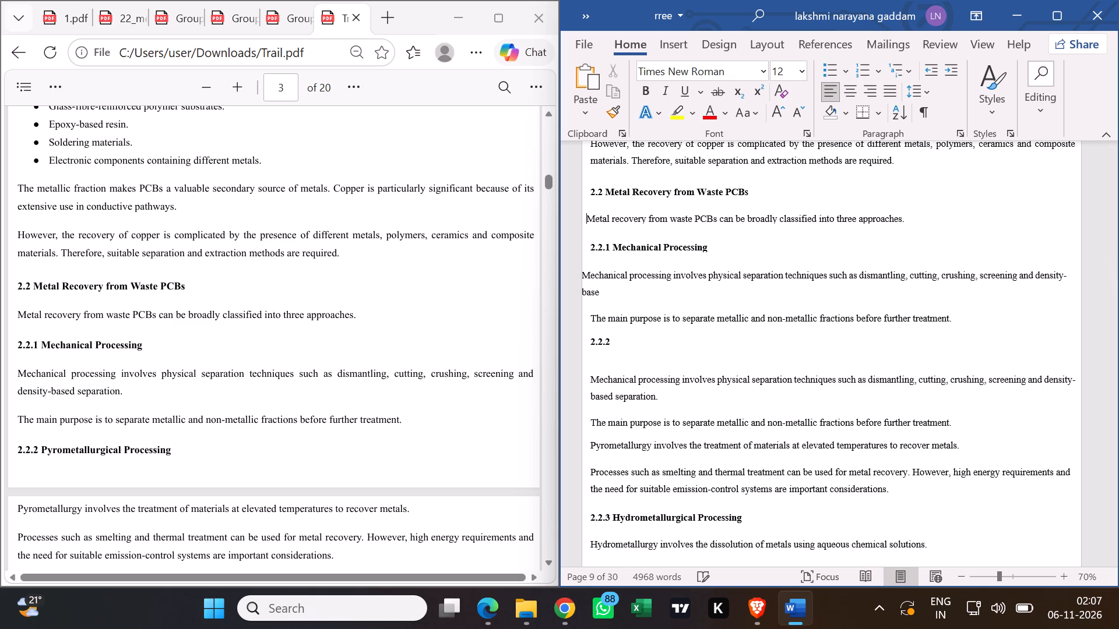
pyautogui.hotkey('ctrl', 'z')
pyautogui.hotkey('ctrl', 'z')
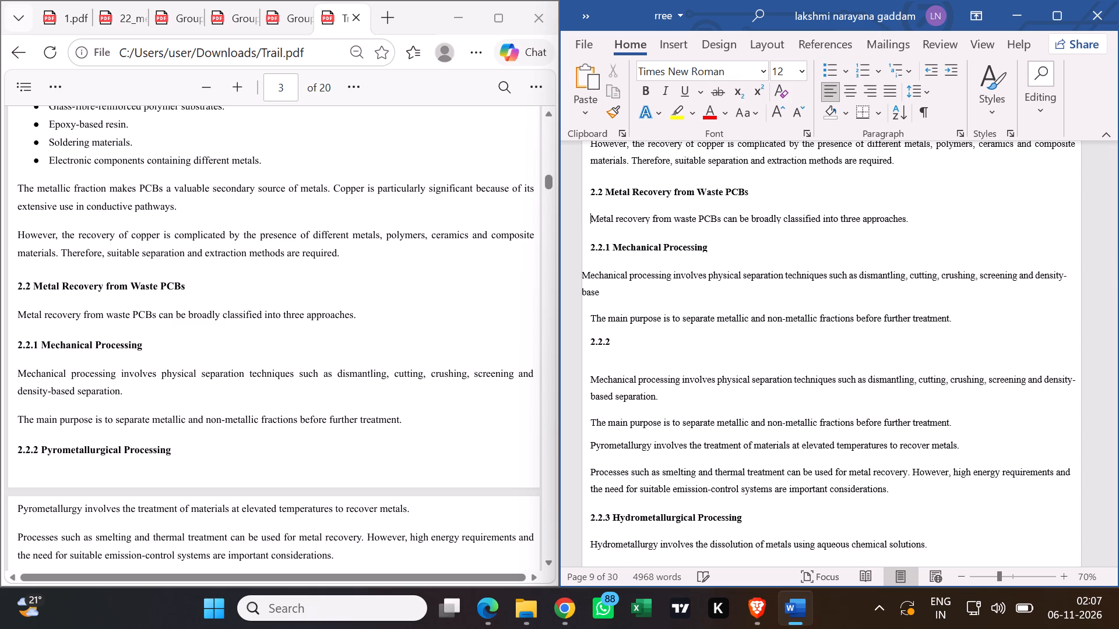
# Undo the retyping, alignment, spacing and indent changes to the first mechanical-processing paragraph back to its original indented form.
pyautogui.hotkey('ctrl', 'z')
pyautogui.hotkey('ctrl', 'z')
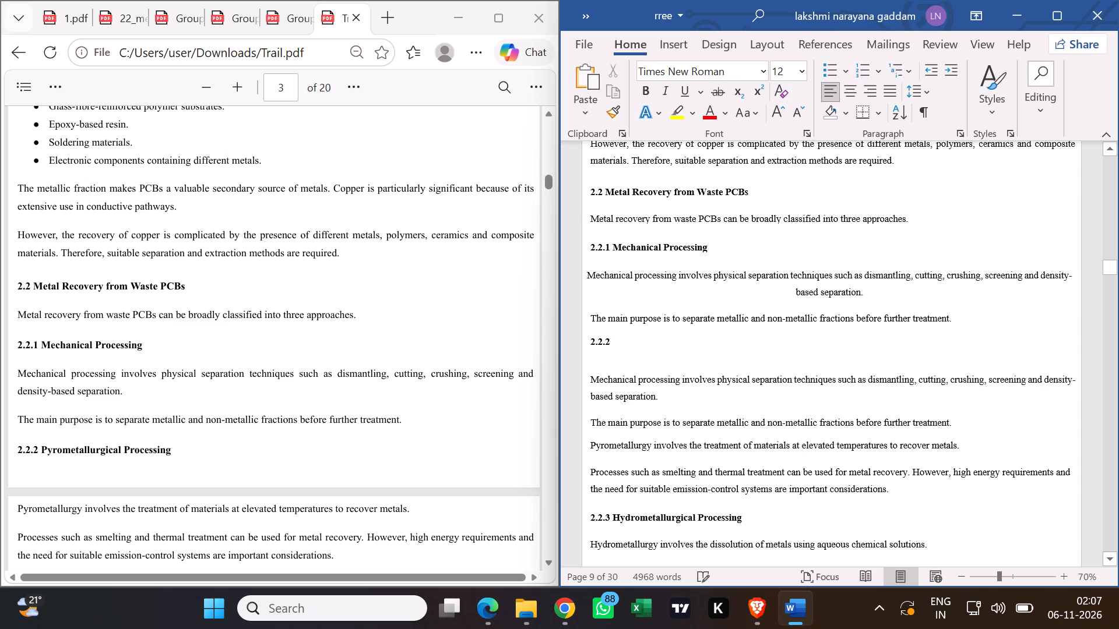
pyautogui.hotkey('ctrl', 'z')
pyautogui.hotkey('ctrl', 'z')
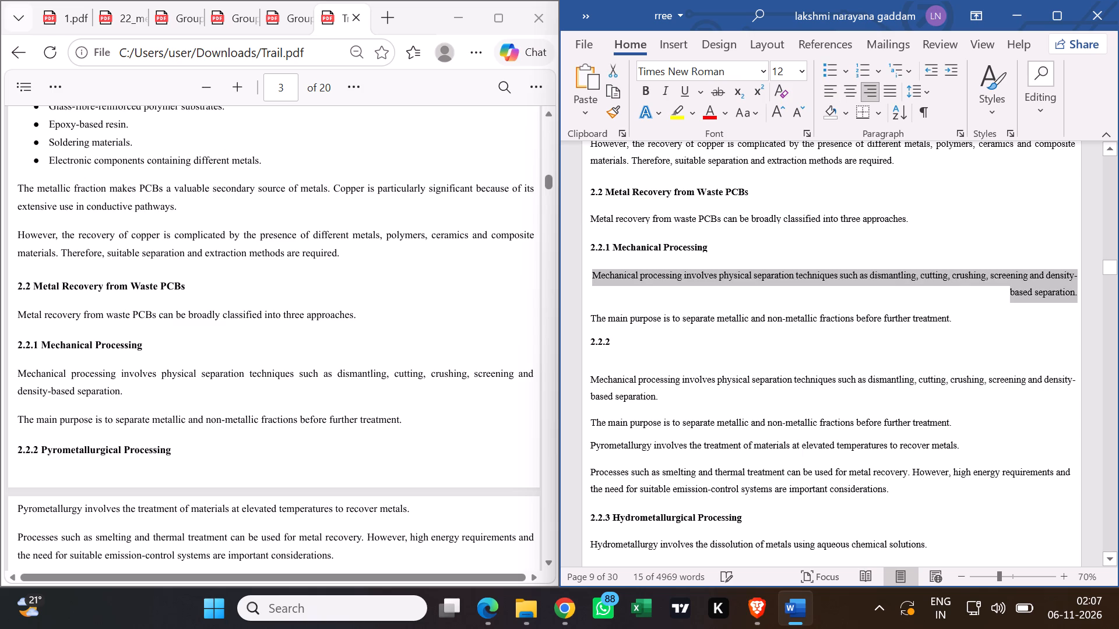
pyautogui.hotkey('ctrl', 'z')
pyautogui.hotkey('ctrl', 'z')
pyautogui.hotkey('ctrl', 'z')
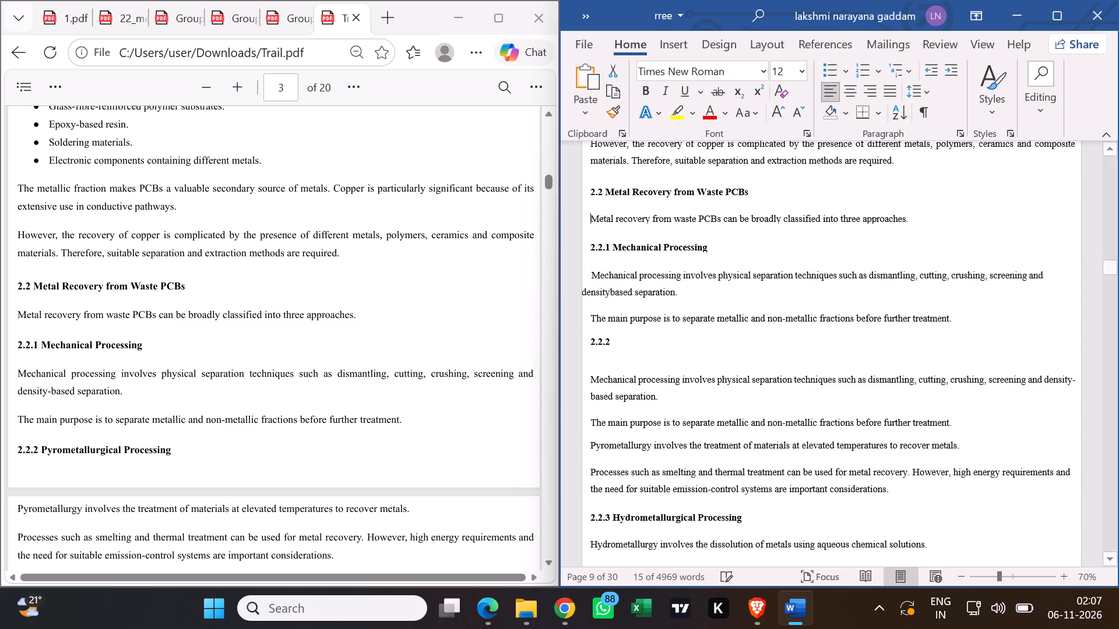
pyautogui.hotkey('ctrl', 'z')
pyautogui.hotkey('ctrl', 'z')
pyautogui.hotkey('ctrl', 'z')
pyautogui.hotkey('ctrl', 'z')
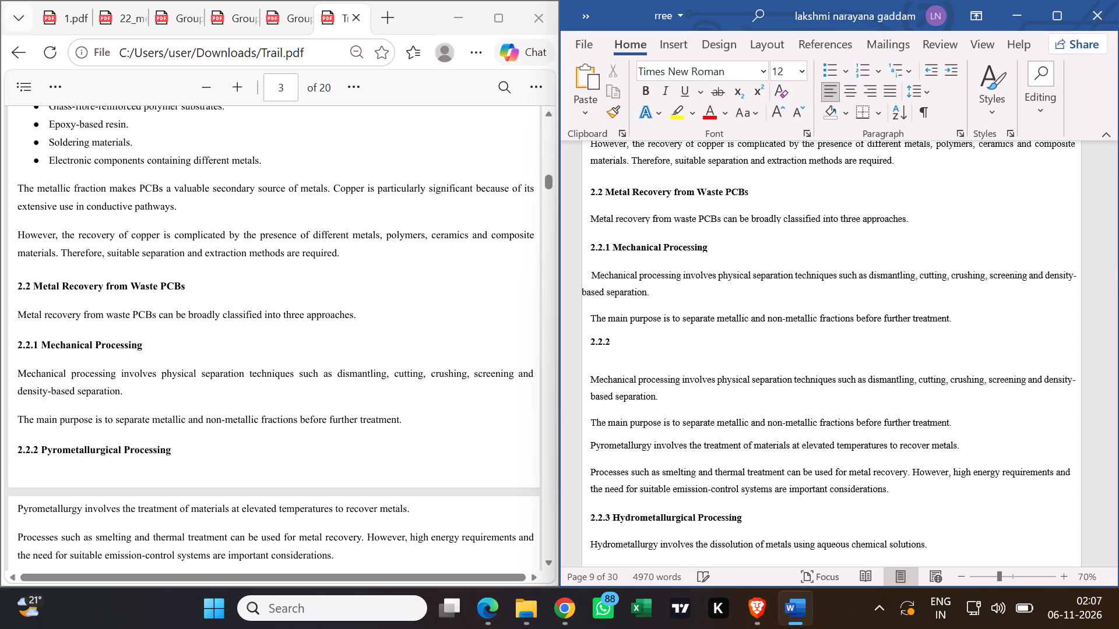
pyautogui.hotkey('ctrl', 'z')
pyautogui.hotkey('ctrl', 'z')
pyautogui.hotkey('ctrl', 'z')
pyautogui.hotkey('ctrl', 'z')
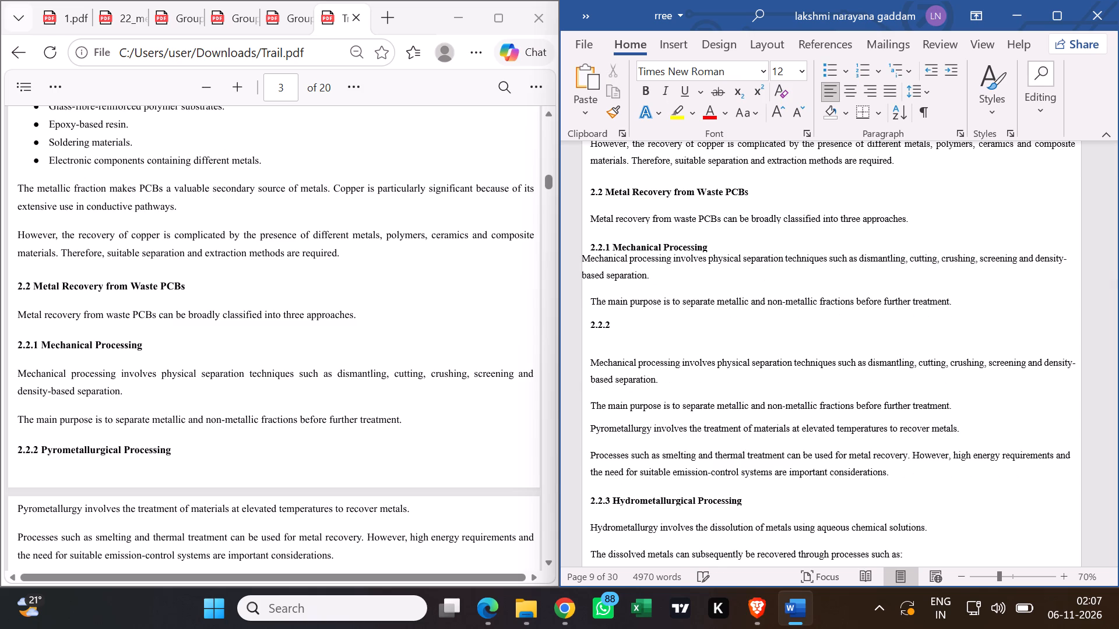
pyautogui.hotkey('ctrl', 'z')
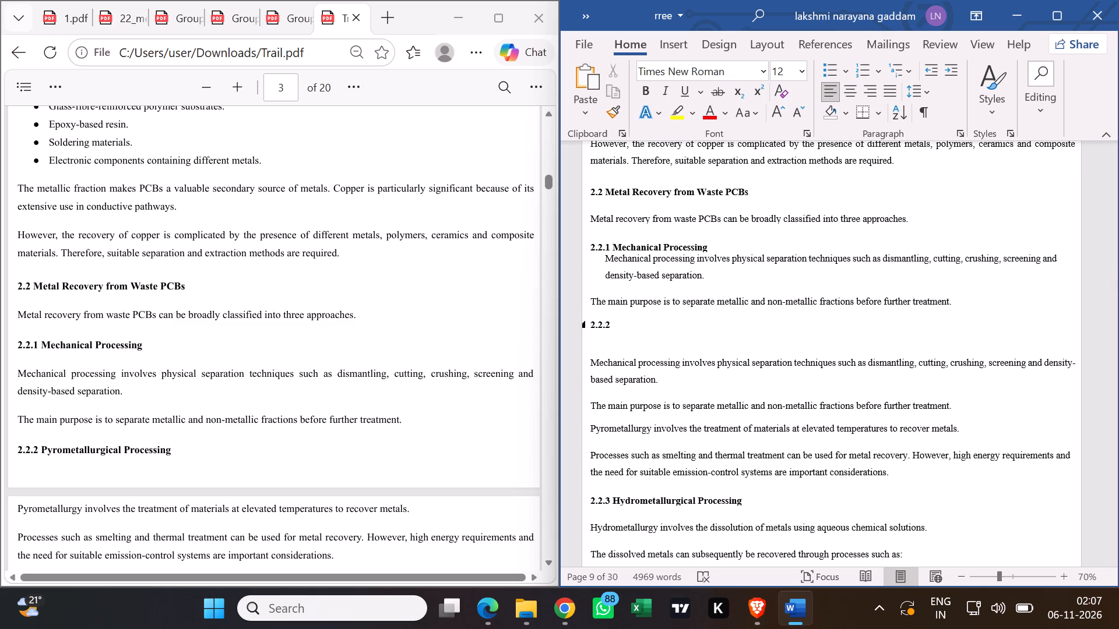
# Undo the numbering and indent changes under 2.2.1 and the pasting of the duplicate mechanical-processing paragraphs.
pyautogui.hotkey('ctrl', 'z')
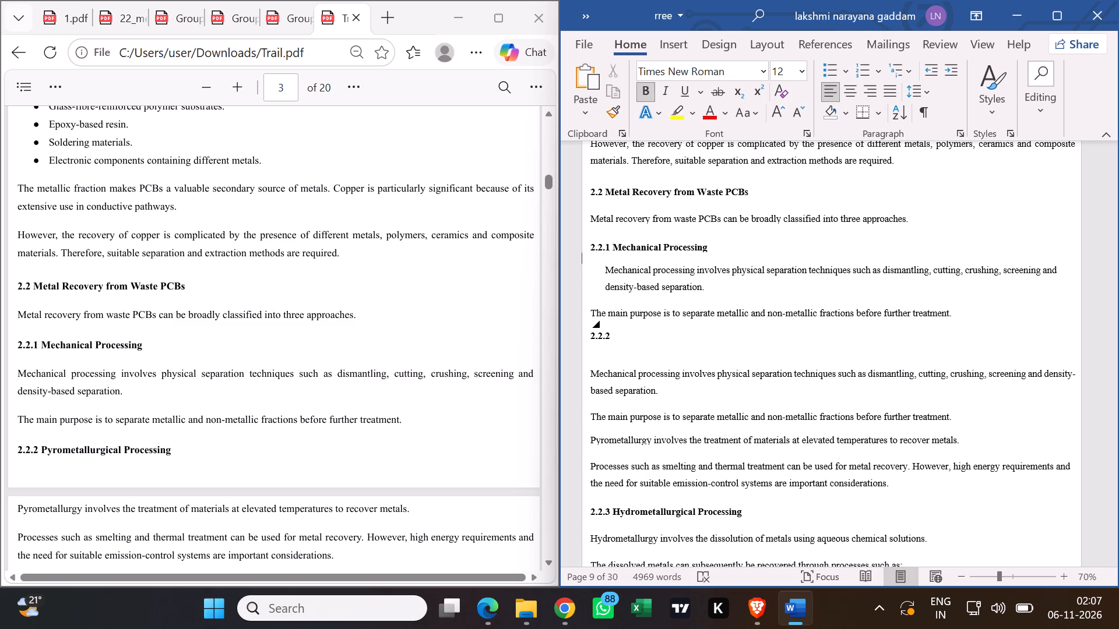
pyautogui.hotkey('ctrl', 'z')
pyautogui.hotkey('ctrl', 'z')
pyautogui.hotkey('ctrl', 'z')
pyautogui.hotkey('ctrl', 'z')
pyautogui.hotkey('ctrl', 'z')
pyautogui.hotkey('ctrl', 'z')
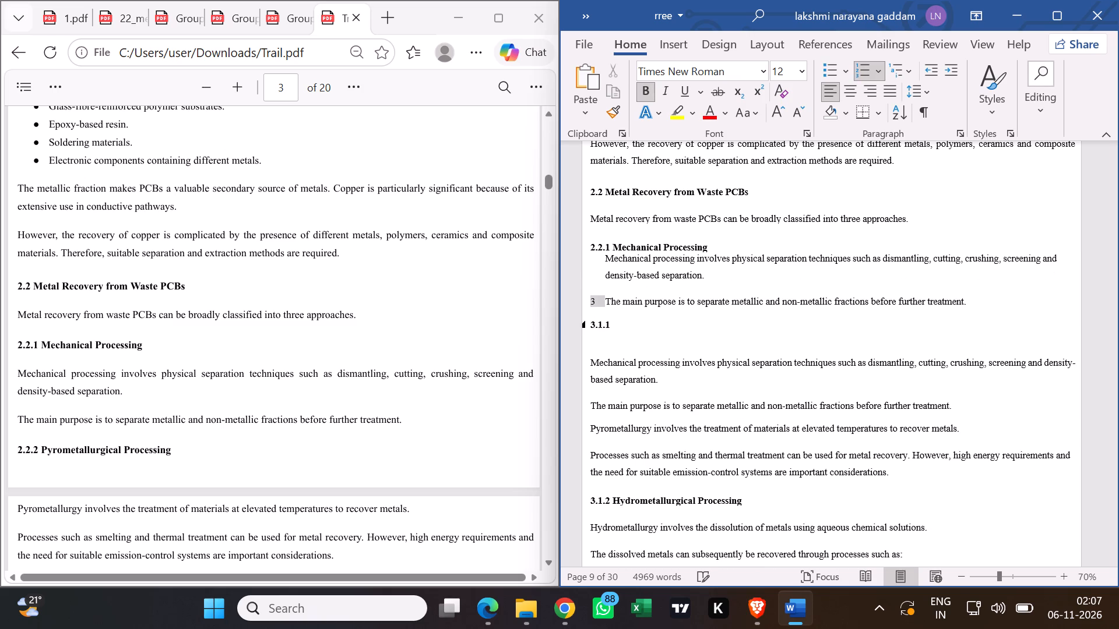
pyautogui.hotkey('ctrl', 'z')
pyautogui.hotkey('ctrl', 'z')
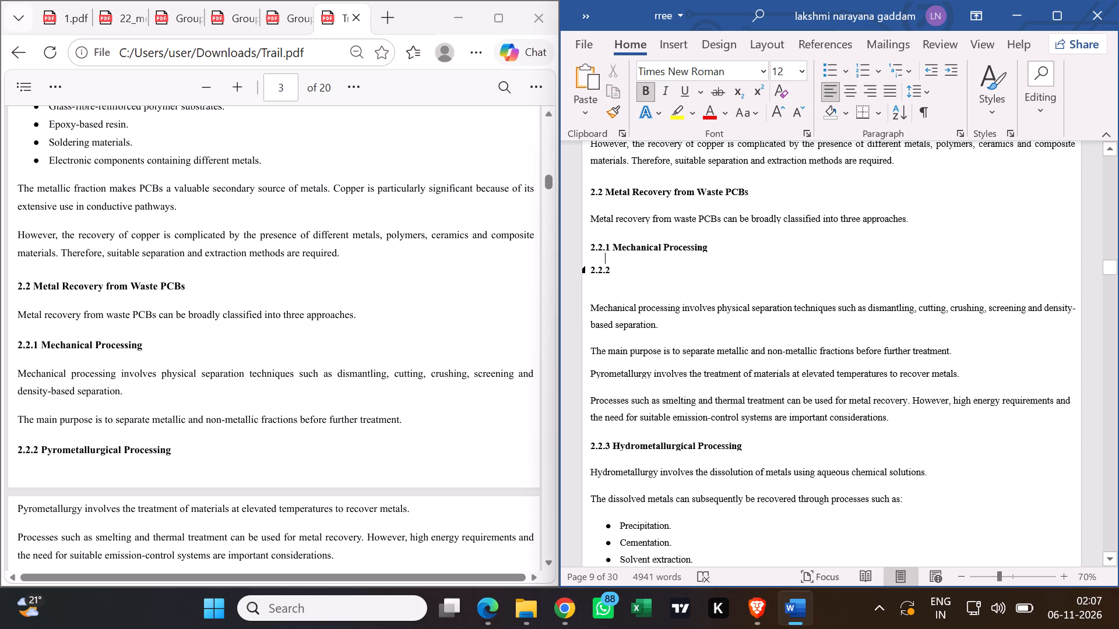
# Undo the remaining edits that inserted empty numbered headings between the 2.2.1 heading and its first paragraph.
pyautogui.click(616, 274)
pyautogui.hotkey('ctrl', 'z')
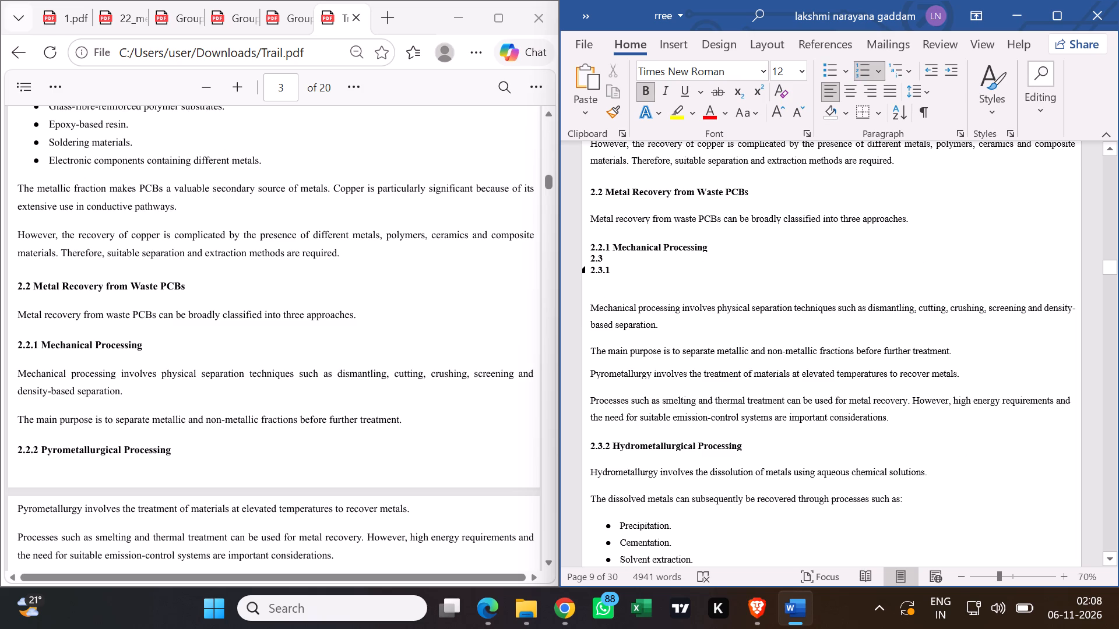
pyautogui.hotkey('ctrl', 'z')
pyautogui.hotkey('ctrl', 'z')
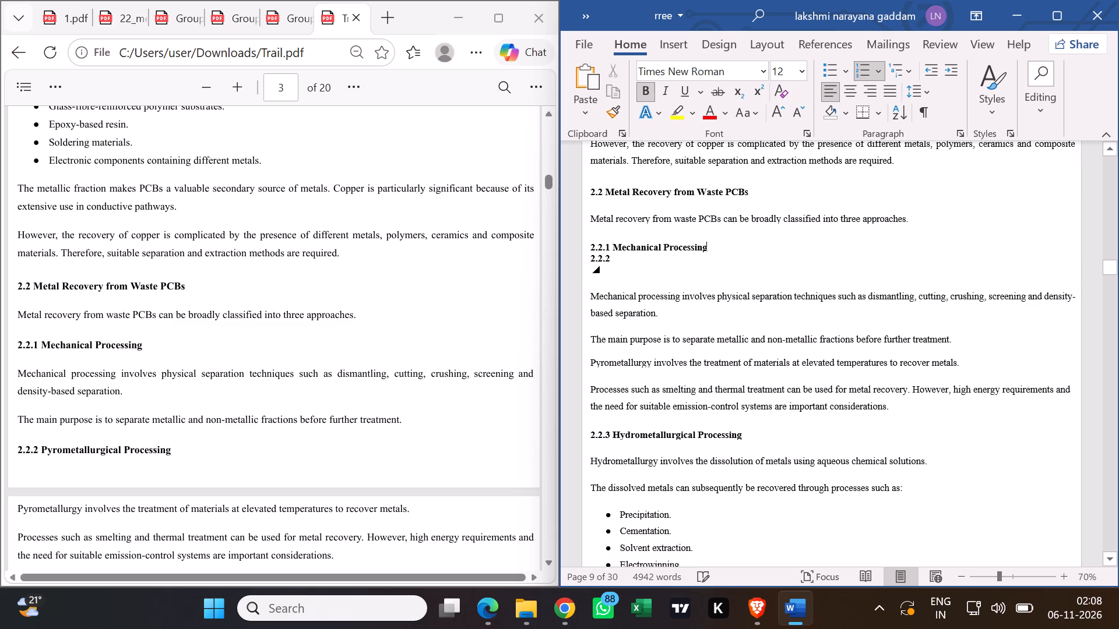
pyautogui.hotkey('ctrl', 'z')
pyautogui.hotkey('ctrl', 'z')
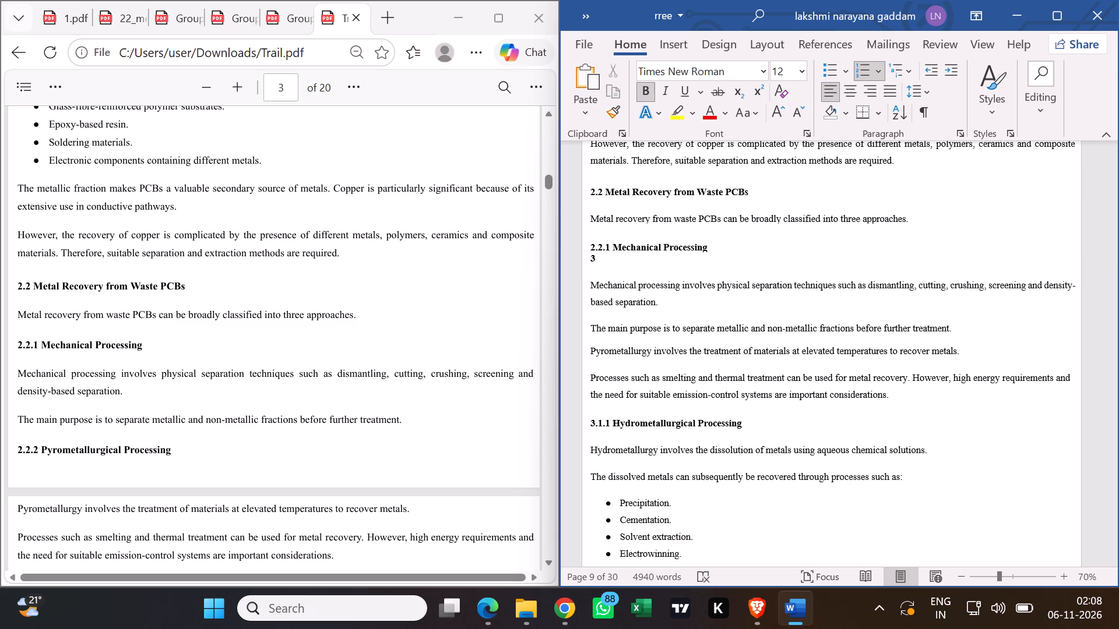
pyautogui.hotkey('ctrl', 'z')
pyautogui.hotkey('ctrl', 'z')
pyautogui.hotkey('ctrl', 'z')
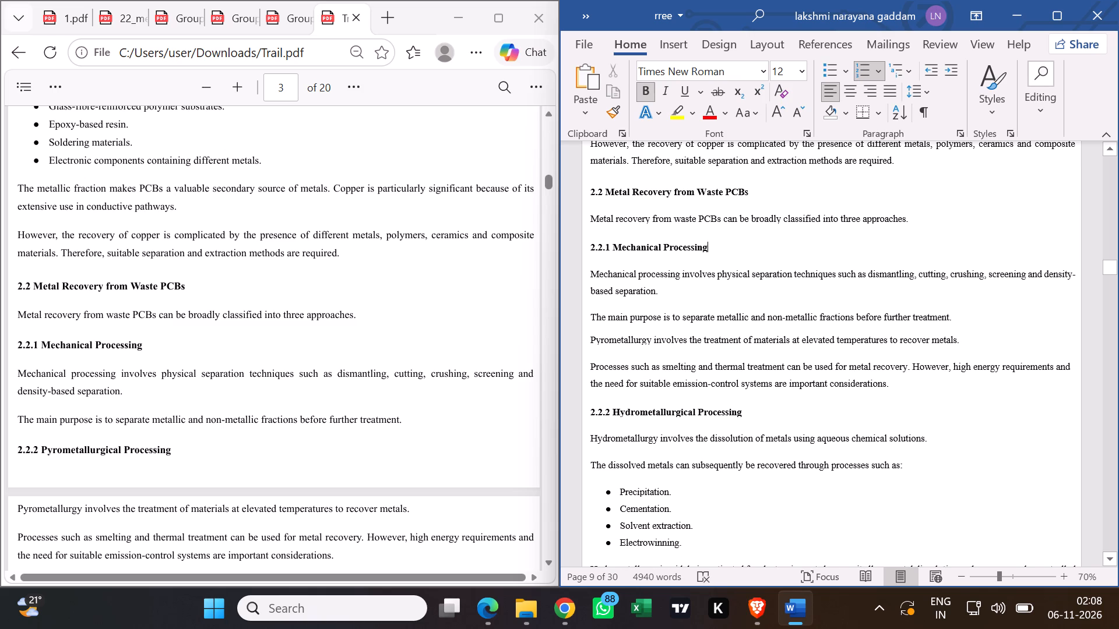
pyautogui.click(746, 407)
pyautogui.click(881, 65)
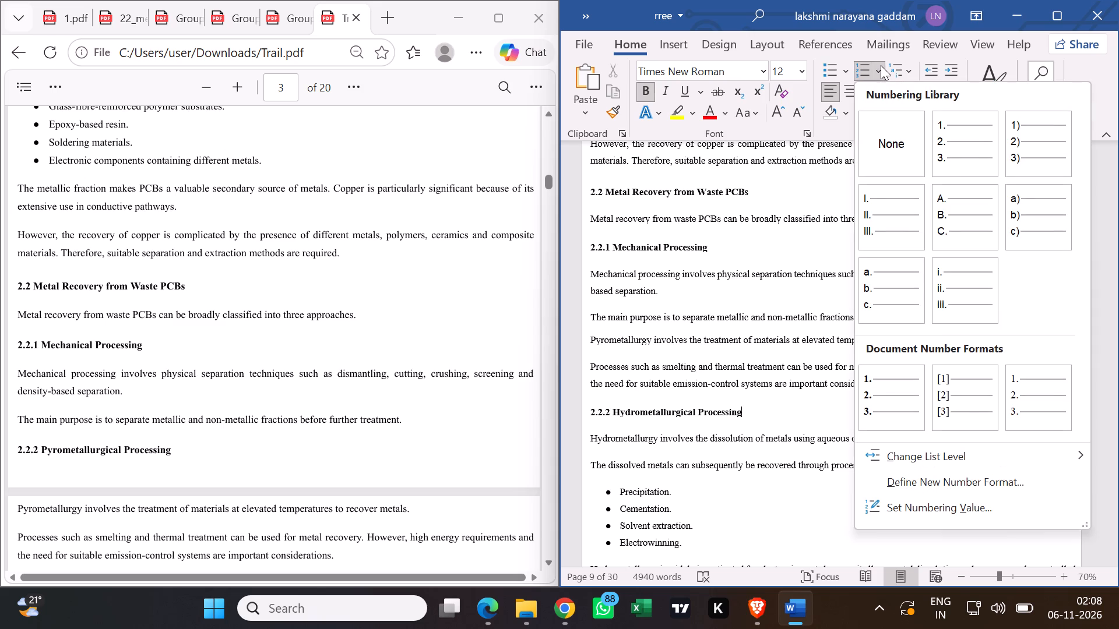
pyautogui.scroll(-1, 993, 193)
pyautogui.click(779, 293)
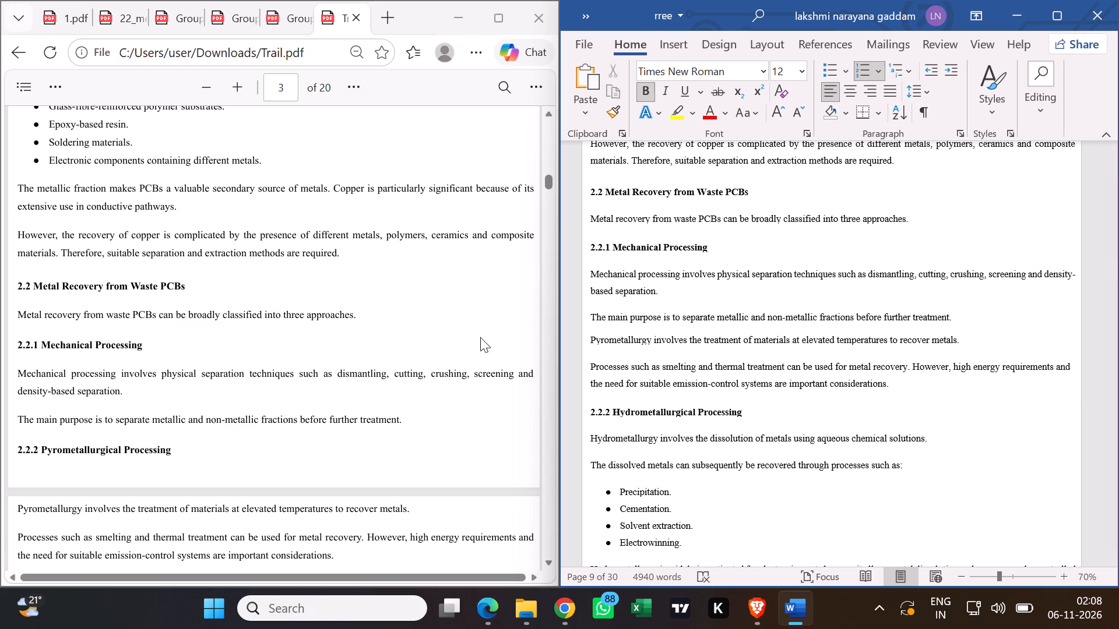
# Insert an empty paragraph after "The main purpose is to separate metallic and non-metallic fractions before further treatment.".
pyautogui.click(953, 310)
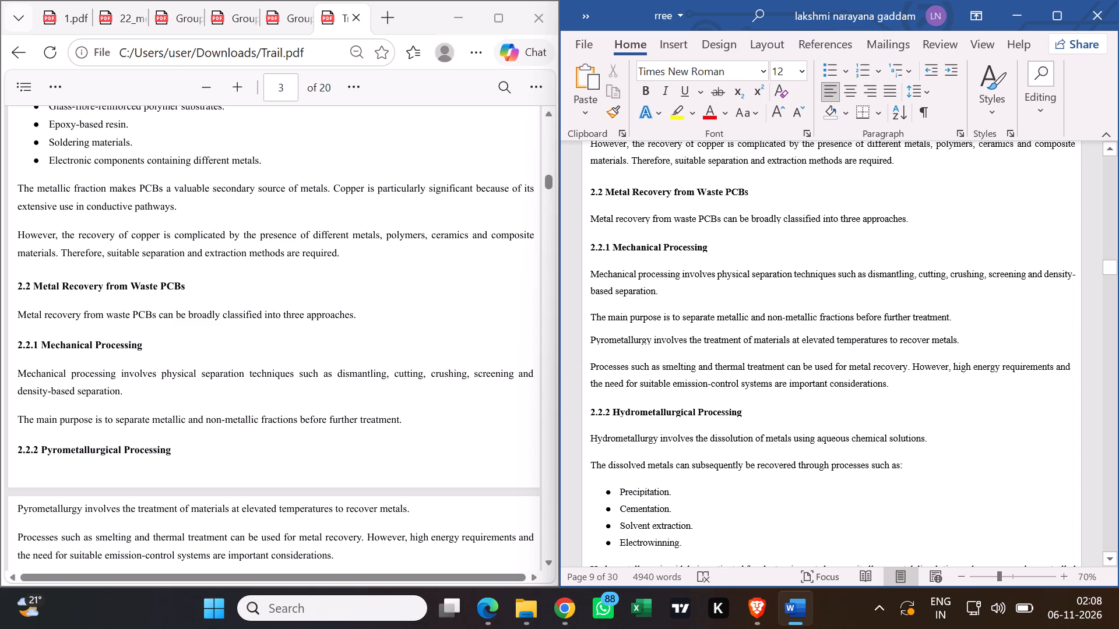
pyautogui.press('Return')
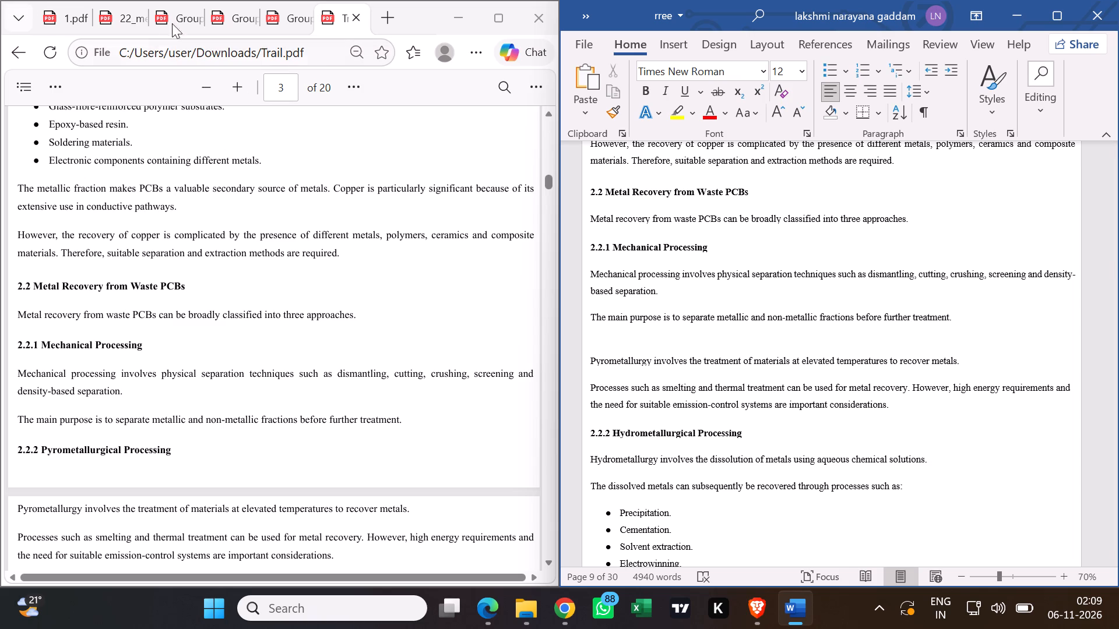
pyautogui.click(656, 342)
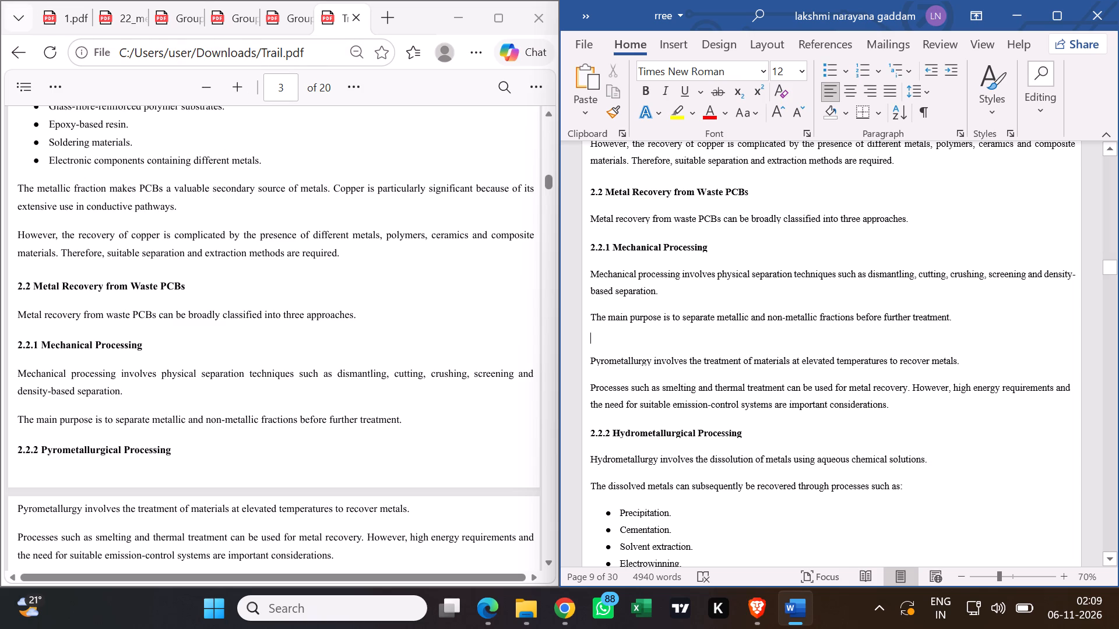
# Copy the two mechanical-processing paragraphs under the 2.2.1 heading and delete them from there.
pyautogui.moveTo(952, 319); pyautogui.dragTo(816, 312)
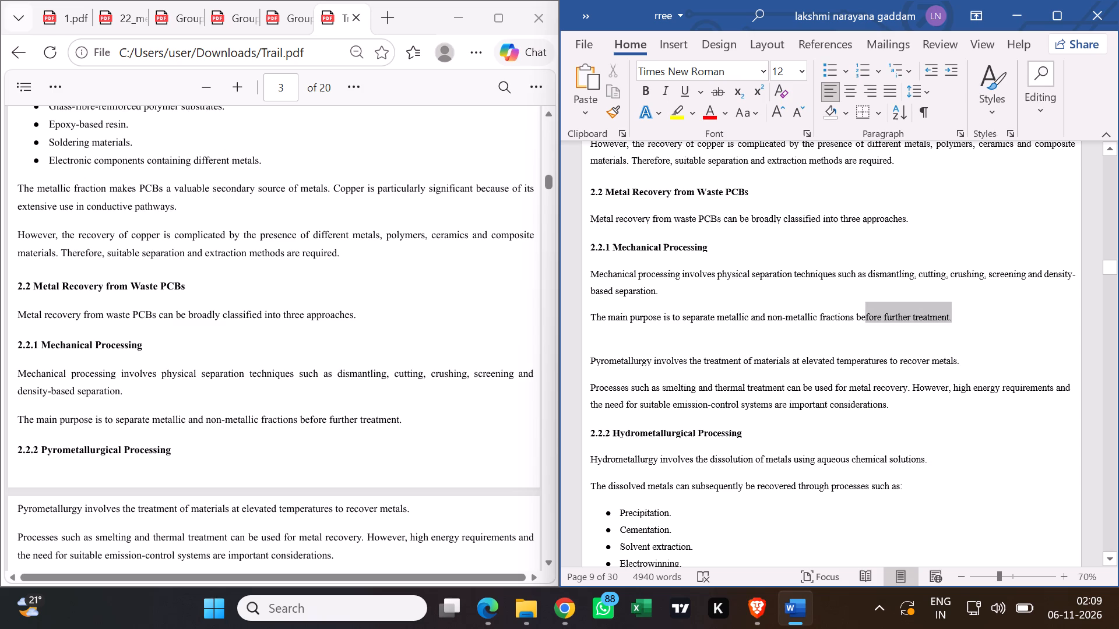
pyautogui.moveTo(816, 312); pyautogui.dragTo(600, 271)
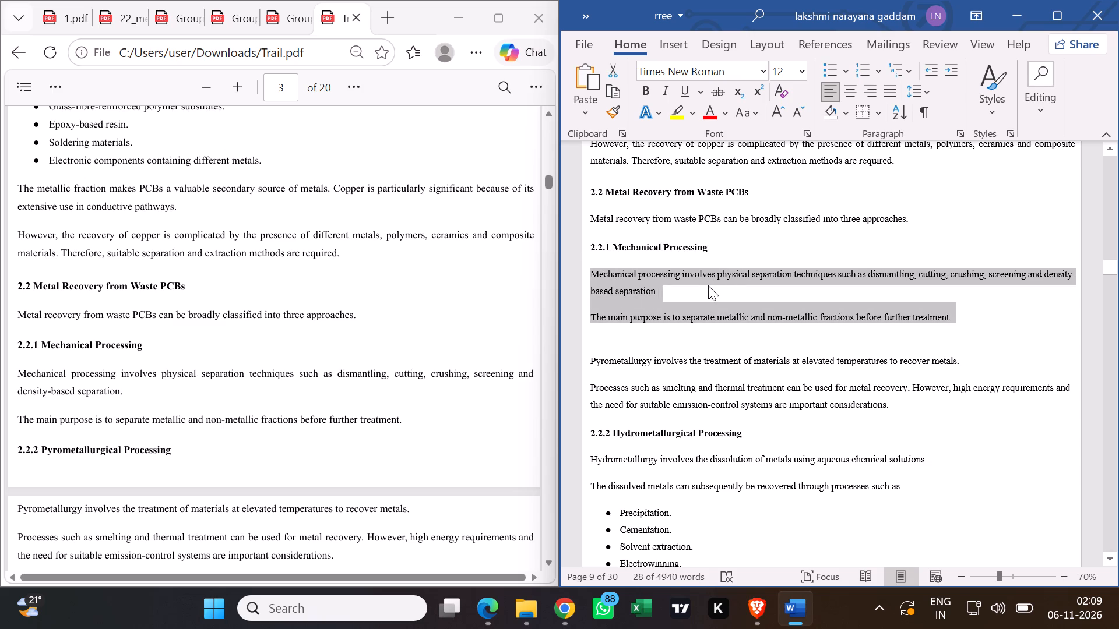
pyautogui.hotkey('ctrl', 'c')
pyautogui.press('BackSpace')
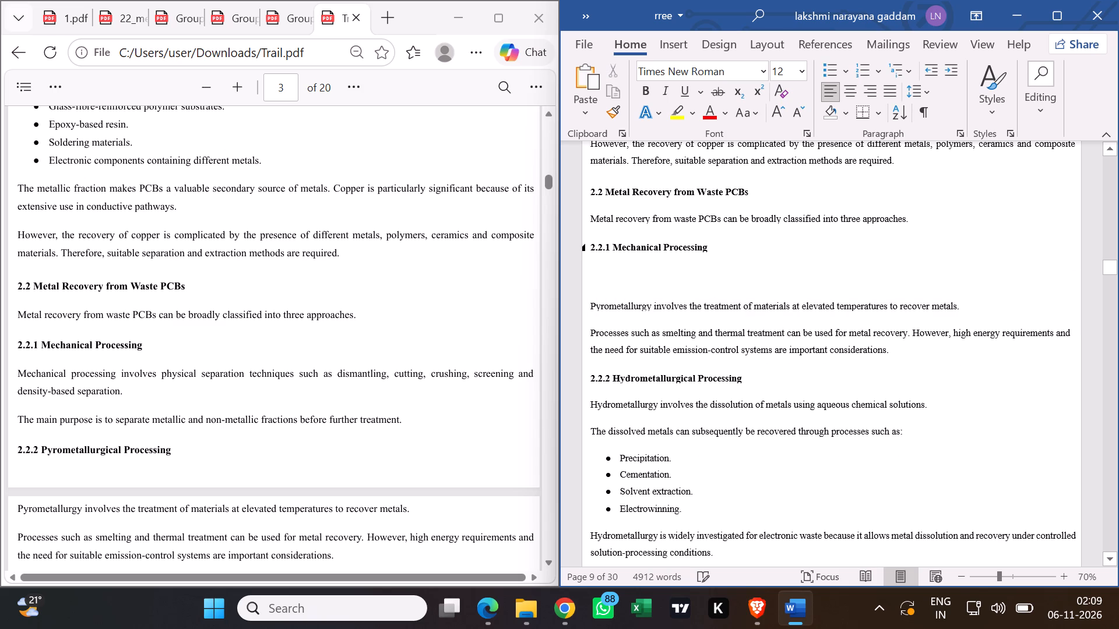
# Add the numbered heading 2.2.2 "Pyrometallurgical Processing" directly below the 2.2.1 heading, followed by an unnumbered blank line.
pyautogui.click(706, 247)
pyautogui.press('Return')
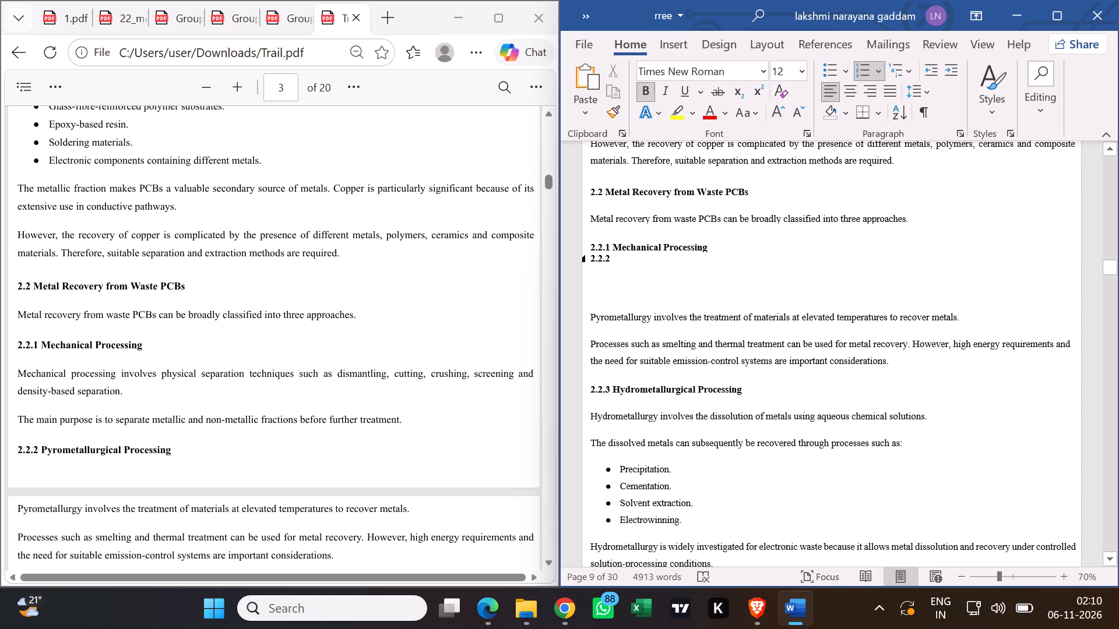
pyautogui.press('space')
pyautogui.write('Py')
pyautogui.press('r')
pyautogui.press('o')
pyautogui.write('me')
pyautogui.write('ta')
pyautogui.write('ll')
pyautogui.press('u')
pyautogui.write('rgical')
pyautogui.press('space')
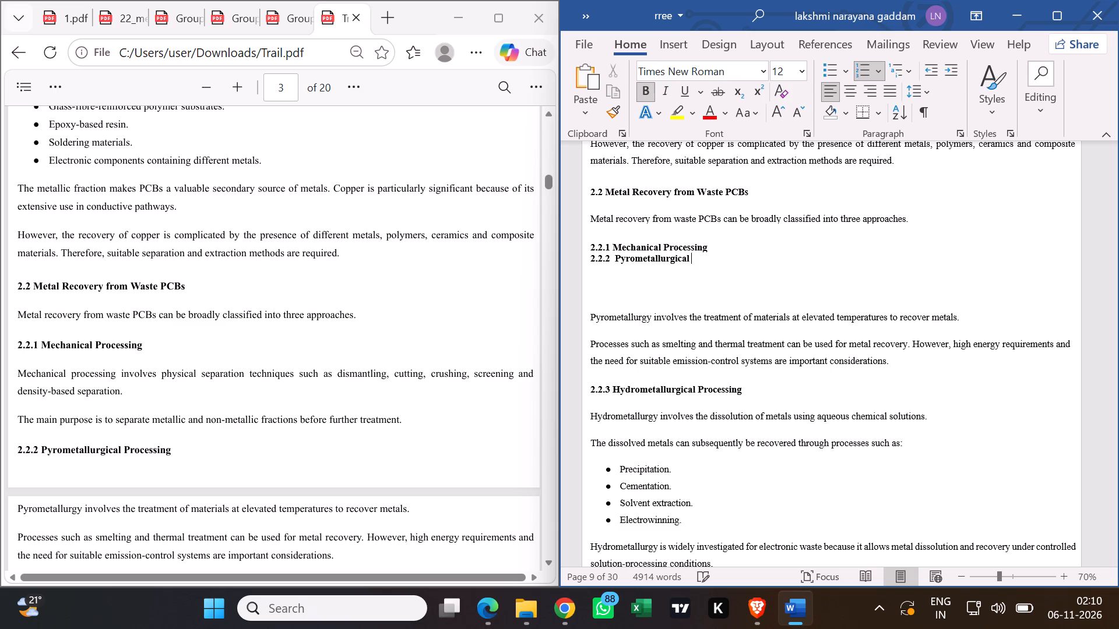
pyautogui.write('Proc')
pyautogui.write('essing')
pyautogui.press('Return')
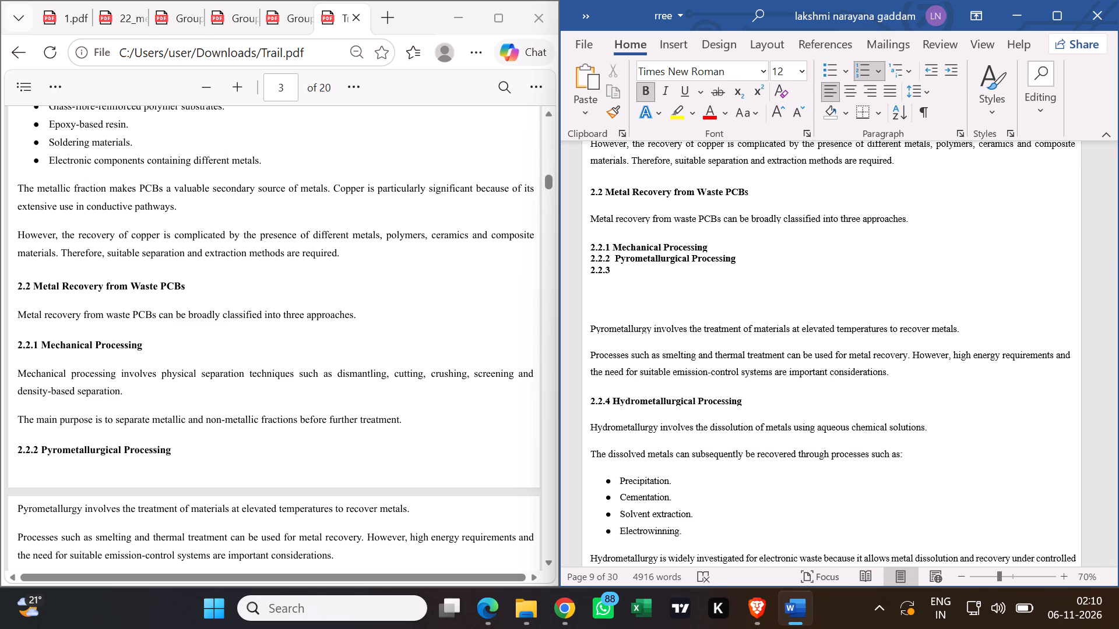
pyautogui.press('BackSpace')
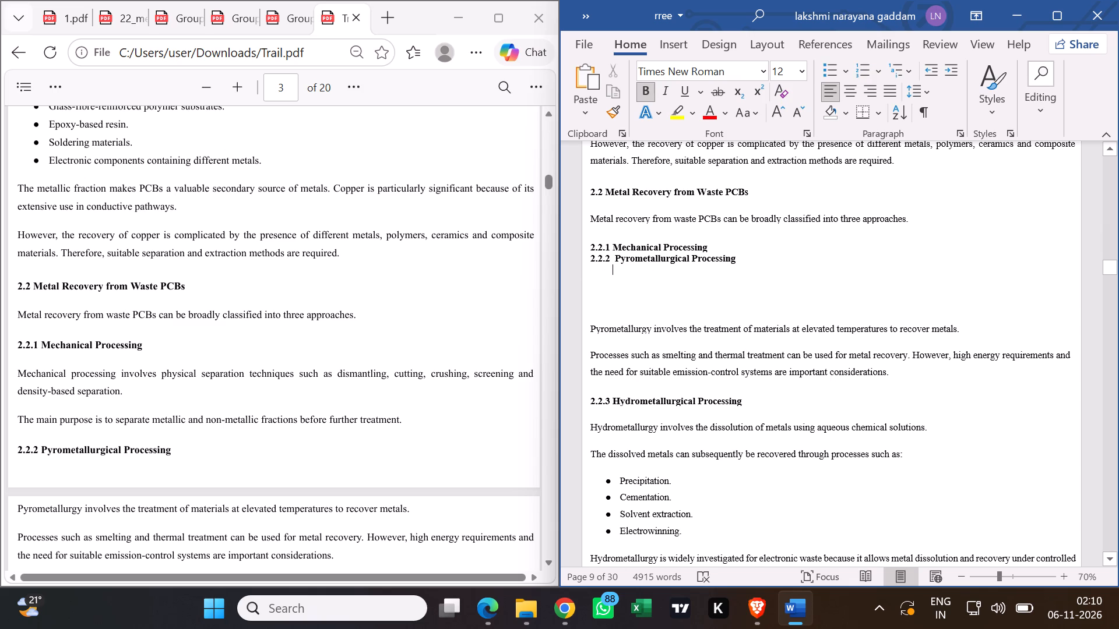
# Insert an unnumbered line below the 2.2.1 Mechanical Processing heading and paste the two copied paragraphs there.
pyautogui.click(734, 247)
pyautogui.press('Return')
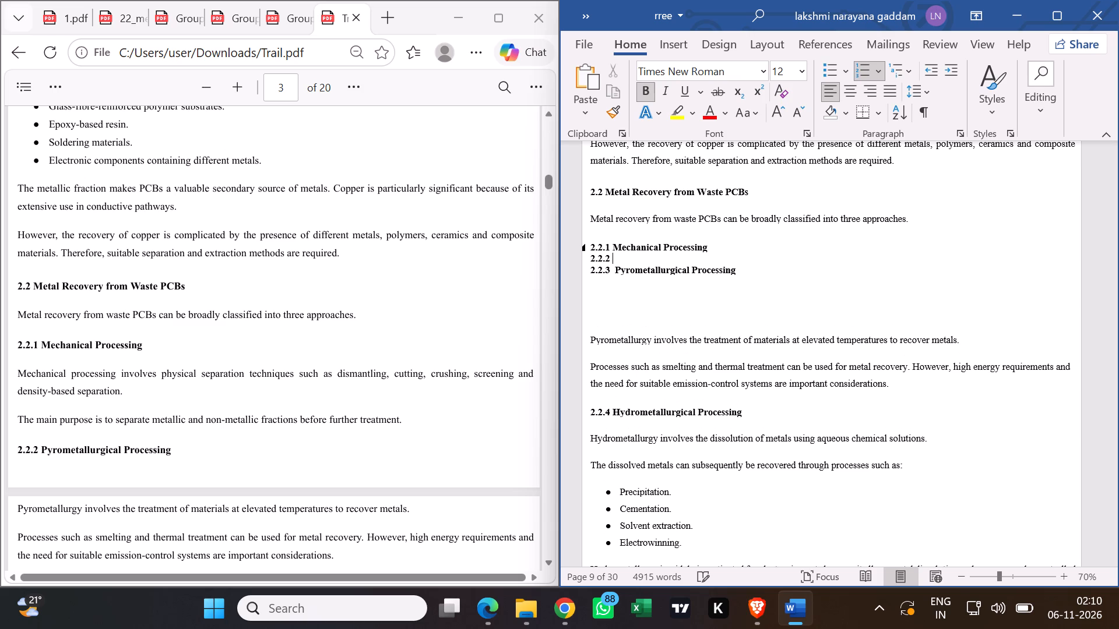
pyautogui.press('BackSpace')
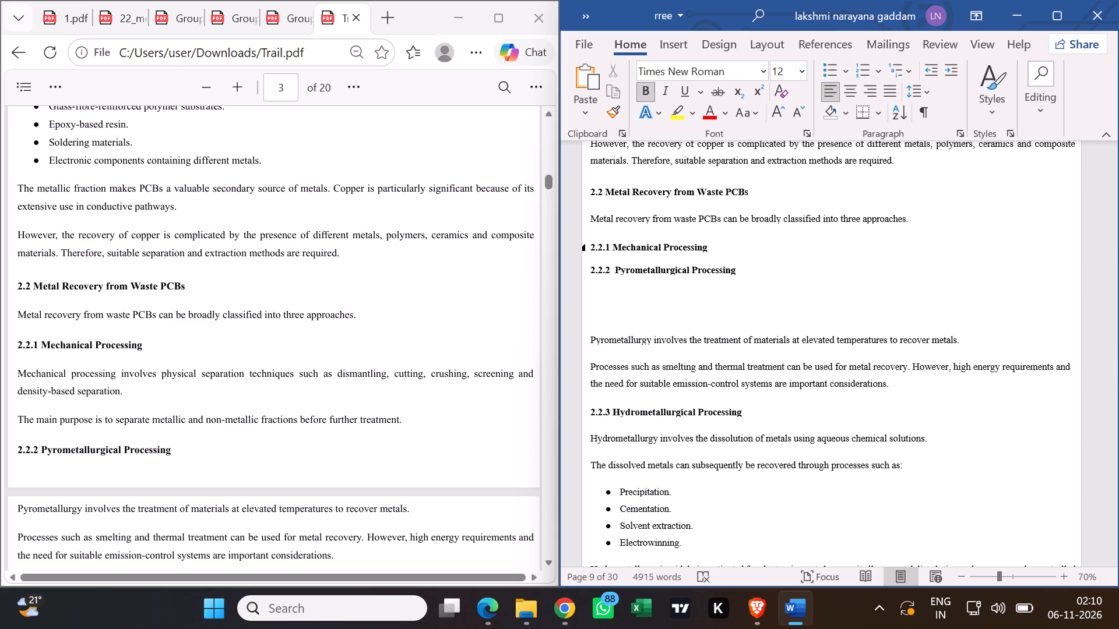
pyautogui.hotkey('ctrl', 'v')
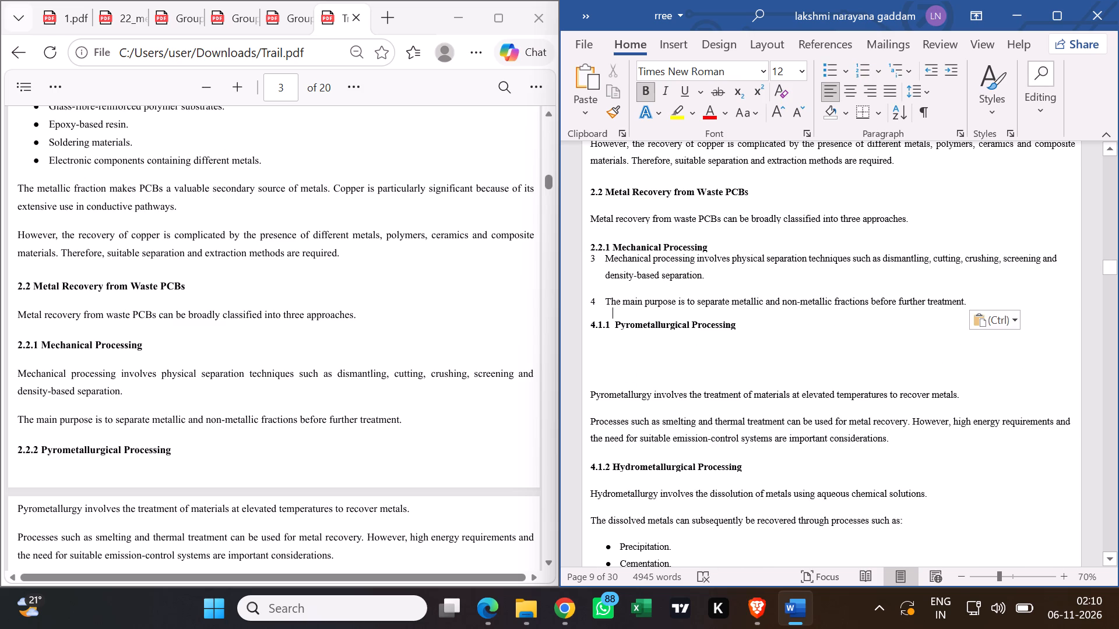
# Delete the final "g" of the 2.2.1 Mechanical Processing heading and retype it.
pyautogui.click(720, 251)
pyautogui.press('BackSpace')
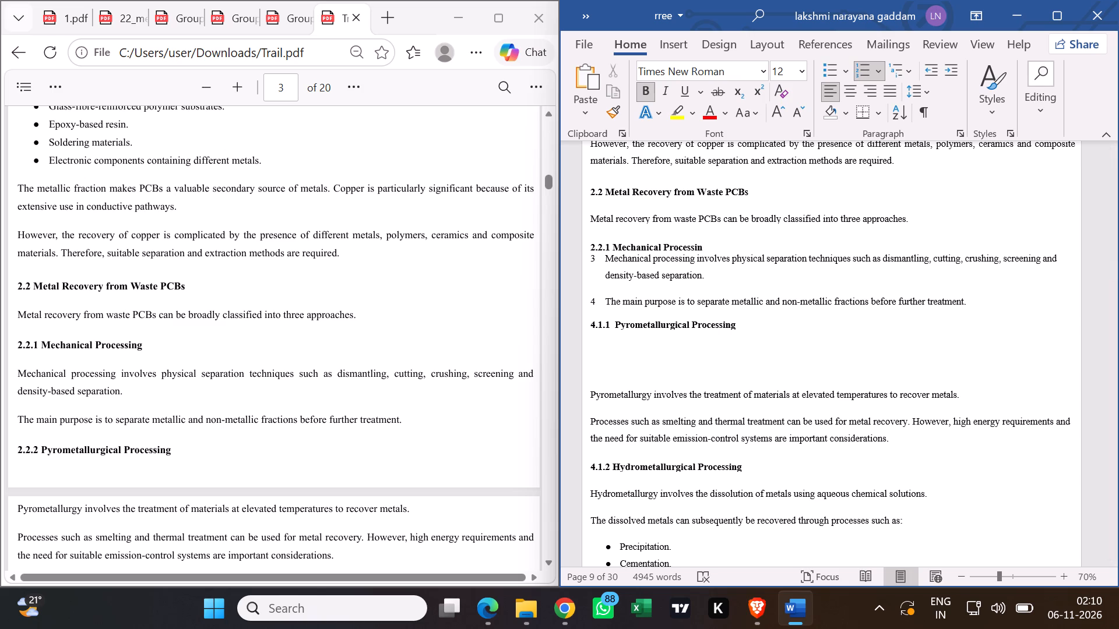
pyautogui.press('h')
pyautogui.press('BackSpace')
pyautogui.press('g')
# Insert an unnumbered blank line directly below the 2.2.1 Mechanical Processing heading.
pyautogui.press('Return')
pyautogui.press('BackSpace')
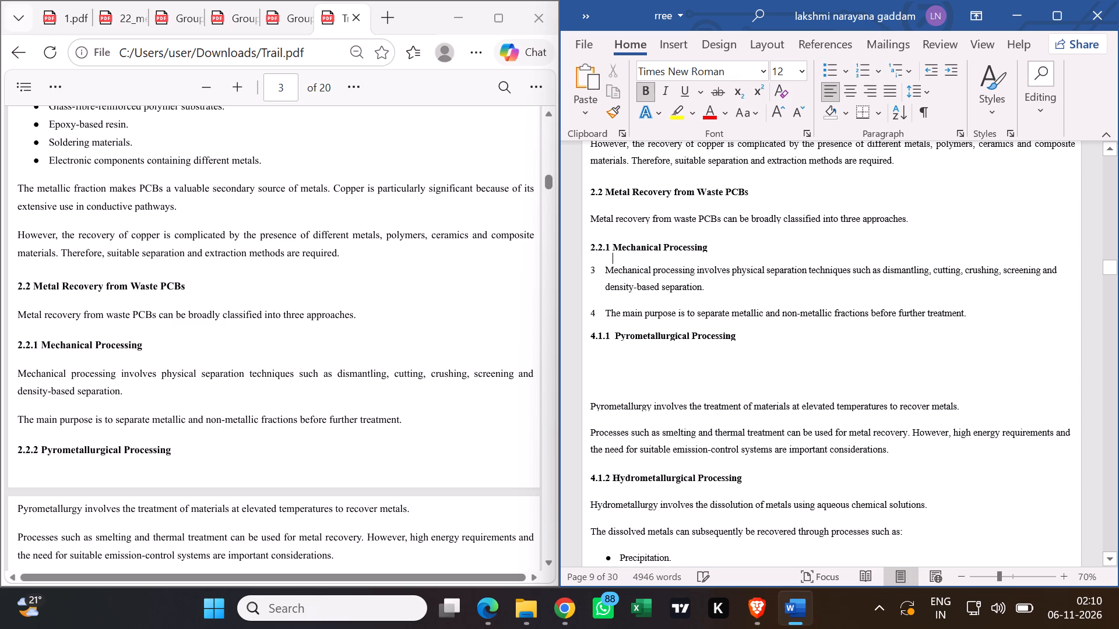
pyautogui.press('BackSpace')
# Remove the list numbers from the two mechanical-processing paragraphs under heading 2.2.1.
pyautogui.click(597, 274)
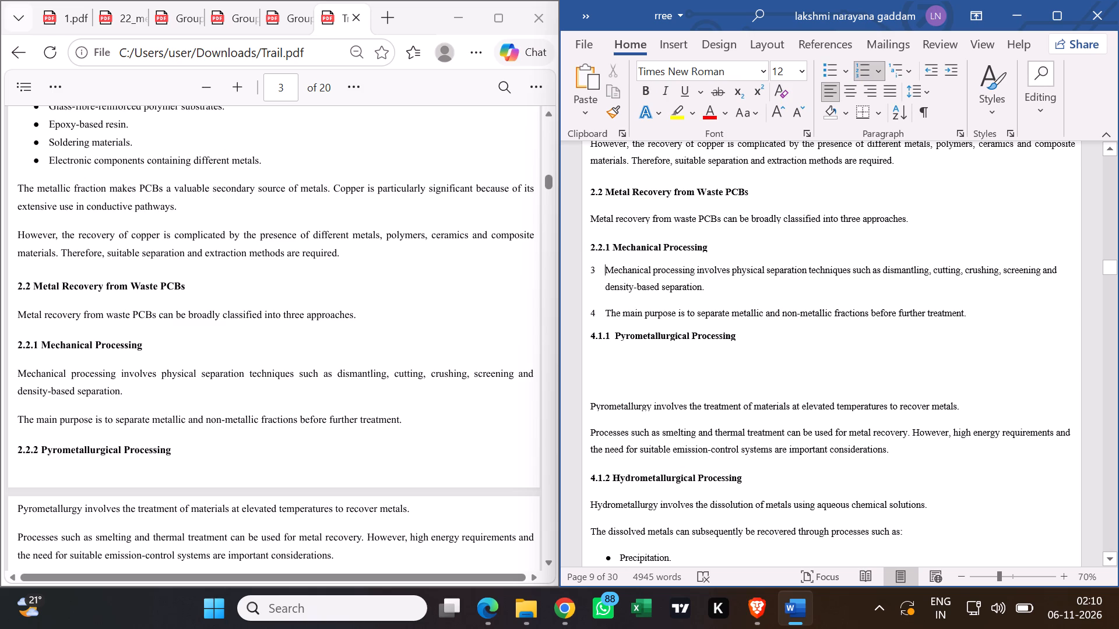
pyautogui.press('BackSpace')
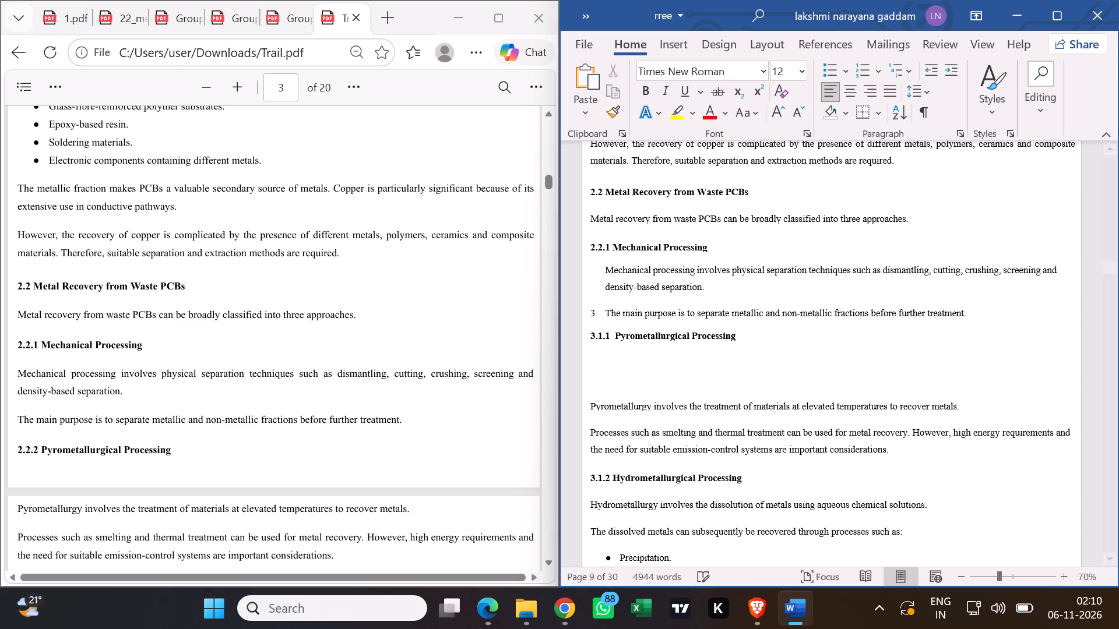
pyautogui.click(602, 312)
pyautogui.press('BackSpace')
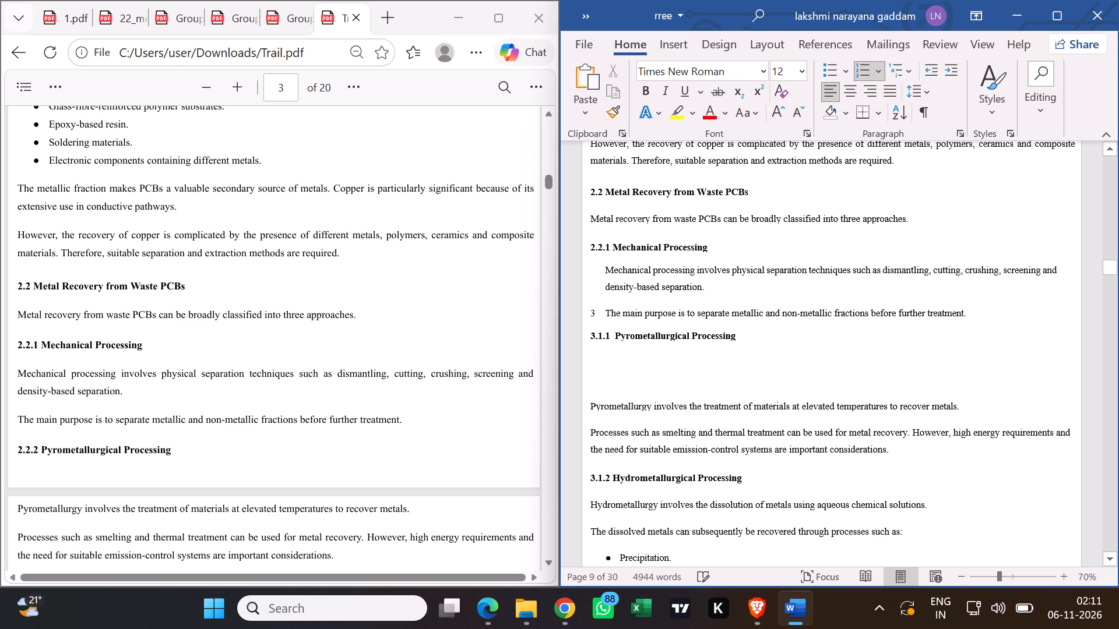
# Delete the extra blank lines between the 2.2.2 Pyrometallurgical Processing heading and its first paragraph.
pyautogui.click(766, 348)
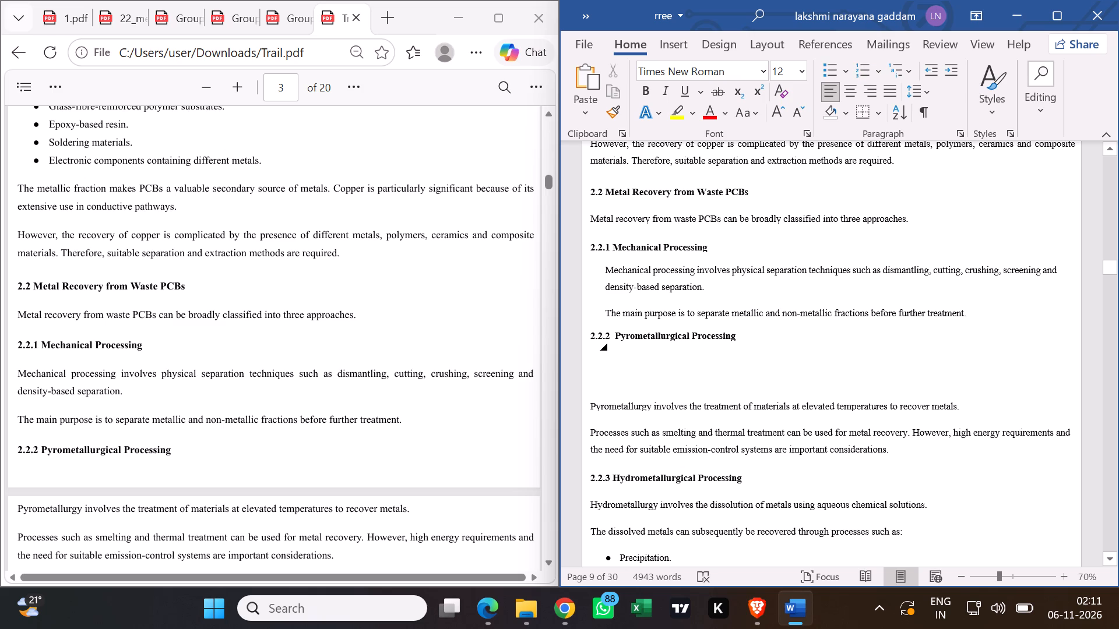
pyautogui.click(615, 382)
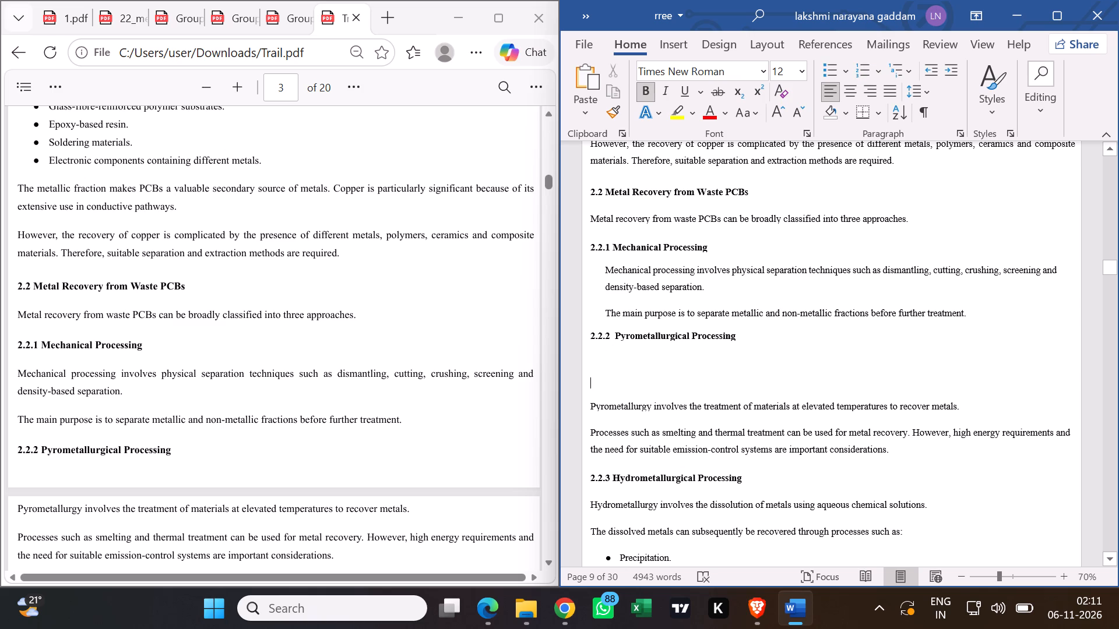
pyautogui.press('BackSpace')
pyautogui.press('BackSpace')
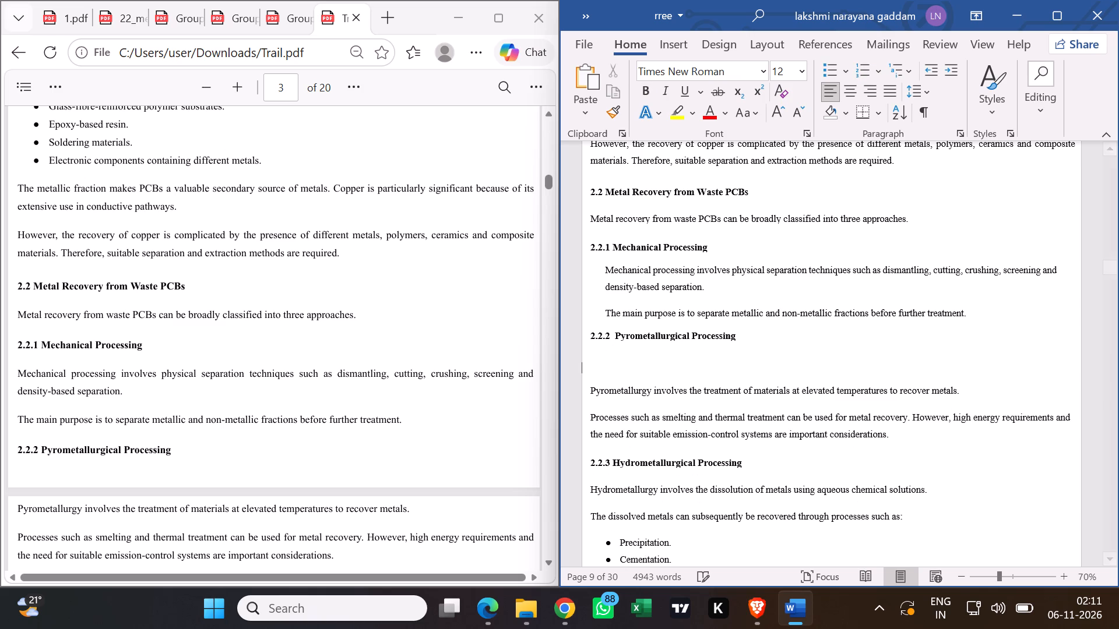
pyautogui.press('BackSpace')
pyautogui.press('BackSpace')
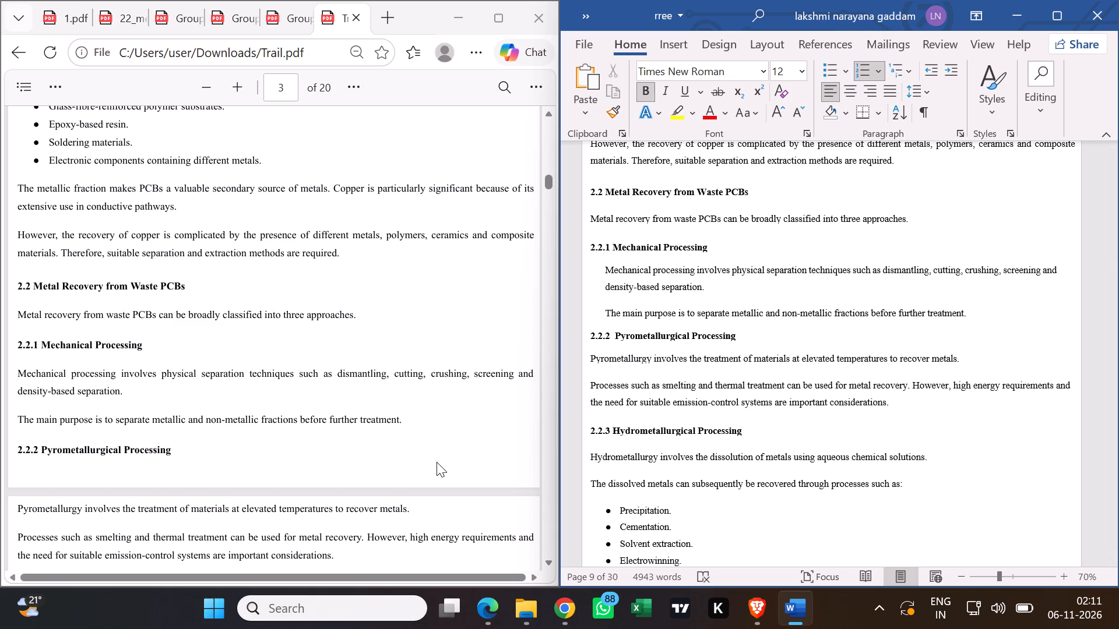
# Show the formatting marks to inspect the empty paragraph below the 2.2.1 heading, and hide them again.
pyautogui.scroll(-2, 437, 462)
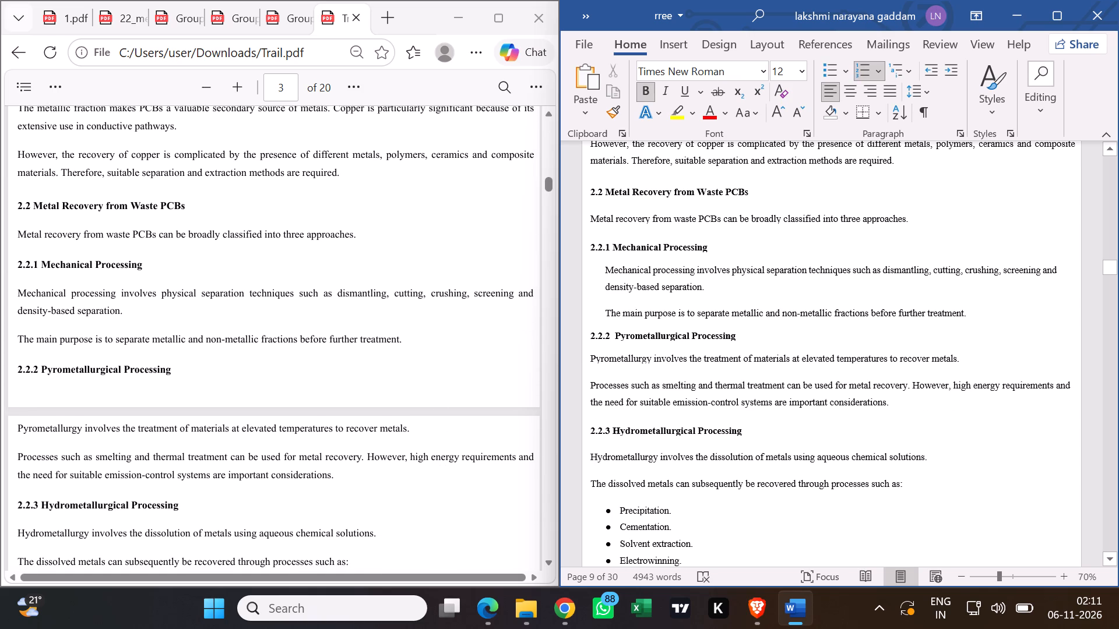
pyautogui.click(602, 273)
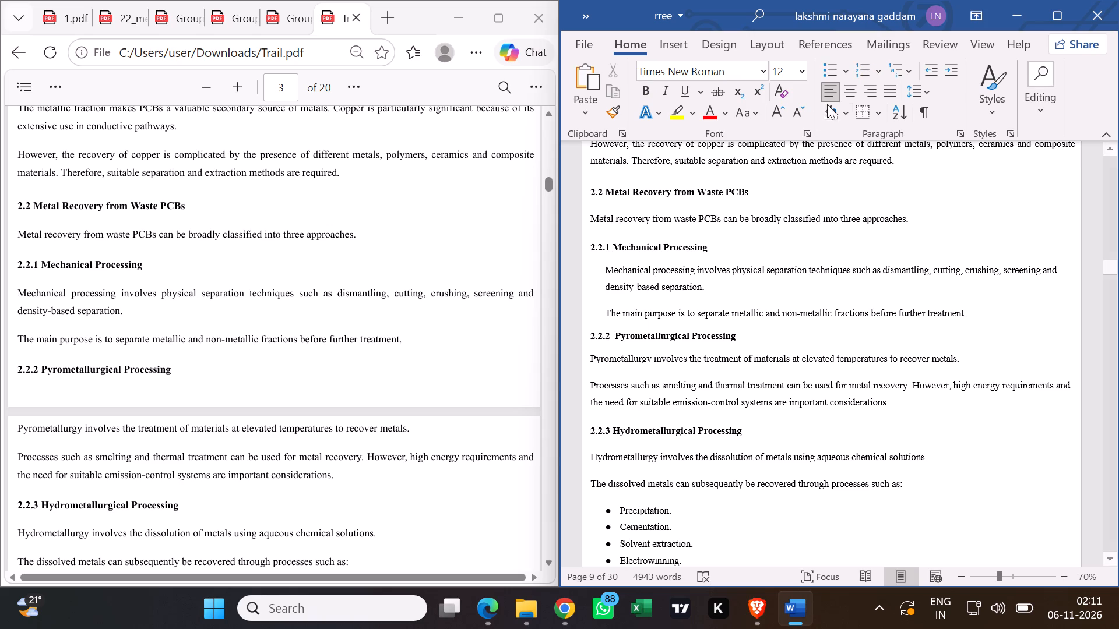
pyautogui.click(927, 105)
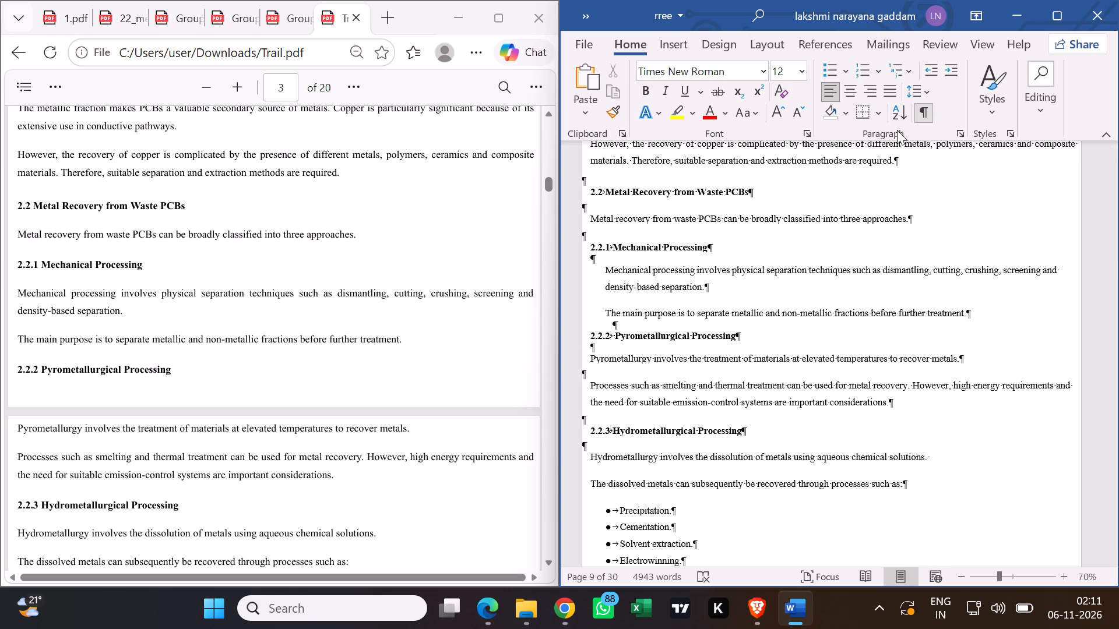
pyautogui.click(597, 259)
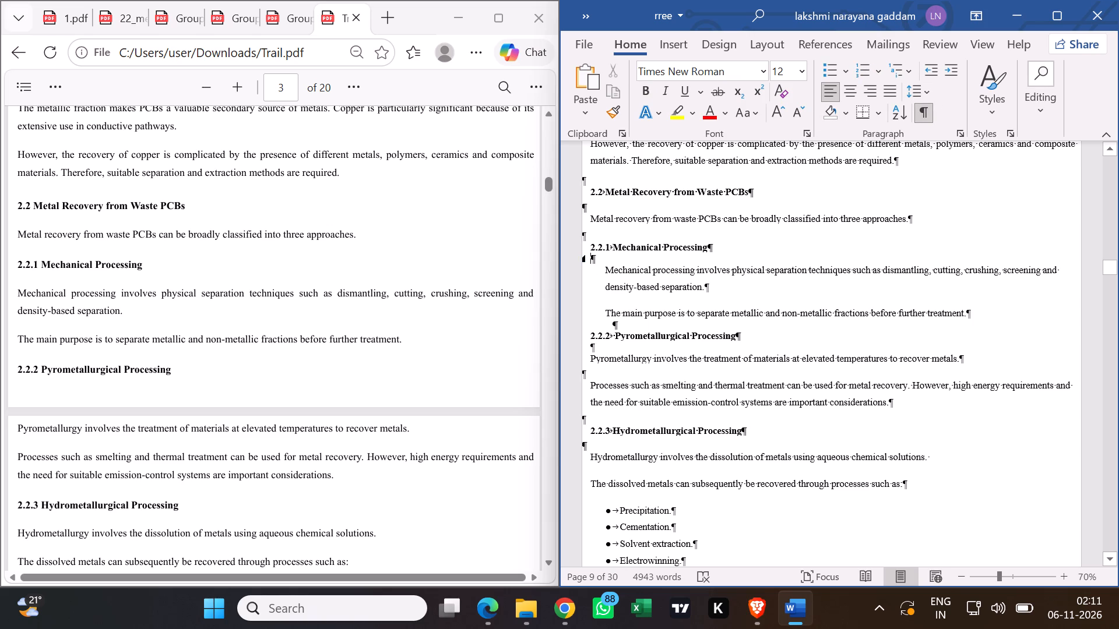
pyautogui.doubleClick(597, 259)
pyautogui.click(597, 259)
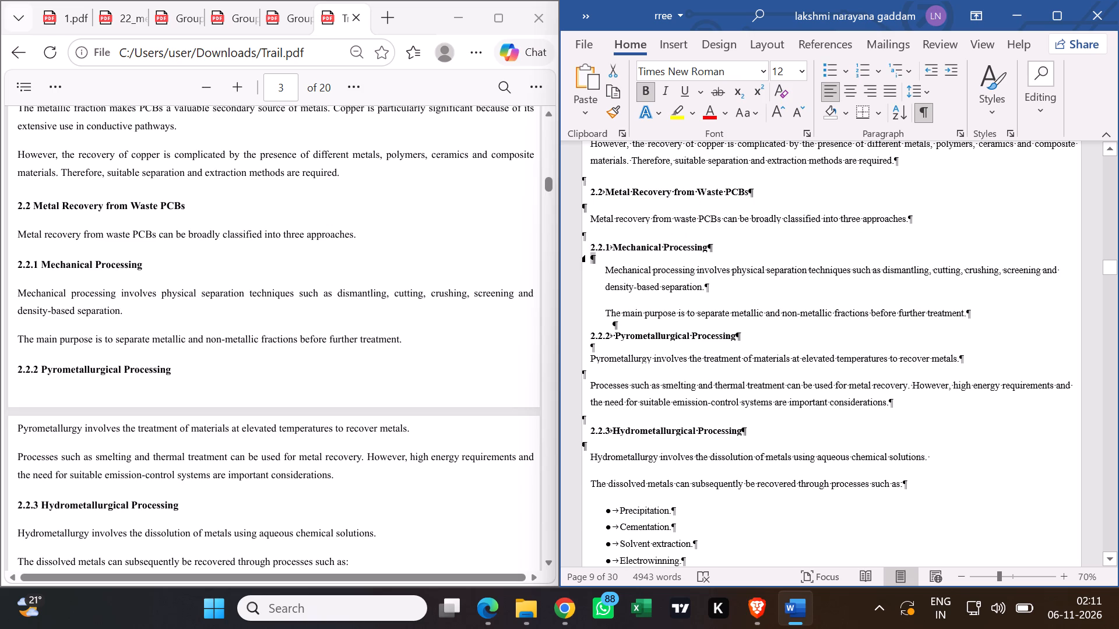
pyautogui.click(925, 115)
pyautogui.click(833, 363)
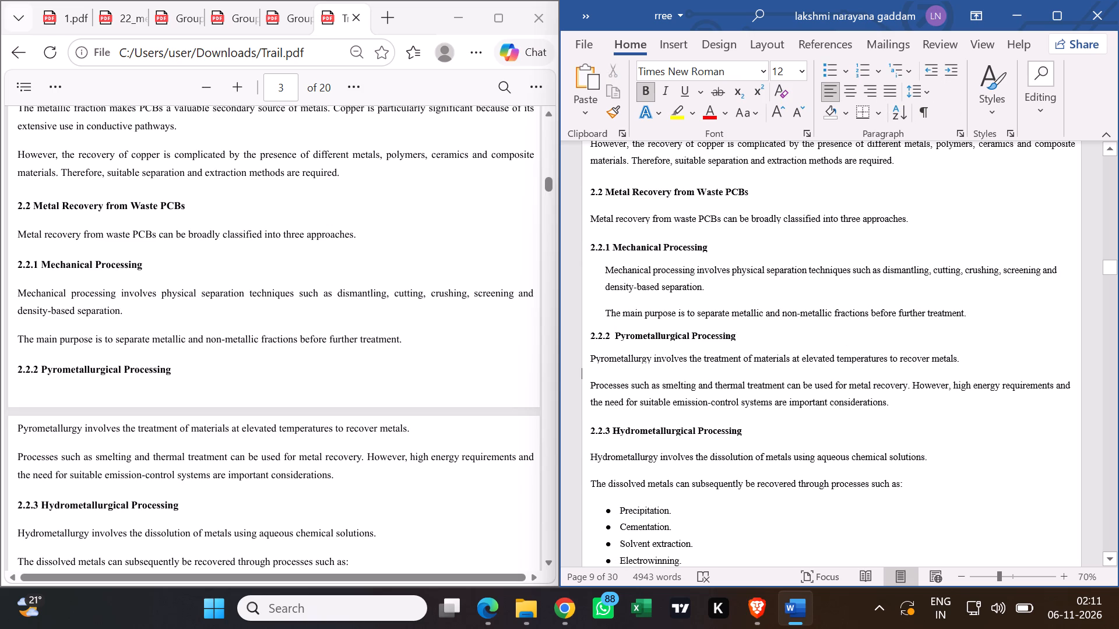
# Compare sections 2.2.3 and 2.3 of the report with the Trail PDF, through the end of section 2.3.
pyautogui.scroll(-1, 833, 363)
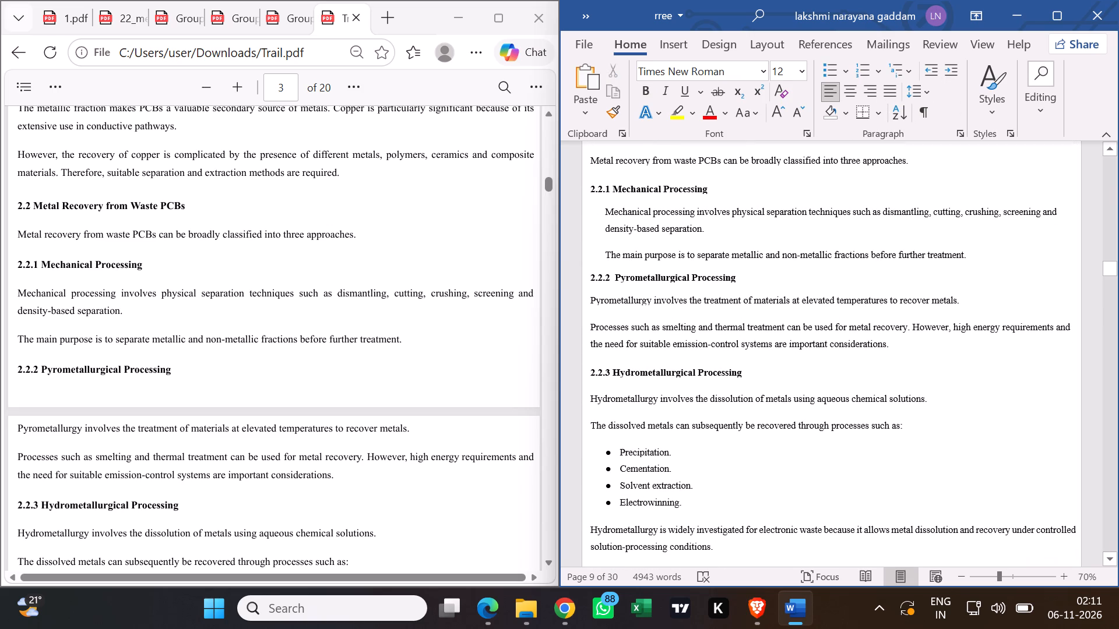
pyautogui.scroll(-5, 775, 390)
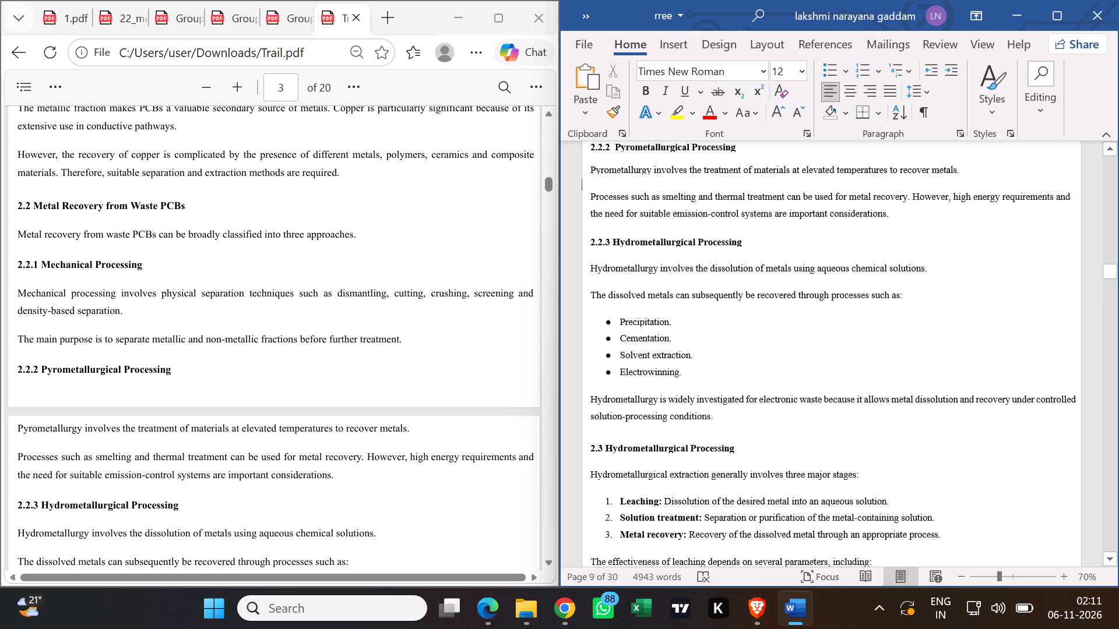
pyautogui.scroll(-3, 768, 388)
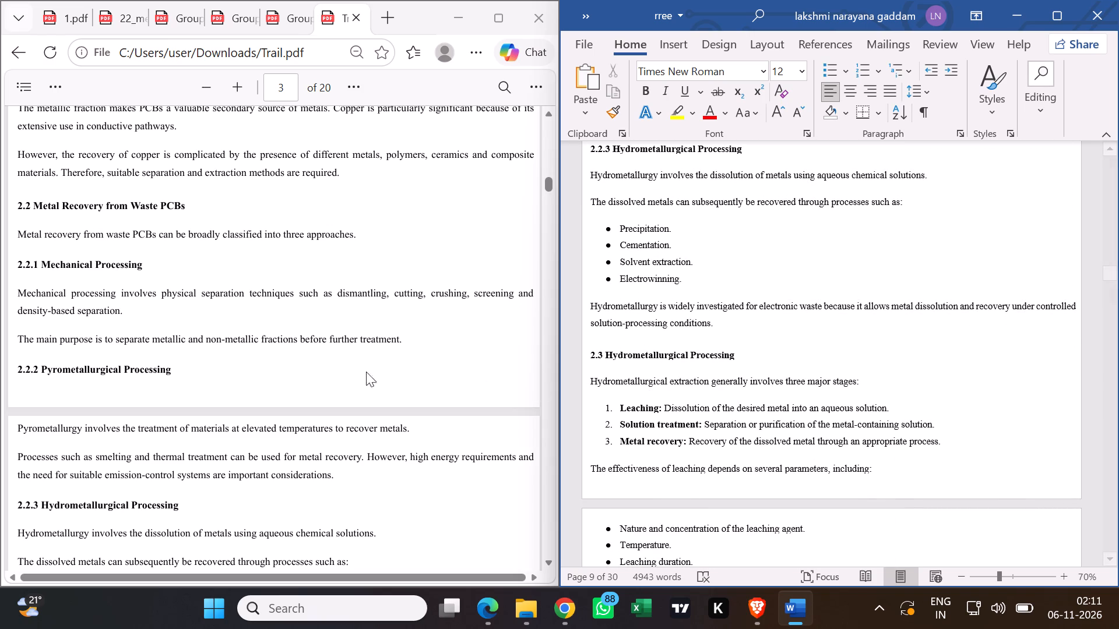
pyautogui.scroll(-6, 347, 369)
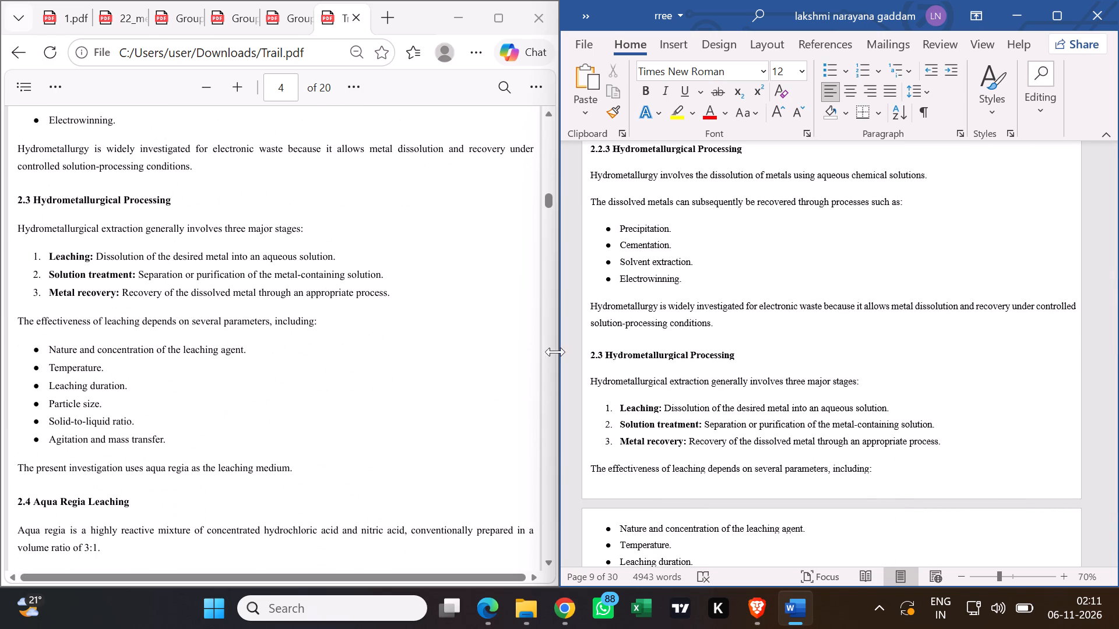
pyautogui.scroll(-3, 723, 338)
pyautogui.scroll(-1, 297, 344)
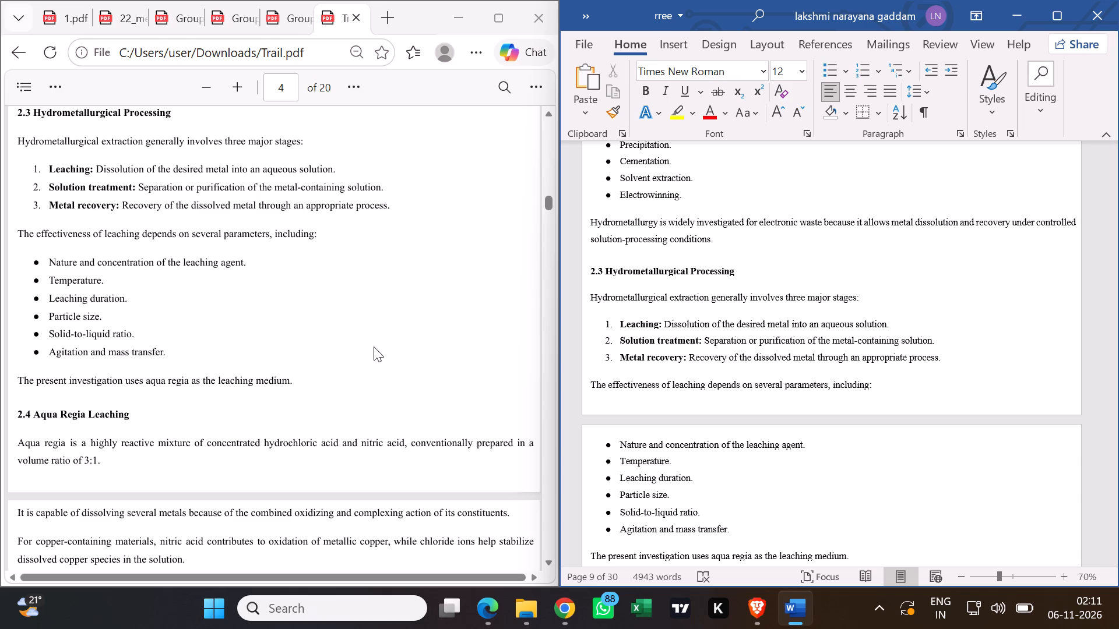
pyautogui.scroll(-3, 733, 345)
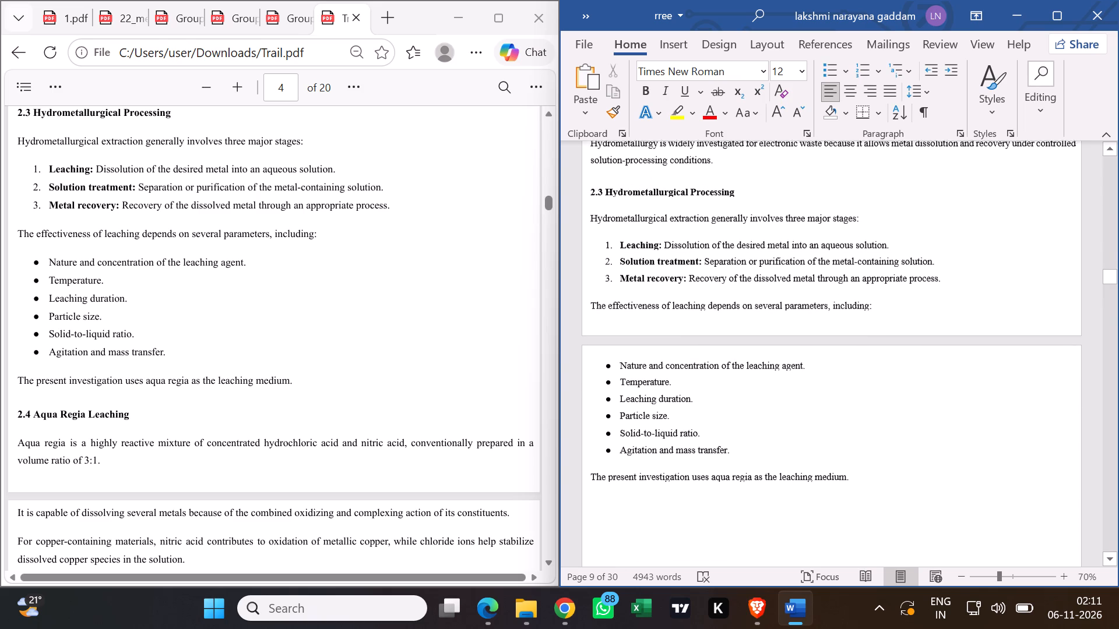
pyautogui.scroll(-6, 731, 353)
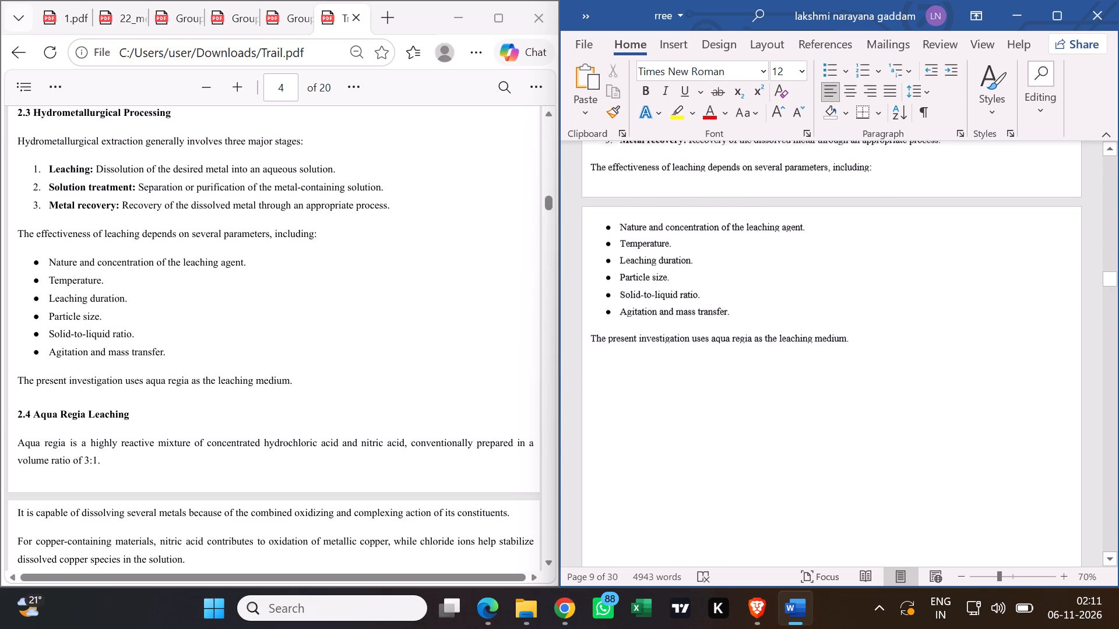
pyautogui.scroll(-2, 730, 356)
# Delete the next-page section break after the sentence on aqua regia as leaching medium, and place "Aqua Regia Leaching" on its own line.
pyautogui.click(873, 250)
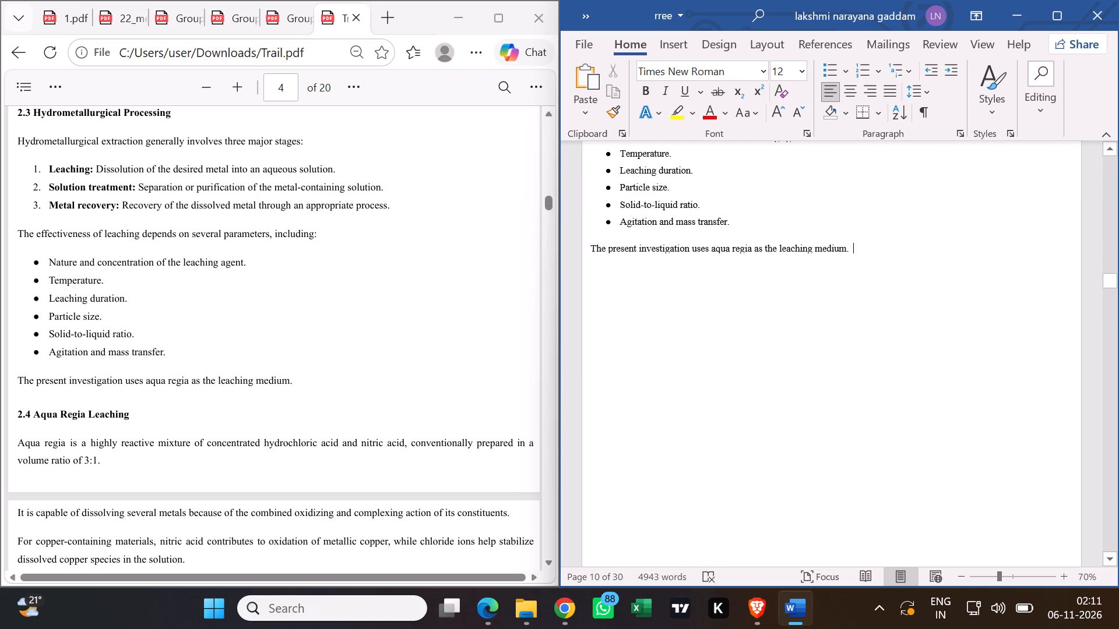
pyautogui.click(849, 253)
pyautogui.press('Delete')
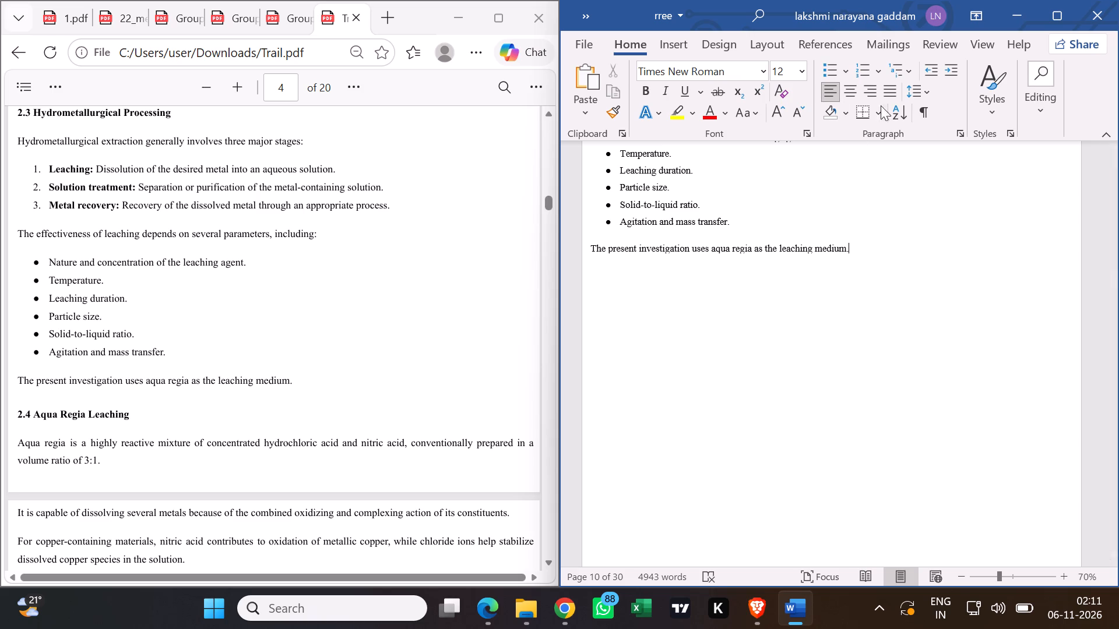
pyautogui.click(926, 112)
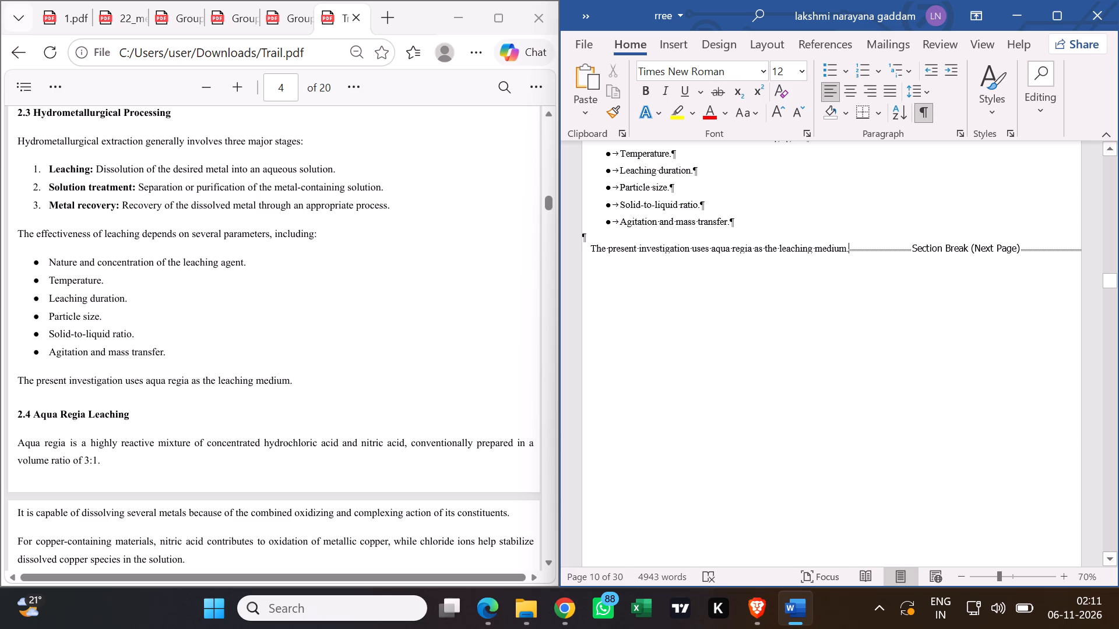
pyautogui.click(850, 247)
pyautogui.press('Delete')
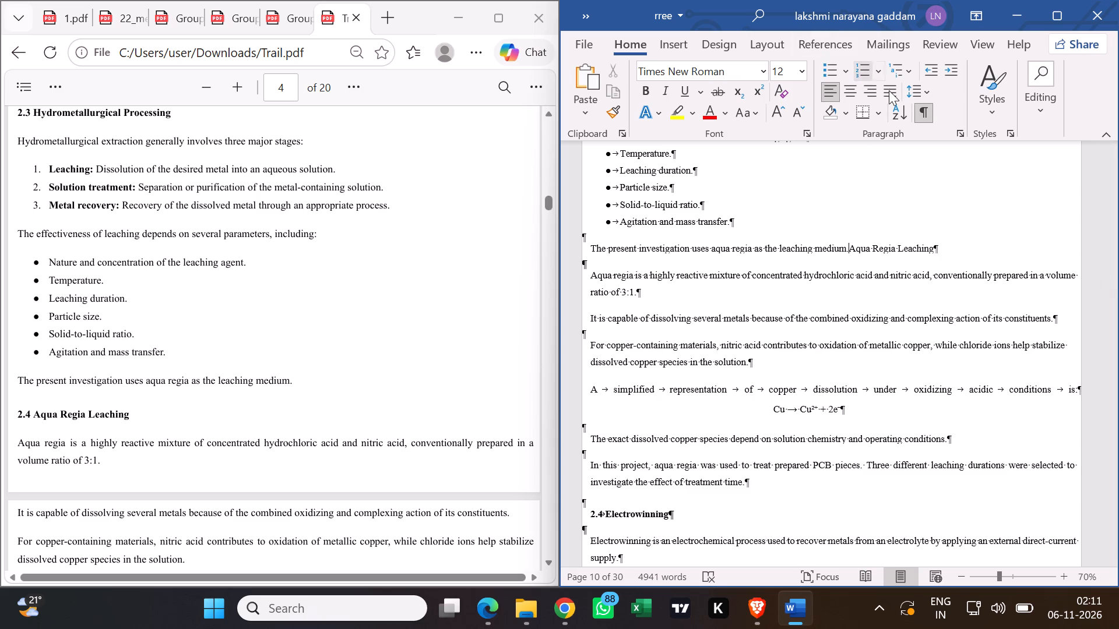
pyautogui.click(923, 113)
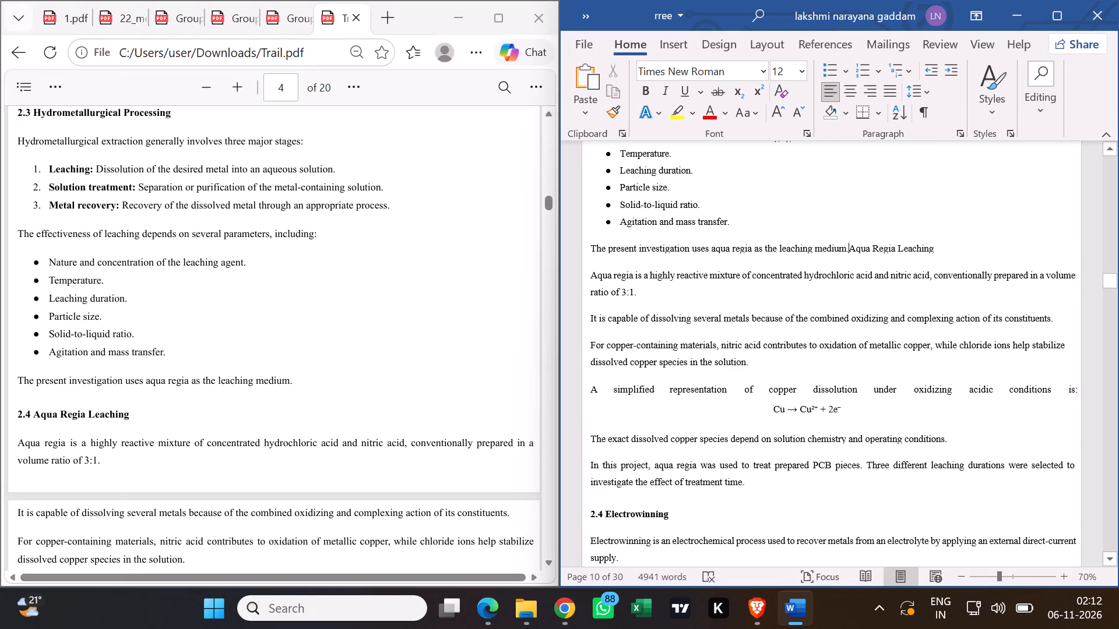
pyautogui.press('Return')
# Select the 2.3 Hydrometallurgical Processing heading text to check its formatting, and return to the end of the leaching-medium sentence.
pyautogui.scroll(3, 670, 255)
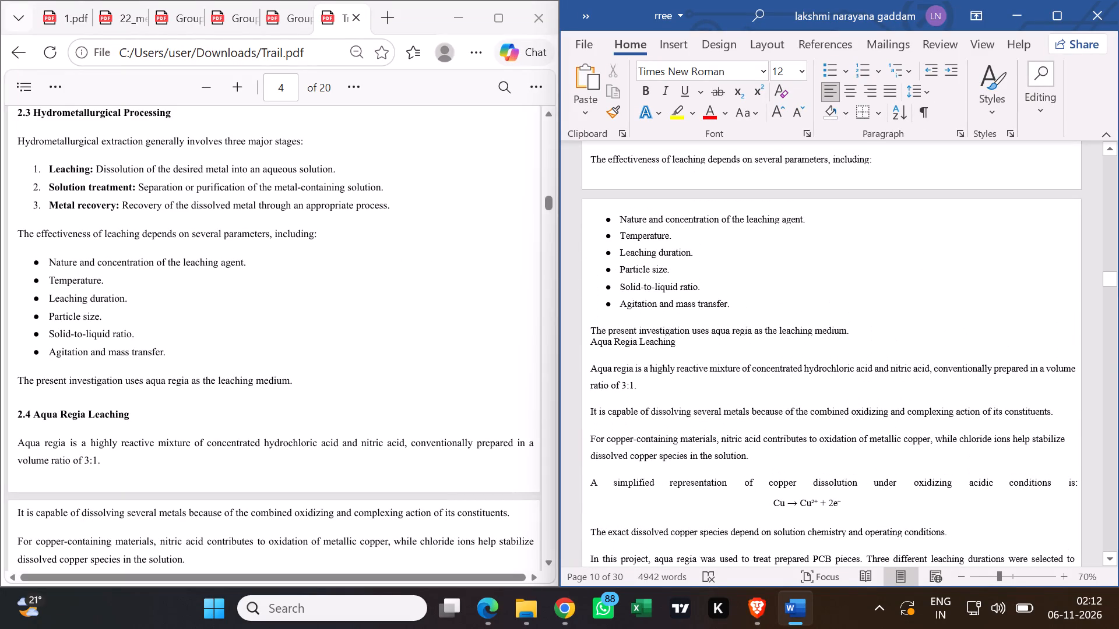
pyautogui.scroll(4, 673, 253)
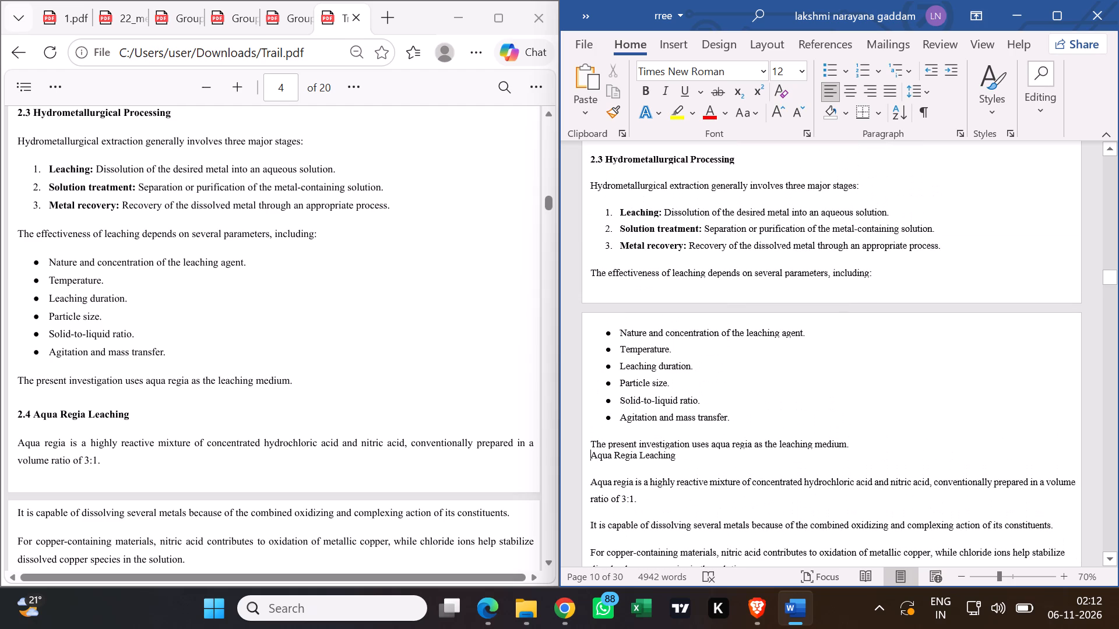
pyautogui.scroll(2, 681, 252)
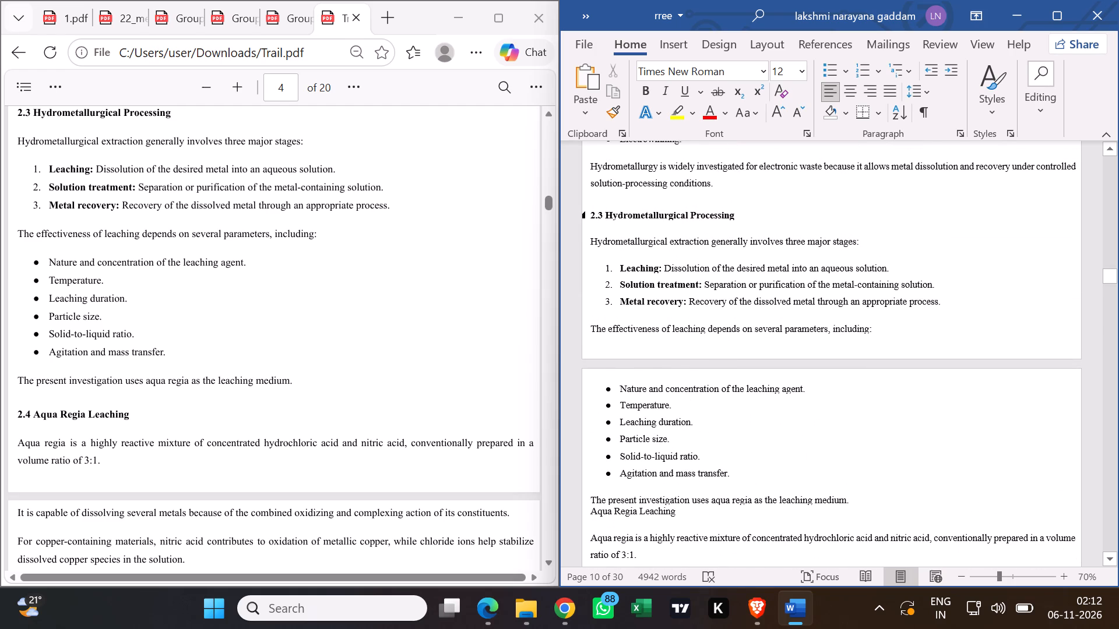
pyautogui.moveTo(739, 214); pyautogui.dragTo(645, 216)
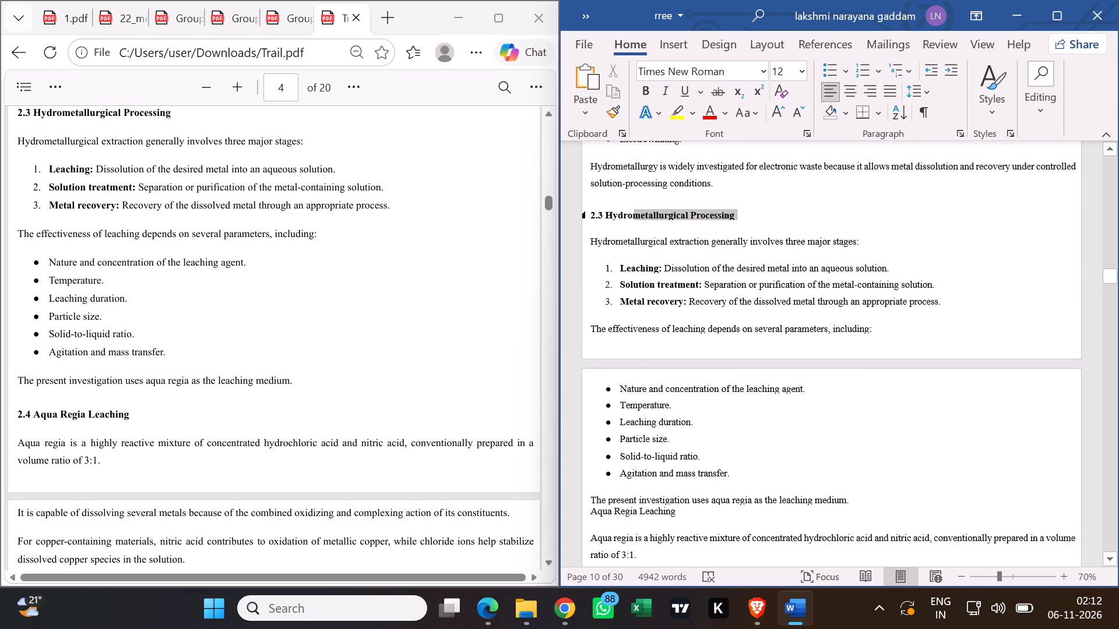
pyautogui.moveTo(645, 216); pyautogui.dragTo(613, 215)
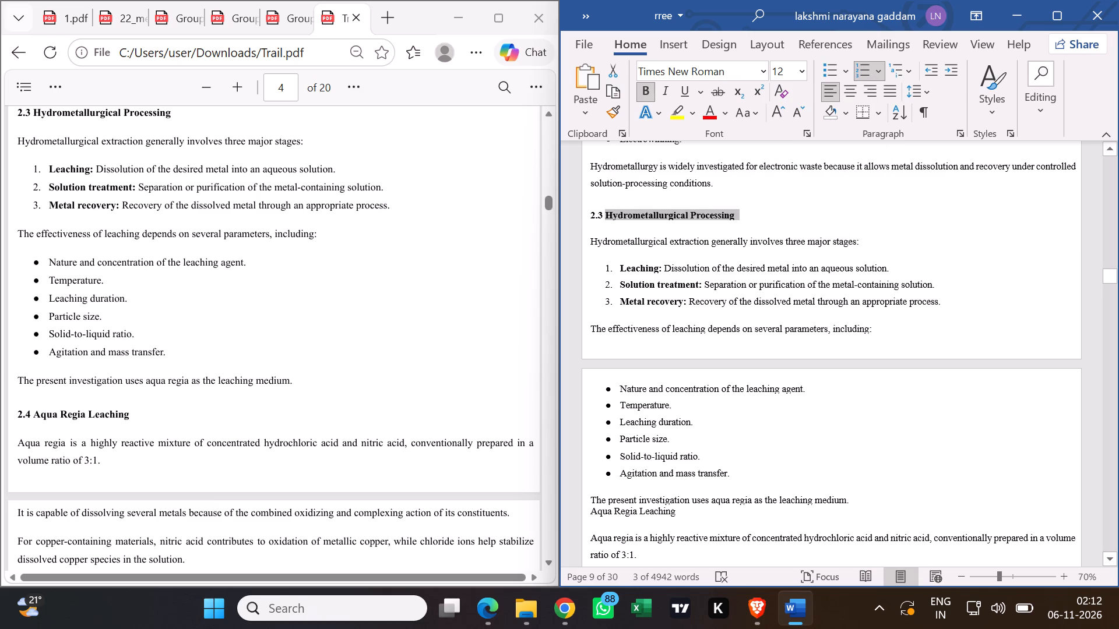
pyautogui.scroll(-2, 851, 489)
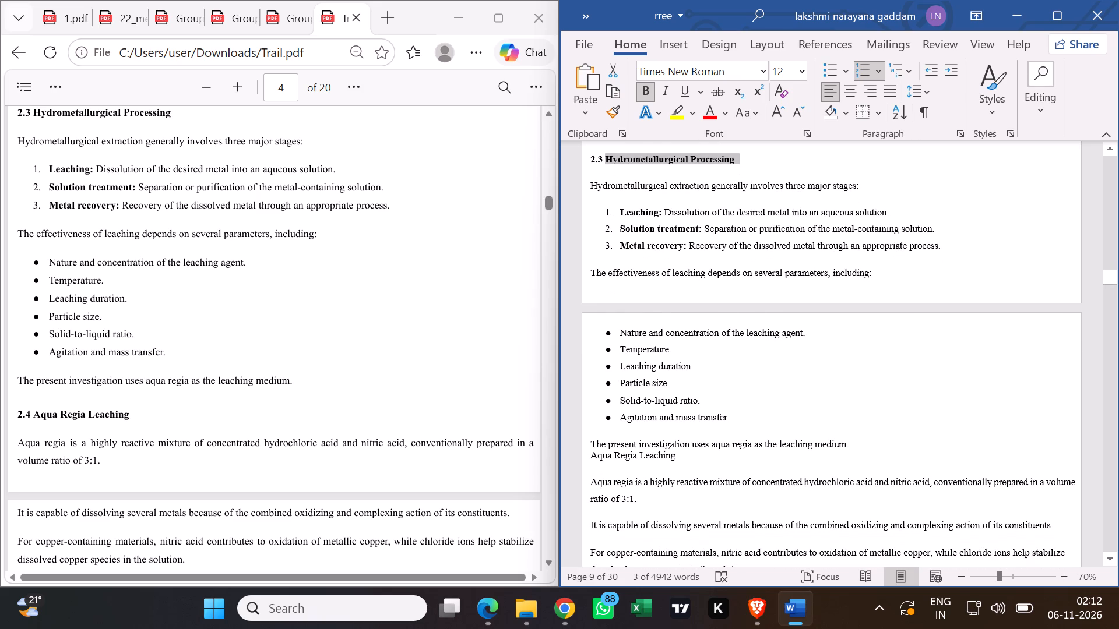
pyautogui.click(853, 439)
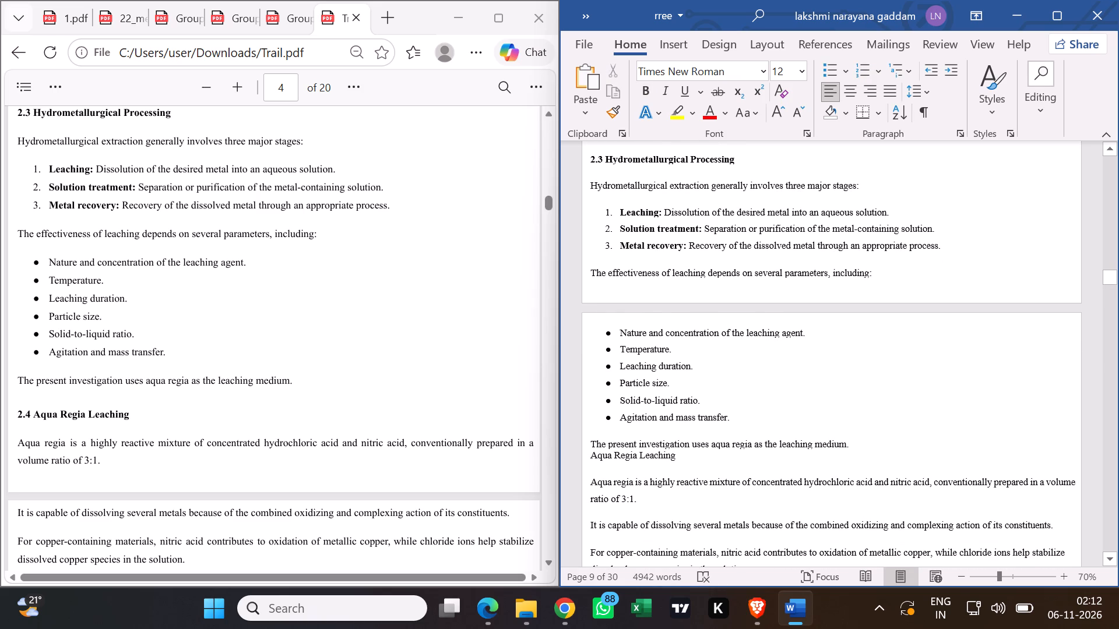
# Make the "Aqua Regia Leaching" heading line bold.
pyautogui.moveTo(684, 457); pyautogui.dragTo(592, 458)
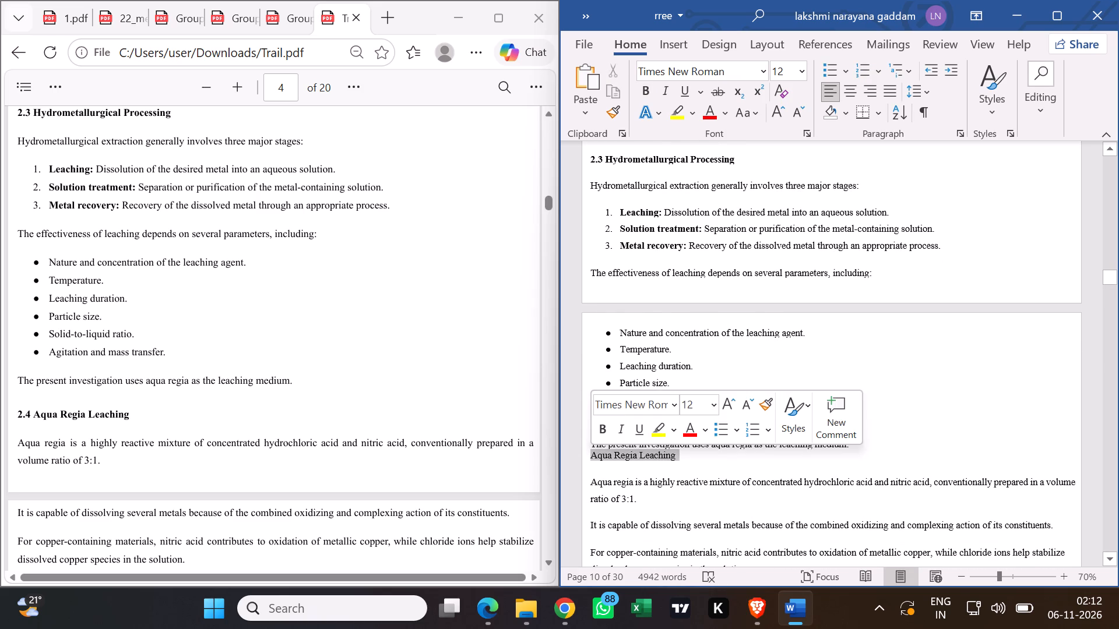
pyautogui.click(641, 85)
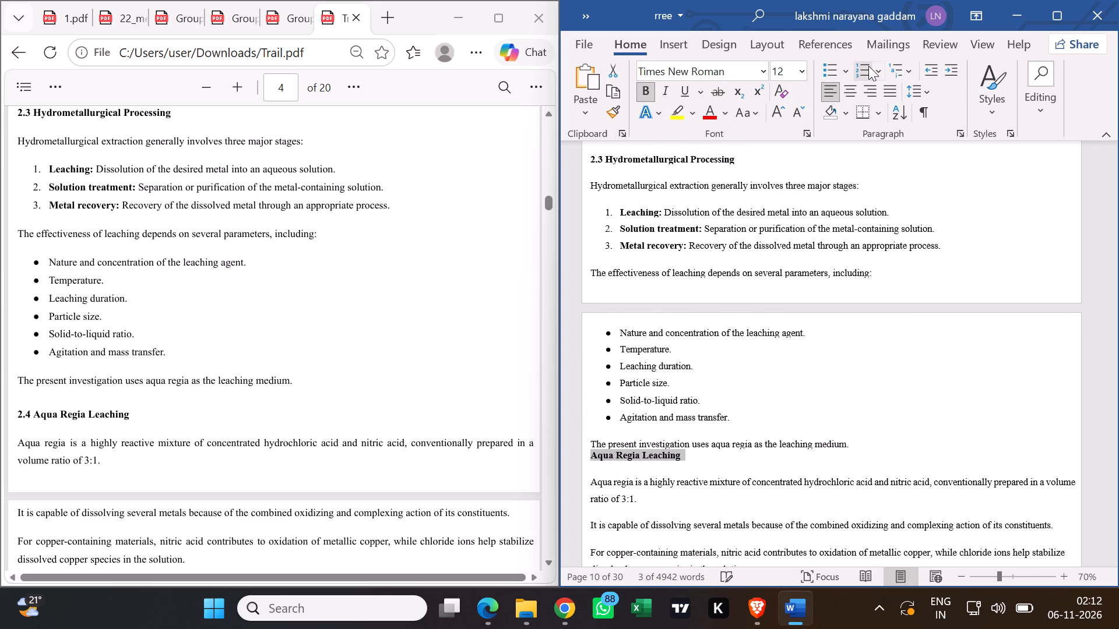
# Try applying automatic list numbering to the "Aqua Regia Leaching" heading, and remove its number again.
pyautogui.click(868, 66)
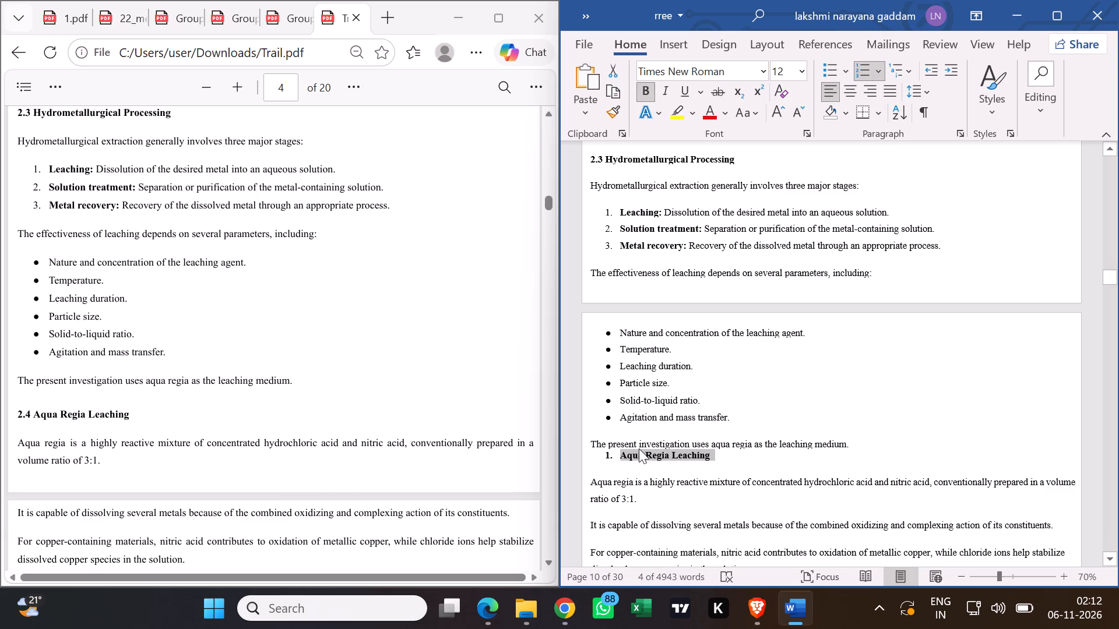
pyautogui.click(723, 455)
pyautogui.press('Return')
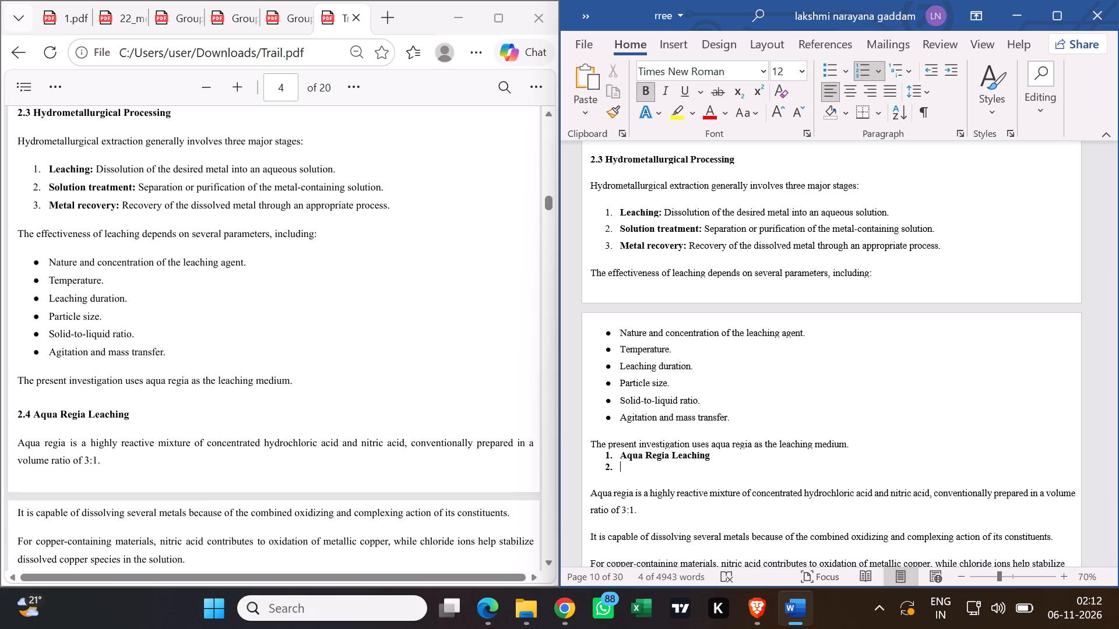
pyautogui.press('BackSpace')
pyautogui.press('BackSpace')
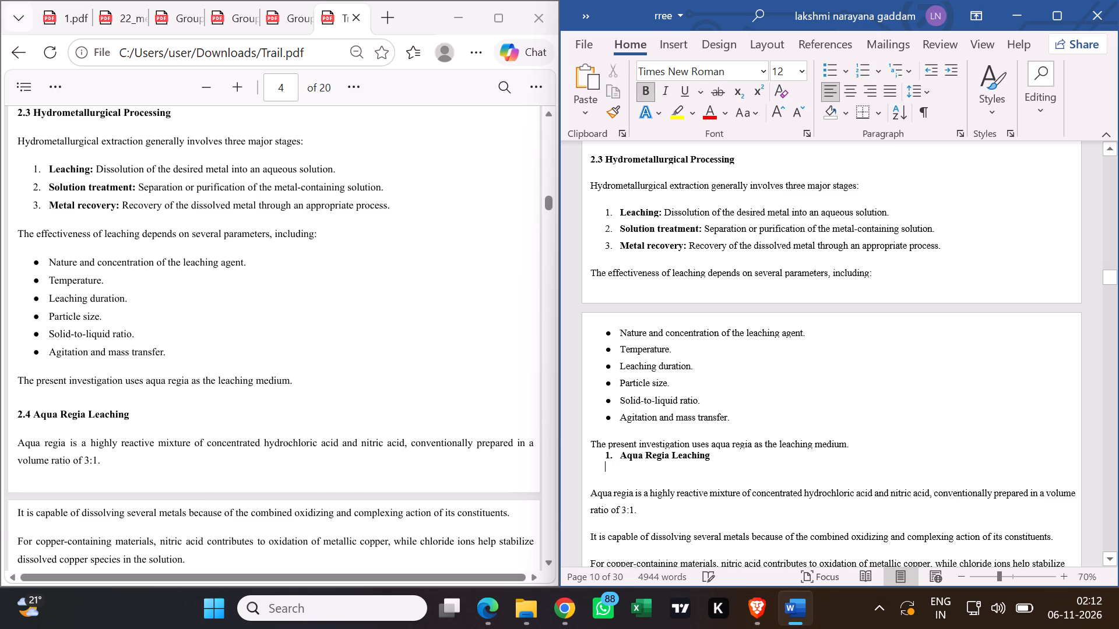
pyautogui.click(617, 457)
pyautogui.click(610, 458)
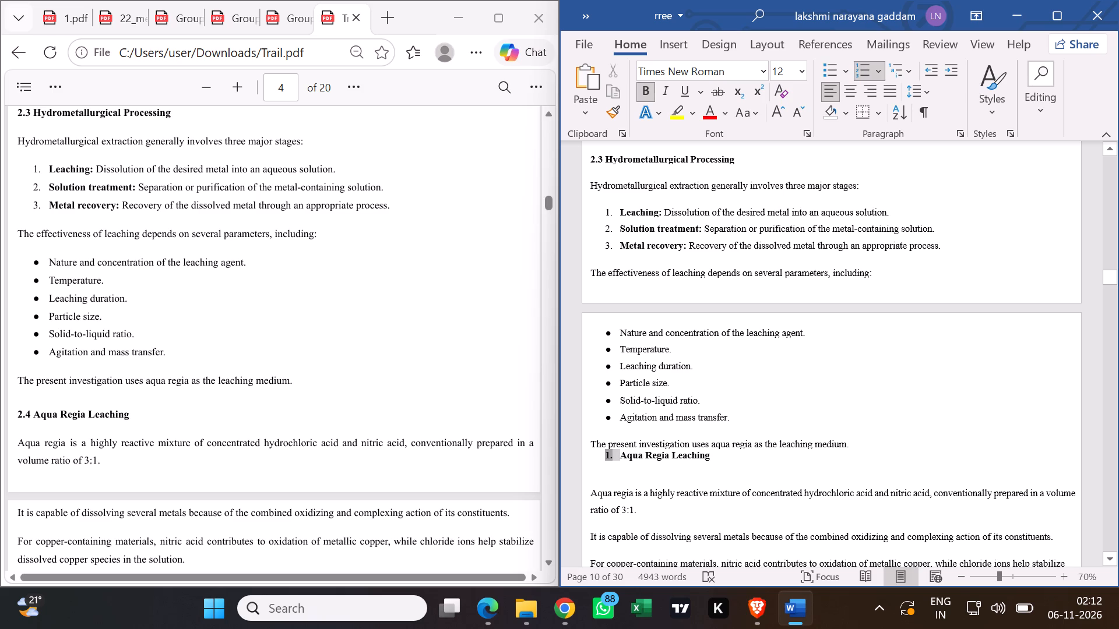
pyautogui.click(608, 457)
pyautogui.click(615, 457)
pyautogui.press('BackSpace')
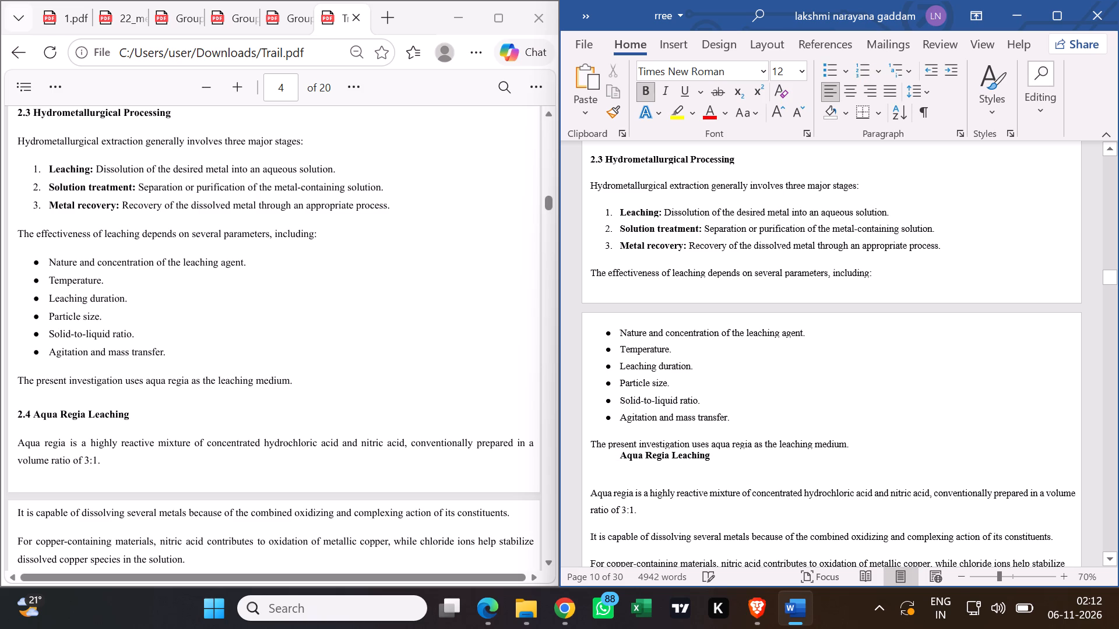
# Number the "Aqua Regia Leaching" heading as 2.4, with a space between the number and the title on one line.
pyautogui.scroll(3, 668, 388)
pyautogui.scroll(-1, 674, 386)
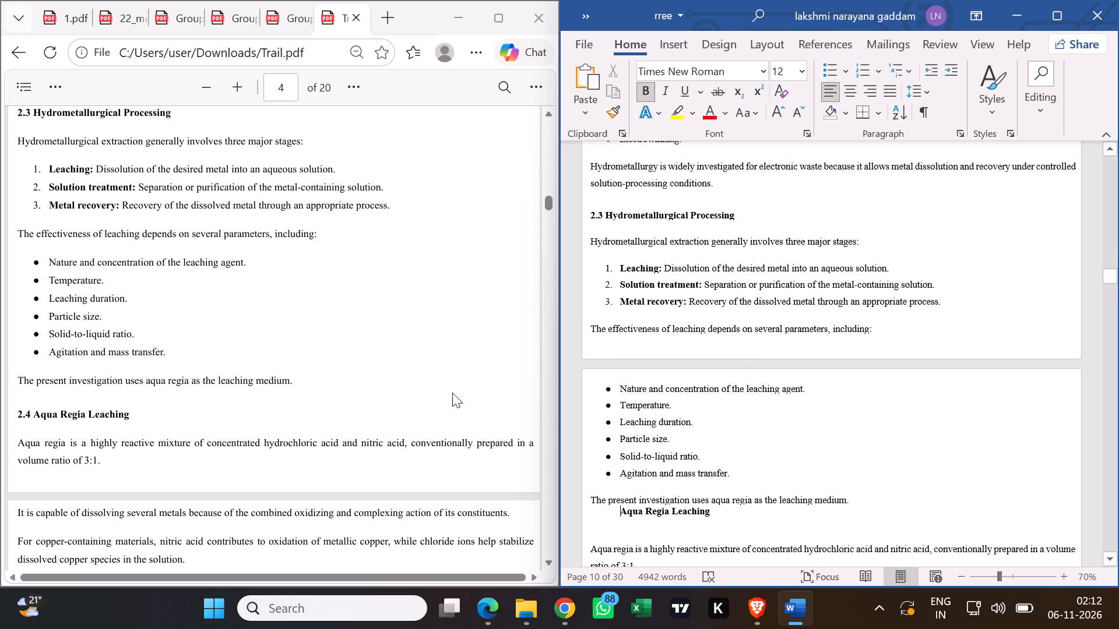
pyautogui.write('2.4')
pyautogui.press('Return')
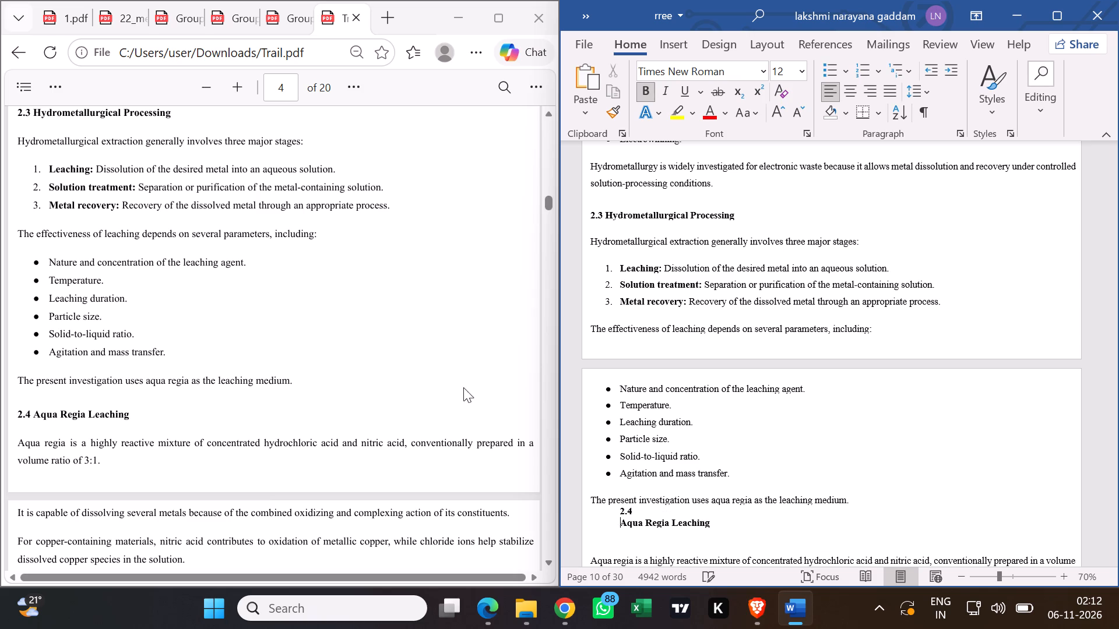
pyautogui.press('BackSpace')
pyautogui.press('BackSpace')
pyautogui.press('space')
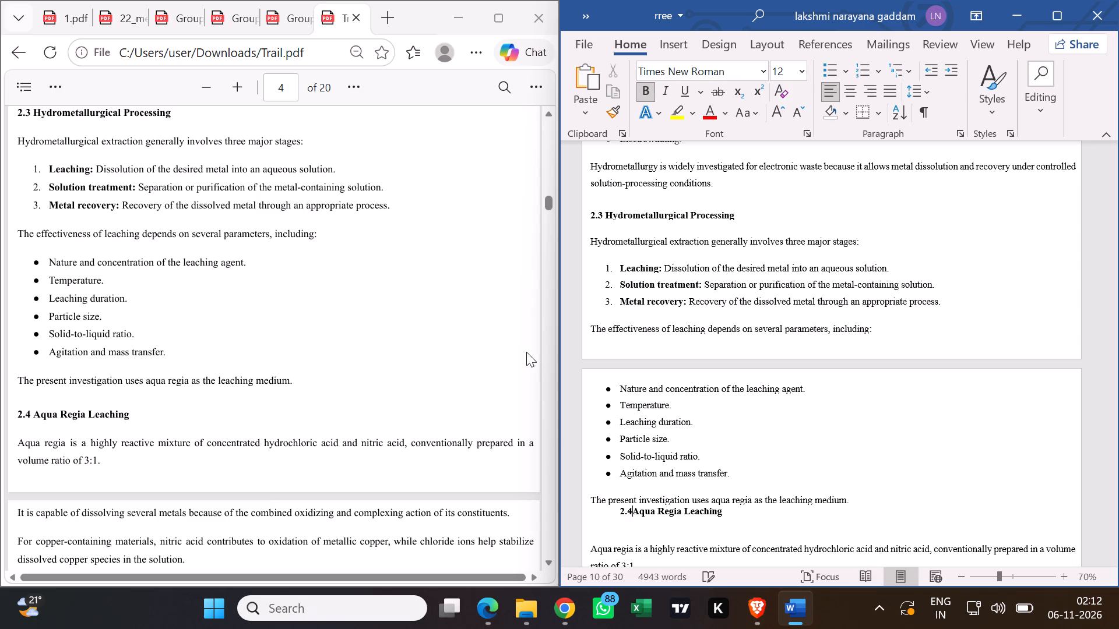
pyautogui.press('Return')
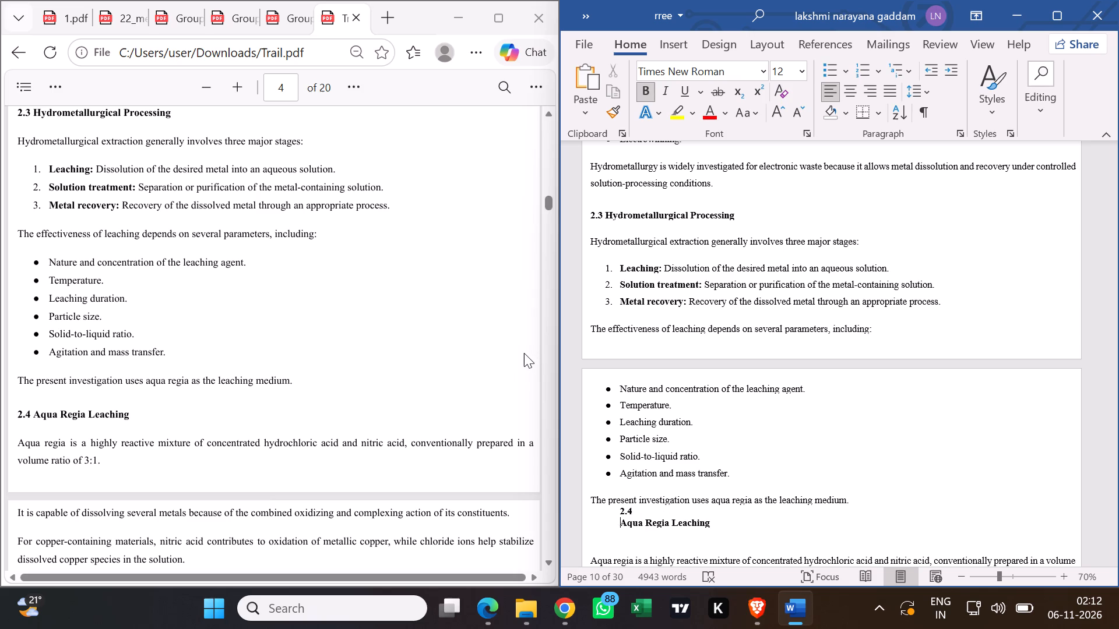
pyautogui.press('BackSpace')
pyautogui.press('BackSpace')
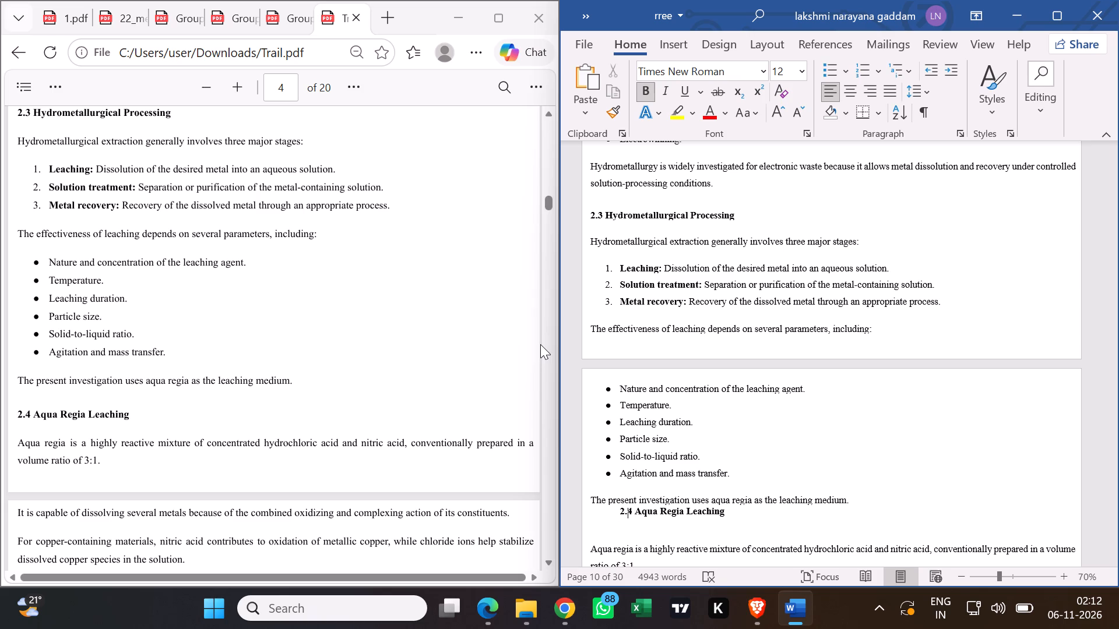
# Start a new line after the 2.4 Aqua Regia Leaching heading and remove the automatic number from that line.
pyautogui.press('Right')
pyautogui.press('Right')
pyautogui.press('Right')
pyautogui.press('Right')
pyautogui.press('Right')
pyautogui.press('Right')
pyautogui.press('Right')
pyautogui.press('Right')
pyautogui.press('Right')
pyautogui.press('Right')
pyautogui.press('Right')
pyautogui.press('Right')
pyautogui.press('Right')
pyautogui.press('Right')
pyautogui.press('Right')
pyautogui.press('Right')
pyautogui.press('Right')
pyautogui.press('Right')
pyautogui.press('Right')
pyautogui.press('Return')
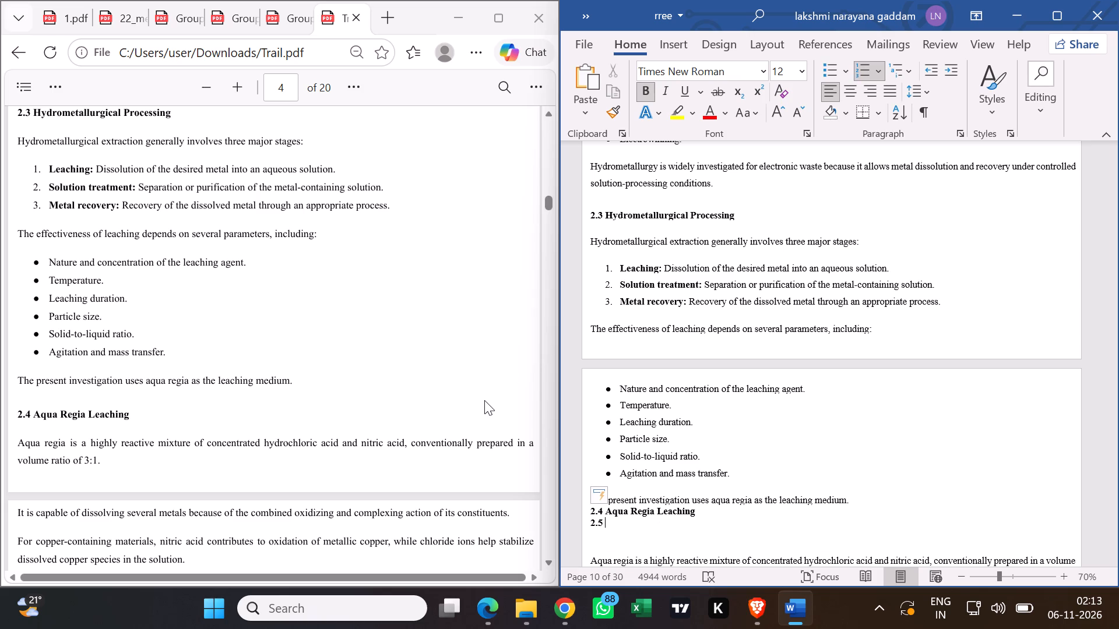
pyautogui.press('BackSpace')
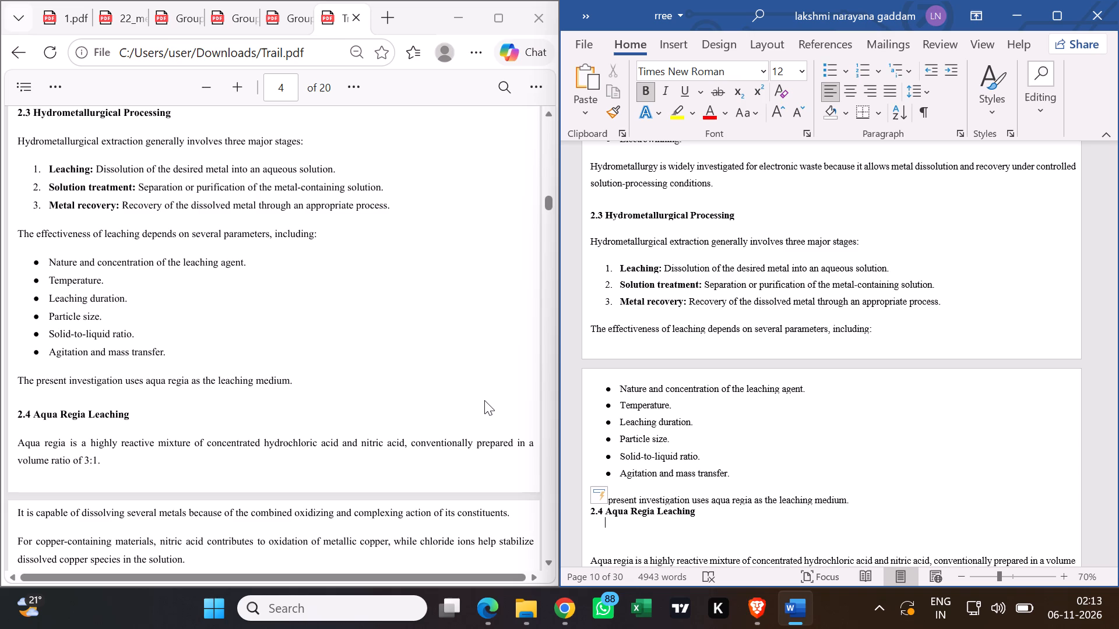
# Reduce the empty lines below the 2.4 Aqua Regia Leaching heading to a single unnumbered line.
pyautogui.scroll(-1, 586, 469)
pyautogui.click(588, 517)
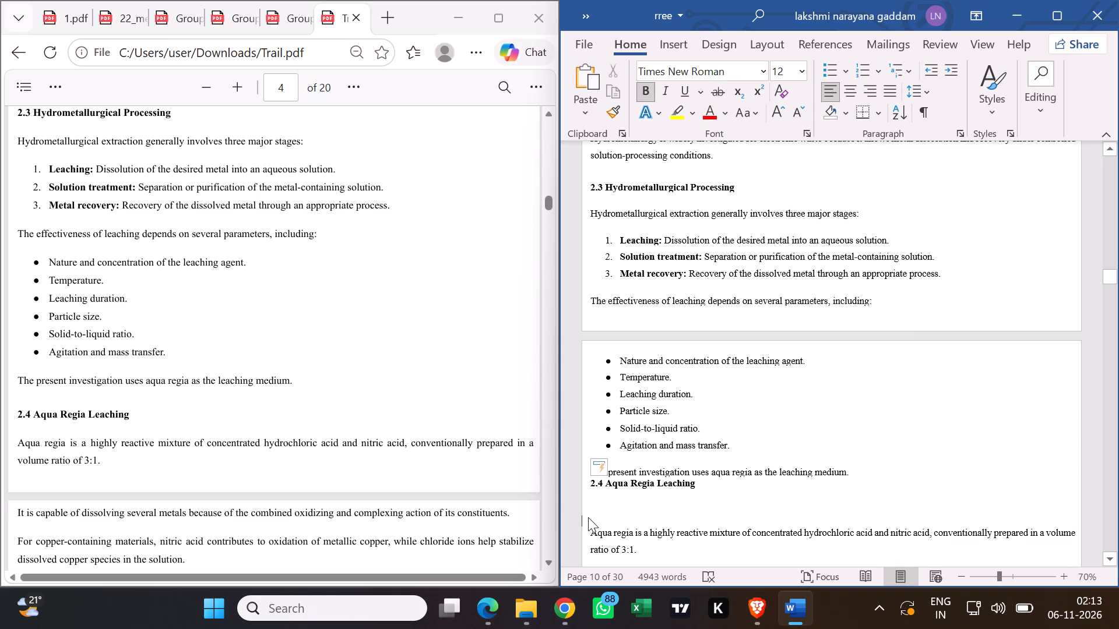
pyautogui.press('BackSpace')
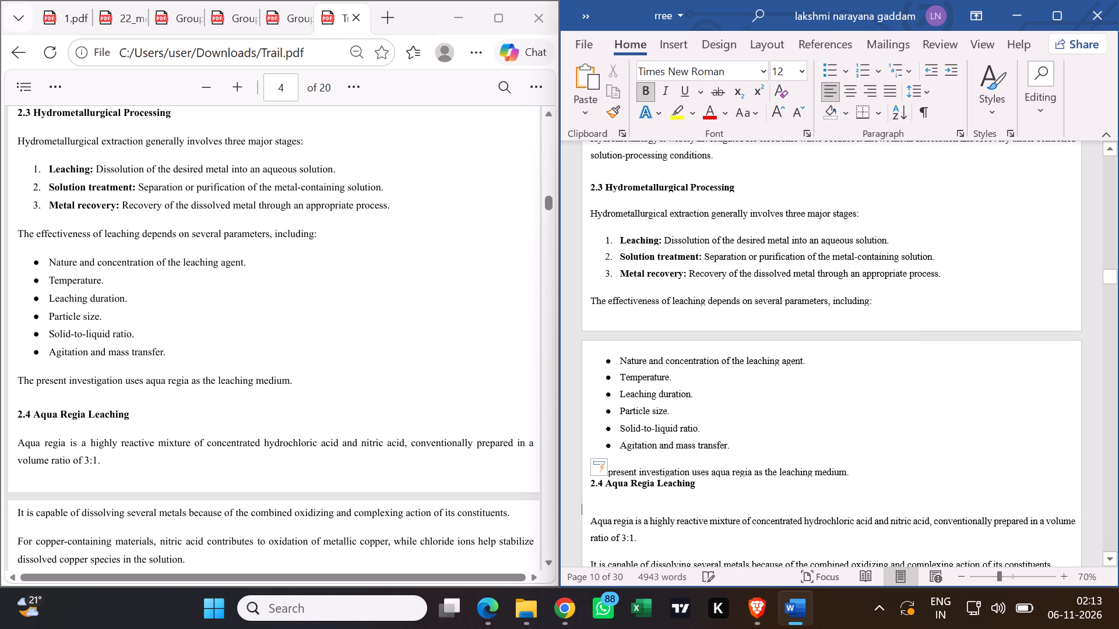
pyautogui.press('BackSpace')
pyautogui.press('BackSpace')
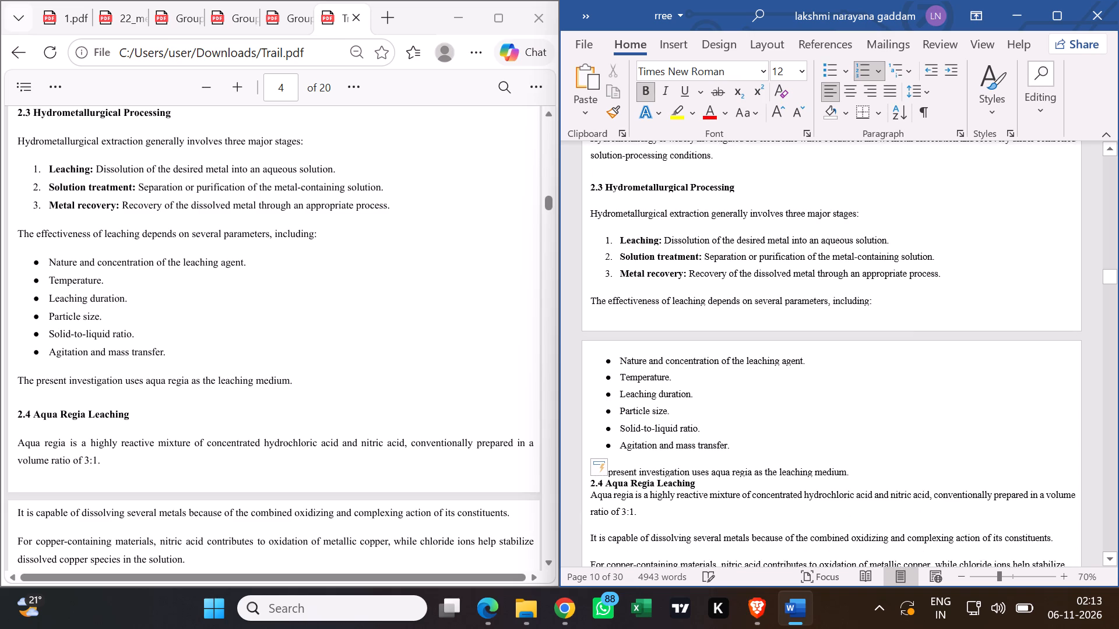
pyautogui.press('\\')
pyautogui.press('BackSpace')
pyautogui.press('Return')
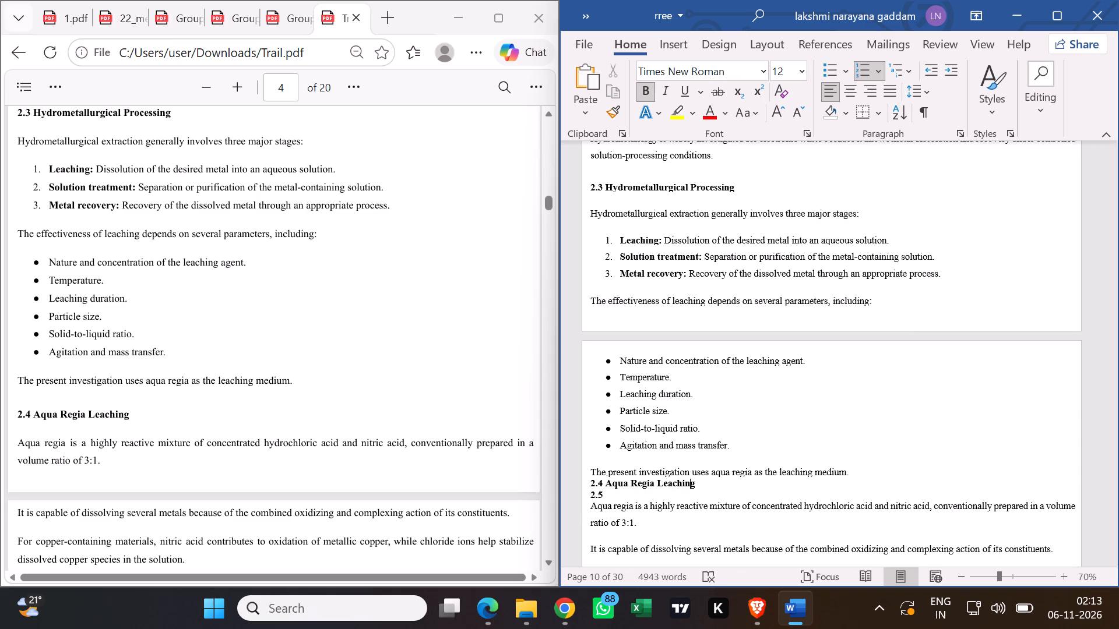
pyautogui.press('BackSpace')
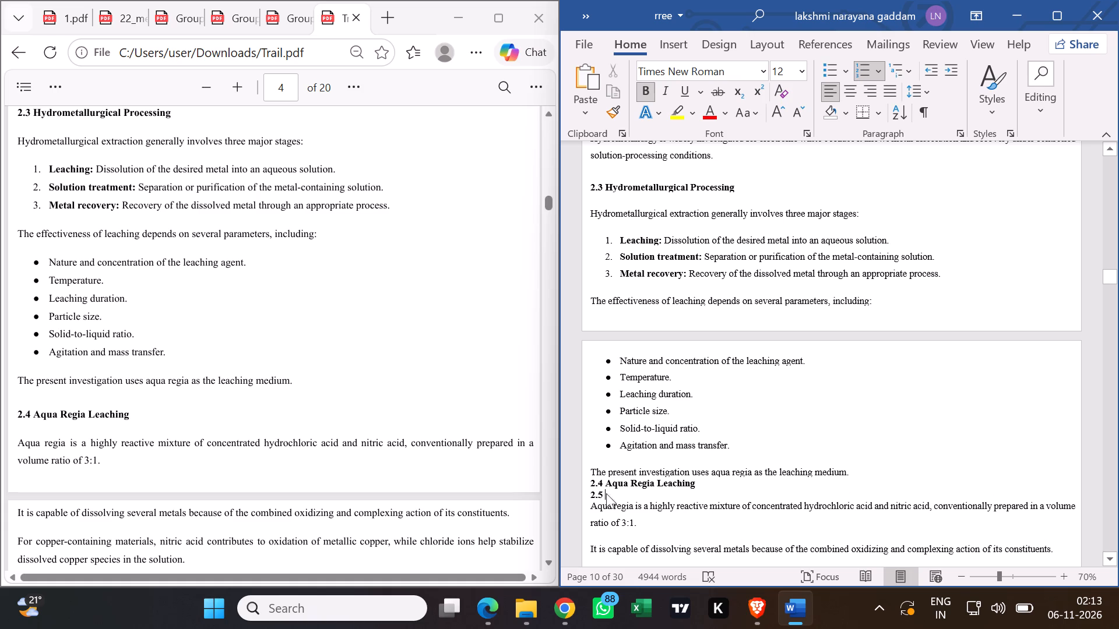
# Compare section 2.4 with the Trail PDF and add spacing lines between the leaching-medium sentence and the 2.4 heading.
pyautogui.scroll(-3, 362, 418)
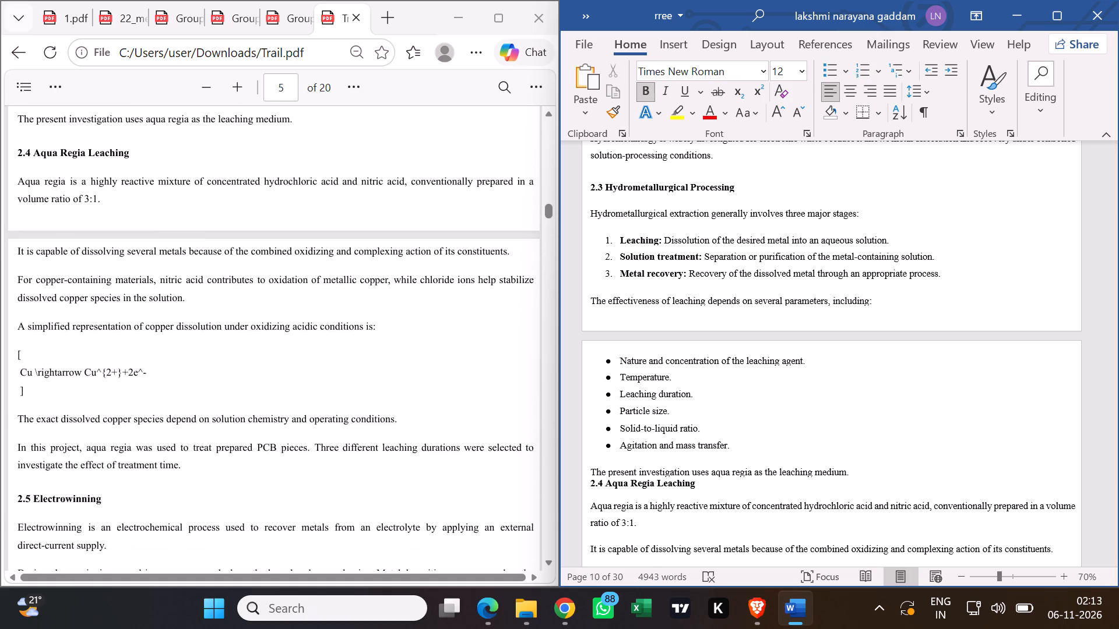
pyautogui.scroll(-1, 346, 417)
pyautogui.scroll(3, 342, 415)
pyautogui.scroll(-2, 336, 411)
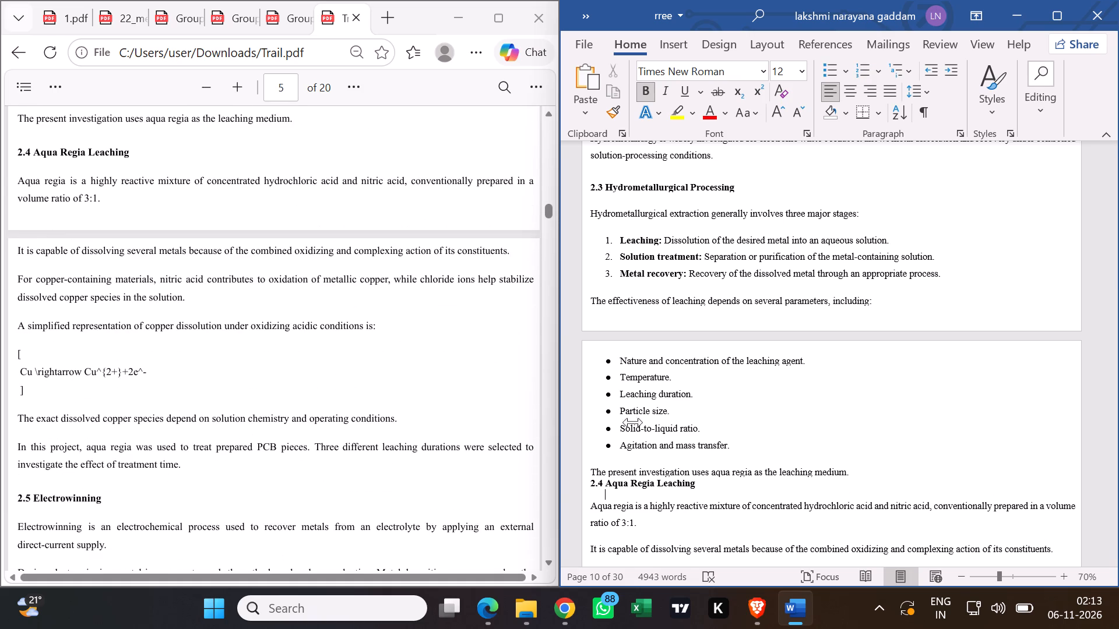
pyautogui.scroll(-4, 638, 427)
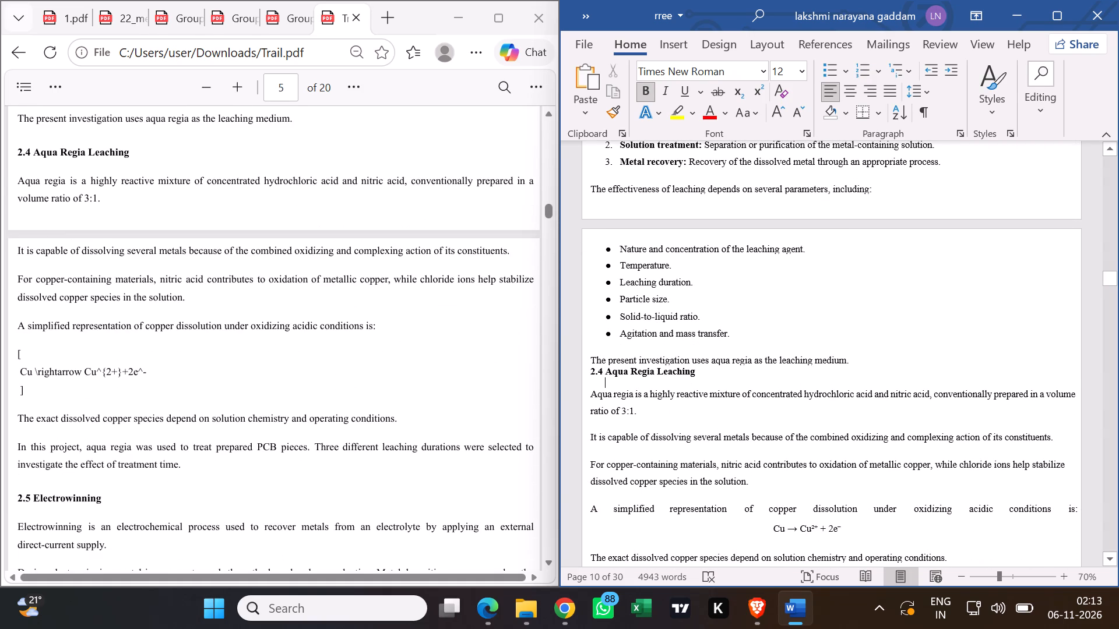
pyautogui.scroll(-2, 640, 429)
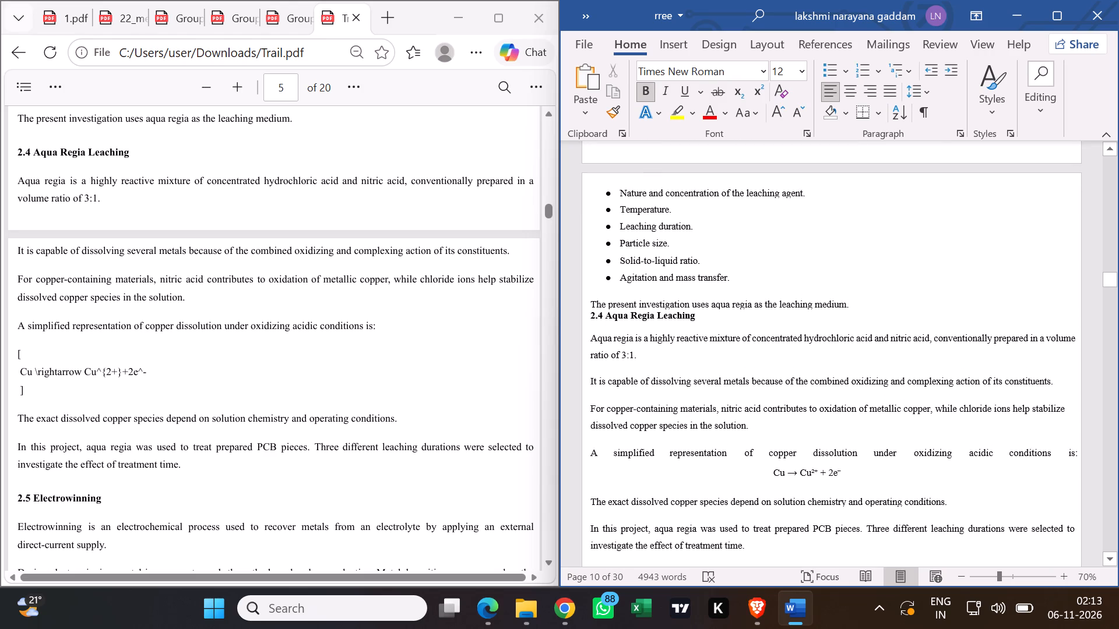
pyautogui.click(870, 306)
pyautogui.press('Return')
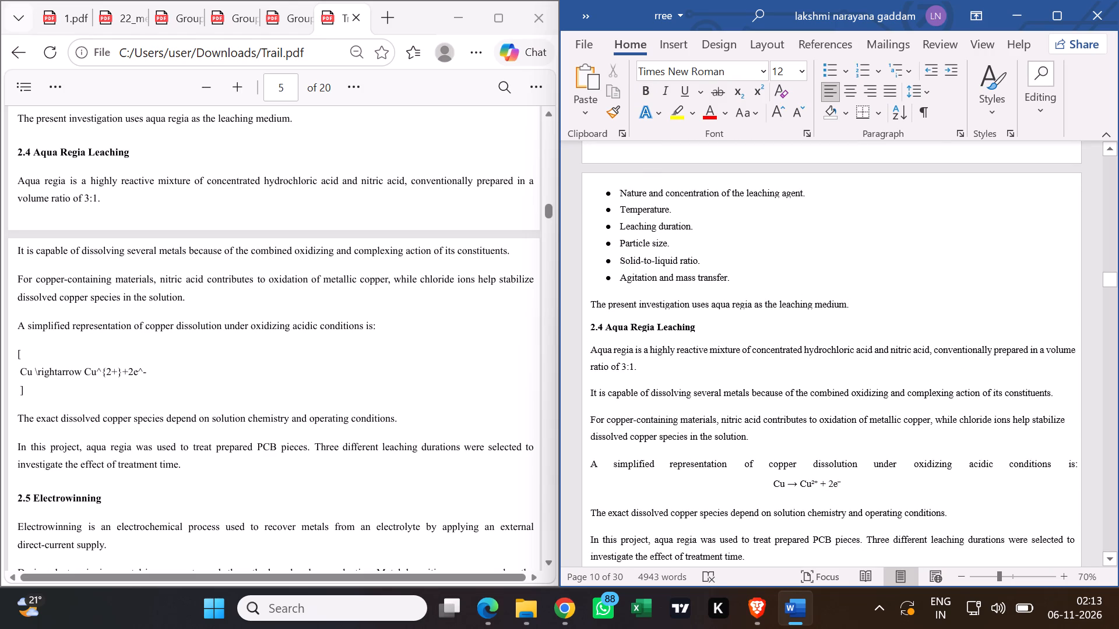
pyautogui.press('Return')
# Remove the wide gaps between the words of the "A simplified representation of copper dissolution" sentence in section 2.4.
pyautogui.scroll(-1, 529, 387)
pyautogui.scroll(-1, 617, 396)
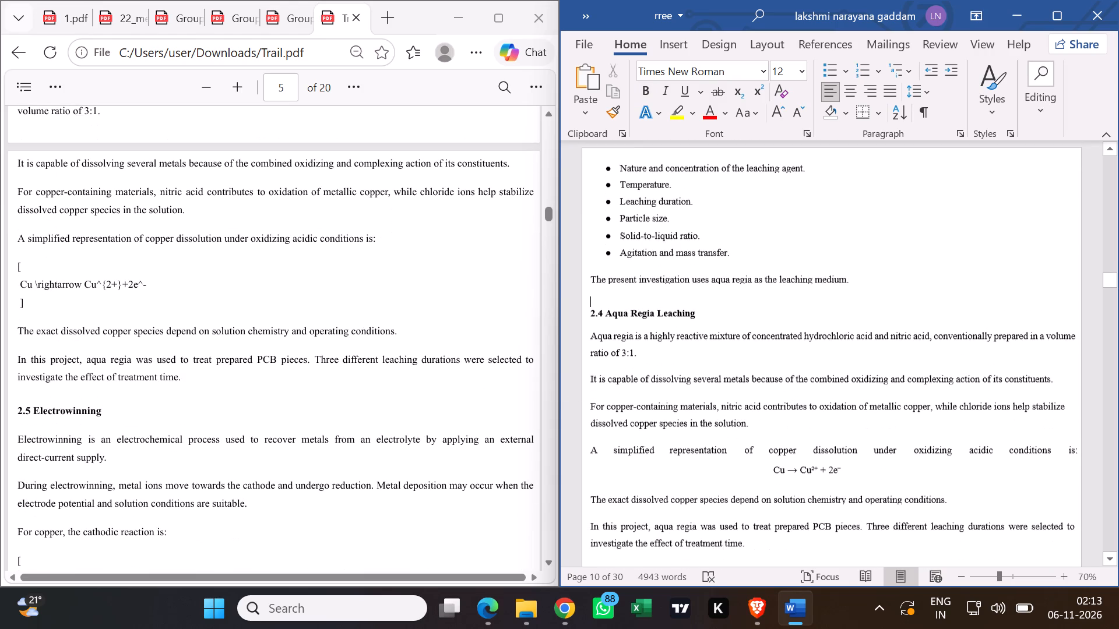
pyautogui.scroll(-3, 702, 381)
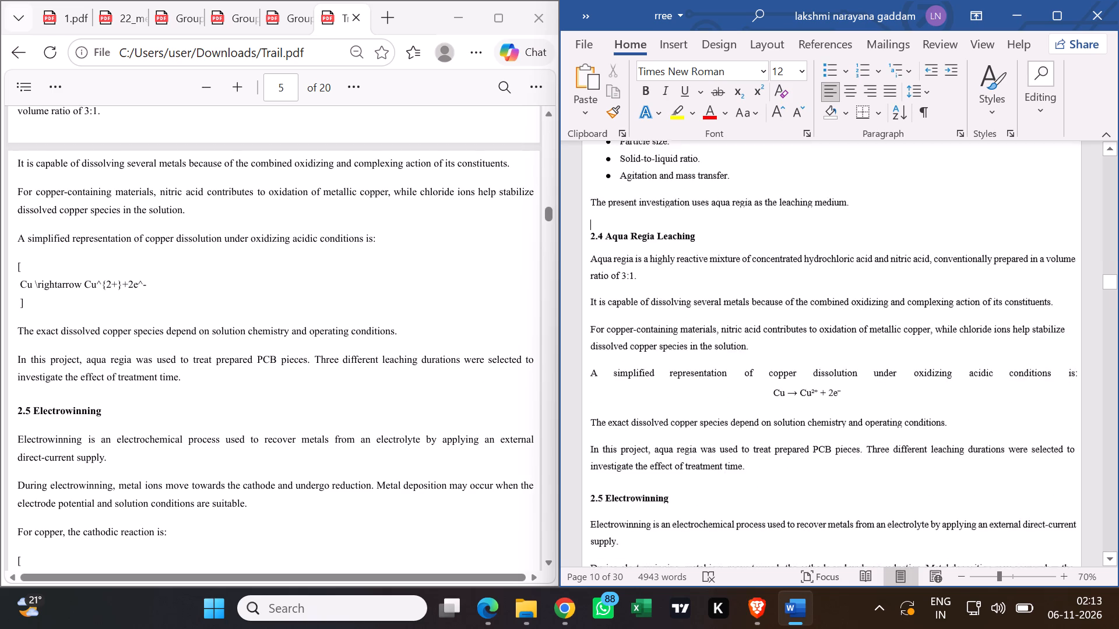
pyautogui.scroll(-1, 702, 390)
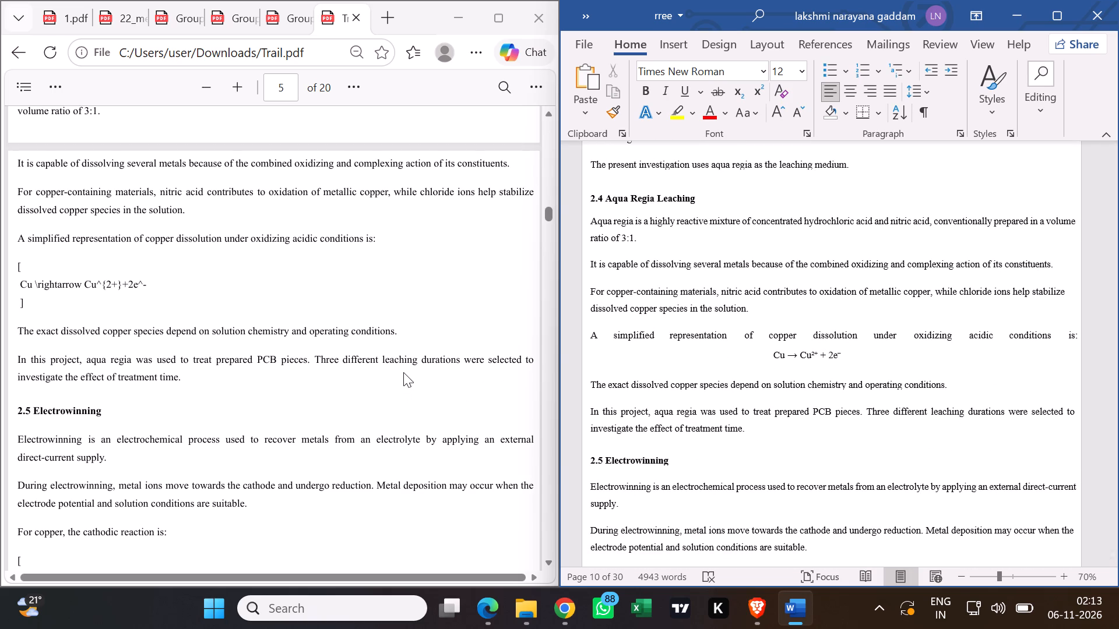
pyautogui.click(740, 336)
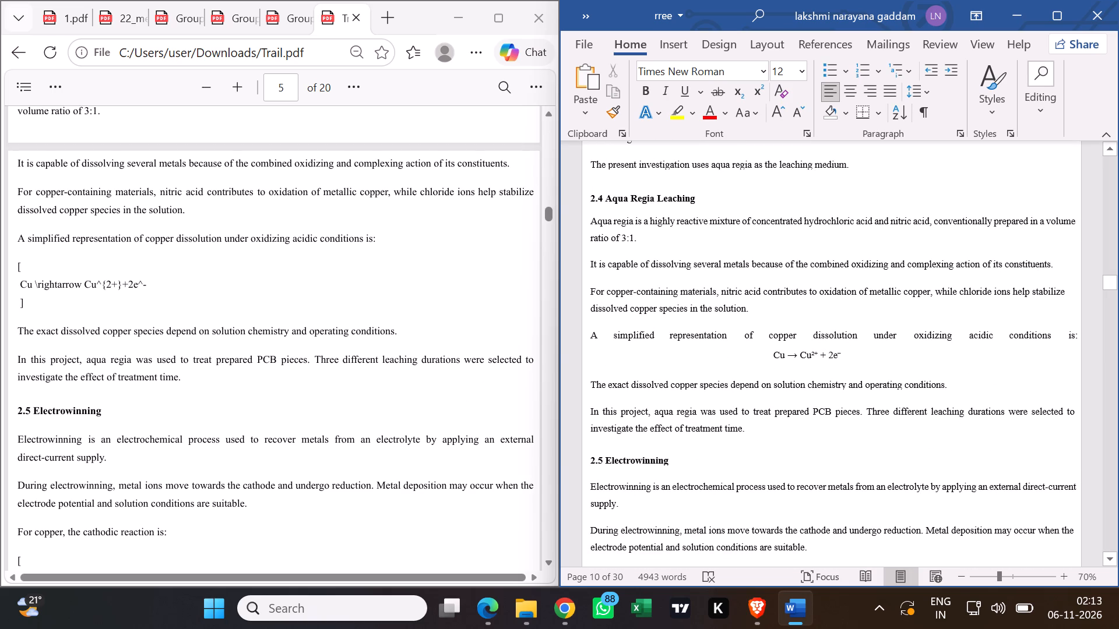
pyautogui.press('BackSpace')
pyautogui.press('space')
pyautogui.click(615, 336)
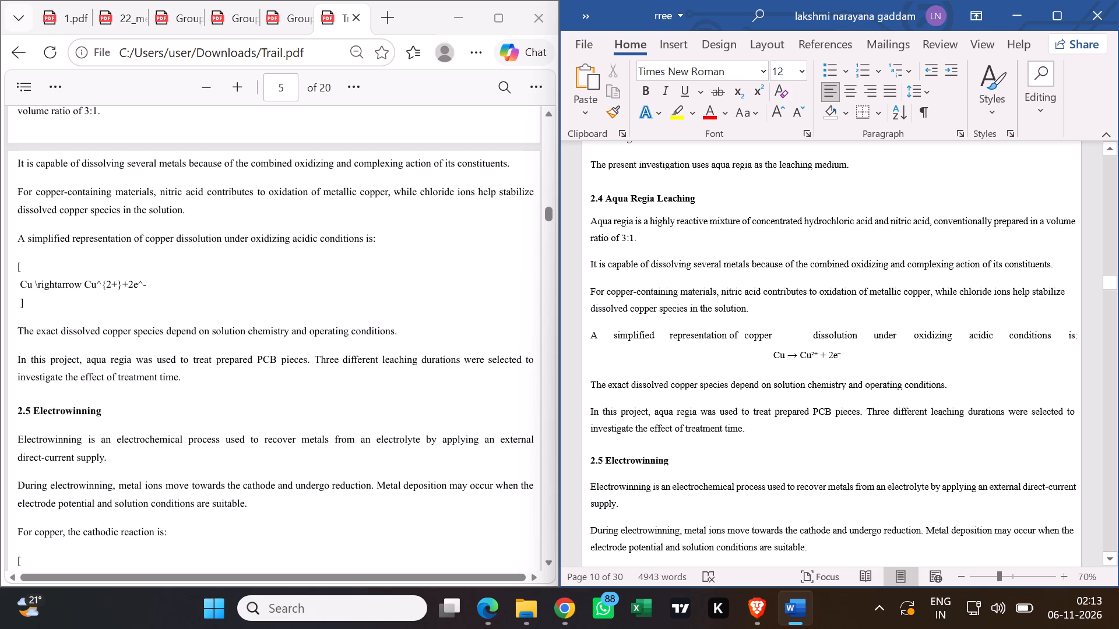
pyautogui.press('BackSpace')
pyautogui.click(669, 340)
pyautogui.press('BackSpace')
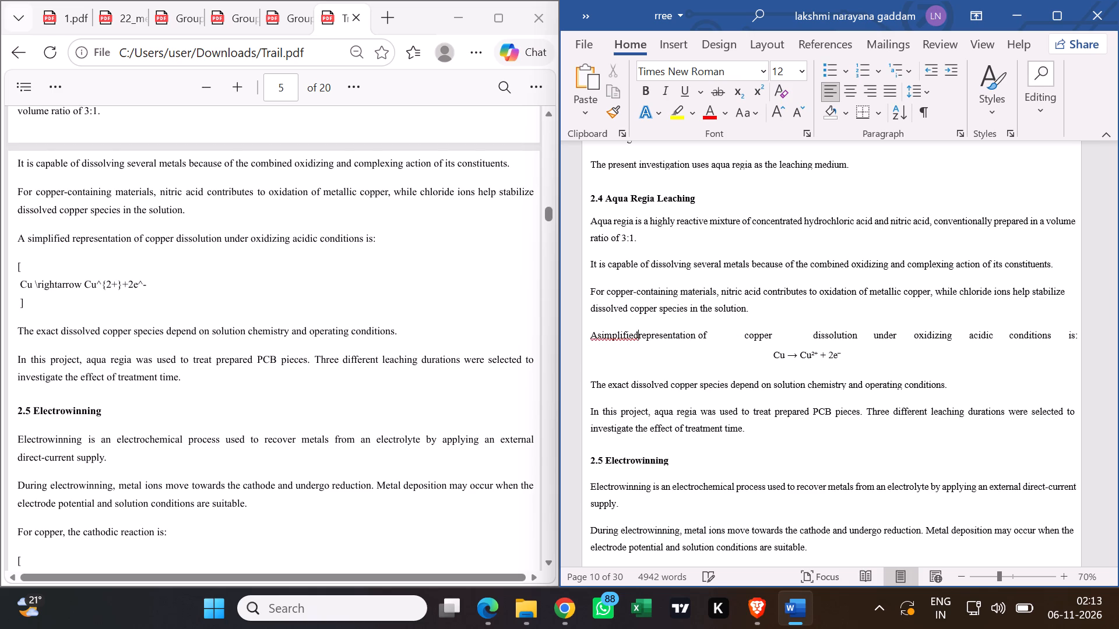
pyautogui.click(739, 337)
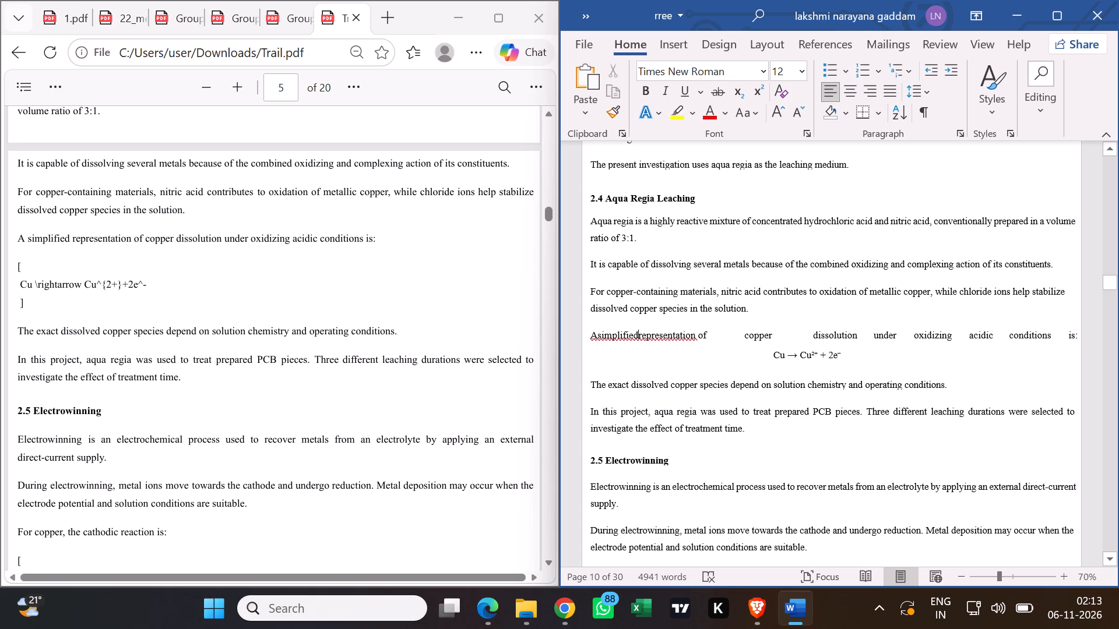
pyautogui.press('BackSpace')
pyautogui.click(744, 338)
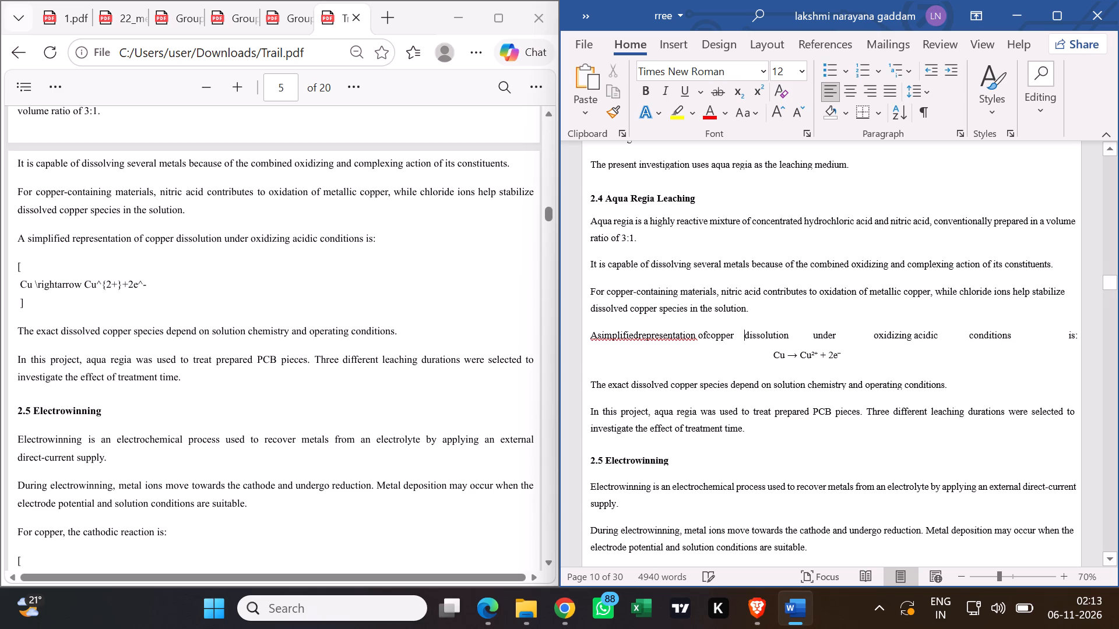
pyautogui.press('BackSpace')
pyautogui.click(809, 340)
pyautogui.press('BackSpace')
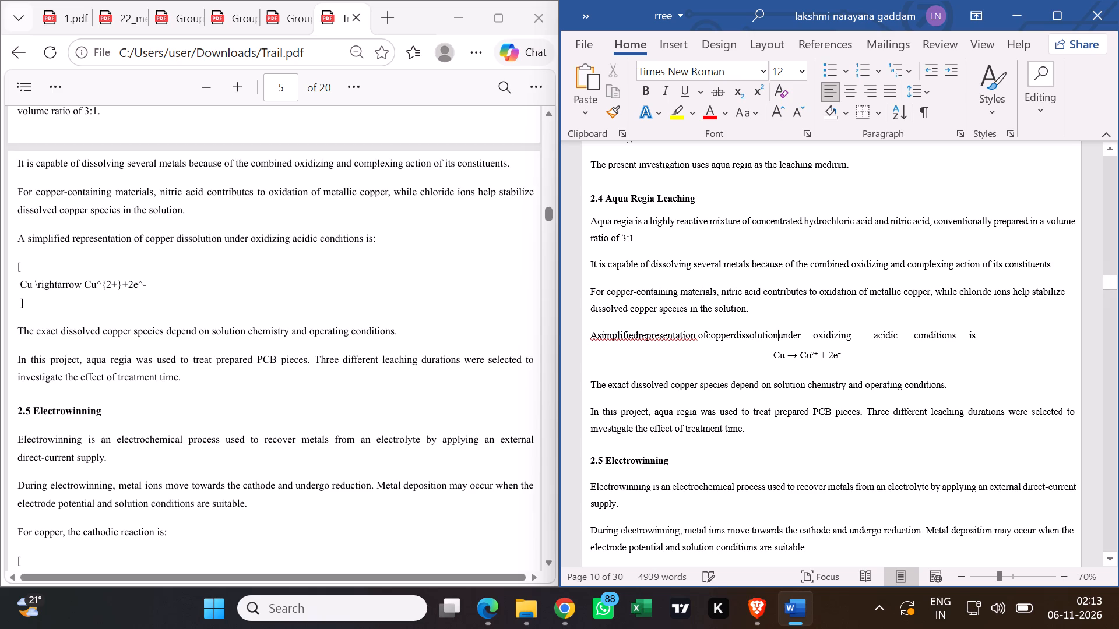
pyautogui.click(815, 332)
pyautogui.press('BackSpace')
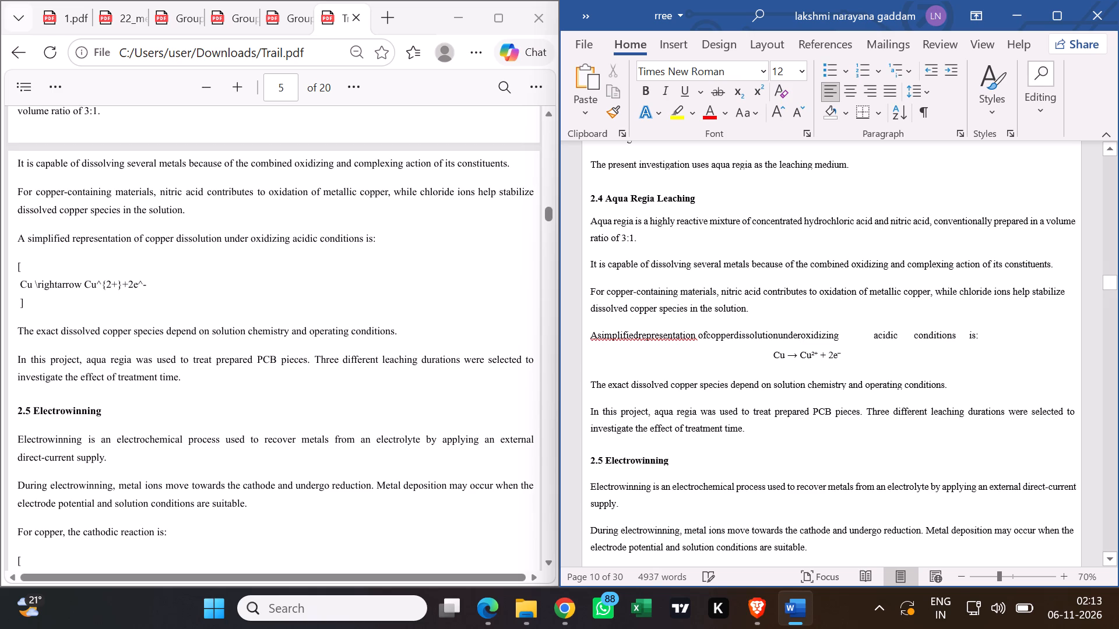
pyautogui.click(871, 339)
pyautogui.press('BackSpace')
pyautogui.click(875, 331)
pyautogui.press('BackSpace')
pyautogui.click(913, 337)
pyautogui.press('BackSpace')
# Insert single spaces so the joined sentence reads "A simplified representation of copper dissolution under oxidizing acidic conditions is:".
pyautogui.click(594, 334)
pyautogui.press('space')
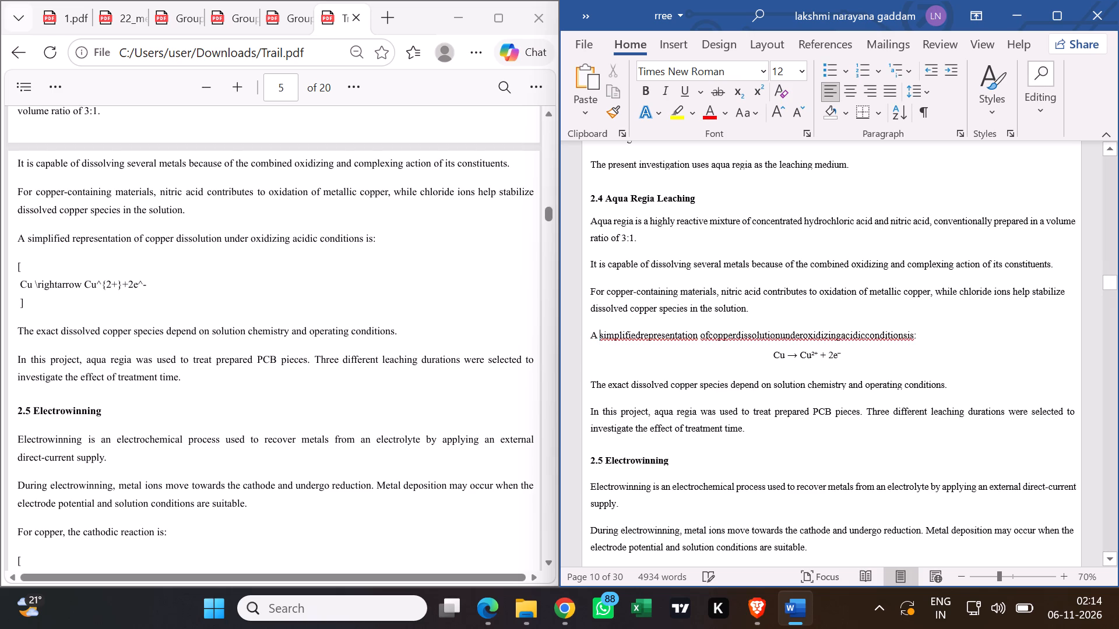
pyautogui.click(642, 333)
pyautogui.press('space')
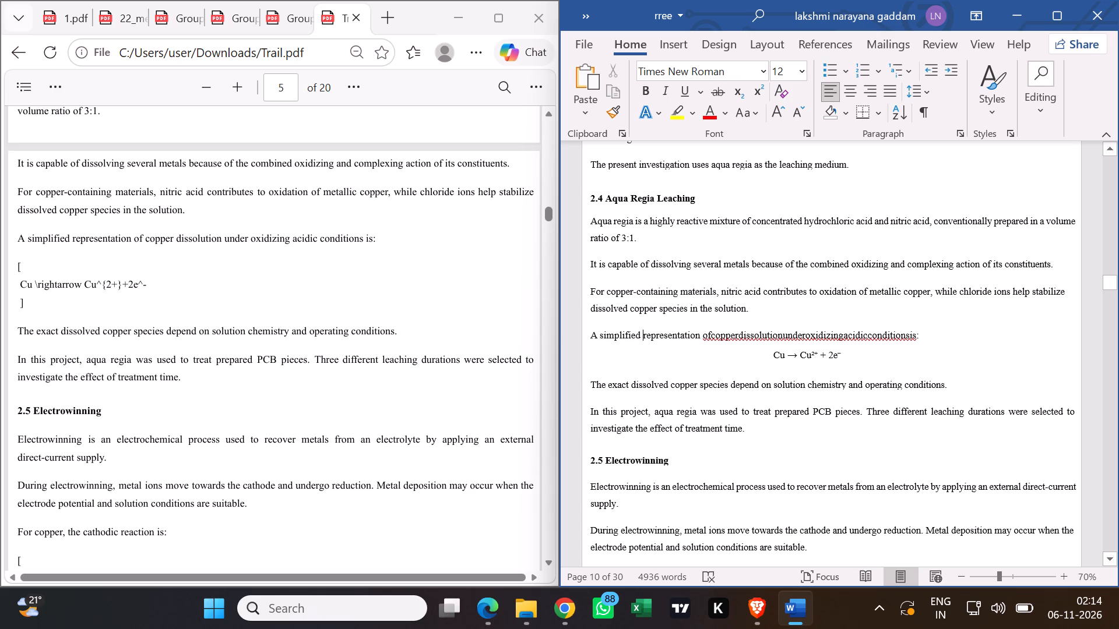
pyautogui.click(711, 335)
pyautogui.press('space')
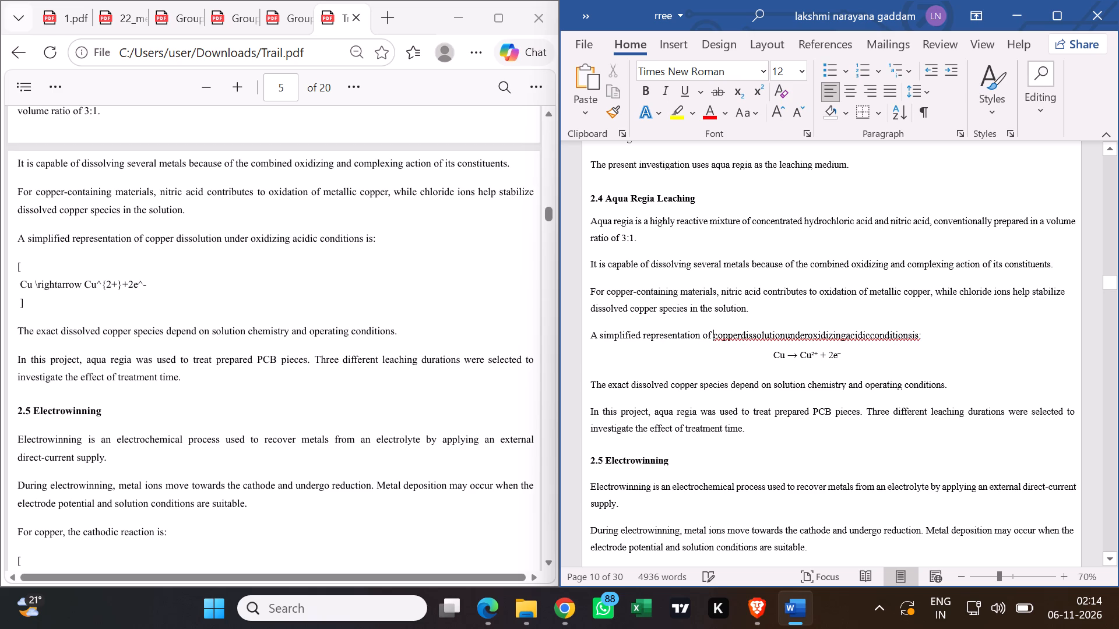
pyautogui.click(740, 334)
pyautogui.press('space')
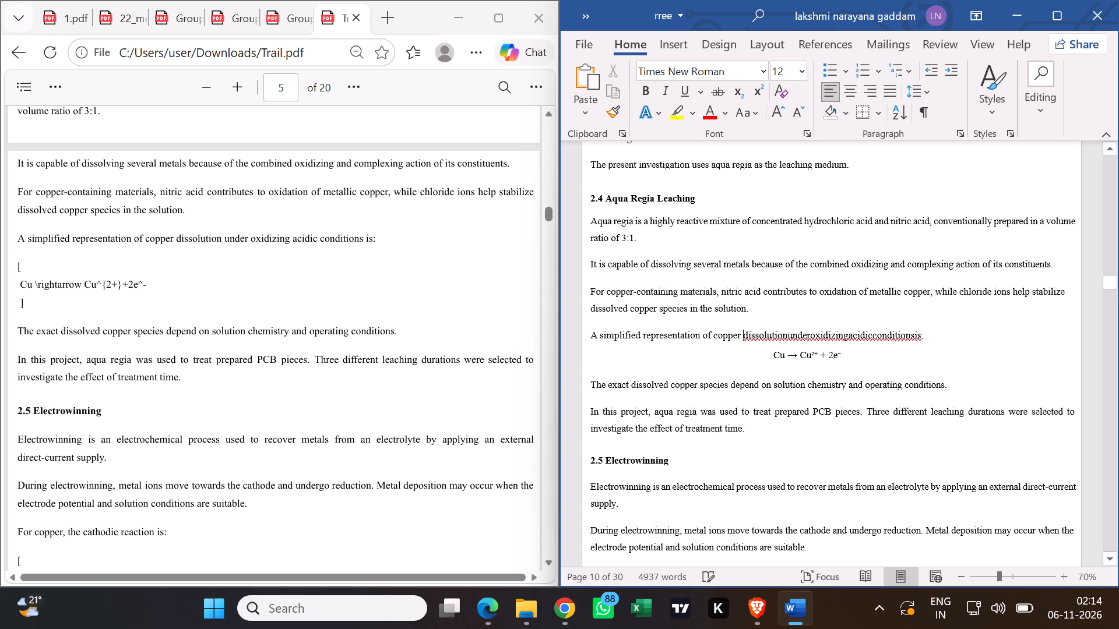
pyautogui.click(787, 335)
pyautogui.press('space')
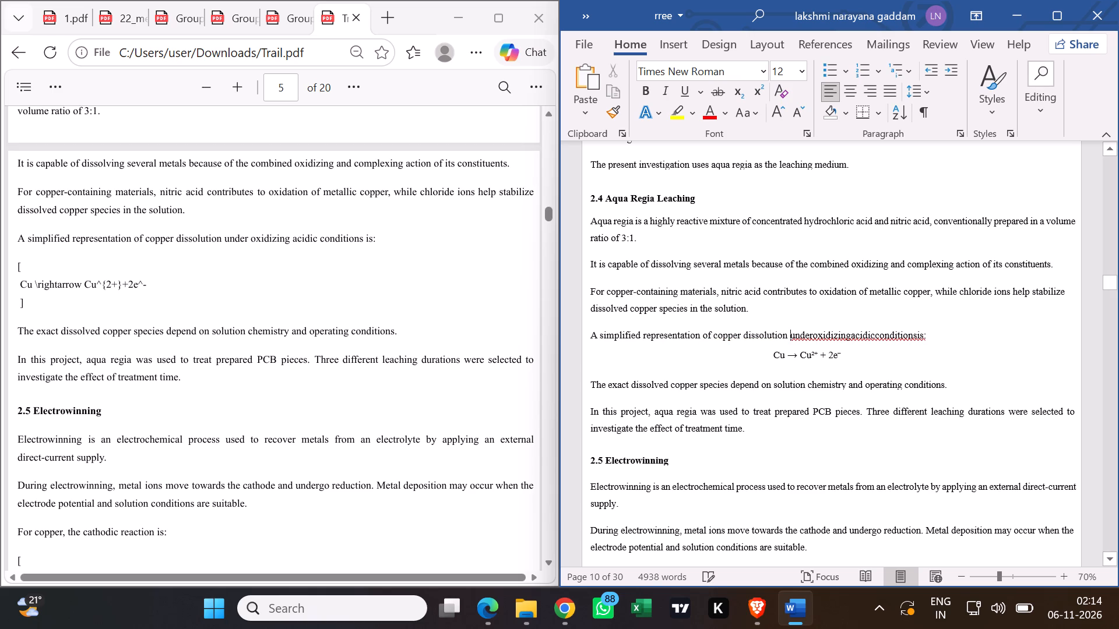
pyautogui.click(814, 337)
pyautogui.press('space')
pyautogui.click(854, 336)
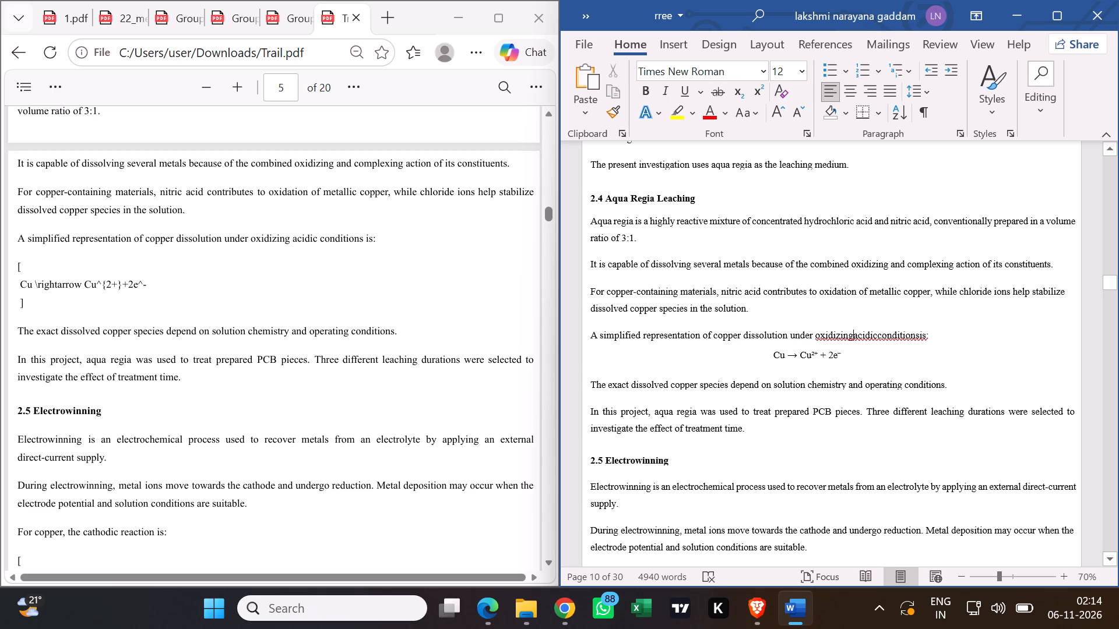
pyautogui.press('space')
pyautogui.click(880, 333)
pyautogui.press('space')
pyautogui.click(945, 340)
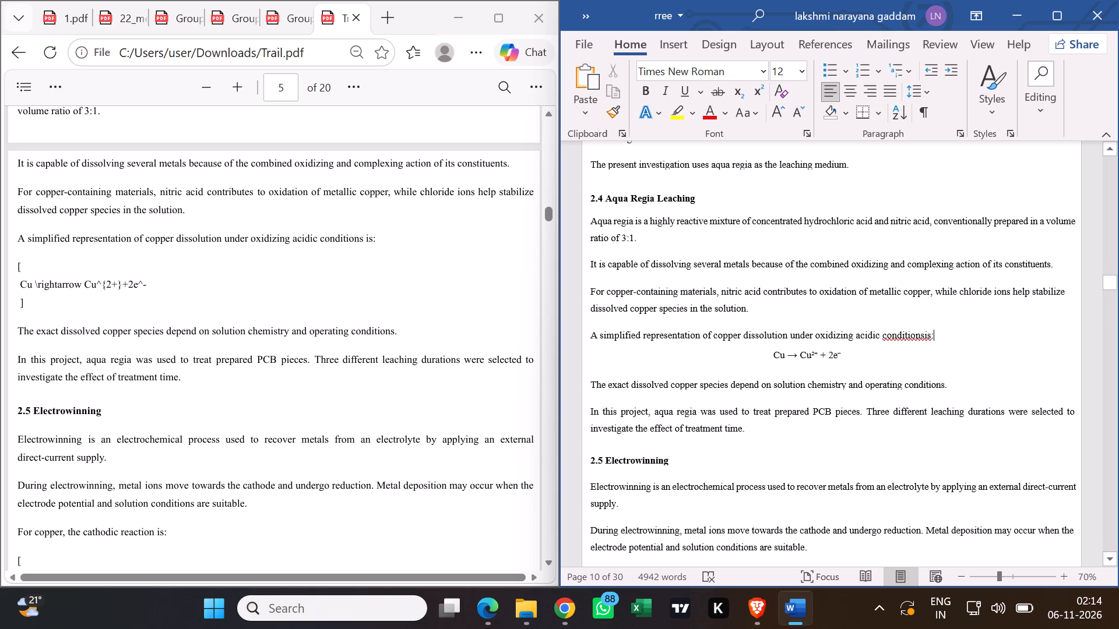
pyautogui.click(926, 337)
pyautogui.click(924, 338)
pyautogui.press('space')
pyautogui.click(878, 353)
# Compare section 2.5 Electrowinning, its equations and the "Where:" symbol list with the matching part of the Trail PDF.
pyautogui.scroll(-3, 758, 394)
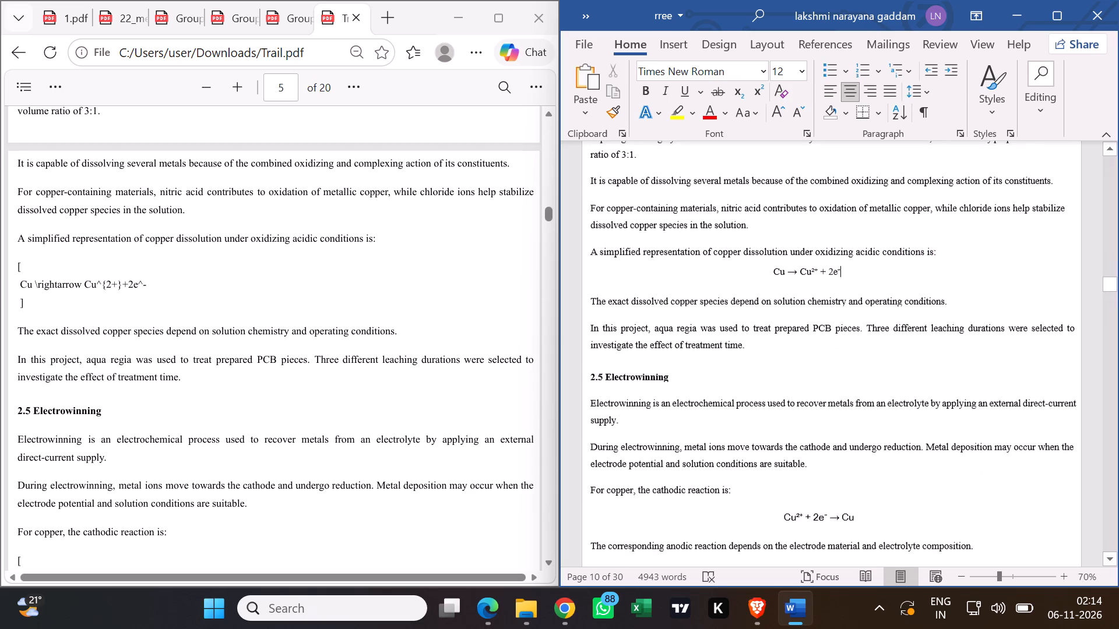
pyautogui.scroll(-2, 716, 399)
pyautogui.scroll(-3, 670, 371)
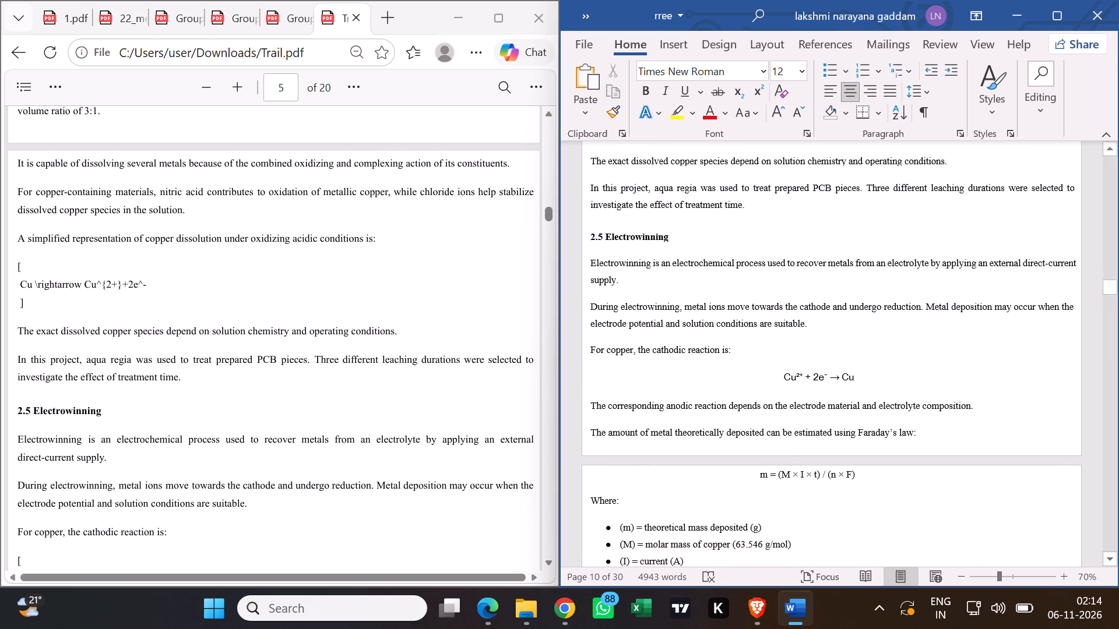
pyautogui.scroll(-4, 478, 367)
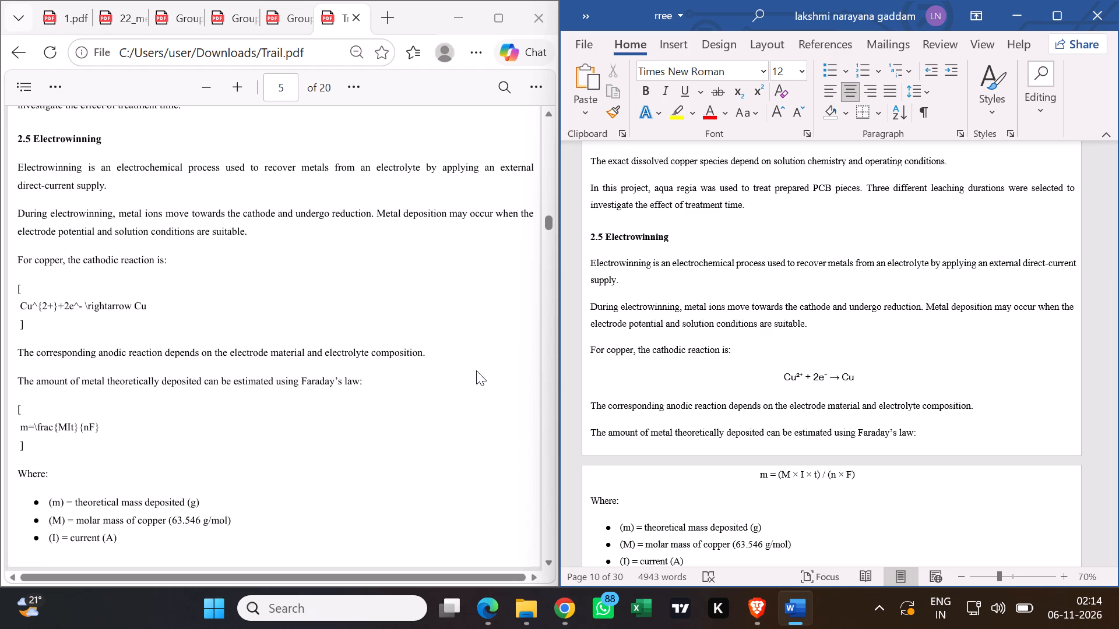
pyautogui.scroll(-1, 476, 370)
pyautogui.scroll(1, 523, 359)
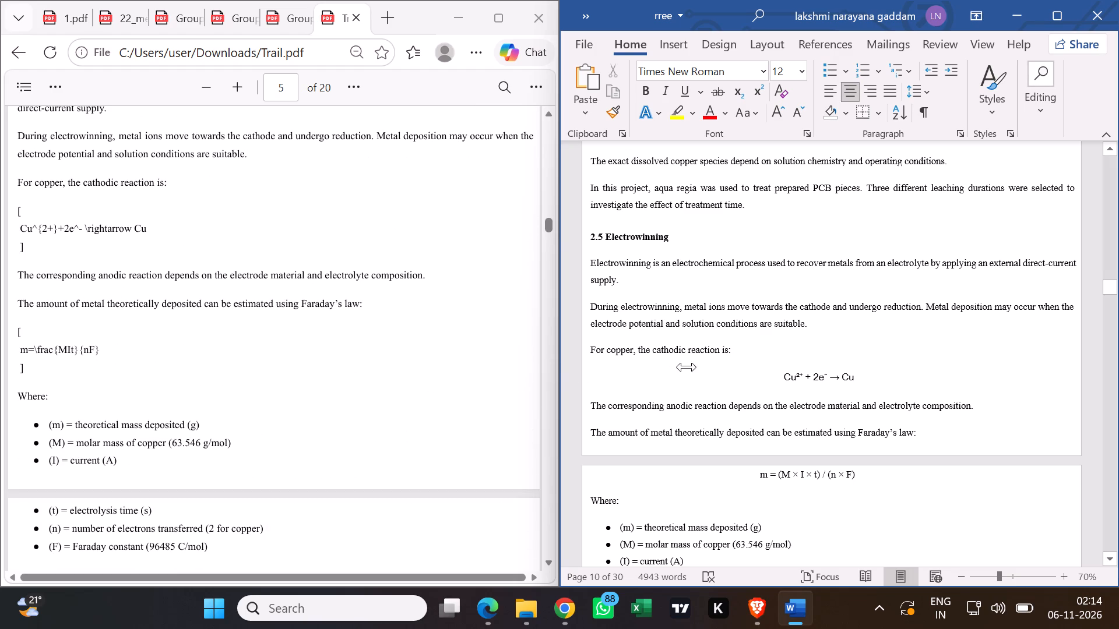
pyautogui.scroll(-2, 702, 370)
pyautogui.scroll(-2, 592, 400)
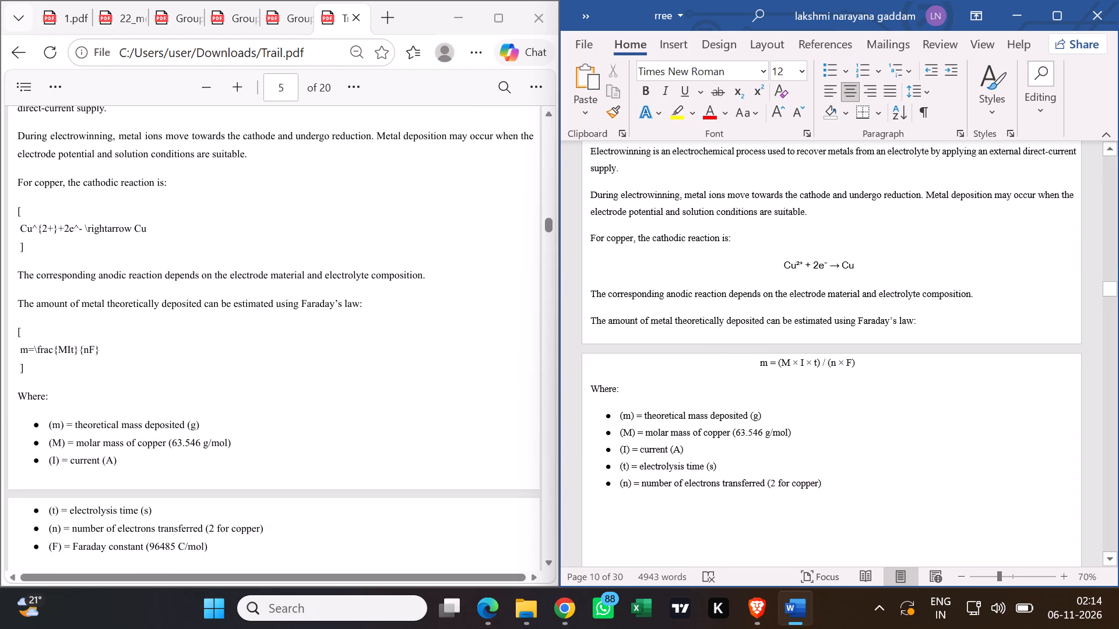
pyautogui.scroll(-3, 642, 384)
pyautogui.scroll(3, 823, 314)
pyautogui.scroll(-7, 822, 310)
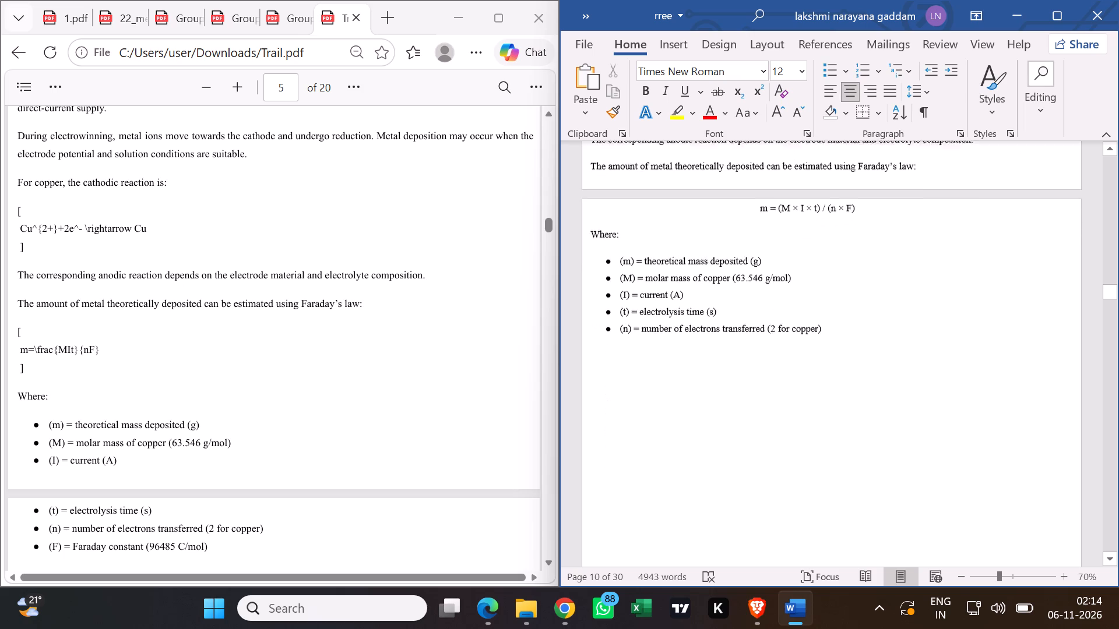
pyautogui.scroll(-1, 813, 319)
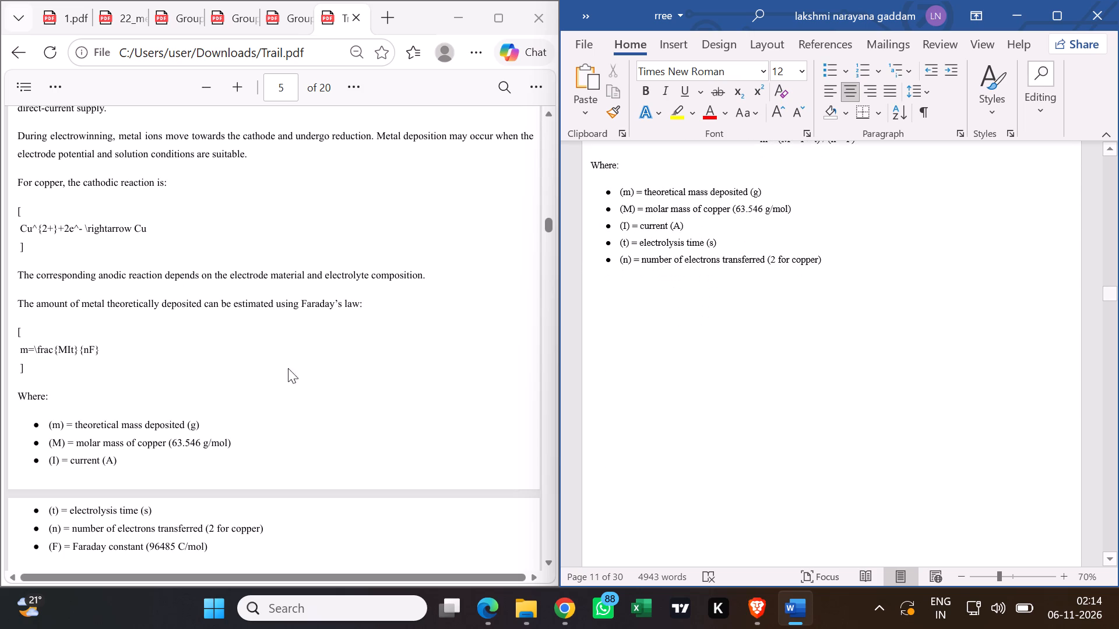
pyautogui.scroll(-3, 219, 373)
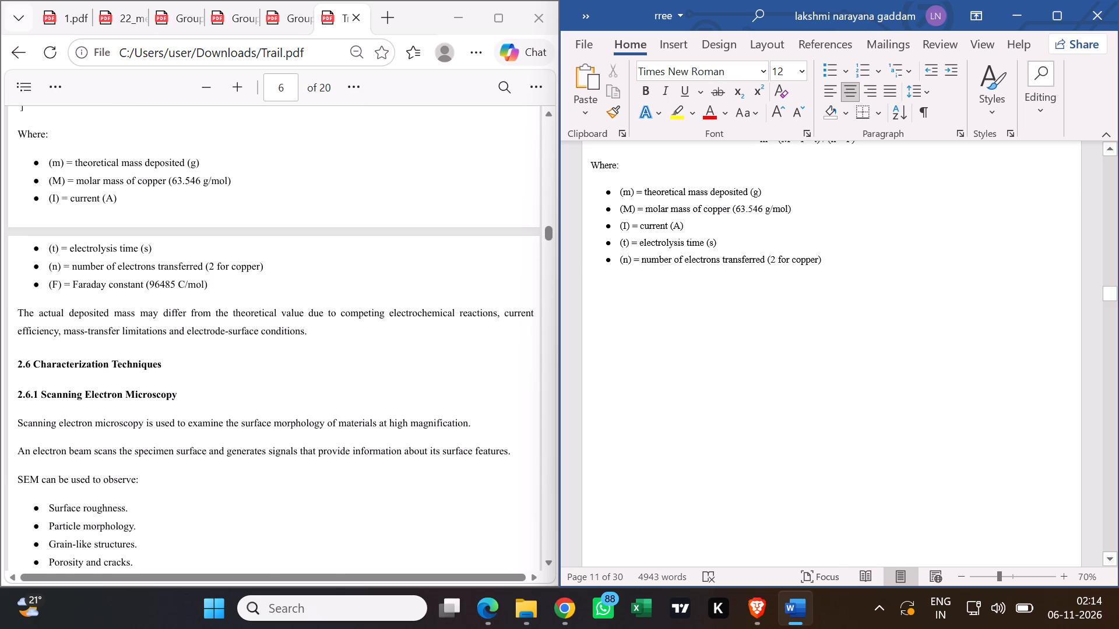
# Using formatting marks, delete the next-page section break after the "(n) = number of electrons transferred" bullet, and hide the marks again.
pyautogui.scroll(-1, 847, 268)
pyautogui.click(829, 242)
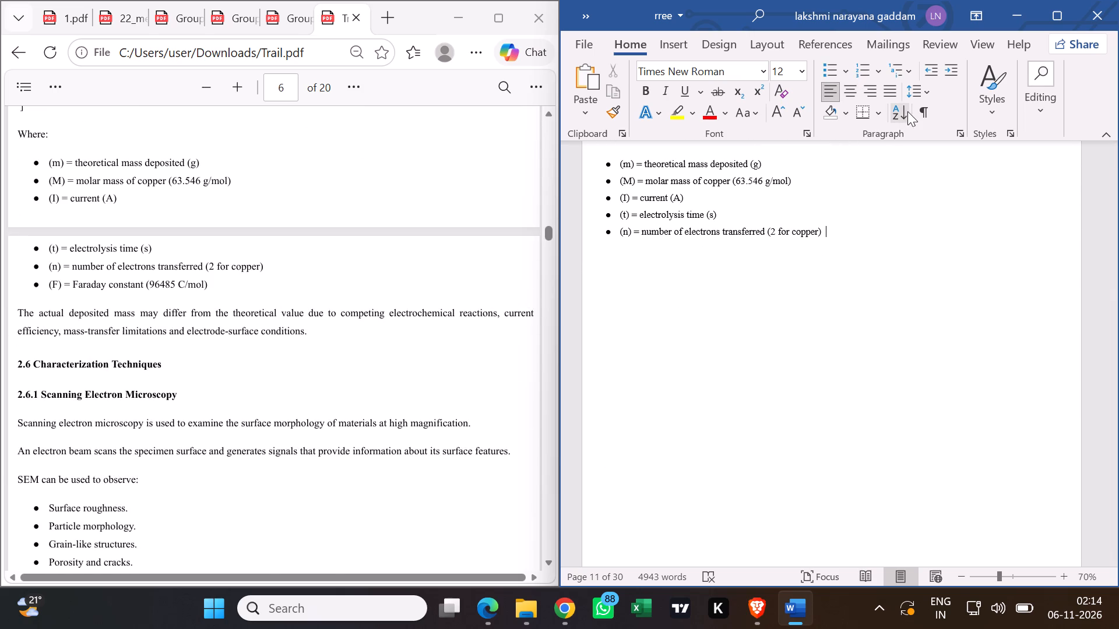
pyautogui.click(925, 106)
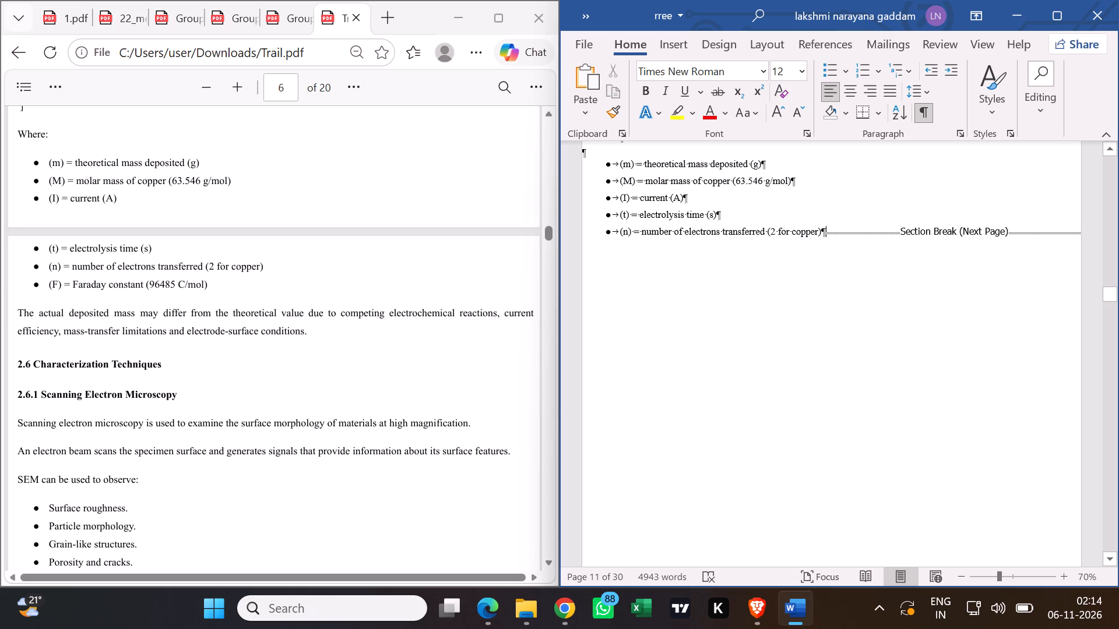
pyautogui.press('Delete')
pyautogui.scroll(2, 812, 269)
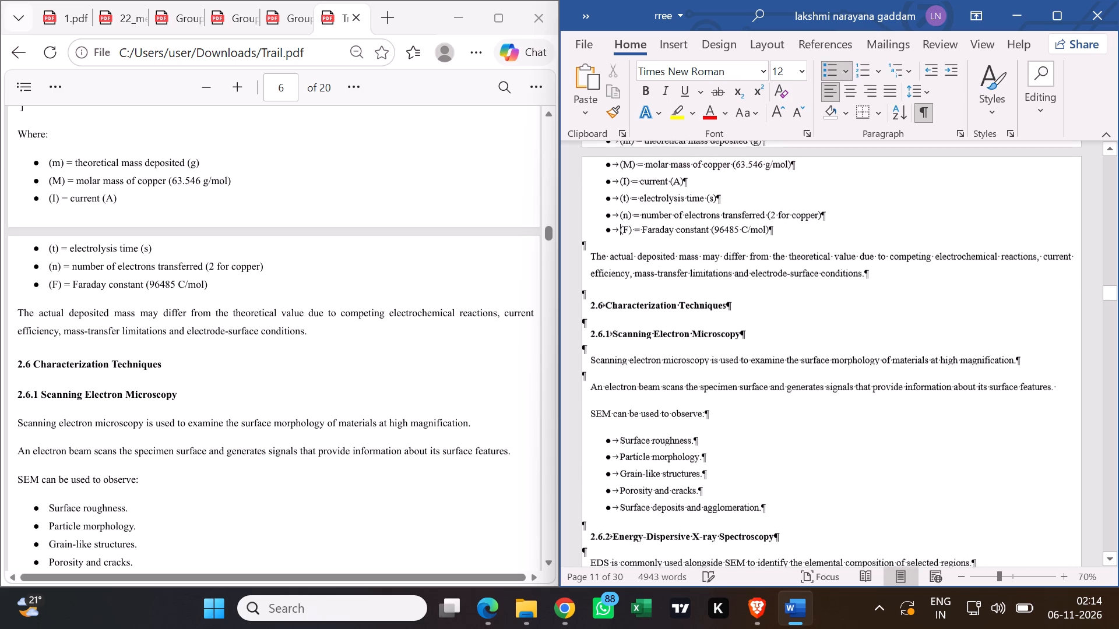
pyautogui.scroll(3, 812, 269)
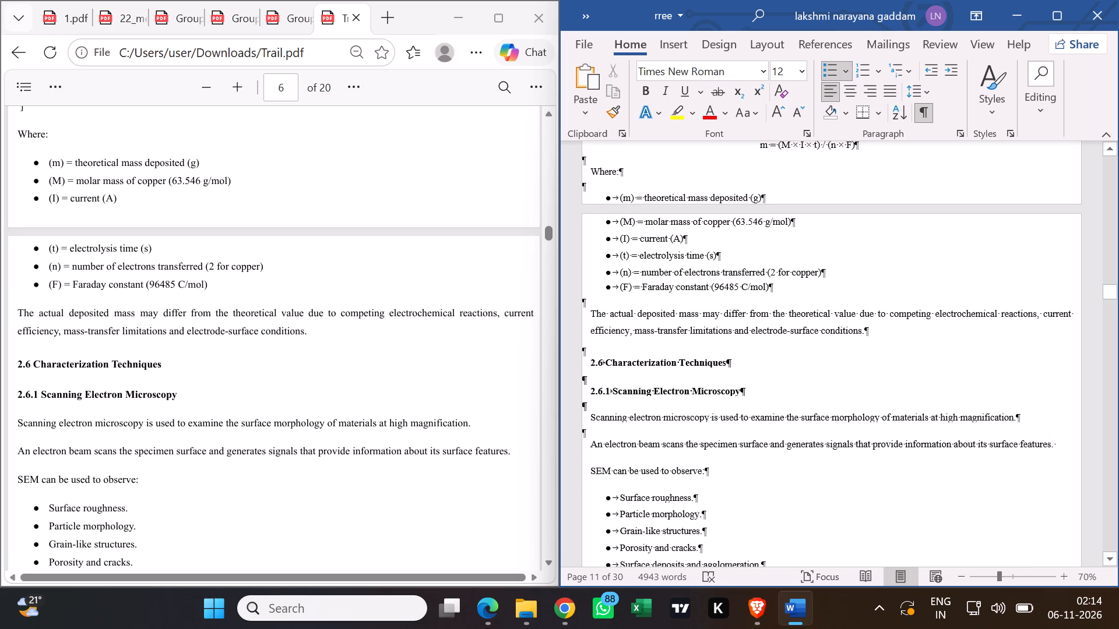
pyautogui.scroll(3, 797, 280)
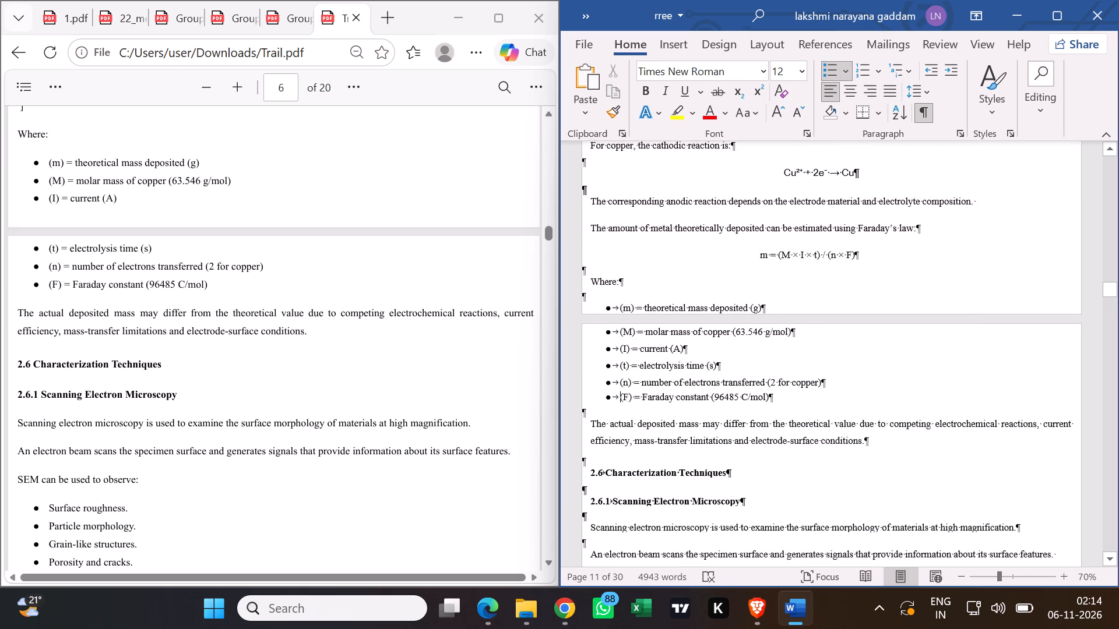
pyautogui.scroll(1, 796, 266)
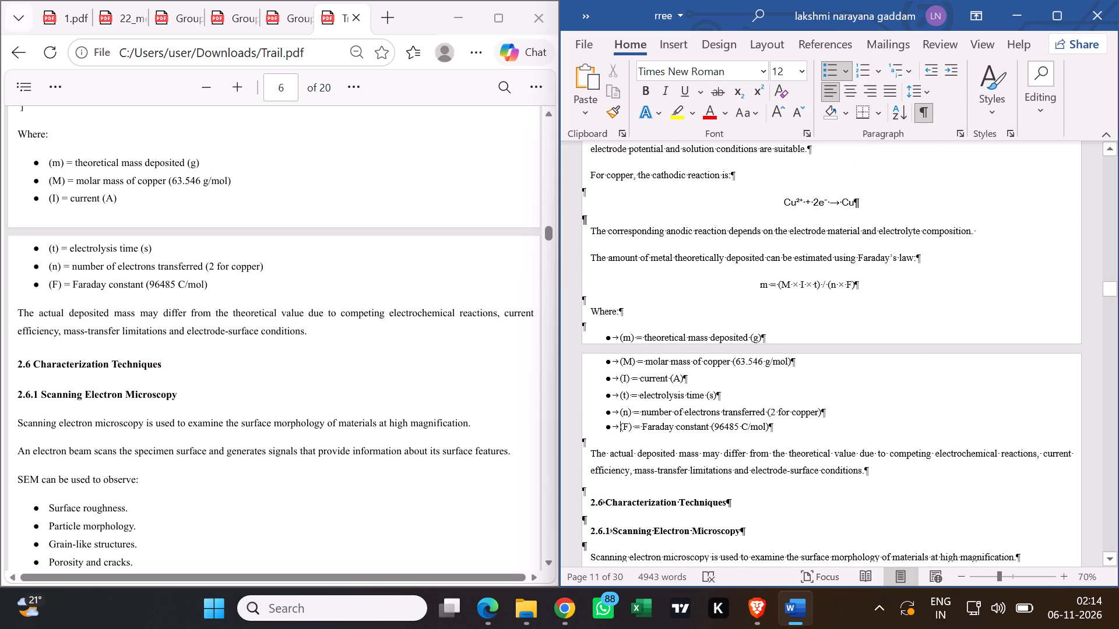
pyautogui.scroll(1, 708, 337)
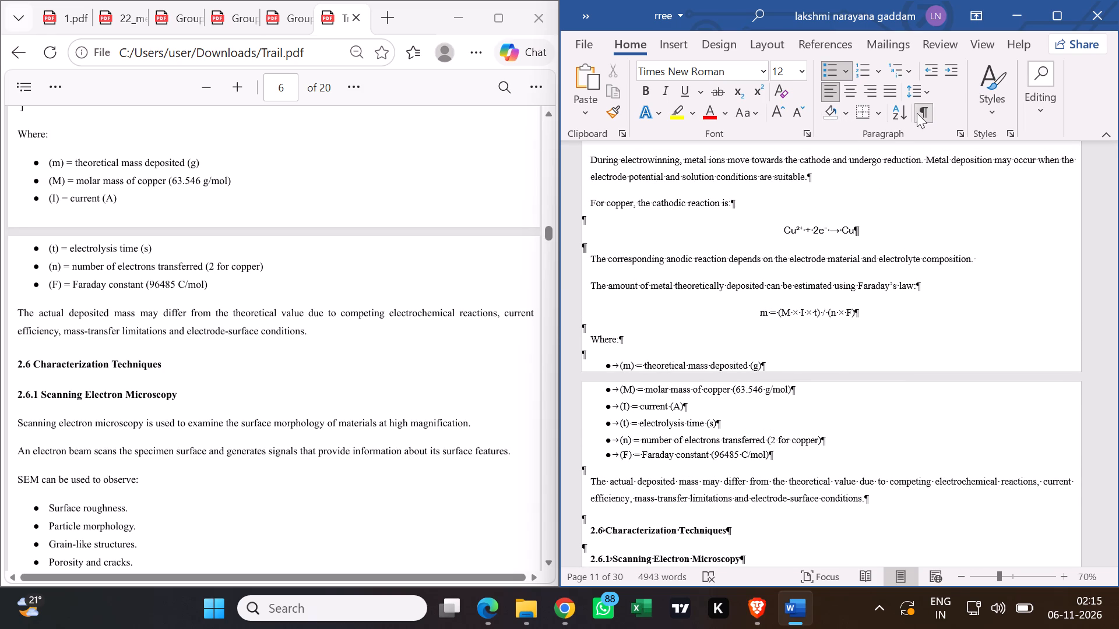
pyautogui.click(917, 113)
# Review the layout of sections 2.3 to 2.5 and how the "Where:" symbol list falls across the page boundary.
pyautogui.scroll(8, 856, 215)
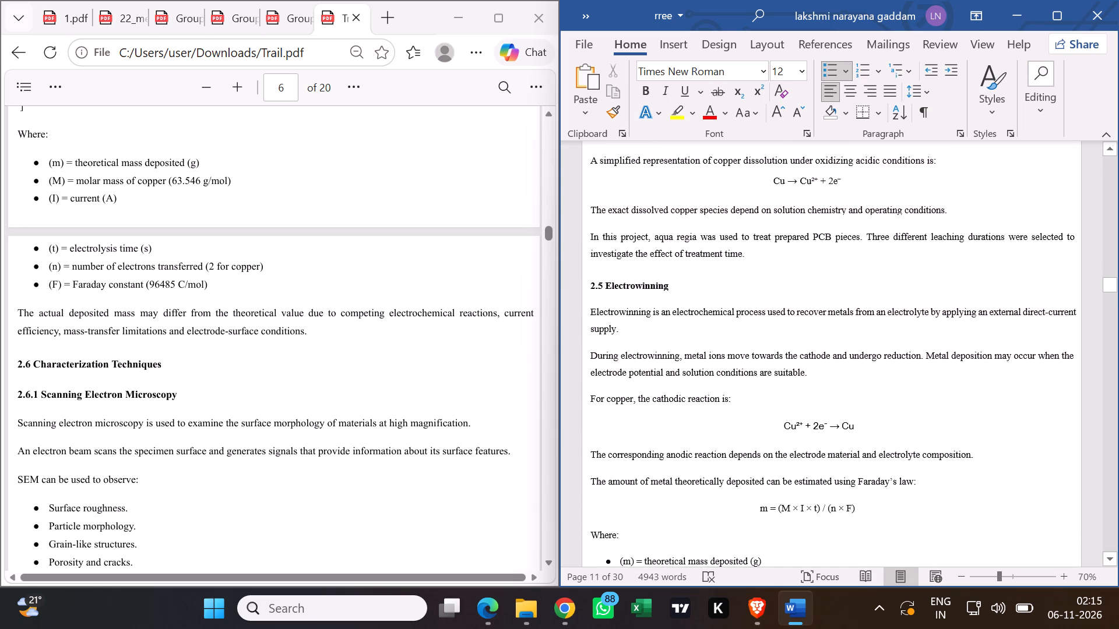
pyautogui.scroll(3, 846, 209)
pyautogui.scroll(-8, 847, 212)
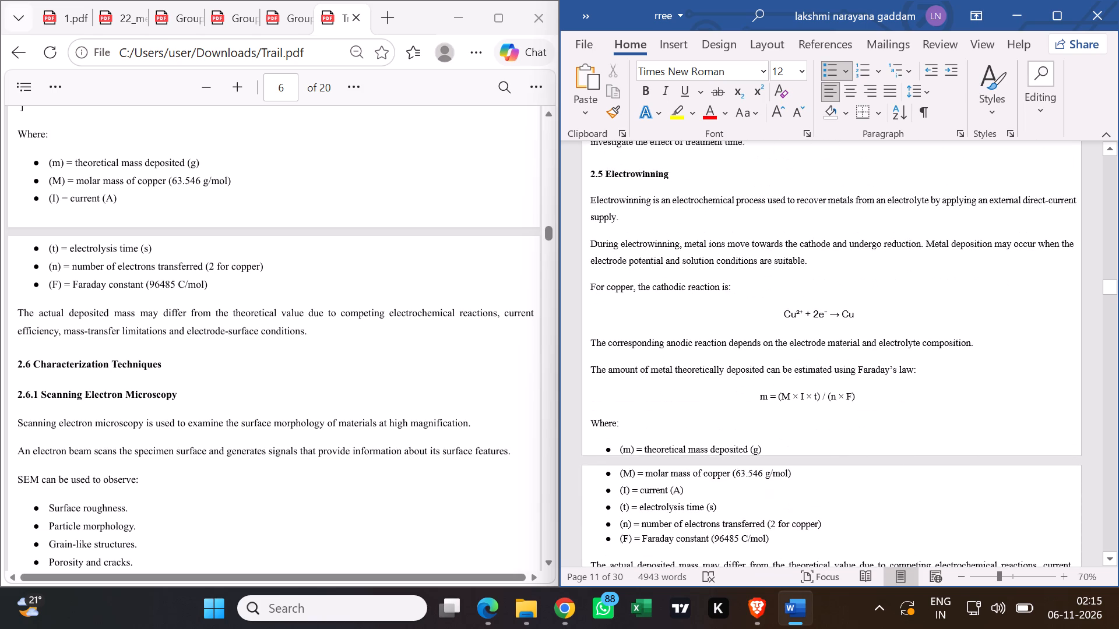
pyautogui.scroll(13, 840, 228)
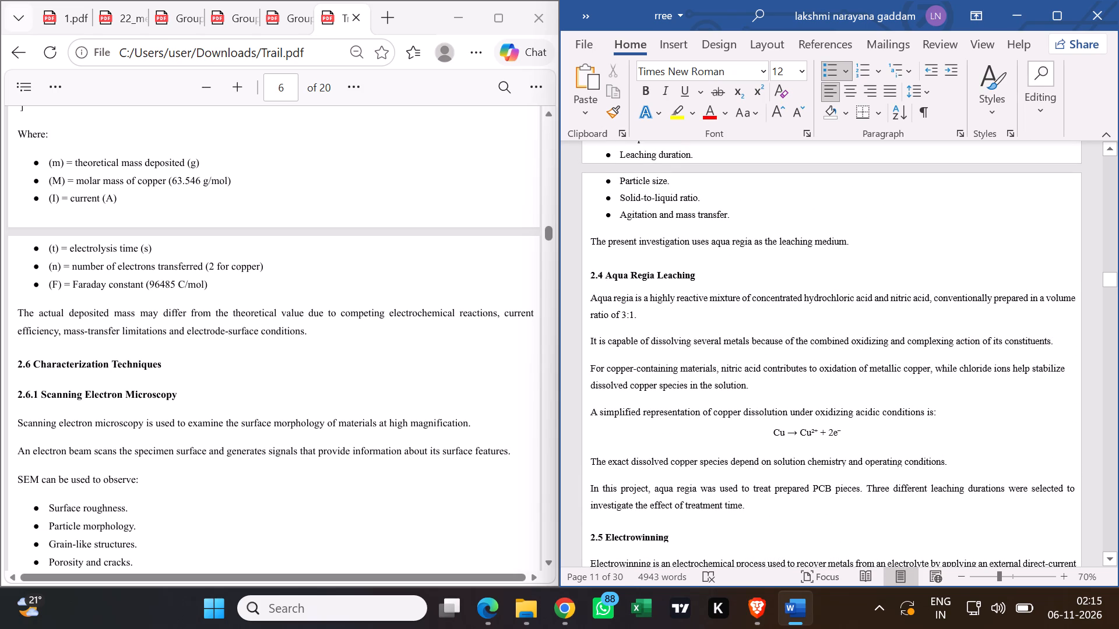
pyautogui.scroll(5, 837, 223)
pyautogui.scroll(-4, 838, 223)
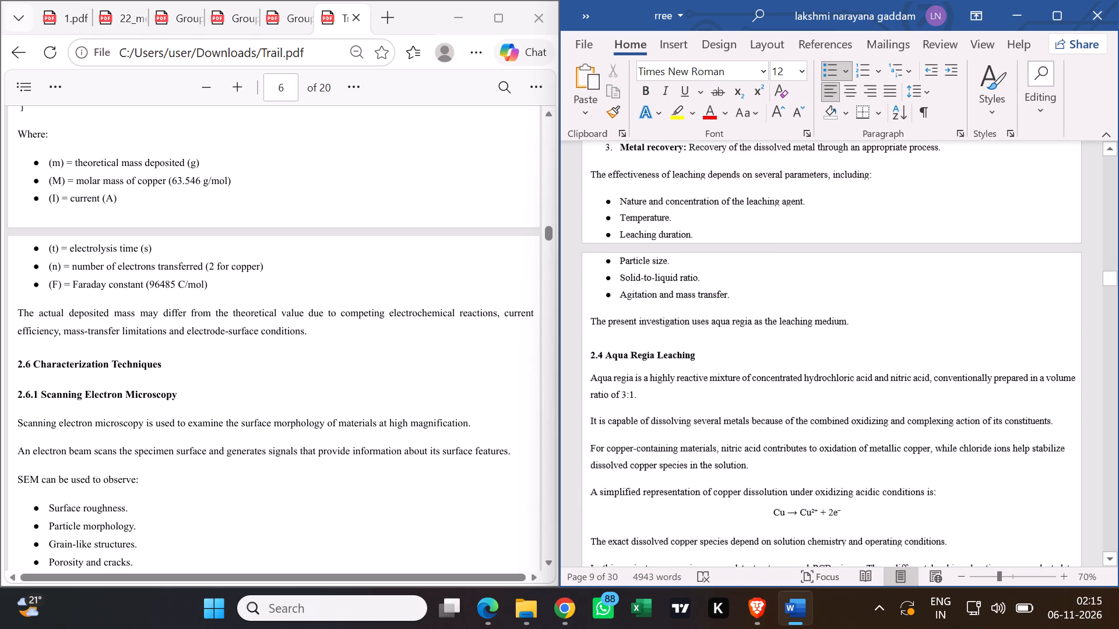
pyautogui.scroll(-16, 838, 225)
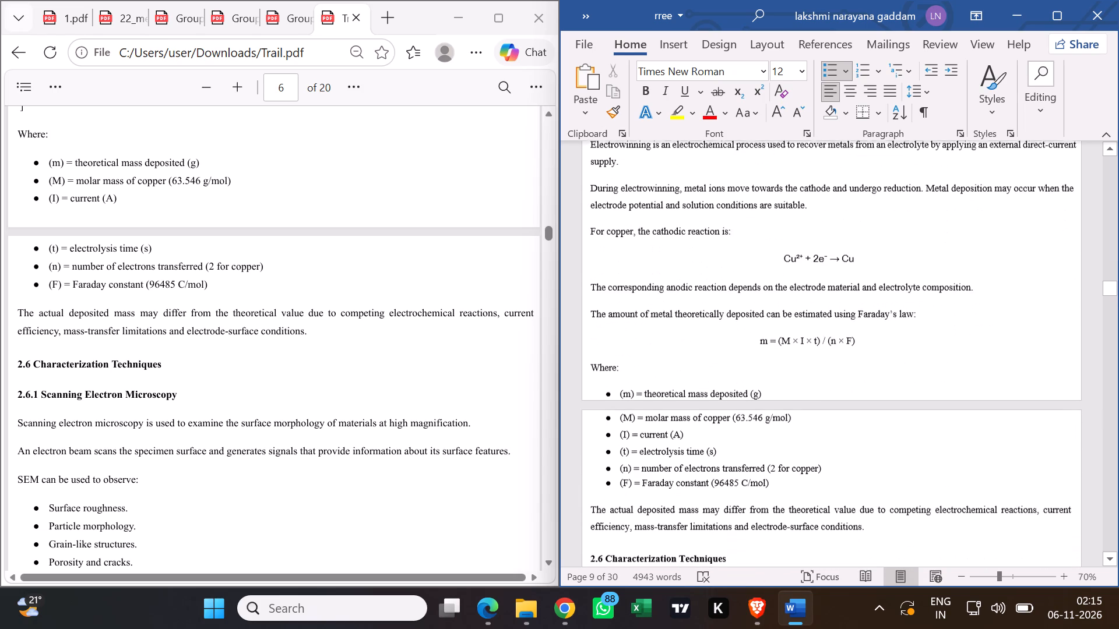
pyautogui.scroll(-5, 819, 250)
pyautogui.scroll(-2, 727, 272)
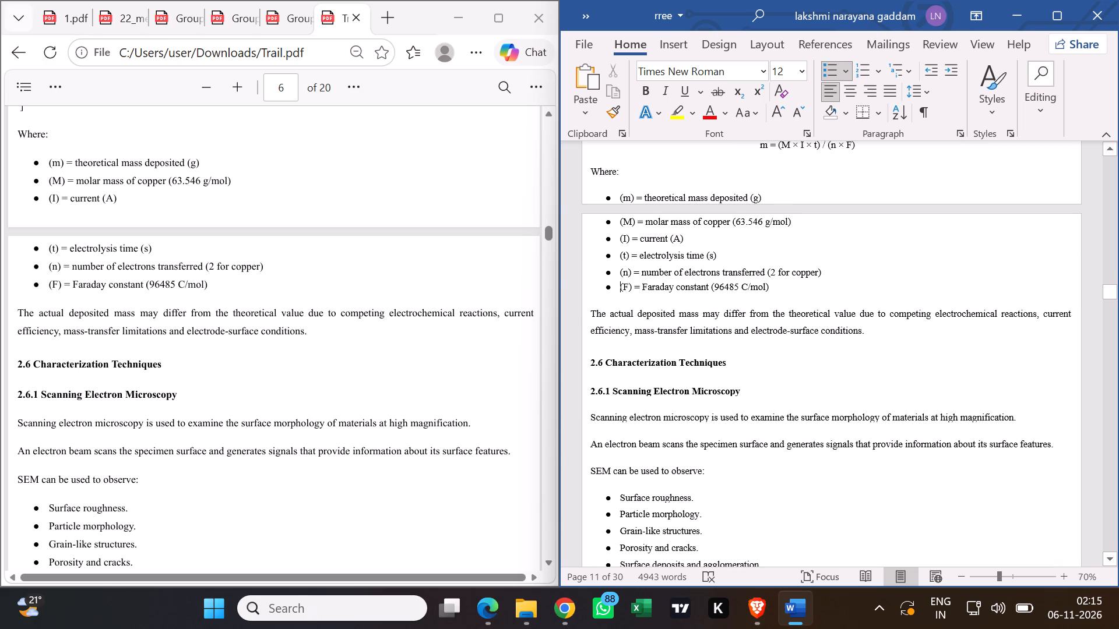
# Add three blank lines above "Where:" in section 2.5 so it starts the next page together with its symbol list.
pyautogui.click(586, 158)
pyautogui.press('Return')
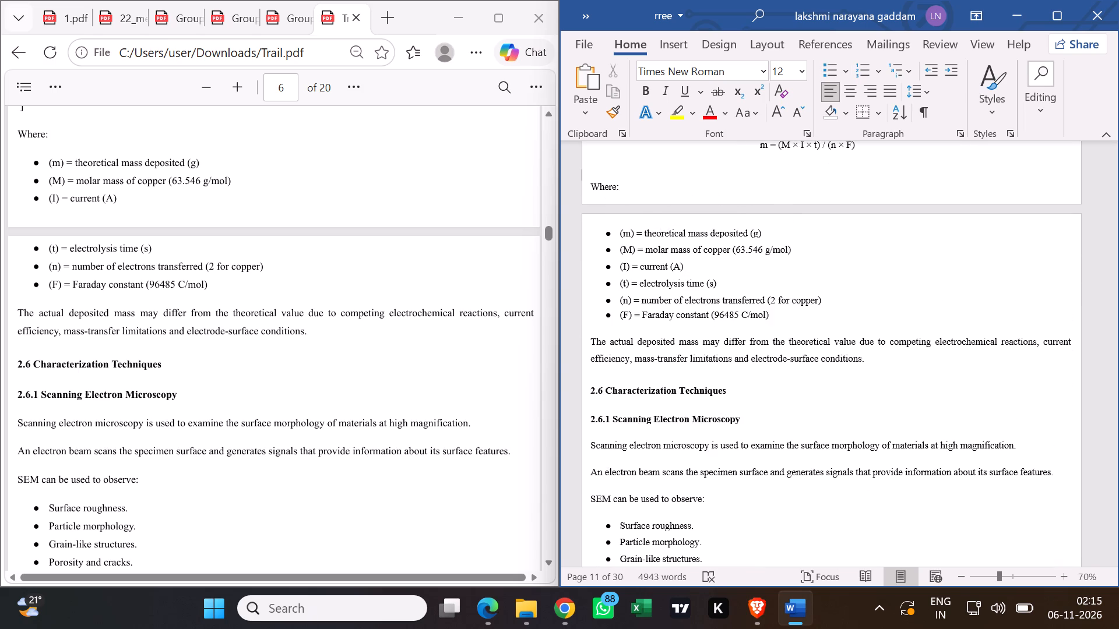
pyautogui.press('Return')
pyautogui.press('Return')
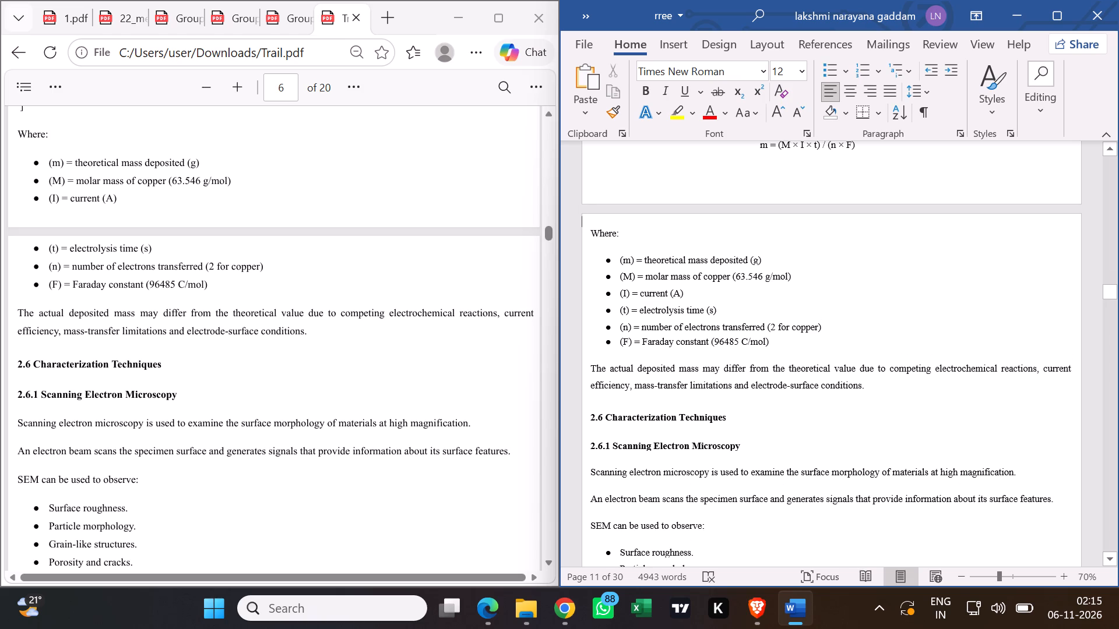
pyautogui.scroll(4, 635, 217)
pyautogui.scroll(-4, 636, 217)
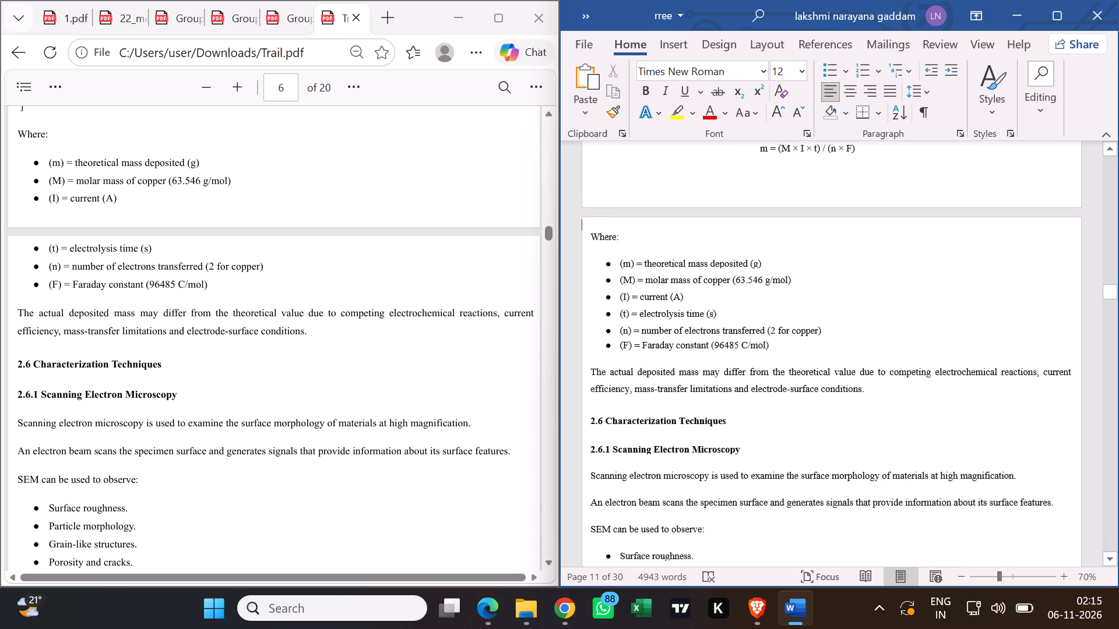
# Compare section 2.6 Characterization Techniques, through 2.6.2 and the chapter 3 heading, with the matching part of the Trail PDF.
pyautogui.scroll(-7, 631, 221)
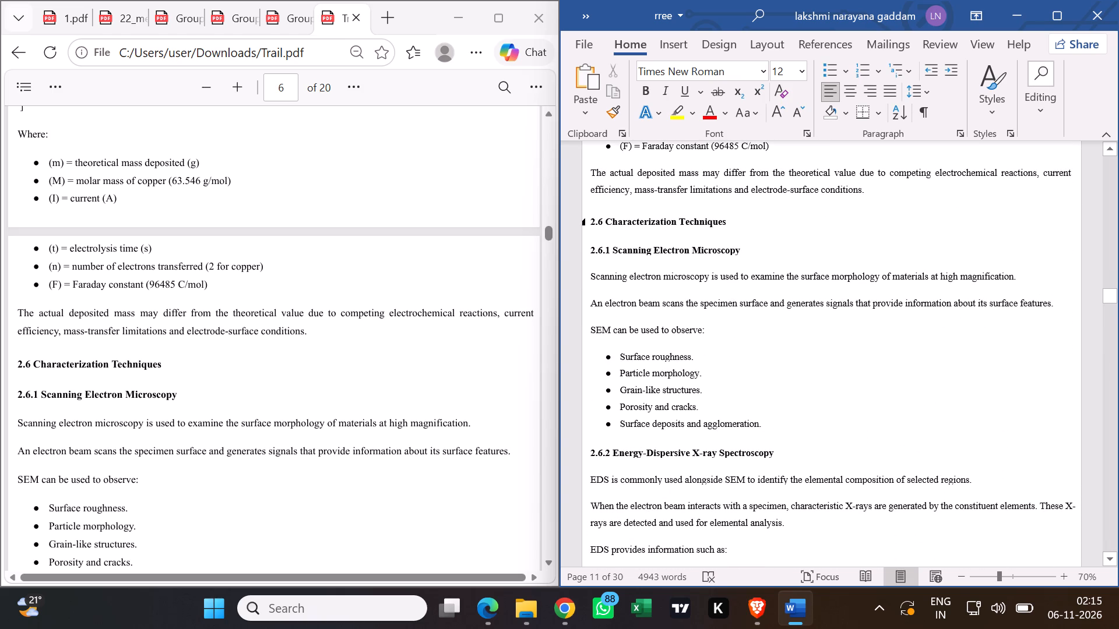
pyautogui.scroll(-5, 260, 273)
pyautogui.scroll(1, 263, 281)
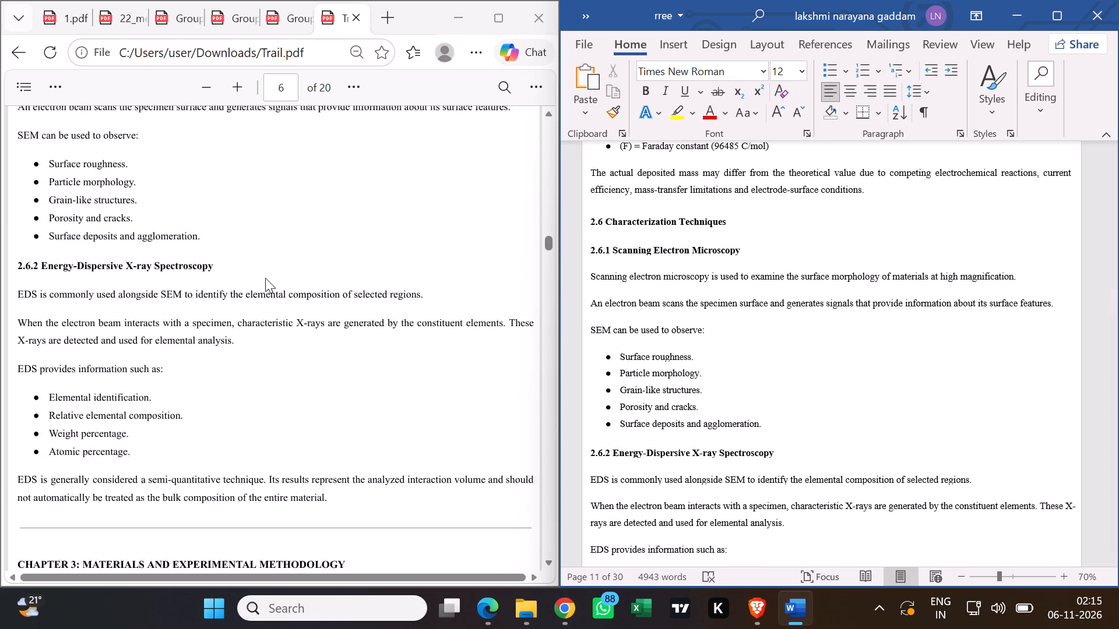
pyautogui.scroll(2, 265, 278)
pyautogui.scroll(-7, 683, 342)
pyautogui.scroll(-3, 390, 336)
pyautogui.scroll(1, 389, 338)
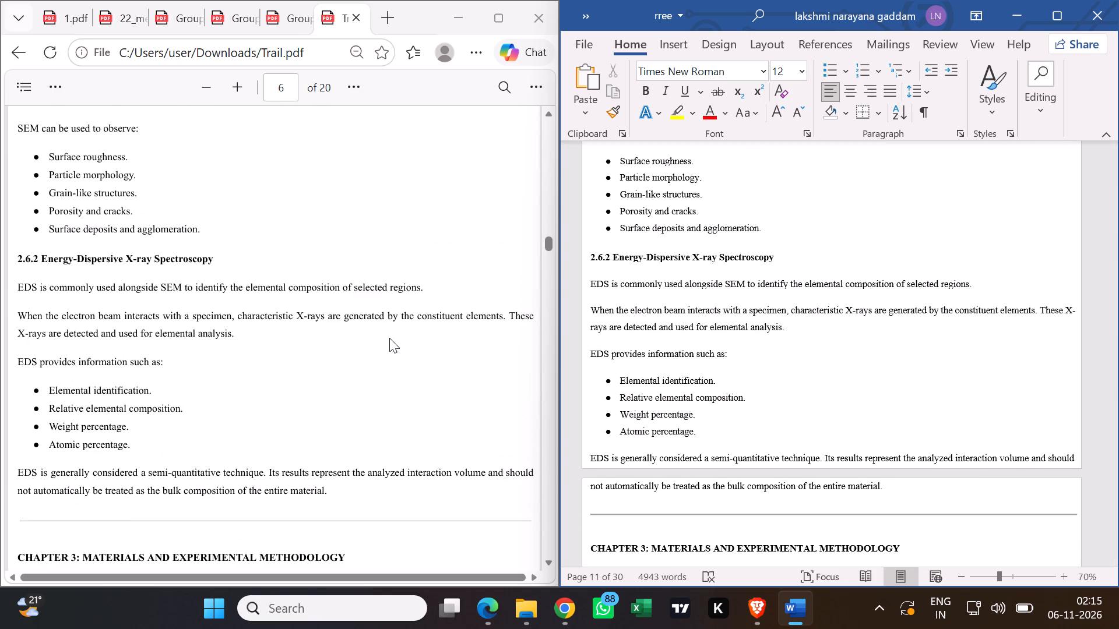
pyautogui.scroll(-3, 624, 349)
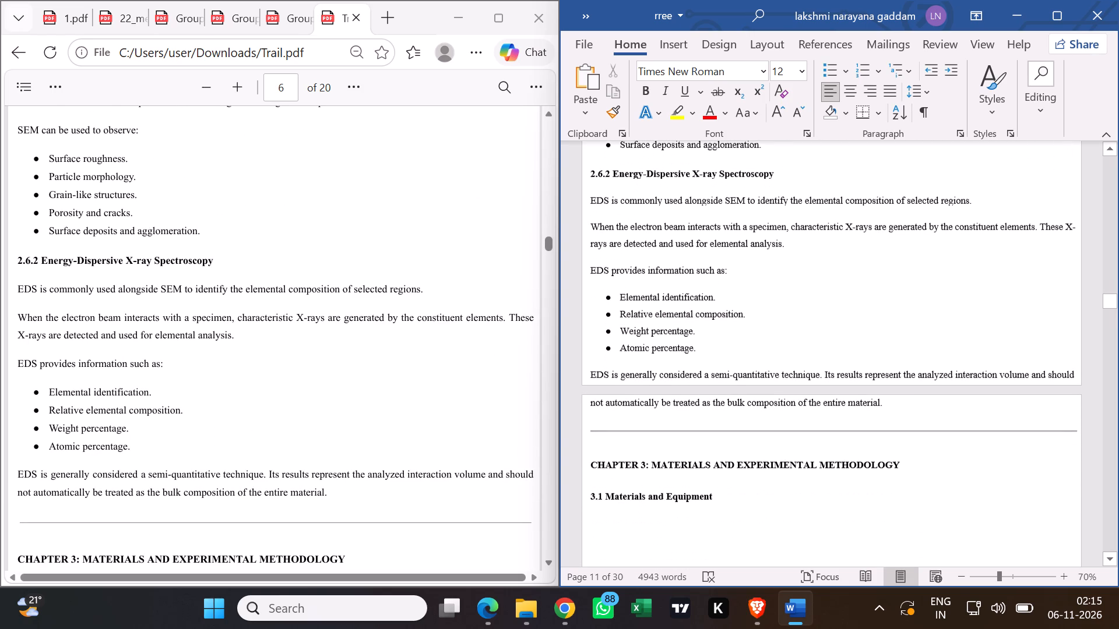
pyautogui.scroll(-3, 442, 404)
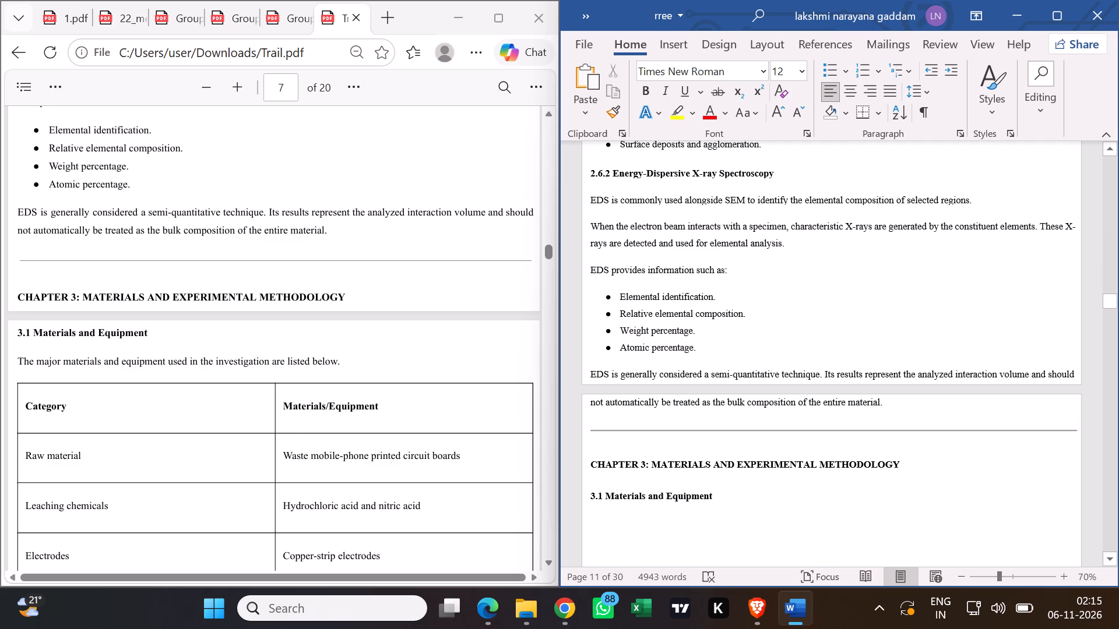
# Add two blank lines before the "EDS is generally considered a semi-quantitative technique" paragraph so it starts on the next page.
pyautogui.click(585, 370)
pyautogui.press('Return')
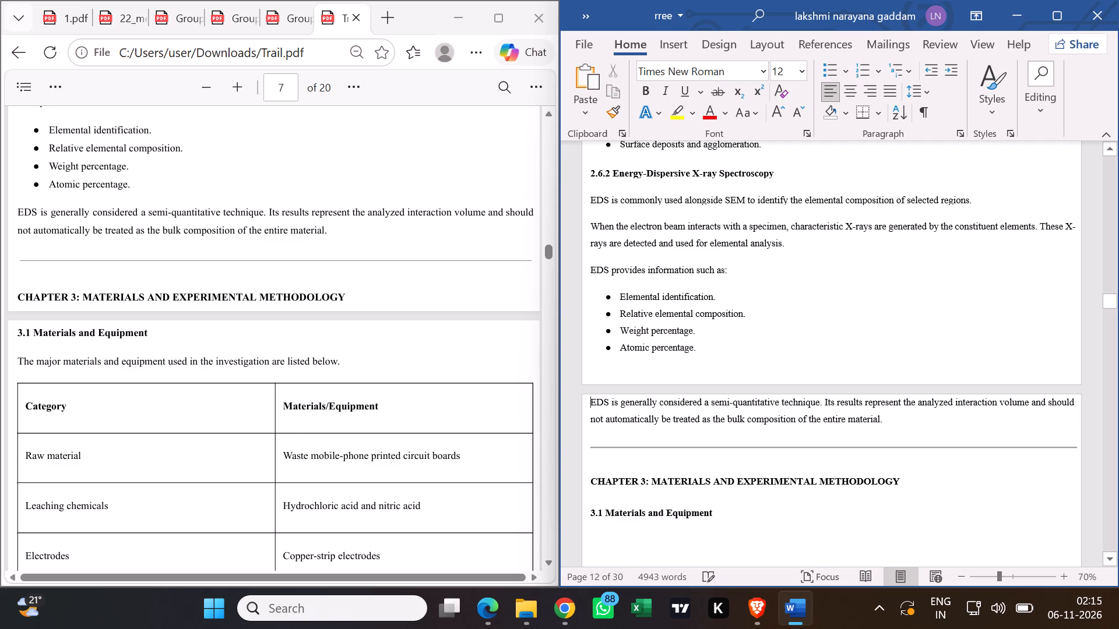
pyautogui.scroll(10, 674, 390)
pyautogui.scroll(8, 686, 296)
pyautogui.scroll(-8, 682, 352)
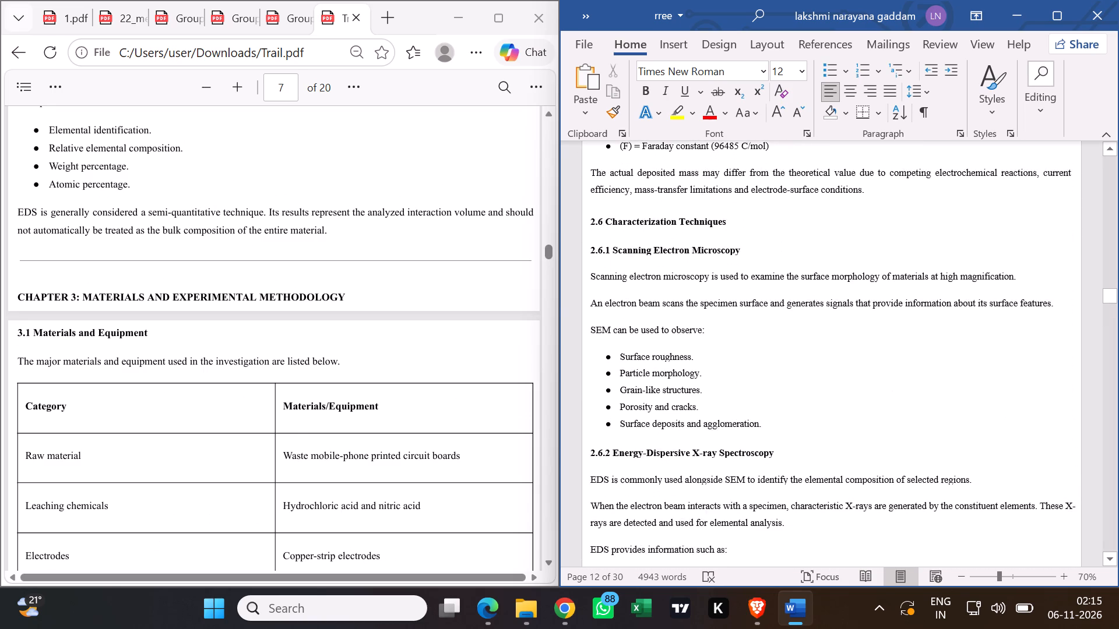
pyautogui.scroll(-11, 685, 354)
pyautogui.press('Return')
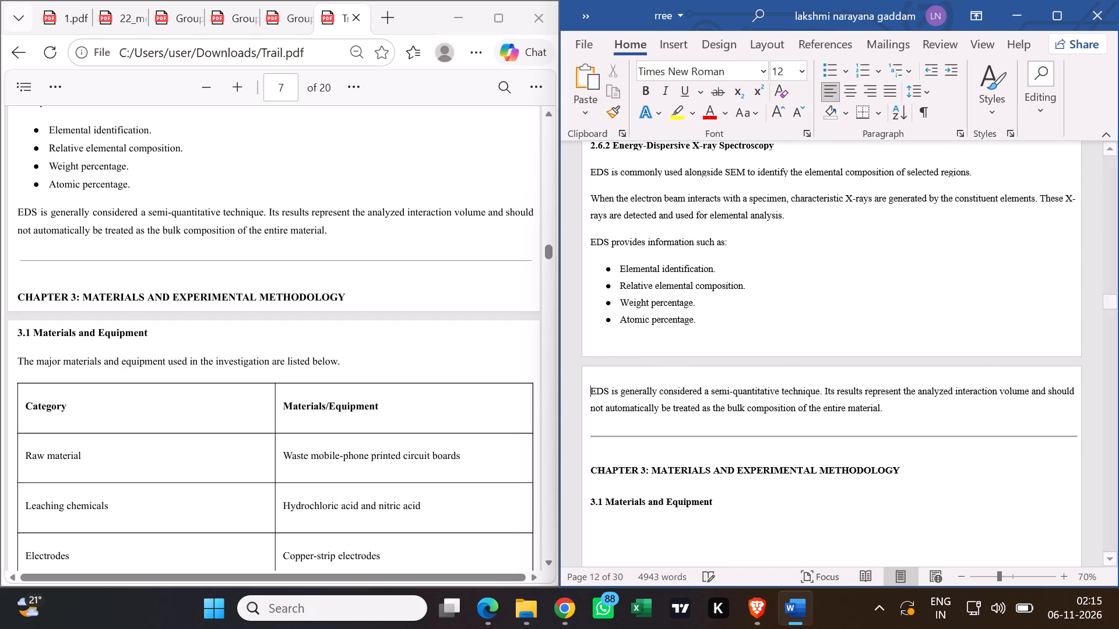
# Show formatting marks and delete the next-page section break after the "3.1 Materials and Equipment" heading, so its text and table follow directly.
pyautogui.scroll(3, 314, 406)
pyautogui.scroll(-4, 318, 408)
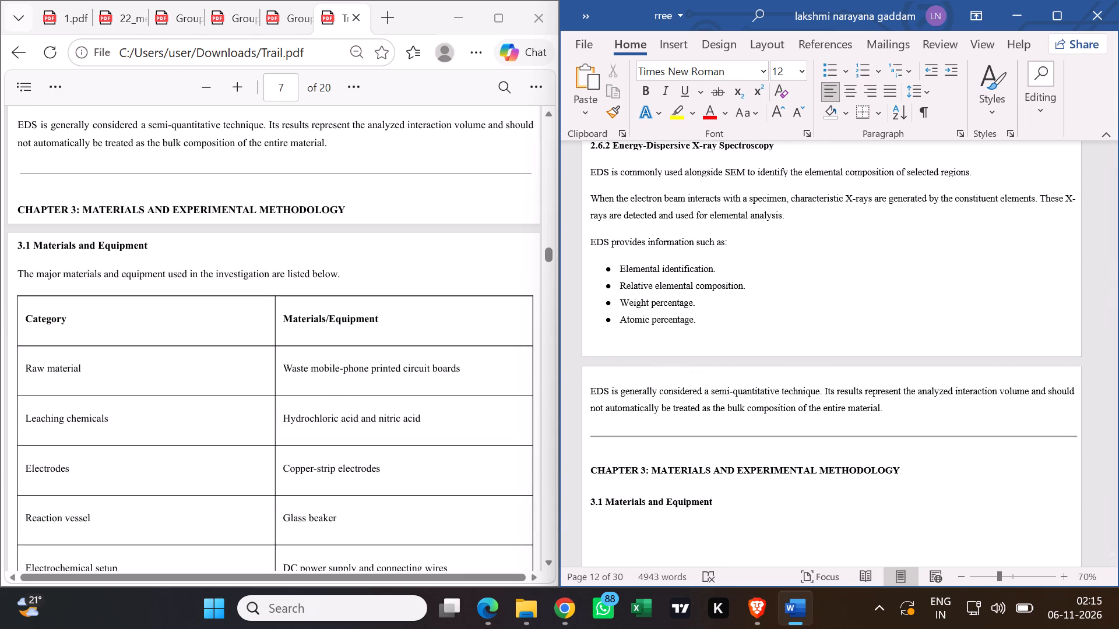
pyautogui.scroll(2, 322, 366)
pyautogui.scroll(-1, 349, 358)
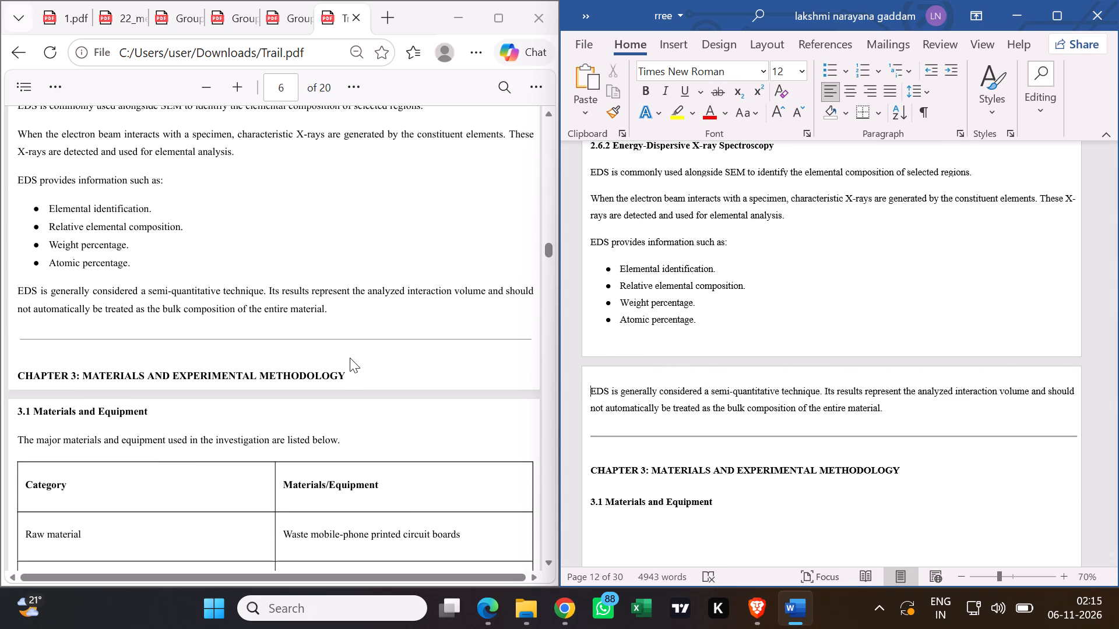
pyautogui.scroll(-1, 350, 358)
pyautogui.scroll(-5, 720, 417)
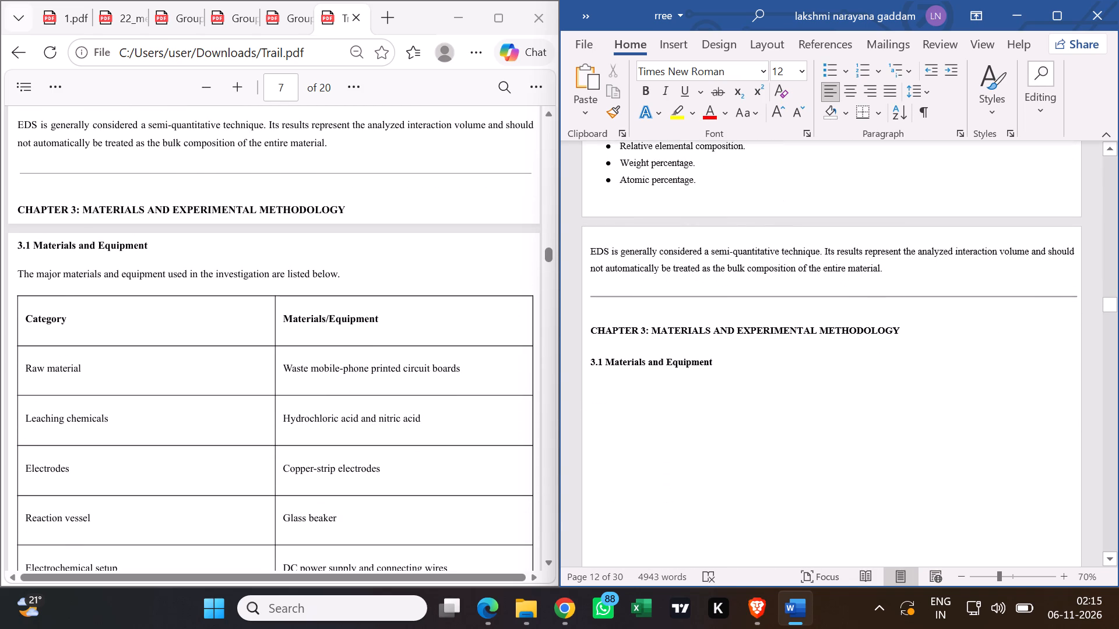
pyautogui.scroll(-2, 709, 422)
pyautogui.click(650, 390)
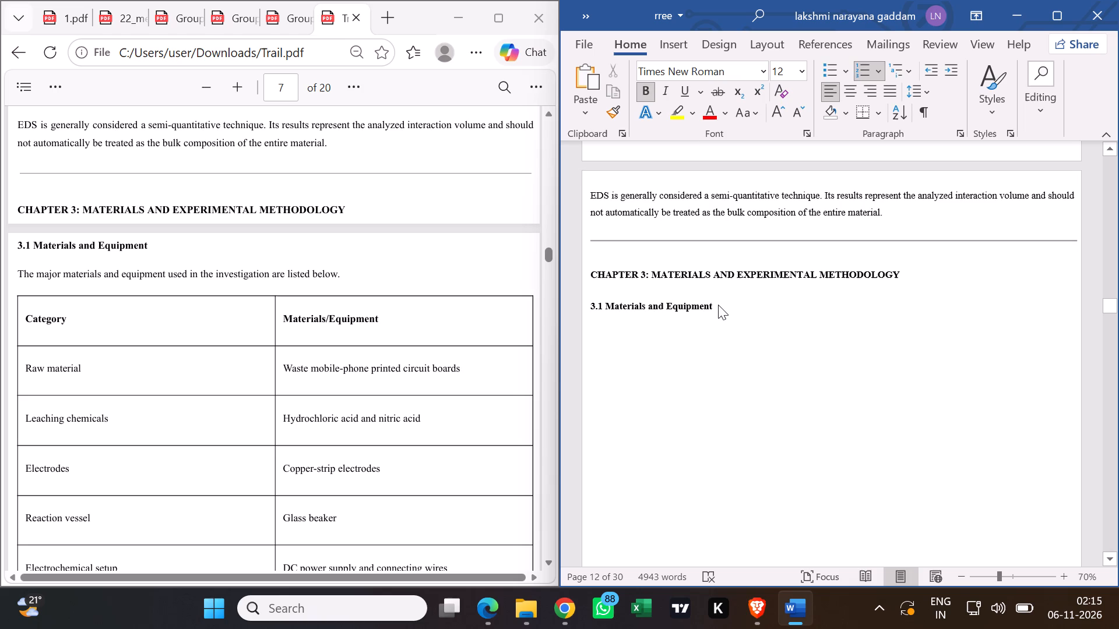
pyautogui.click(718, 305)
pyautogui.click(713, 306)
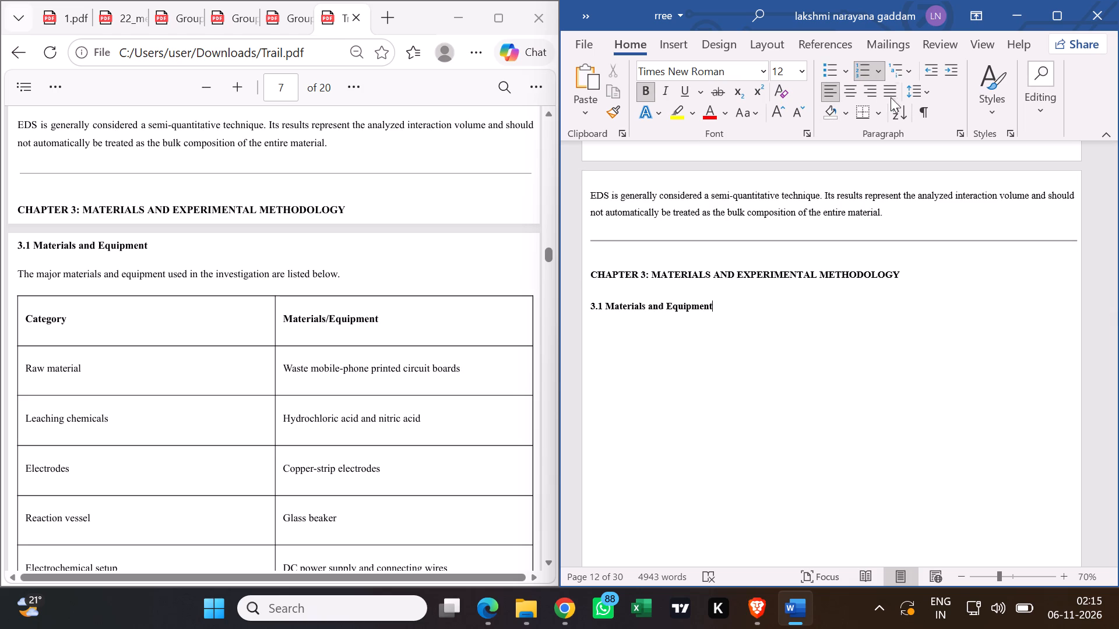
pyautogui.click(921, 107)
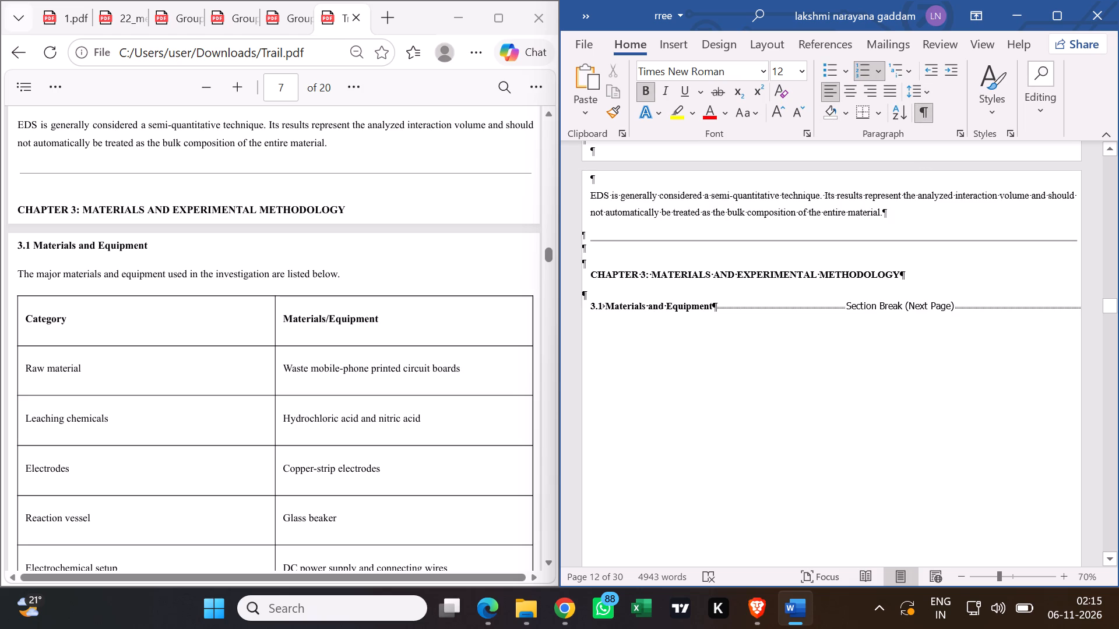
pyautogui.click(717, 305)
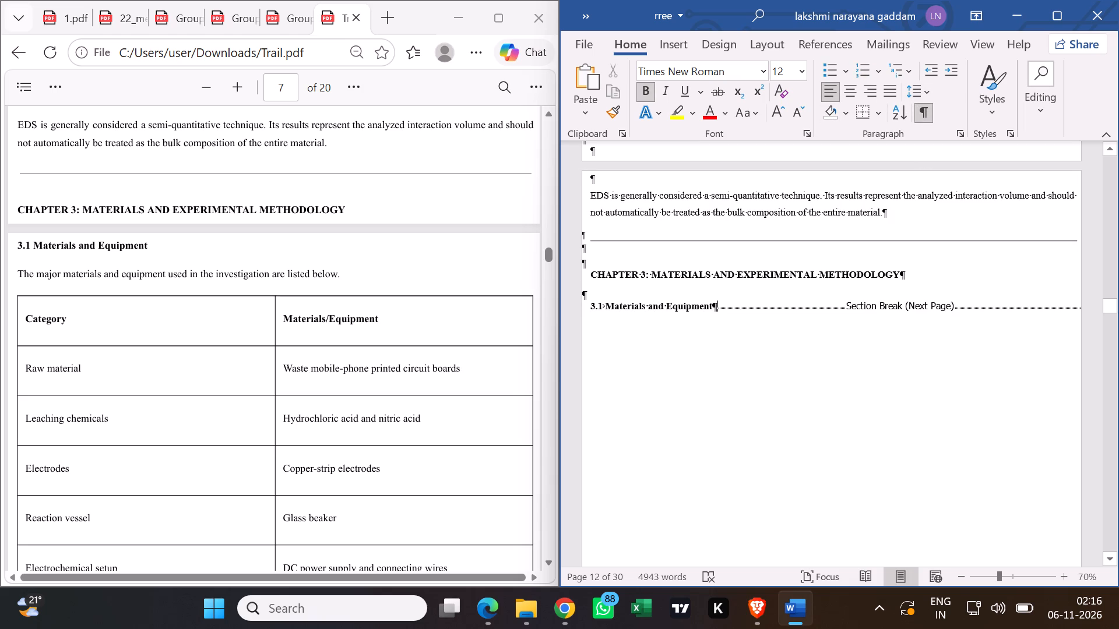
pyautogui.press('Delete')
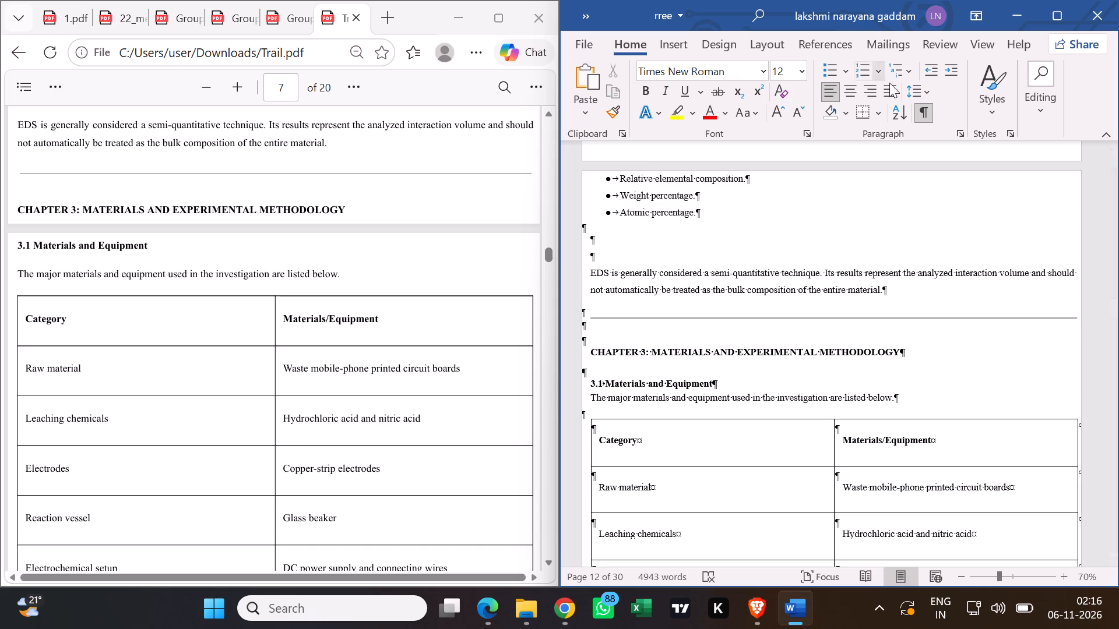
# Hide formatting marks and check the 3.1 materials table and section 3.2 against the matching pages of the Trail PDF.
pyautogui.click(922, 112)
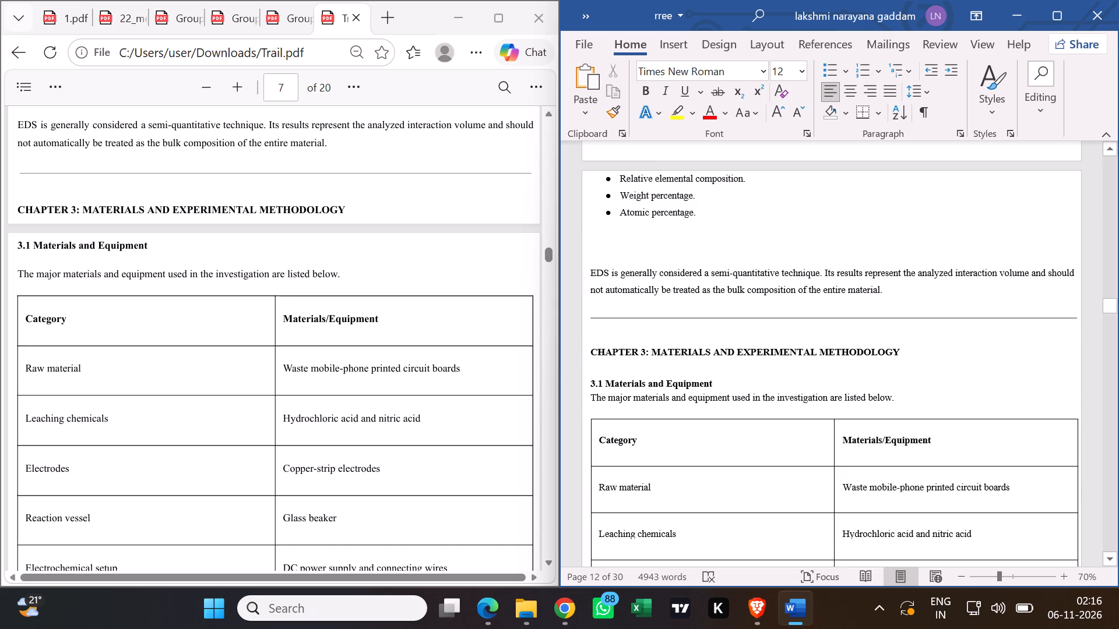
pyautogui.scroll(2, 373, 329)
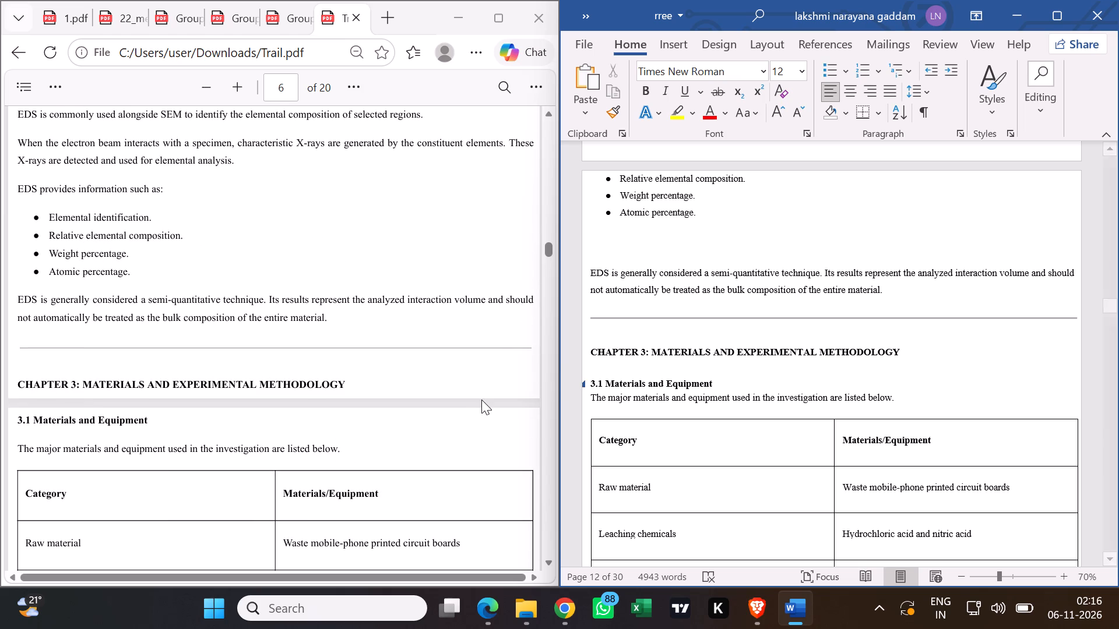
pyautogui.scroll(-2, 427, 405)
pyautogui.scroll(-4, 708, 360)
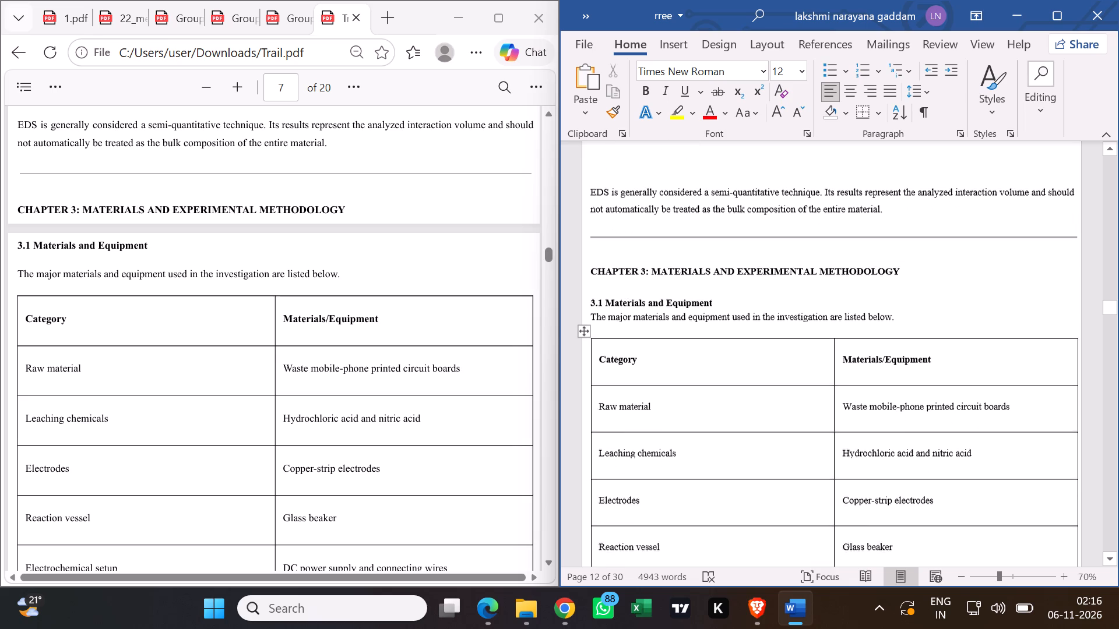
pyautogui.scroll(-8, 669, 375)
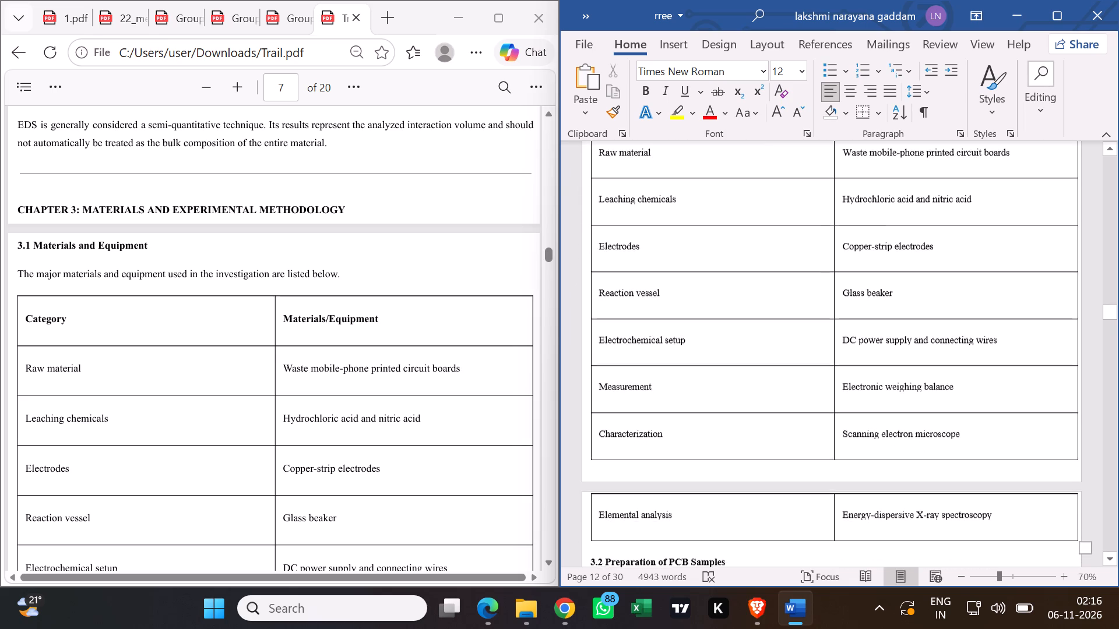
pyautogui.scroll(-2, 661, 381)
pyautogui.scroll(-7, 277, 409)
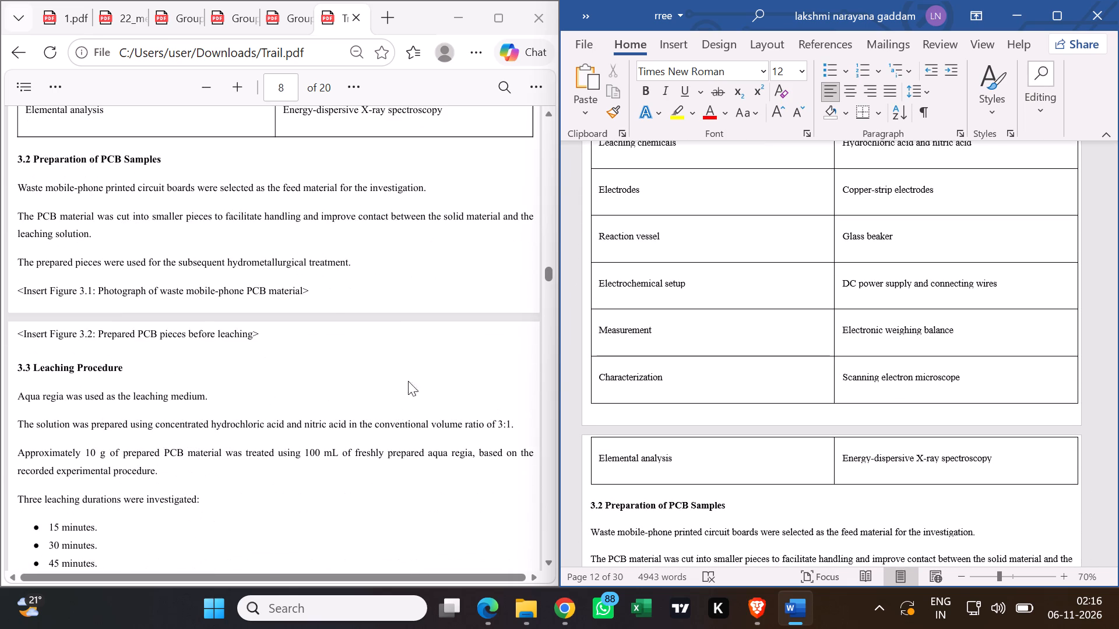
pyautogui.scroll(-10, 643, 394)
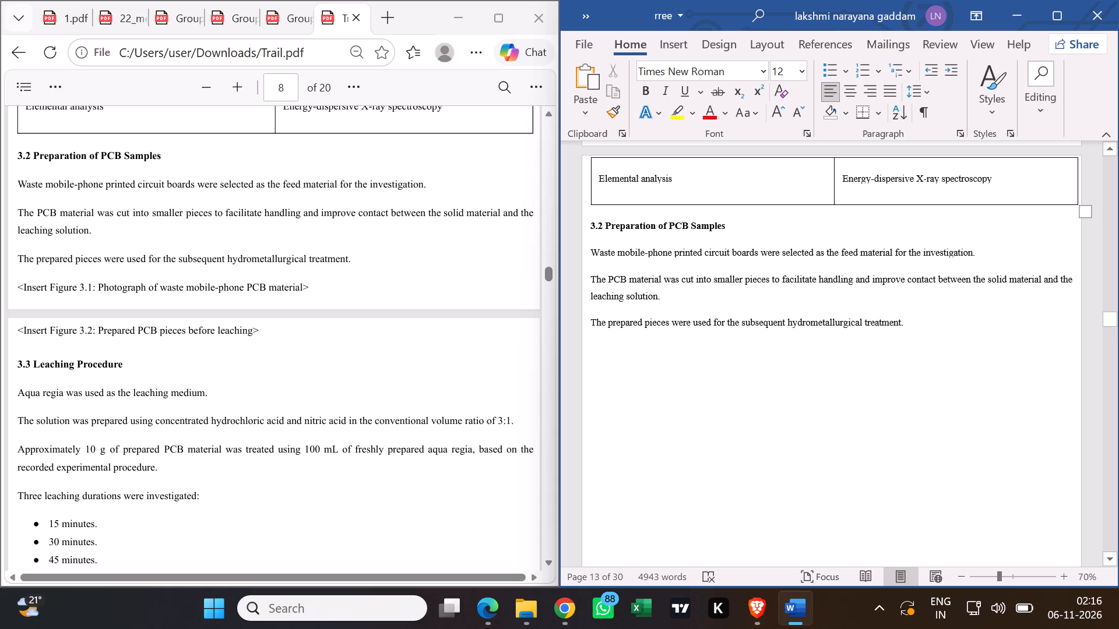
# Show formatting marks, delete the next-page section break after the "prepared pieces" sentence ending section 3.2, and hide the marks again.
pyautogui.click(902, 327)
pyautogui.click(924, 111)
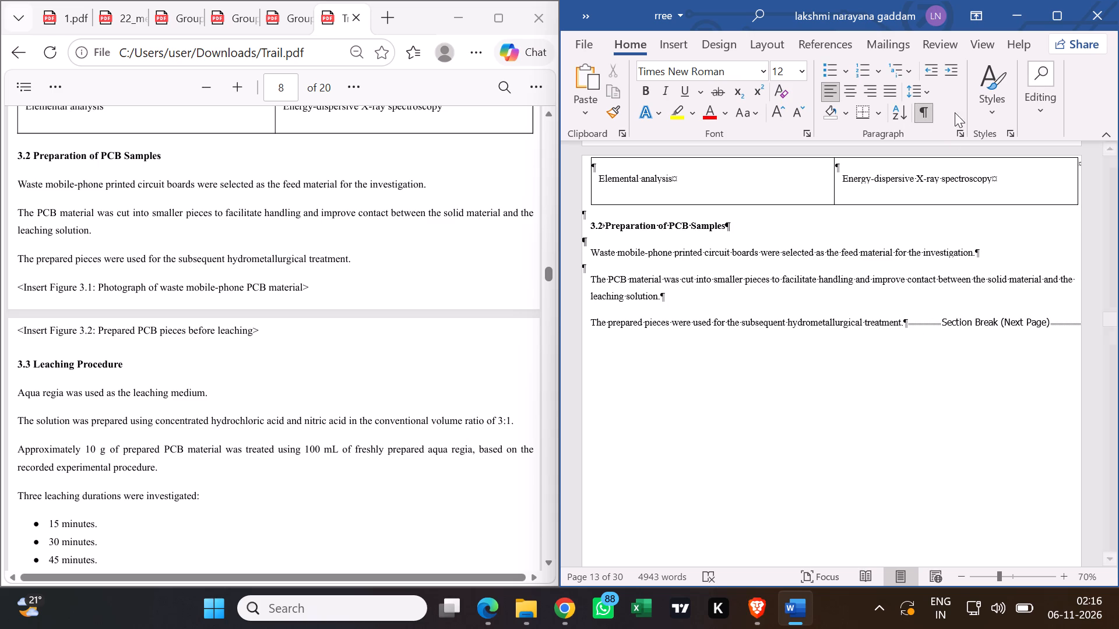
pyautogui.press('Delete')
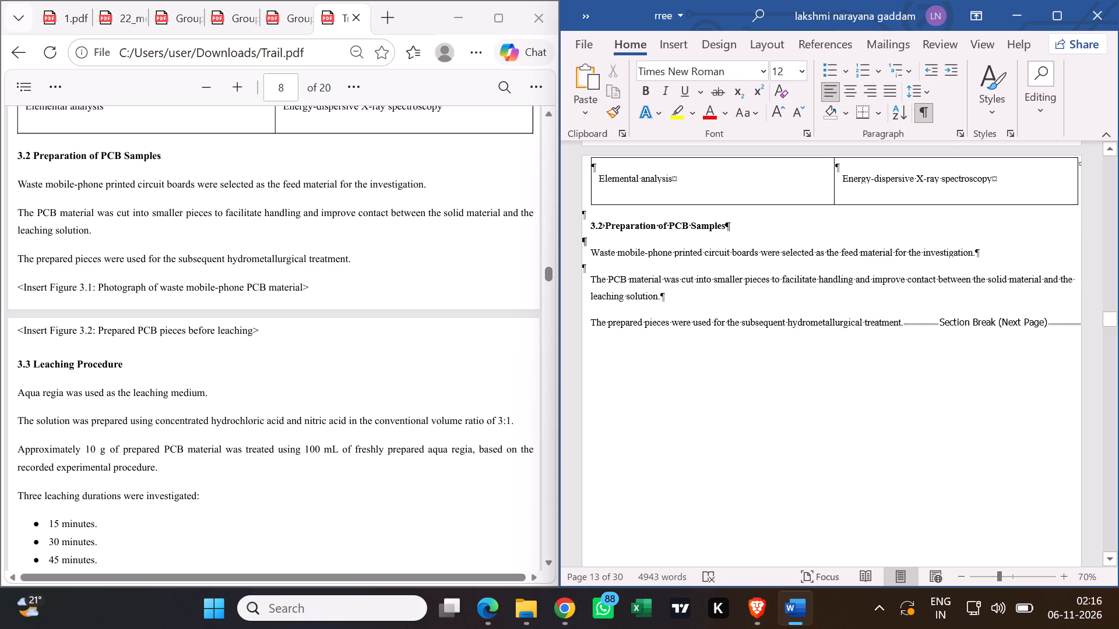
pyautogui.click(905, 326)
pyautogui.press('Delete')
pyautogui.scroll(6, 832, 306)
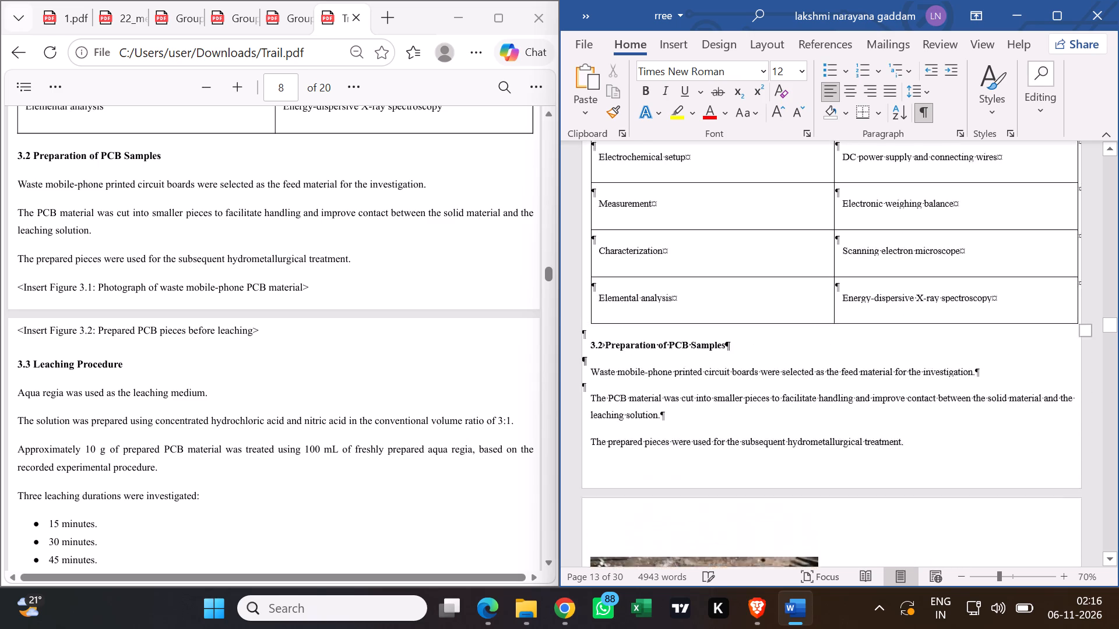
pyautogui.scroll(20, 811, 298)
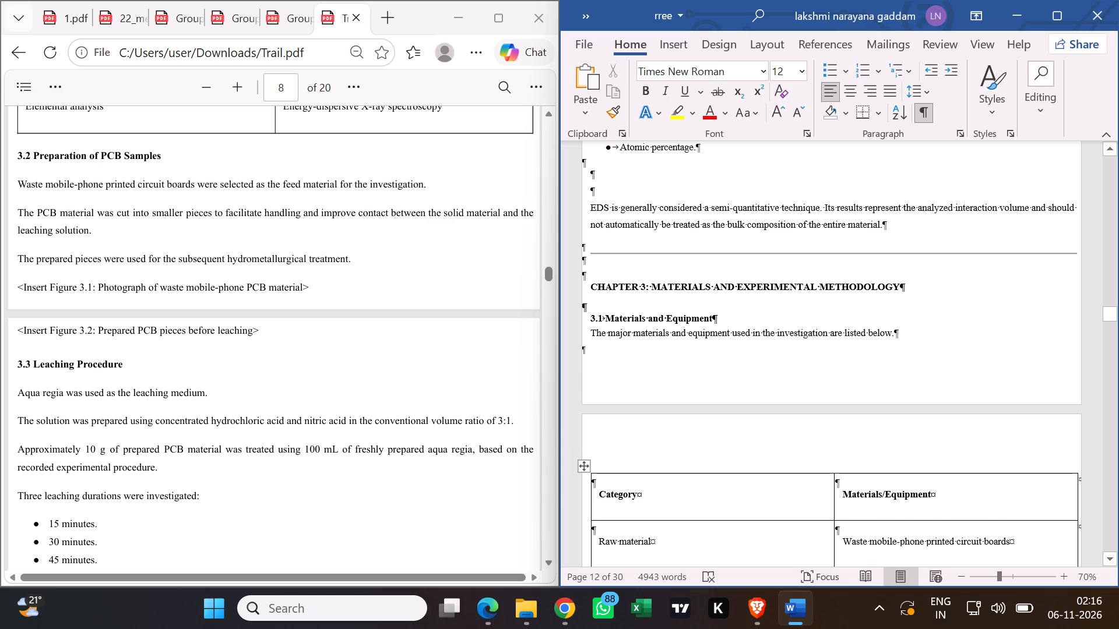
pyautogui.click(922, 107)
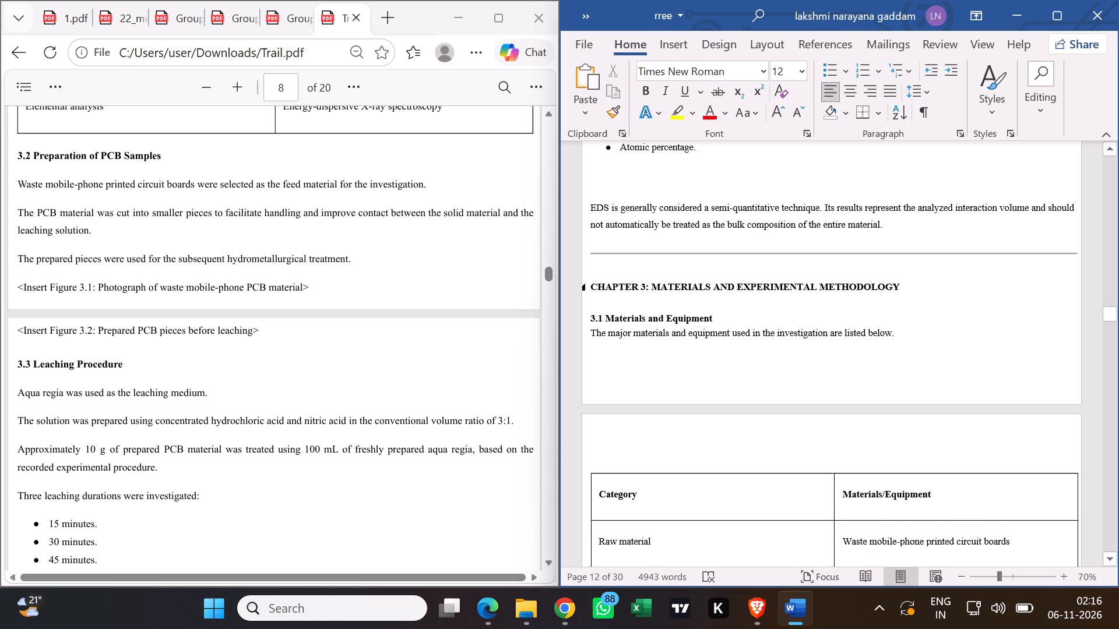
# Compare section 2.6.2 through the chapter 3 heading and section 3.1 with the corresponding part of the Trail PDF.
pyautogui.scroll(6, 940, 383)
pyautogui.scroll(8, 123, 390)
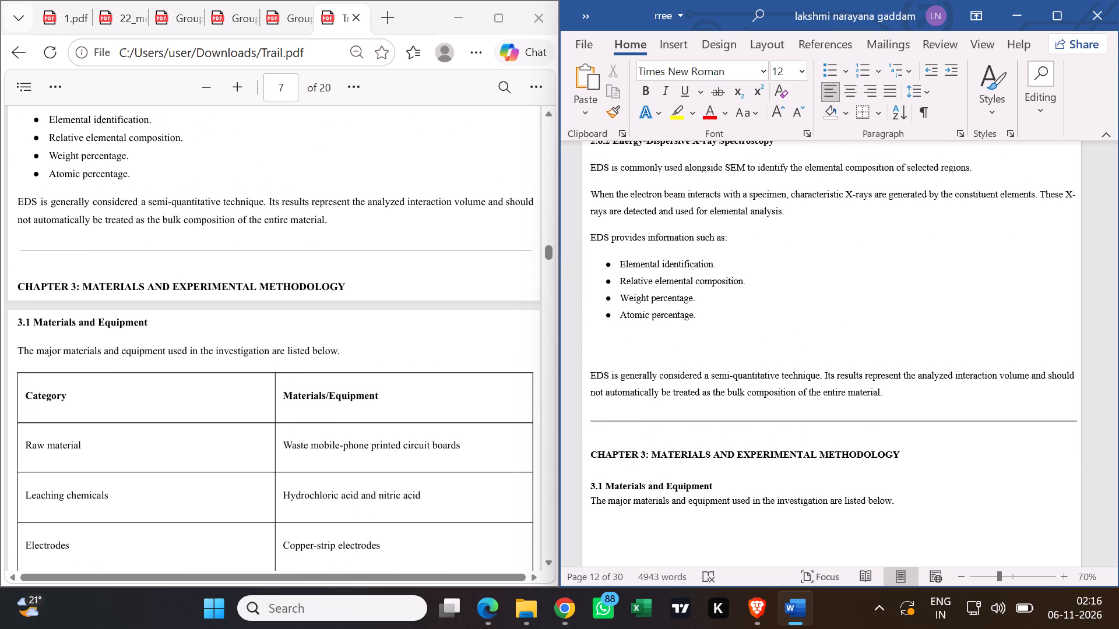
pyautogui.scroll(-6, 724, 378)
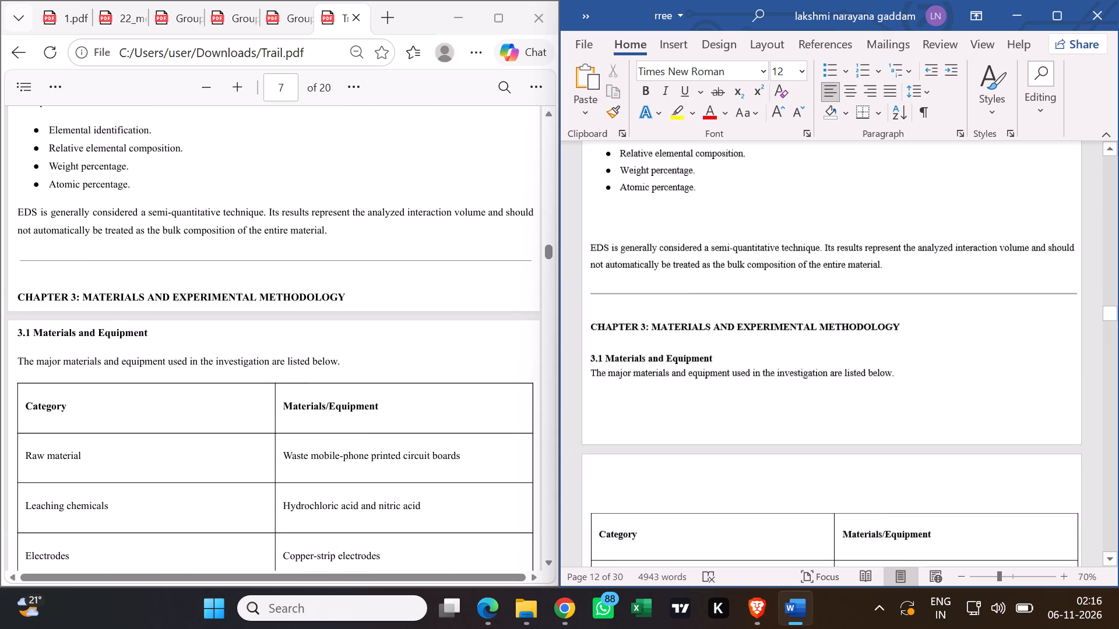
pyautogui.scroll(-2, 332, 348)
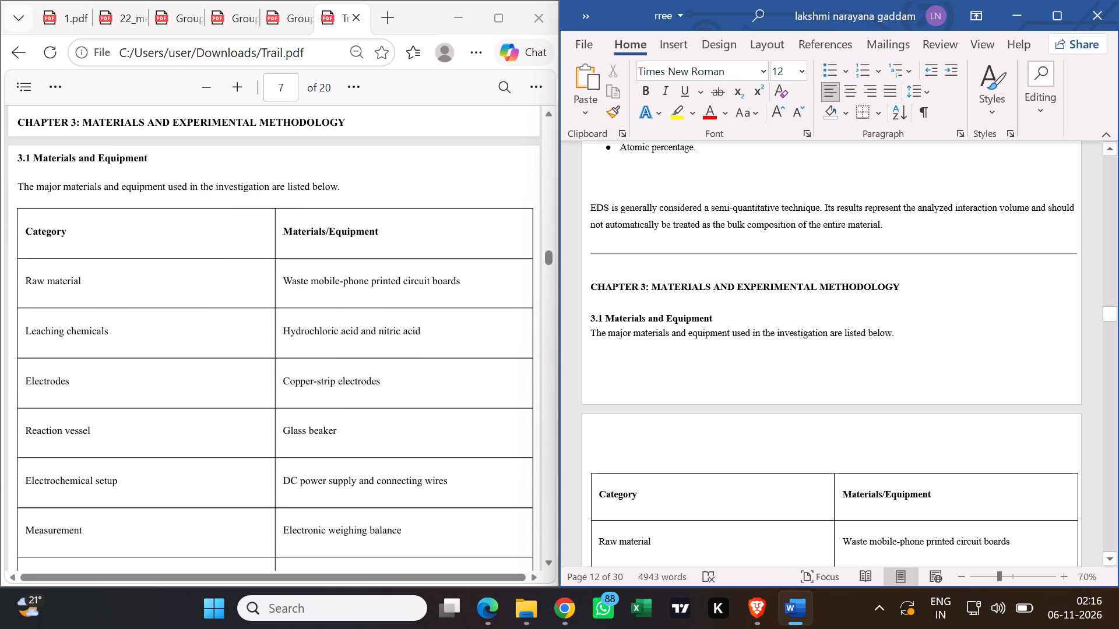
pyautogui.scroll(11, 729, 310)
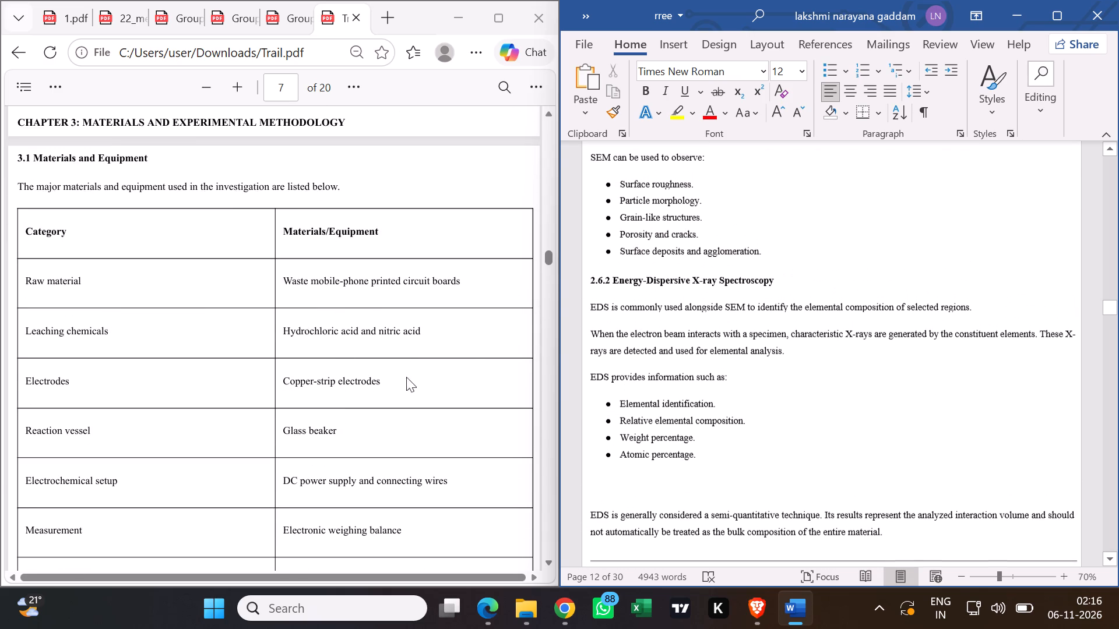
pyautogui.scroll(6, 195, 430)
pyautogui.scroll(-1, 210, 414)
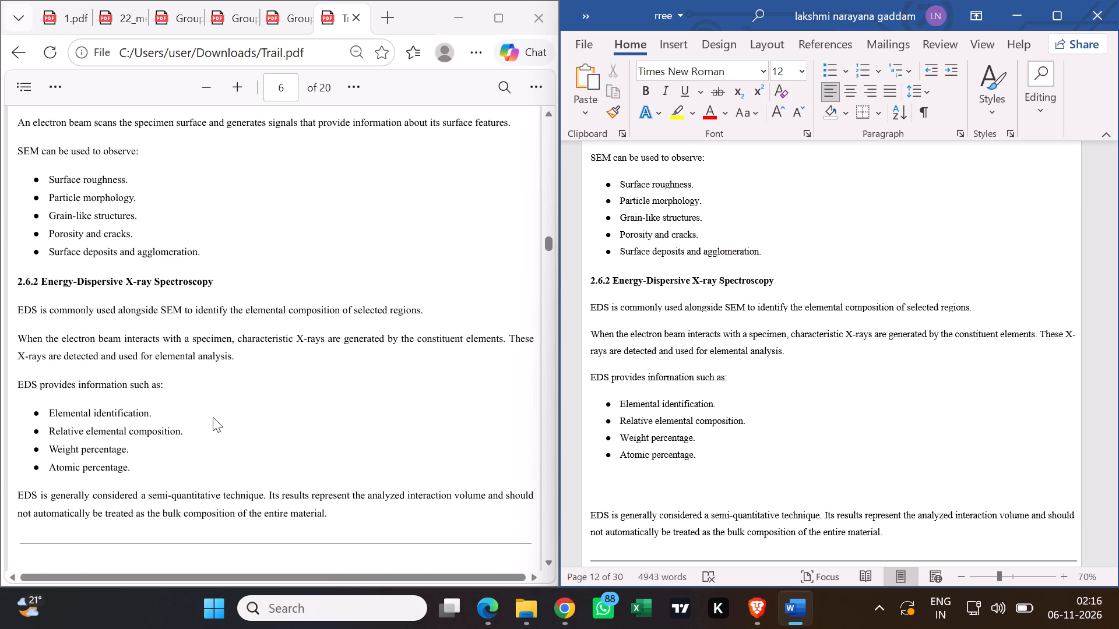
pyautogui.scroll(-2, 132, 421)
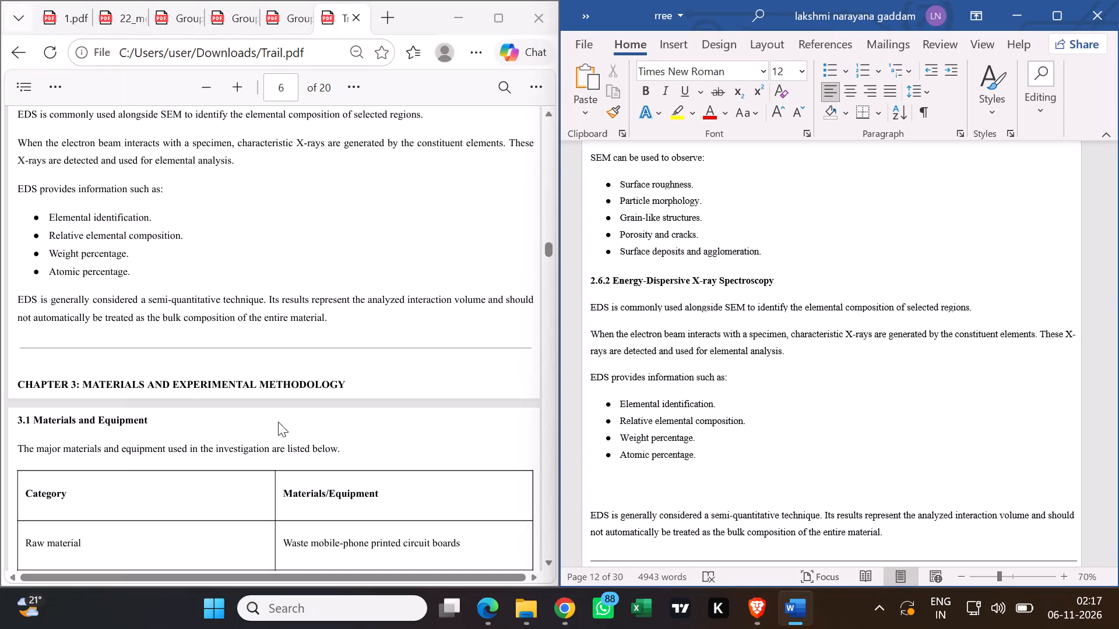
pyautogui.scroll(-7, 664, 455)
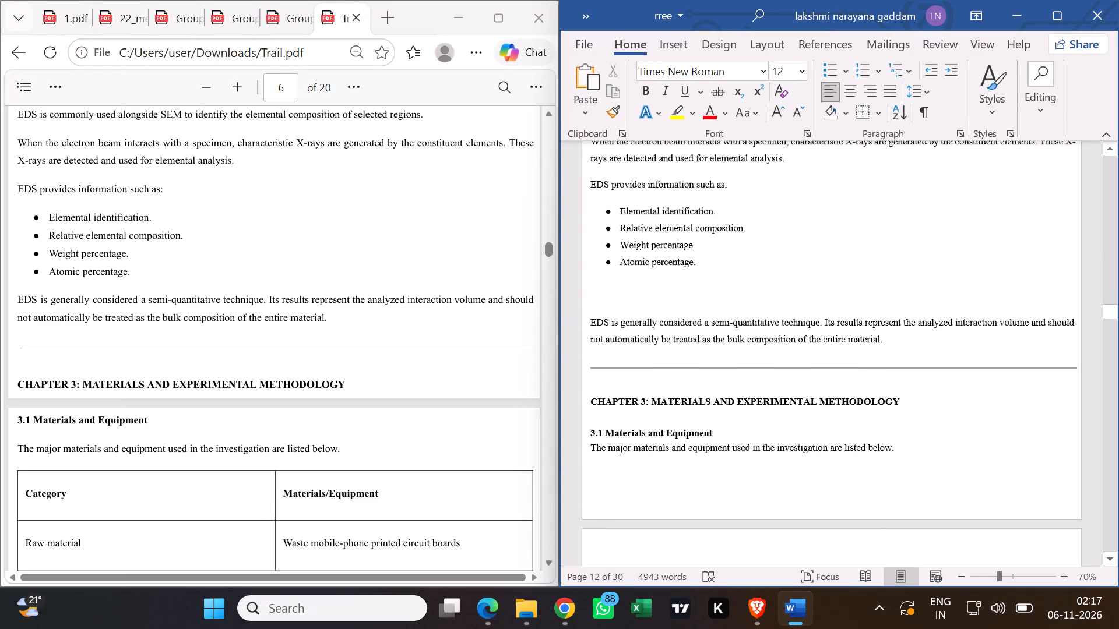
pyautogui.scroll(-1, 659, 453)
pyautogui.scroll(-3, 200, 413)
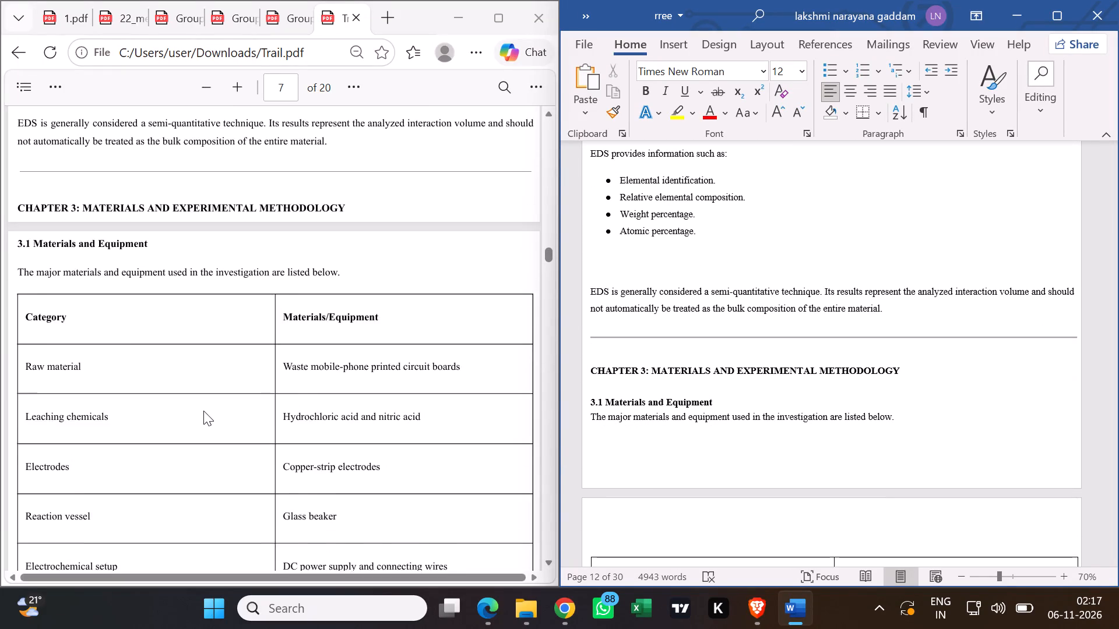
pyautogui.scroll(2, 203, 411)
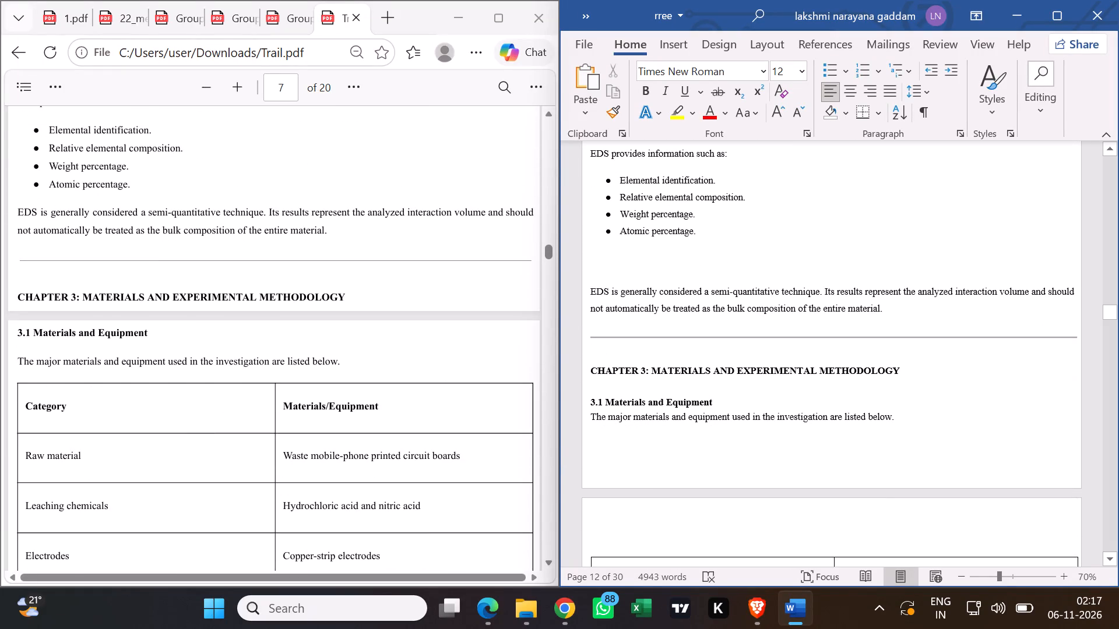
# Insert seven blank lines before the "CHAPTER 3: MATERIALS AND EXPERIMENTAL METHODOLOGY" heading so the chapter starts on the next page.
pyautogui.click(585, 361)
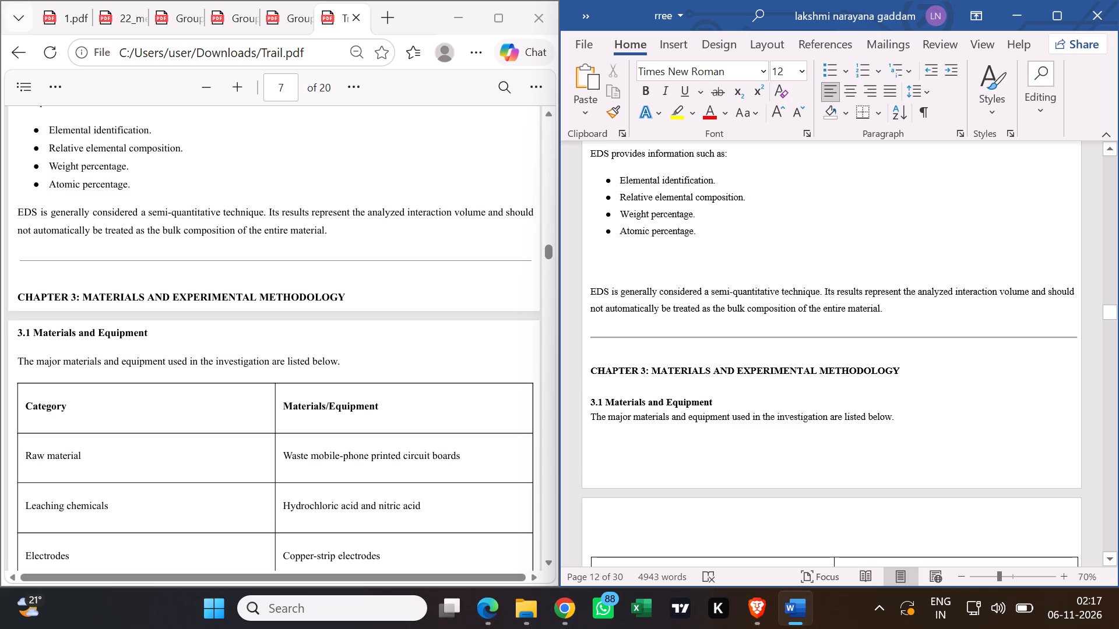
pyautogui.press('Return')
pyautogui.press('Return')
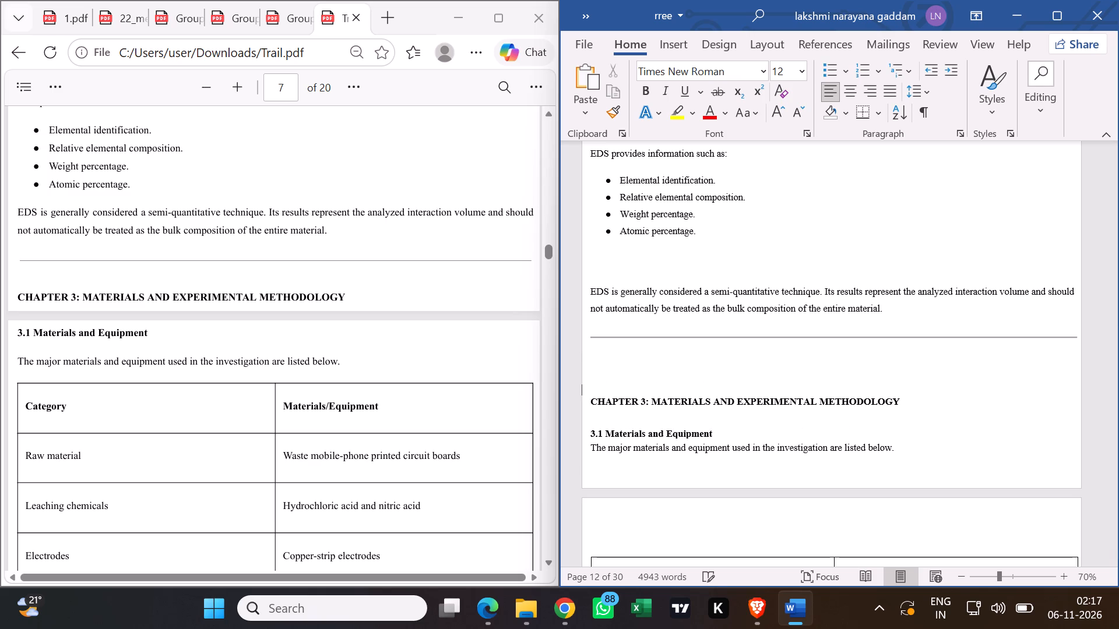
pyautogui.press('Return')
pyautogui.press('Return')
pyautogui.press('Return')
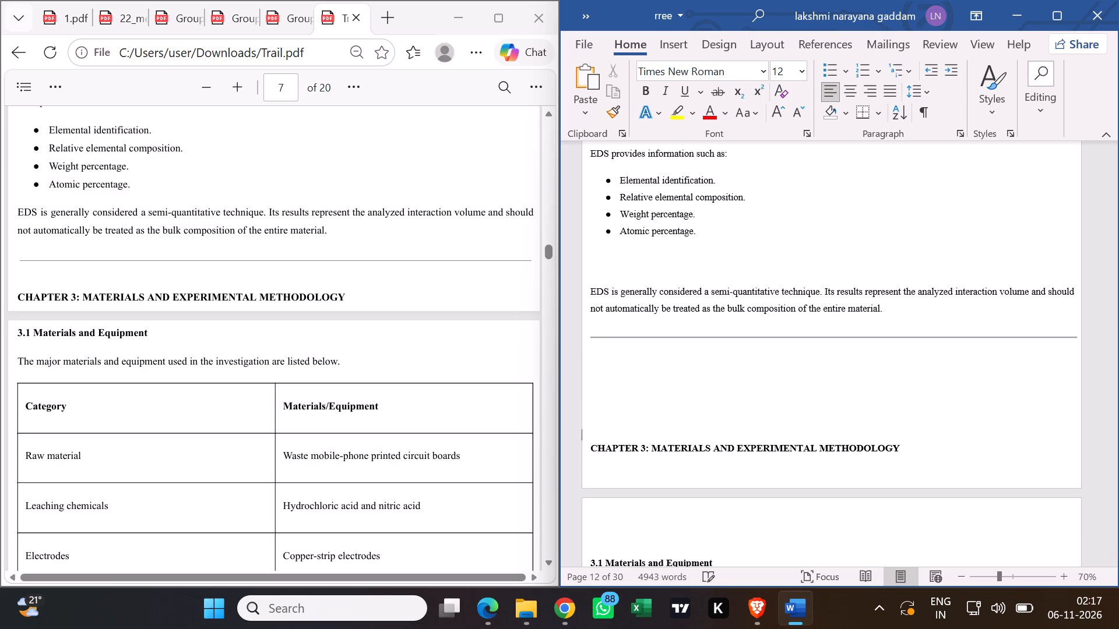
pyautogui.press('Return')
pyautogui.press('Return')
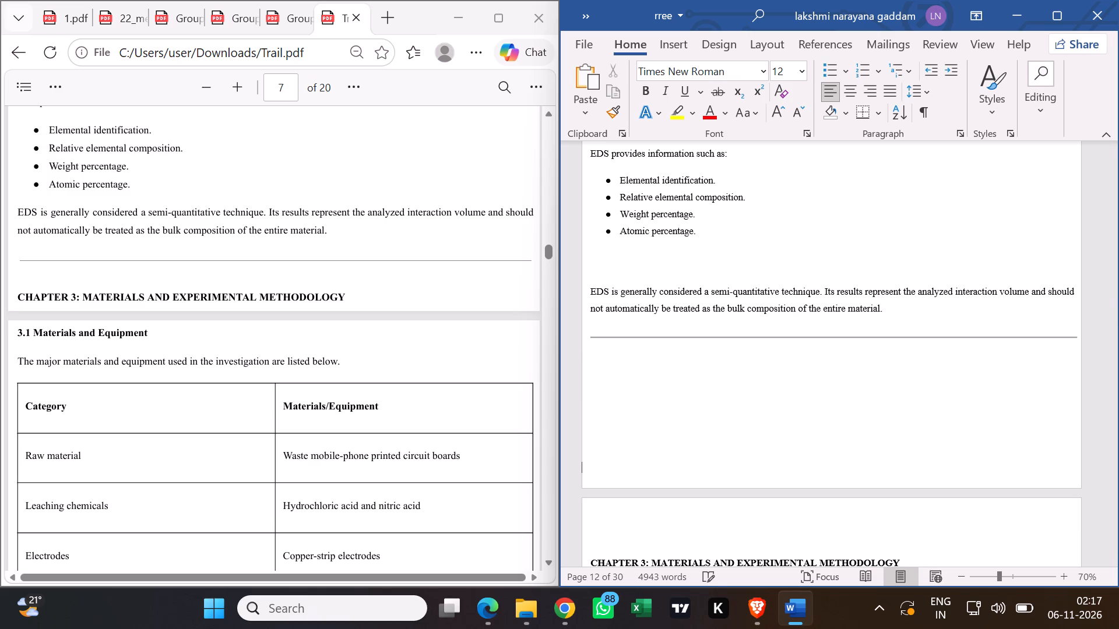
pyautogui.click(604, 520)
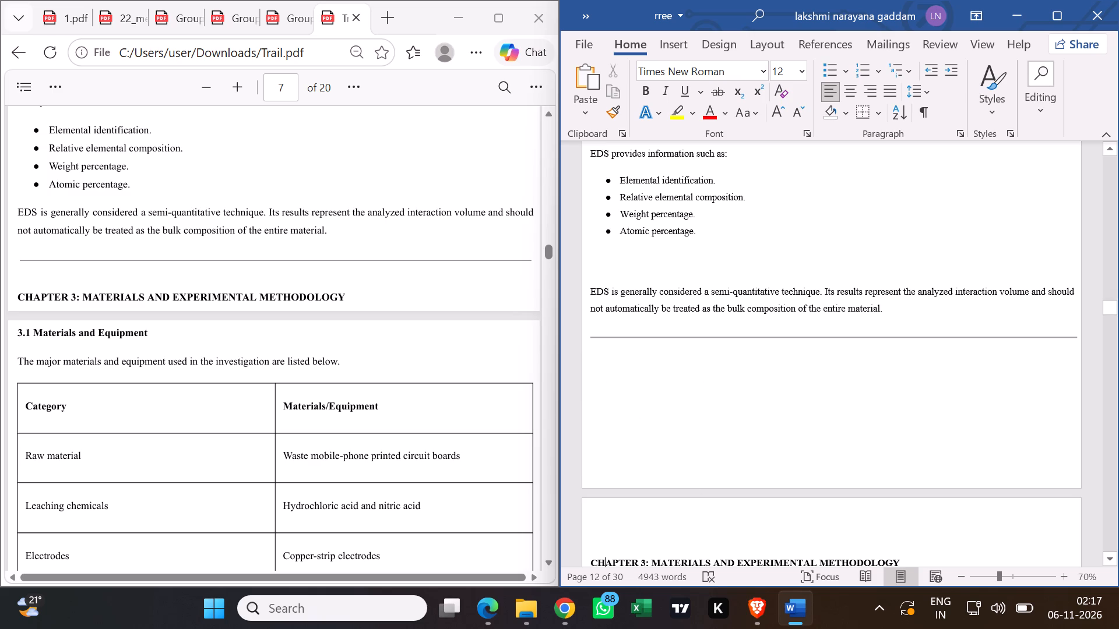
# Compare the layout of the 3.1 materials table and section 3.2, through its first PCB photograph, with the Trail PDF.
pyautogui.scroll(-3, 604, 520)
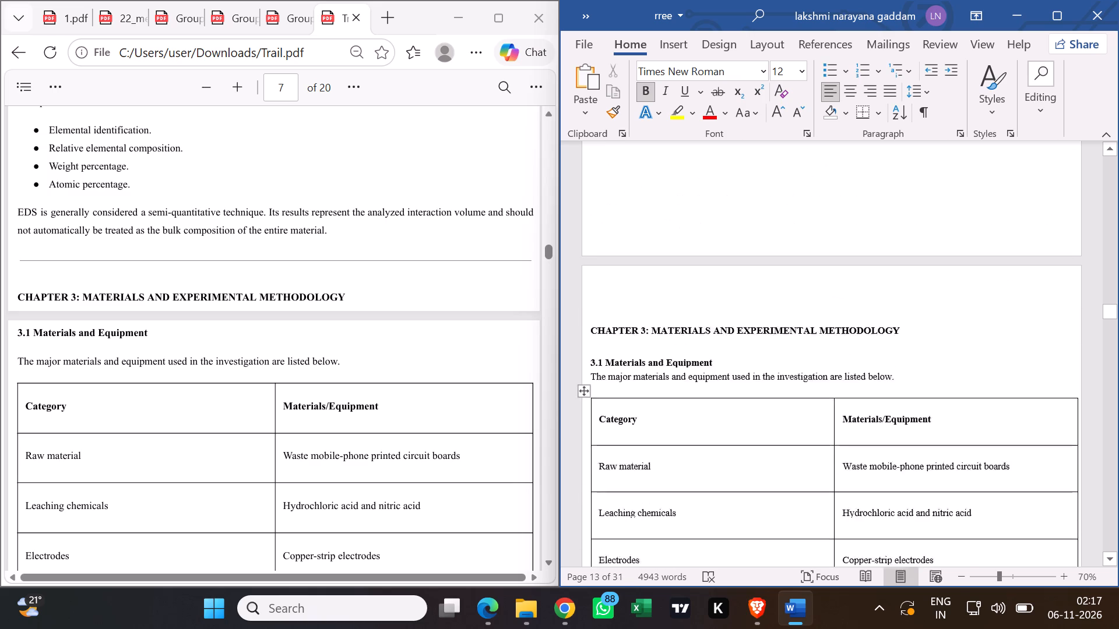
pyautogui.scroll(-2, 604, 520)
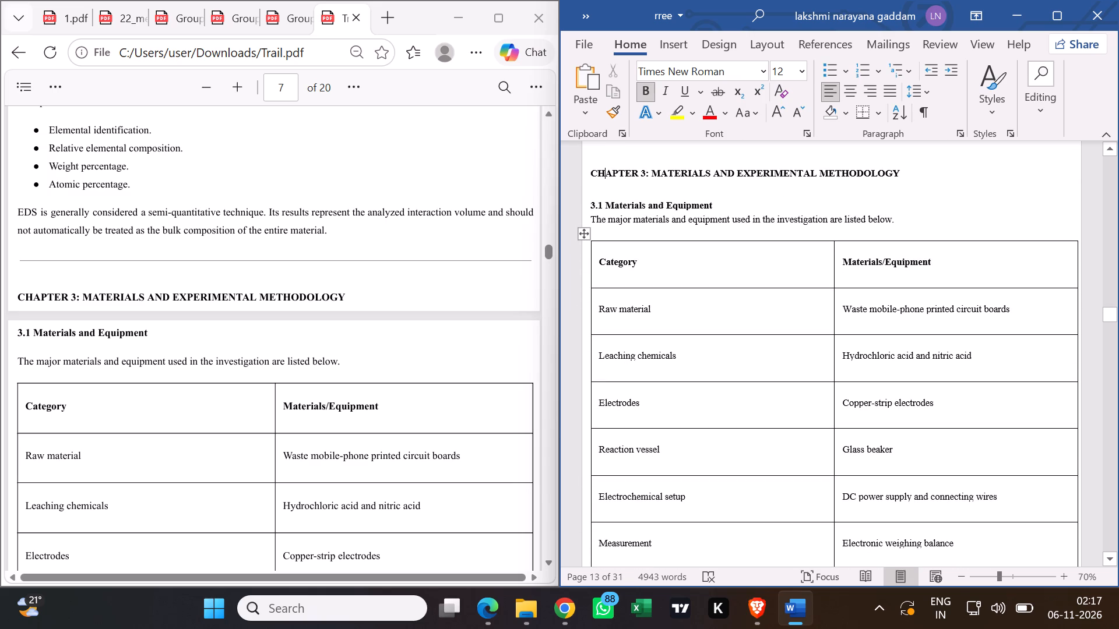
pyautogui.scroll(-1, 604, 520)
pyautogui.scroll(-1, 449, 541)
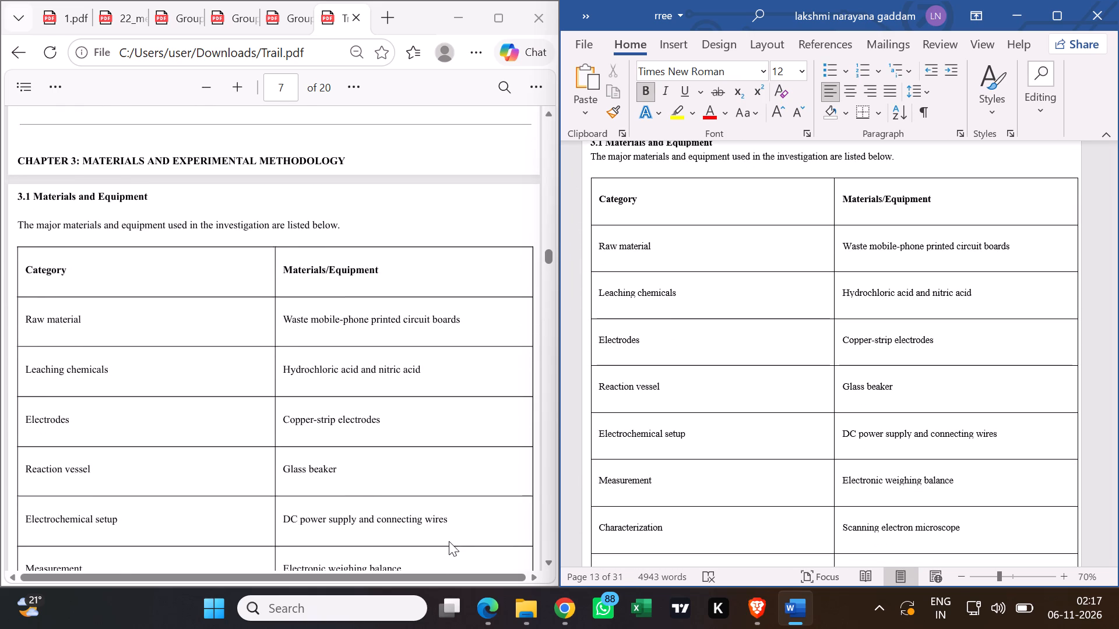
pyautogui.scroll(-1, 449, 541)
pyautogui.scroll(6, 449, 541)
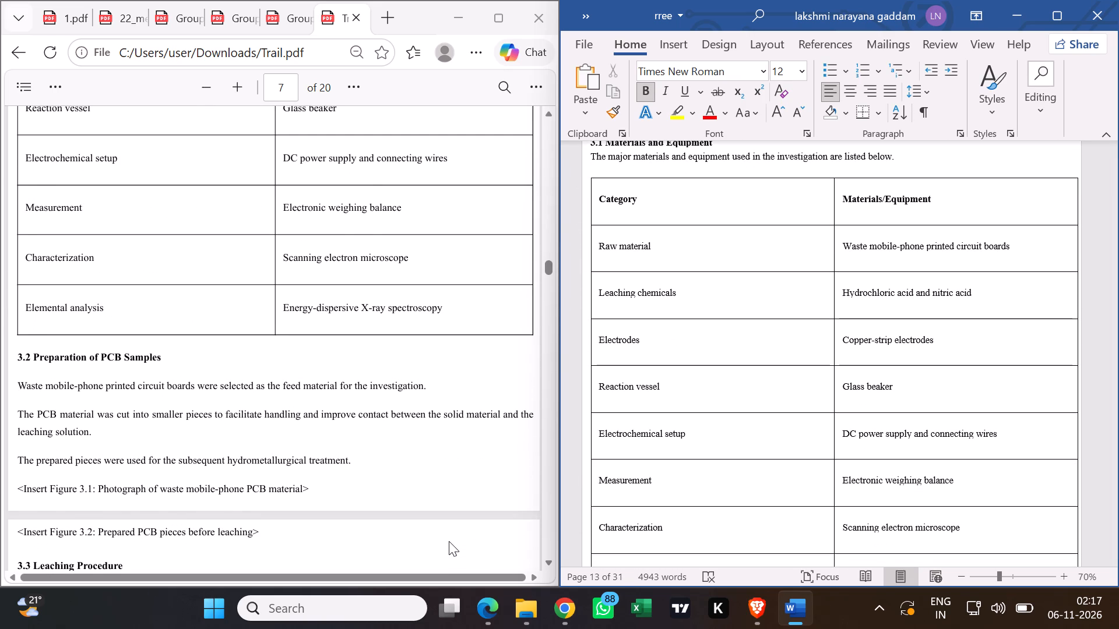
pyautogui.scroll(-3, 821, 383)
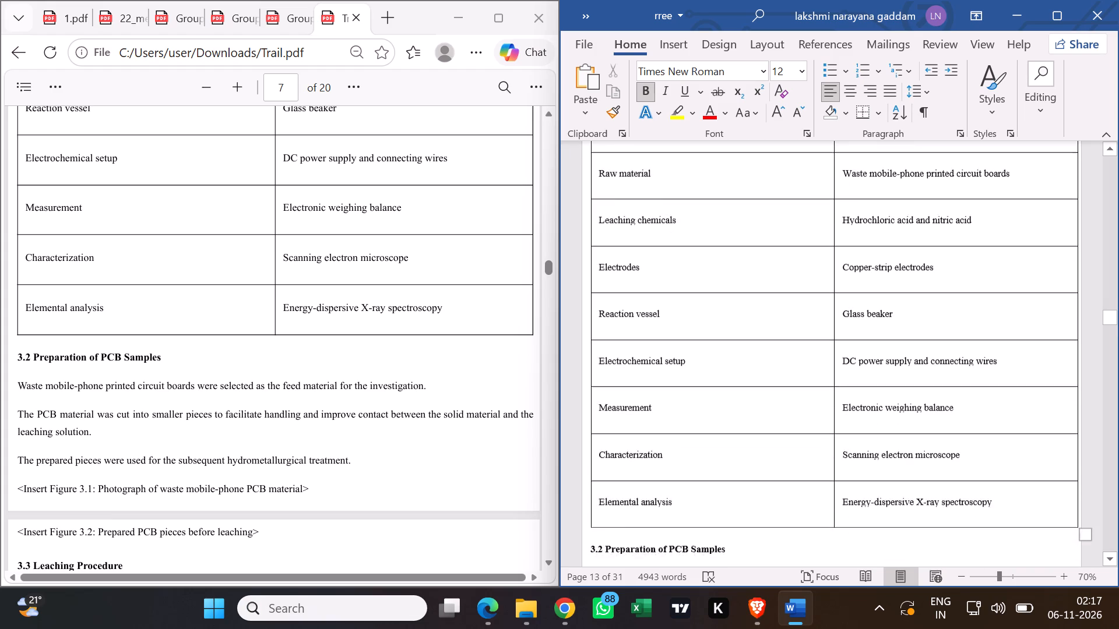
pyautogui.scroll(-6, 821, 383)
pyautogui.scroll(-2, 648, 418)
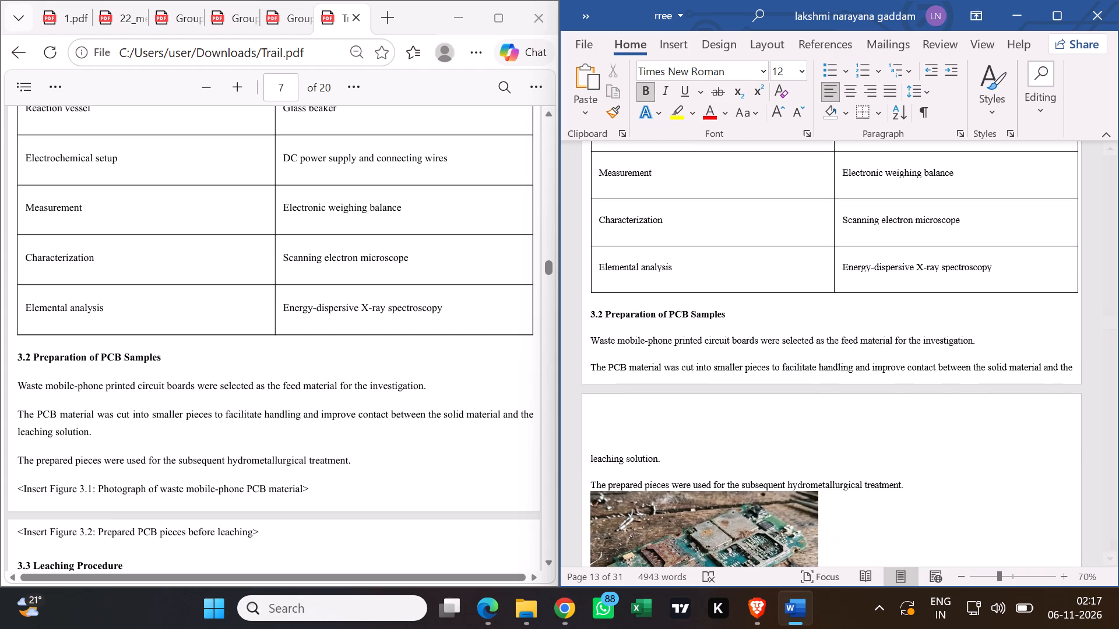
pyautogui.scroll(-3, 193, 469)
pyautogui.scroll(-2, 724, 407)
pyautogui.scroll(1, 720, 416)
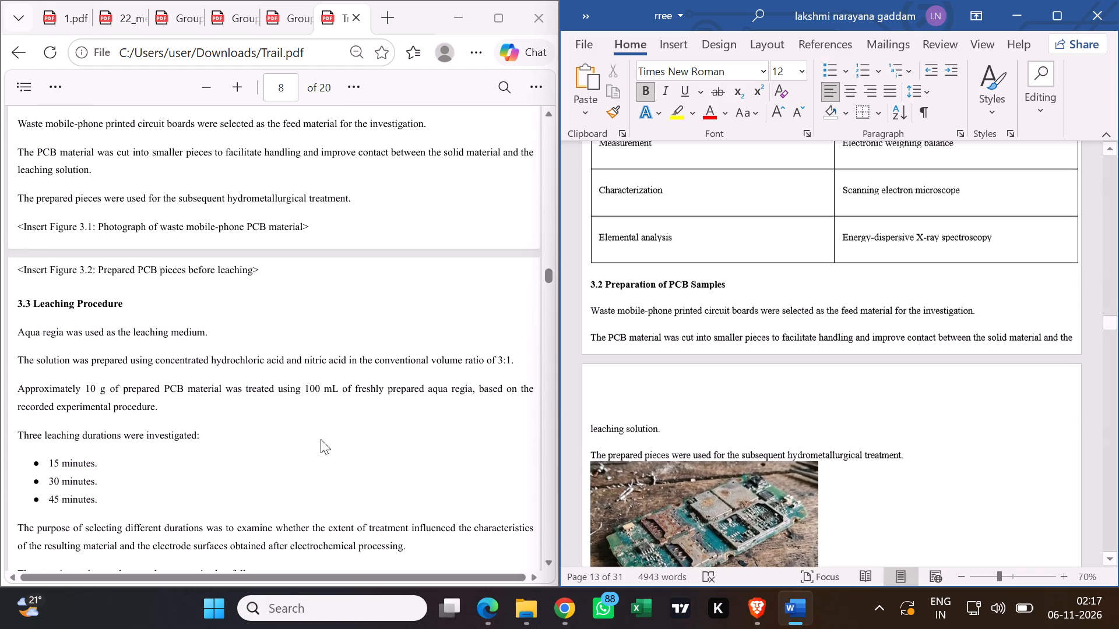
pyautogui.scroll(2, 205, 441)
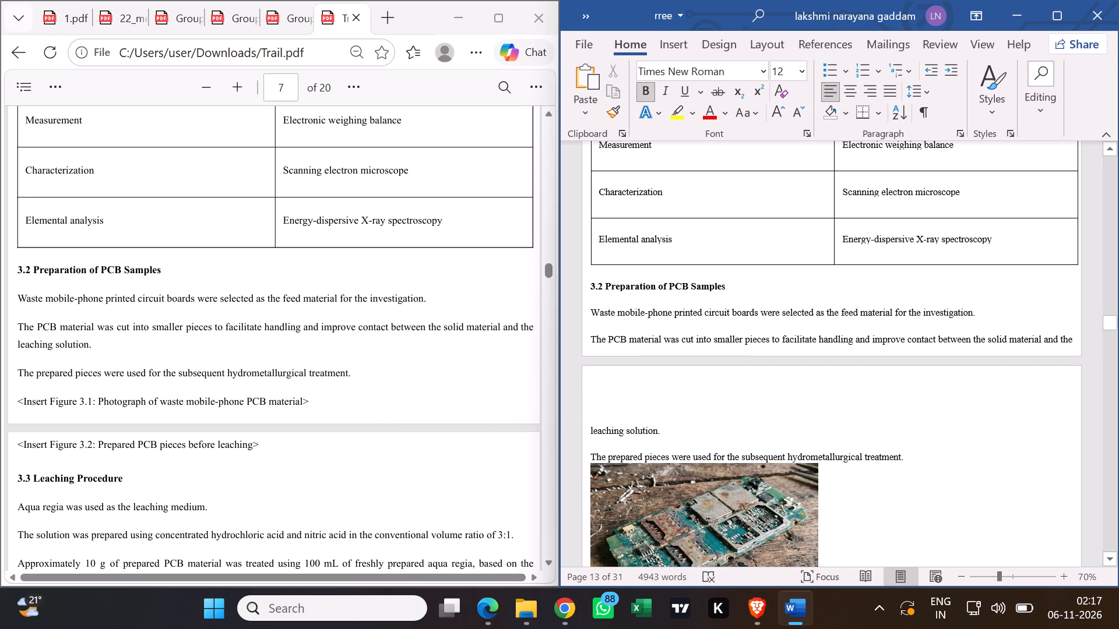
pyautogui.scroll(-1, 638, 435)
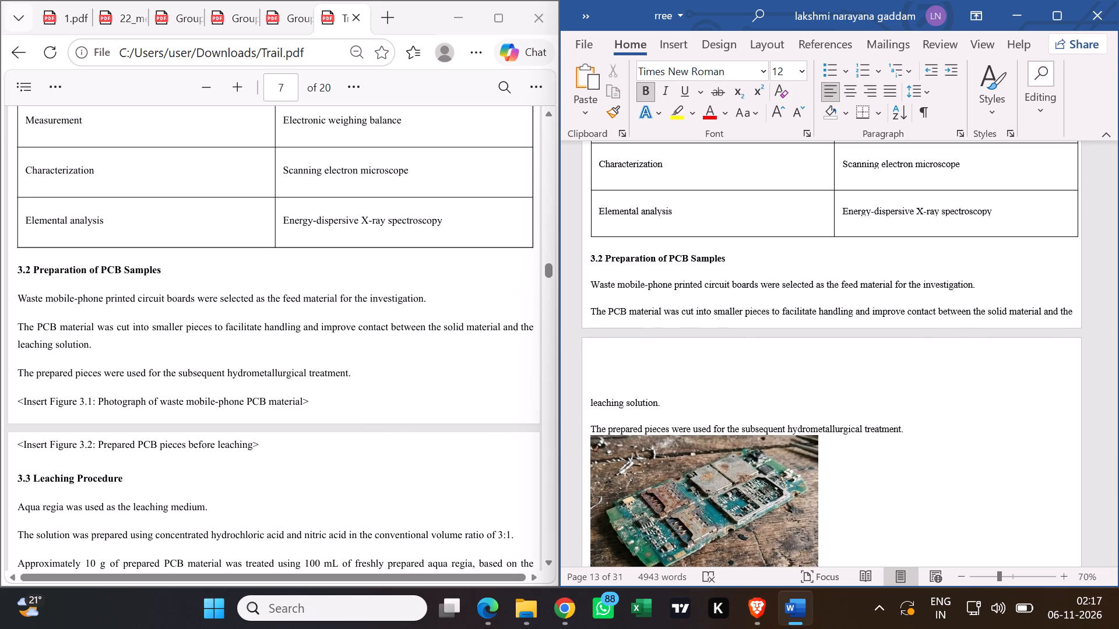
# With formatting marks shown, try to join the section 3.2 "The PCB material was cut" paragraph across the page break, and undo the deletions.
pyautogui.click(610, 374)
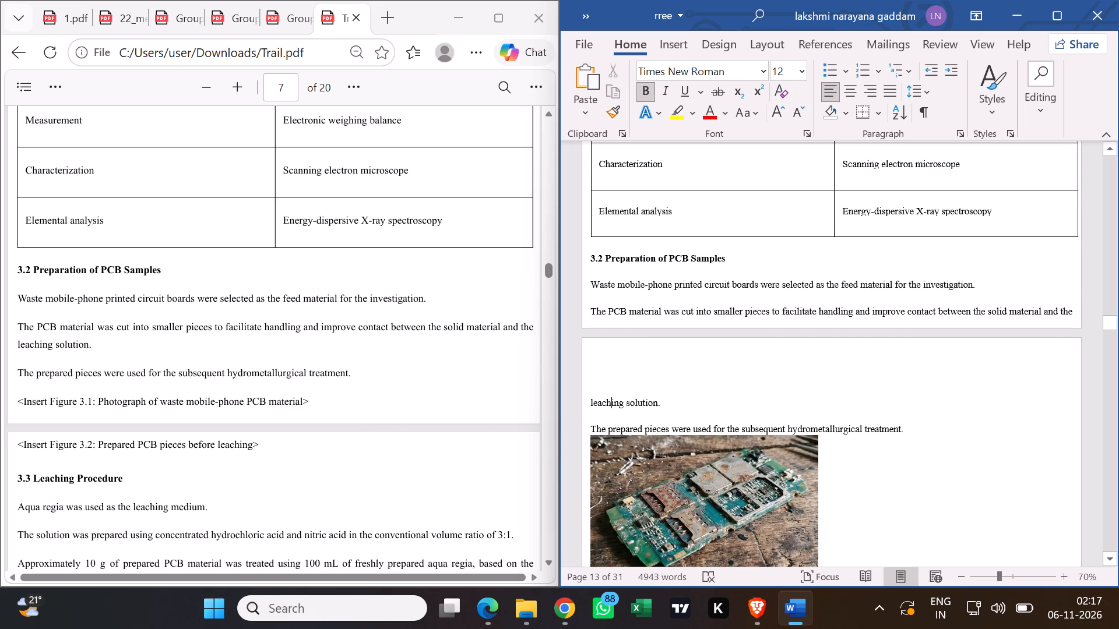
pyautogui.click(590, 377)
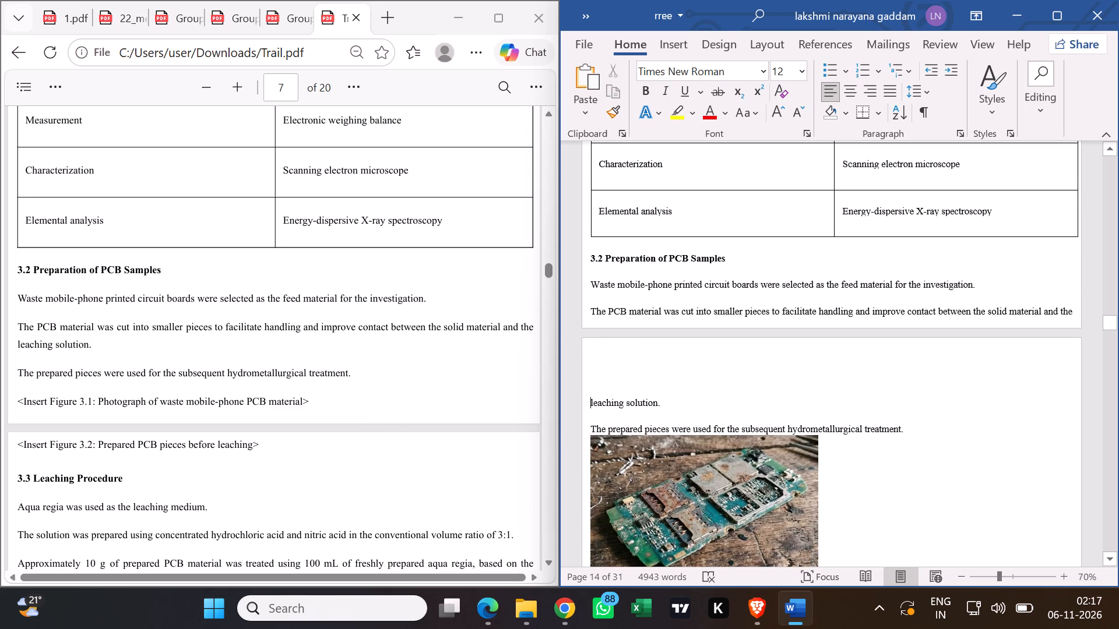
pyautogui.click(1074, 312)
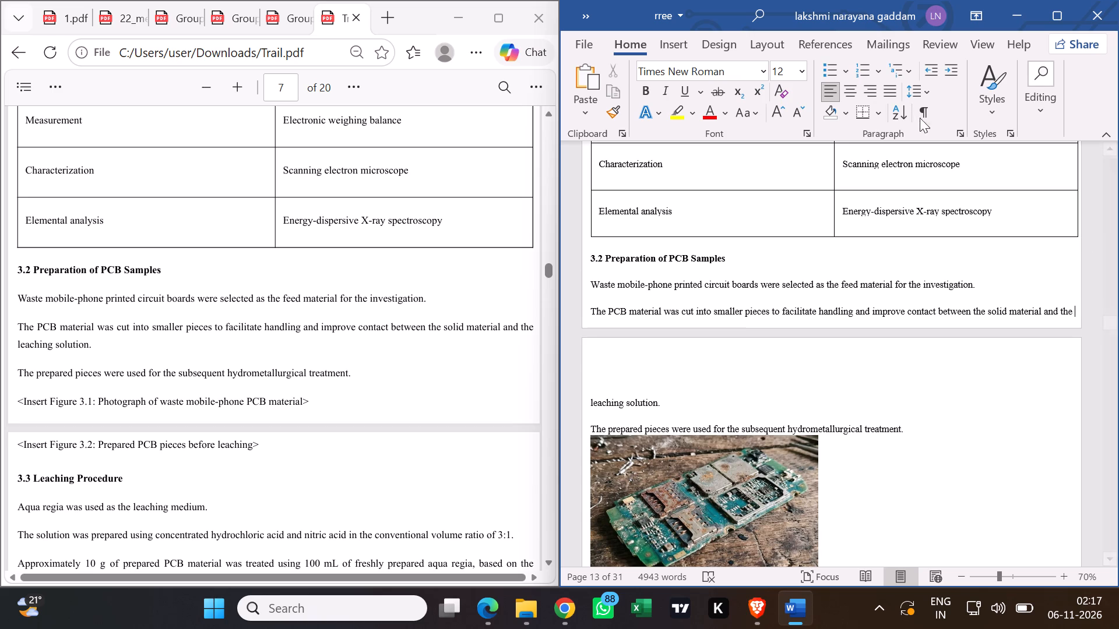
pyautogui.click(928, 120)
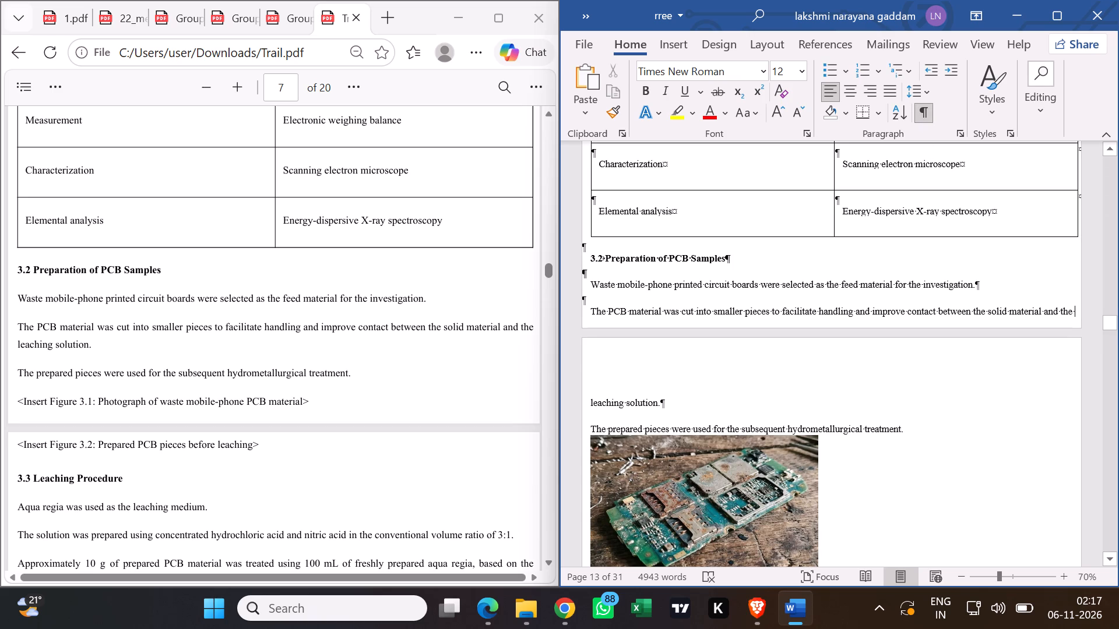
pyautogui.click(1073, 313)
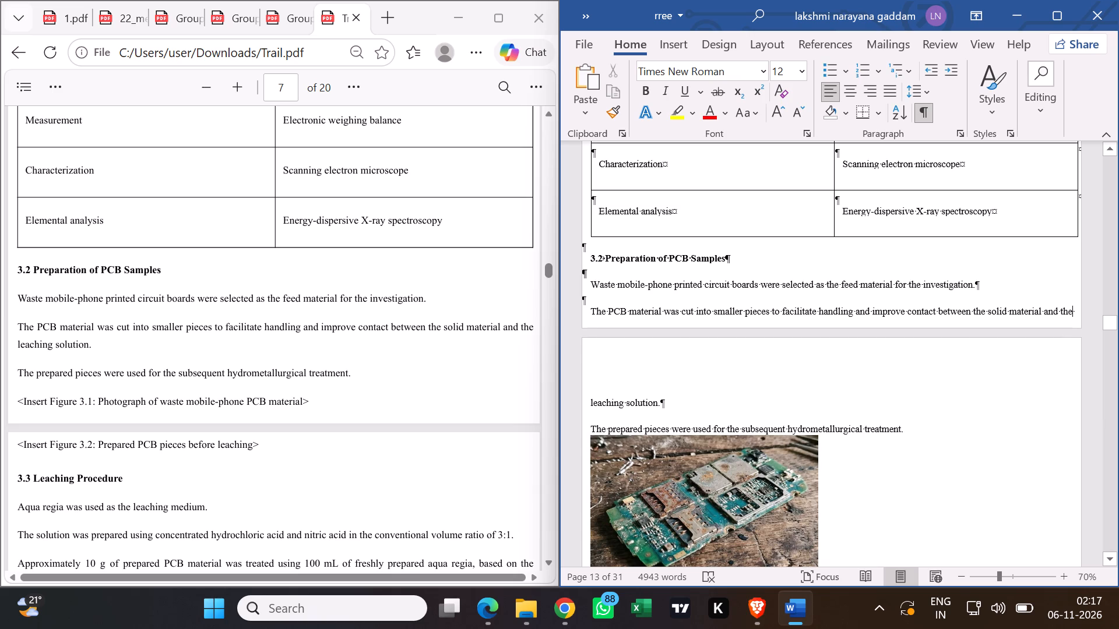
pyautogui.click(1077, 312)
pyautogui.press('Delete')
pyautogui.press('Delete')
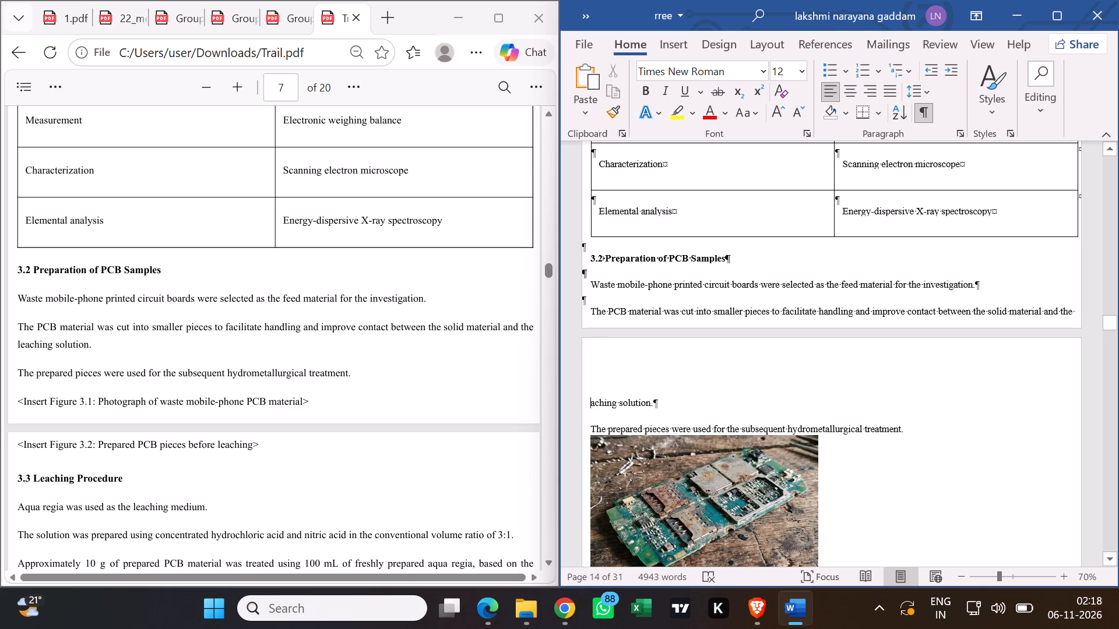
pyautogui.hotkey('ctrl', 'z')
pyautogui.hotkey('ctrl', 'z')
# Undo the latest blank-line insertion before the "CHAPTER 3: MATERIALS AND EXPERIMENTAL METHODOLOGY" heading.
pyautogui.hotkey('ctrl', 'z')
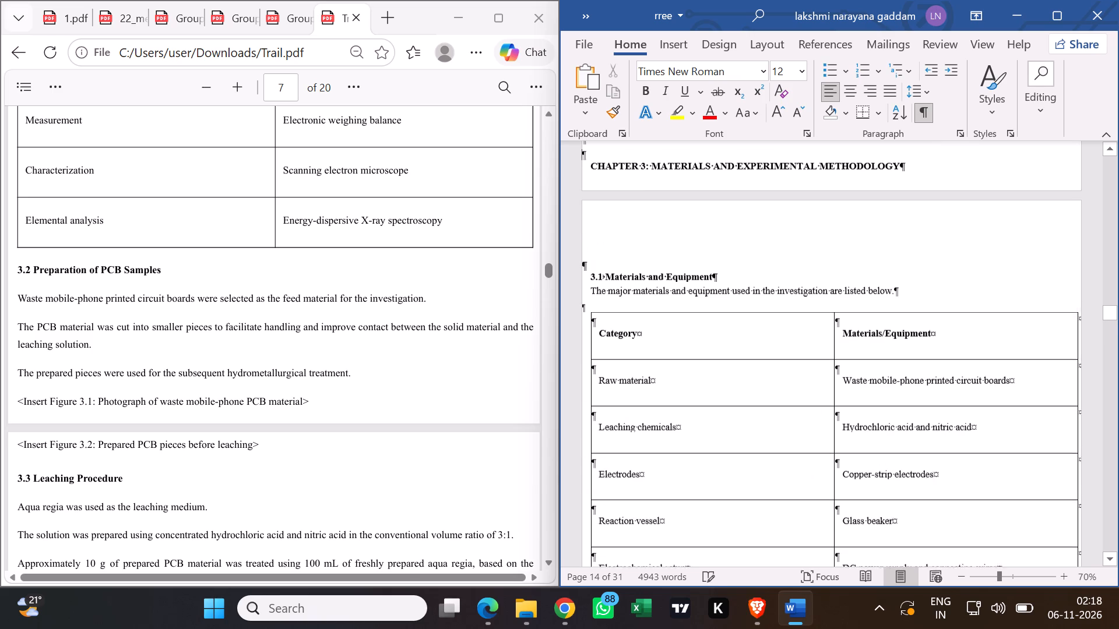
# Examine the formatting marks and spacing from the chapter 3 heading back to section 2.6, and hide the marks.
pyautogui.scroll(8, 704, 352)
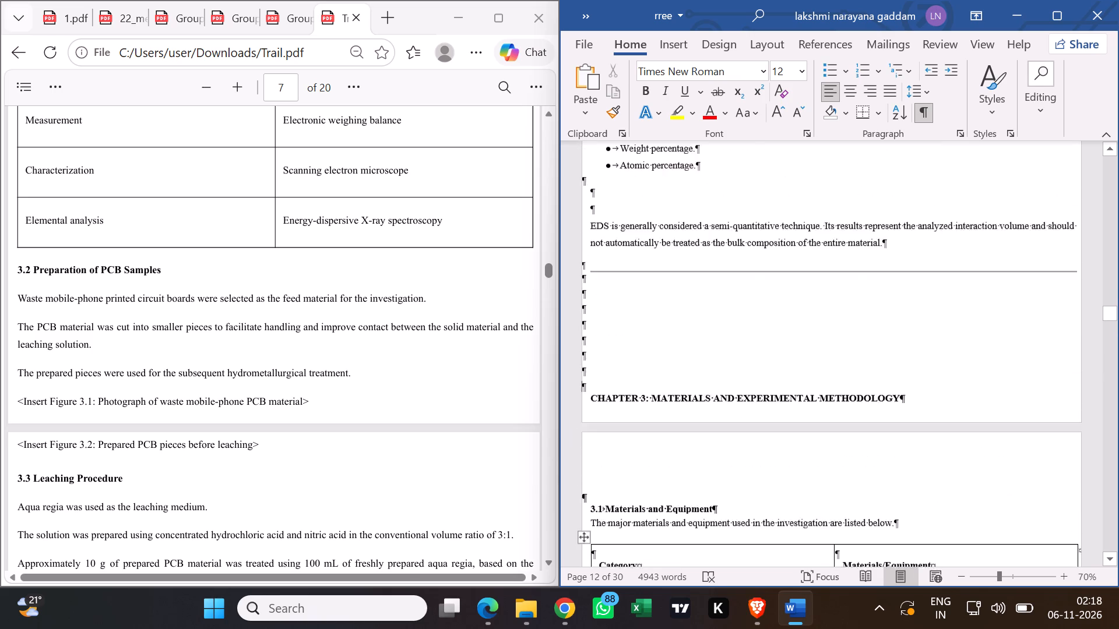
pyautogui.scroll(7, 691, 357)
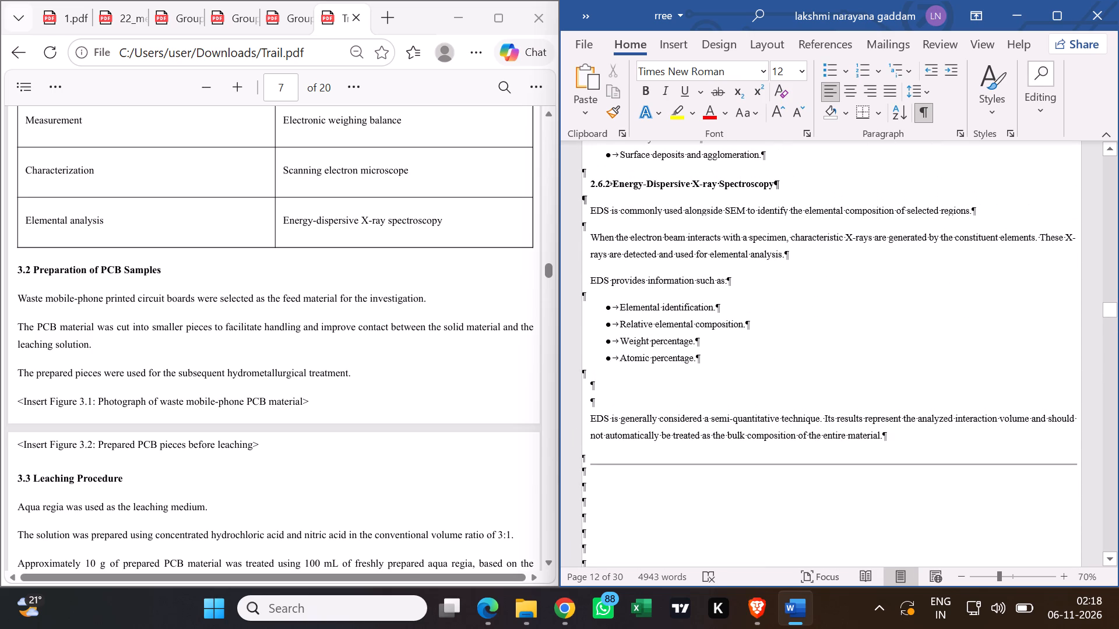
pyautogui.scroll(8, 691, 357)
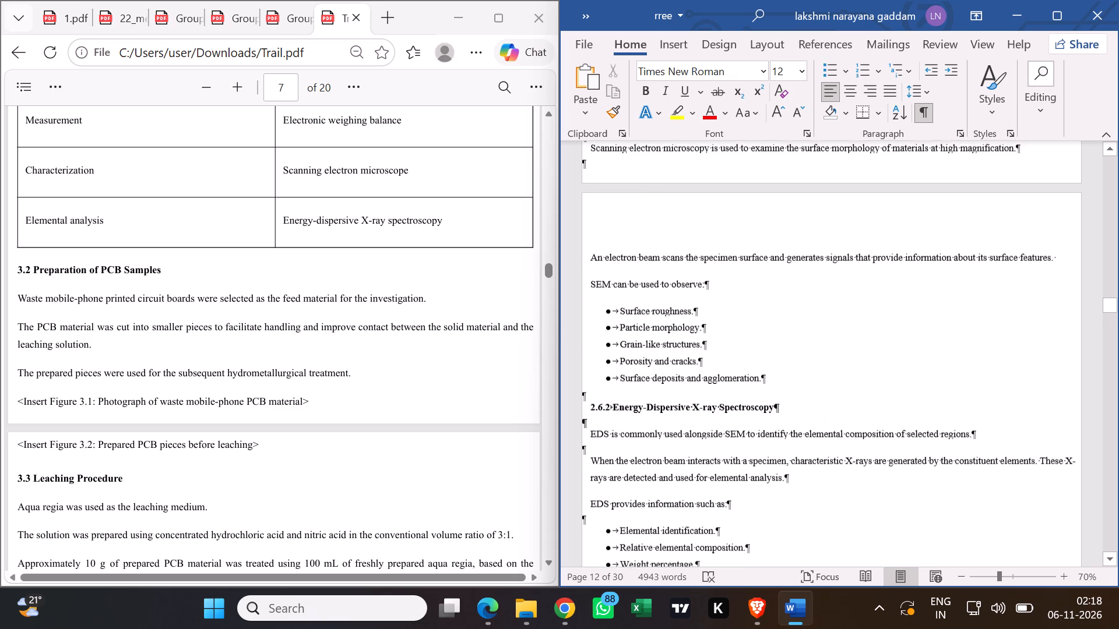
pyautogui.scroll(6, 691, 359)
pyautogui.scroll(-1, 690, 355)
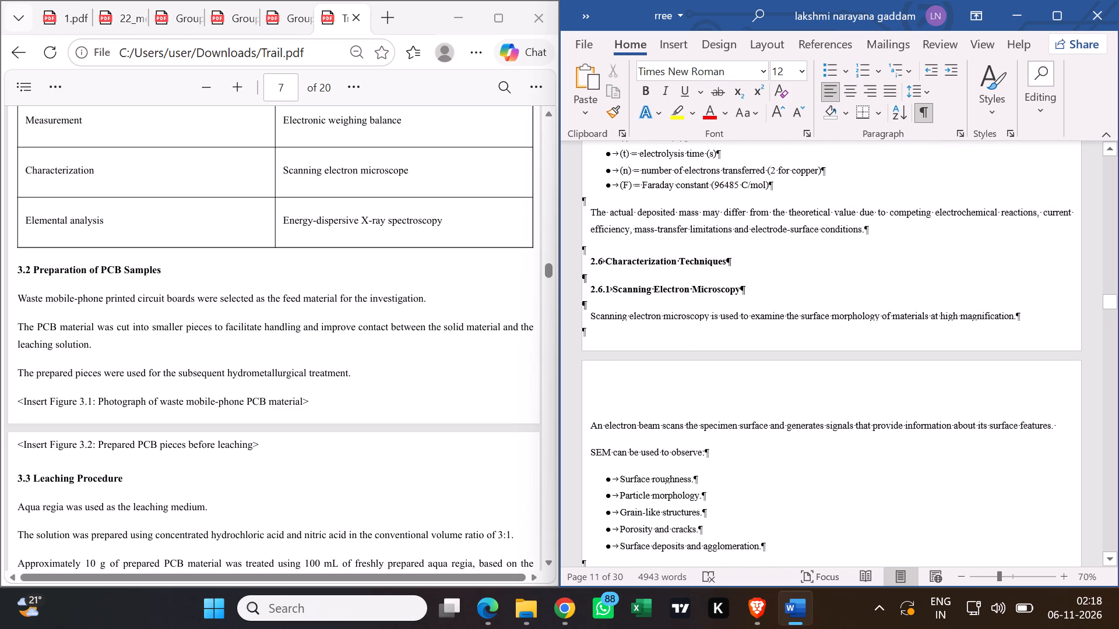
pyautogui.scroll(6, 274, 377)
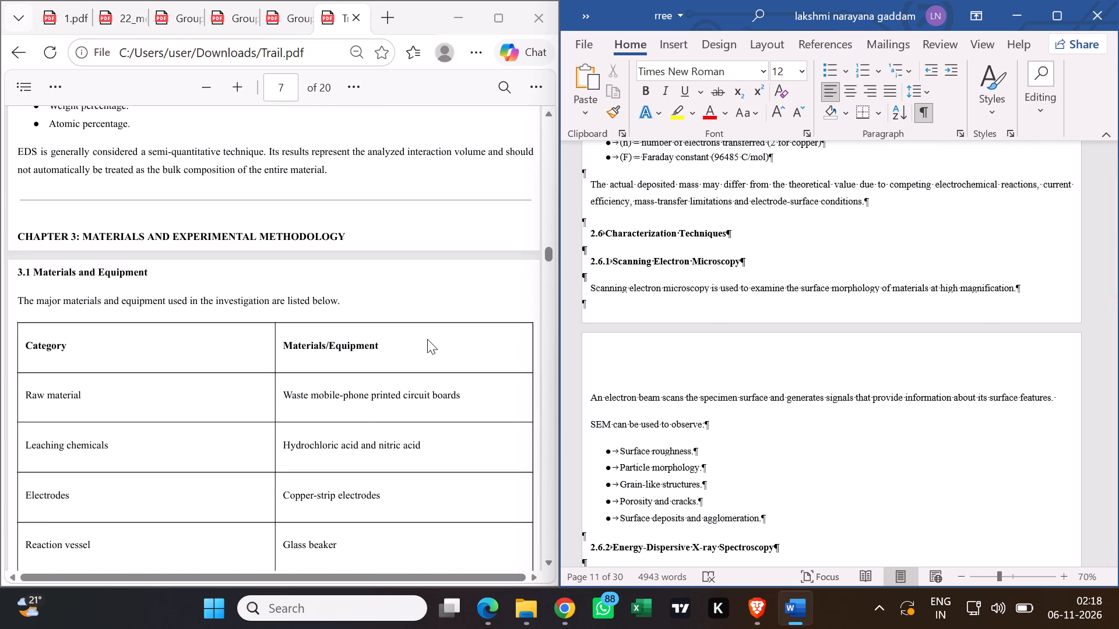
pyautogui.click(919, 115)
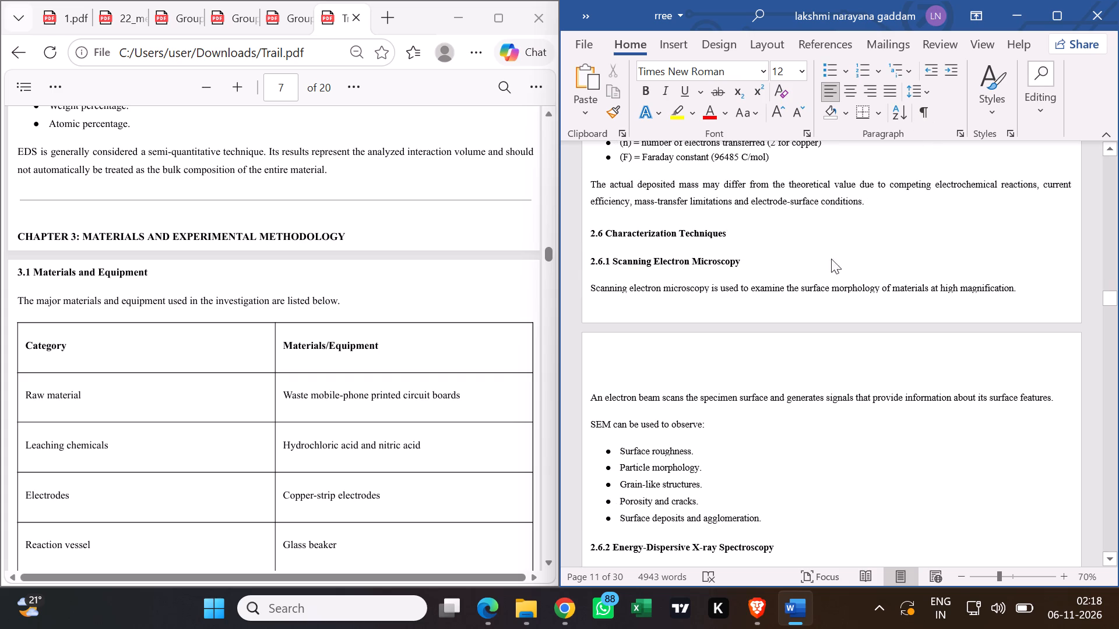
# Delete the three blank lines between the Faraday's law equation and "Where:" in section 2.5.
pyautogui.scroll(8, 809, 363)
pyautogui.scroll(4, 796, 316)
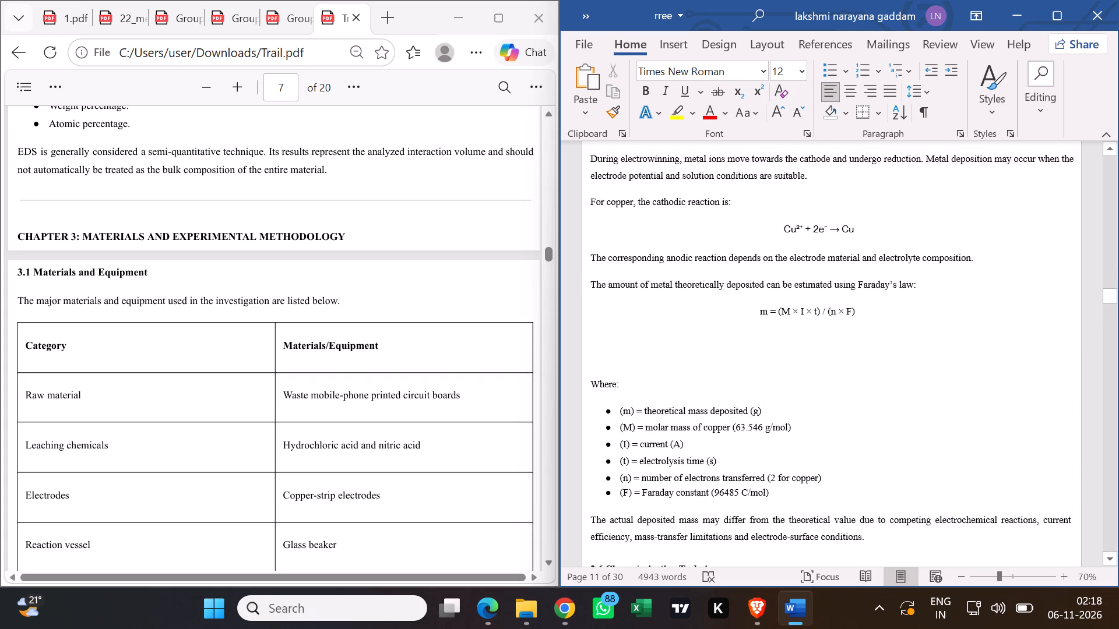
pyautogui.scroll(-6, 796, 315)
pyautogui.scroll(3, 792, 320)
pyautogui.click(628, 264)
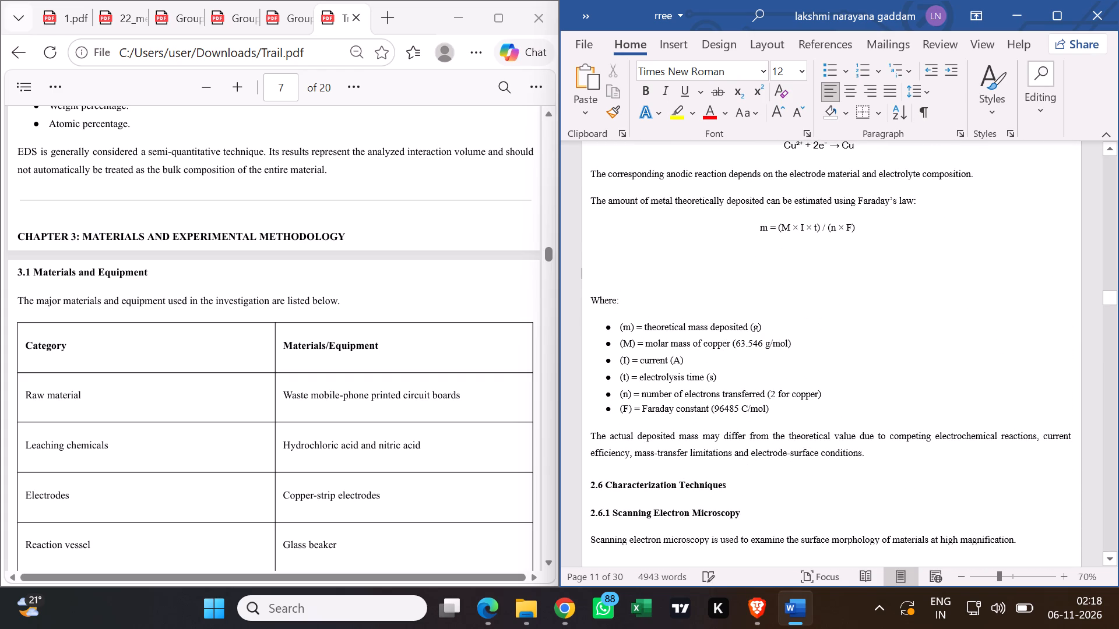
pyautogui.press('BackSpace')
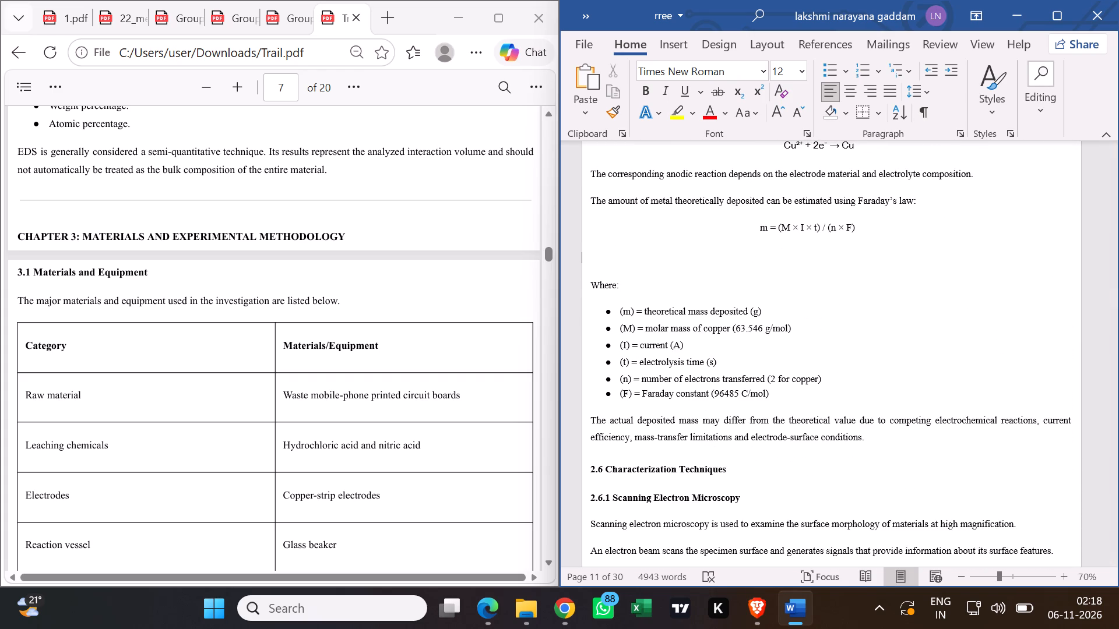
pyautogui.press('BackSpace')
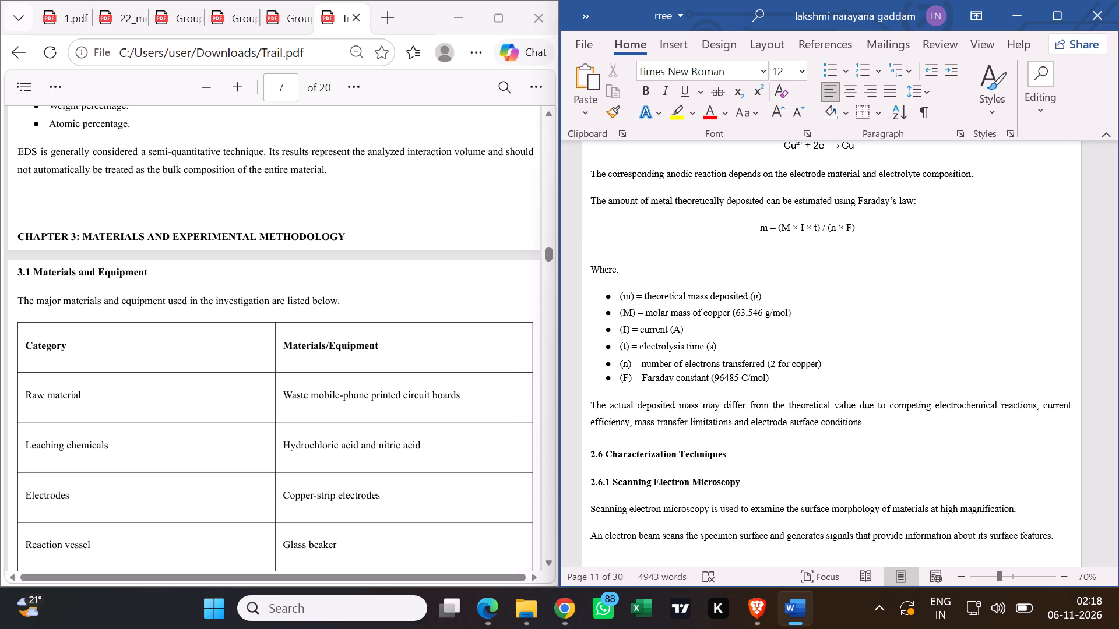
pyautogui.press('BackSpace')
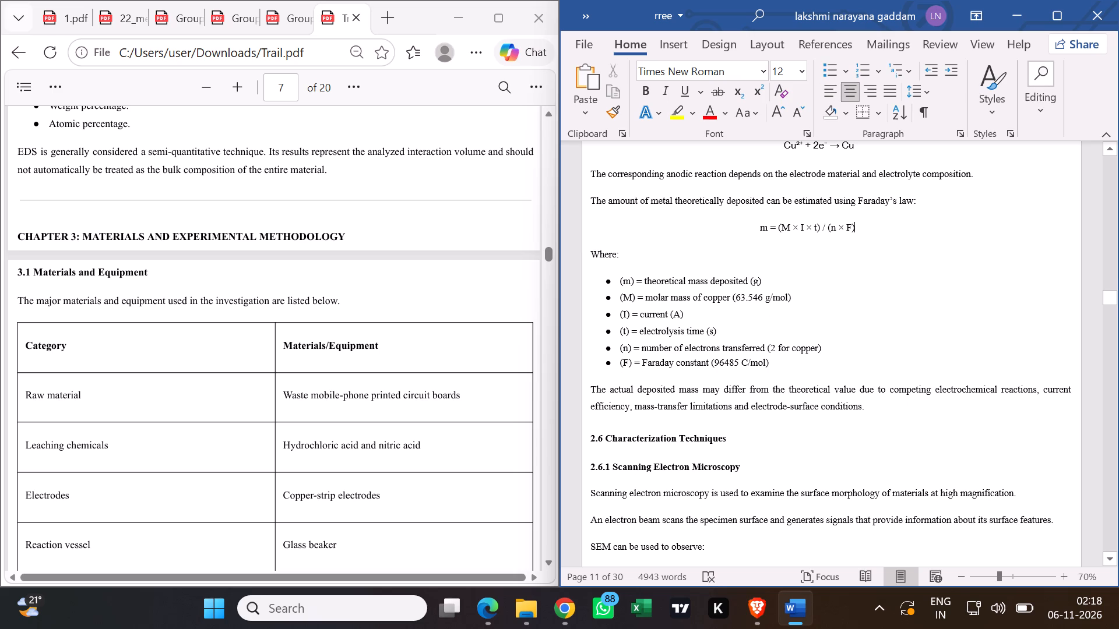
# Remove the extra blank lines between the "Atomic percentage." bullet and the semi-quantitative EDS paragraph in section 2.6.2.
pyautogui.scroll(-10, 620, 320)
pyautogui.scroll(-2, 660, 345)
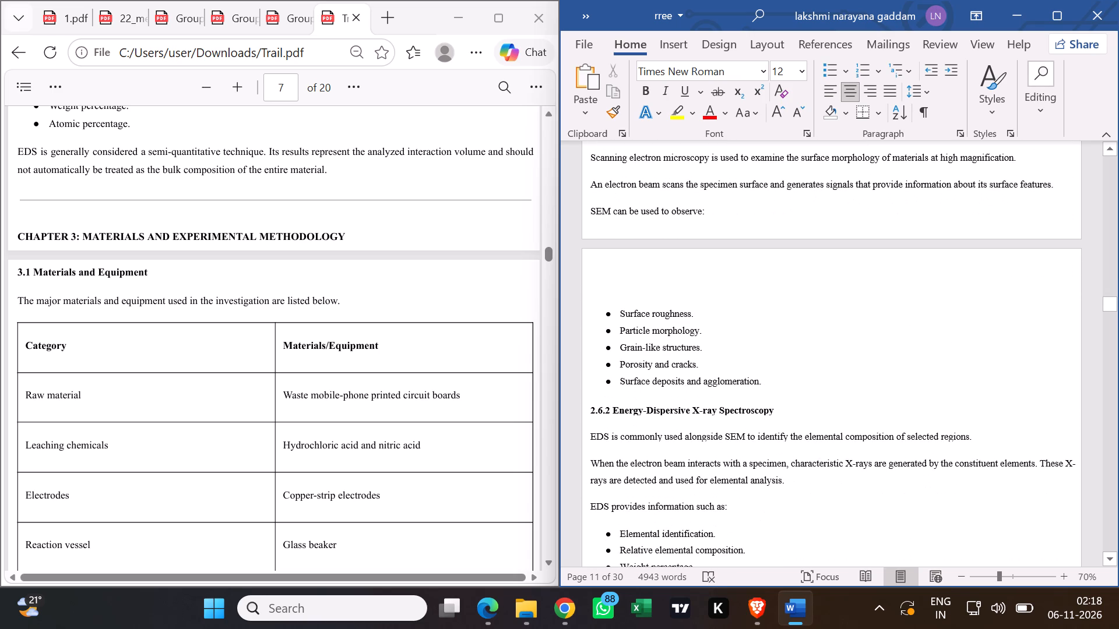
pyautogui.click(613, 294)
pyautogui.click(601, 279)
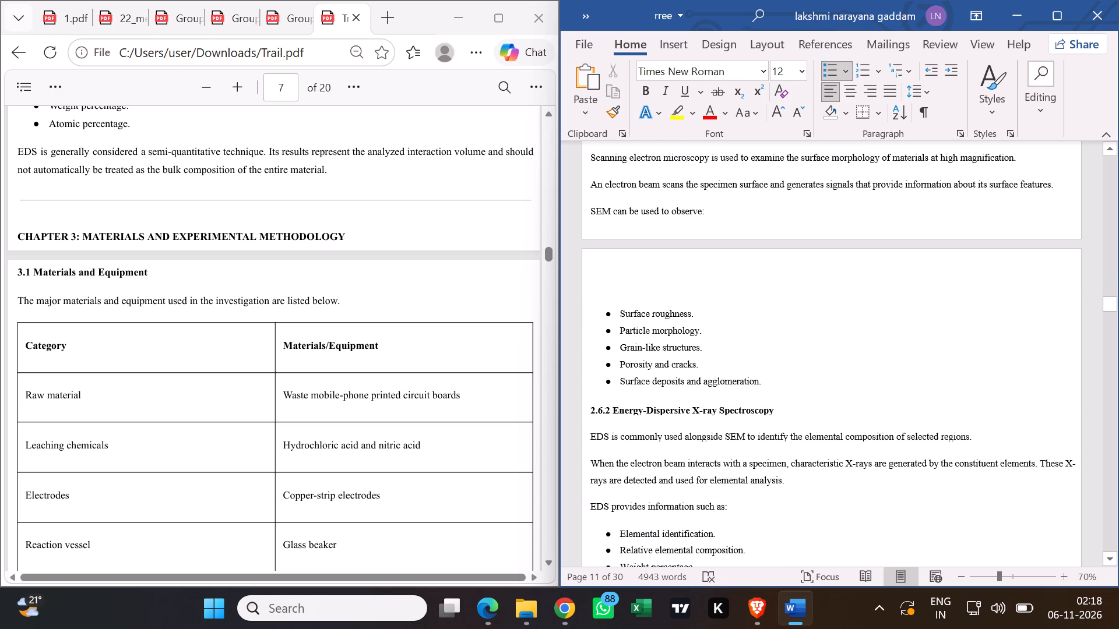
pyautogui.scroll(-7, 698, 277)
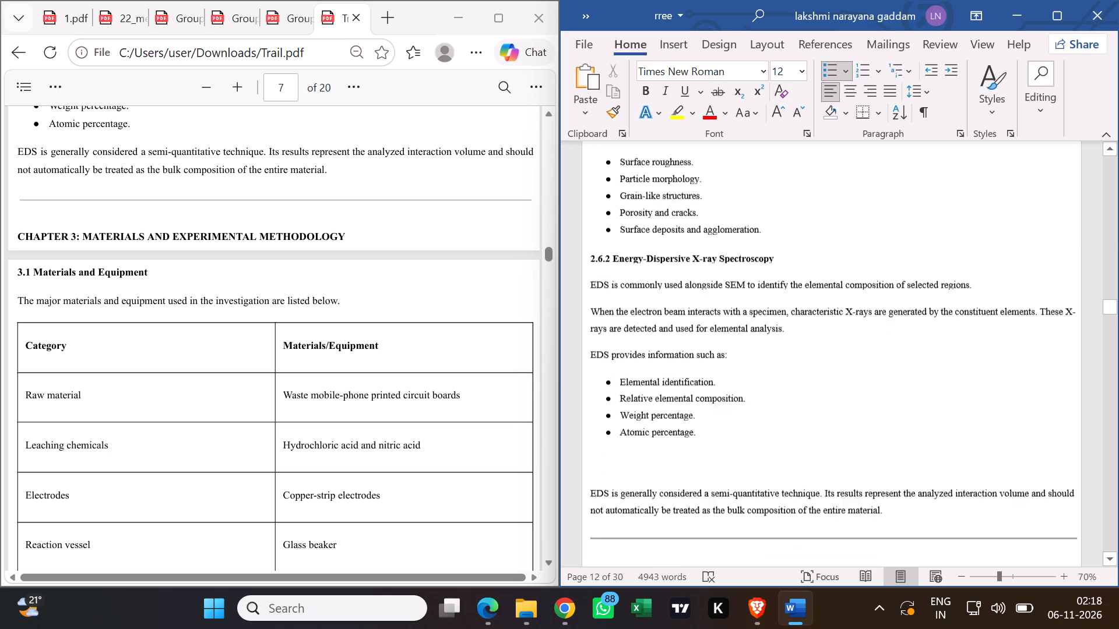
pyautogui.scroll(-2, 697, 287)
pyautogui.scroll(-2, 649, 359)
pyautogui.click(616, 314)
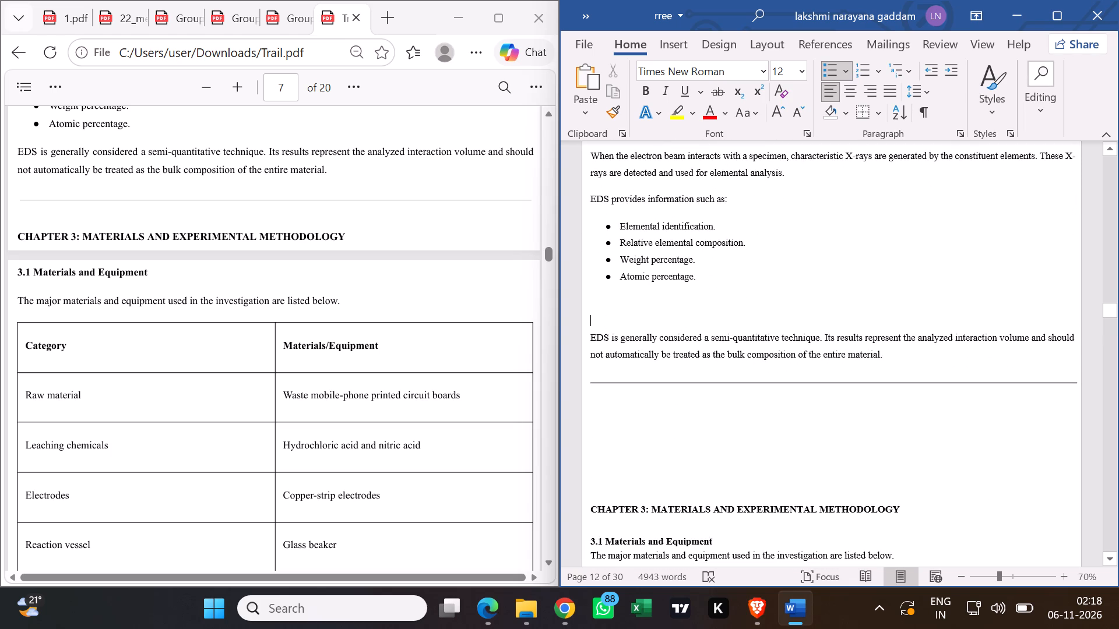
pyautogui.press('BackSpace')
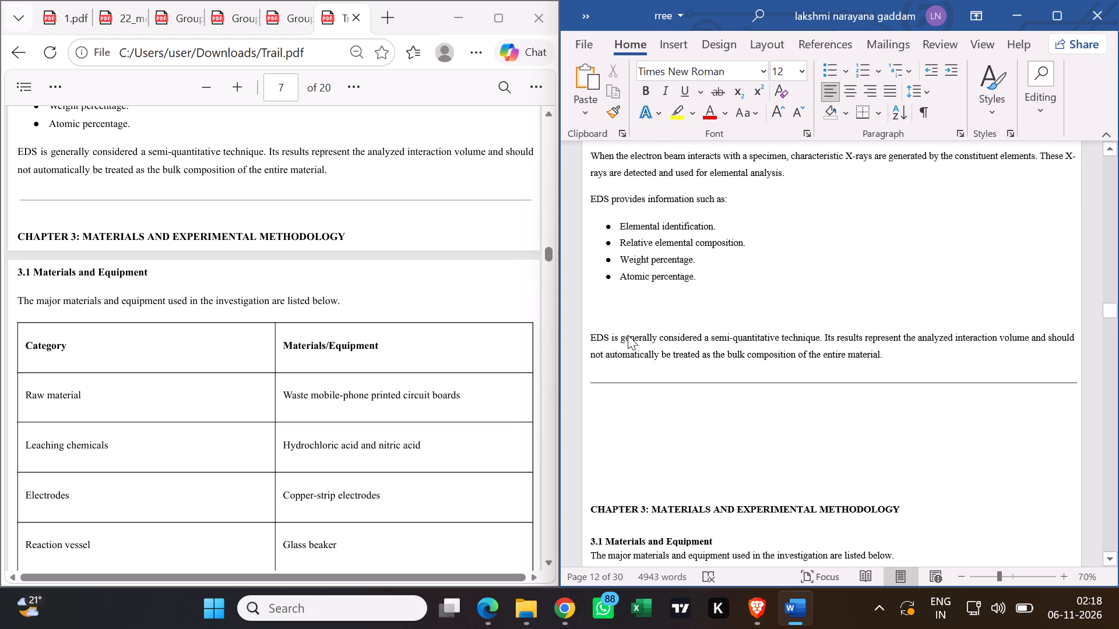
pyautogui.press('BackSpace')
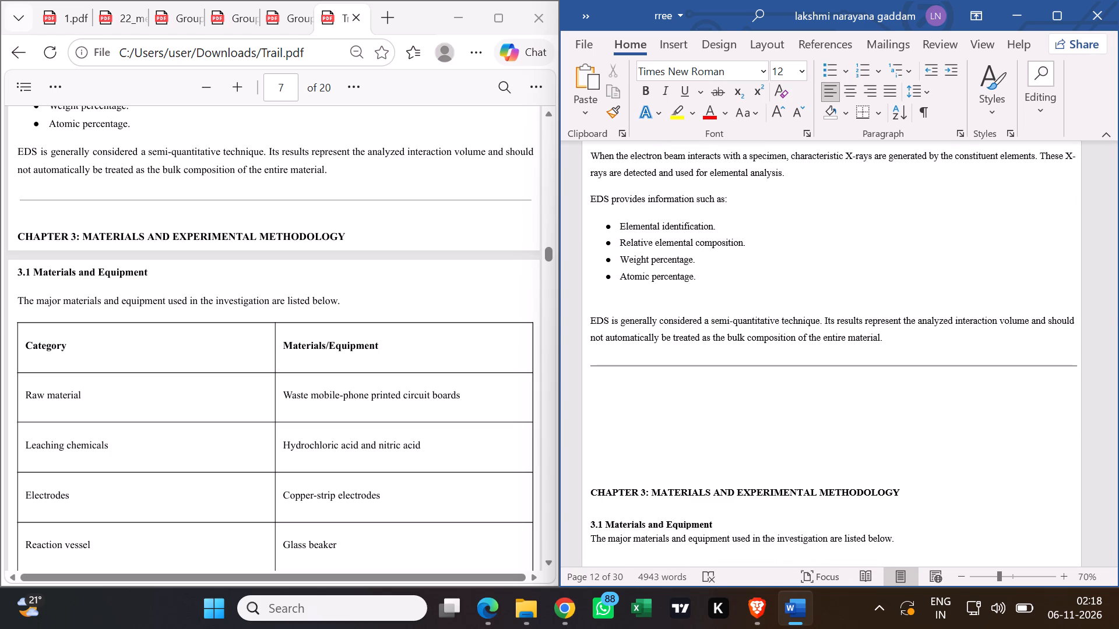
pyautogui.press('BackSpace')
# Review the page layout and spacing from section 2.6.2 back through the start of chapter 2.
pyautogui.scroll(1, 615, 397)
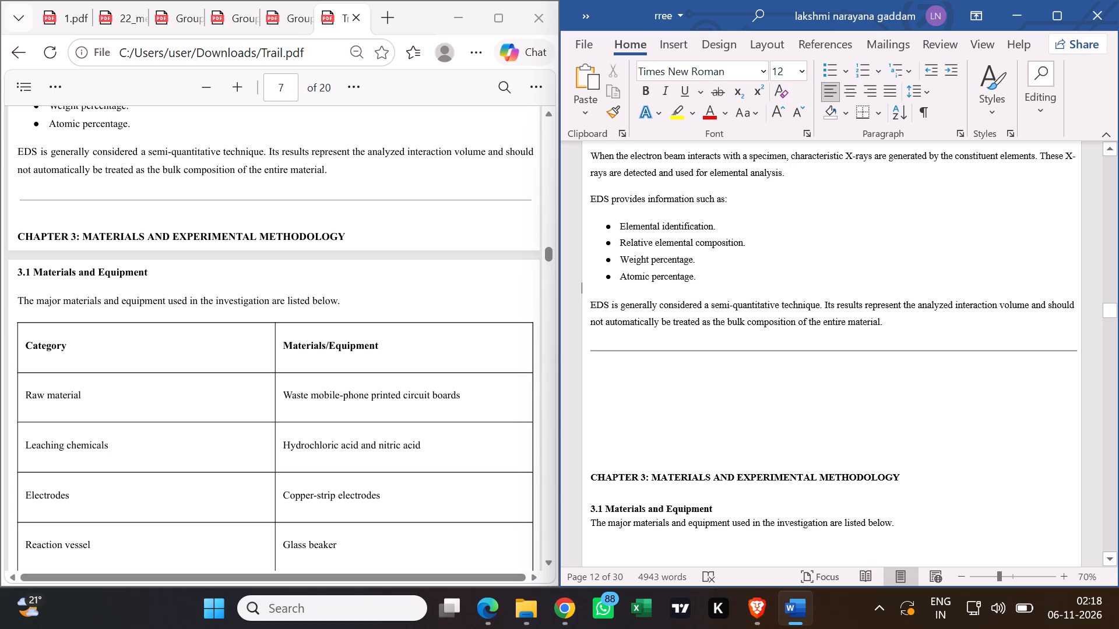
pyautogui.scroll(13, 615, 397)
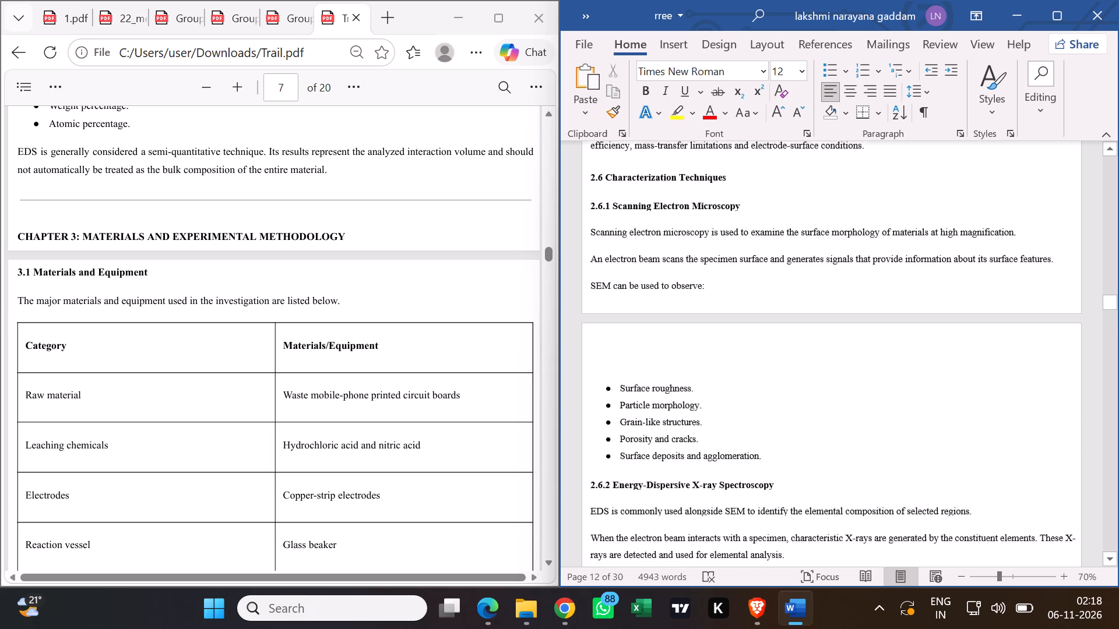
pyautogui.scroll(14, 572, 437)
pyautogui.scroll(7, 763, 371)
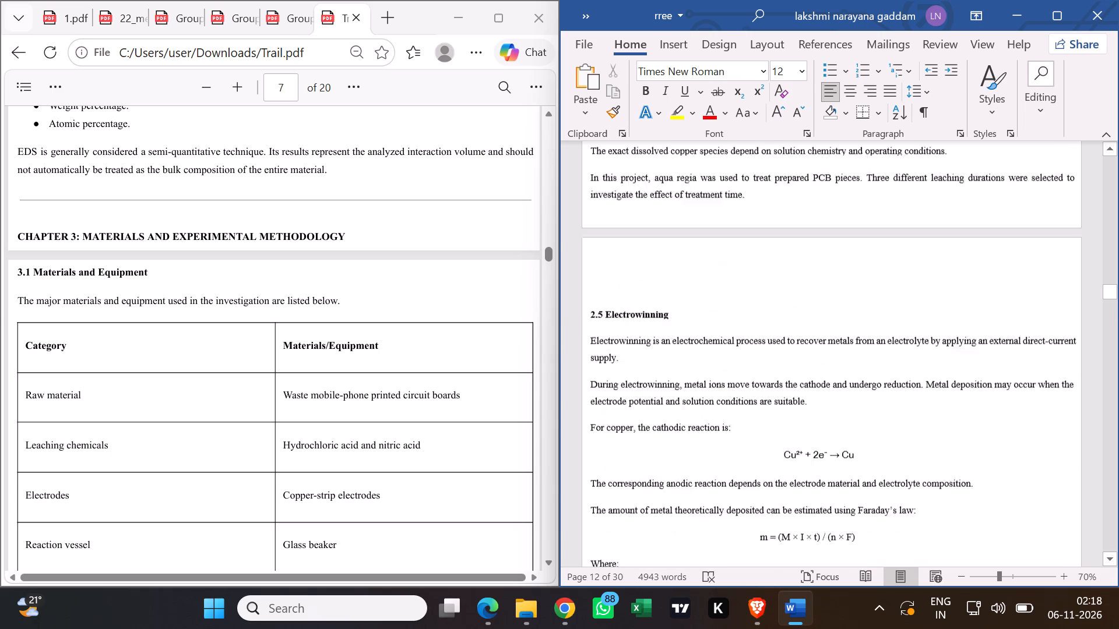
pyautogui.scroll(19, 783, 379)
pyautogui.scroll(7, 761, 319)
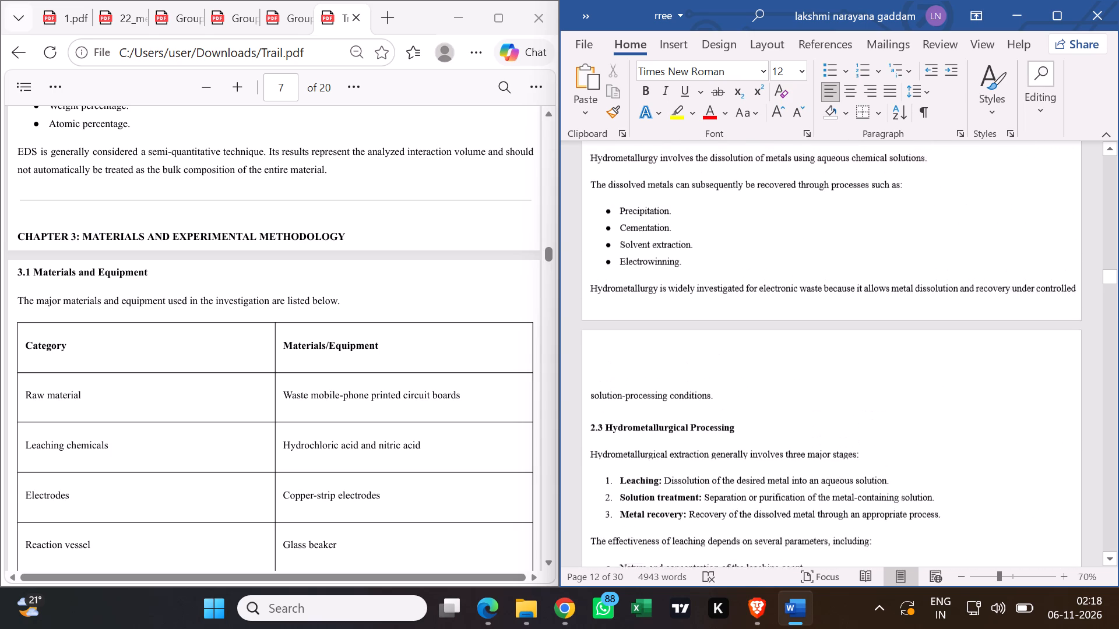
pyautogui.scroll(2, 761, 308)
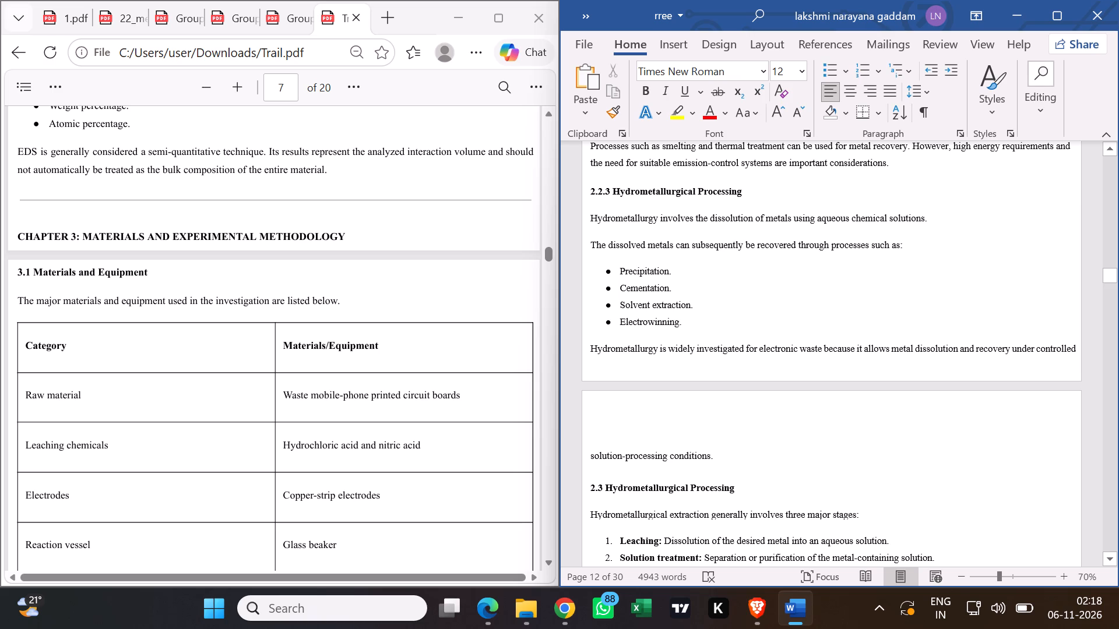
pyautogui.scroll(10, 790, 358)
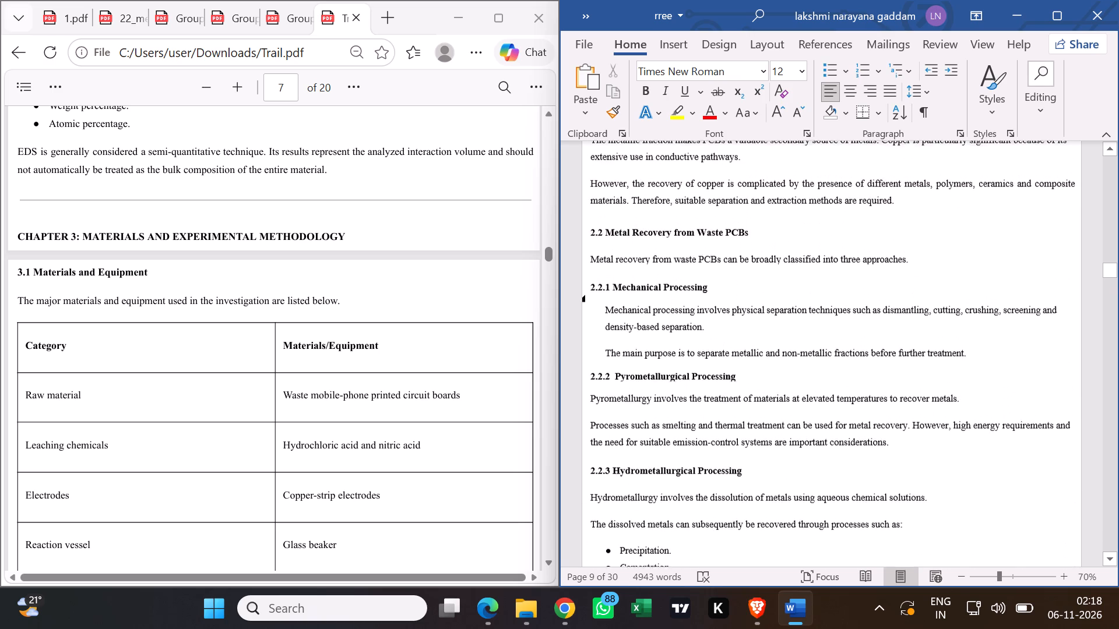
pyautogui.scroll(16, 768, 301)
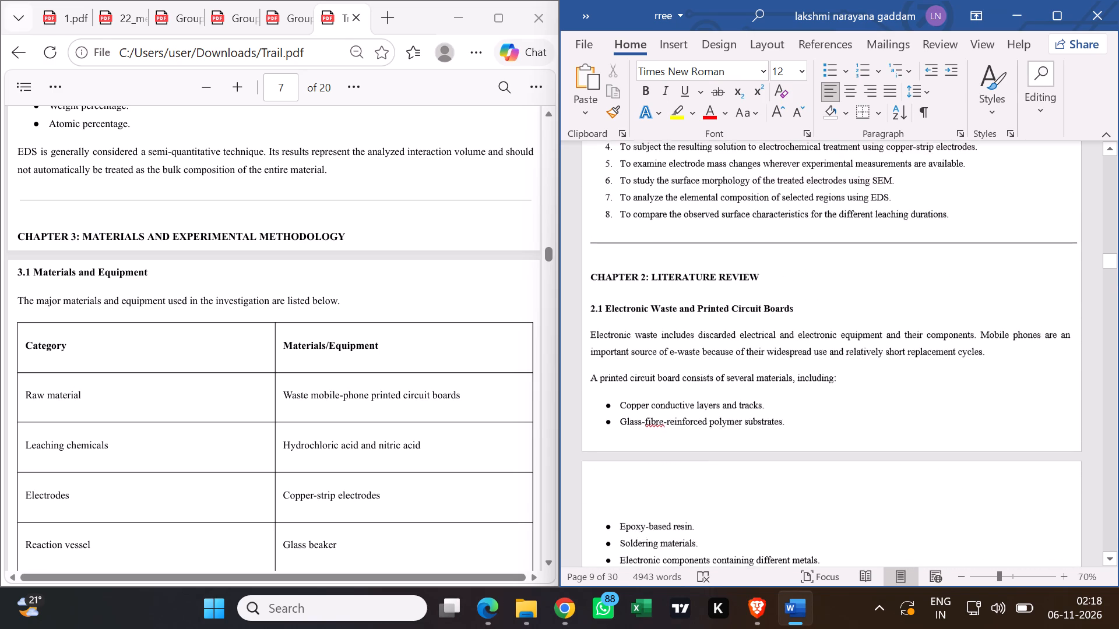
pyautogui.scroll(2, 766, 301)
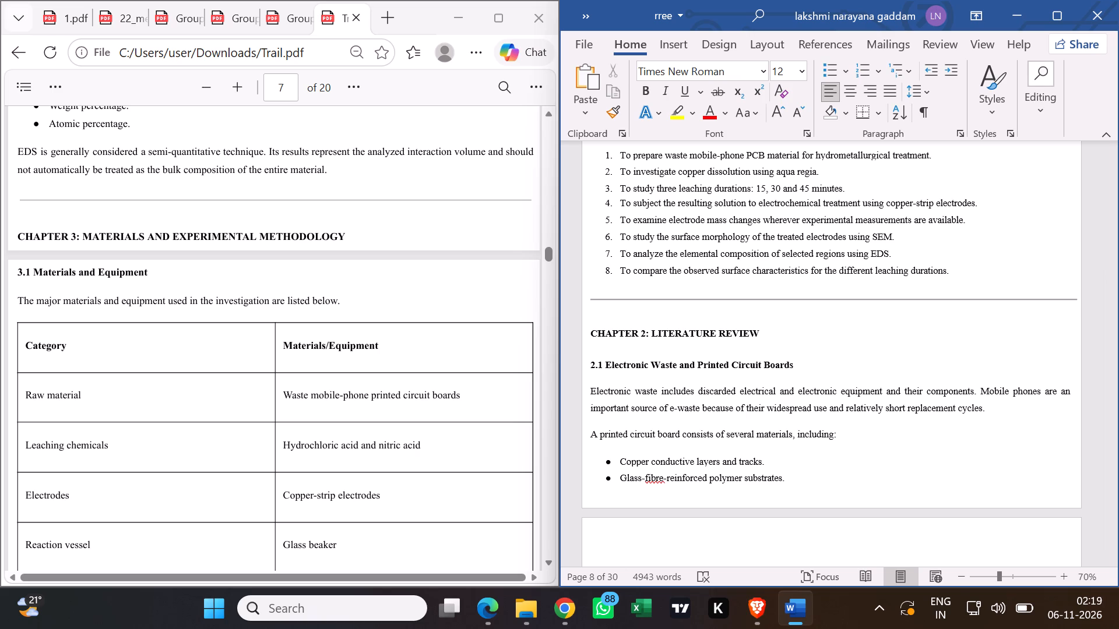
# Maximize the report window and return to the title page to view the pages side by side.
pyautogui.click(1053, 13)
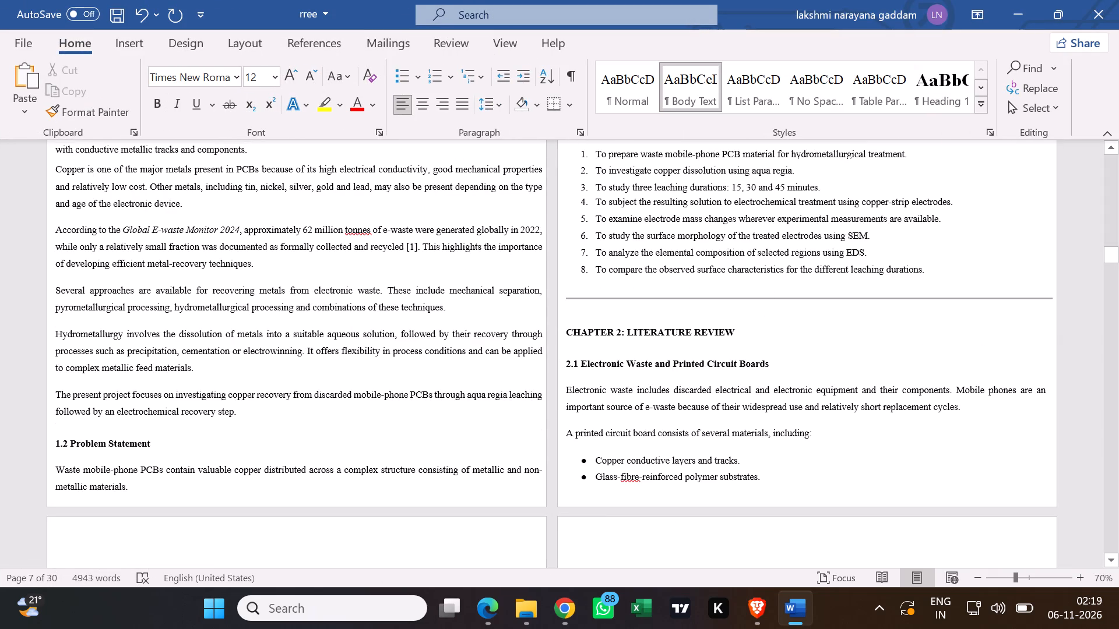
pyautogui.scroll(5, 481, 336)
pyautogui.moveTo(1111, 253); pyautogui.dragTo(1118, 145)
pyautogui.scroll(1, 497, 303)
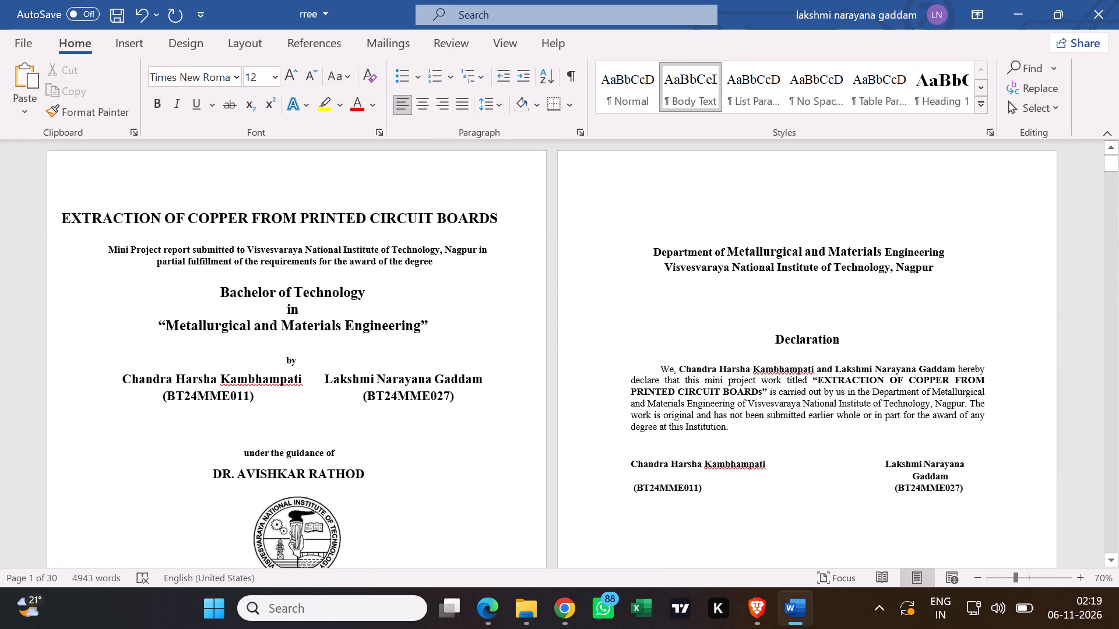
# Review the layout and spacing of the front matter from the title page through the abstract.
pyautogui.scroll(1, 497, 303)
pyautogui.keyDown('ctrl'); pyautogui.scroll(5, 368, 338); pyautogui.keyUp('ctrl')
pyautogui.scroll(-3, 368, 338)
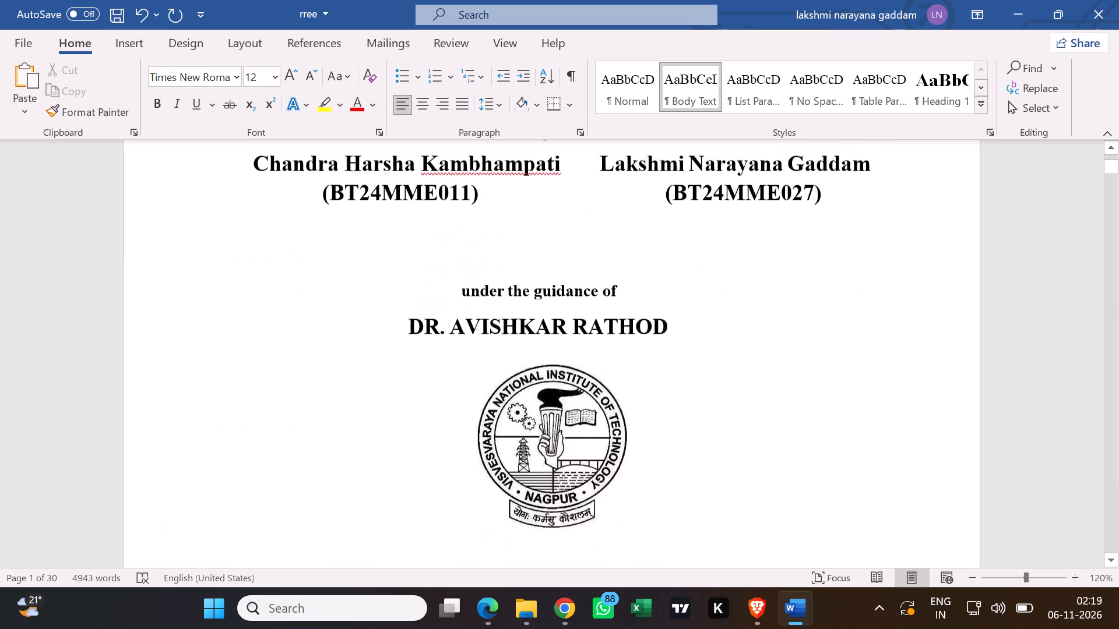
pyautogui.scroll(4, 368, 338)
pyautogui.scroll(-5, 368, 338)
pyautogui.scroll(3, 368, 338)
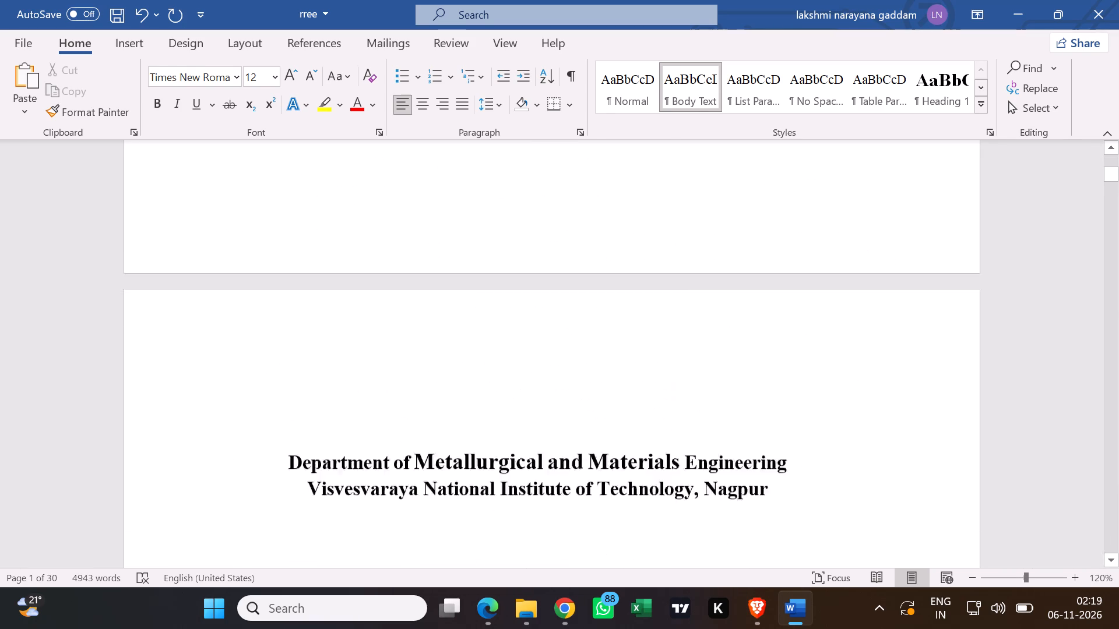
pyautogui.scroll(-3, 368, 338)
pyautogui.scroll(2, 368, 338)
pyautogui.scroll(-3, 368, 338)
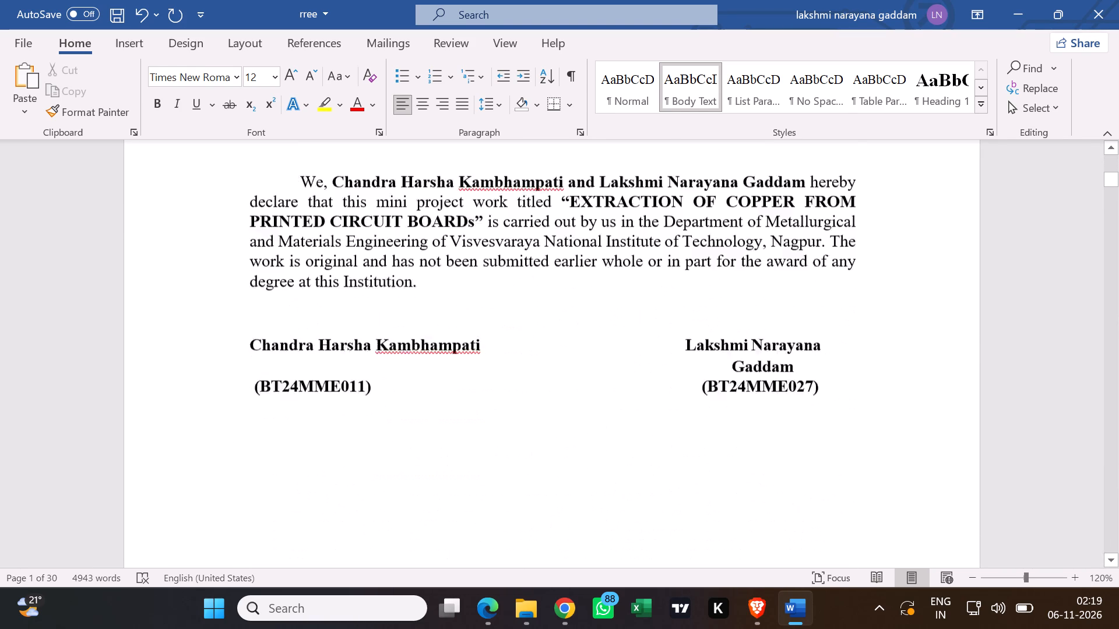
pyautogui.scroll(-3, 368, 338)
pyautogui.scroll(3, 368, 338)
pyautogui.scroll(-2, 368, 338)
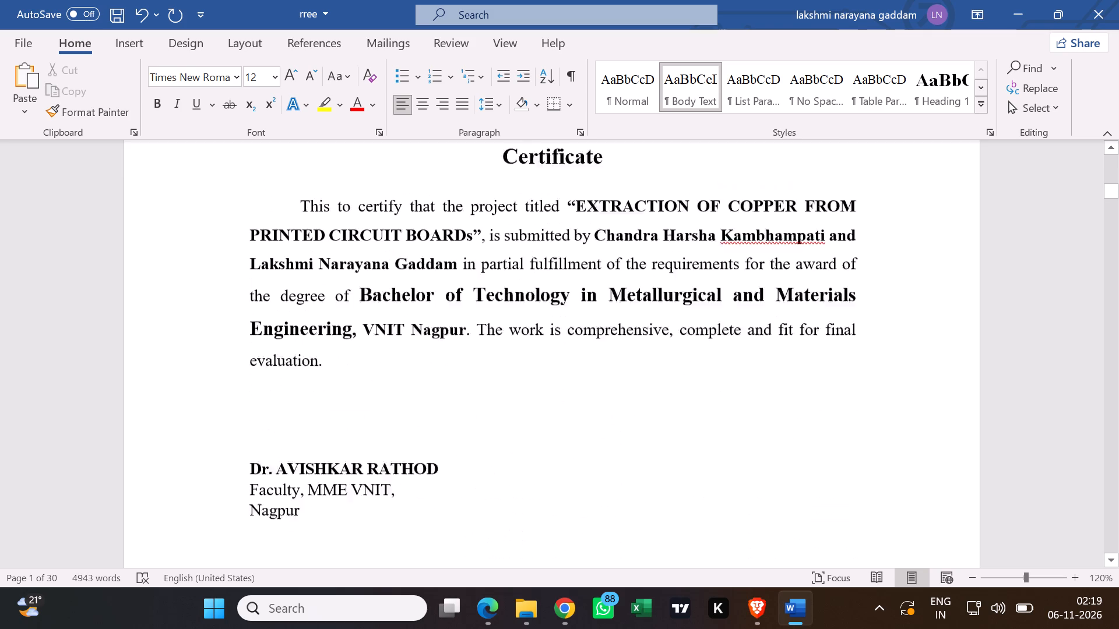
pyautogui.scroll(-3, 368, 338)
pyautogui.scroll(1, 368, 338)
pyautogui.scroll(-3, 368, 338)
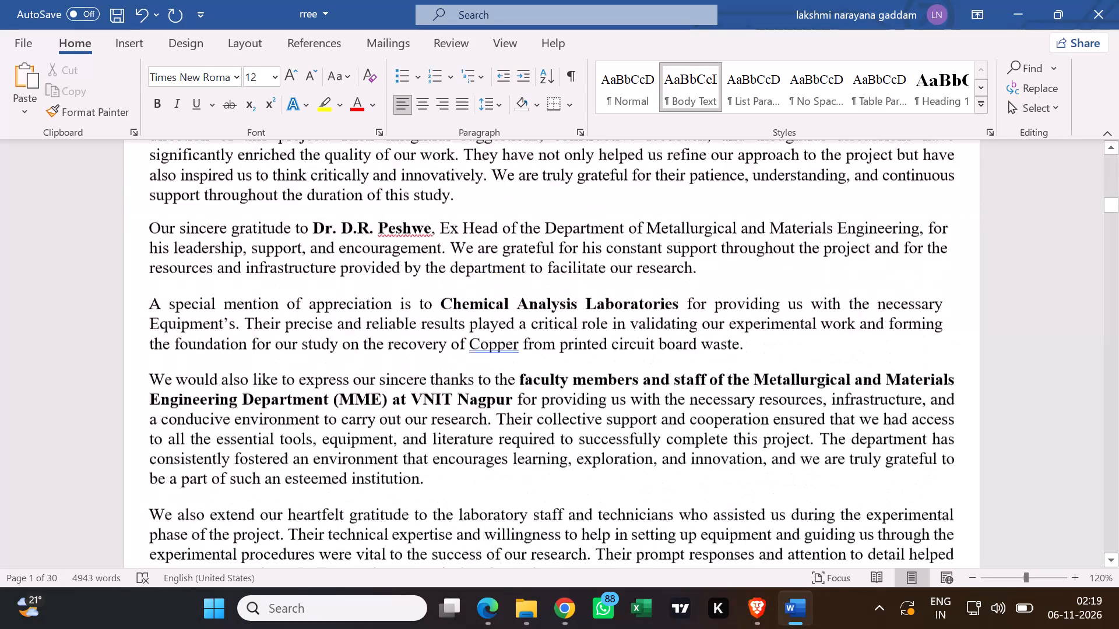
pyautogui.scroll(-2, 368, 338)
pyautogui.scroll(1, 368, 338)
pyautogui.scroll(-3, 368, 338)
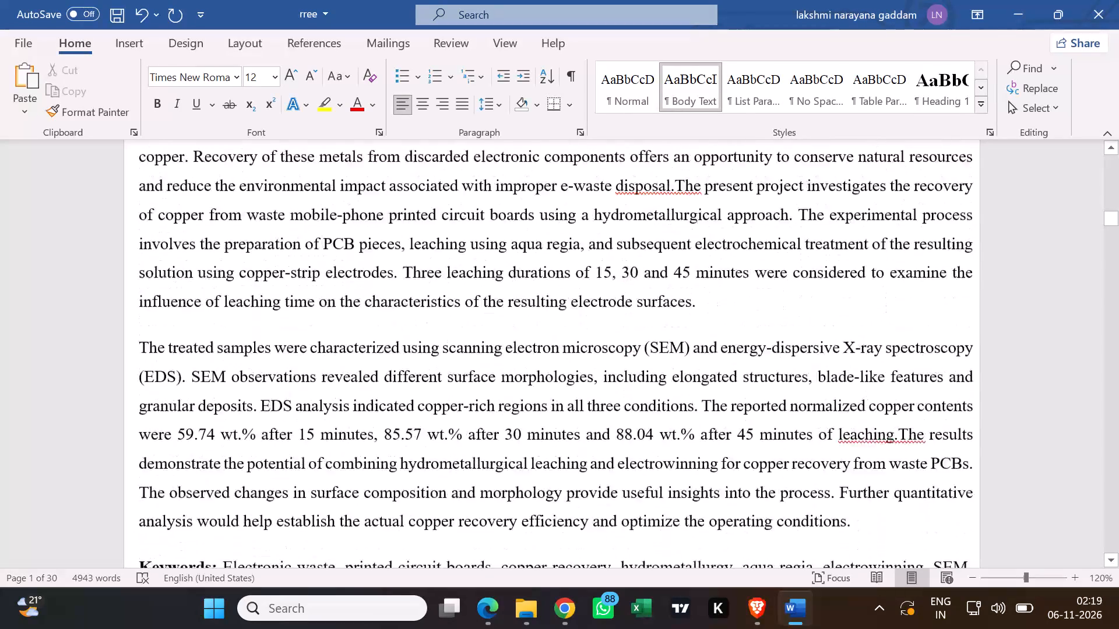
pyautogui.scroll(-2, 368, 338)
pyautogui.scroll(2, 368, 338)
pyautogui.scroll(-1, 368, 338)
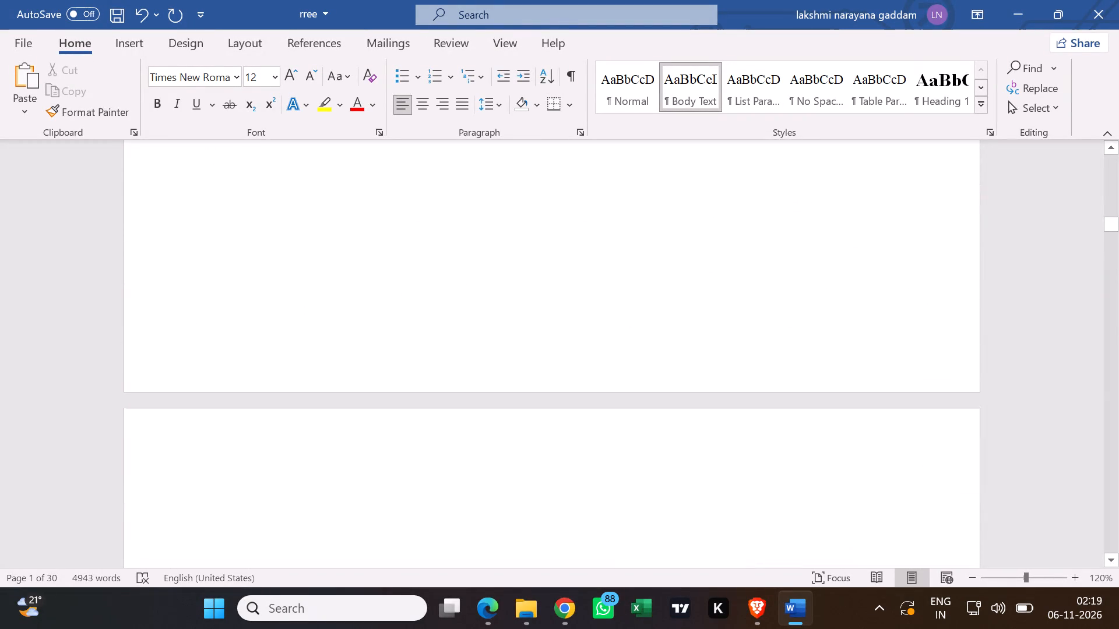
pyautogui.scroll(-1, 368, 338)
pyautogui.scroll(5, 368, 338)
pyautogui.scroll(-1, 368, 338)
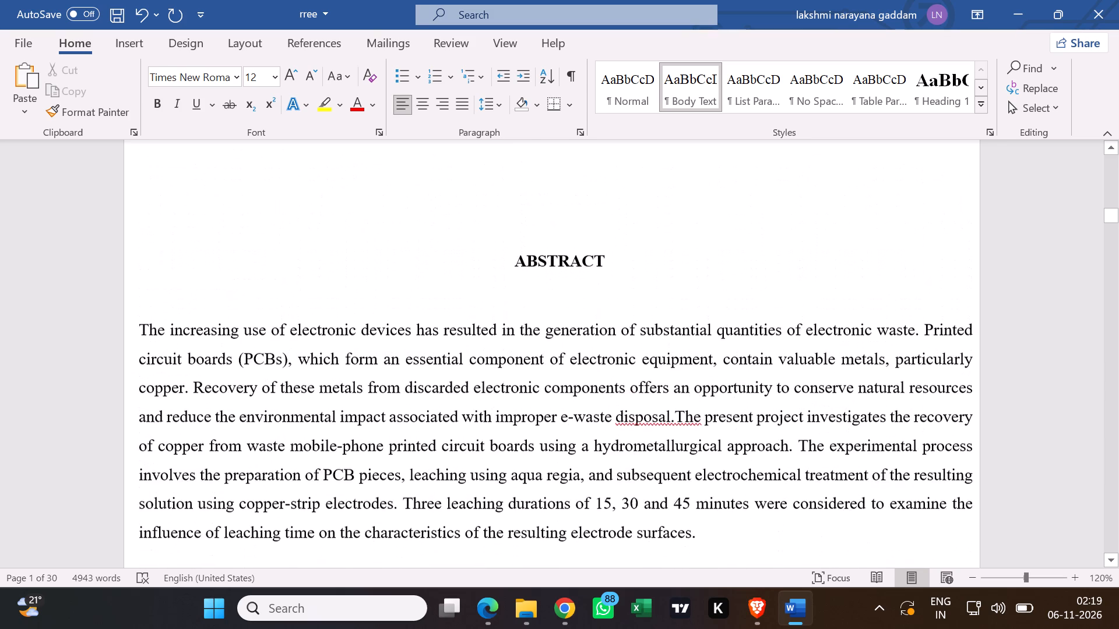
pyautogui.scroll(-5, 368, 338)
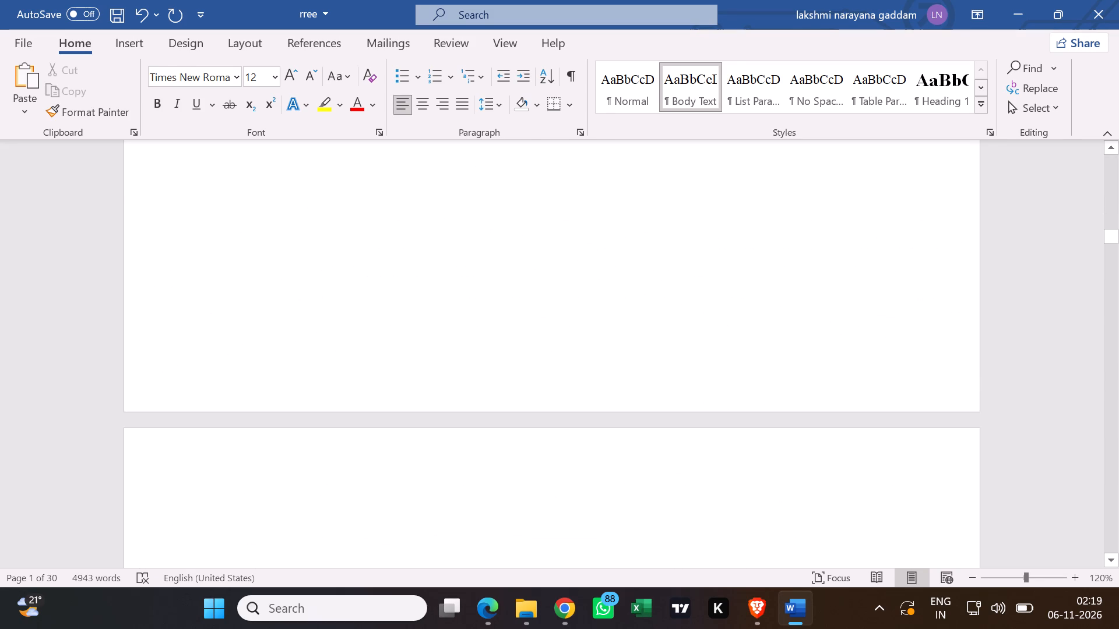
# Check the page flow of chapter 1 from section 1.1 Background through section 1.4 Objectives.
pyautogui.scroll(-2, 368, 338)
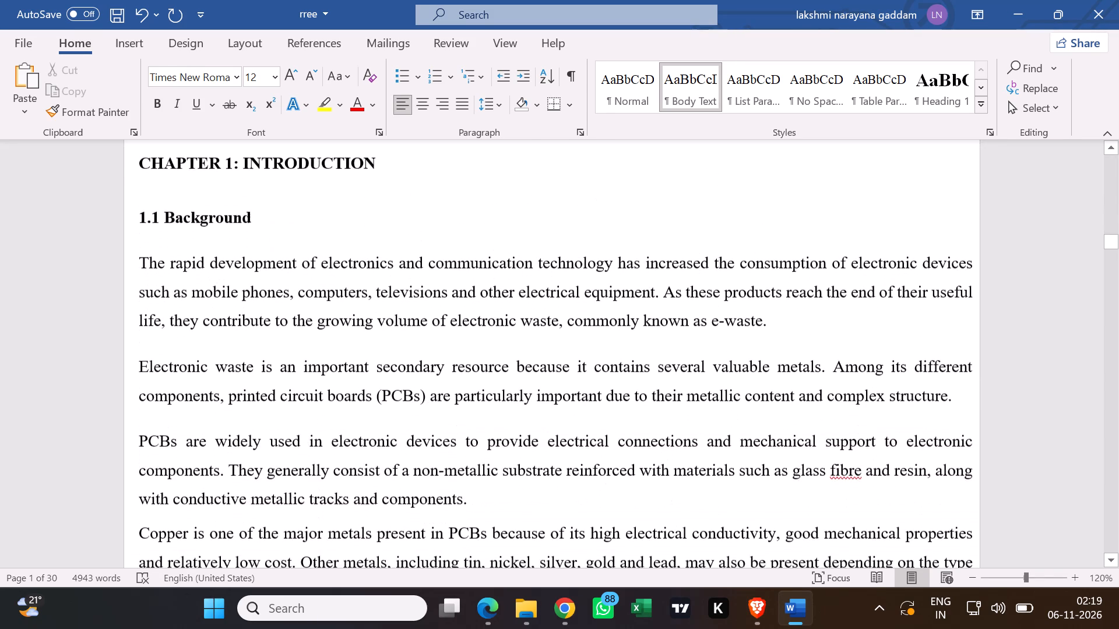
pyautogui.scroll(-5, 368, 338)
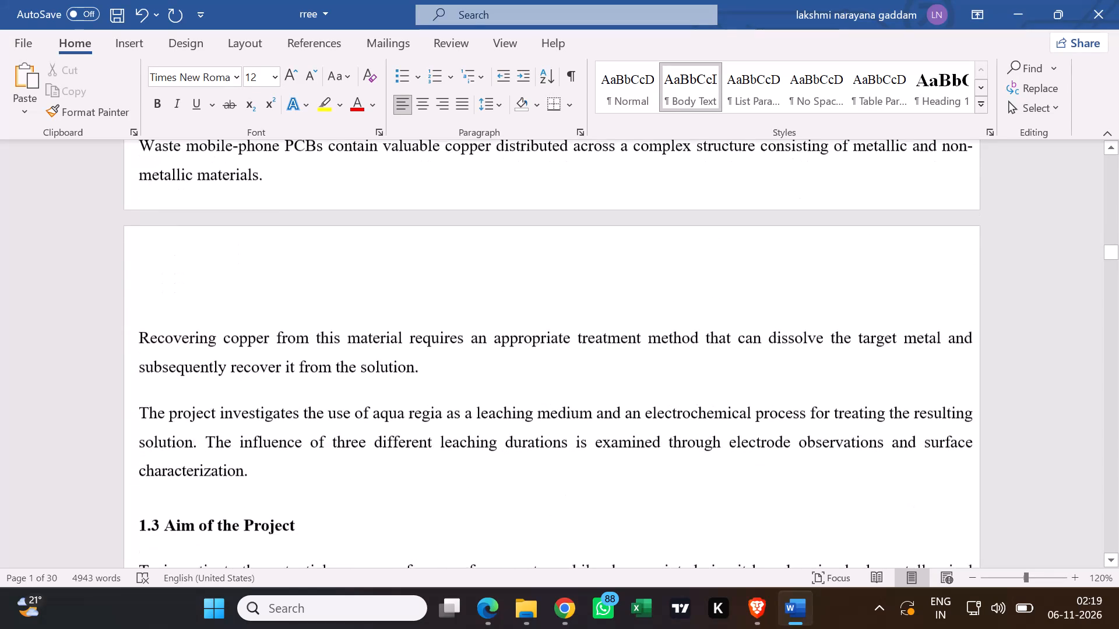
pyautogui.scroll(-3, 368, 338)
pyautogui.scroll(1, 368, 338)
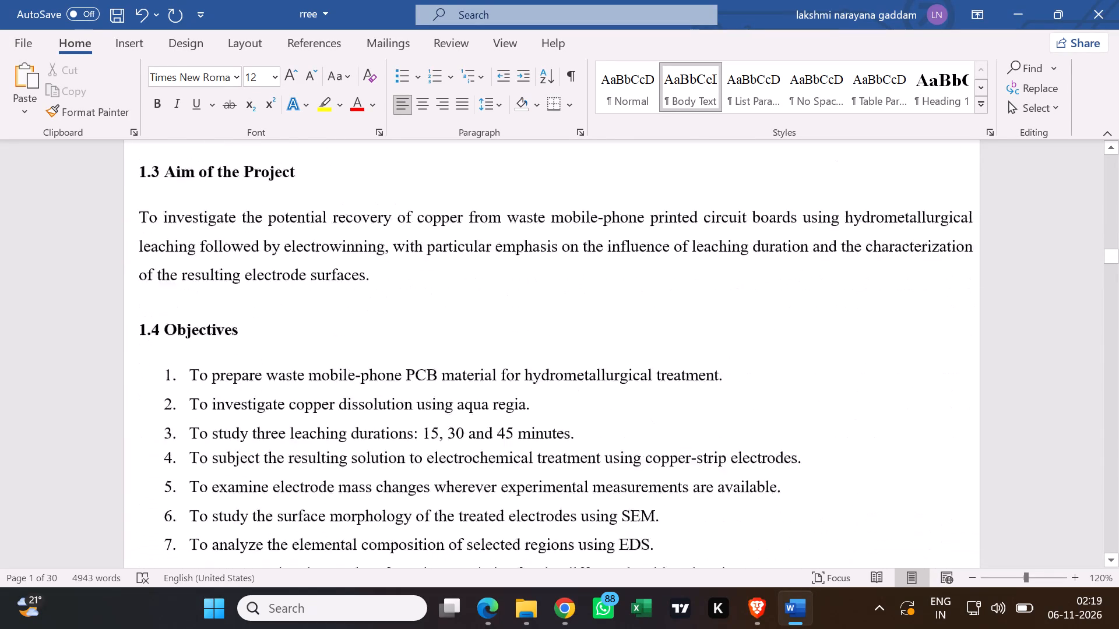
pyautogui.scroll(5, 368, 338)
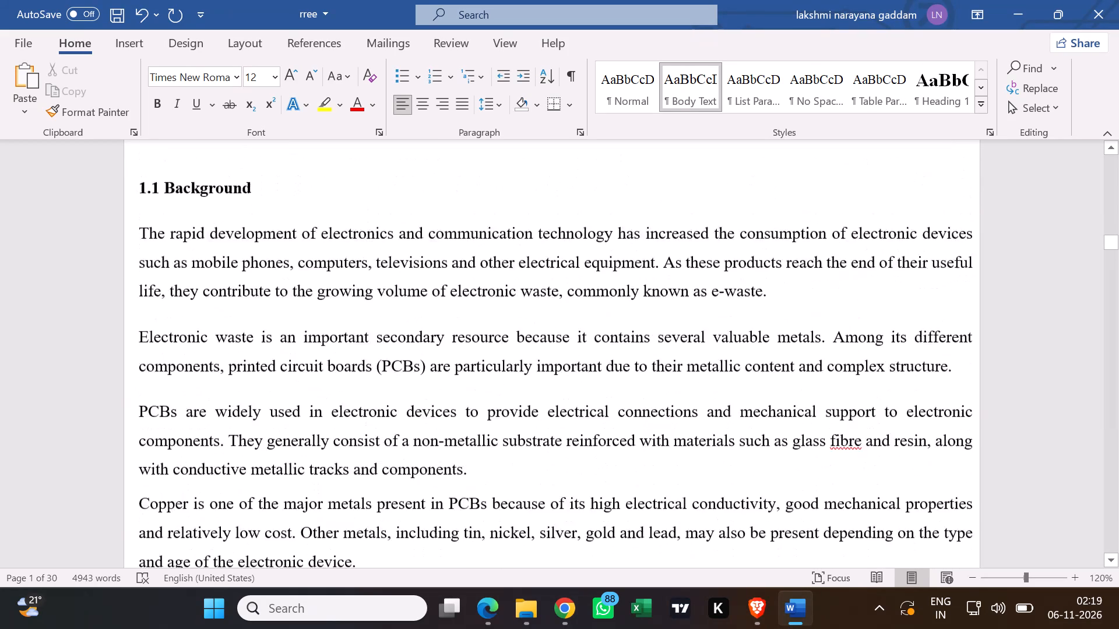
# Insert four blank lines above the "1.2 Problem Statement" heading to push the section onto the following page.
pyautogui.scroll(-5, 368, 338)
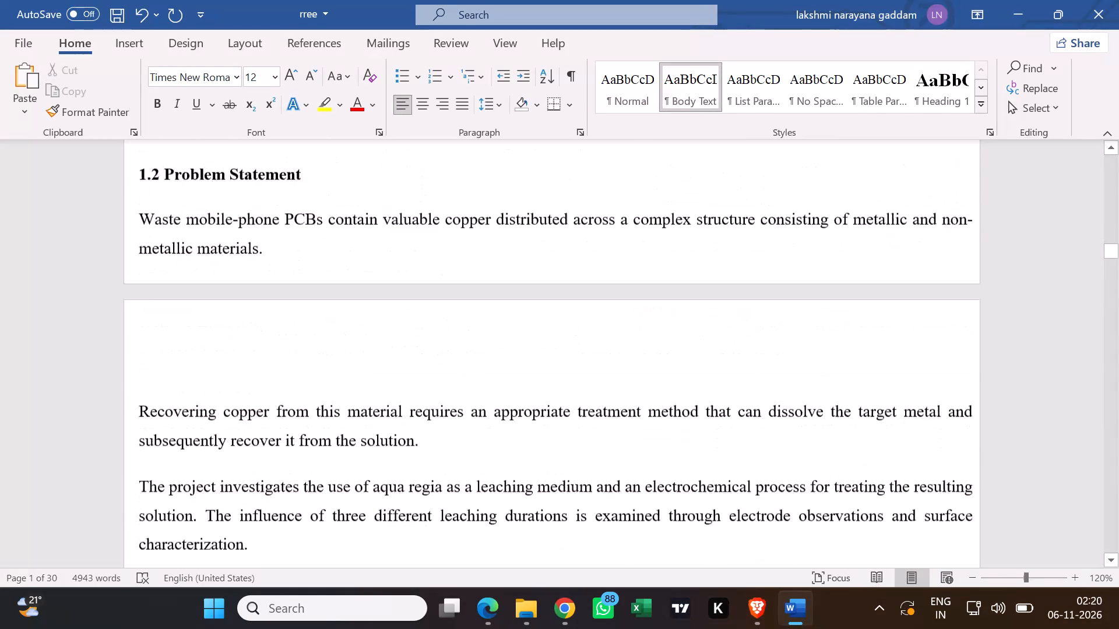
pyautogui.scroll(2, 368, 338)
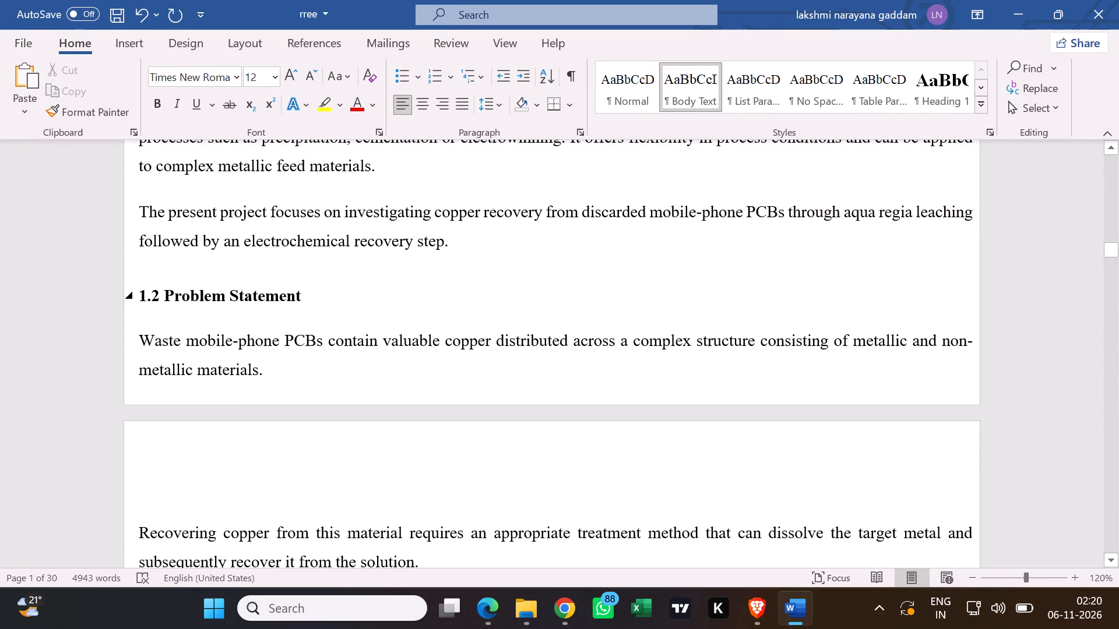
pyautogui.click(159, 278)
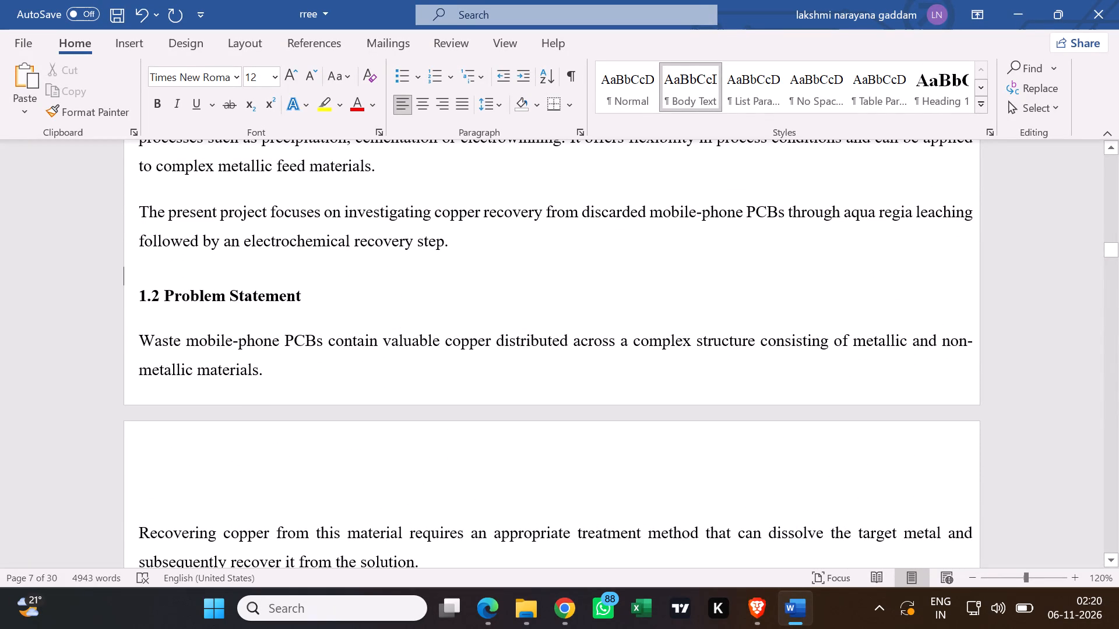
pyautogui.press('Return')
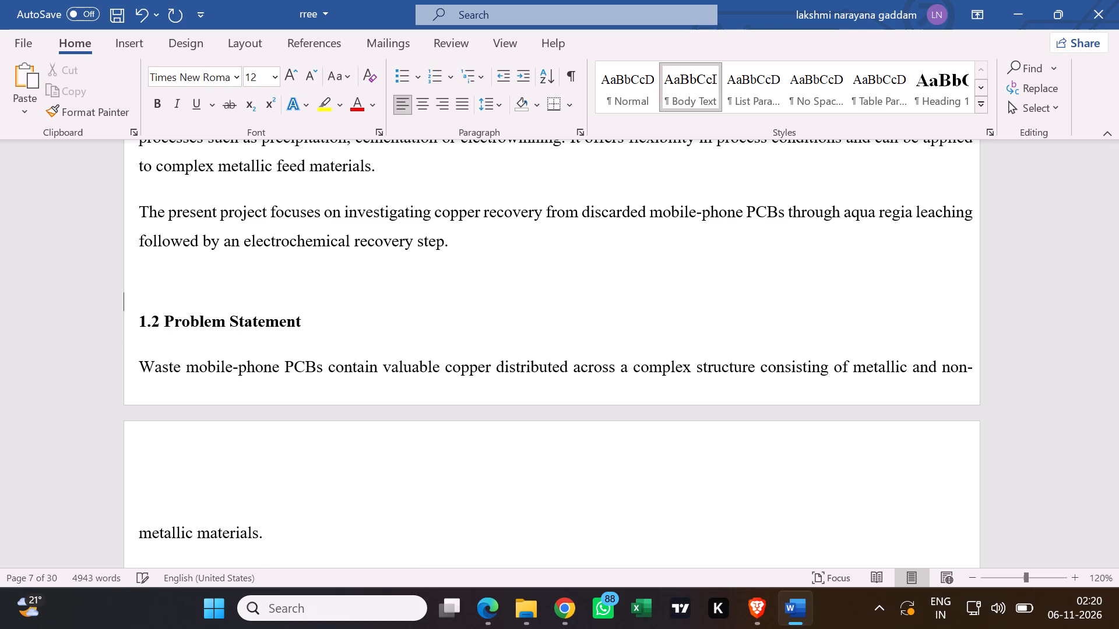
pyautogui.press('Return')
pyautogui.press('Return')
pyautogui.press('Return')
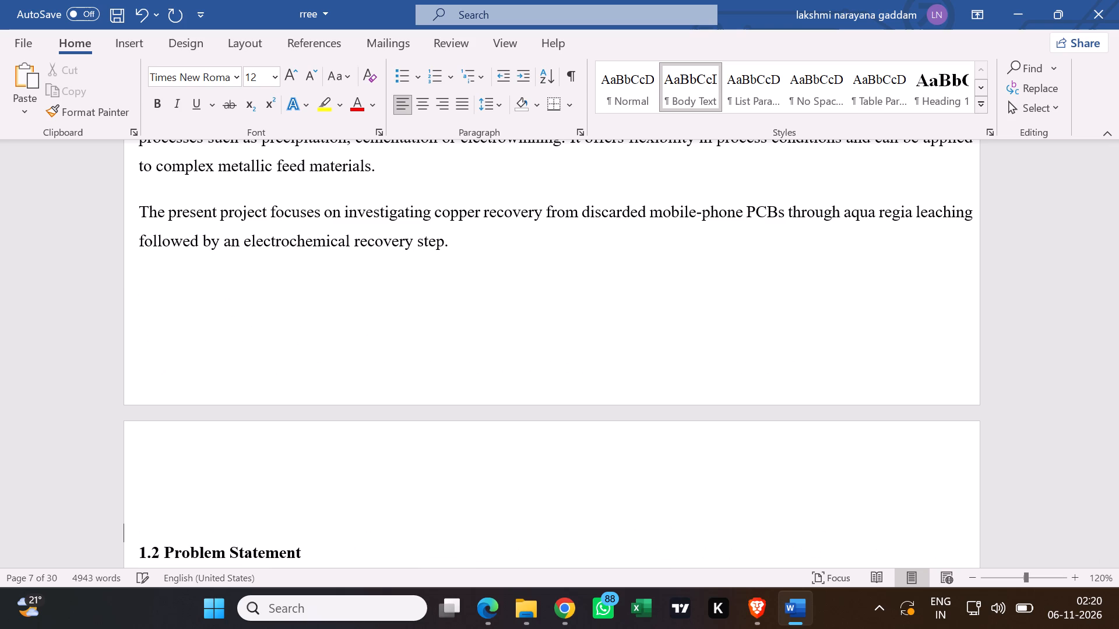
pyautogui.scroll(-1, 159, 278)
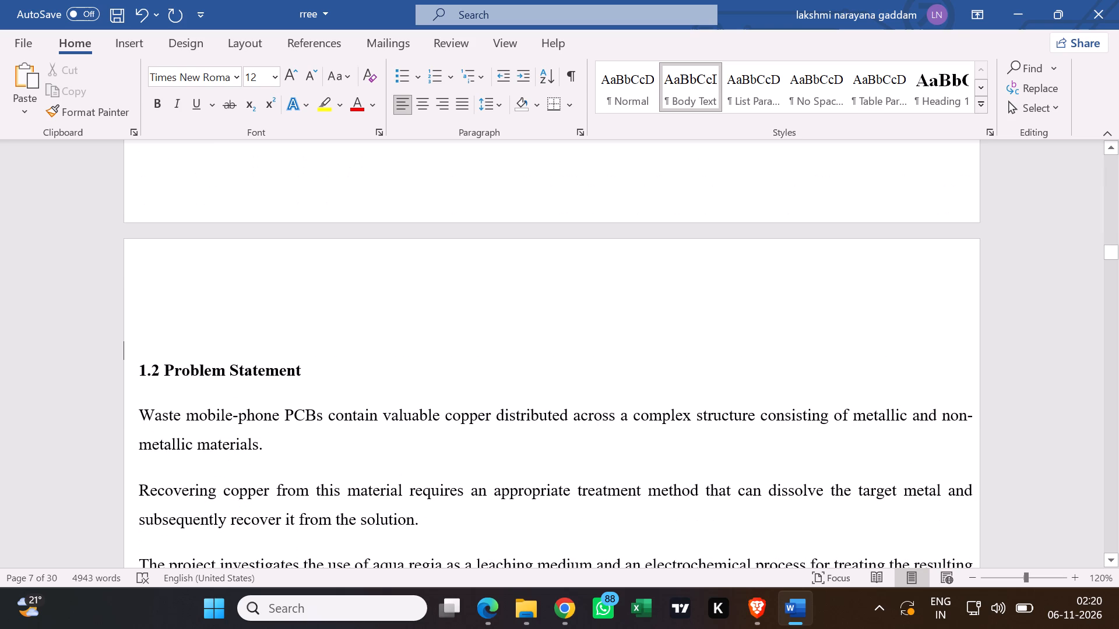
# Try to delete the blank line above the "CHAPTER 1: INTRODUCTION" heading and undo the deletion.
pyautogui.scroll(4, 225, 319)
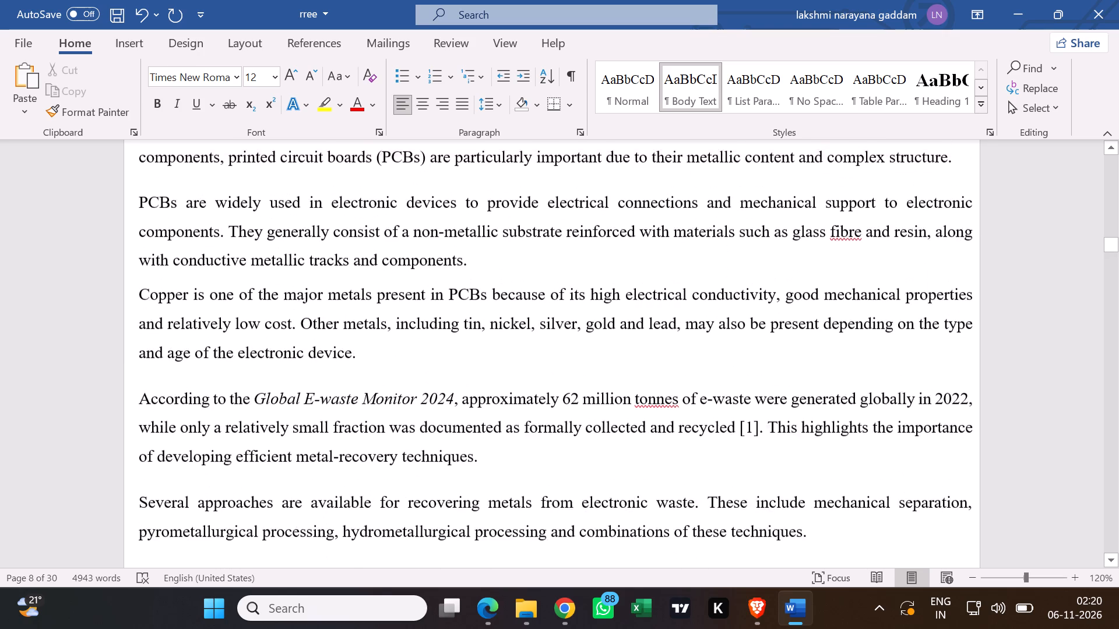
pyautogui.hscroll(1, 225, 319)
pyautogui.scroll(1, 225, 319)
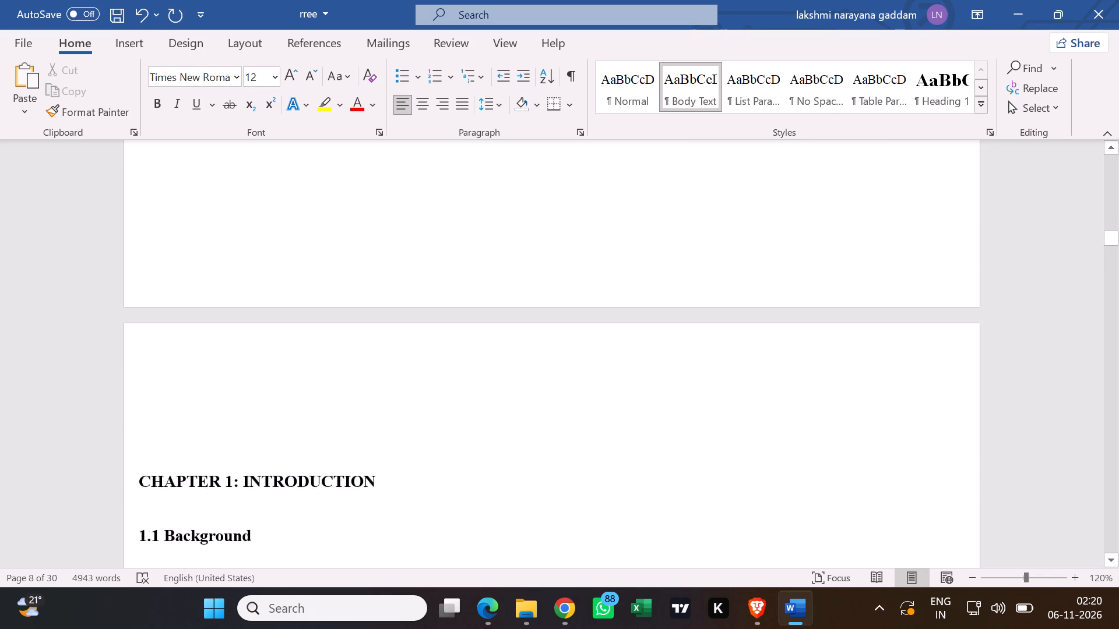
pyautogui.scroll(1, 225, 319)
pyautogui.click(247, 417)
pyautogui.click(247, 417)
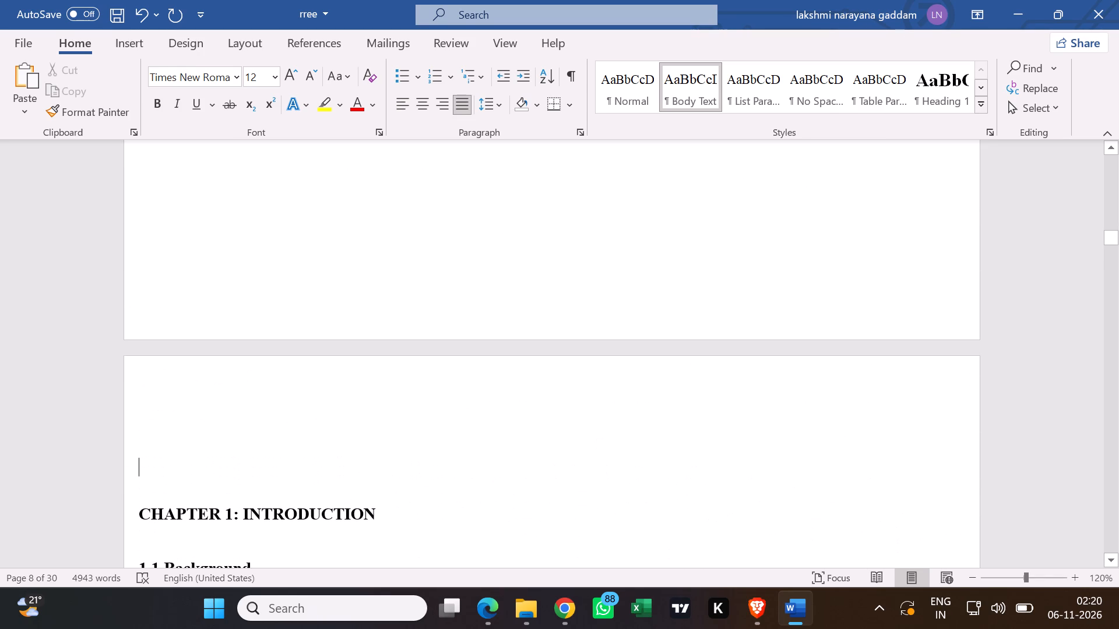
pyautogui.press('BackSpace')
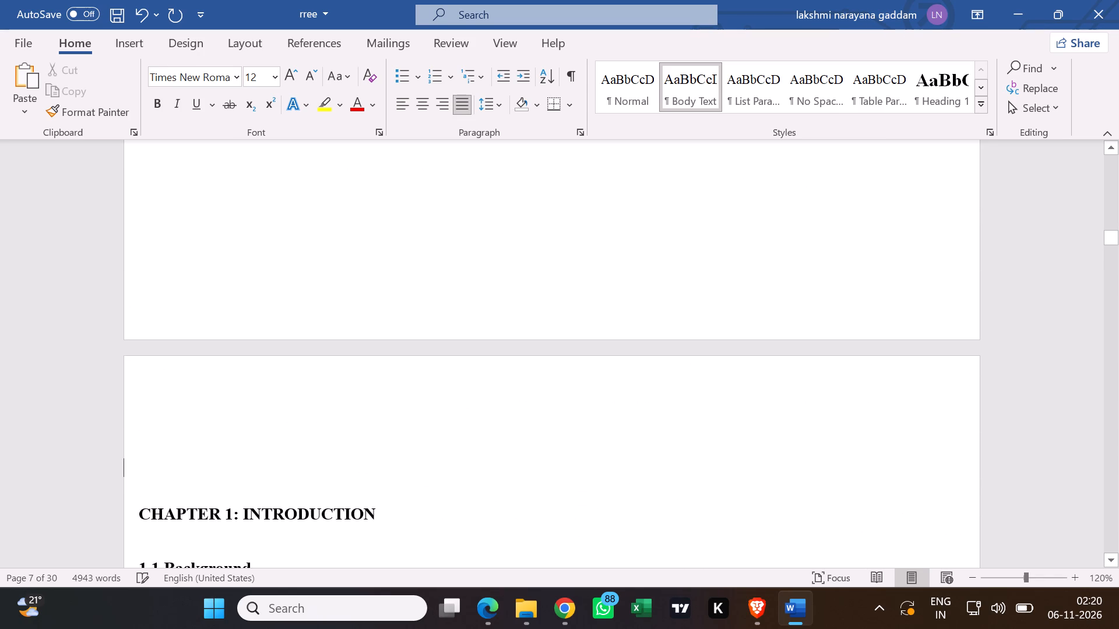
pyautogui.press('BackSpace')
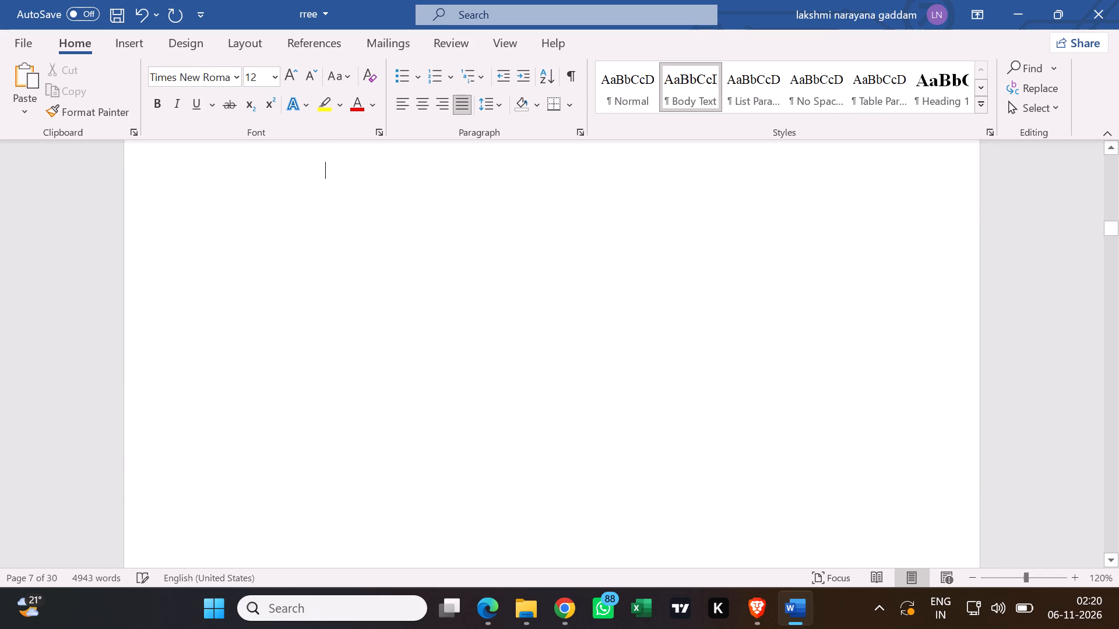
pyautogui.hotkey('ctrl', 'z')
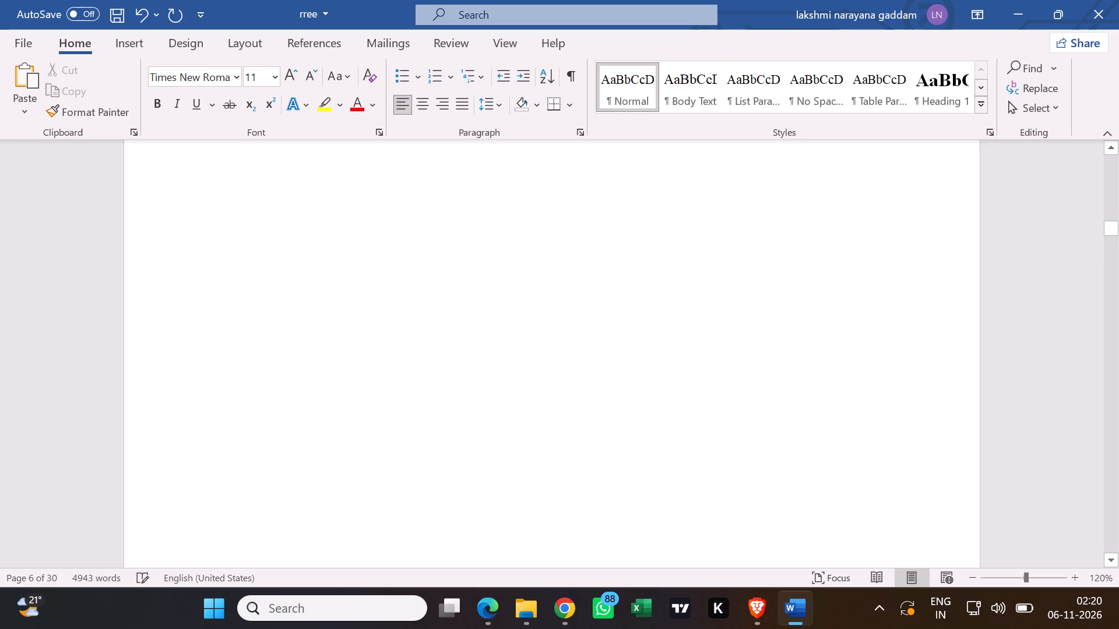
# Look back over the pages from the abstract to the title page.
pyautogui.scroll(8, 247, 417)
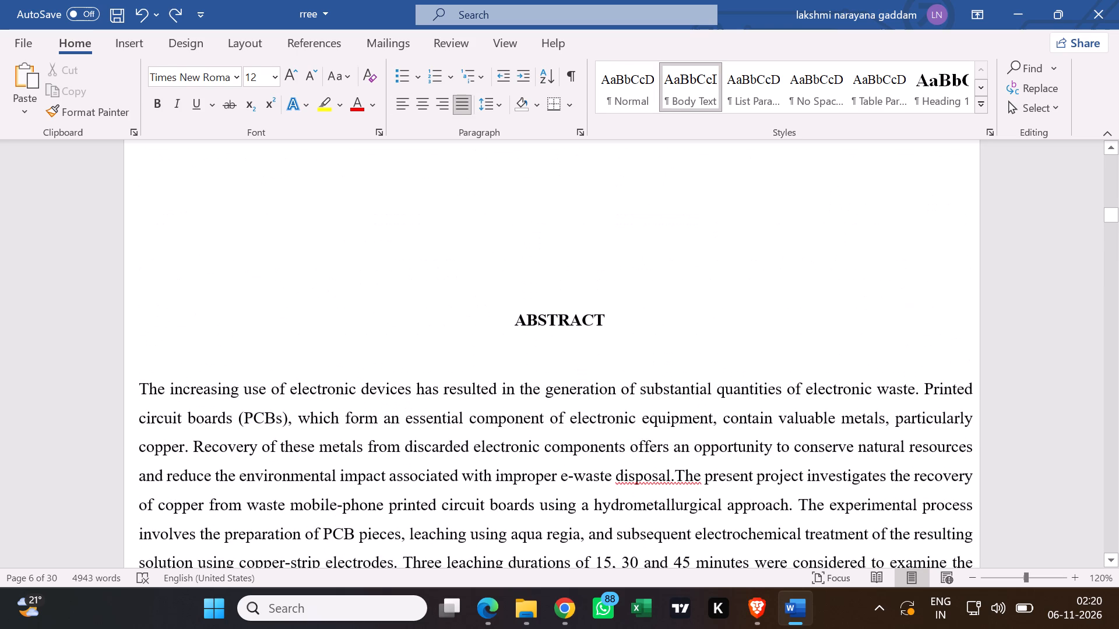
pyautogui.scroll(9, 247, 417)
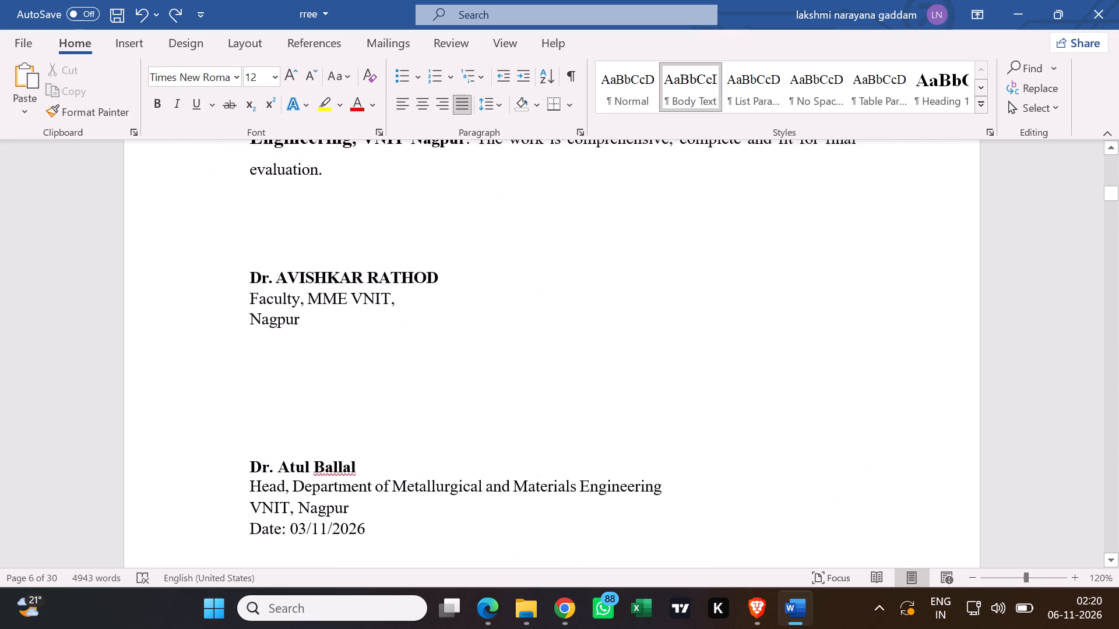
pyautogui.scroll(10, 247, 417)
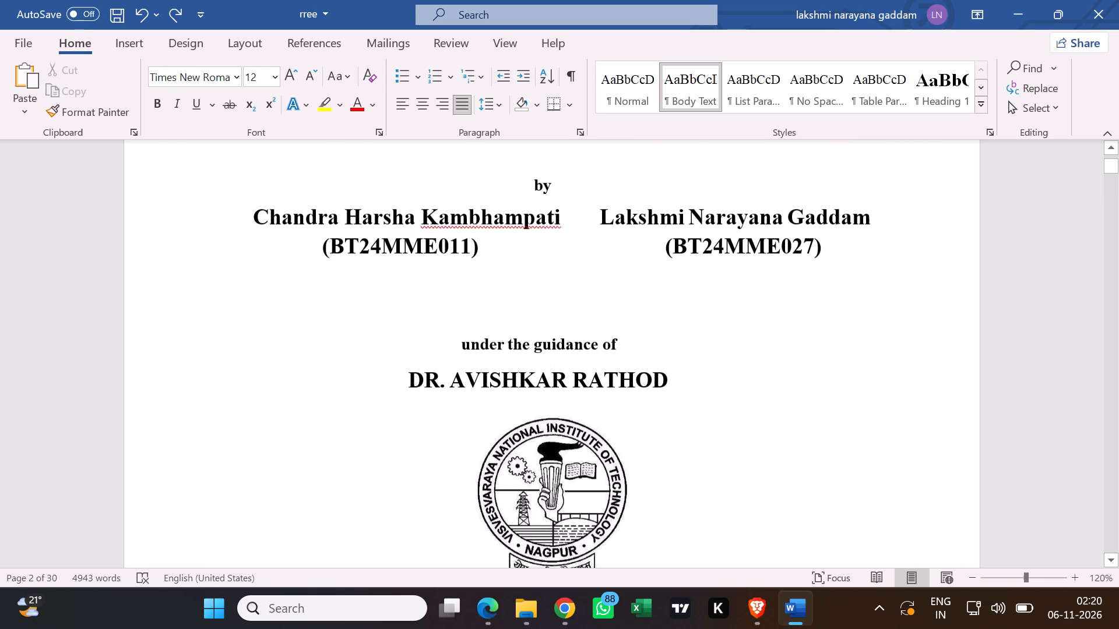
pyautogui.scroll(8, 251, 440)
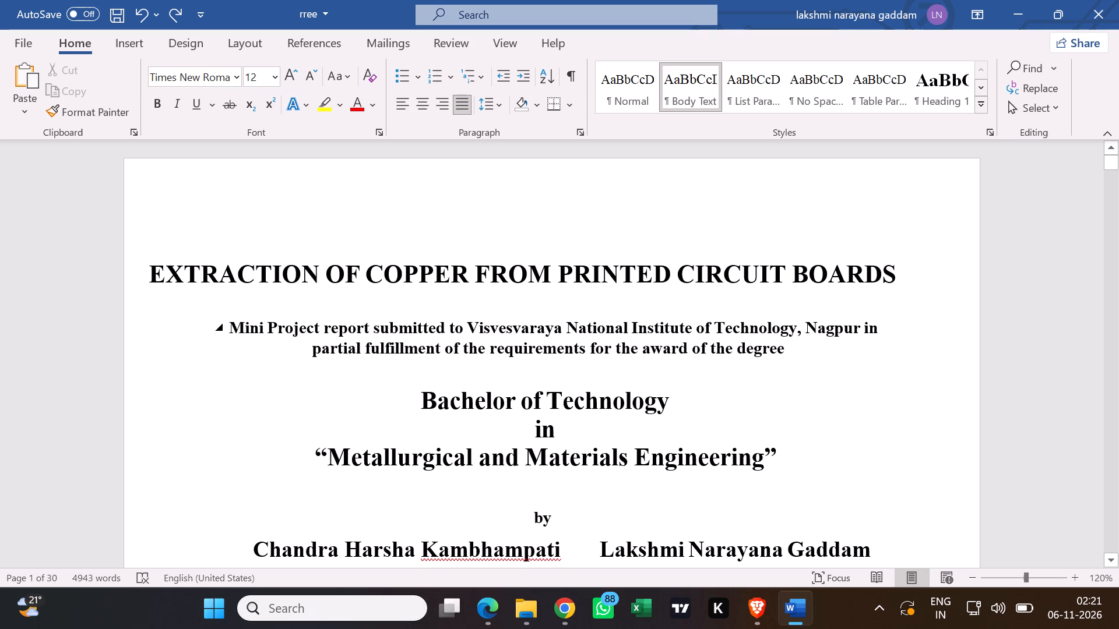
pyautogui.scroll(5, 410, 313)
# Examine the layout of the title page, the declaration page and the certificate page.
pyautogui.scroll(-5, 375, 228)
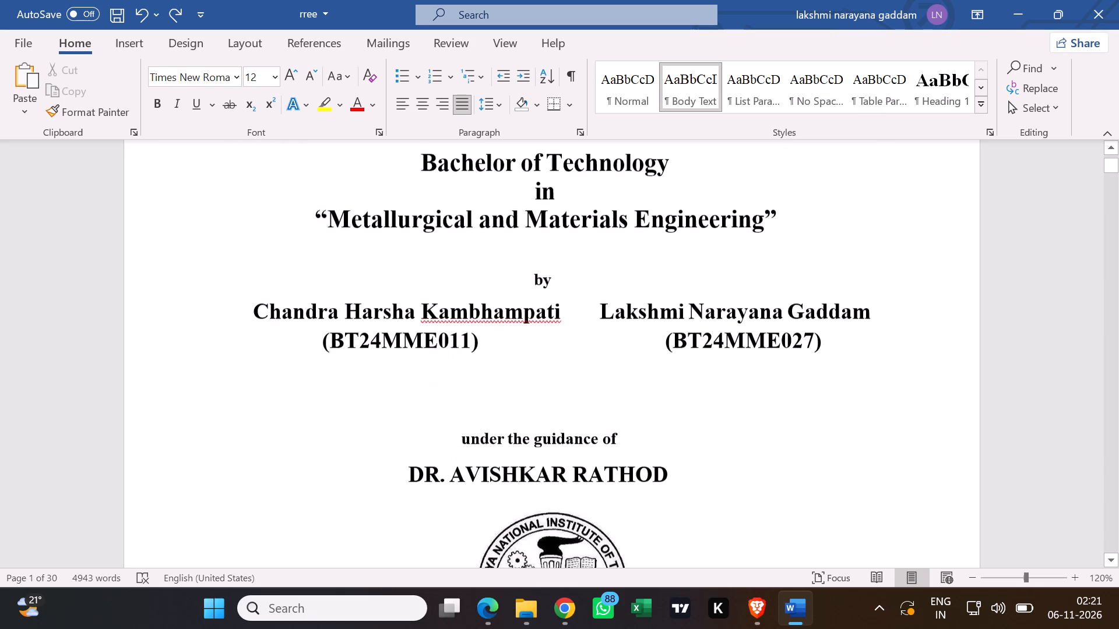
pyautogui.scroll(-4, 378, 231)
pyautogui.scroll(-13, 416, 260)
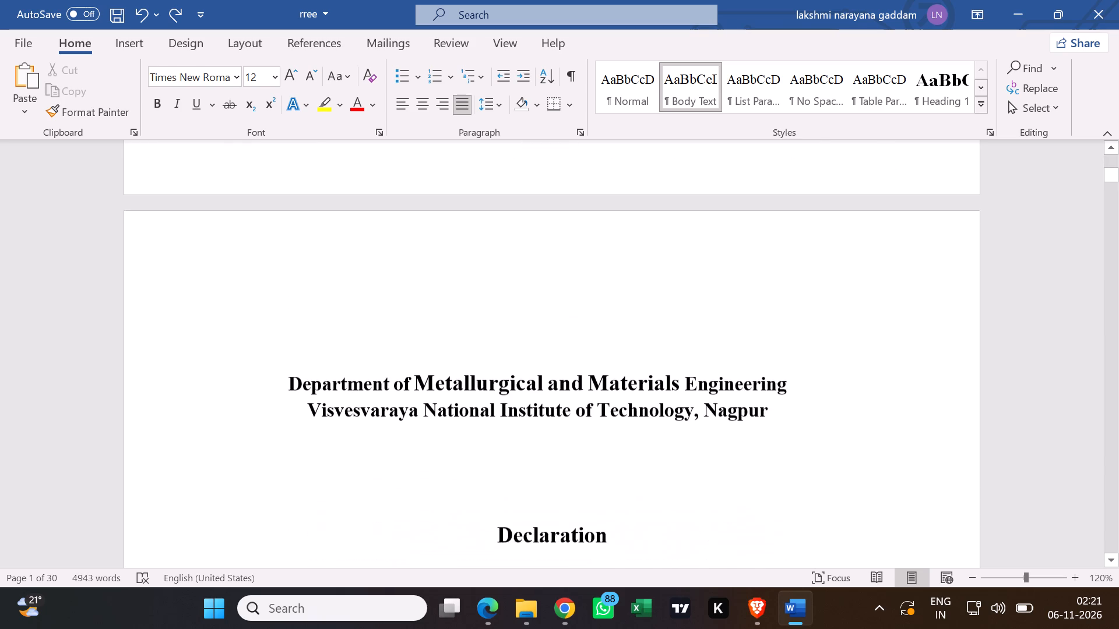
pyautogui.scroll(-16, 414, 275)
pyautogui.scroll(-5, 413, 269)
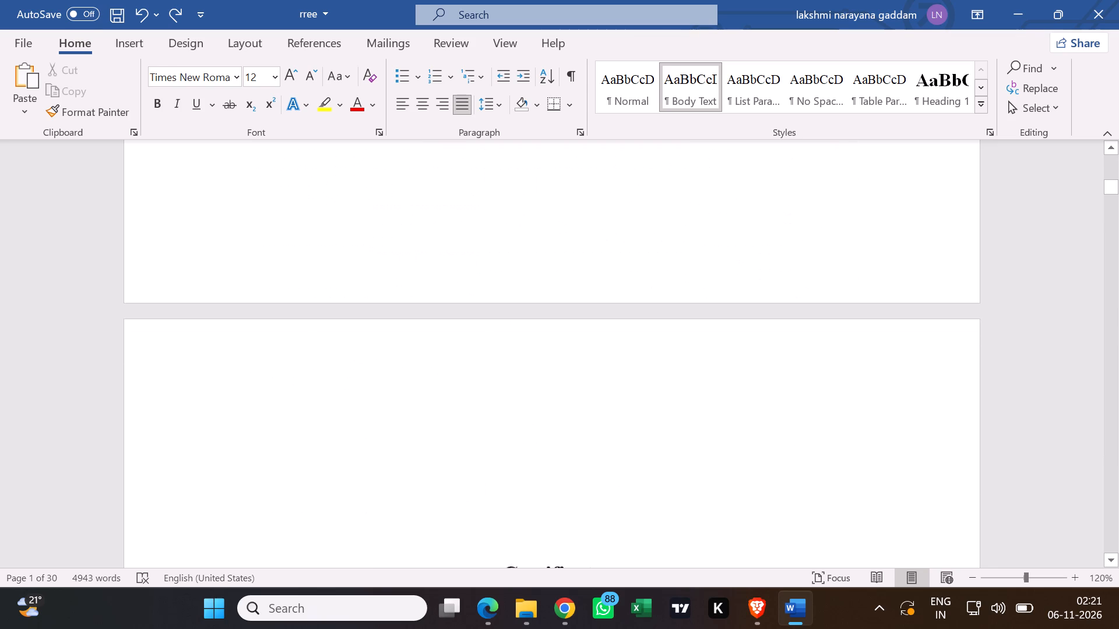
pyautogui.scroll(16, 413, 271)
pyautogui.scroll(7, 439, 230)
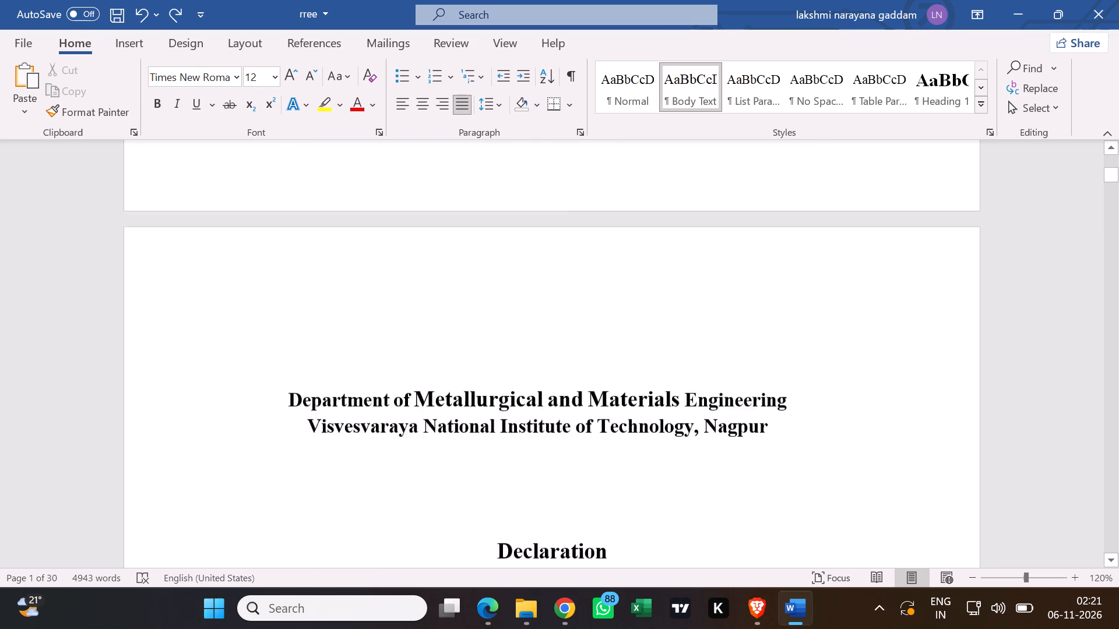
pyautogui.scroll(-15, 444, 240)
pyautogui.scroll(-17, 458, 252)
pyautogui.scroll(7, 448, 259)
pyautogui.scroll(-5, 428, 200)
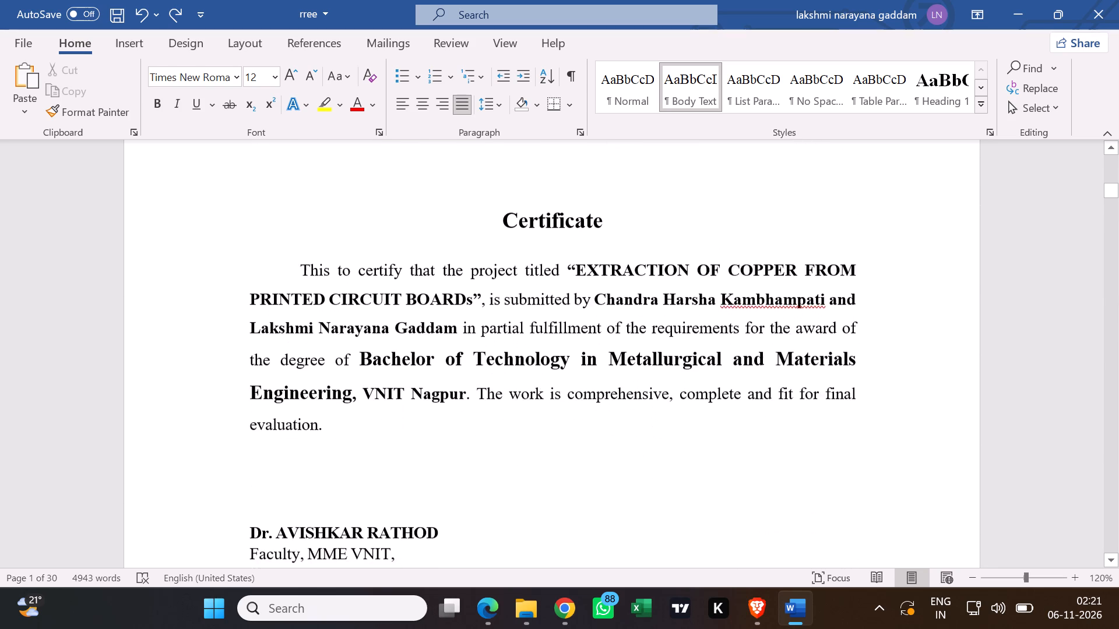
# Review the page layout from the certificate through the acknowledgment to the blank lines above the "ABSTRACT" heading.
pyautogui.scroll(-15, 423, 208)
pyautogui.scroll(-4, 444, 264)
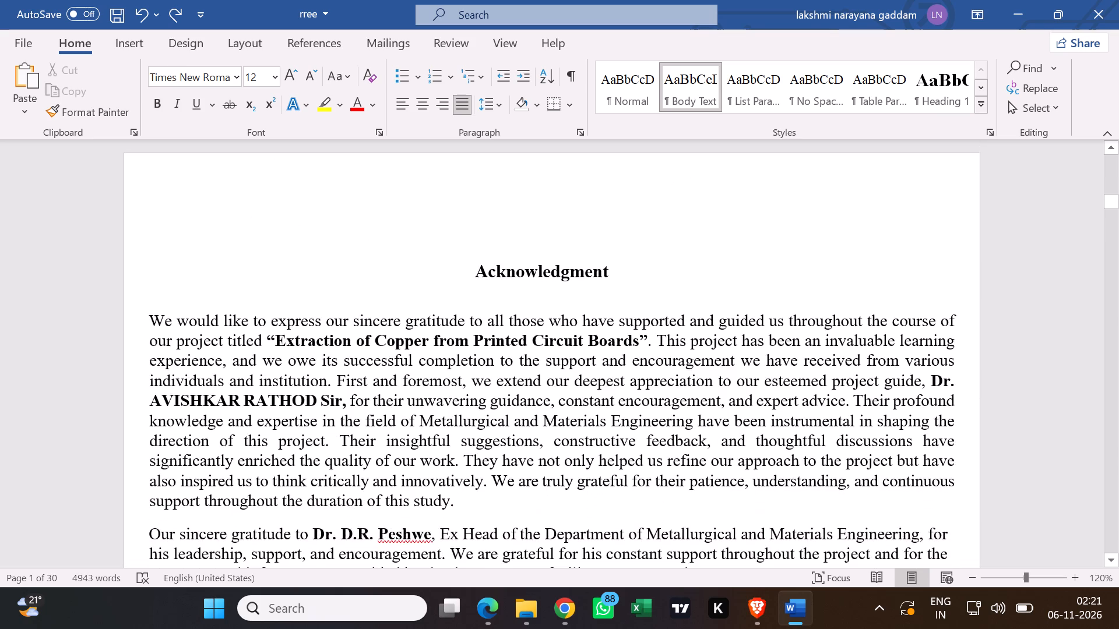
pyautogui.scroll(-6, 436, 257)
pyautogui.scroll(2, 430, 249)
pyautogui.scroll(5, 358, 116)
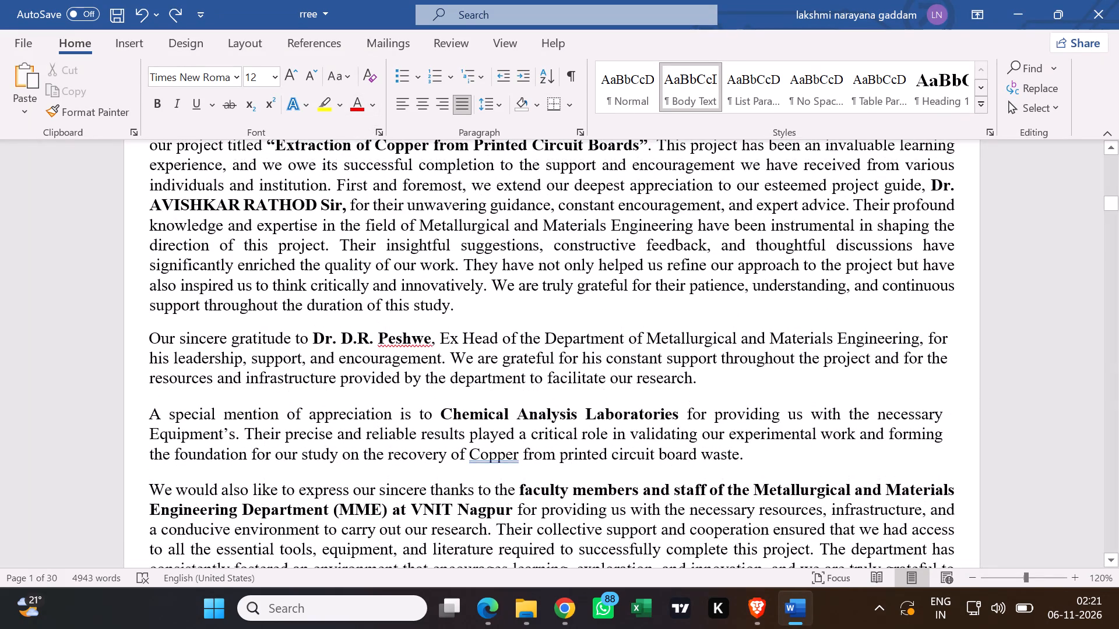
pyautogui.scroll(8, 425, 280)
pyautogui.scroll(-5, 419, 286)
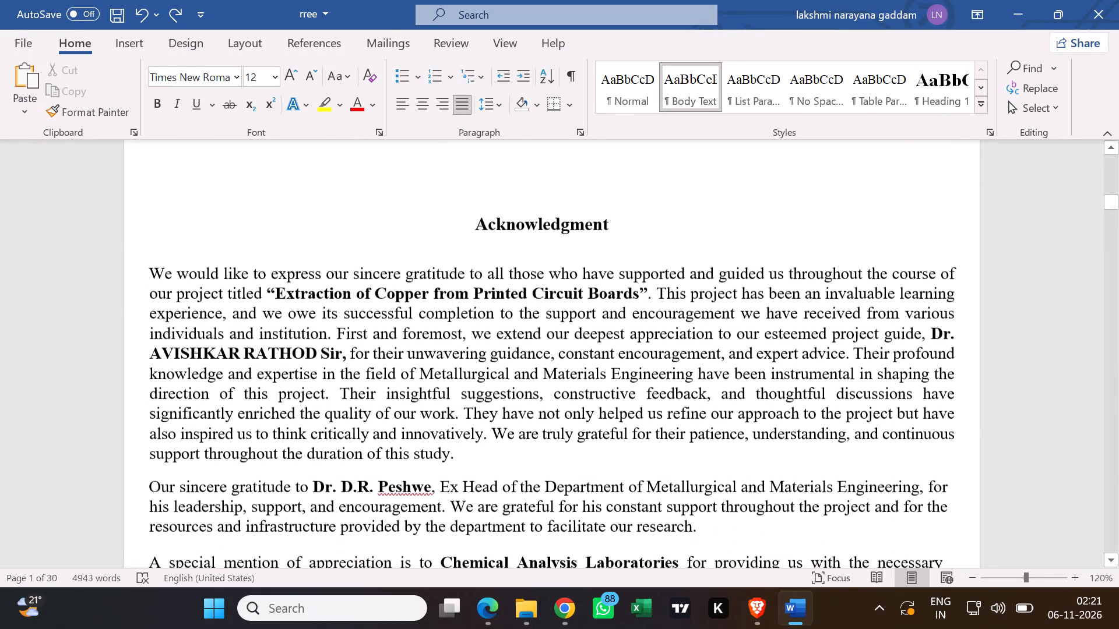
pyautogui.scroll(-7, 410, 278)
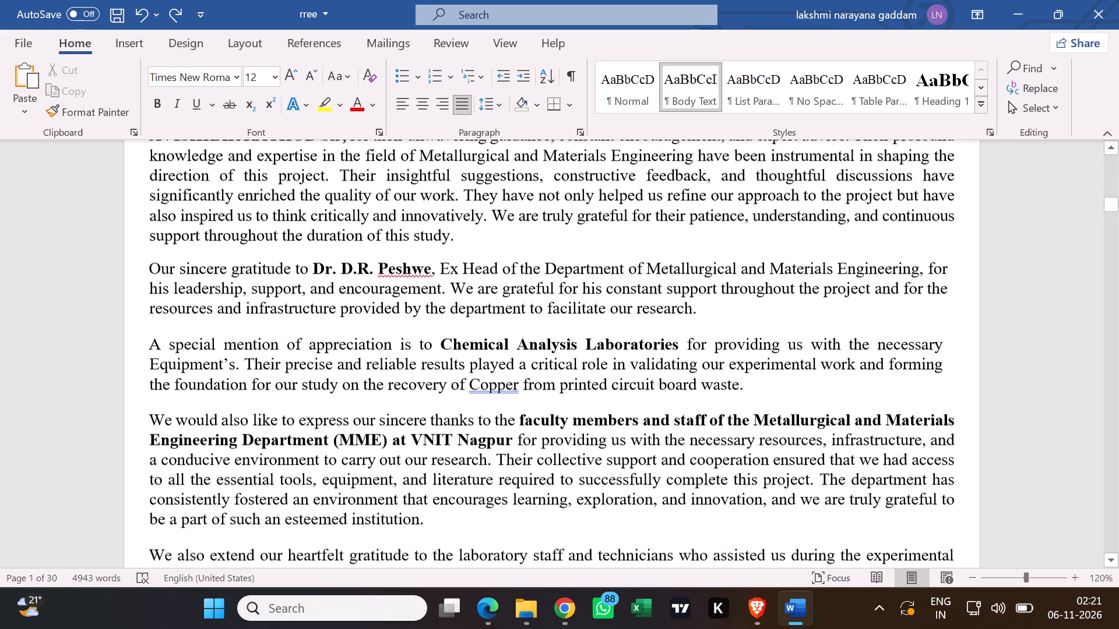
pyautogui.scroll(-16, 404, 282)
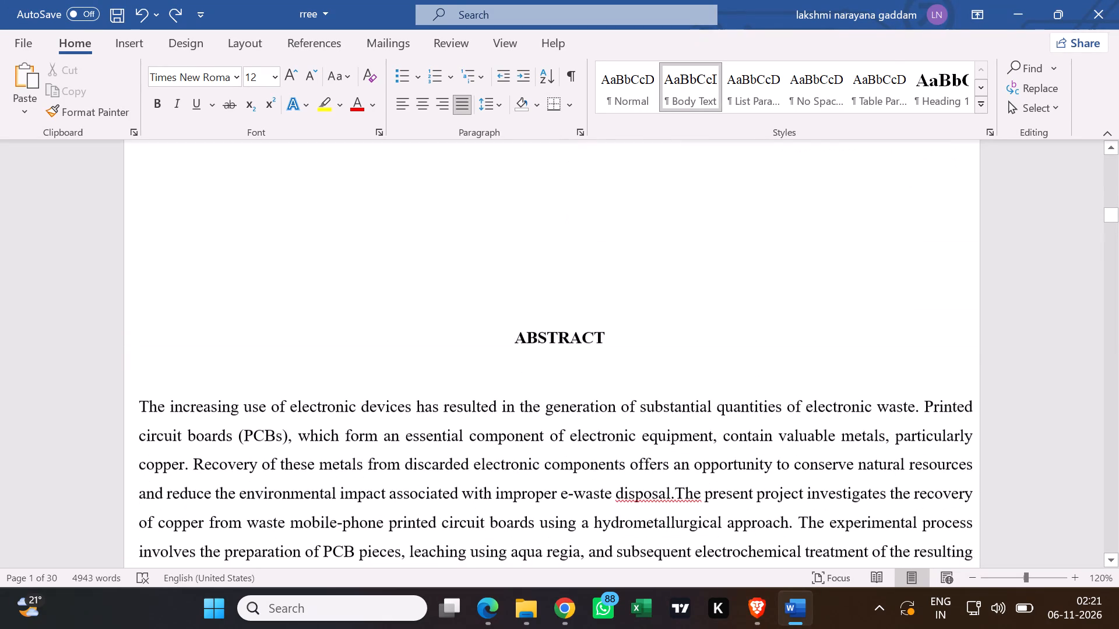
pyautogui.scroll(2, 410, 292)
pyautogui.click(367, 354)
pyautogui.scroll(1, 367, 354)
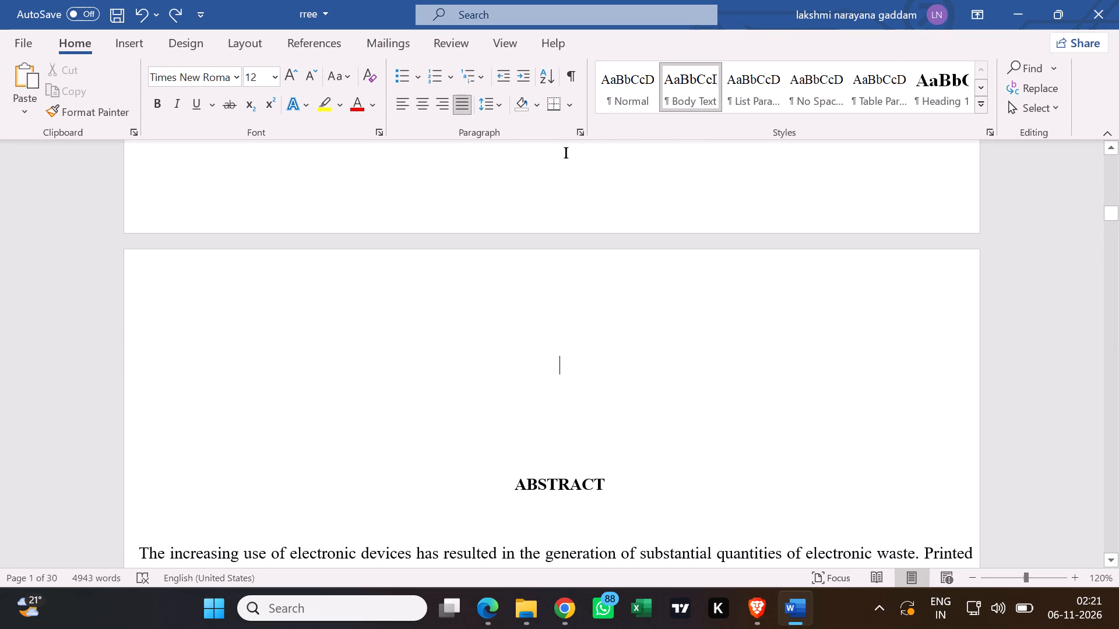
pyautogui.click(418, 439)
pyautogui.scroll(-6, 455, 418)
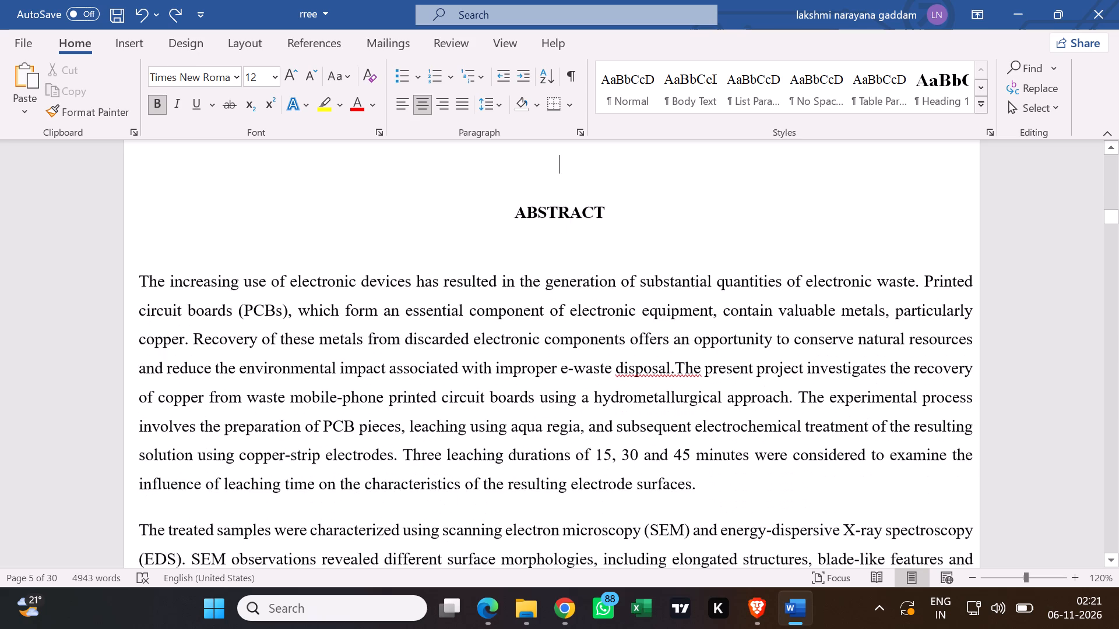
# Delete the blank line above the "CHAPTER 1: INTRODUCTION" heading.
pyautogui.scroll(-20, 455, 390)
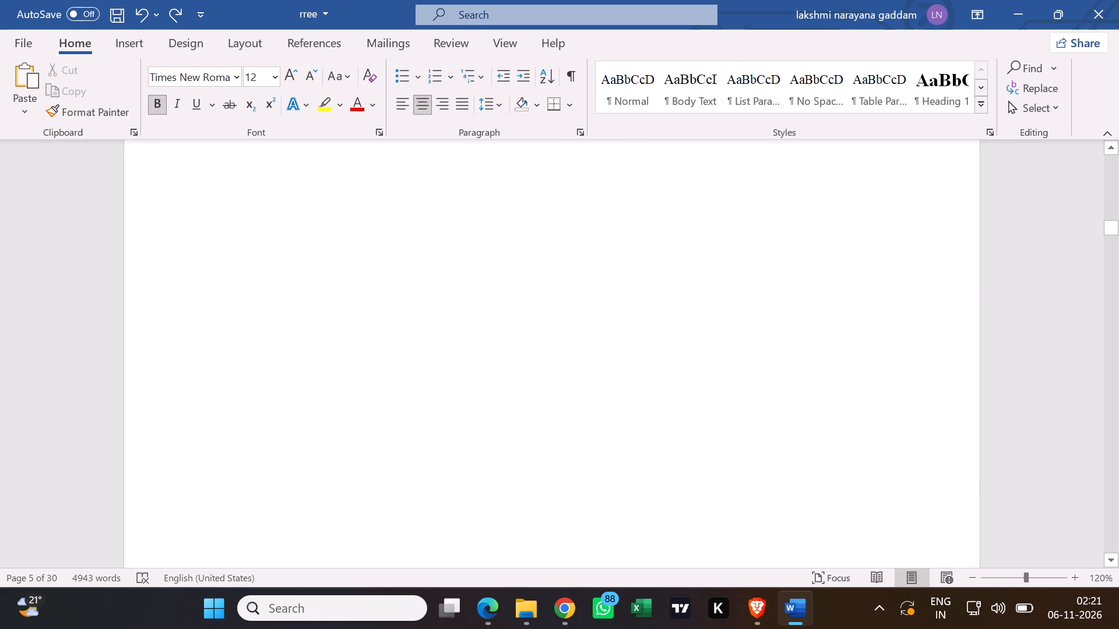
pyautogui.scroll(-16, 451, 381)
pyautogui.scroll(-5, 457, 382)
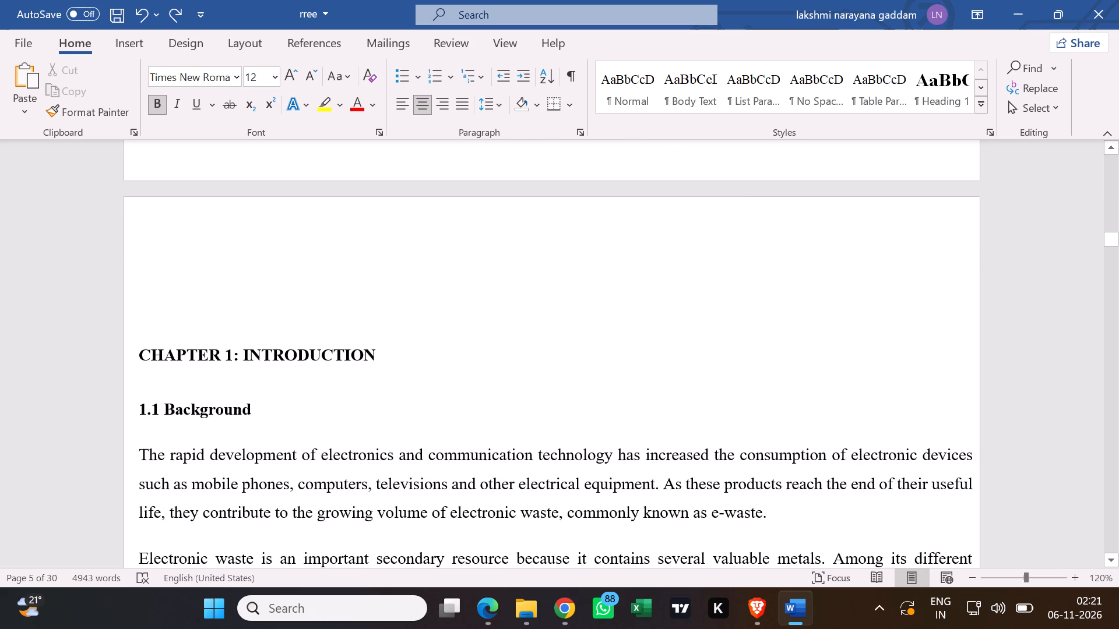
pyautogui.scroll(-2, 458, 384)
pyautogui.scroll(3, 270, 211)
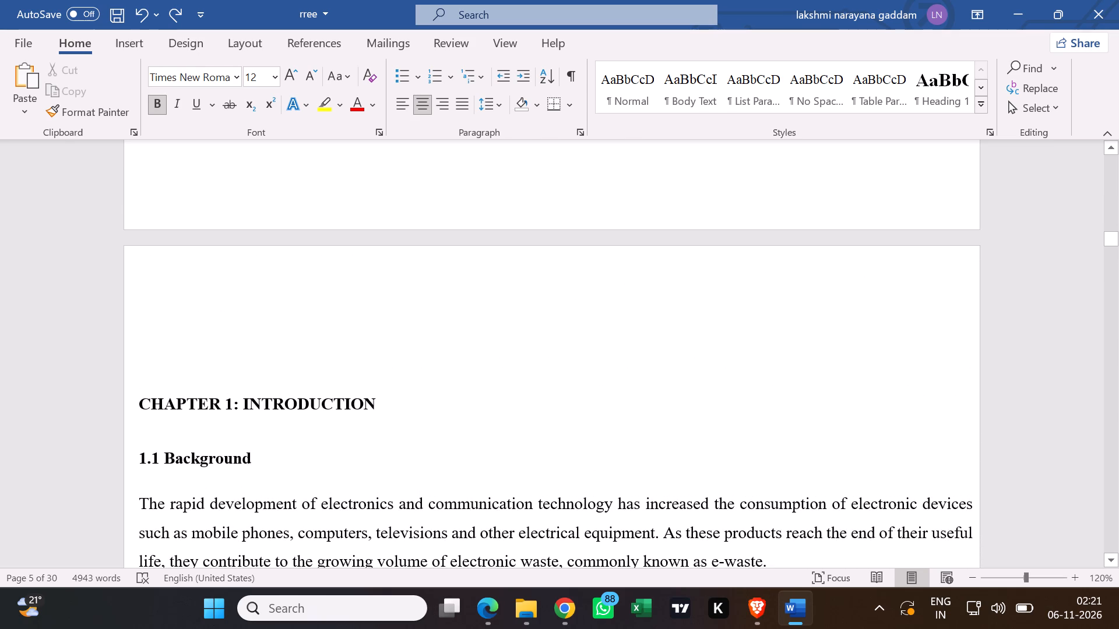
pyautogui.click(281, 354)
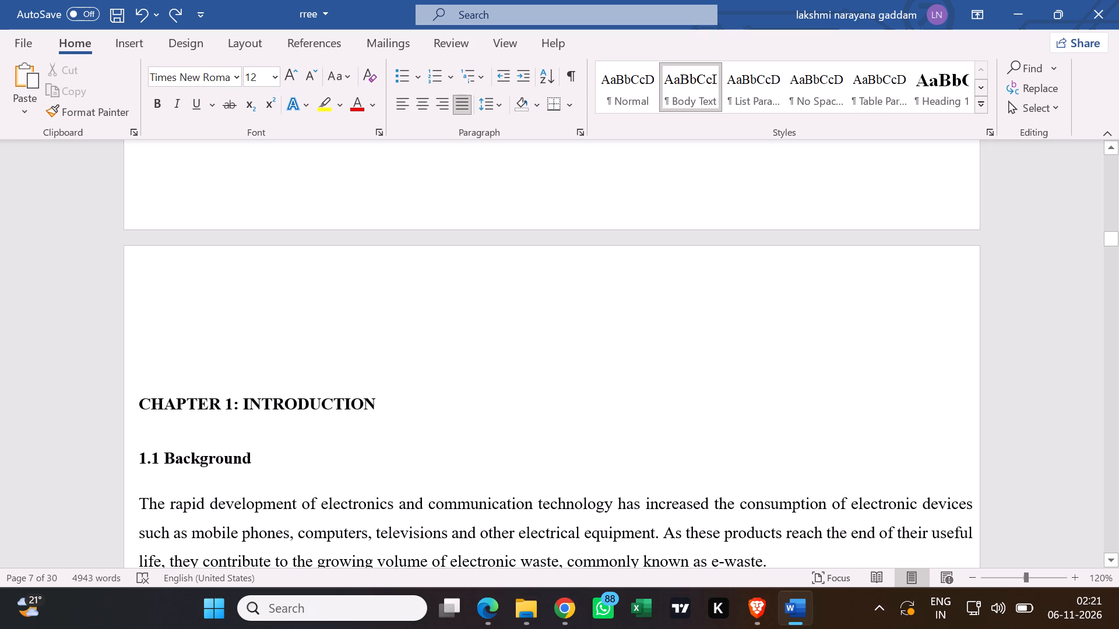
pyautogui.press('BackSpace')
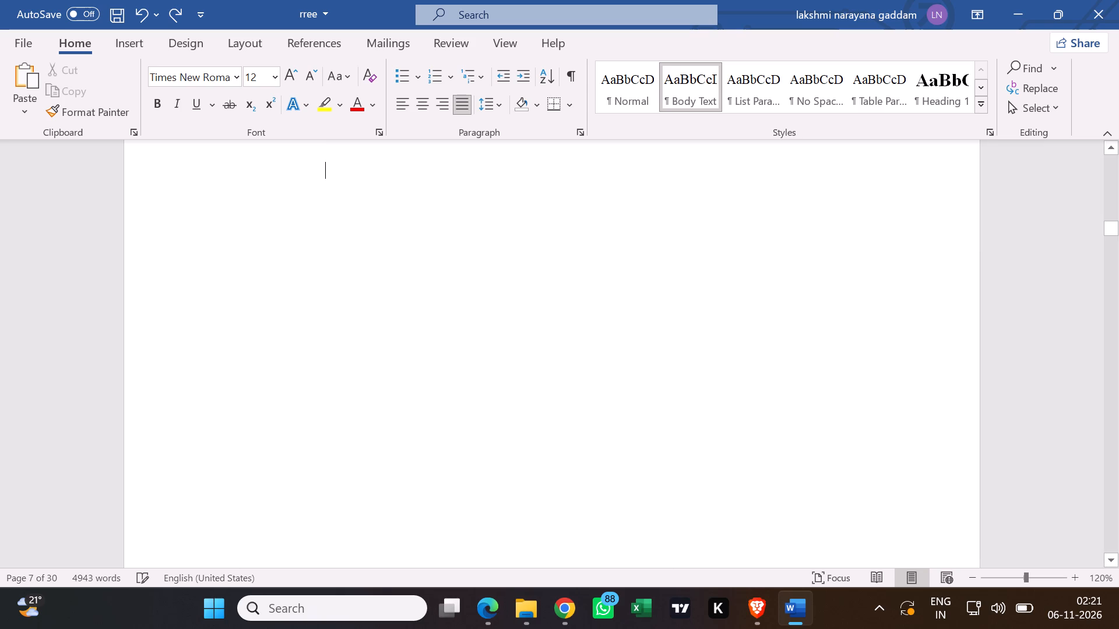
# Examine the empty page between the abstract and the "CHAPTER 1: INTRODUCTION" heading.
pyautogui.scroll(9, 294, 460)
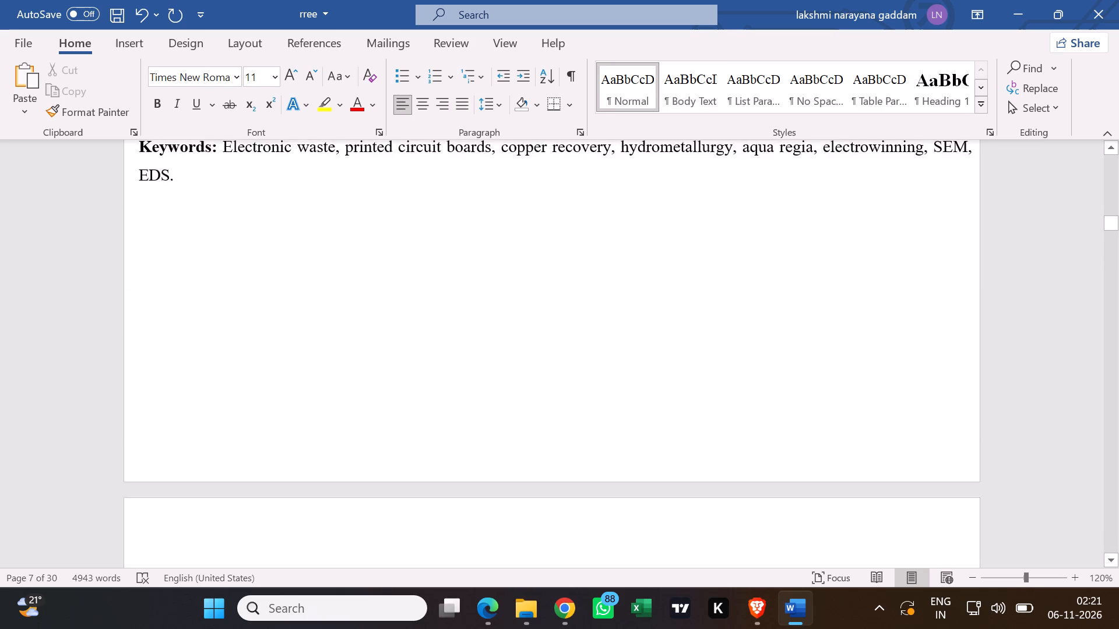
pyautogui.scroll(18, 304, 367)
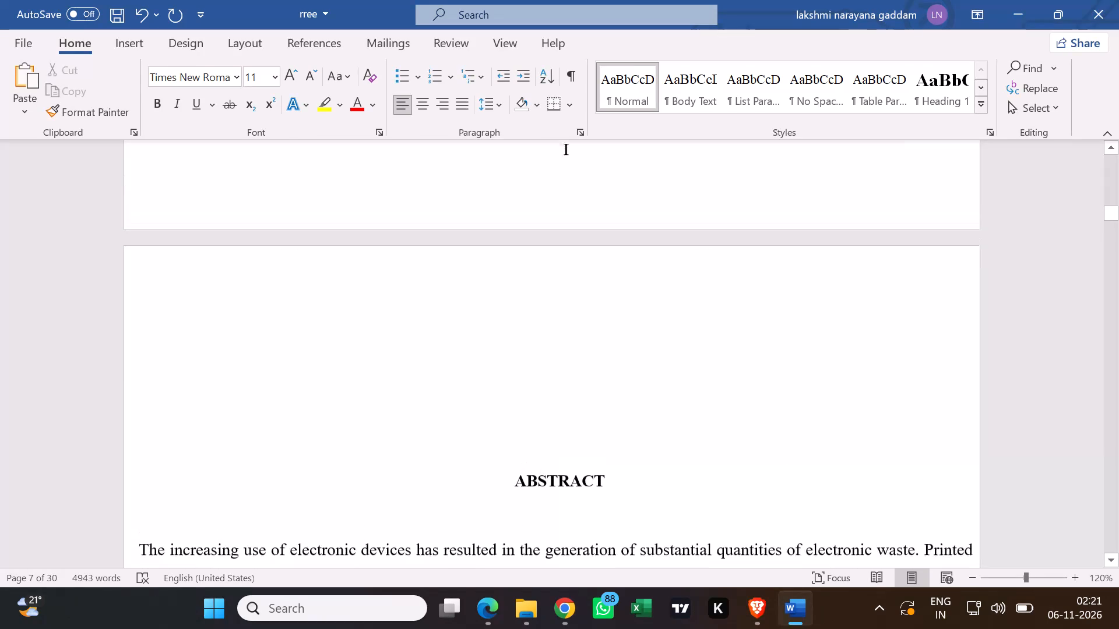
pyautogui.scroll(-7, 276, 319)
pyautogui.scroll(-13, 324, 344)
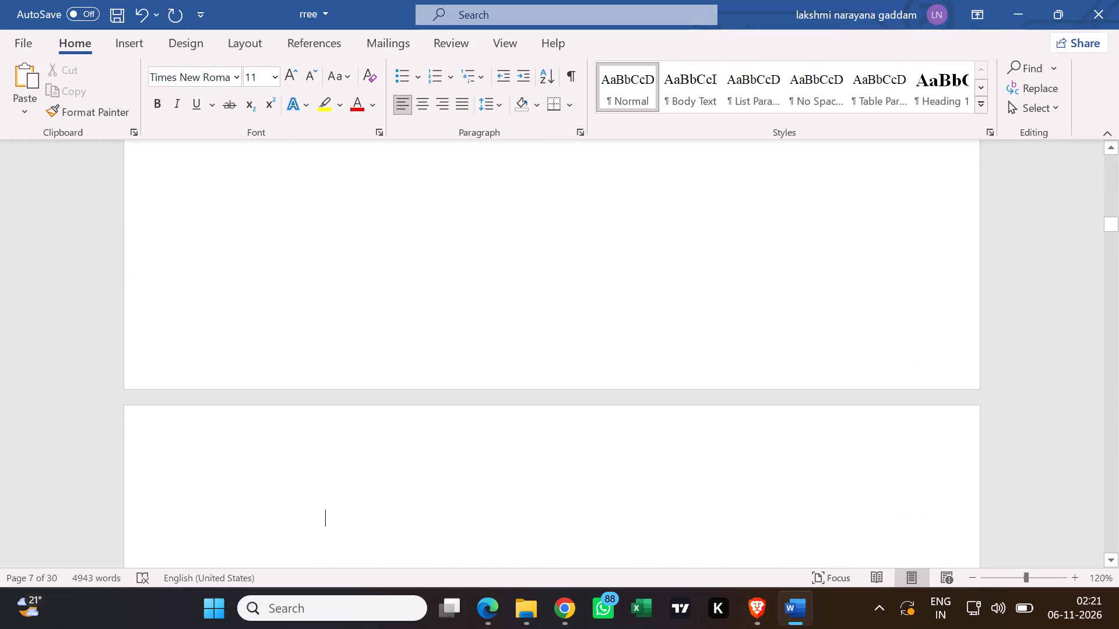
pyautogui.scroll(-18, 368, 351)
pyautogui.scroll(-6, 381, 342)
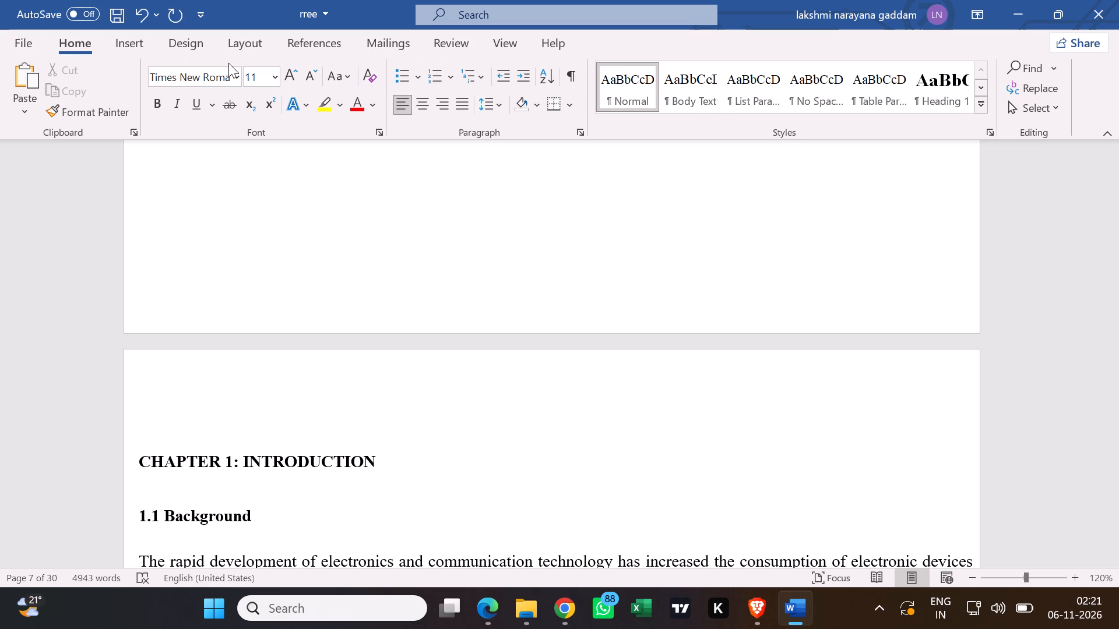
# Check the indent, spacing and line and page break settings of the empty paragraph before chapter 1.
pyautogui.click(258, 47)
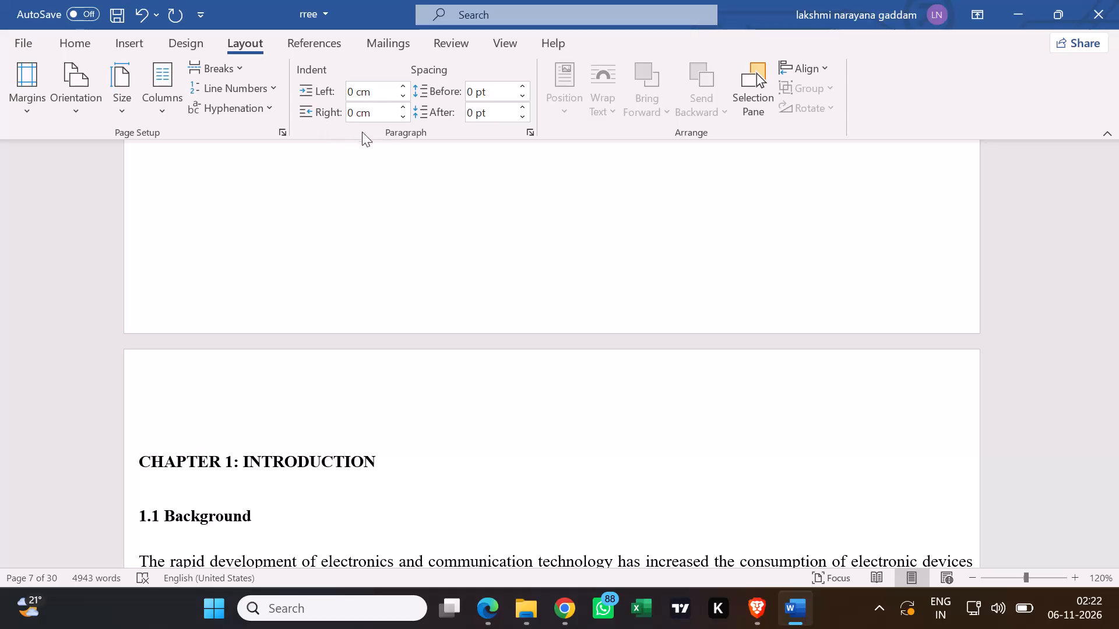
pyautogui.click(528, 130)
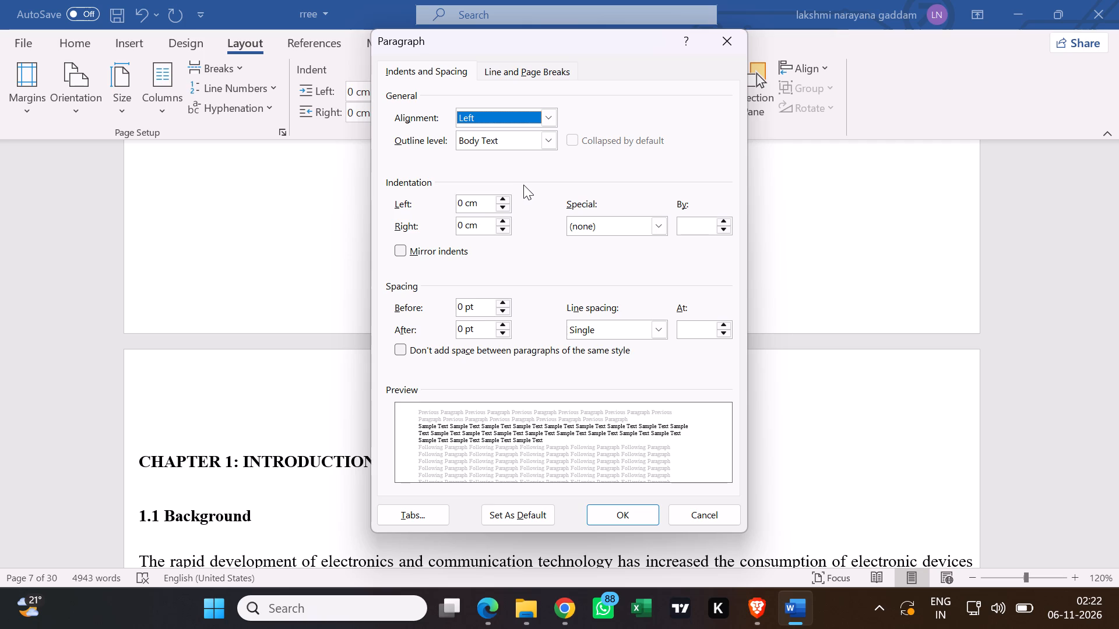
pyautogui.click(532, 74)
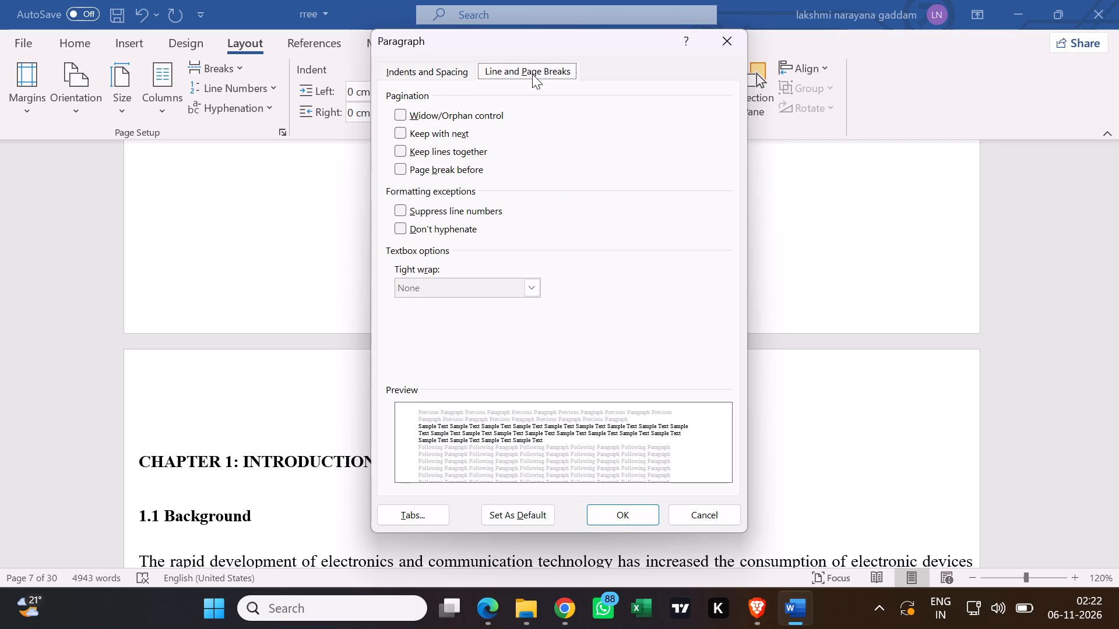
pyautogui.click(414, 71)
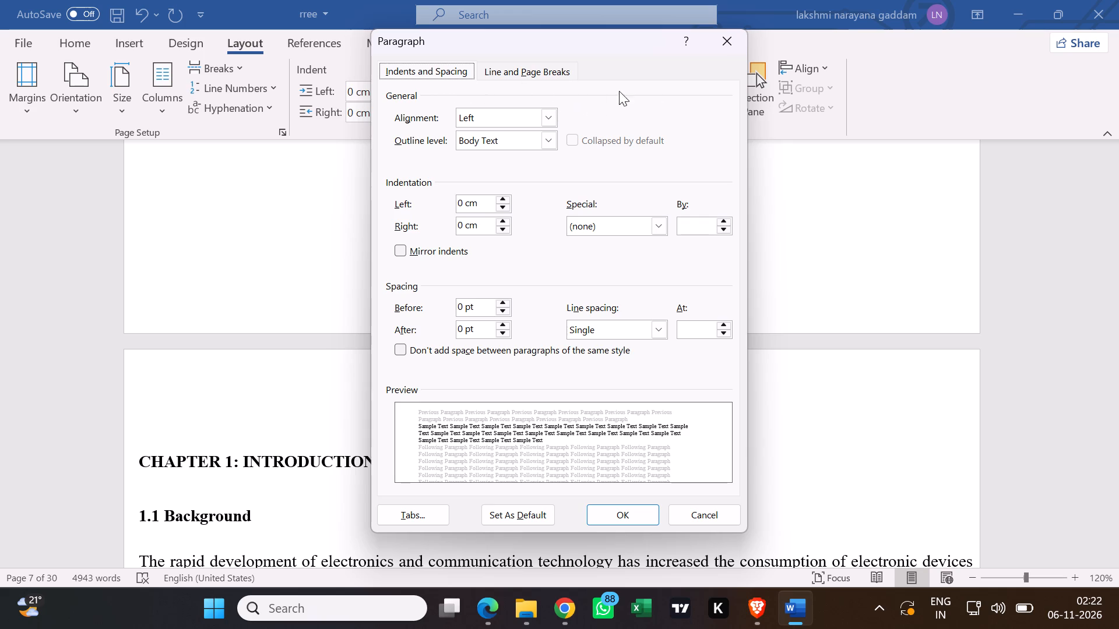
pyautogui.click(740, 47)
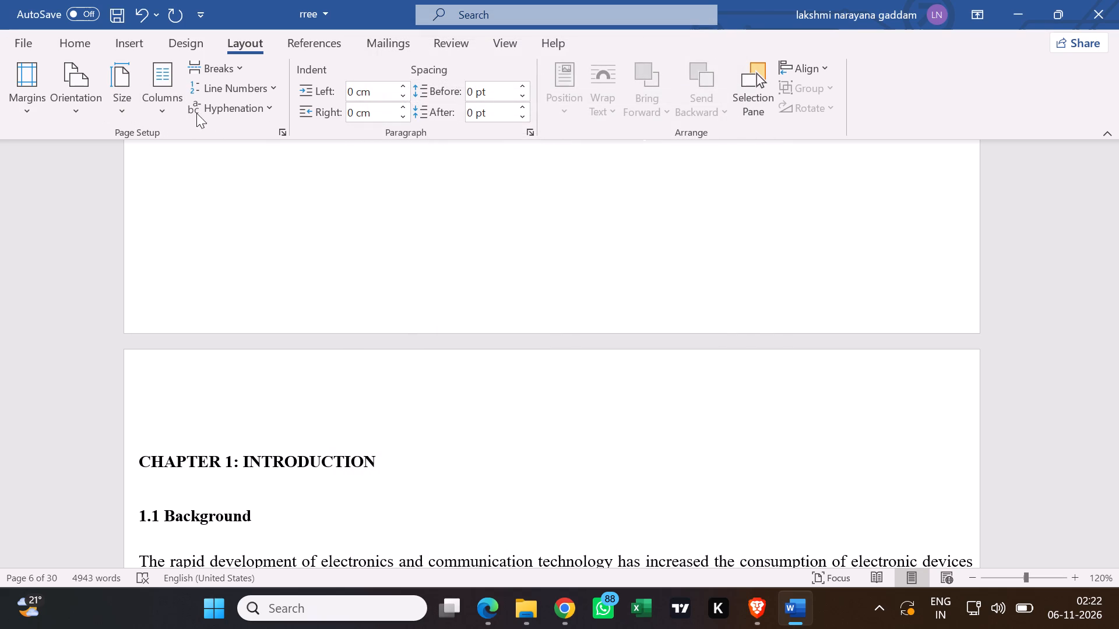
# Check the page setup margins of the section containing the empty page before chapter 1.
pyautogui.click(28, 112)
pyautogui.click(30, 111)
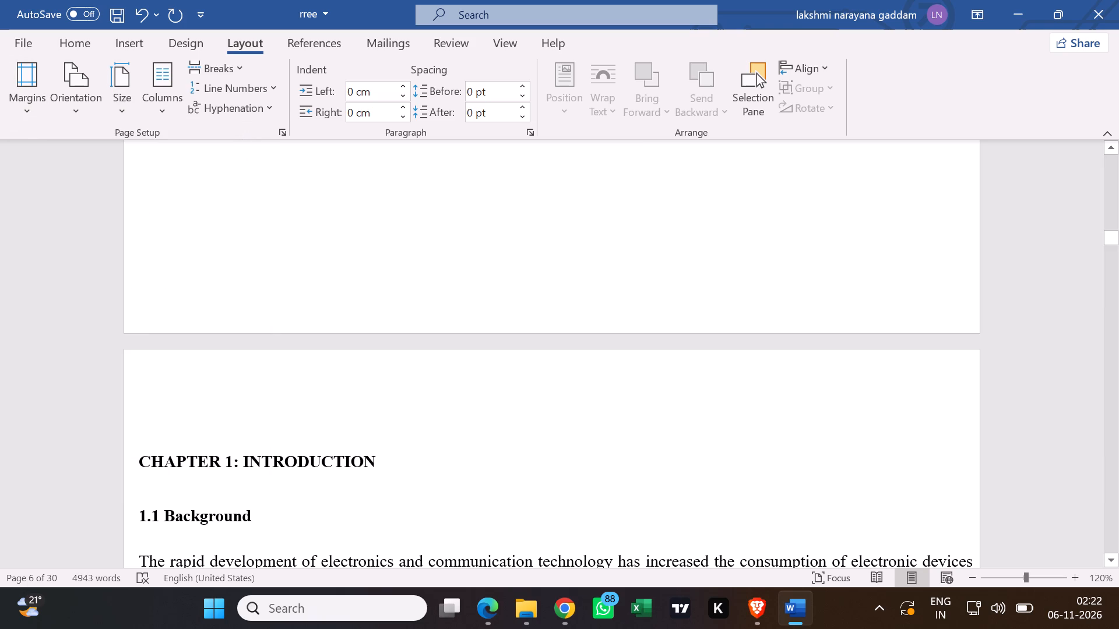
pyautogui.click(274, 133)
pyautogui.click(280, 131)
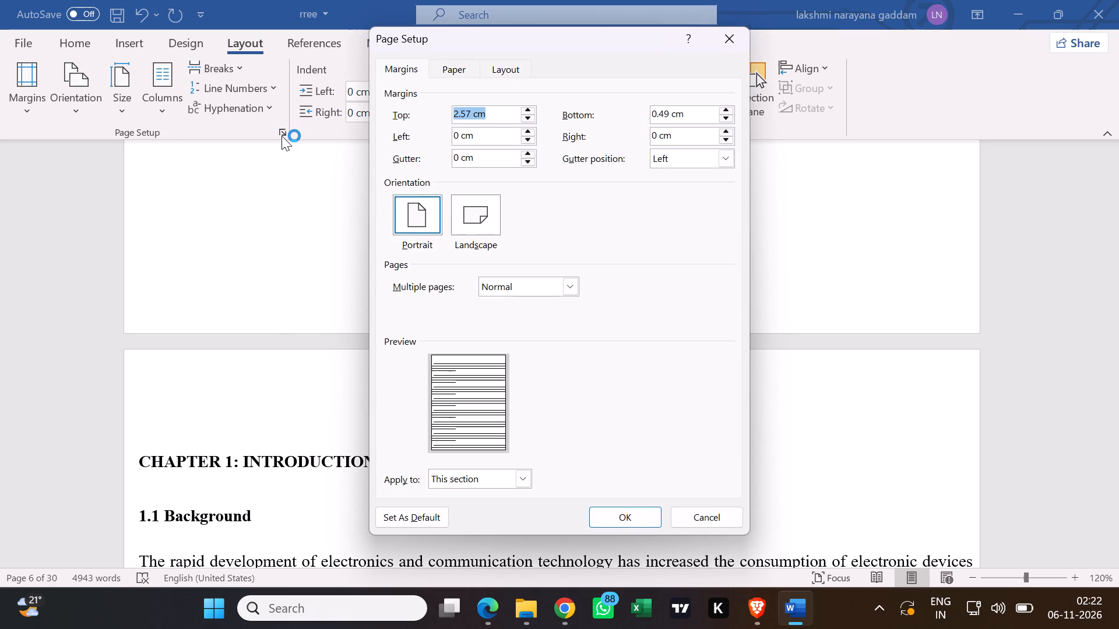
pyautogui.click(710, 36)
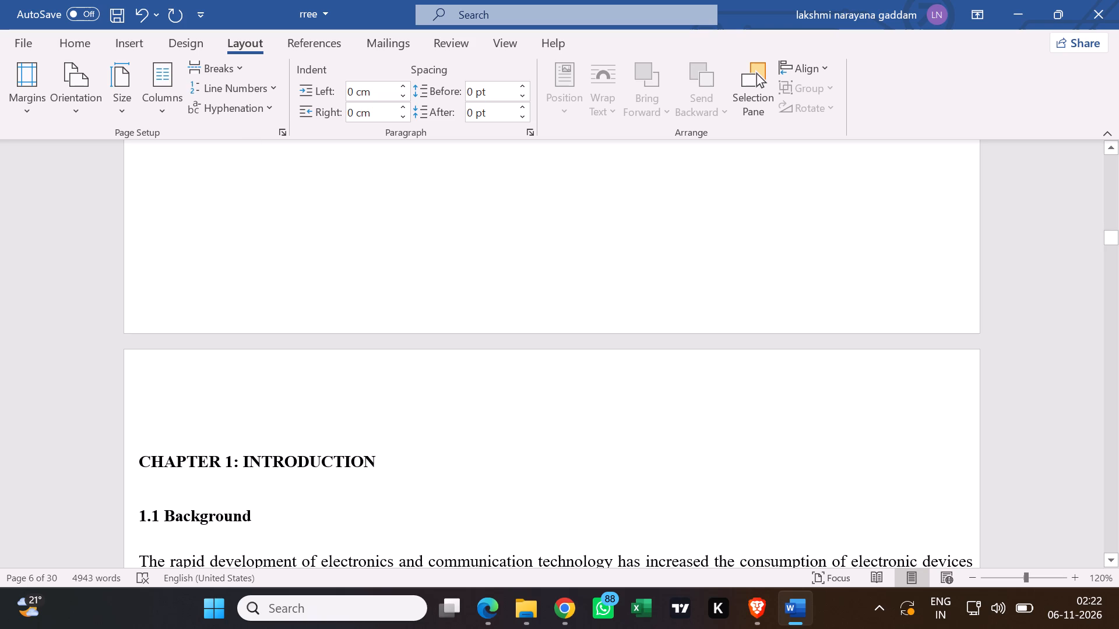
# Look over the abstract page, the empty page after it and the start of chapter 1.
pyautogui.scroll(18, 265, 176)
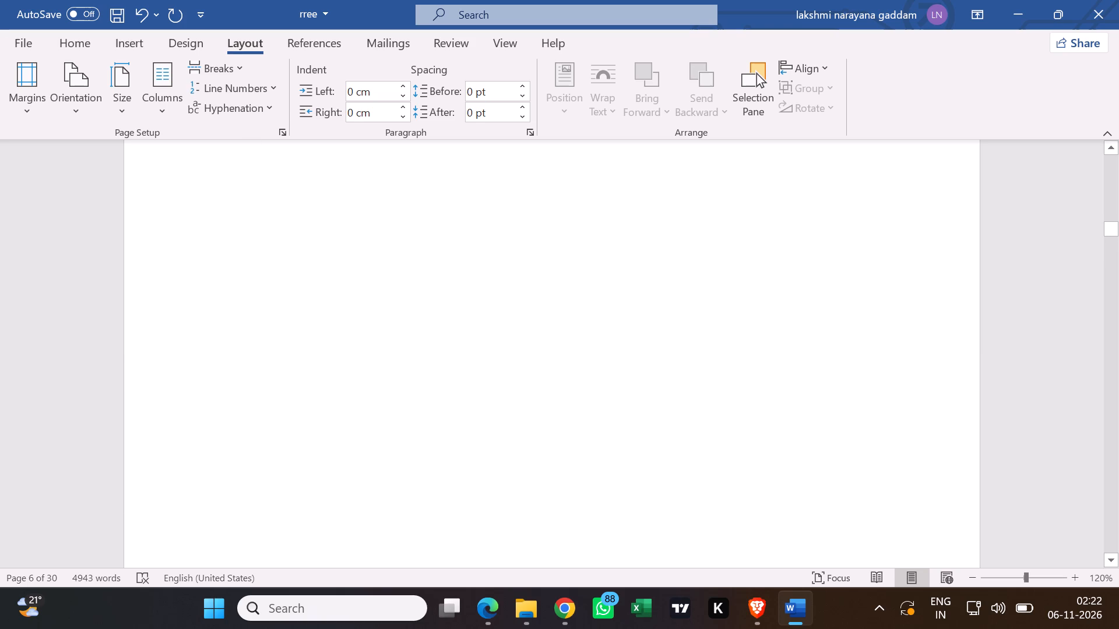
pyautogui.scroll(19, 263, 186)
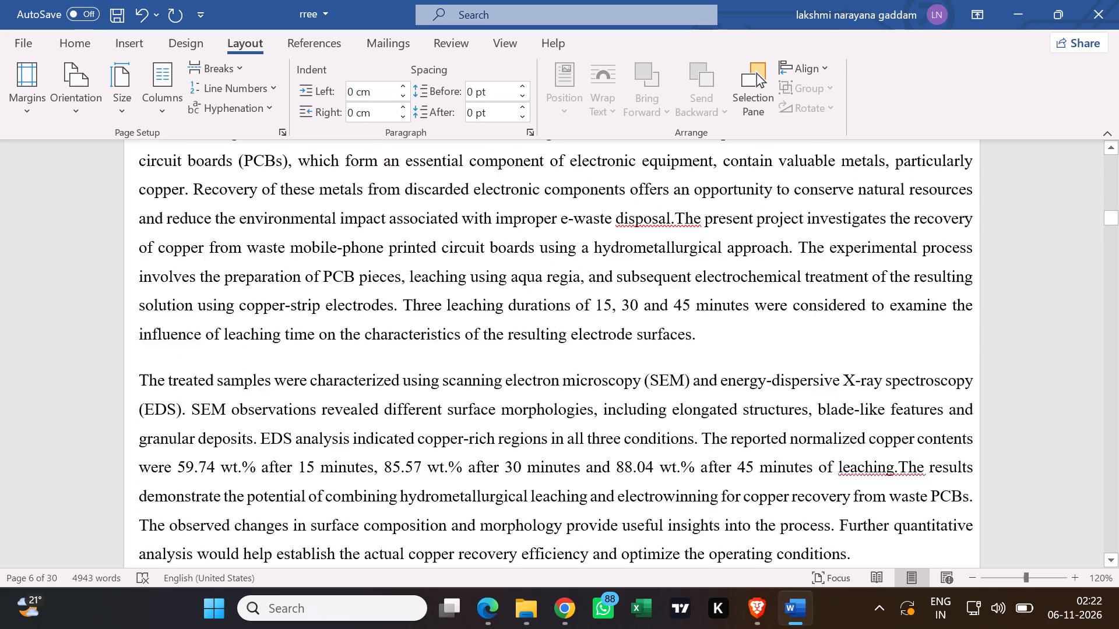
pyautogui.scroll(8, 293, 192)
pyautogui.scroll(-3, 297, 182)
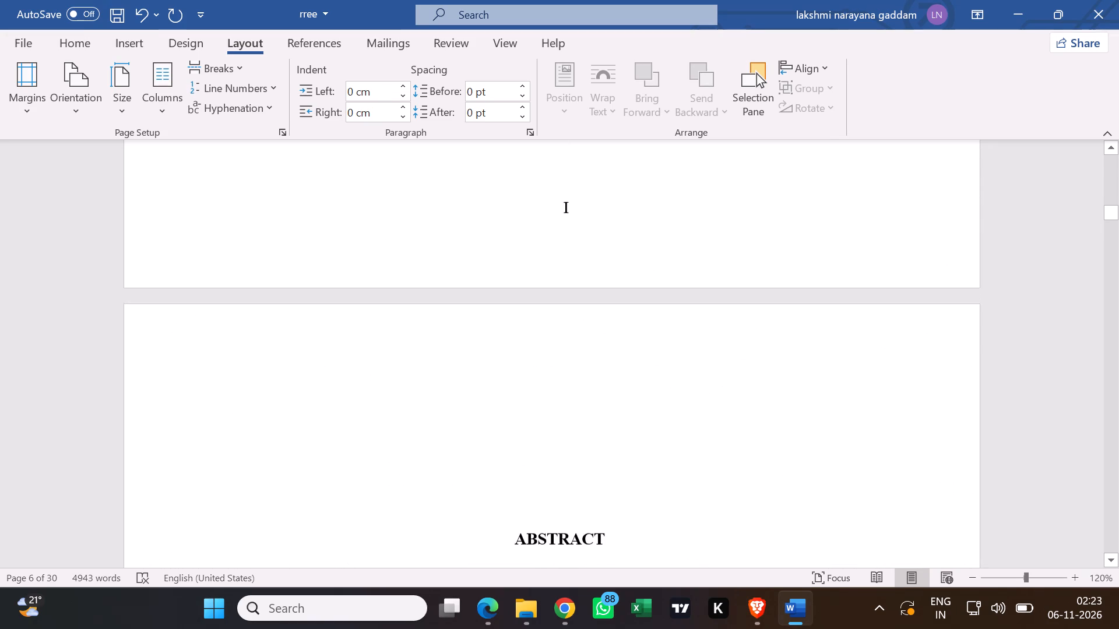
pyautogui.scroll(-19, 302, 202)
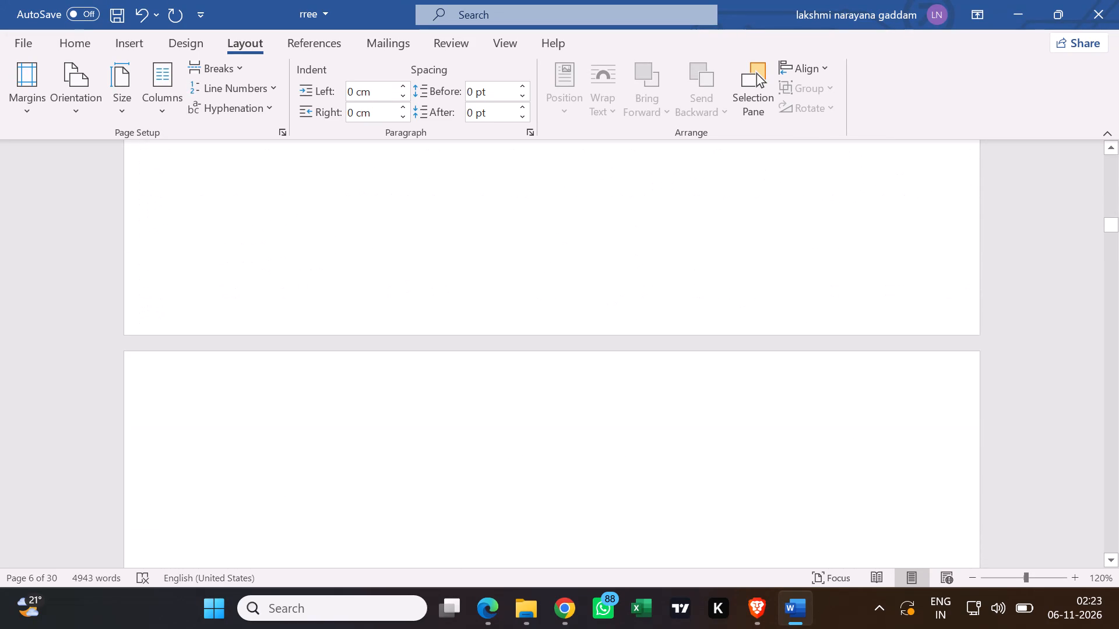
pyautogui.scroll(-16, 307, 203)
pyautogui.scroll(-7, 307, 207)
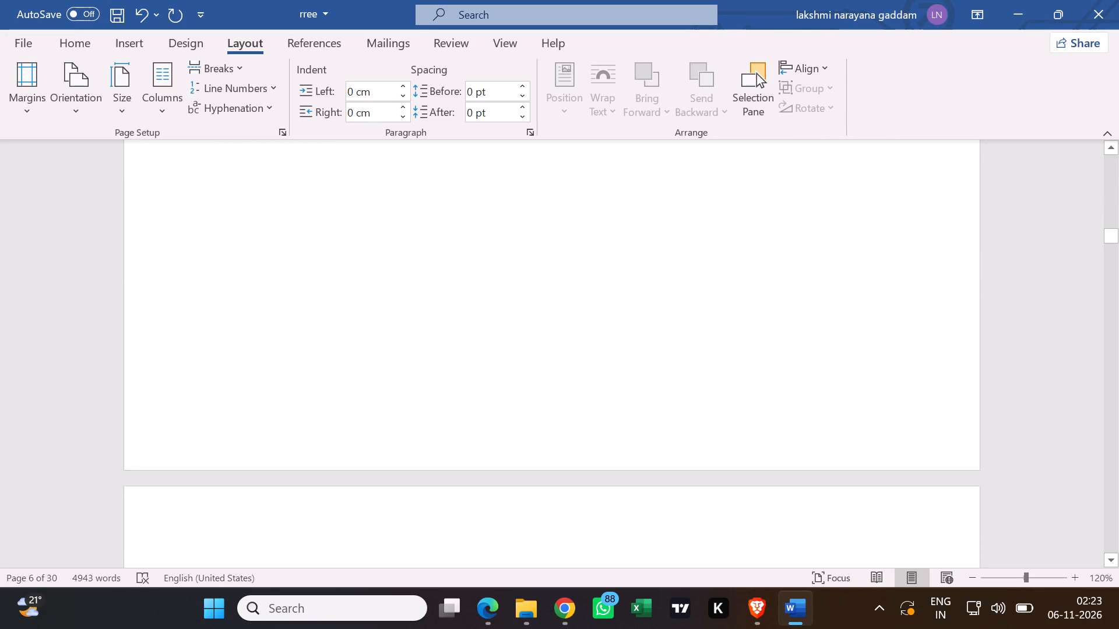
pyautogui.scroll(-5, 307, 204)
pyautogui.scroll(1, 306, 204)
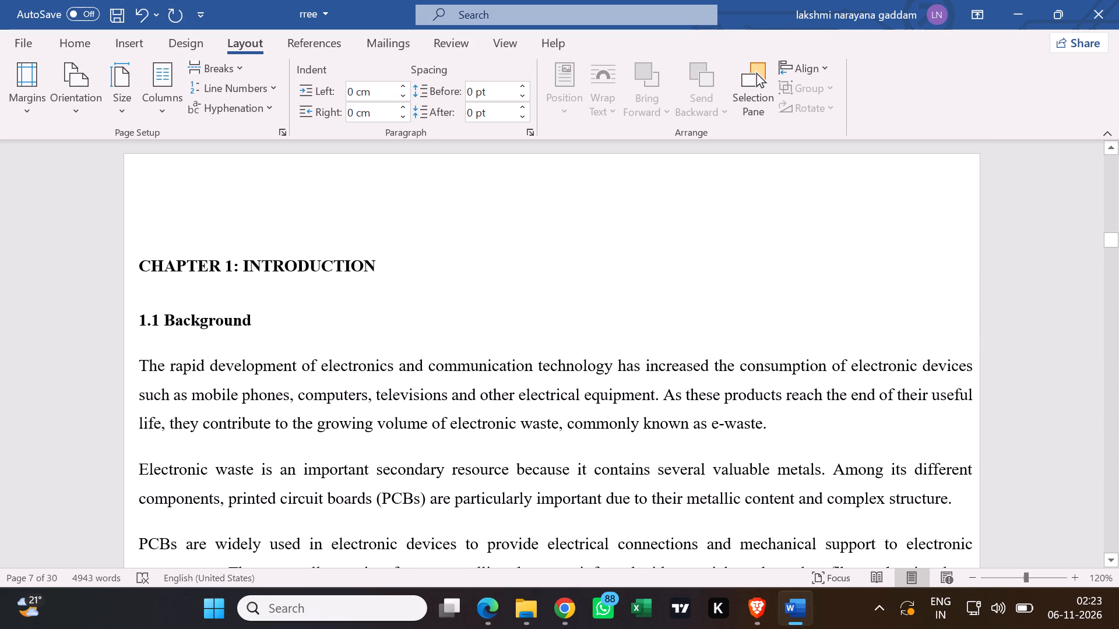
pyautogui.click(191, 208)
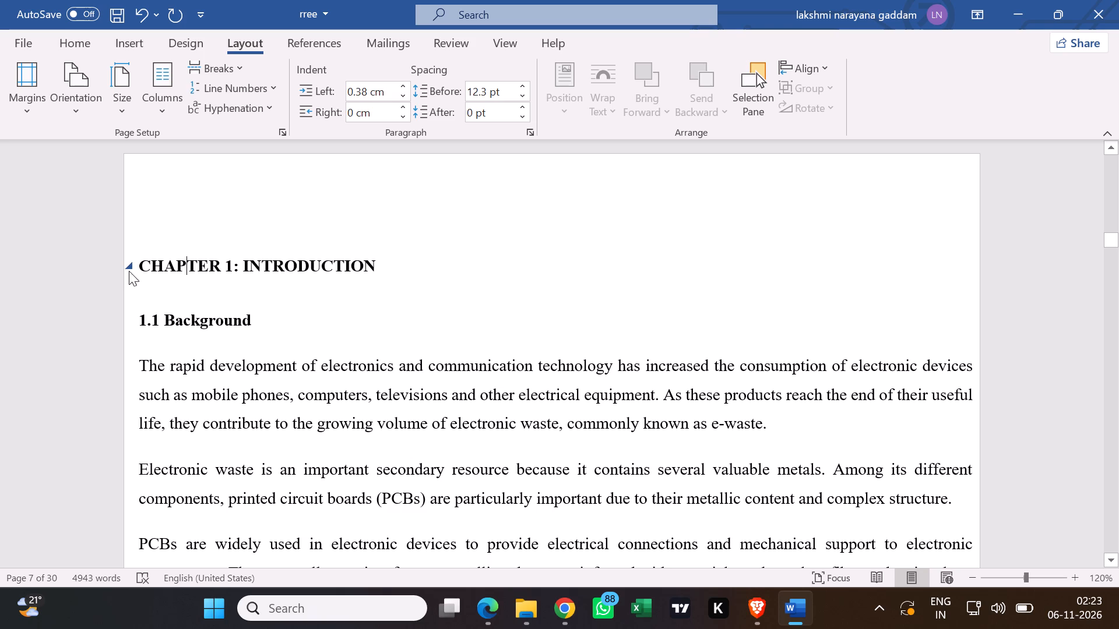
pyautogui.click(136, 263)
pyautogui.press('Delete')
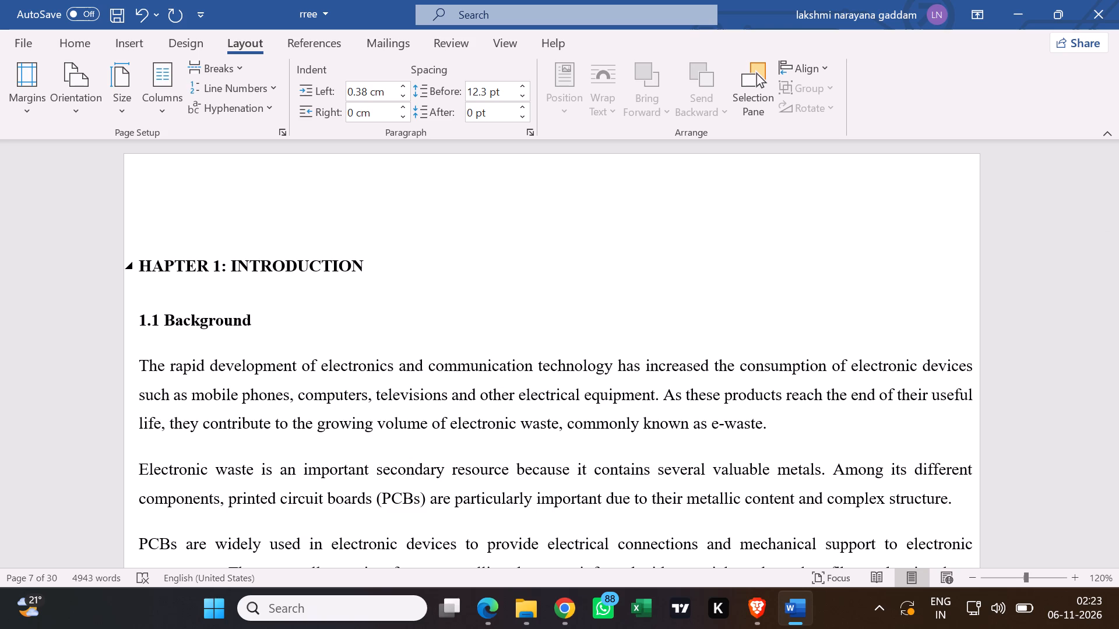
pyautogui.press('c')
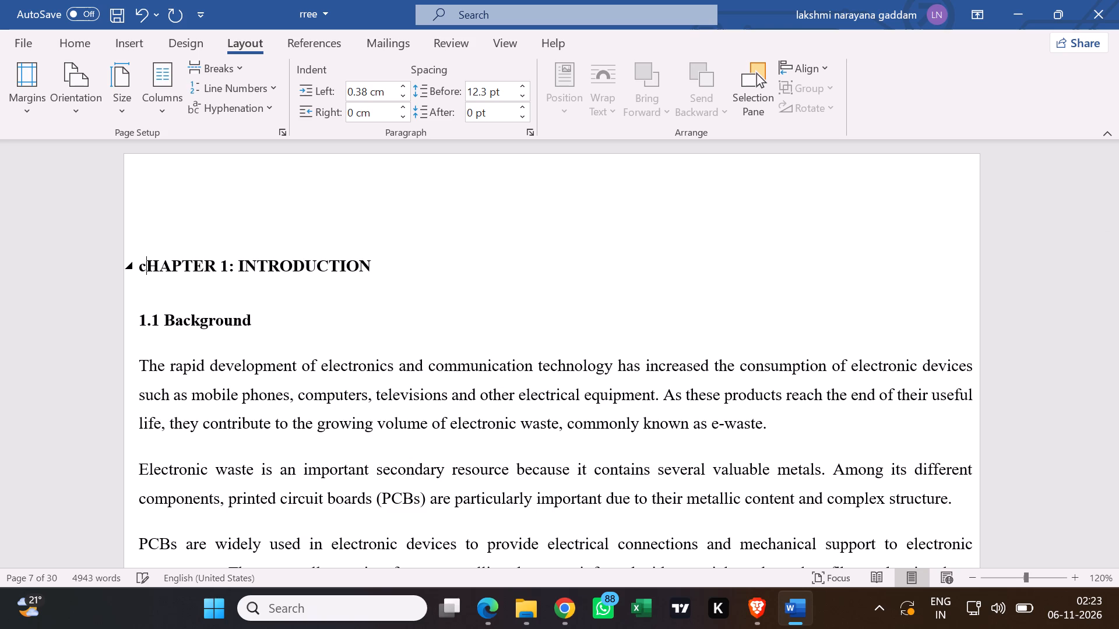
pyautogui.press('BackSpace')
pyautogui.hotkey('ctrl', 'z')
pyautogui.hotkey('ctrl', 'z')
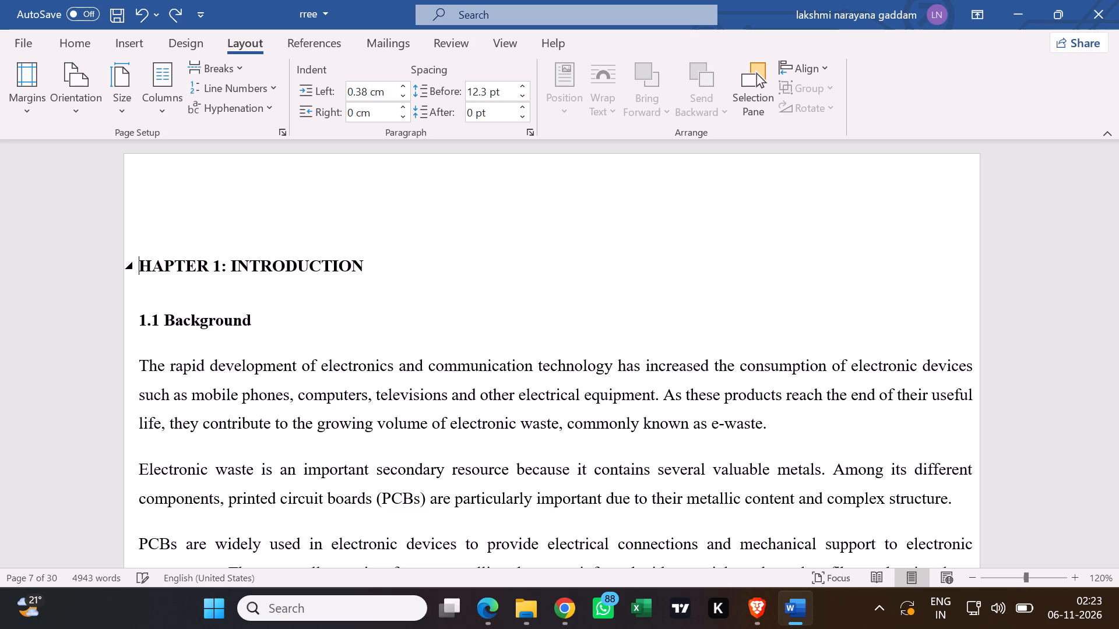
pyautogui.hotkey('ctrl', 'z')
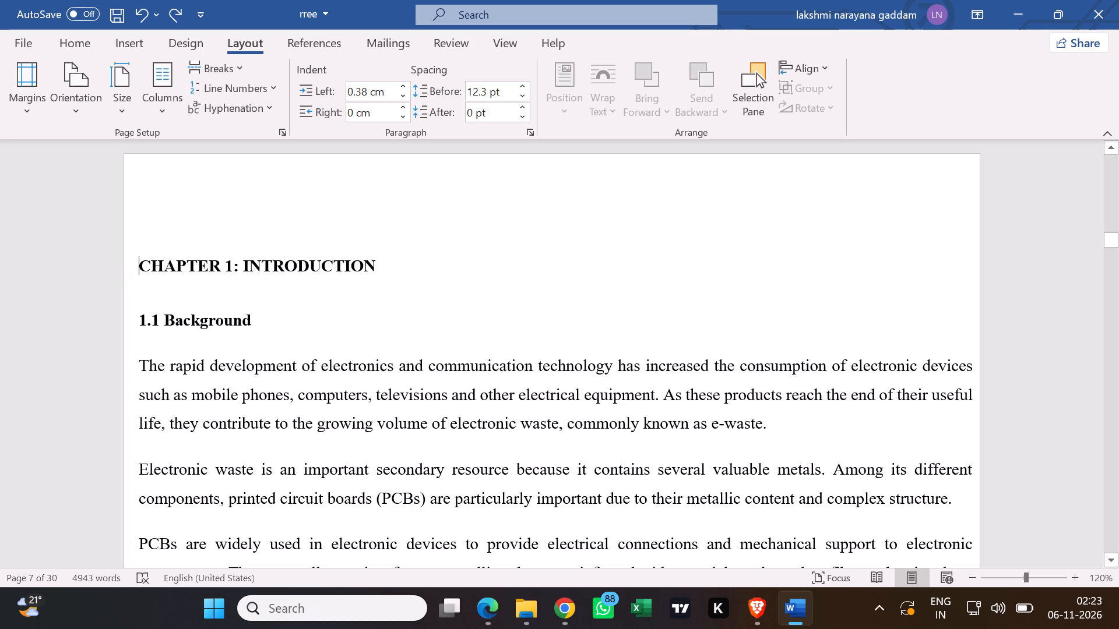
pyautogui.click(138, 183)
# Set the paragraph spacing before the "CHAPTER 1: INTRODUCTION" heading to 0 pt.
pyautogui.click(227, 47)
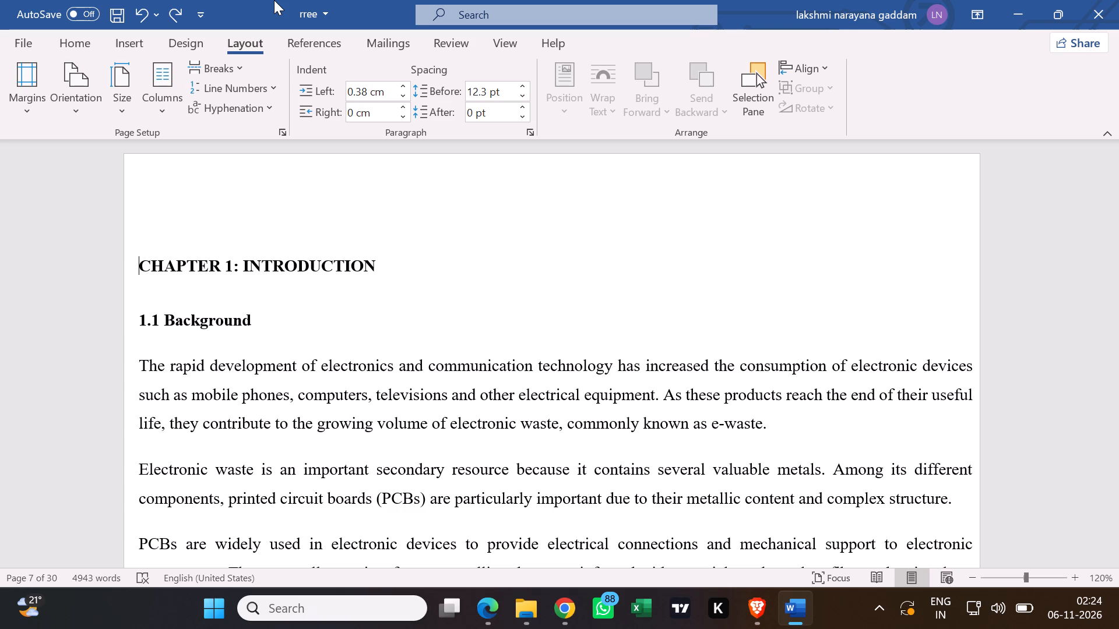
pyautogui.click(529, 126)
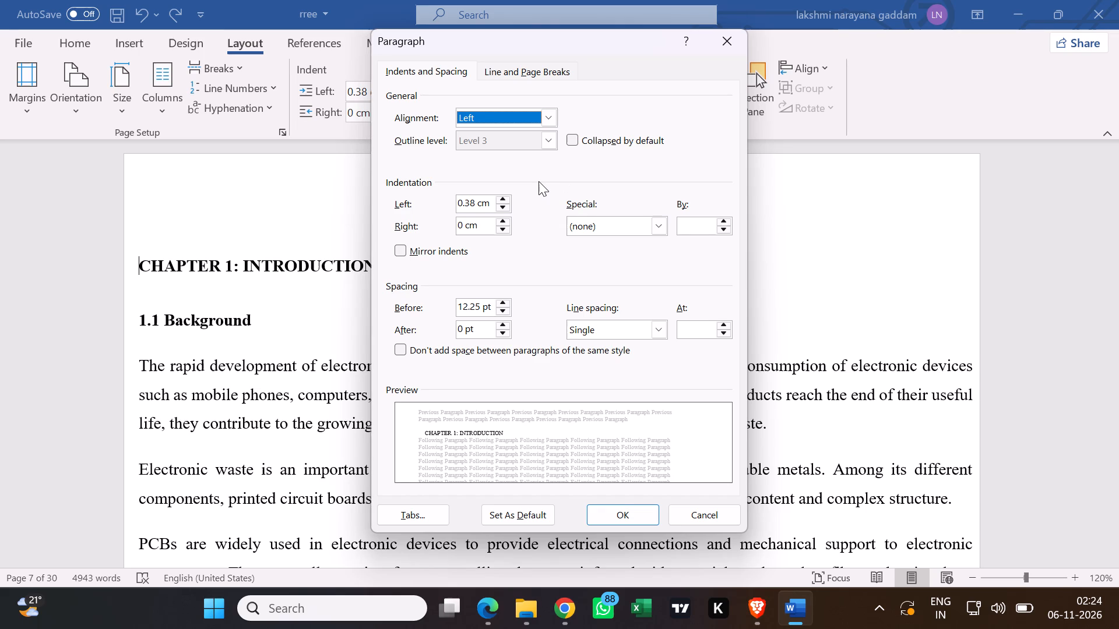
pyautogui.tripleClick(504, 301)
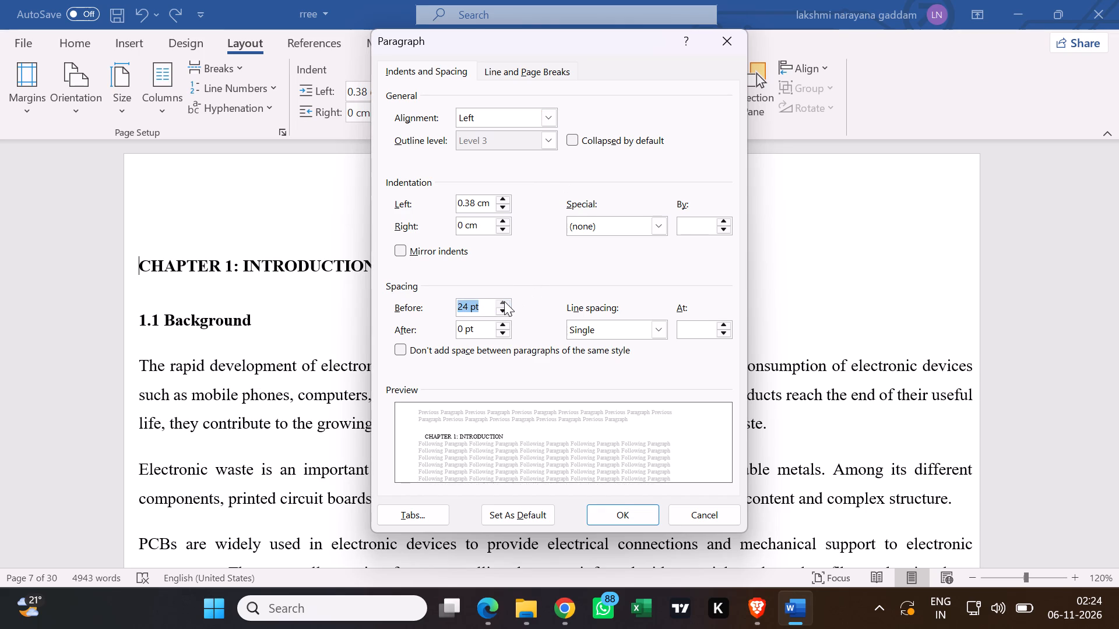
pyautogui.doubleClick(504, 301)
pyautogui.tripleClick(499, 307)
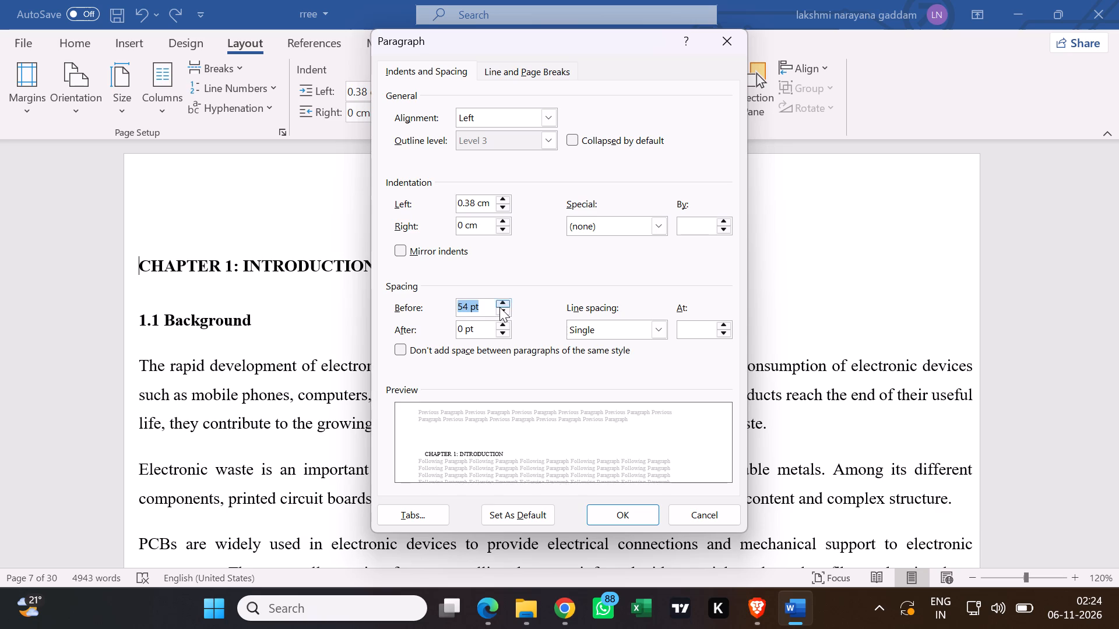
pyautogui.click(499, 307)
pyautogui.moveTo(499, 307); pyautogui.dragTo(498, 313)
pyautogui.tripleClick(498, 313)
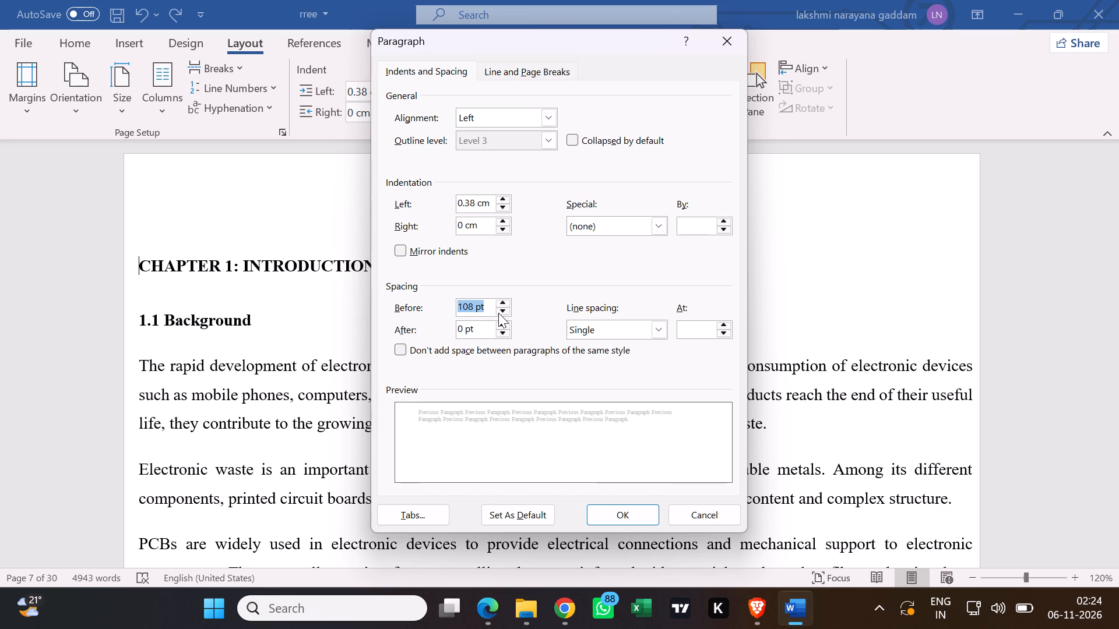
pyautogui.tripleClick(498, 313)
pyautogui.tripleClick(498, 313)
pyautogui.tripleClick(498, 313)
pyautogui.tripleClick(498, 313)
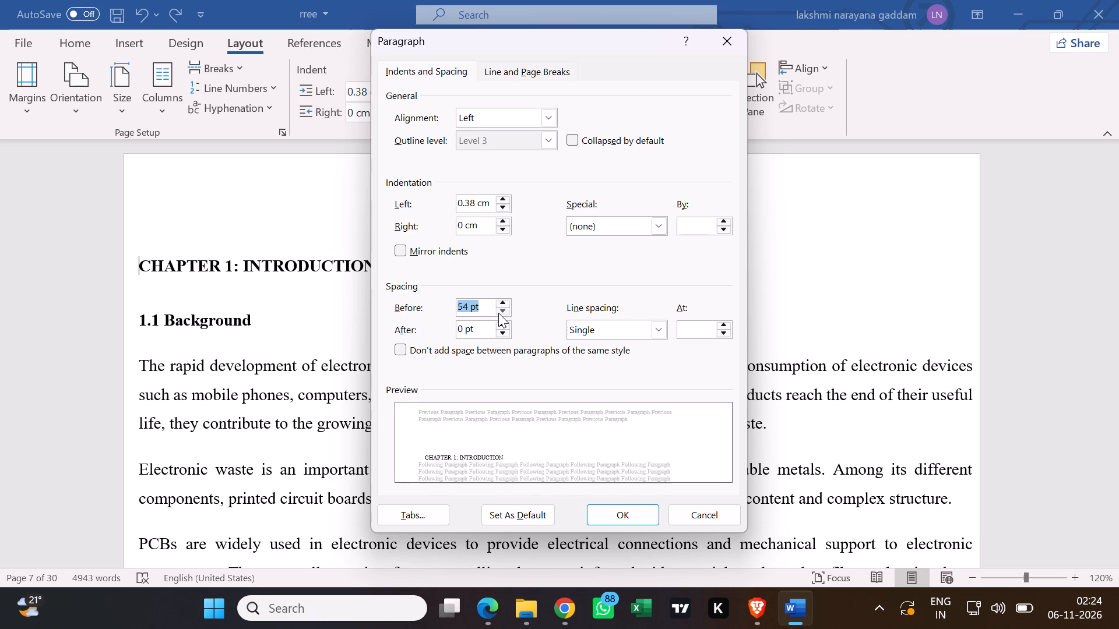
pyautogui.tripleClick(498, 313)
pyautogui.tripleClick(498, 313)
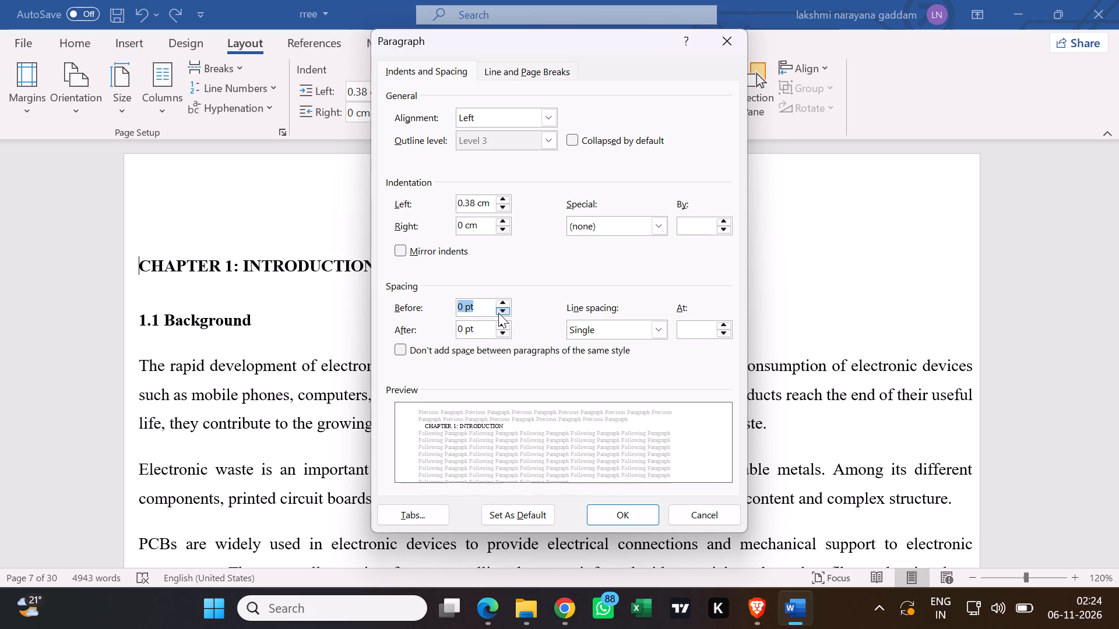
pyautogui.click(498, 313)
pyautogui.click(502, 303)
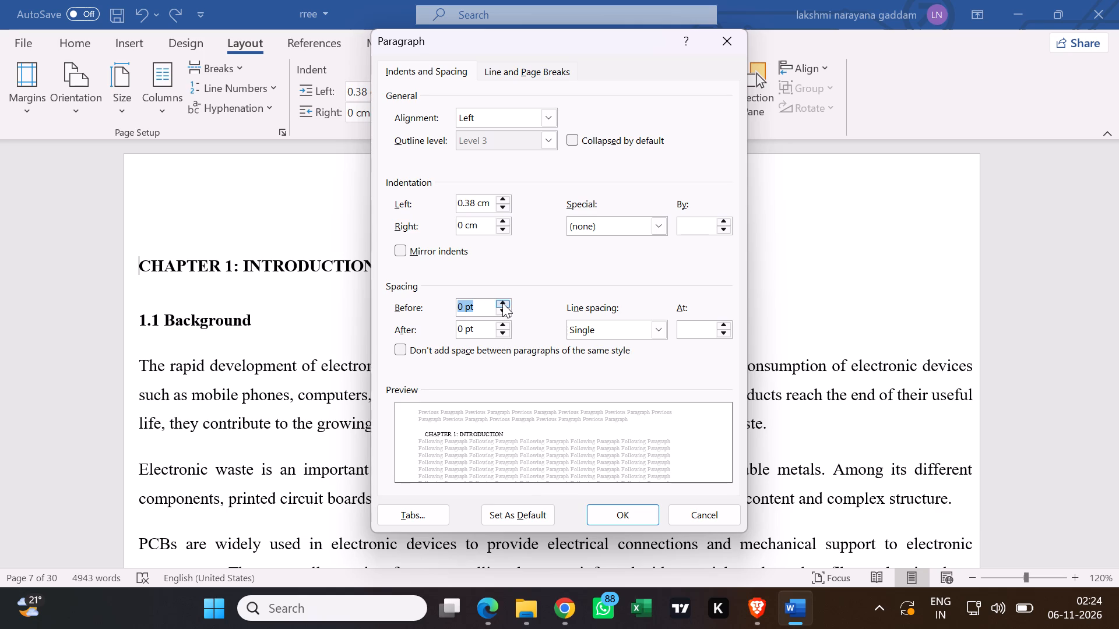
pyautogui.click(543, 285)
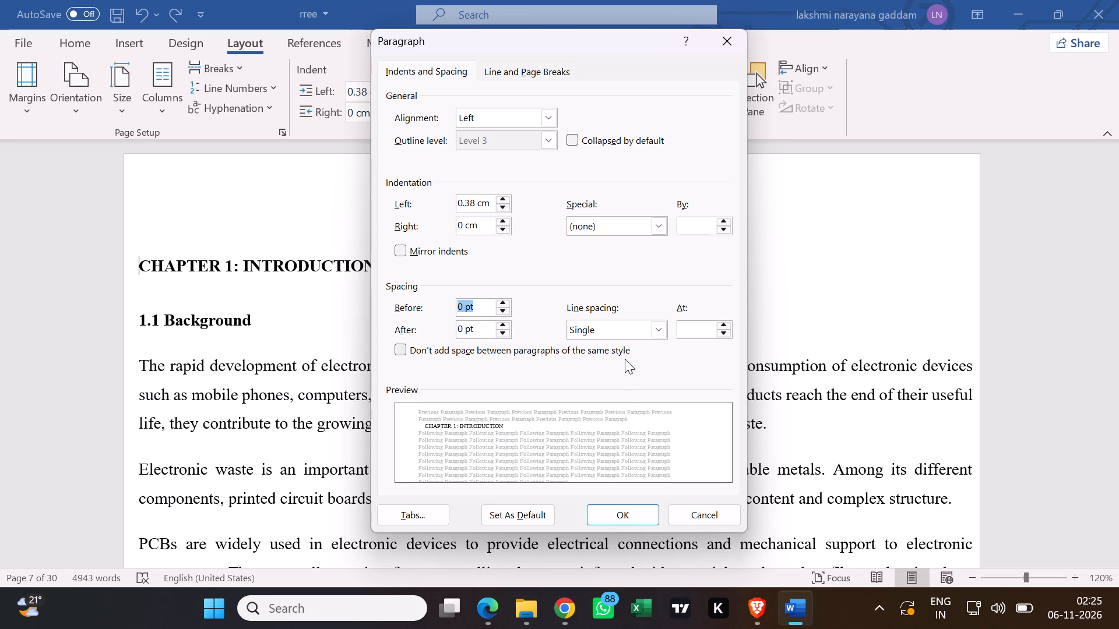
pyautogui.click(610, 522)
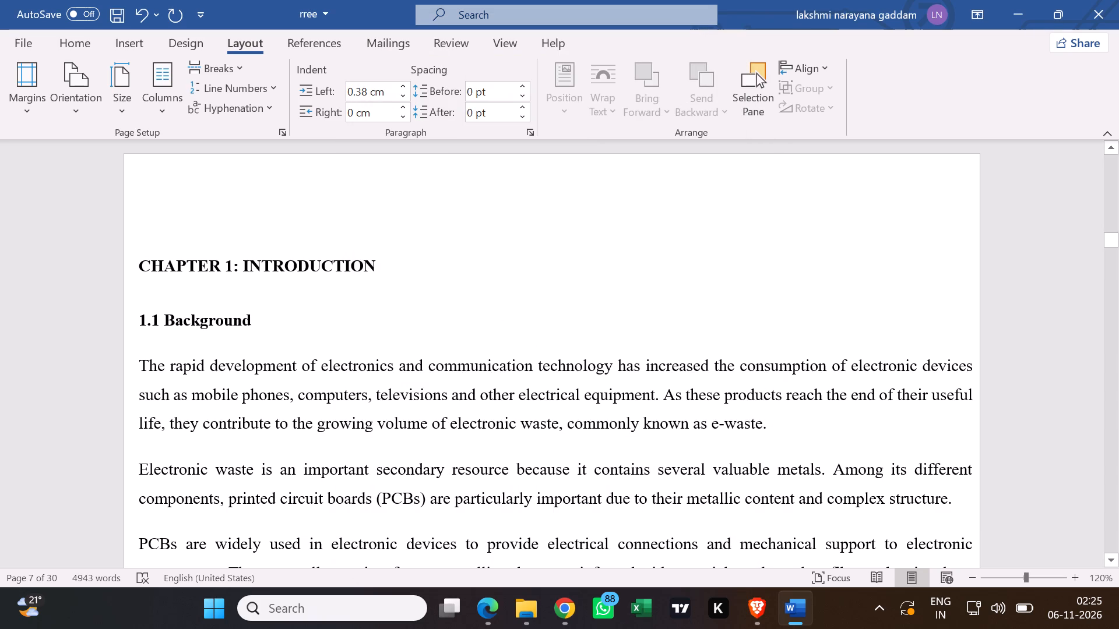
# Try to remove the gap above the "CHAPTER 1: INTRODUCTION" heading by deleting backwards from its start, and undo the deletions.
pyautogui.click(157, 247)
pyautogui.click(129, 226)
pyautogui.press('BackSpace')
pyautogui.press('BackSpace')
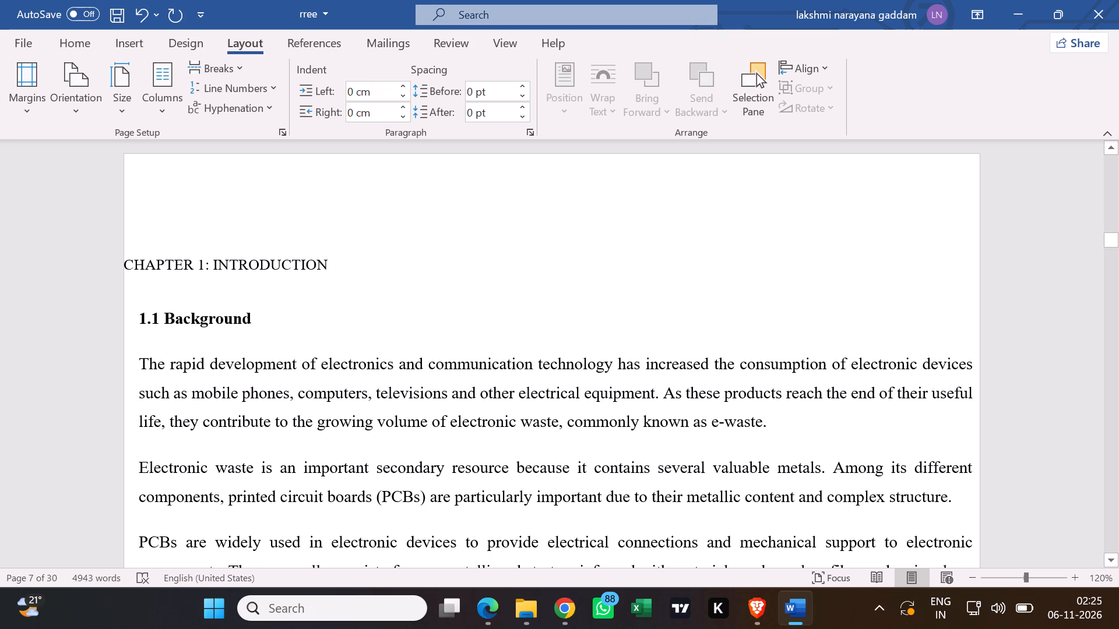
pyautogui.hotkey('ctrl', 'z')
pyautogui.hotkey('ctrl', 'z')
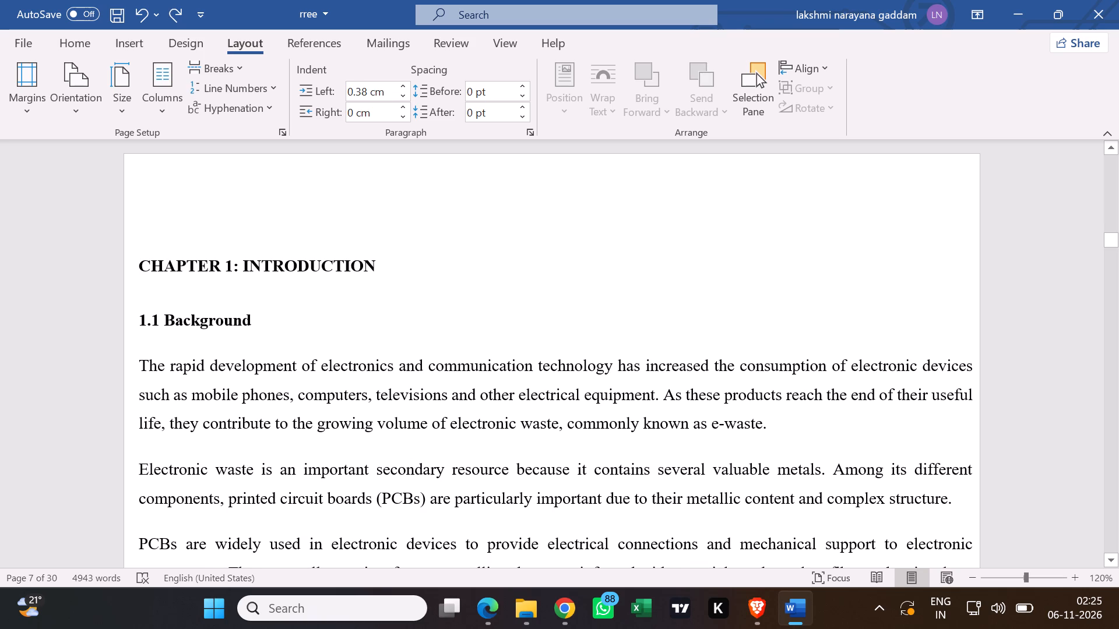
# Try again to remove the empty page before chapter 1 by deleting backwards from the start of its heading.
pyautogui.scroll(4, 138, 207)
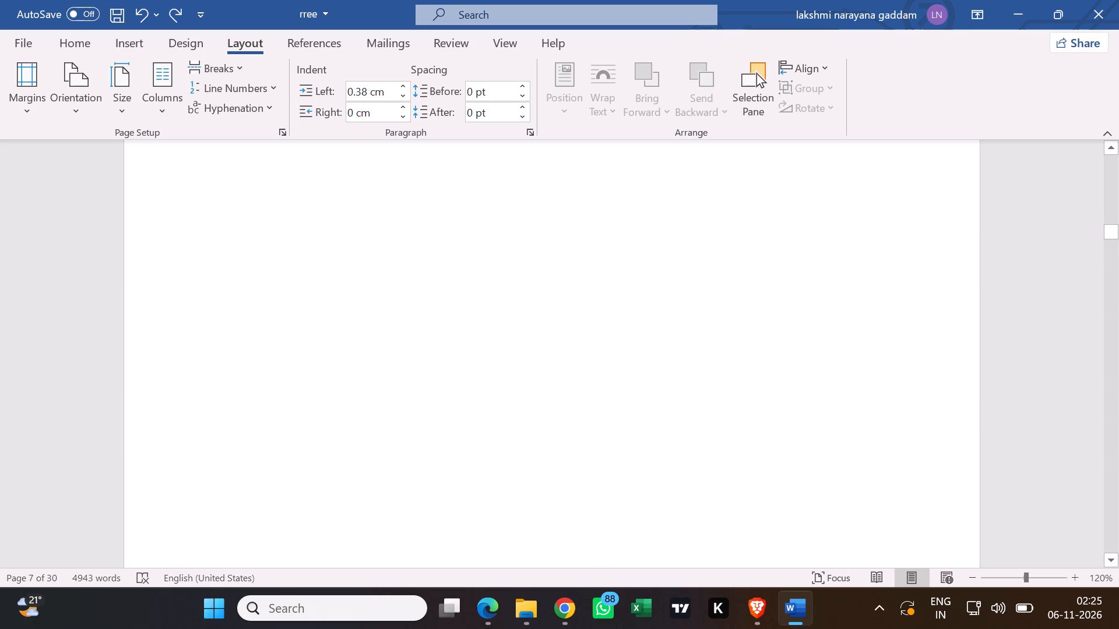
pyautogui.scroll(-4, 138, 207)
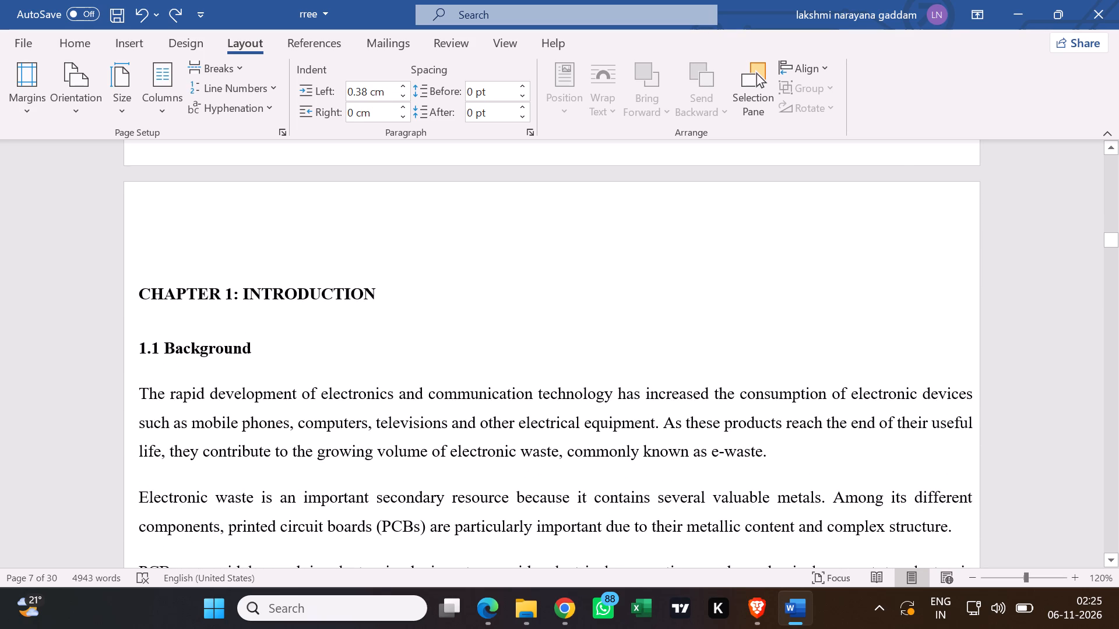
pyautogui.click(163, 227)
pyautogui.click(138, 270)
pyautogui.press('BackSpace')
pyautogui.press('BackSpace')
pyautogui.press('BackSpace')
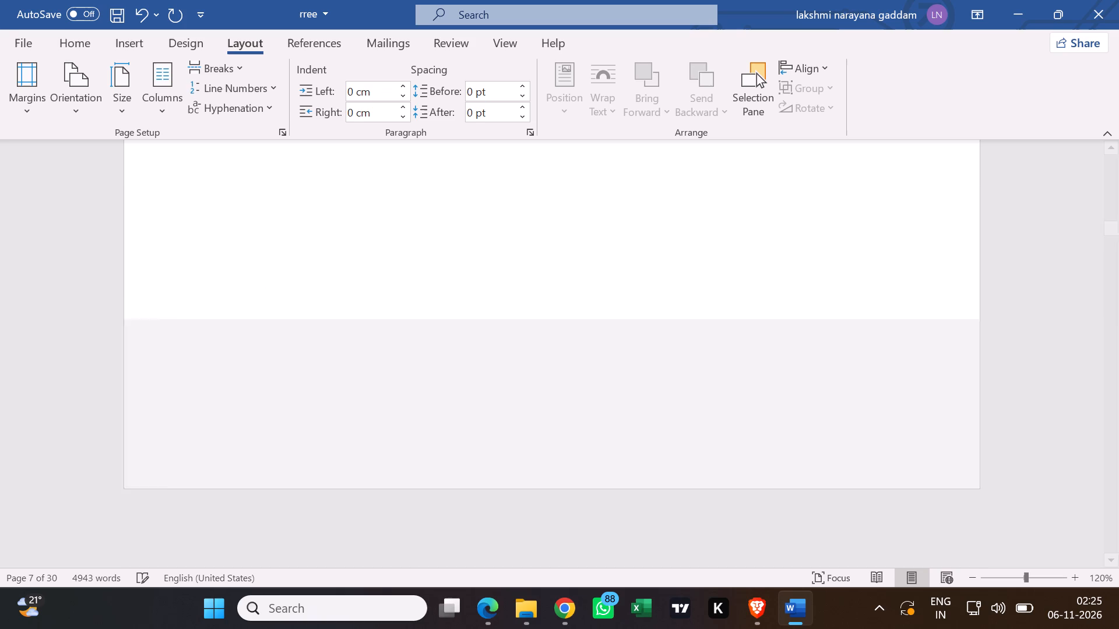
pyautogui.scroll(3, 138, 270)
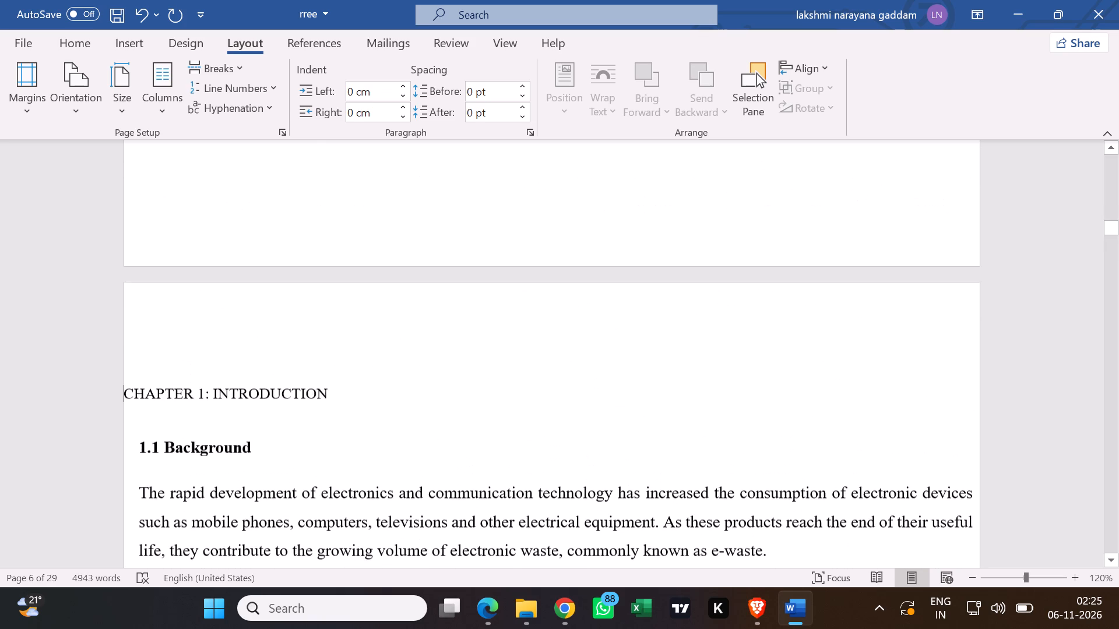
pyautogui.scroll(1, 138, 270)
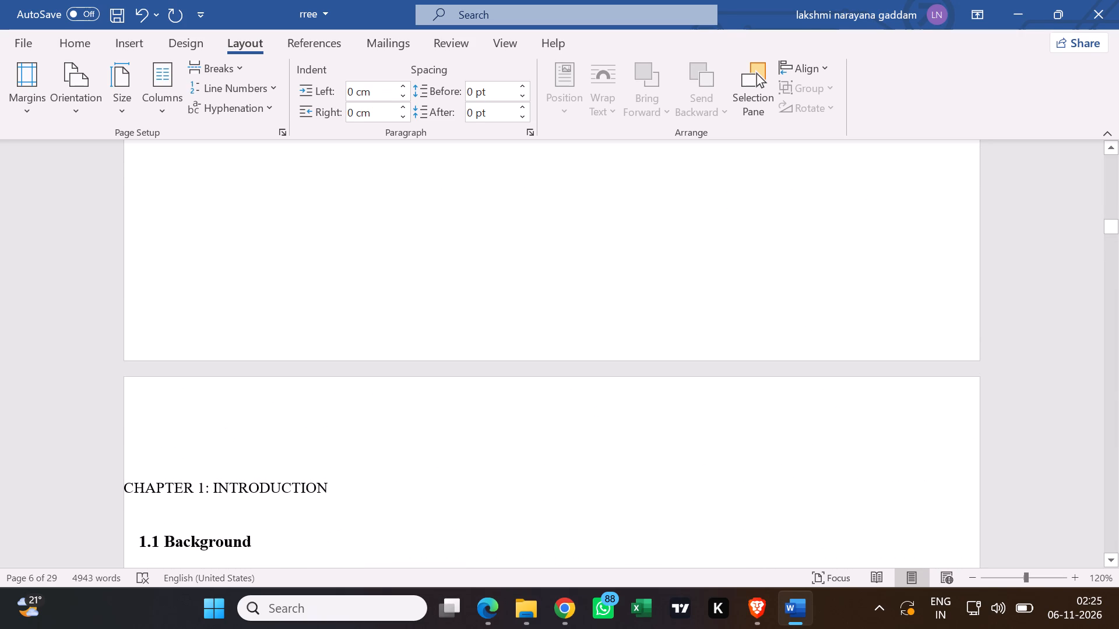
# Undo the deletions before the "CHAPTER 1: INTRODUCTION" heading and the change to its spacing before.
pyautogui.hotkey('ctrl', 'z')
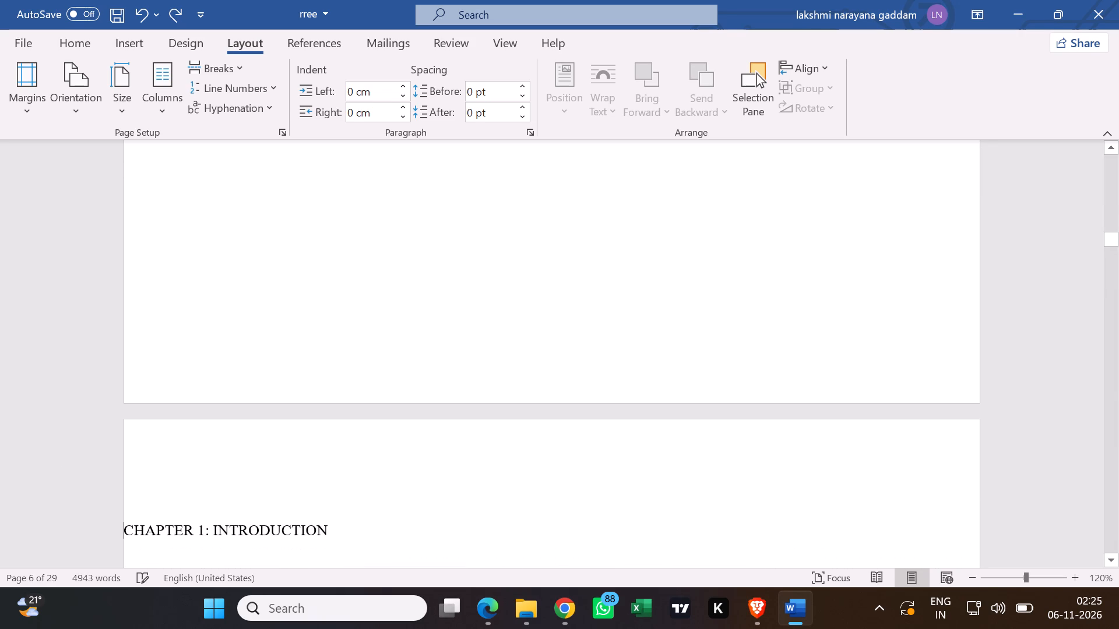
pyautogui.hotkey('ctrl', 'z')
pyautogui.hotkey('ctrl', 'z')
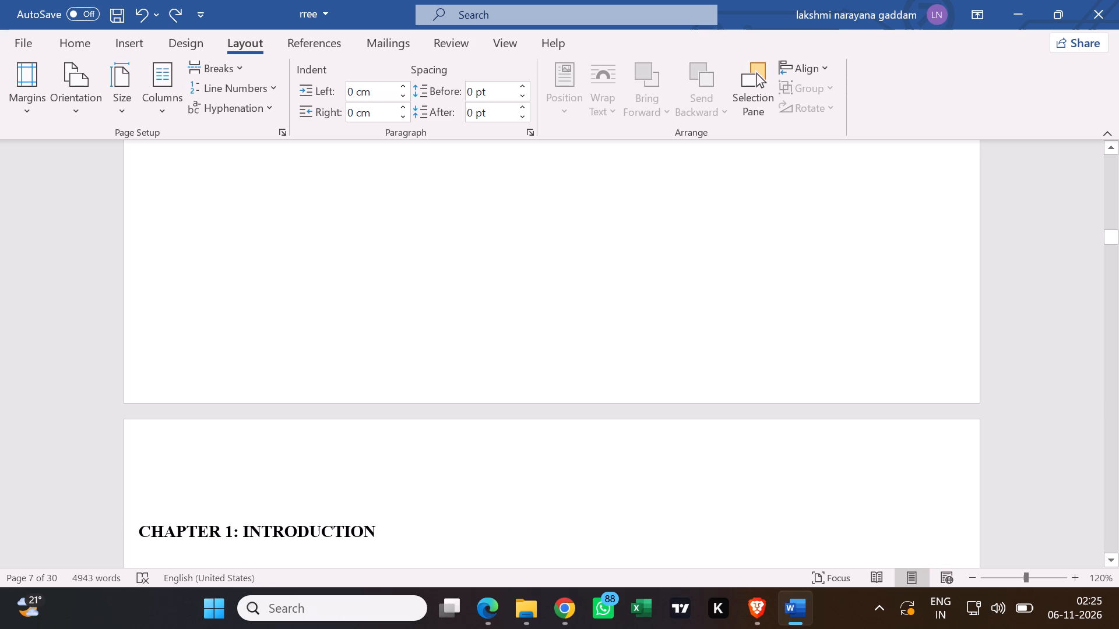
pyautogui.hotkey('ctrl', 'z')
# Check the line and page break settings of the "CHAPTER 1: INTRODUCTION" heading and the blank paragraph below it.
pyautogui.scroll(-1, 225, 427)
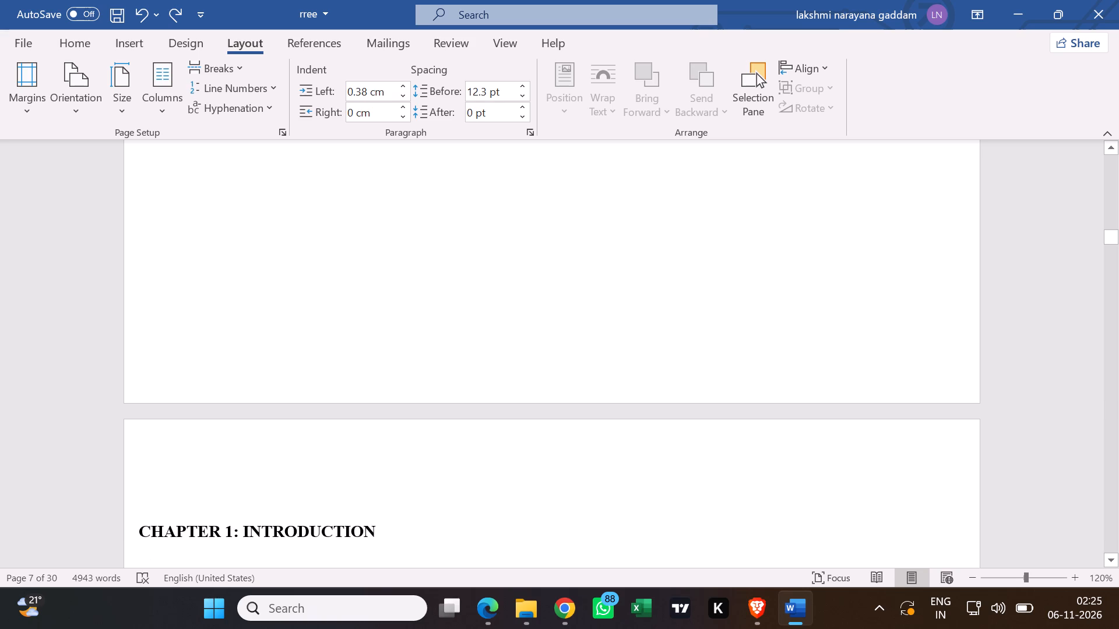
pyautogui.scroll(-2, 225, 427)
pyautogui.scroll(1, 225, 427)
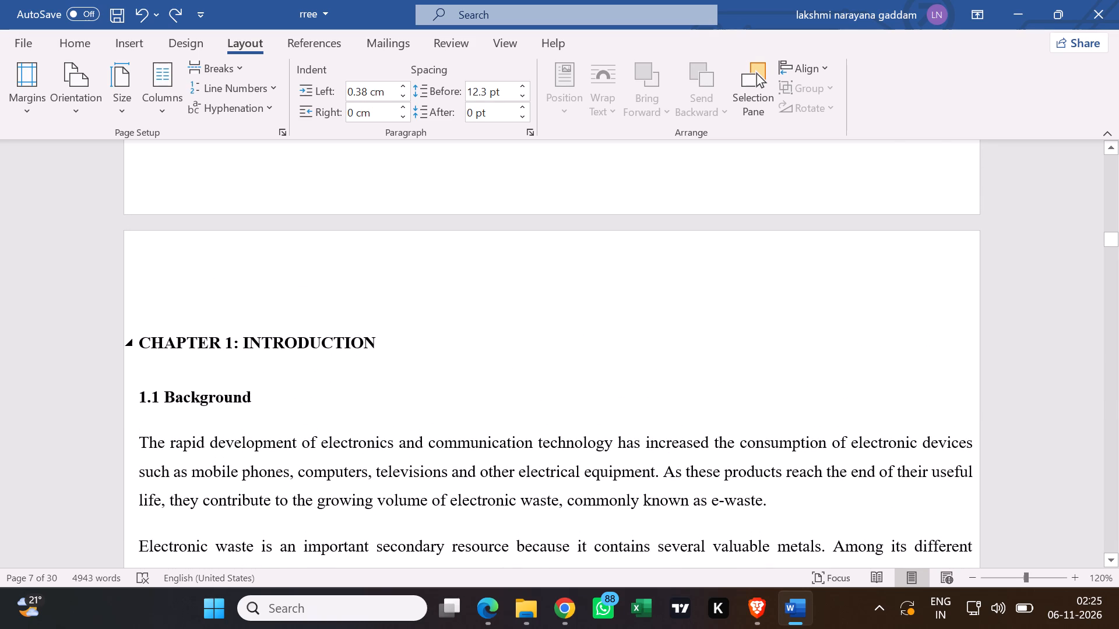
pyautogui.moveTo(139, 344); pyautogui.dragTo(308, 360, button='right')
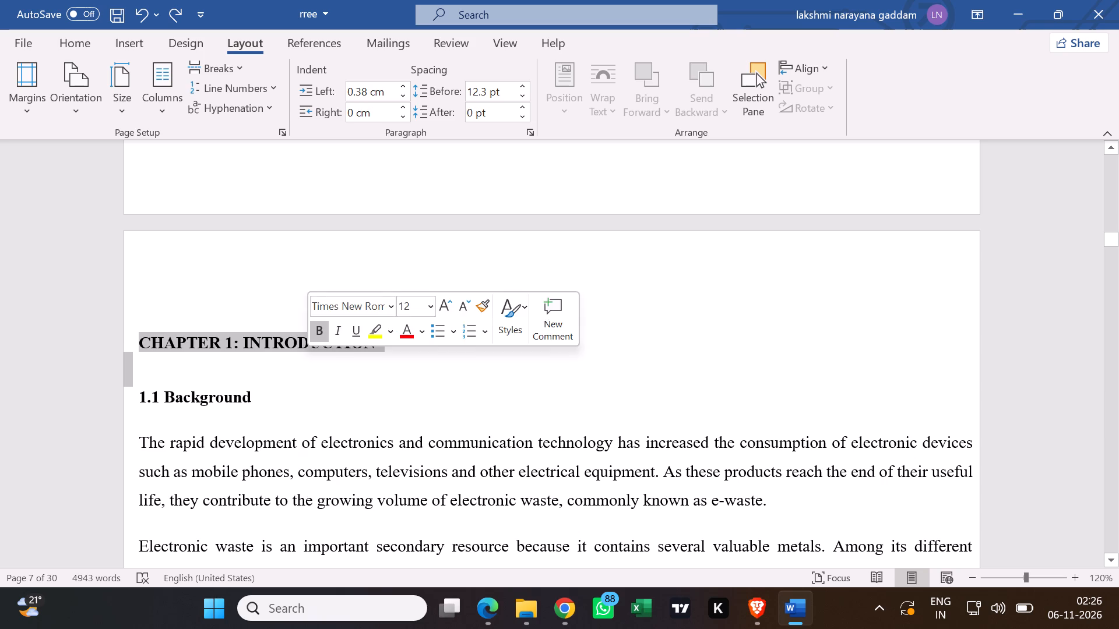
pyautogui.rightClick(149, 338)
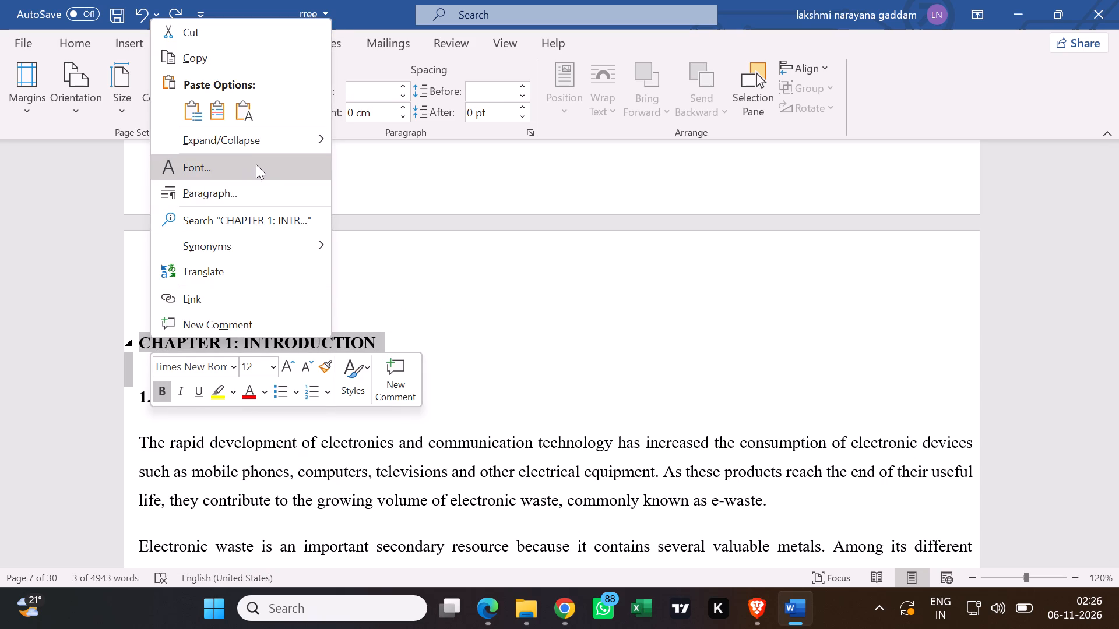
pyautogui.click(227, 191)
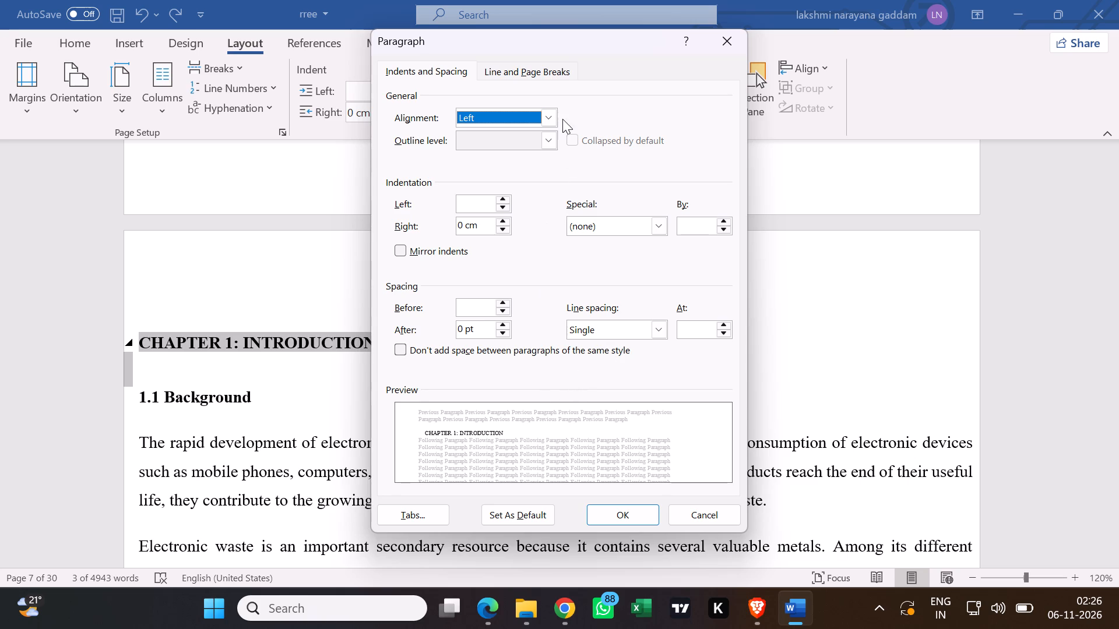
pyautogui.click(527, 74)
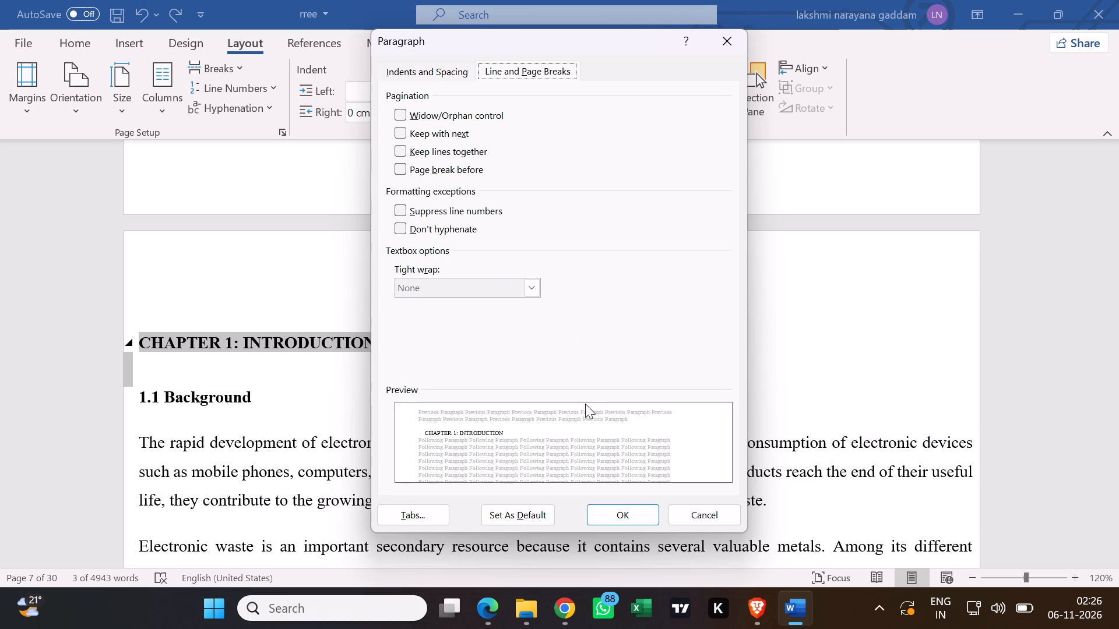
pyautogui.click(636, 518)
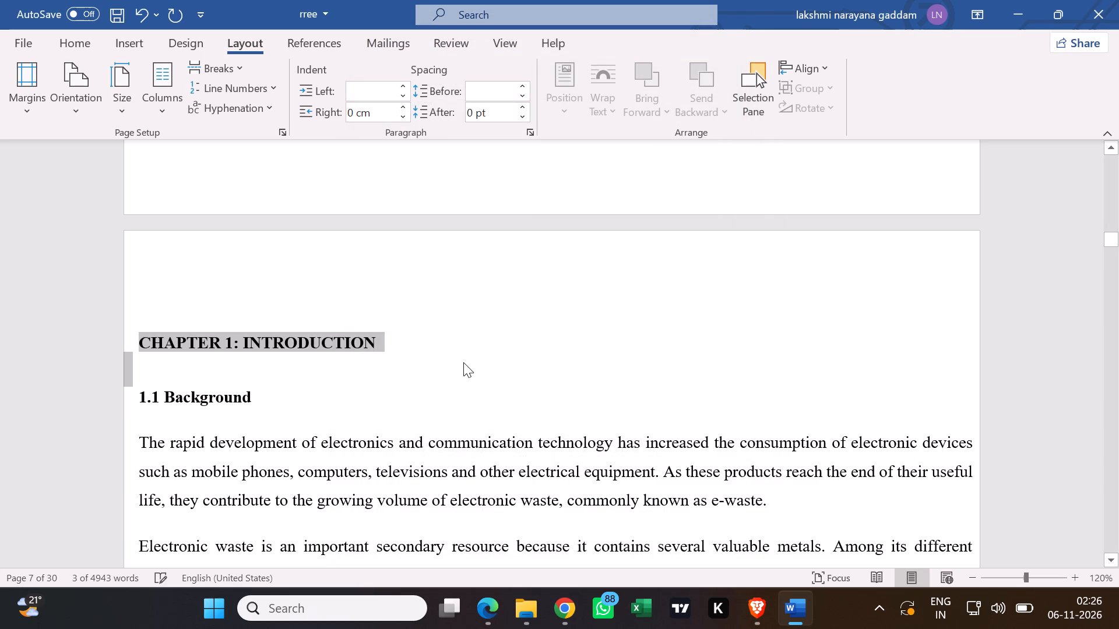
pyautogui.click(463, 362)
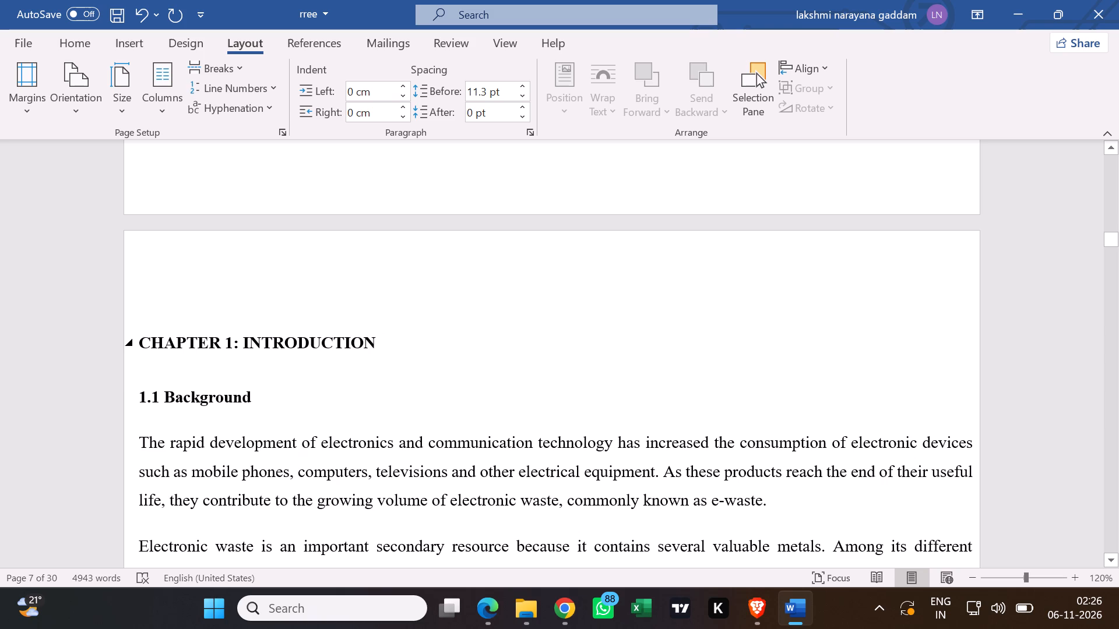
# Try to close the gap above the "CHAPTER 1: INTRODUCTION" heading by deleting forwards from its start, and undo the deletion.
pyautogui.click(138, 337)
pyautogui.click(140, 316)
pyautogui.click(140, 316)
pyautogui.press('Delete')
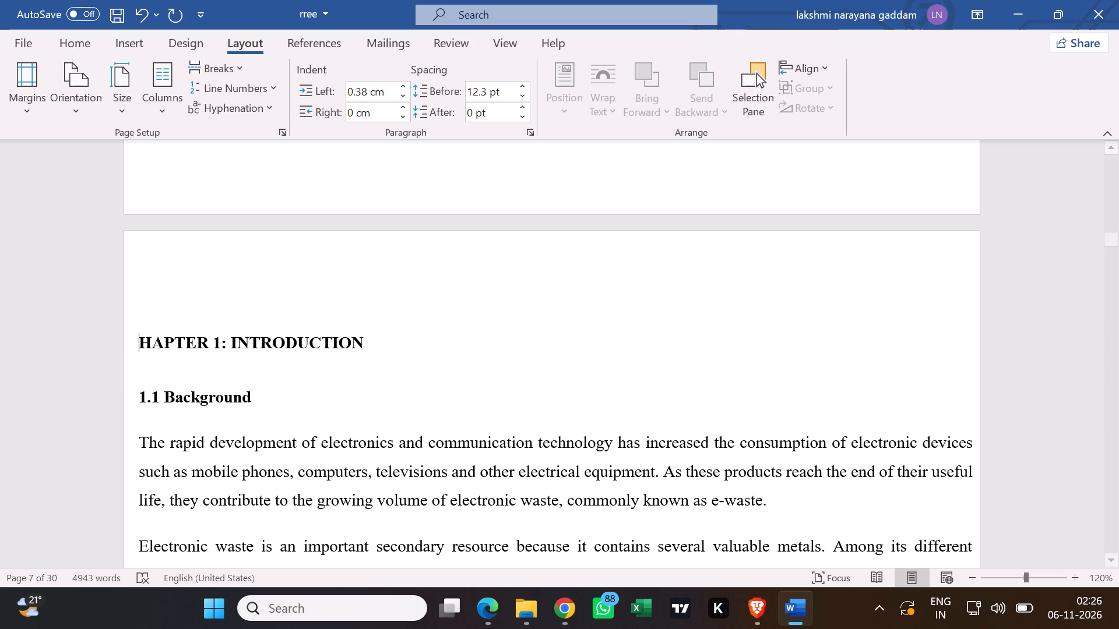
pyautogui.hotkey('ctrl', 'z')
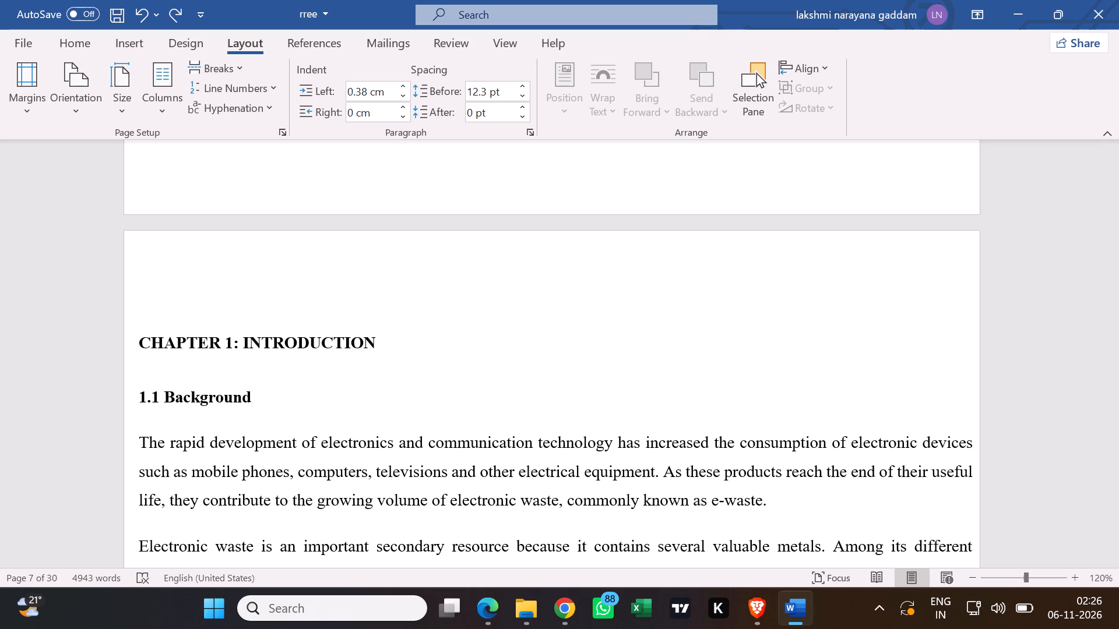
# Examine the pages from the abstract to the chapter 1 heading, looking for what causes the empty space between them.
pyautogui.click(344, 212)
pyautogui.scroll(2, 470, 325)
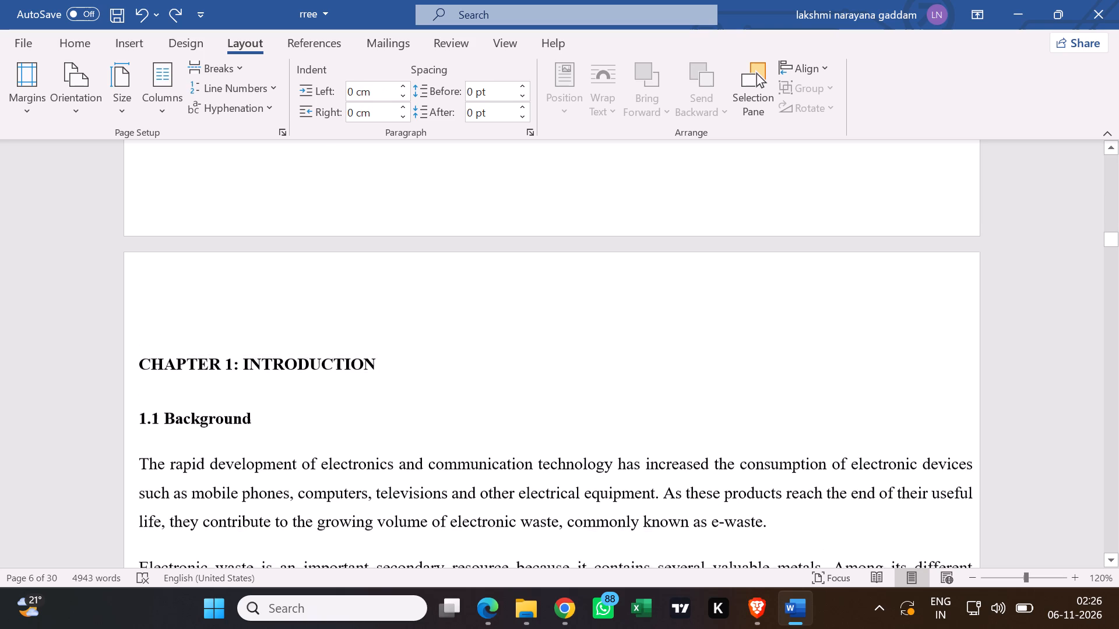
pyautogui.scroll(13, 470, 321)
pyautogui.scroll(8, 487, 272)
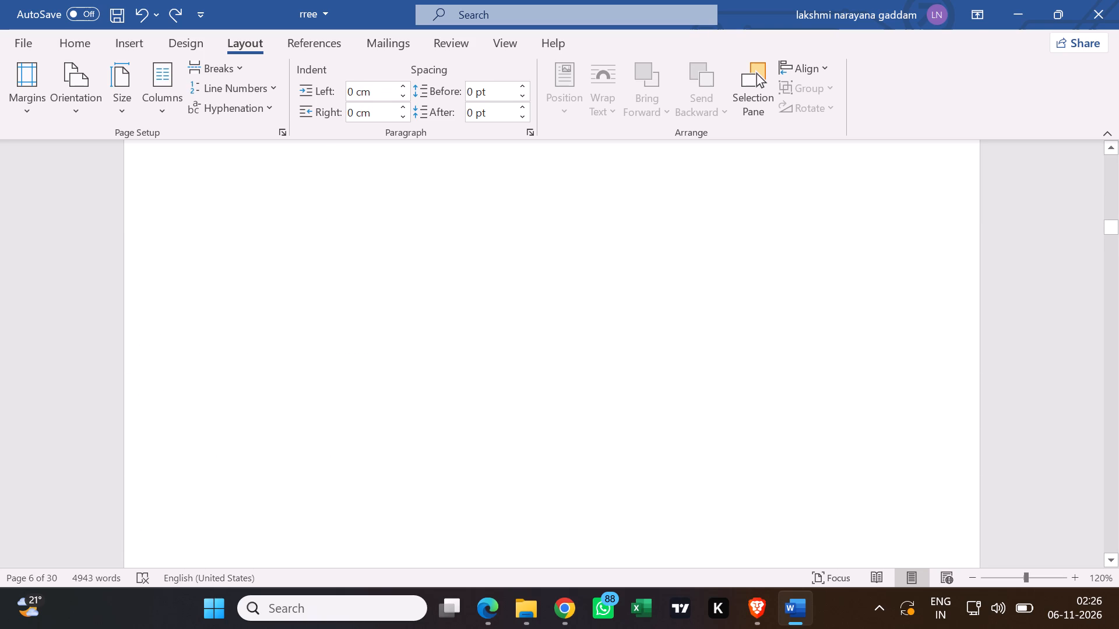
pyautogui.scroll(4, 497, 295)
pyautogui.scroll(15, 442, 228)
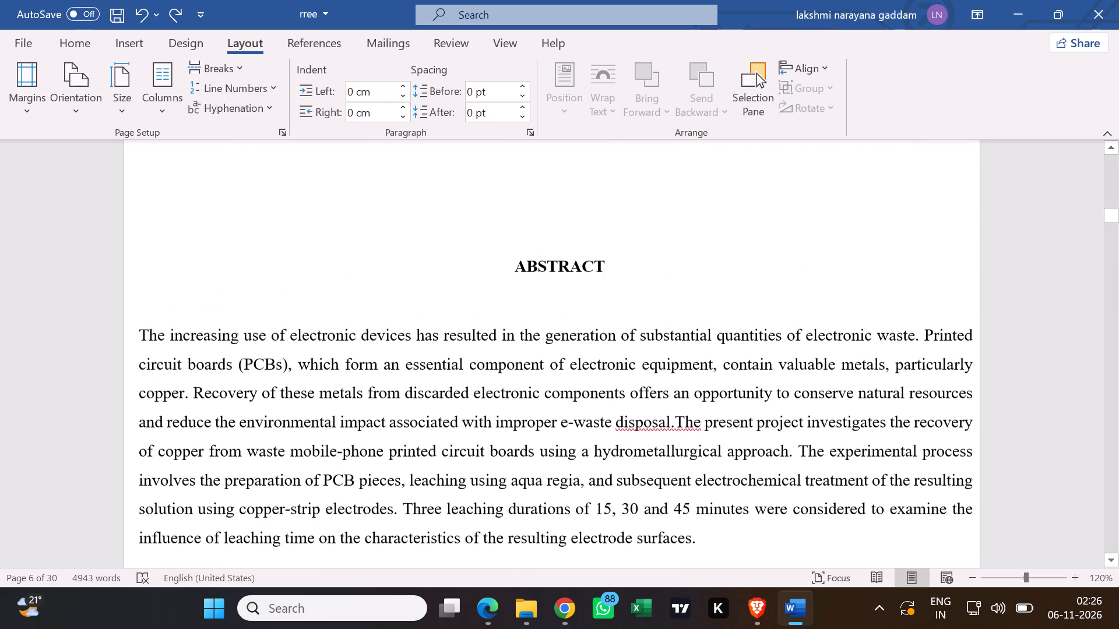
pyautogui.scroll(7, 454, 214)
pyautogui.scroll(-14, 452, 211)
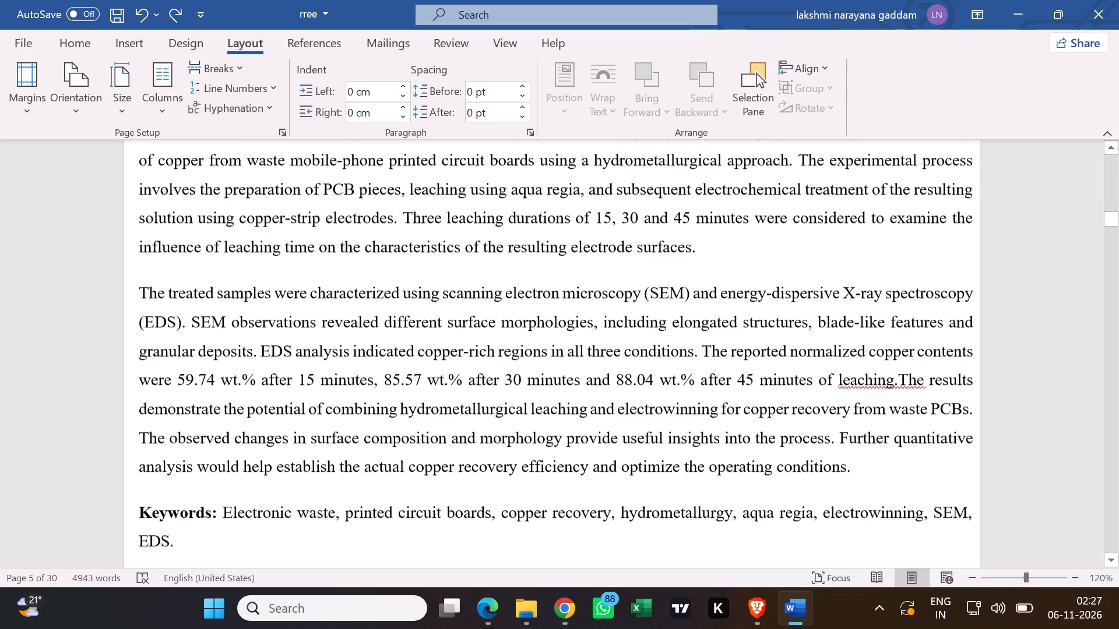
pyautogui.scroll(-20, 480, 212)
pyautogui.scroll(-6, 473, 234)
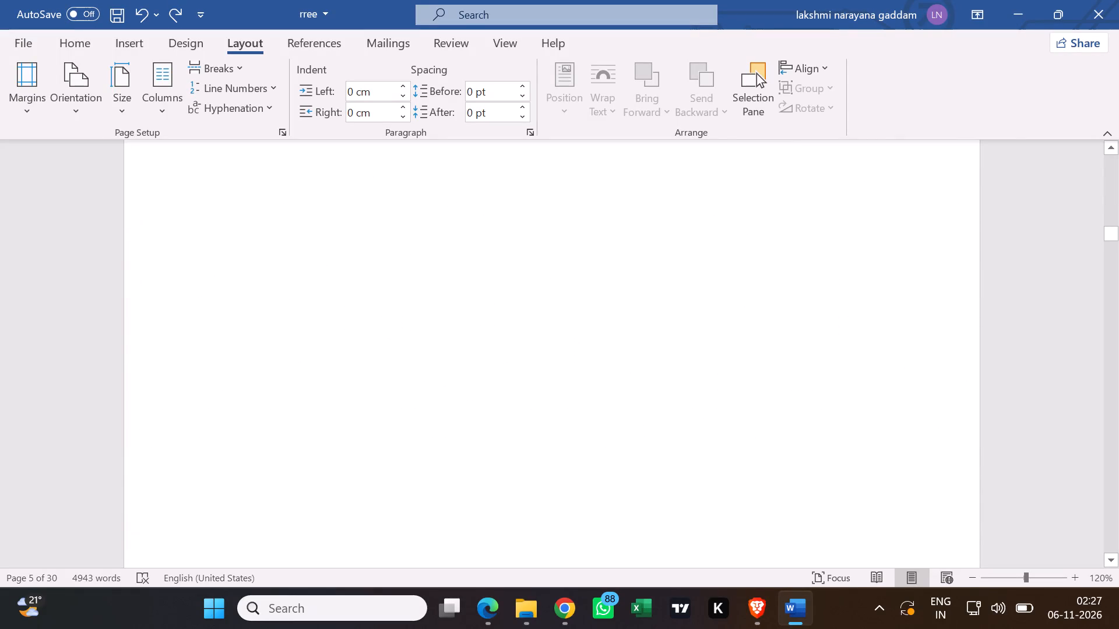
pyautogui.scroll(-11, 439, 236)
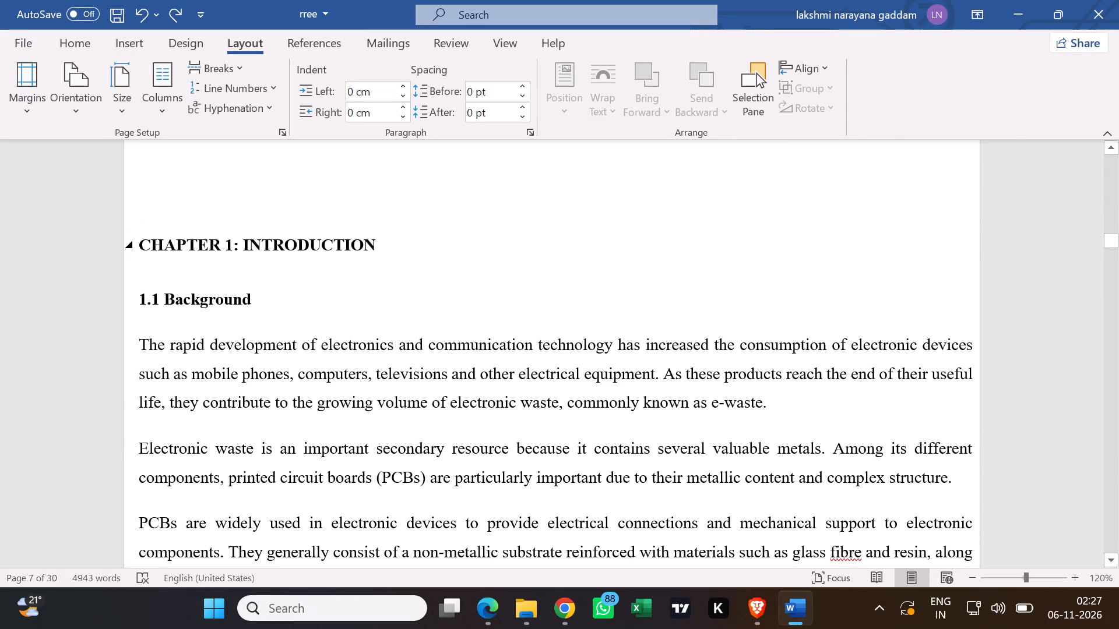
# Show the paragraph marks and other hidden formatting symbols around the "CHAPTER 1: INTRODUCTION" heading.
pyautogui.click(142, 239)
pyautogui.hotkey('ctrl', 'shift', 'a')
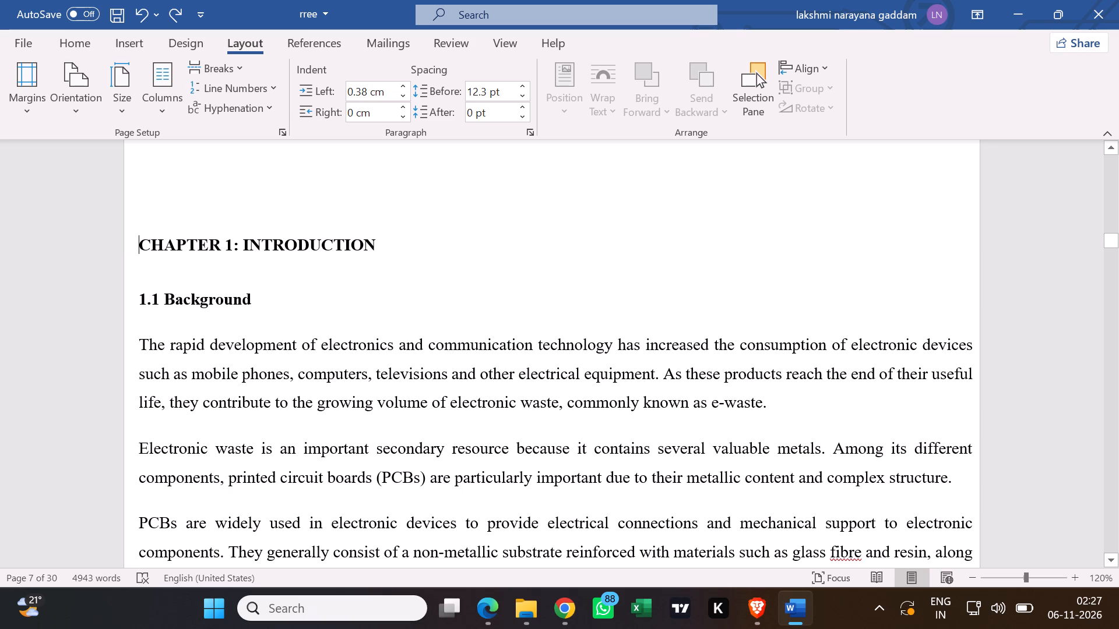
pyautogui.click(379, 193)
pyautogui.click(87, 44)
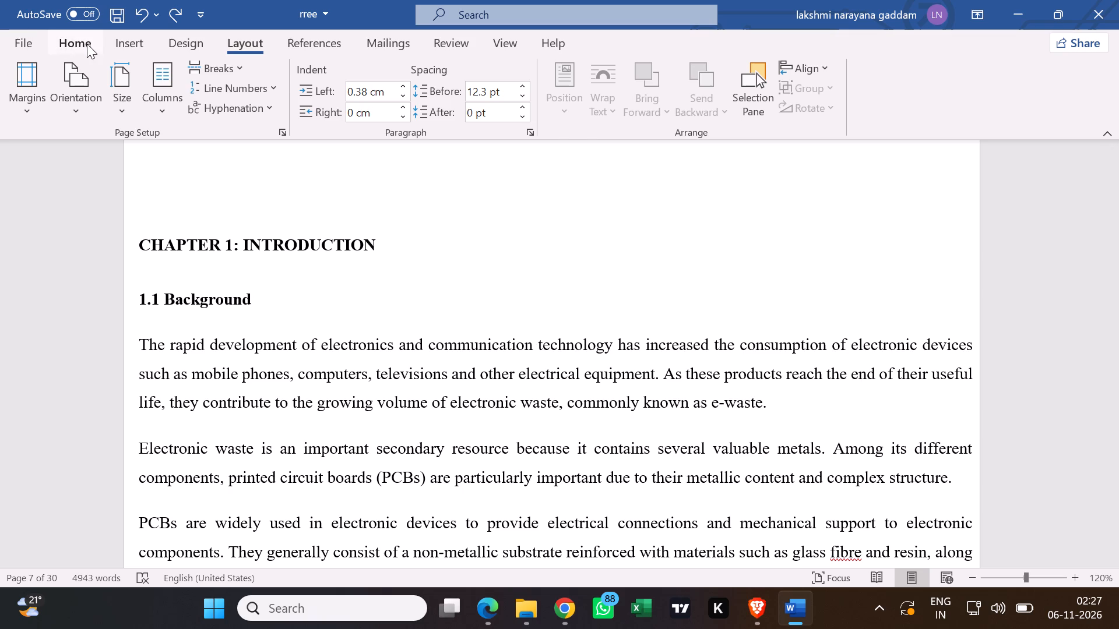
pyautogui.click(572, 79)
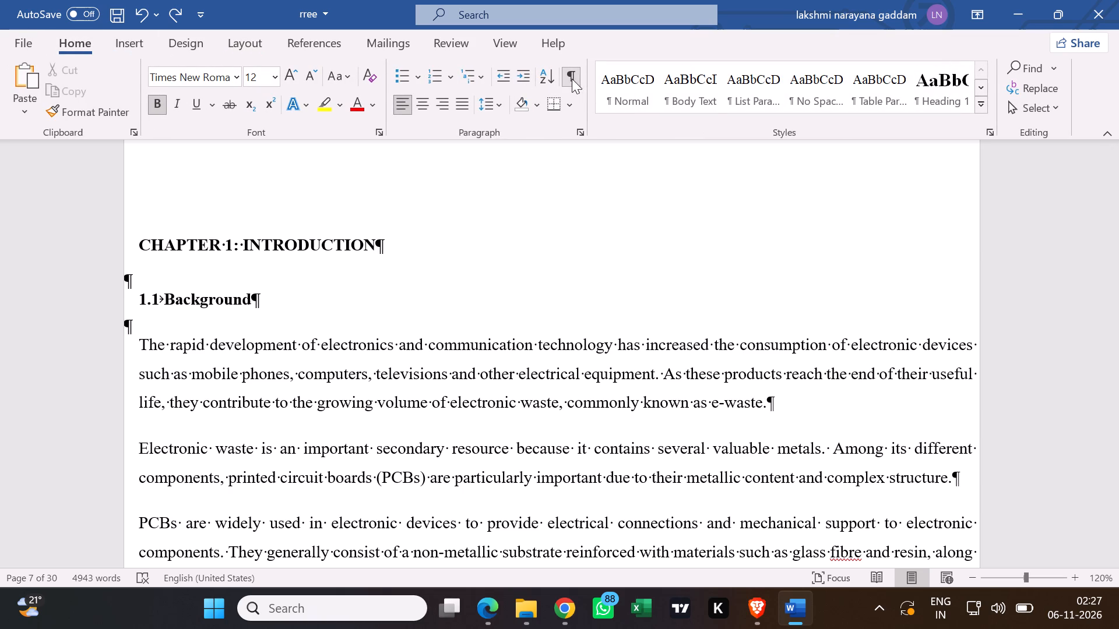
pyautogui.scroll(3, 445, 241)
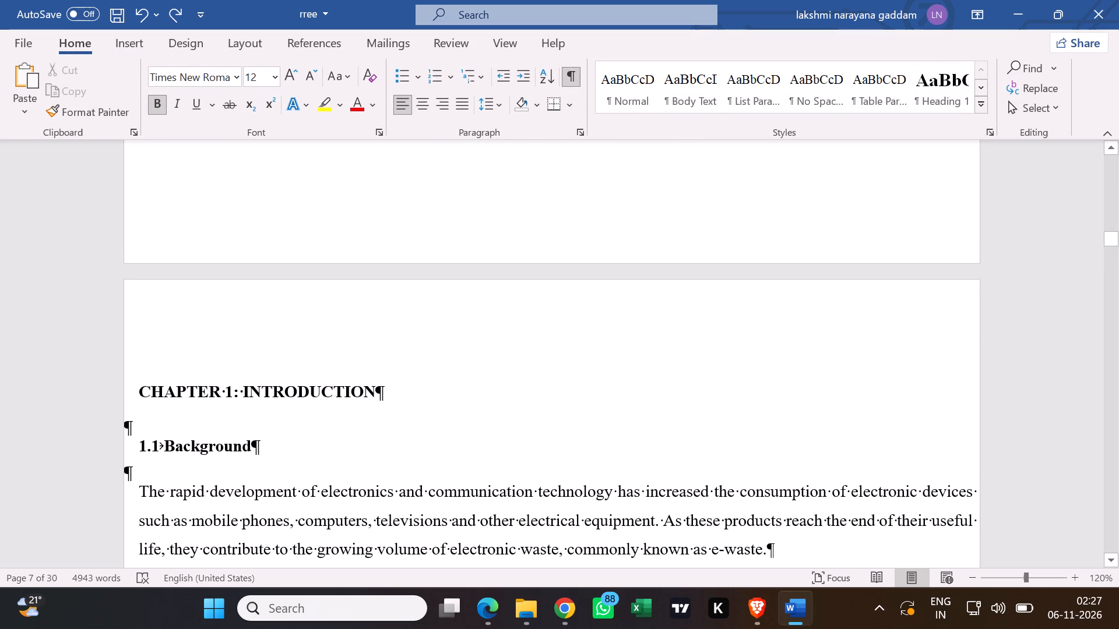
pyautogui.click(573, 74)
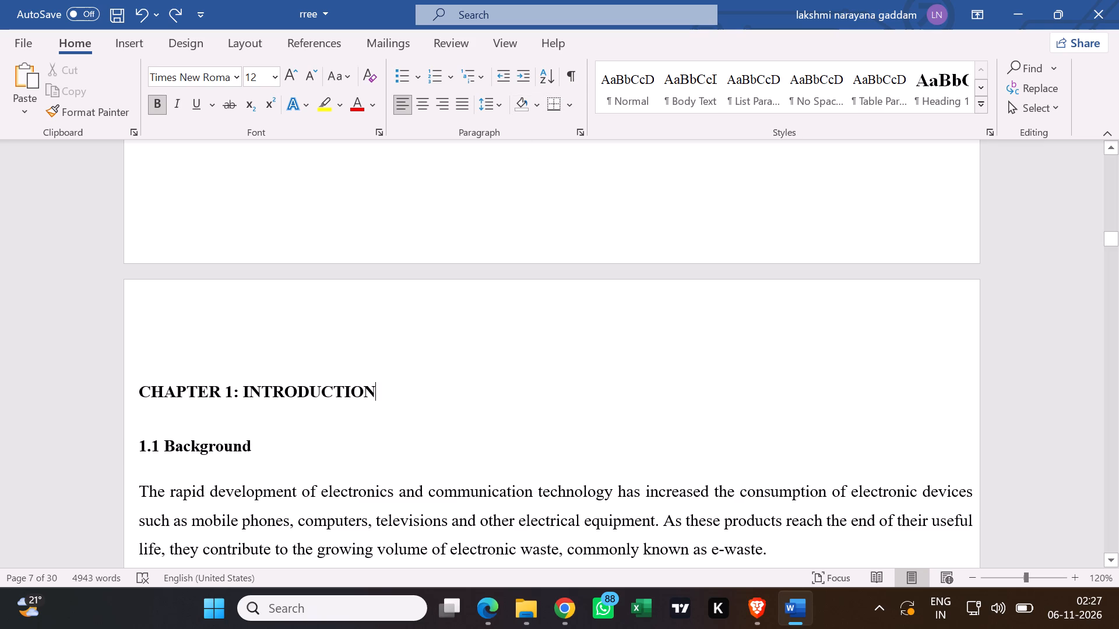
pyautogui.hotkey('ctrl', 'shift', '8')
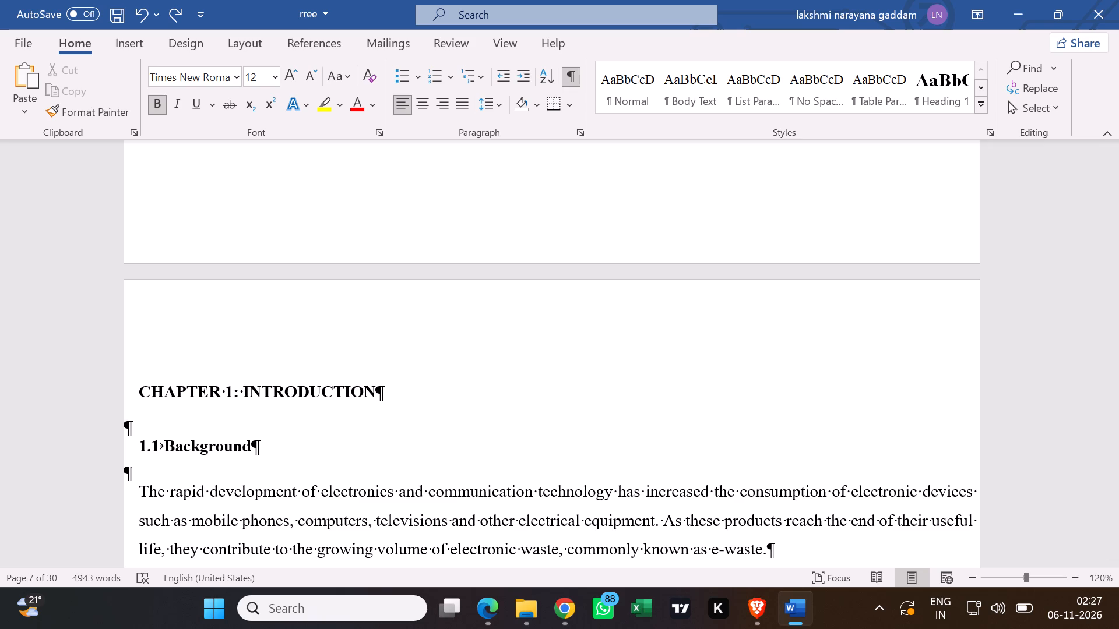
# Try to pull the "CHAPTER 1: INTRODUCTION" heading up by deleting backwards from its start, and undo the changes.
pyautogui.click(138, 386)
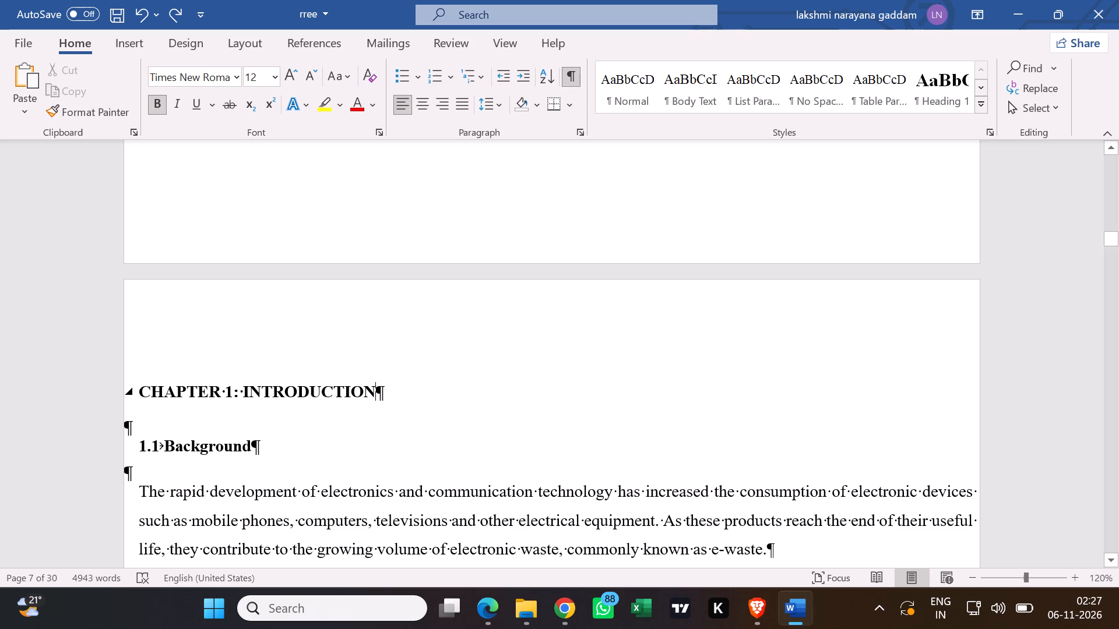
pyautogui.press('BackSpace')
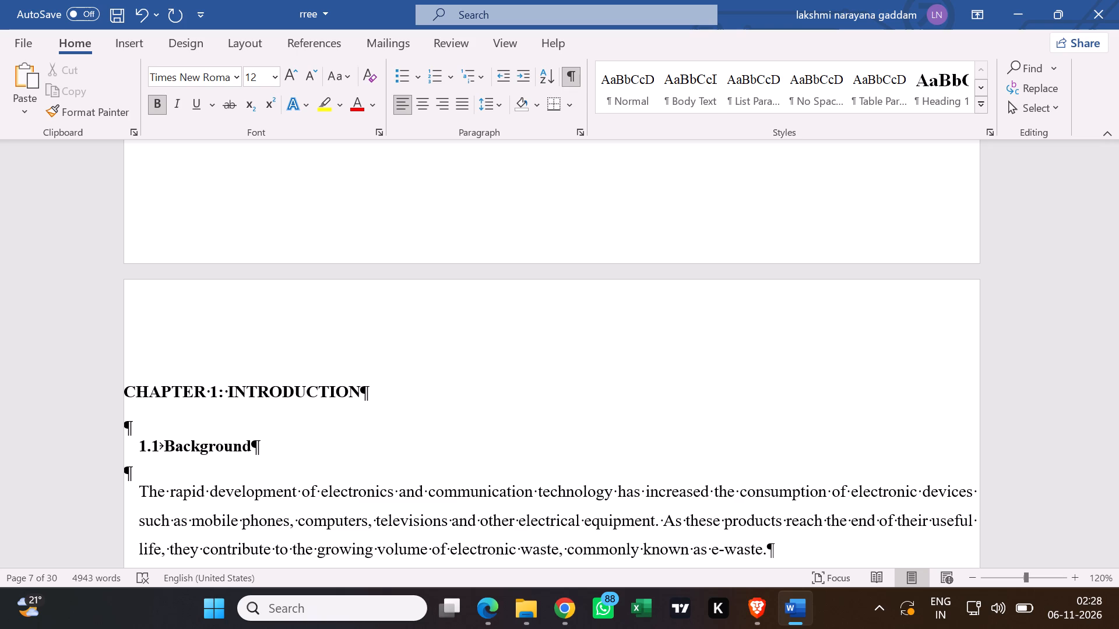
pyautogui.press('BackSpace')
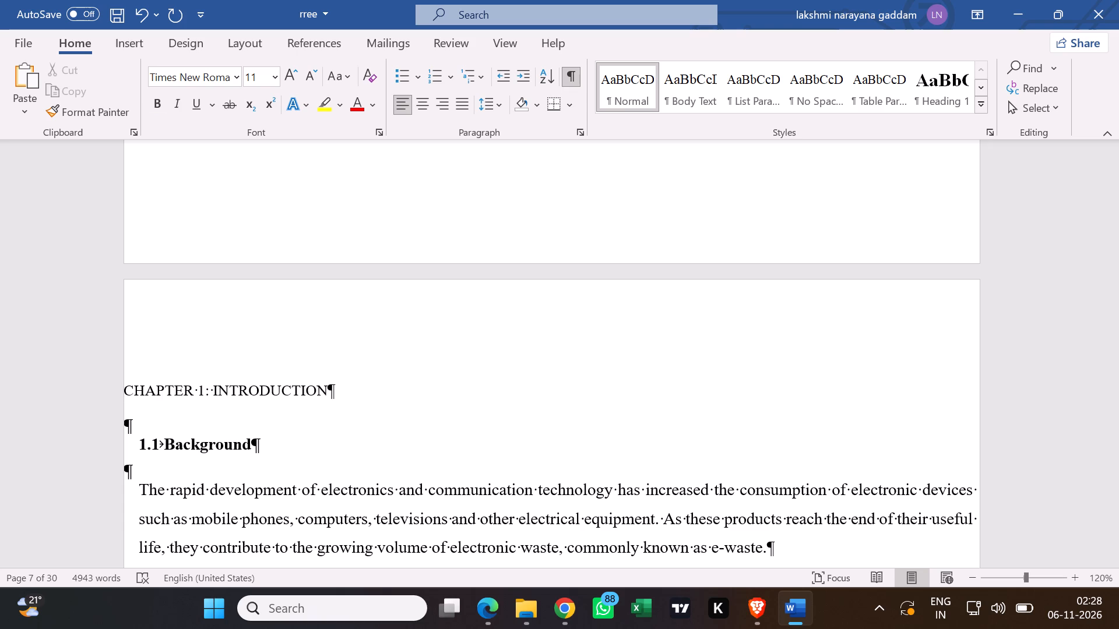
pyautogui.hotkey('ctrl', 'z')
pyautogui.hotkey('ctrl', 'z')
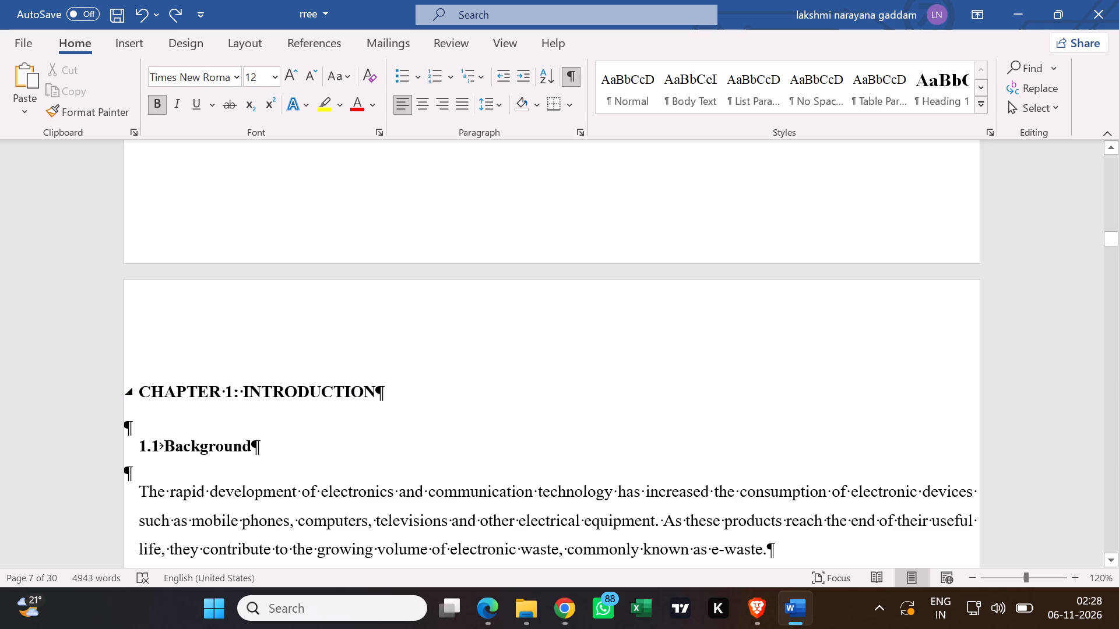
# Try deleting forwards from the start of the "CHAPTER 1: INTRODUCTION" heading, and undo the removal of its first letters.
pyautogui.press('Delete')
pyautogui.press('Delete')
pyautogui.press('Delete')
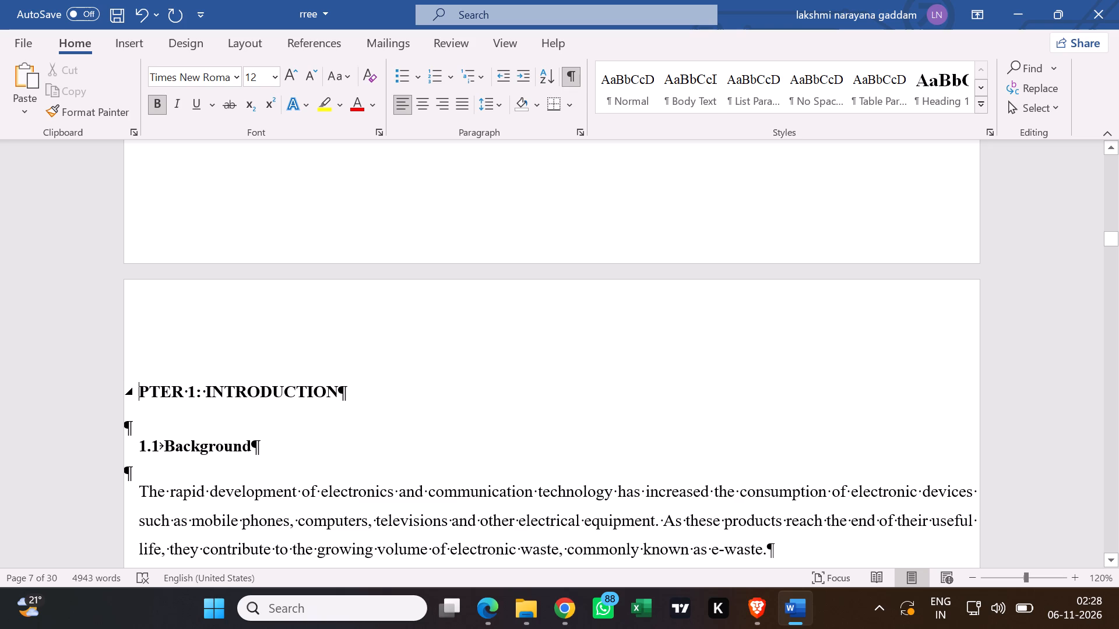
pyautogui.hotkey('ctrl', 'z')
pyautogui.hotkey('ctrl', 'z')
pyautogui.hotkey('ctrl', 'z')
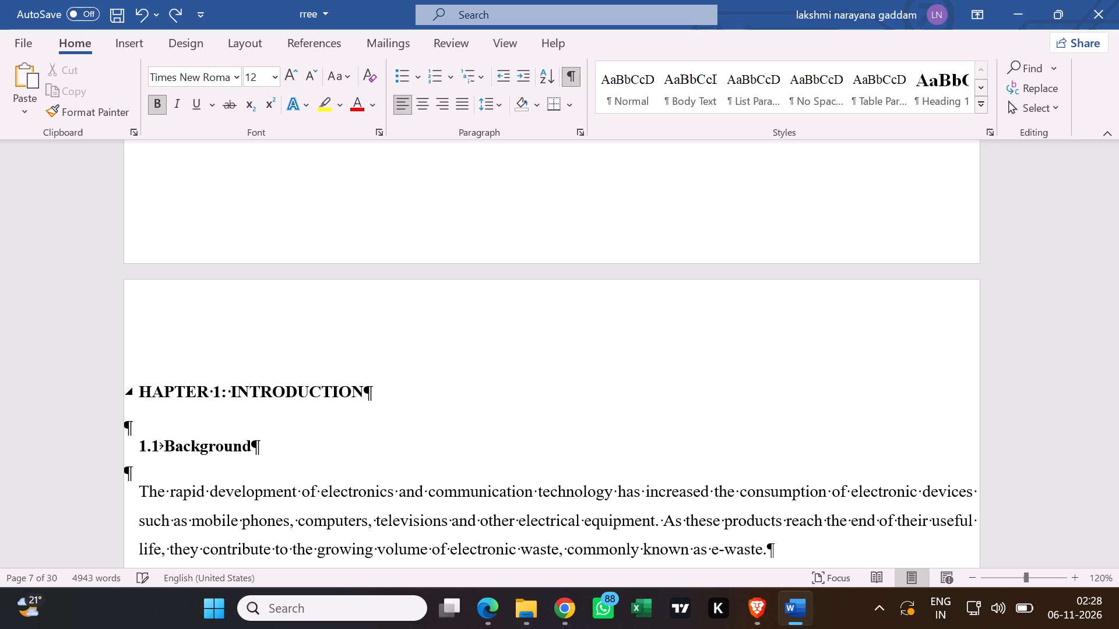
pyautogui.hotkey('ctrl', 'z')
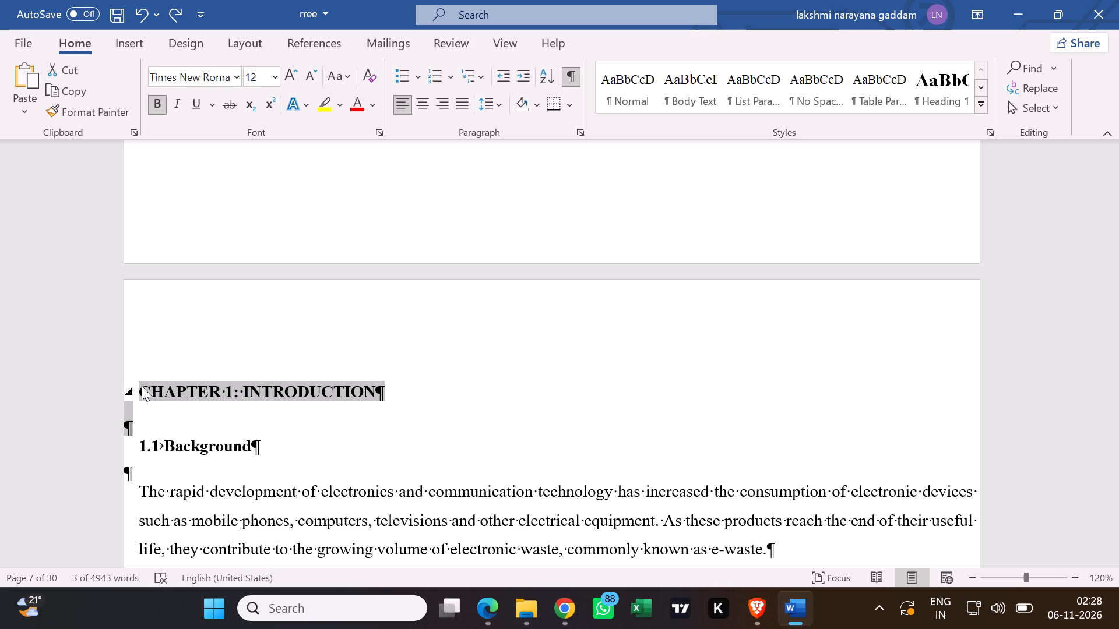
# Recheck the empty space before chapter 1 and undo the earlier removal of the blank paragraph above its heading.
pyautogui.click(177, 351)
pyautogui.scroll(4, 177, 351)
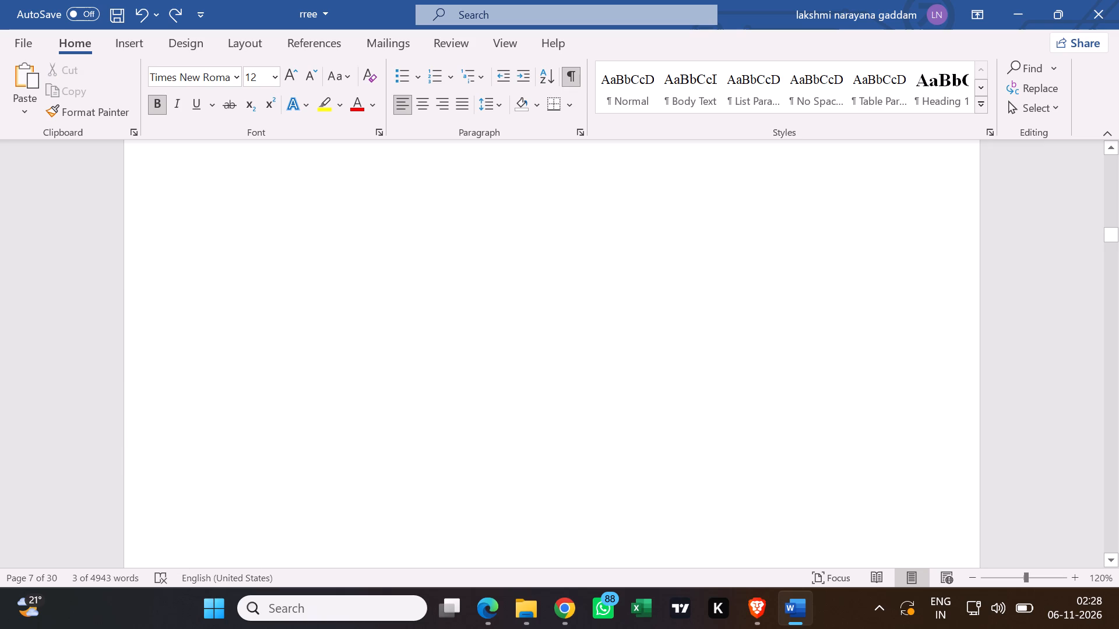
pyautogui.scroll(2, 177, 351)
pyautogui.scroll(-5, 177, 351)
pyautogui.scroll(2, 177, 351)
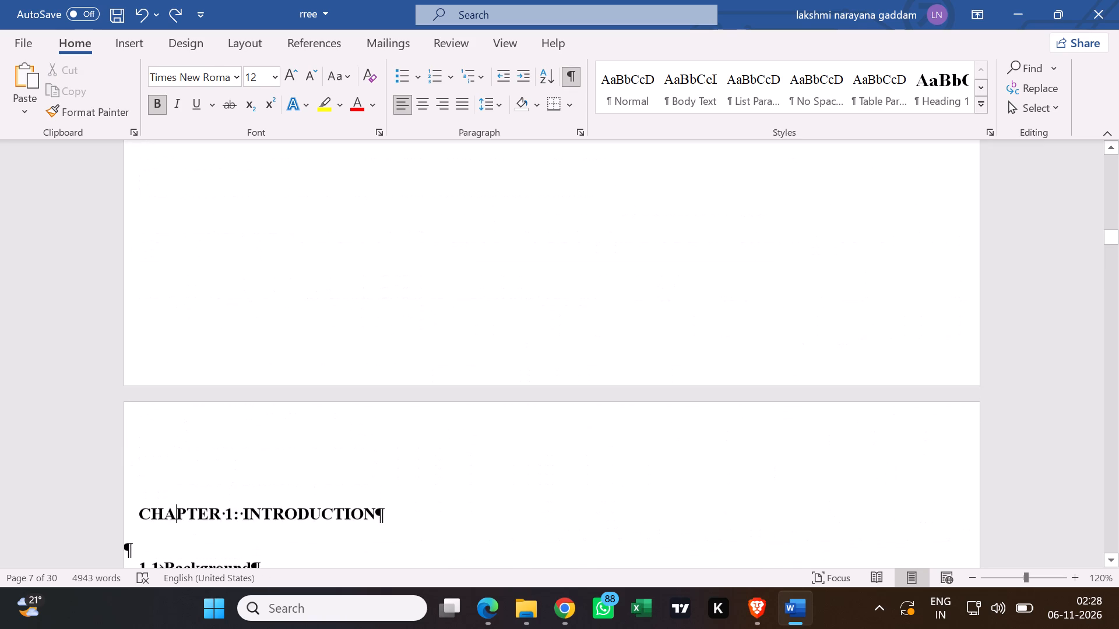
pyautogui.scroll(-1, 177, 351)
pyautogui.click(177, 351)
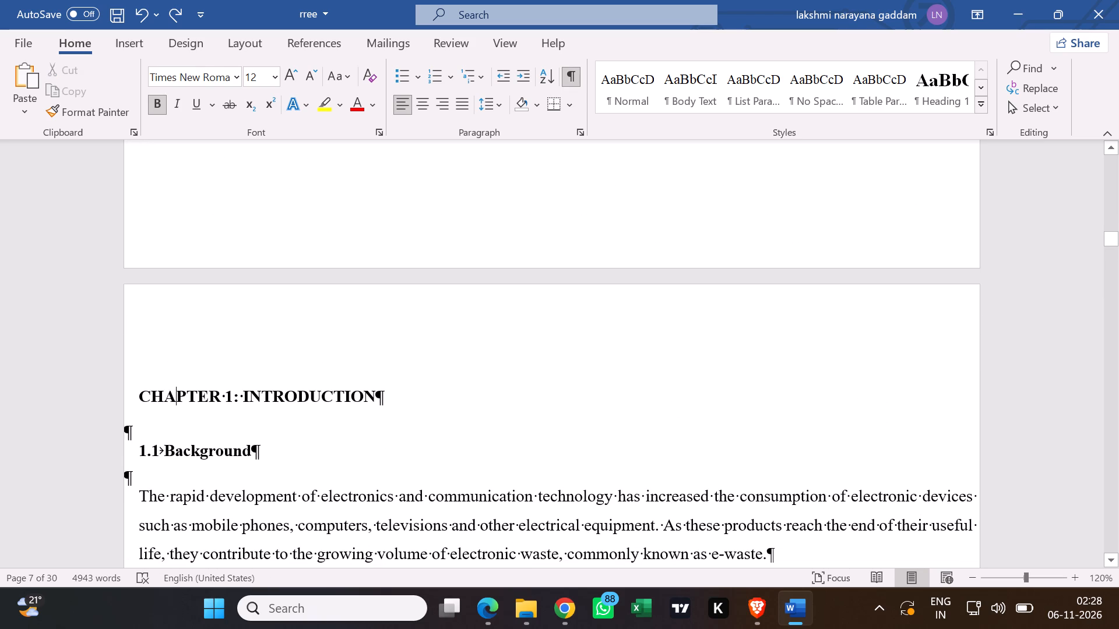
pyautogui.hotkey('ctrl', 'z')
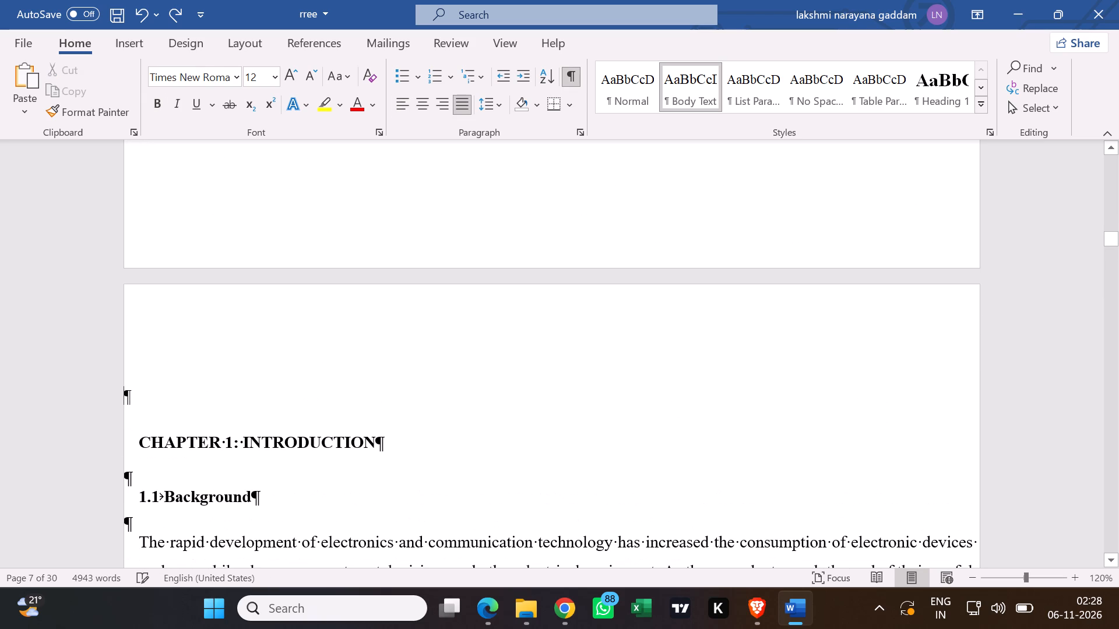
# Delete the blank paragraph directly above the "CHAPTER 1: INTRODUCTION" heading.
pyautogui.press('BackSpace')
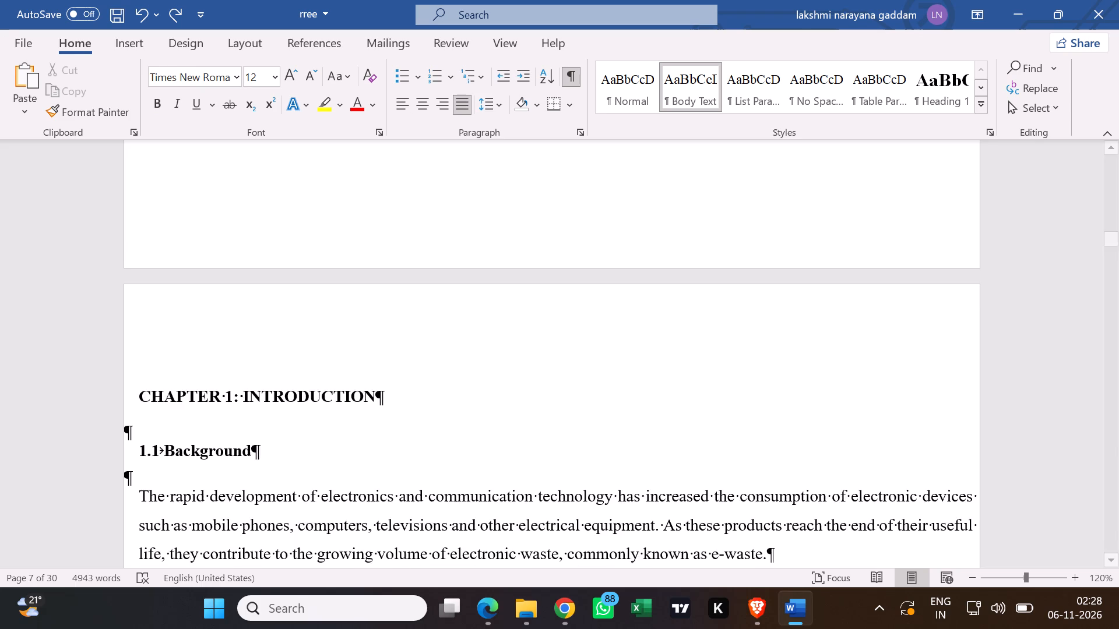
# Remove the two page breaks between the abstract's Keywords paragraph and the "CHAPTER 1: INTRODUCTION" heading.
pyautogui.scroll(2, 115, 345)
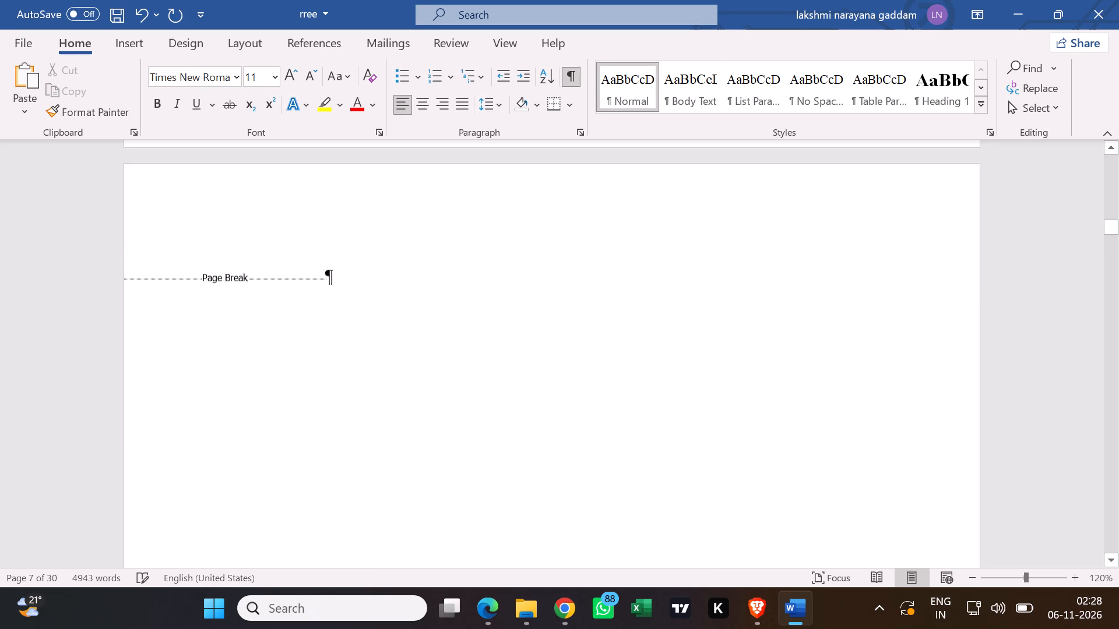
pyautogui.scroll(3, 115, 345)
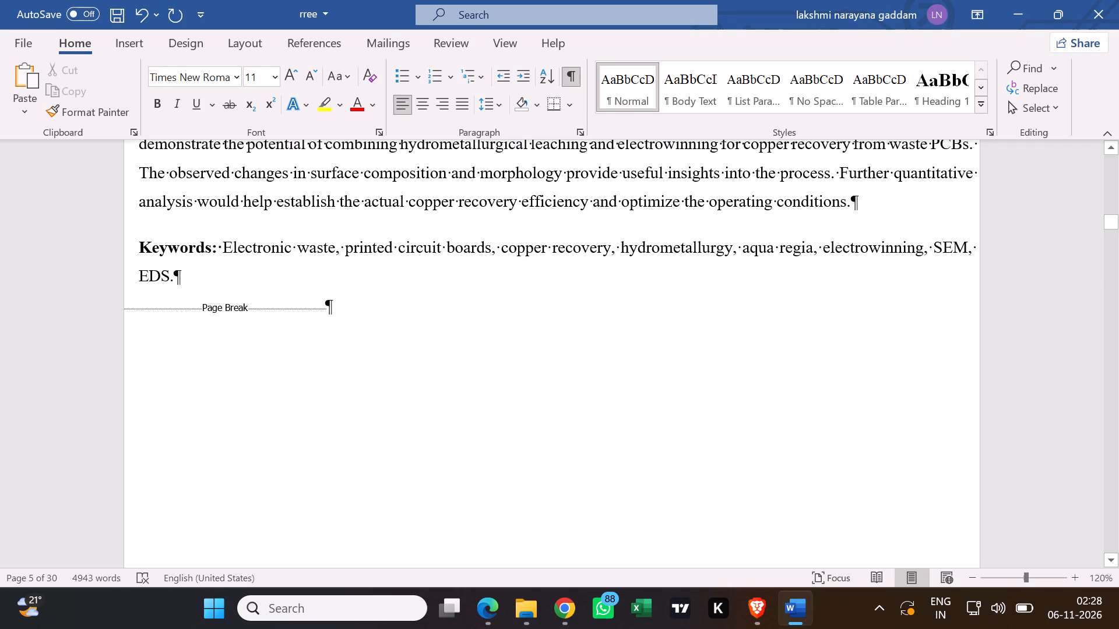
pyautogui.click(181, 277)
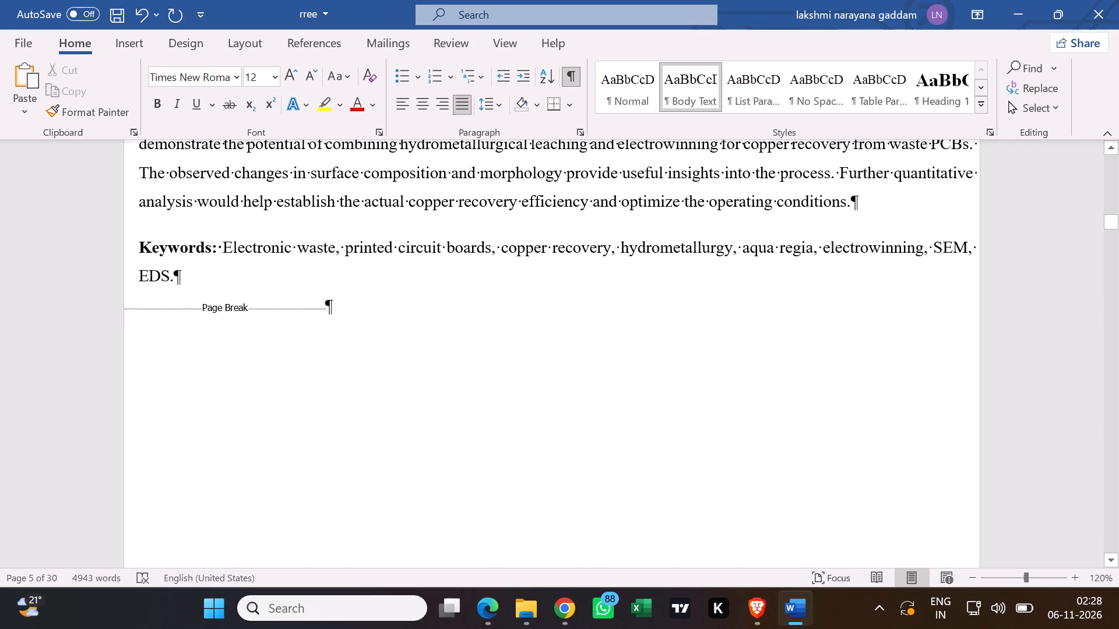
pyautogui.press('Delete')
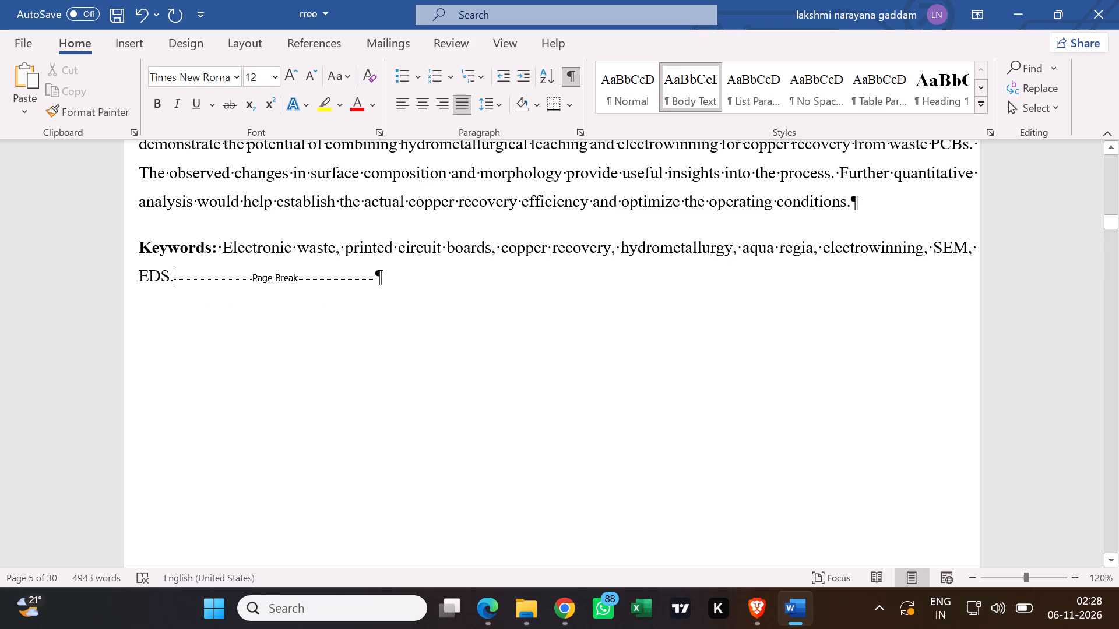
pyautogui.press('Delete')
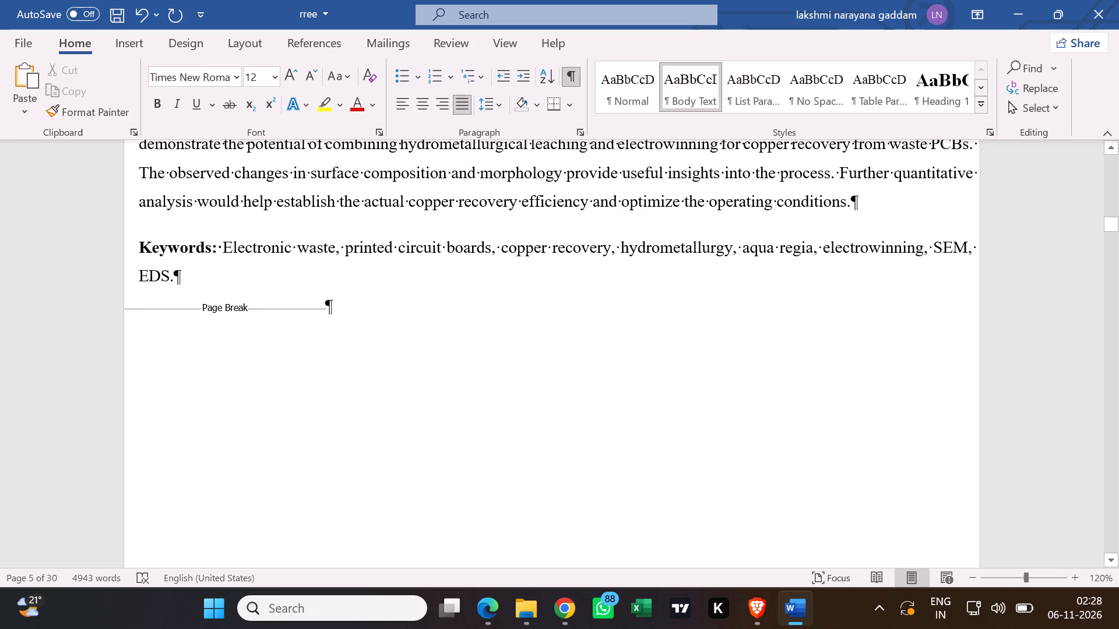
pyautogui.click(124, 306)
pyautogui.press('Delete')
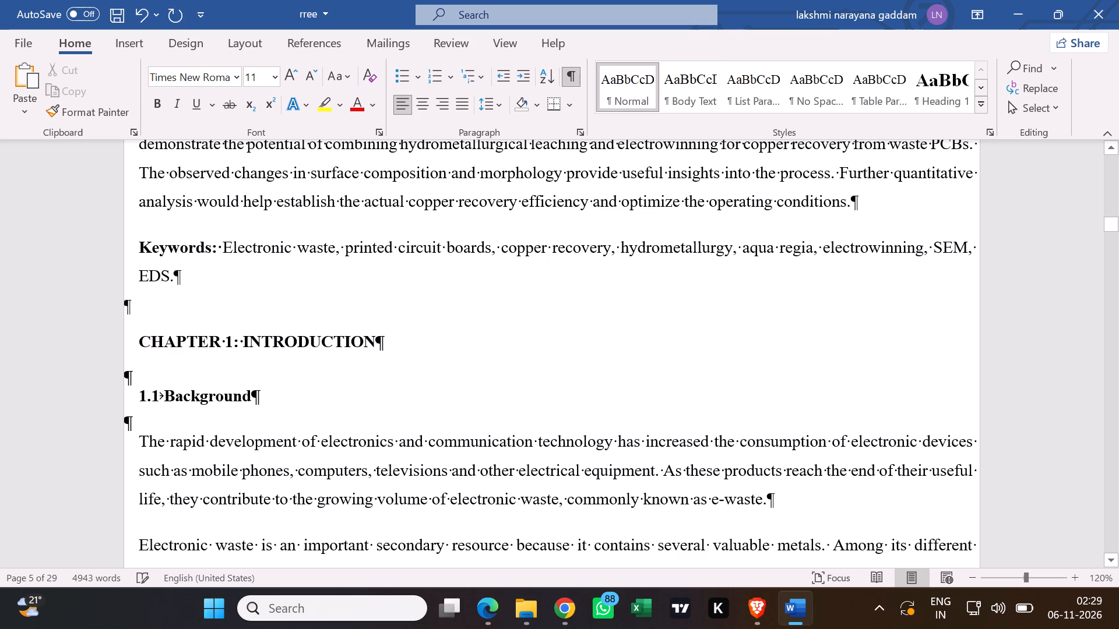
# Check the page flow from the abstract through chapter 1 to section 1.2 Problem Statement.
pyautogui.hscroll(2, 124, 306)
pyautogui.scroll(3, 238, 302)
pyautogui.scroll(-1, 238, 302)
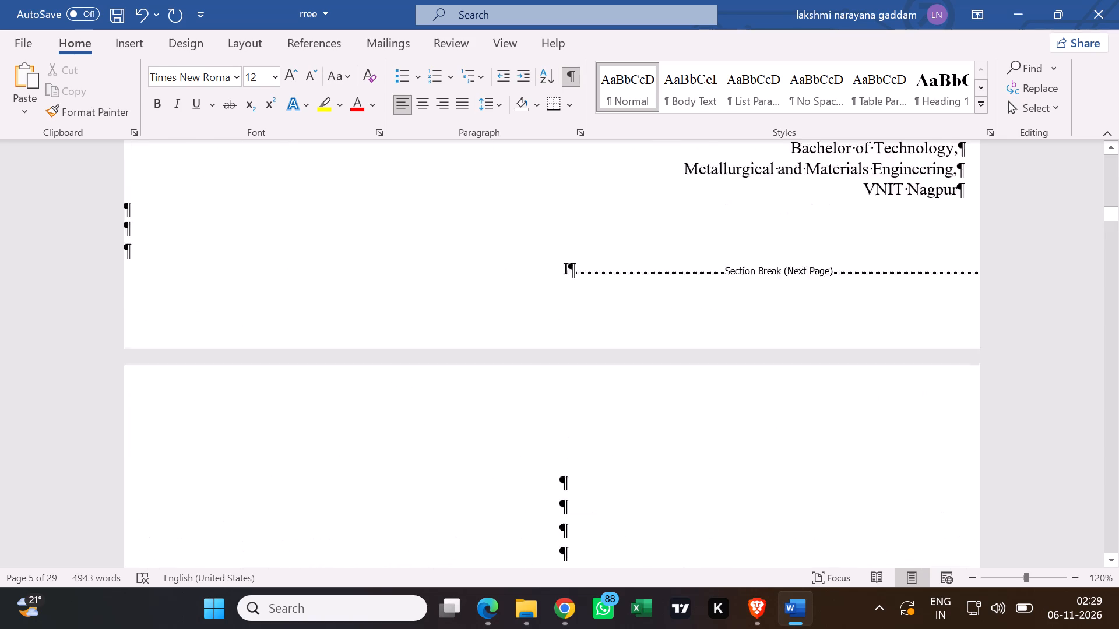
pyautogui.scroll(-1, 238, 302)
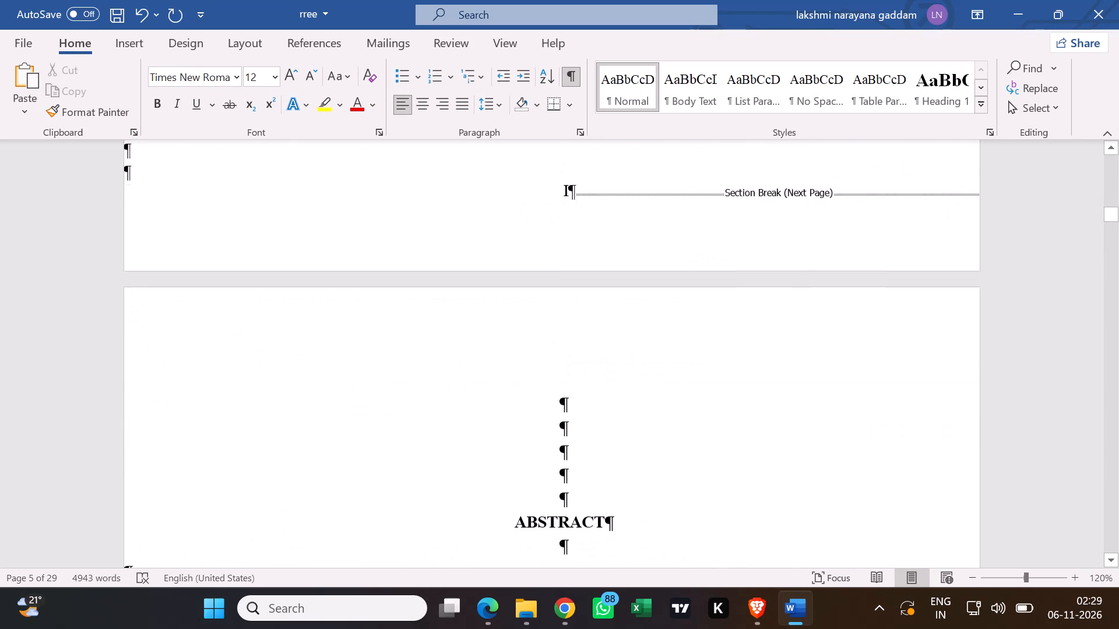
pyautogui.scroll(-3, 238, 302)
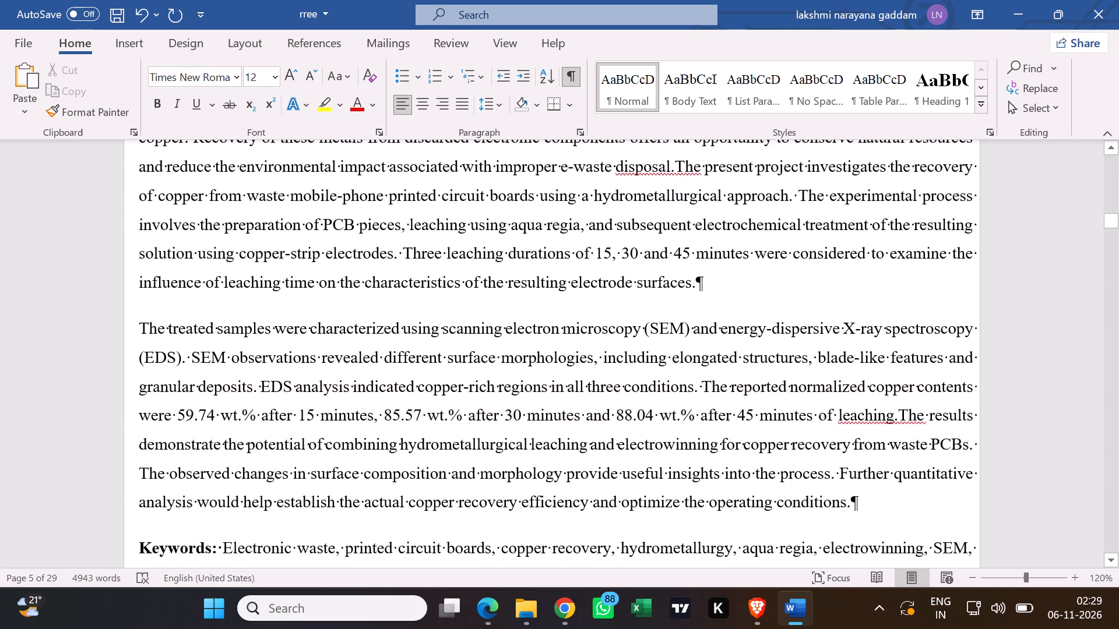
pyautogui.scroll(-3, 238, 302)
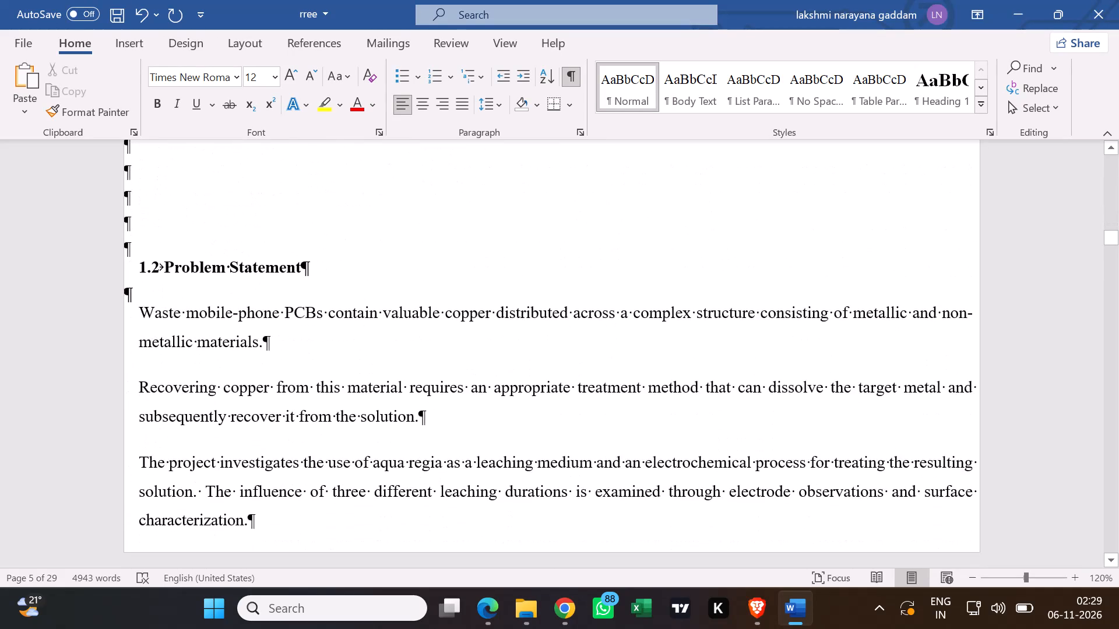
pyautogui.scroll(6, 228, 315)
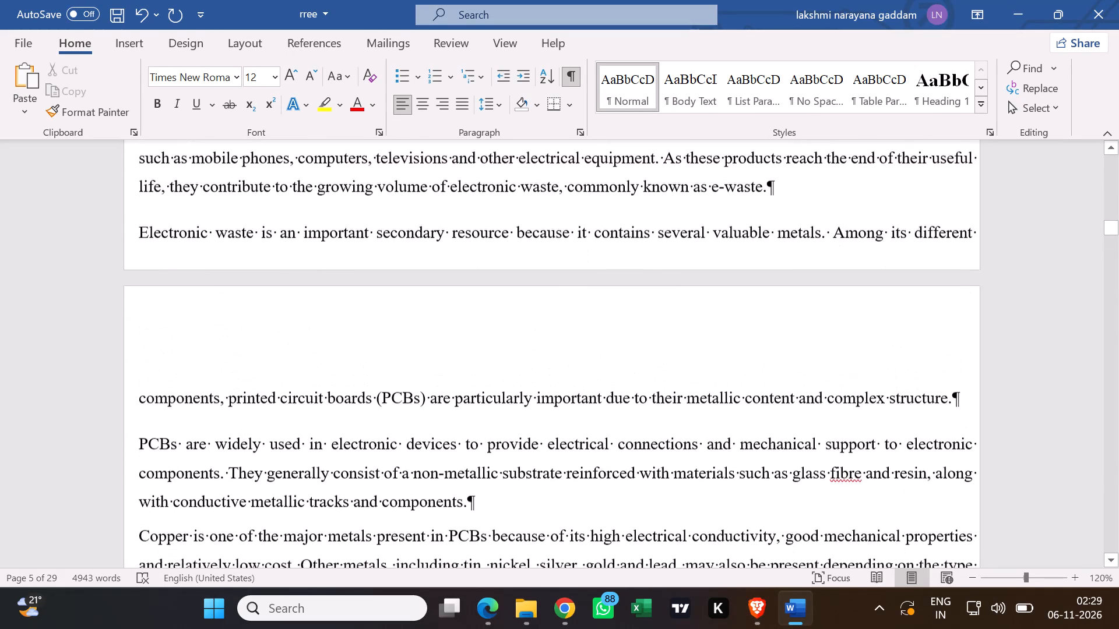
pyautogui.scroll(1, 228, 315)
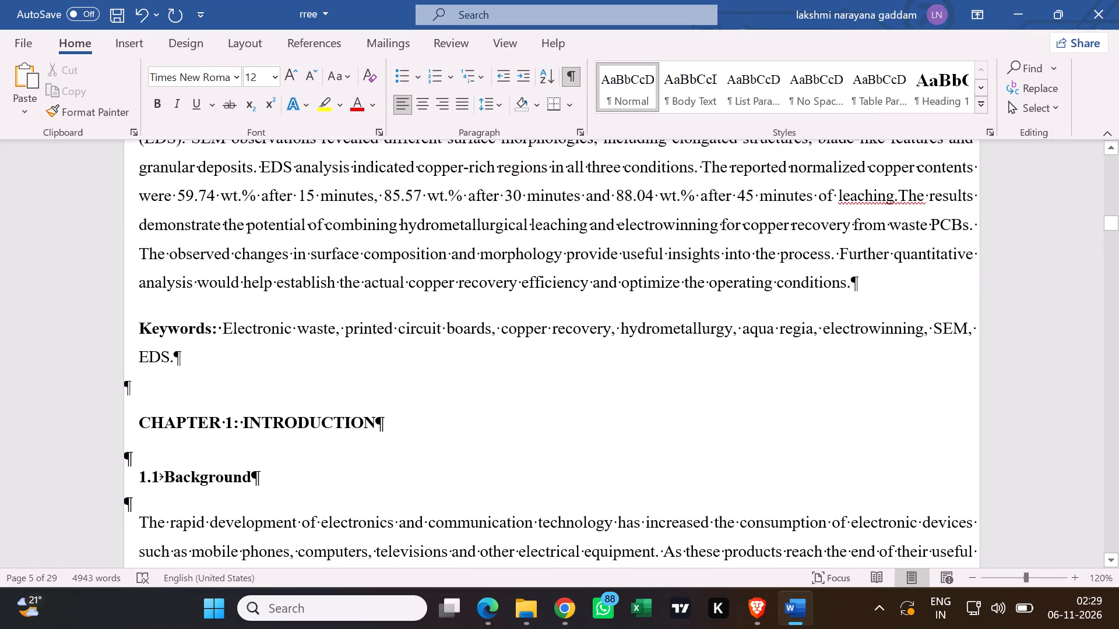
# Insert six blank paragraphs before the "CHAPTER 1: INTRODUCTION" heading to push it onto the next page.
pyautogui.click(184, 358)
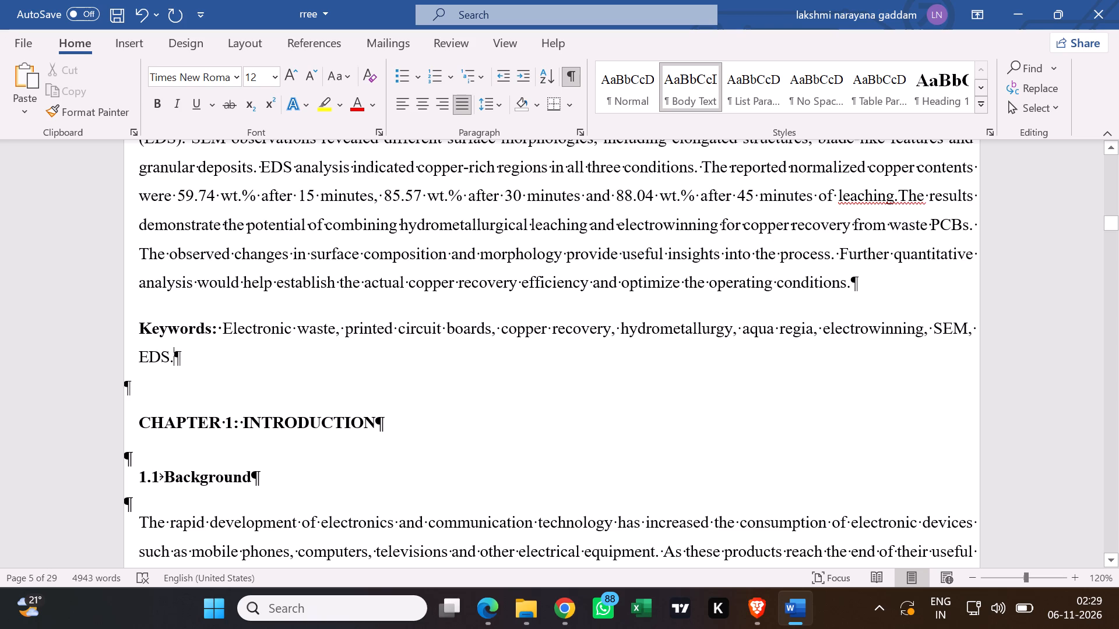
pyautogui.click(136, 425)
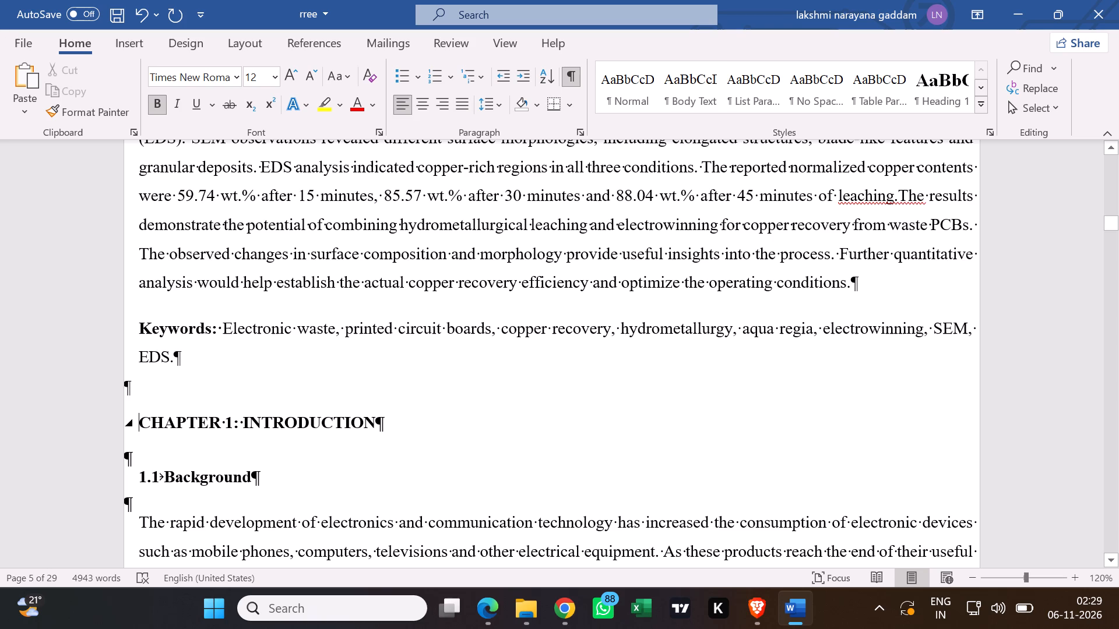
pyautogui.press('Return')
pyautogui.press('Return')
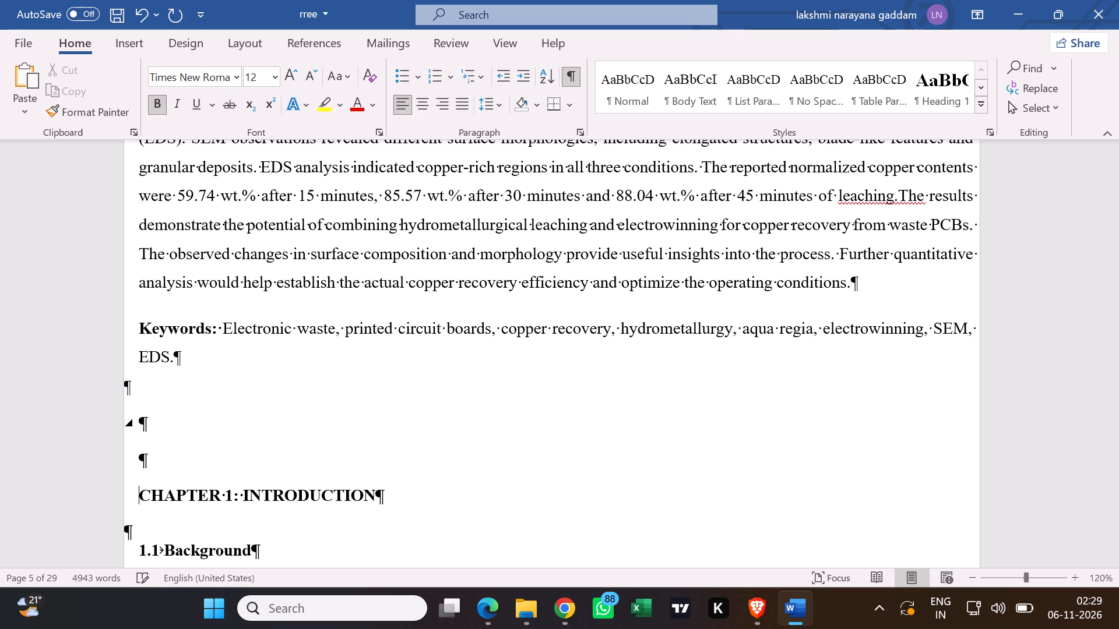
pyautogui.press('Return')
pyautogui.press('Return')
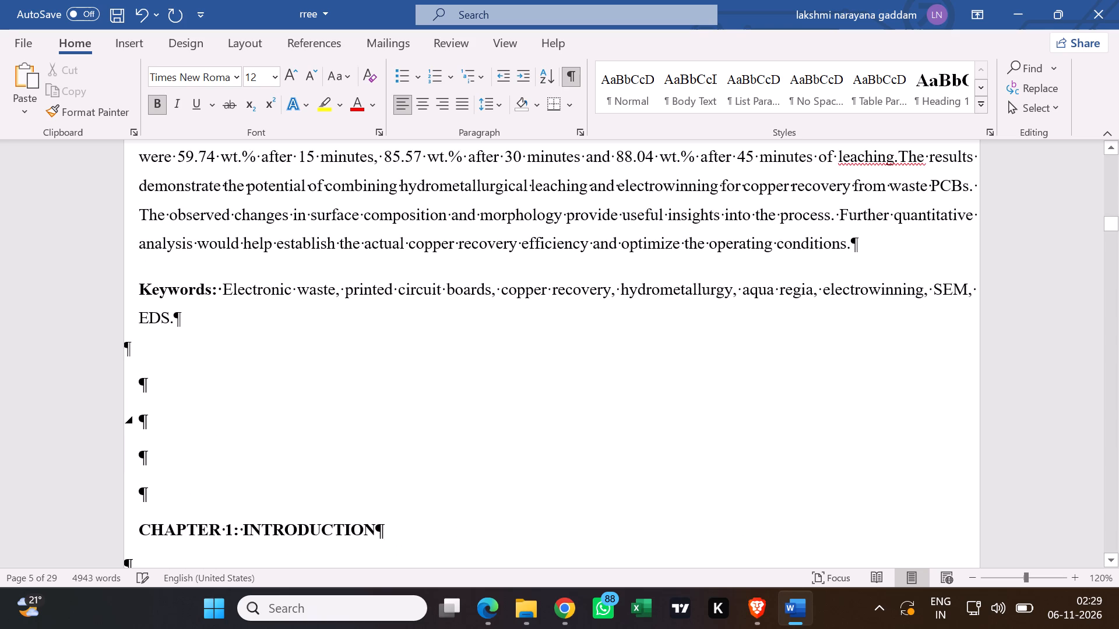
pyautogui.scroll(-2, 136, 425)
pyautogui.press('Return')
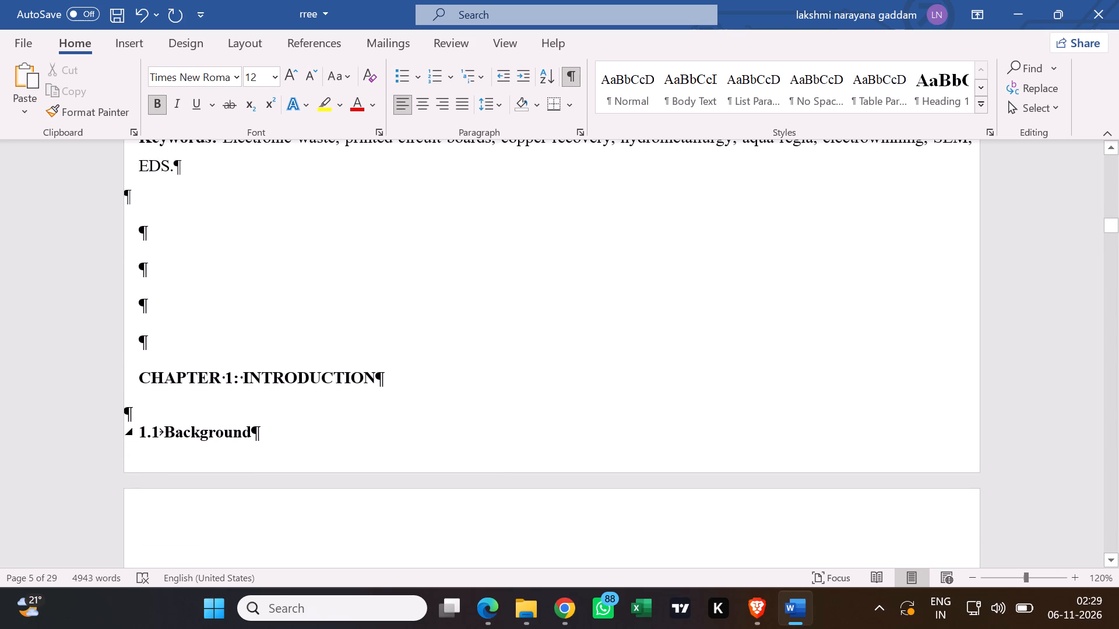
pyautogui.press('Return')
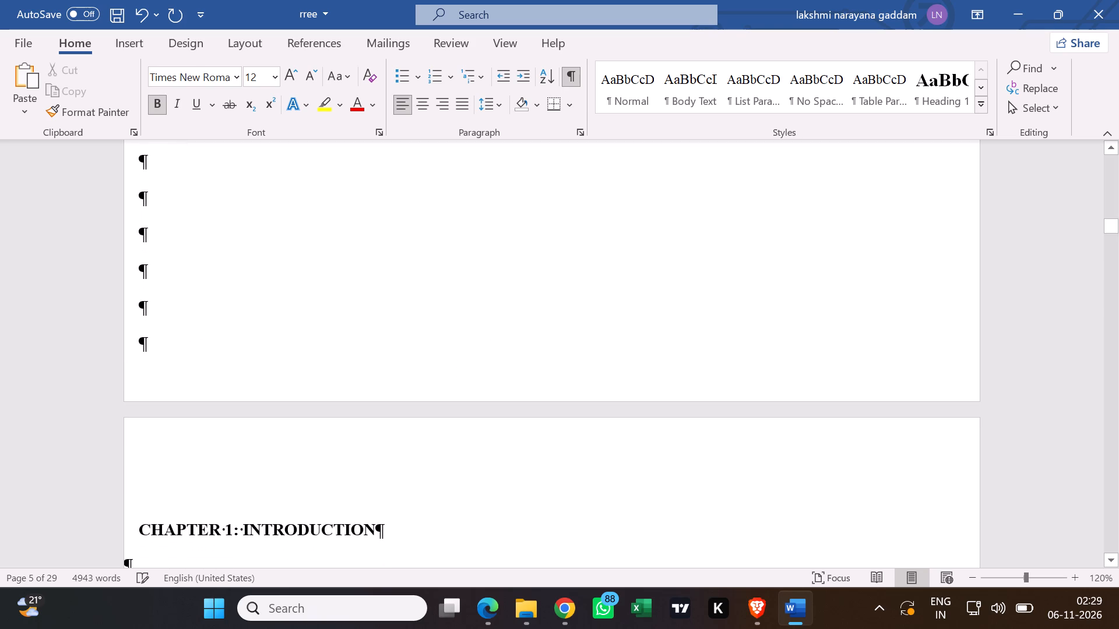
# Review the layout of the front-matter pages and the chapters that follow.
pyautogui.scroll(7, 223, 308)
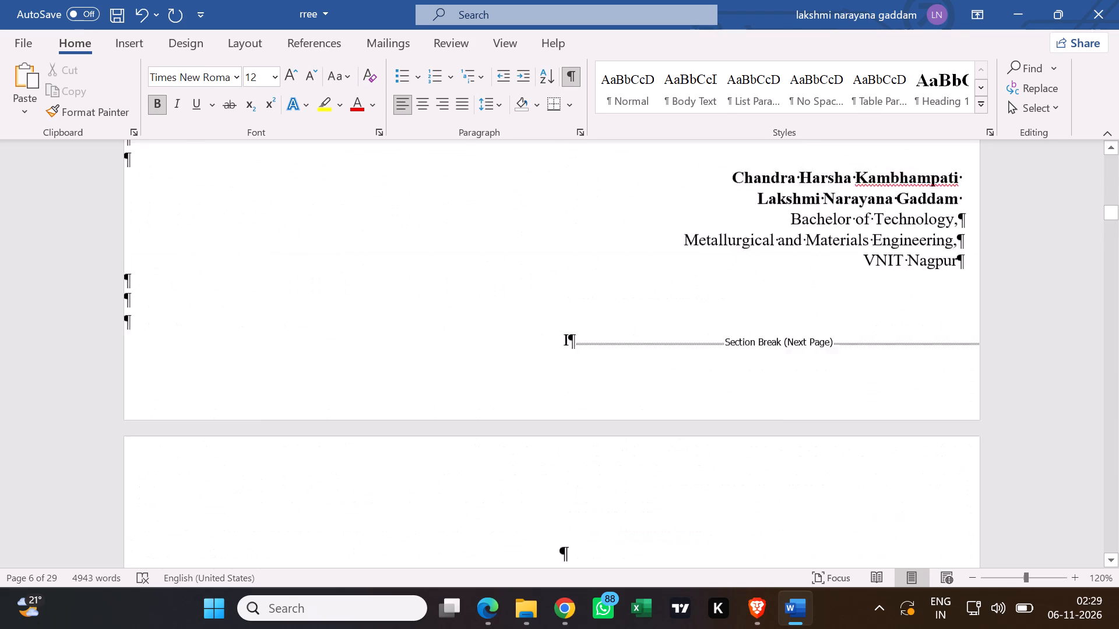
pyautogui.scroll(1, 223, 308)
pyautogui.scroll(-1, 223, 308)
pyautogui.scroll(1, 223, 308)
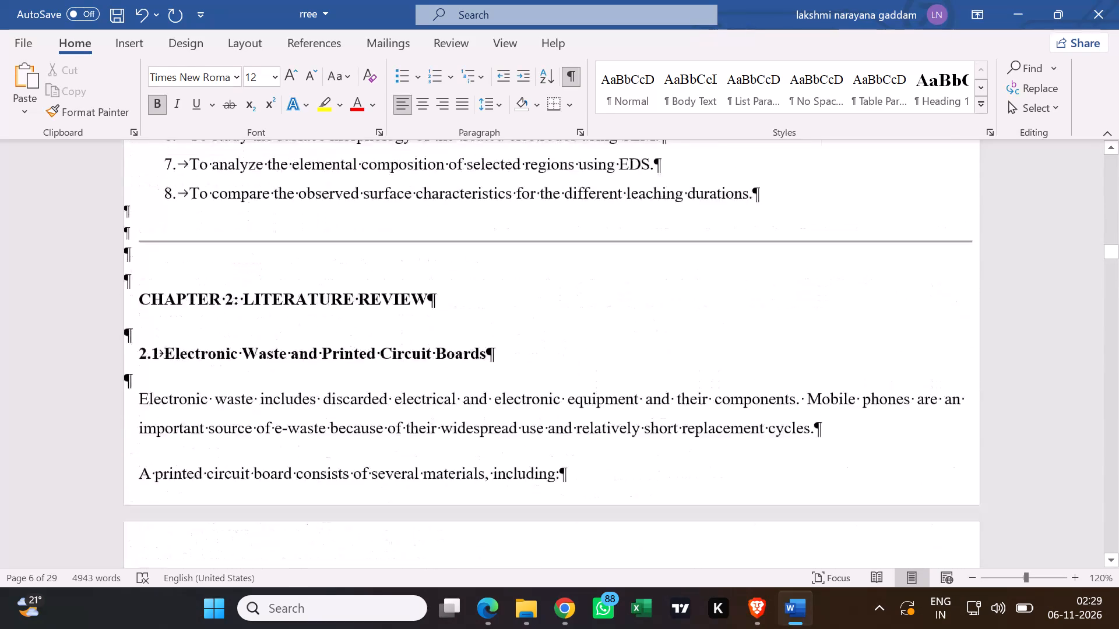
pyautogui.scroll(4, 223, 308)
pyautogui.scroll(-4, 319, 326)
pyautogui.scroll(-17, 470, 325)
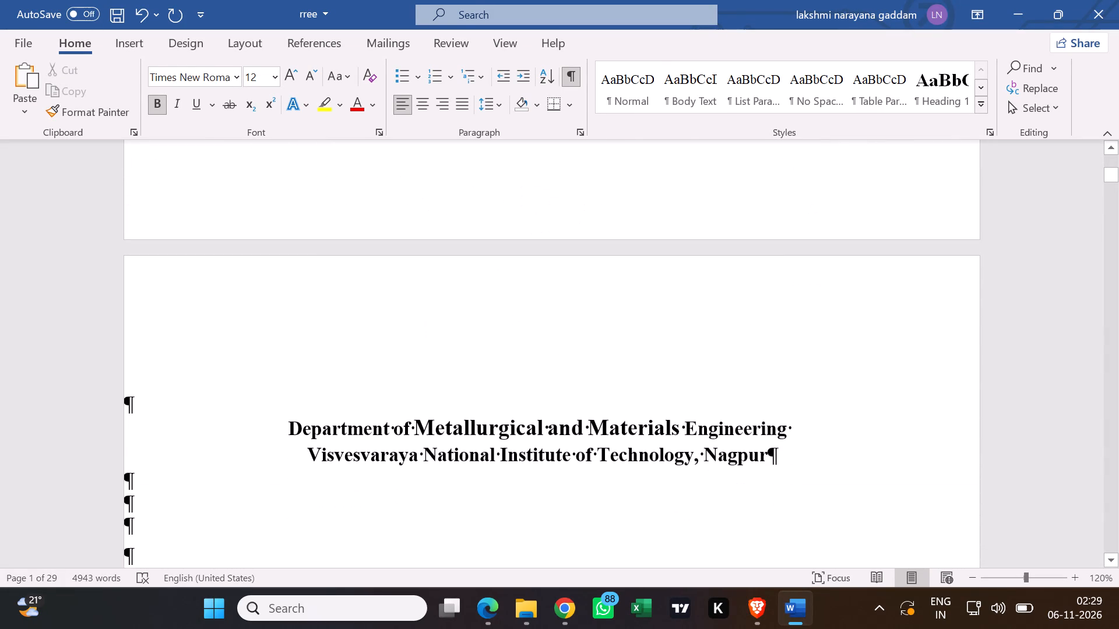
# Hide the paragraph marks and other hidden formatting symbols.
pyautogui.click(575, 76)
# Insert a page break on the blank line just below the abstract's Keywords paragraph.
pyautogui.scroll(-4, 650, 346)
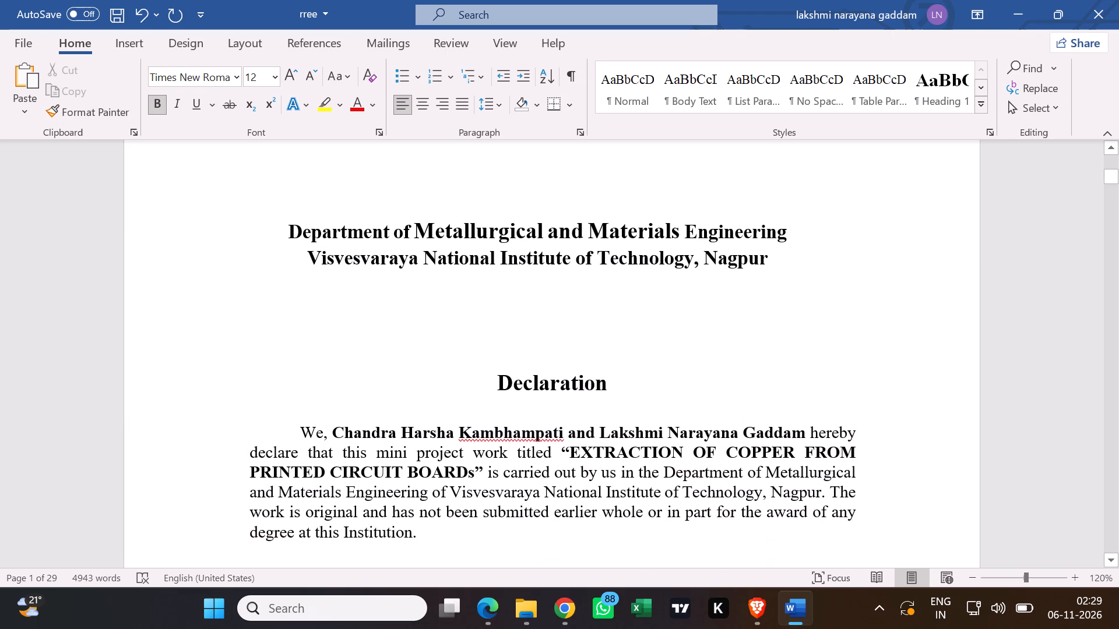
pyautogui.middleClick(652, 337)
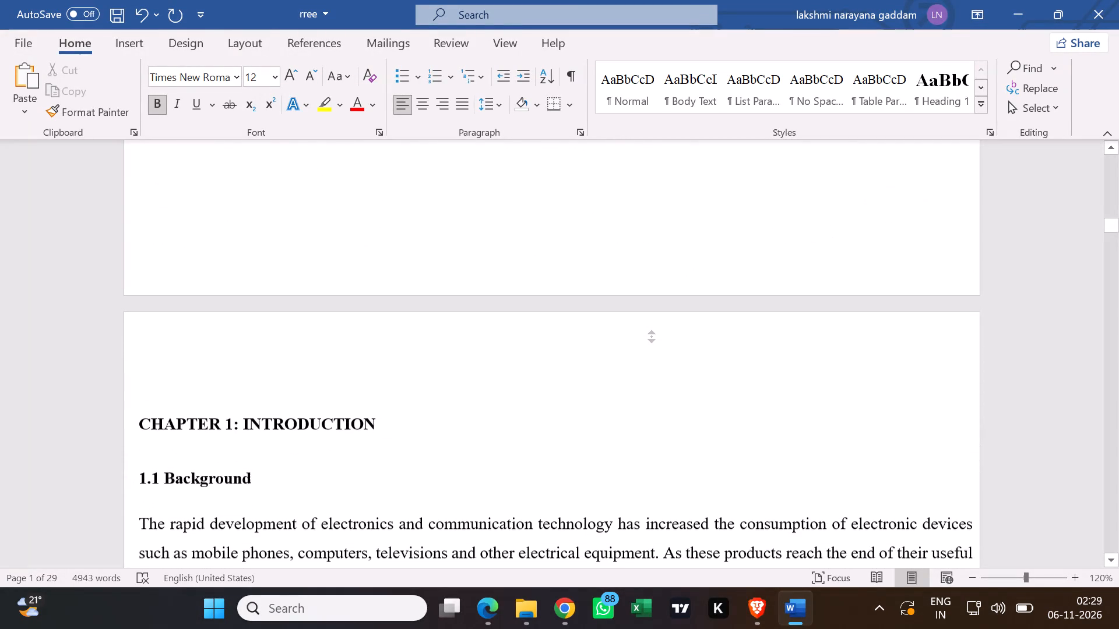
pyautogui.middleClick(639, 407)
pyautogui.scroll(3, 621, 418)
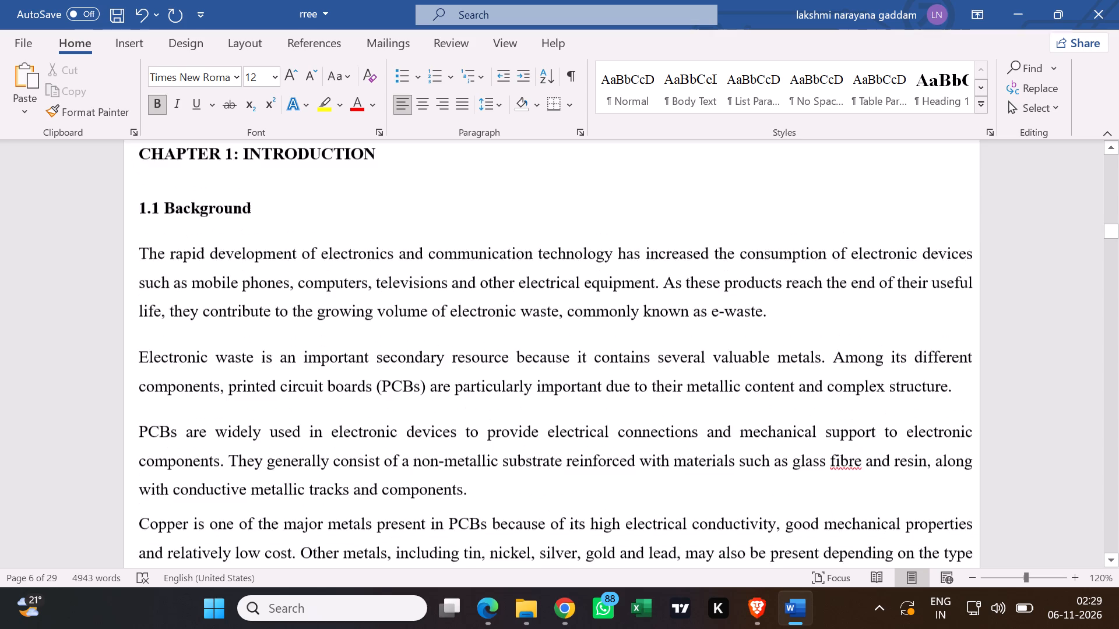
pyautogui.scroll(9, 621, 416)
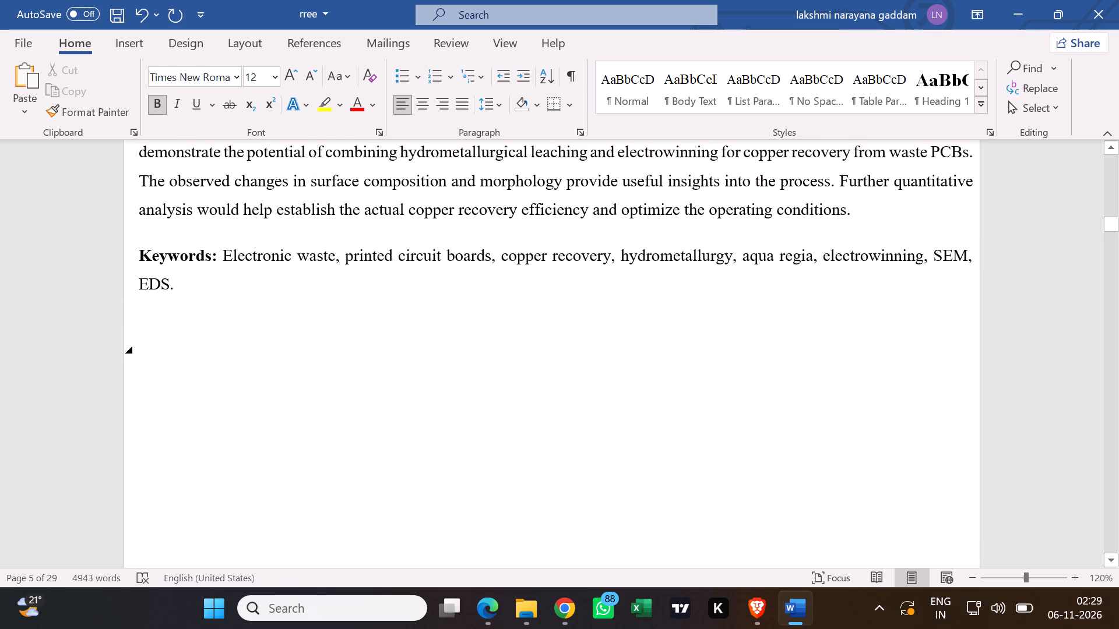
pyautogui.click(254, 303)
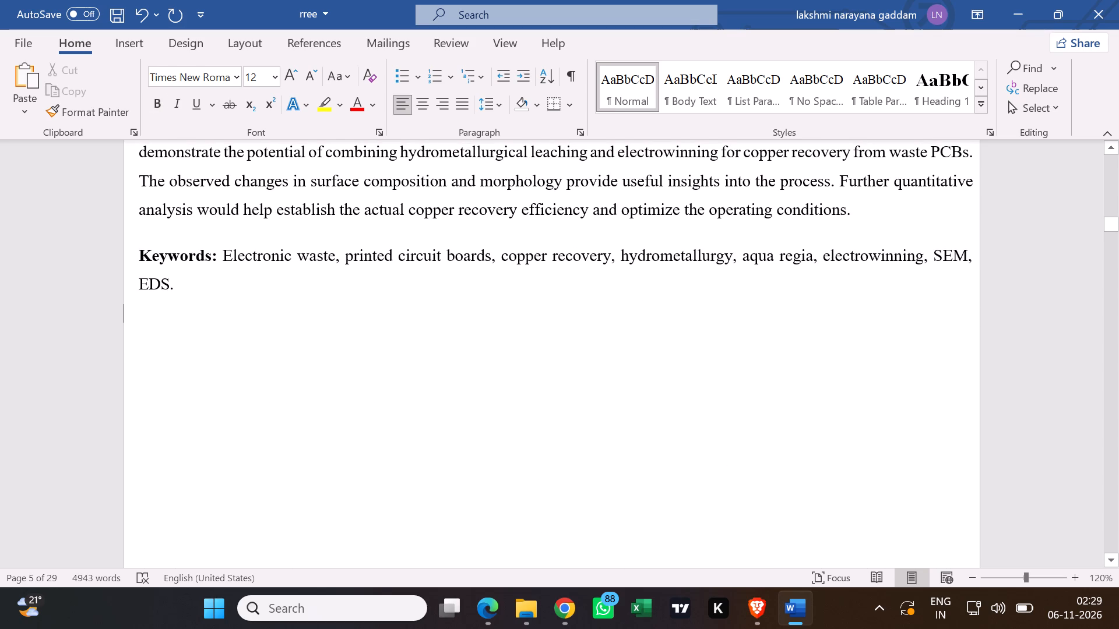
pyautogui.hotkey('ctrl', 'Return')
# Examine the page layout and empty space between the Keywords paragraph and the "CHAPTER 1: INTRODUCTION" heading.
pyautogui.scroll(5, 222, 306)
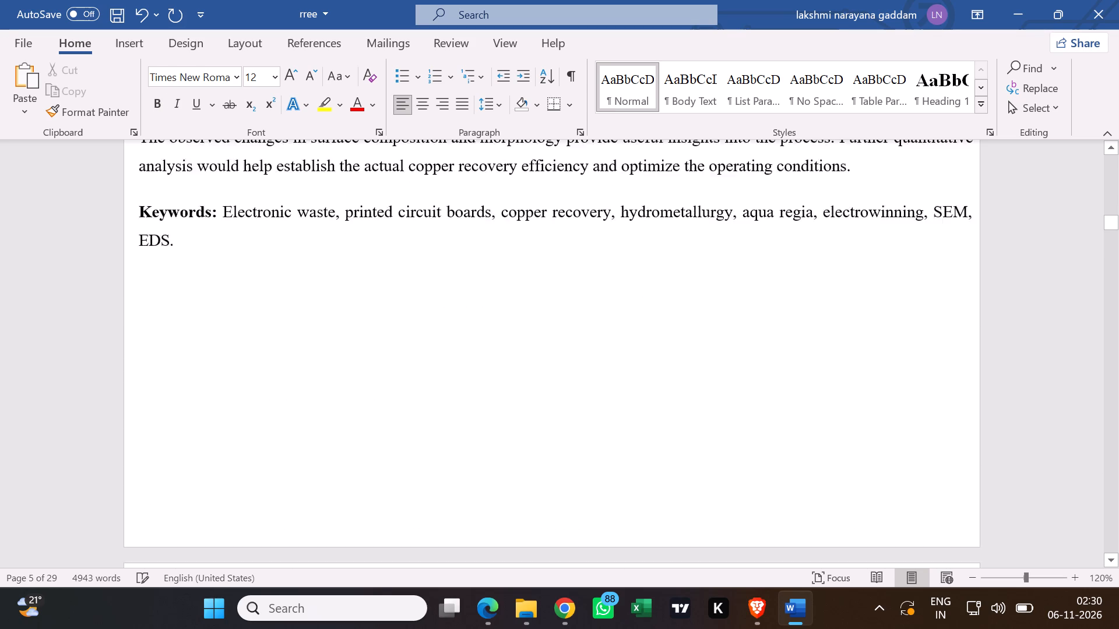
pyautogui.scroll(-5, 237, 305)
pyautogui.scroll(-11, 287, 354)
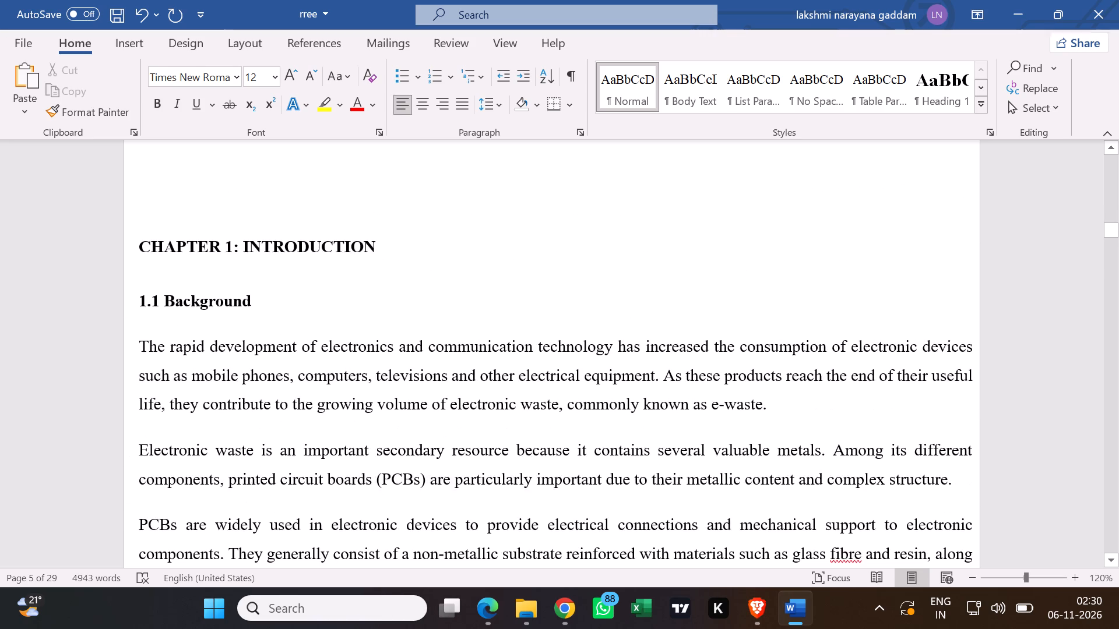
pyautogui.scroll(12, 301, 358)
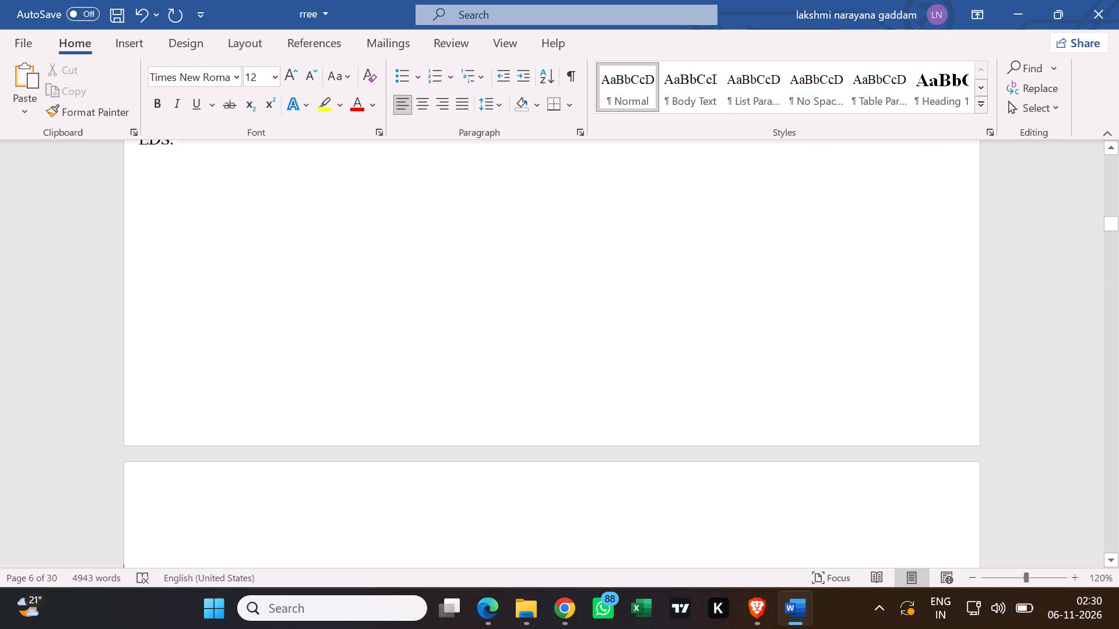
pyautogui.scroll(2, 300, 296)
pyautogui.scroll(-10, 295, 294)
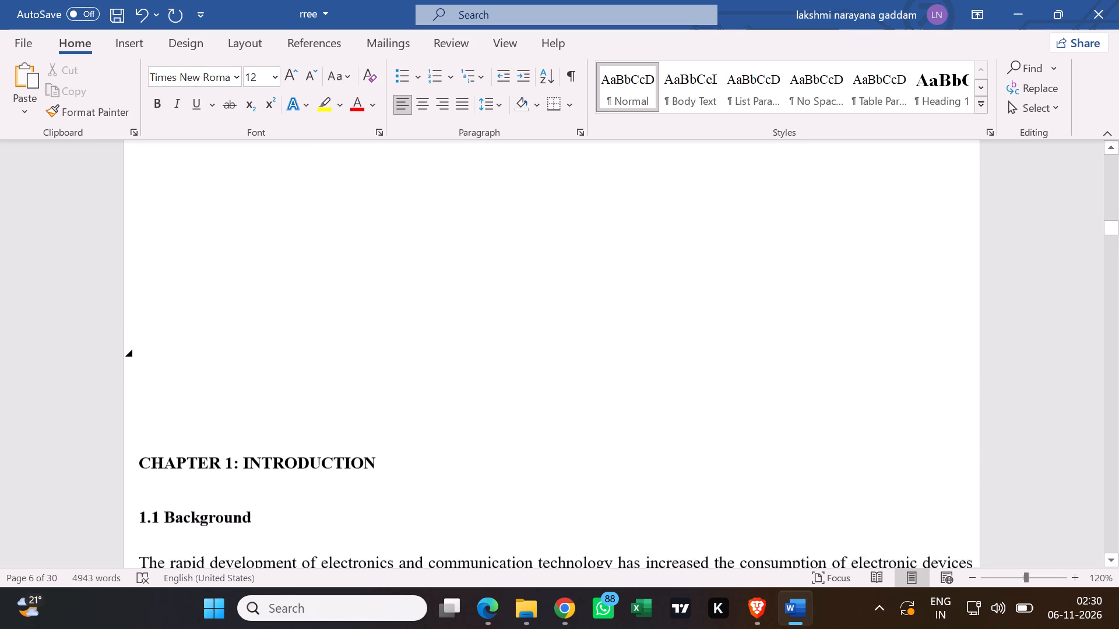
pyautogui.scroll(5, 303, 319)
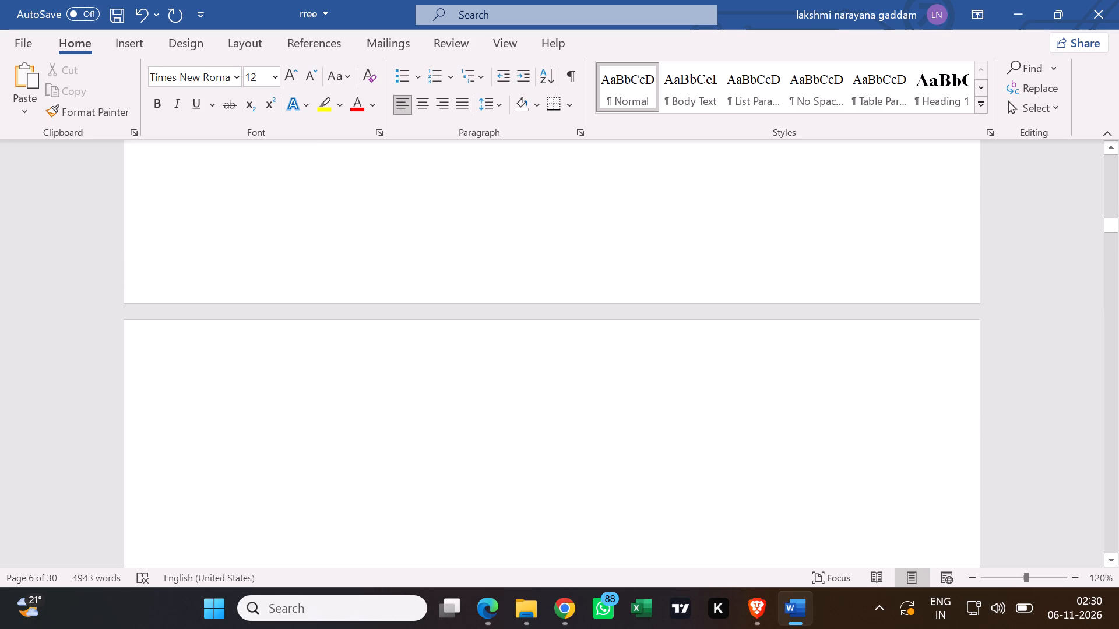
# Undo the page break inserted below the abstract's Keywords paragraph.
pyautogui.hotkey('ctrl', 'z')
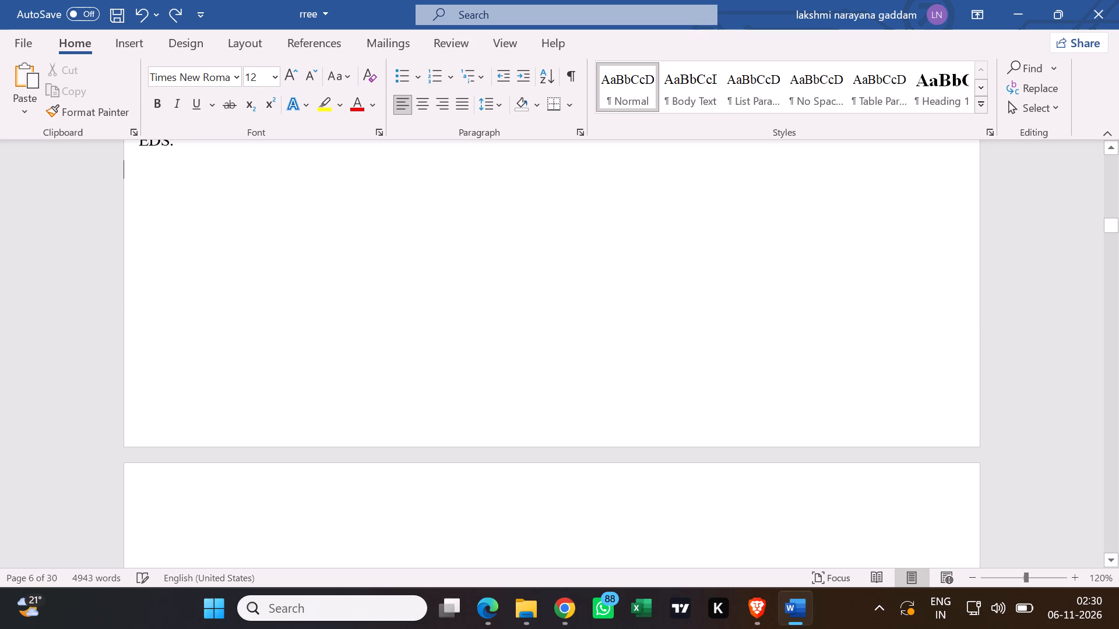
# Insert a page break directly before the "CHAPTER 1: INTRODUCTION" heading.
pyautogui.scroll(1, 230, 405)
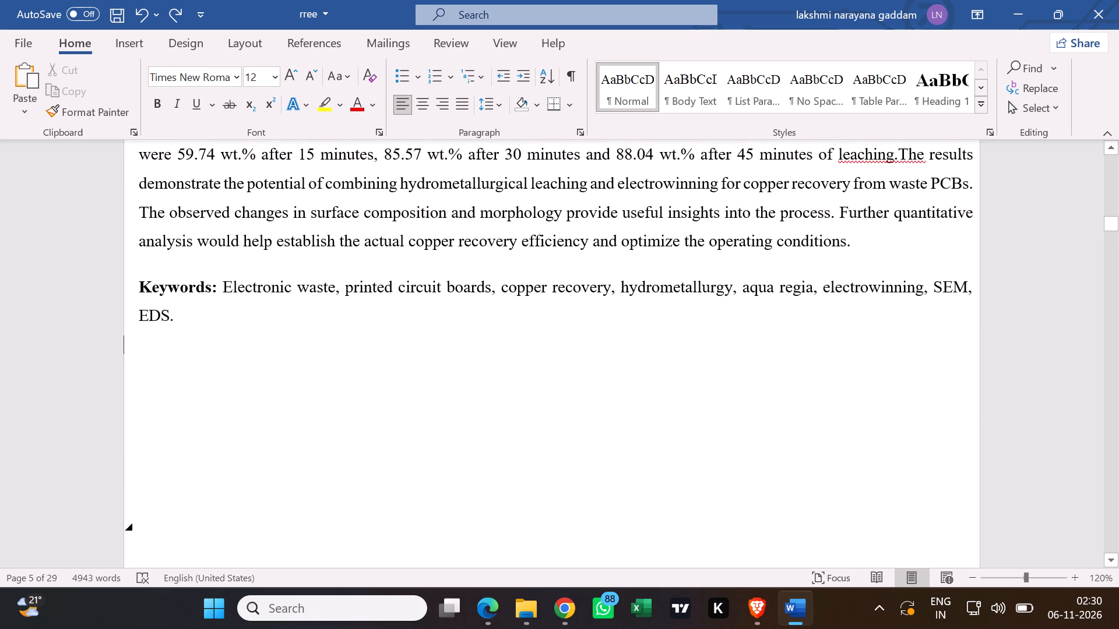
pyautogui.scroll(-3, 215, 500)
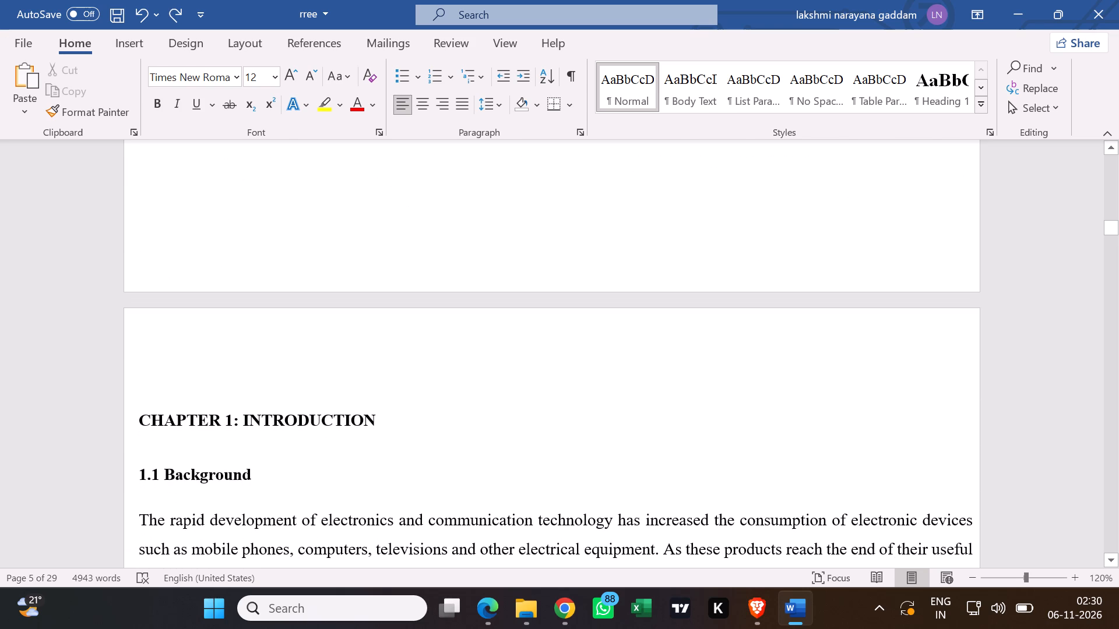
pyautogui.click(140, 410)
pyautogui.scroll(-1, 219, 333)
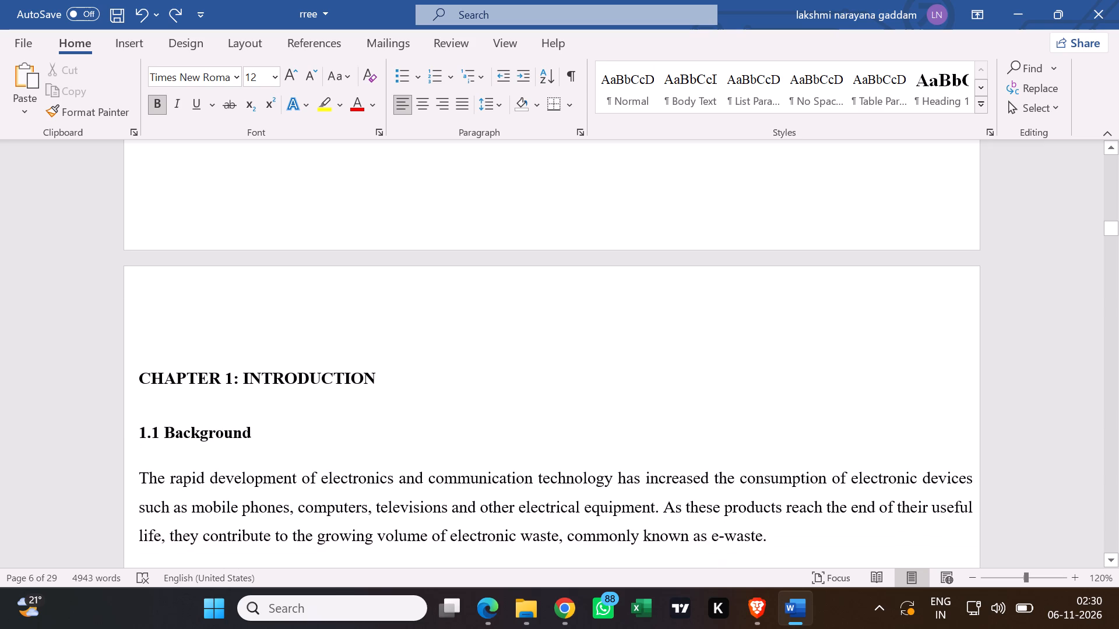
pyautogui.hotkey('ctrl', 'Return')
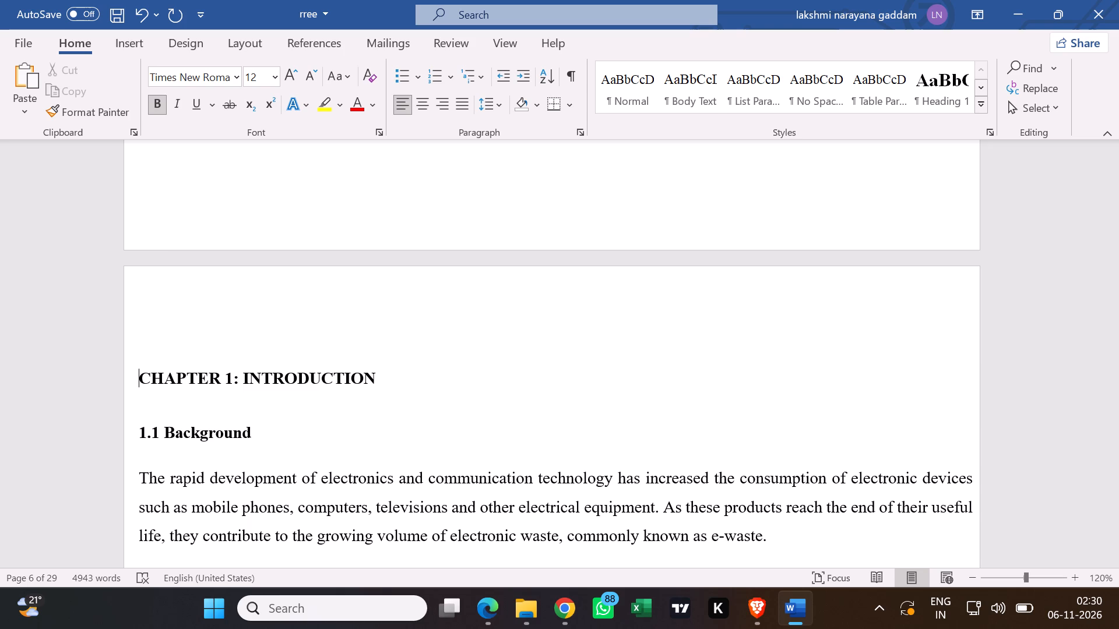
pyautogui.hotkey('ctrl', 'Return')
# Examine the page layout from the abstract through chapter 1's Background section to the "1.2 Problem Statement" heading.
pyautogui.scroll(6, 219, 333)
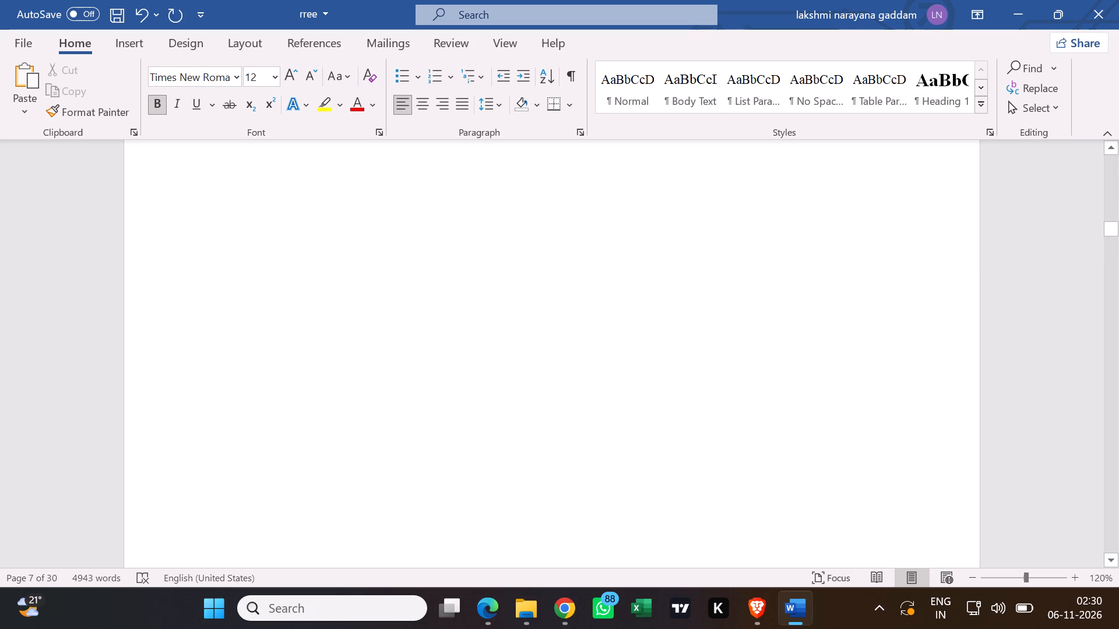
pyautogui.scroll(5, 219, 333)
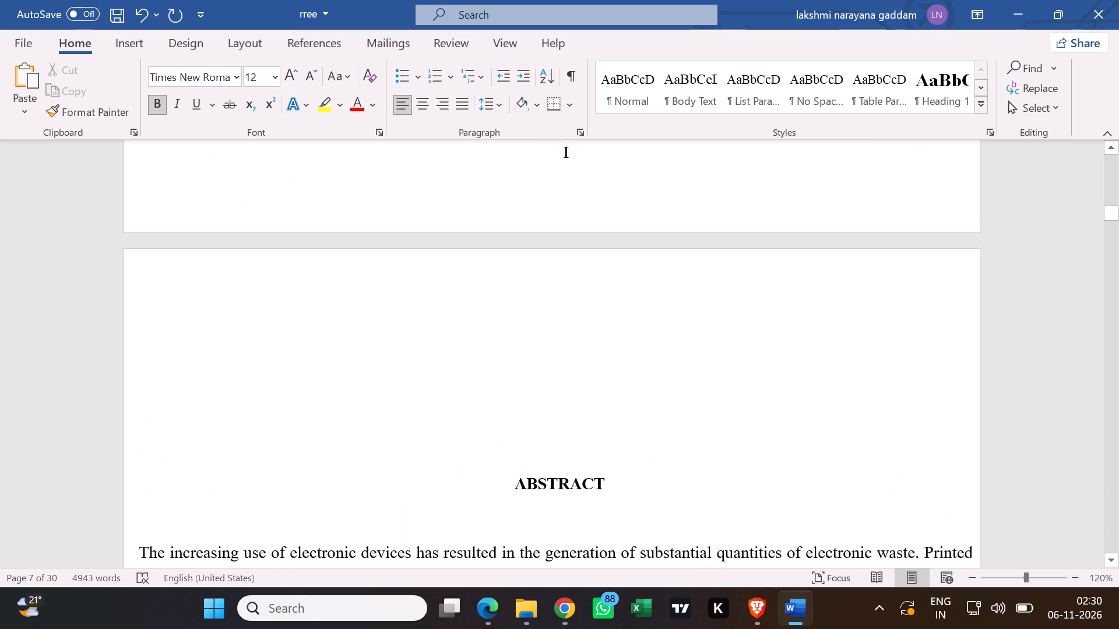
pyautogui.scroll(-6, 219, 333)
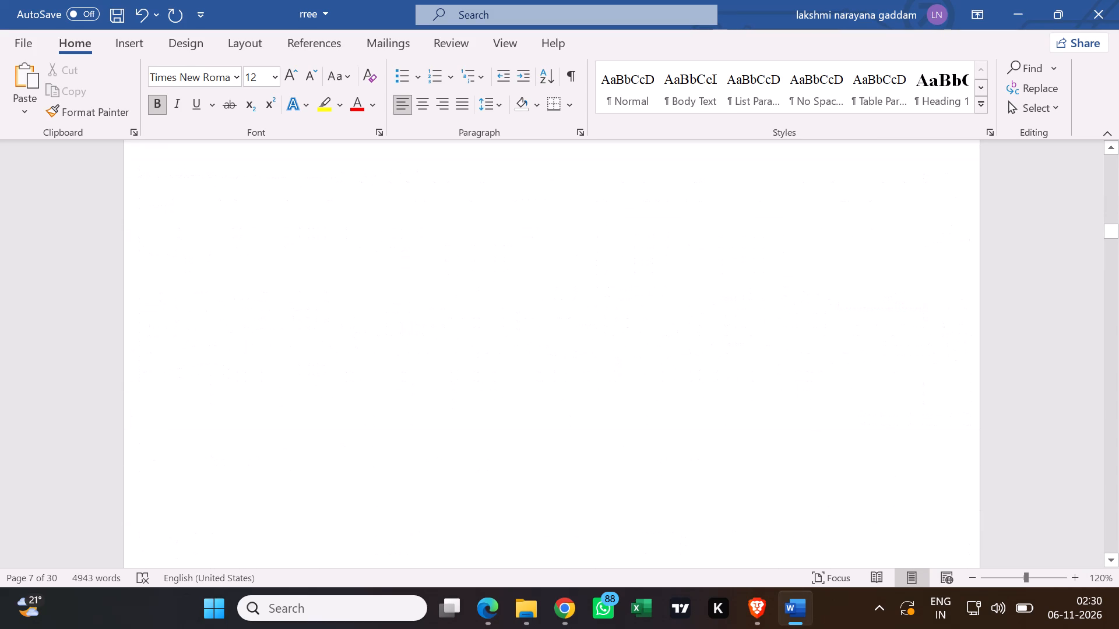
pyautogui.scroll(-1, 219, 333)
pyautogui.scroll(2, 219, 333)
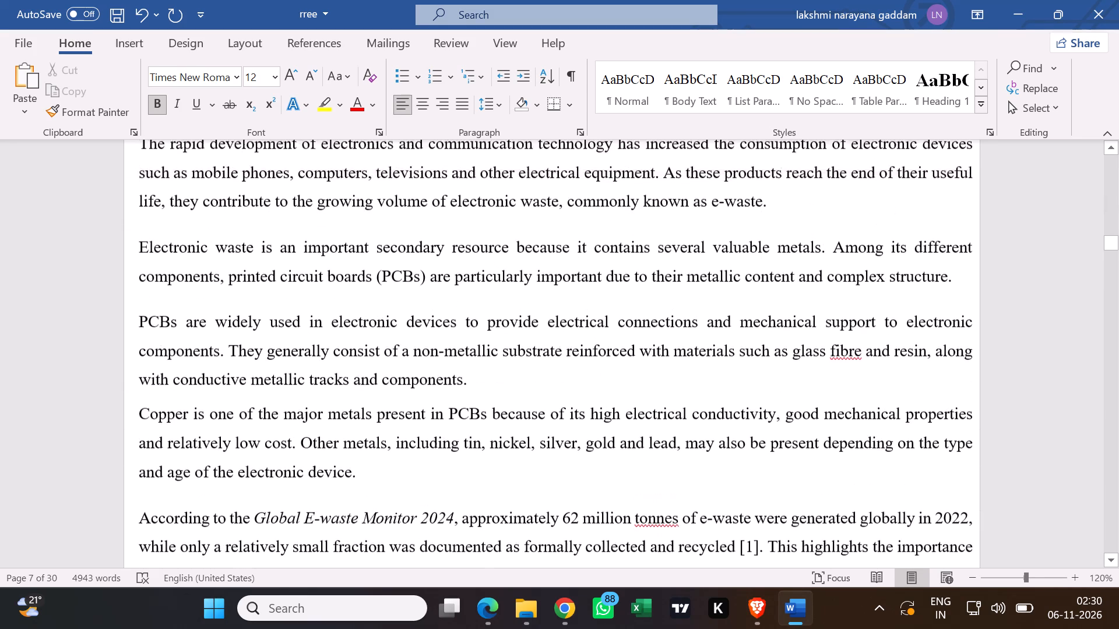
pyautogui.scroll(2, 219, 333)
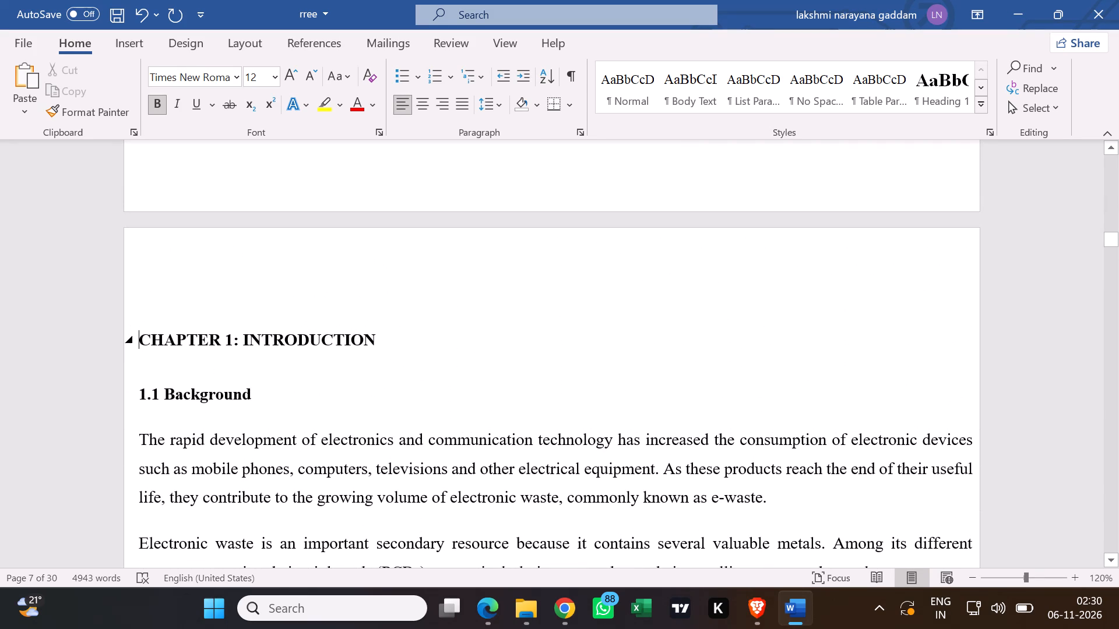
pyautogui.scroll(-2, 220, 328)
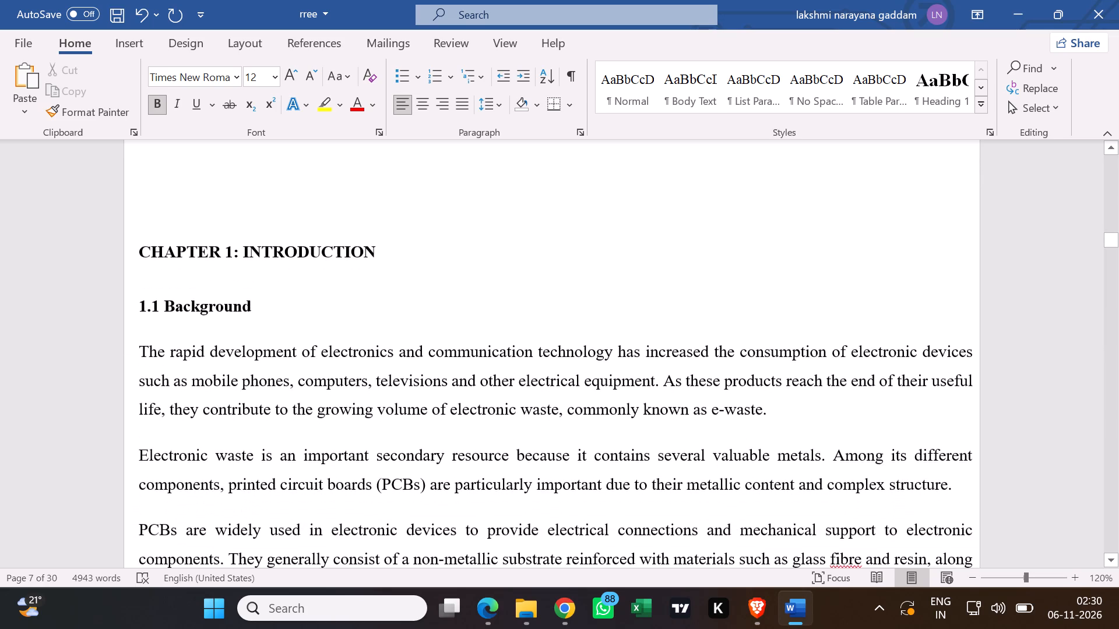
pyautogui.scroll(-5, 220, 328)
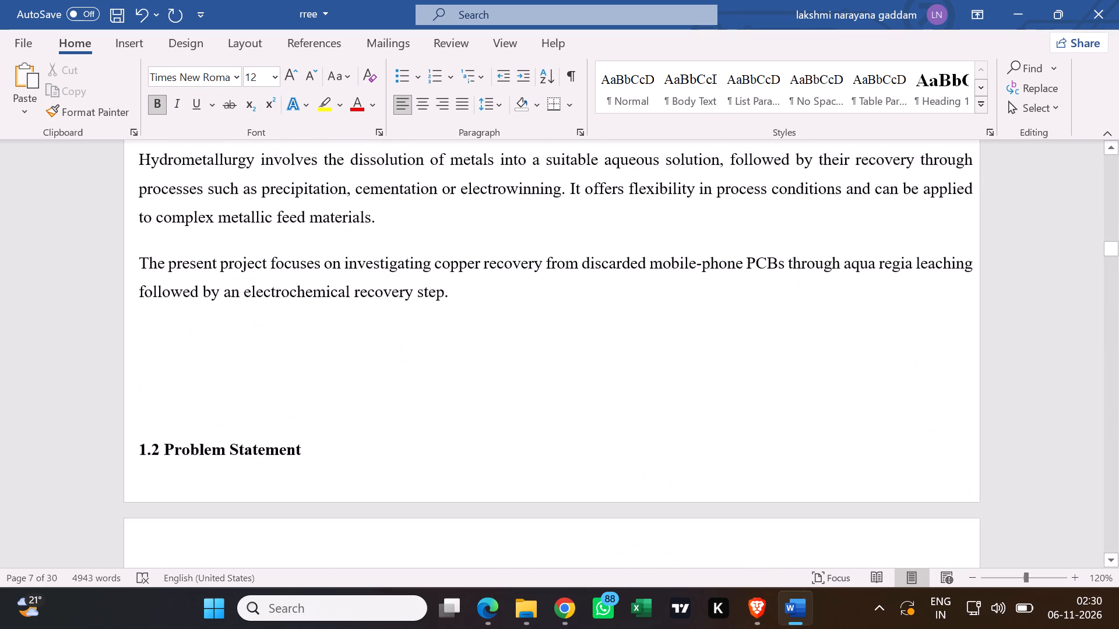
pyautogui.scroll(1, 220, 328)
pyautogui.scroll(-1, 220, 328)
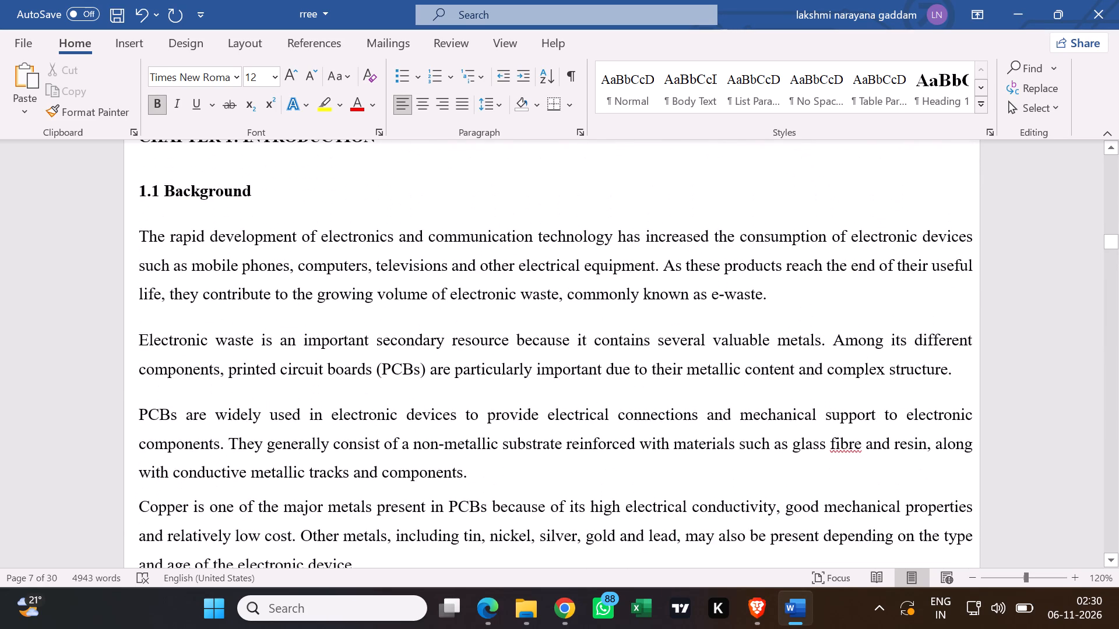
pyautogui.scroll(-5, 220, 328)
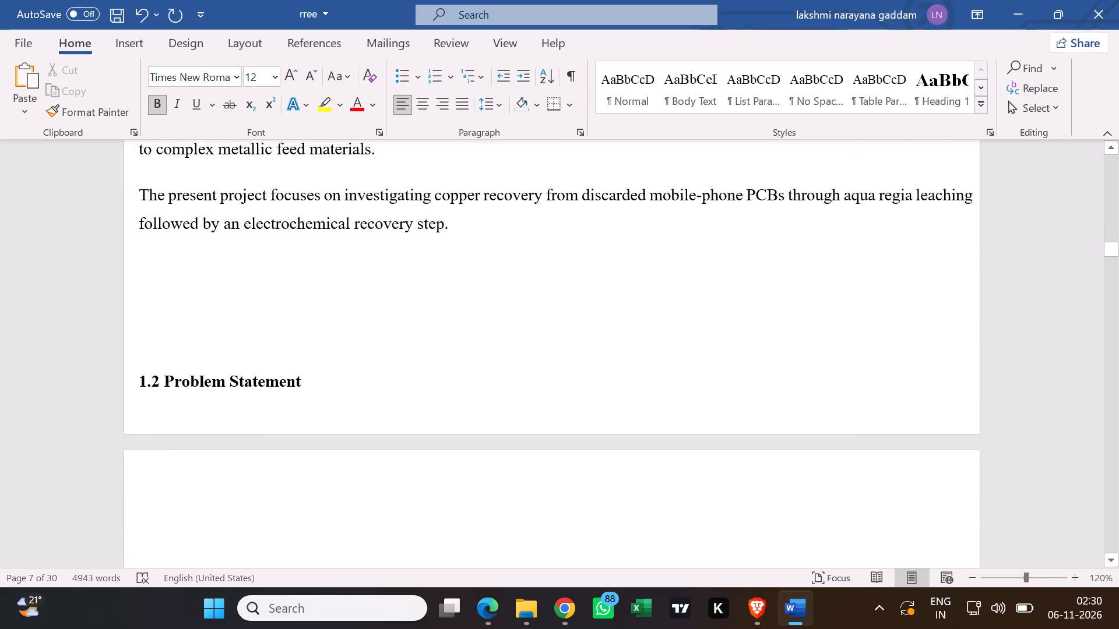
pyautogui.scroll(-2, 220, 328)
pyautogui.scroll(4, 220, 328)
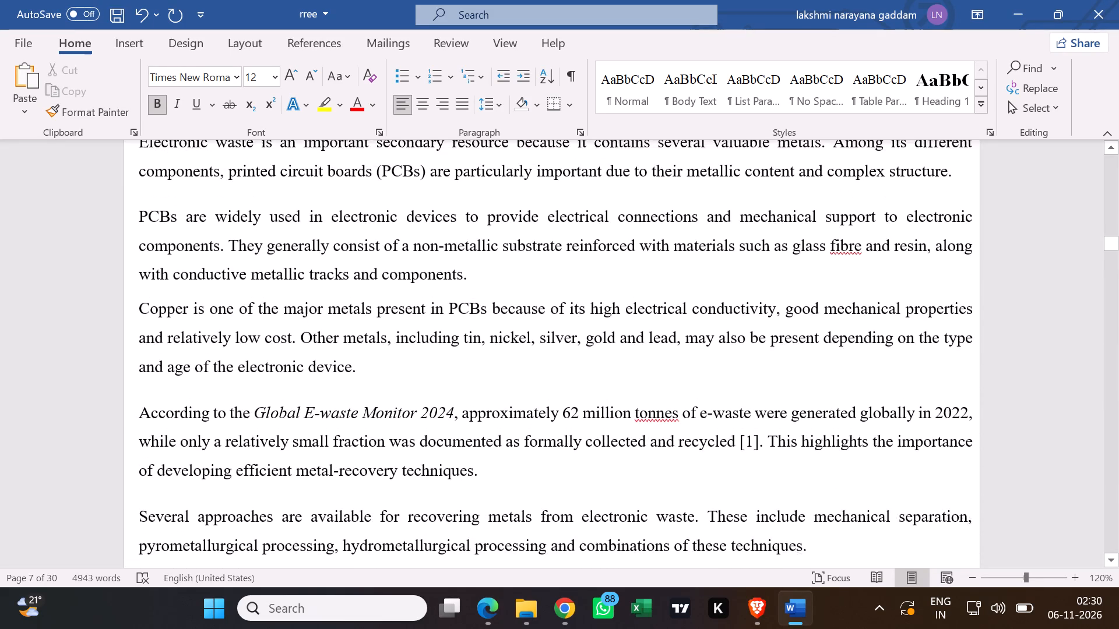
pyautogui.scroll(1, 220, 328)
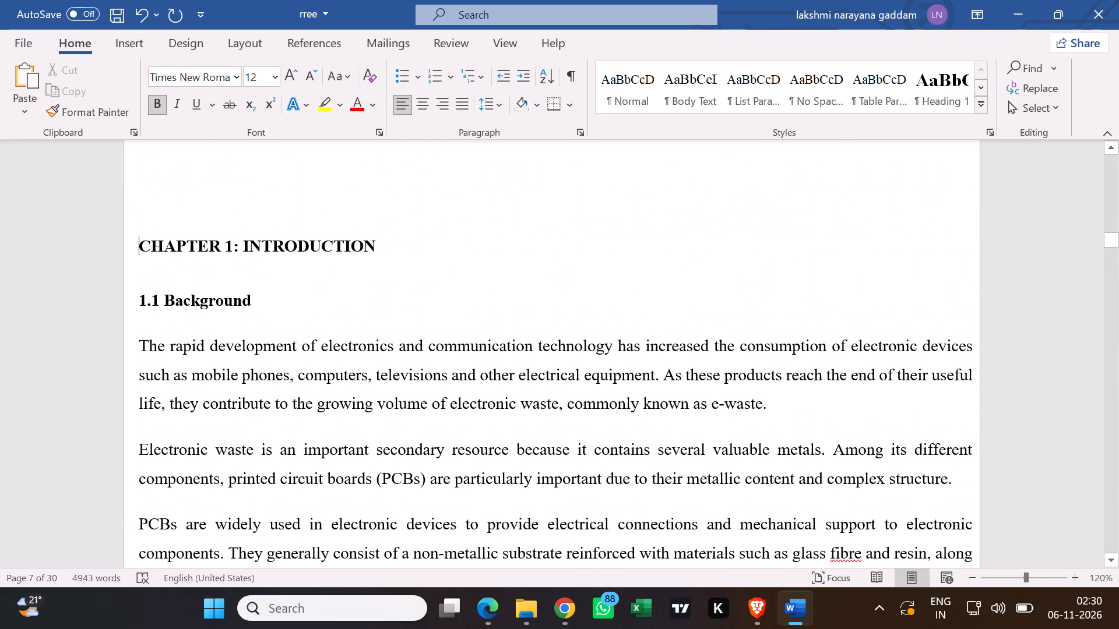
pyautogui.scroll(2, 220, 328)
pyautogui.scroll(-4, 217, 341)
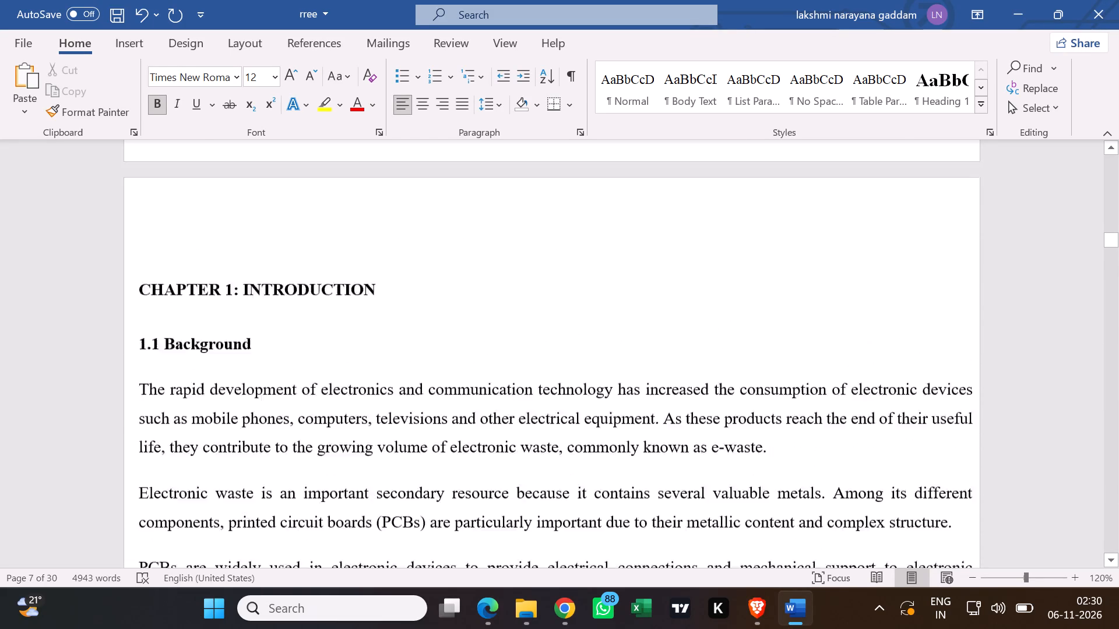
pyautogui.scroll(-15, 220, 331)
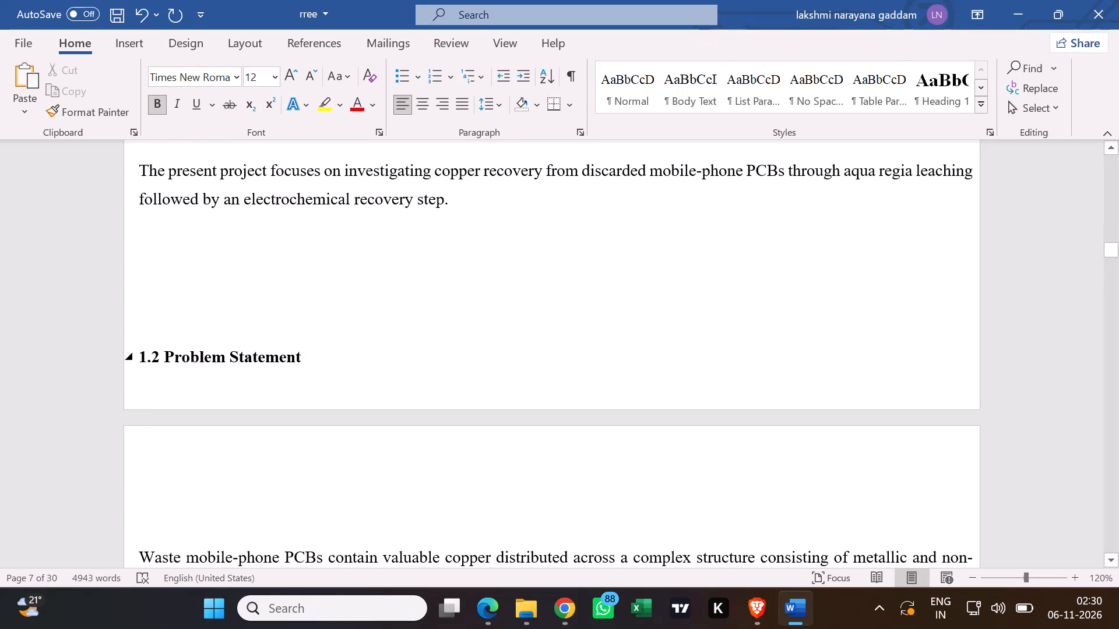
# Delete the blank lines between the last Background paragraph and the "1.2 Problem Statement" heading.
pyautogui.click(150, 309)
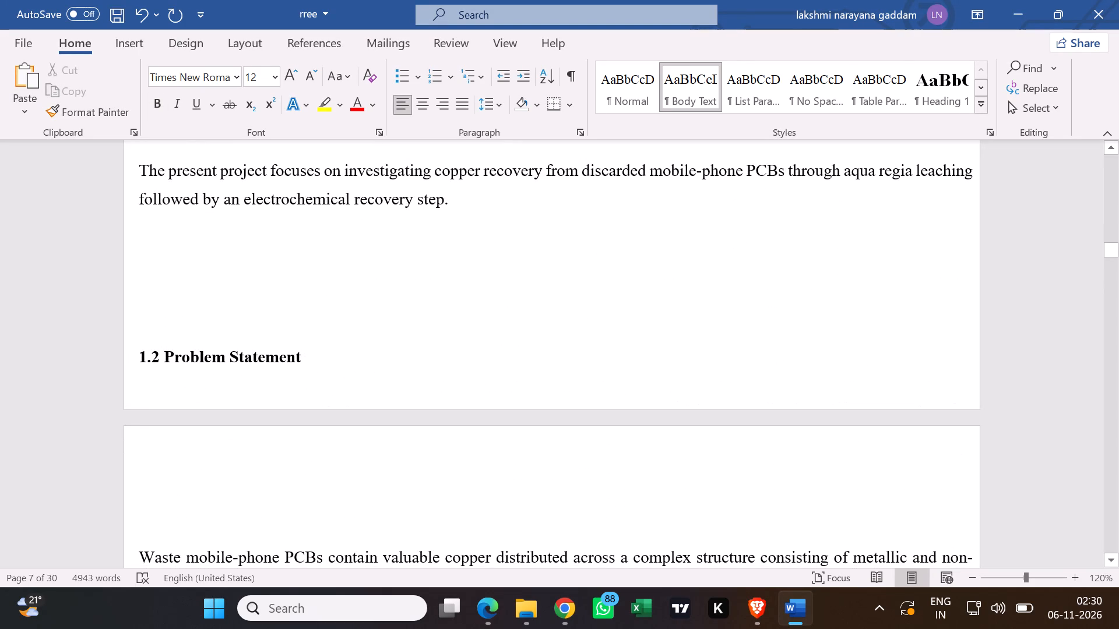
pyautogui.press('BackSpace')
pyautogui.press('BackSpace')
pyautogui.press('BackSpace')
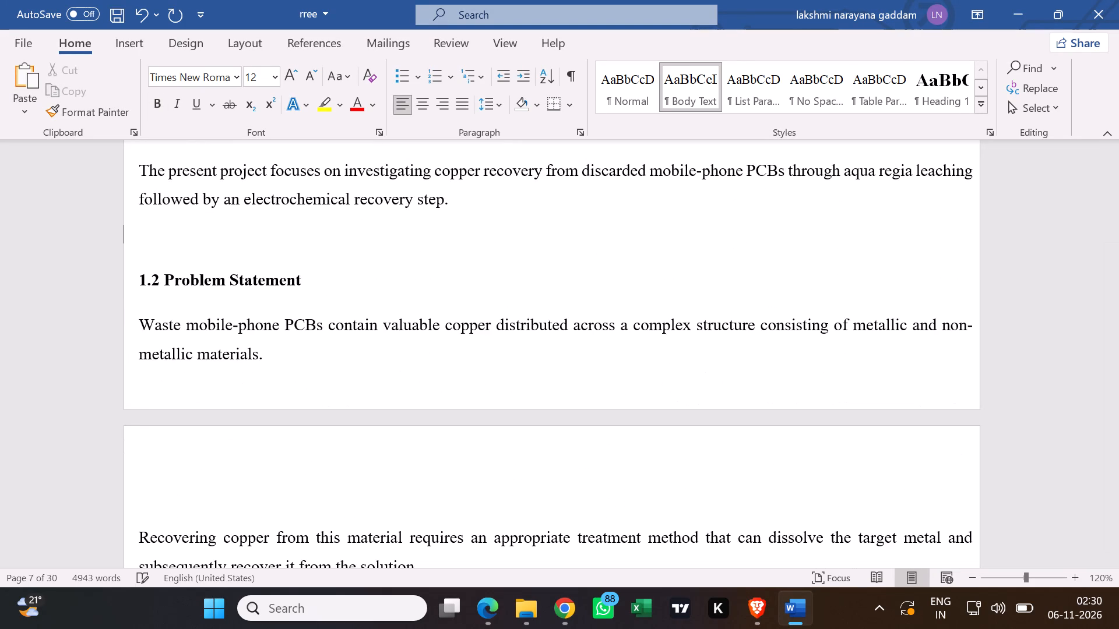
pyautogui.press('BackSpace')
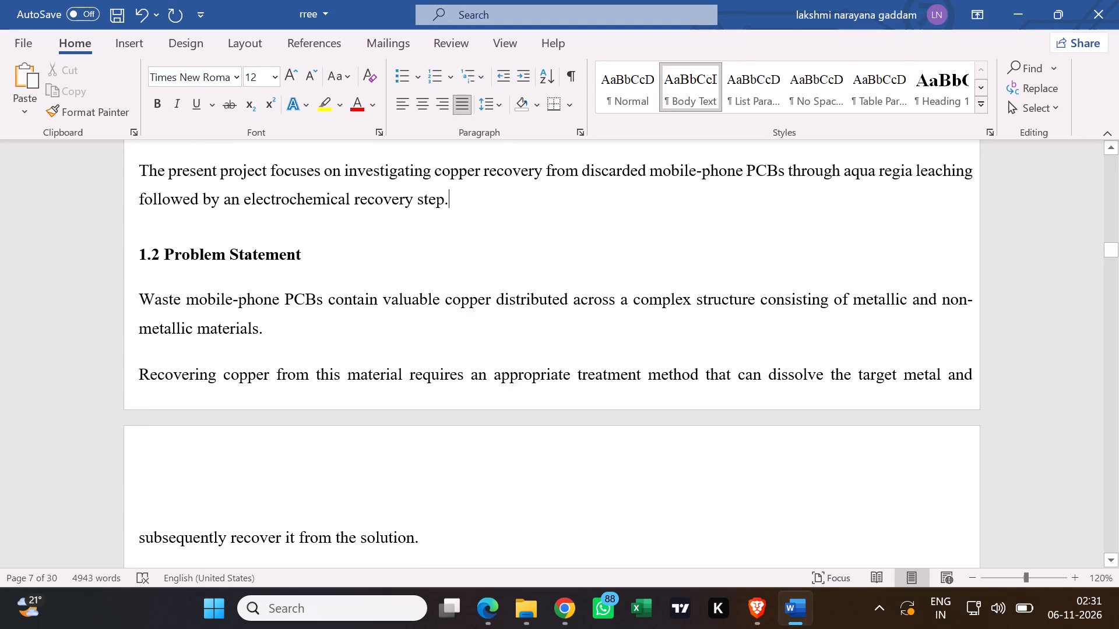
pyautogui.click(146, 235)
pyautogui.press('BackSpace')
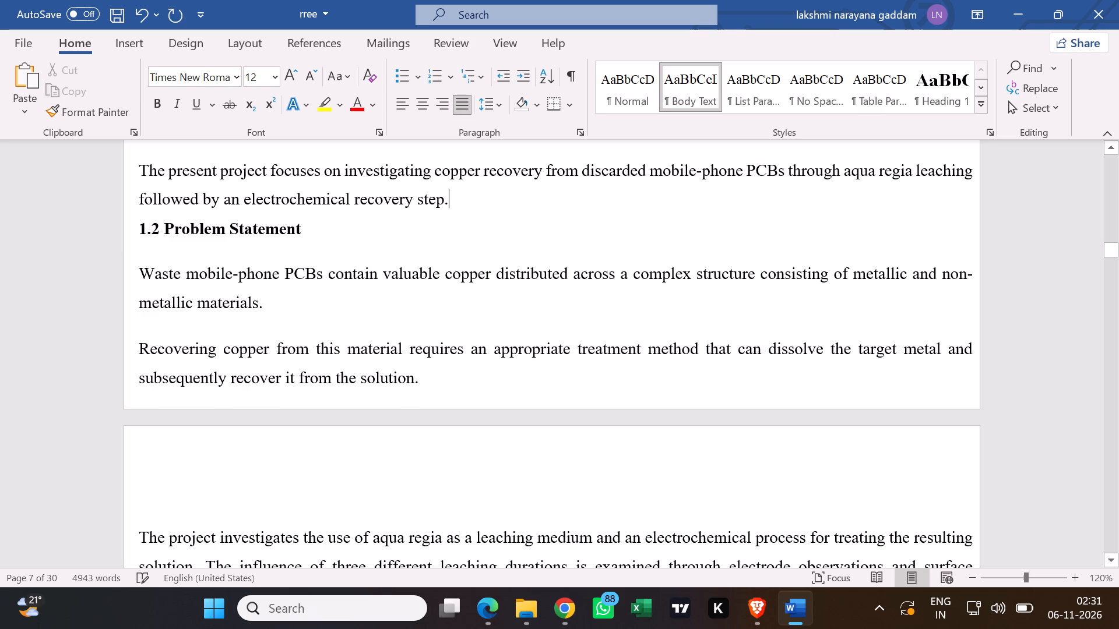
# Add a single blank line between the last Background paragraph and the "1.2 Problem Statement" heading.
pyautogui.scroll(9, 217, 236)
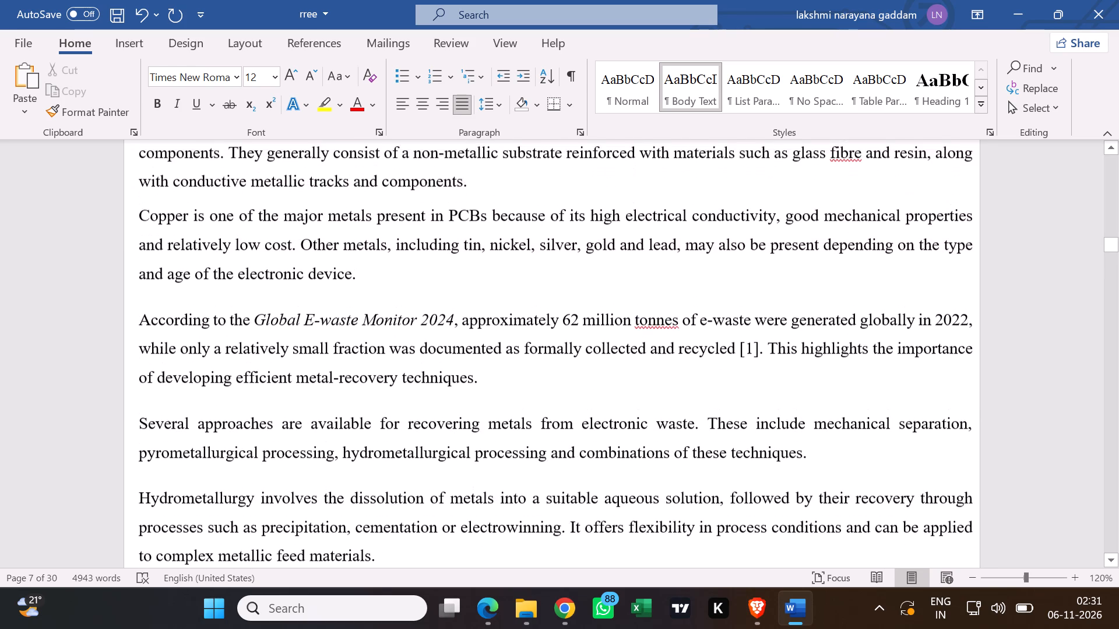
pyautogui.scroll(7, 252, 248)
pyautogui.scroll(-9, 252, 239)
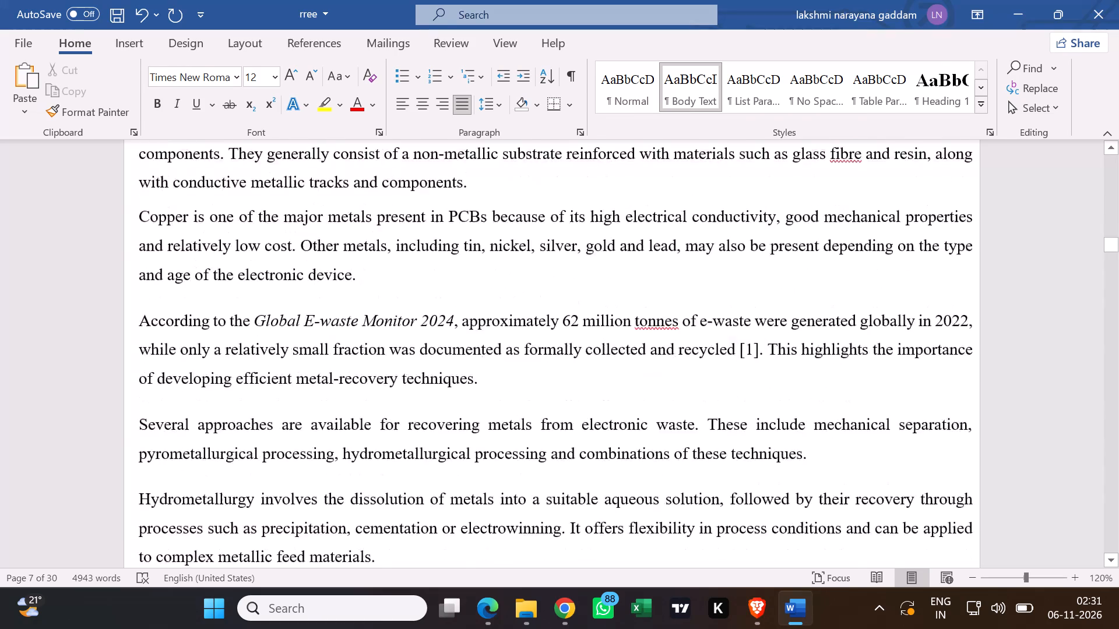
pyautogui.scroll(-6, 247, 262)
pyautogui.press('Return')
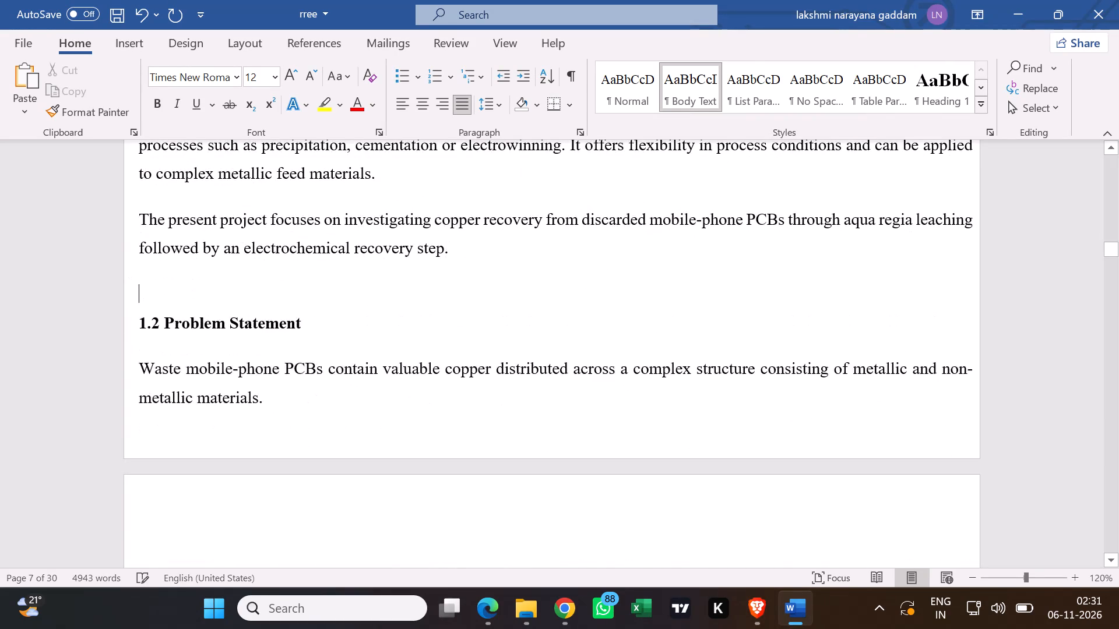
pyautogui.scroll(-2, 234, 274)
pyautogui.scroll(1, 245, 282)
pyautogui.press('BackSpace')
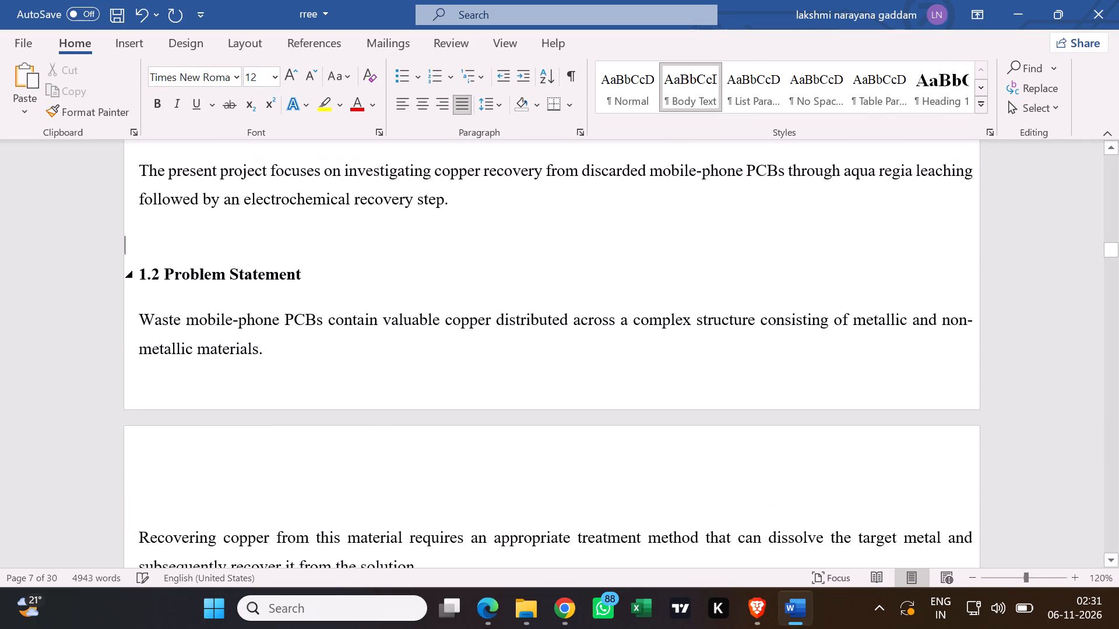
pyautogui.press('BackSpace')
pyautogui.press('Return')
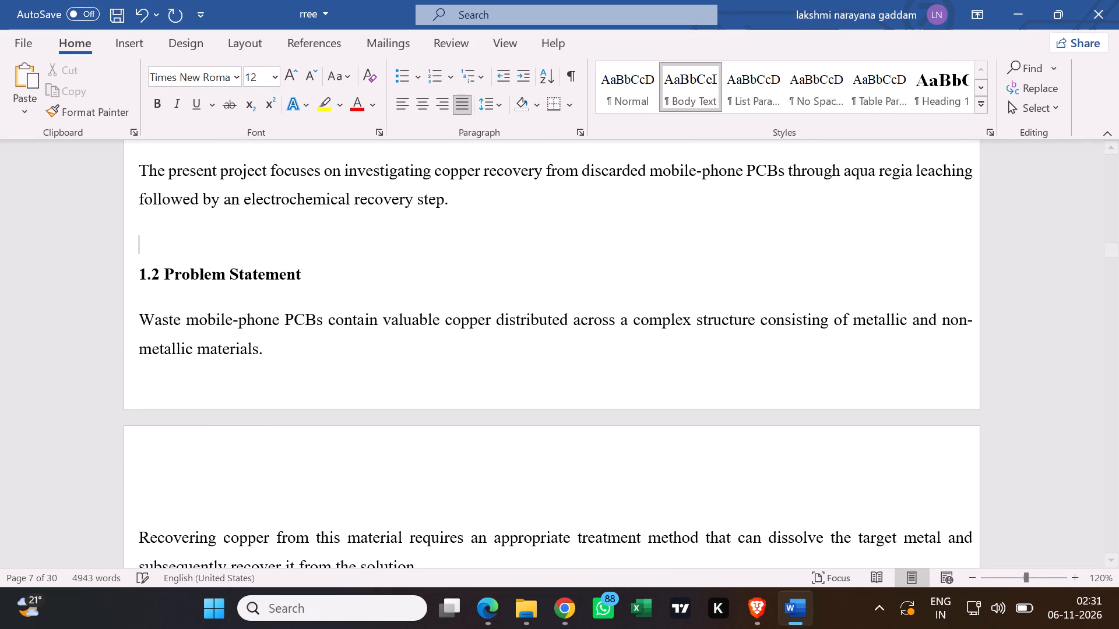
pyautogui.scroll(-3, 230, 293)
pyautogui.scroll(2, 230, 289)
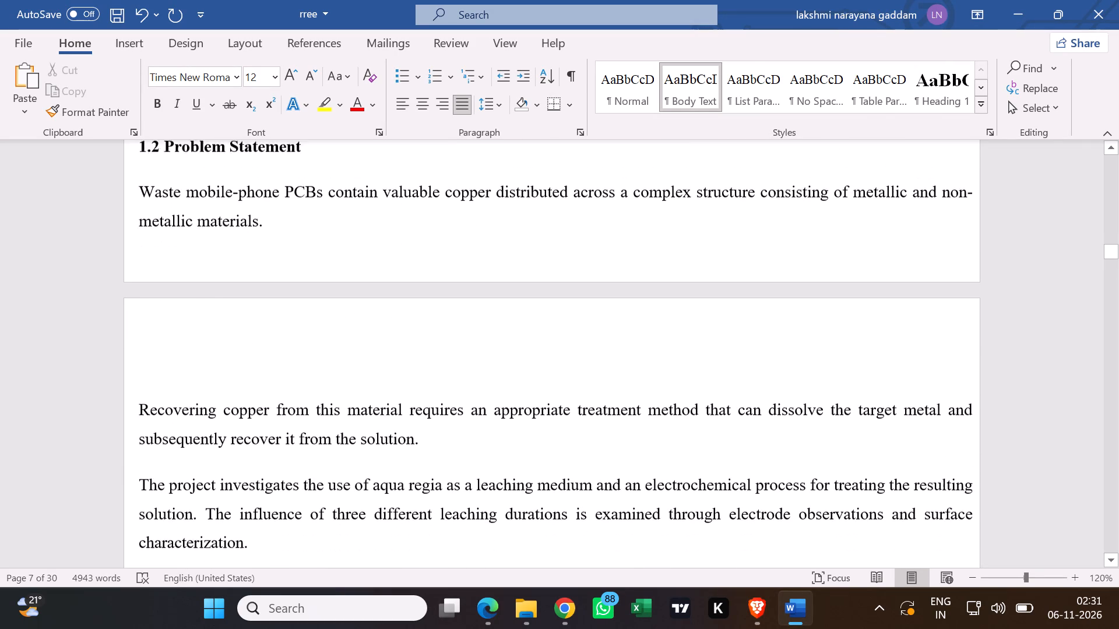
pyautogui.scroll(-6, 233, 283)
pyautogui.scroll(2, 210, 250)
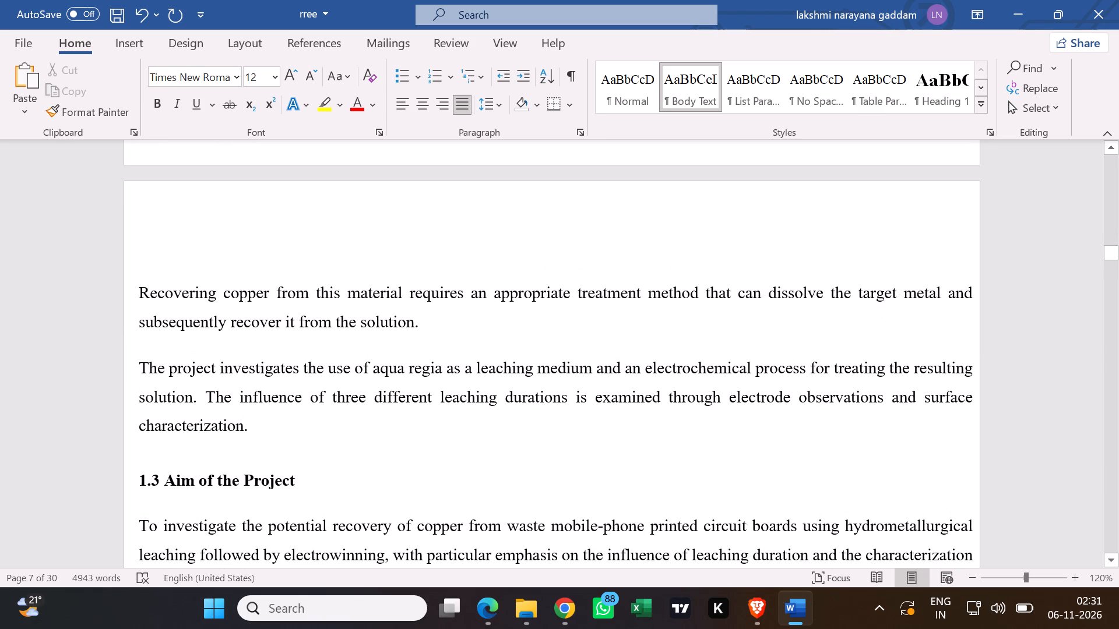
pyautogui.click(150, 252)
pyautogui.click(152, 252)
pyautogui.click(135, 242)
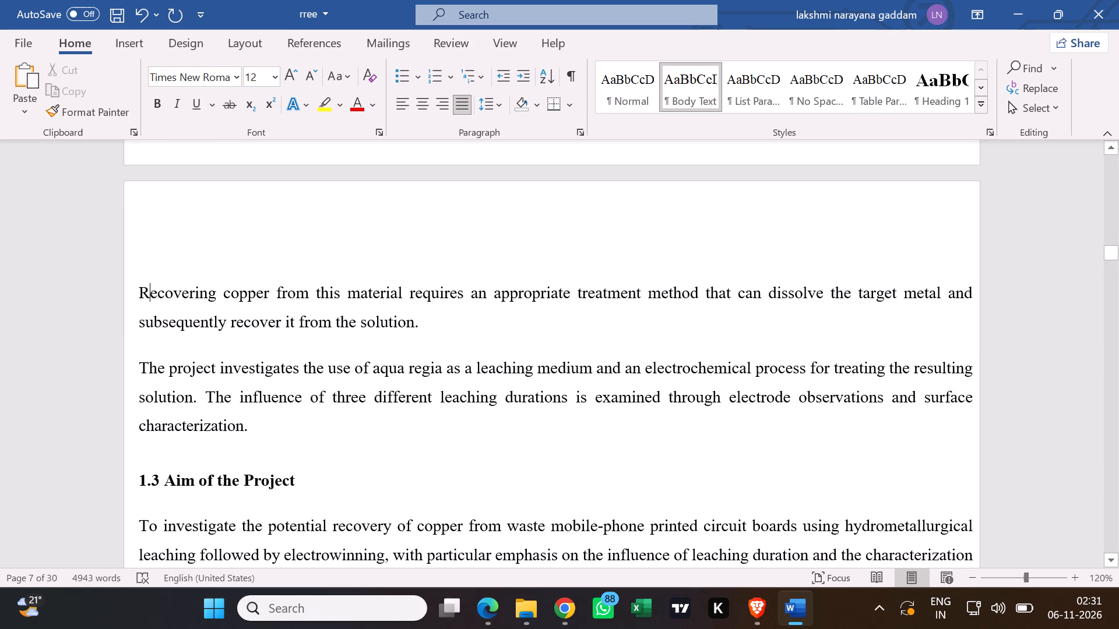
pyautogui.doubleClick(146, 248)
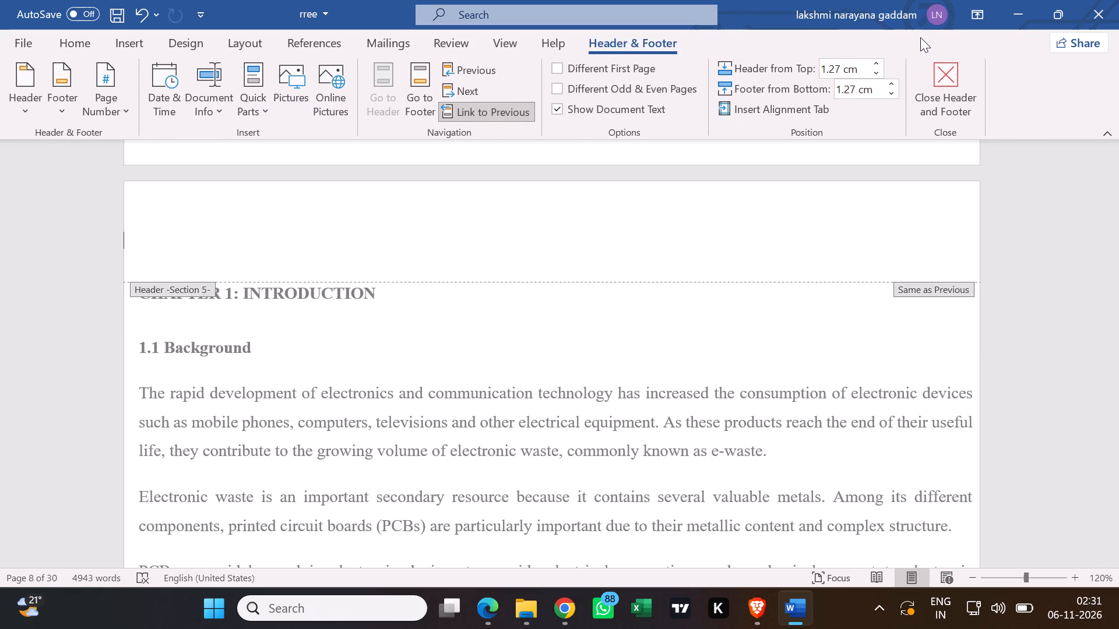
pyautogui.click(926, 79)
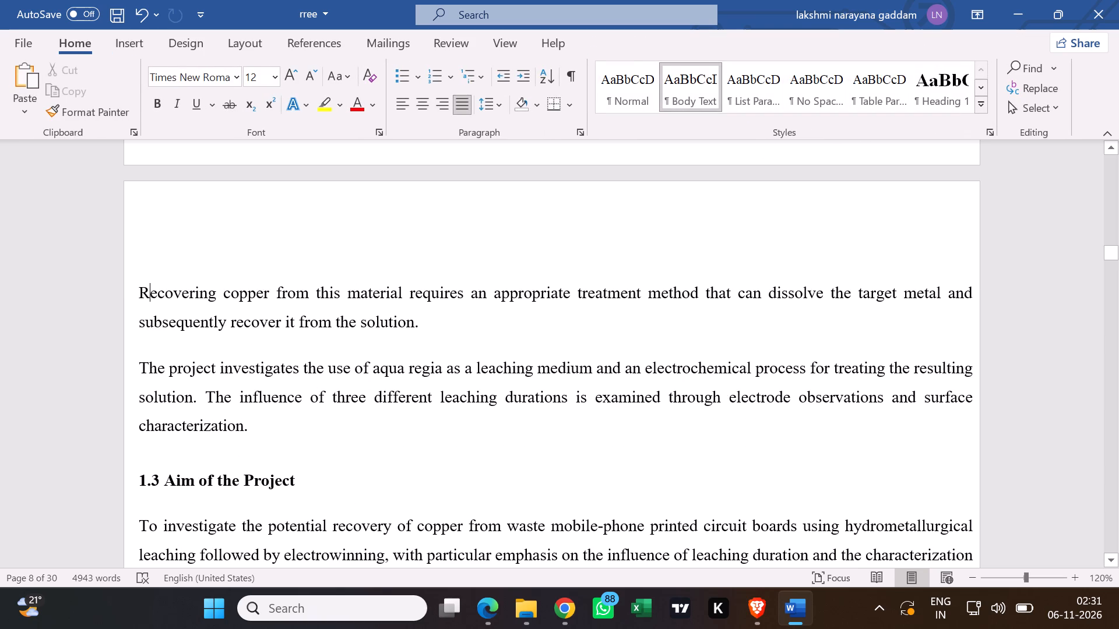
# Examine the page layout from the Problem Statement text through the opening of chapter 2 and back to the "CHAPTER 1: INTRODUCTION" heading.
pyautogui.scroll(-4, 469, 178)
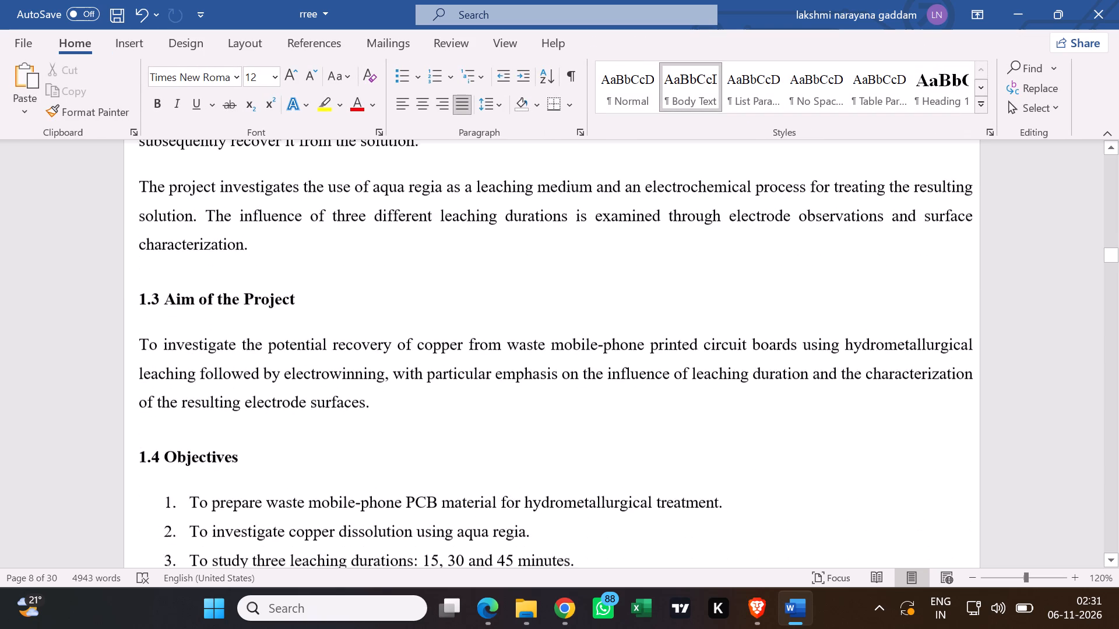
pyautogui.scroll(-1, 462, 184)
pyautogui.scroll(-4, 295, 235)
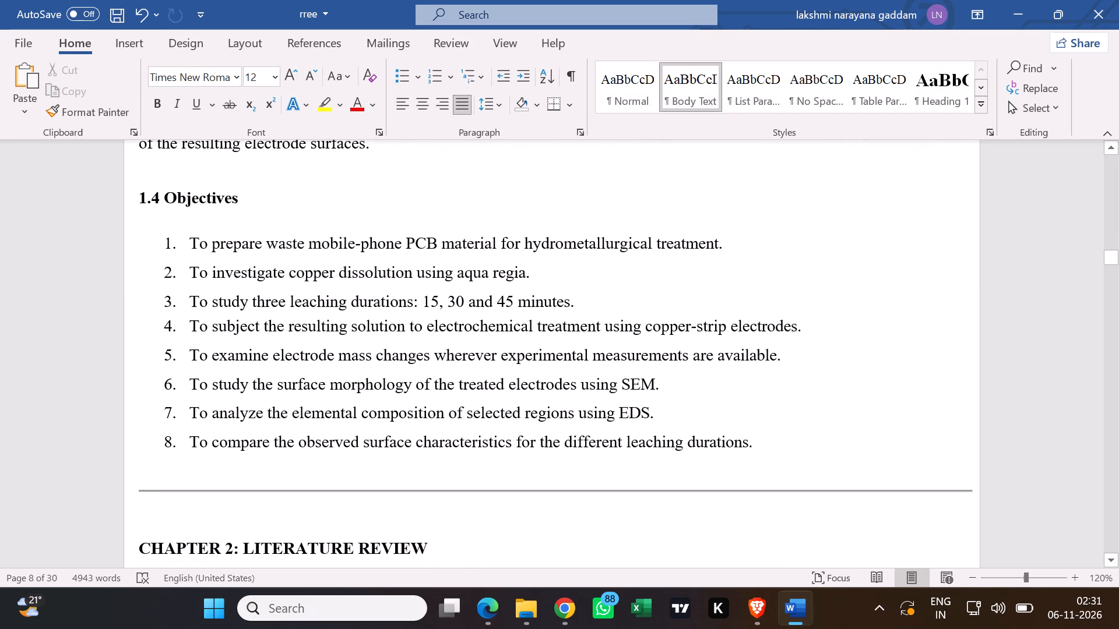
pyautogui.scroll(-8, 302, 231)
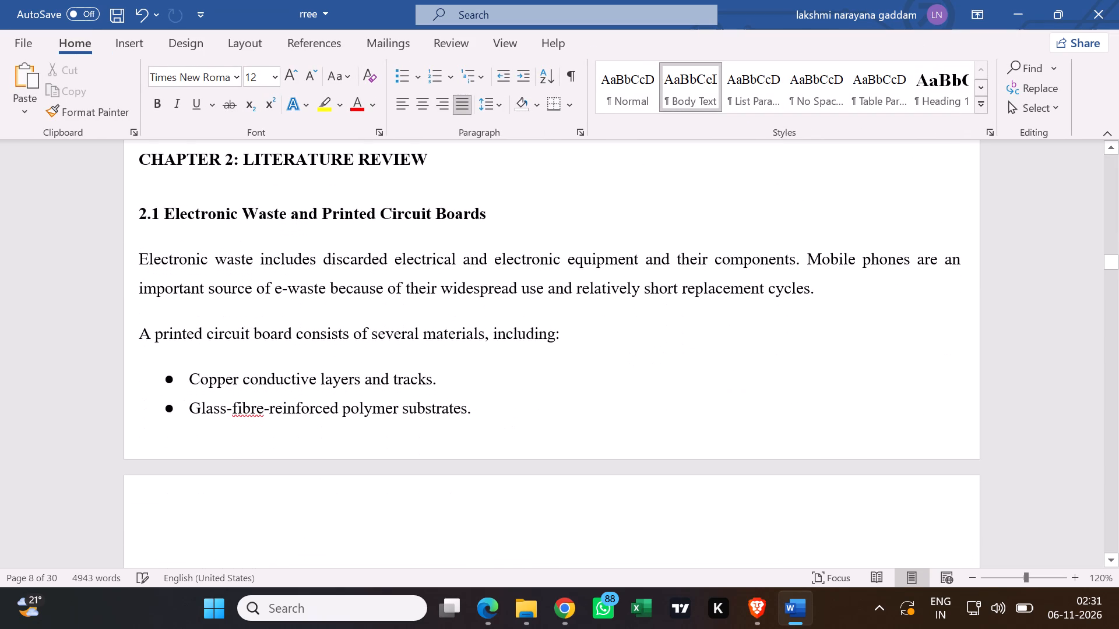
pyautogui.scroll(1, 296, 243)
pyautogui.scroll(-5, 293, 236)
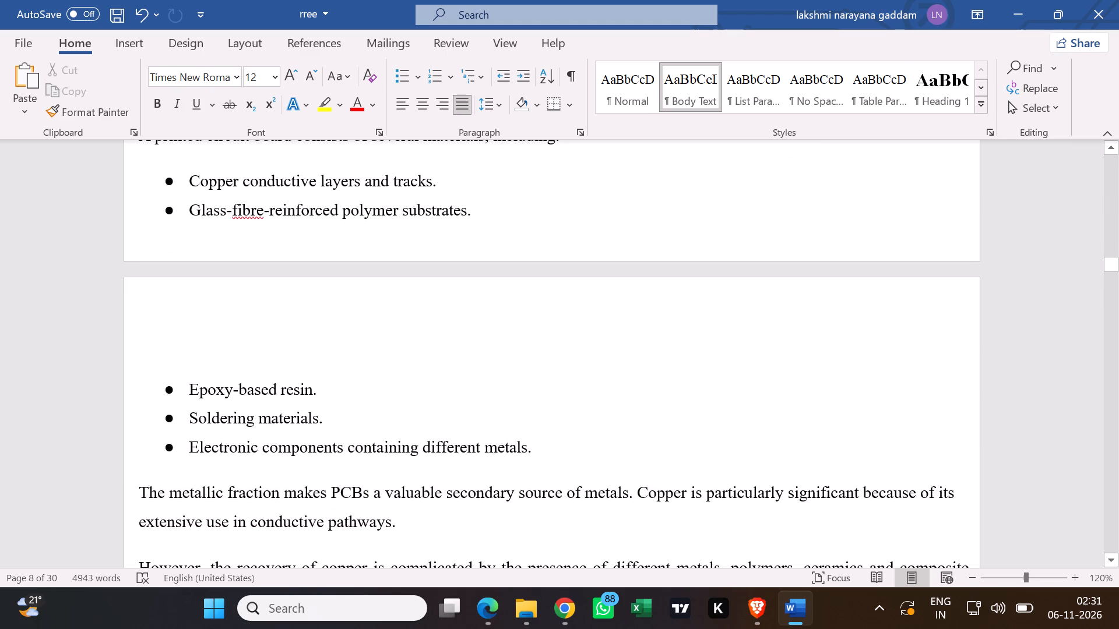
pyautogui.scroll(-3, 284, 242)
pyautogui.scroll(10, 284, 242)
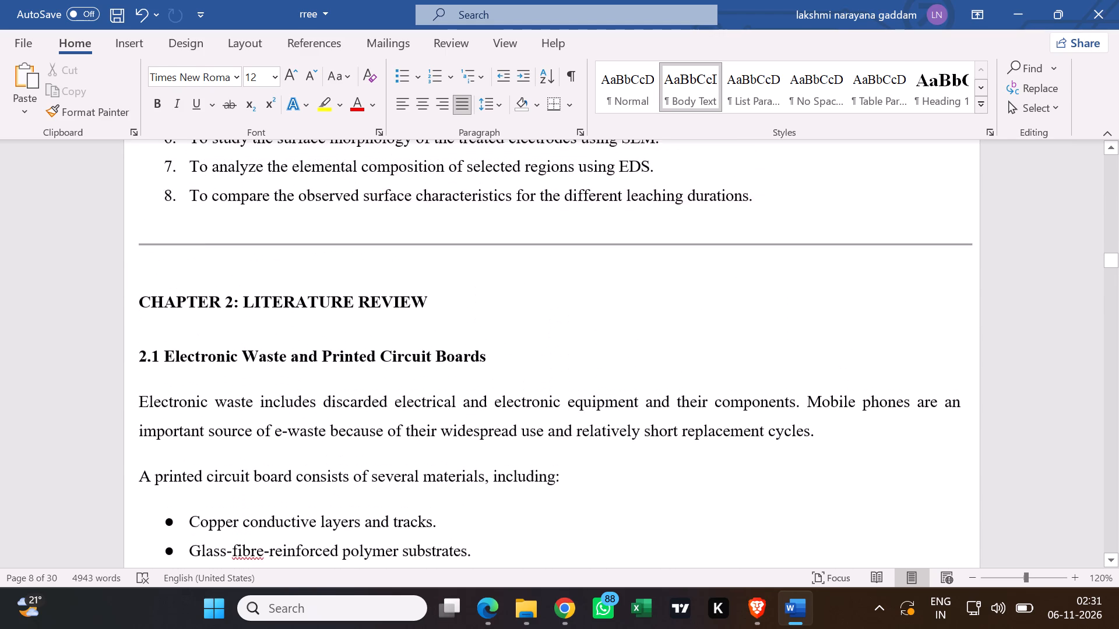
pyautogui.scroll(10, 277, 224)
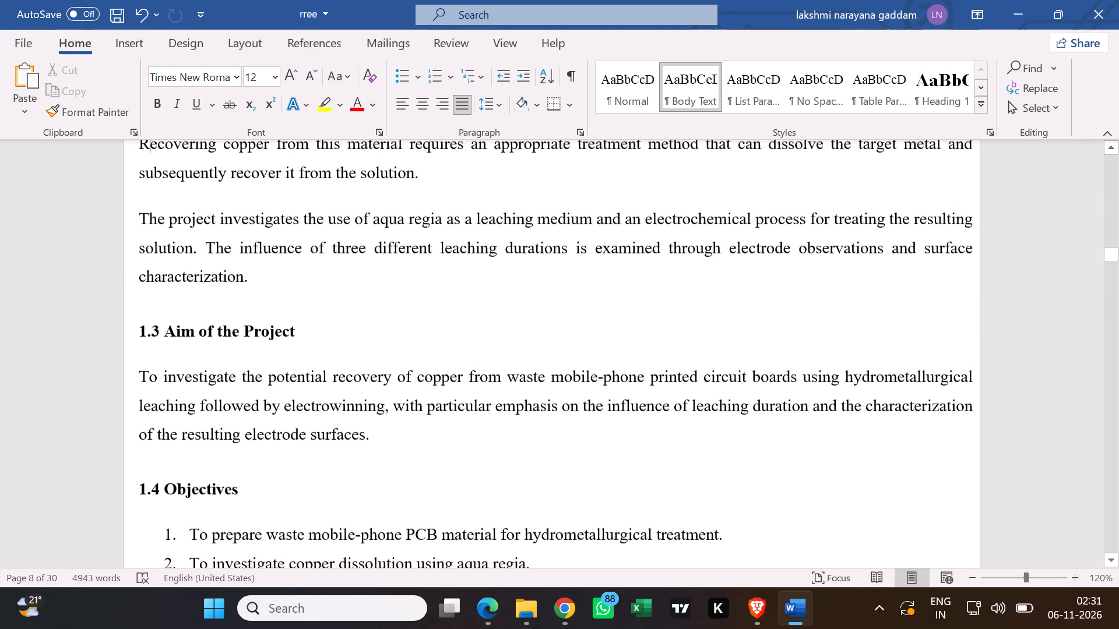
pyautogui.scroll(7, 283, 216)
pyautogui.scroll(-2, 281, 193)
pyautogui.scroll(2, 281, 193)
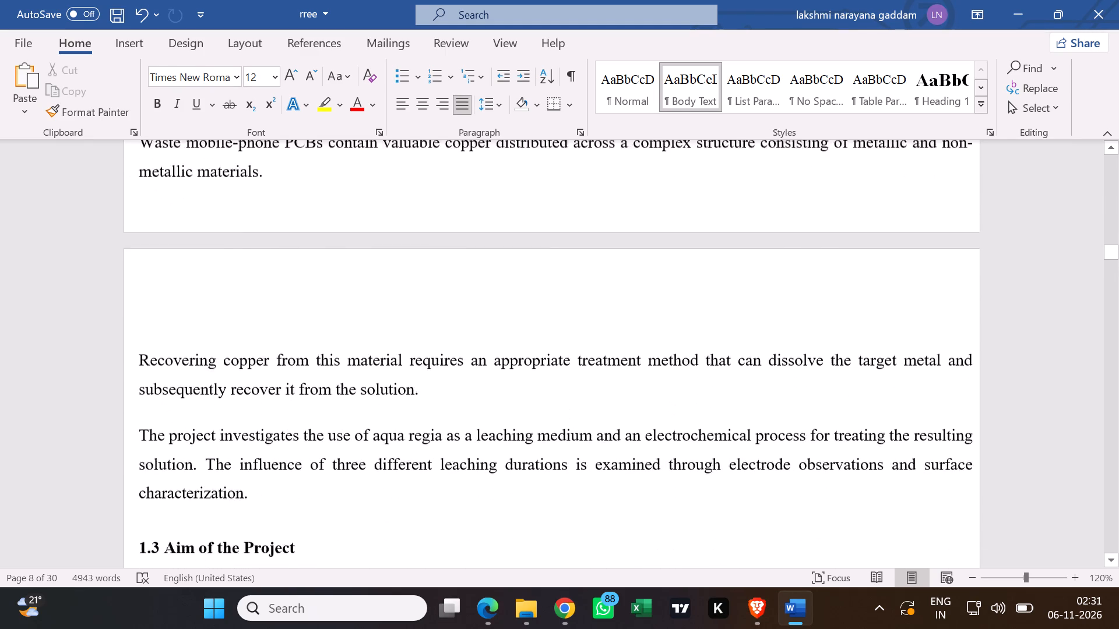
pyautogui.scroll(20, 281, 193)
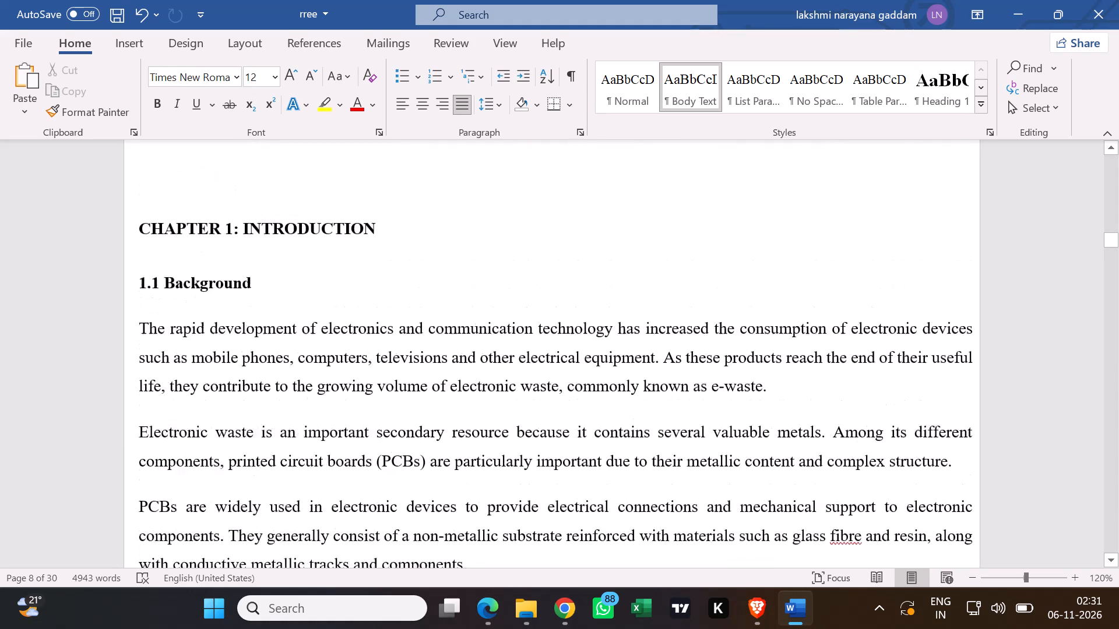
pyautogui.scroll(1, 286, 178)
# Examine the spacing and page breaks throughout chapter 2, up to the "CHAPTER 3: MATERIALS AND EXPERIMENTAL METHODOLOGY" heading.
pyautogui.scroll(-20, 287, 175)
pyautogui.scroll(-6, 287, 175)
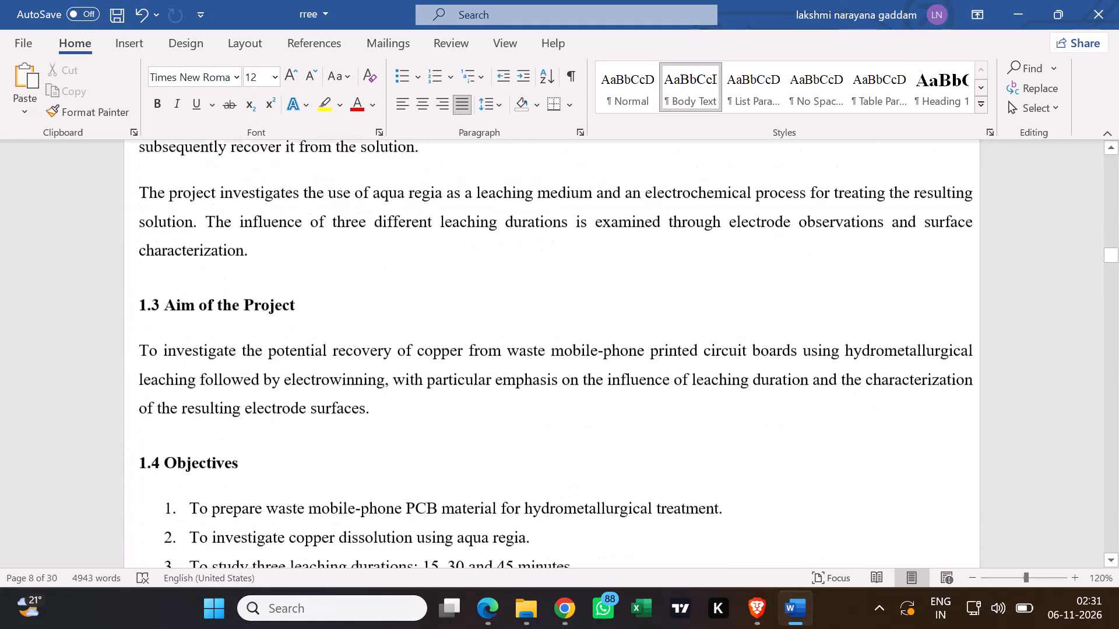
pyautogui.scroll(-20, 292, 178)
pyautogui.scroll(-8, 292, 178)
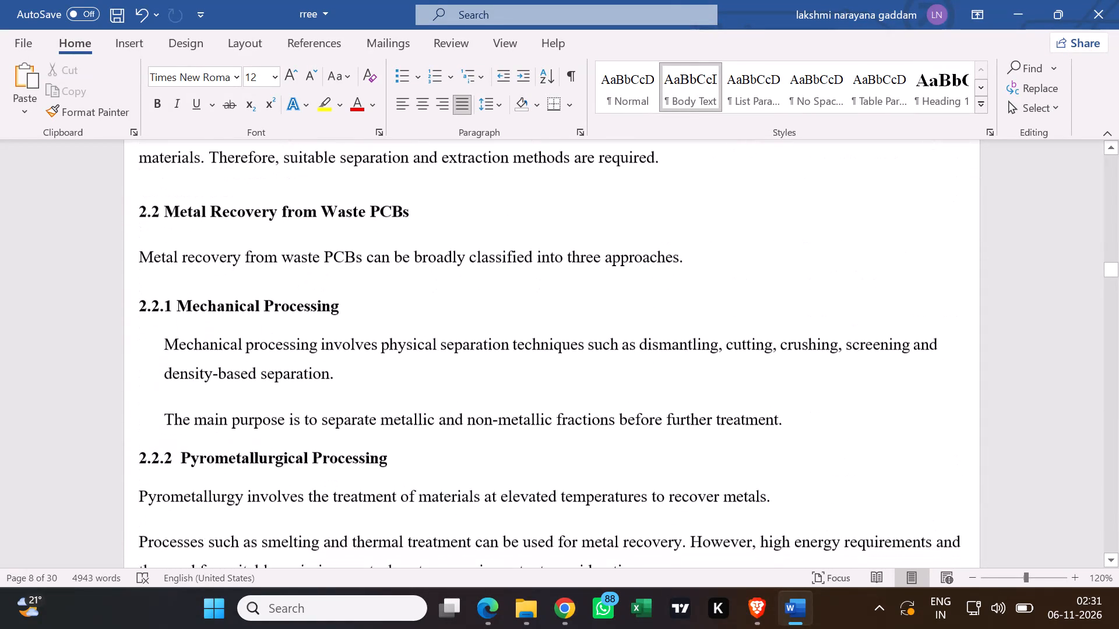
pyautogui.scroll(-5, 284, 189)
pyautogui.scroll(15, 284, 191)
pyautogui.scroll(7, 247, 249)
pyautogui.scroll(-11, 252, 251)
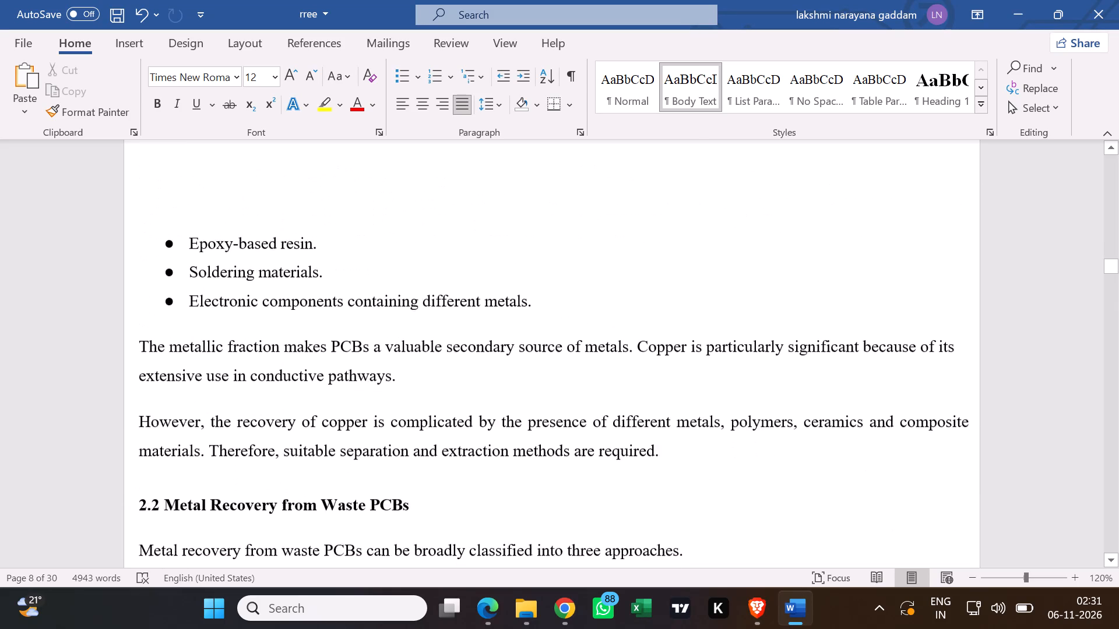
pyautogui.scroll(-11, 247, 241)
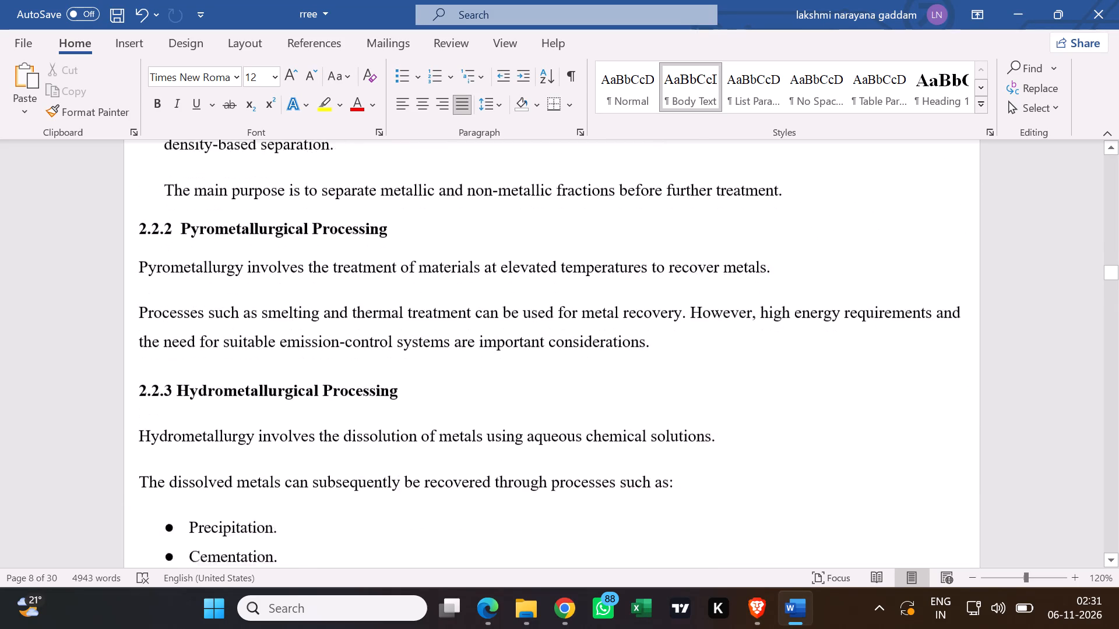
pyautogui.scroll(-7, 241, 247)
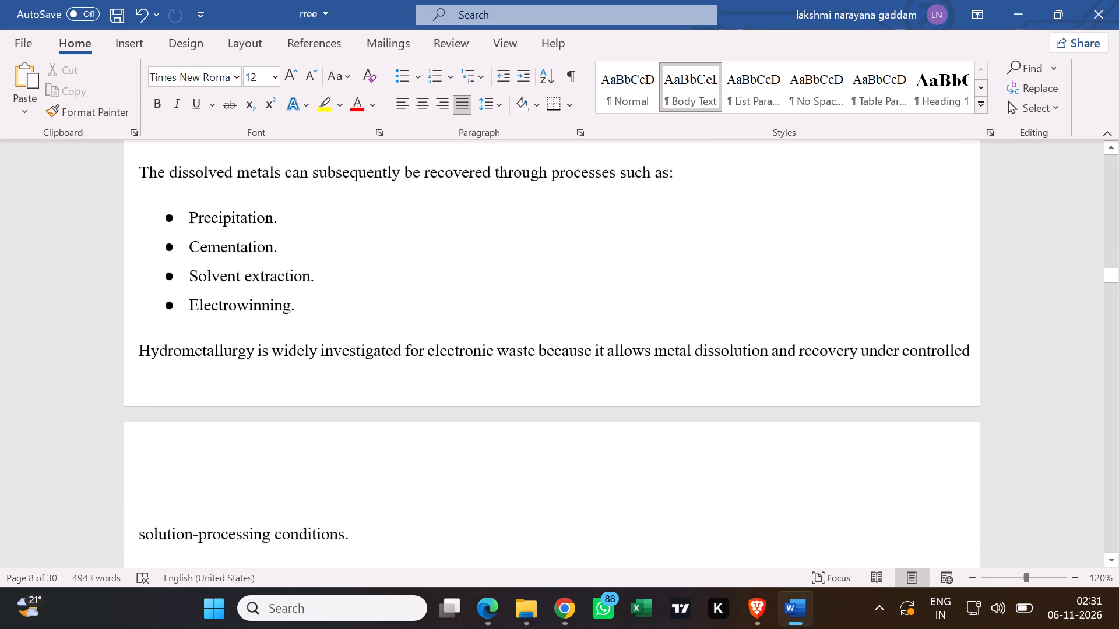
pyautogui.scroll(-10, 235, 250)
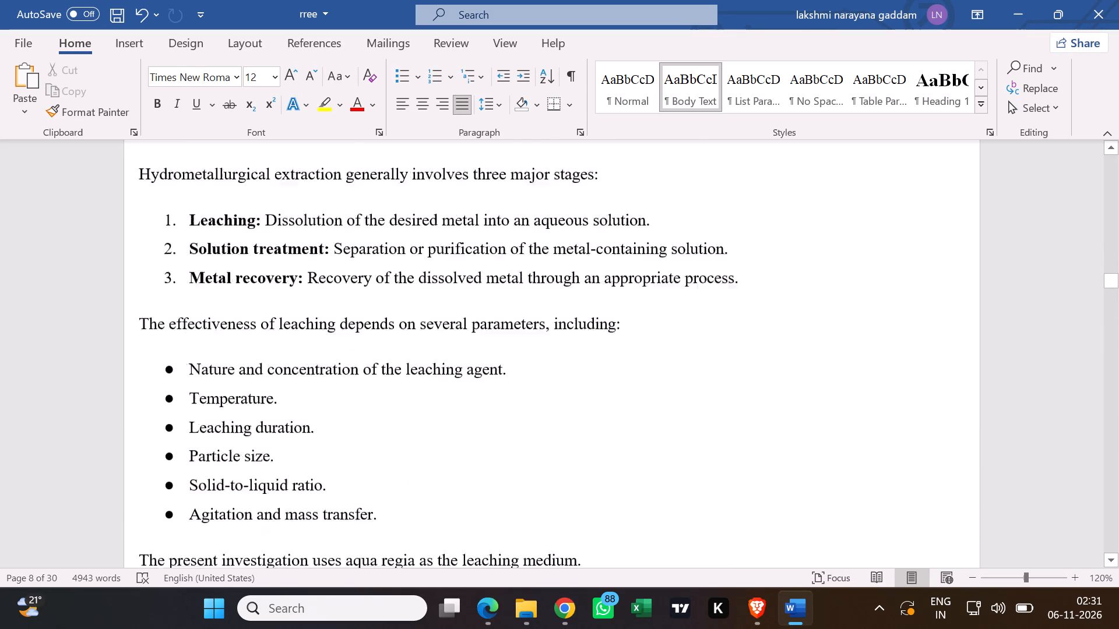
pyautogui.scroll(-11, 234, 249)
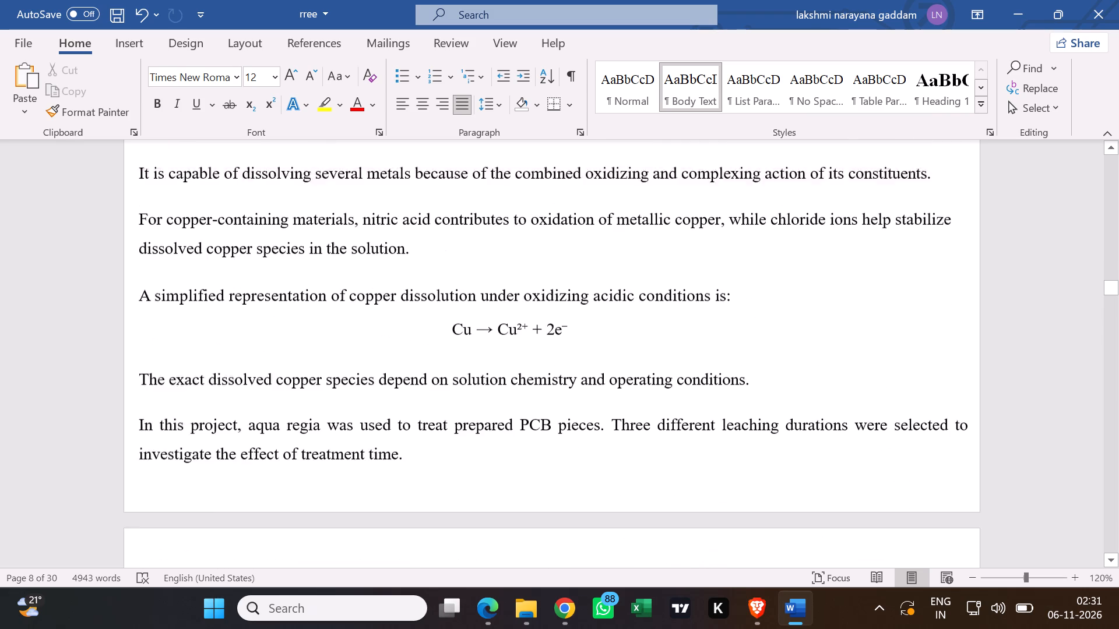
pyautogui.scroll(-5, 233, 250)
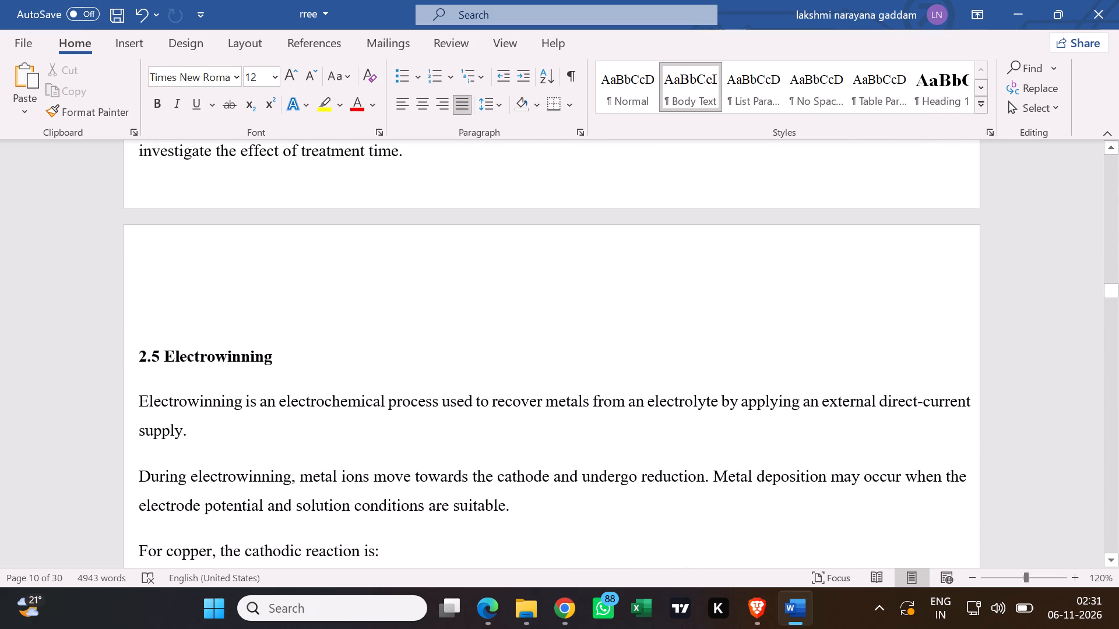
pyautogui.scroll(6, 229, 263)
pyautogui.scroll(-10, 237, 262)
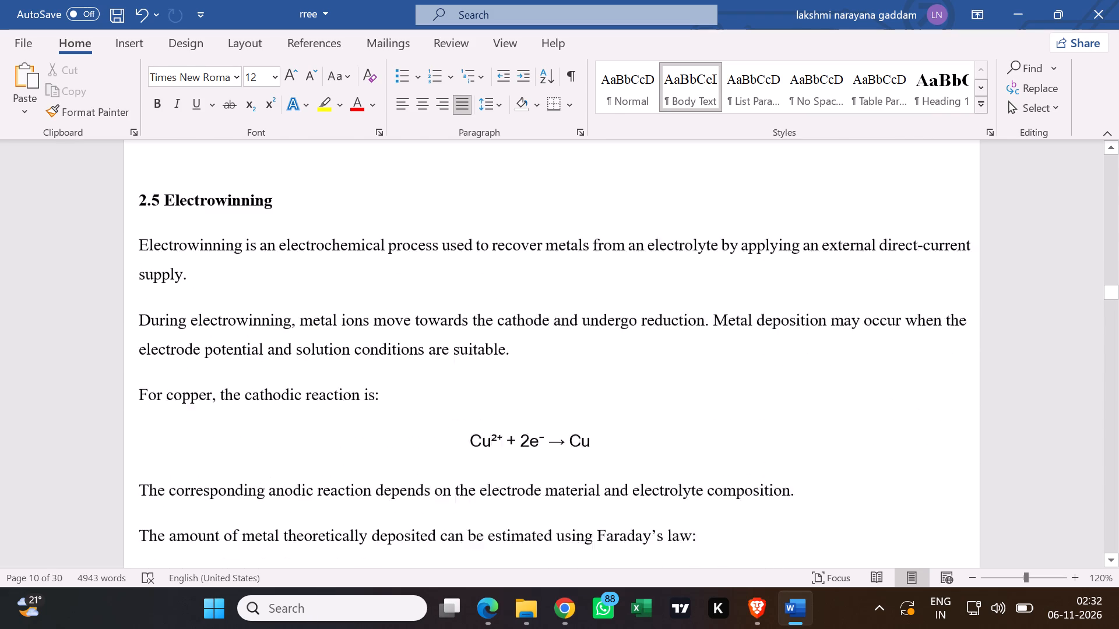
pyautogui.scroll(3, 229, 259)
pyautogui.scroll(-9, 224, 245)
pyautogui.scroll(1, 224, 252)
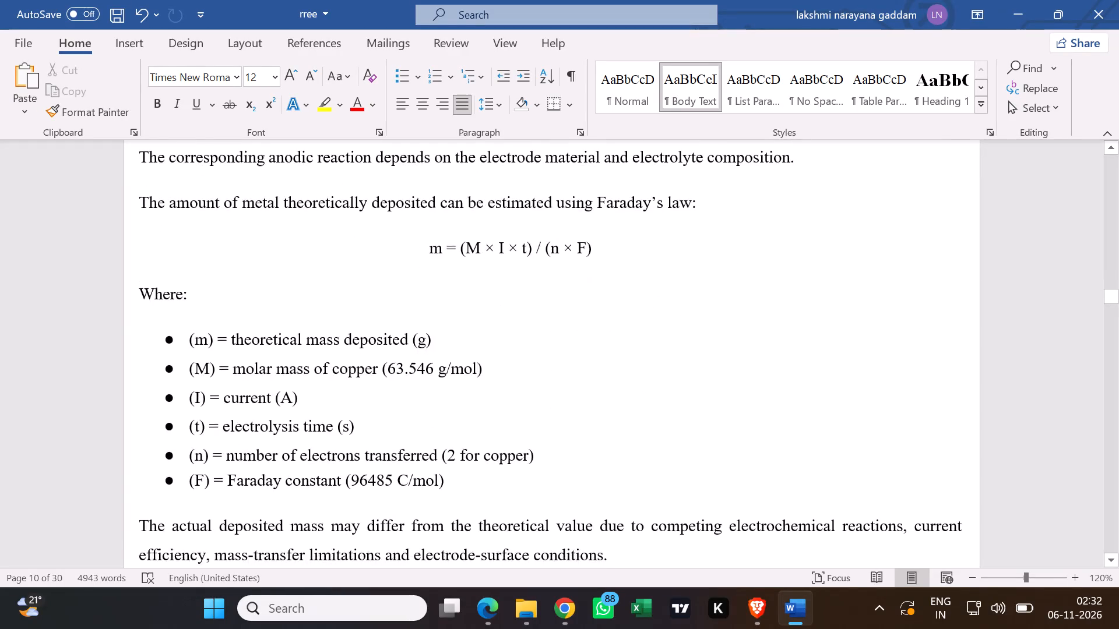
pyautogui.scroll(3, 224, 252)
pyautogui.scroll(-12, 229, 253)
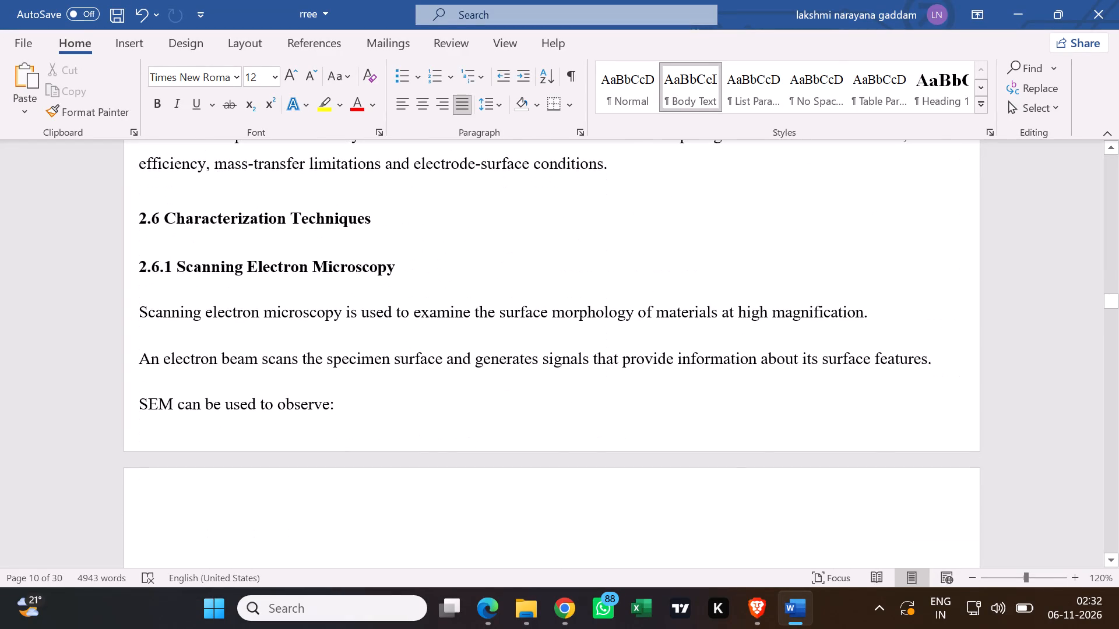
pyautogui.scroll(-12, 227, 254)
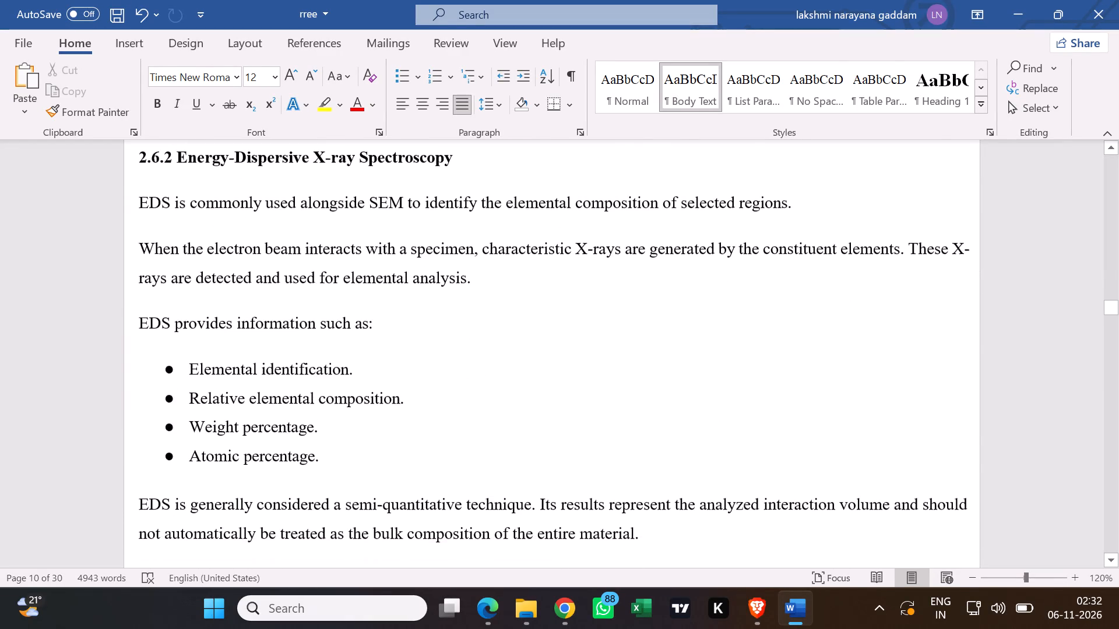
pyautogui.scroll(-8, 226, 257)
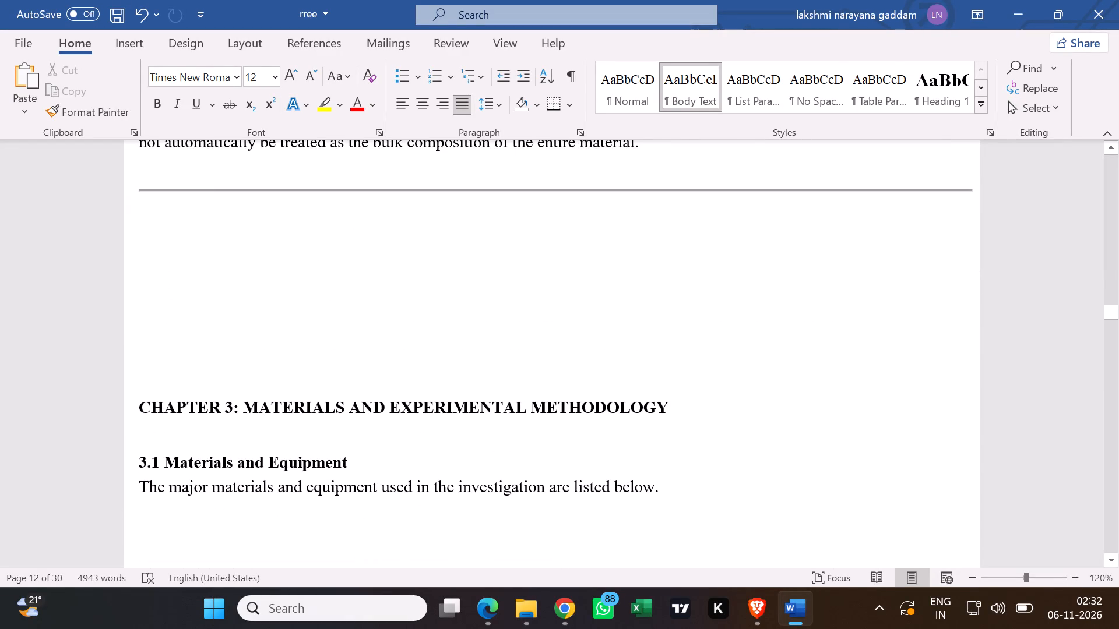
# Delete the blank lines between the horizontal rule ending chapter 2 and the "CHAPTER 3: MATERIALS AND EXPERIMENTAL METHODOLOGY" heading.
pyautogui.click(197, 324)
pyautogui.press('BackSpace')
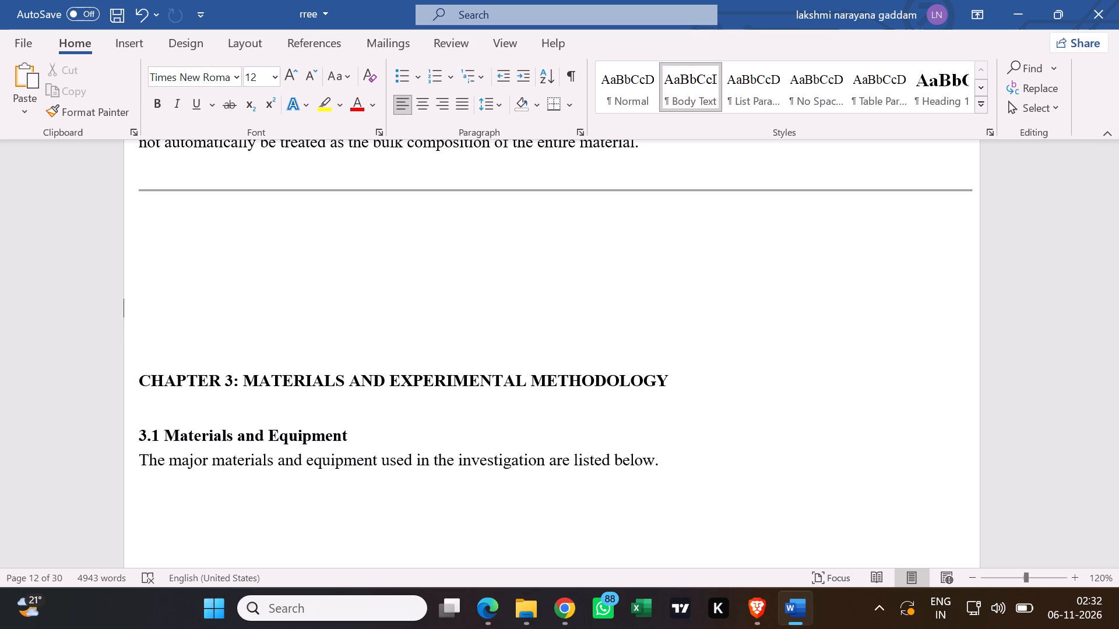
pyautogui.press('BackSpace')
pyautogui.click(164, 302)
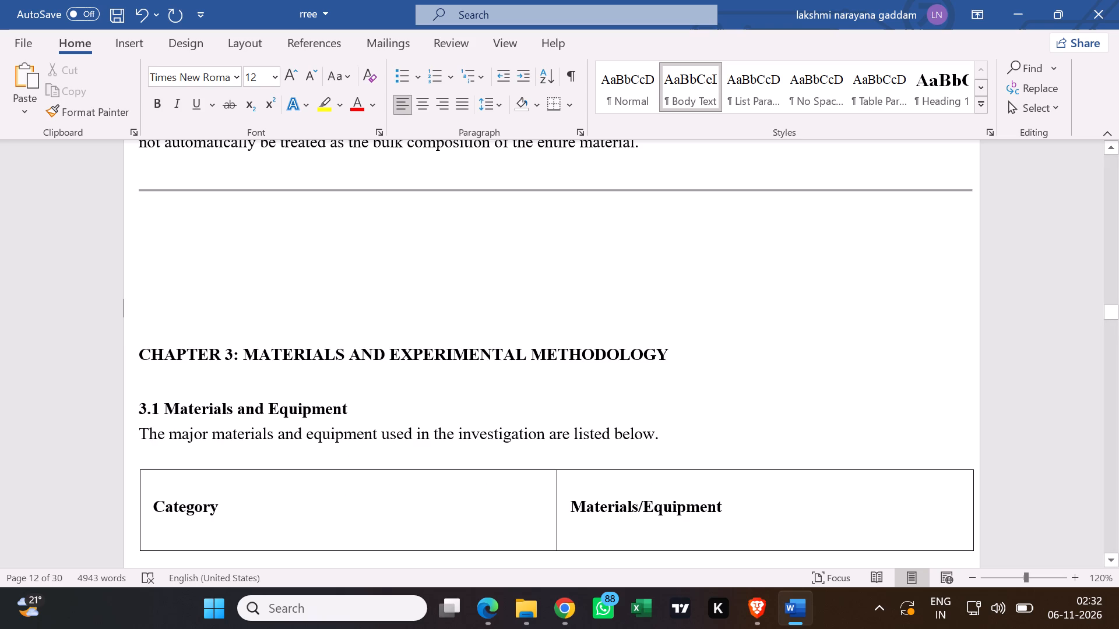
pyautogui.click(142, 317)
pyautogui.press('BackSpace')
pyautogui.press('BackSpace')
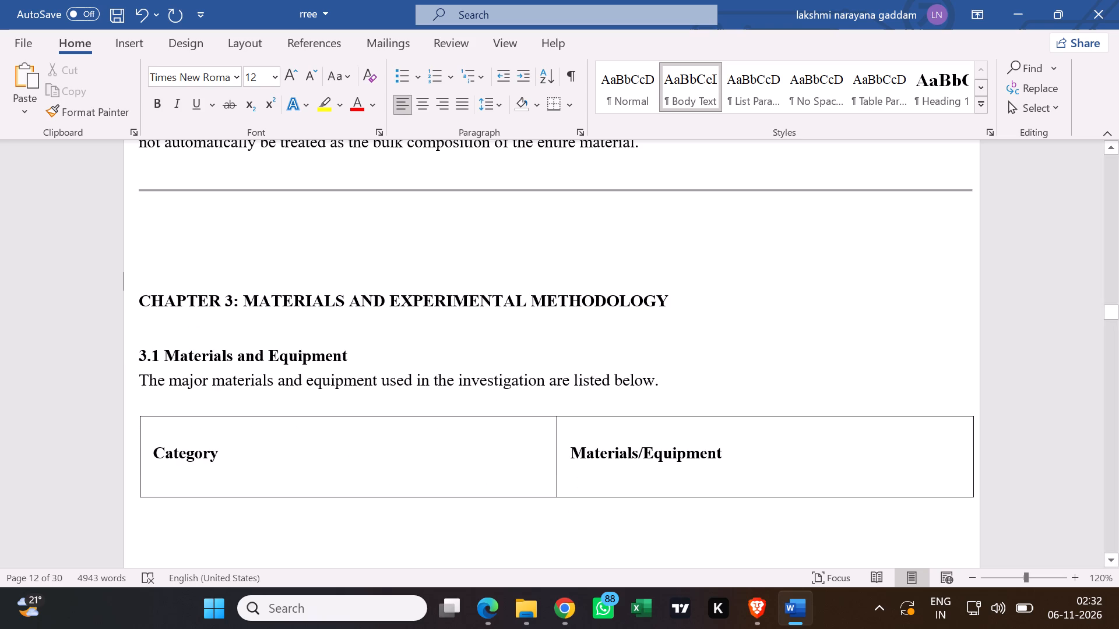
pyautogui.press('BackSpace')
pyautogui.press('BackSpace')
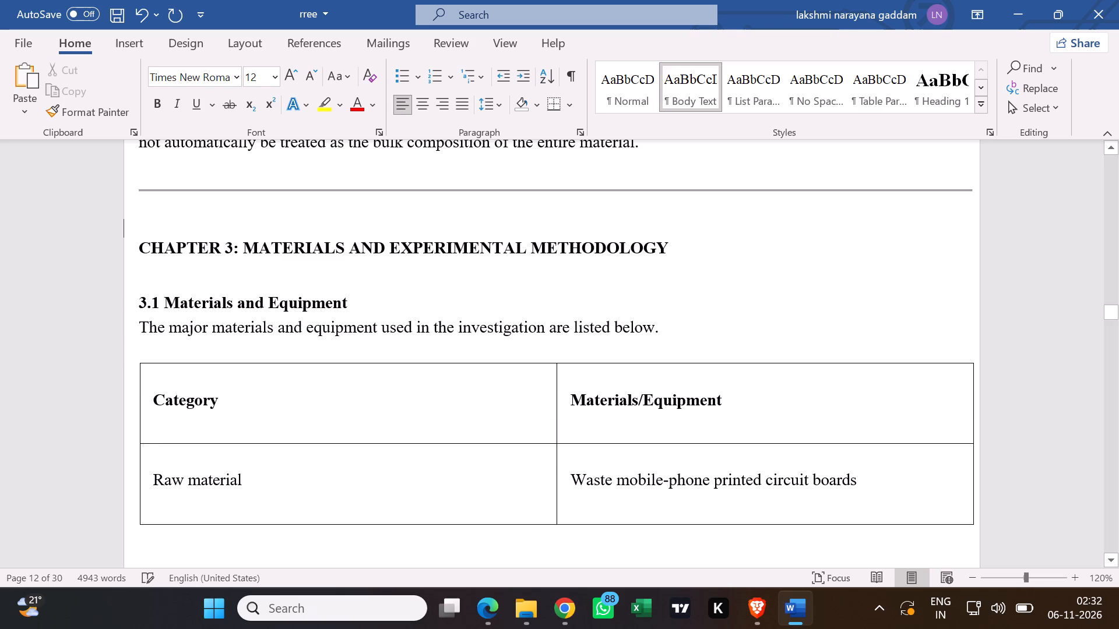
pyautogui.scroll(5, 154, 287)
pyautogui.scroll(-7, 161, 291)
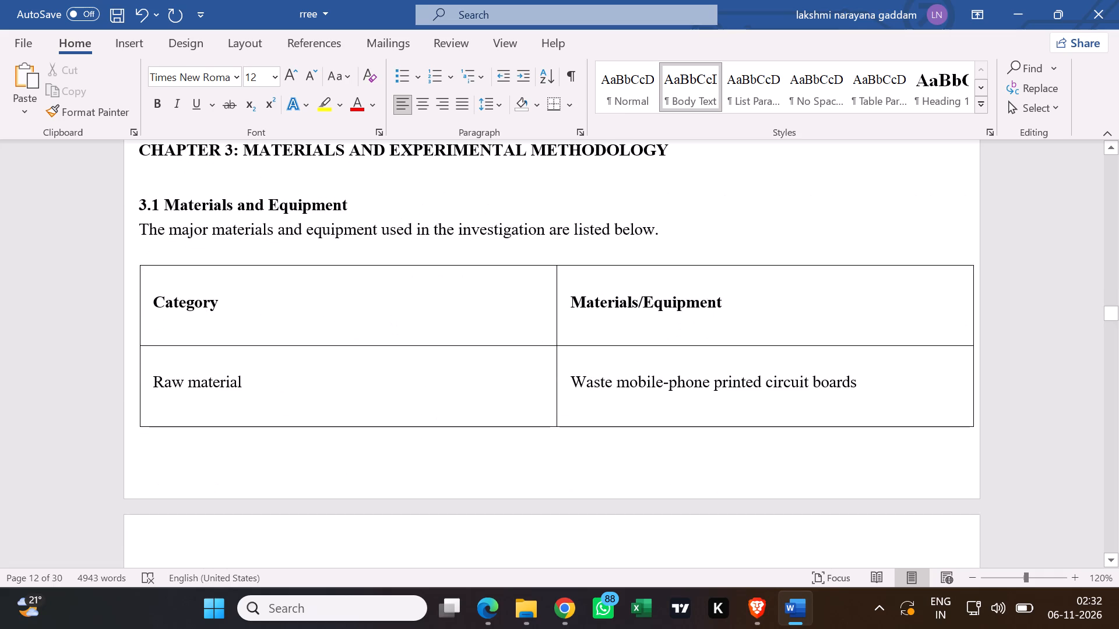
pyautogui.scroll(-9, 154, 290)
pyautogui.scroll(6, 152, 295)
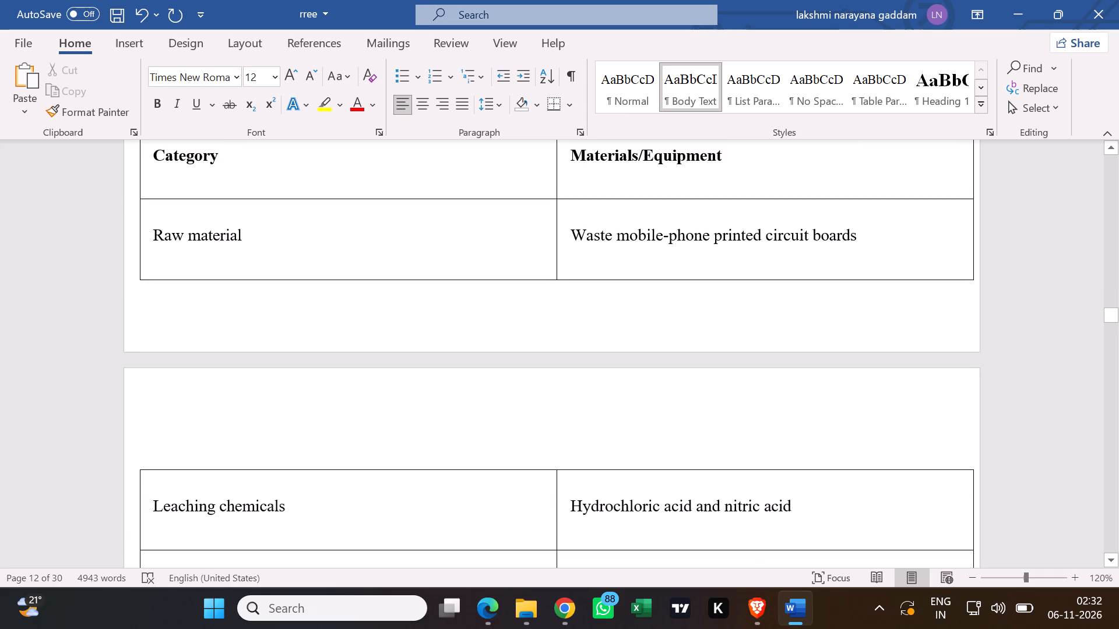
pyautogui.scroll(7, 148, 298)
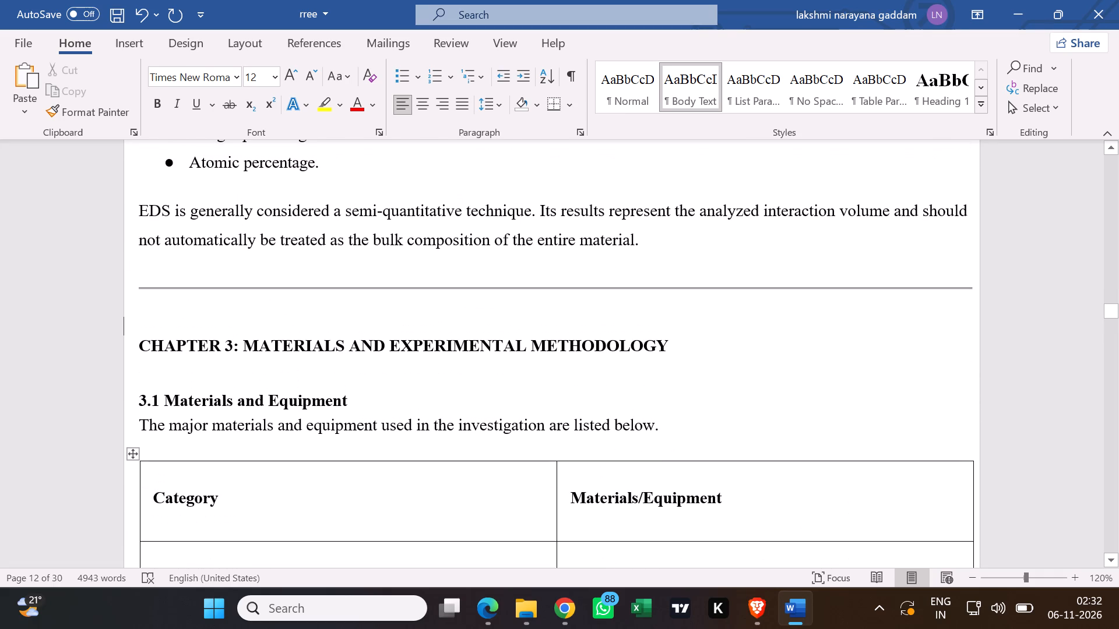
pyautogui.press('BackSpace')
# Review the page layout backwards from the chapter 3 heading through chapter 2 to the "CHAPTER 1: INTRODUCTION" heading.
pyautogui.scroll(4, 150, 299)
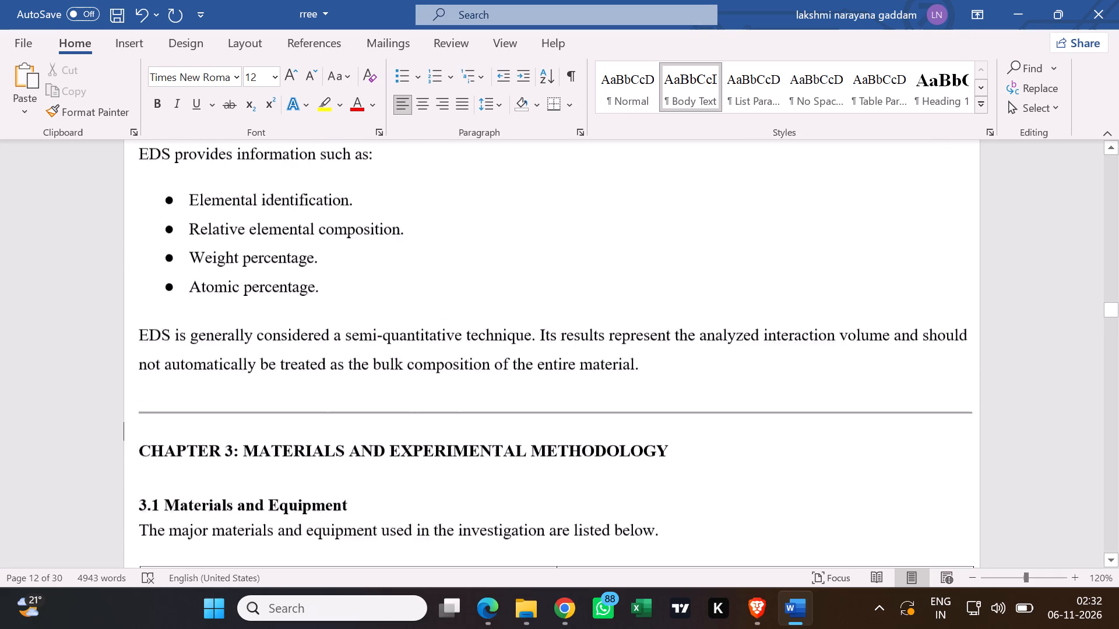
pyautogui.scroll(15, 147, 293)
pyautogui.scroll(11, 162, 287)
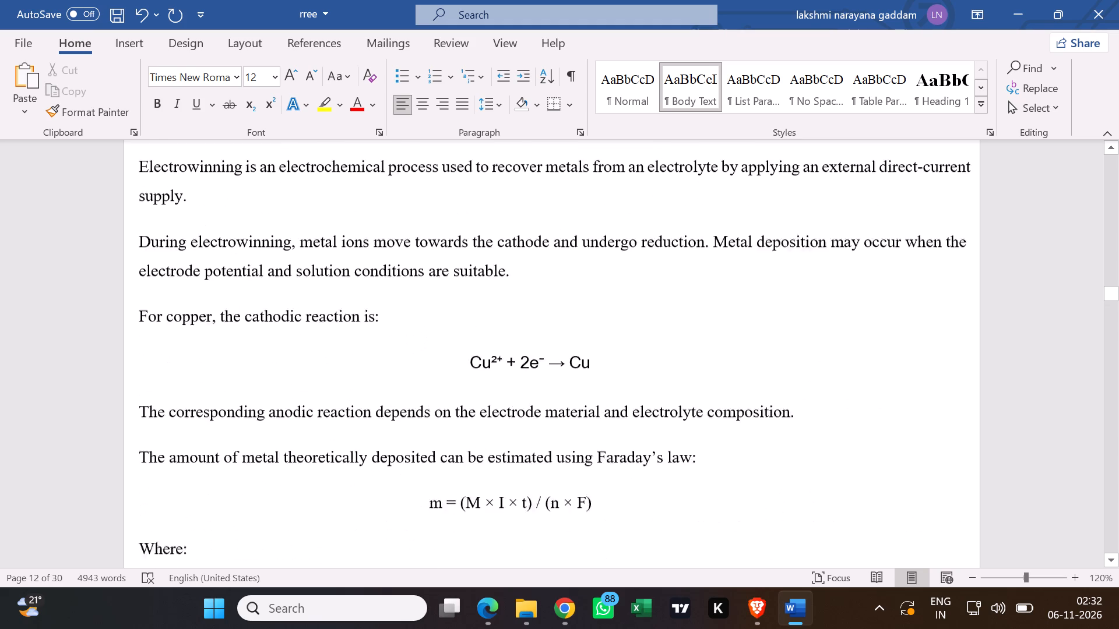
pyautogui.scroll(20, 172, 278)
pyautogui.scroll(10, 172, 278)
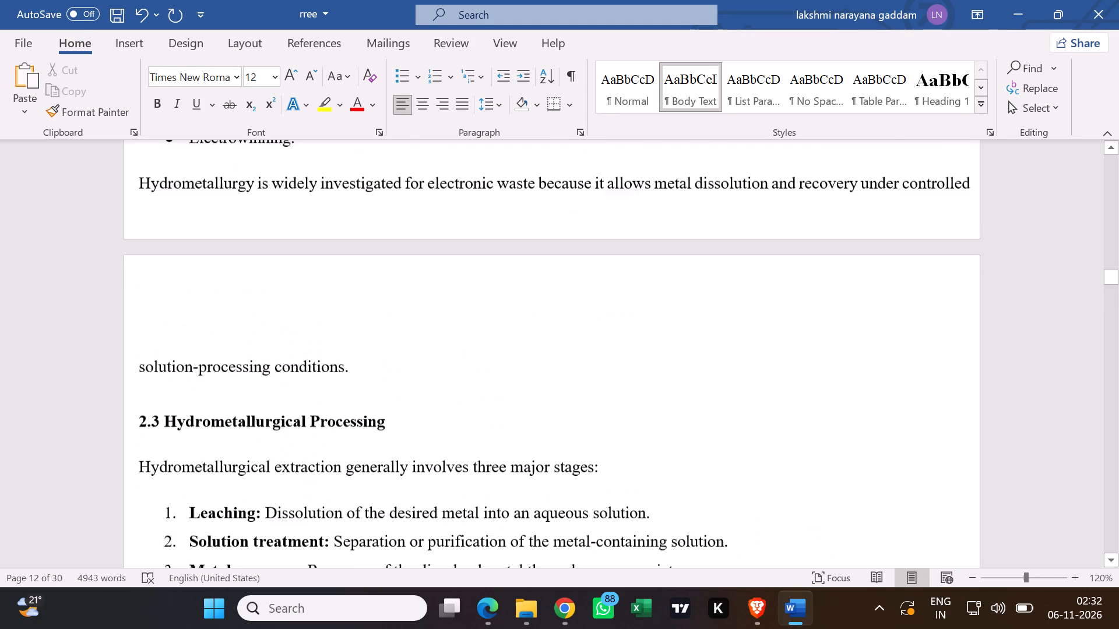
pyautogui.scroll(19, 163, 282)
pyautogui.scroll(1, 265, 289)
pyautogui.middleClick(265, 289)
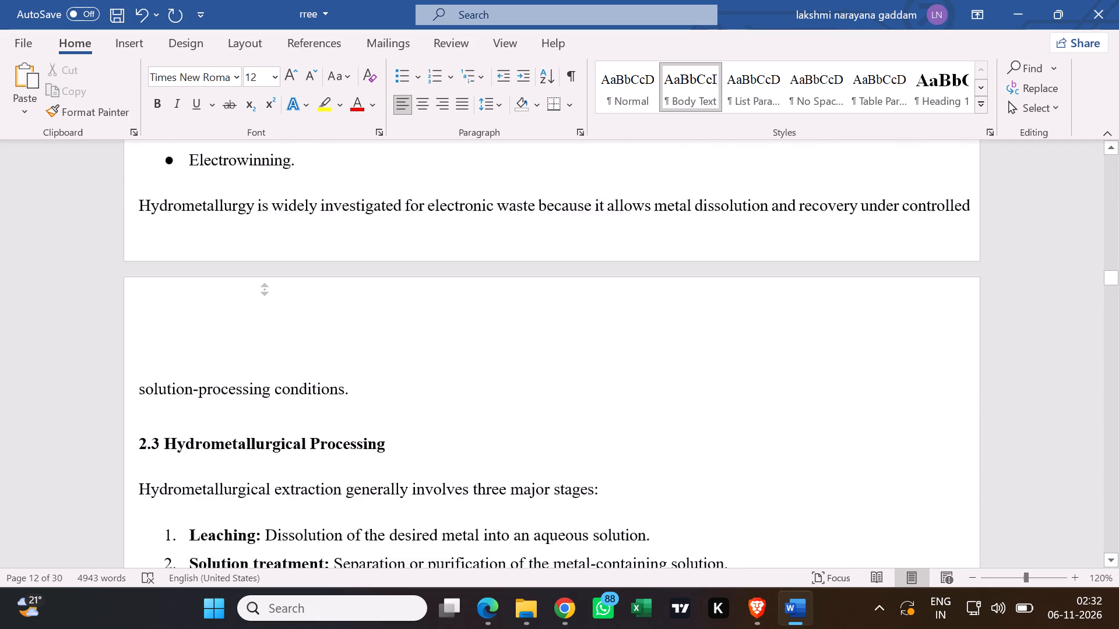
pyautogui.scroll(1, 360, 196)
pyautogui.scroll(-1, 409, 255)
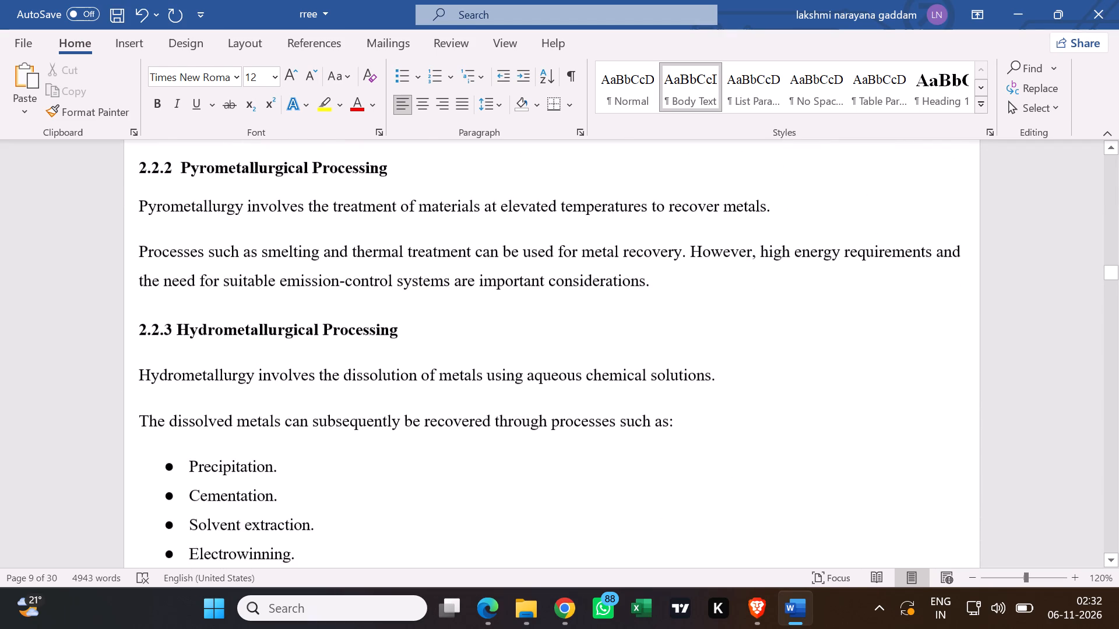
pyautogui.middleClick(462, 309)
pyautogui.middleClick(439, 258)
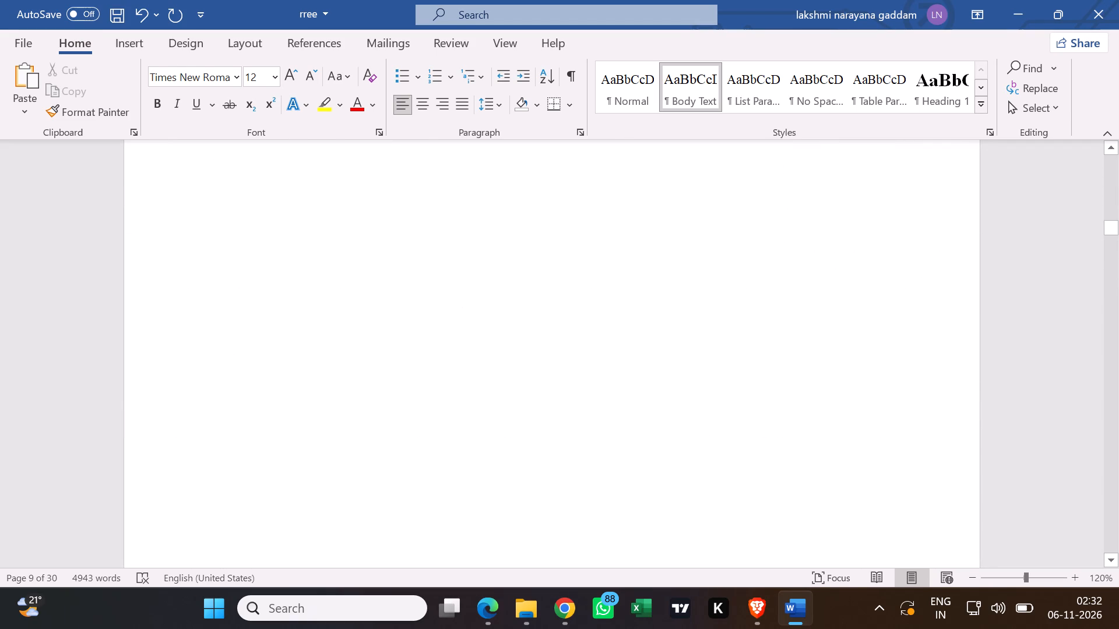
pyautogui.scroll(-5, 485, 434)
pyautogui.scroll(-17, 488, 383)
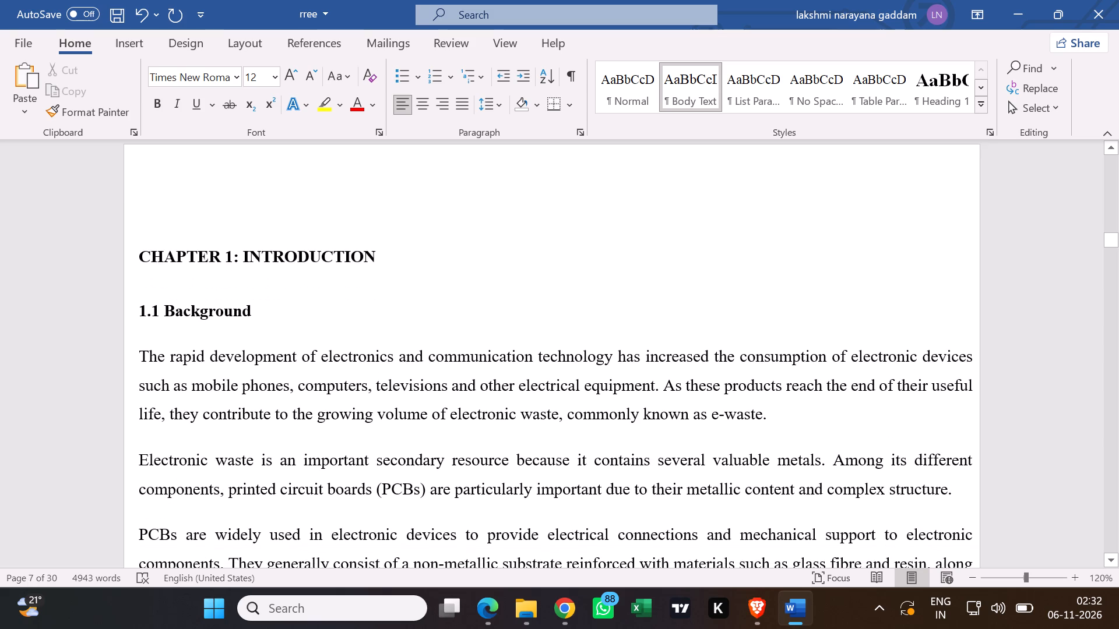
# Insert one blank line between the horizontal rule ending chapter 2 and the "CHAPTER 3: MATERIALS AND EXPERIMENTAL METHODOLOGY" heading.
pyautogui.scroll(-1, 484, 372)
pyautogui.middleClick(484, 372)
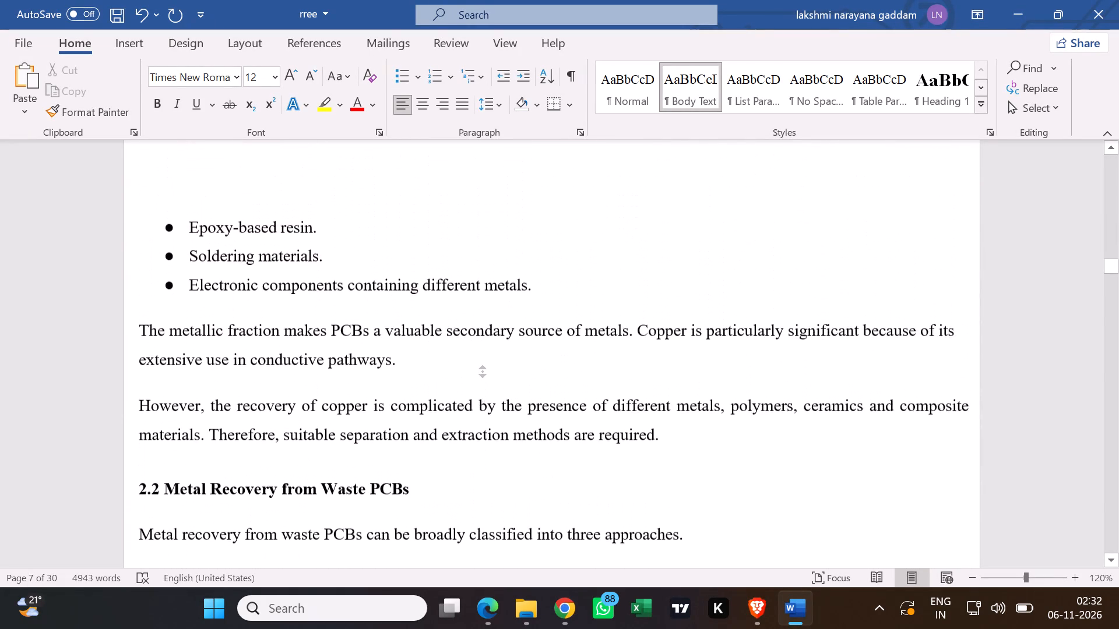
pyautogui.middleClick(497, 310)
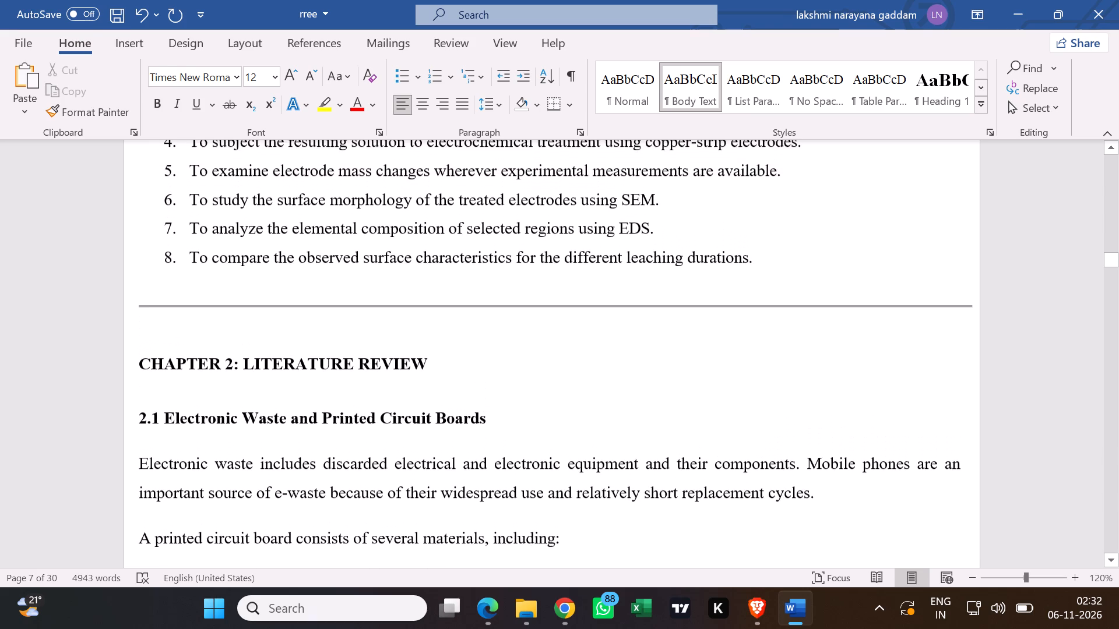
pyautogui.click(531, 383)
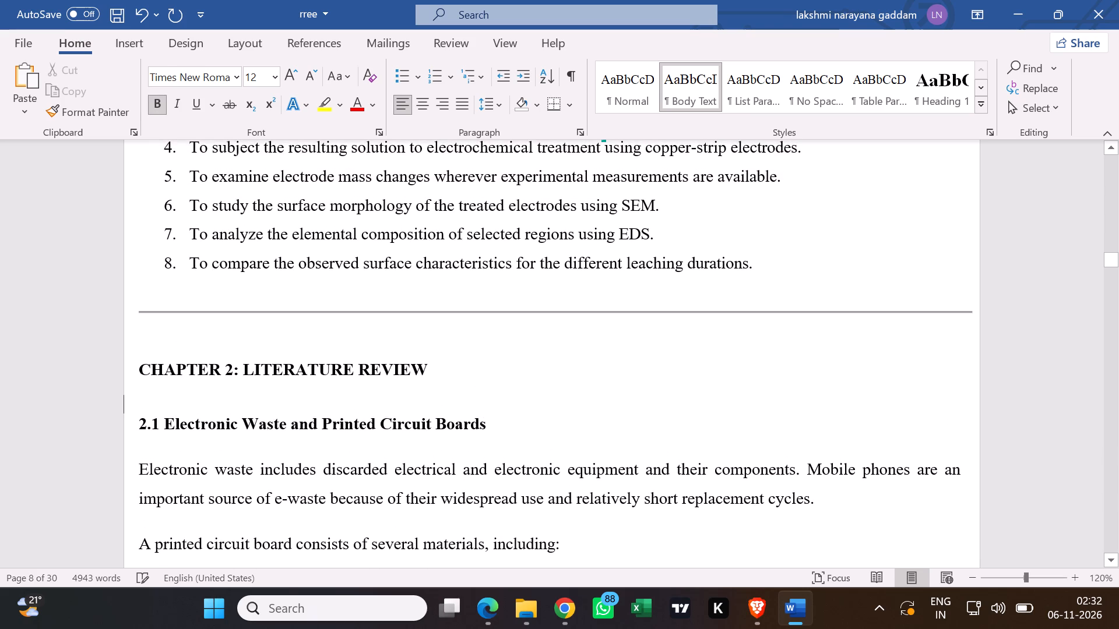
pyautogui.middleClick(543, 383)
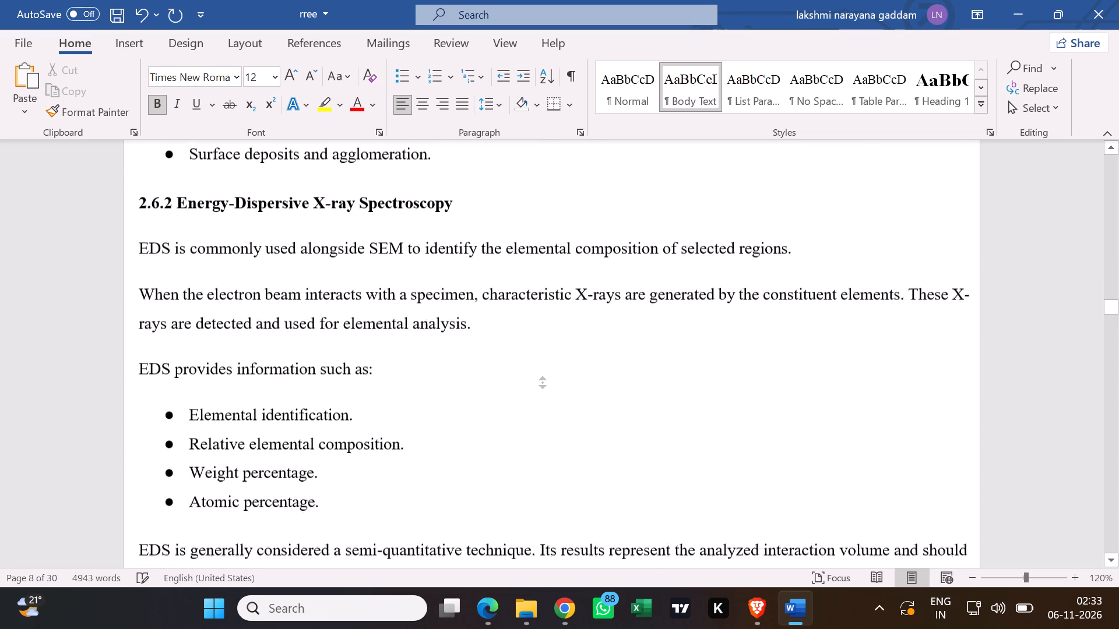
pyautogui.middleClick(569, 468)
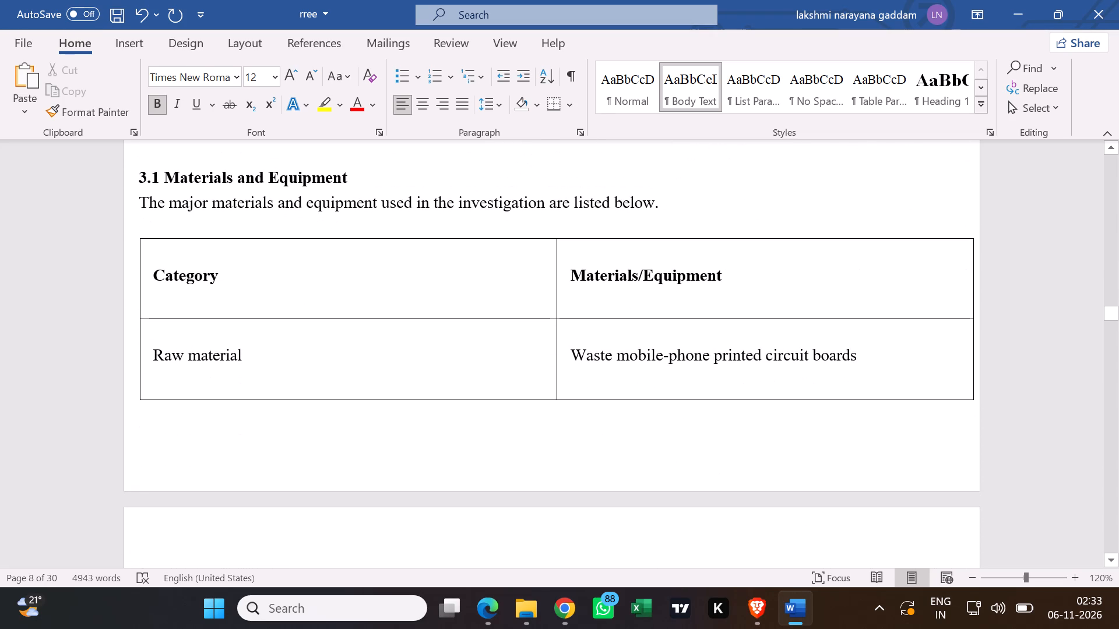
pyautogui.click(445, 500)
pyautogui.scroll(5, 478, 467)
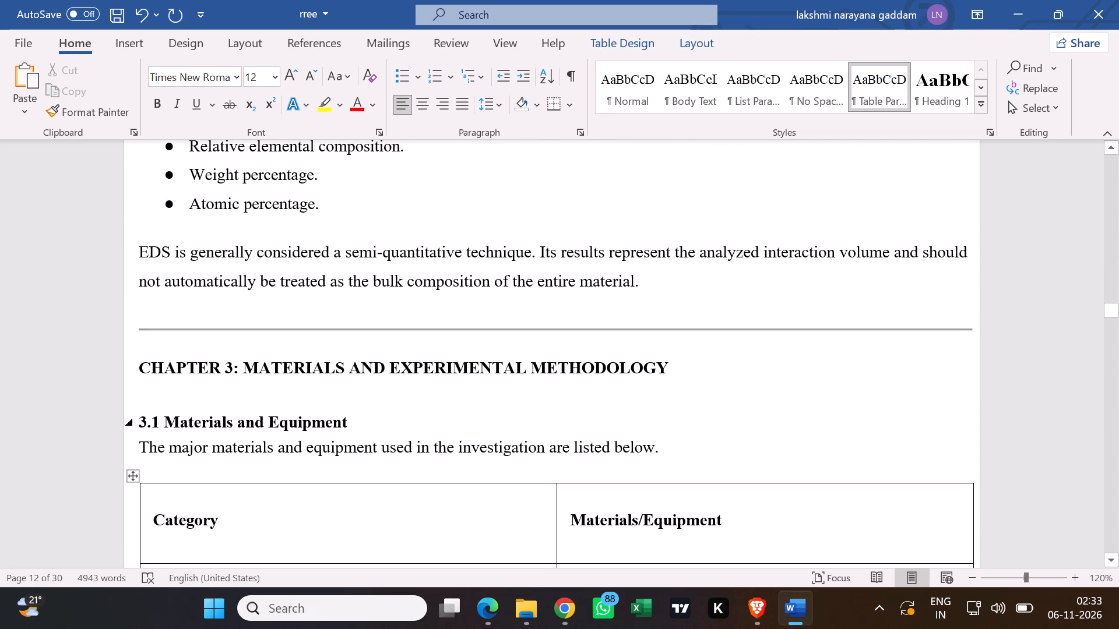
pyautogui.click(130, 343)
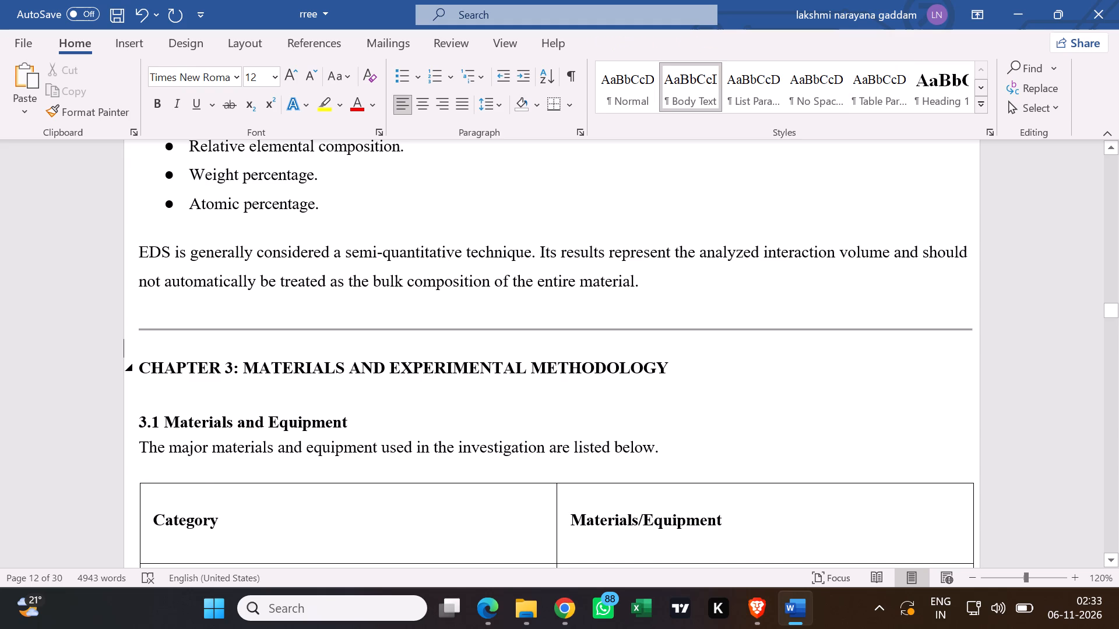
pyautogui.press('Return')
# Centre the waste mobile-phone PCB photograph above the Figure 3.1 caption.
pyautogui.scroll(-5, 278, 361)
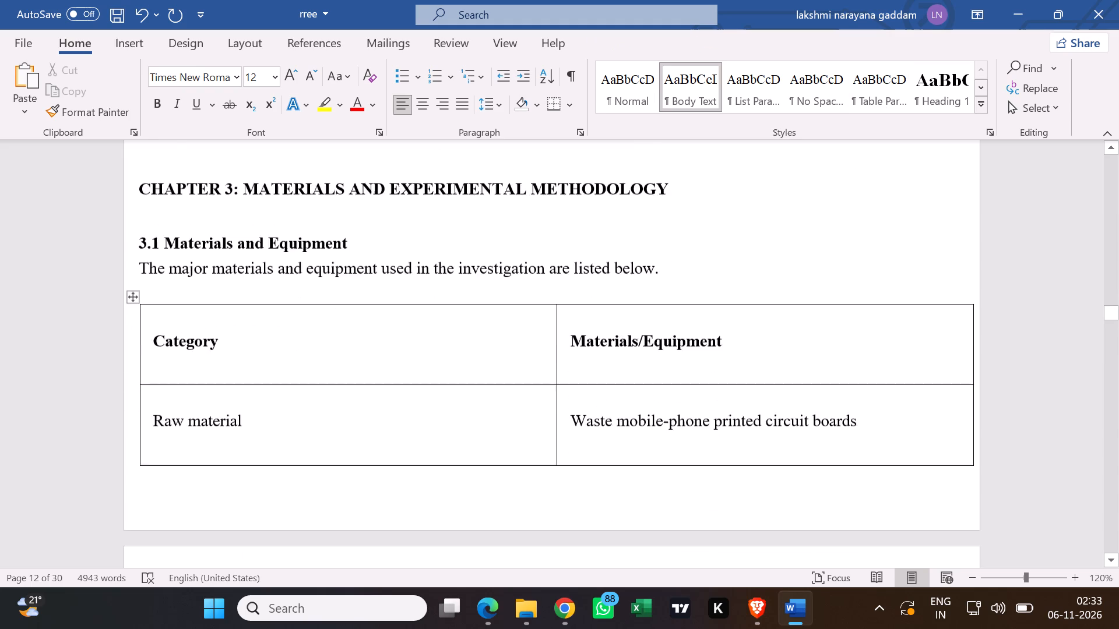
pyautogui.scroll(-13, 291, 338)
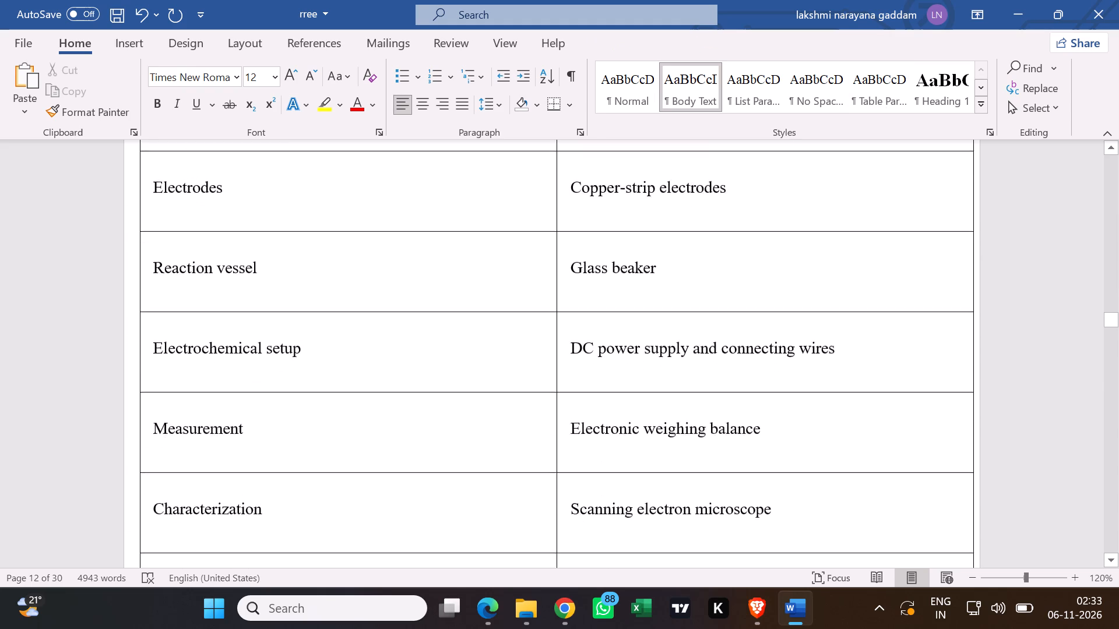
pyautogui.scroll(-9, 293, 340)
pyautogui.scroll(2, 269, 342)
pyautogui.scroll(-8, 269, 349)
pyautogui.scroll(4, 292, 365)
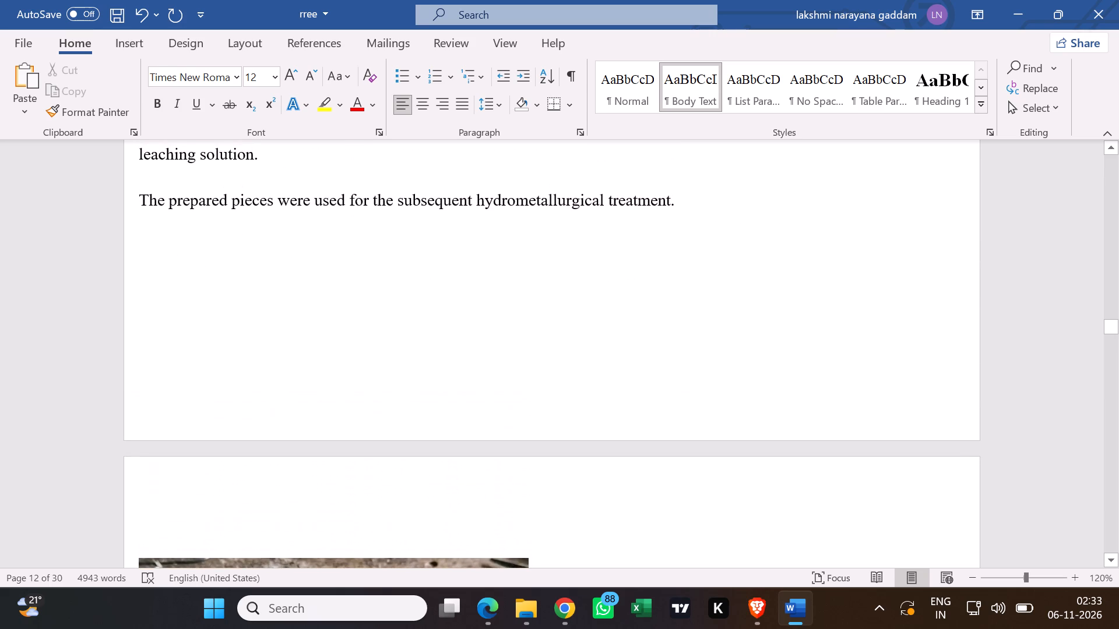
pyautogui.click(282, 356)
pyautogui.scroll(-2, 219, 379)
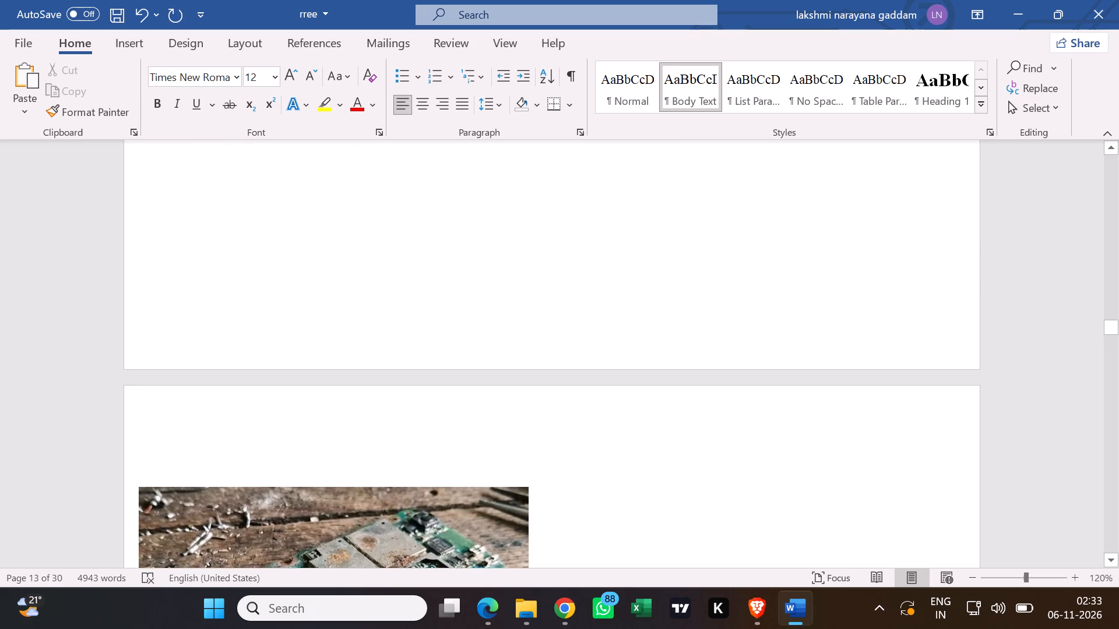
pyautogui.scroll(-8, 184, 332)
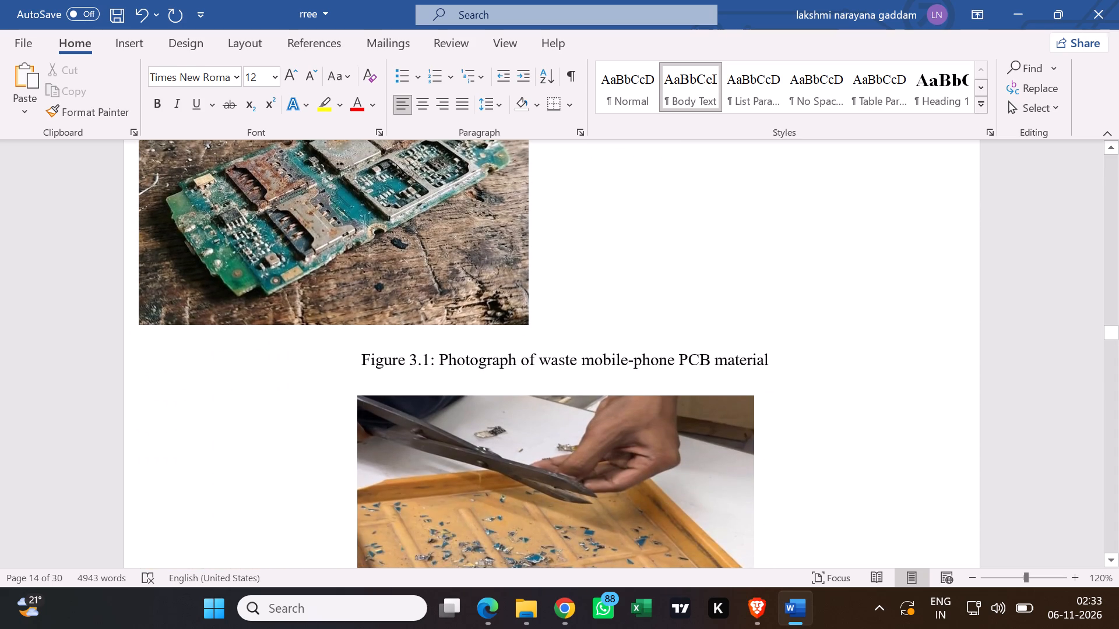
pyautogui.click(307, 278)
pyautogui.click(422, 109)
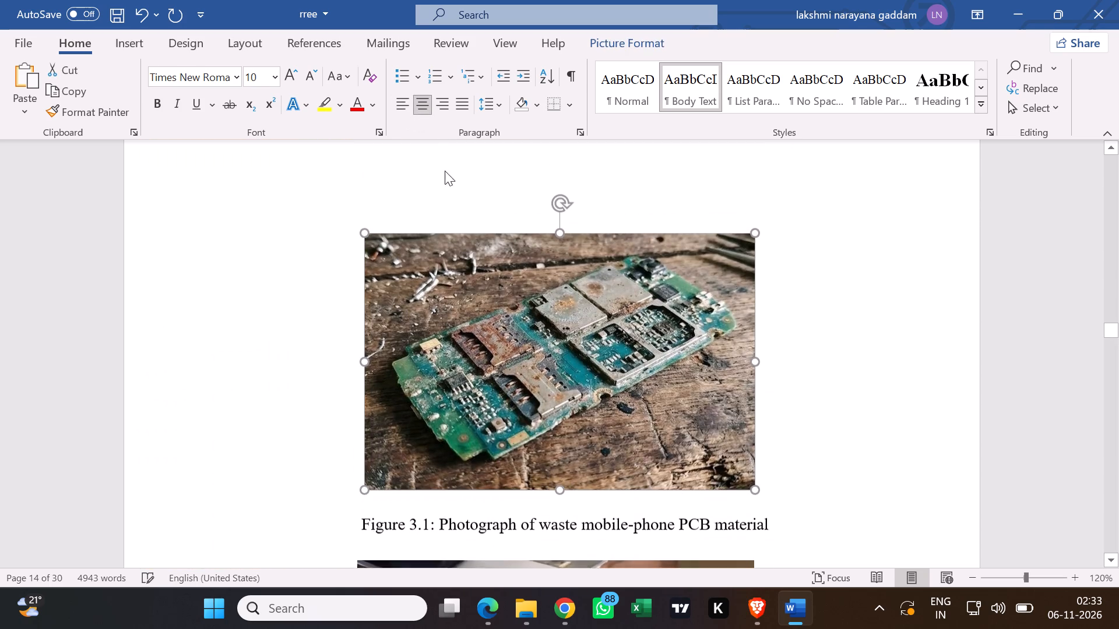
# Check the empty space below the sentence about the prepared pieces at the end of the section 3.2 text.
pyautogui.scroll(7, 421, 266)
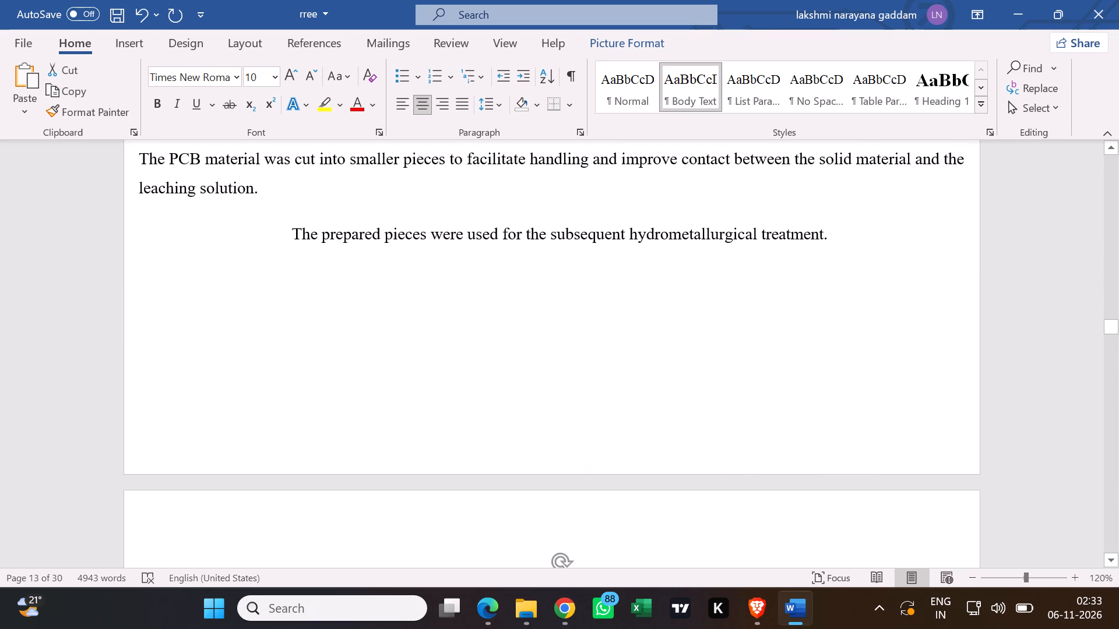
pyautogui.click(329, 423)
pyautogui.click(258, 381)
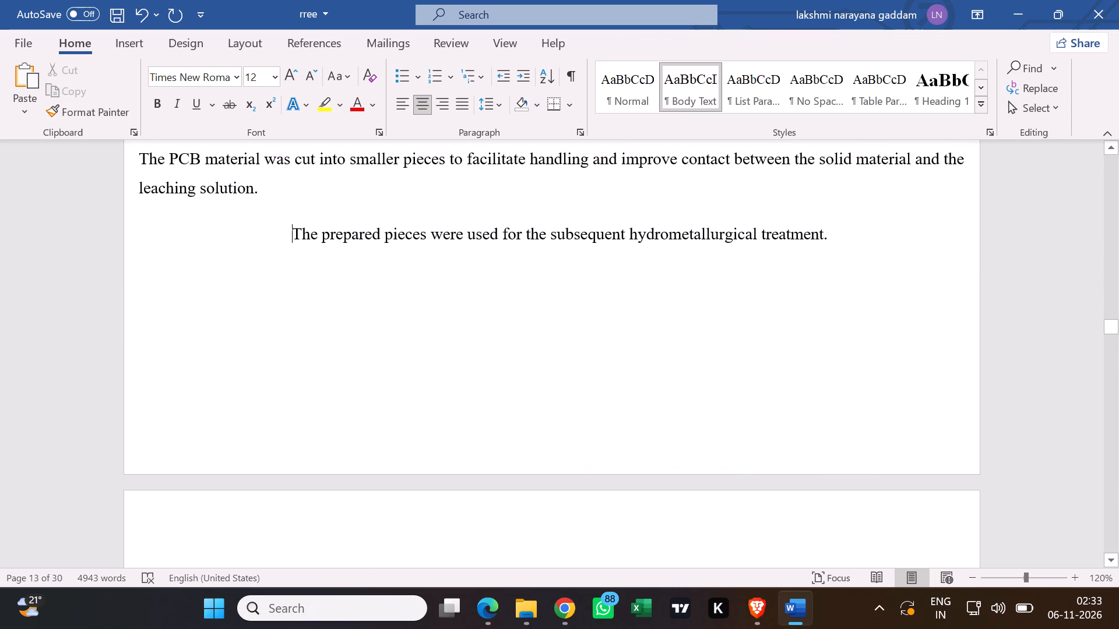
pyautogui.doubleClick(173, 403)
pyautogui.click(842, 239)
# Examine the figures and page breaks through section 3.3 Leaching Procedure, and back up to the chapter 3 heading.
pyautogui.scroll(-4, 671, 300)
pyautogui.scroll(-4, 526, 287)
pyautogui.scroll(-4, 367, 297)
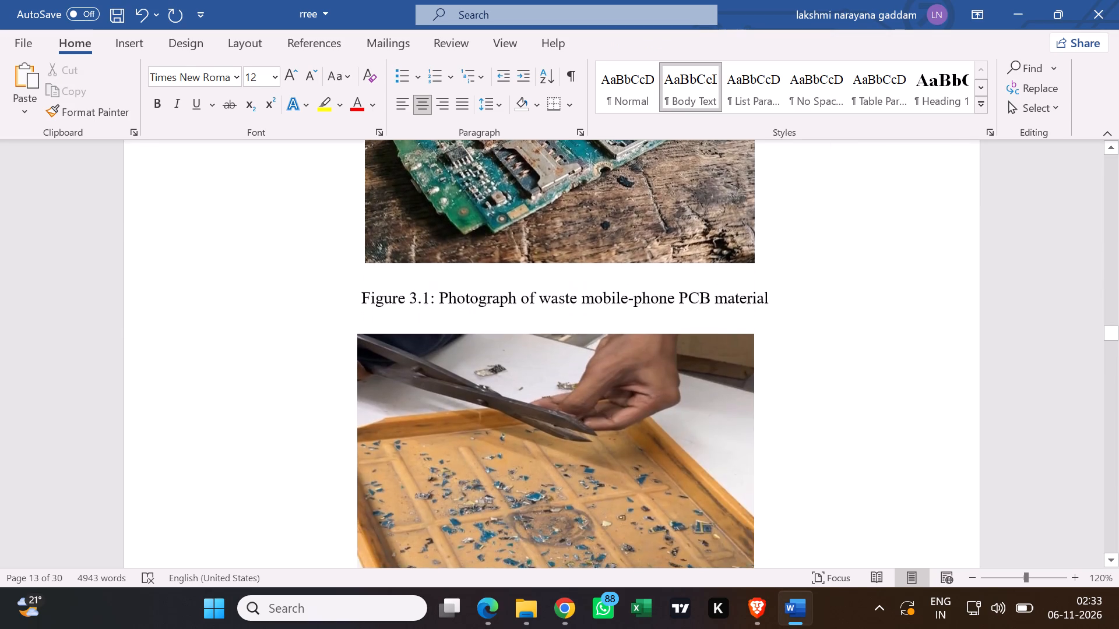
pyautogui.scroll(-11, 367, 294)
pyautogui.scroll(-3, 291, 292)
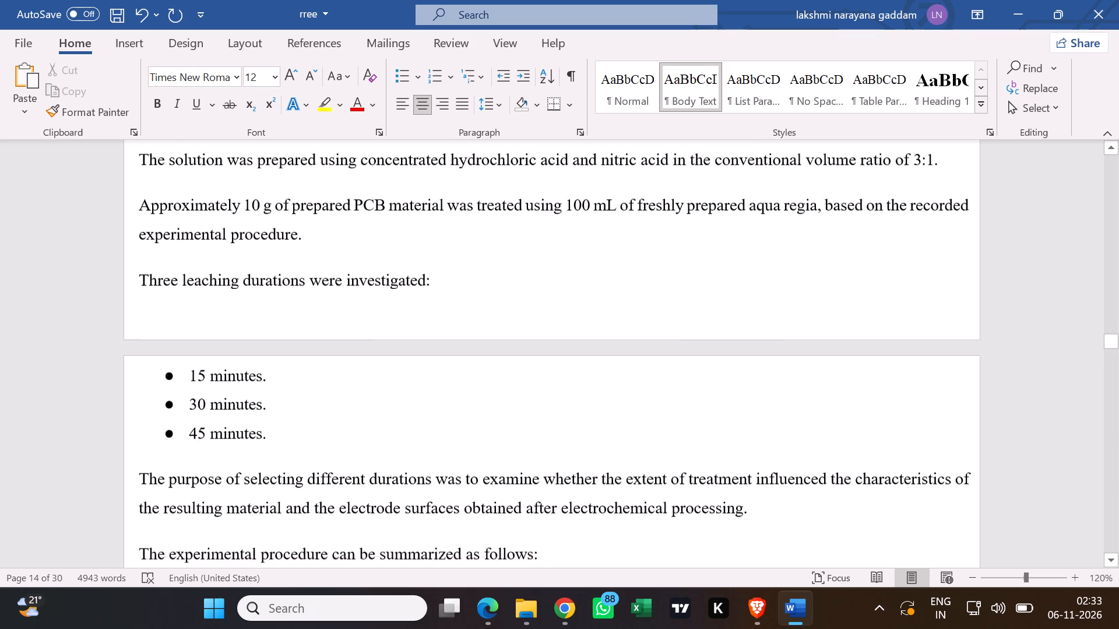
pyautogui.scroll(-6, 292, 292)
pyautogui.scroll(3, 292, 287)
pyautogui.scroll(6, 270, 206)
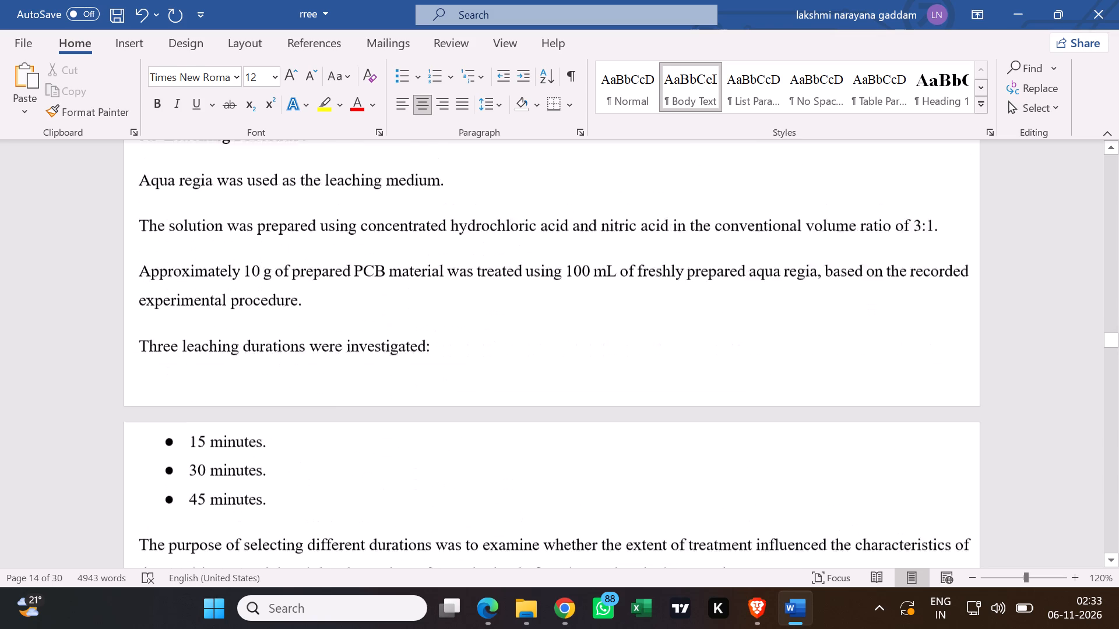
pyautogui.scroll(2, 269, 206)
pyautogui.scroll(-6, 269, 206)
pyautogui.scroll(6, 289, 278)
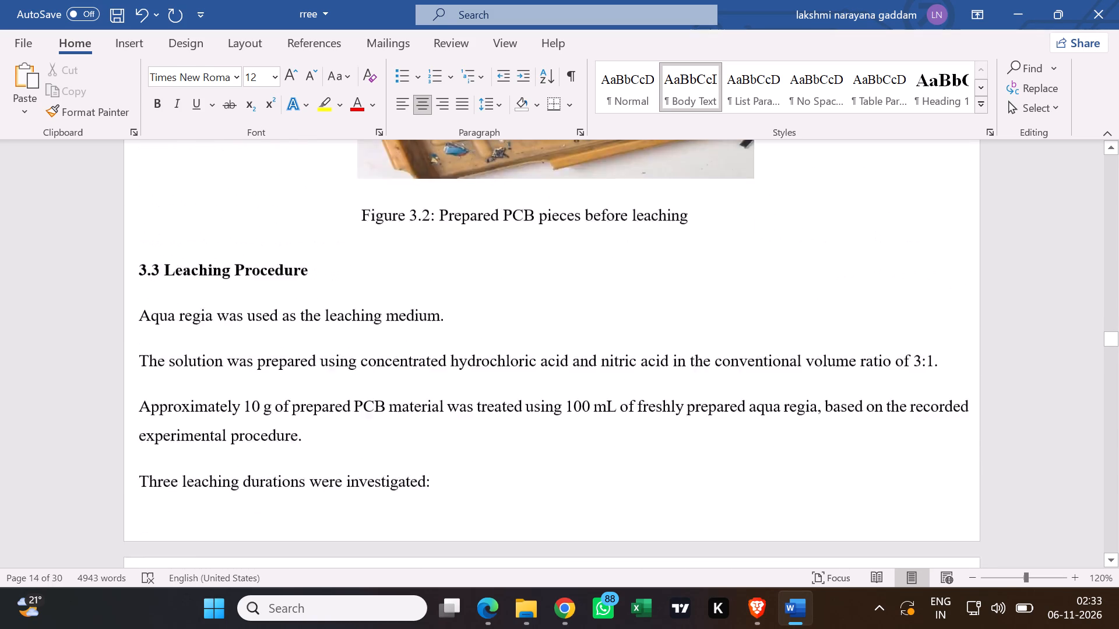
pyautogui.scroll(20, 302, 233)
pyautogui.scroll(8, 302, 233)
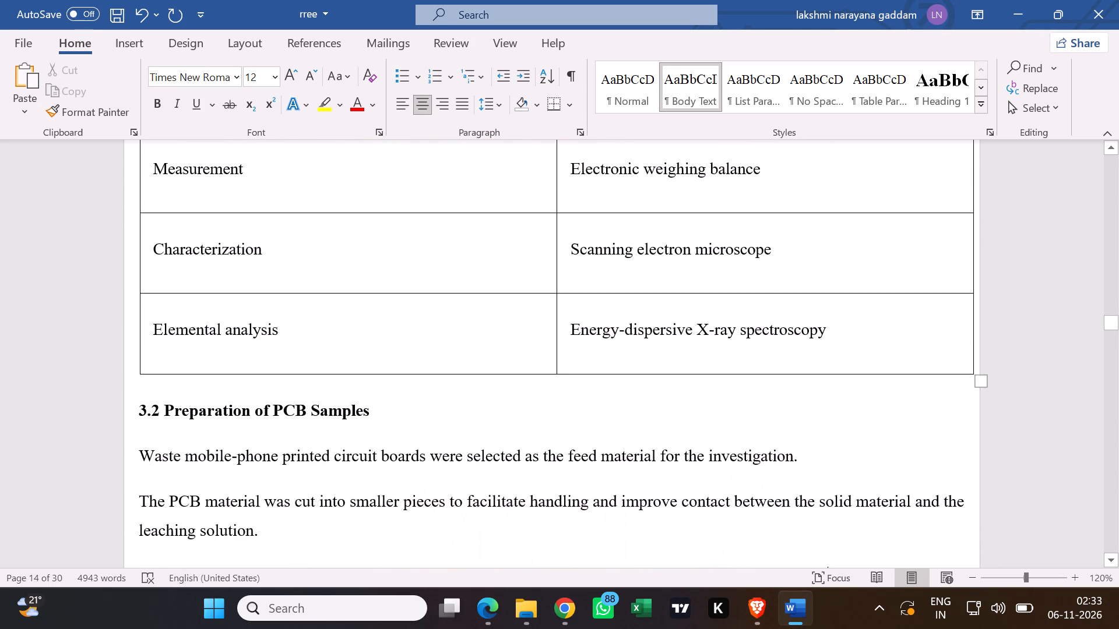
pyautogui.scroll(4, 314, 227)
pyautogui.scroll(15, 311, 165)
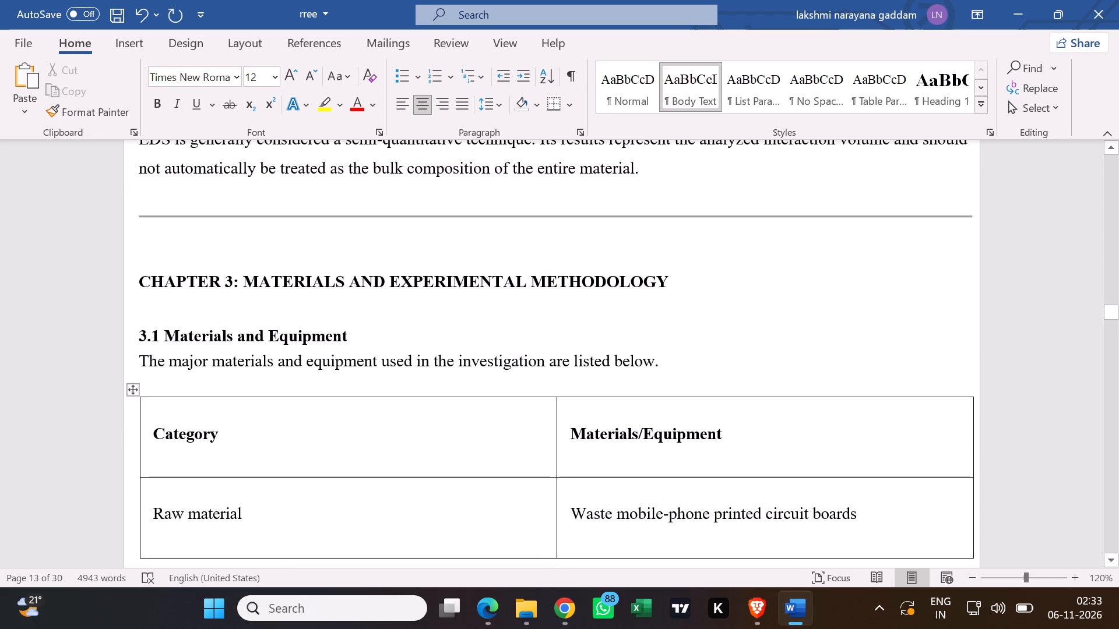
# Examine the spacing and page breaks from chapter 3 through to the "CHAPTER 4: RESULTS AND DISCUSSION" heading.
pyautogui.scroll(-20, 318, 156)
pyautogui.scroll(-10, 318, 156)
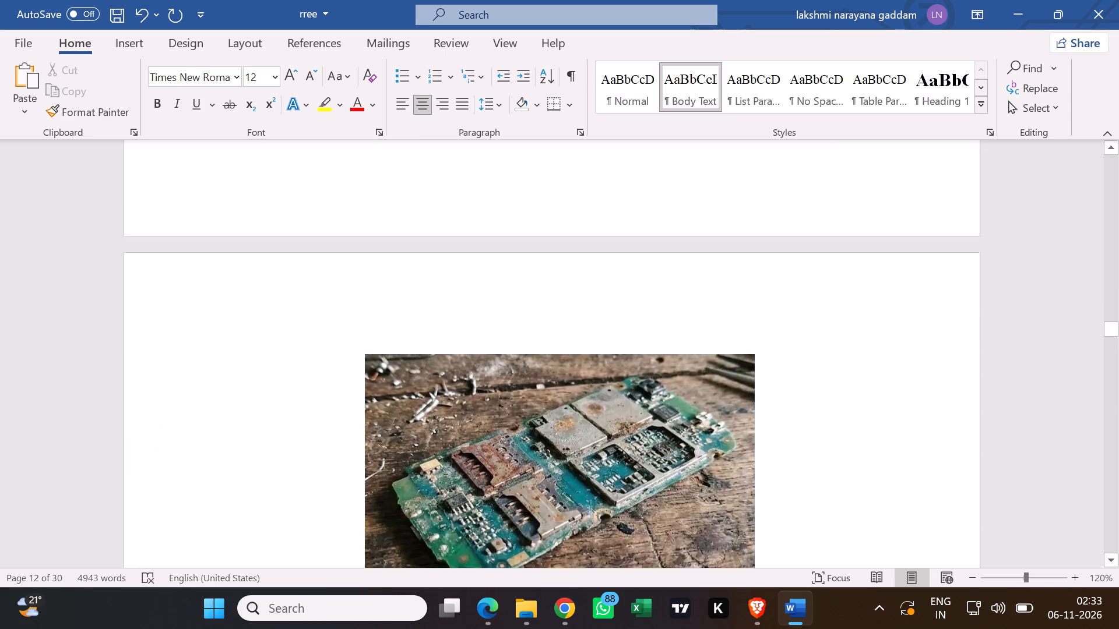
pyautogui.scroll(-20, 326, 211)
pyautogui.scroll(-15, 326, 211)
pyautogui.scroll(-14, 363, 236)
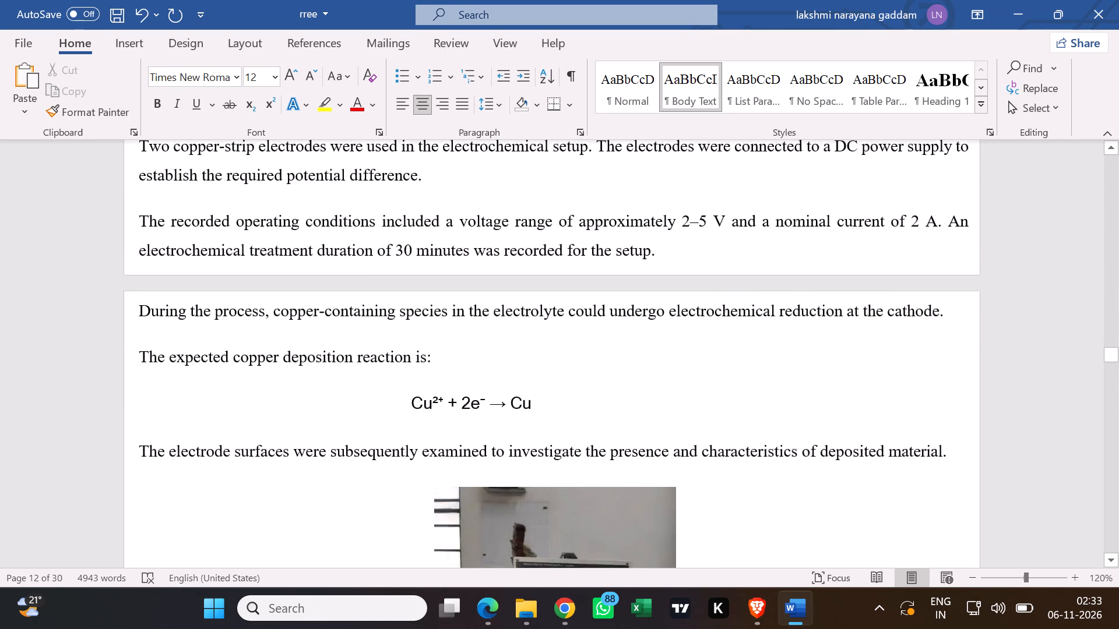
pyautogui.scroll(-18, 370, 257)
pyautogui.scroll(-3, 372, 258)
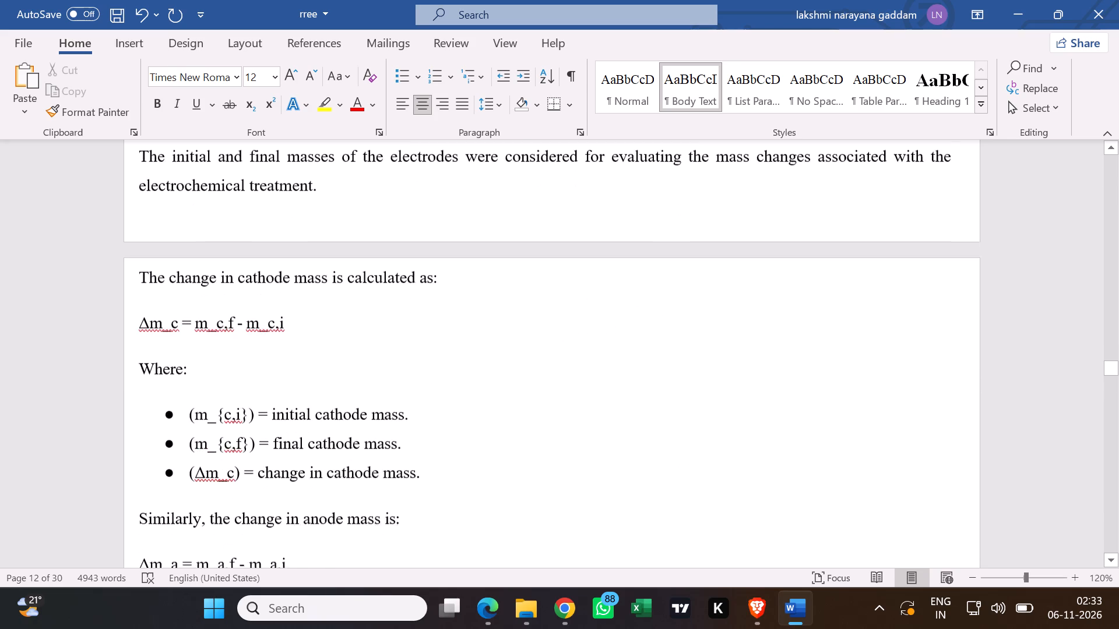
pyautogui.scroll(-19, 374, 258)
pyautogui.scroll(-3, 384, 242)
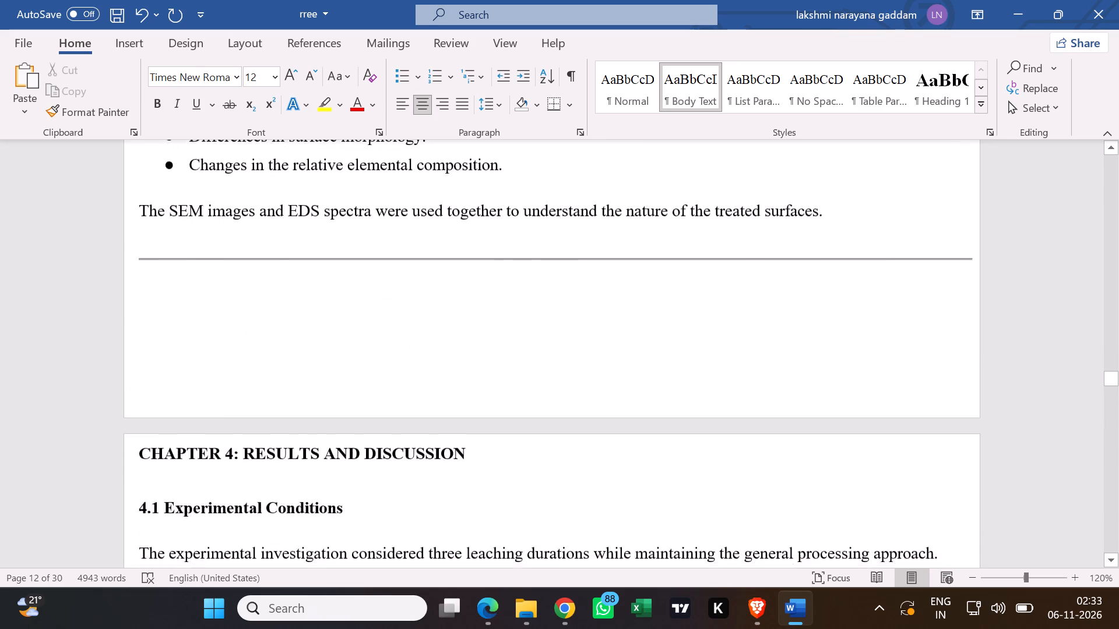
# Examine the layout of chapter 4 from its heading through Table 4.1 and section 4.2 to "4.3 SEM Analysis".
pyautogui.scroll(2, 388, 246)
pyautogui.scroll(-4, 392, 236)
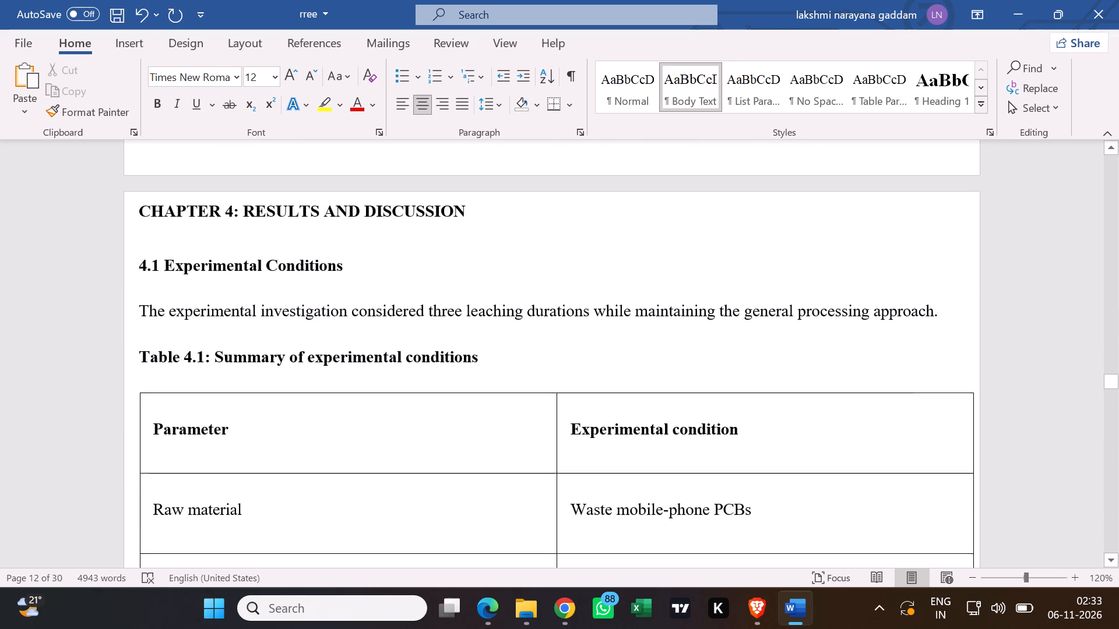
pyautogui.scroll(-4, 402, 246)
pyautogui.scroll(-18, 403, 243)
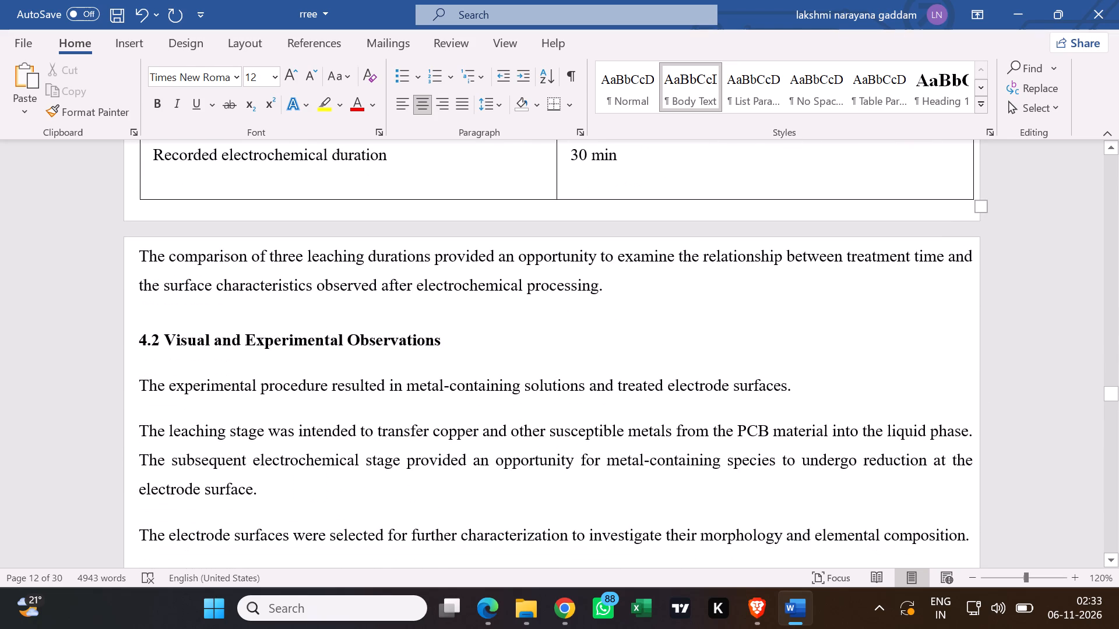
pyautogui.scroll(-4, 408, 229)
pyautogui.scroll(17, 410, 227)
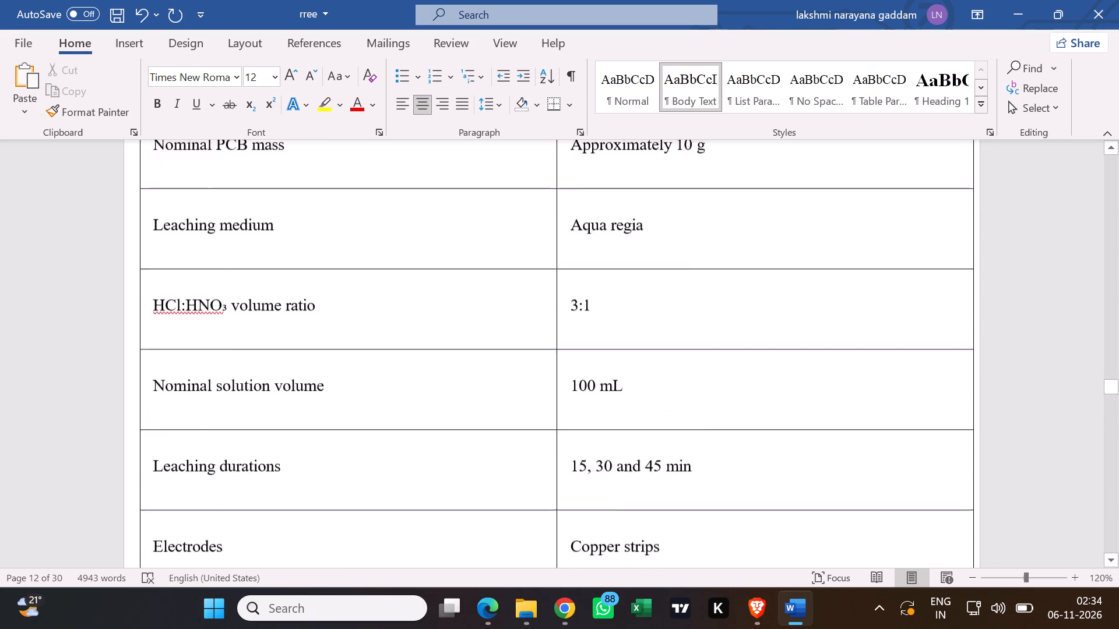
pyautogui.scroll(10, 414, 184)
pyautogui.scroll(-13, 417, 184)
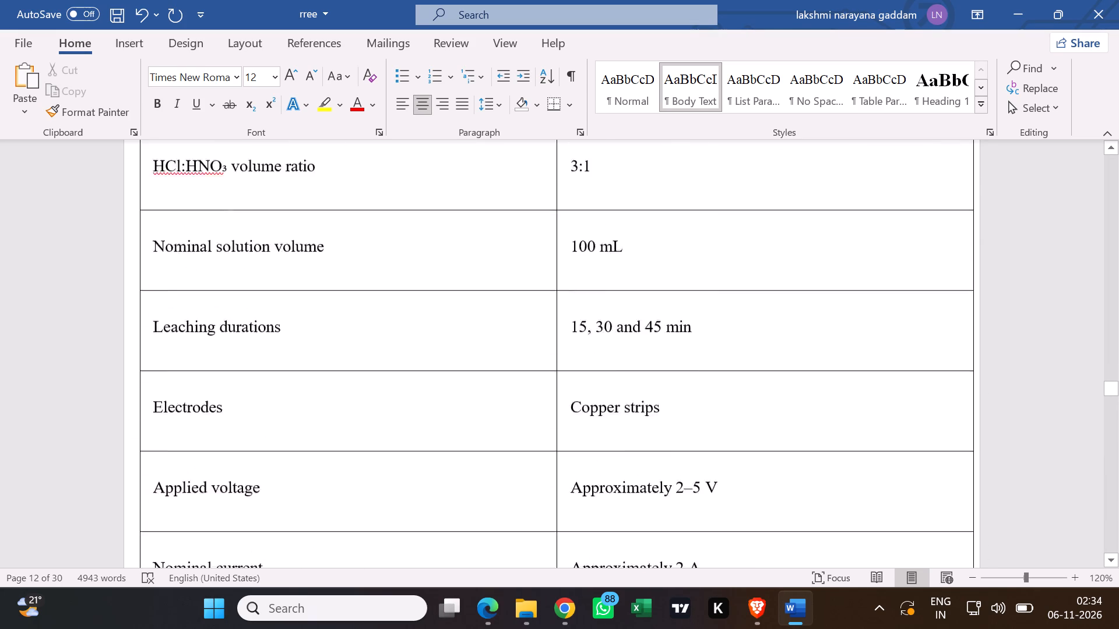
pyautogui.scroll(-12, 407, 220)
pyautogui.scroll(-17, 412, 183)
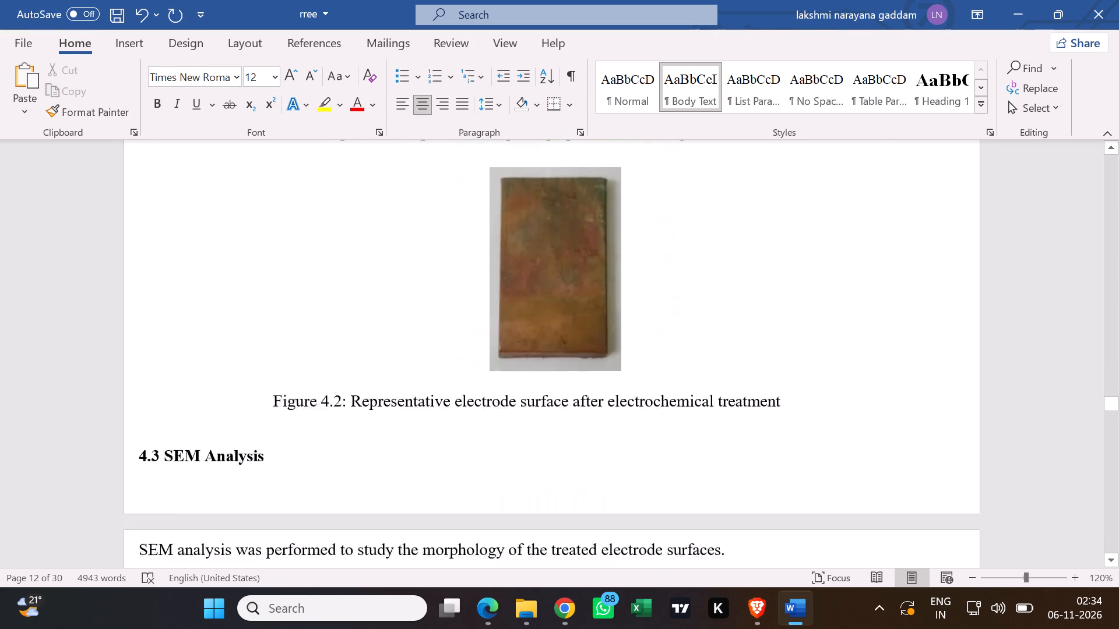
# Insert a blank line between the Figure 4.2 caption and the "4.3 SEM Analysis" heading.
pyautogui.scroll(-5, 417, 183)
pyautogui.scroll(2, 429, 192)
pyautogui.click(178, 200)
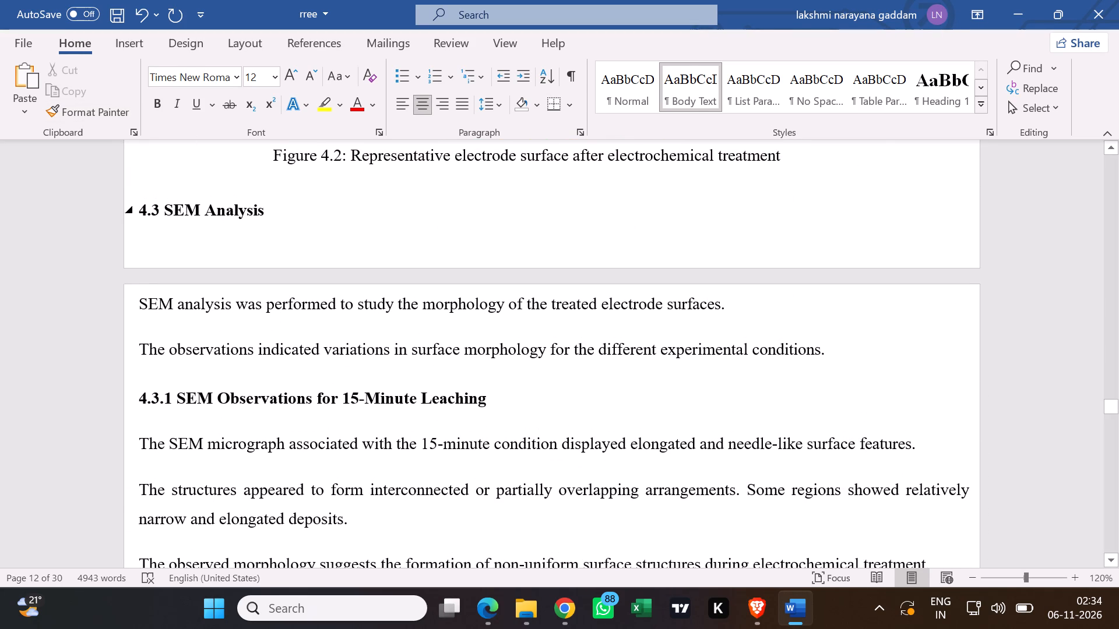
pyautogui.click(153, 182)
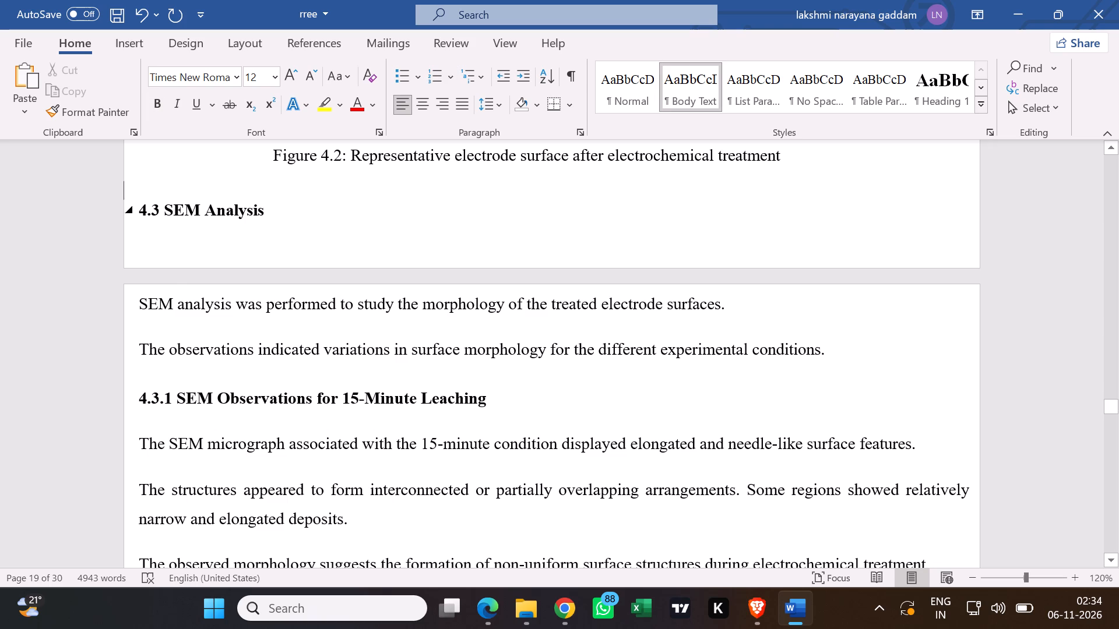
pyautogui.press('Return')
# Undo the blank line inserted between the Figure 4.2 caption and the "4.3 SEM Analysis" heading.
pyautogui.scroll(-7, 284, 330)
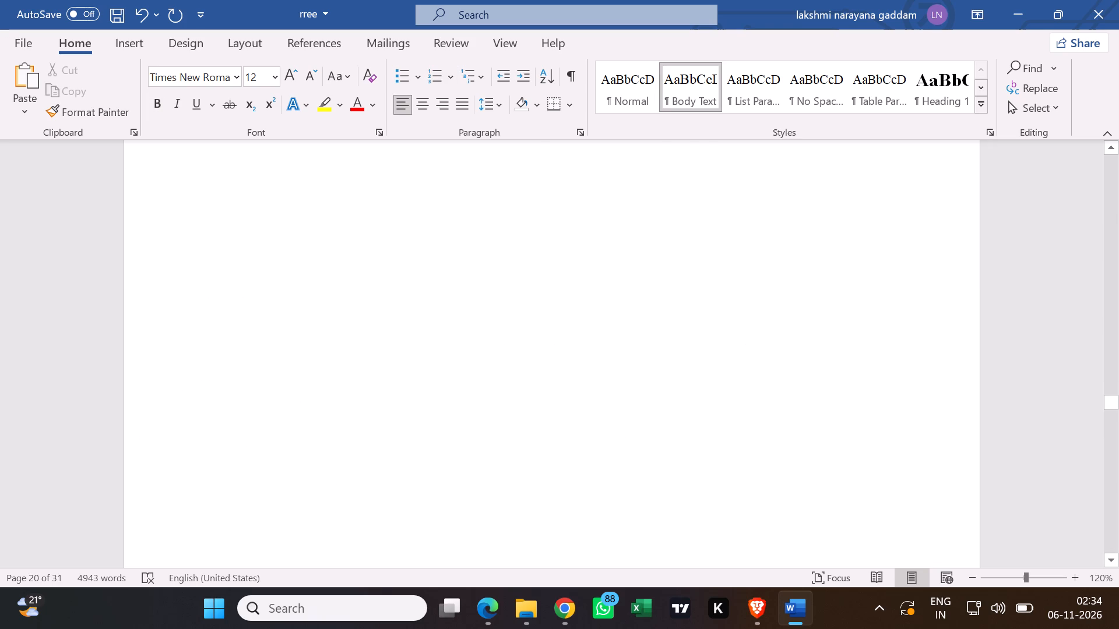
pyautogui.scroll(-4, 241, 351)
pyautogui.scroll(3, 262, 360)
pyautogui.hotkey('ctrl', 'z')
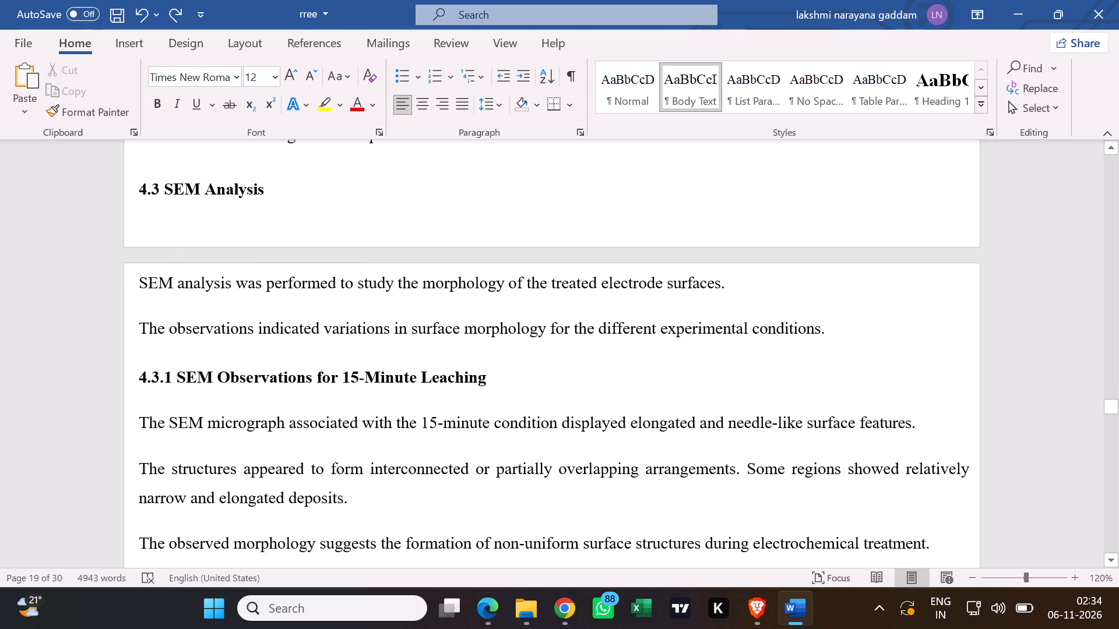
# Insert two blank lines below the Figure 4.2 caption, then undo the second one.
pyautogui.scroll(4, 297, 347)
pyautogui.click(810, 327)
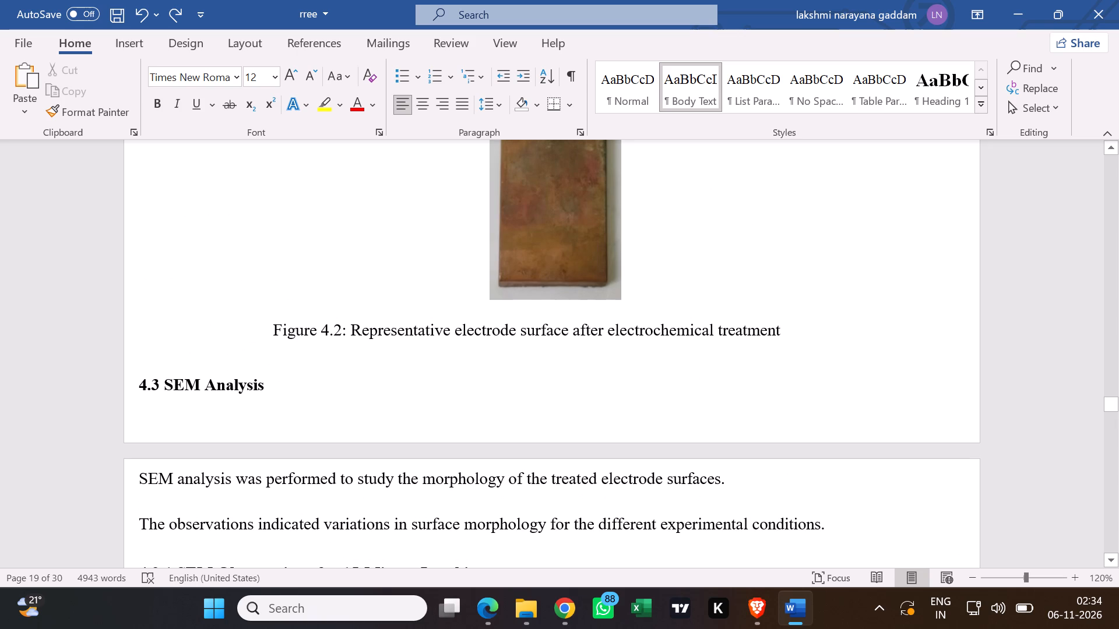
pyautogui.press('Return')
pyautogui.press('Return')
pyautogui.scroll(-5, 555, 397)
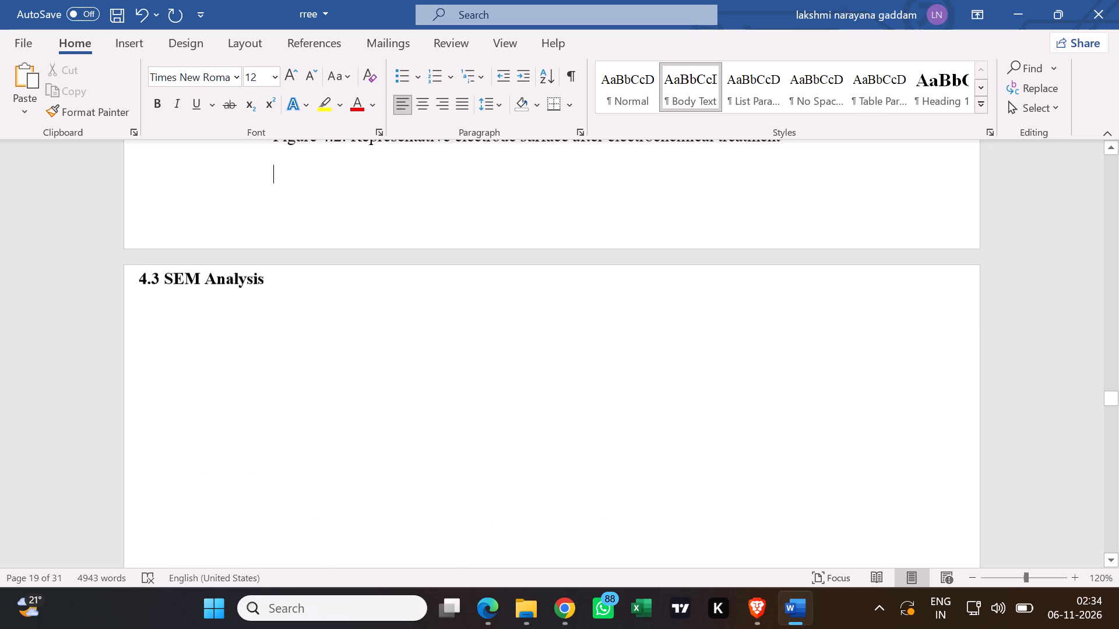
pyautogui.scroll(-15, 290, 395)
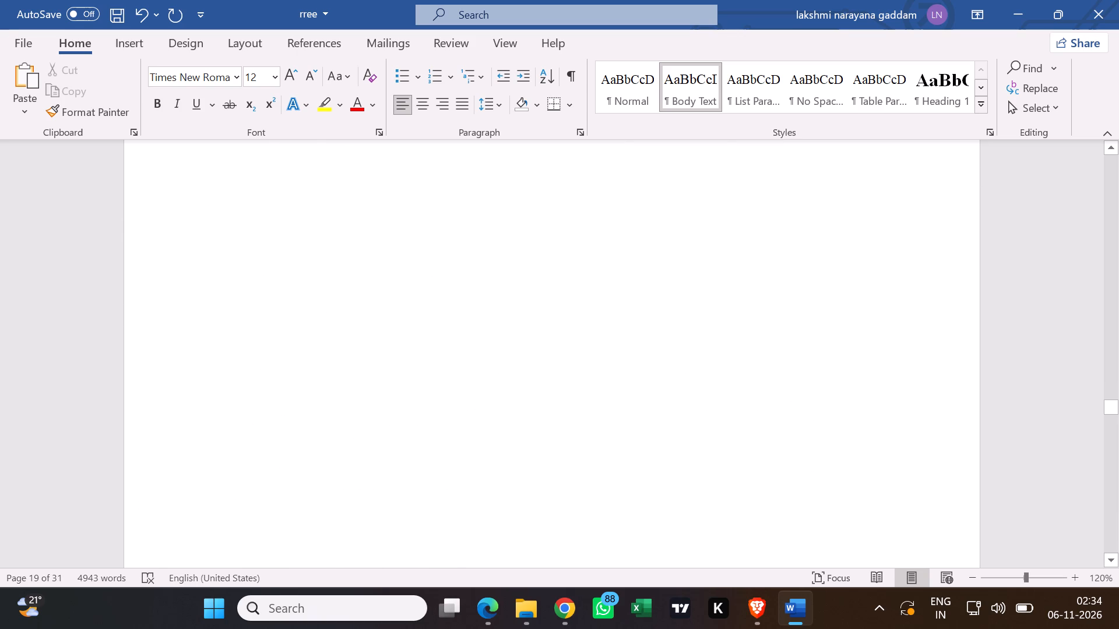
pyautogui.scroll(-7, 296, 397)
pyautogui.click(162, 222)
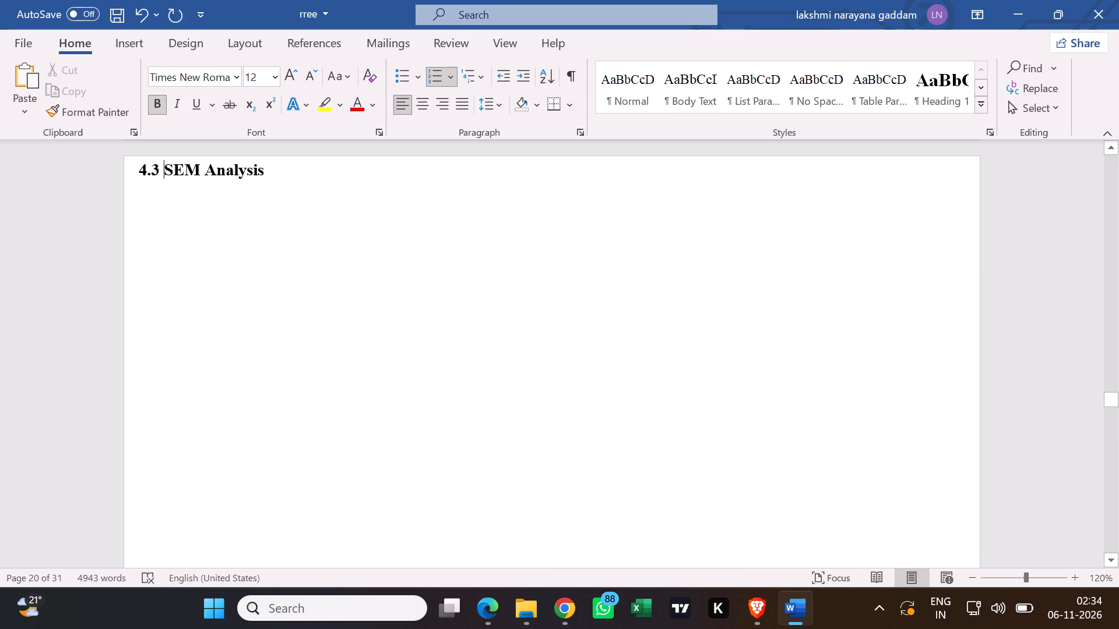
pyautogui.hotkey('ctrl', 'z')
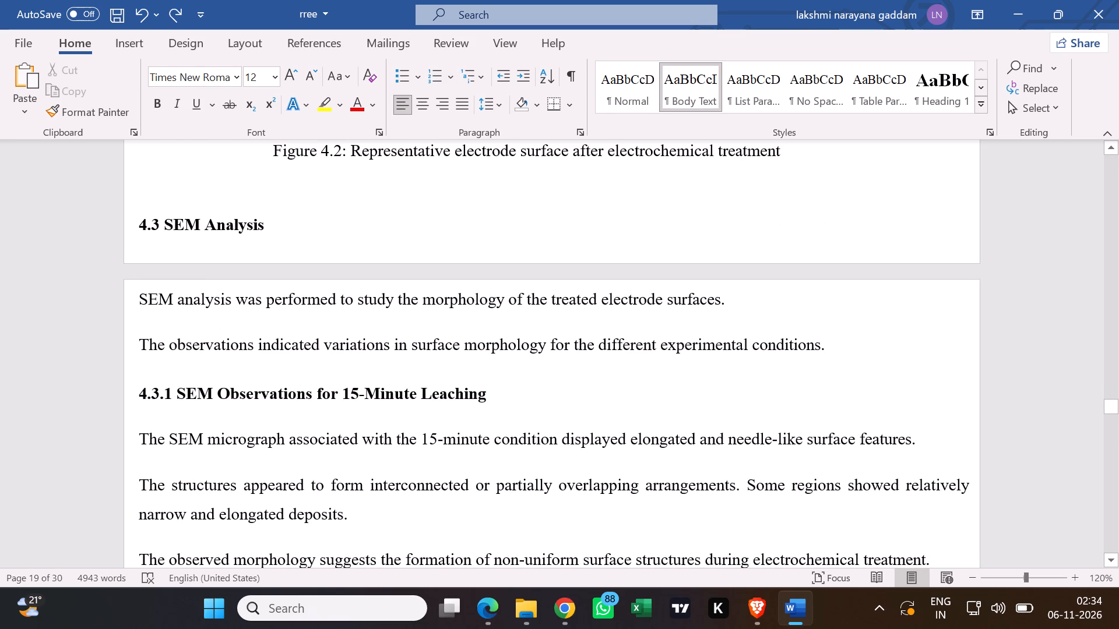
# Insert three blank lines before the paragraph beginning "SEM analysis was performed".
pyautogui.click(137, 294)
pyautogui.press('Return')
pyautogui.press('Return')
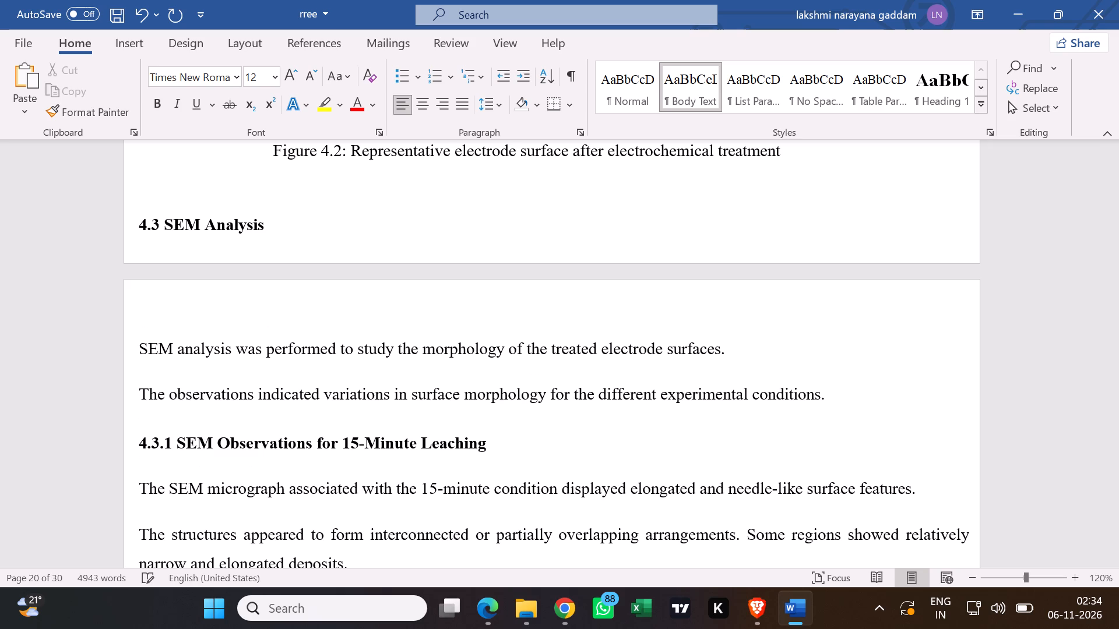
pyautogui.press('Return')
# Copy the "SEM Analysis" heading to the first blank line above the paragraph "SEM analysis was performed".
pyautogui.moveTo(271, 222); pyautogui.dragTo(182, 228)
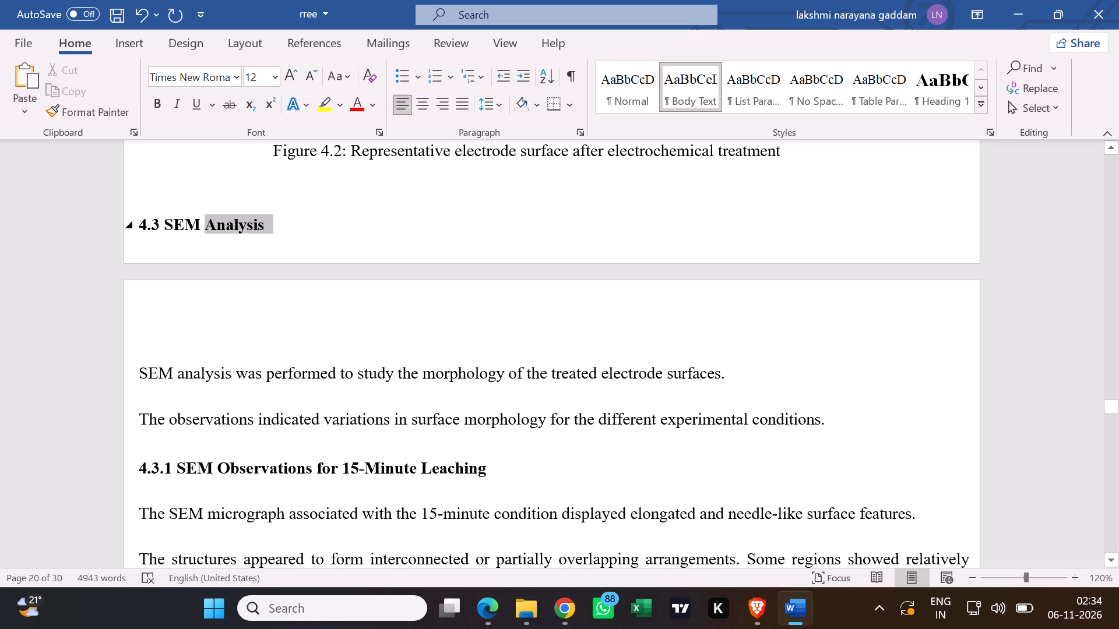
pyautogui.moveTo(182, 228); pyautogui.dragTo(143, 229)
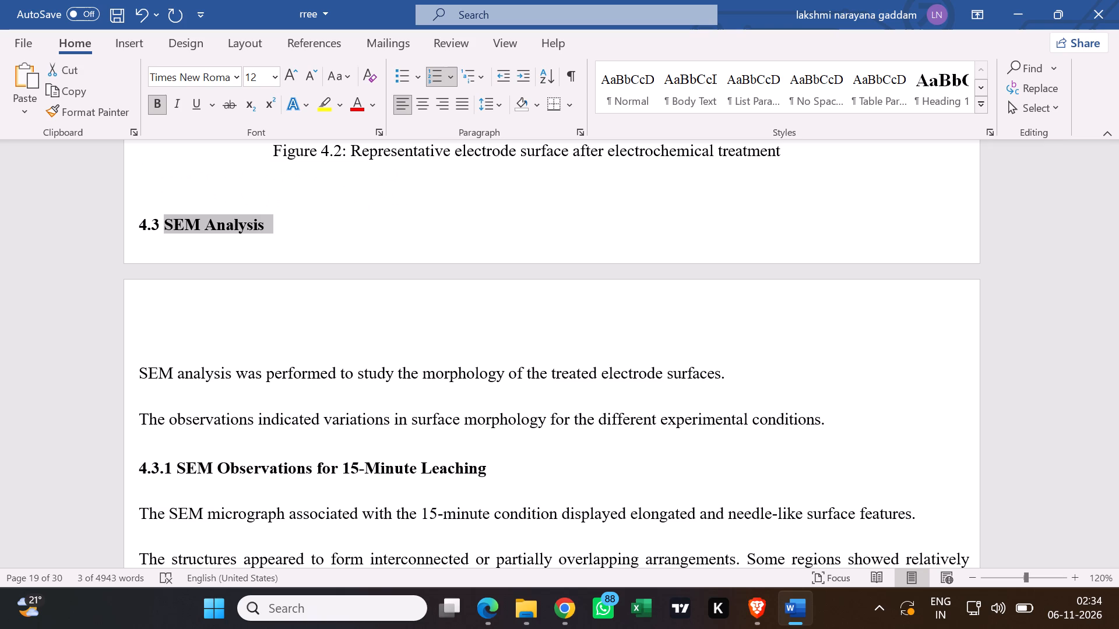
pyautogui.click(208, 317)
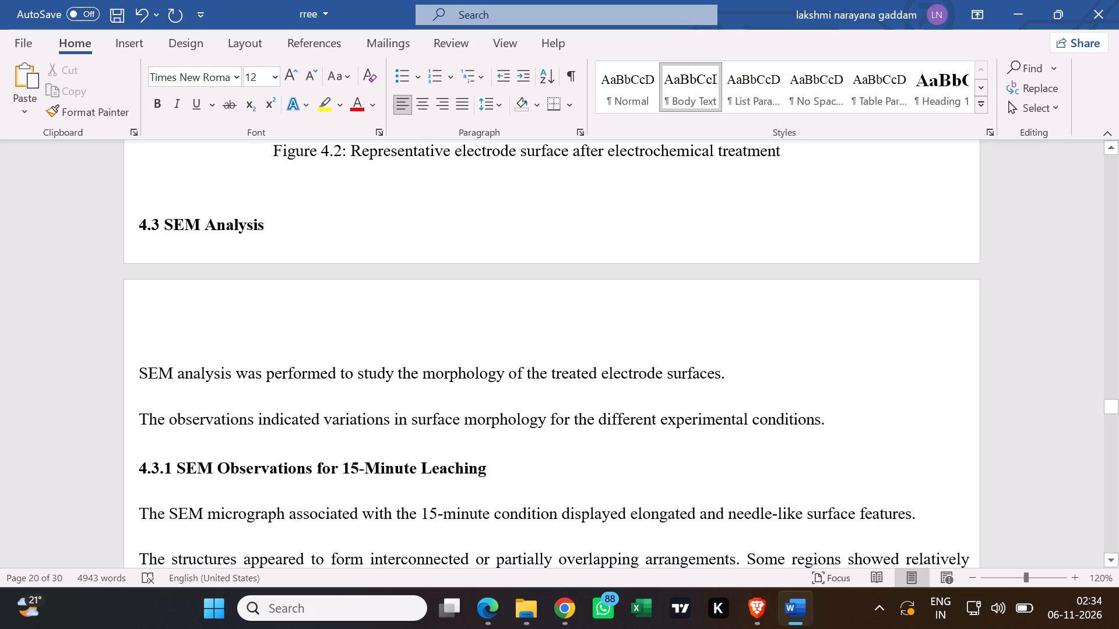
pyautogui.moveTo(271, 231); pyautogui.dragTo(181, 233)
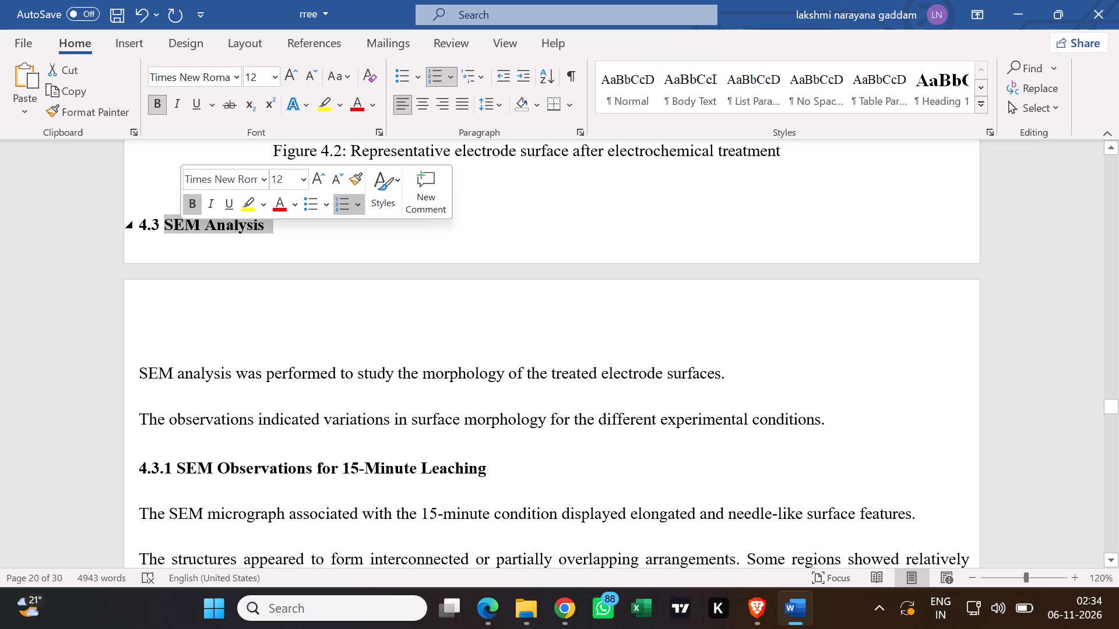
pyautogui.hotkey('ctrl', 'c')
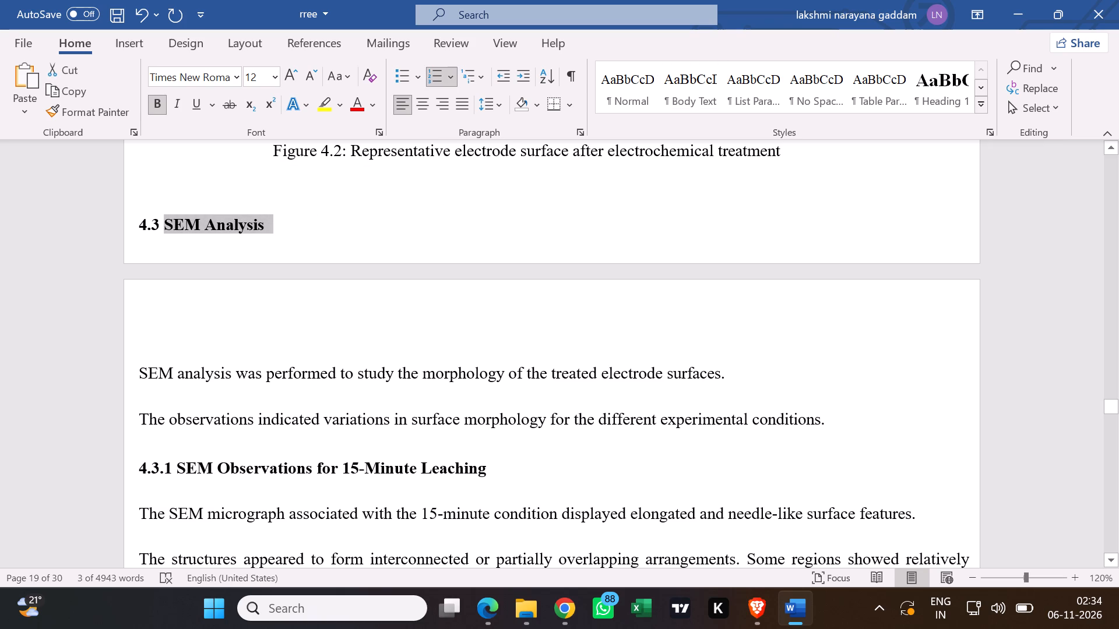
pyautogui.click(213, 285)
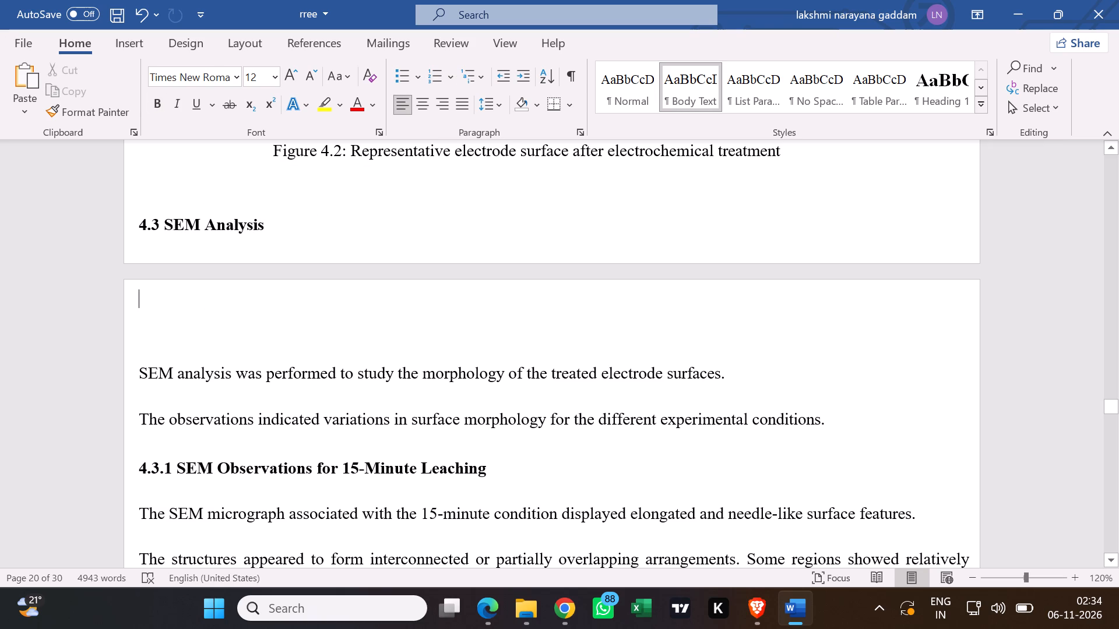
pyautogui.hotkey('ctrl', 'v')
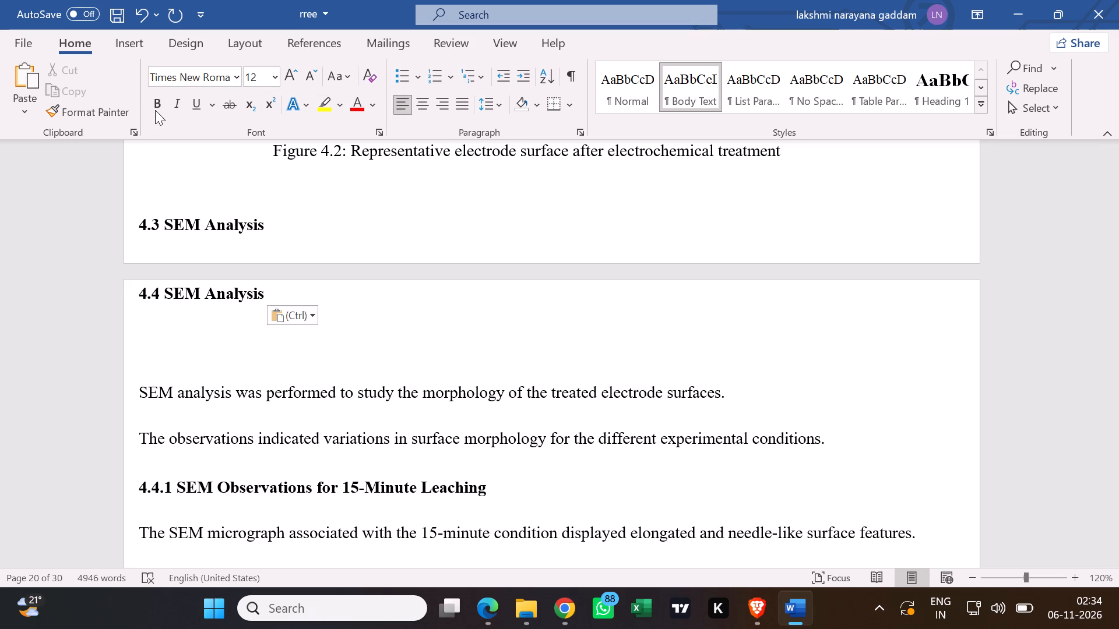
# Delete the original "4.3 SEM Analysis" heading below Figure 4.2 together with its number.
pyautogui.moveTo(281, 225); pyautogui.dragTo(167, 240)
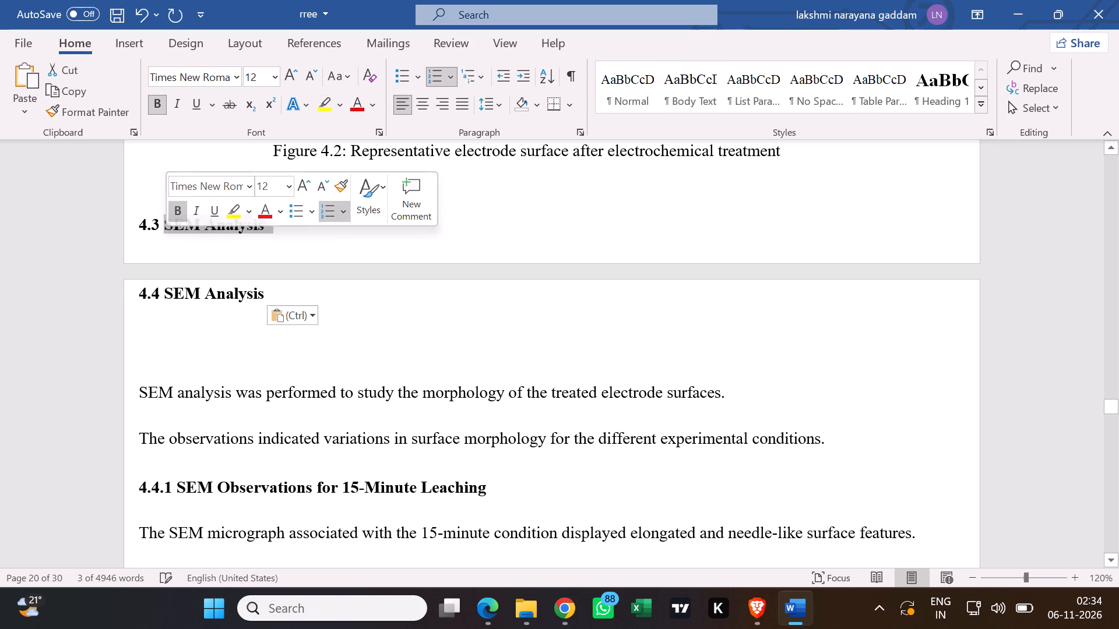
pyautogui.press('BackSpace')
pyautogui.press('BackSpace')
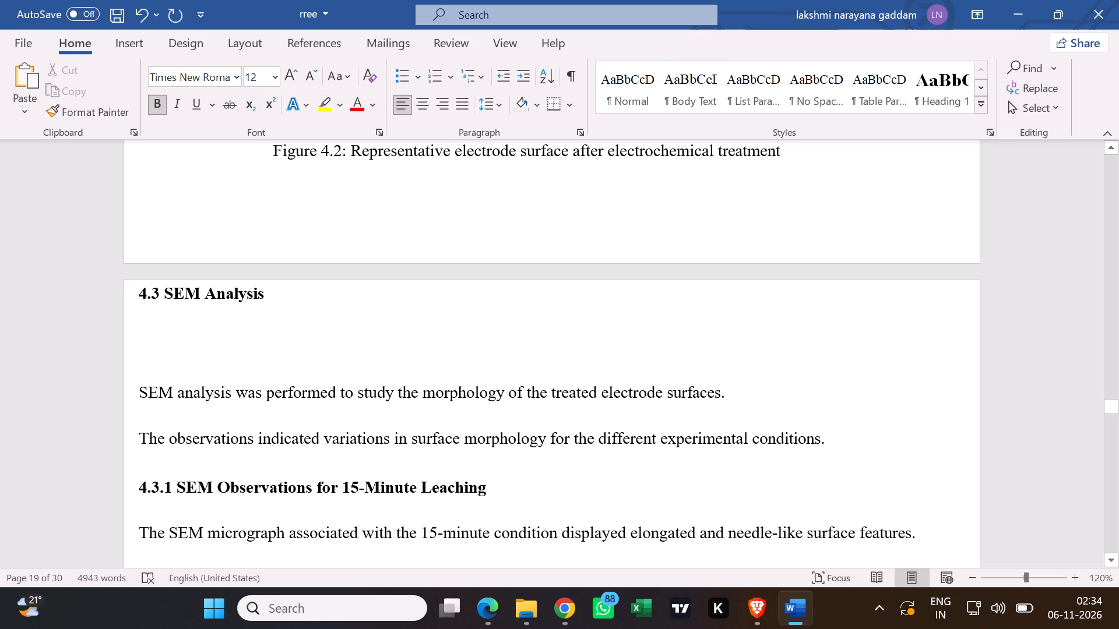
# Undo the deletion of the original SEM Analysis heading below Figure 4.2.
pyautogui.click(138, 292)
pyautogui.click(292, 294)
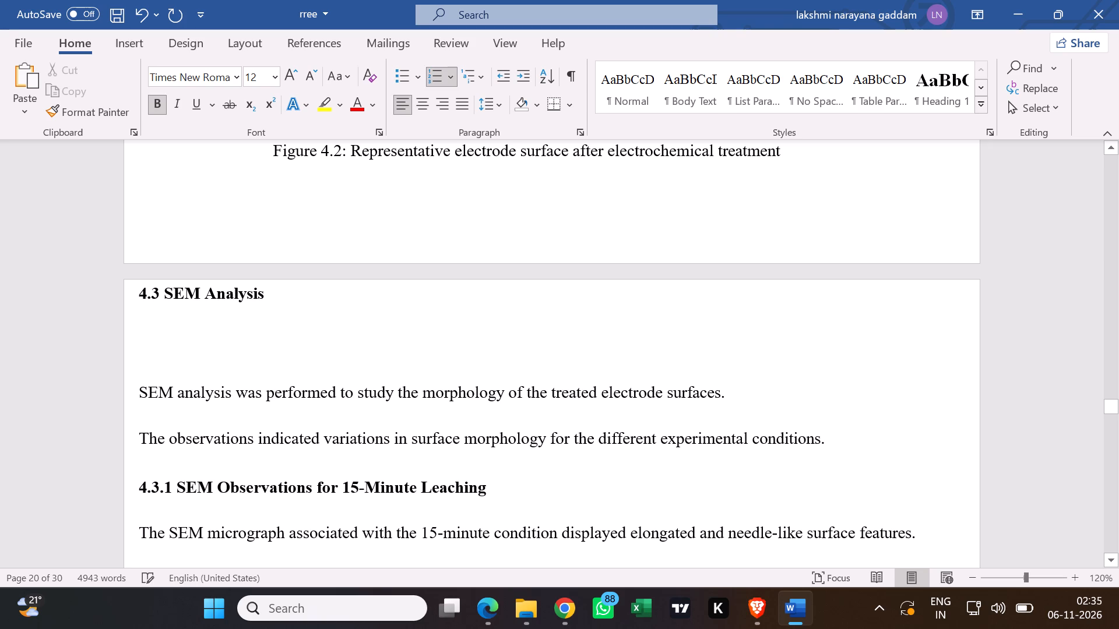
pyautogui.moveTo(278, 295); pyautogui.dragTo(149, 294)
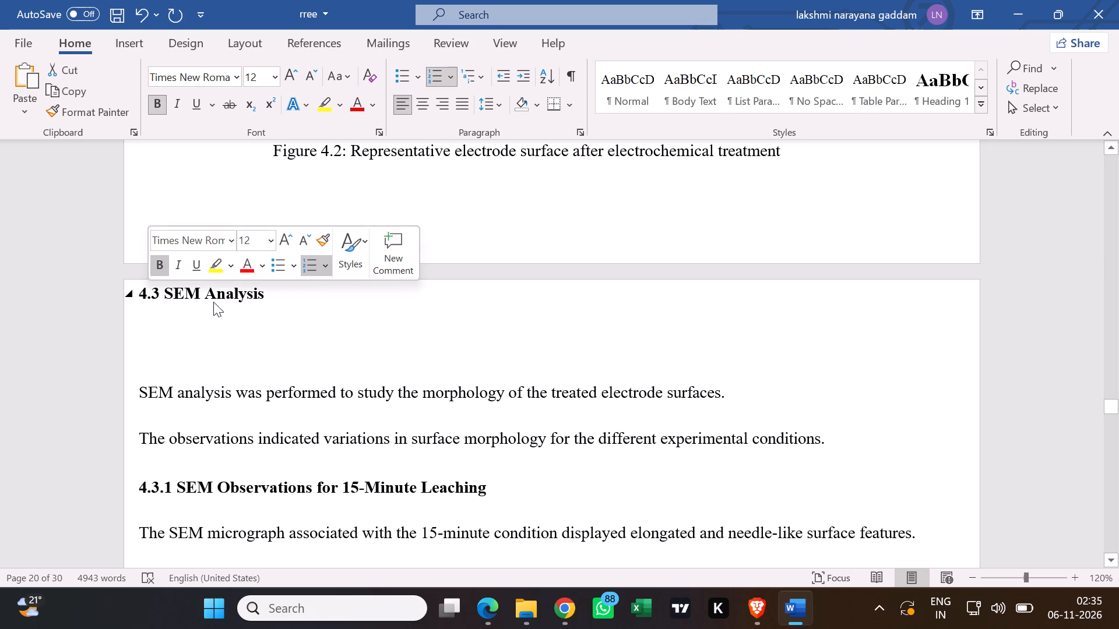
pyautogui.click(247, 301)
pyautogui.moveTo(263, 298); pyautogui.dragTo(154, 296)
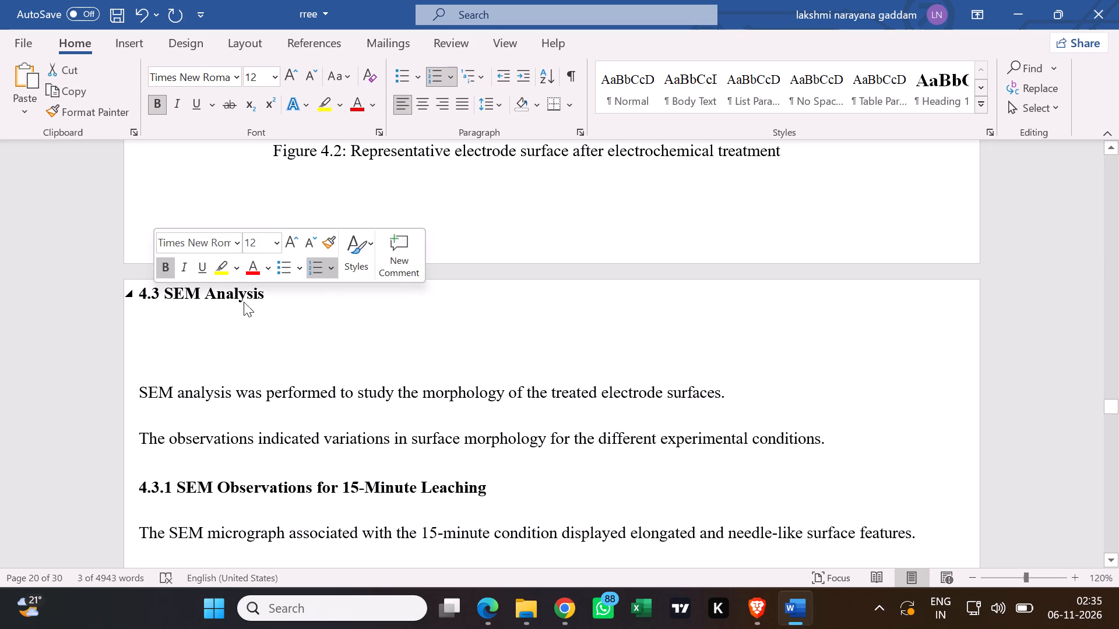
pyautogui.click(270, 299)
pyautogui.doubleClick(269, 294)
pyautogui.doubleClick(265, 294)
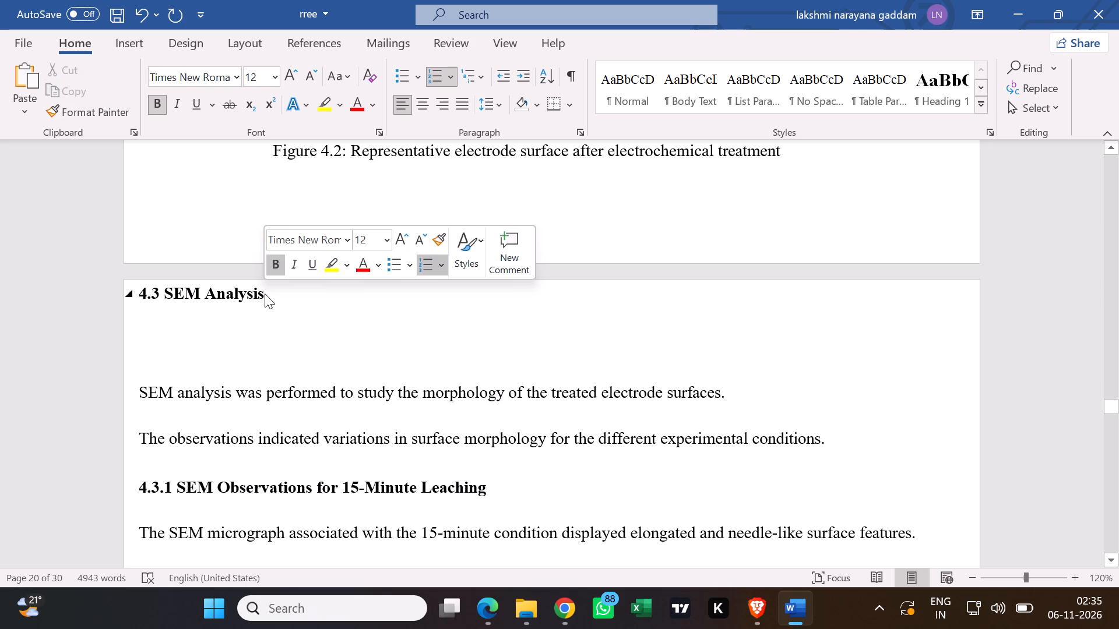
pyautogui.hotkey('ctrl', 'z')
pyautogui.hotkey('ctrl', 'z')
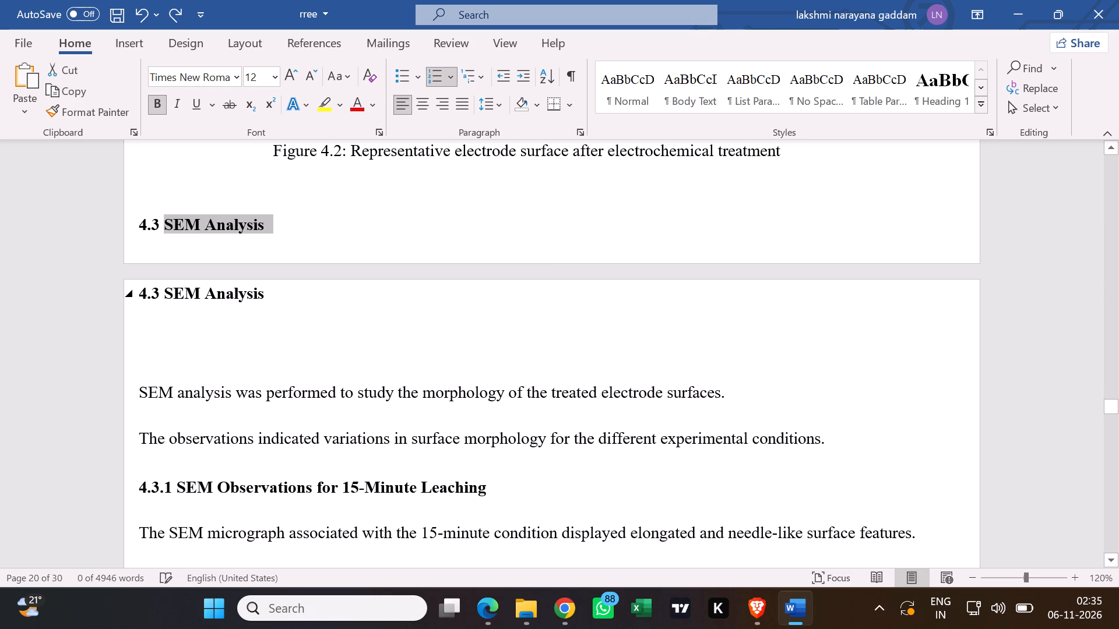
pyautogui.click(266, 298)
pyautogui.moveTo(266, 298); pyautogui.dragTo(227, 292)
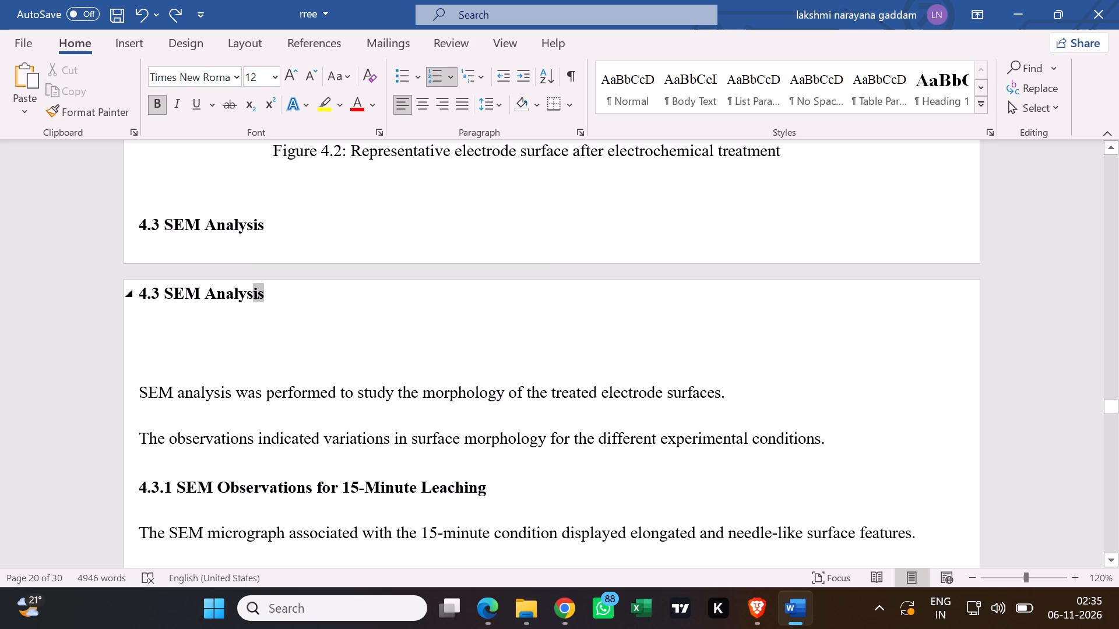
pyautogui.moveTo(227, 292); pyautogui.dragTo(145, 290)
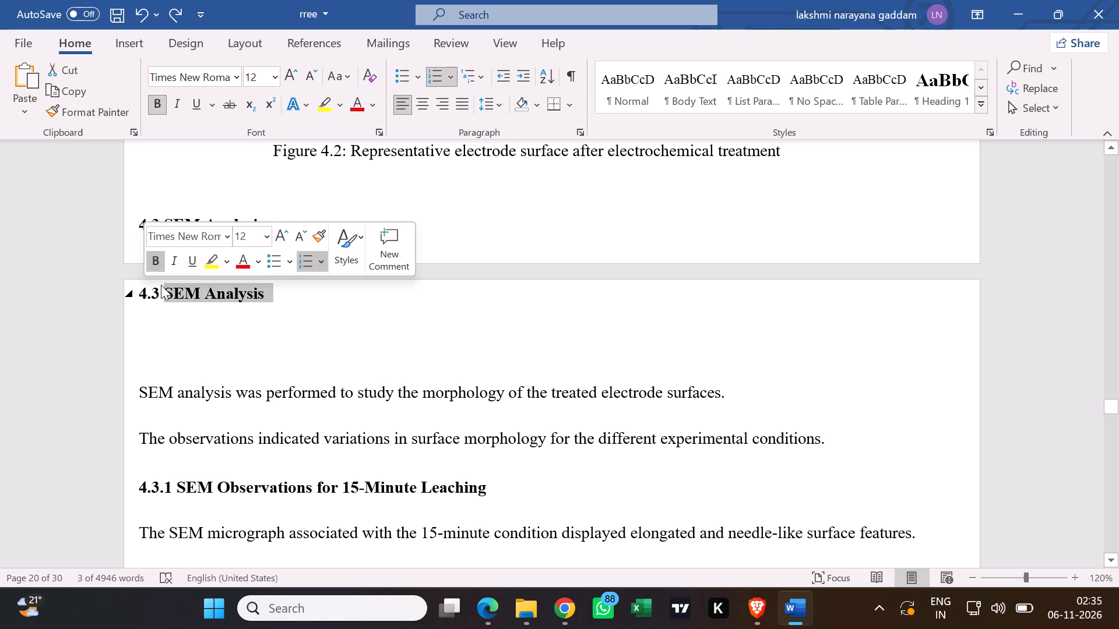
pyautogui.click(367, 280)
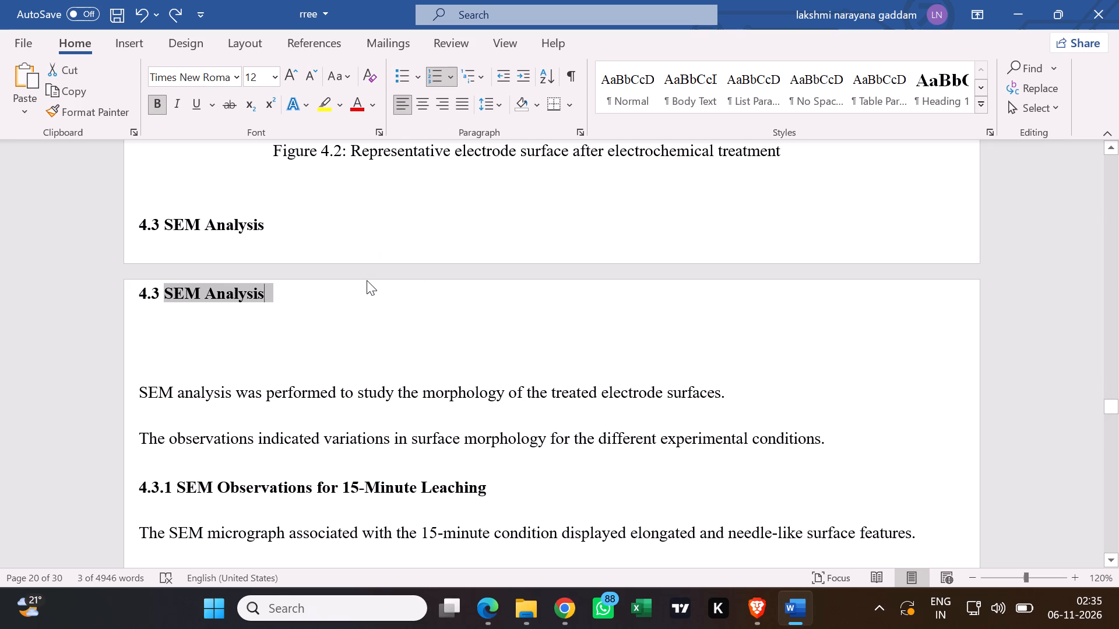
# Examine the layout of section 4.2 from its heading through the figures to the two SEM Analysis headings.
pyautogui.scroll(2, 307, 240)
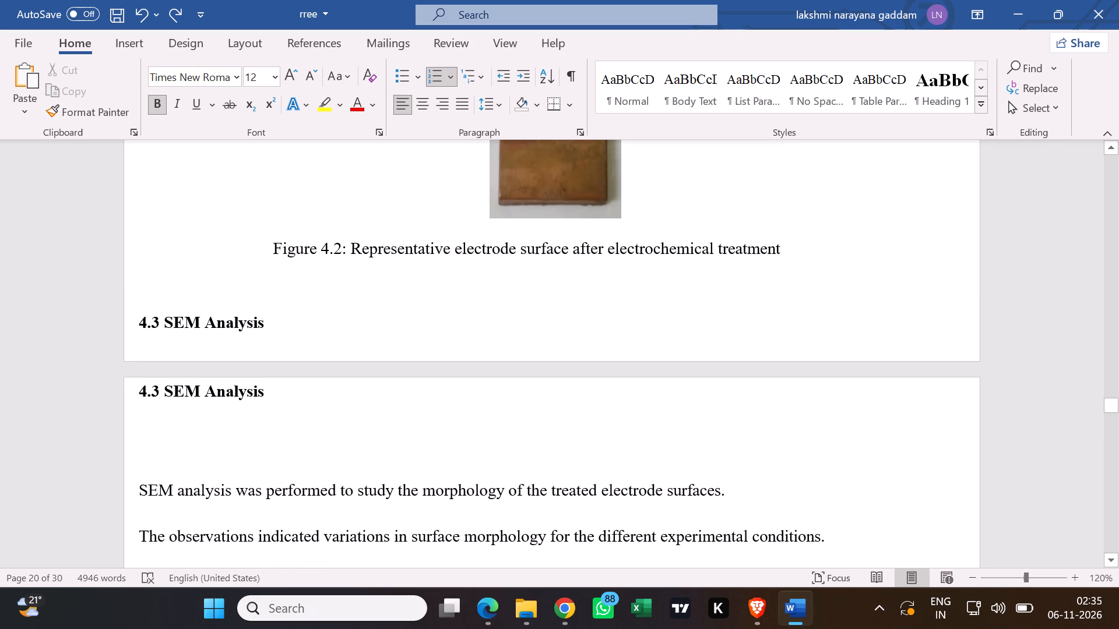
pyautogui.scroll(20, 282, 330)
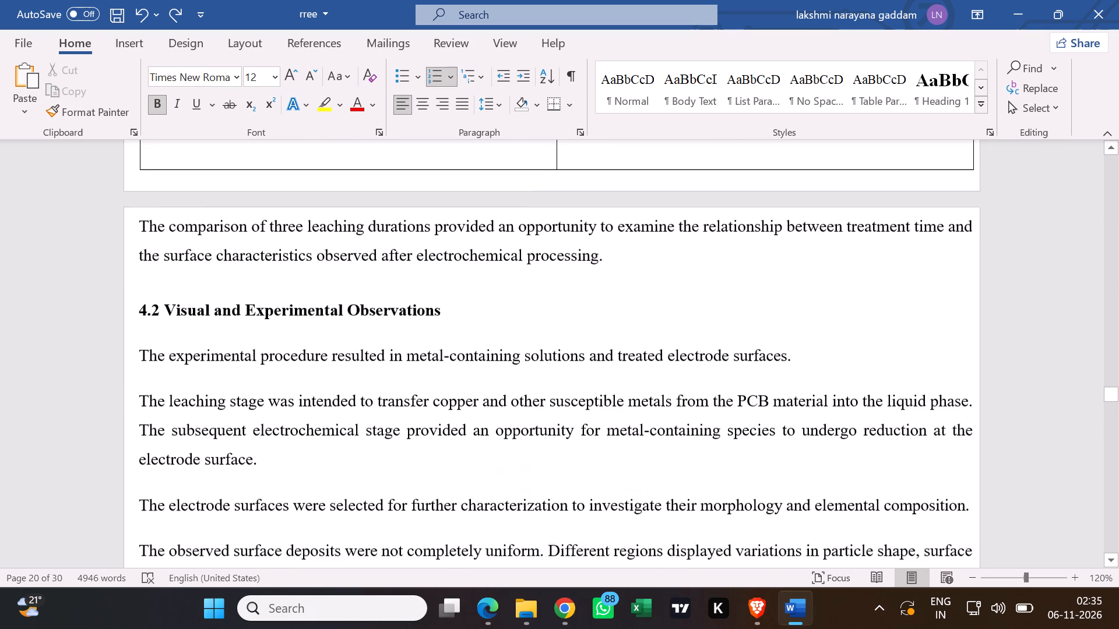
pyautogui.scroll(1, 283, 296)
pyautogui.scroll(-10, 281, 298)
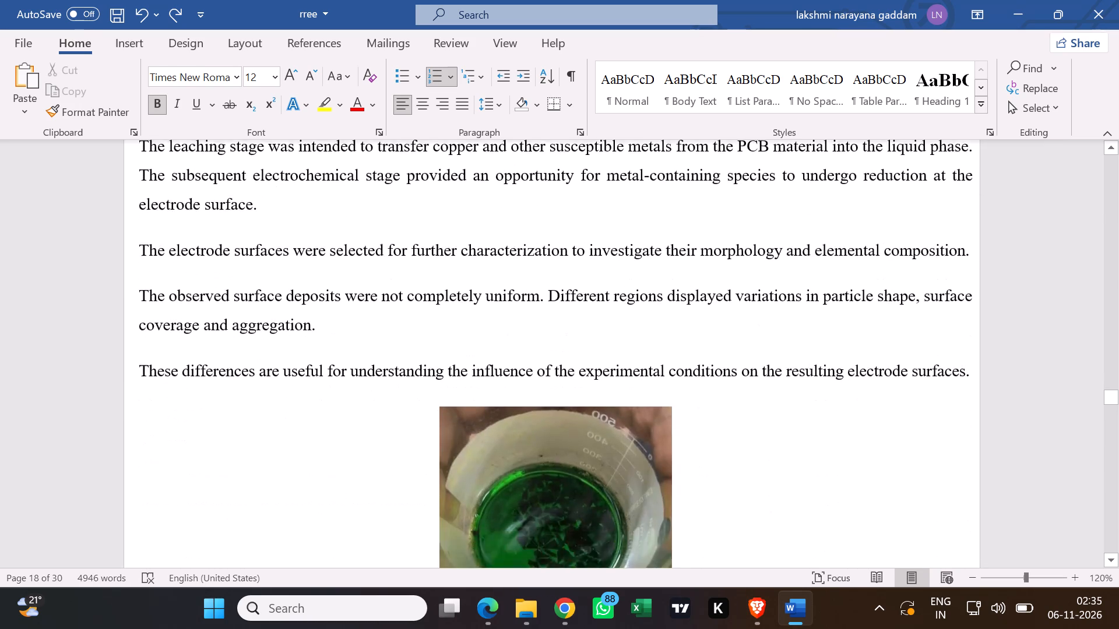
pyautogui.scroll(-10, 284, 328)
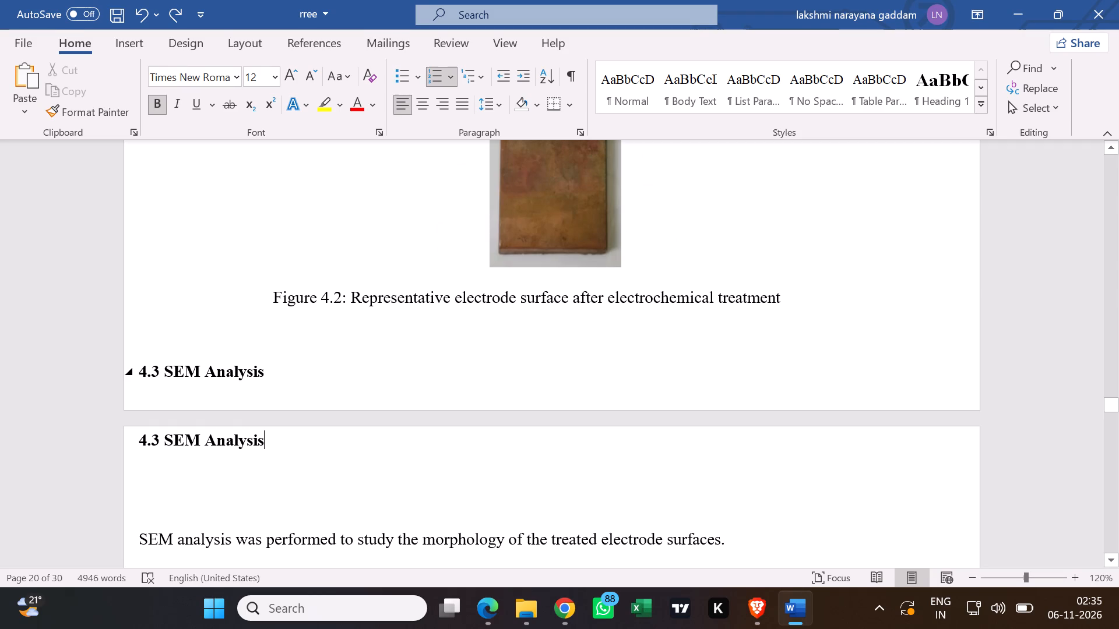
# Delete the duplicate "SEM Analysis" heading below the Figure 4.2 caption.
pyautogui.moveTo(278, 378); pyautogui.dragTo(175, 376)
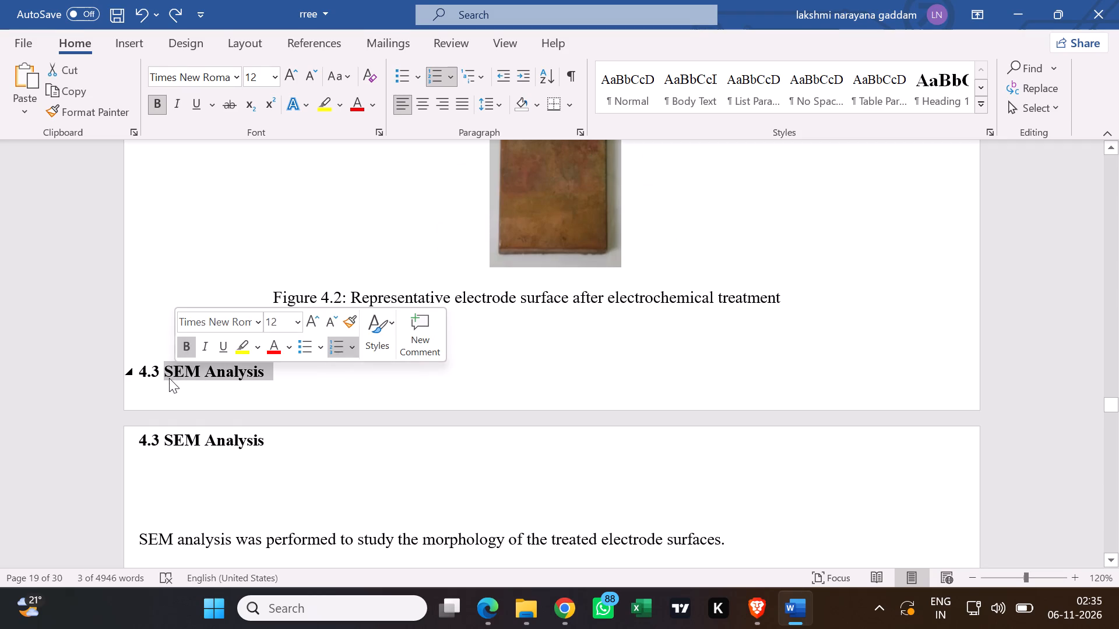
pyautogui.press('BackSpace')
pyautogui.click(165, 386)
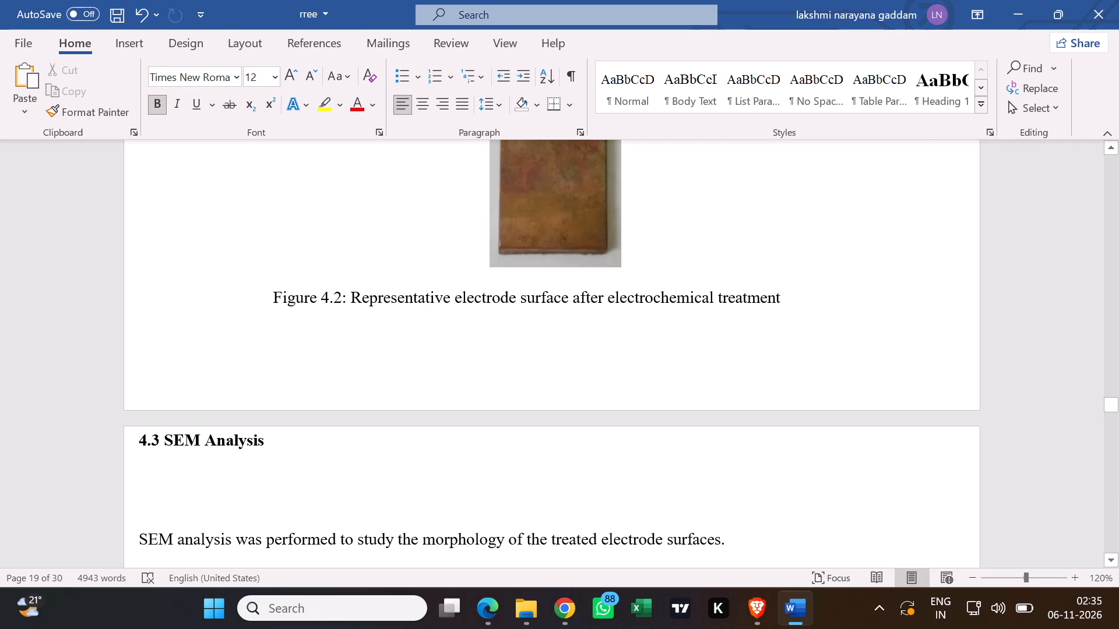
# Remove the blank lines between the 4.3 SEM Analysis heading and its first paragraph.
pyautogui.moveTo(245, 446); pyautogui.dragTo(287, 447)
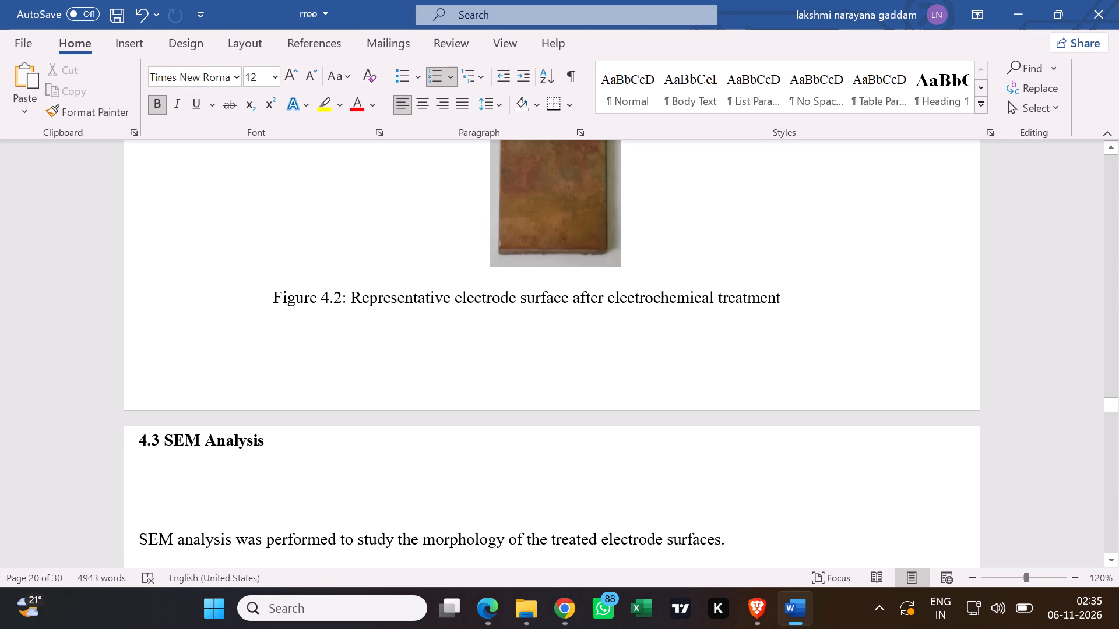
pyautogui.click(135, 528)
pyautogui.press('BackSpace')
pyautogui.press('BackSpace')
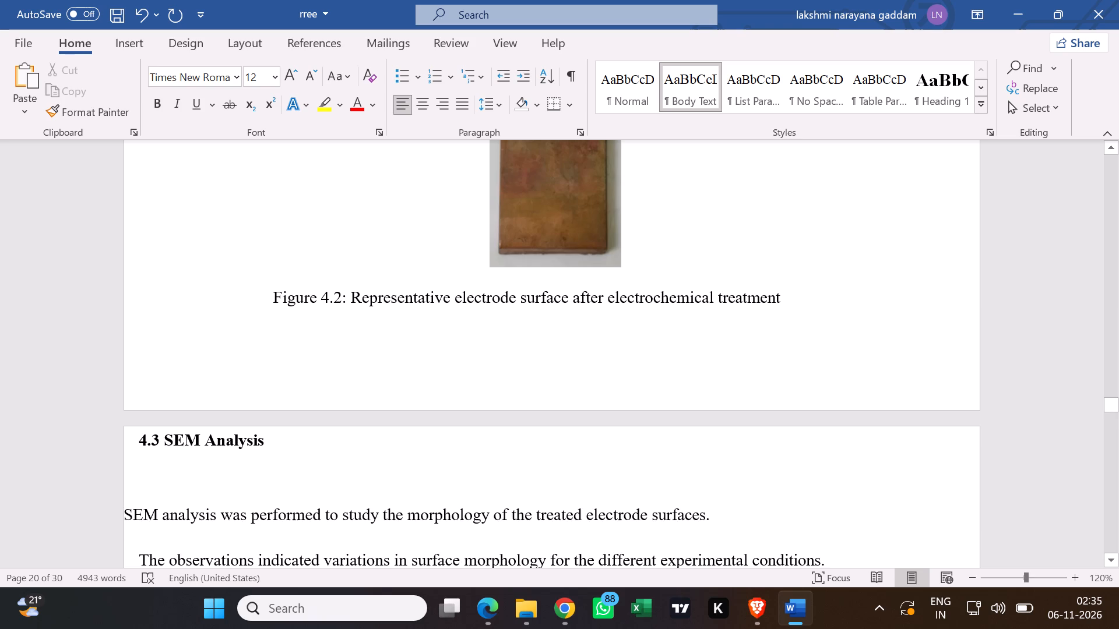
pyautogui.press('space')
pyautogui.press('space')
pyautogui.press('space')
pyautogui.press('space')
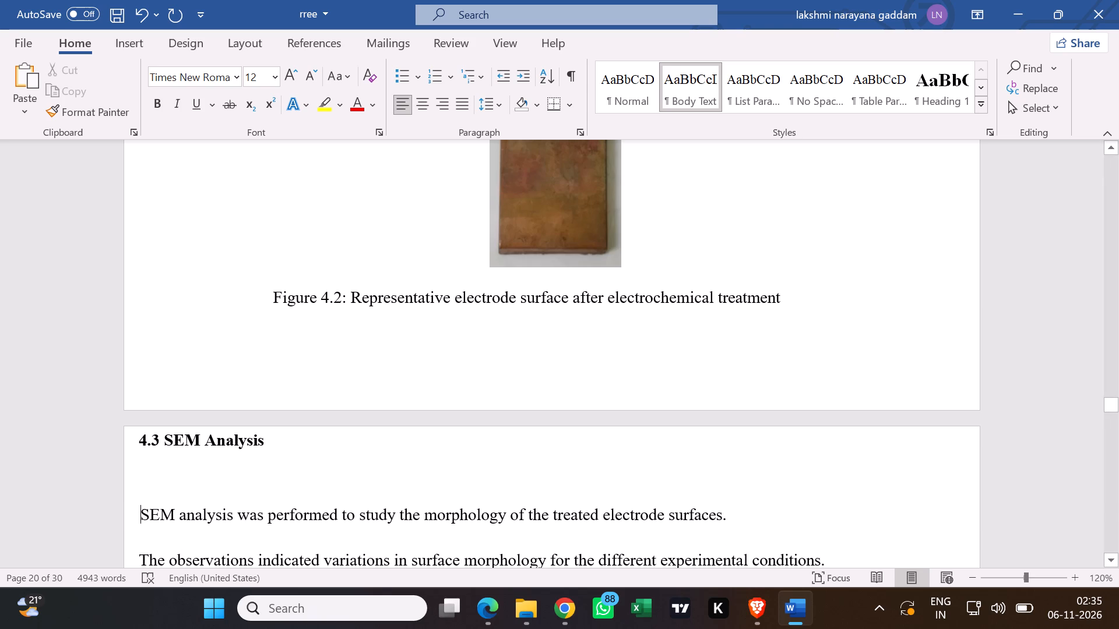
pyautogui.press('BackSpace')
pyautogui.press('BackSpace')
pyautogui.press('BackSpace')
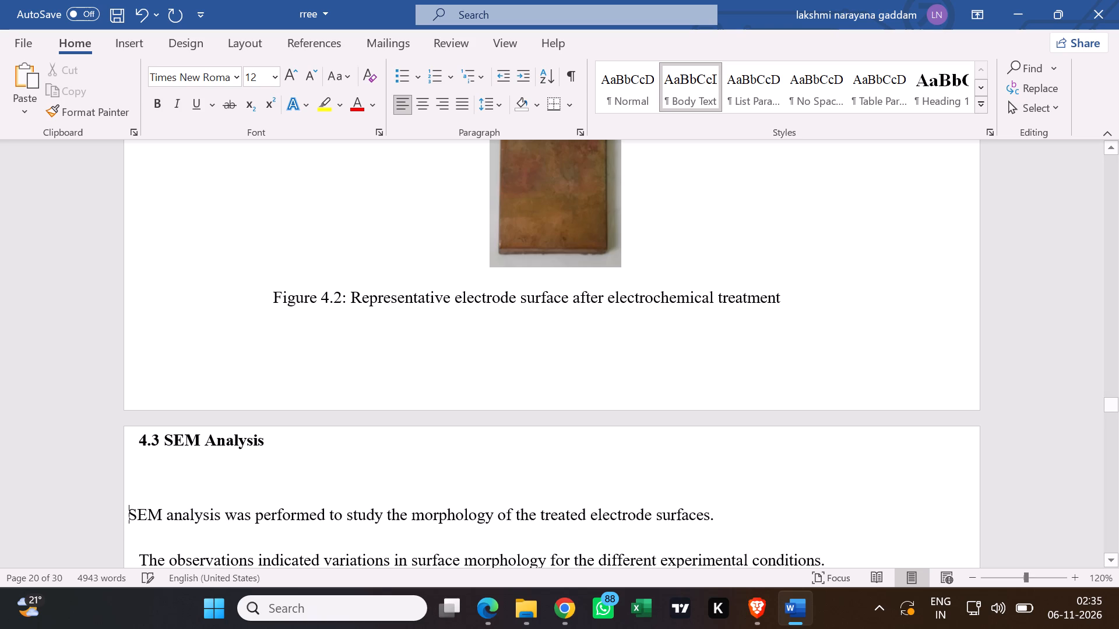
pyautogui.press('BackSpace')
pyautogui.press('BackSpace')
pyautogui.press('BackSpace')
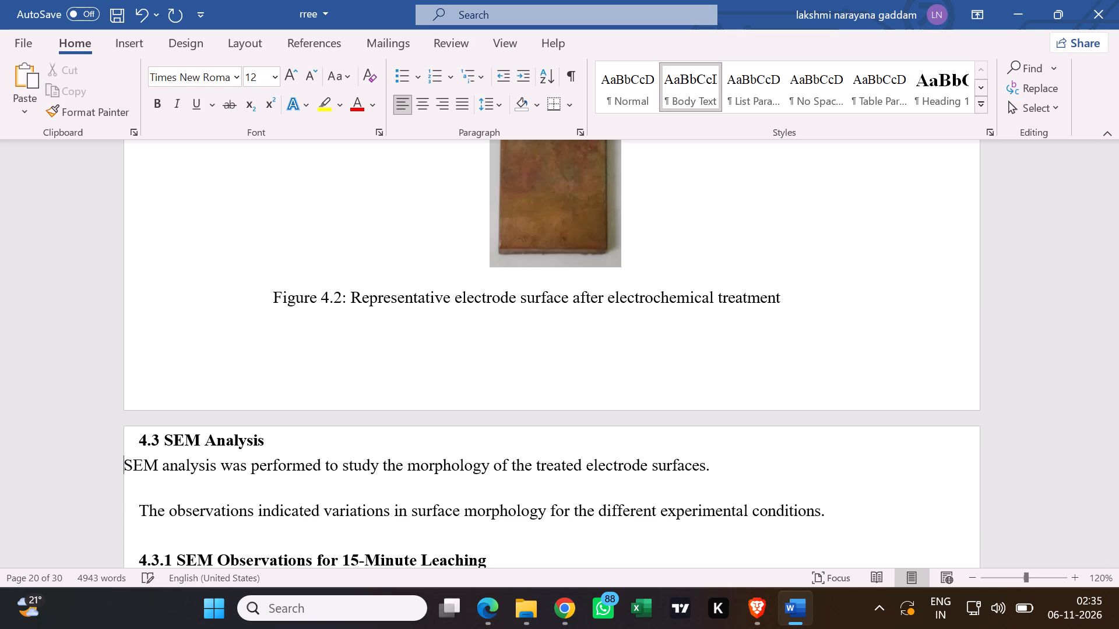
# Insert one blank line below the 4.3 SEM Analysis heading and indent the first paragraph by four spaces.
pyautogui.scroll(8, 297, 355)
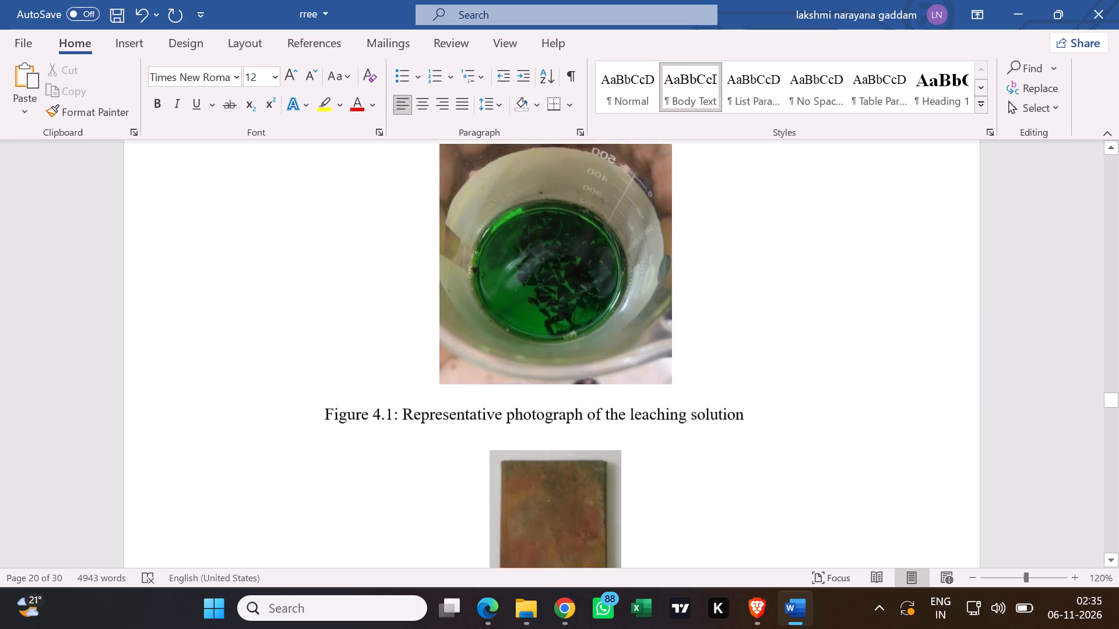
pyautogui.scroll(12, 301, 341)
pyautogui.scroll(-18, 305, 356)
pyautogui.scroll(-4, 324, 386)
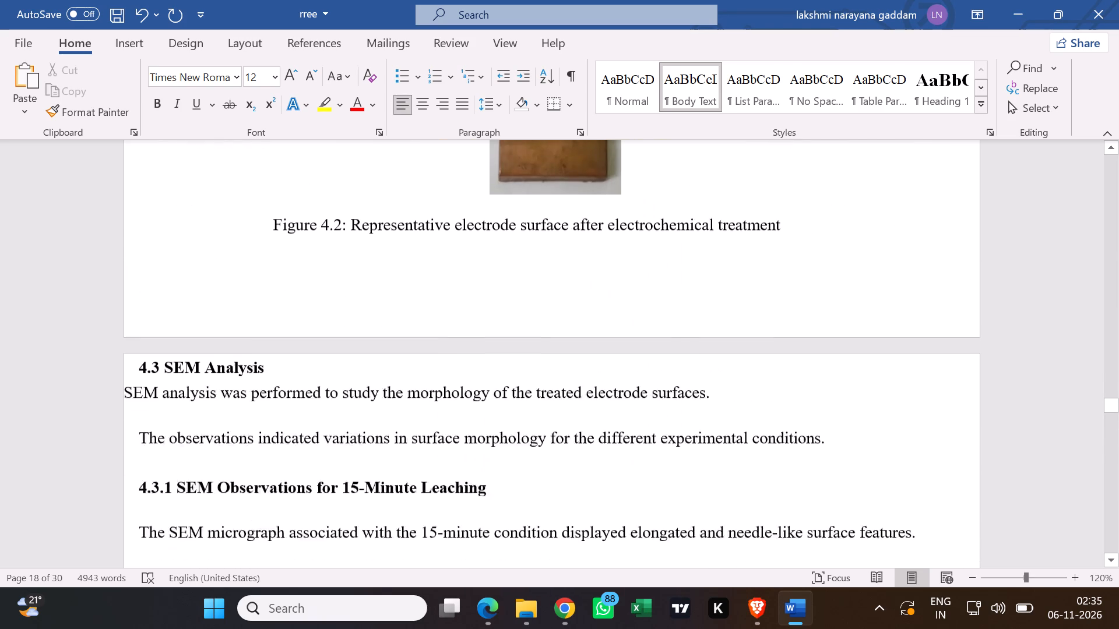
pyautogui.press('Return')
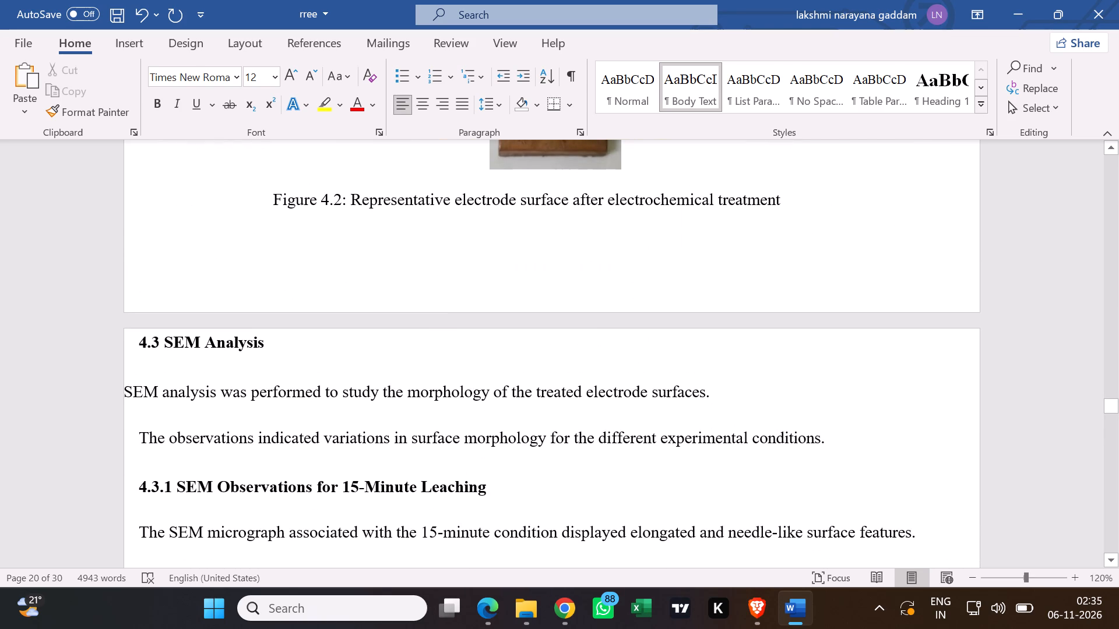
pyautogui.press('space')
pyautogui.press('space')
pyautogui.press('space')
pyautogui.press('space')
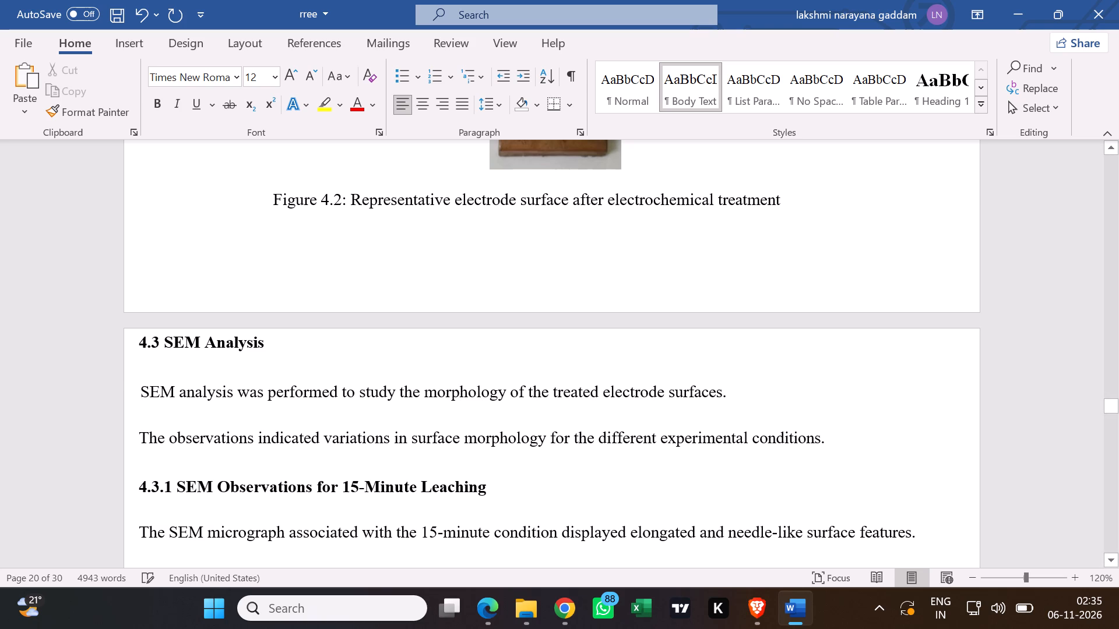
pyautogui.click(189, 426)
# Examine the layout of section 4.2 and its two figures down to the 4.3 SEM Analysis heading.
pyautogui.scroll(4, 392, 348)
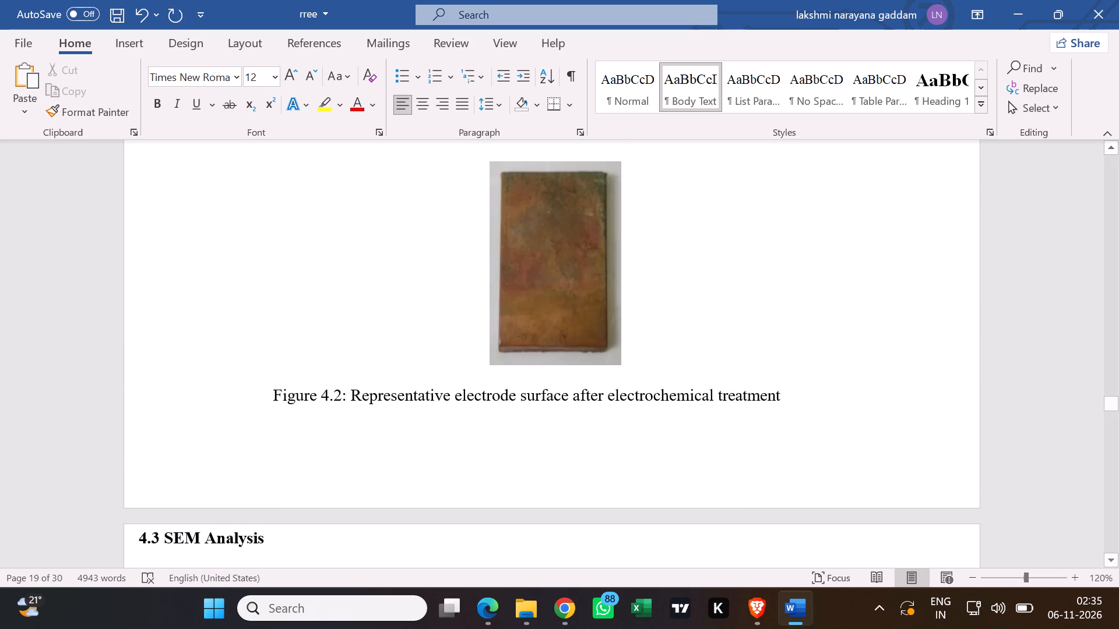
pyautogui.scroll(5, 209, 556)
pyautogui.scroll(13, 291, 328)
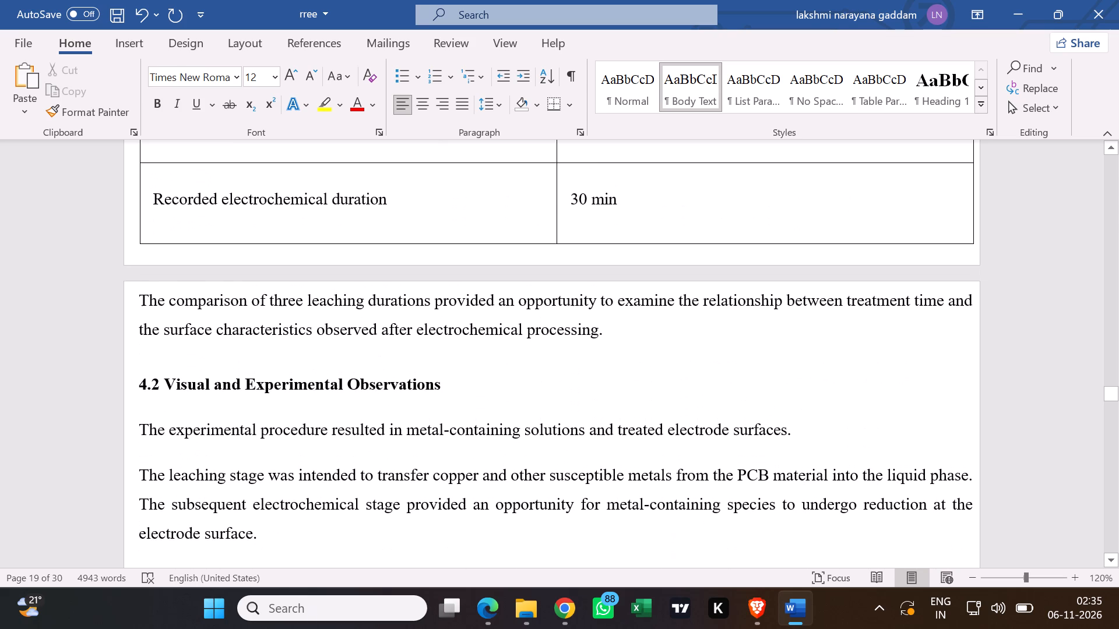
pyautogui.scroll(-12, 304, 330)
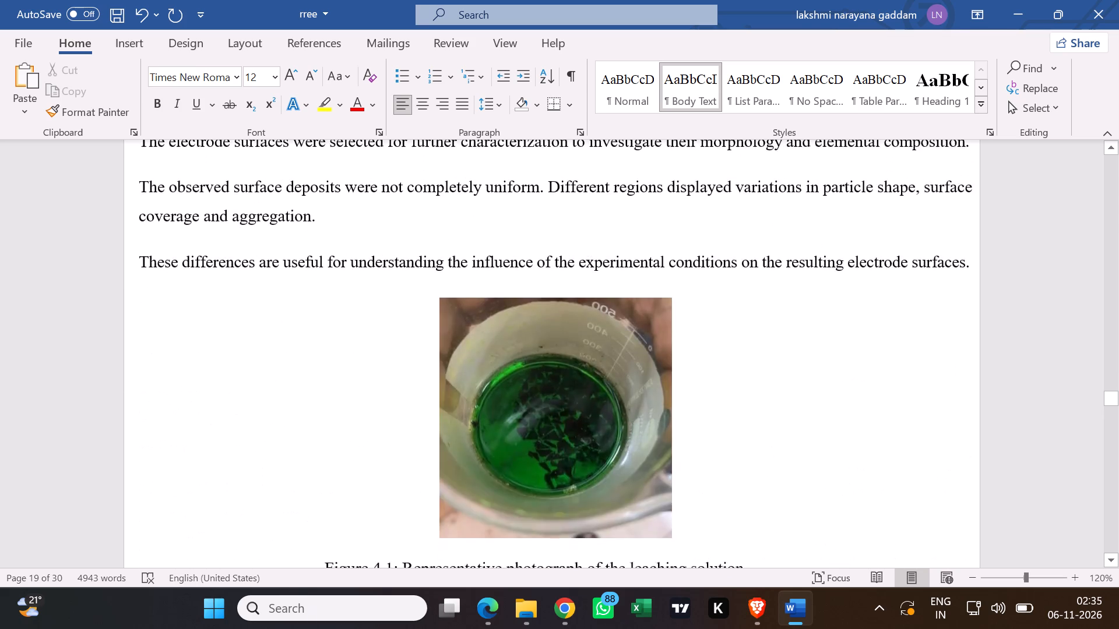
pyautogui.scroll(-17, 310, 344)
pyautogui.scroll(7, 304, 330)
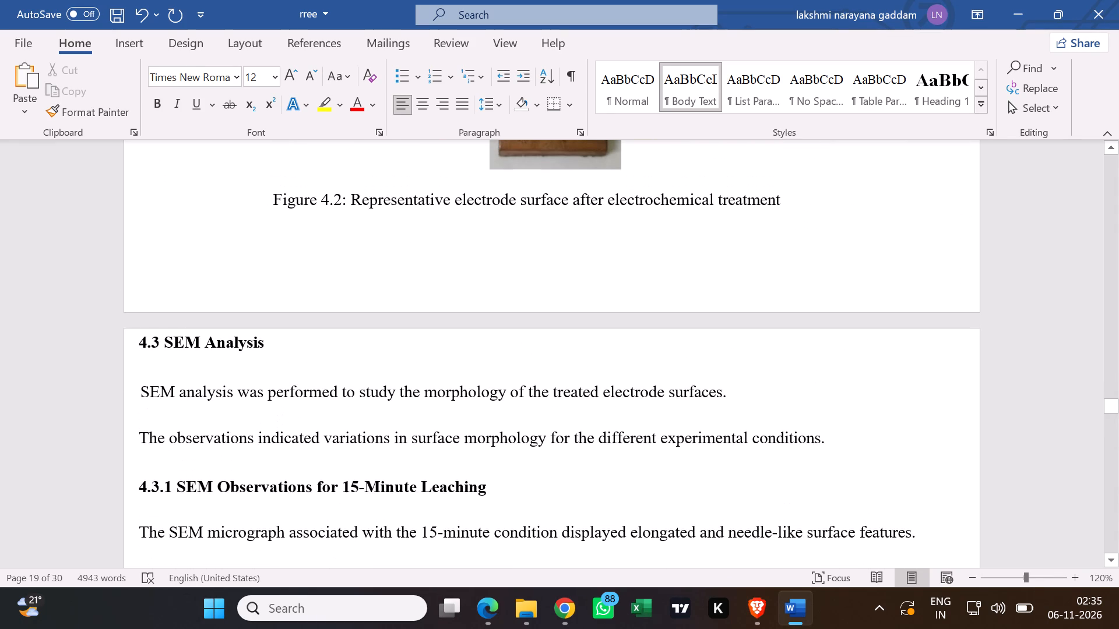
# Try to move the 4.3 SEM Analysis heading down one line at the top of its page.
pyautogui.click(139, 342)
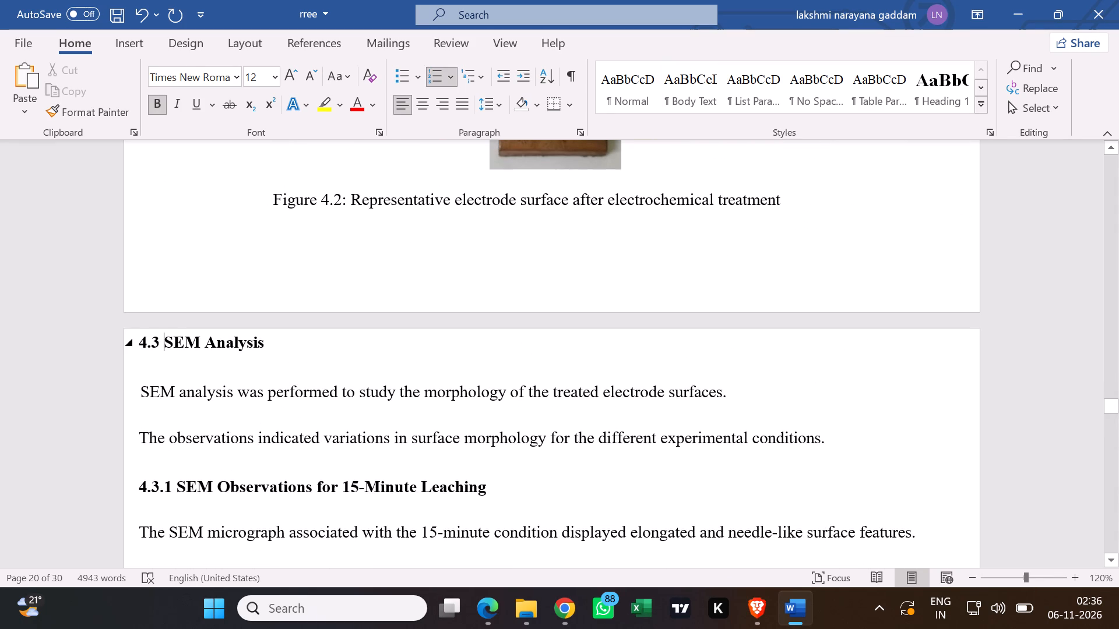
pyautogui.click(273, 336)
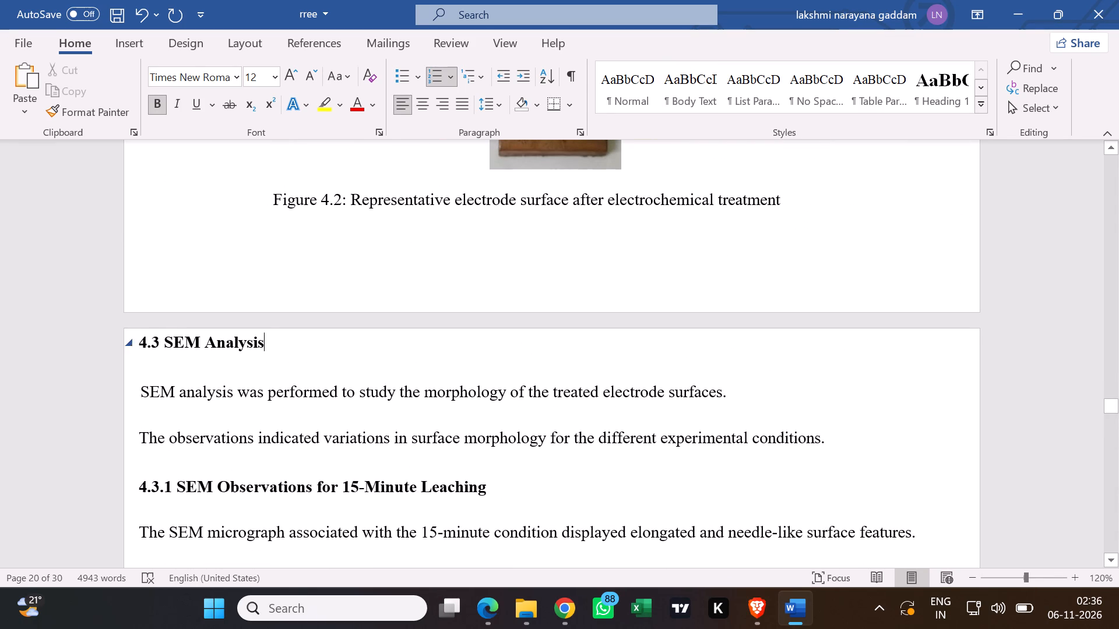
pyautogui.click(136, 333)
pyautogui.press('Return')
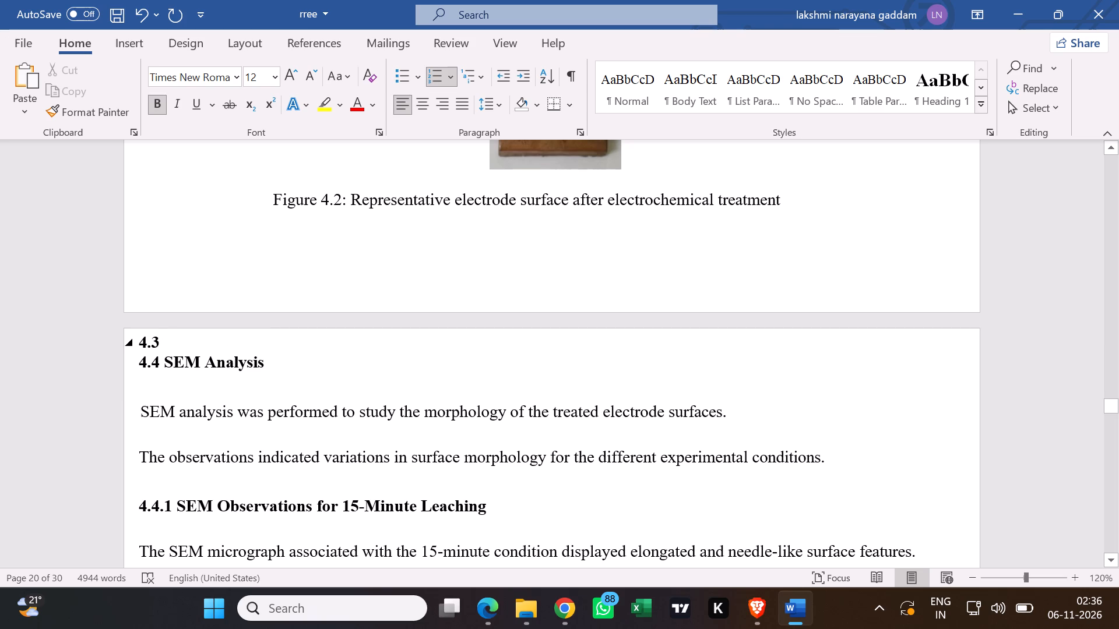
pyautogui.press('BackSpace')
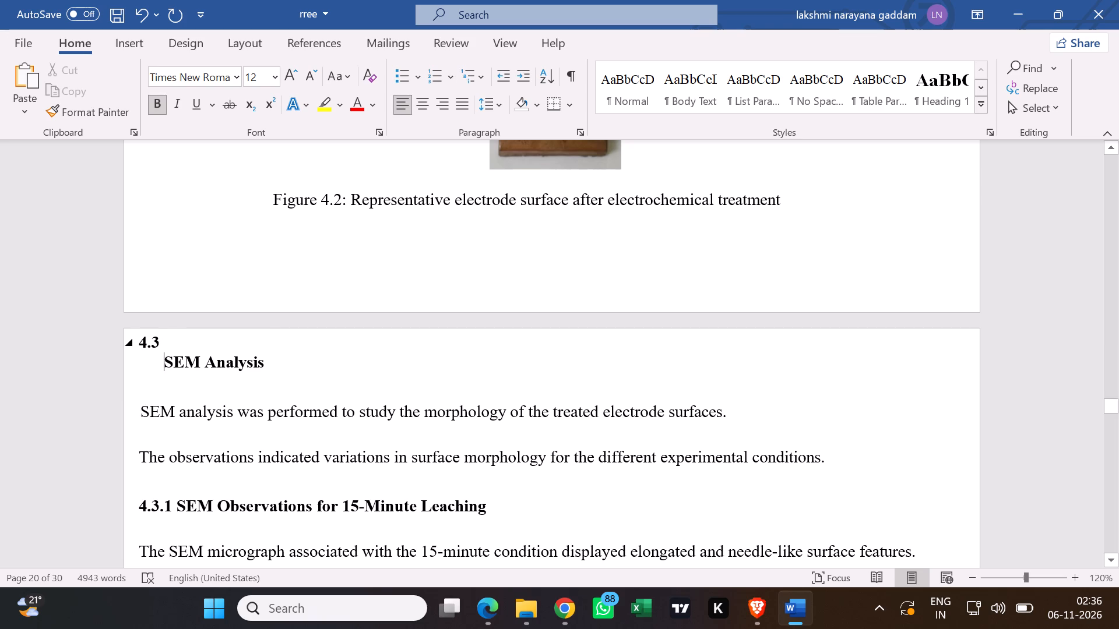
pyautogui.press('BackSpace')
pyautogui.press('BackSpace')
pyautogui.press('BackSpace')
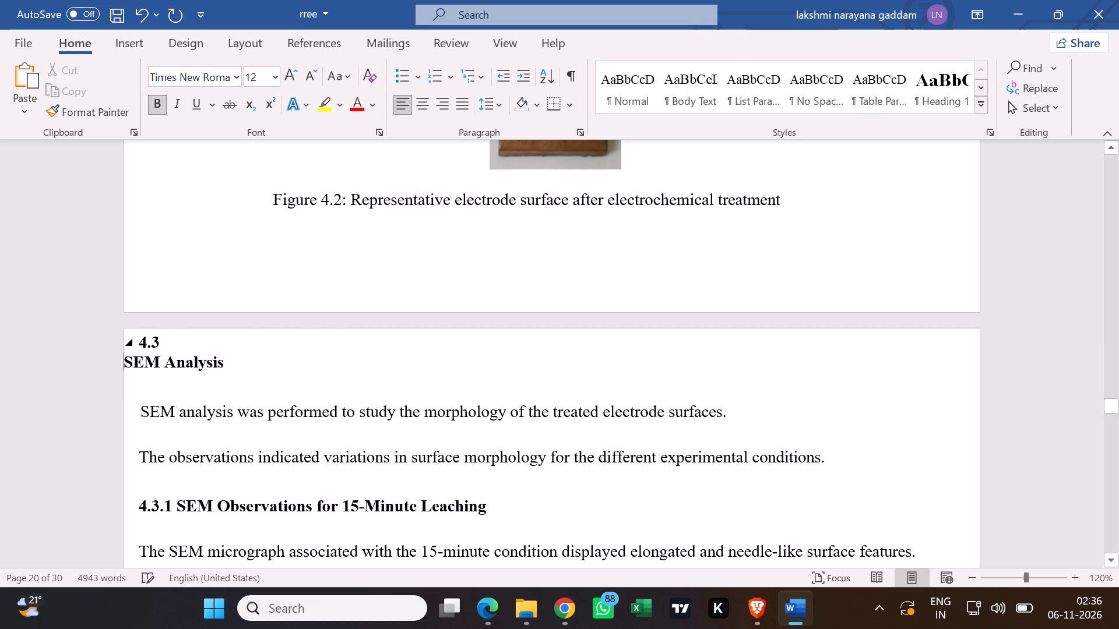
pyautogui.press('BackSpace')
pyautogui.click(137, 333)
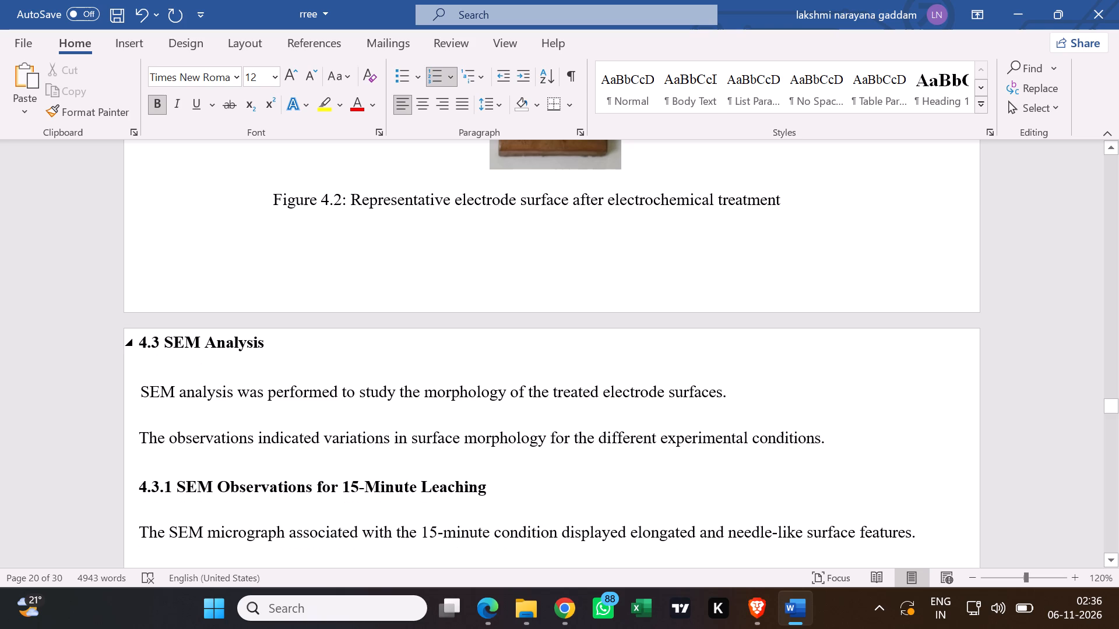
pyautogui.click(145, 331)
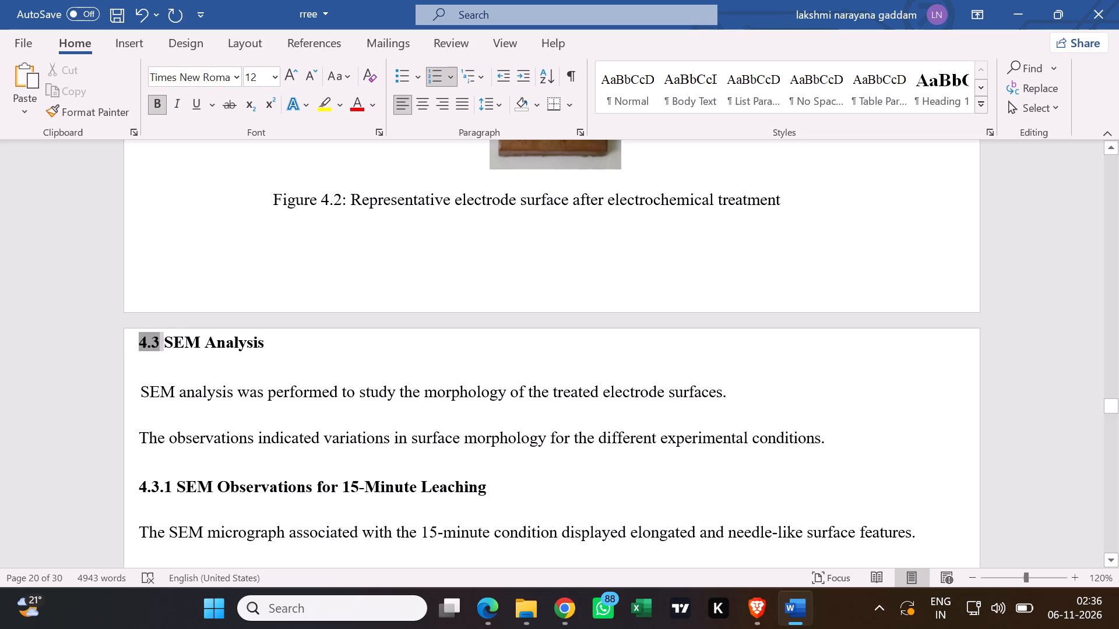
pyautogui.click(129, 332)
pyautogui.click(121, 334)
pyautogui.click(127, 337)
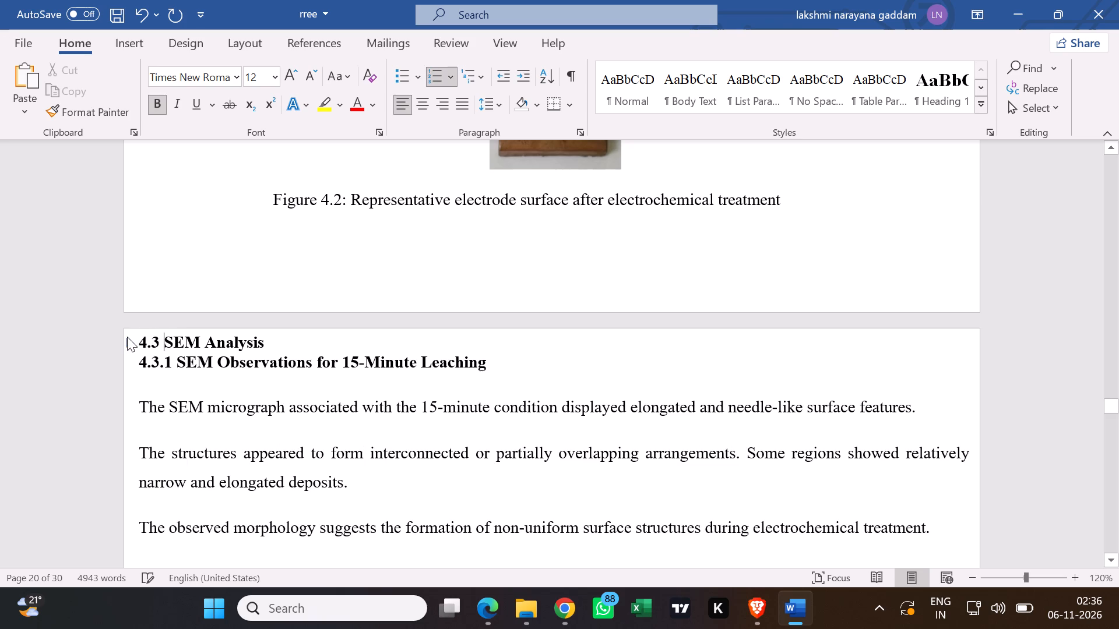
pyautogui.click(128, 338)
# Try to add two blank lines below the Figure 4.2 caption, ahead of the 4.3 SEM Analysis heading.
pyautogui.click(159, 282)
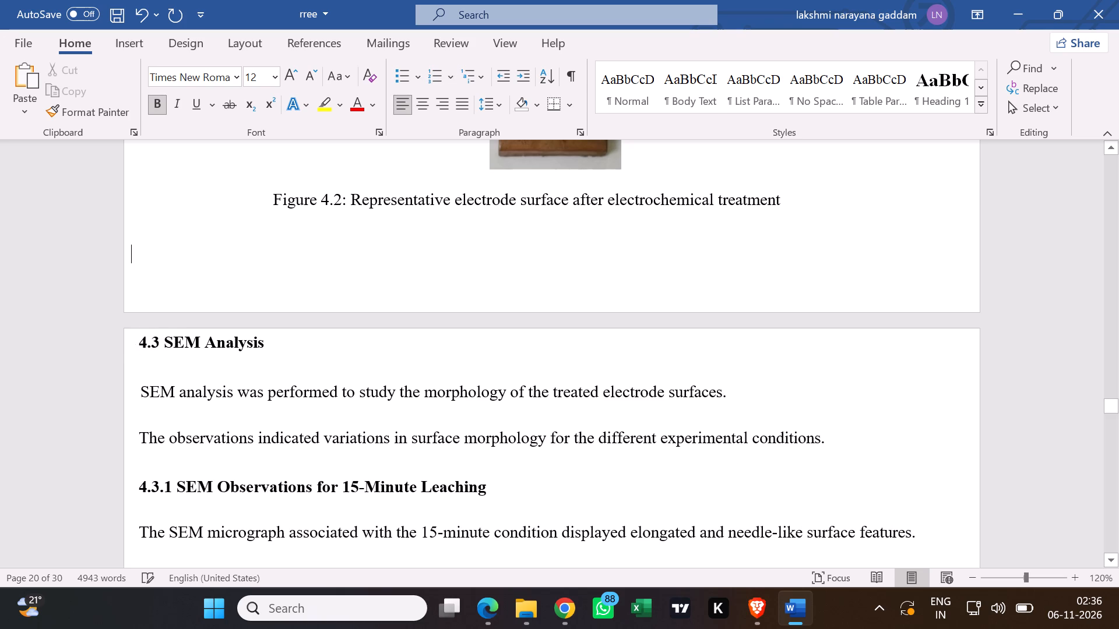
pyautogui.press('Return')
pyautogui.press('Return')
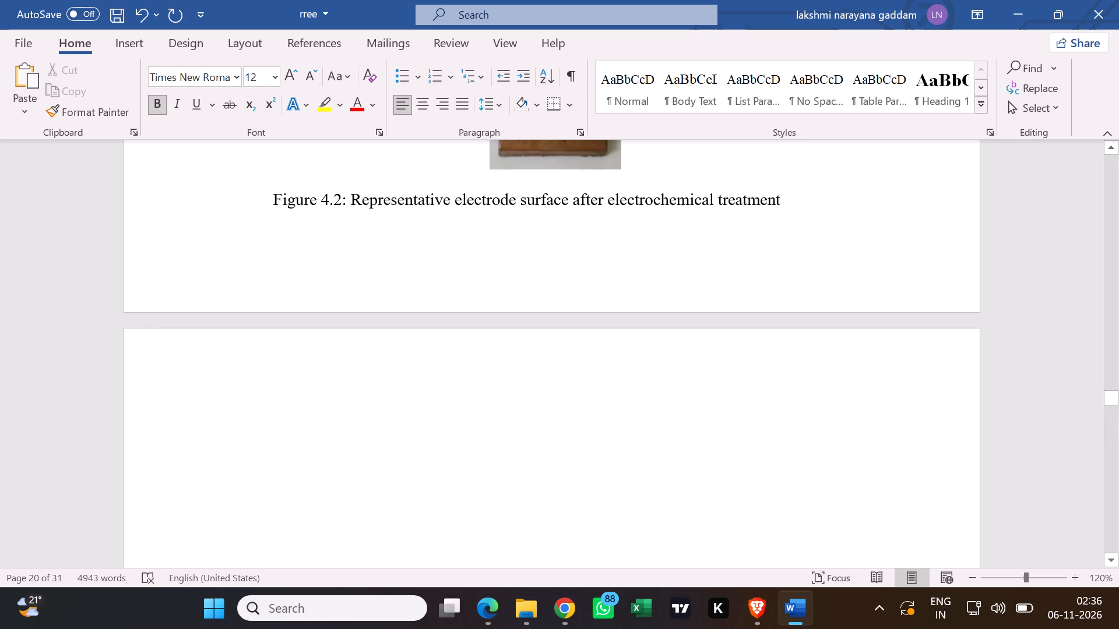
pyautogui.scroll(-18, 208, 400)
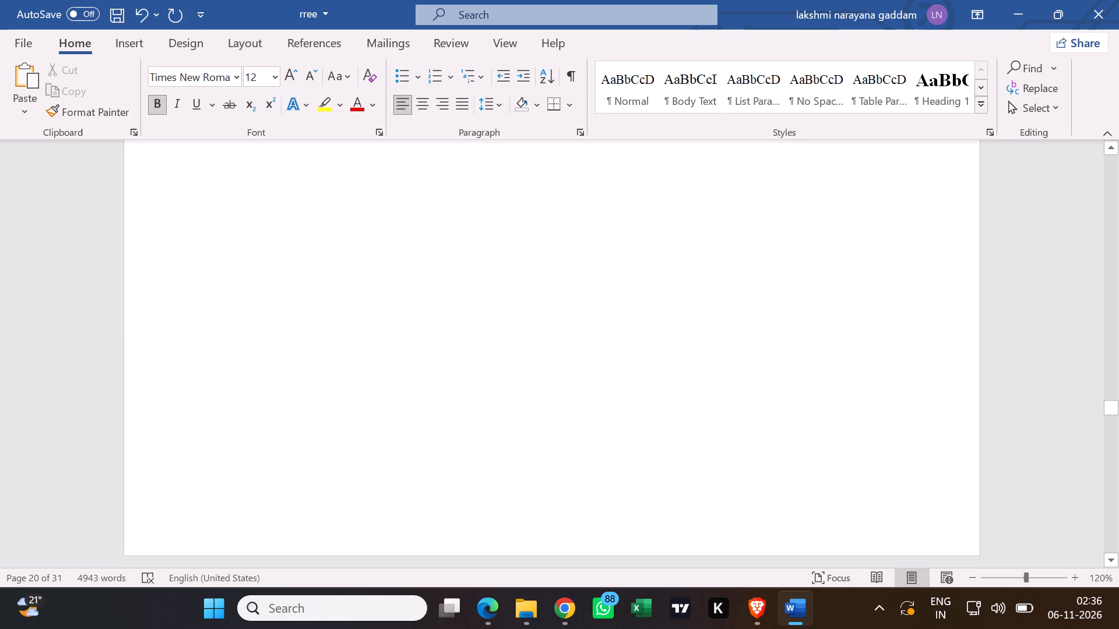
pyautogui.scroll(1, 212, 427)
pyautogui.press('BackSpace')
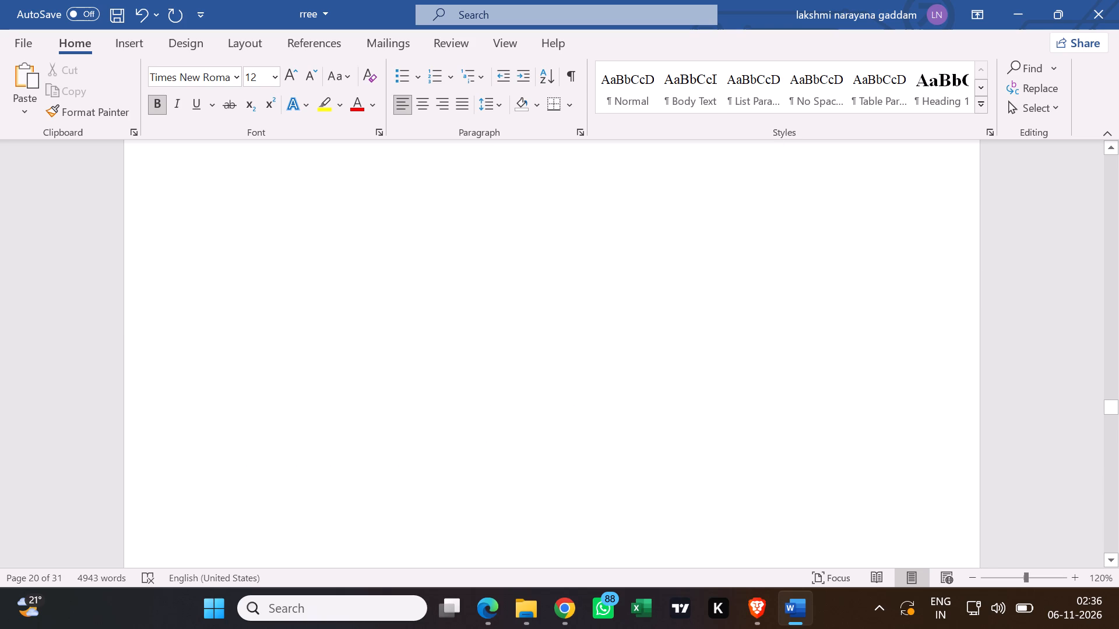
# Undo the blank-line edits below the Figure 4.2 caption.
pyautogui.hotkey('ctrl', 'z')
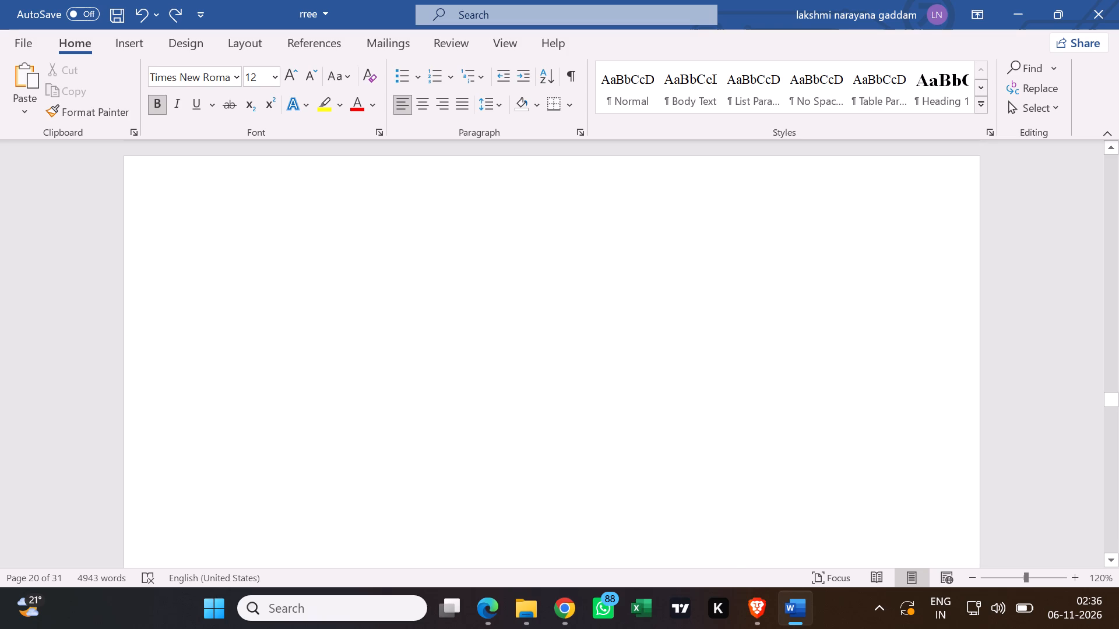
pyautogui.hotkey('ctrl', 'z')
# Review the page layout from the electrochemical conditions table through section 4.2 to the SEM micrographs in section 4.3.
pyautogui.scroll(7, 199, 439)
pyautogui.scroll(-1, 217, 429)
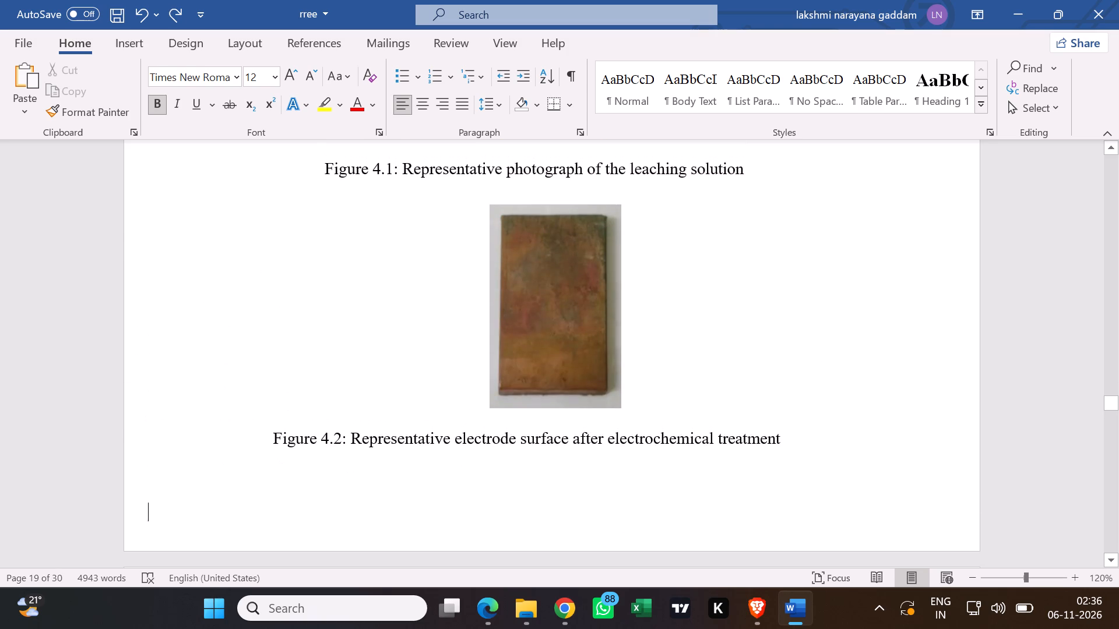
pyautogui.scroll(-2, 217, 429)
pyautogui.scroll(19, 204, 423)
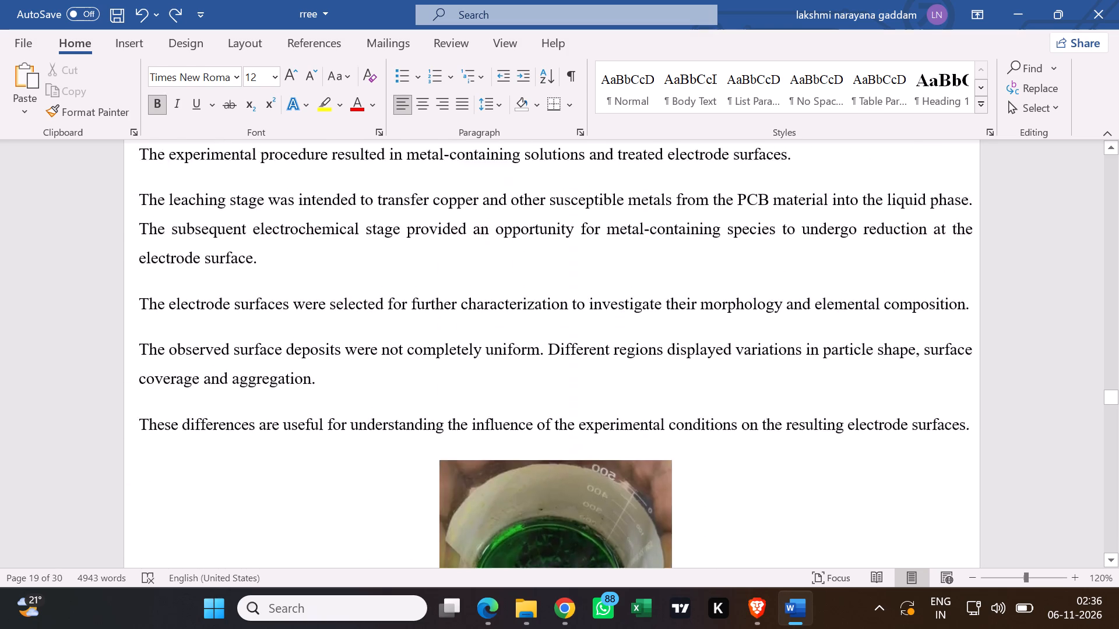
pyautogui.scroll(10, 235, 400)
pyautogui.scroll(-1, 221, 410)
pyautogui.scroll(-5, 193, 477)
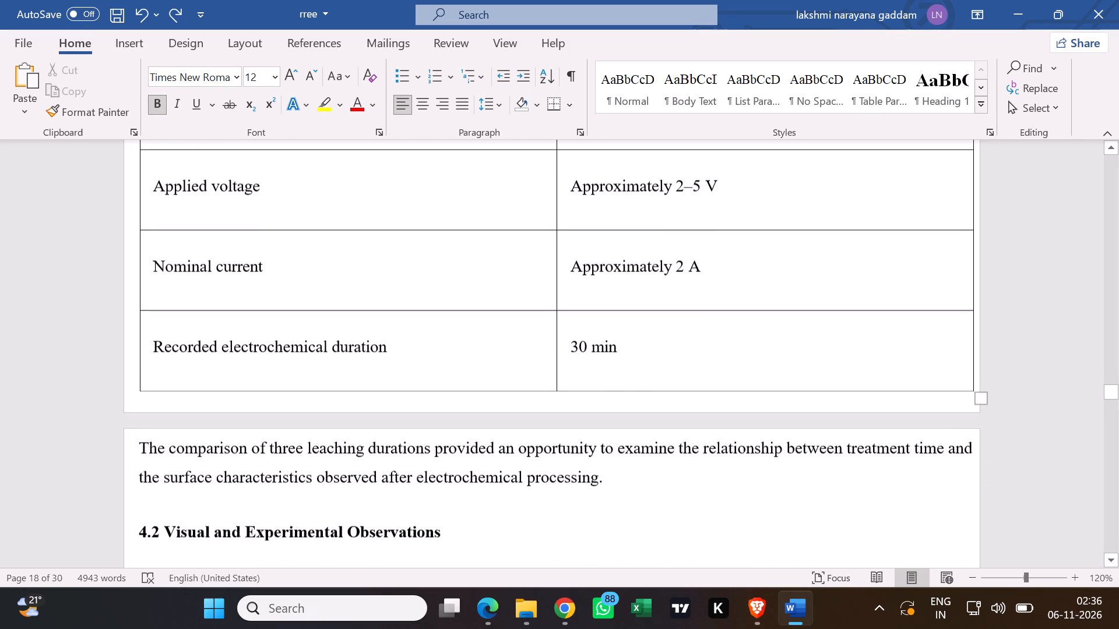
pyautogui.scroll(-8, 199, 487)
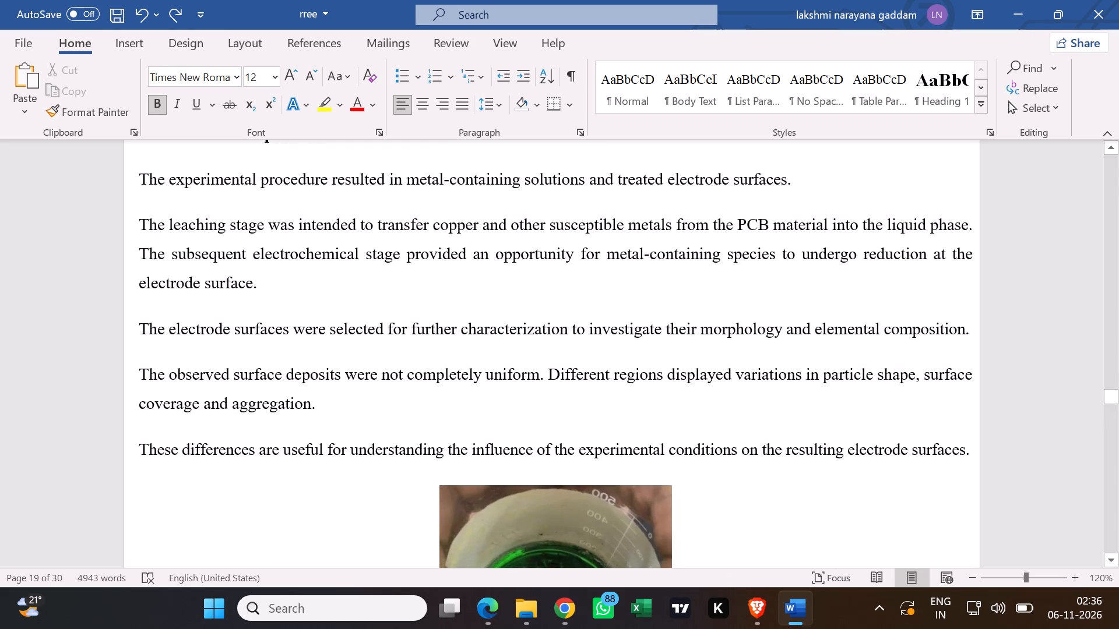
pyautogui.scroll(-20, 196, 490)
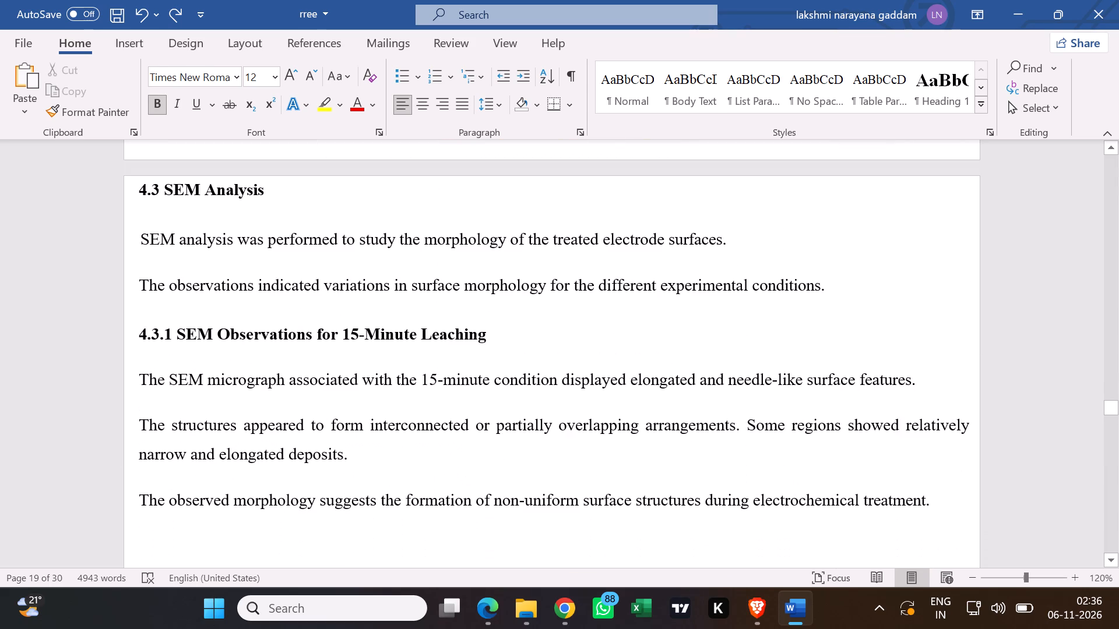
pyautogui.scroll(-11, 198, 486)
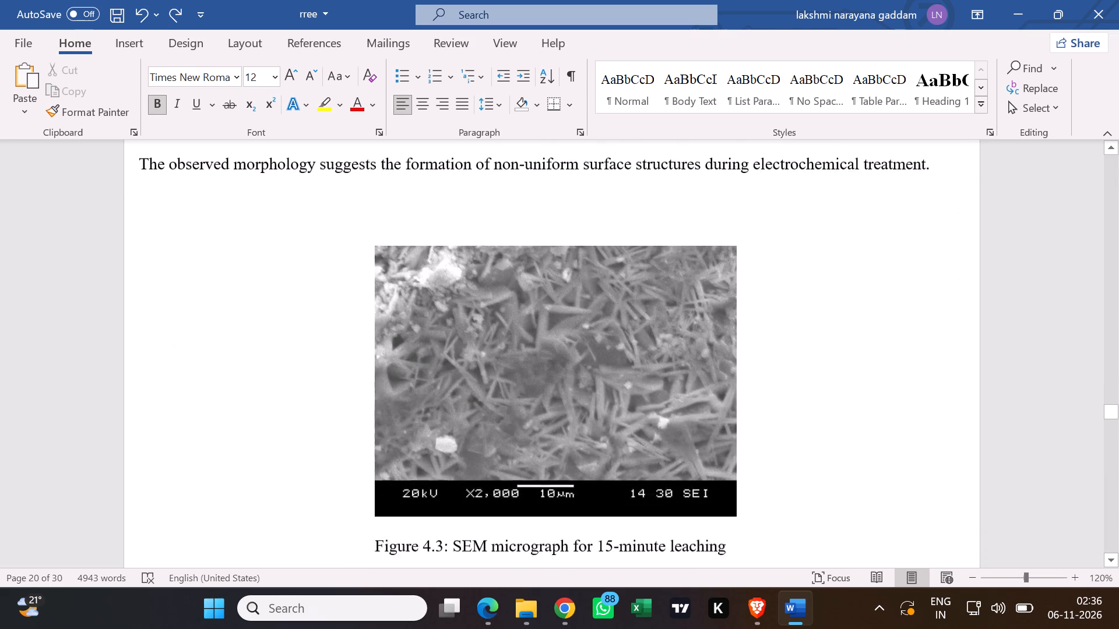
pyautogui.scroll(-8, 195, 497)
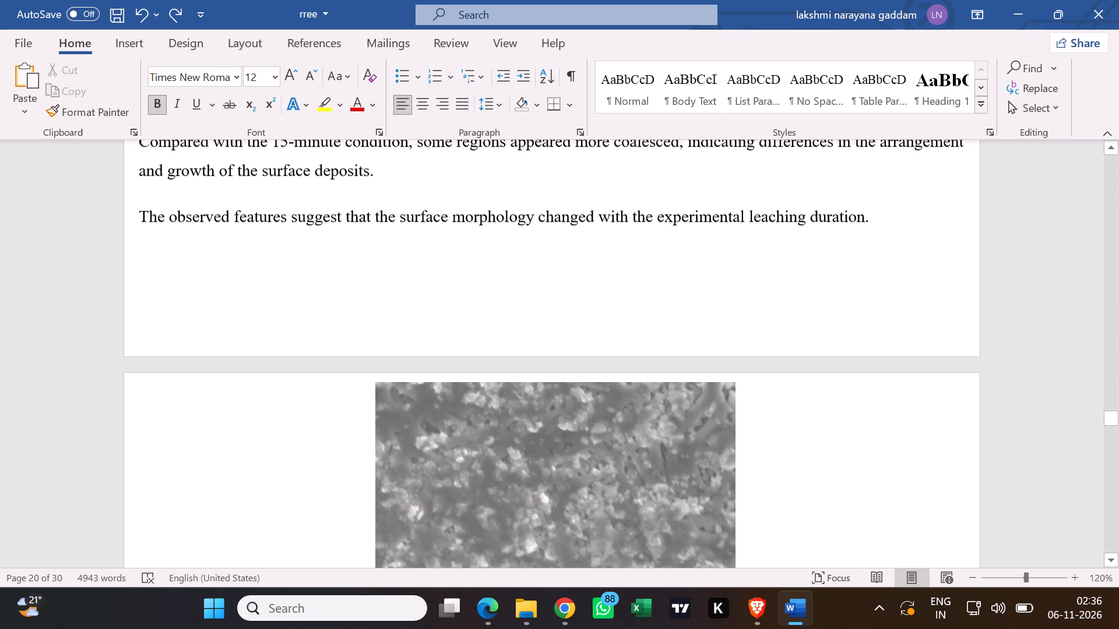
# Review the layout of the section 4.3 SEM micrographs, captions and observations through Table 4.2, the surface morphology comparison.
pyautogui.scroll(-2, 193, 508)
pyautogui.scroll(2, 193, 508)
pyautogui.scroll(13, 349, 428)
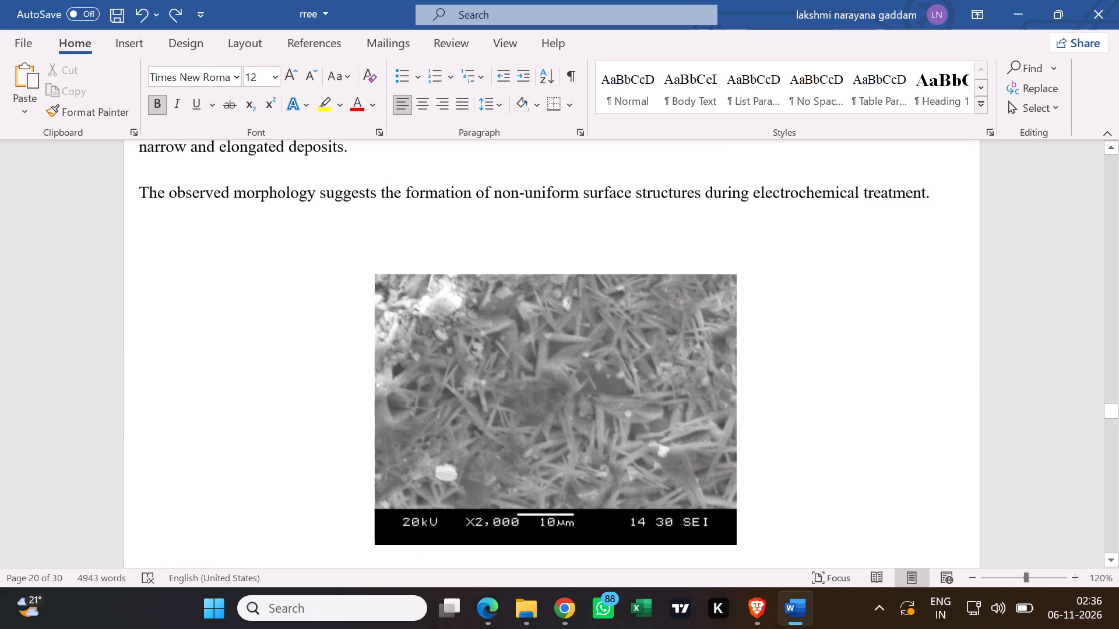
pyautogui.scroll(-20, 323, 441)
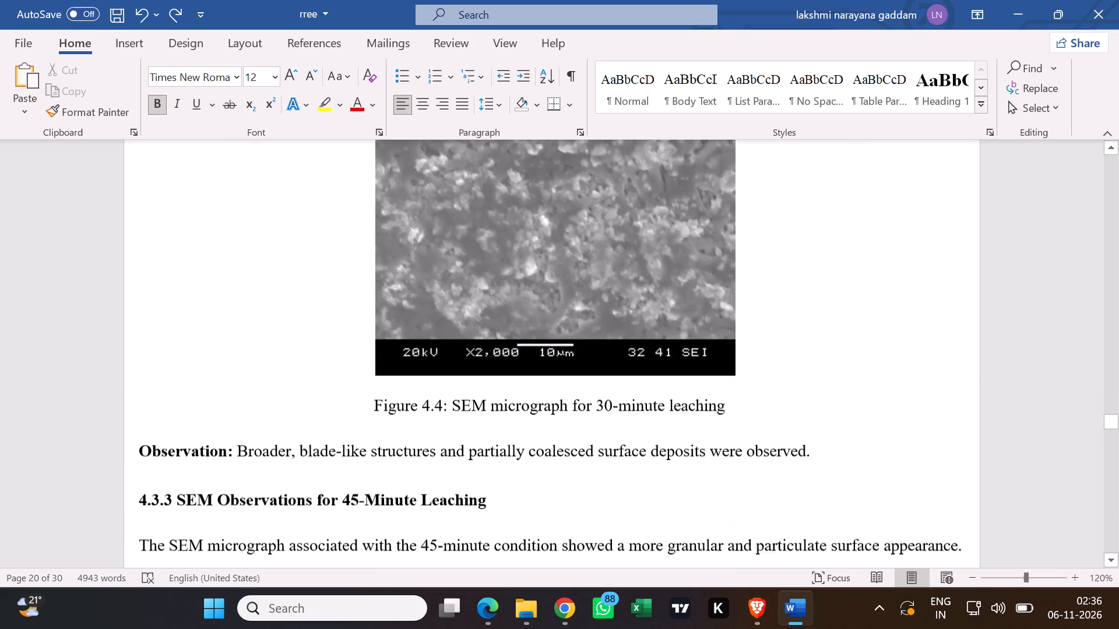
pyautogui.scroll(-15, 321, 458)
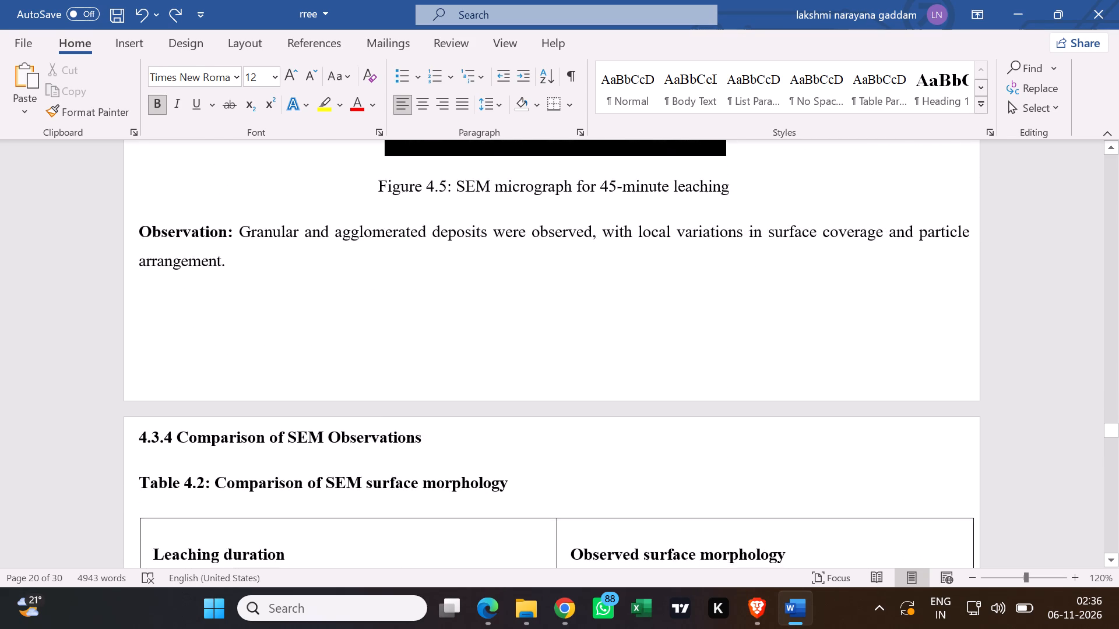
pyautogui.scroll(-2, 318, 485)
pyautogui.scroll(2, 316, 491)
pyautogui.scroll(-7, 316, 484)
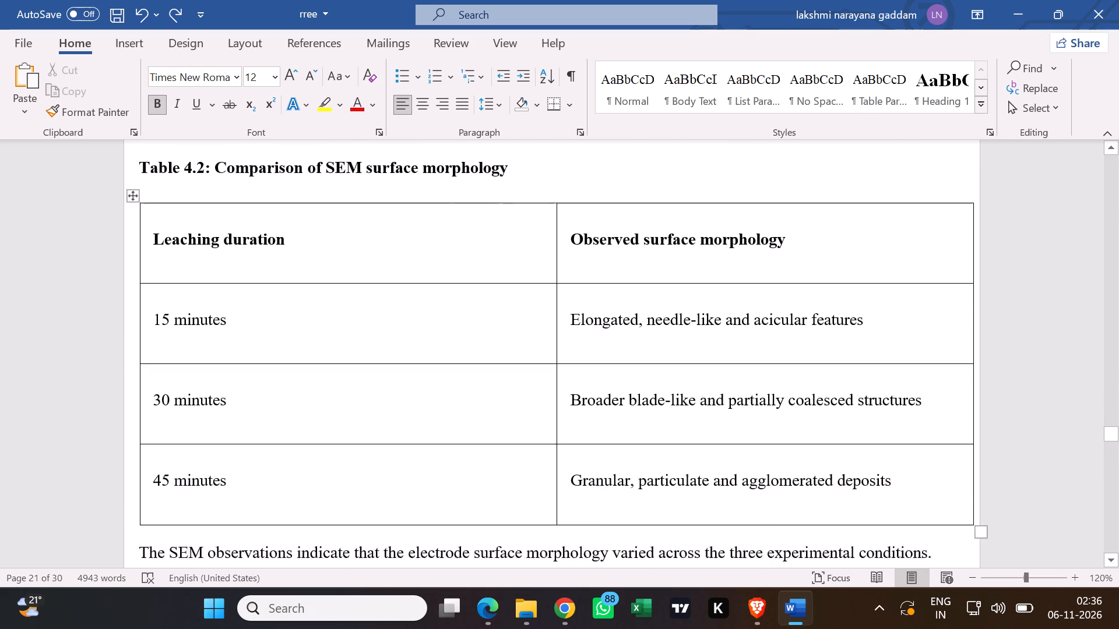
# Review the page layout of section 4.4 EDS Analysis, checking Tables 4.3 and 4.4, the spectral observations and the EDS spectrum figures.
pyautogui.scroll(-9, 314, 489)
pyautogui.scroll(-3, 307, 538)
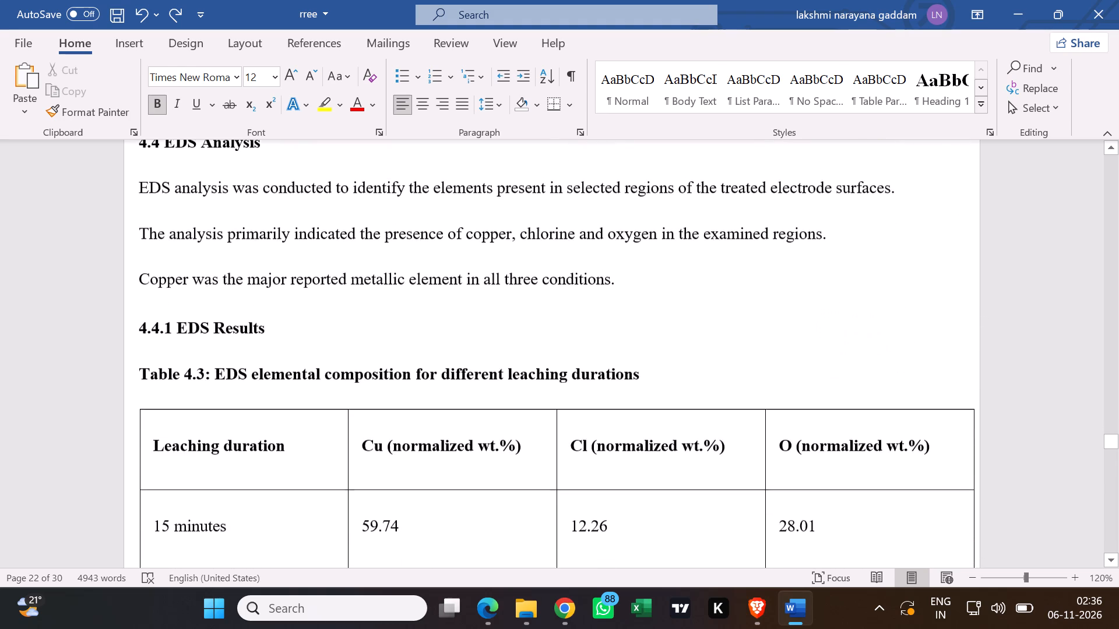
pyautogui.scroll(3, 302, 527)
pyautogui.scroll(-7, 302, 521)
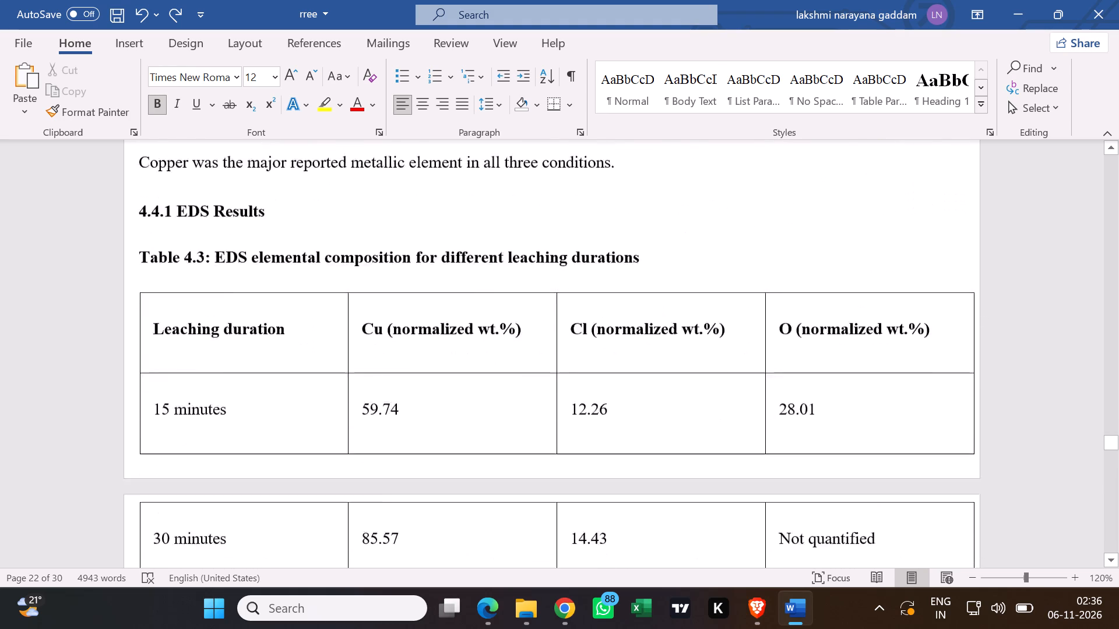
pyautogui.scroll(-15, 301, 519)
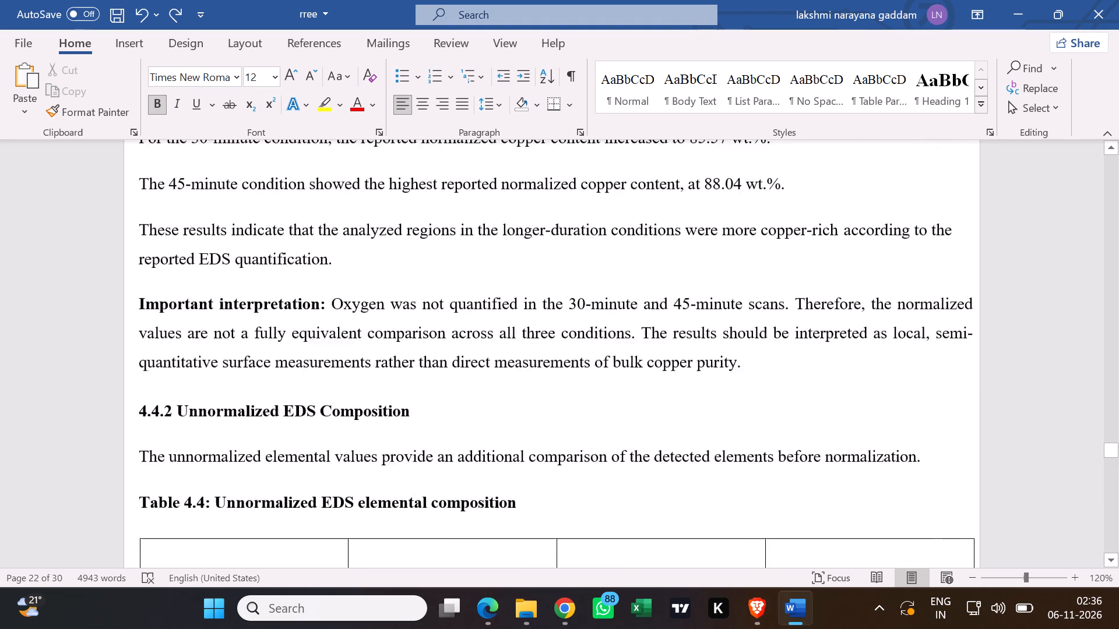
pyautogui.scroll(-17, 300, 529)
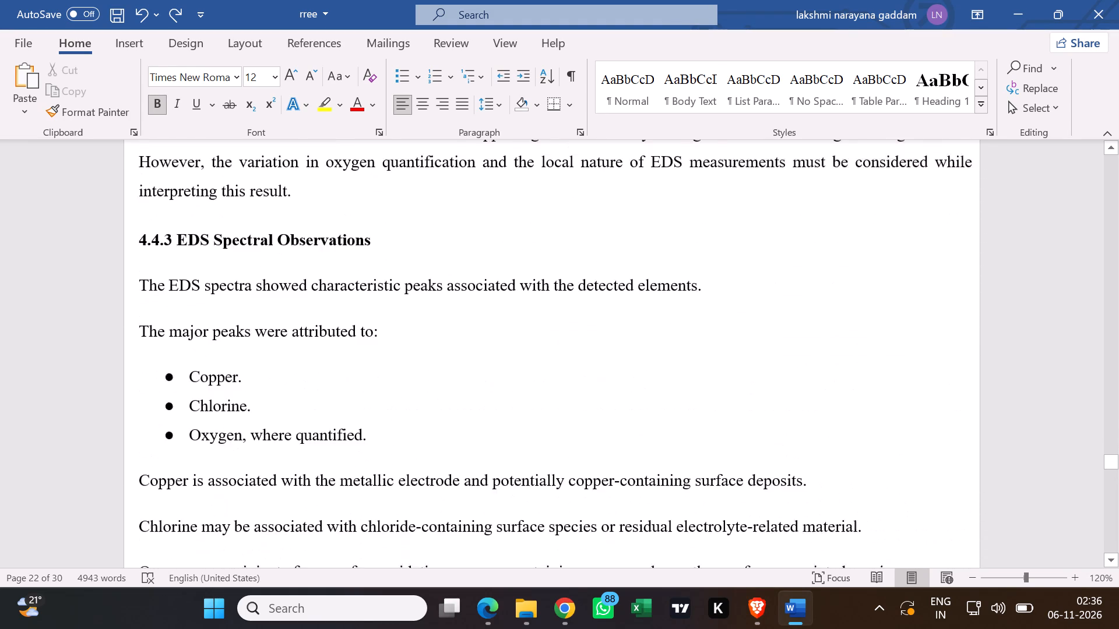
pyautogui.scroll(-20, 296, 540)
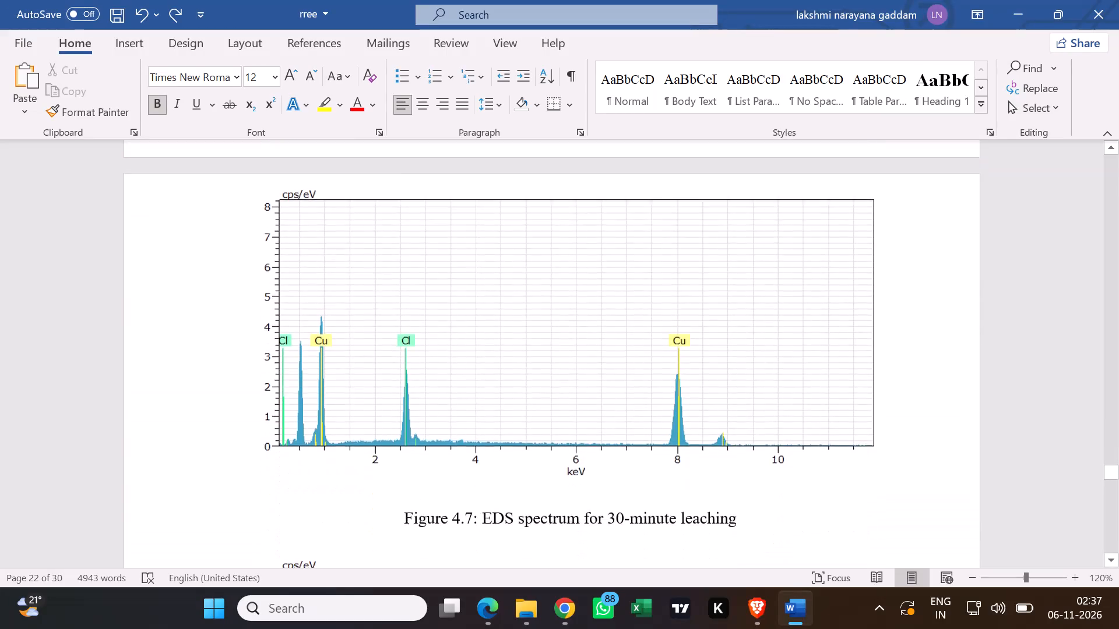
pyautogui.scroll(-16, 296, 543)
pyautogui.scroll(3, 290, 557)
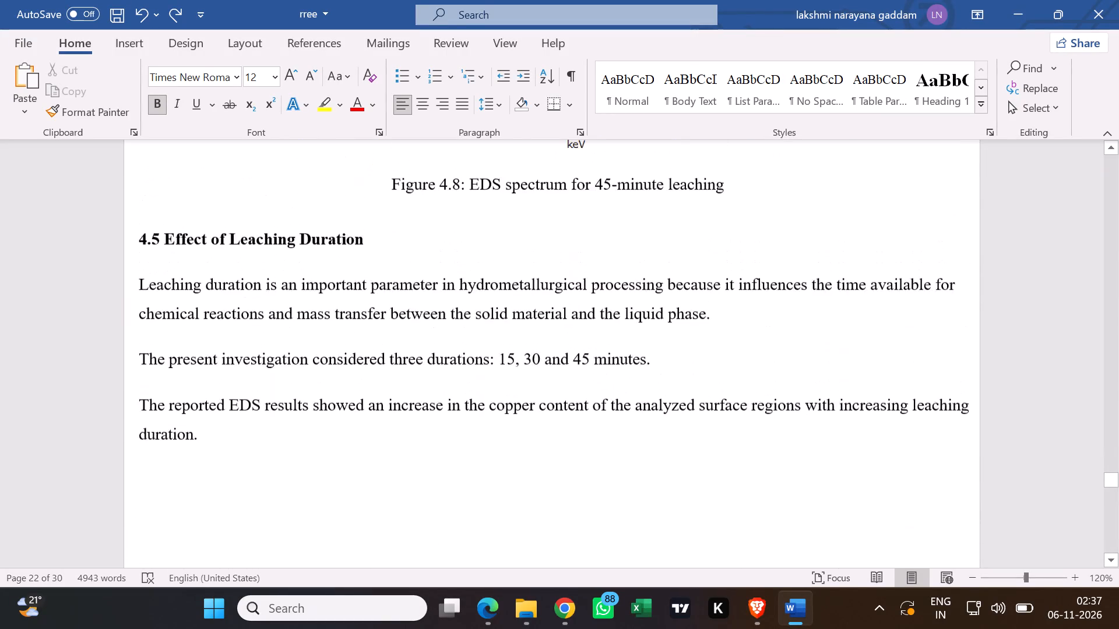
pyautogui.scroll(20, 286, 541)
pyautogui.scroll(14, 286, 541)
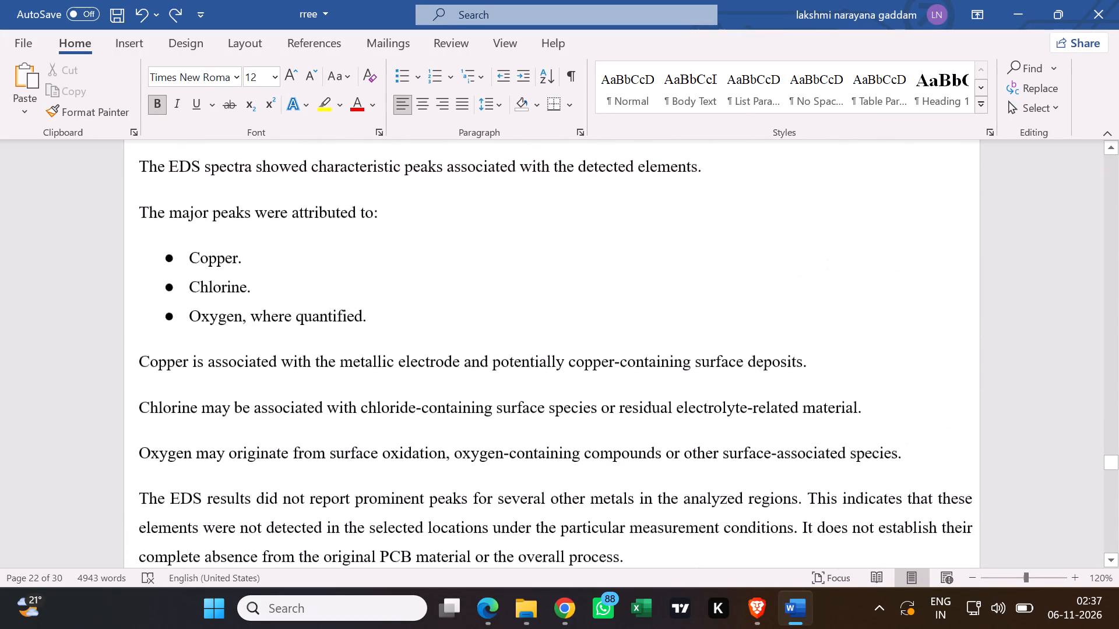
pyautogui.scroll(7, 290, 532)
pyautogui.scroll(-6, 302, 557)
pyautogui.scroll(-7, 344, 628)
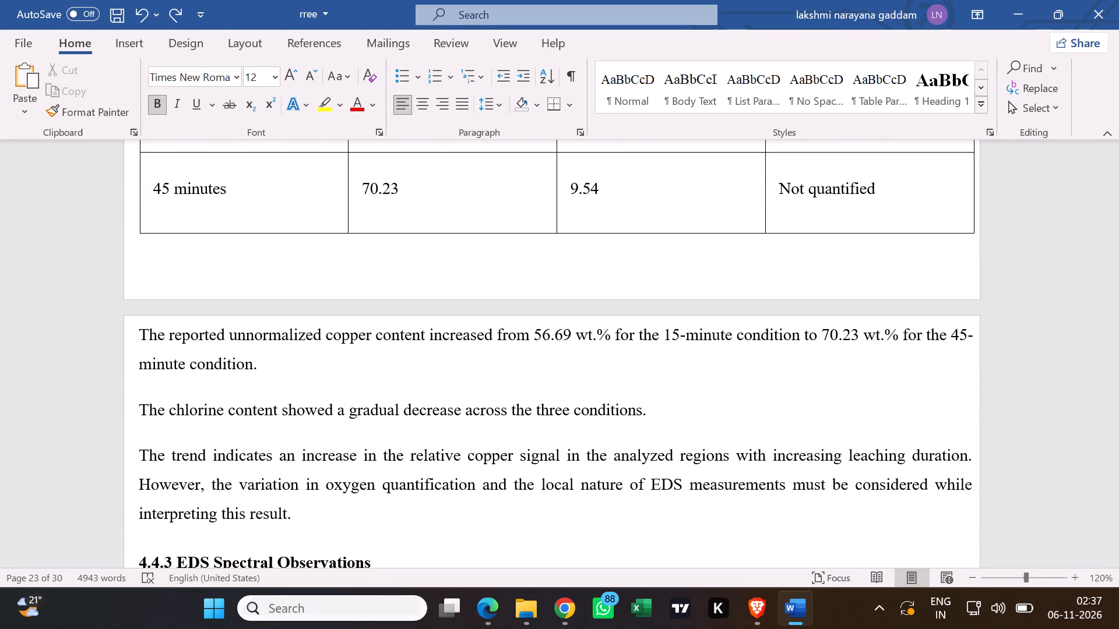
pyautogui.scroll(-20, 417, 418)
pyautogui.scroll(-6, 417, 418)
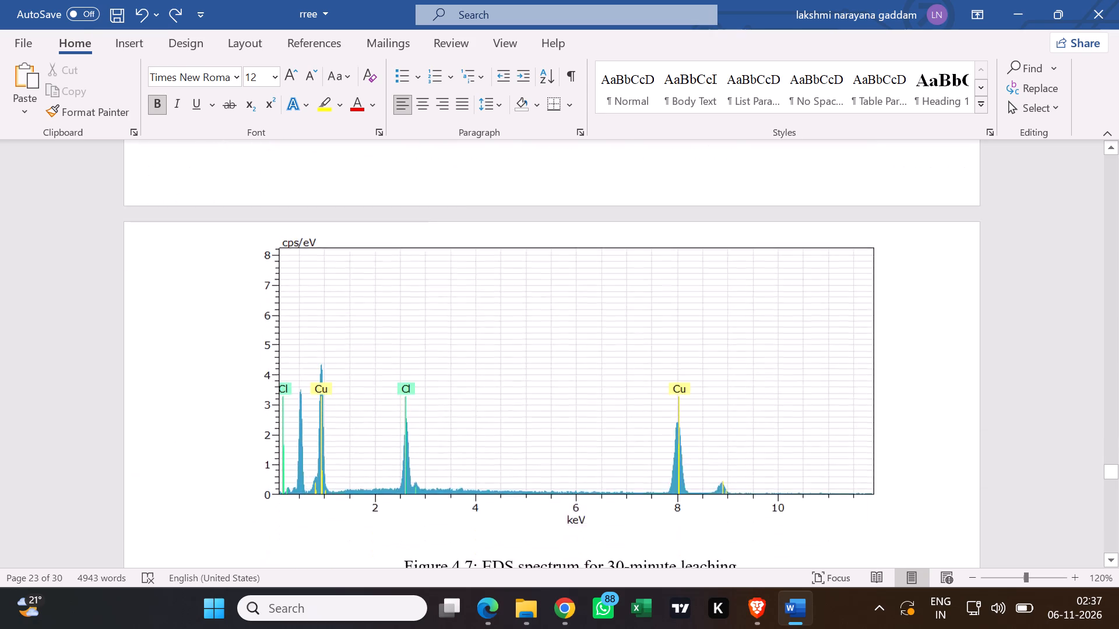
pyautogui.scroll(-18, 392, 408)
pyautogui.scroll(1, 391, 408)
# Review the page layout from Table 4.5 through section 4.6 Overall Discussion to the start of Chapter 5.
pyautogui.scroll(-5, 386, 421)
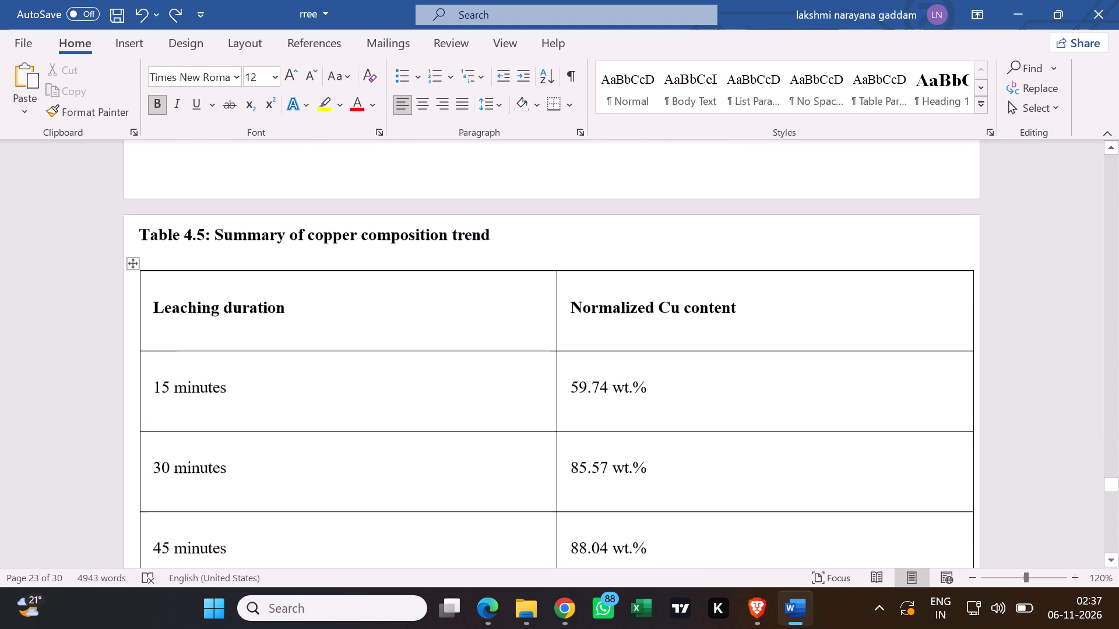
pyautogui.scroll(-19, 386, 422)
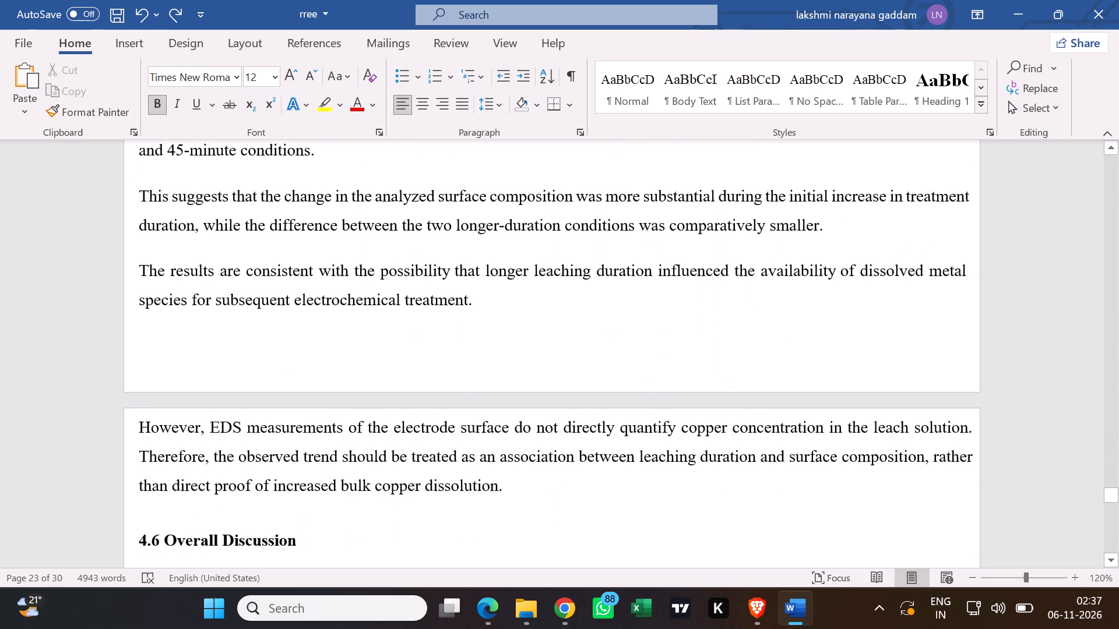
pyautogui.scroll(-19, 393, 422)
pyautogui.scroll(-5, 392, 422)
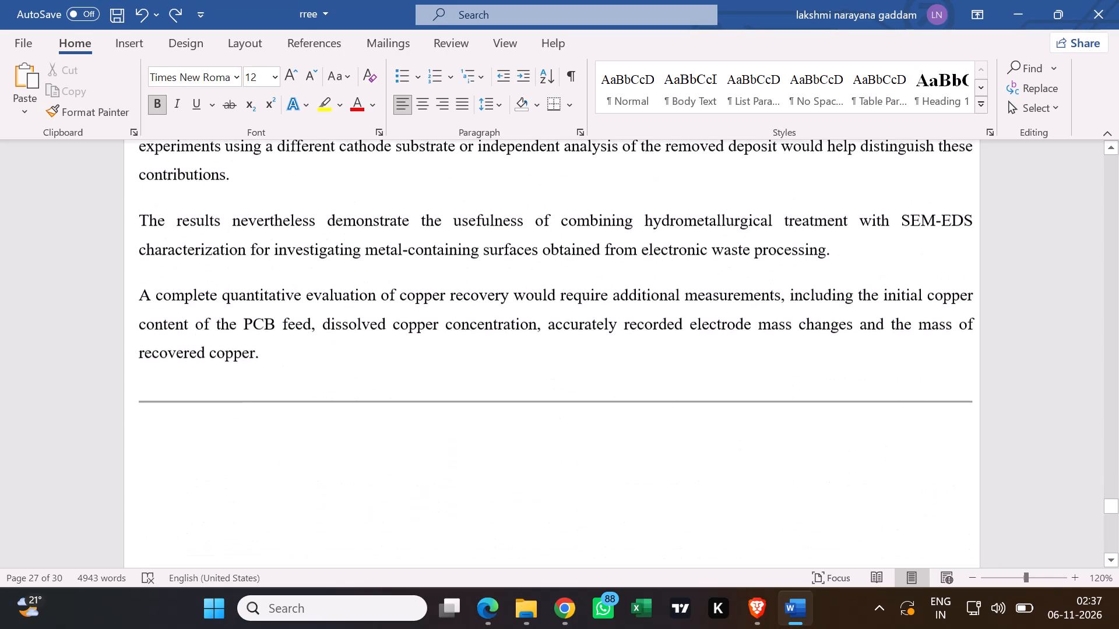
pyautogui.scroll(-5, 393, 427)
pyautogui.scroll(3, 393, 427)
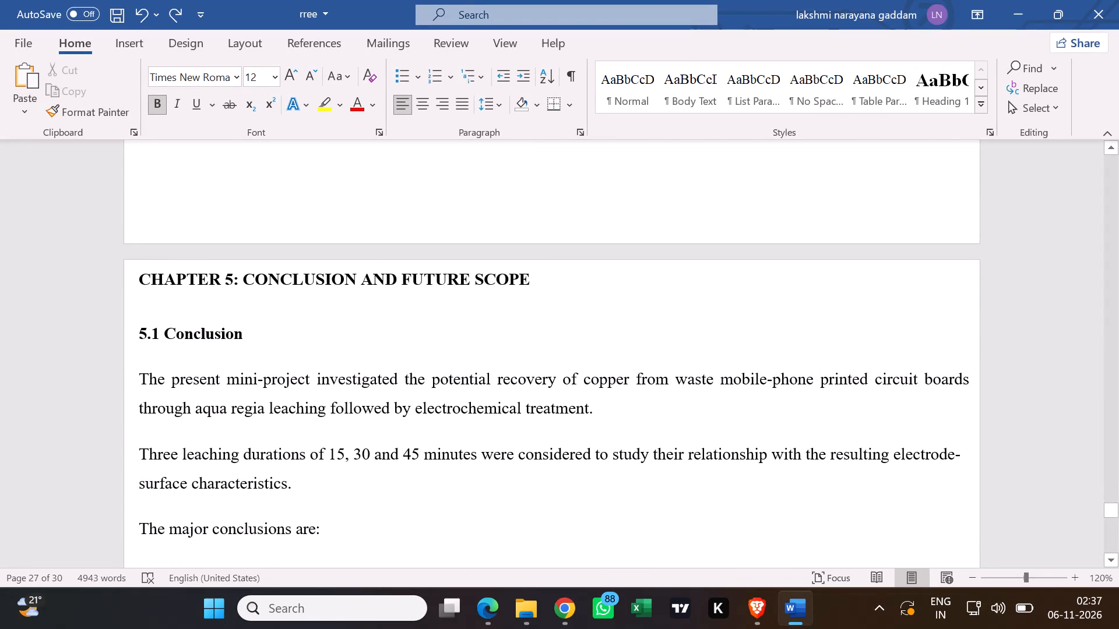
# Review the page layout of Chapter 5, covering the conclusion, future scope and references, through to the document's last page.
pyautogui.scroll(-2, 349, 398)
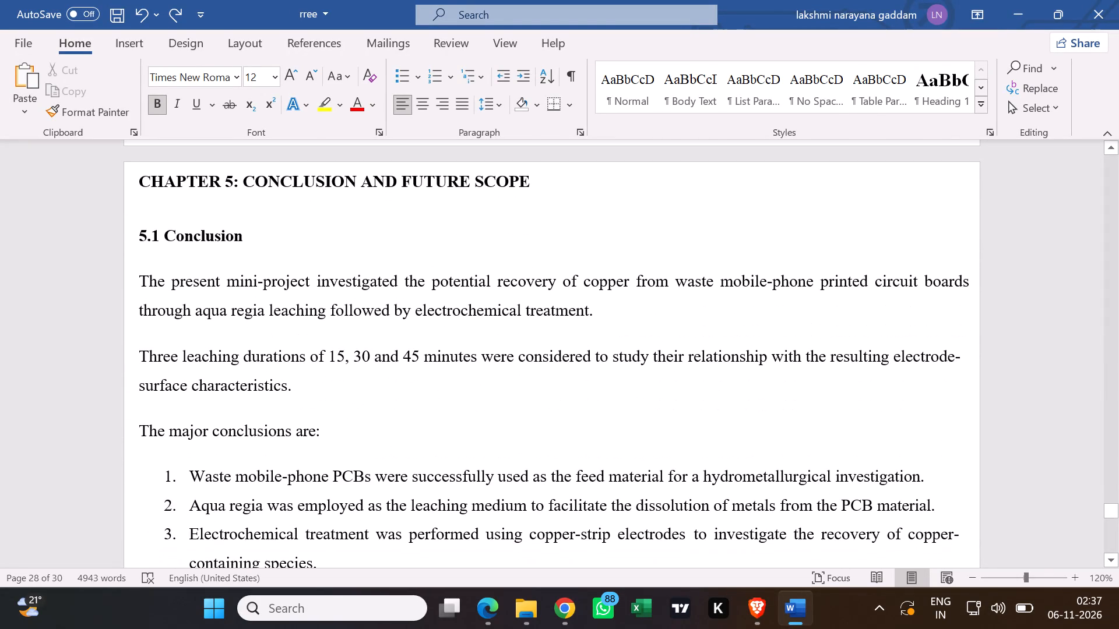
pyautogui.scroll(-4, 348, 402)
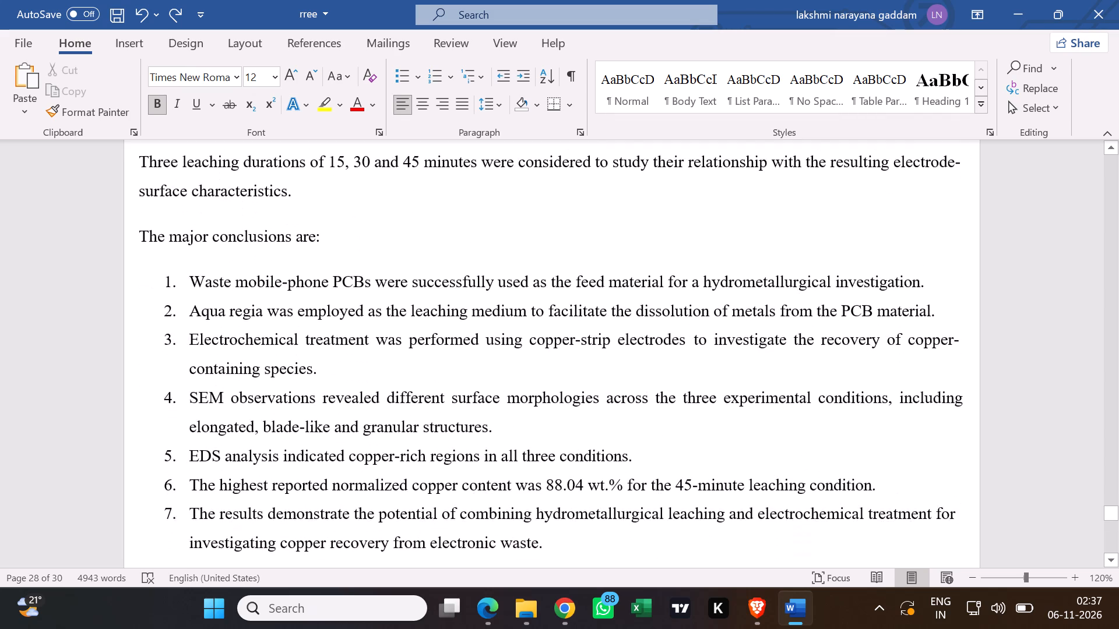
pyautogui.scroll(-10, 350, 402)
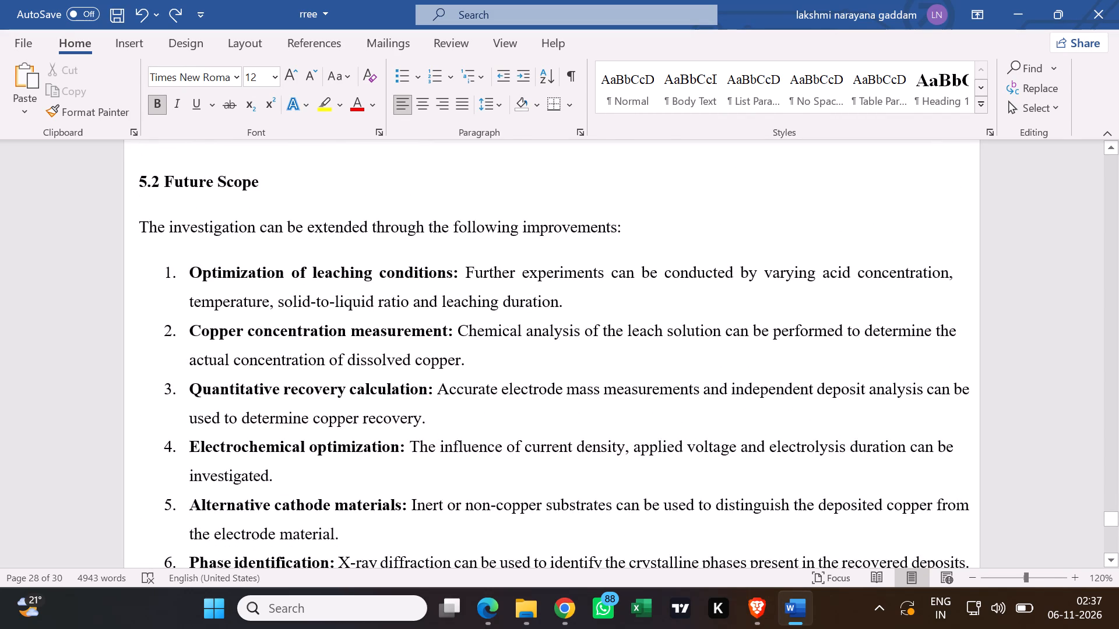
pyautogui.scroll(16, 345, 407)
pyautogui.scroll(-15, 314, 396)
pyautogui.scroll(-10, 312, 370)
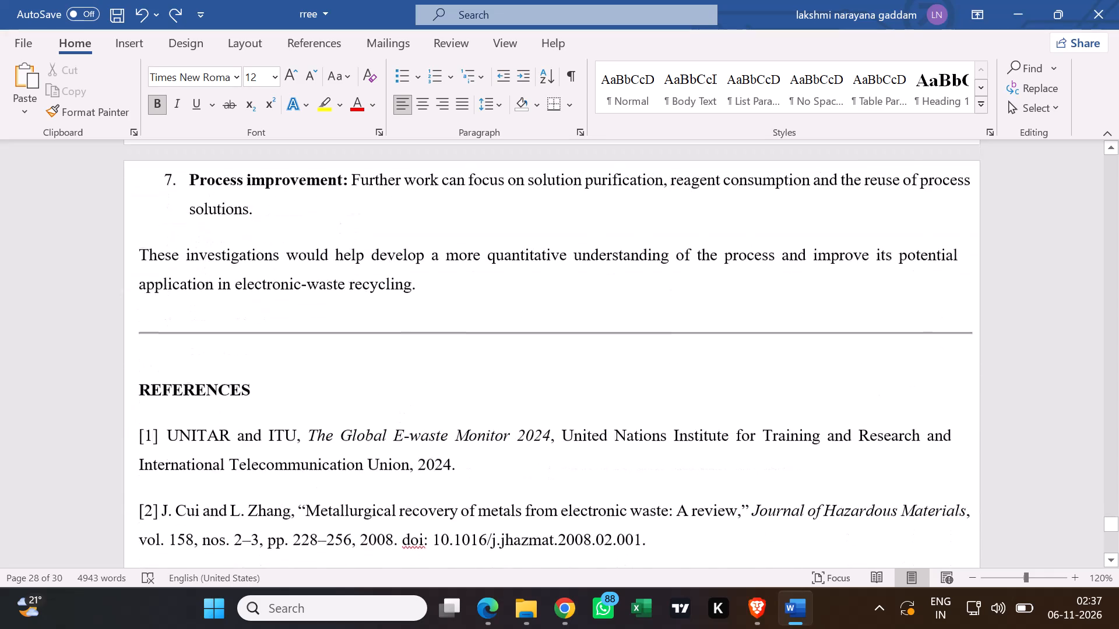
pyautogui.scroll(-12, 311, 372)
pyautogui.scroll(-15, 308, 378)
pyautogui.scroll(-15, 262, 422)
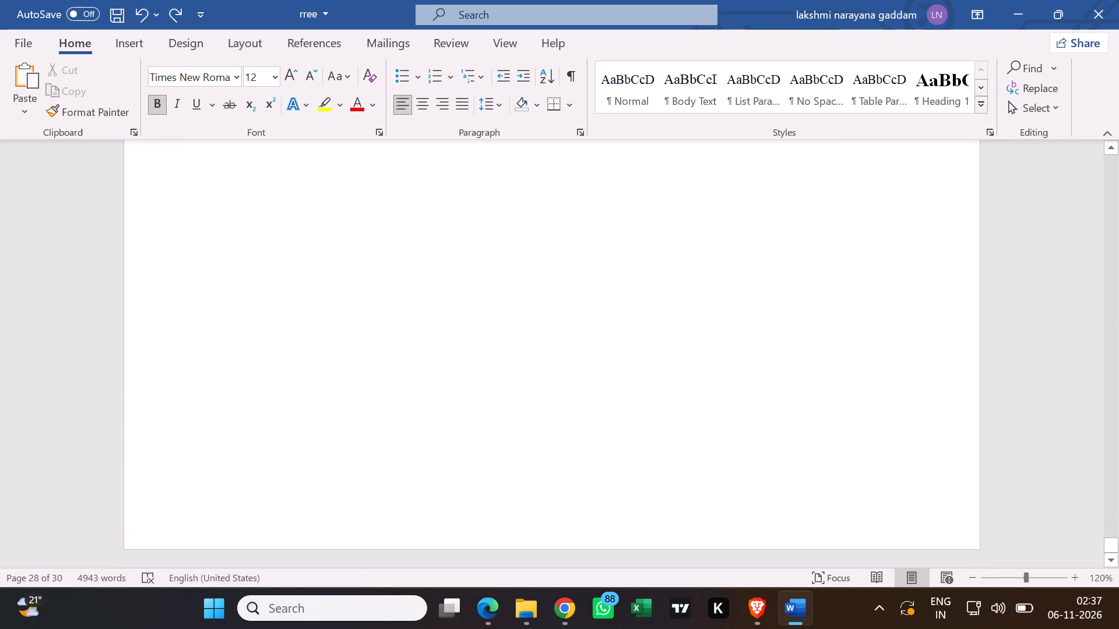
pyautogui.scroll(-2, 333, 344)
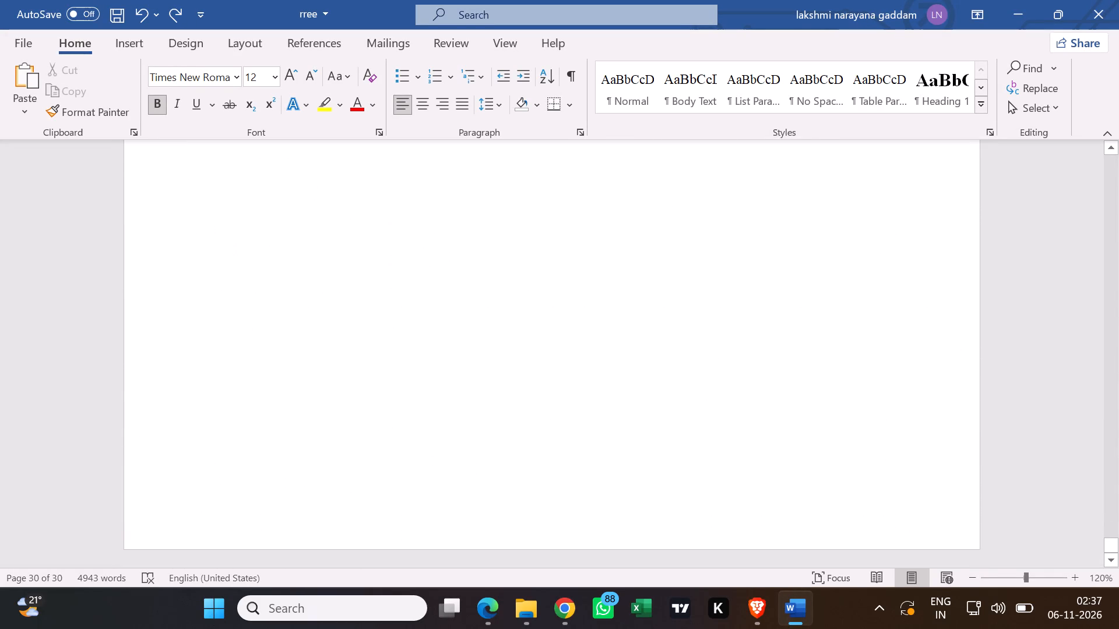
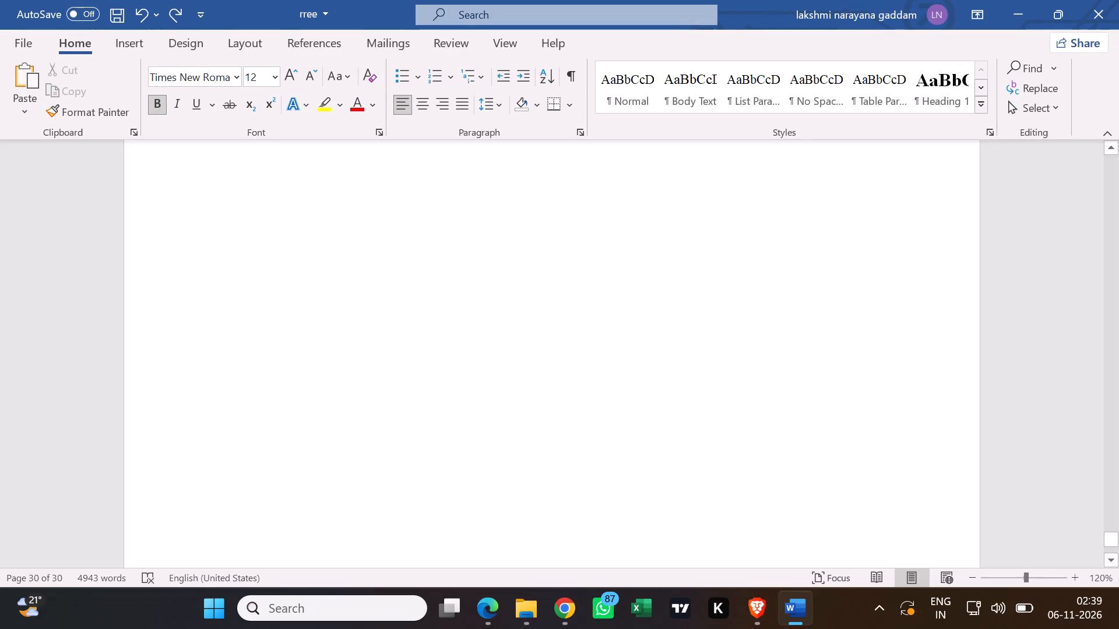
# Review the report's front pages from the declaration and certificate through the acknowledgment to the abstract and its keywords.
pyautogui.scroll(5, 291, 205)
pyautogui.scroll(6, 485, 415)
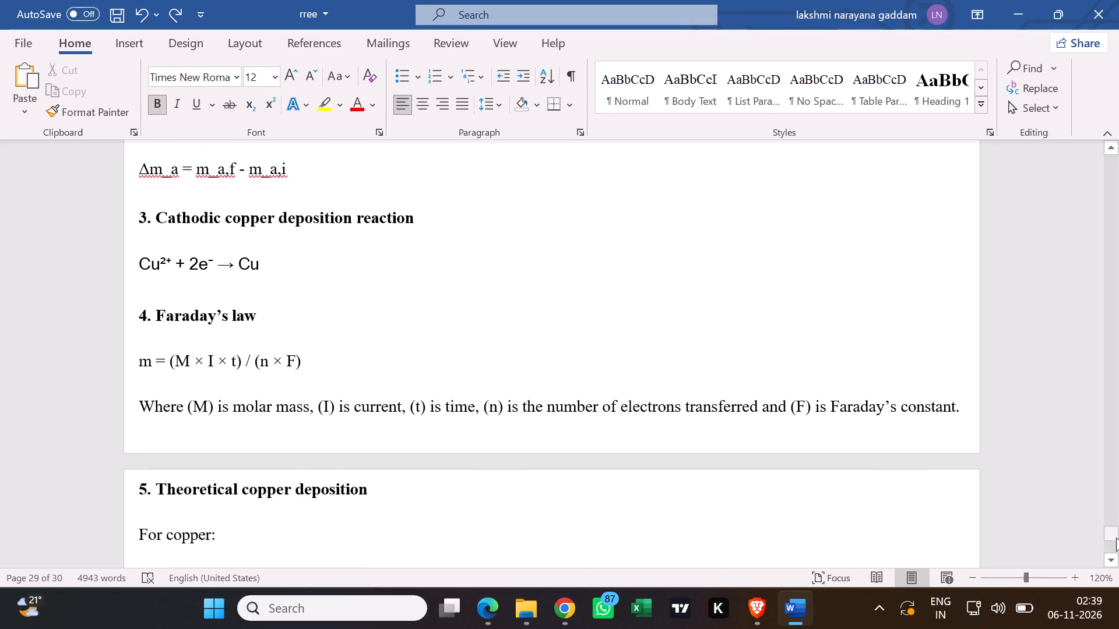
pyautogui.moveTo(1109, 537); pyautogui.dragTo(1041, 167)
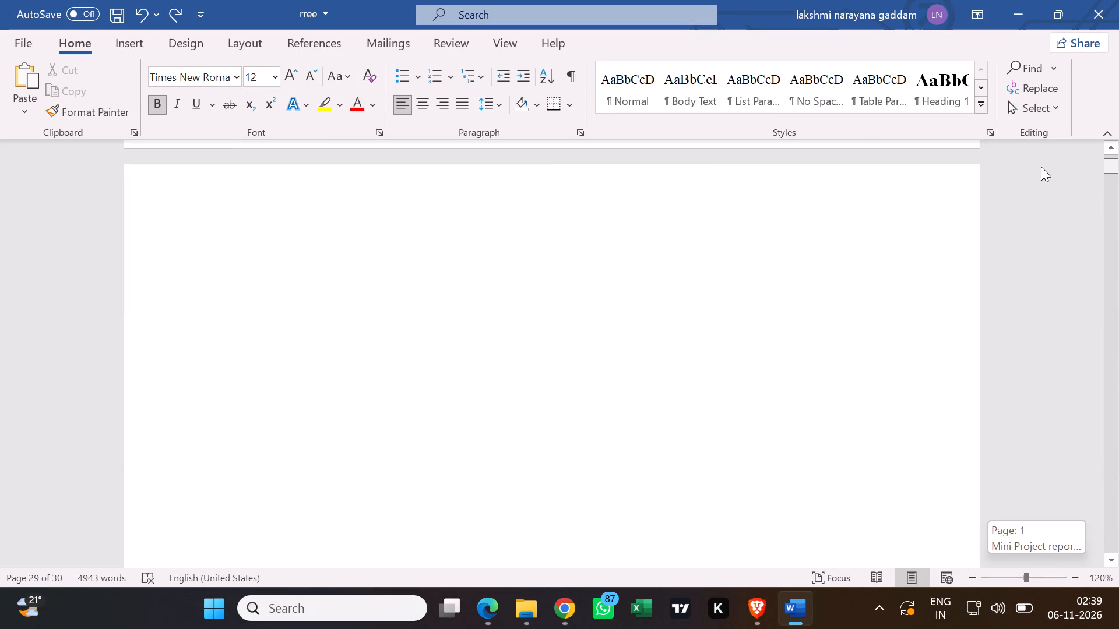
pyautogui.moveTo(1041, 167); pyautogui.dragTo(1028, 147)
pyautogui.scroll(6, 909, 370)
pyautogui.scroll(-19, 916, 378)
pyautogui.scroll(-9, 916, 397)
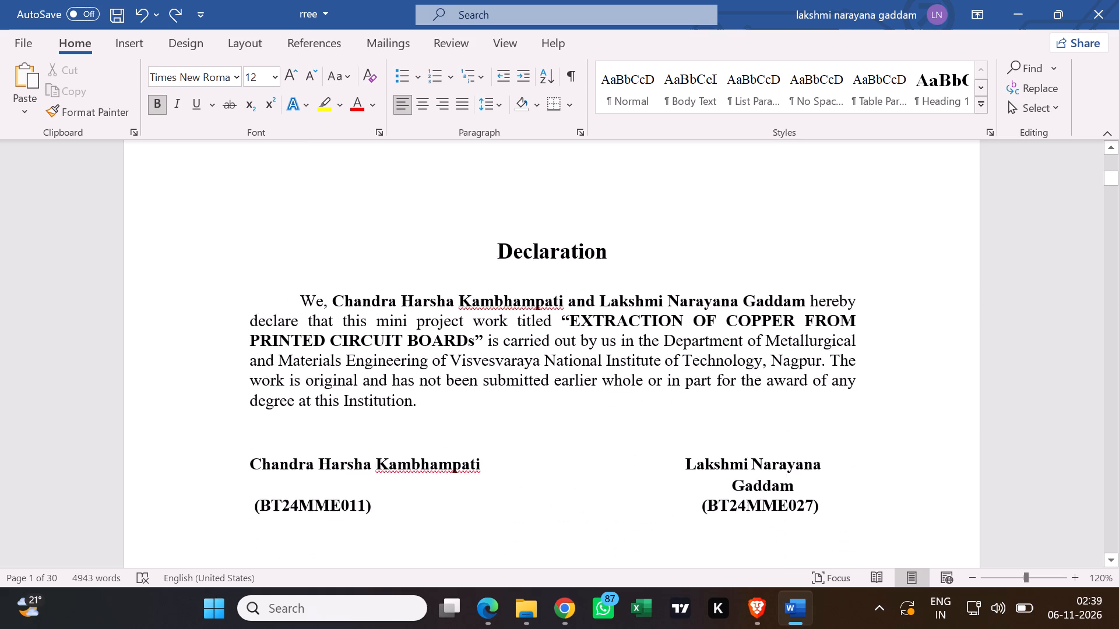
pyautogui.scroll(6, 890, 372)
pyautogui.scroll(-5, 877, 331)
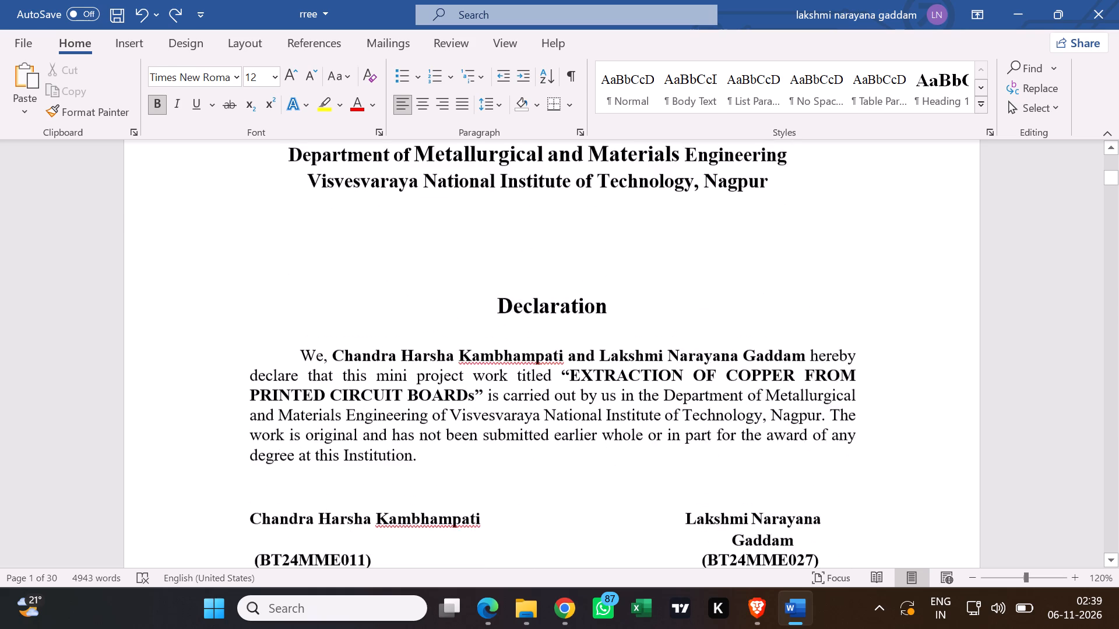
pyautogui.scroll(-20, 880, 339)
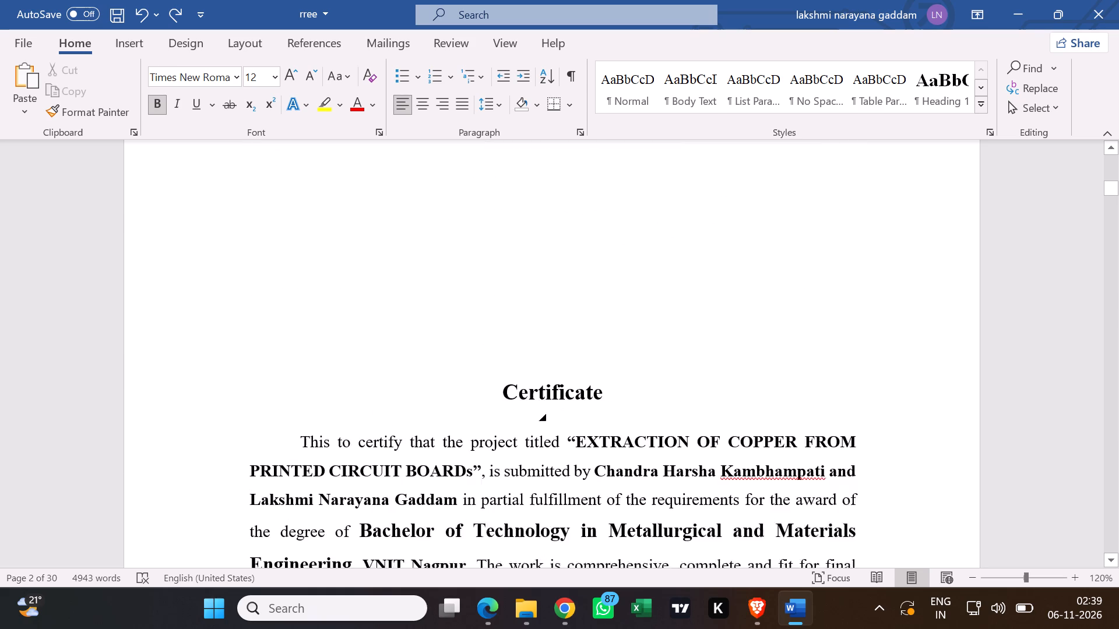
pyautogui.scroll(-5, 864, 369)
pyautogui.scroll(2, 858, 363)
pyautogui.scroll(6, 924, 418)
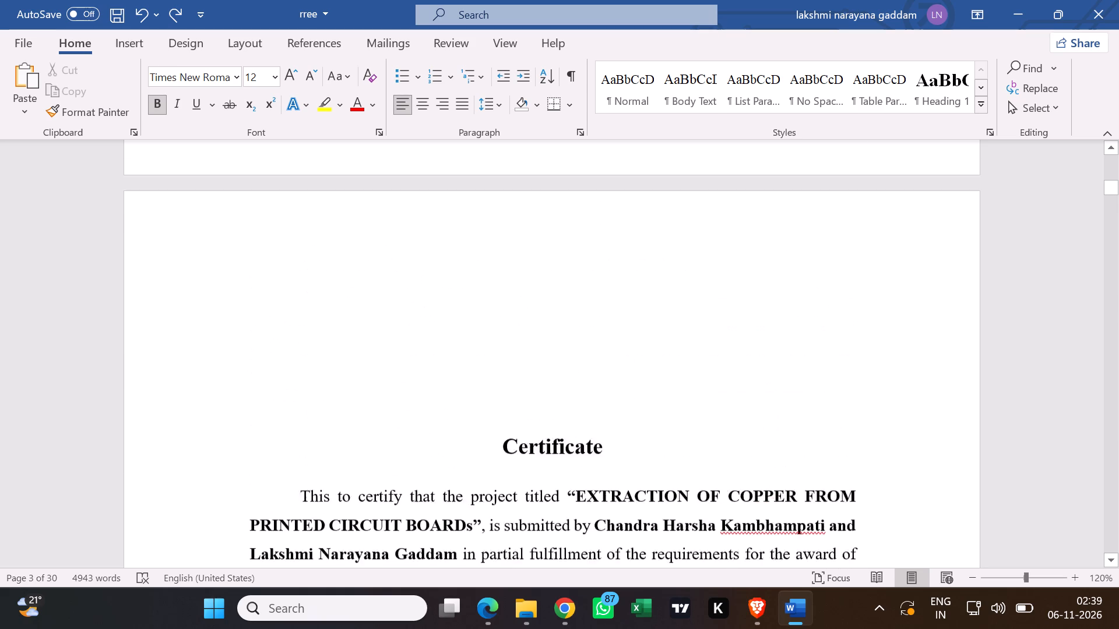
pyautogui.scroll(-17, 925, 414)
pyautogui.scroll(-5, 920, 417)
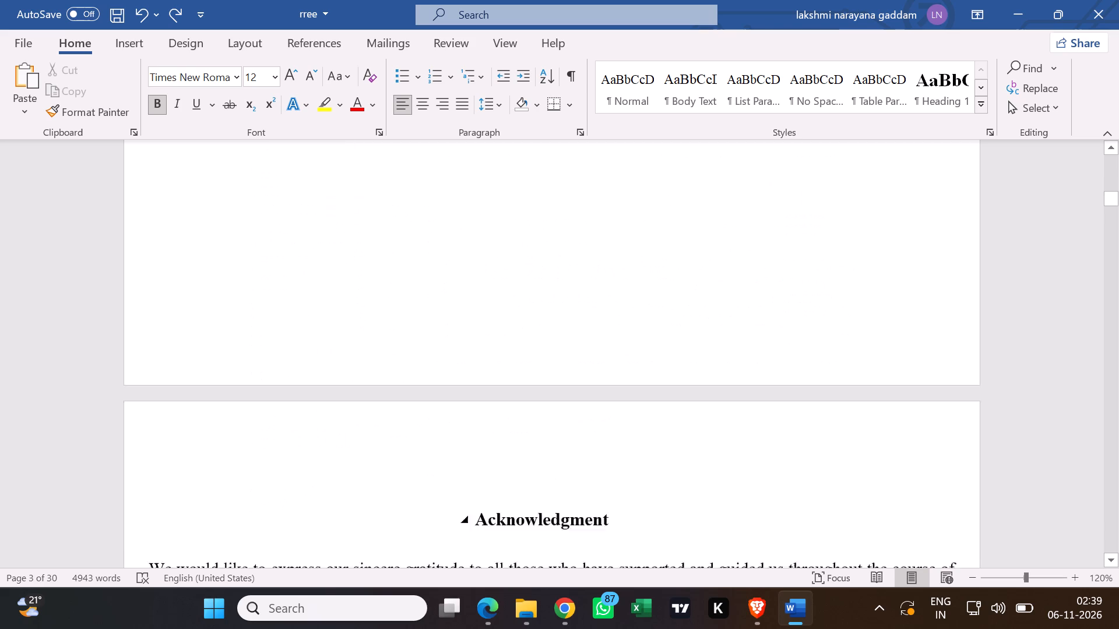
pyautogui.scroll(-18, 919, 418)
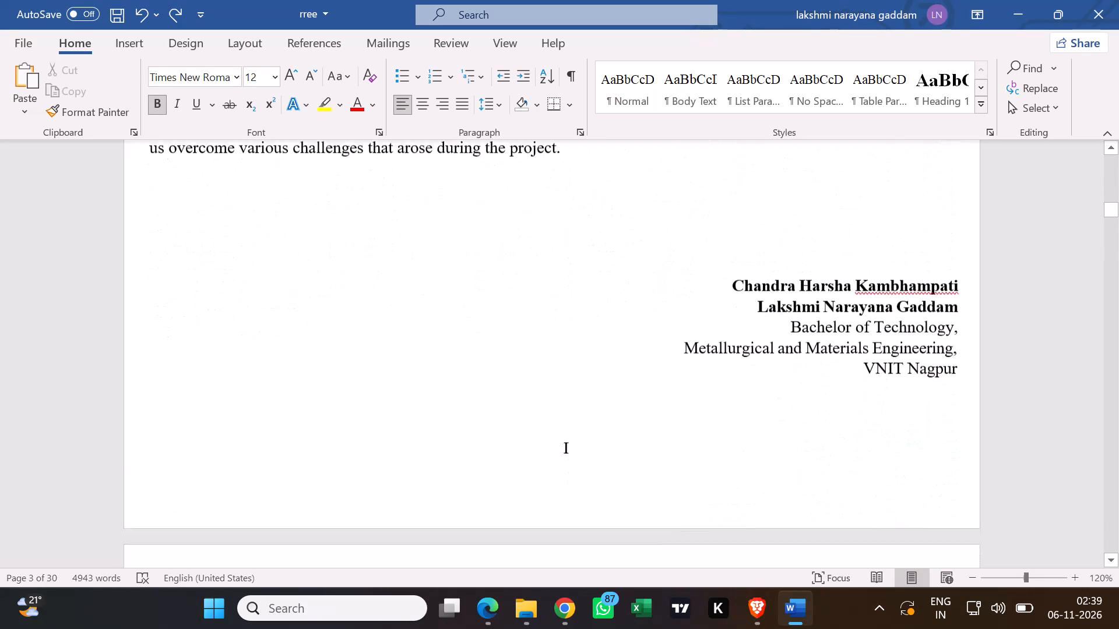
pyautogui.scroll(-19, 905, 409)
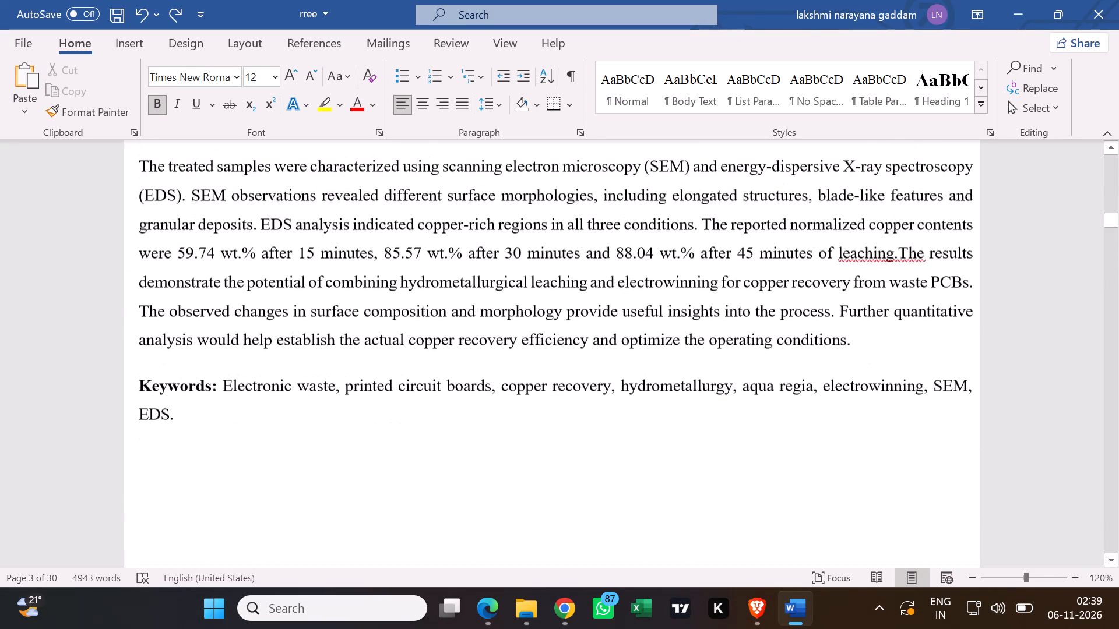
pyautogui.scroll(9, 899, 411)
pyautogui.scroll(-8, 899, 401)
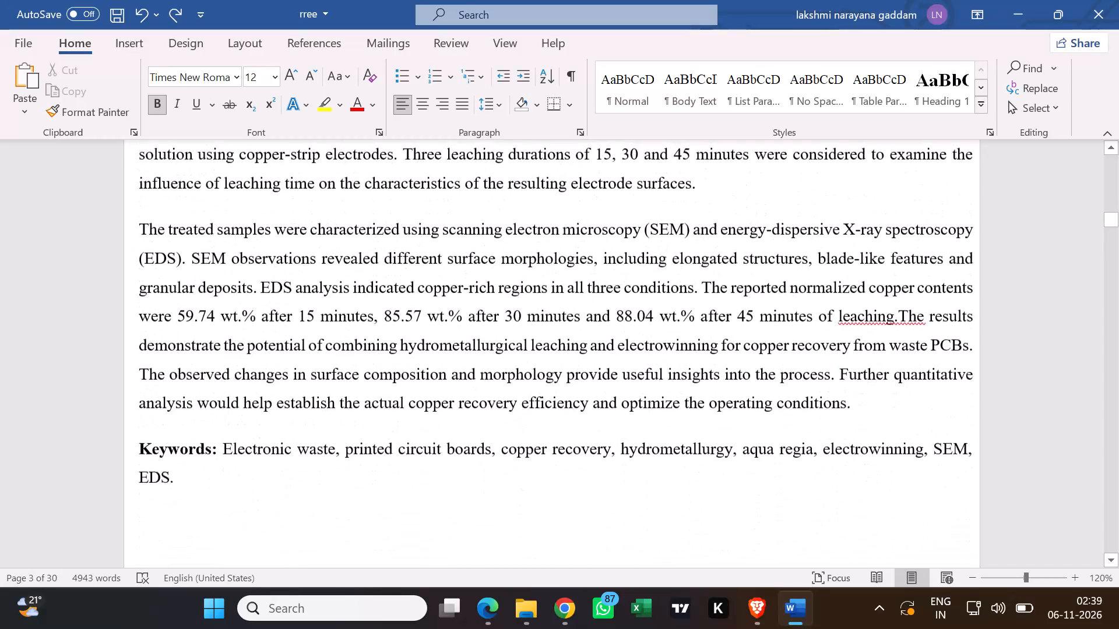
# Look through the blank pages after the abstract to find a place for a table.
pyautogui.scroll(-20, 899, 402)
pyautogui.scroll(-10, 892, 401)
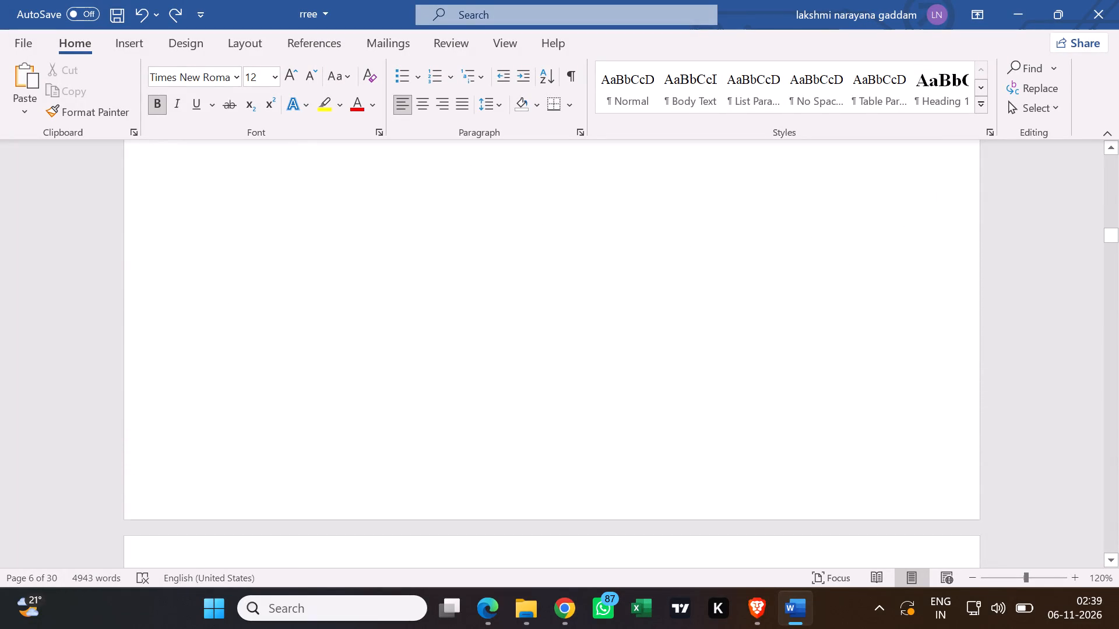
pyautogui.scroll(-4, 892, 399)
pyautogui.scroll(6, 888, 402)
pyautogui.scroll(4, 858, 348)
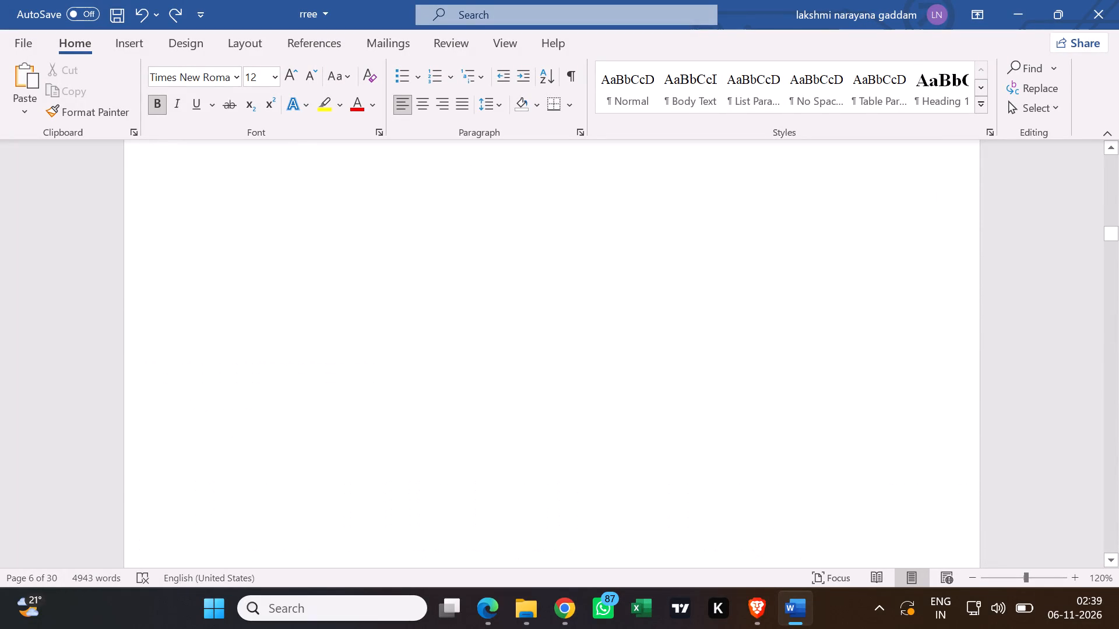
pyautogui.scroll(6, 843, 360)
pyautogui.scroll(6, 718, 274)
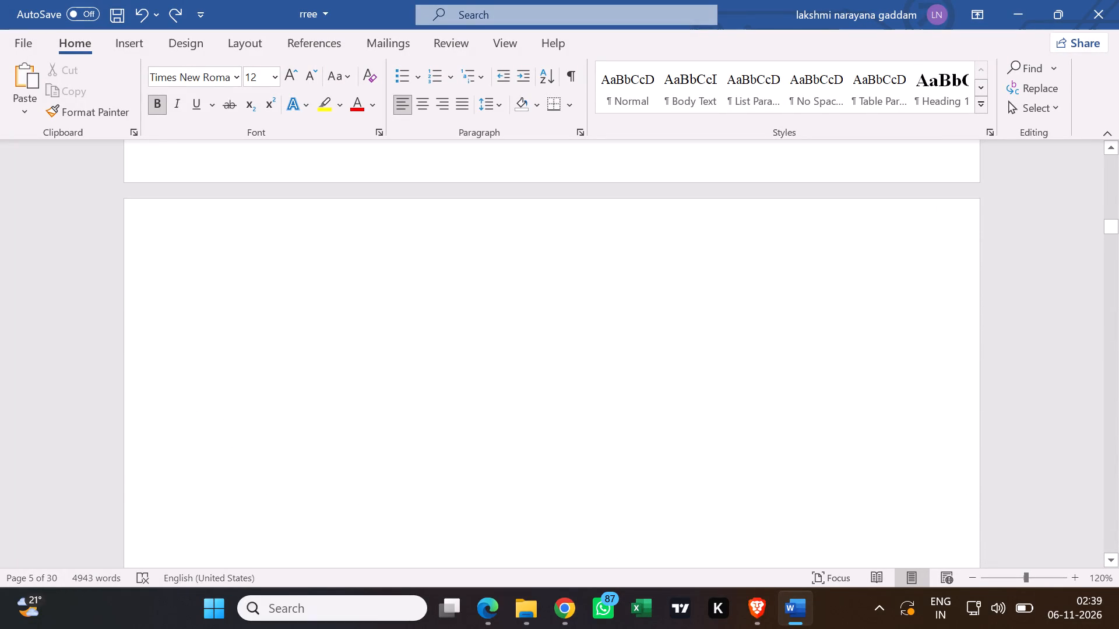
pyautogui.scroll(1, 708, 316)
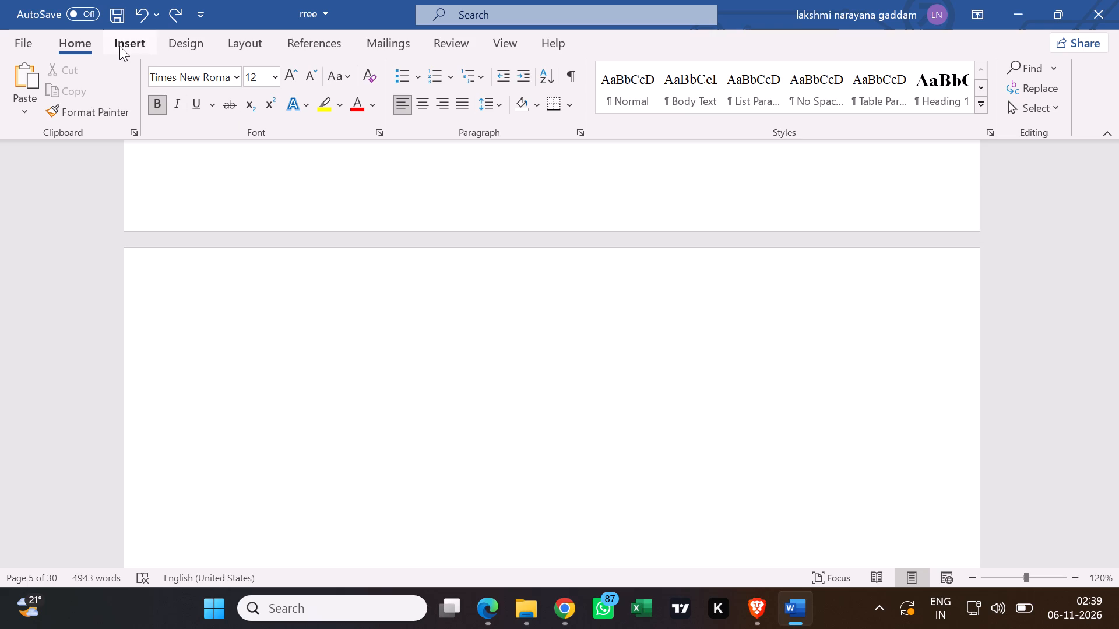
# Browse the built-in Quick Tables designs, from the calendars to the tables with subheads.
pyautogui.click(119, 46)
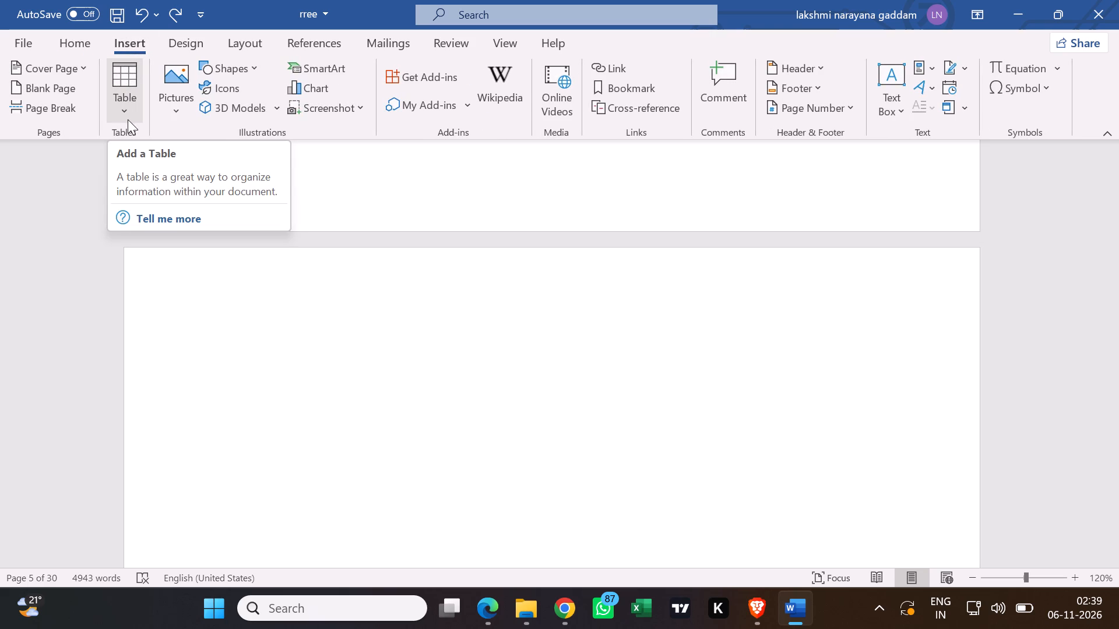
pyautogui.click(123, 109)
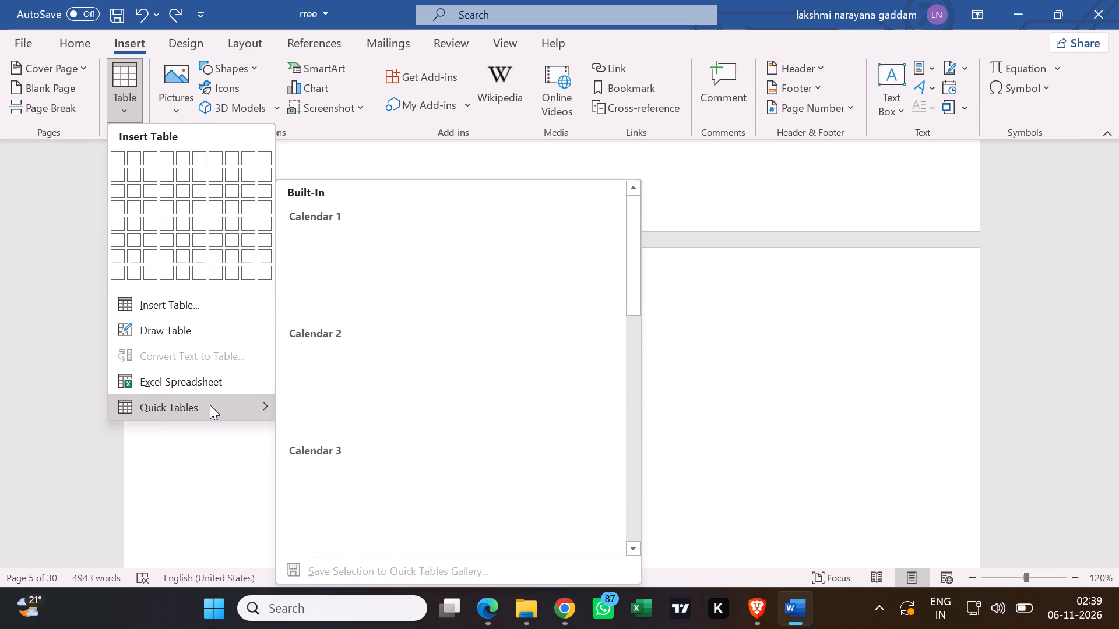
pyautogui.scroll(-5, 378, 384)
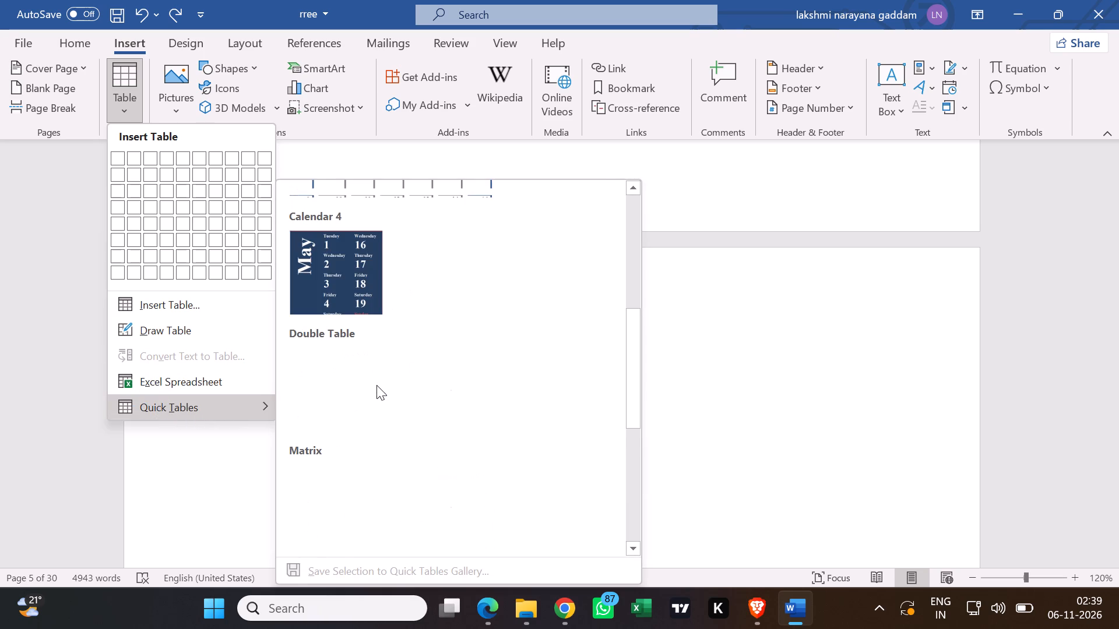
pyautogui.scroll(-8, 379, 384)
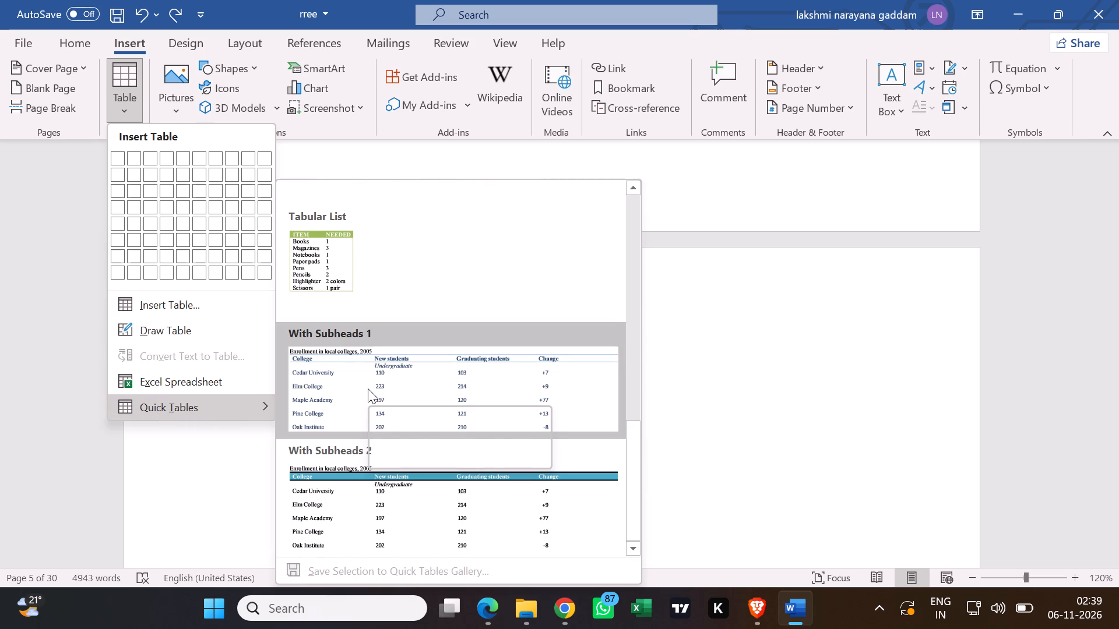
pyautogui.scroll(7, 363, 389)
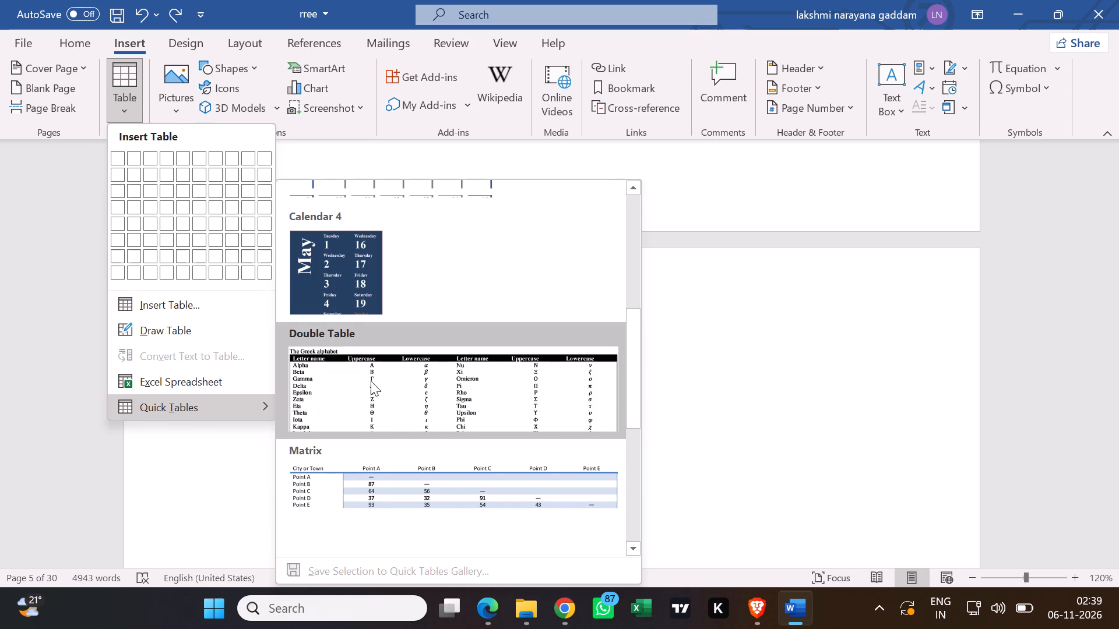
pyautogui.scroll(-8, 370, 381)
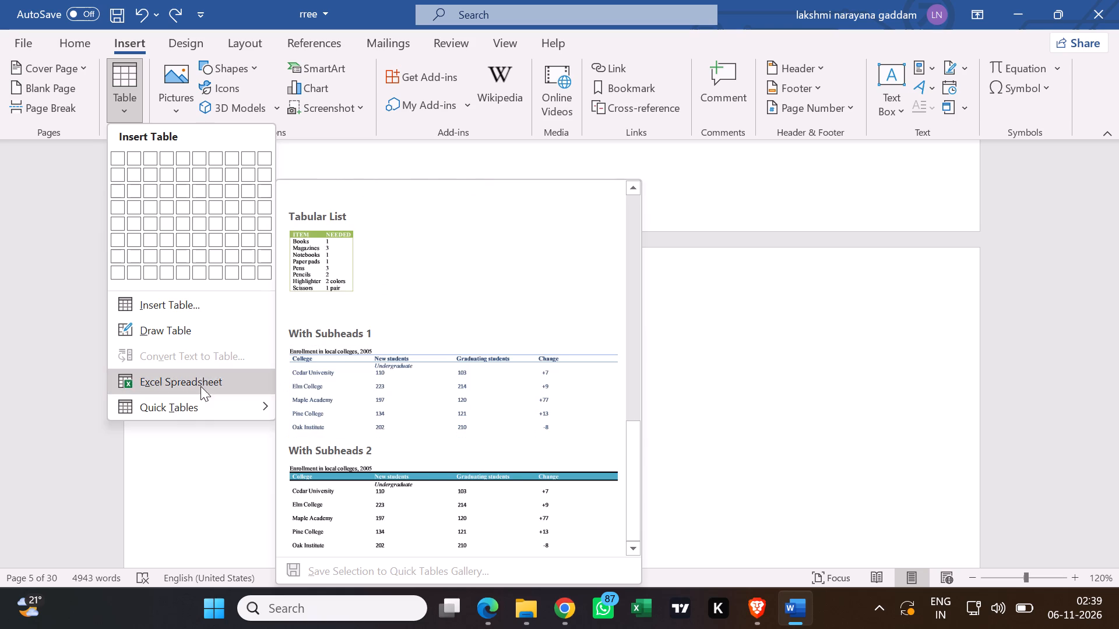
# Draw a table outline about 15.67 cm wide and 7.65 cm high on the blank page after the abstract.
pyautogui.click(171, 330)
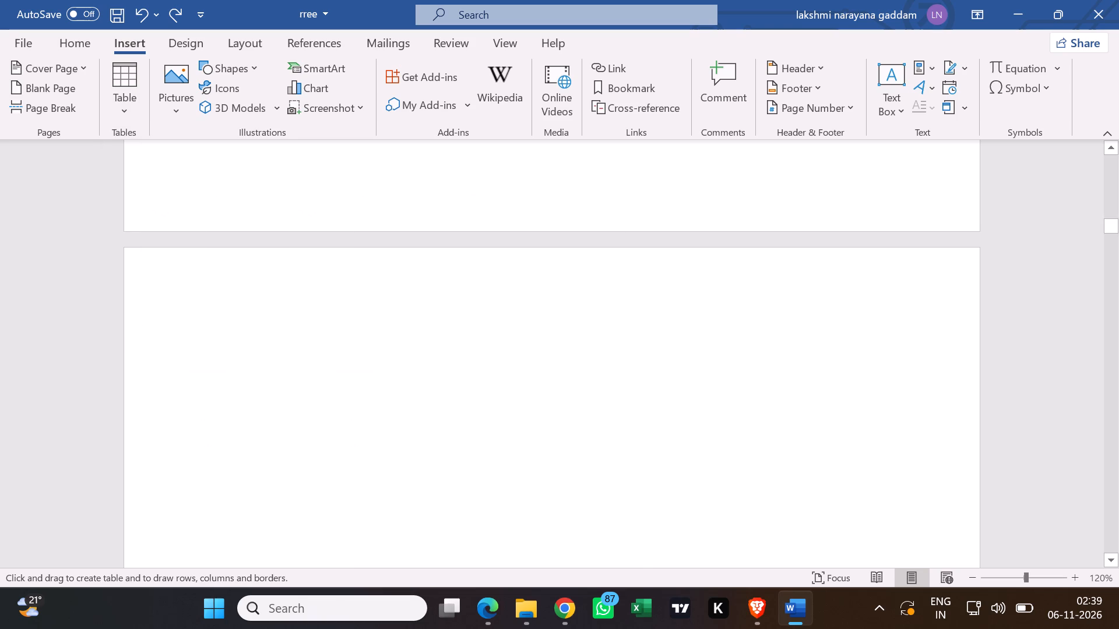
pyautogui.moveTo(255, 319); pyautogui.dragTo(244, 482)
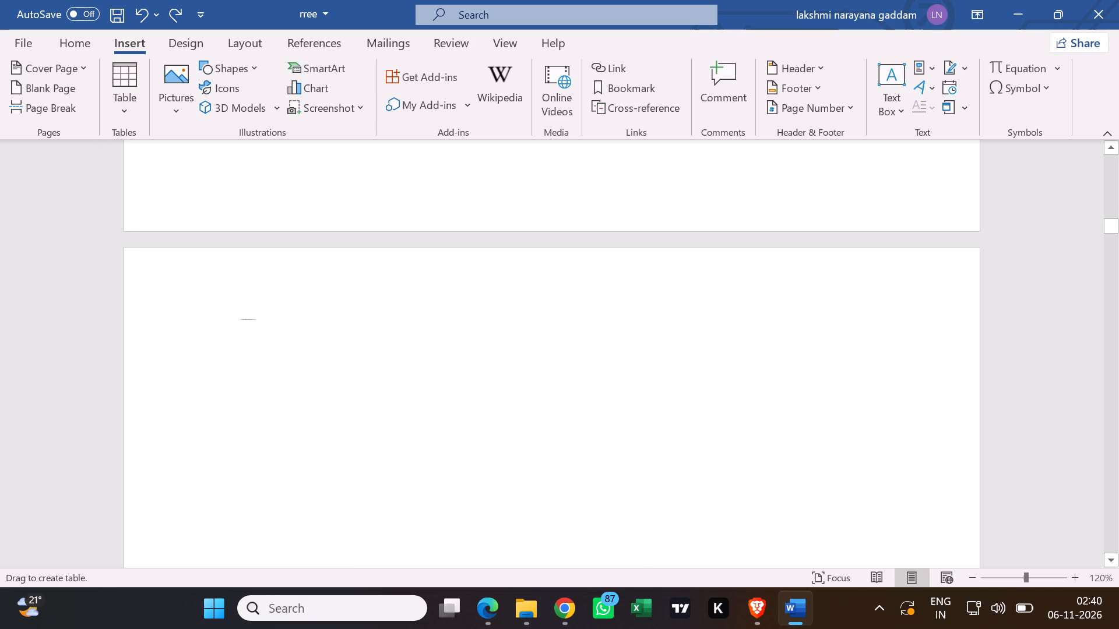
pyautogui.moveTo(244, 482); pyautogui.dragTo(424, 314)
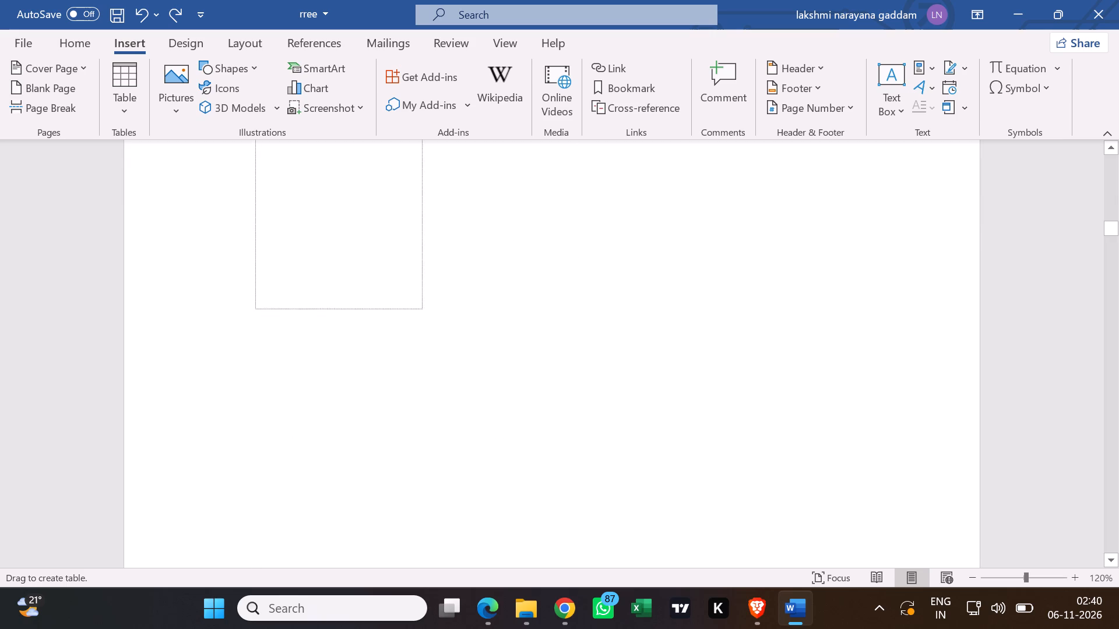
pyautogui.moveTo(424, 314); pyautogui.dragTo(877, 413)
# Draw a horizontal line across the table to form a header row about 0.97 cm high.
pyautogui.scroll(4, 864, 427)
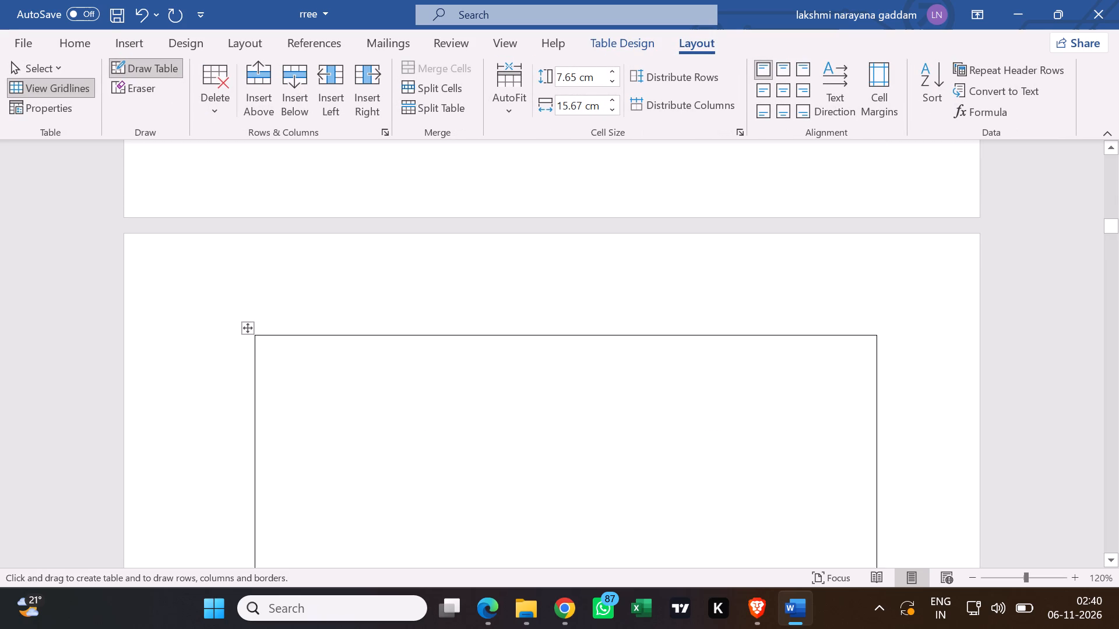
pyautogui.moveTo(255, 374); pyautogui.dragTo(413, 391)
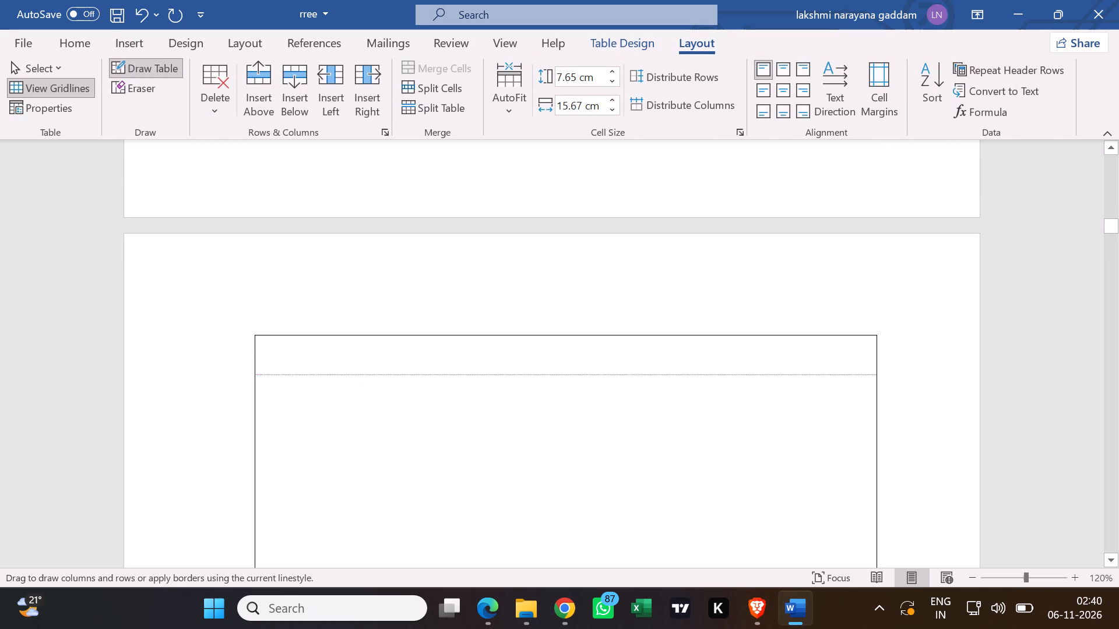
pyautogui.moveTo(413, 391); pyautogui.dragTo(877, 411)
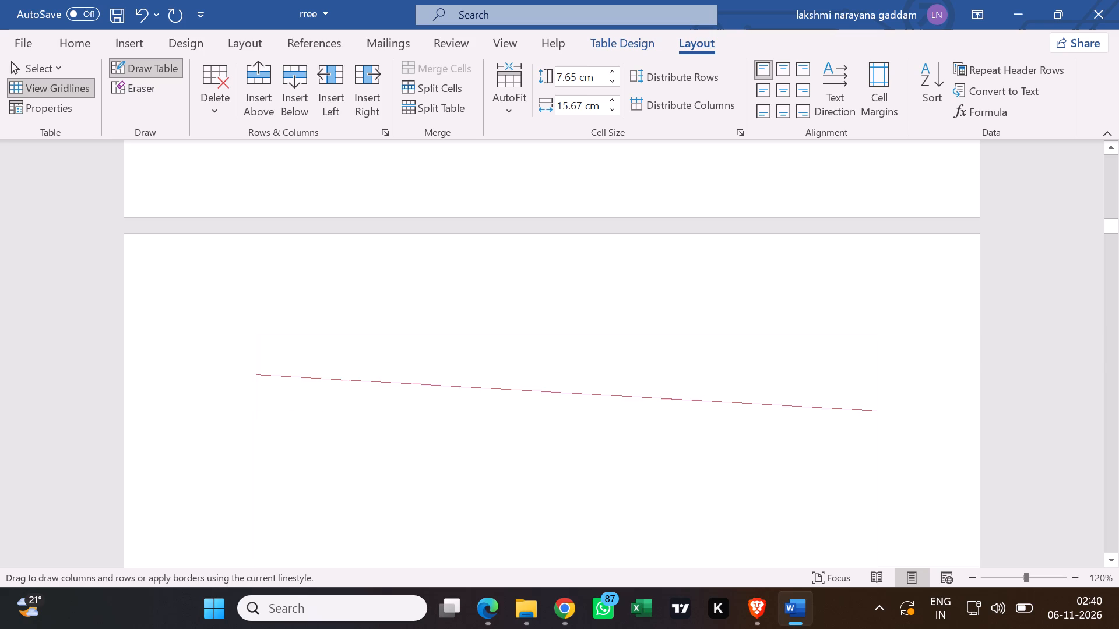
pyautogui.moveTo(877, 411); pyautogui.dragTo(888, 373)
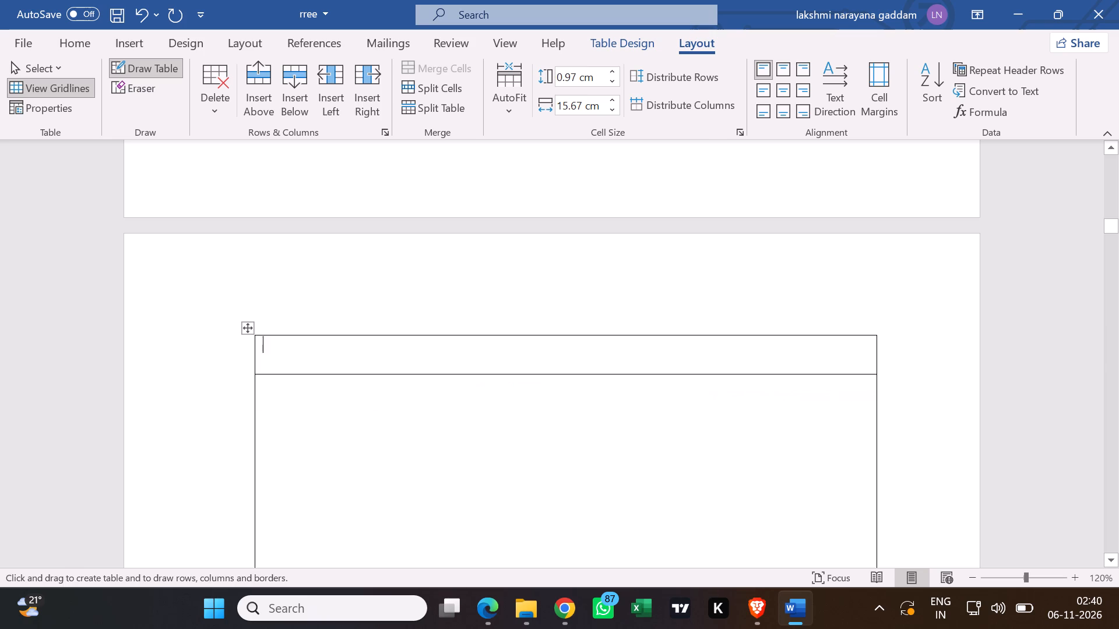
# Divide the table with vertical lines into three columns, the first about 1.89 cm and the middle about 9.87 cm wide.
pyautogui.scroll(-3, 726, 434)
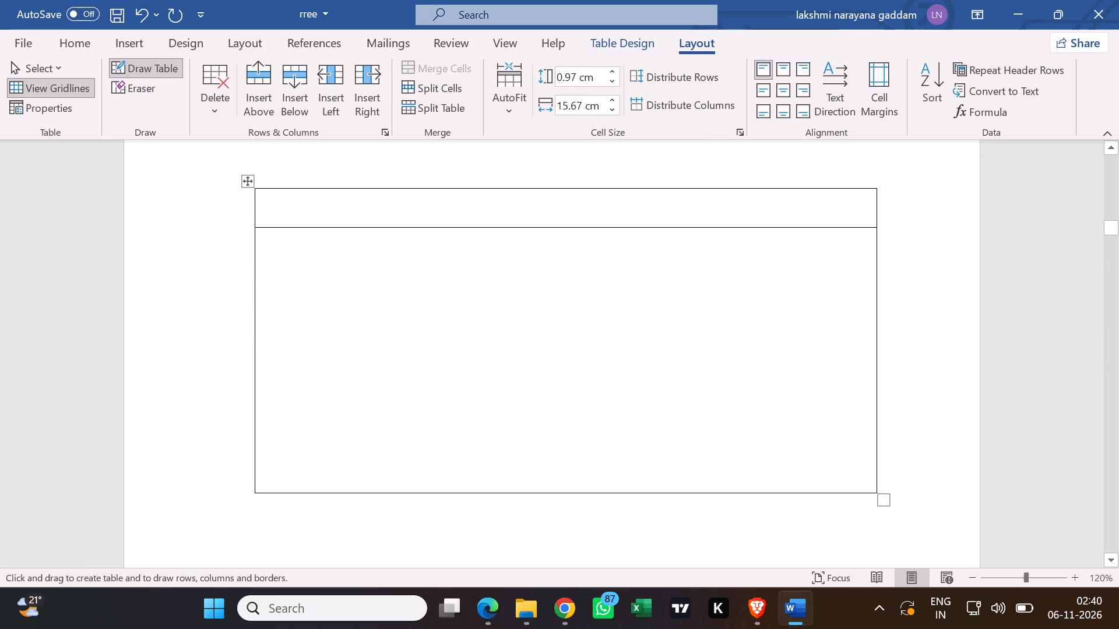
pyautogui.moveTo(295, 190); pyautogui.dragTo(291, 316)
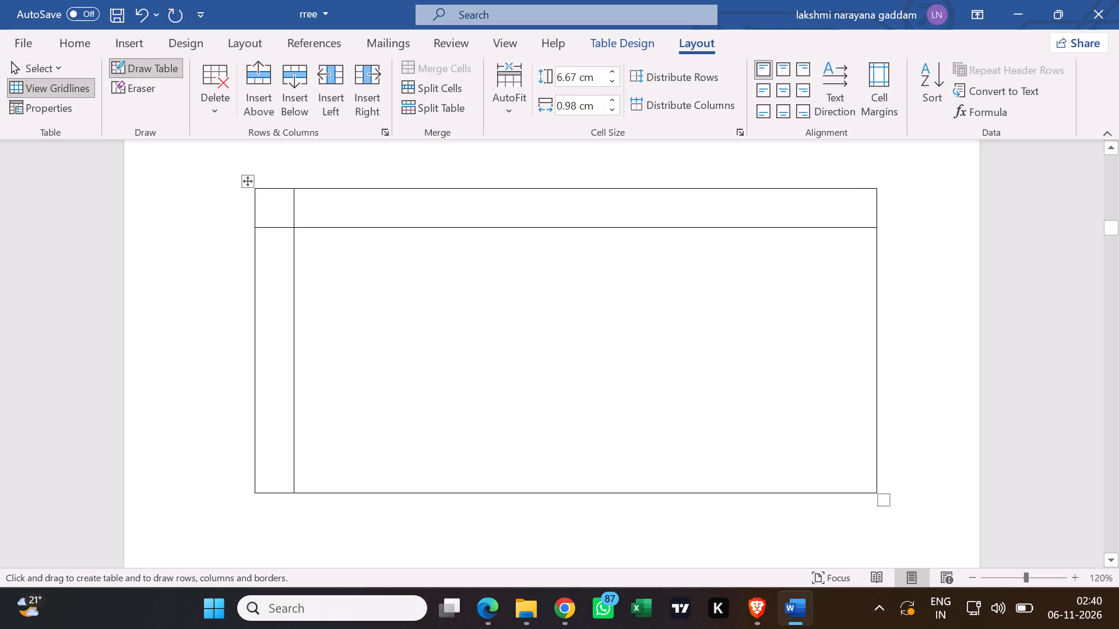
pyautogui.hotkey('ctrl', 'z')
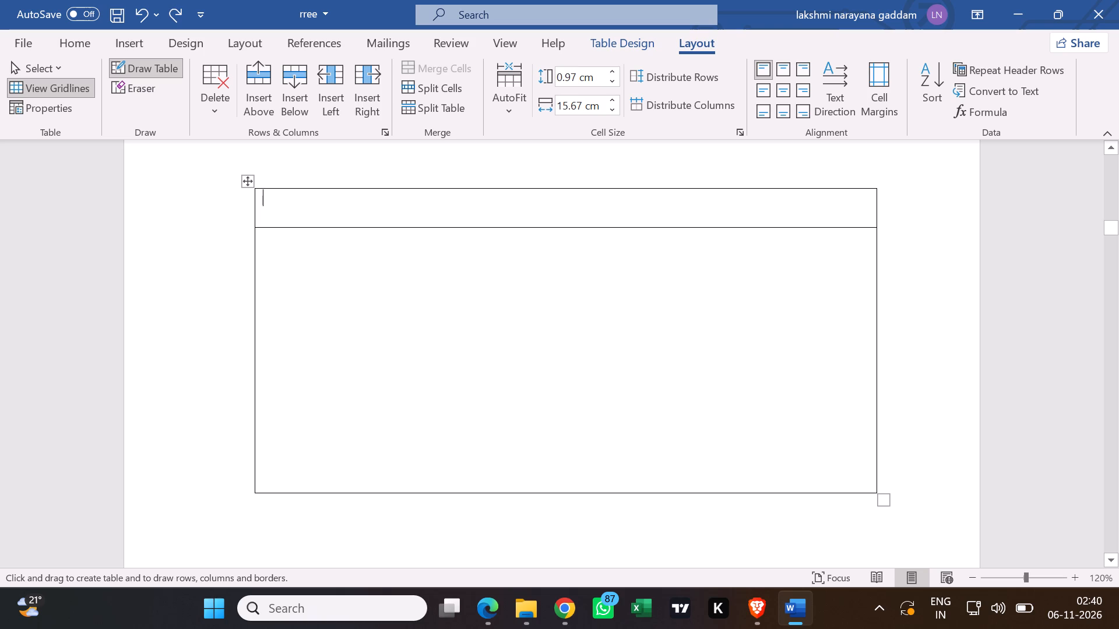
pyautogui.moveTo(331, 188); pyautogui.dragTo(333, 274)
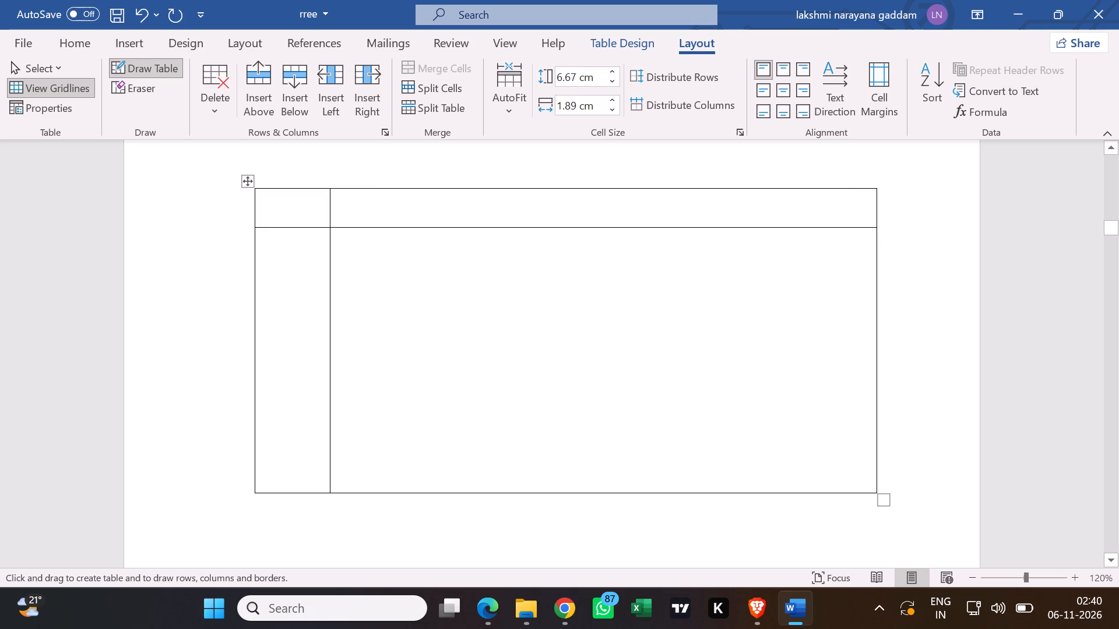
pyautogui.moveTo(723, 189); pyautogui.dragTo(723, 200)
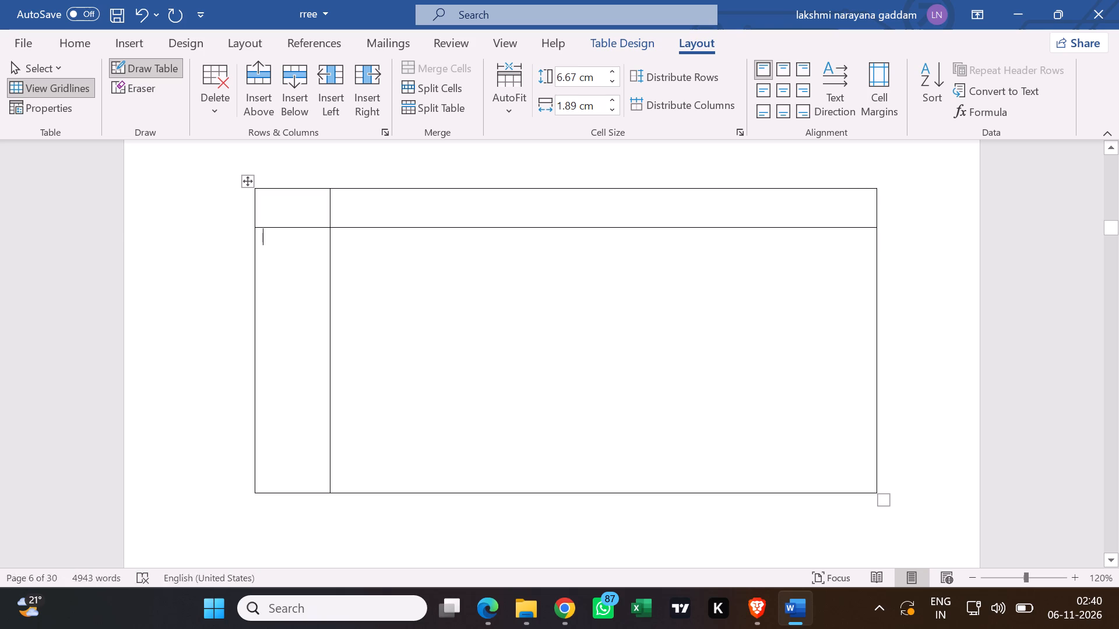
pyautogui.moveTo(723, 200); pyautogui.dragTo(720, 246)
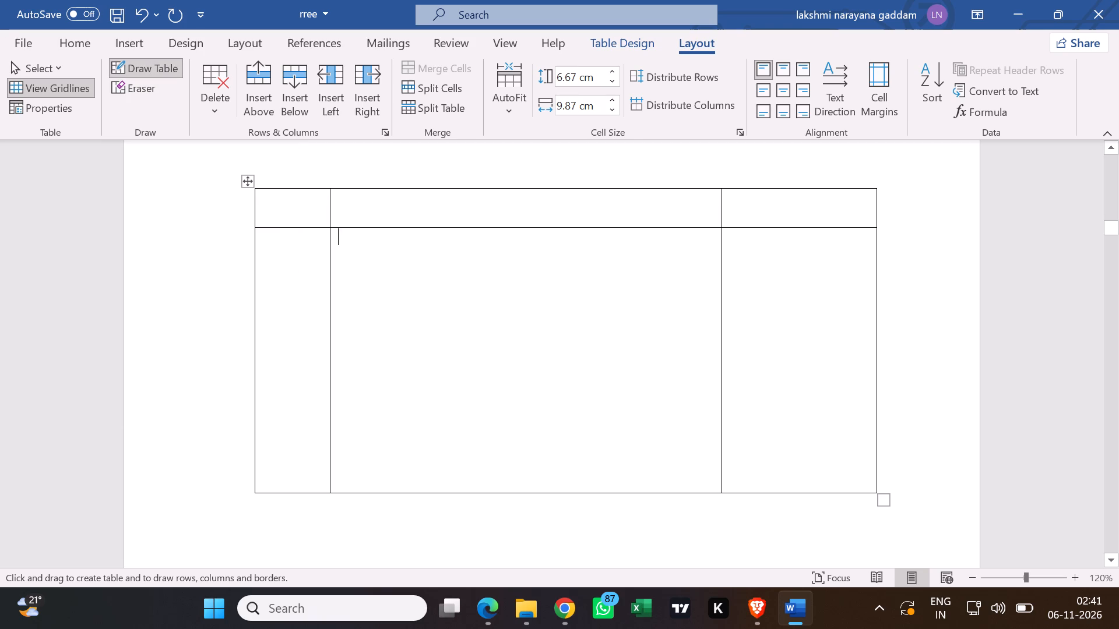
# Draw a horizontal line across all three columns below the header to form a row about 0.57 cm high.
pyautogui.click(256, 253)
pyautogui.moveTo(256, 251); pyautogui.dragTo(316, 260)
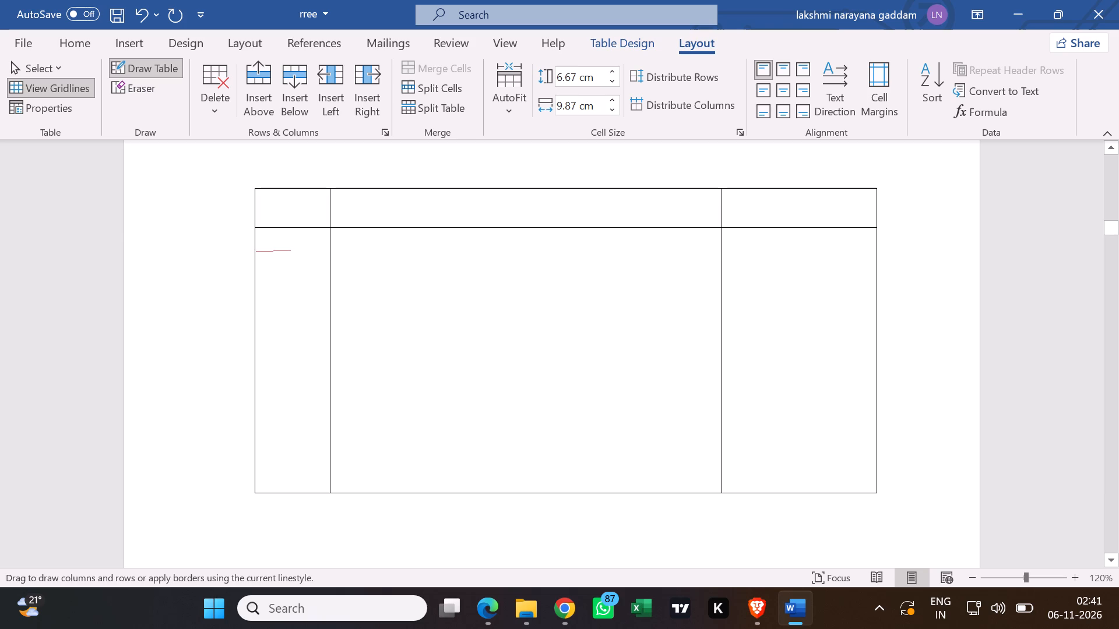
pyautogui.moveTo(316, 260); pyautogui.dragTo(770, 271)
pyautogui.moveTo(770, 271); pyautogui.dragTo(835, 259)
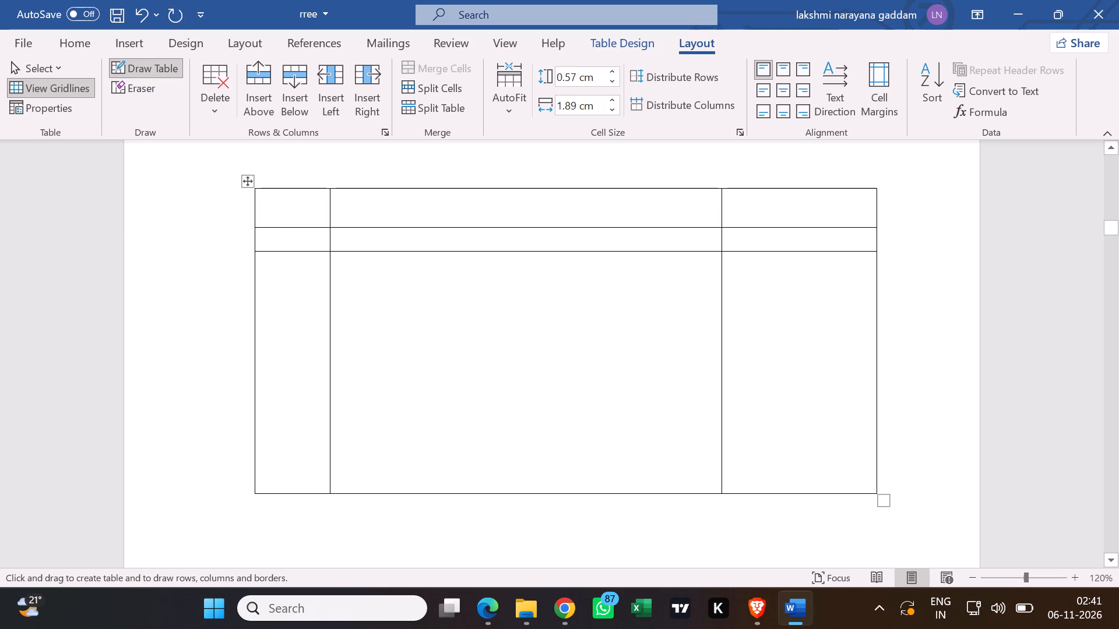
pyautogui.rightClick(622, 249)
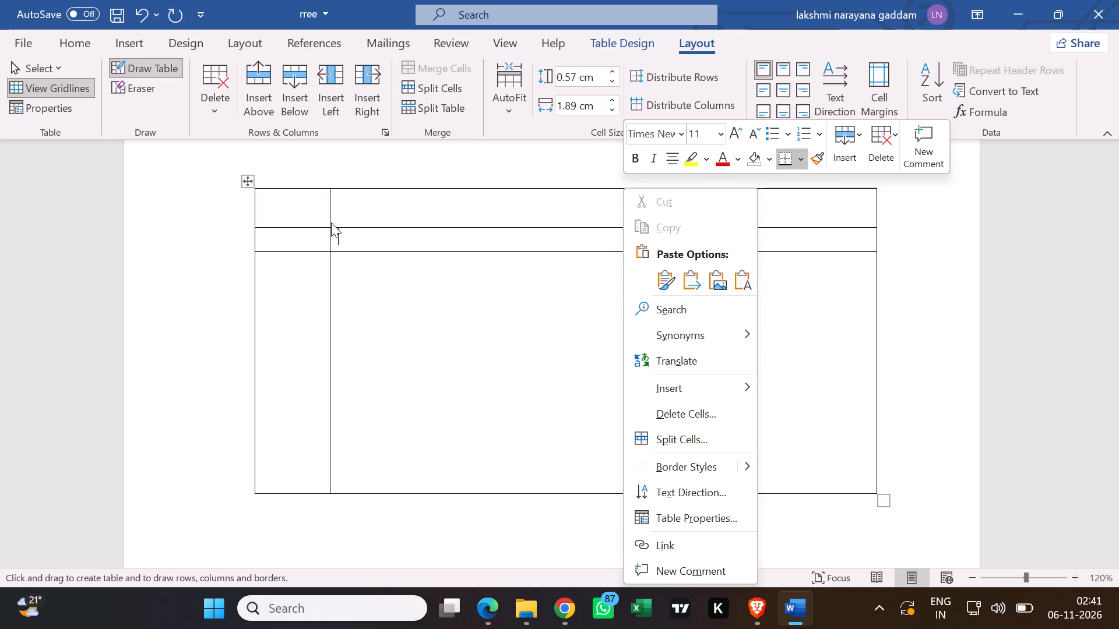
pyautogui.click(333, 239)
pyautogui.click(178, 241)
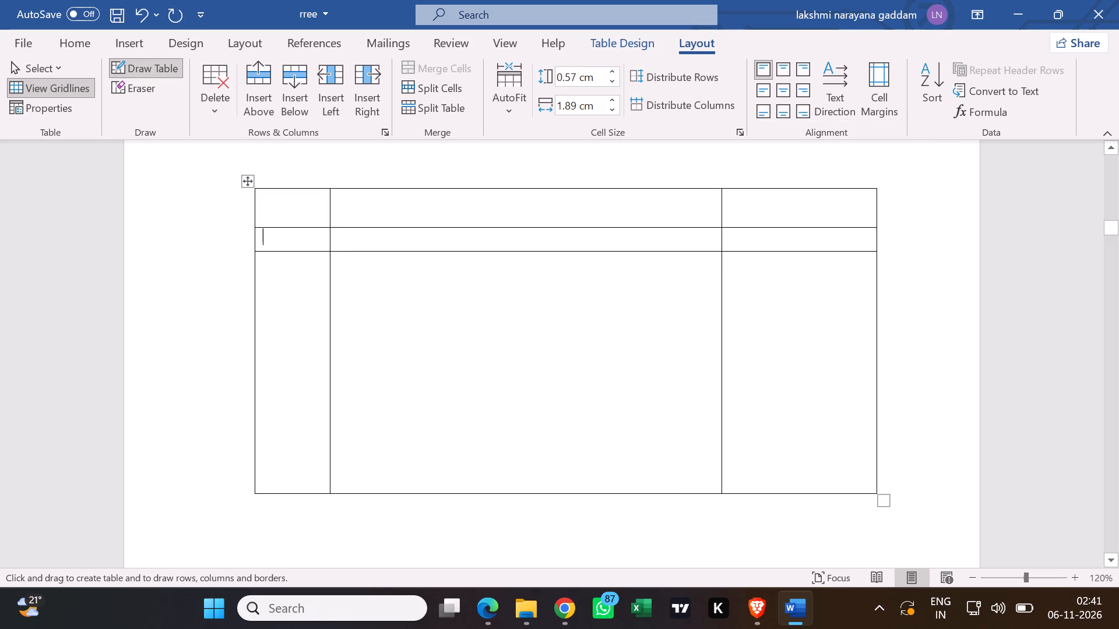
pyautogui.click(886, 510)
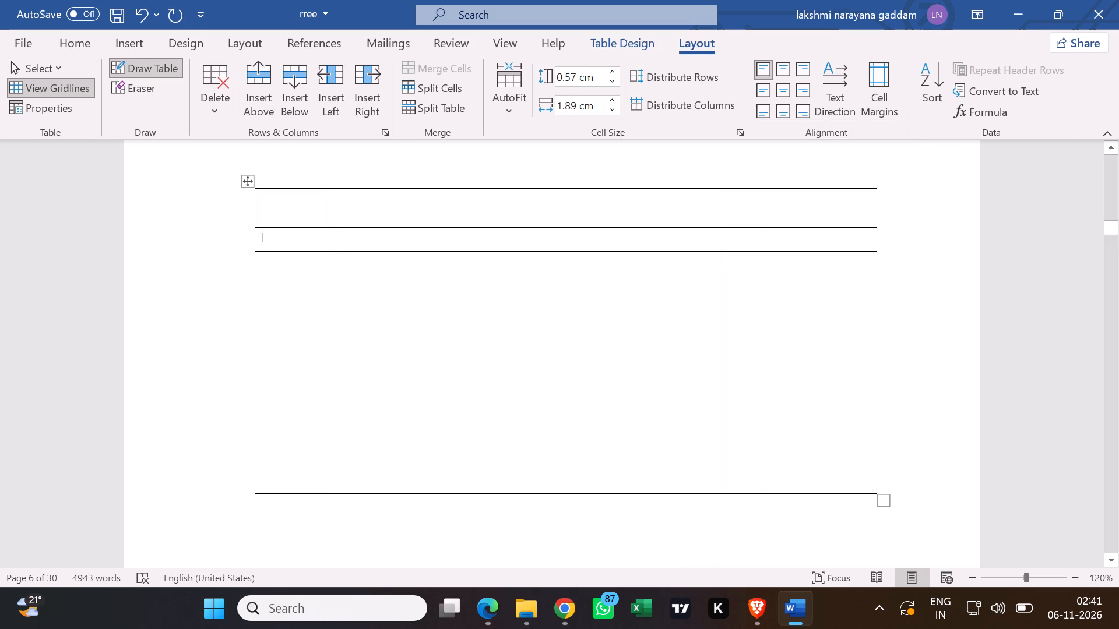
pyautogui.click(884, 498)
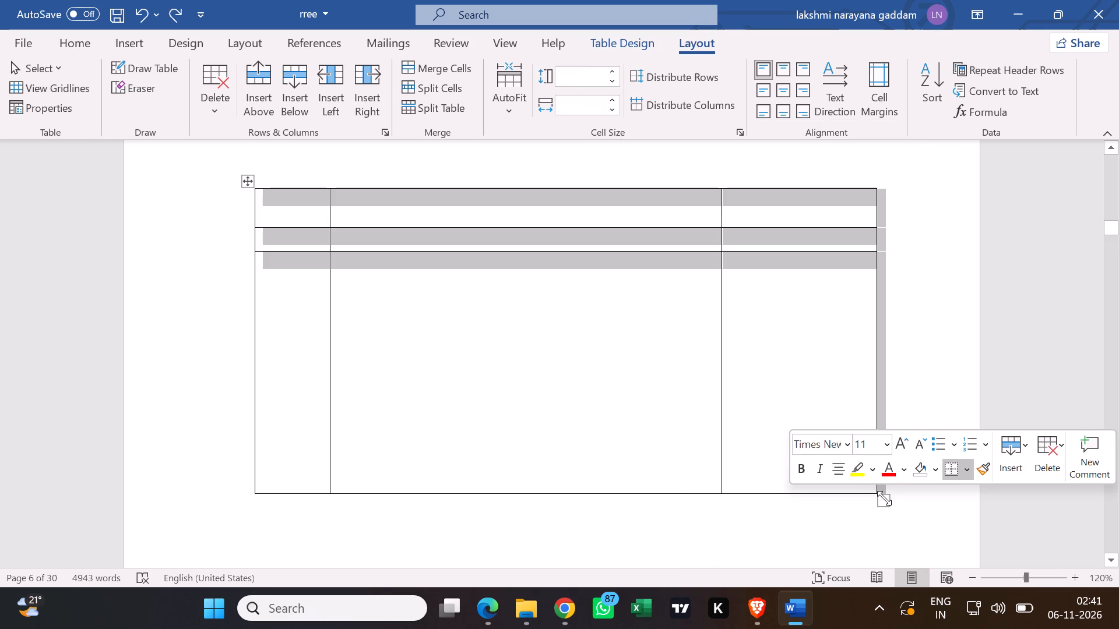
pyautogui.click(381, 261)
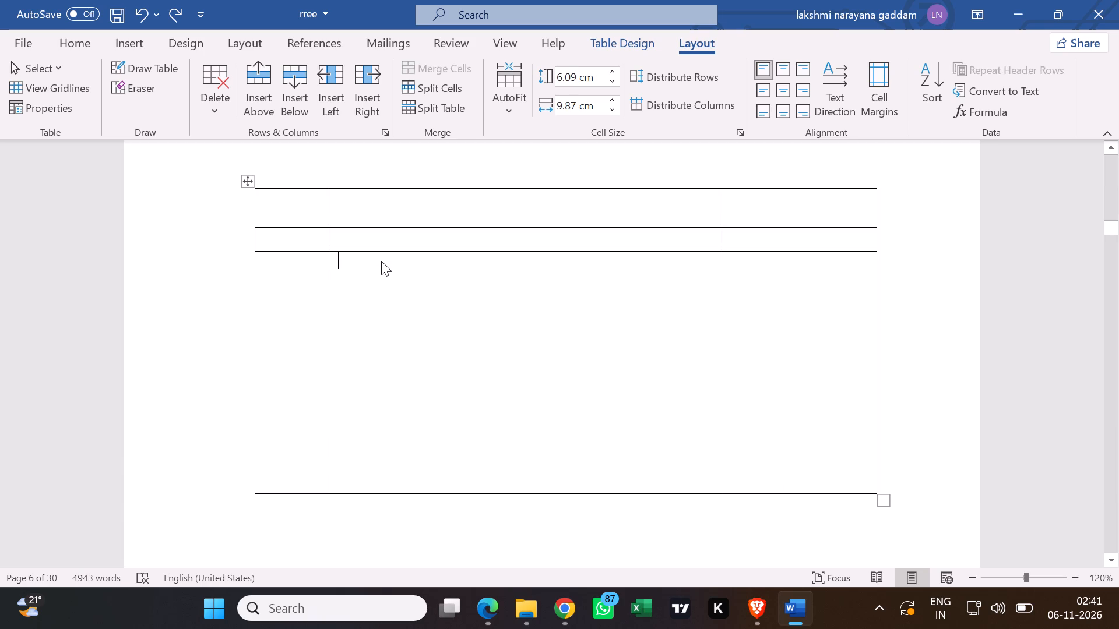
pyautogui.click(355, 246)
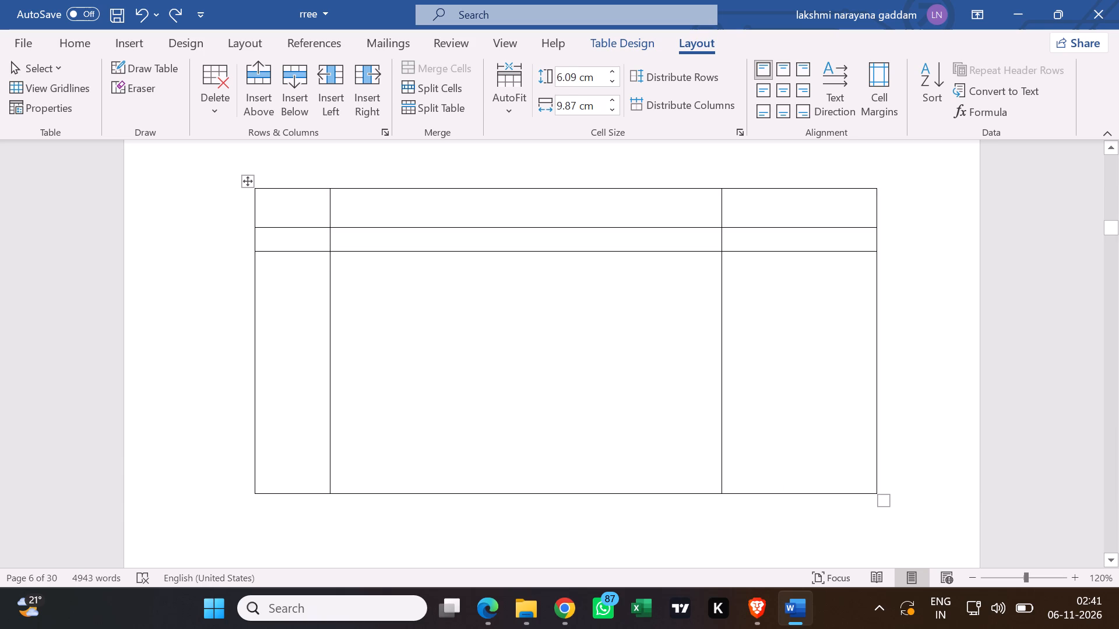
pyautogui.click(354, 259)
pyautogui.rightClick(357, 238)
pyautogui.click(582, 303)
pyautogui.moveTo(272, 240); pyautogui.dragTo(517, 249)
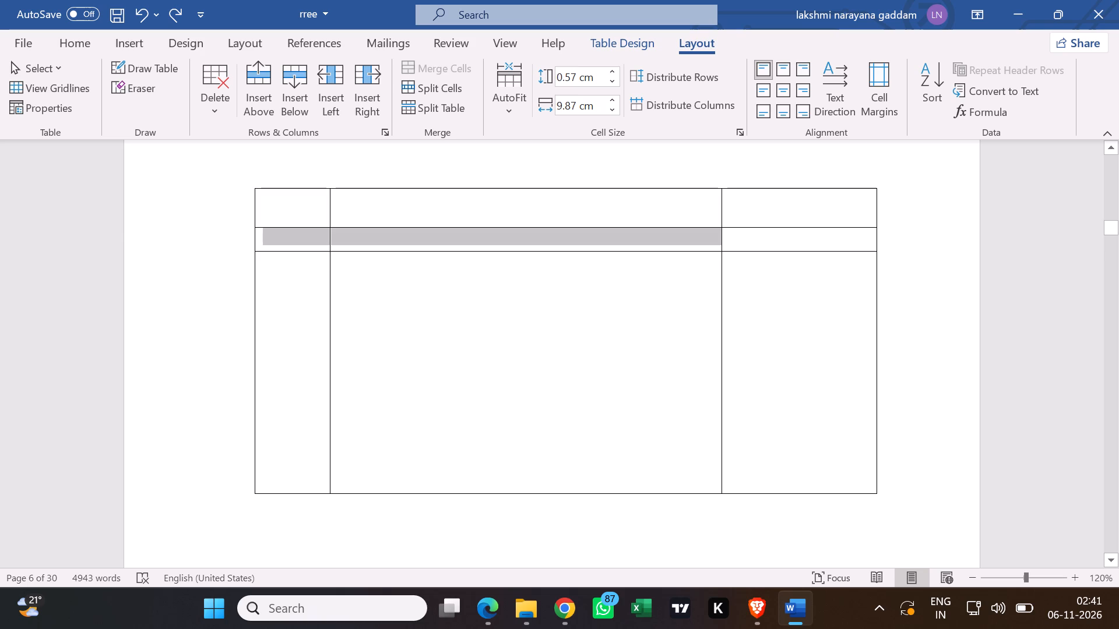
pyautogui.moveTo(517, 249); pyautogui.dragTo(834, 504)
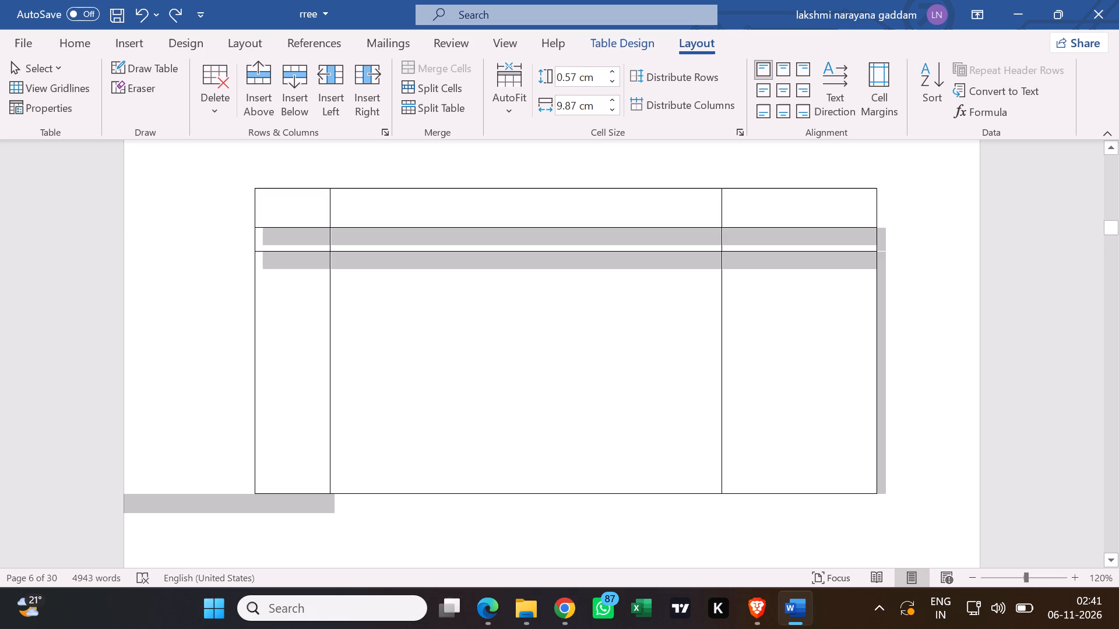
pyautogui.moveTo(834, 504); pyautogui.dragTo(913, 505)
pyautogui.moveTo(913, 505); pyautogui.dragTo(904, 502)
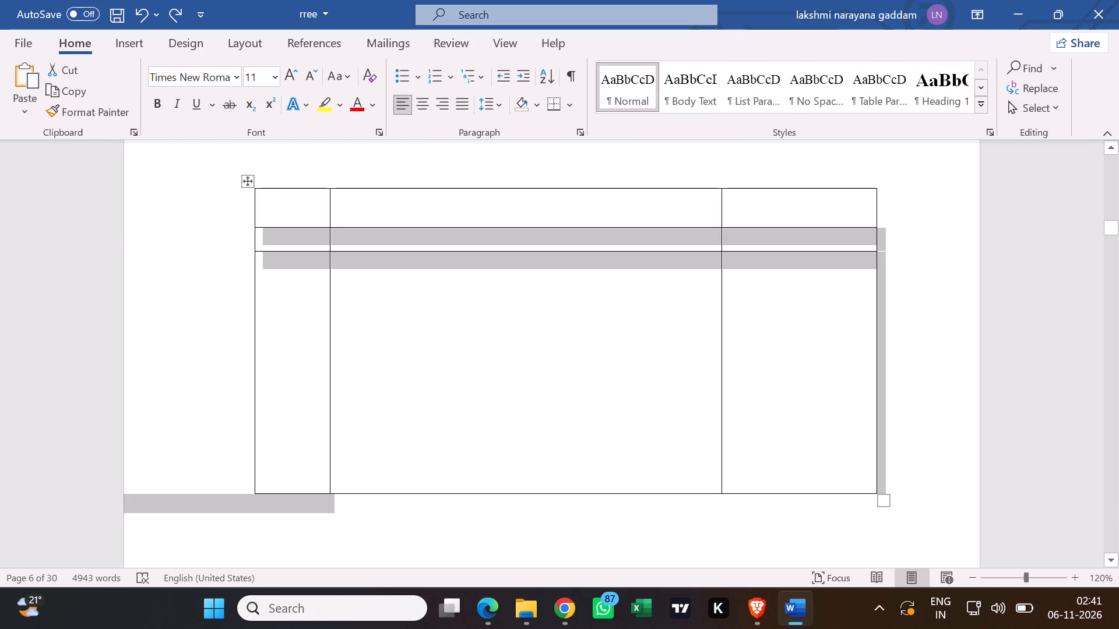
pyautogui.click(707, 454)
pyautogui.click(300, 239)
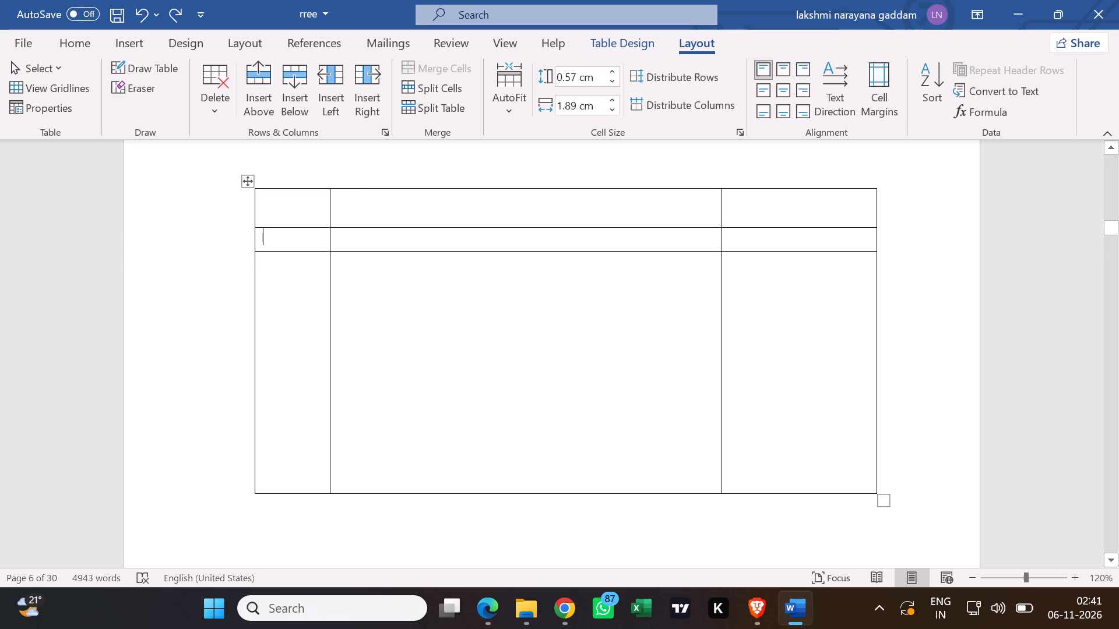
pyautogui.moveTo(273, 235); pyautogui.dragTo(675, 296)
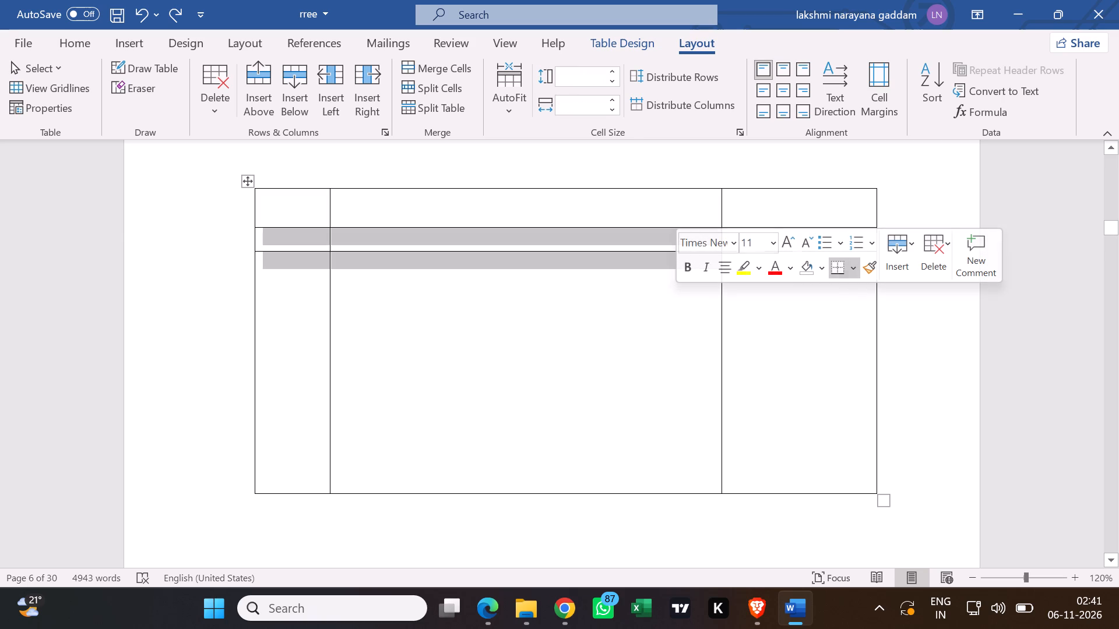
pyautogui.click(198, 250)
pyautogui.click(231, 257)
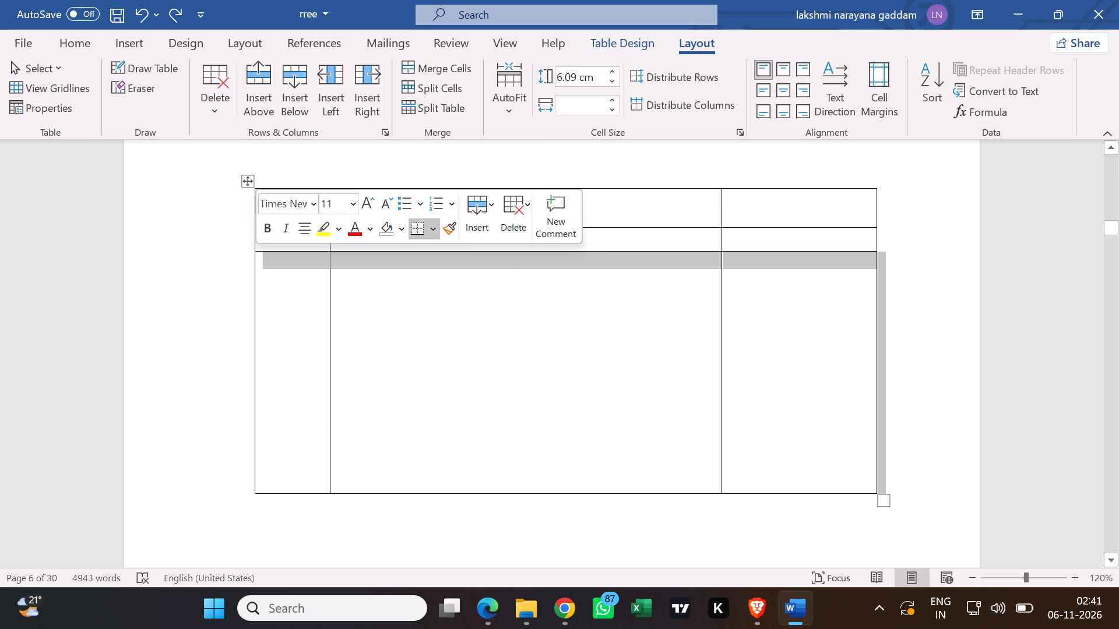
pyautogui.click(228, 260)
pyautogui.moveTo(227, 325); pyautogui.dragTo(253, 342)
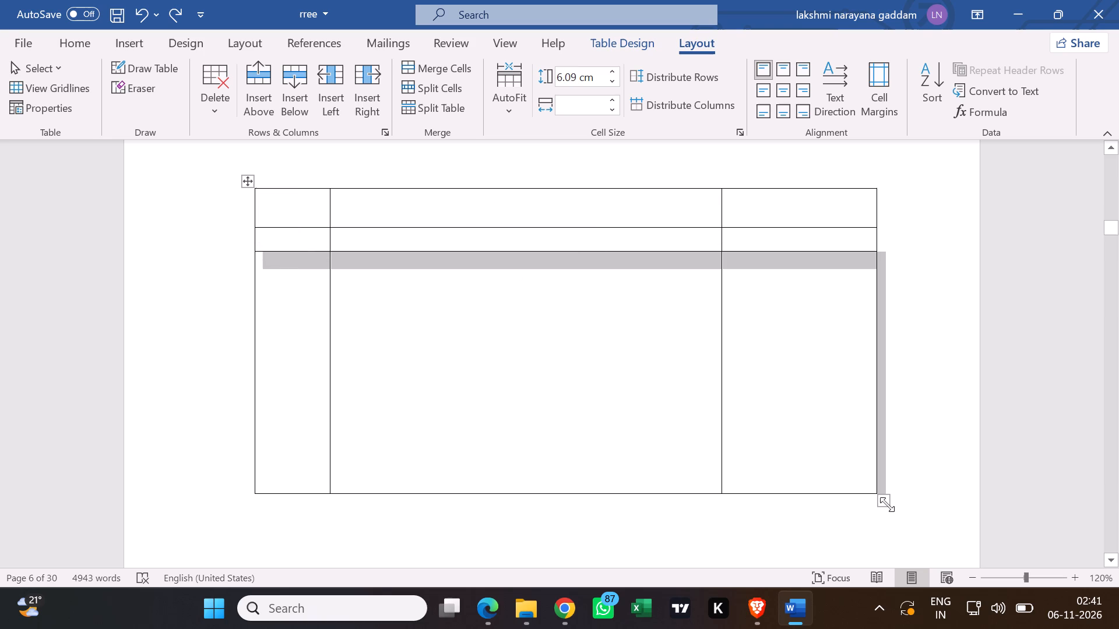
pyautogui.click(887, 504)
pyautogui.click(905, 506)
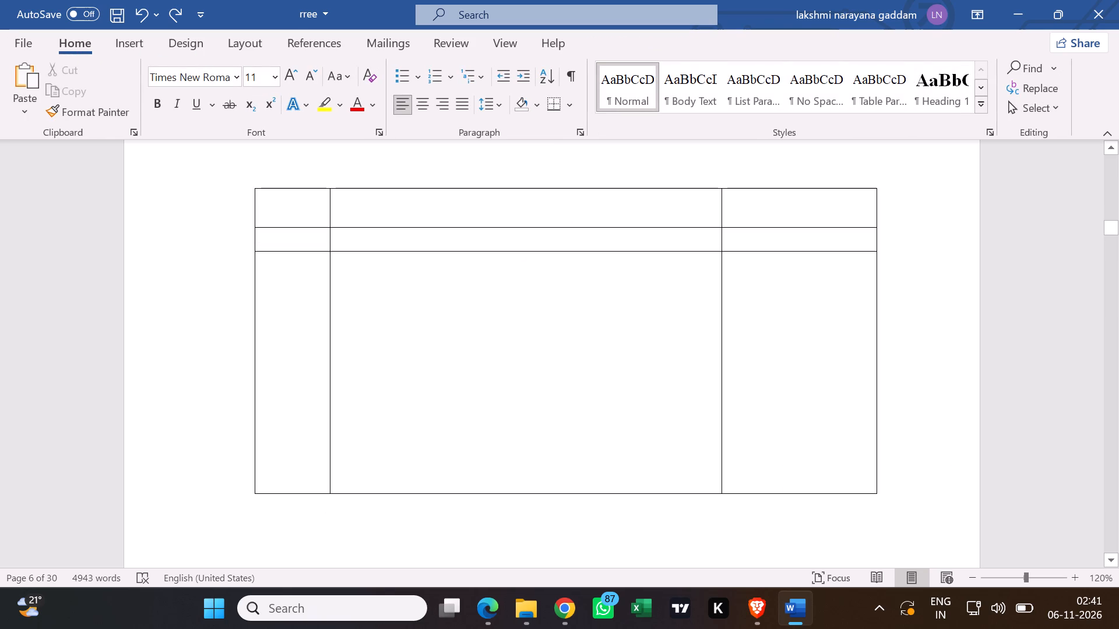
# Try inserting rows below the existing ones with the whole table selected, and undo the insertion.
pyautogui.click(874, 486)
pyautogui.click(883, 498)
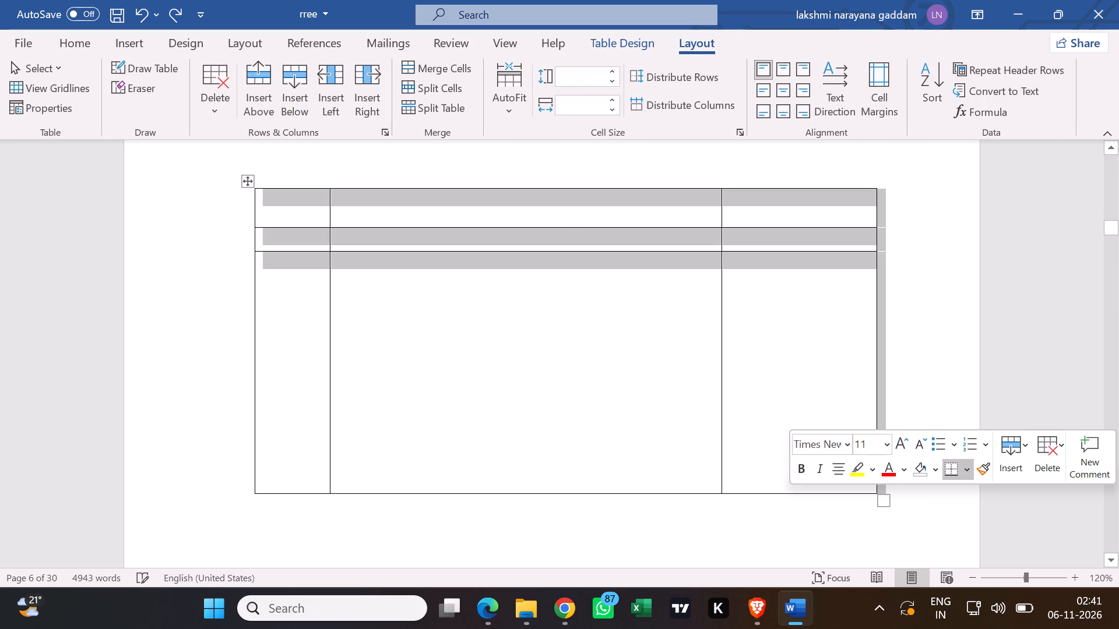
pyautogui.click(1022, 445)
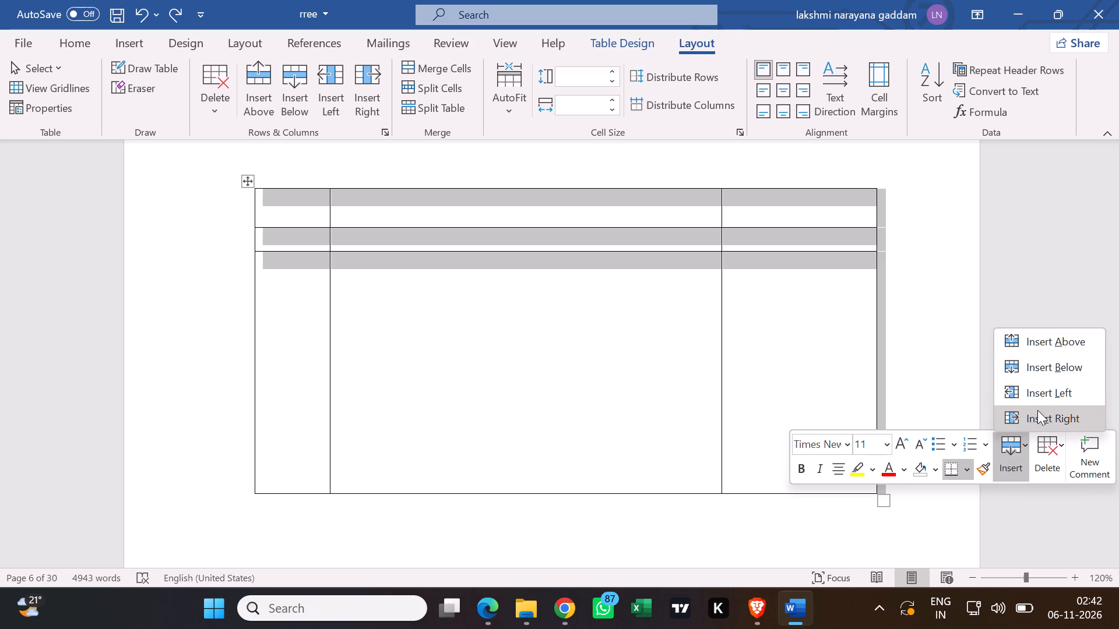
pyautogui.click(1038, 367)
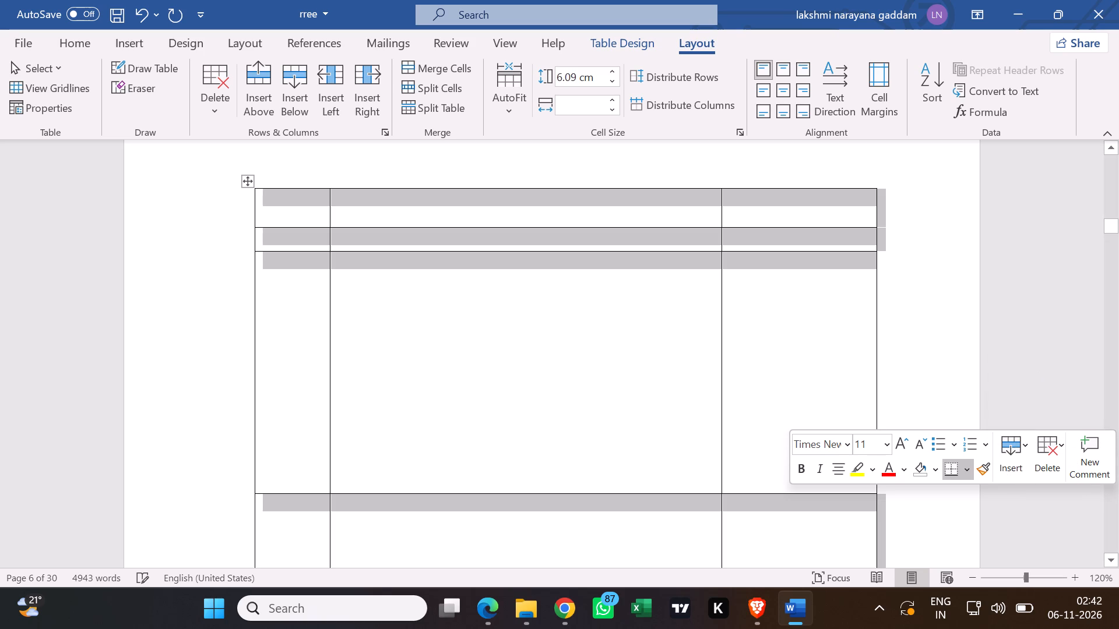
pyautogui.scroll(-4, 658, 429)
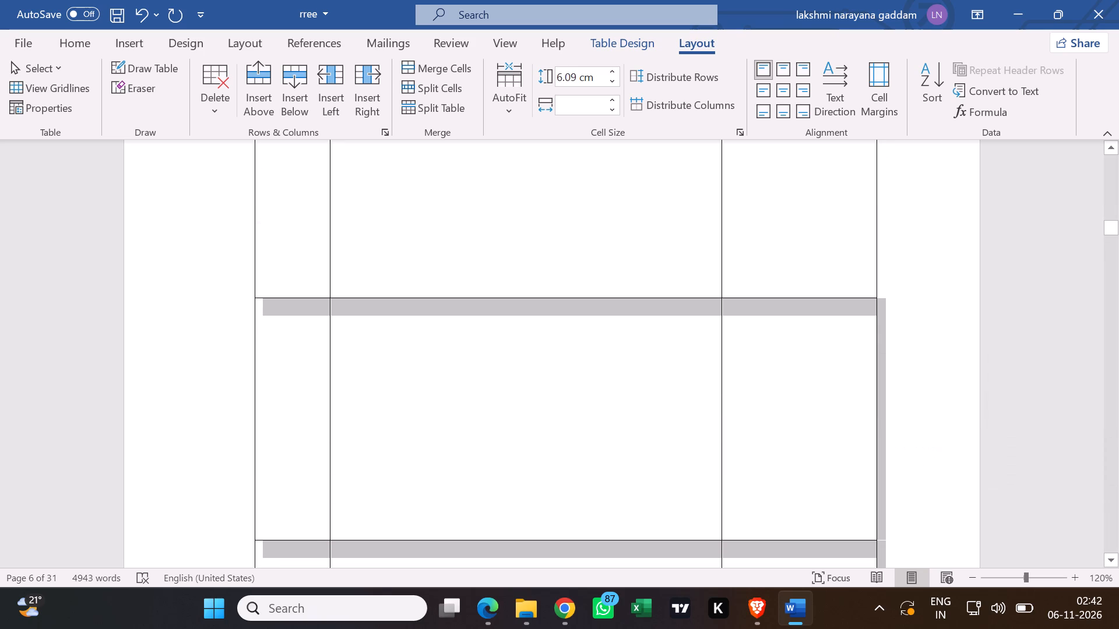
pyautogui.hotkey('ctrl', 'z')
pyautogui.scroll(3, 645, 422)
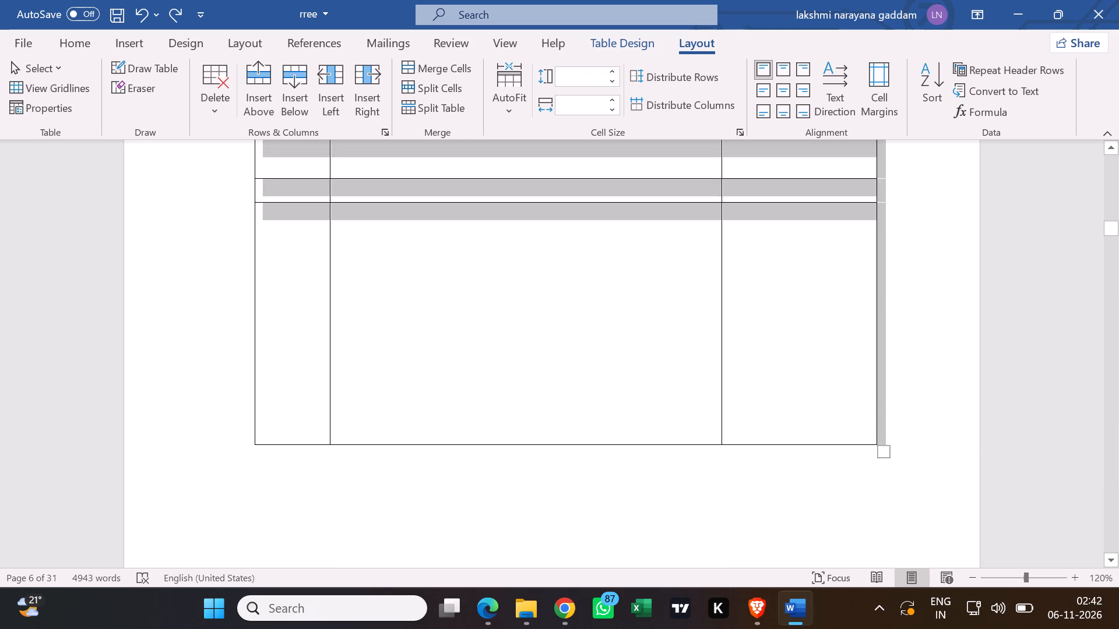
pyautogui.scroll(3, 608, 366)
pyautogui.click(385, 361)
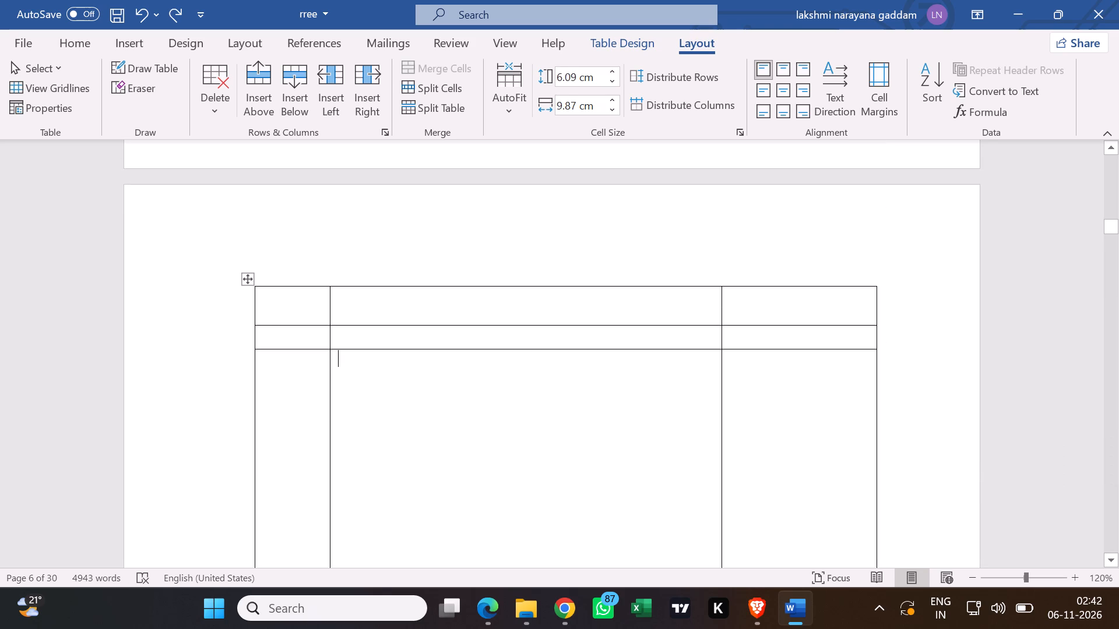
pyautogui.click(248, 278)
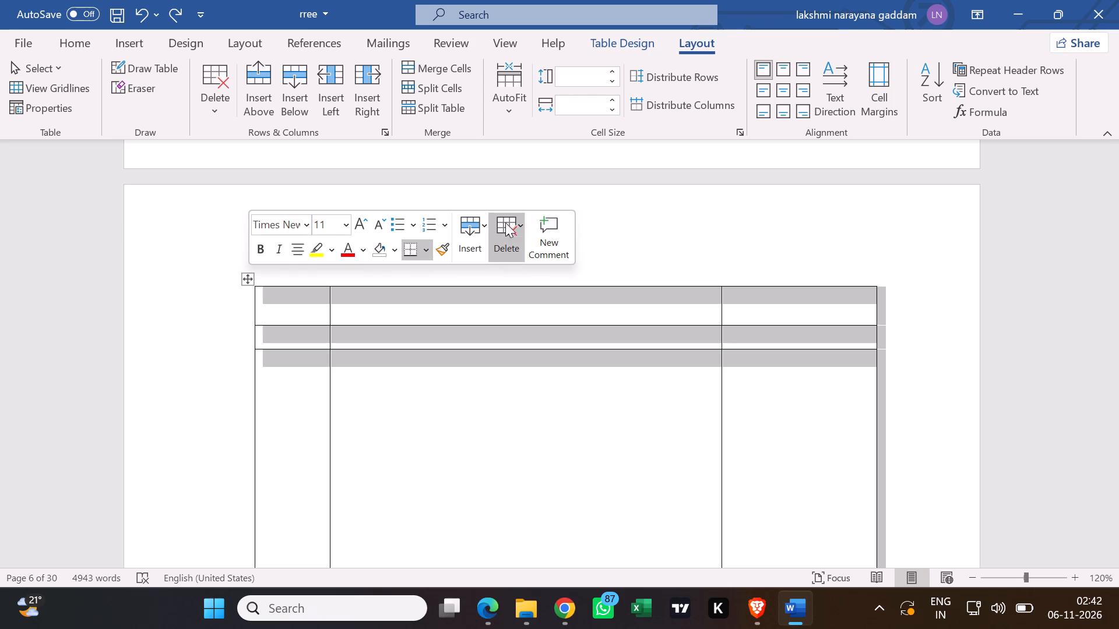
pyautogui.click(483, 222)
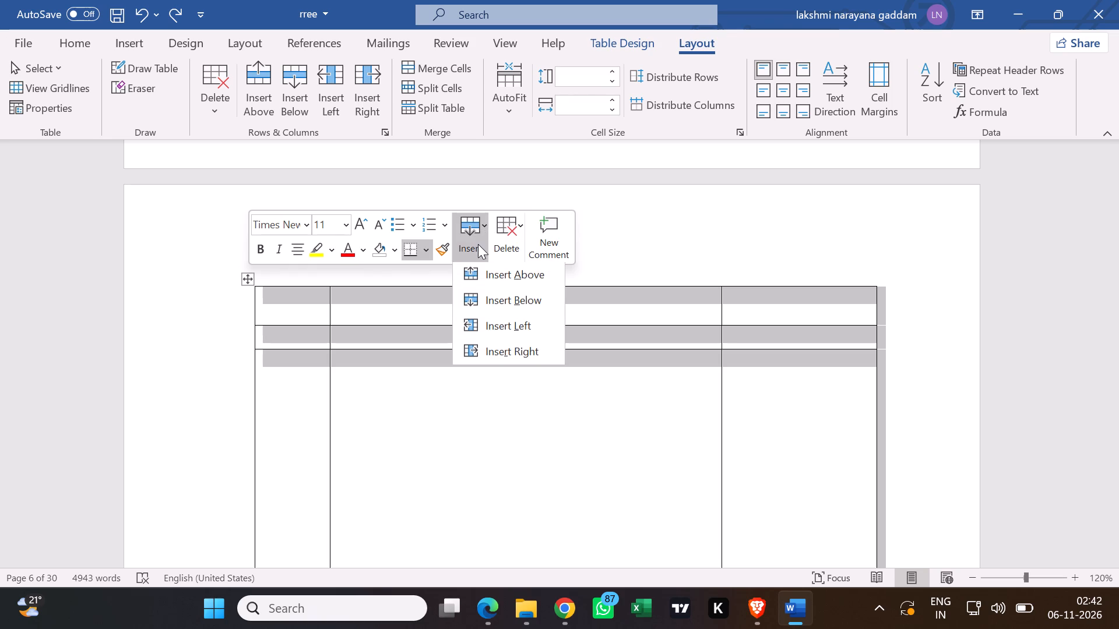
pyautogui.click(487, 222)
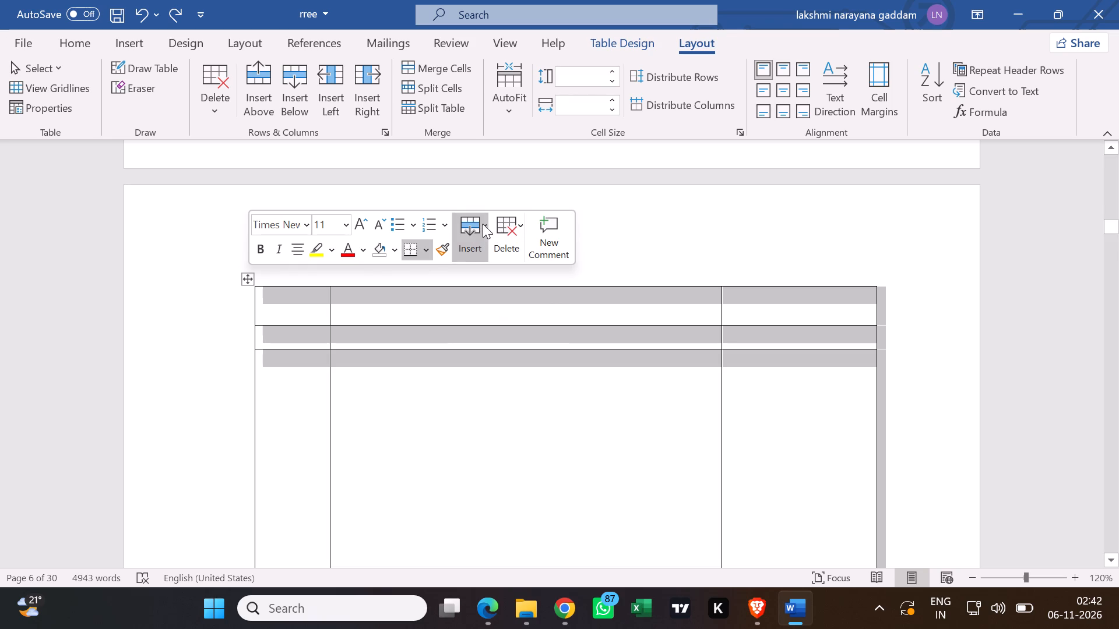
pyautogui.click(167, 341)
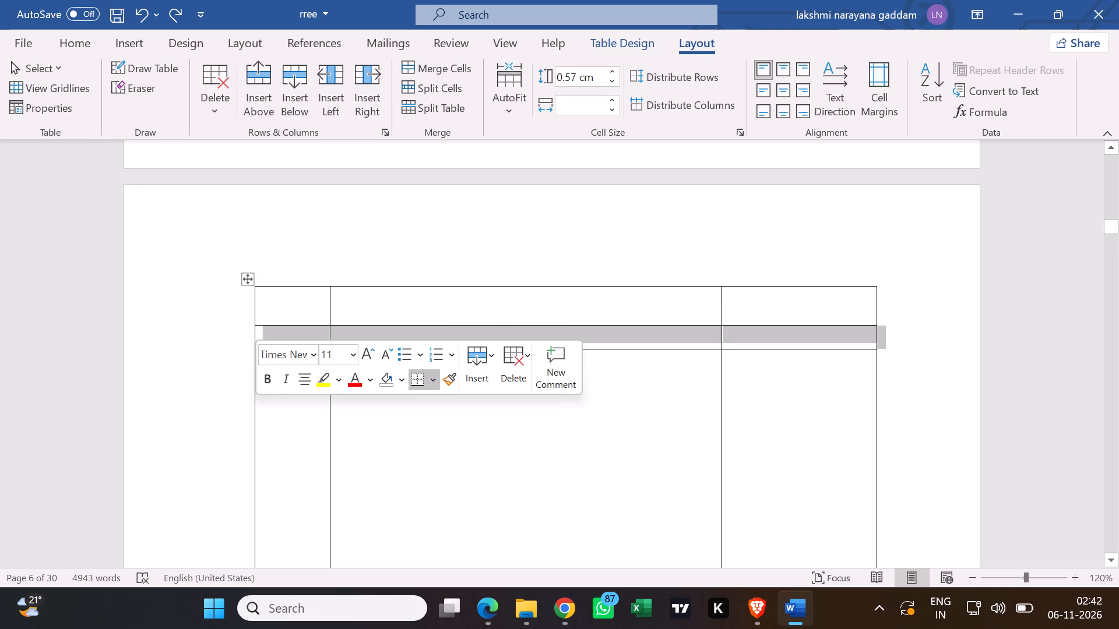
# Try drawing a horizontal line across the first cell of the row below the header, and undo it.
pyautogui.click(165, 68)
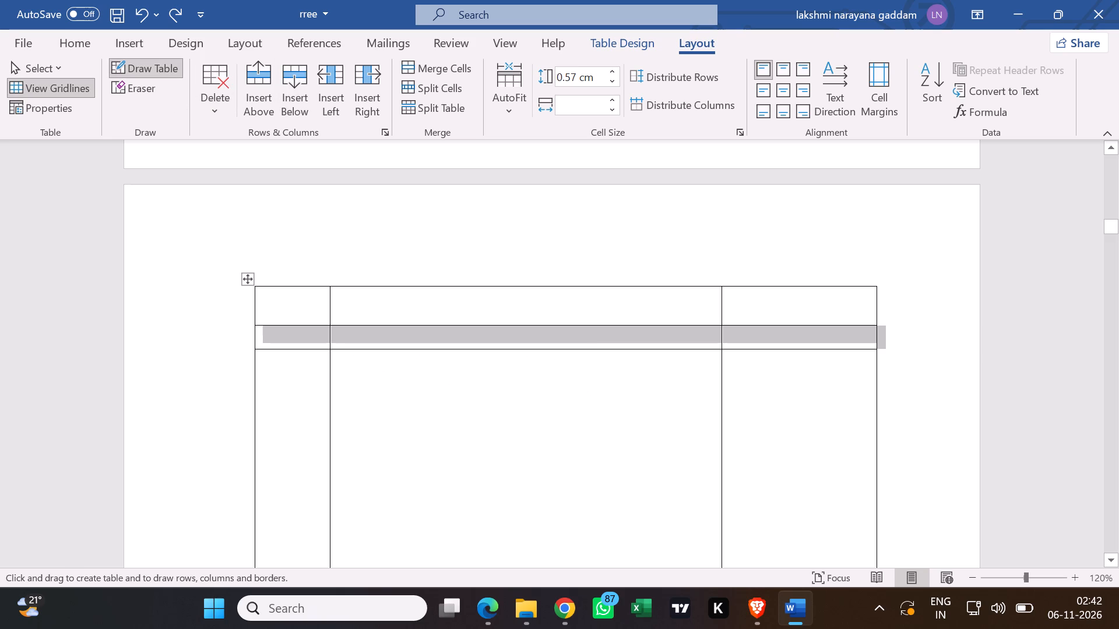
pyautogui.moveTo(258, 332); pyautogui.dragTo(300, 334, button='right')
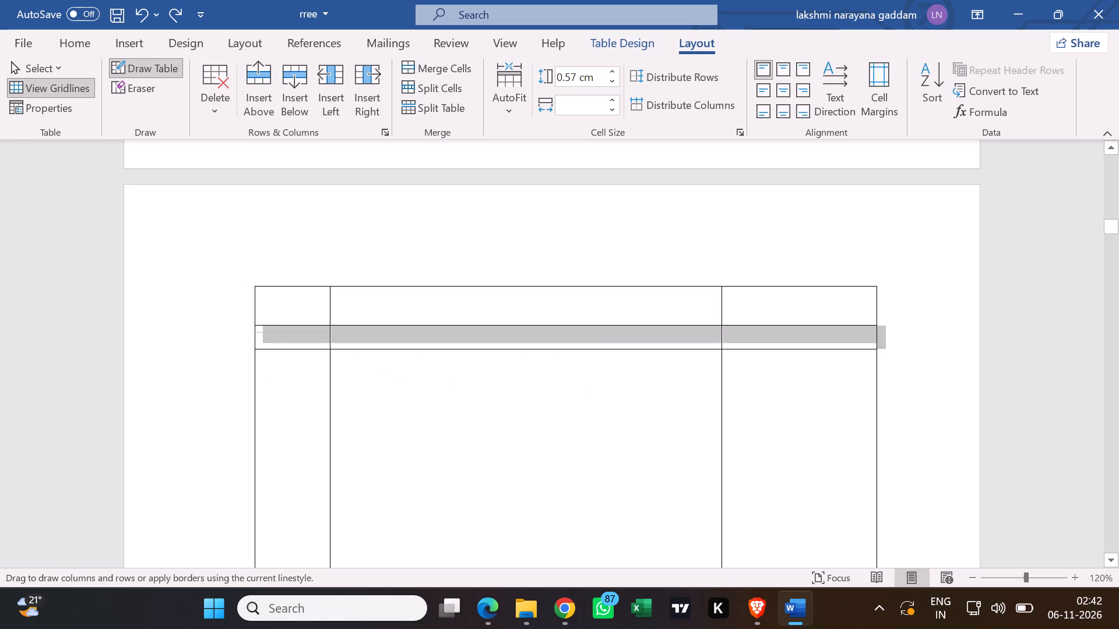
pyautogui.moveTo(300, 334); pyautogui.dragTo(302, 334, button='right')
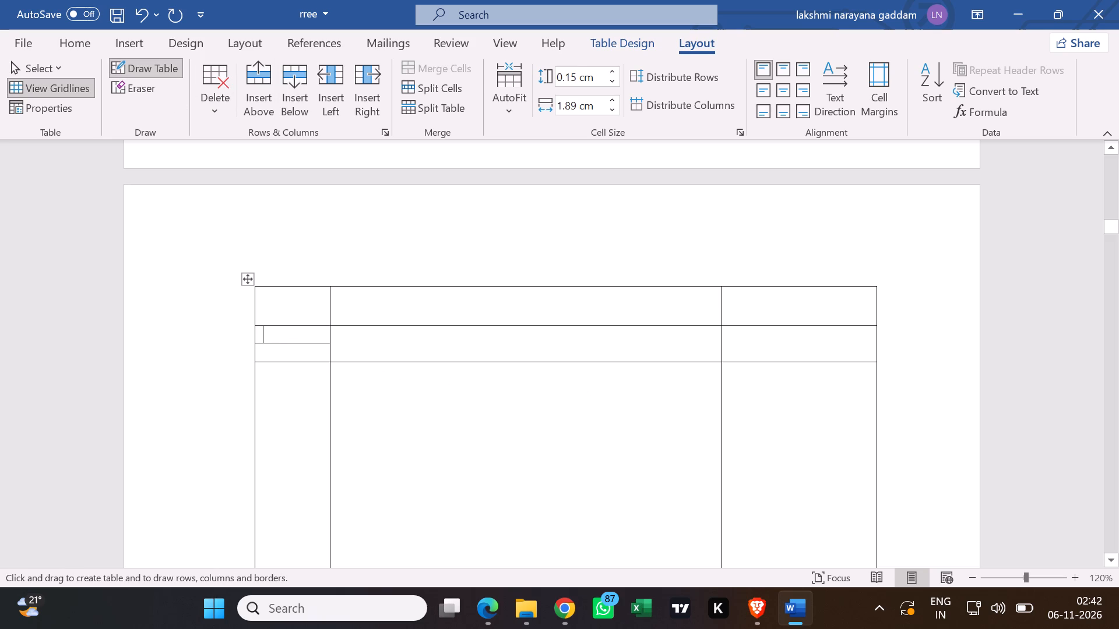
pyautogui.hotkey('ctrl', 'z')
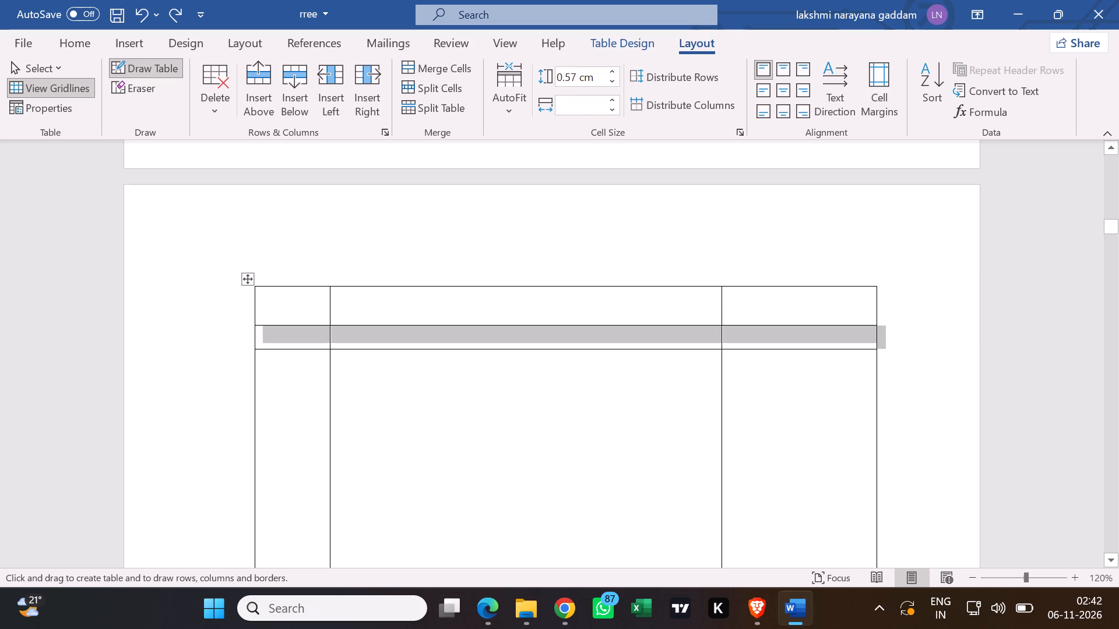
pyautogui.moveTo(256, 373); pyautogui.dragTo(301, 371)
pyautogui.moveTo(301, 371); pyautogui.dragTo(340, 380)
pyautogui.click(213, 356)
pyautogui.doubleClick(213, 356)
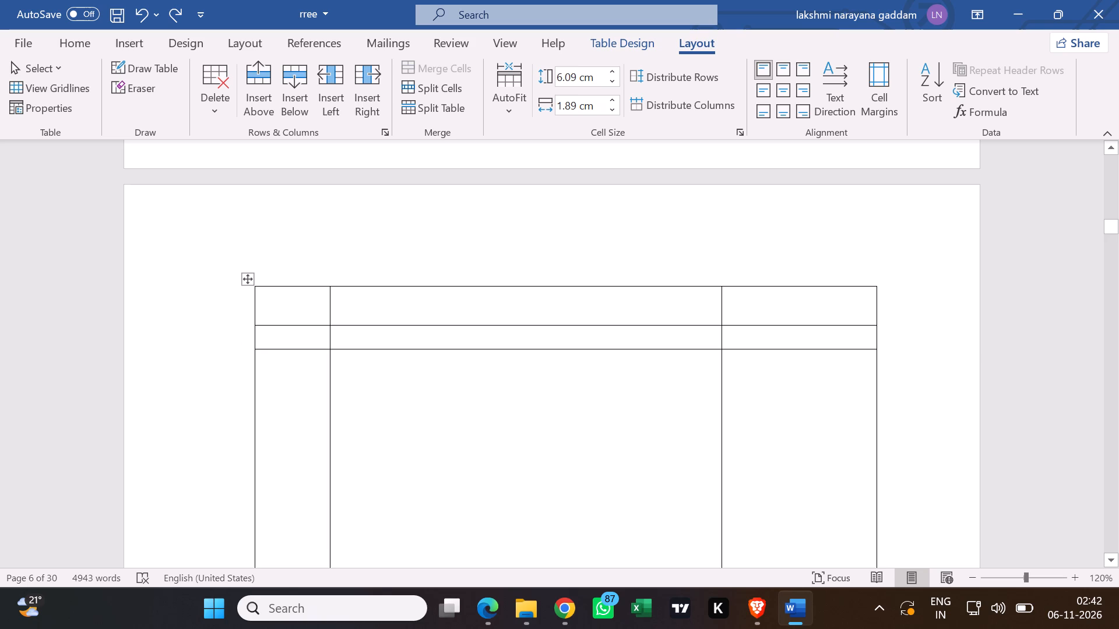
# Draw two horizontal lines across all three columns in the large bottom row, forming rows about 0.53 cm and 0.52 cm high.
pyautogui.click(137, 65)
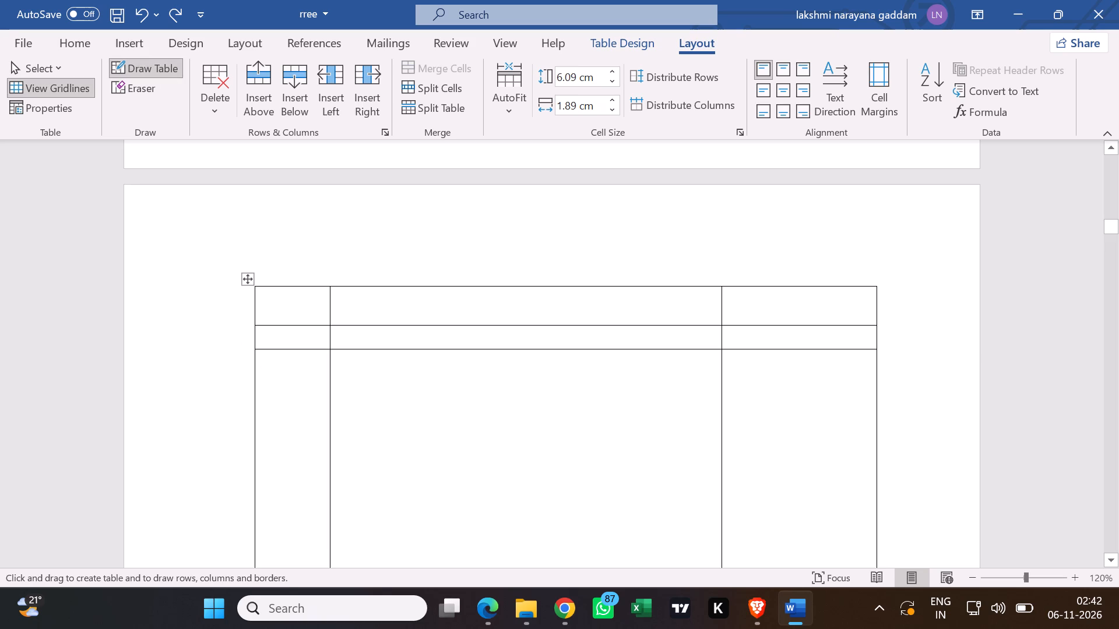
pyautogui.moveTo(256, 371); pyautogui.dragTo(306, 375)
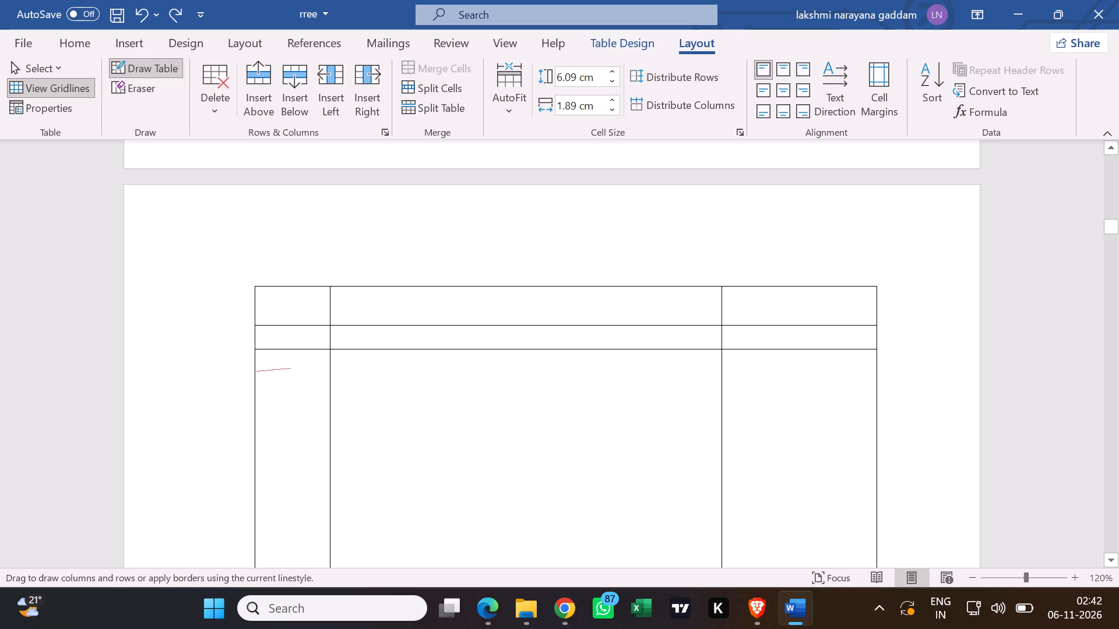
pyautogui.moveTo(306, 375); pyautogui.dragTo(771, 400)
pyautogui.moveTo(771, 400); pyautogui.dragTo(826, 375)
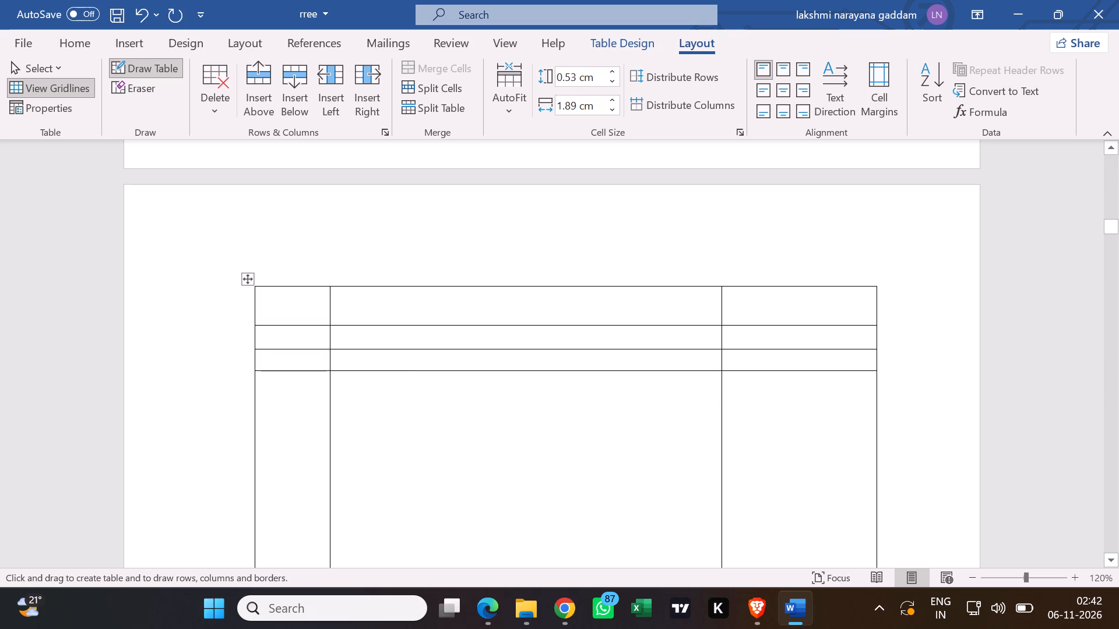
pyautogui.moveTo(255, 392); pyautogui.dragTo(297, 391)
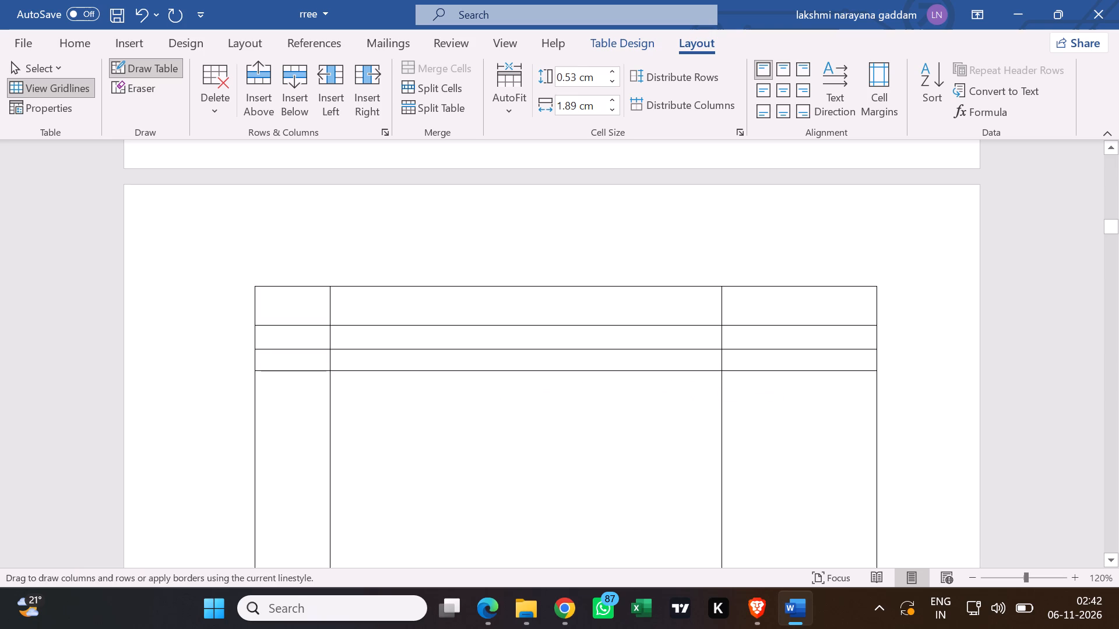
pyautogui.moveTo(297, 391); pyautogui.dragTo(749, 410)
pyautogui.moveTo(749, 410); pyautogui.dragTo(819, 387)
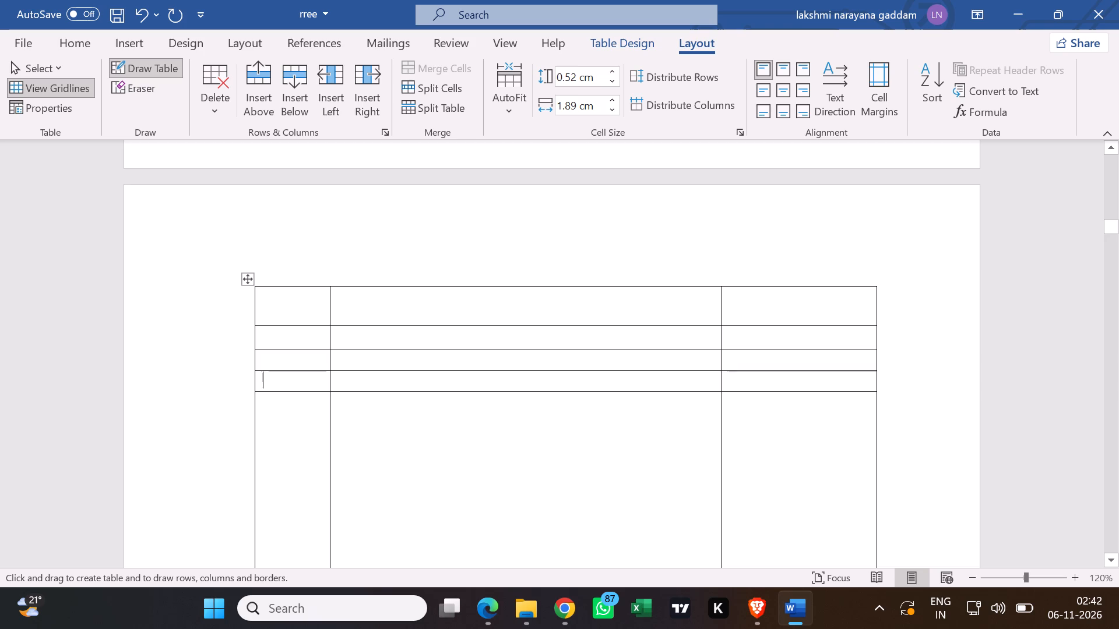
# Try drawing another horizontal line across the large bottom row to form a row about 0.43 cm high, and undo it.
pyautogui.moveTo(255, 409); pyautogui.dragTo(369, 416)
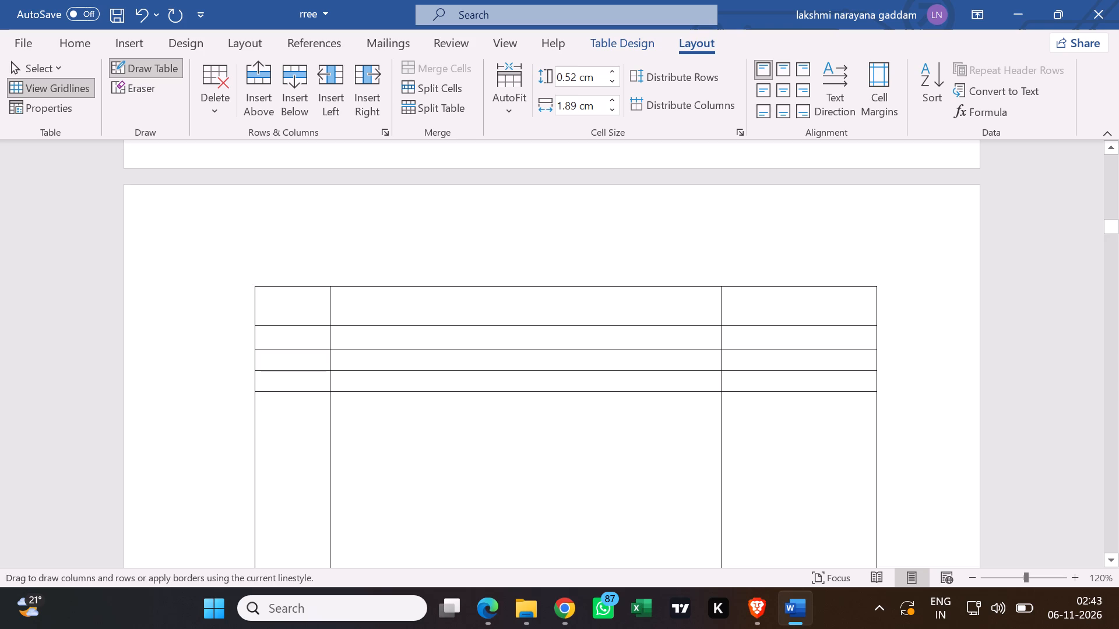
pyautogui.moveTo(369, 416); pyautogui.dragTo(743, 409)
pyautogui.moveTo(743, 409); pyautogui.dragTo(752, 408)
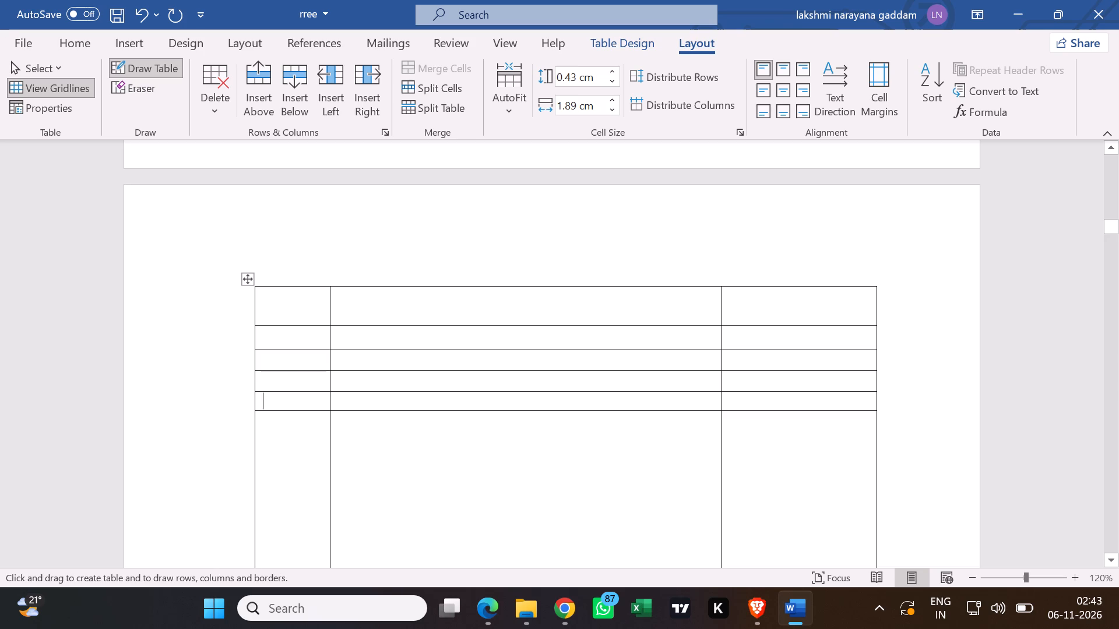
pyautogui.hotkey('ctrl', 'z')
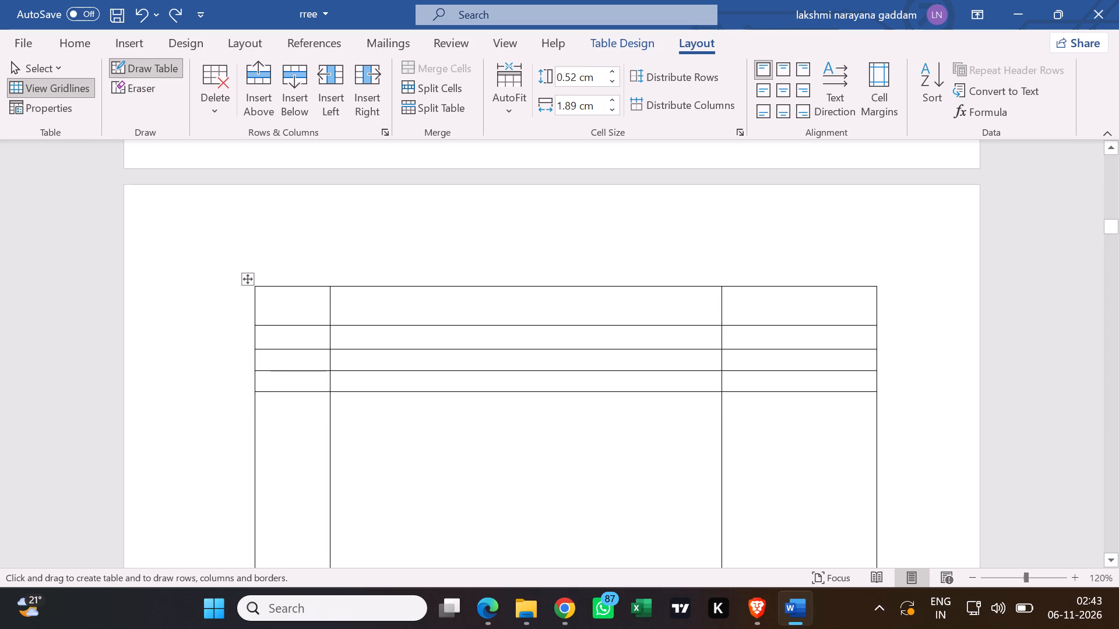
# Draw three more horizontal lines across all columns, forming rows about 0.5, 0.5 and 0.59 cm high, and stop drawing the table.
pyautogui.moveTo(256, 412); pyautogui.dragTo(345, 417)
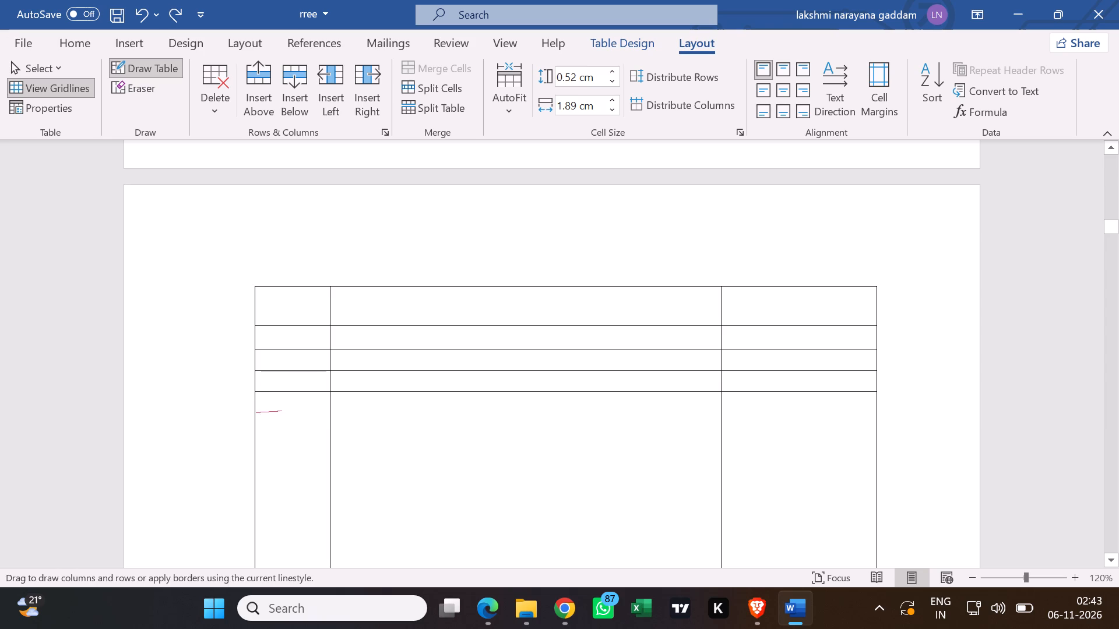
pyautogui.moveTo(345, 417); pyautogui.dragTo(753, 411)
pyautogui.scroll(-1, 309, 468)
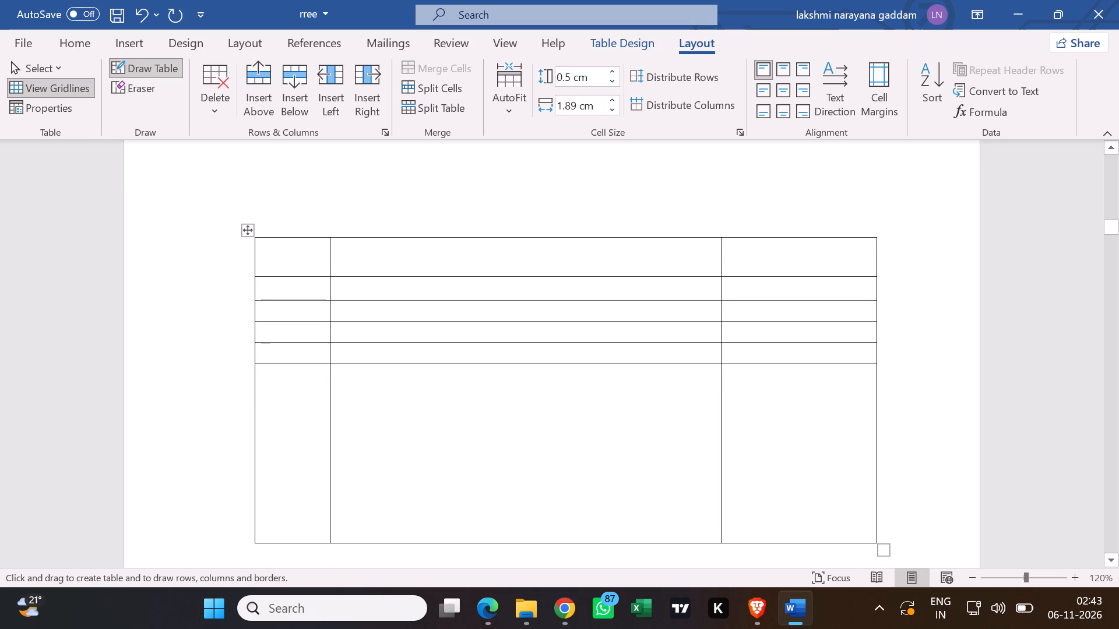
pyautogui.moveTo(255, 384); pyautogui.dragTo(643, 359)
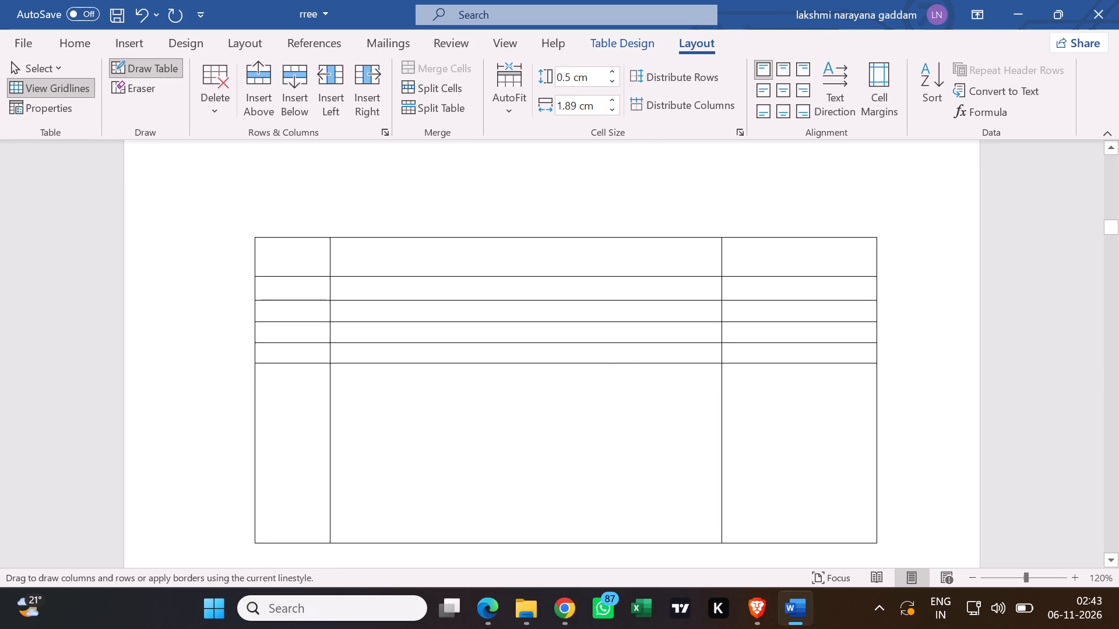
pyautogui.moveTo(643, 359); pyautogui.dragTo(779, 386)
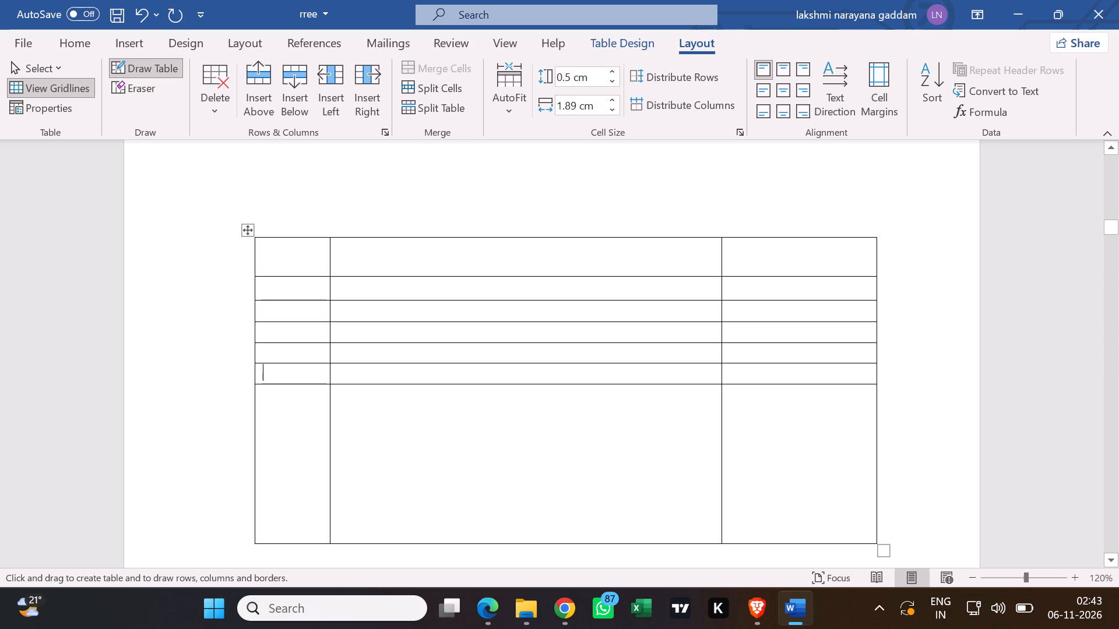
pyautogui.moveTo(255, 408); pyautogui.dragTo(332, 408)
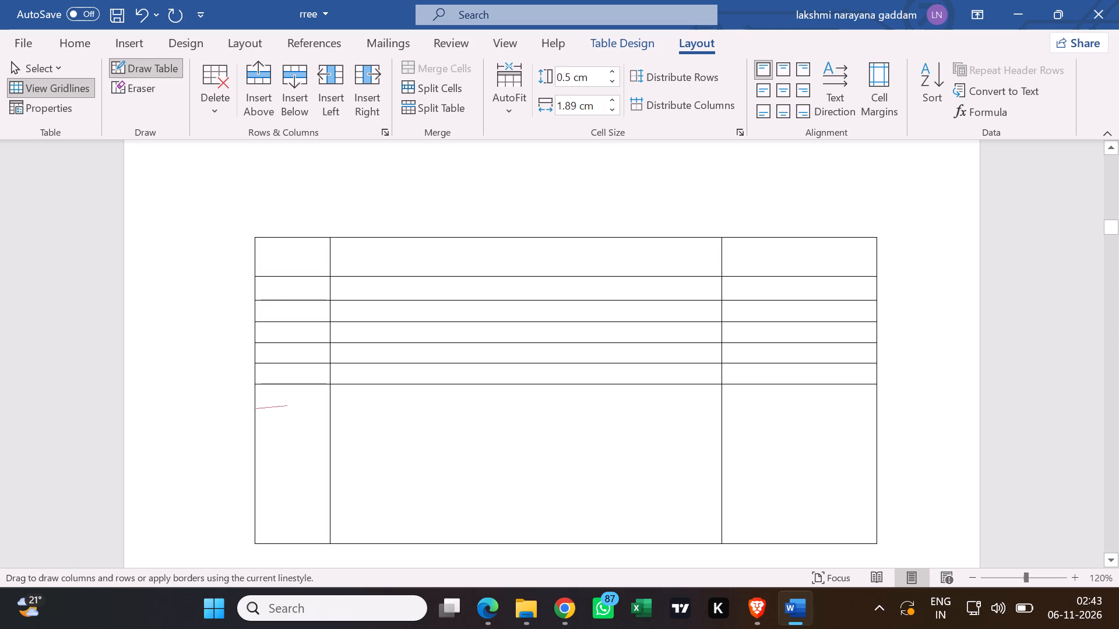
pyautogui.moveTo(332, 408); pyautogui.dragTo(807, 413)
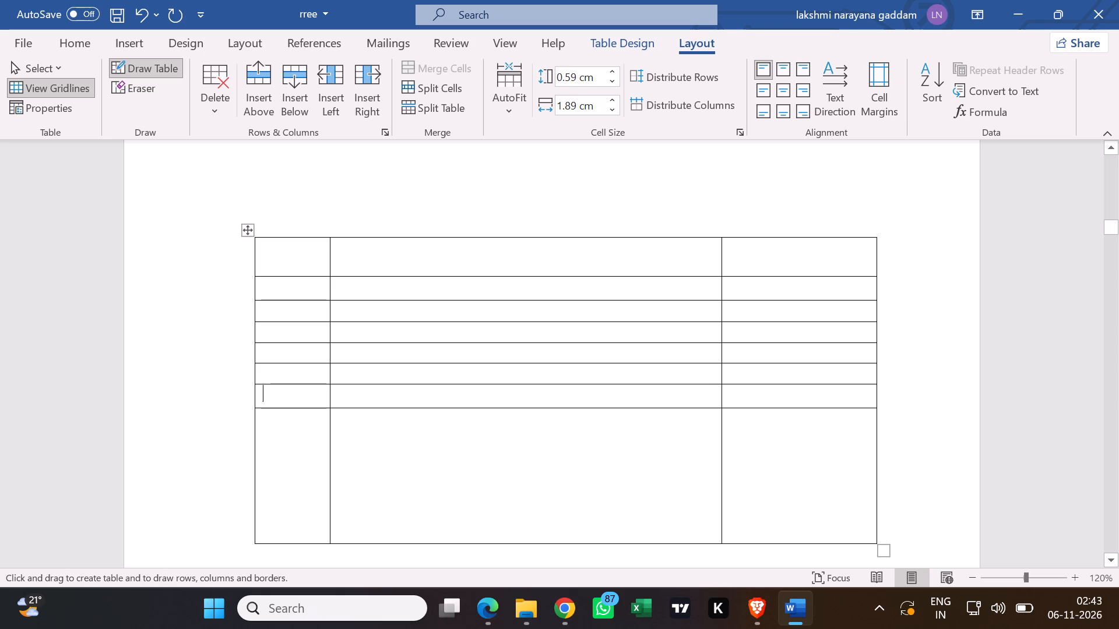
pyautogui.click(94, 407)
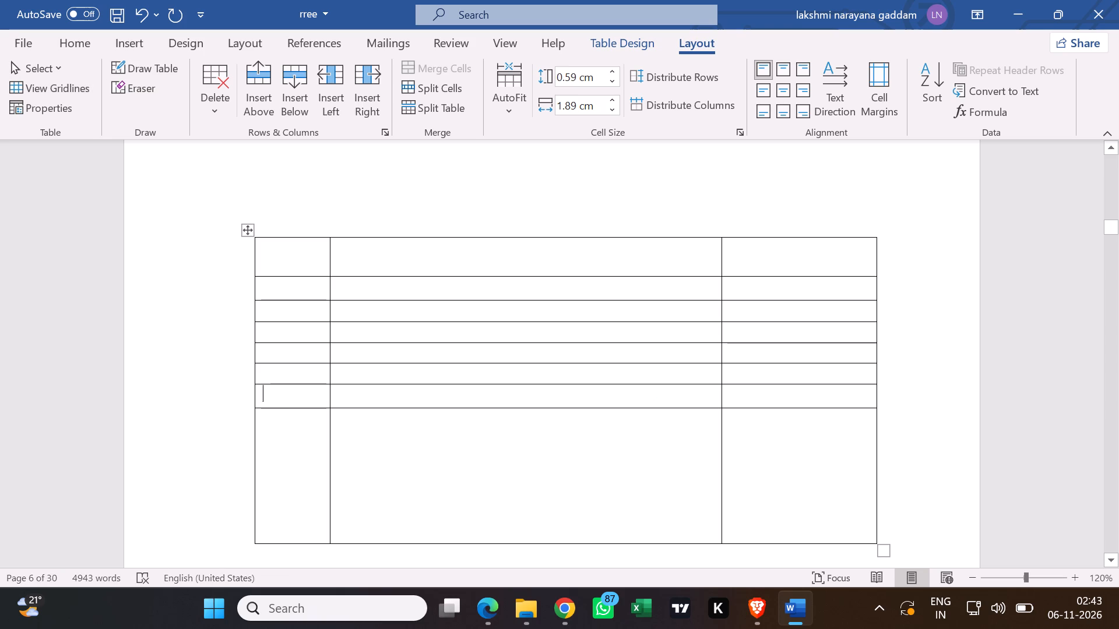
# Enter "Sr. No." in the first cell of the header row.
pyautogui.click(286, 255)
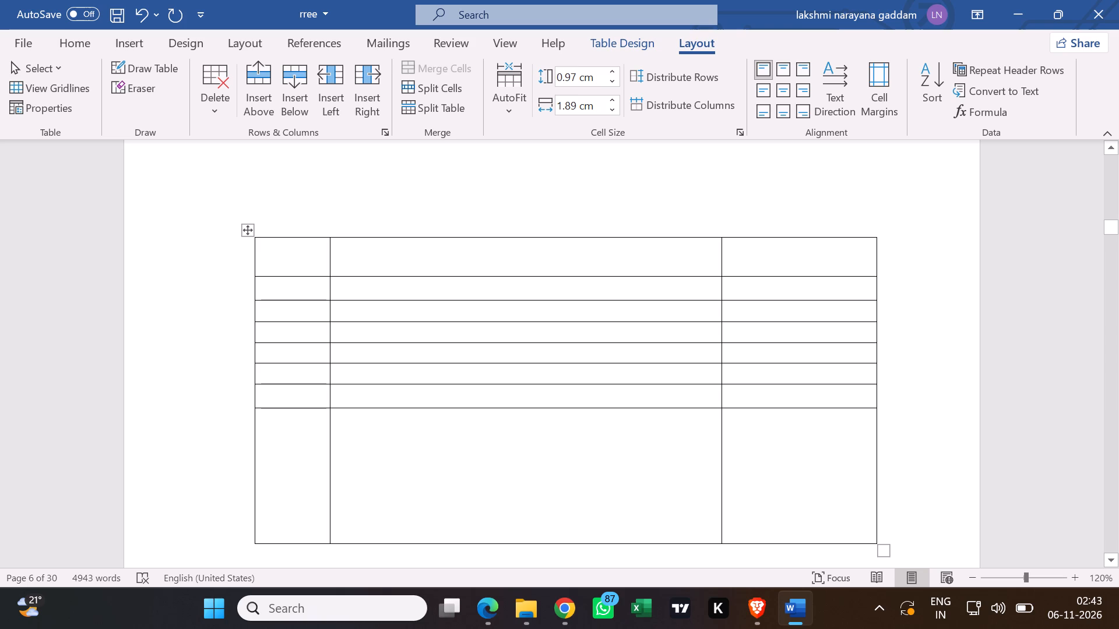
pyautogui.hotkey('shift', 's')
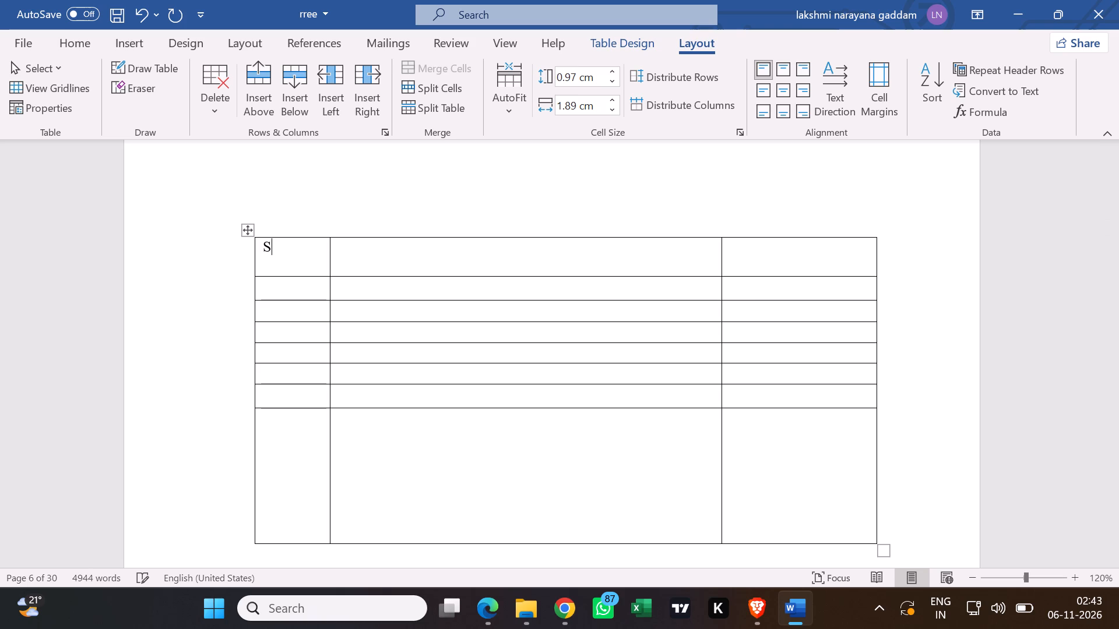
pyautogui.press('r')
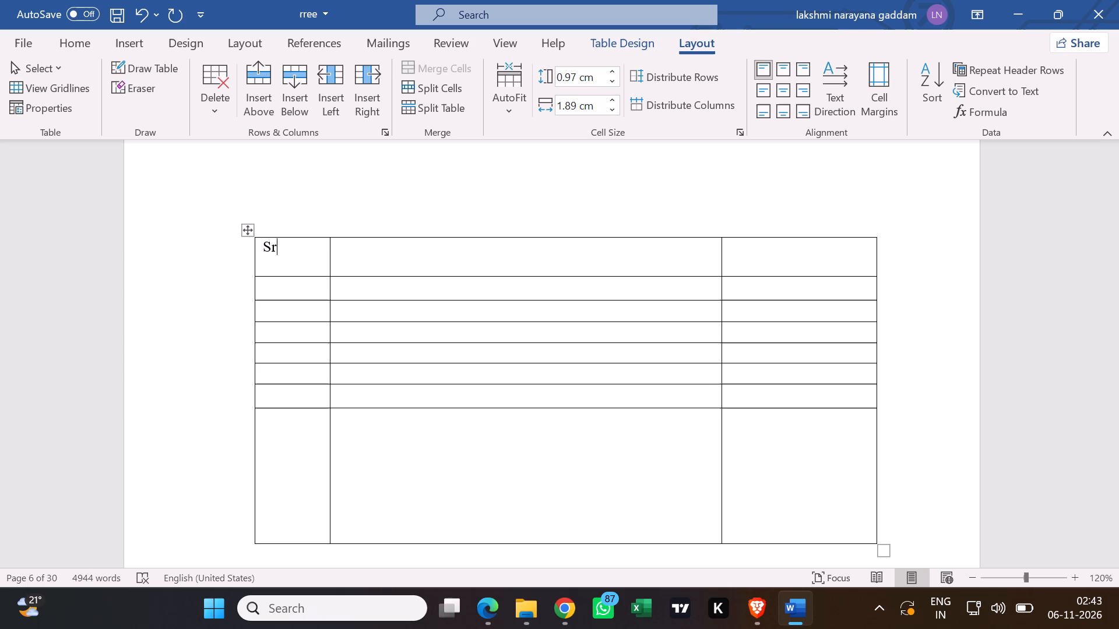
pyautogui.write('.')
pyautogui.press('space')
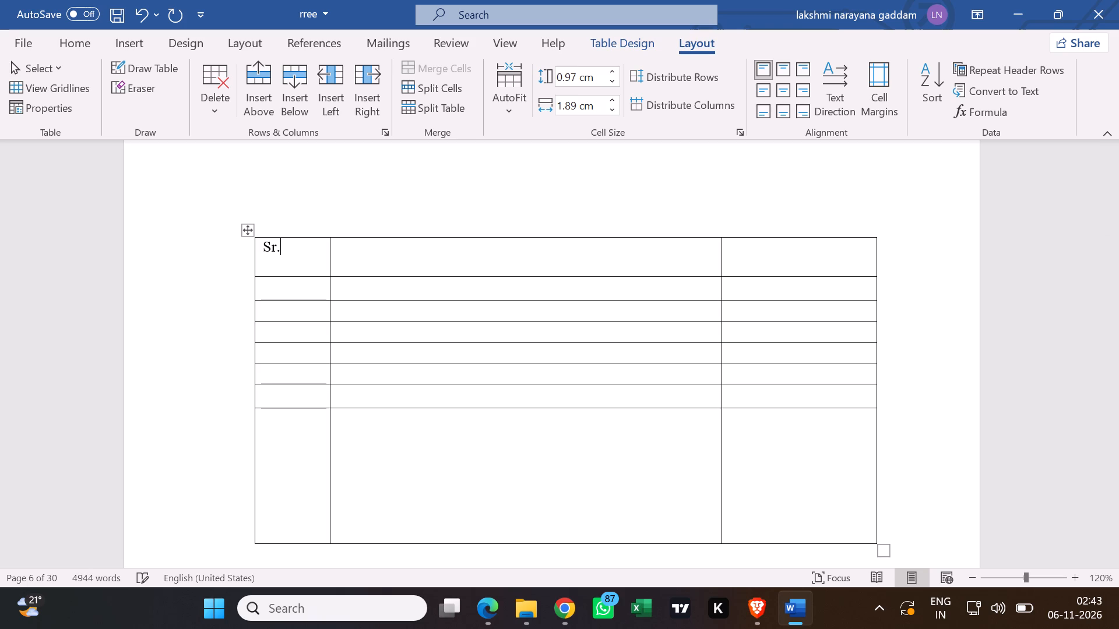
pyautogui.write('No')
pyautogui.press(',')
pyautogui.press('BackSpace')
pyautogui.press('.')
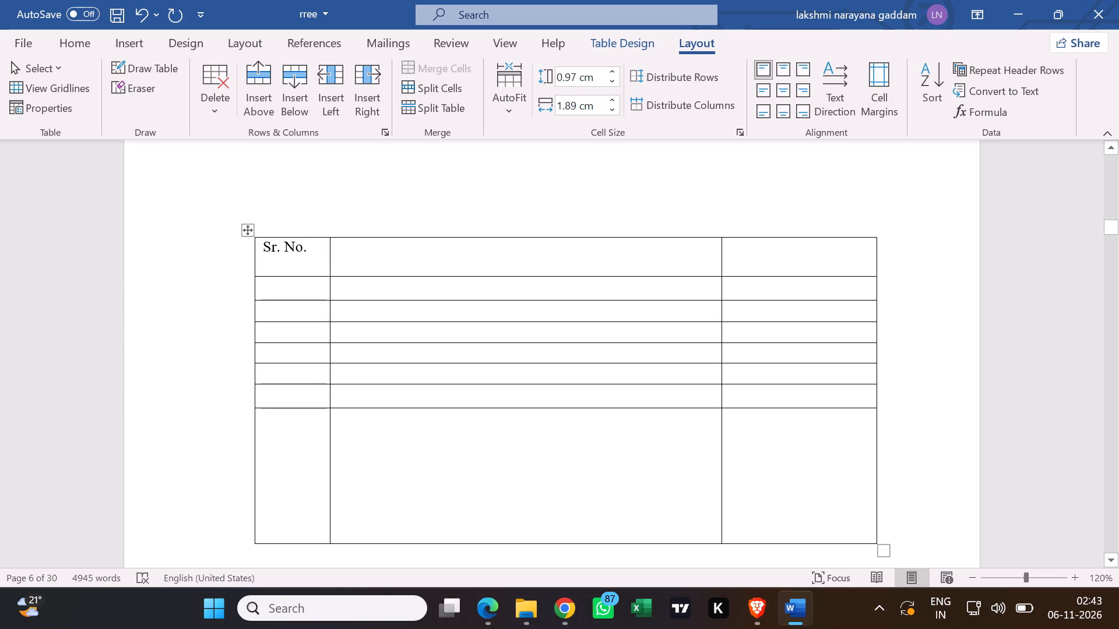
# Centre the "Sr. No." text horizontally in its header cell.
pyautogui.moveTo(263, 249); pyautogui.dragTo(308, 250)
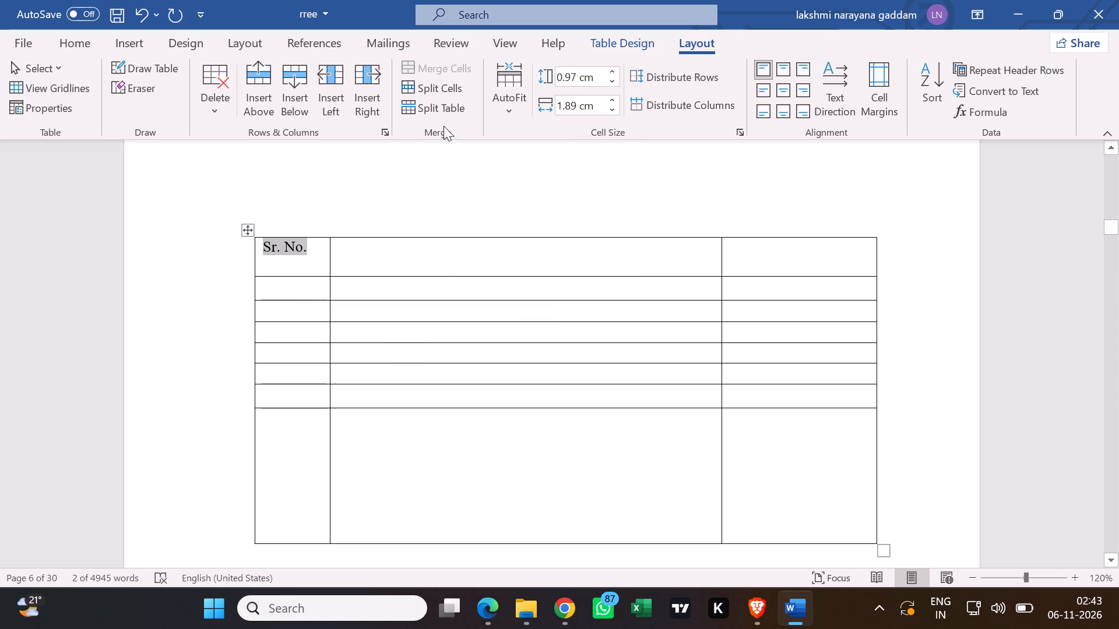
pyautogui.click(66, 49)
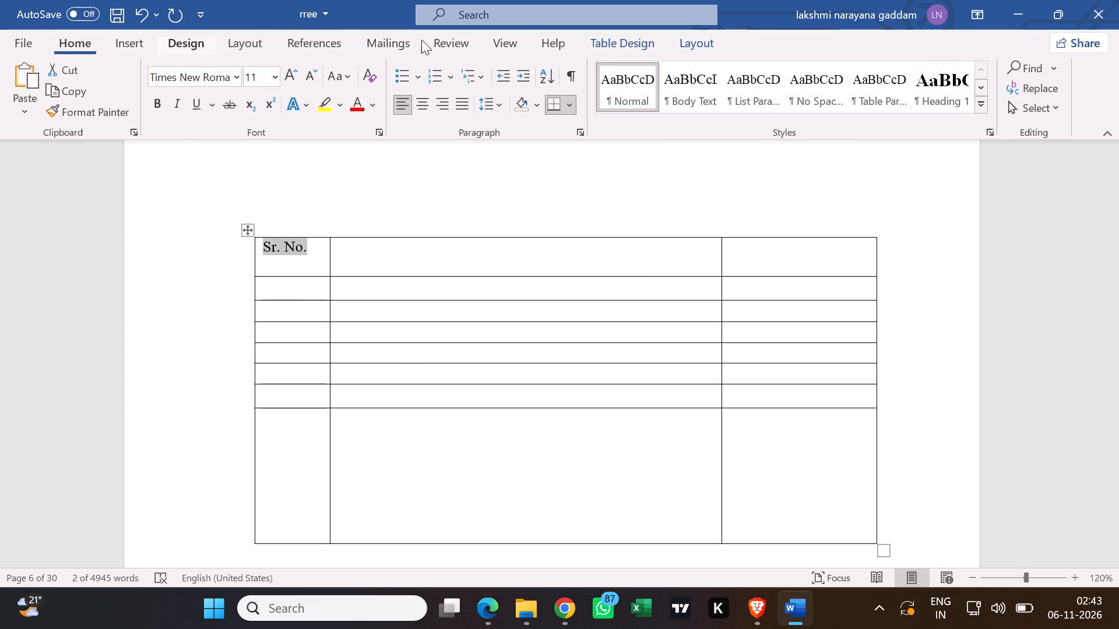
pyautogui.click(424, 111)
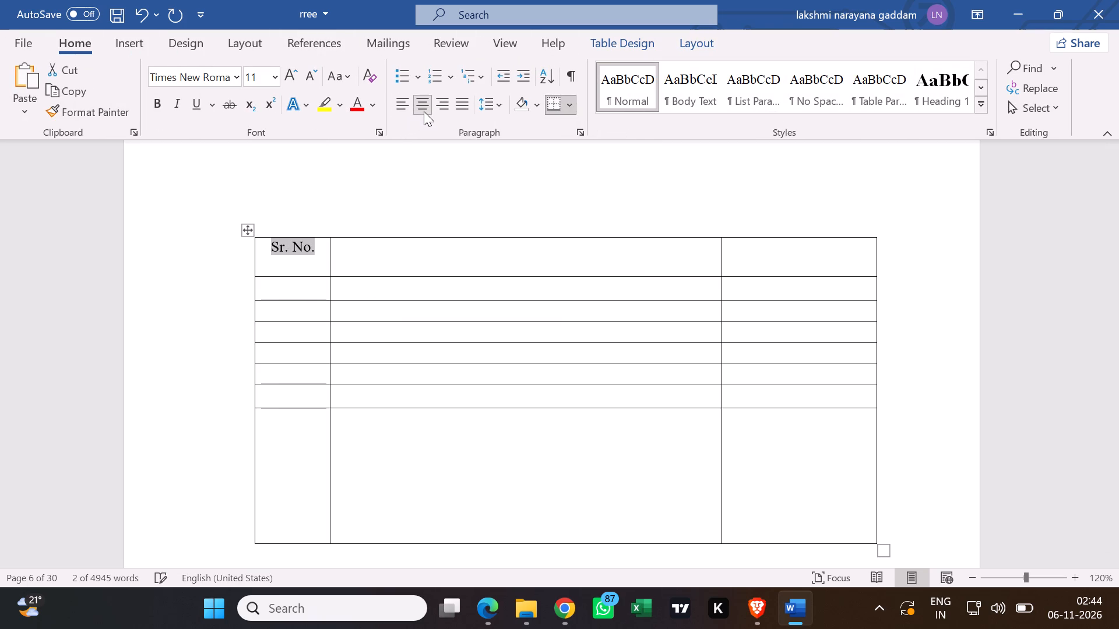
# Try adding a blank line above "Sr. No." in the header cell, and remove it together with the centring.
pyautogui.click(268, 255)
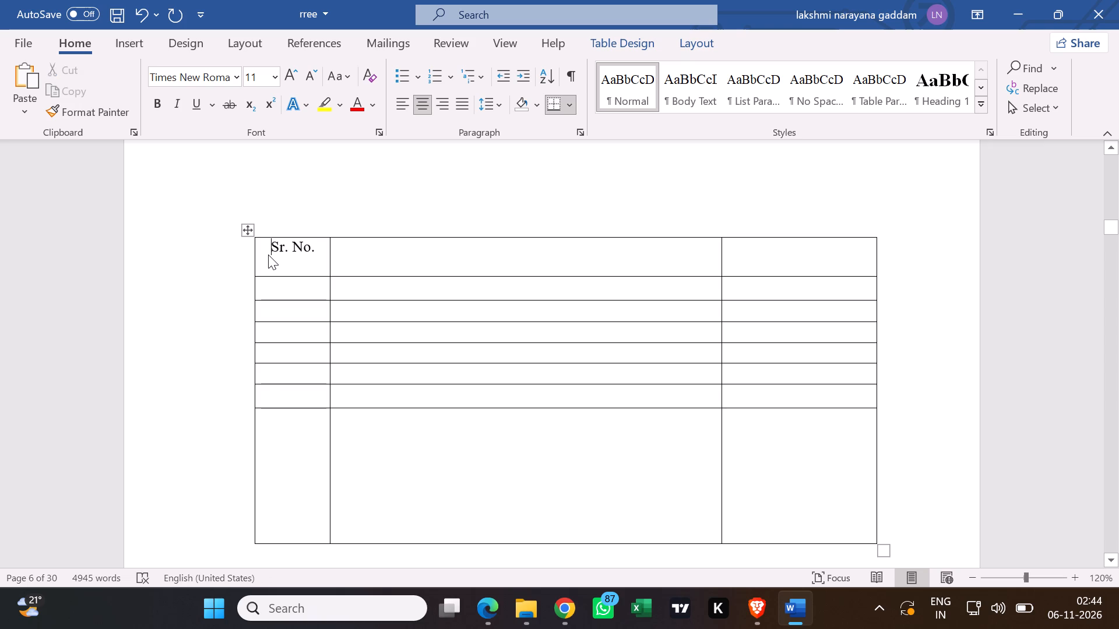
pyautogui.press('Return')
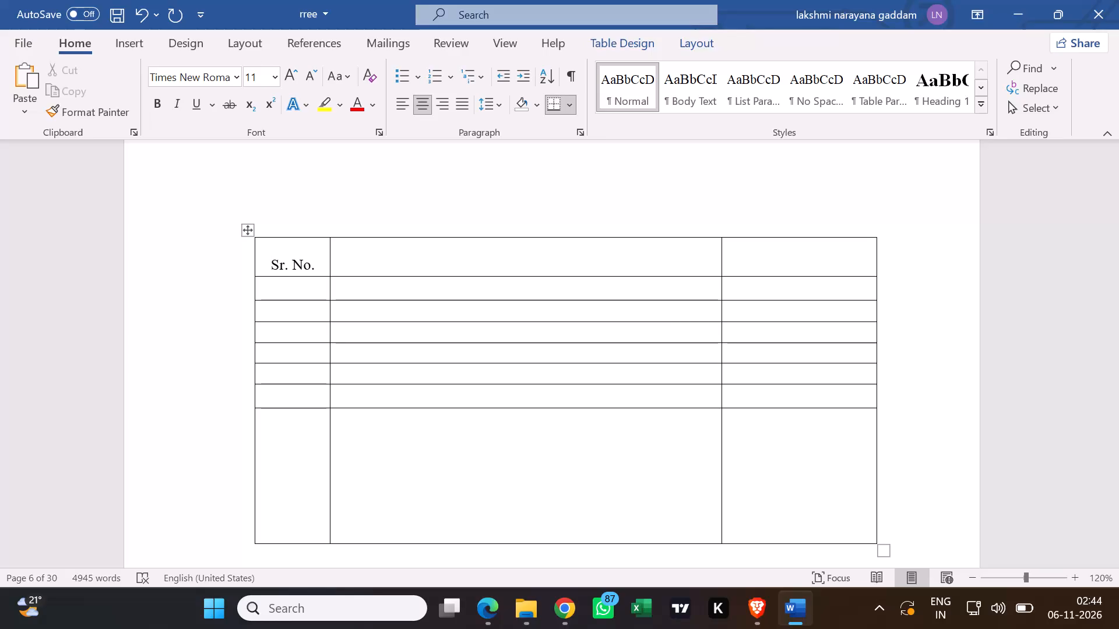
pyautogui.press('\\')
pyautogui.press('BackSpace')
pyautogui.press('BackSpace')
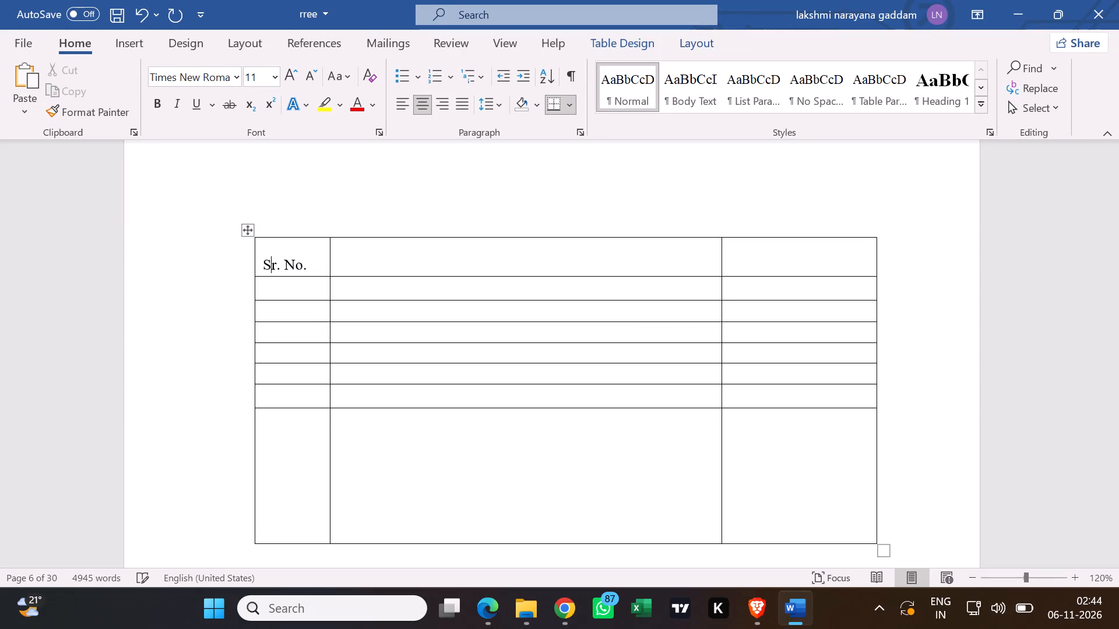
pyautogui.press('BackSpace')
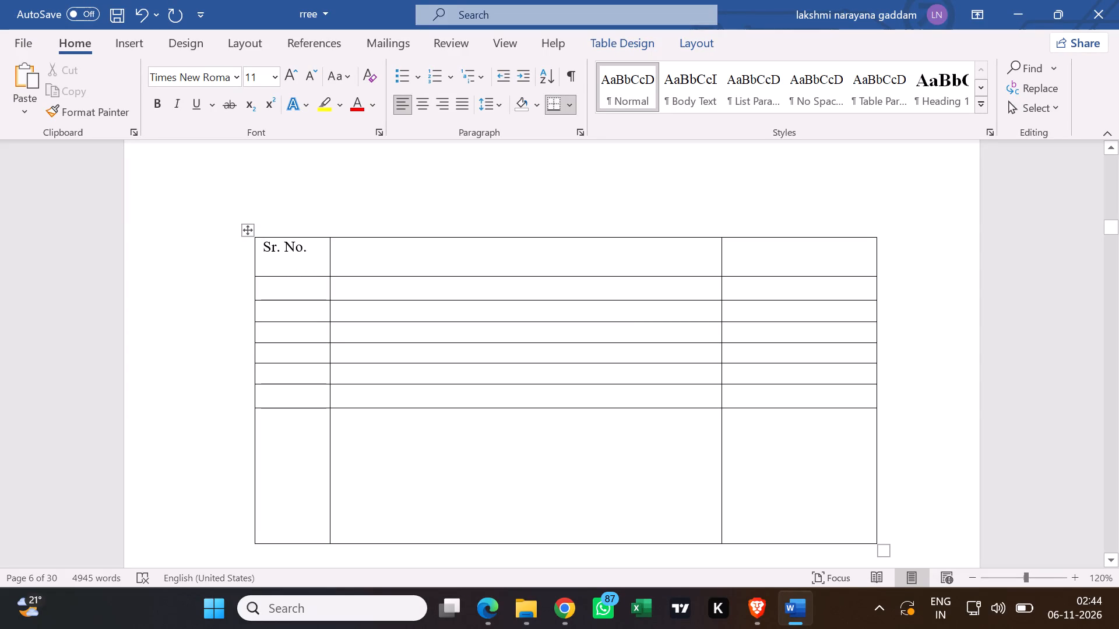
# Centre the "Sr. No." text horizontally in its header cell.
pyautogui.click(420, 101)
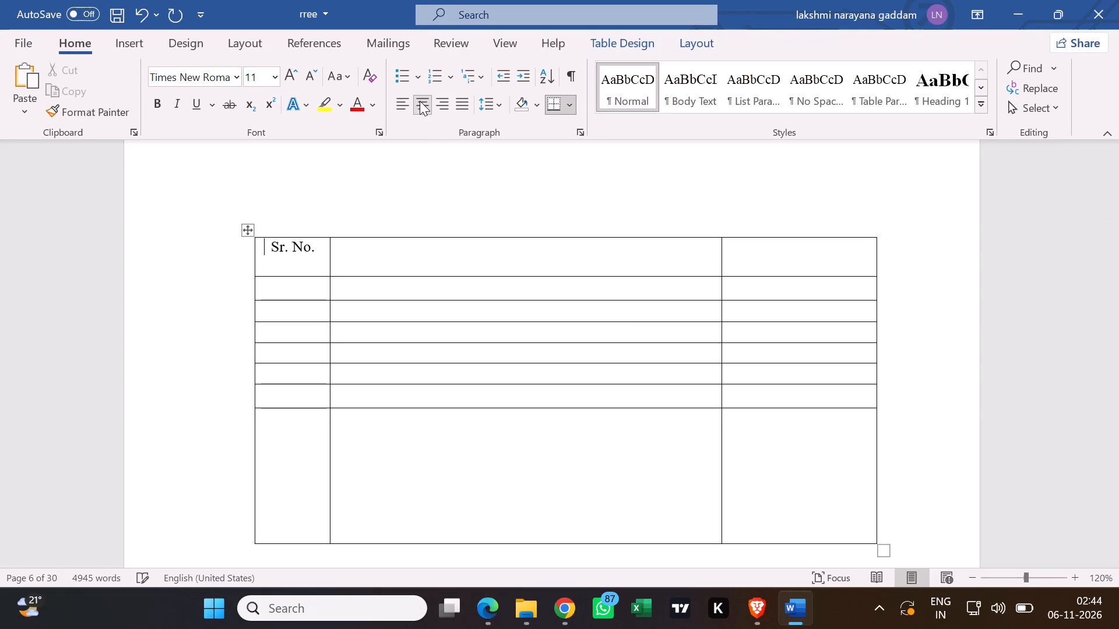
# Enter "Title" in the second header cell and centre it horizontally.
pyautogui.click(433, 256)
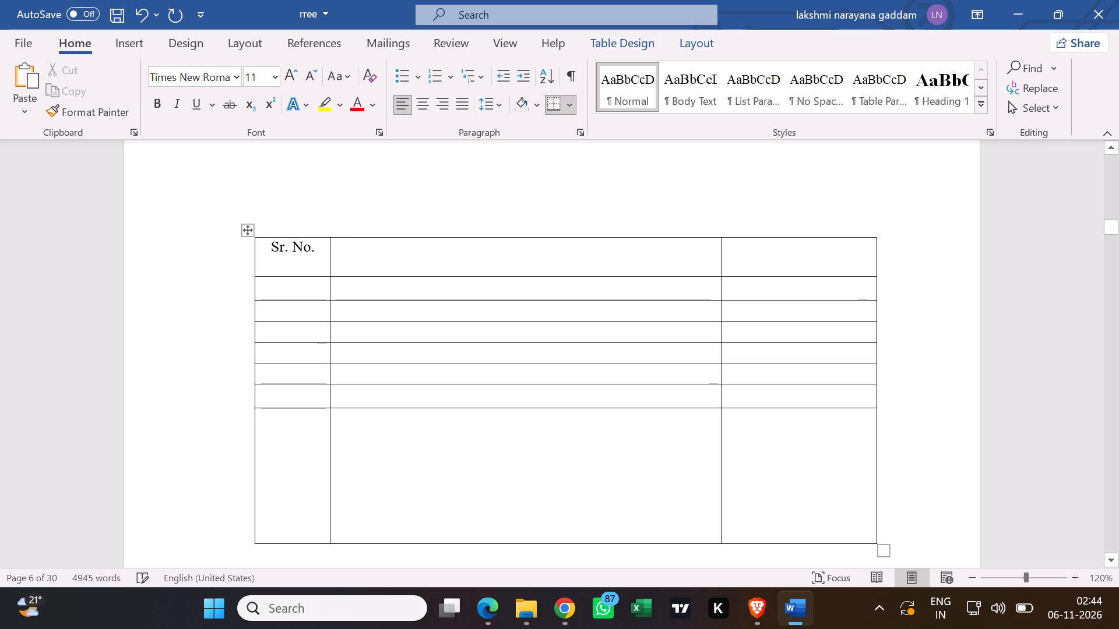
pyautogui.hotkey('shift', 't')
pyautogui.write('itle')
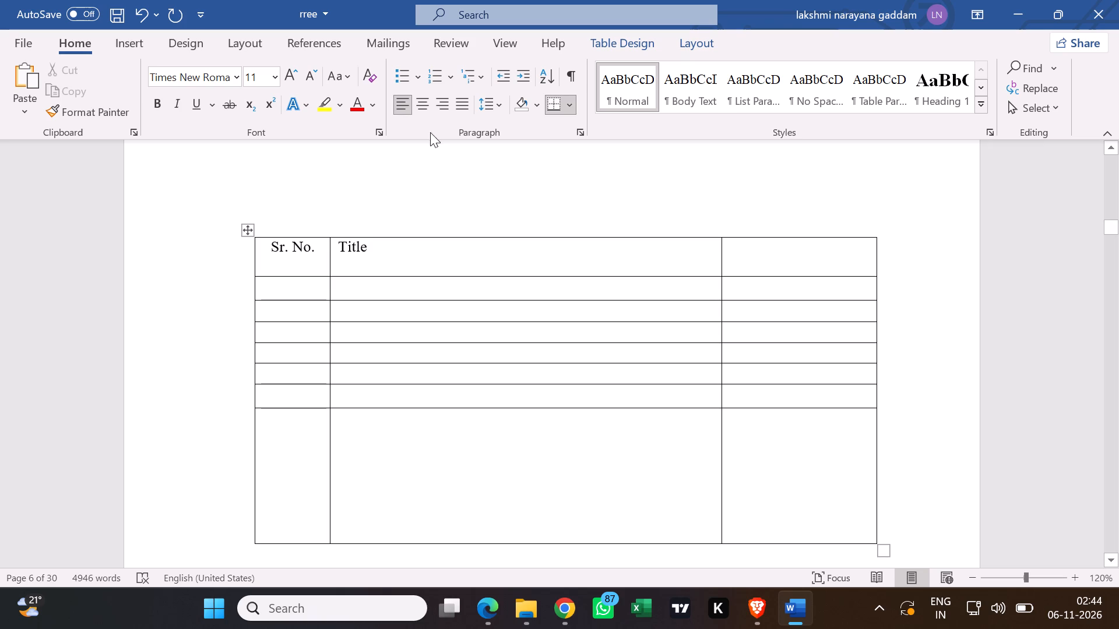
pyautogui.click(420, 99)
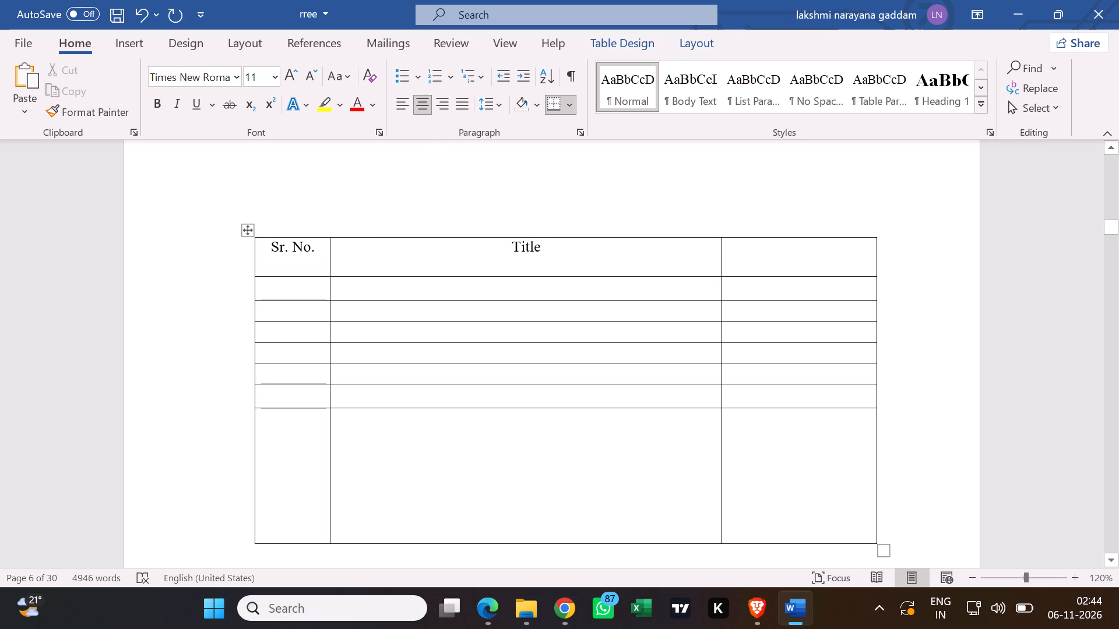
# Enter "Page No." in the third header cell and centre it horizontally.
pyautogui.click(787, 260)
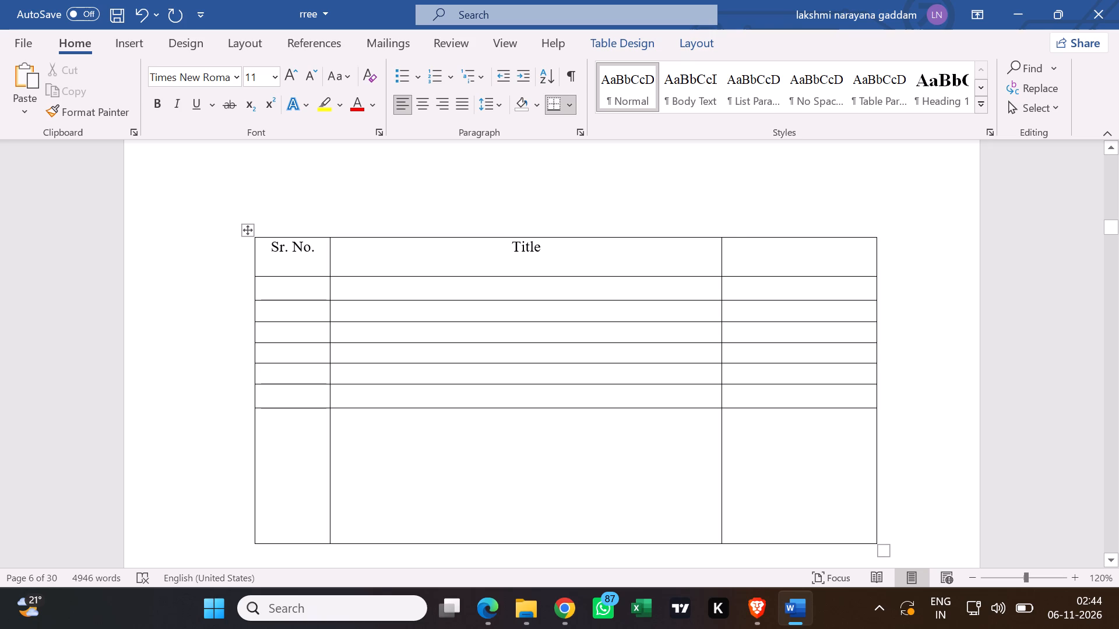
pyautogui.hotkey('shift', 'p')
pyautogui.write('age')
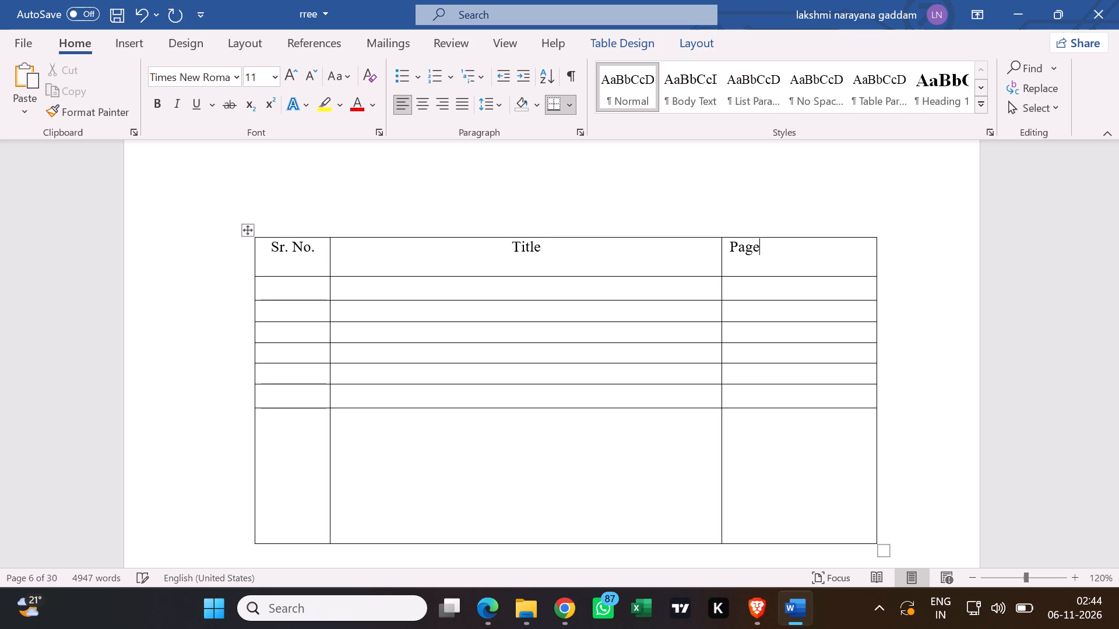
pyautogui.press('space')
pyautogui.write('No')
pyautogui.press('.')
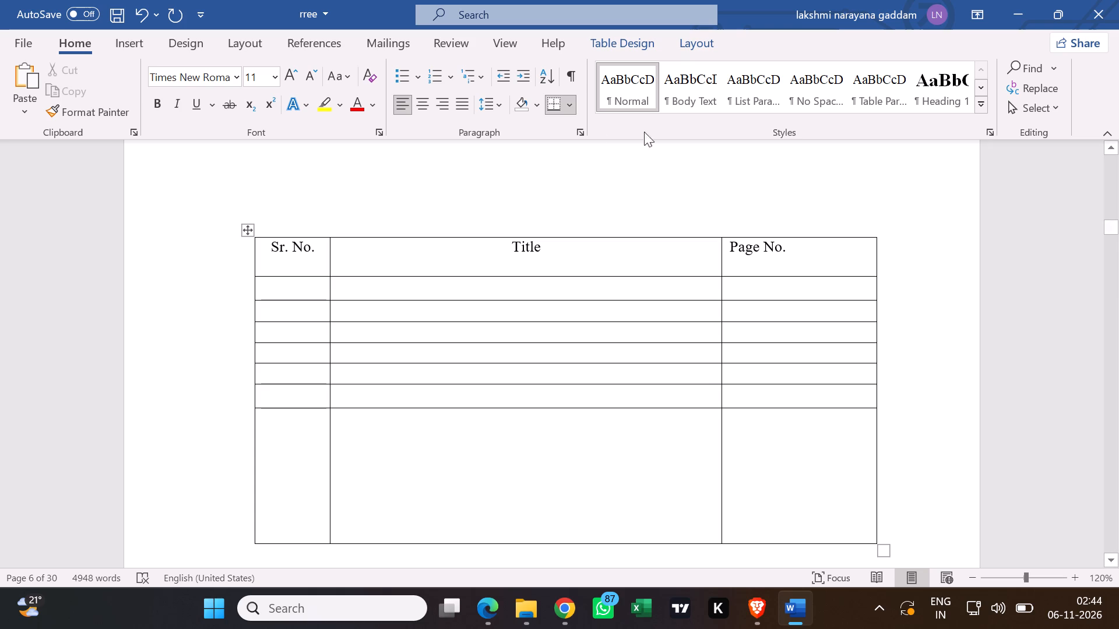
pyautogui.click(421, 106)
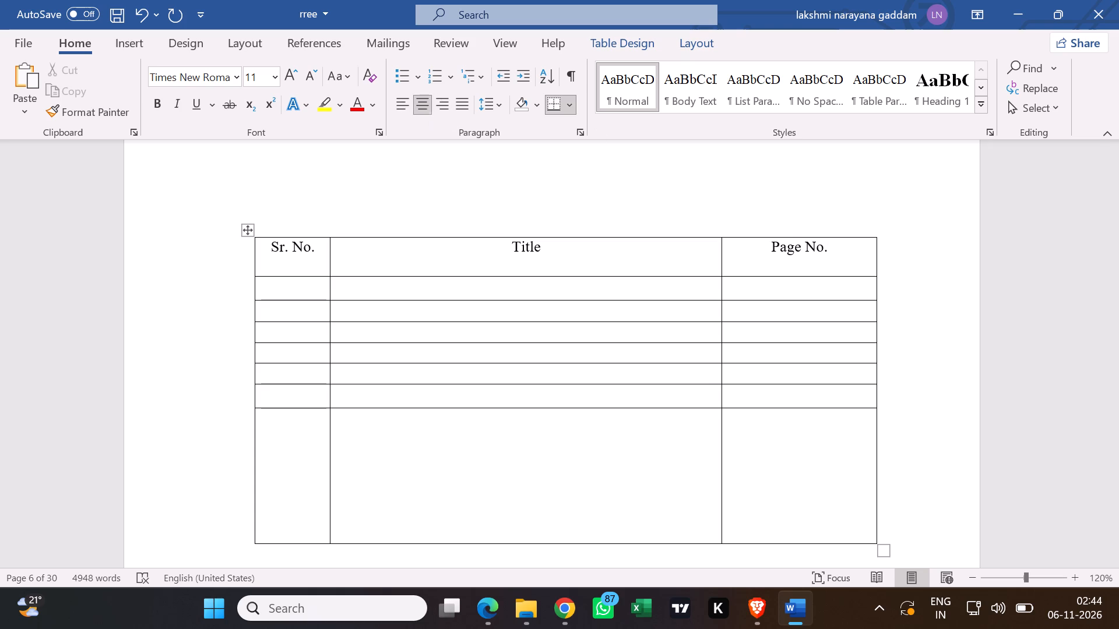
# Shorten the header row by moving its bottom border up closer to the heading text.
pyautogui.click(297, 285)
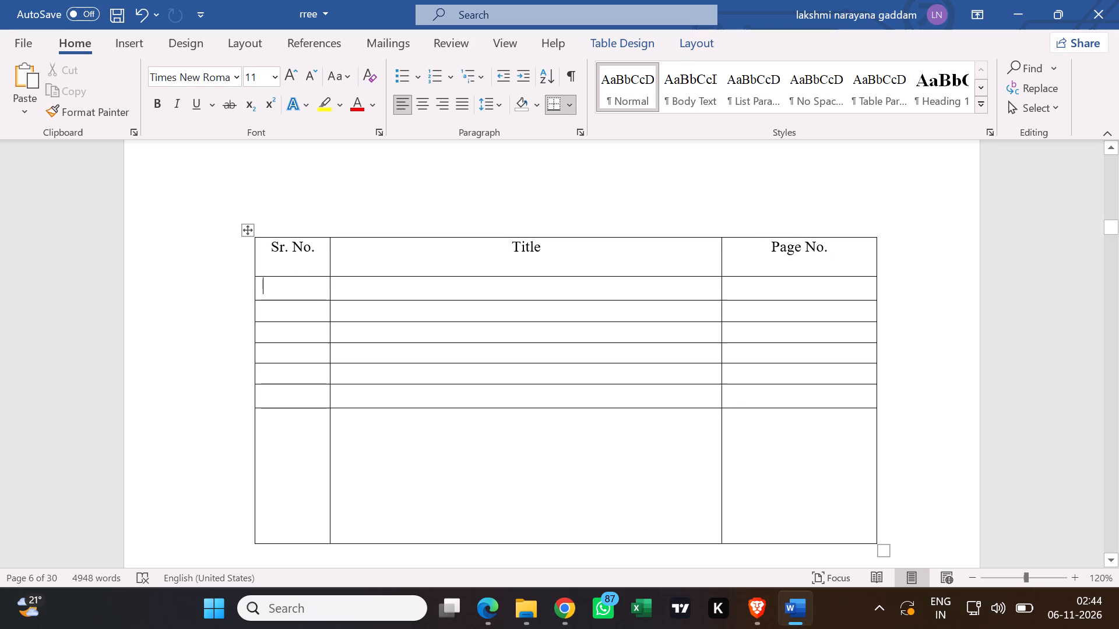
pyautogui.moveTo(317, 277); pyautogui.dragTo(333, 266)
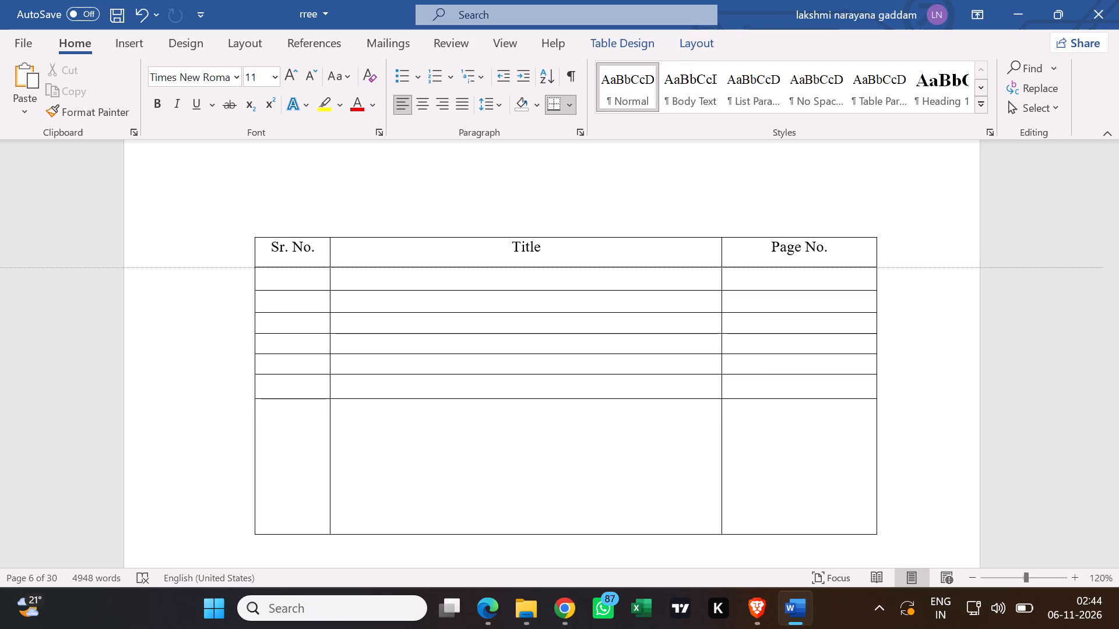
pyautogui.moveTo(333, 266); pyautogui.dragTo(336, 266)
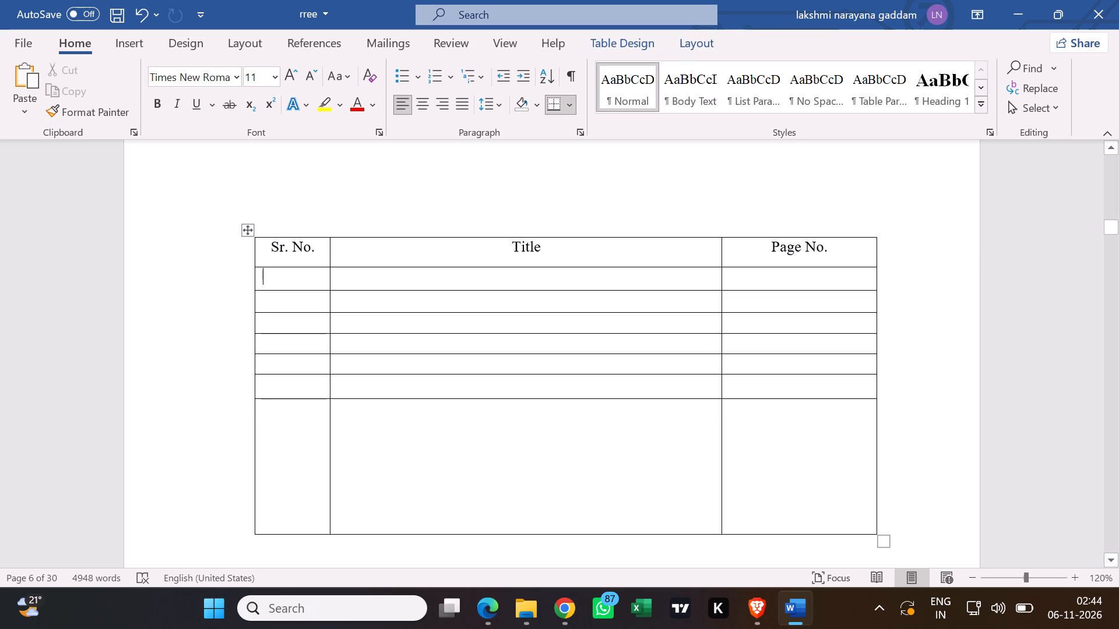
# Shorten the sixth body row by moving the border above the tall last row slightly up.
pyautogui.click(302, 279)
pyautogui.moveTo(304, 276); pyautogui.dragTo(790, 401)
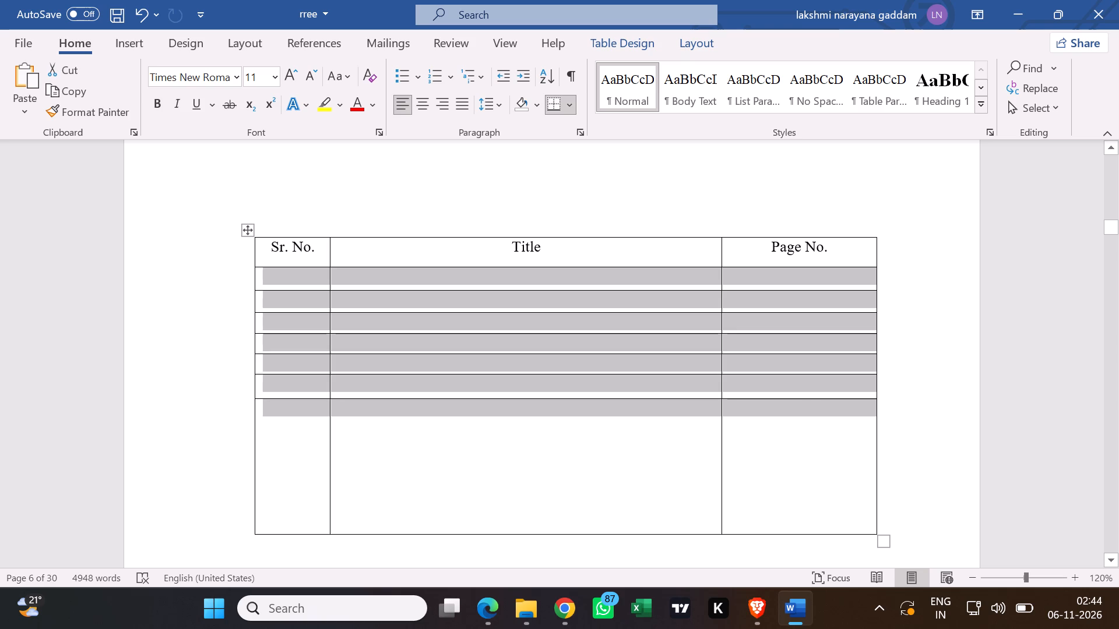
pyautogui.click(286, 400)
pyautogui.moveTo(350, 400); pyautogui.dragTo(354, 393)
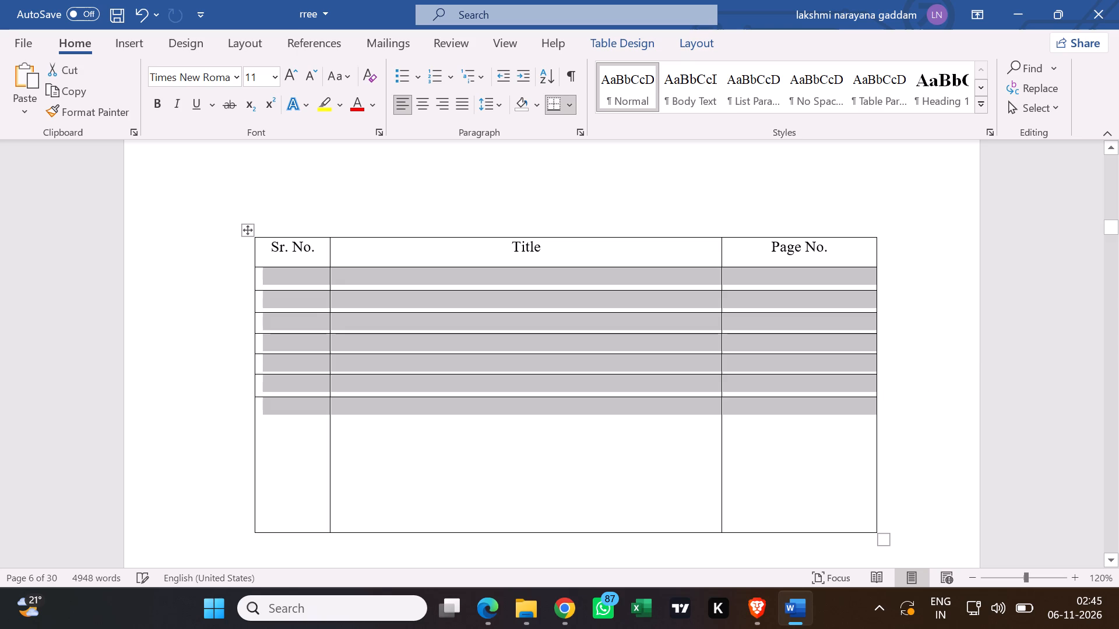
pyautogui.moveTo(361, 397); pyautogui.dragTo(364, 392)
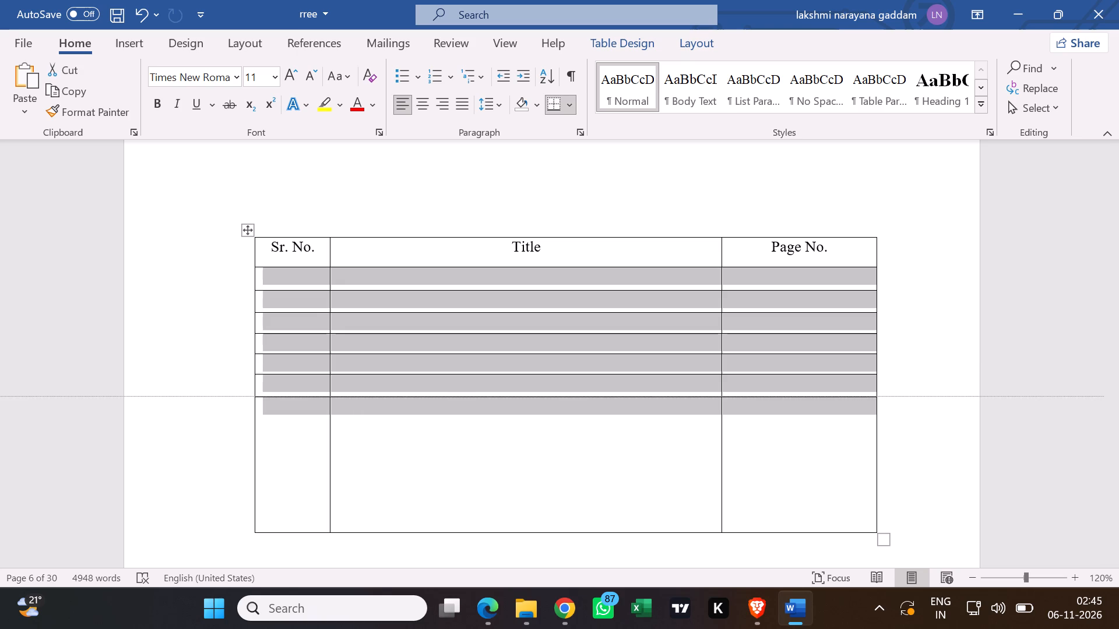
pyautogui.moveTo(364, 392); pyautogui.dragTo(367, 388)
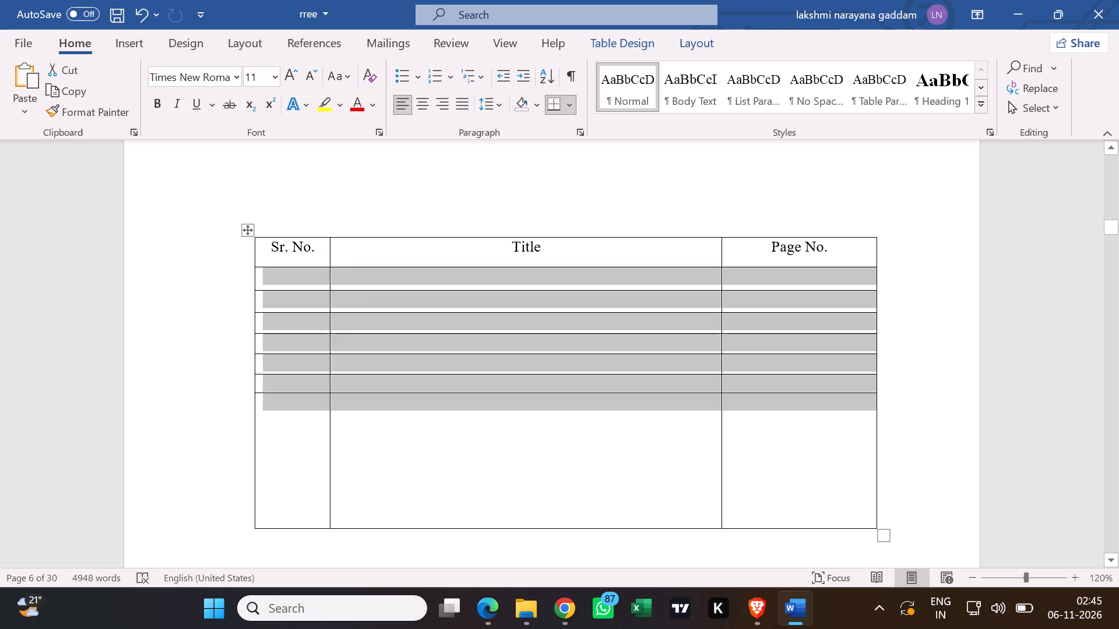
# Shorten the first and second body rows slightly by raising their bottom borders, and clear the row selection.
pyautogui.moveTo(354, 291); pyautogui.dragTo(363, 285)
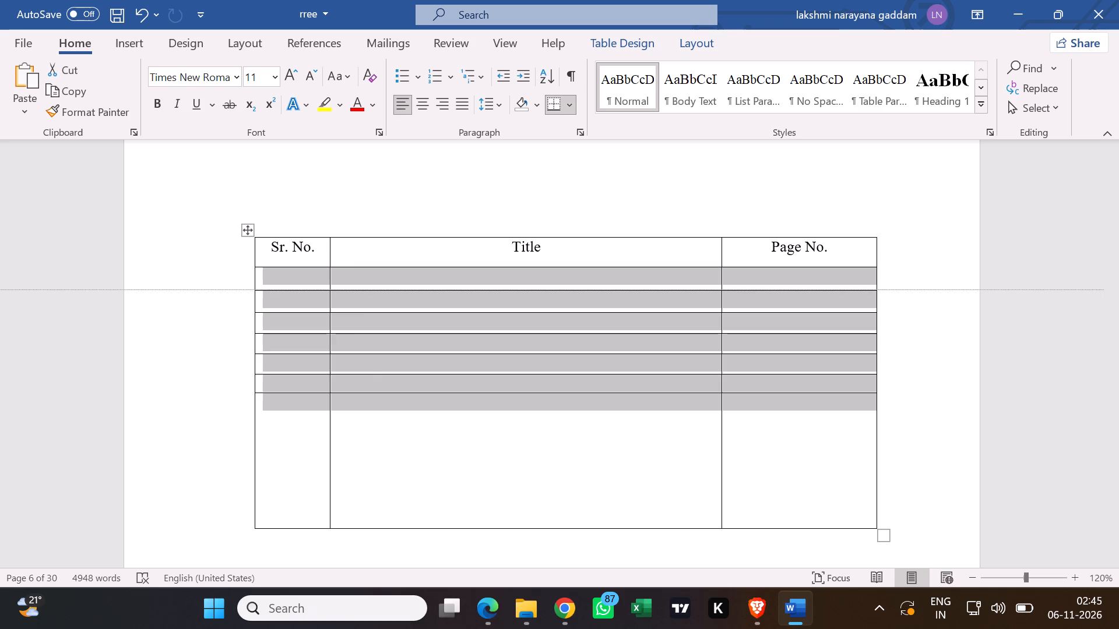
pyautogui.moveTo(363, 285); pyautogui.dragTo(363, 284)
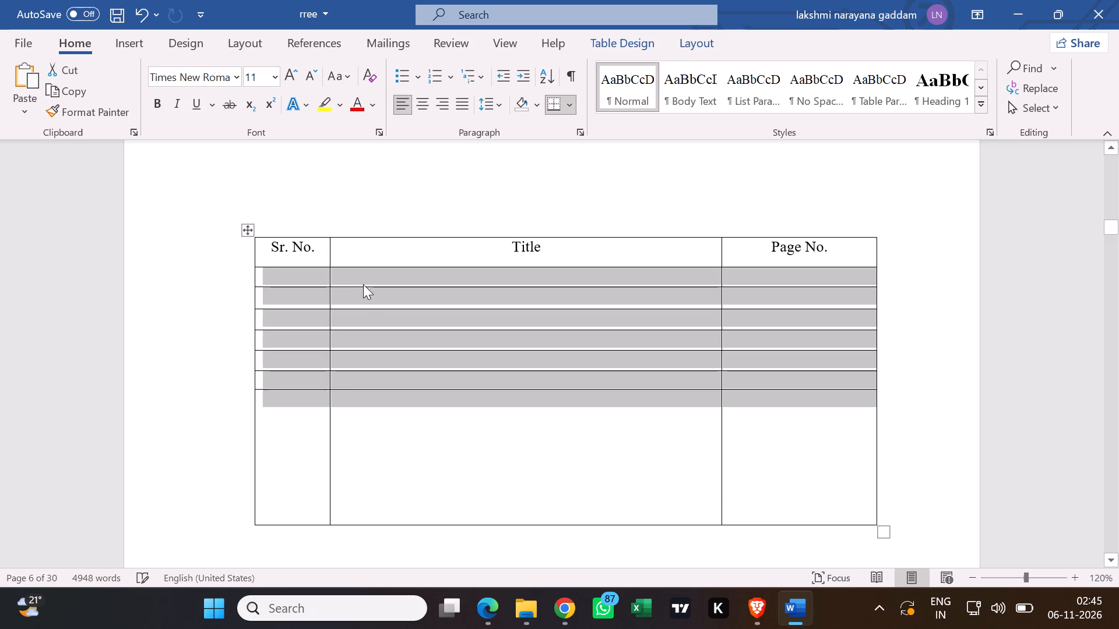
pyautogui.moveTo(366, 309); pyautogui.dragTo(367, 306)
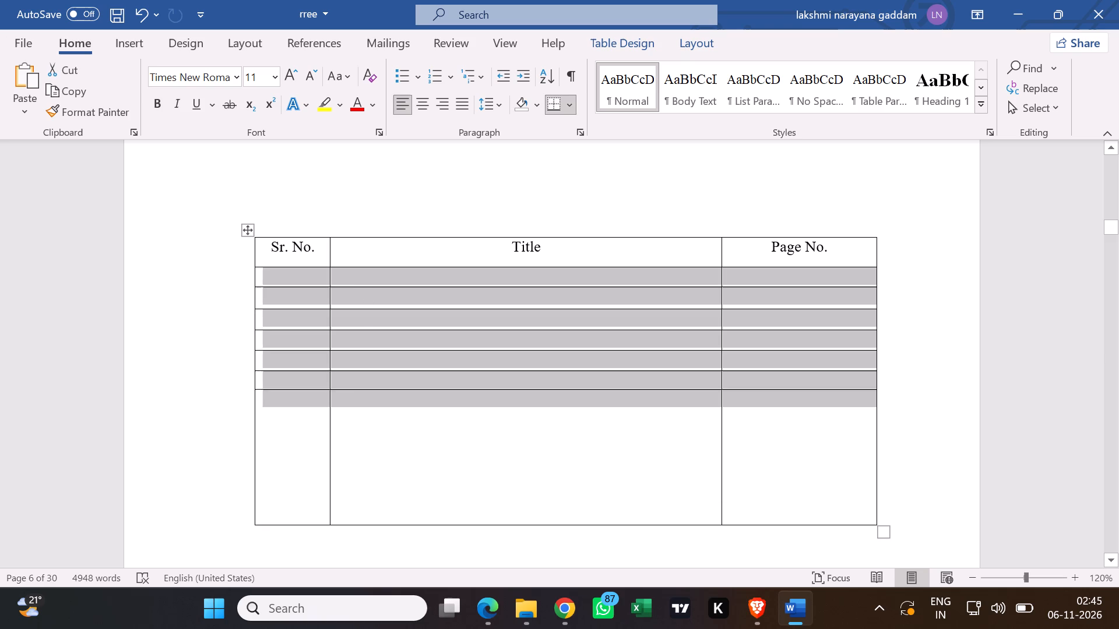
pyautogui.moveTo(367, 306); pyautogui.dragTo(373, 299)
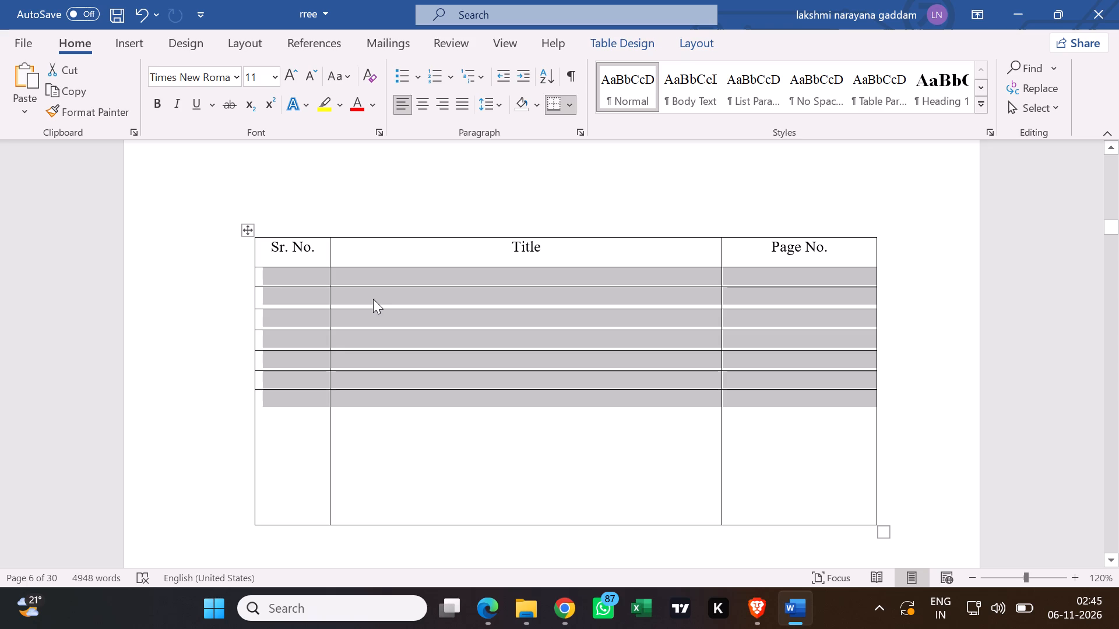
pyautogui.moveTo(372, 310); pyautogui.dragTo(374, 306)
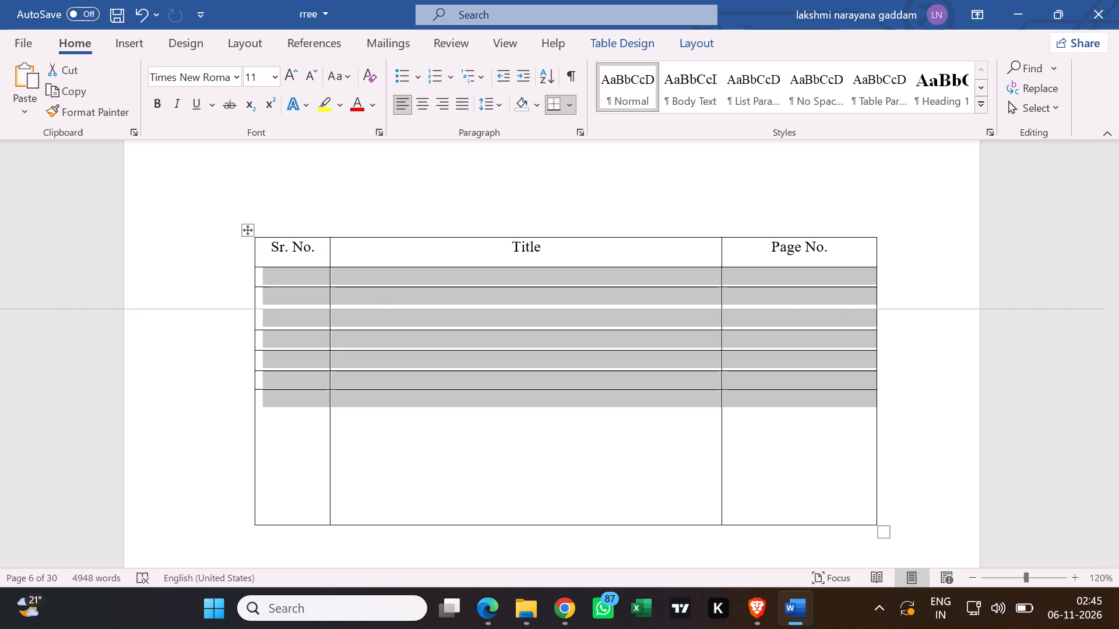
pyautogui.moveTo(374, 306); pyautogui.dragTo(375, 304)
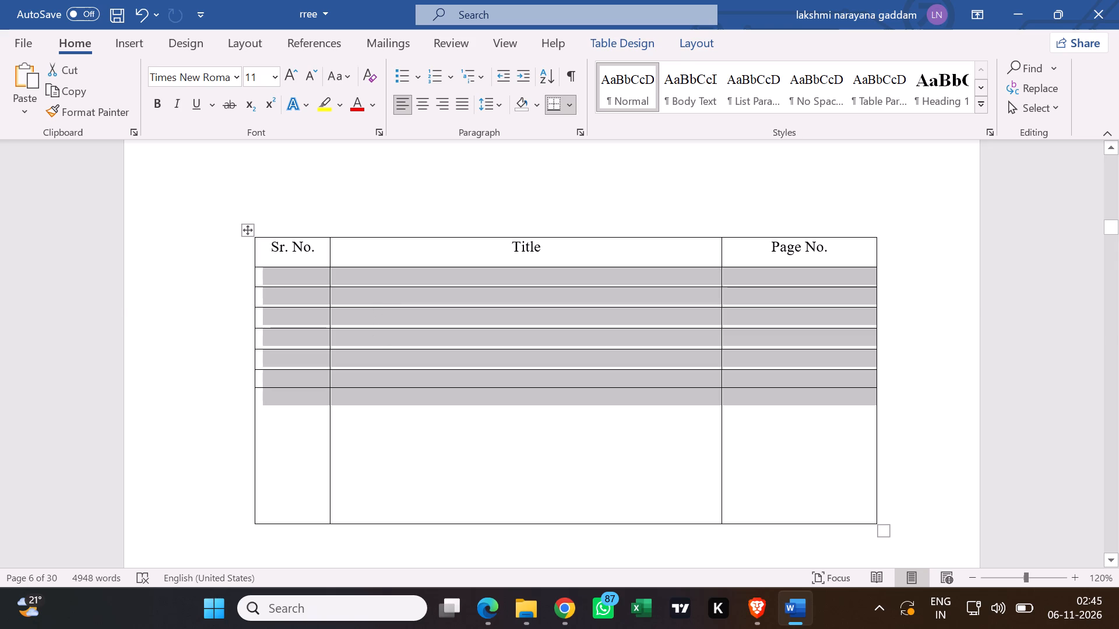
pyautogui.click(182, 323)
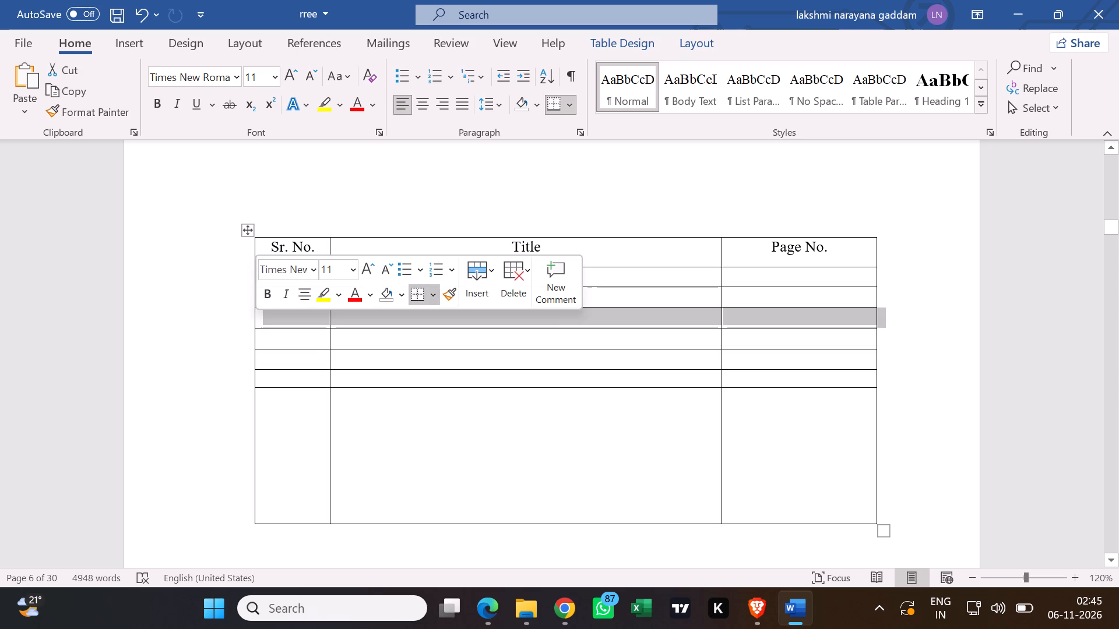
pyautogui.click(208, 388)
pyautogui.click(356, 509)
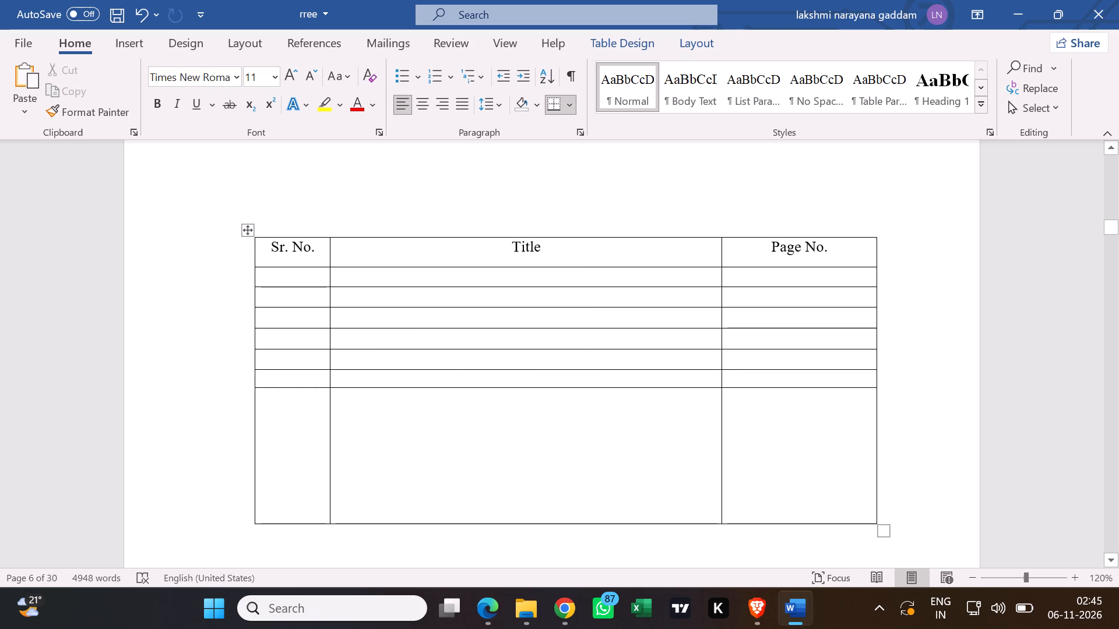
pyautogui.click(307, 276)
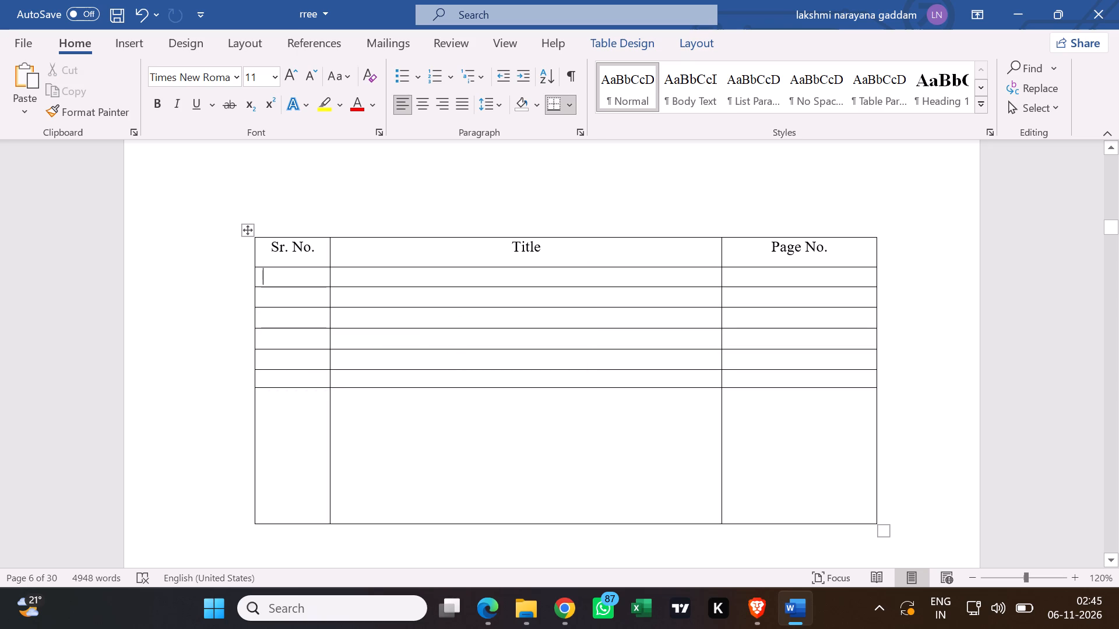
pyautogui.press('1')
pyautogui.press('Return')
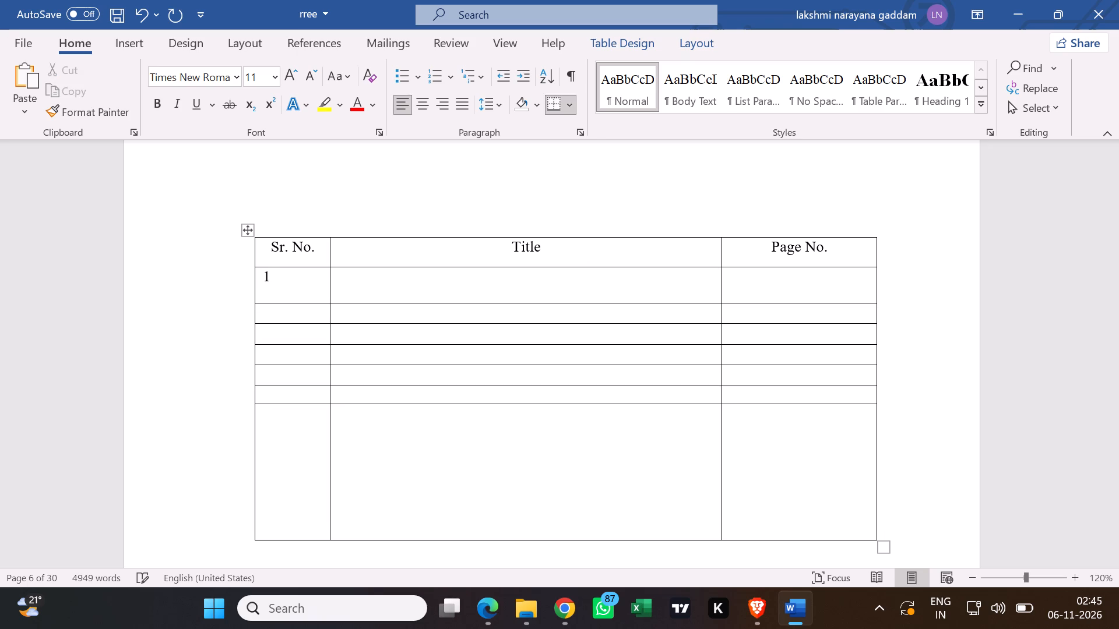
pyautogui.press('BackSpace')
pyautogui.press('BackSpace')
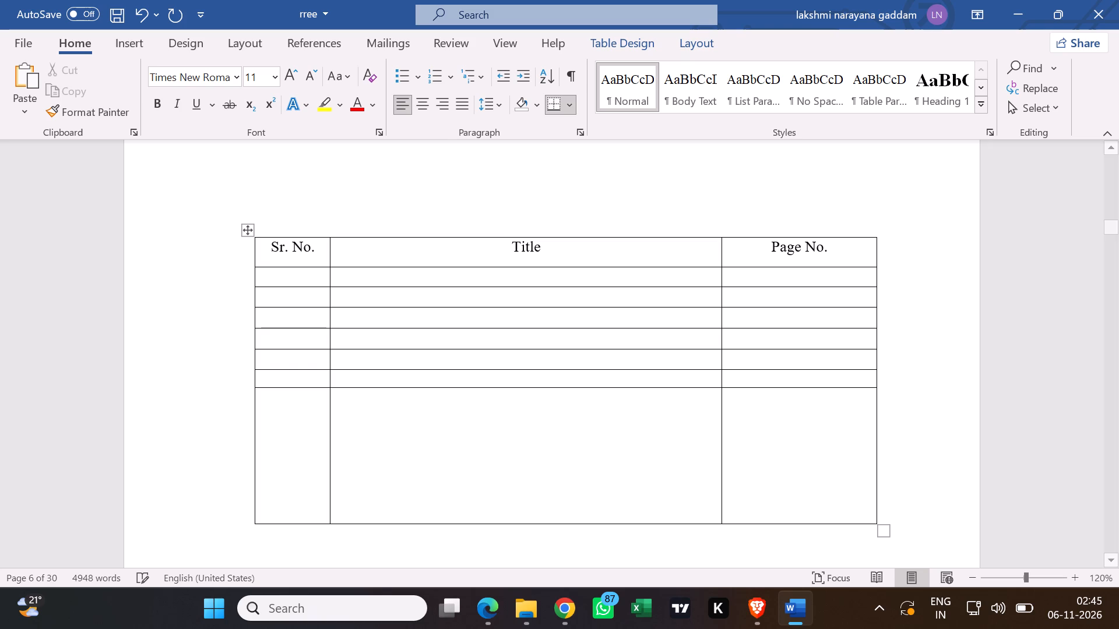
# Enter a centred 1 in the first body cell of the "Sr. No." column, without an extra line below it.
pyautogui.click(420, 100)
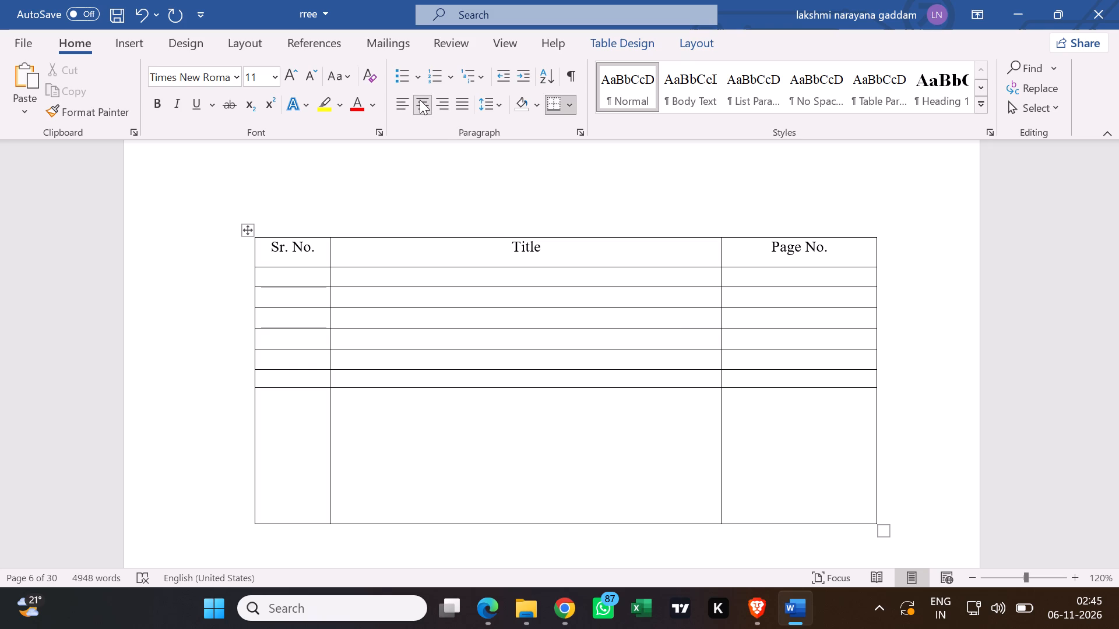
pyautogui.press('1')
pyautogui.press('Return')
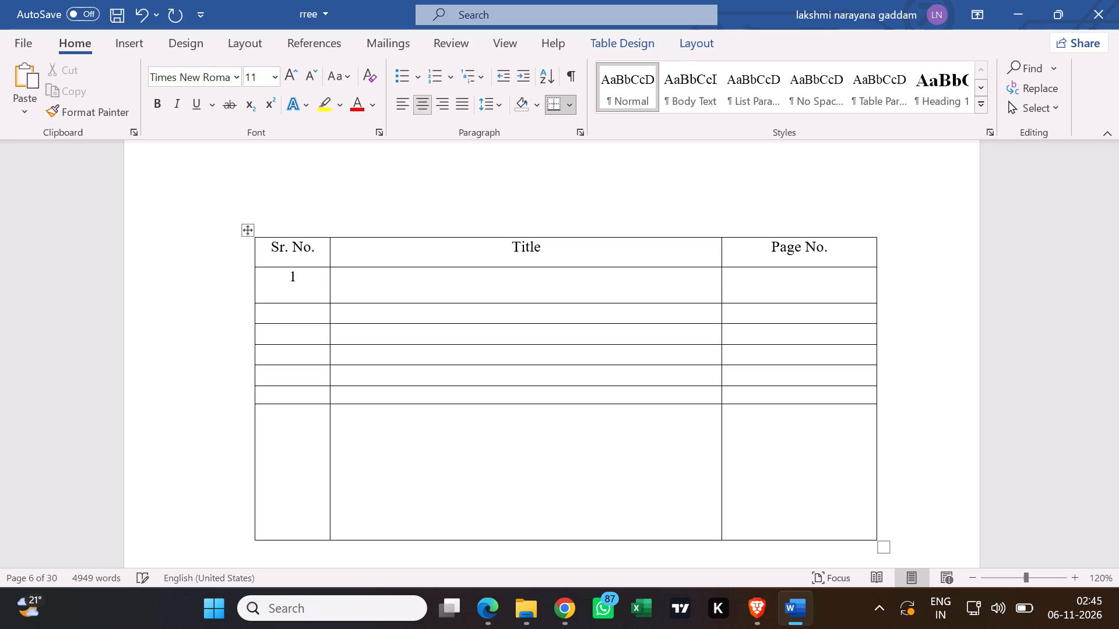
pyautogui.press('BackSpace')
pyautogui.press('BackSpace')
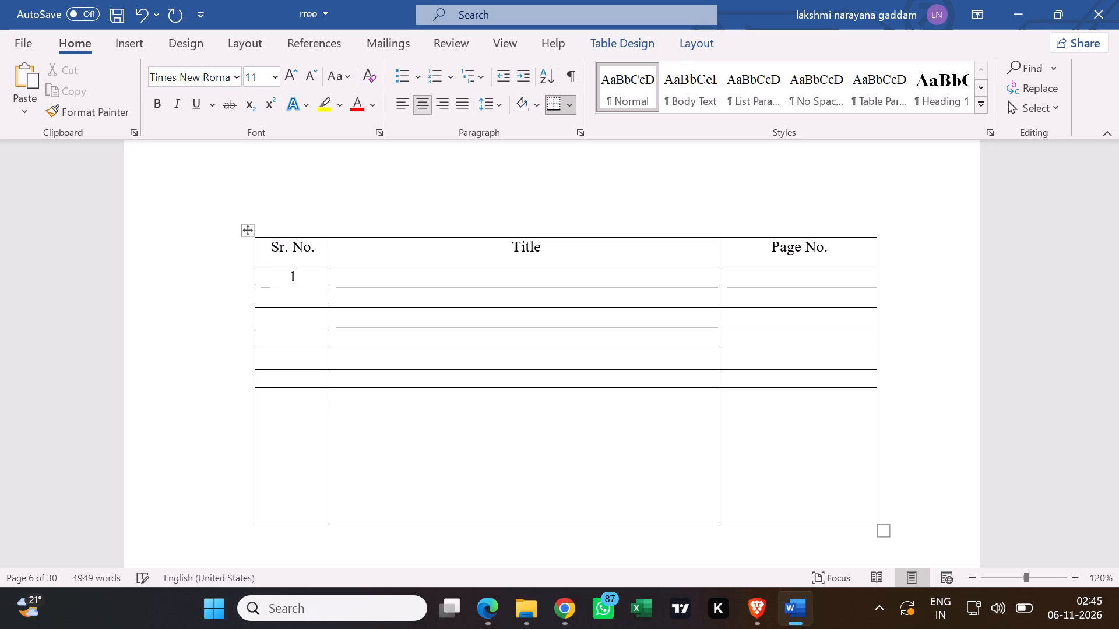
# Enter a centred 2 in the second body cell of the "Sr. No." column.
pyautogui.click(308, 300)
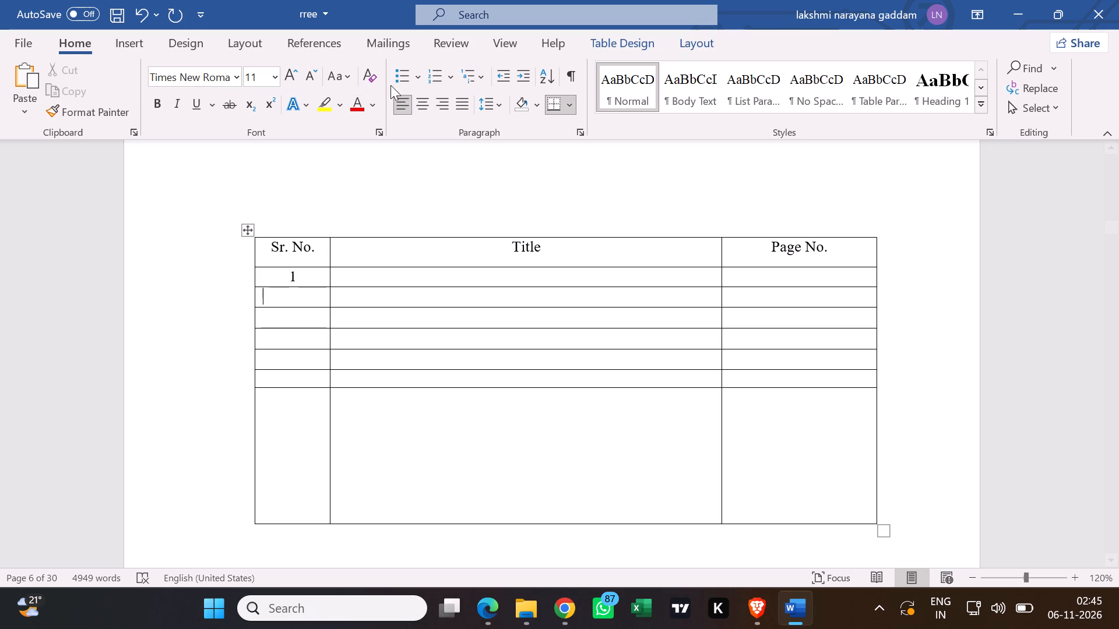
pyautogui.click(420, 107)
pyautogui.press('2')
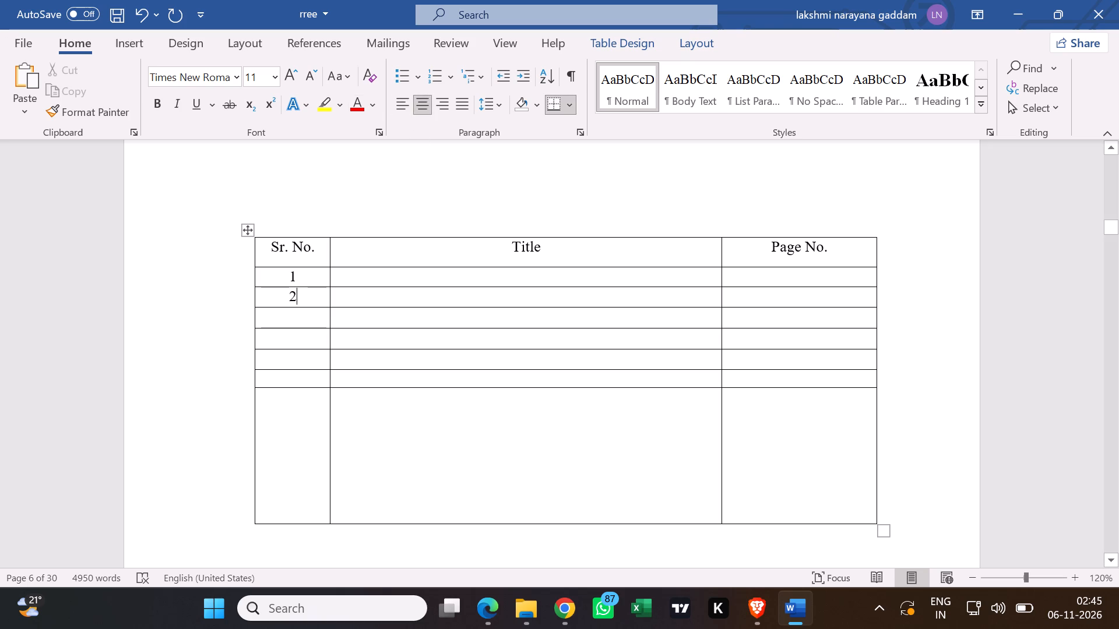
# Enter a centred 3 in the third body cell of the "Sr. No." column.
pyautogui.click(305, 319)
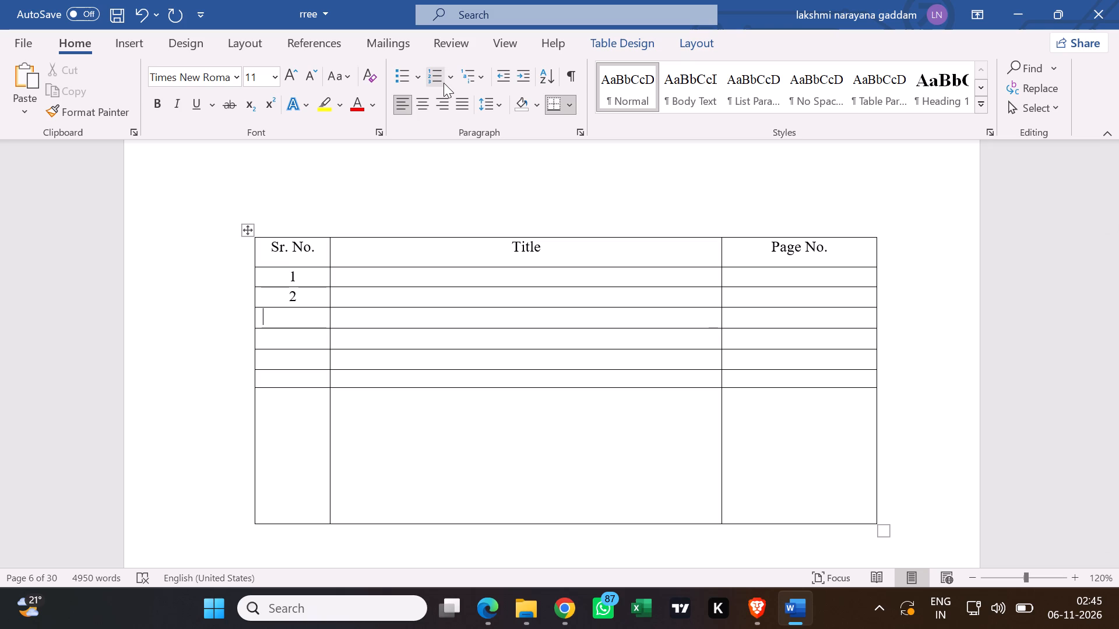
pyautogui.click(424, 105)
pyautogui.press('2')
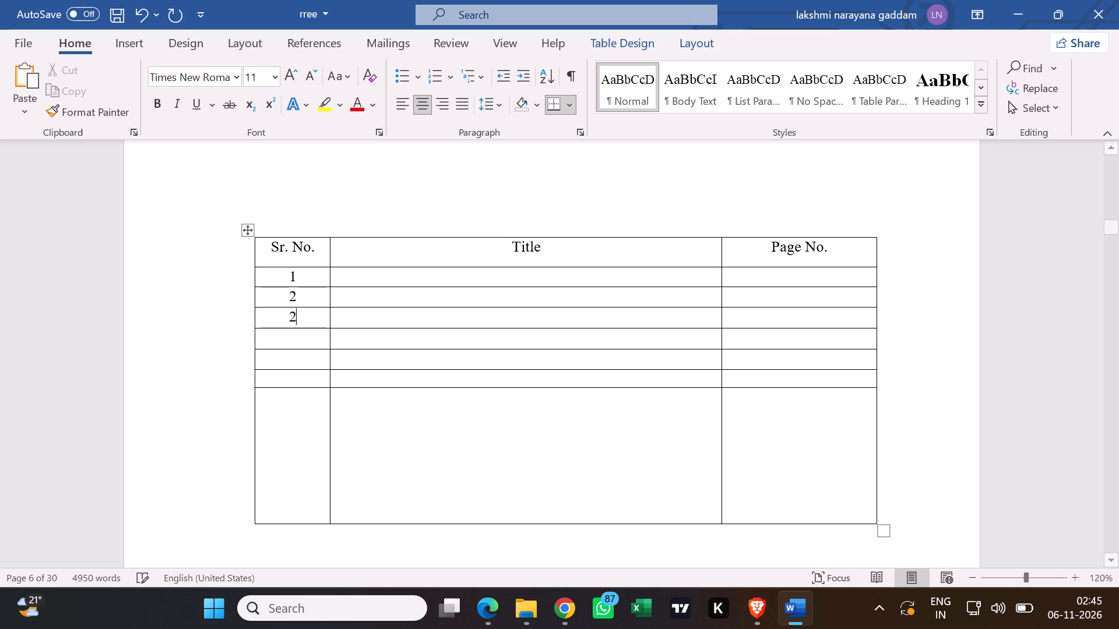
pyautogui.press('BackSpace')
pyautogui.press('3')
# Enter a centred 4 in the fourth body cell of the "Sr. No." column.
pyautogui.click(293, 342)
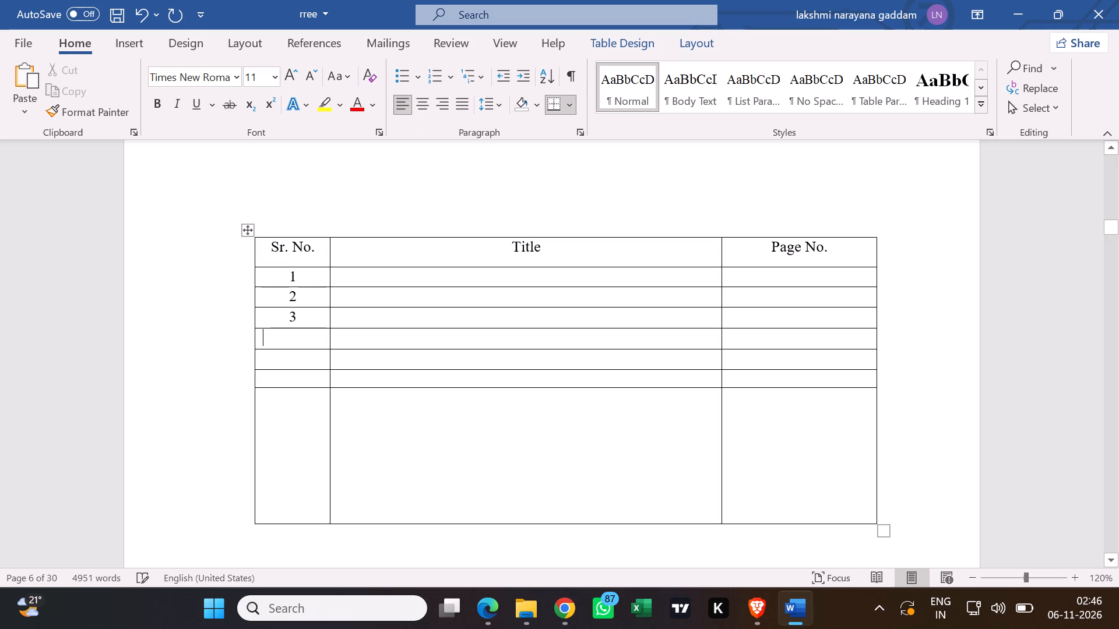
pyautogui.click(420, 115)
pyautogui.click(425, 102)
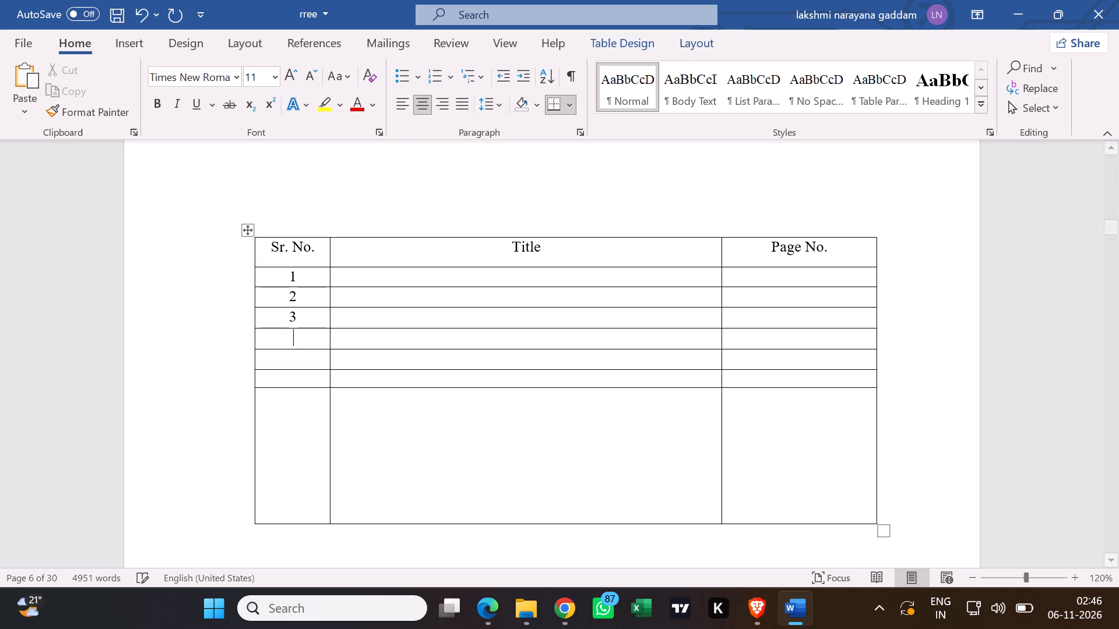
pyautogui.press('3')
pyautogui.press('BackSpace')
pyautogui.press('4')
# Enter a centred 5 and a centred 6 in the fifth and sixth body cells of the "Sr. No." column.
pyautogui.click(305, 356)
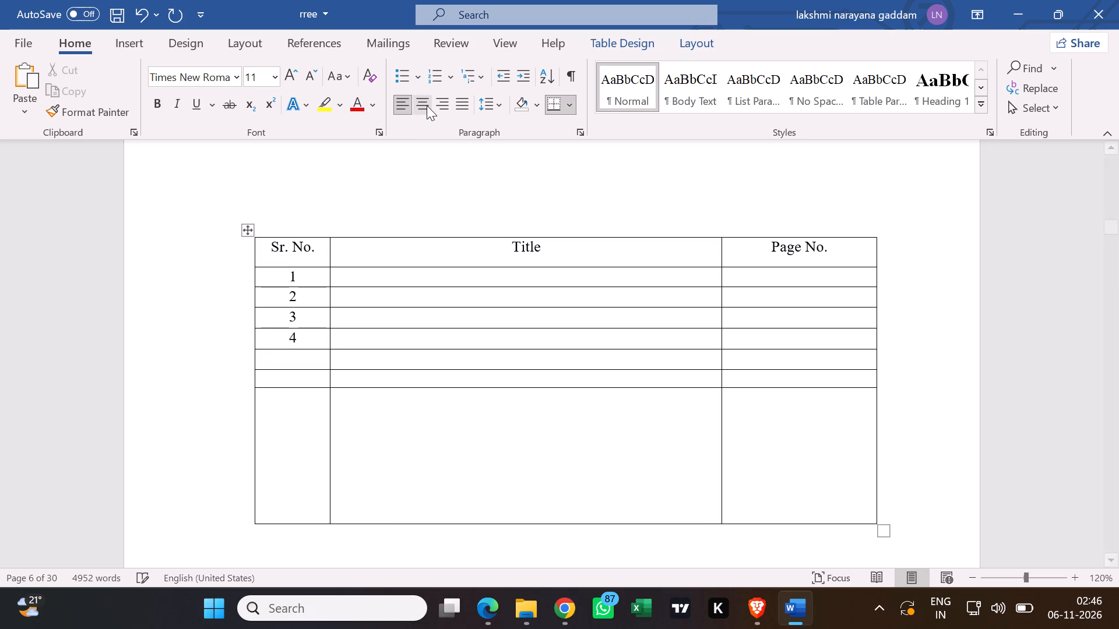
pyautogui.click(427, 104)
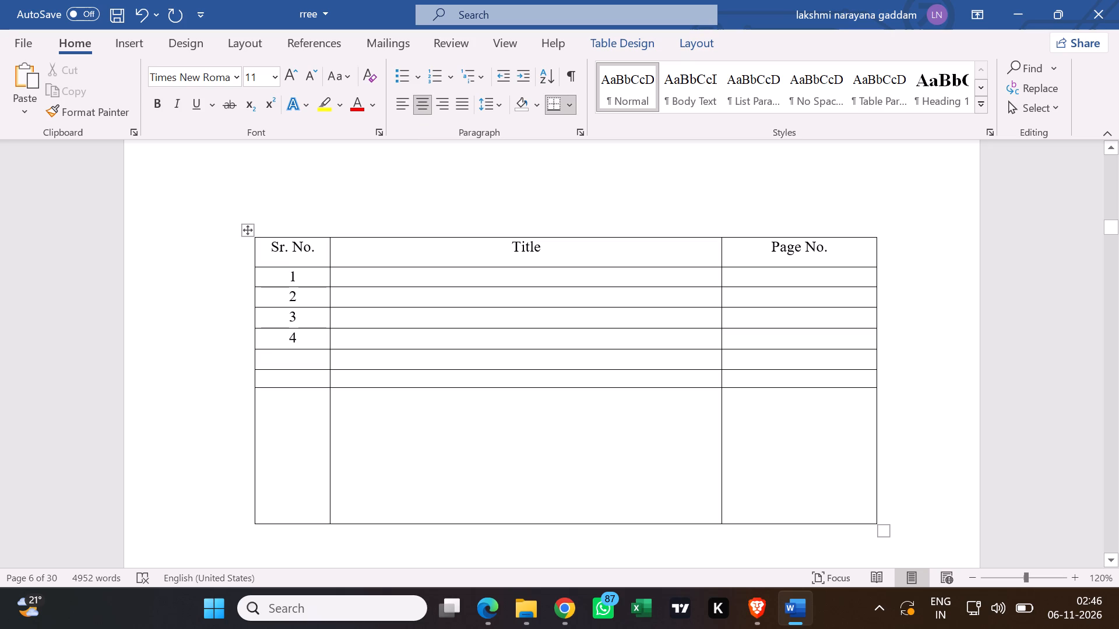
pyautogui.press('5')
pyautogui.click(305, 381)
pyautogui.click(428, 101)
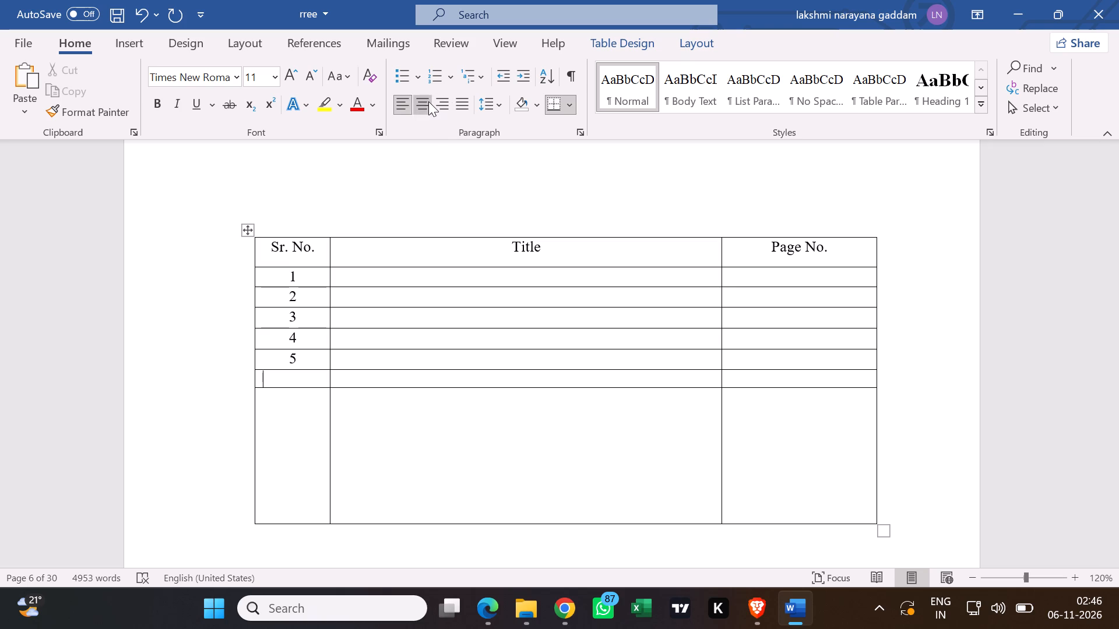
pyautogui.press('6')
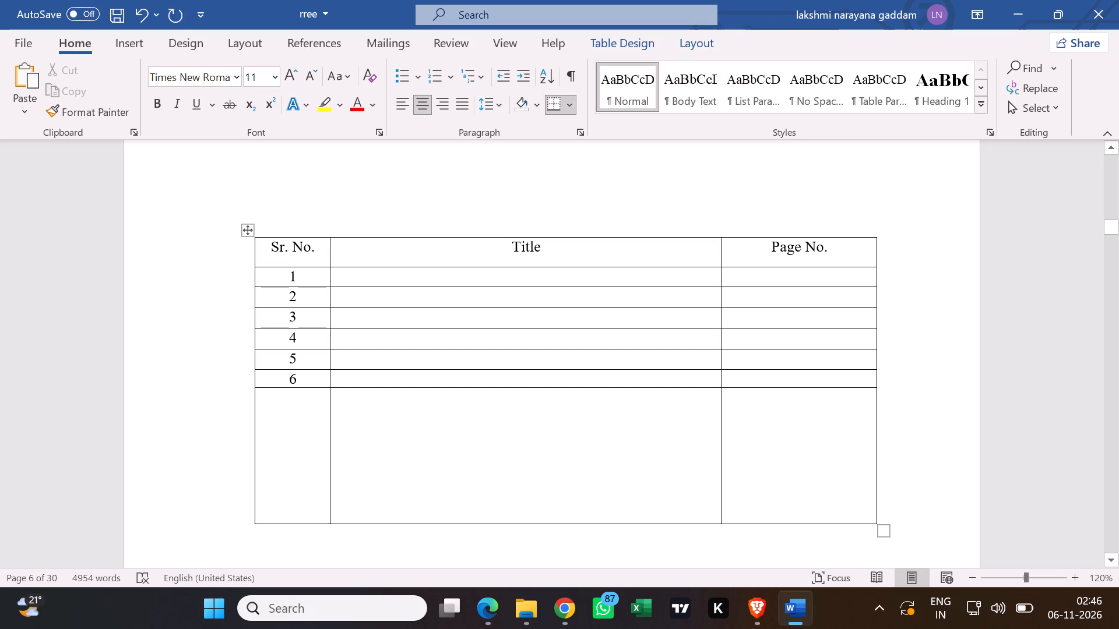
# From the first body cell of the "Title" column, look back through the report's front matter to the title page.
pyautogui.click(462, 280)
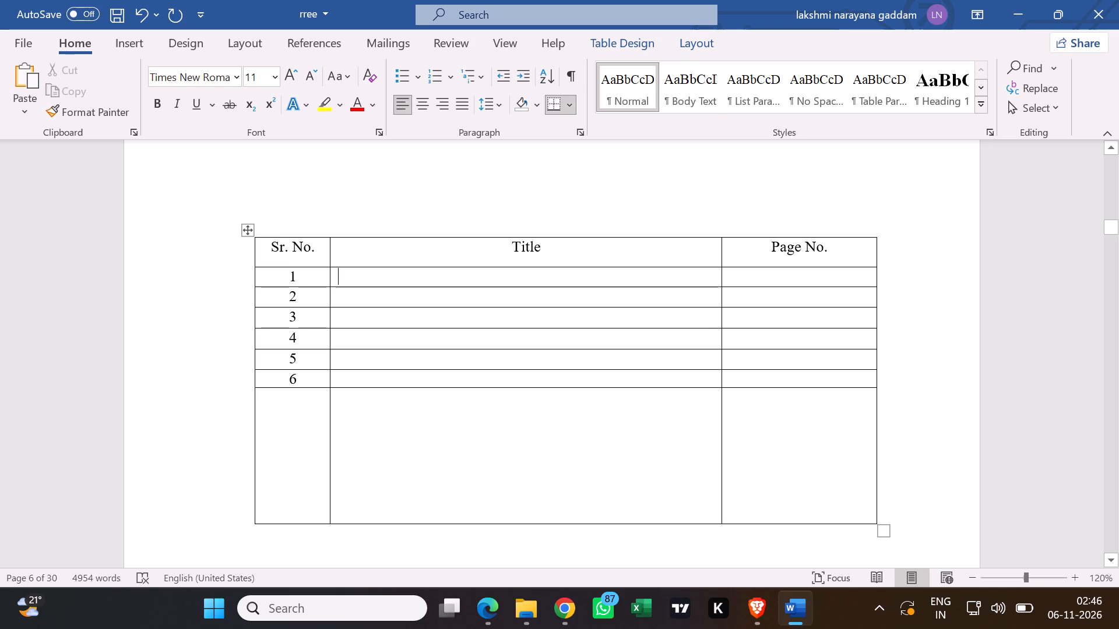
pyautogui.scroll(7, 551, 468)
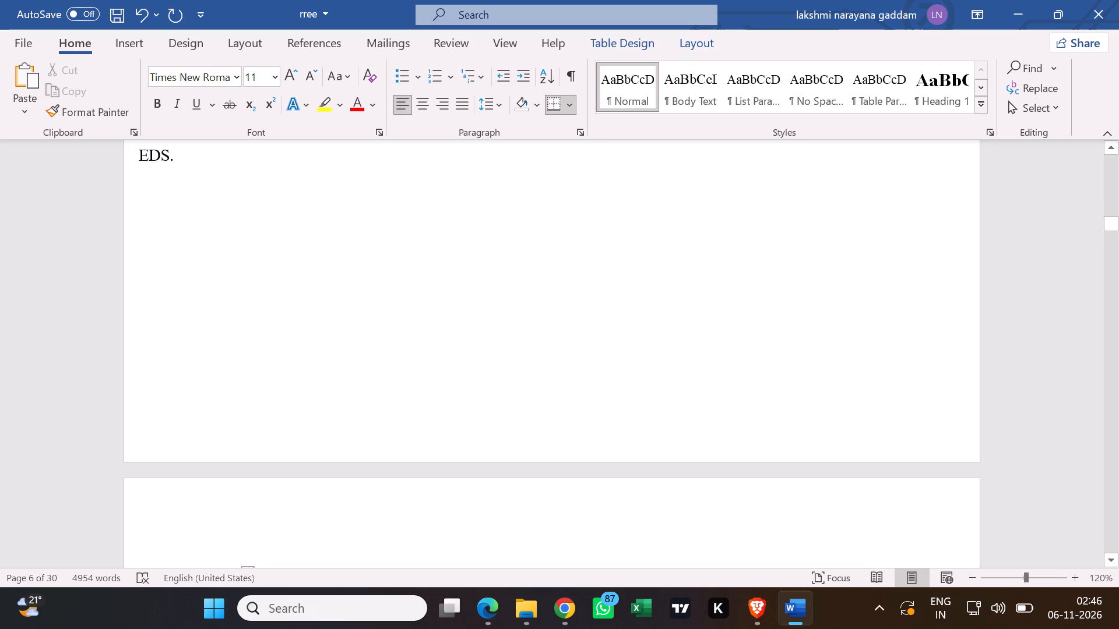
pyautogui.scroll(15, 572, 426)
pyautogui.scroll(6, 573, 426)
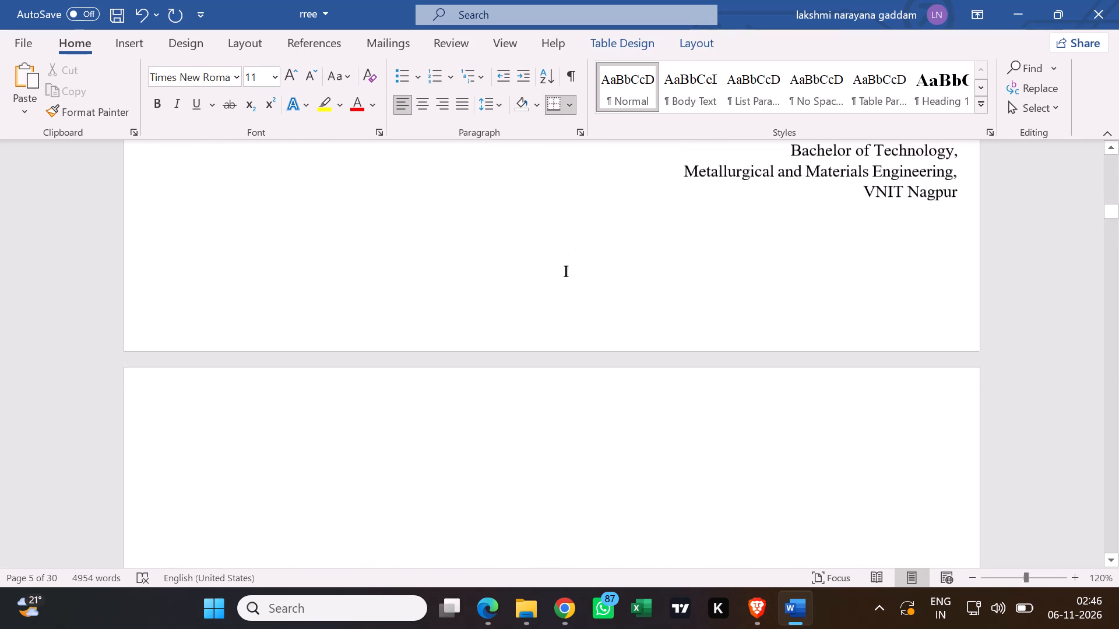
pyautogui.scroll(15, 573, 425)
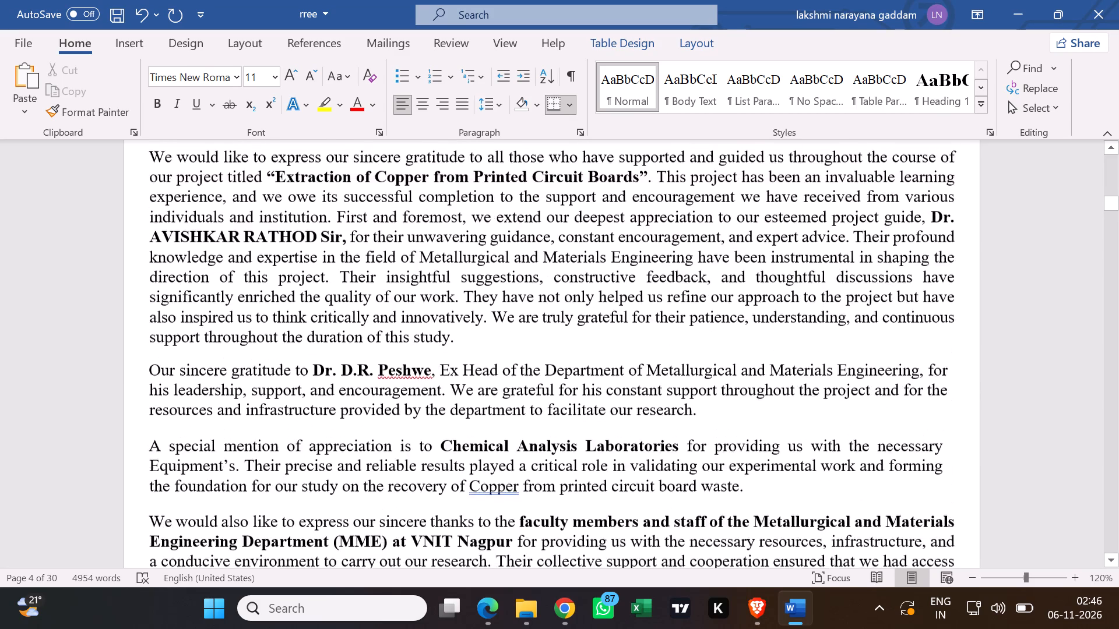
pyautogui.scroll(8, 579, 416)
pyautogui.scroll(20, 572, 389)
pyautogui.scroll(12, 572, 389)
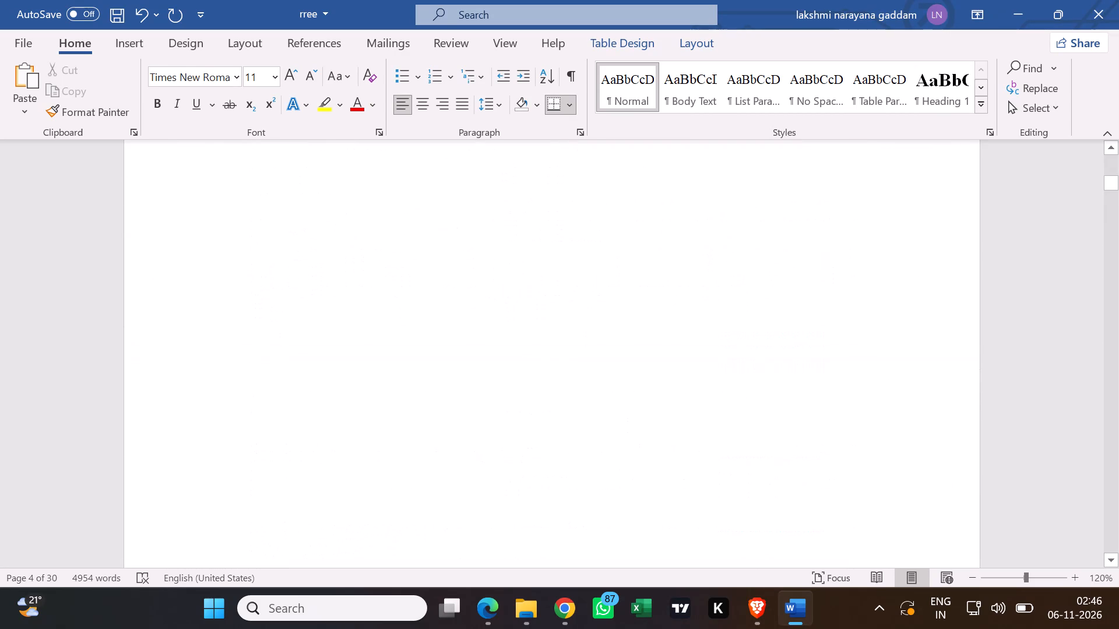
pyautogui.scroll(18, 588, 379)
pyautogui.scroll(11, 657, 404)
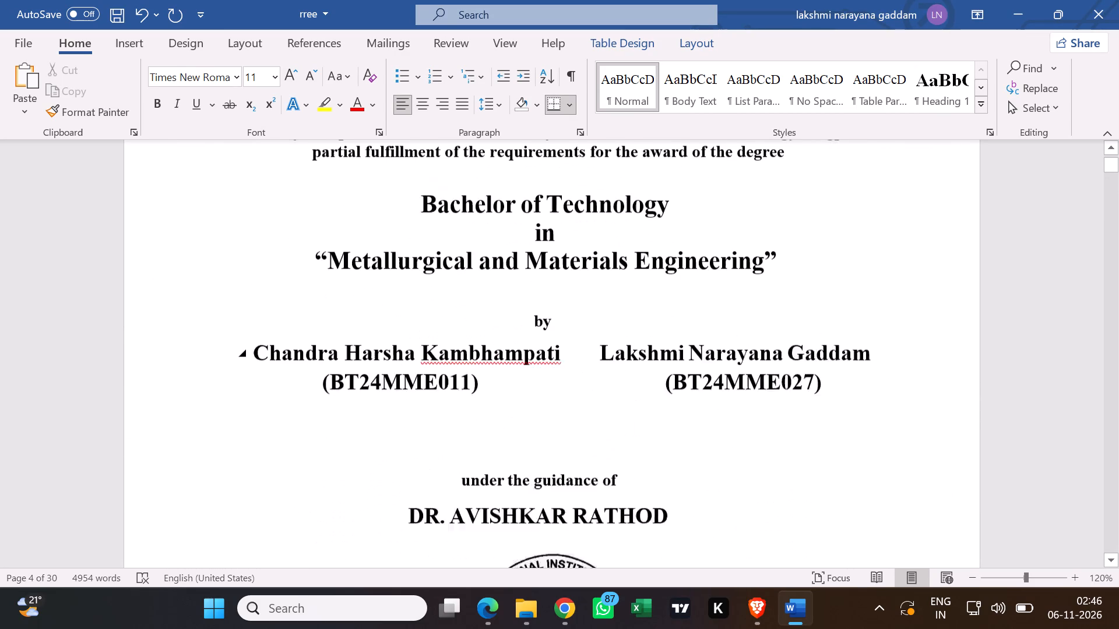
pyautogui.scroll(12, 664, 408)
pyautogui.scroll(-4, 680, 418)
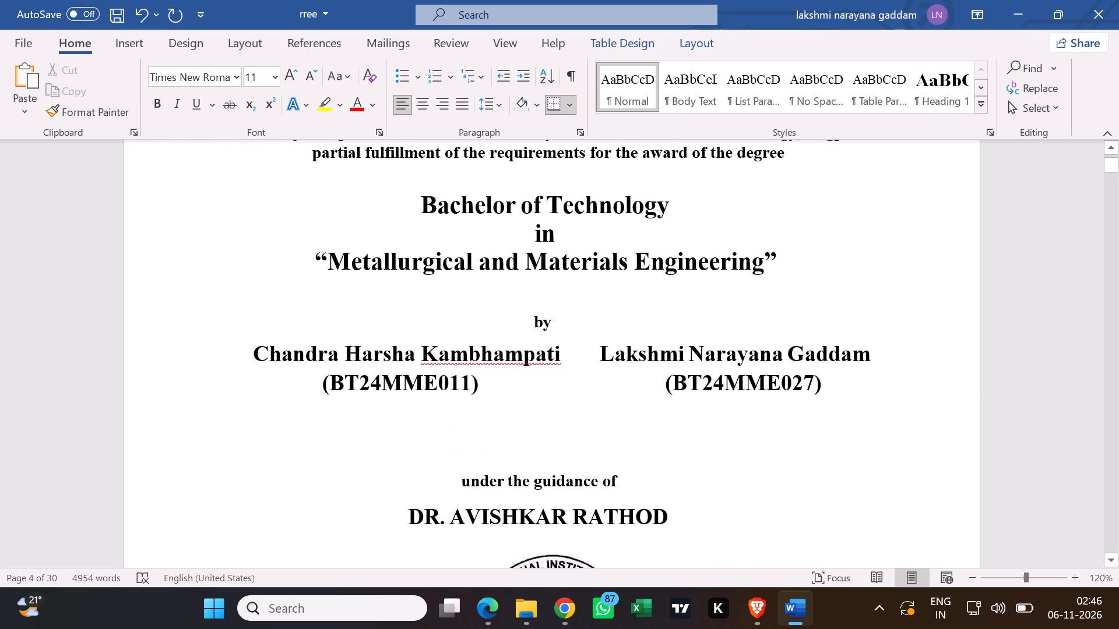
pyautogui.scroll(7, 680, 419)
pyautogui.scroll(-1, 685, 379)
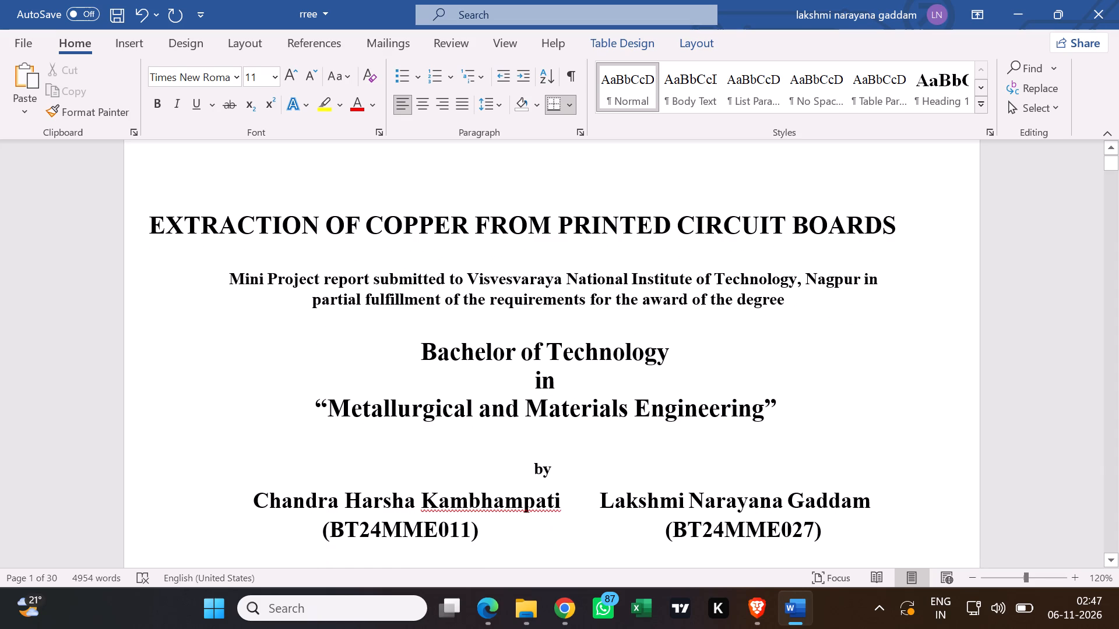
pyautogui.scroll(-3, 759, 376)
pyautogui.scroll(3, 761, 378)
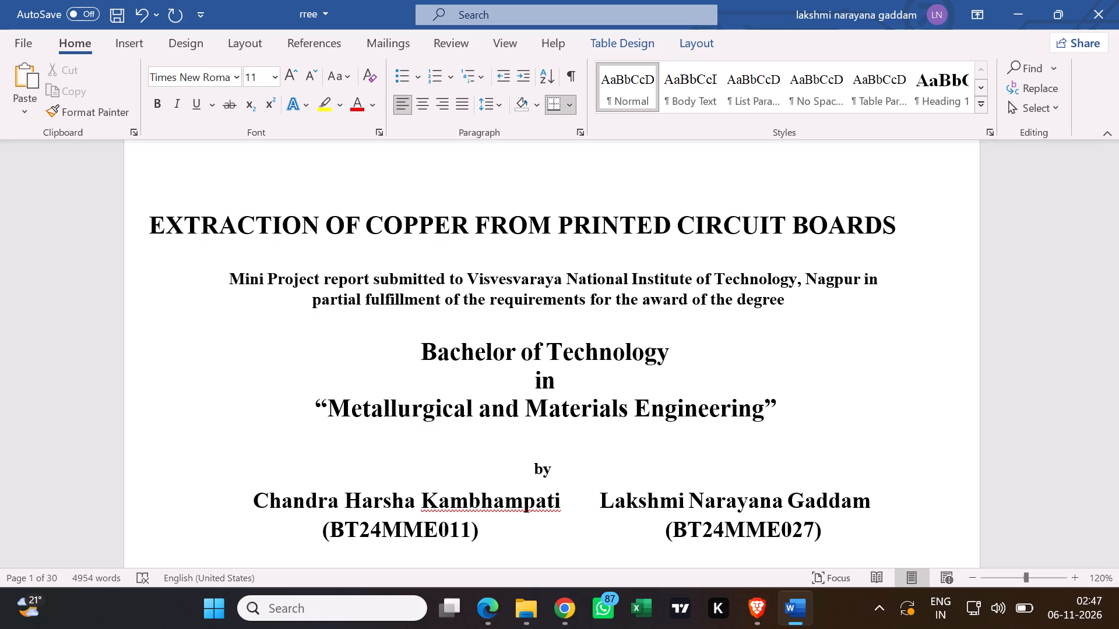
pyautogui.scroll(-15, 852, 409)
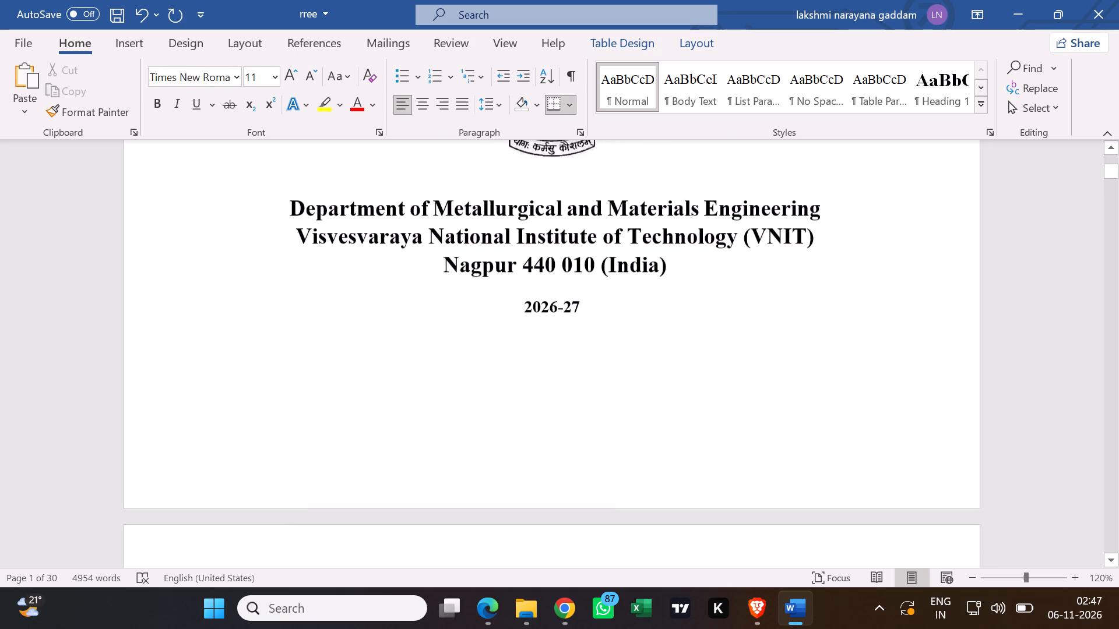
pyautogui.scroll(7, 851, 411)
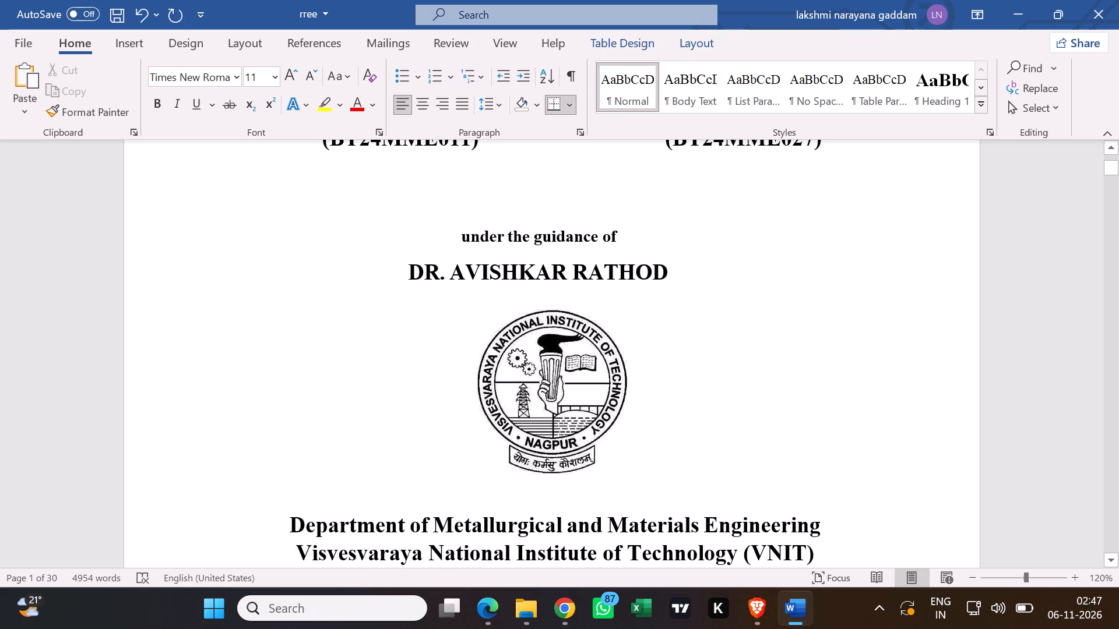
# Survey the report's overall page sequence at reduced zoom, from the title page through the contents table to the early chapters.
pyautogui.keyDown('ctrl'); pyautogui.scroll(-4, 766, 480); pyautogui.keyUp('ctrl')
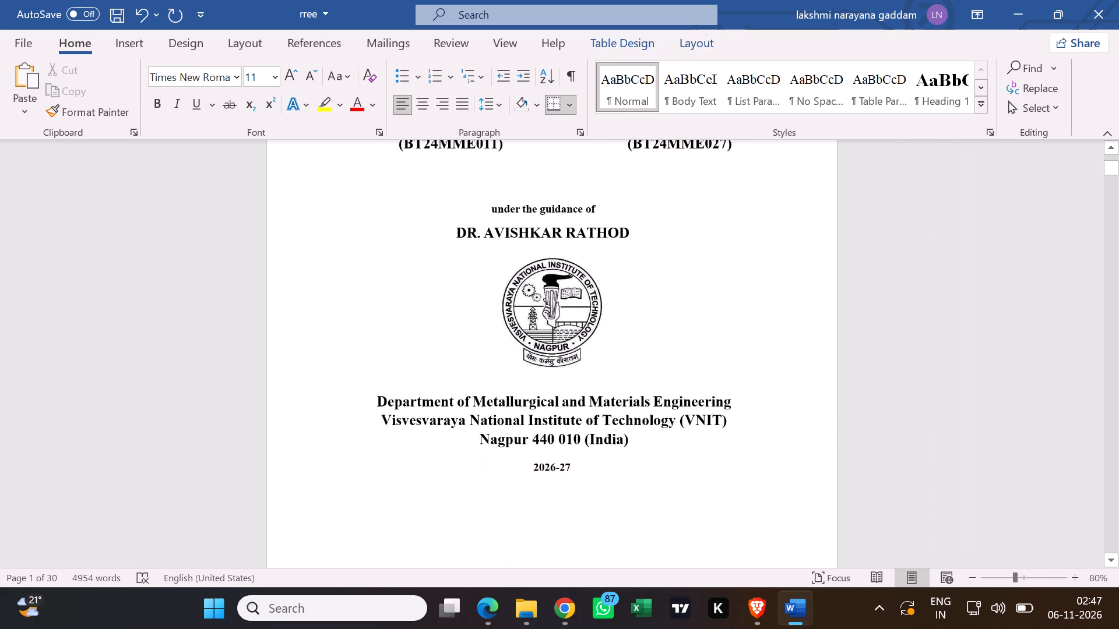
pyautogui.scroll(1, 766, 480)
pyautogui.keyDown('ctrl'); pyautogui.scroll(-2, 766, 480); pyautogui.keyUp('ctrl')
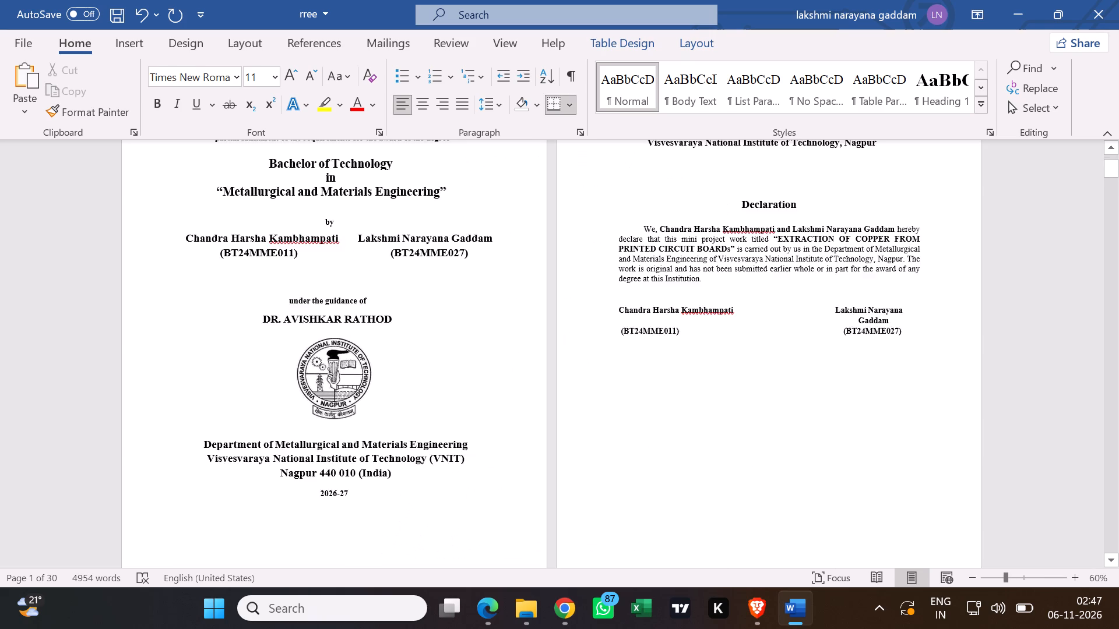
pyautogui.scroll(2, 766, 481)
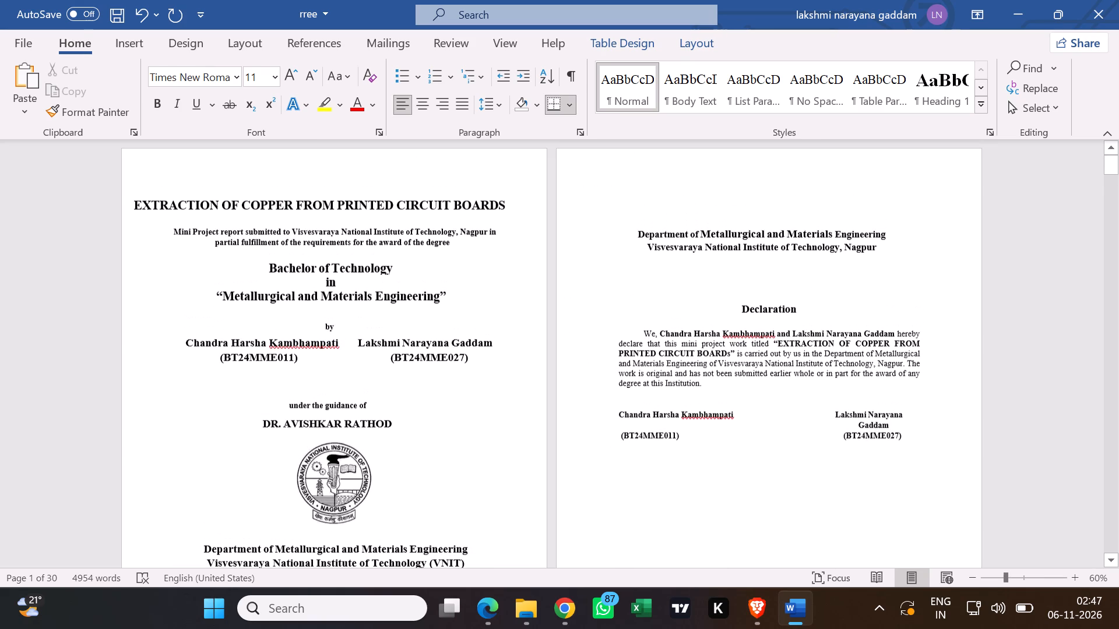
pyautogui.keyDown('ctrl'); pyautogui.scroll(-4, 766, 481); pyautogui.keyUp('ctrl')
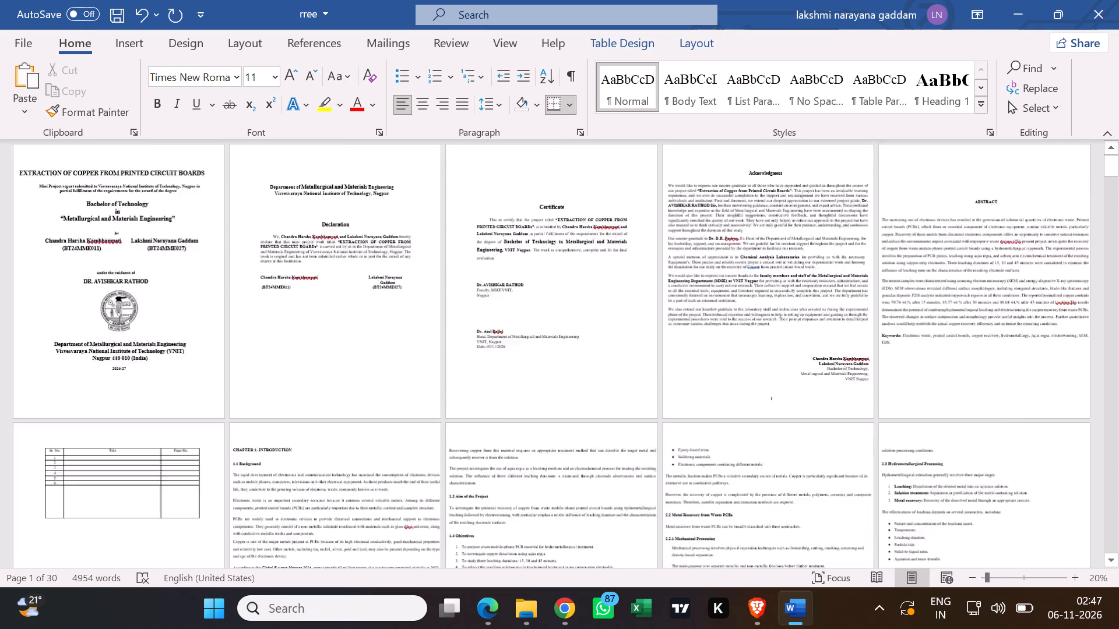
pyautogui.keyDown('ctrl'); pyautogui.scroll(1, 766, 481); pyautogui.keyUp('ctrl')
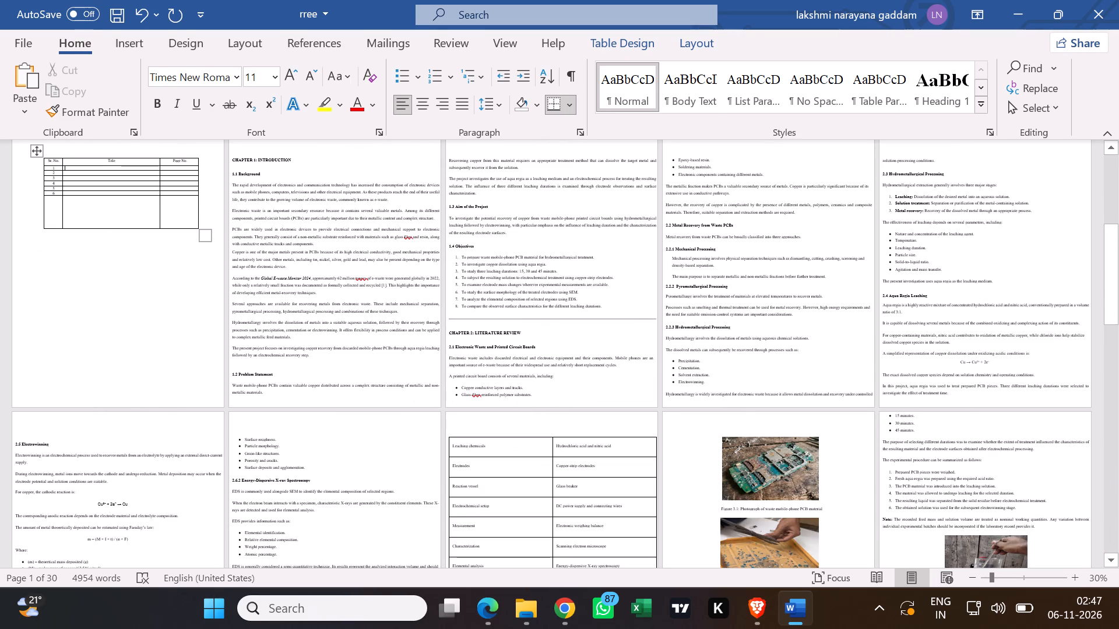
pyautogui.scroll(6, 766, 481)
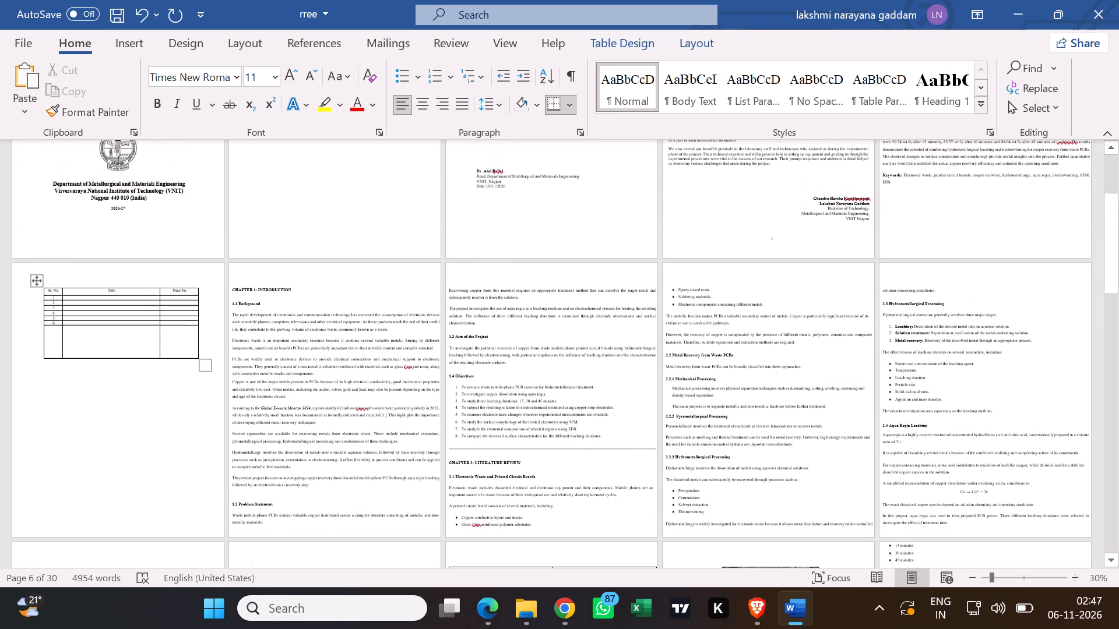
pyautogui.hscroll(1, 766, 481)
pyautogui.keyDown('ctrl'); pyautogui.scroll(1, 766, 481); pyautogui.keyUp('ctrl')
pyautogui.keyDown('ctrl'); pyautogui.hscroll(1, 766, 481); pyautogui.keyUp('ctrl')
pyautogui.keyDown('ctrl'); pyautogui.scroll(7, 766, 481); pyautogui.keyUp('ctrl')
pyautogui.scroll(7, 766, 481)
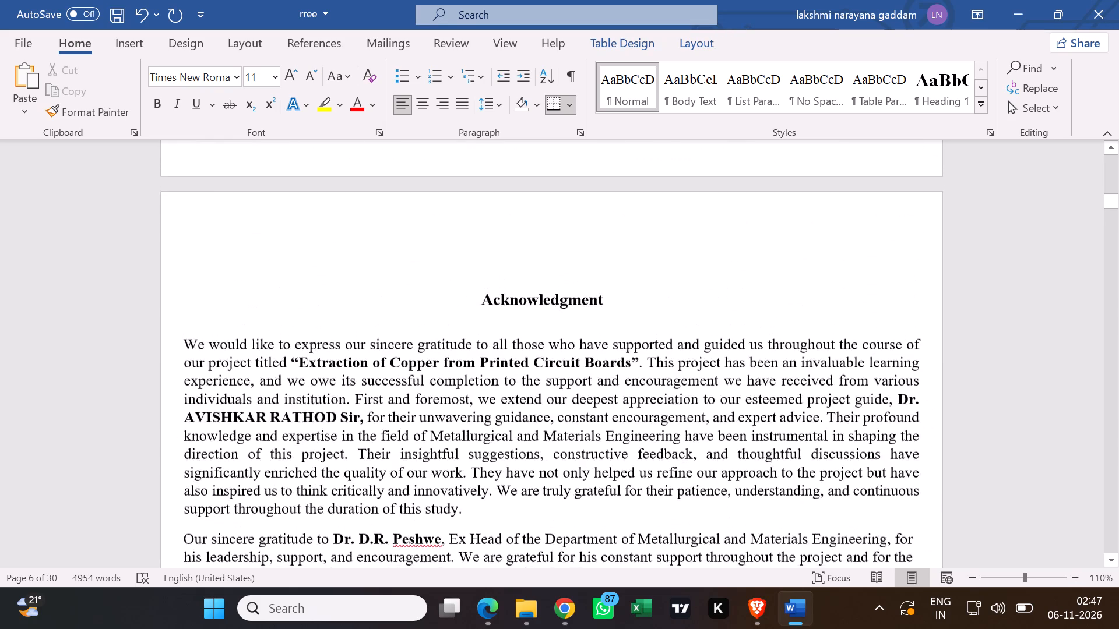
pyautogui.scroll(7, 766, 481)
pyautogui.scroll(-1, 766, 481)
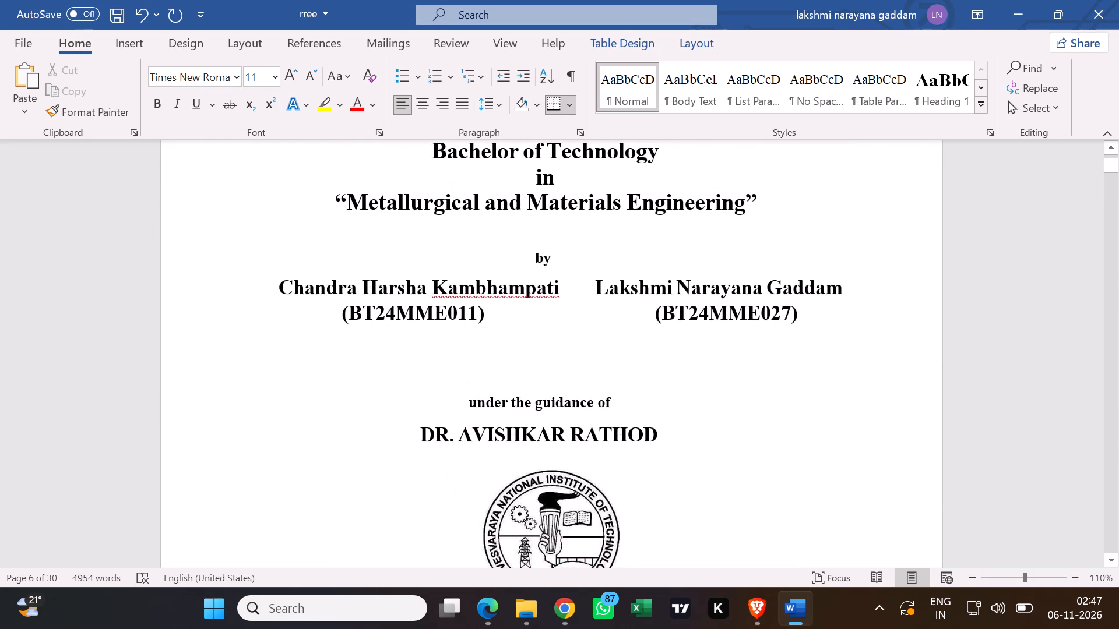
pyautogui.keyDown('ctrl'); pyautogui.scroll(-3, 766, 481); pyautogui.keyUp('ctrl')
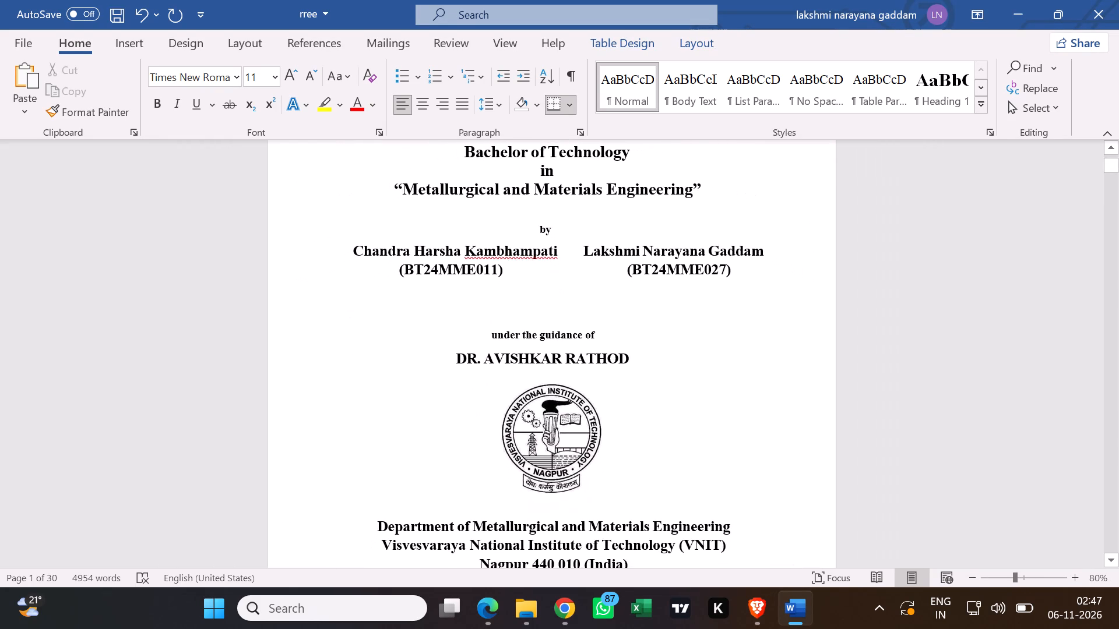
# Check the title page and glance ahead at the declaration and certificate pages.
pyautogui.scroll(1, 766, 481)
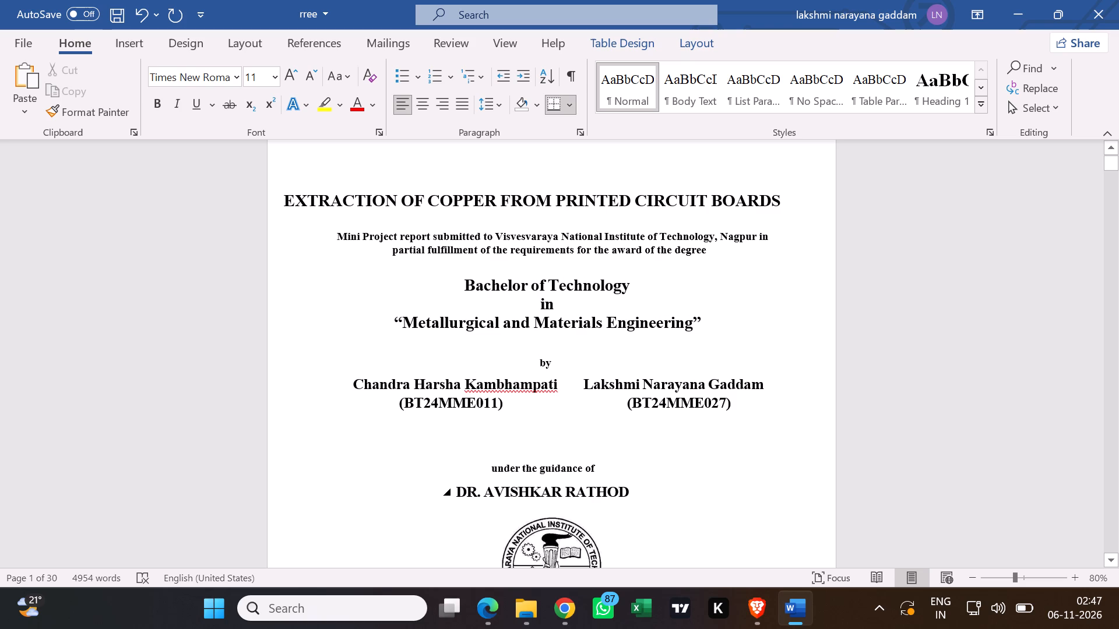
pyautogui.scroll(-1, 766, 481)
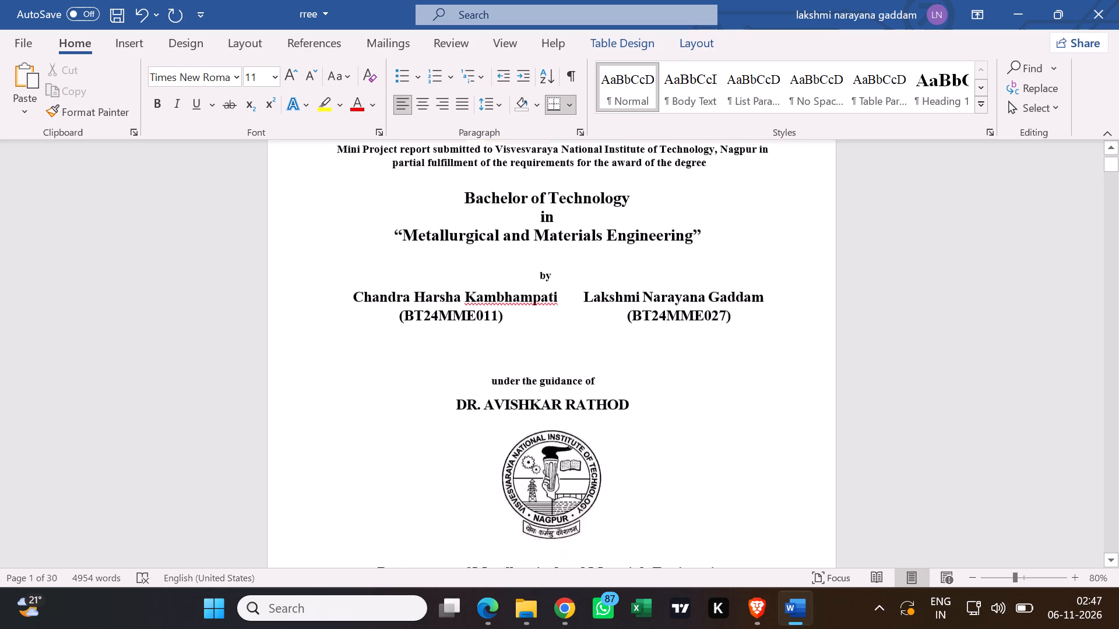
pyautogui.scroll(-1, 766, 481)
pyautogui.scroll(3, 766, 481)
pyautogui.scroll(-1, 766, 481)
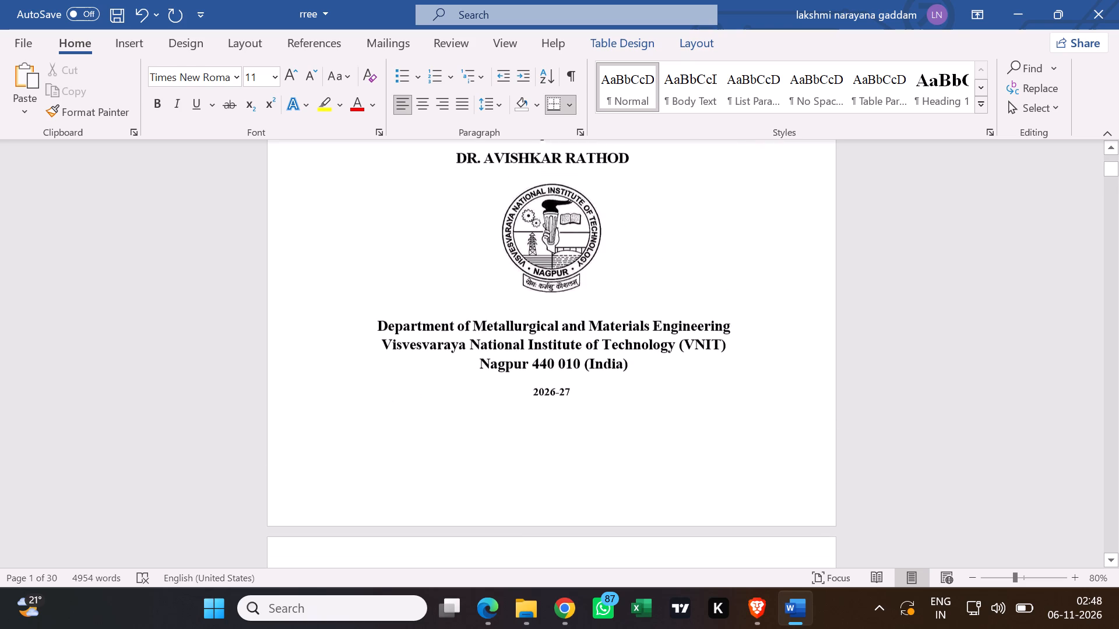
pyautogui.scroll(-2, 766, 481)
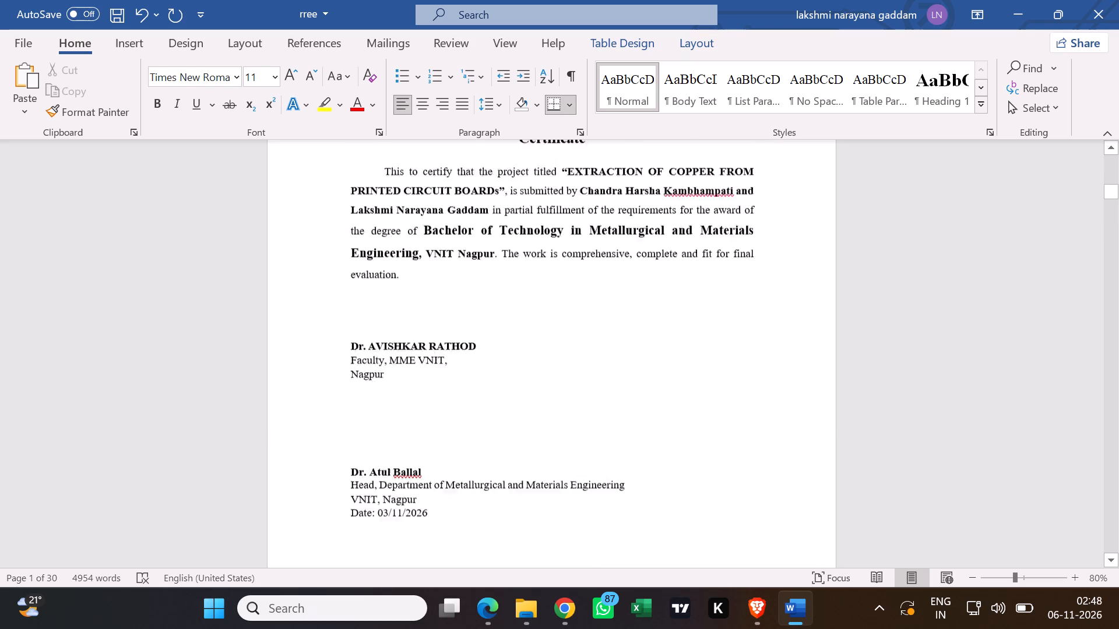
pyautogui.scroll(7, 766, 481)
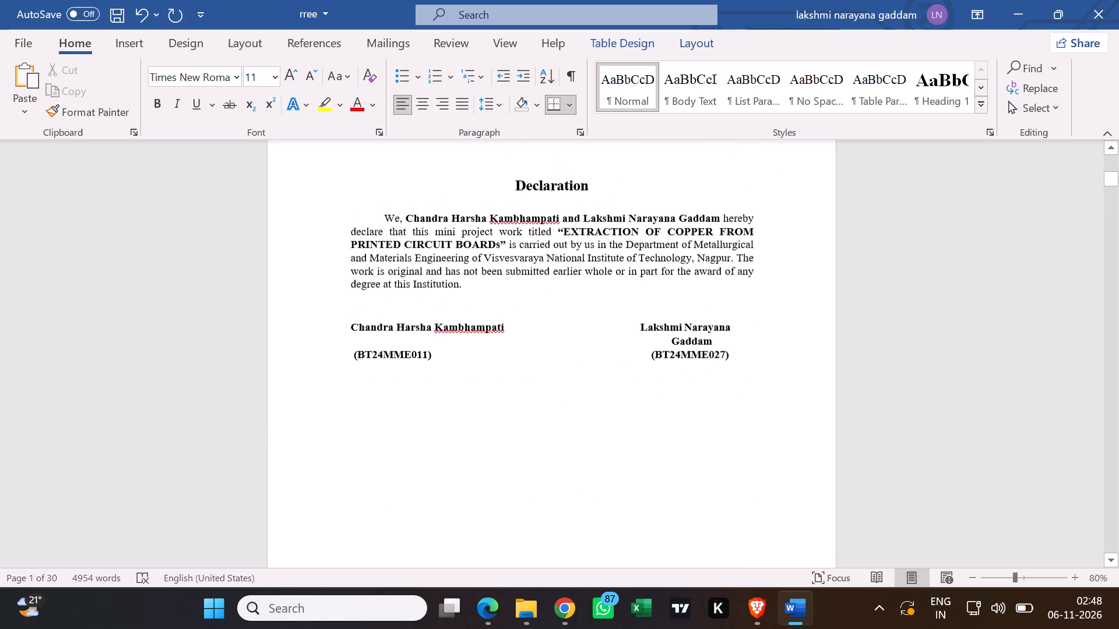
pyautogui.scroll(5, 661, 483)
pyautogui.scroll(9, 679, 432)
pyautogui.scroll(-4, 695, 485)
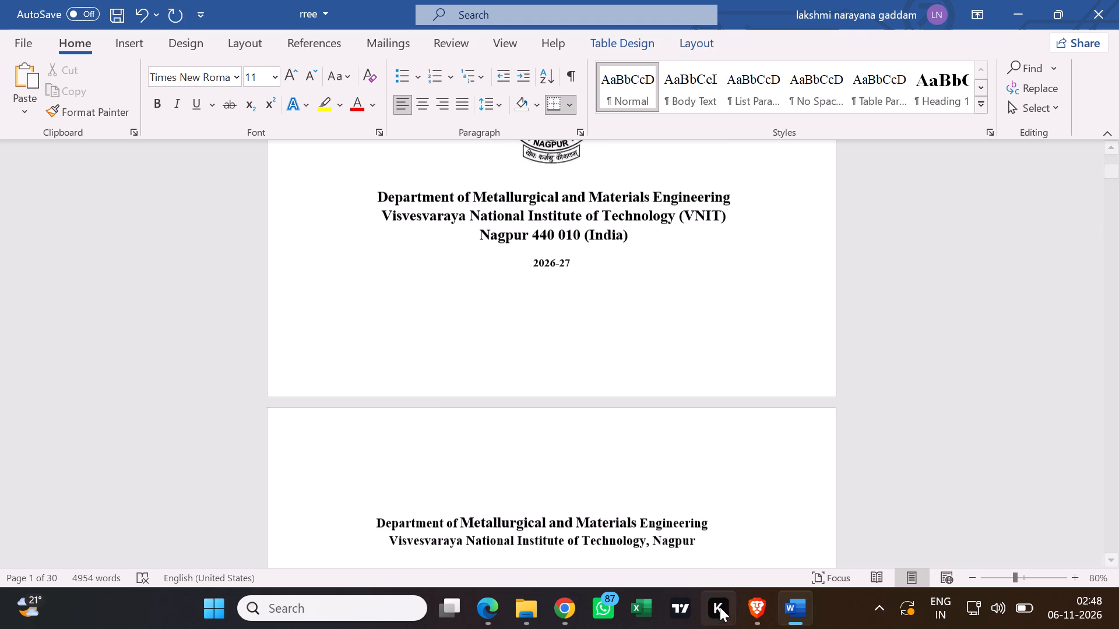
# Review the Declaration and Certificate pages as possible entries for the contents table.
pyautogui.scroll(-3, 720, 607)
pyautogui.scroll(-5, 745, 484)
pyautogui.scroll(-4, 677, 422)
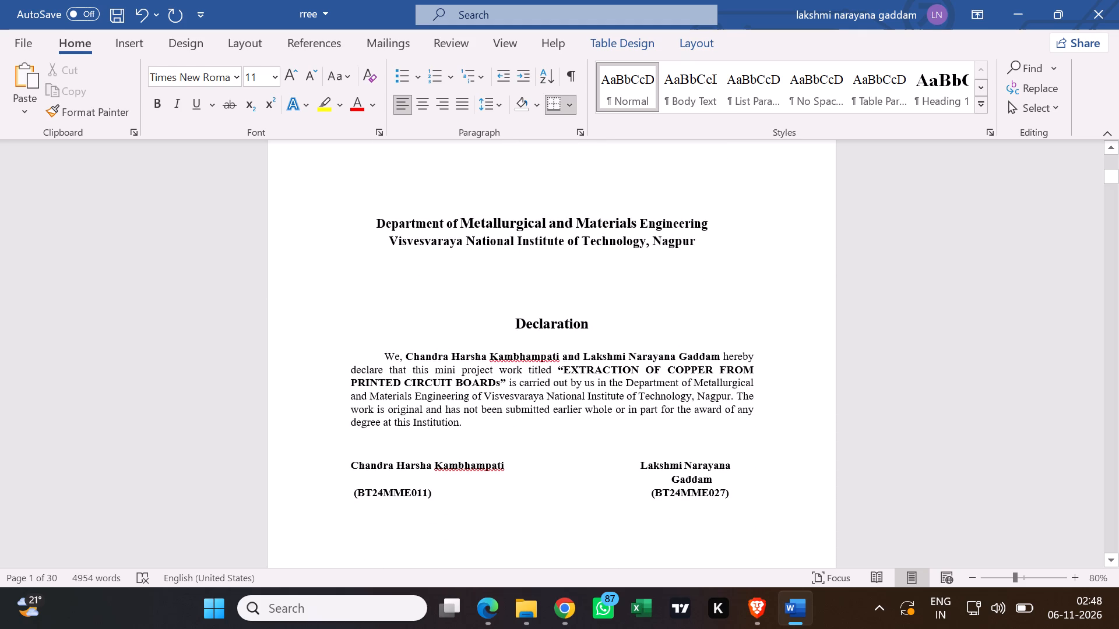
pyautogui.scroll(-15, 662, 417)
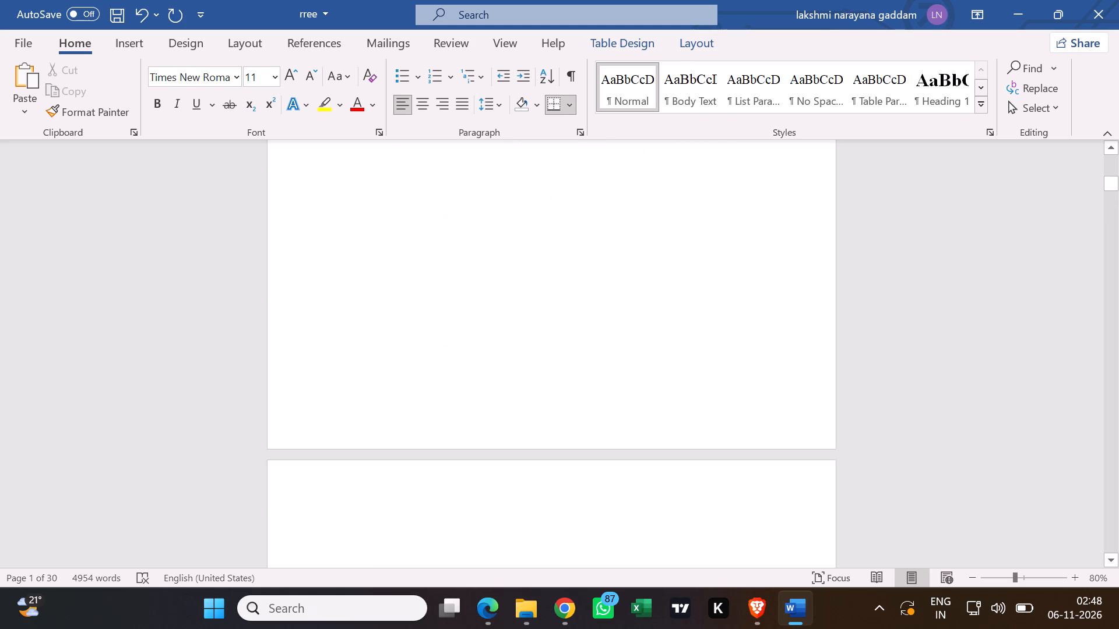
pyautogui.scroll(-12, 660, 418)
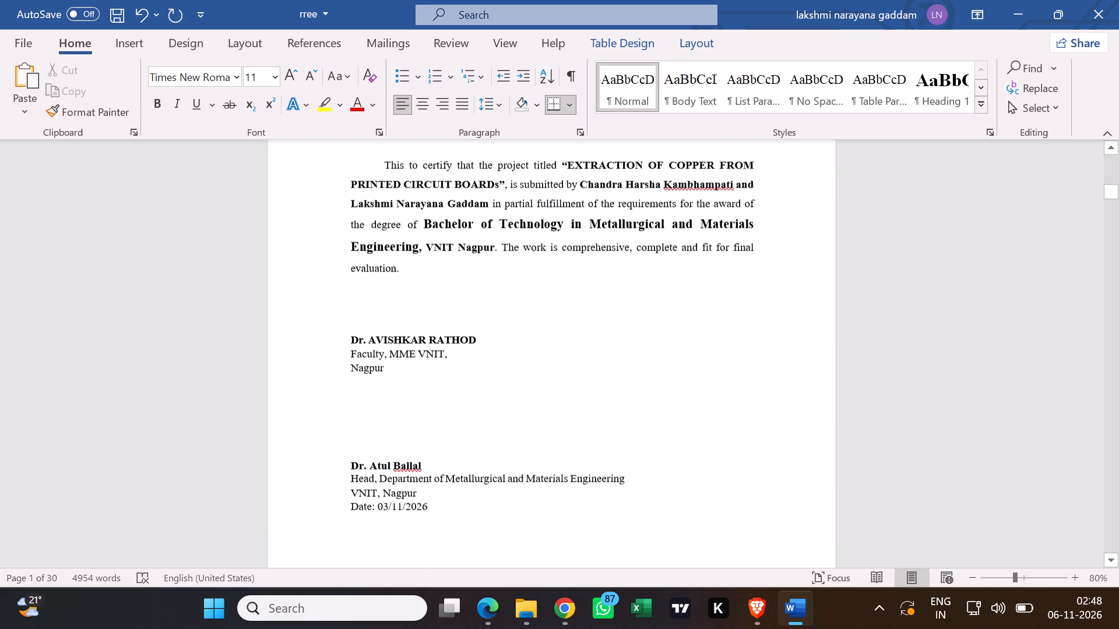
pyautogui.scroll(1, 660, 418)
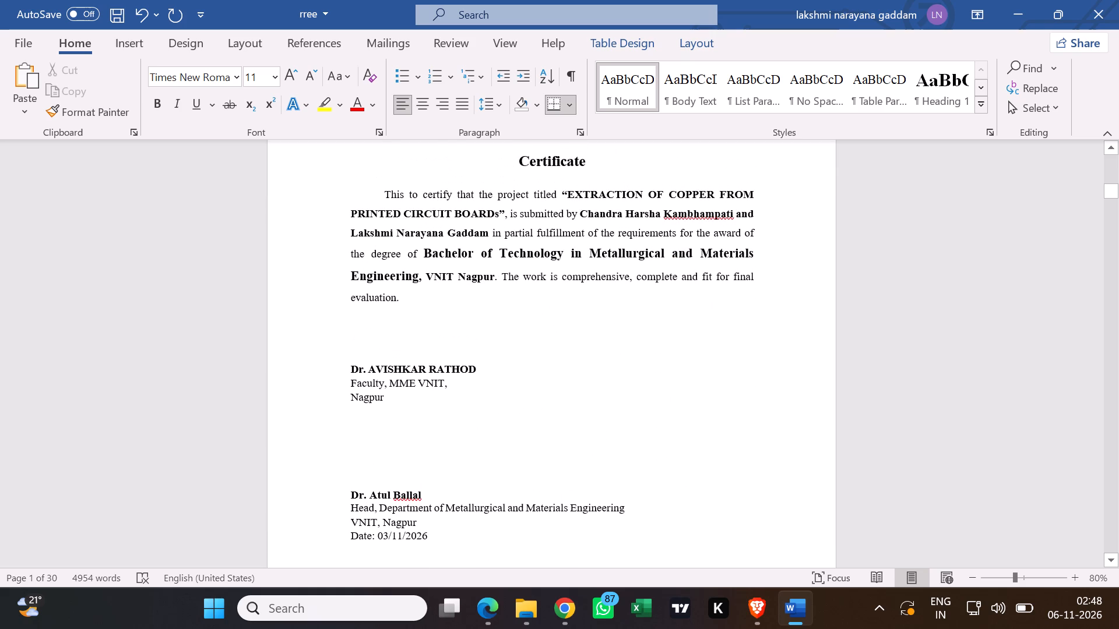
pyautogui.scroll(-4, 657, 418)
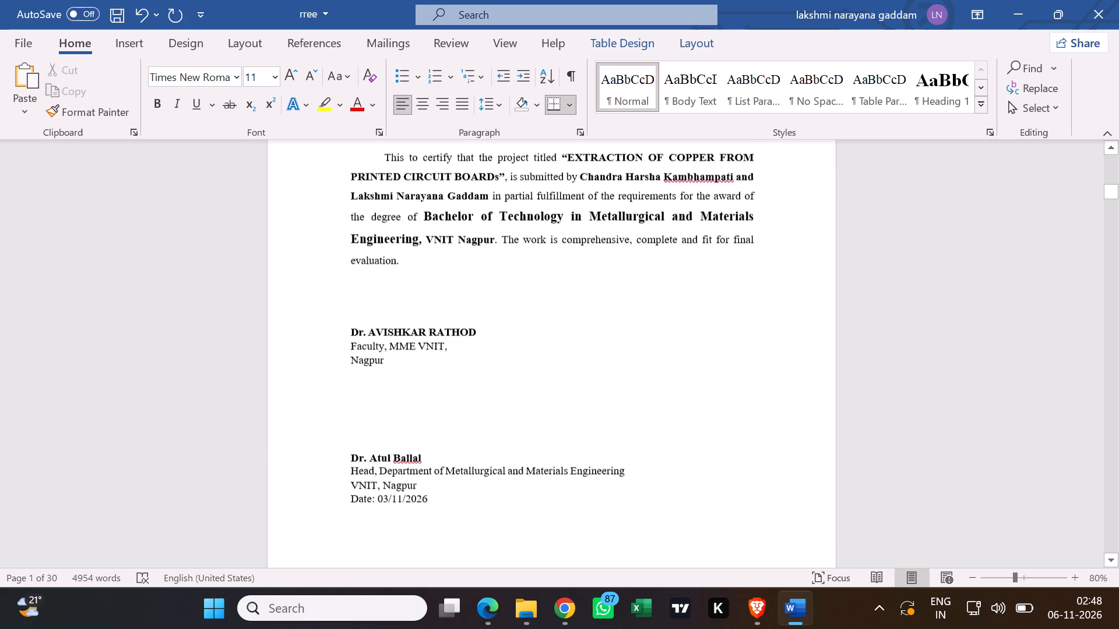
# Review the Acknowledgment and Abstract pages, continuing to the contents table.
pyautogui.scroll(-14, 657, 418)
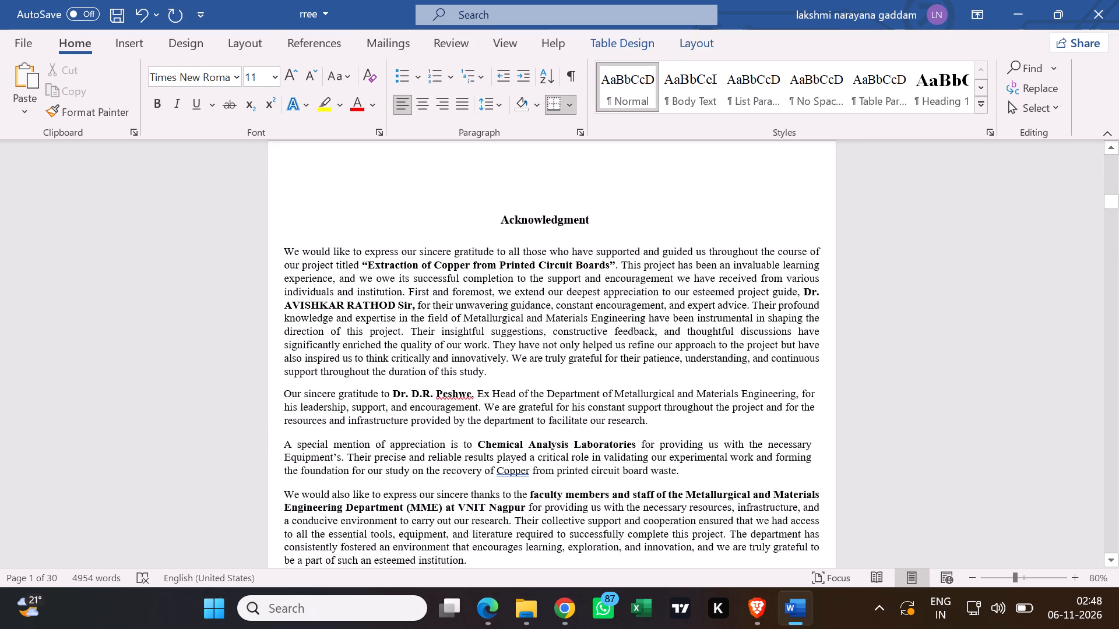
pyautogui.scroll(-2, 656, 418)
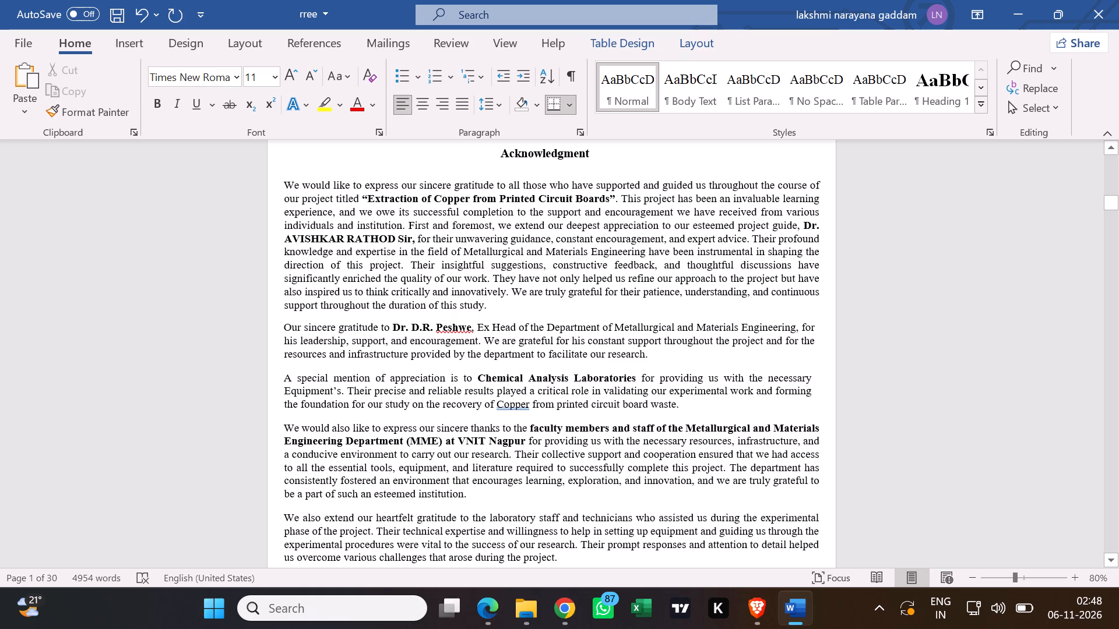
pyautogui.scroll(-15, 671, 422)
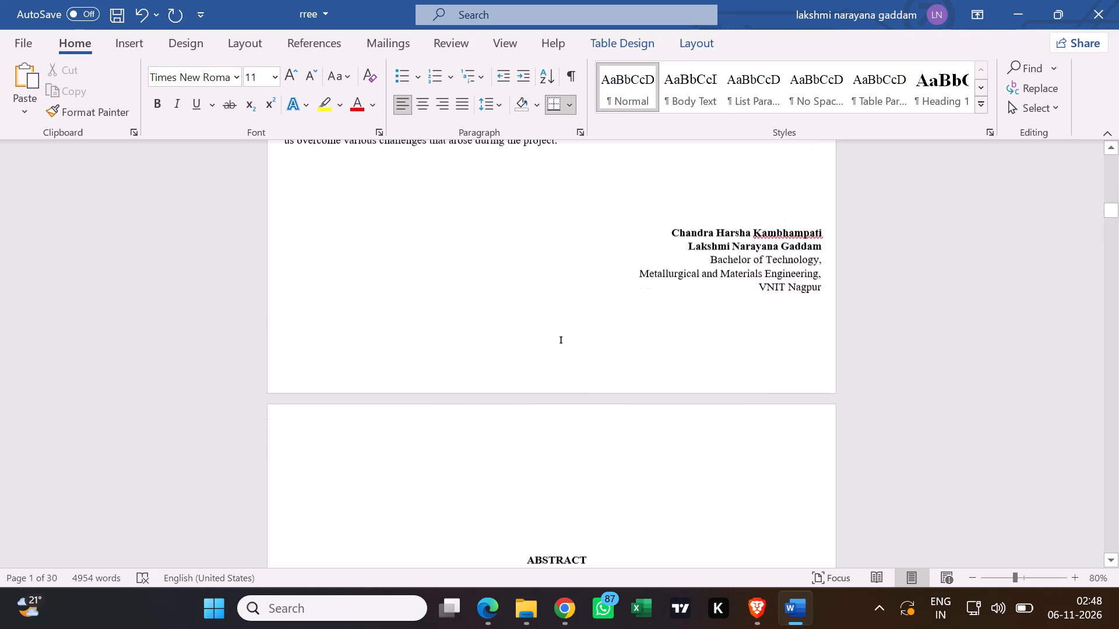
pyautogui.scroll(-9, 676, 415)
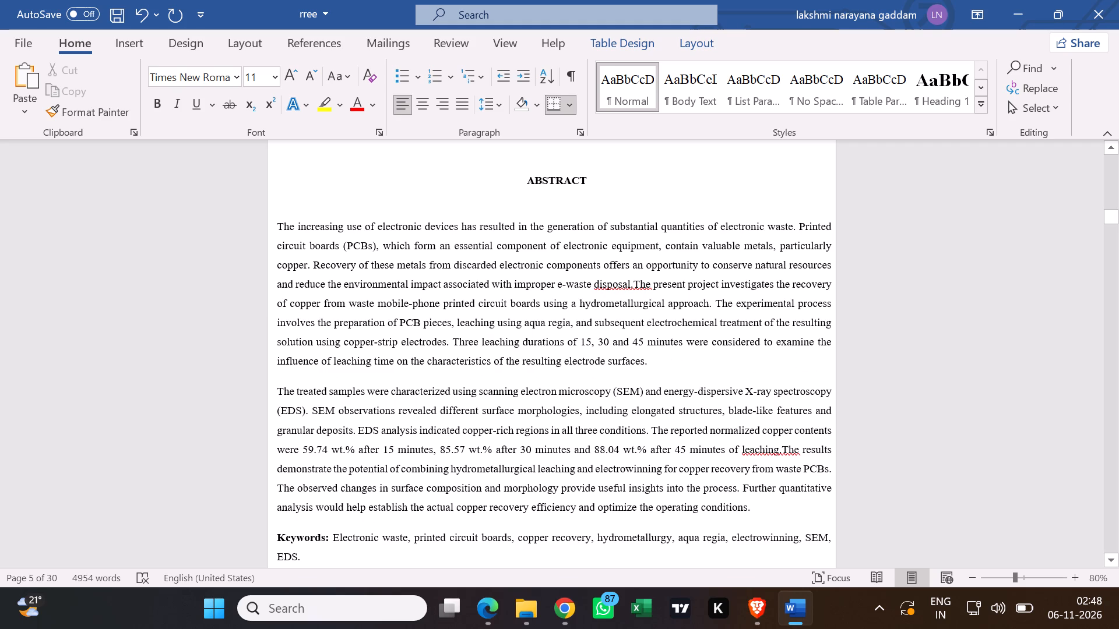
pyautogui.scroll(-14, 675, 409)
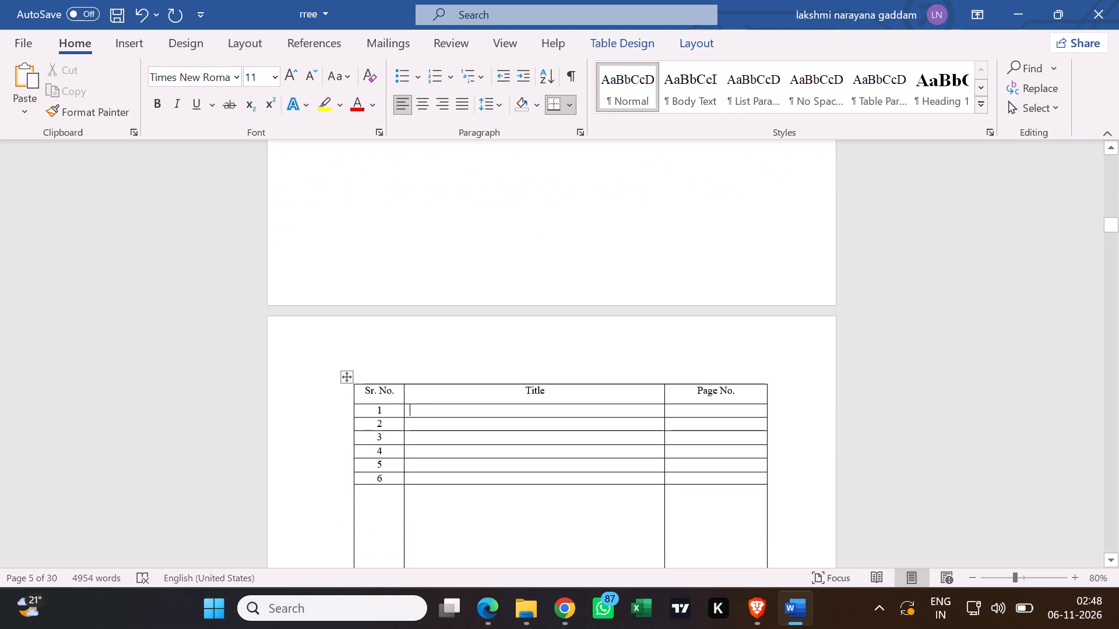
pyautogui.scroll(-5, 675, 409)
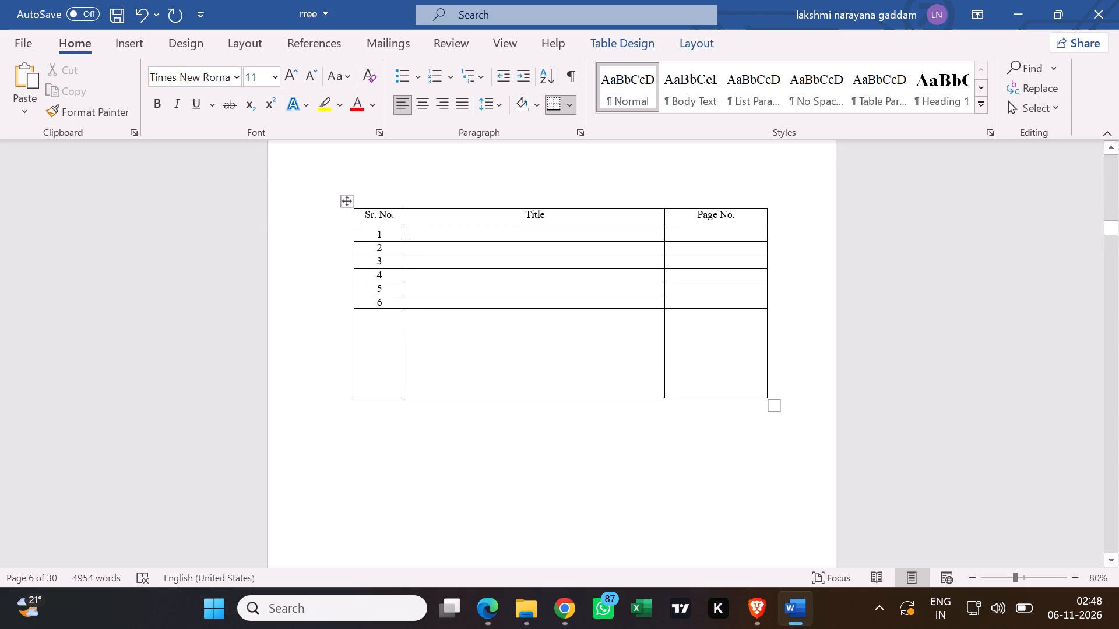
pyautogui.scroll(-1, 674, 409)
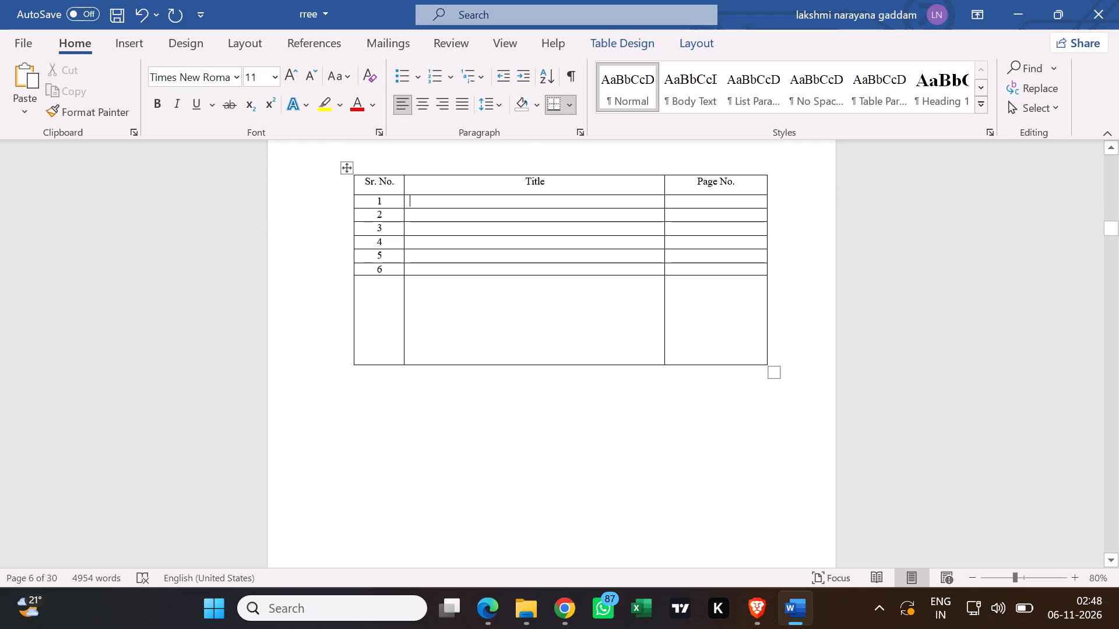
# Examine the section headings of Chapter 1: Introduction, from 1.1 Background through 1.4 Objectives, up to the start of Chapter 2.
pyautogui.scroll(-14, 661, 394)
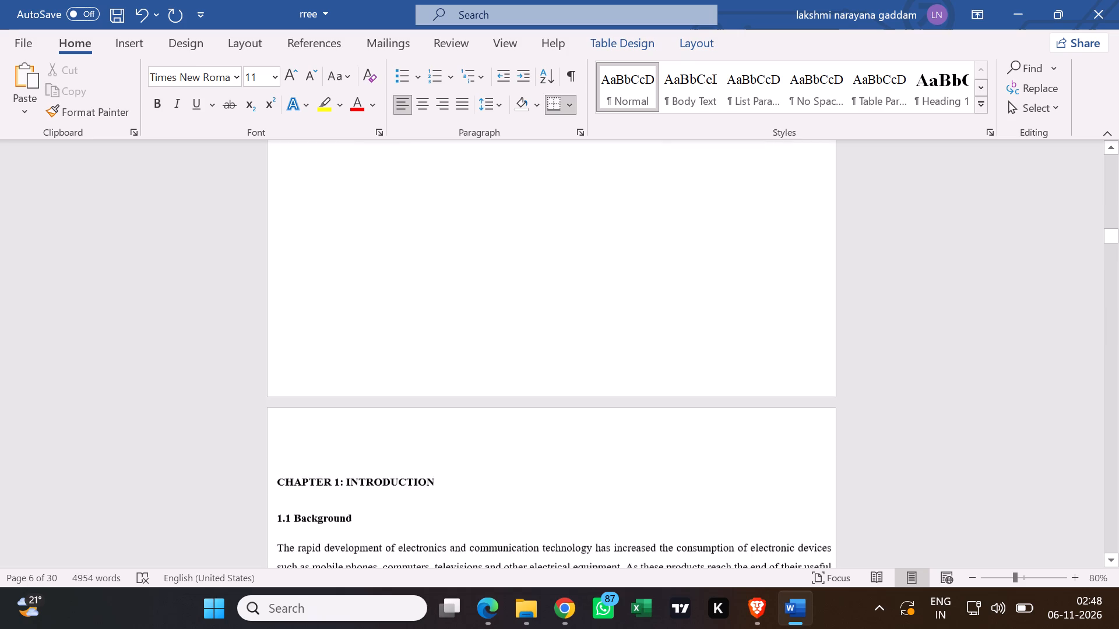
pyautogui.scroll(-4, 661, 405)
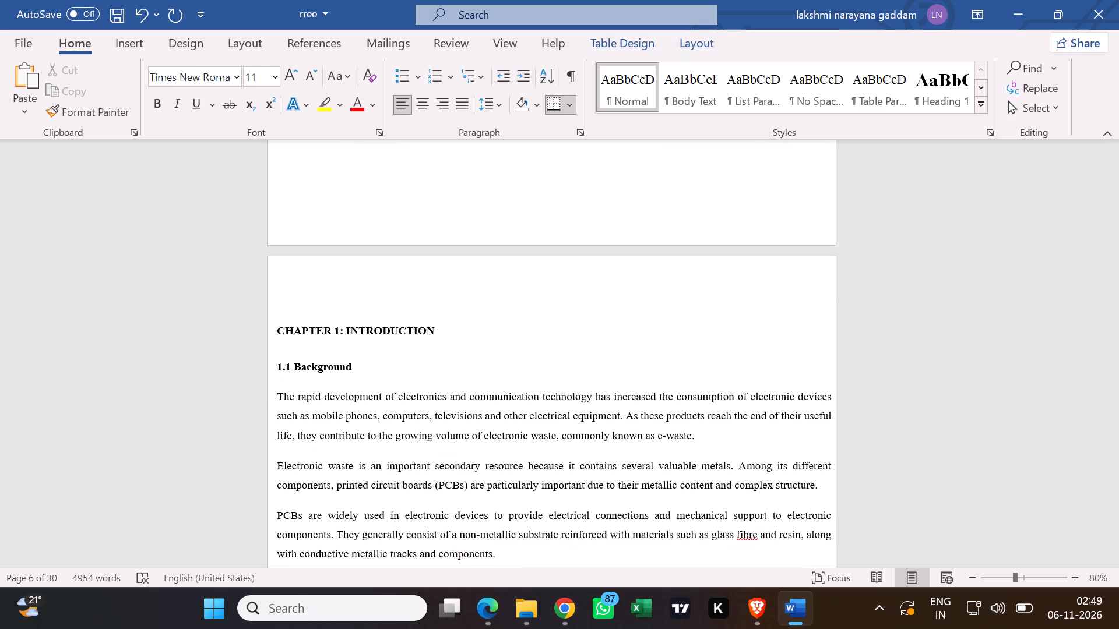
pyautogui.scroll(-3, 661, 405)
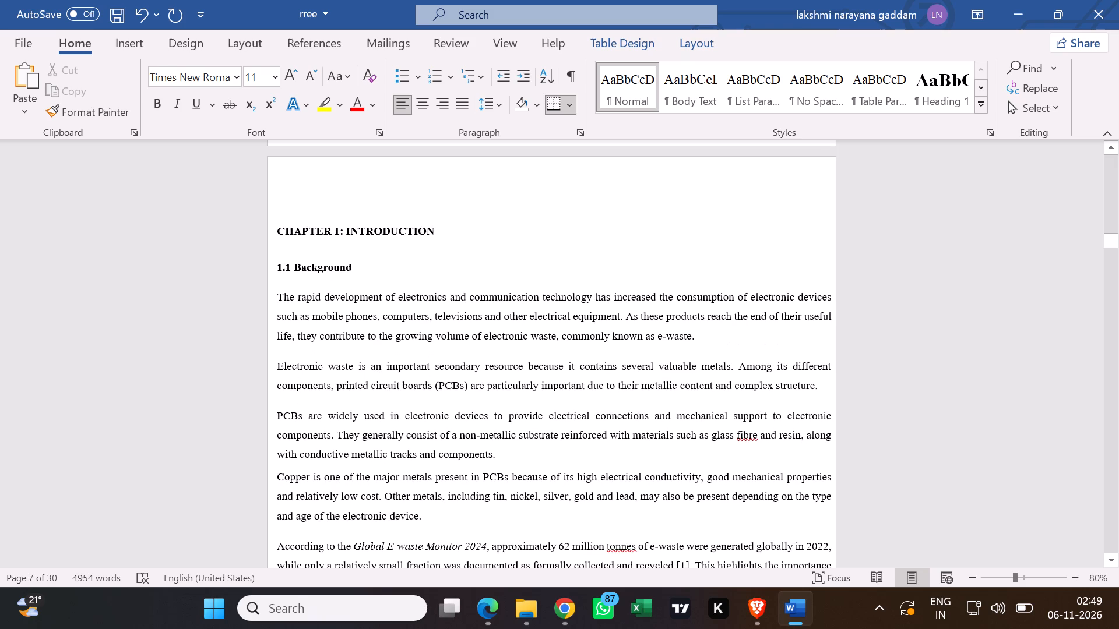
pyautogui.scroll(-2, 662, 405)
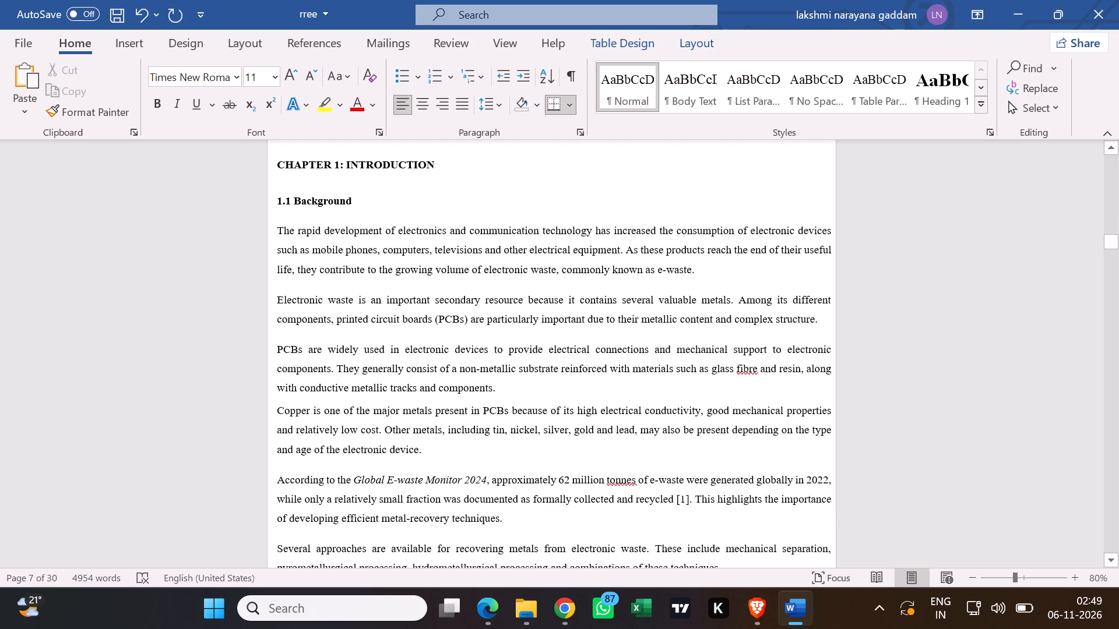
pyautogui.scroll(-11, 662, 405)
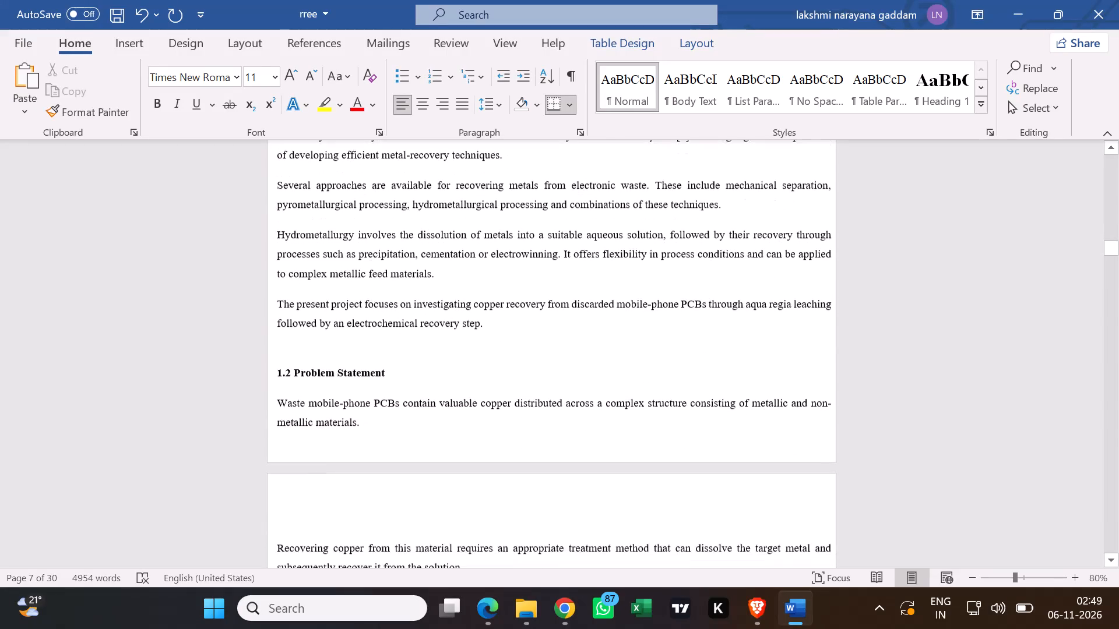
pyautogui.scroll(-9, 662, 405)
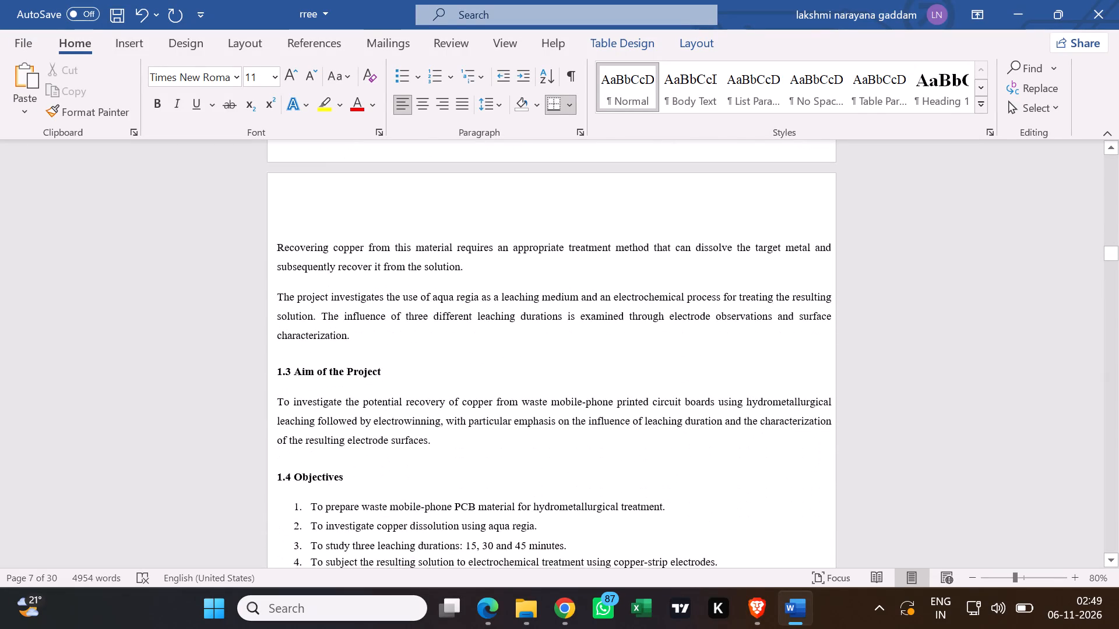
pyautogui.scroll(-2, 658, 399)
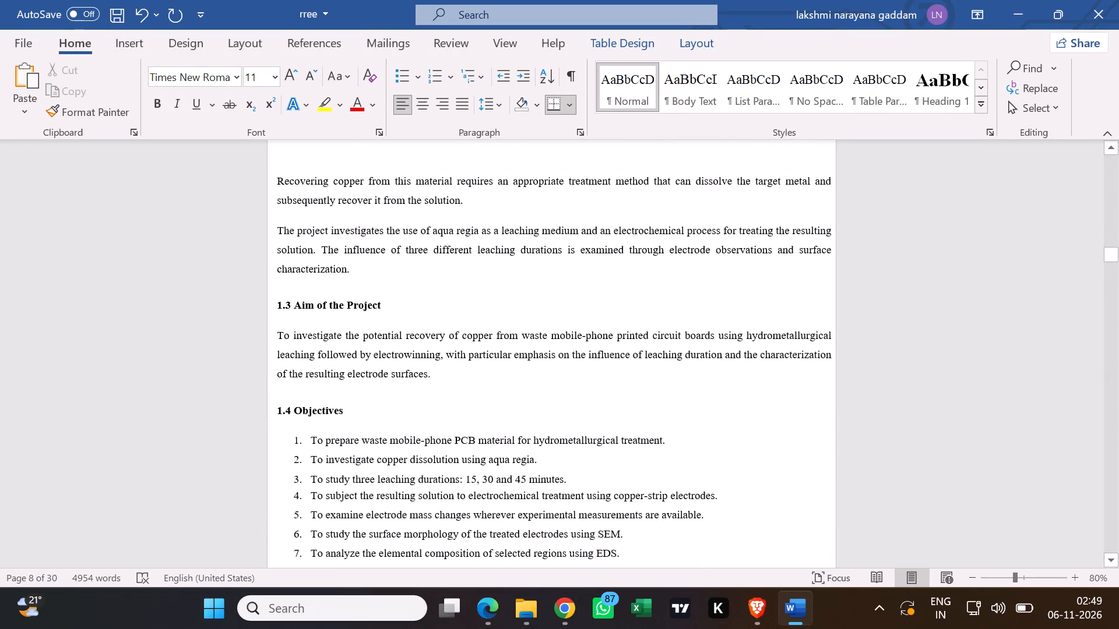
pyautogui.scroll(-4, 658, 399)
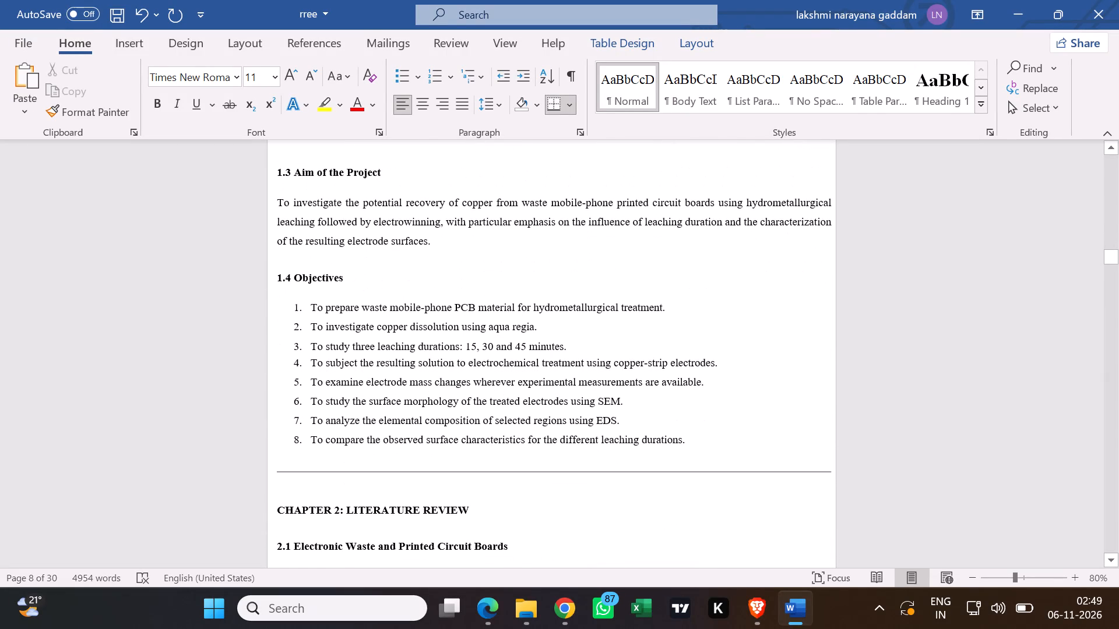
# Examine the section headings of Chapter 2: Literature Review, from 2.1 through 2.3 Hydrometallurgical Processing.
pyautogui.scroll(-8, 409, 309)
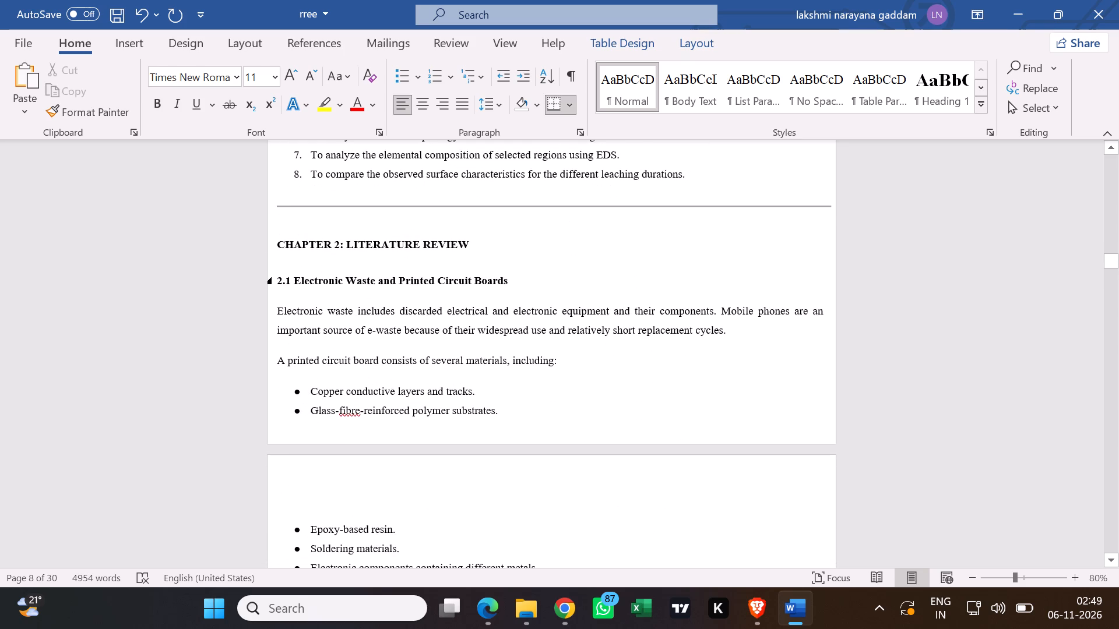
pyautogui.scroll(-11, 524, 287)
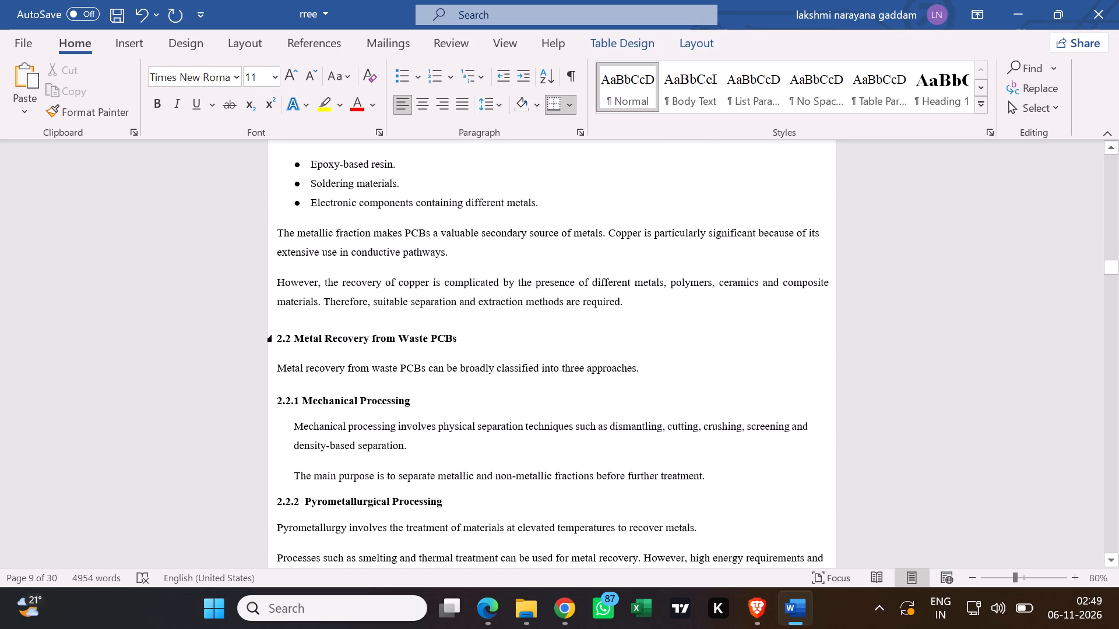
pyautogui.scroll(-2, 346, 380)
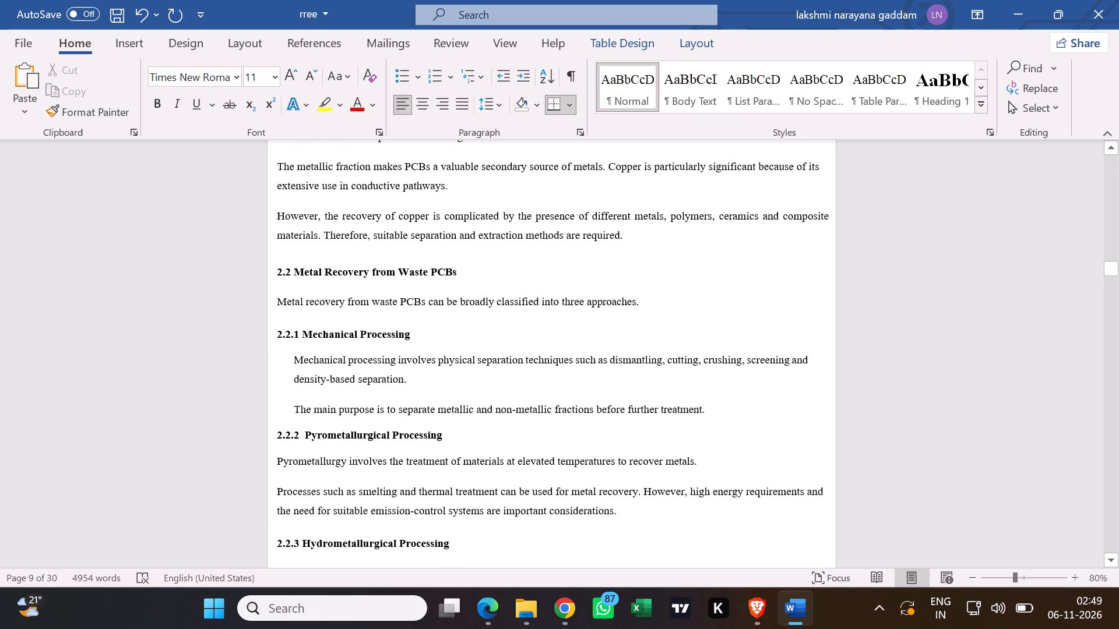
pyautogui.scroll(-4, 423, 443)
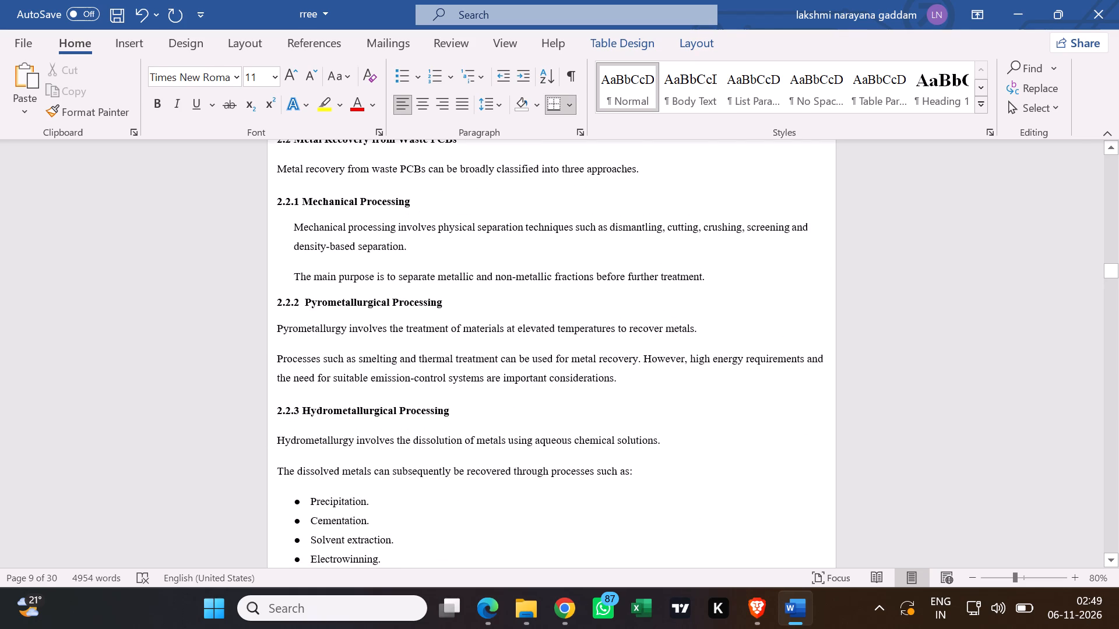
pyautogui.scroll(-13, 441, 413)
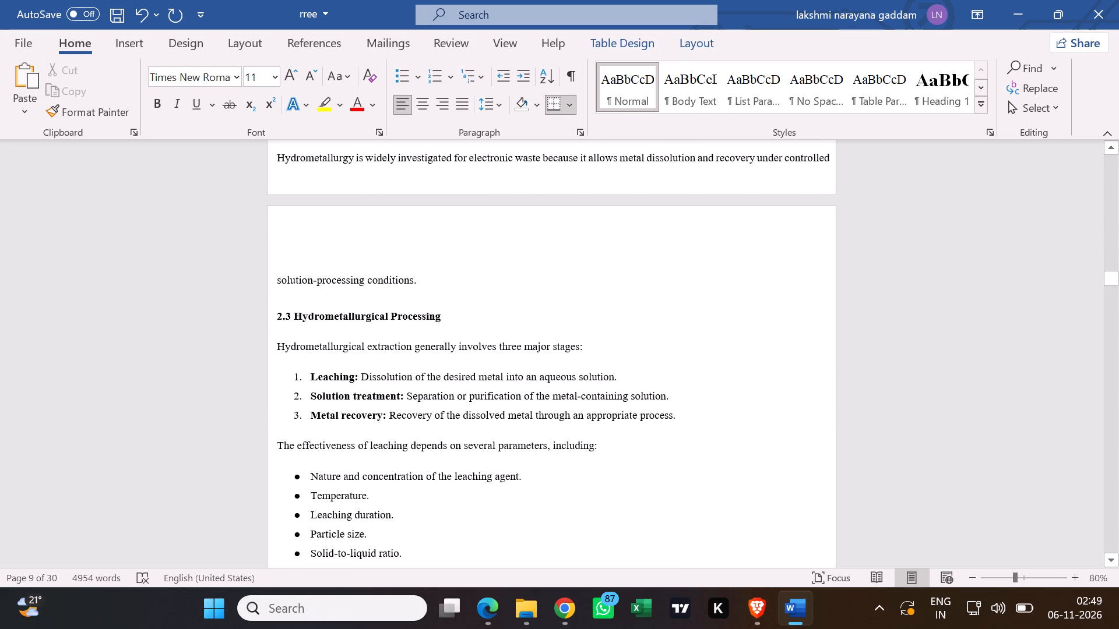
pyautogui.scroll(2, 396, 330)
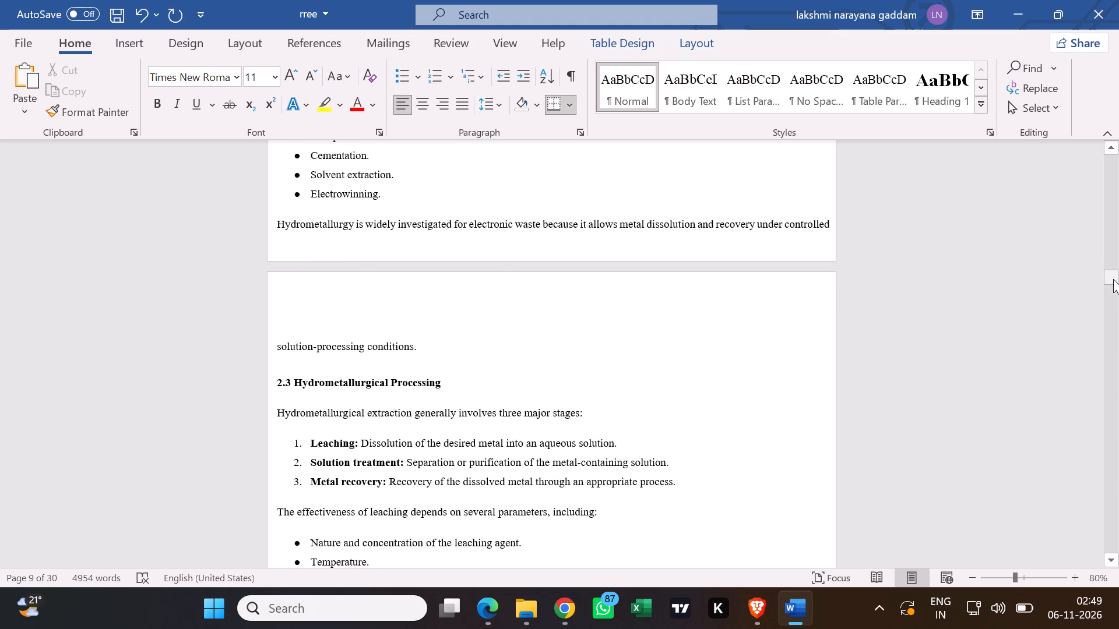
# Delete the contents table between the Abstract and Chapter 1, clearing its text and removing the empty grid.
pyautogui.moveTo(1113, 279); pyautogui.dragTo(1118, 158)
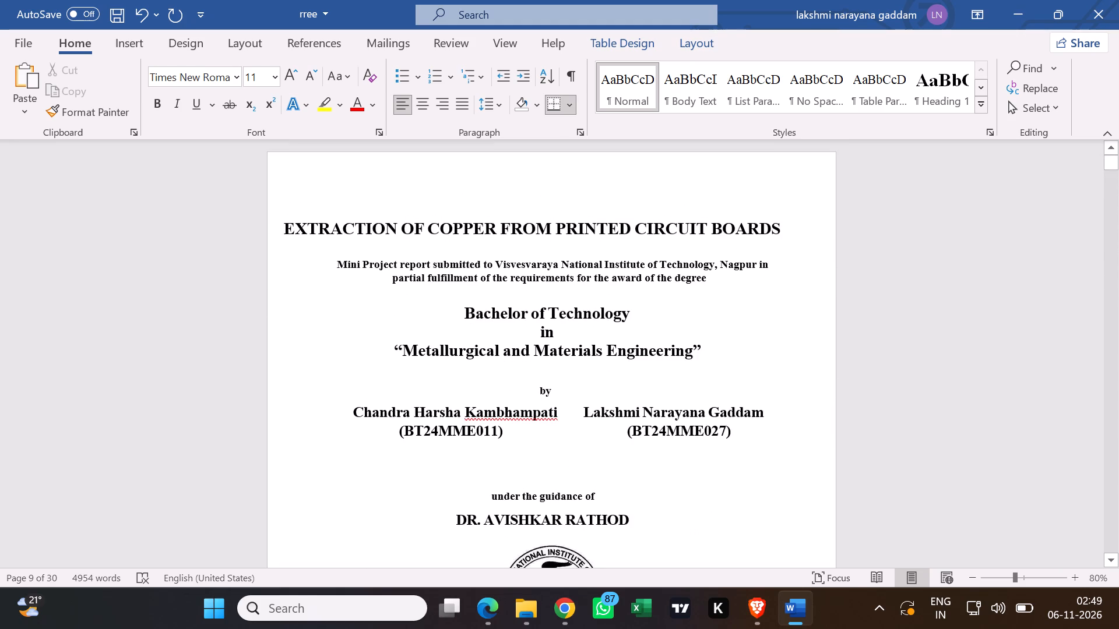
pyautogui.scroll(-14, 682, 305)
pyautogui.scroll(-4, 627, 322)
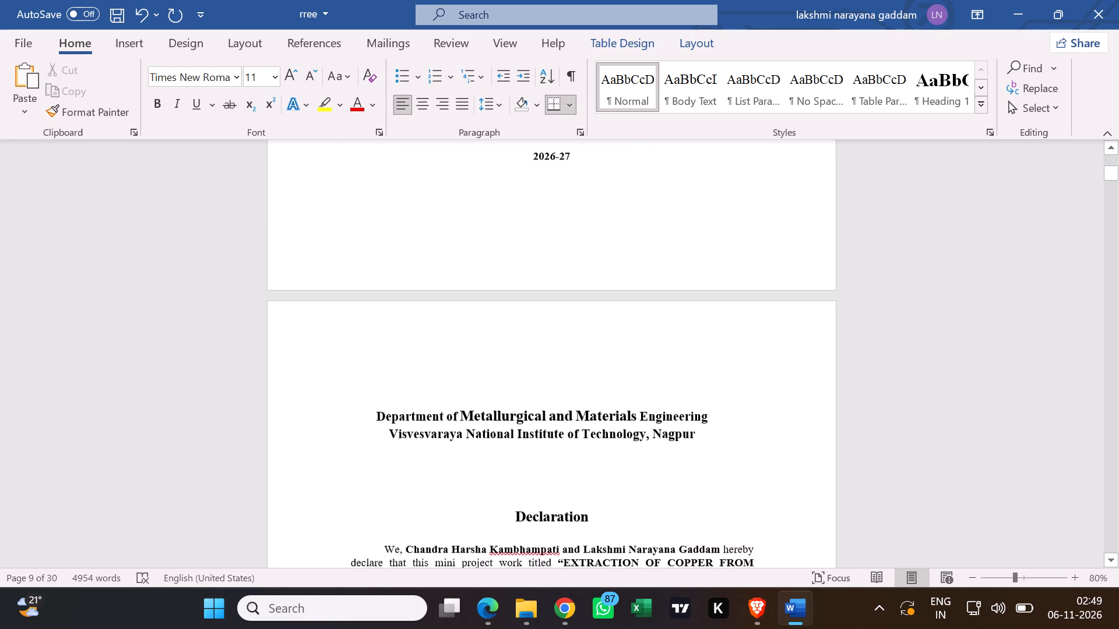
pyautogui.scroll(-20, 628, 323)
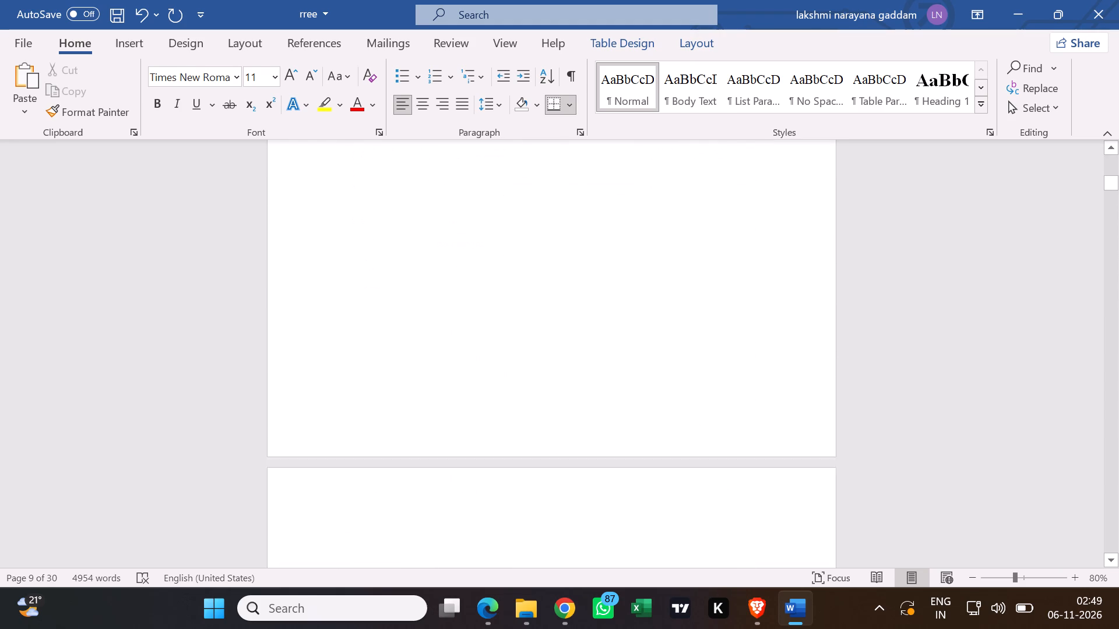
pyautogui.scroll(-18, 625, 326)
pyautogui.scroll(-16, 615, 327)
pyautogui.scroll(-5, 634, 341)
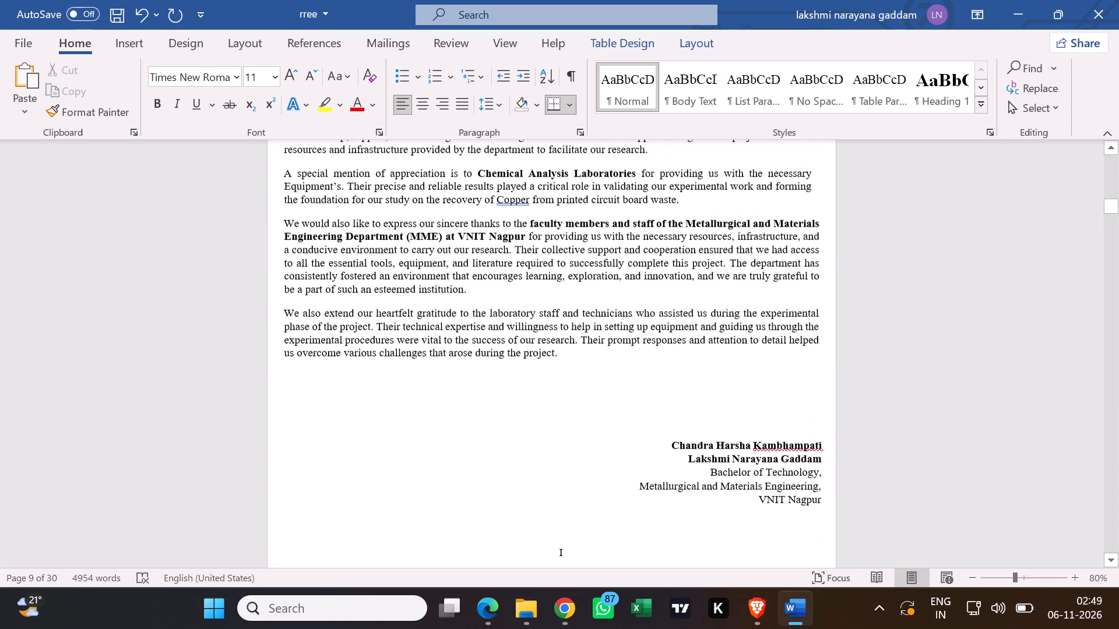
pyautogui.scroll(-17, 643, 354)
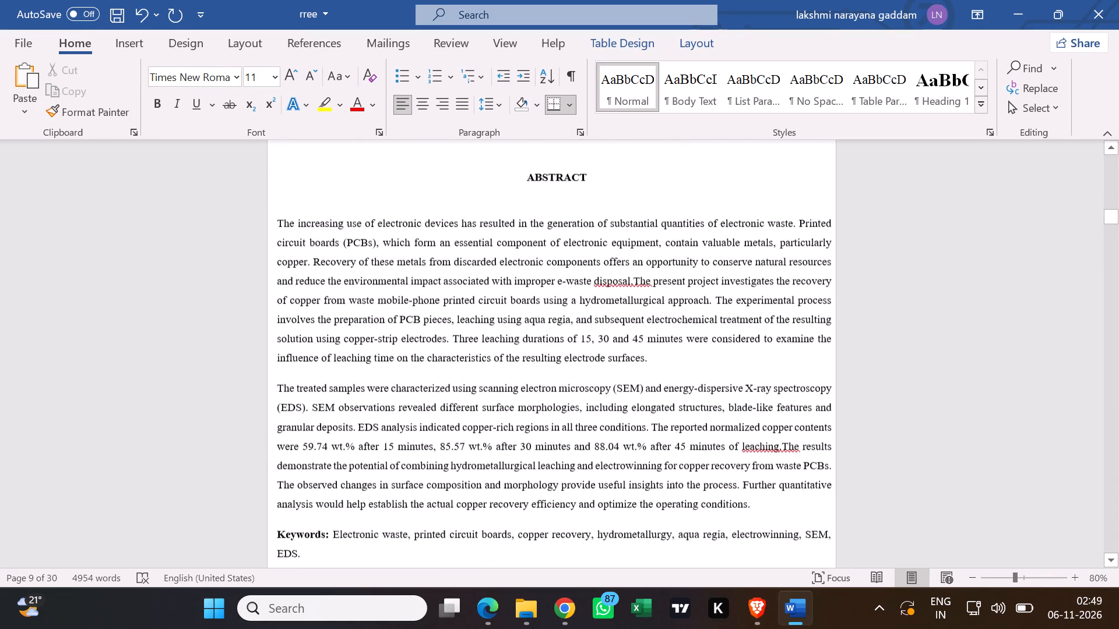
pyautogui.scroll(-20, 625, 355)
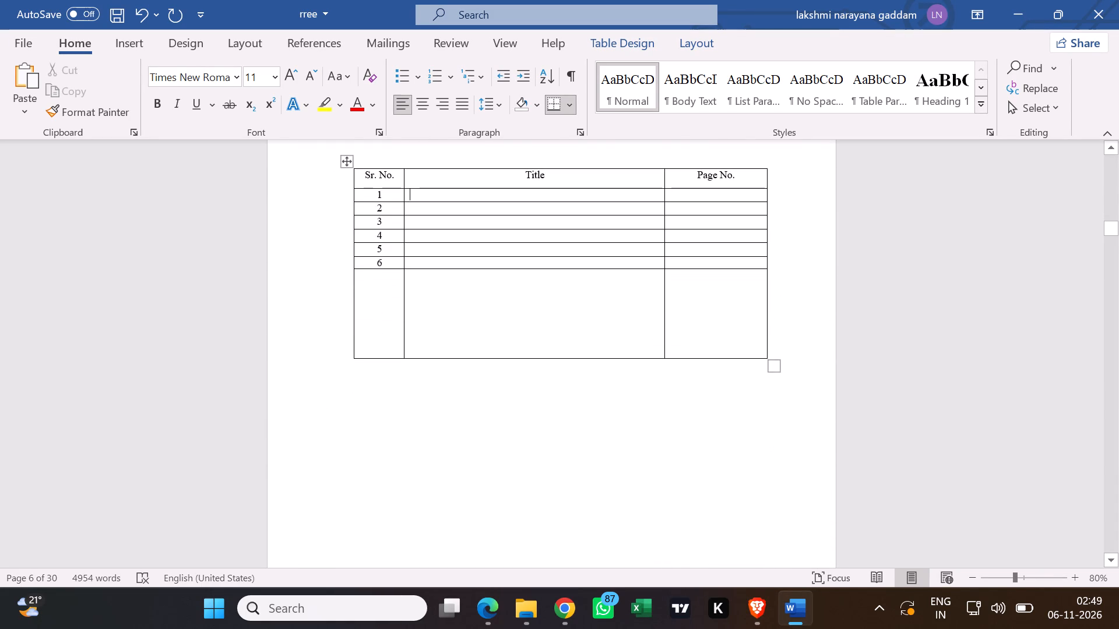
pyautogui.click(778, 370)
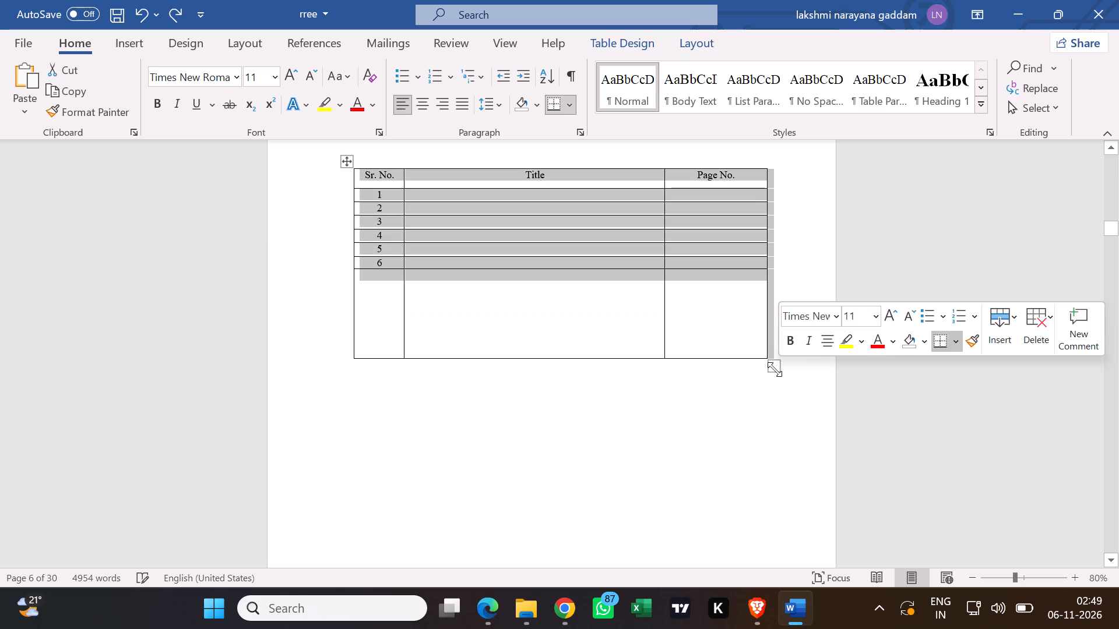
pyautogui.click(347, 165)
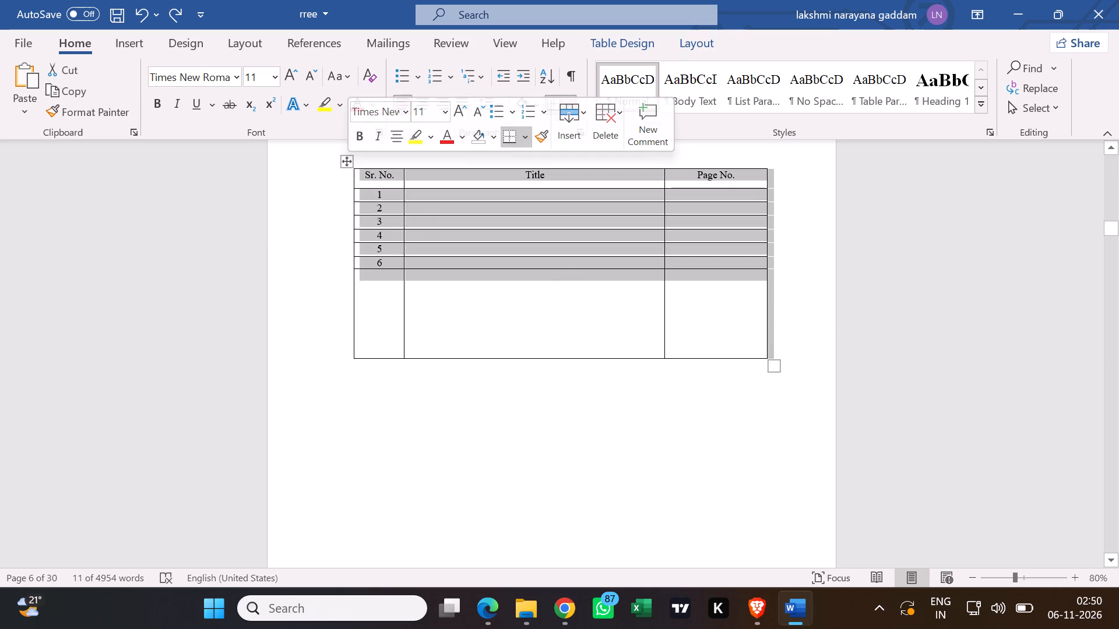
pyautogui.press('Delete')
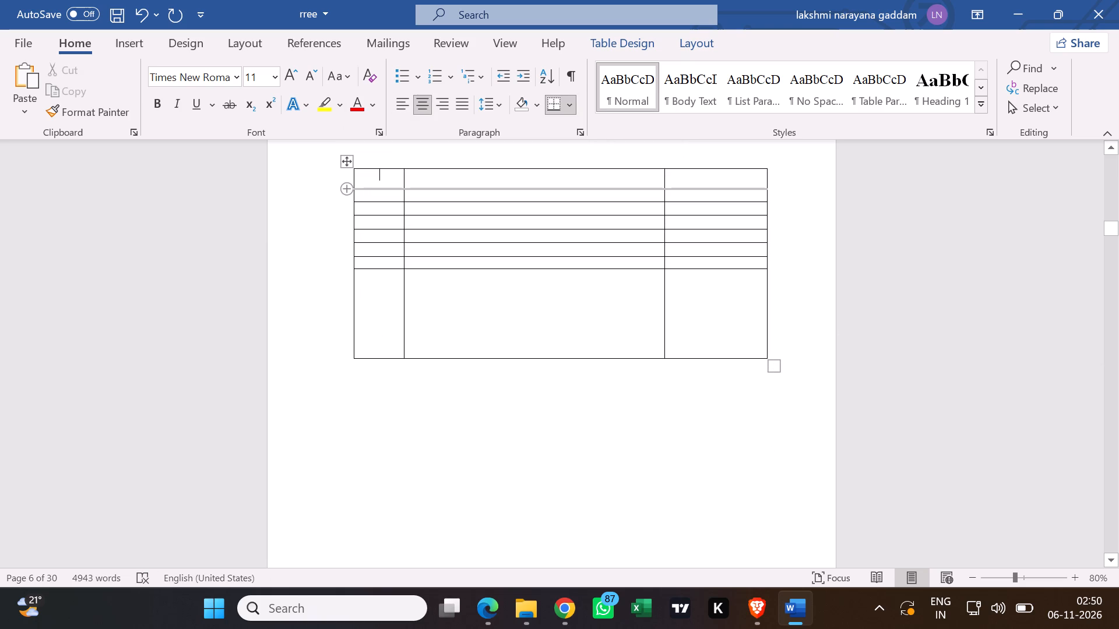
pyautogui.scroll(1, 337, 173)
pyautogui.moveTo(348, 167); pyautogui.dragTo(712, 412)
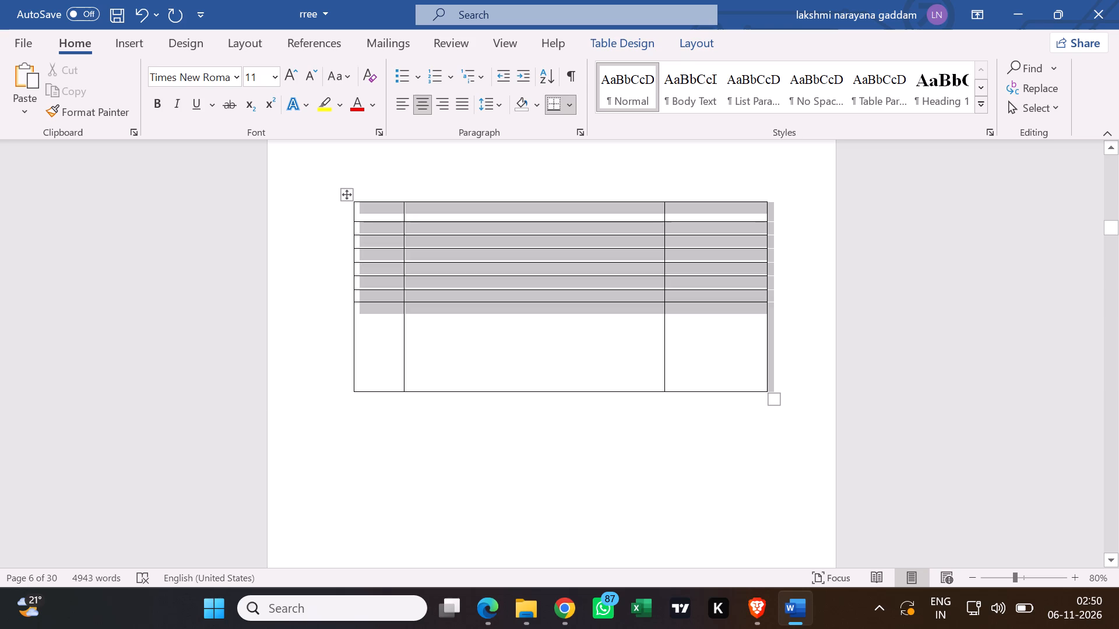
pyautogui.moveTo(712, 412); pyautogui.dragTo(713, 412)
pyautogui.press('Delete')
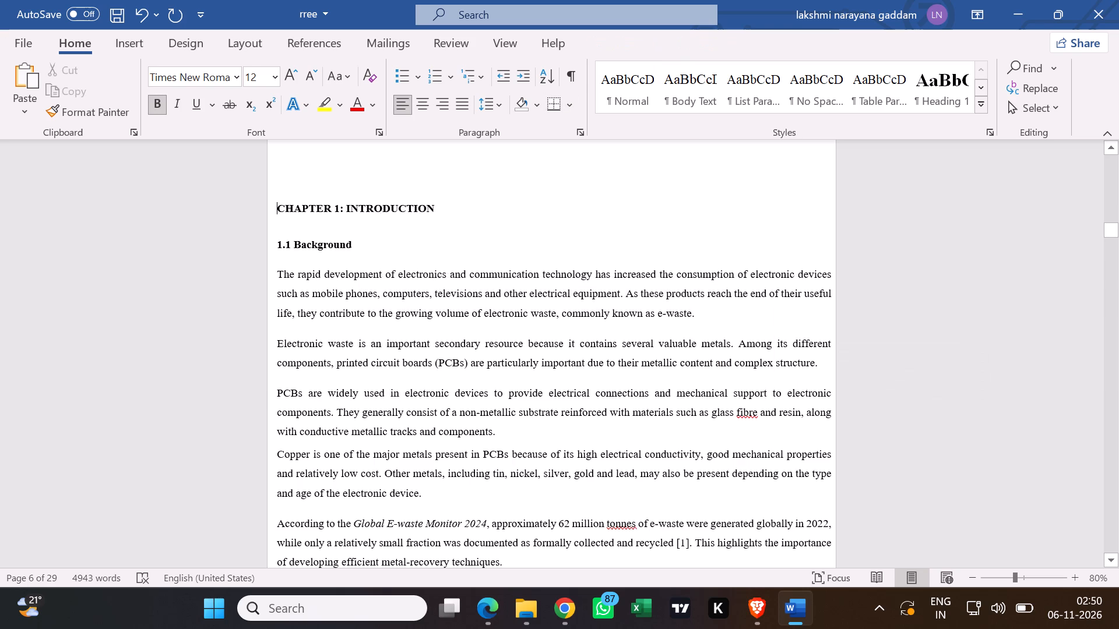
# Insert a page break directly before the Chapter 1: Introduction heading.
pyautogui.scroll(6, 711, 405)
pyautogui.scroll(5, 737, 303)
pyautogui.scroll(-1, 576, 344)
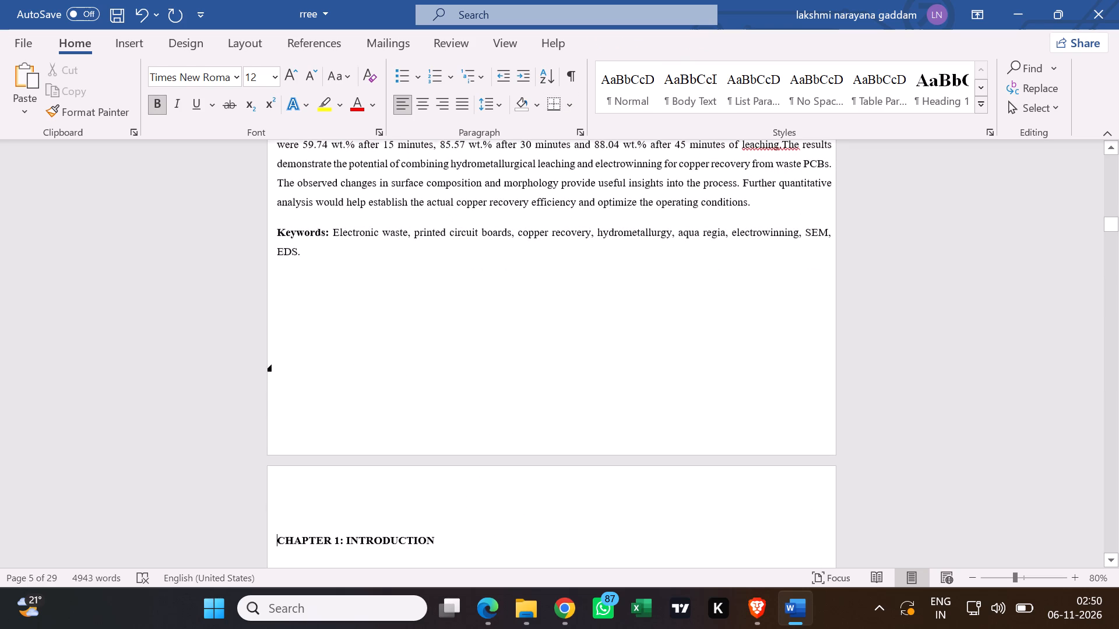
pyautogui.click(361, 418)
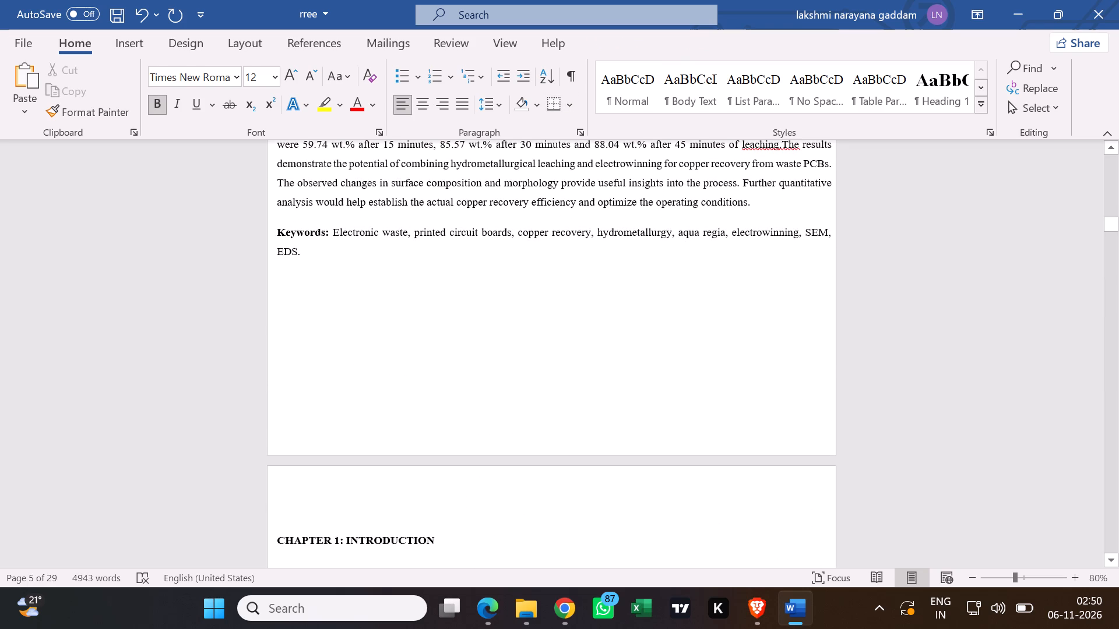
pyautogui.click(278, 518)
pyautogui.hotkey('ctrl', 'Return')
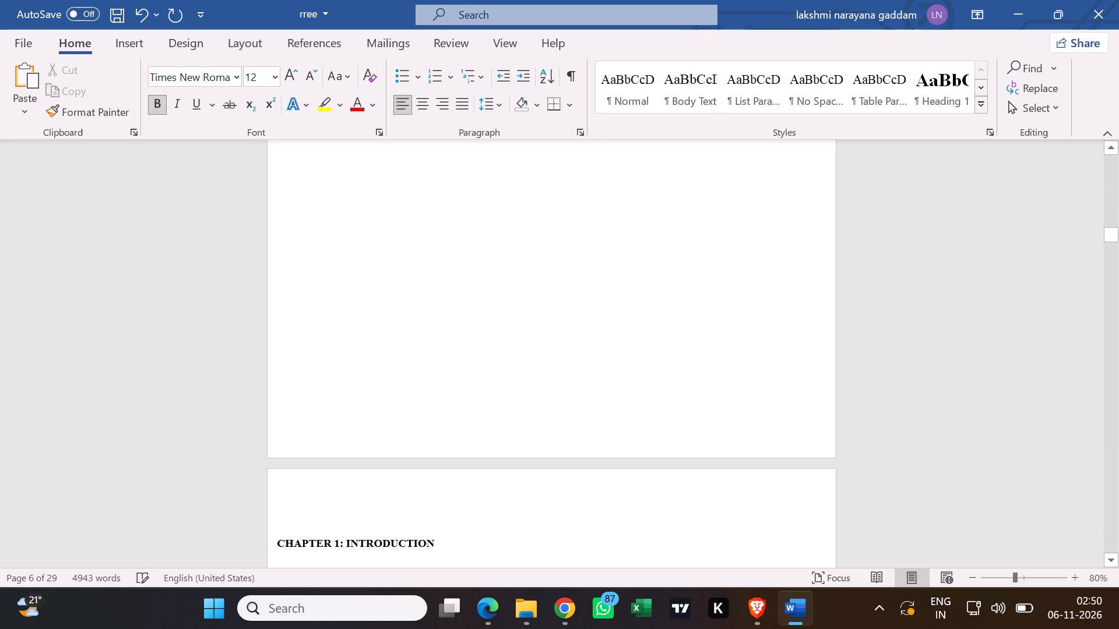
# Check the page layout around the new break, from the Abstract to the start of Chapter 2.
pyautogui.scroll(9, 309, 522)
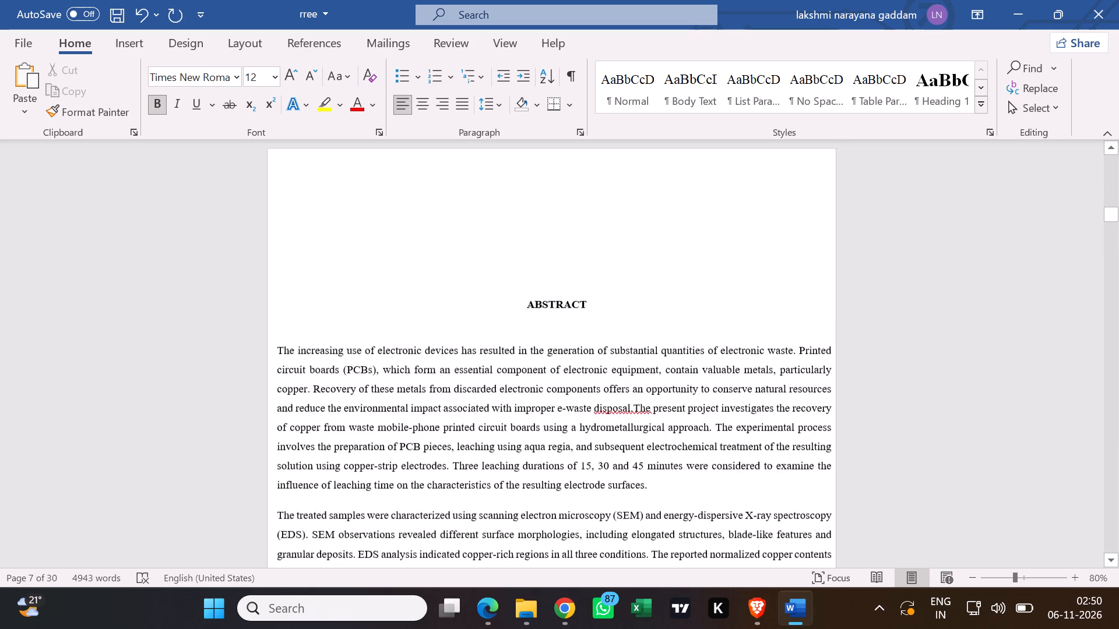
pyautogui.scroll(-12, 309, 522)
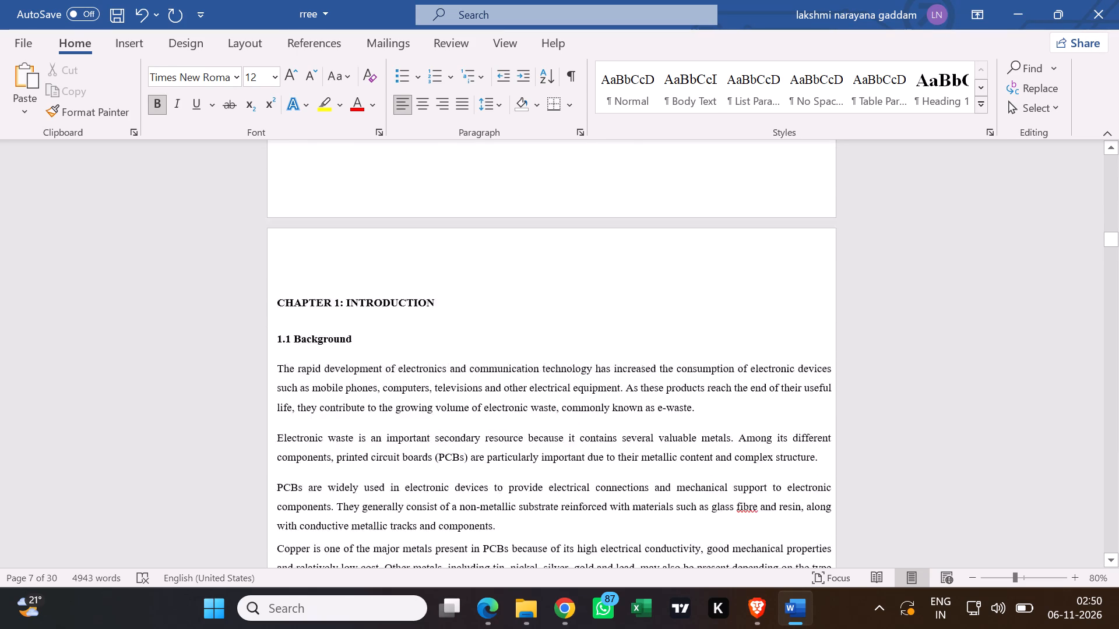
pyautogui.scroll(-3, 309, 522)
pyautogui.scroll(1, 309, 522)
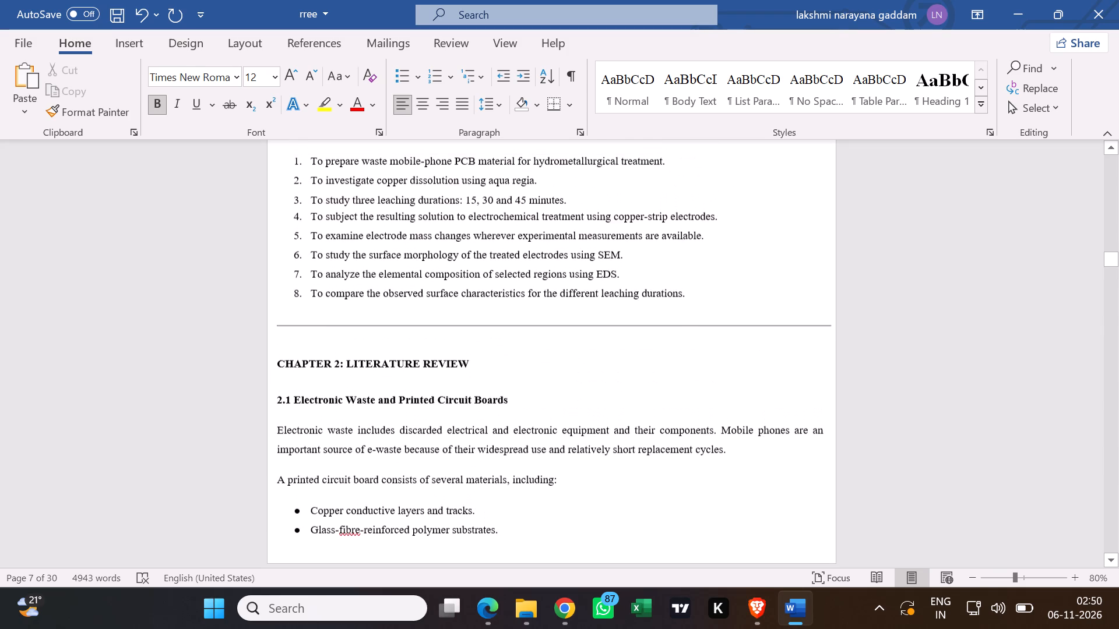
pyautogui.scroll(1, 309, 522)
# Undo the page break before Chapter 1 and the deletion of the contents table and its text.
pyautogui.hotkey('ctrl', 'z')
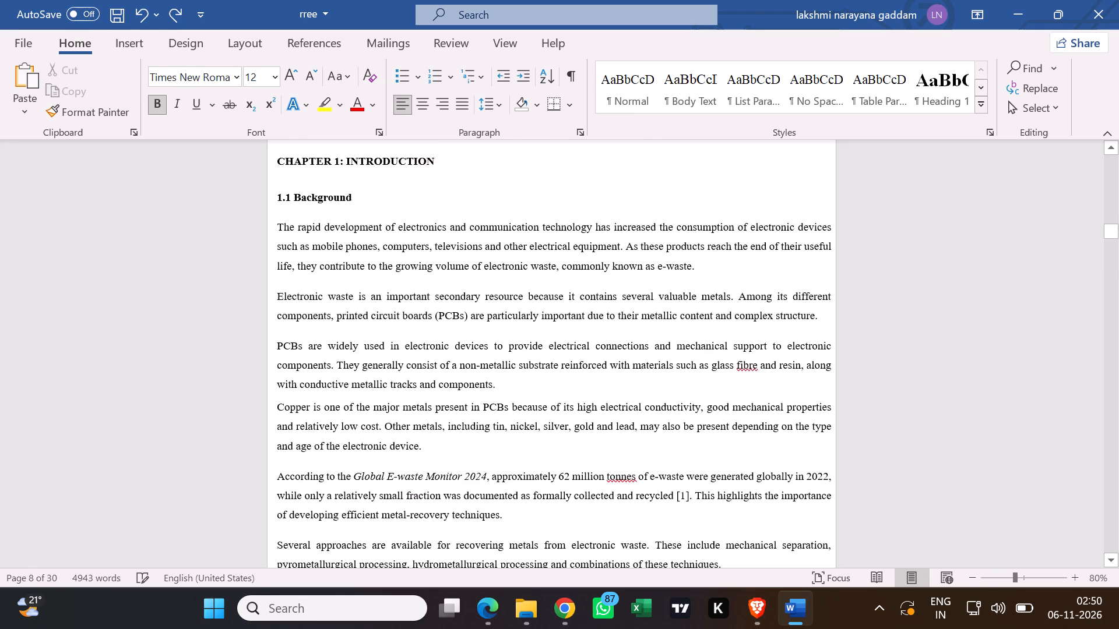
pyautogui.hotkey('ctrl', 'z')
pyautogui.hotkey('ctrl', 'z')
# Undo the row numbers 1 to 6 and their centring in the contents table's Sr. No. column.
pyautogui.hotkey('ctrl', 'z')
pyautogui.hotkey('ctrl', 'z')
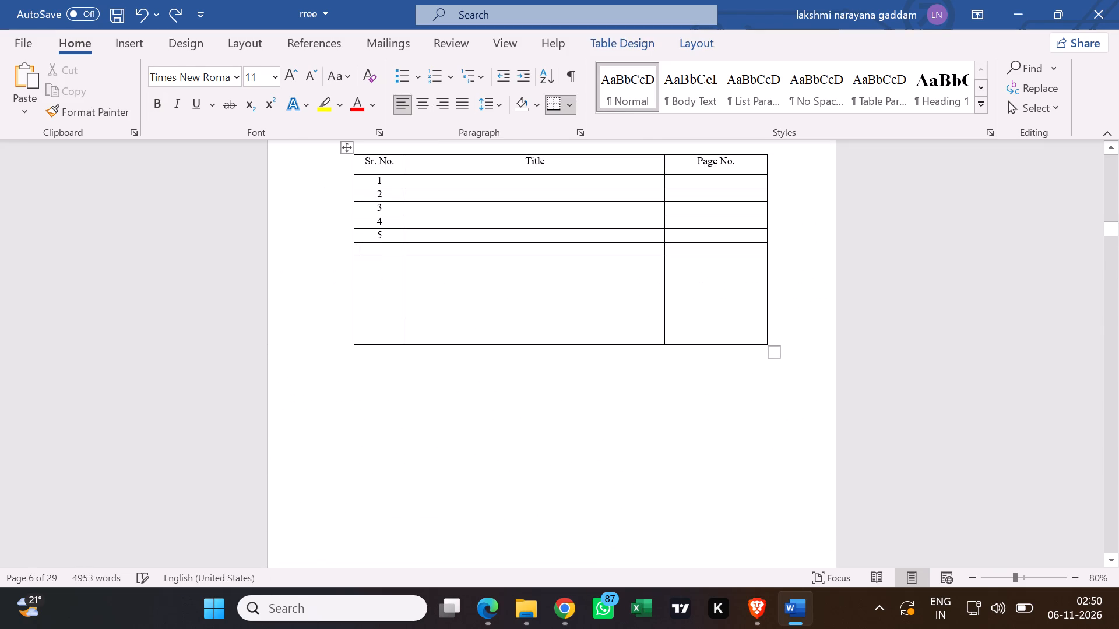
pyautogui.hotkey('ctrl', 'z')
pyautogui.hotkey('ctrl', 'z')
pyautogui.hotkey('ctrl', 'z')
pyautogui.hotkey('ctrl', 'z')
pyautogui.hotkey('ctrl', 'z')
pyautogui.hotkey('ctrl', 'z')
pyautogui.hotkey('ctrl', 'z')
pyautogui.hotkey('ctrl', 'z')
pyautogui.hotkey('ctrl', 'z')
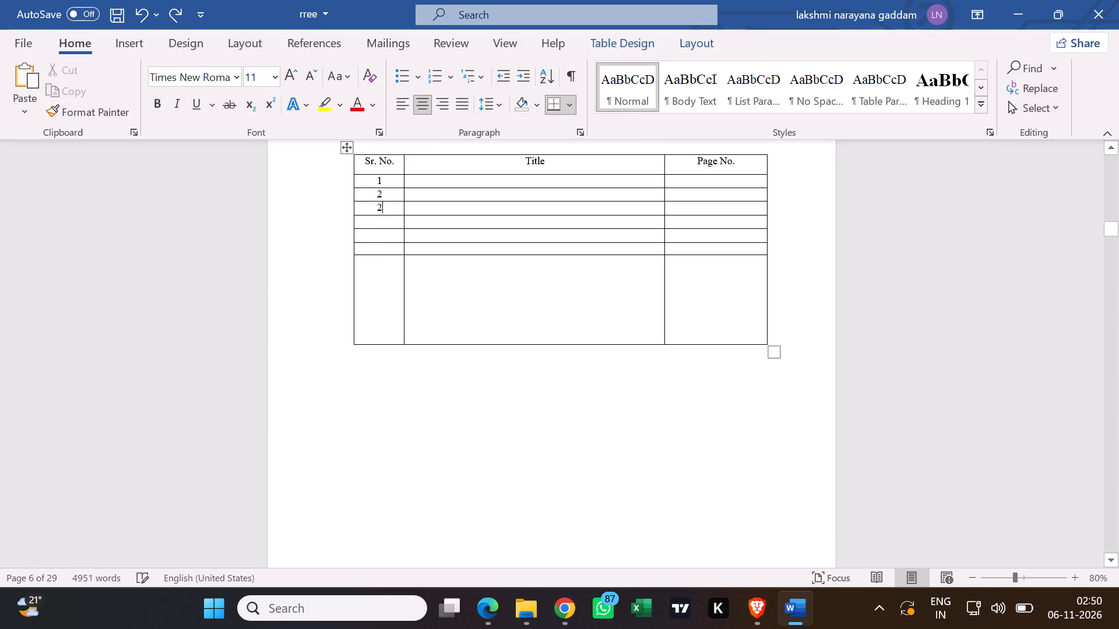
pyautogui.hotkey('ctrl', 'z')
pyautogui.hotkey('ctrl', 'z')
pyautogui.hotkey('ctrl', 'z')
pyautogui.hotkey('ctrl', 'z')
pyautogui.hotkey('ctrl', 'z')
pyautogui.hotkey('ctrl', 'z')
pyautogui.hotkey('ctrl', 'z')
pyautogui.hotkey('ctrl', 'z')
pyautogui.hotkey('ctrl', 'z')
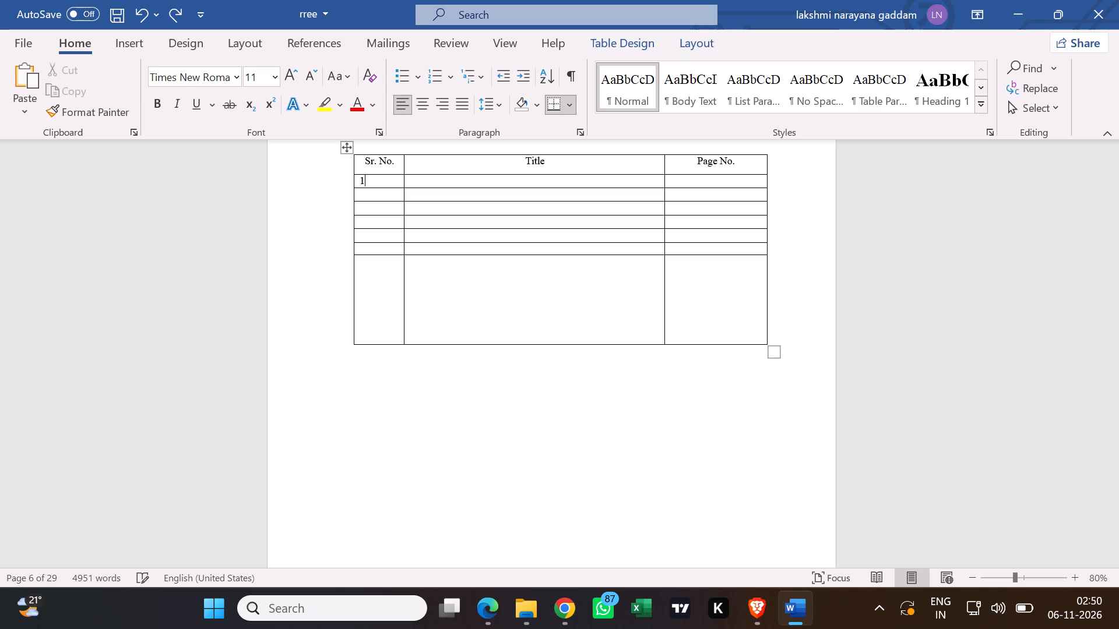
pyautogui.hotkey('ctrl', 'z')
# Undo the contents table's Page No., Title and Sr. No. headers and their centring until the header row is empty.
pyautogui.hotkey('ctrl', 'z')
pyautogui.hotkey('ctrl', 'z')
pyautogui.hotkey('ctrl', 'z')
pyautogui.hotkey('ctrl', 'z')
pyautogui.hotkey('ctrl', 'z')
pyautogui.hotkey('ctrl', 'z')
pyautogui.hotkey('ctrl', 'z')
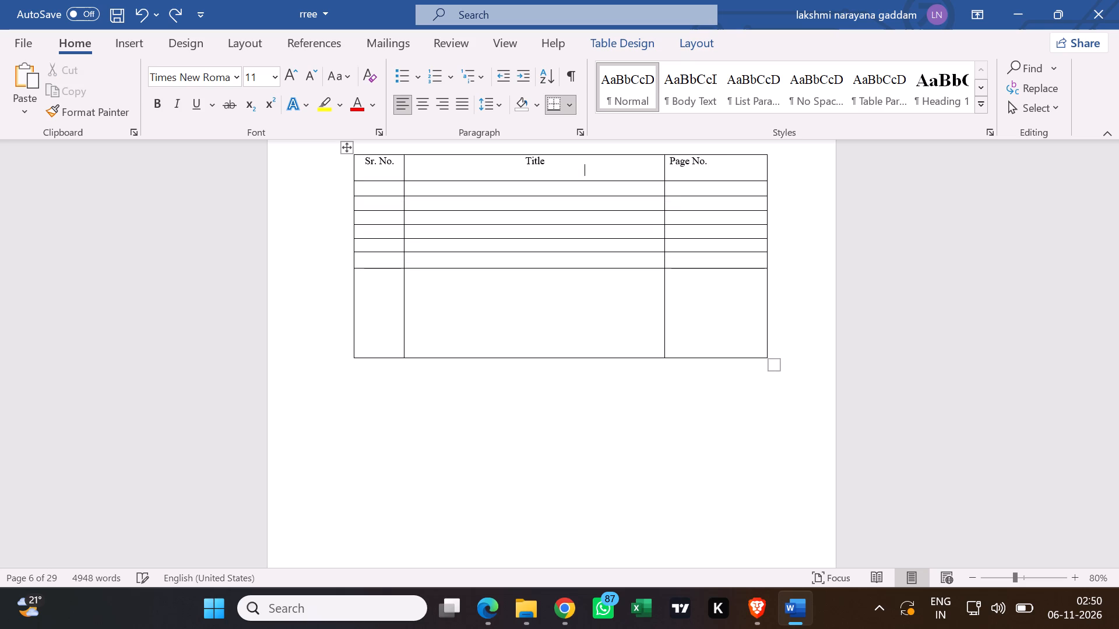
pyautogui.hotkey('ctrl', 'z')
pyautogui.hotkey('ctrl', 'z')
pyautogui.hotkey('ctrl', 'z')
pyautogui.hotkey('ctrl', 'z')
pyautogui.hotkey('ctrl', 'z')
pyautogui.hotkey('ctrl', 'z')
pyautogui.hotkey('ctrl', 'z')
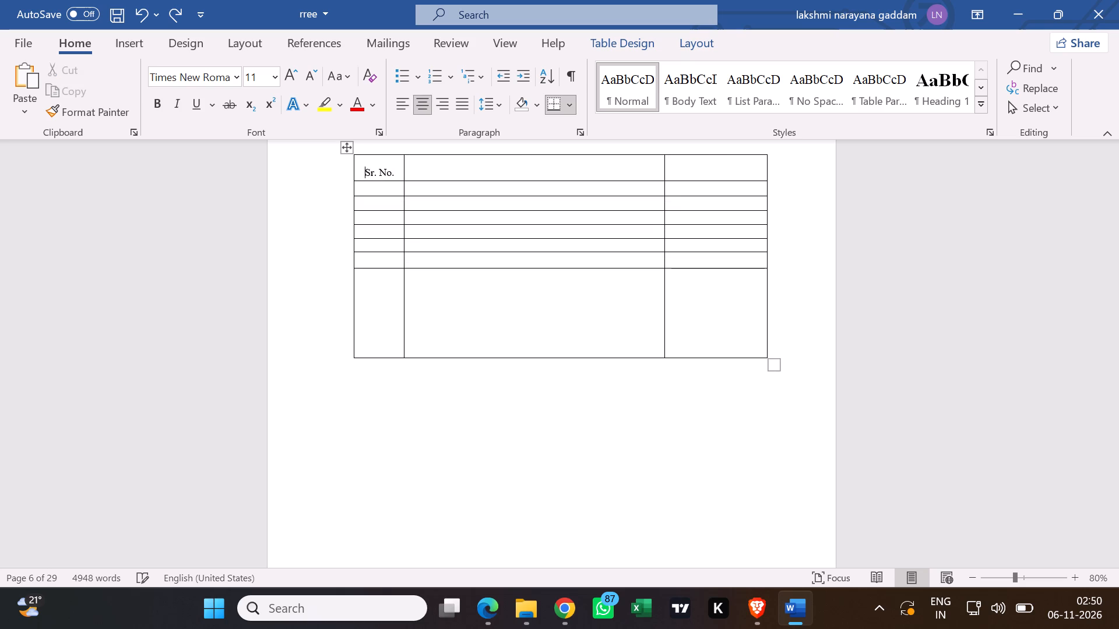
pyautogui.hotkey('ctrl', 'z')
pyautogui.hotkey('ctrl', 'z')
pyautogui.hotkey('ctrl', 'z')
pyautogui.hotkey('ctrl', 'z')
pyautogui.hotkey('ctrl', 'z')
pyautogui.hotkey('ctrl', 'z')
pyautogui.hotkey('ctrl', 'z')
pyautogui.hotkey('ctrl', 'z')
pyautogui.hotkey('ctrl', 'z')
pyautogui.hotkey('ctrl', 'z')
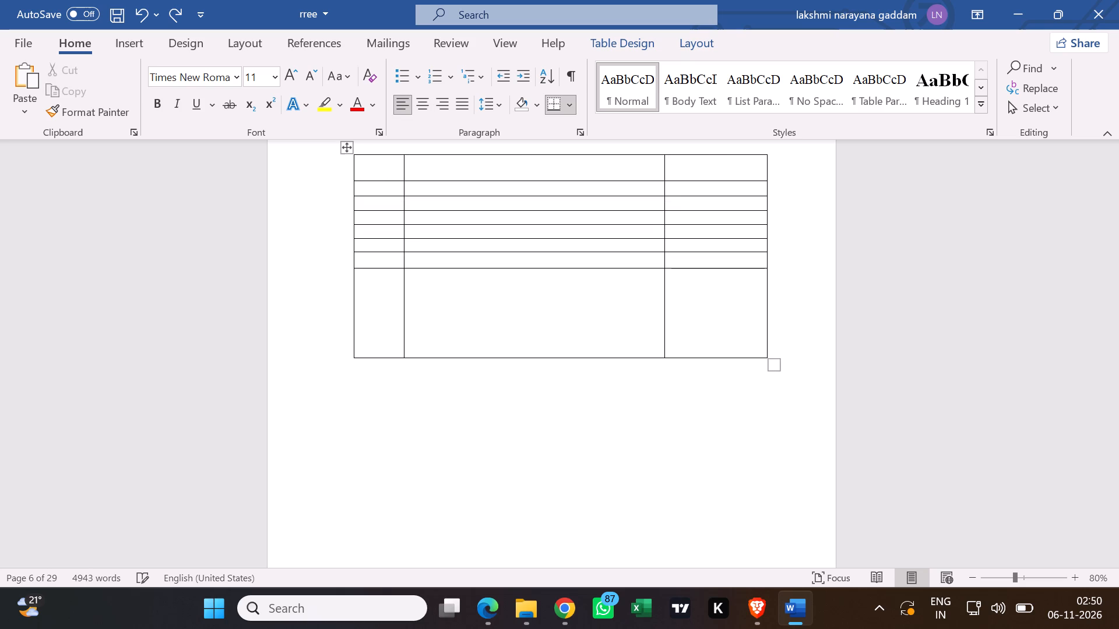
# Undo further, past the creation of the contents table, back to the earlier edit near section 4.2.
pyautogui.hotkey('ctrl', 'z')
pyautogui.hotkey('ctrl', 'z')
pyautogui.hotkey('ctrl', 'z')
pyautogui.hotkey('ctrl', 'z')
pyautogui.hotkey('ctrl', 'z')
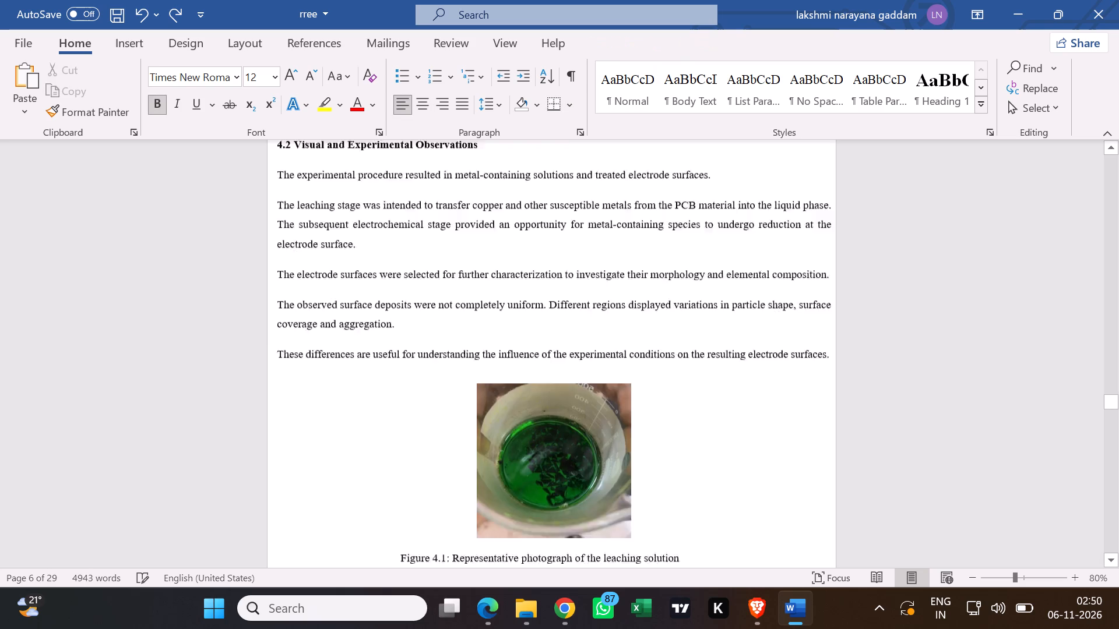
# Review the report from Chapter 4 back to the acknowledgement and forward to Chapter 1, locating the blank contents page.
pyautogui.scroll(13, 309, 522)
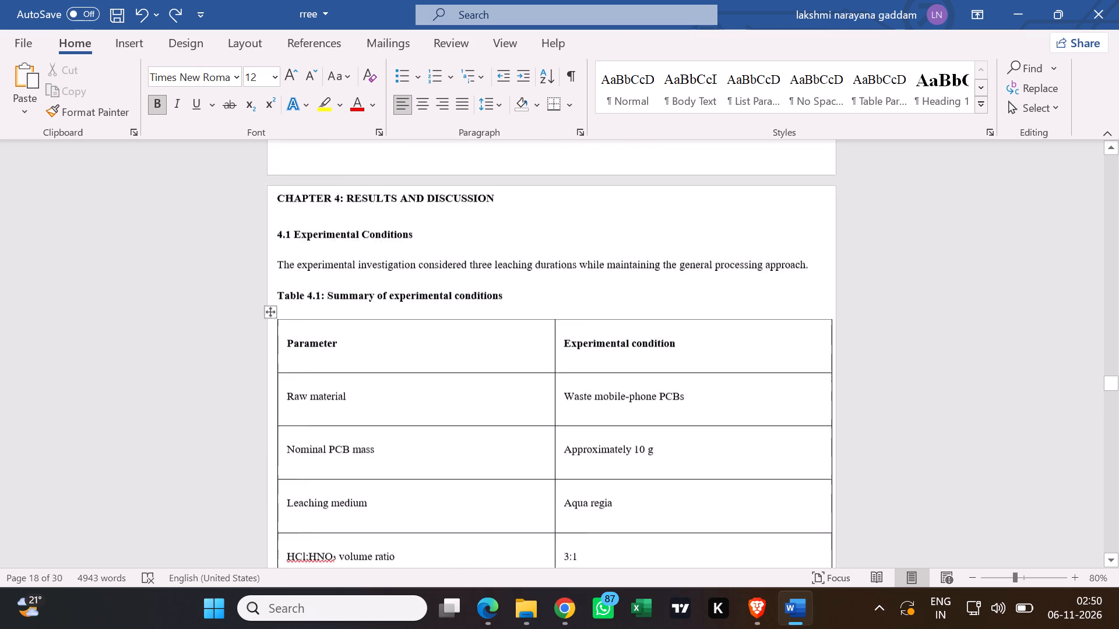
pyautogui.scroll(18, 309, 522)
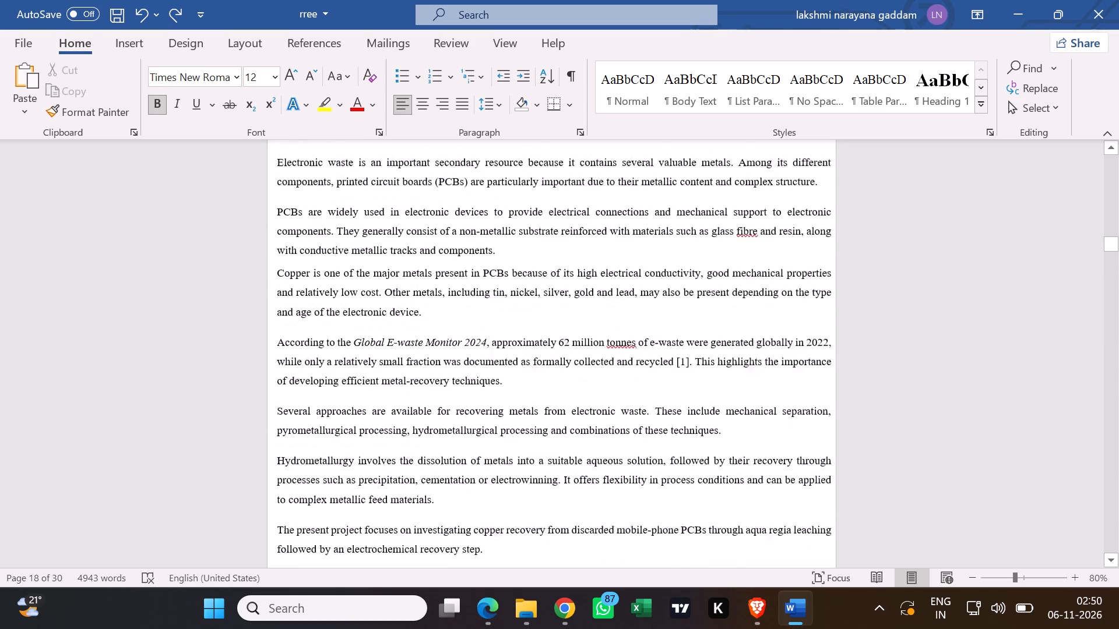
pyautogui.scroll(9, 309, 522)
pyautogui.scroll(-2, 309, 522)
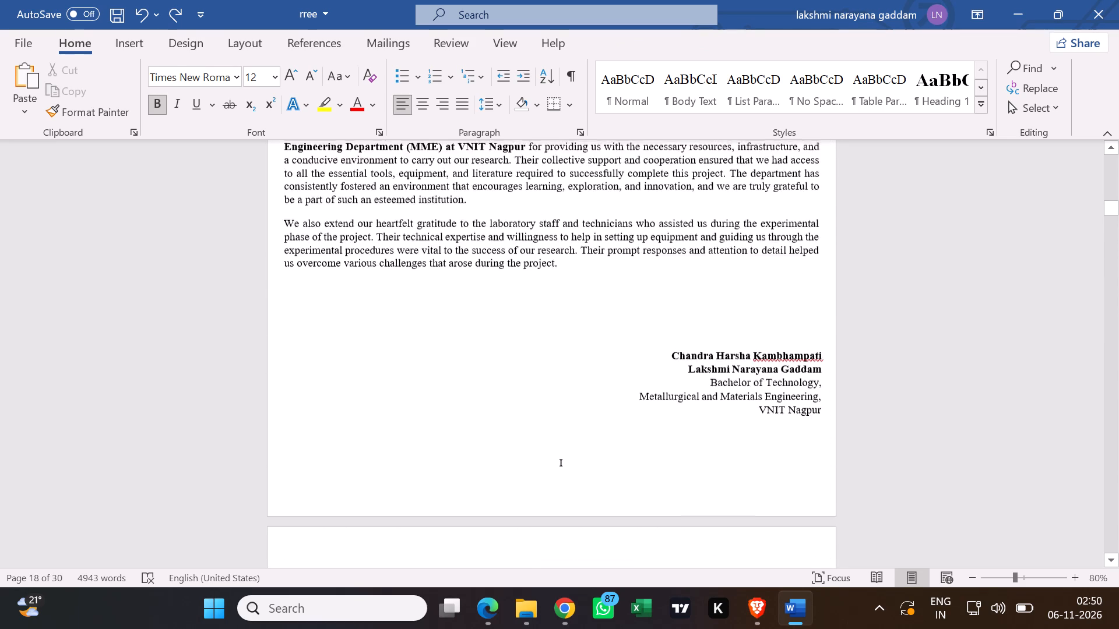
pyautogui.scroll(-7, 309, 522)
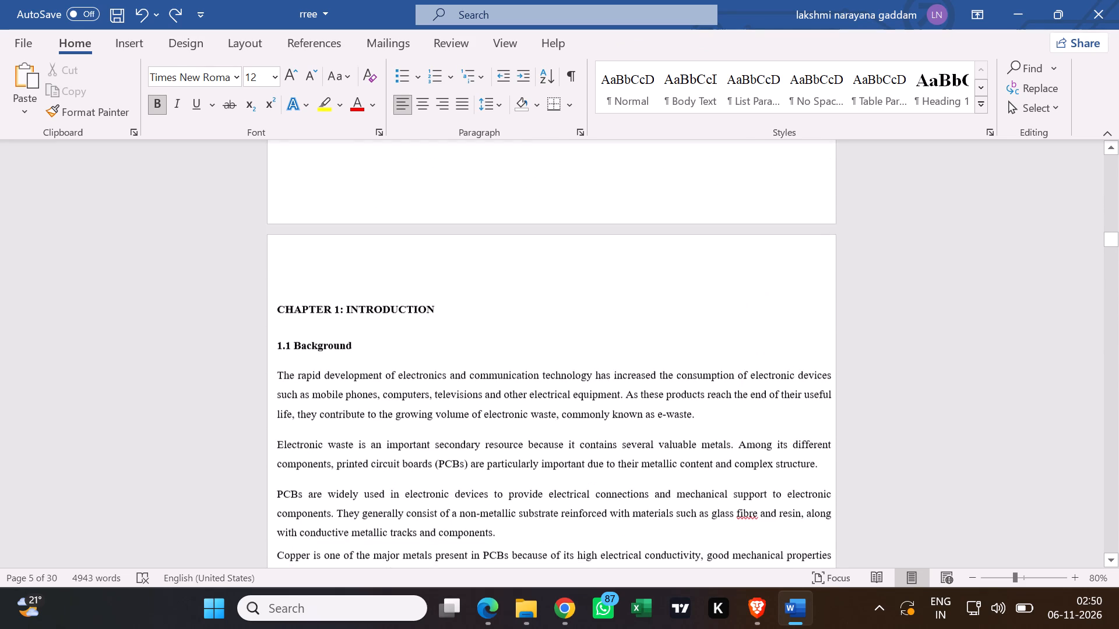
pyautogui.scroll(6, 309, 522)
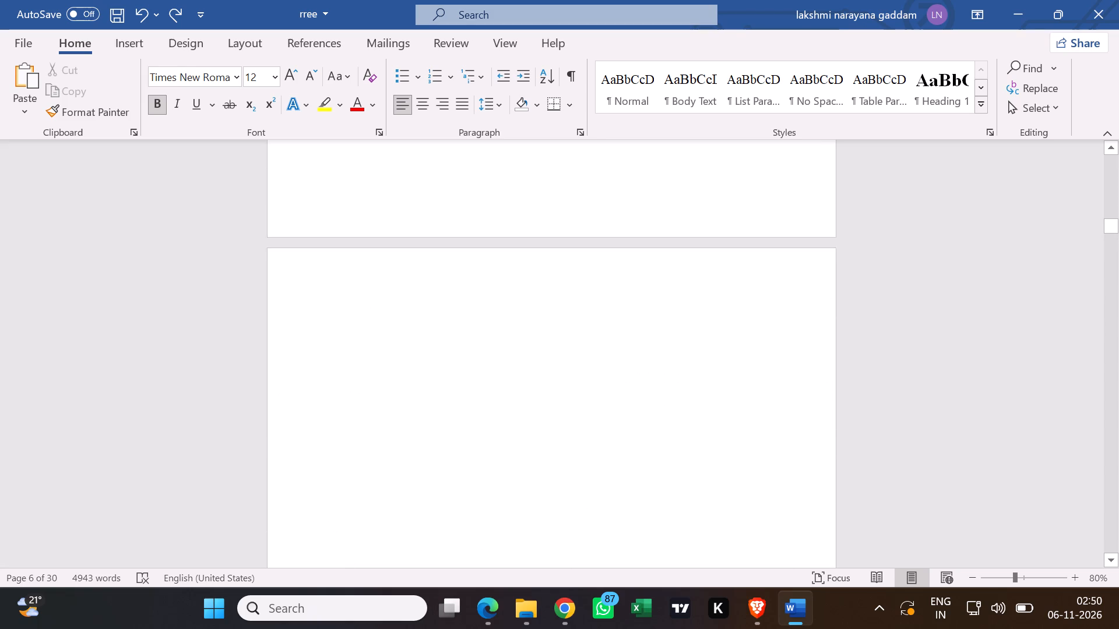
# Check the blank page before Chapter 1 and the CHAPTER 1: INTRODUCTION heading that follows it.
pyautogui.click(459, 408)
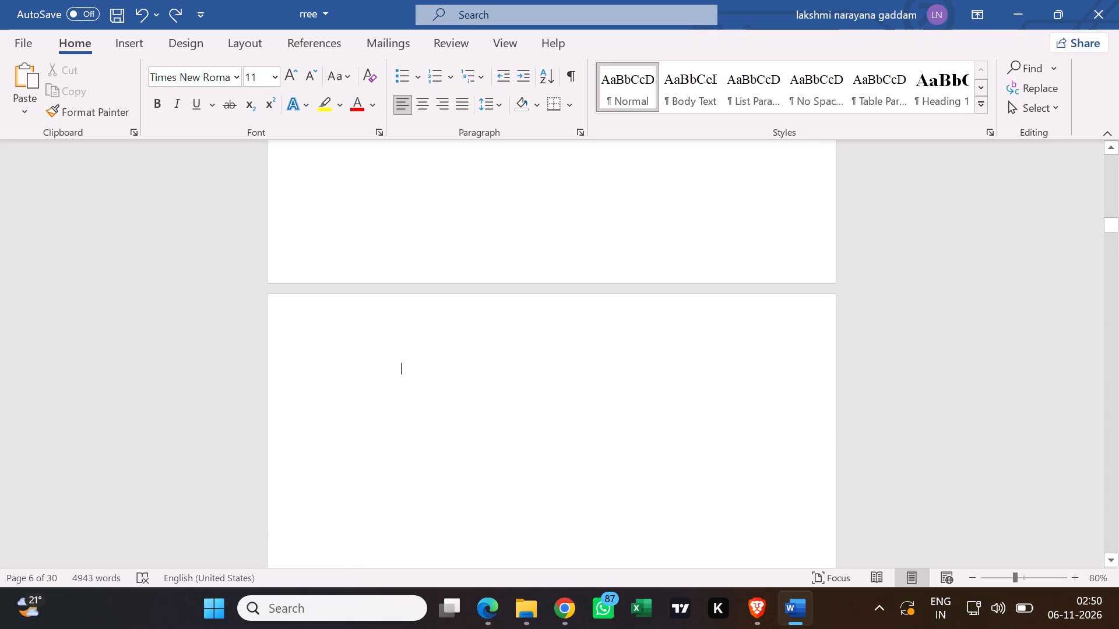
pyautogui.scroll(-4, 354, 347)
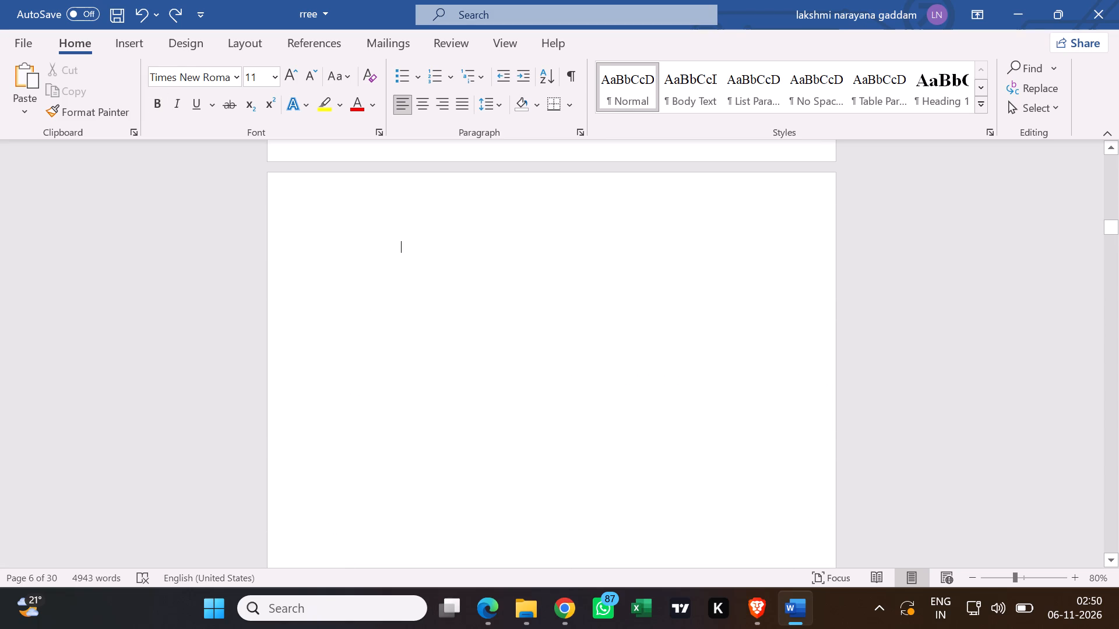
pyautogui.scroll(-19, 350, 345)
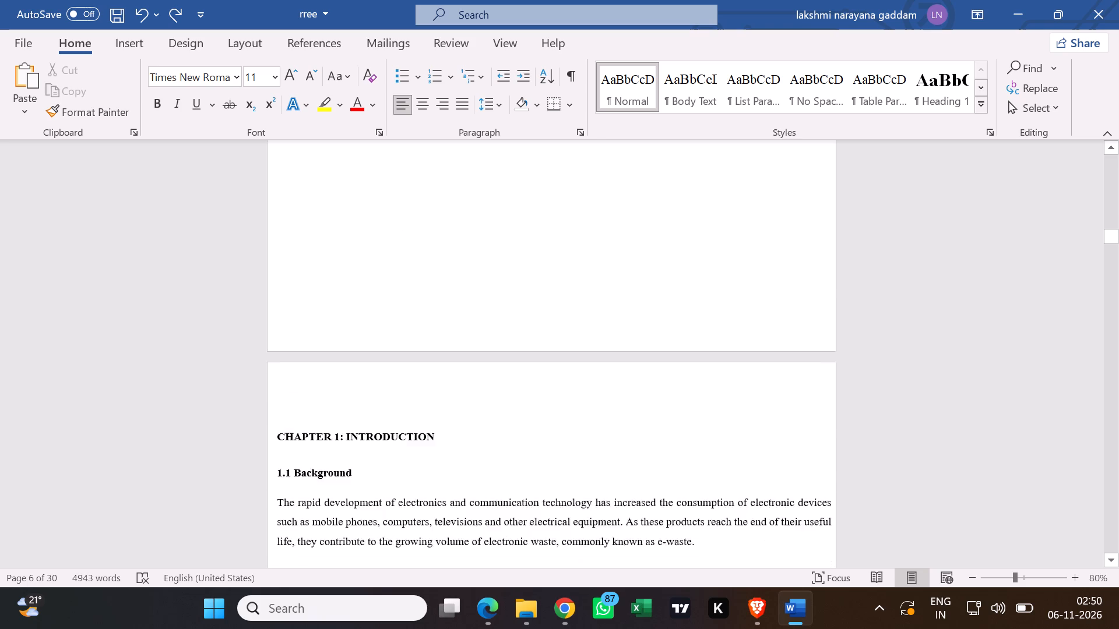
pyautogui.click(435, 357)
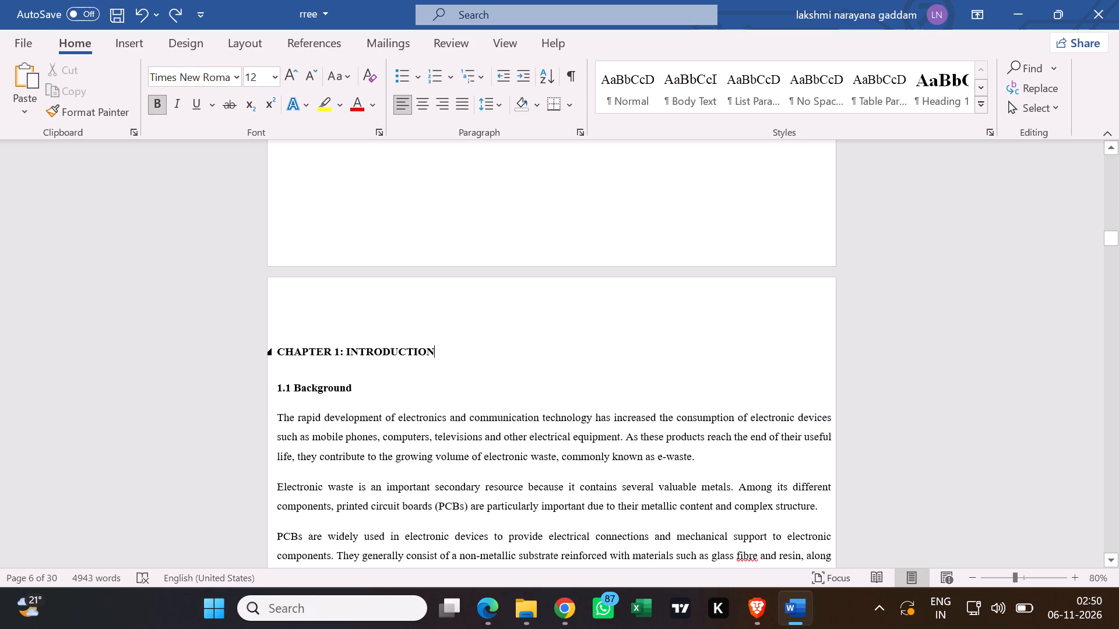
pyautogui.moveTo(437, 347); pyautogui.dragTo(282, 348)
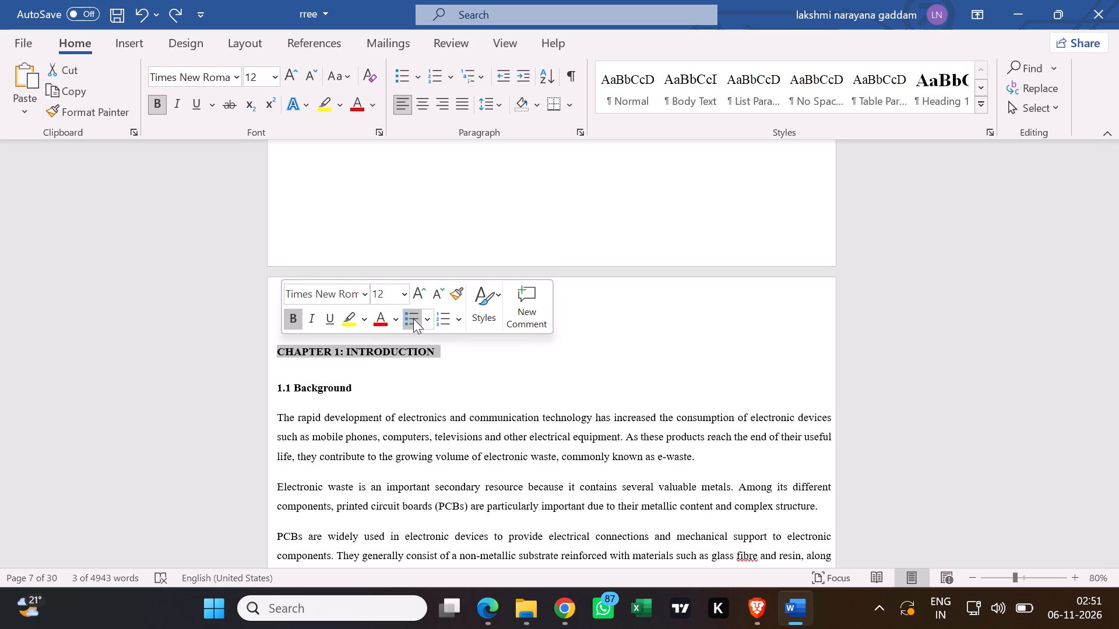
pyautogui.click(508, 377)
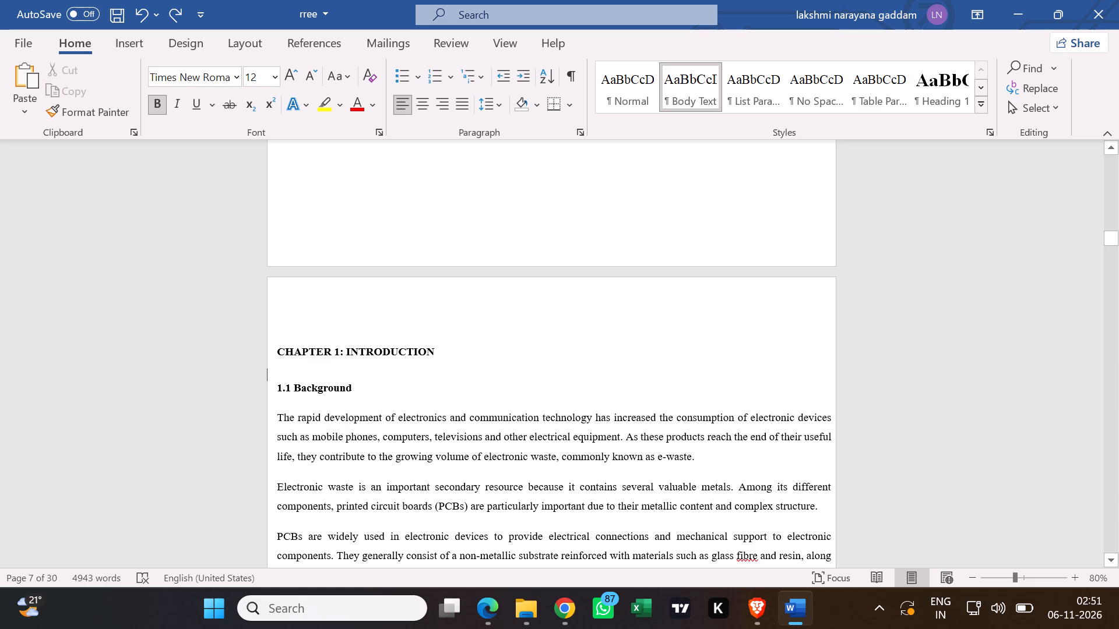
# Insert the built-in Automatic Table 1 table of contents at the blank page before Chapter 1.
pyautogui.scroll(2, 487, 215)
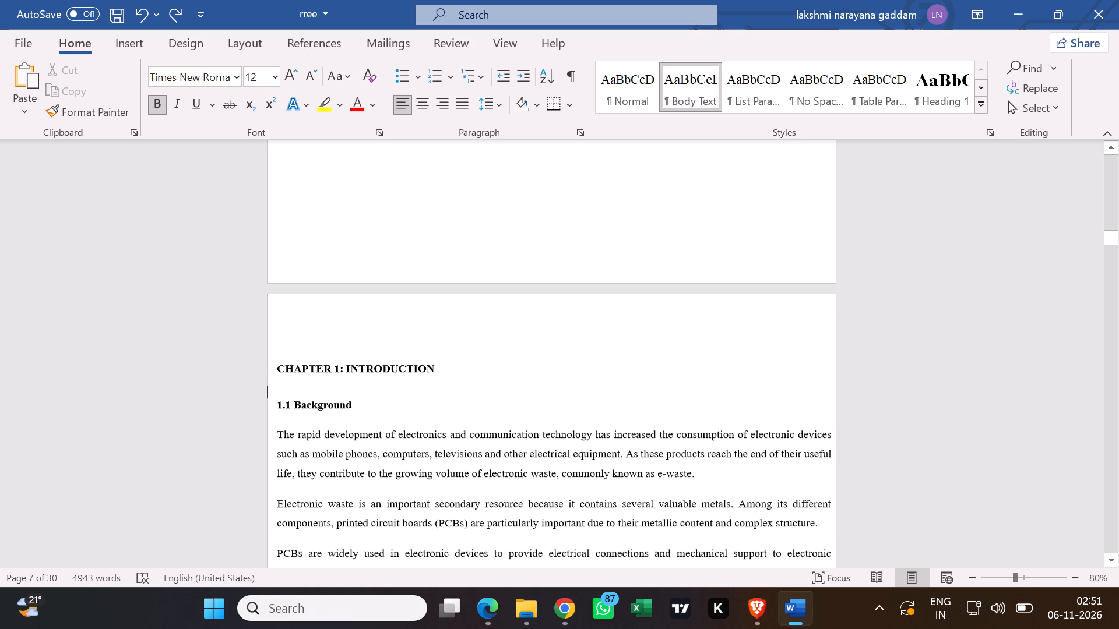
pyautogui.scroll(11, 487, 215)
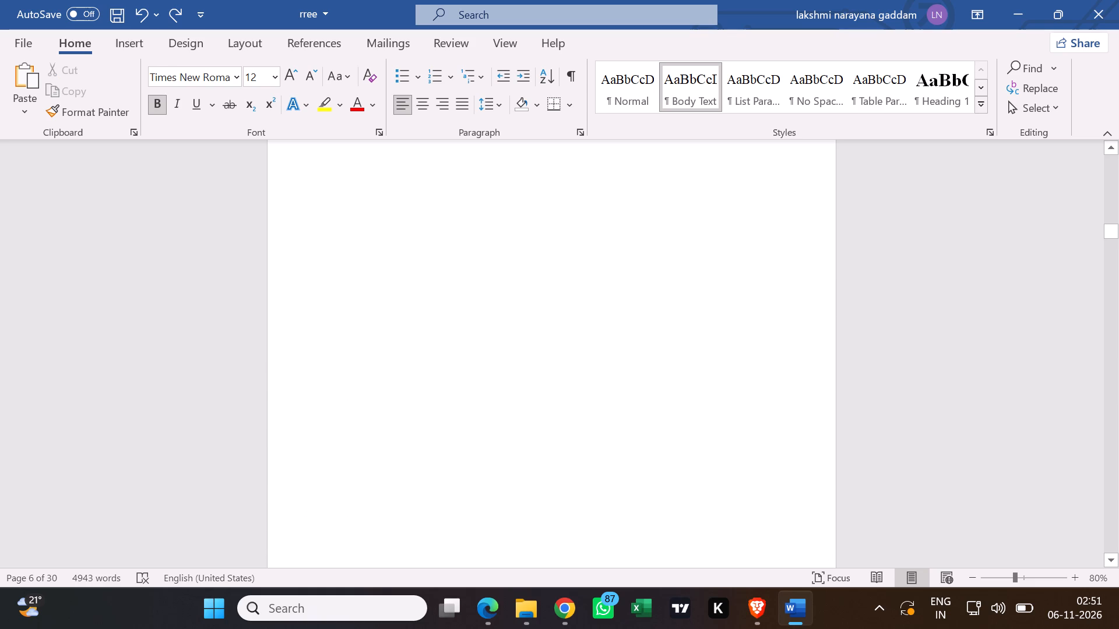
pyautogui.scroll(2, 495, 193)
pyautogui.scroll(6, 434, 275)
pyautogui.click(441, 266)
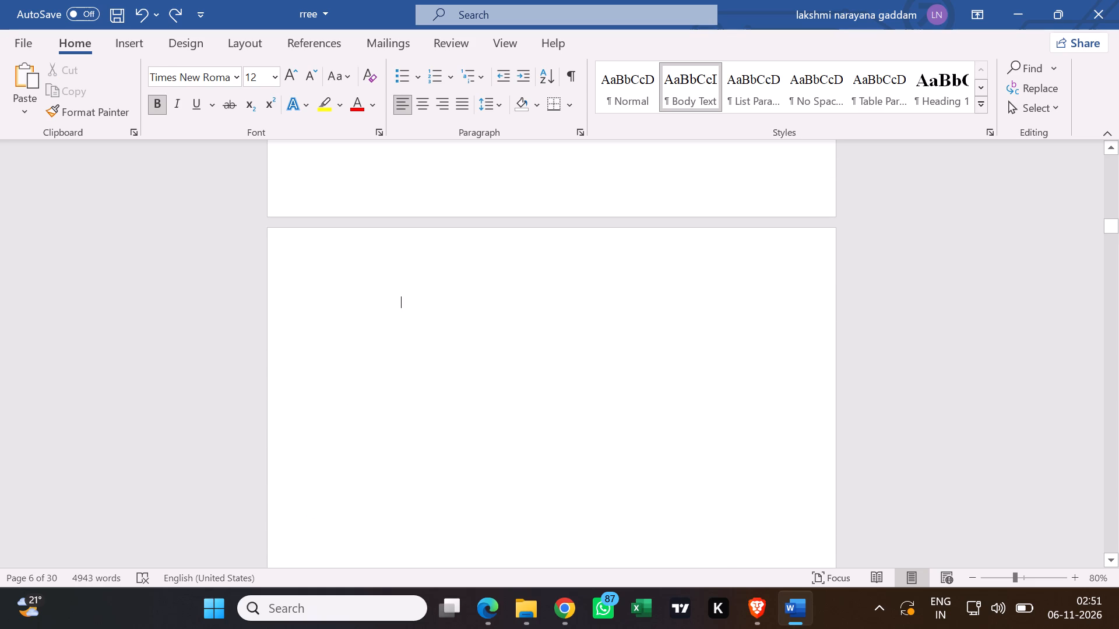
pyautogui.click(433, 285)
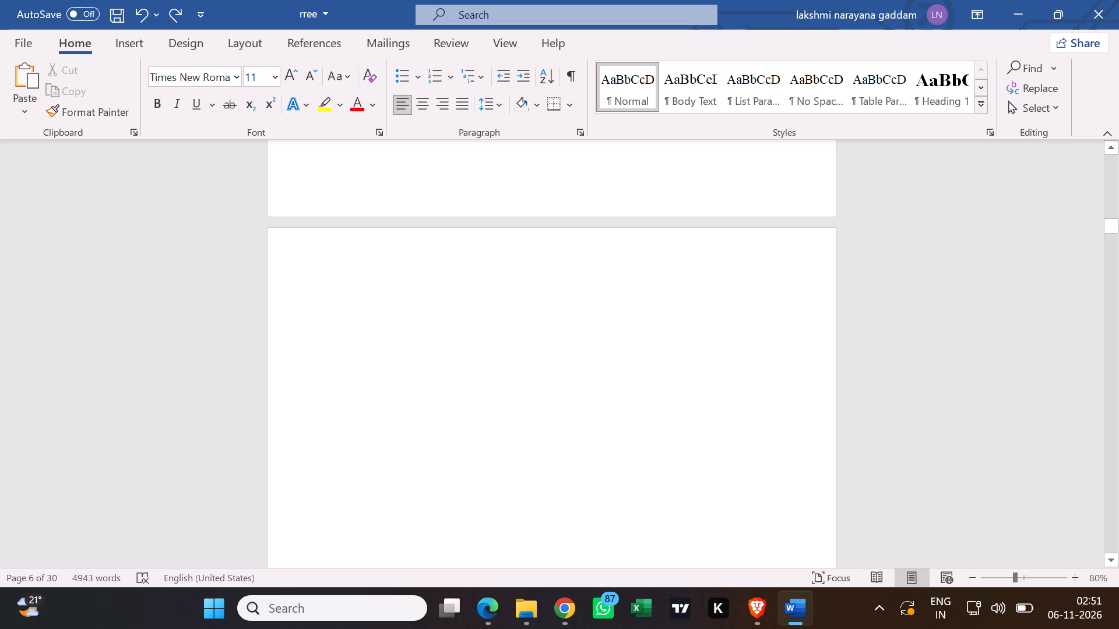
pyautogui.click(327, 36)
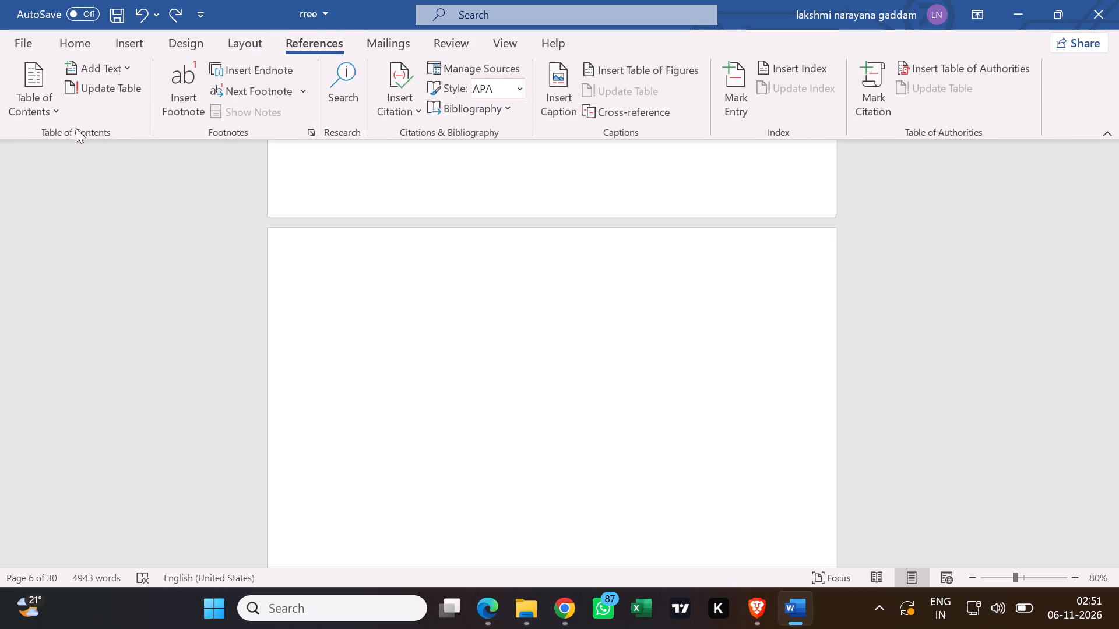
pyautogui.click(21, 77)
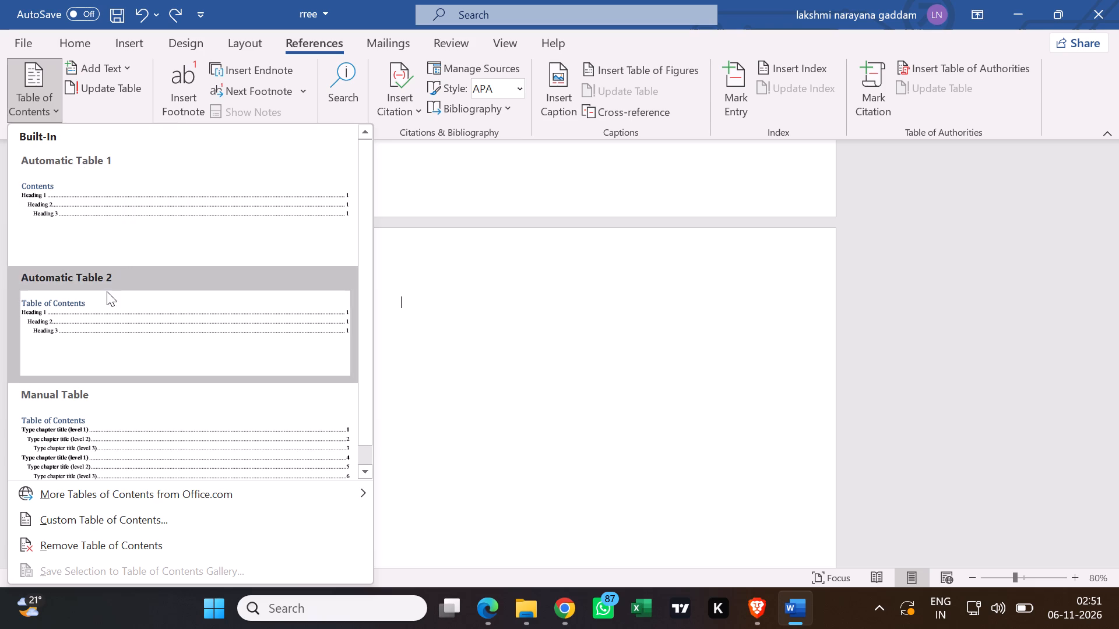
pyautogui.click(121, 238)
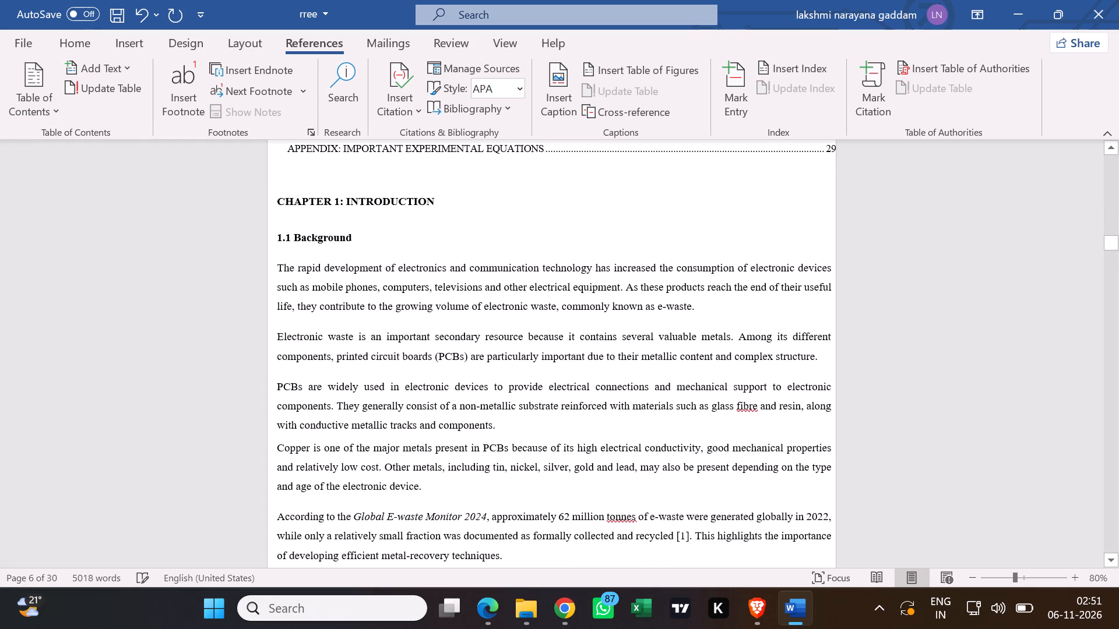
# Examine the inserted contents list and the pages between it and the abstract.
pyautogui.scroll(13, 356, 298)
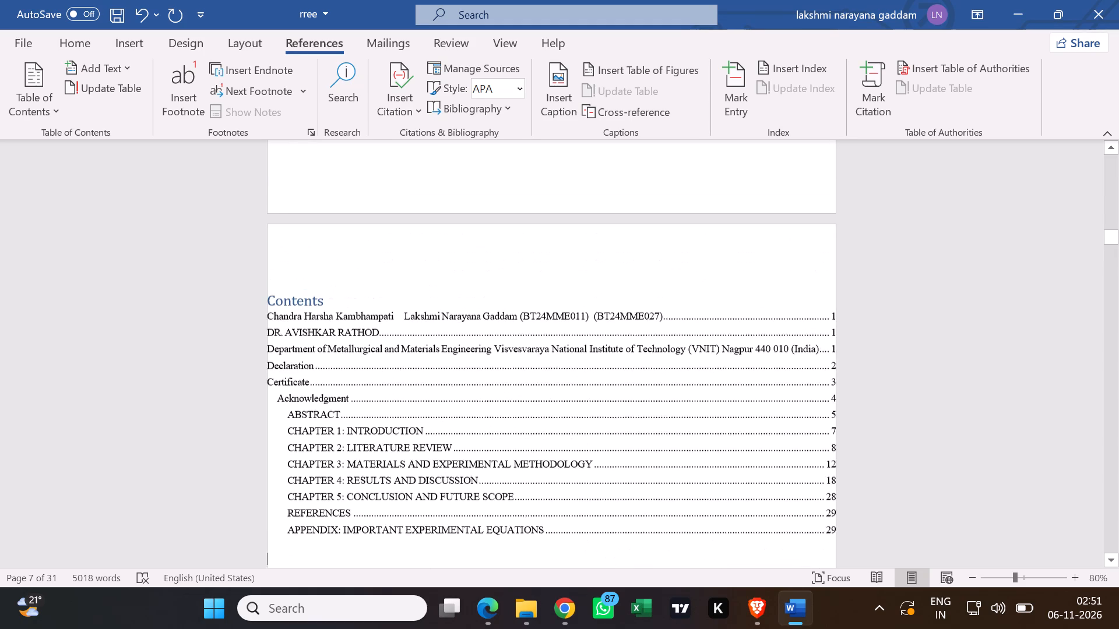
pyautogui.scroll(14, 364, 295)
pyautogui.scroll(7, 357, 297)
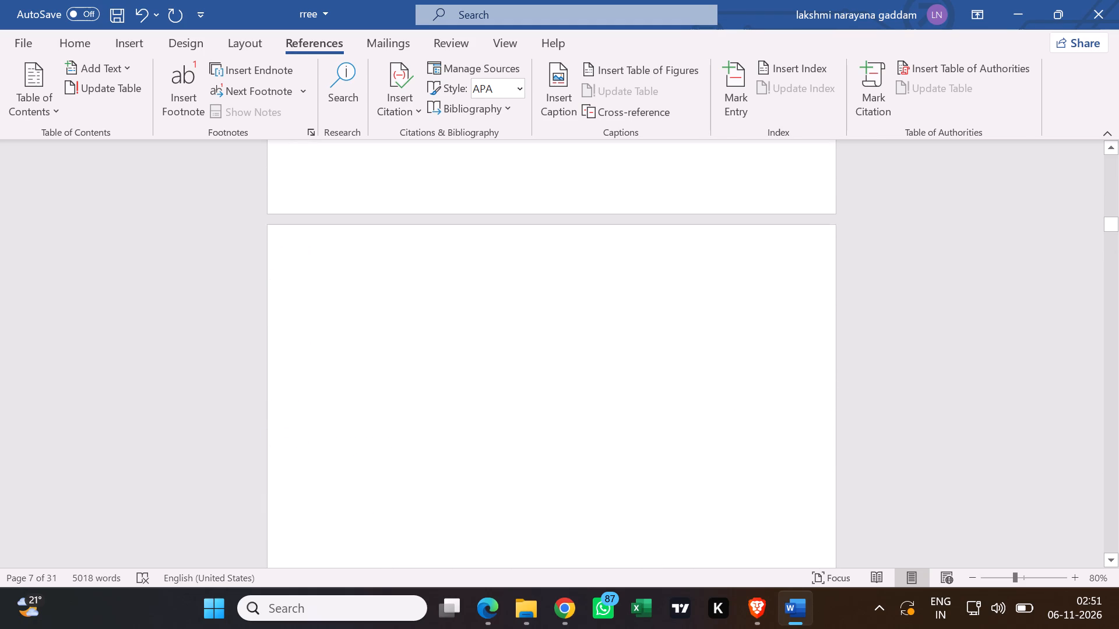
pyautogui.scroll(20, 356, 287)
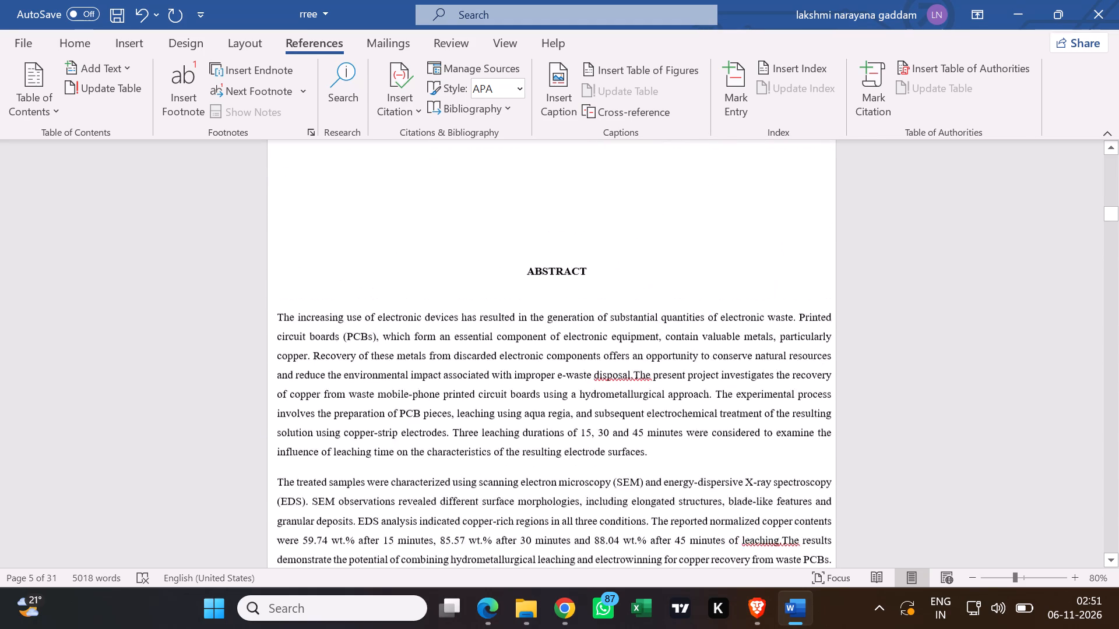
pyautogui.scroll(1, 354, 283)
pyautogui.scroll(-19, 359, 273)
pyautogui.scroll(-5, 358, 274)
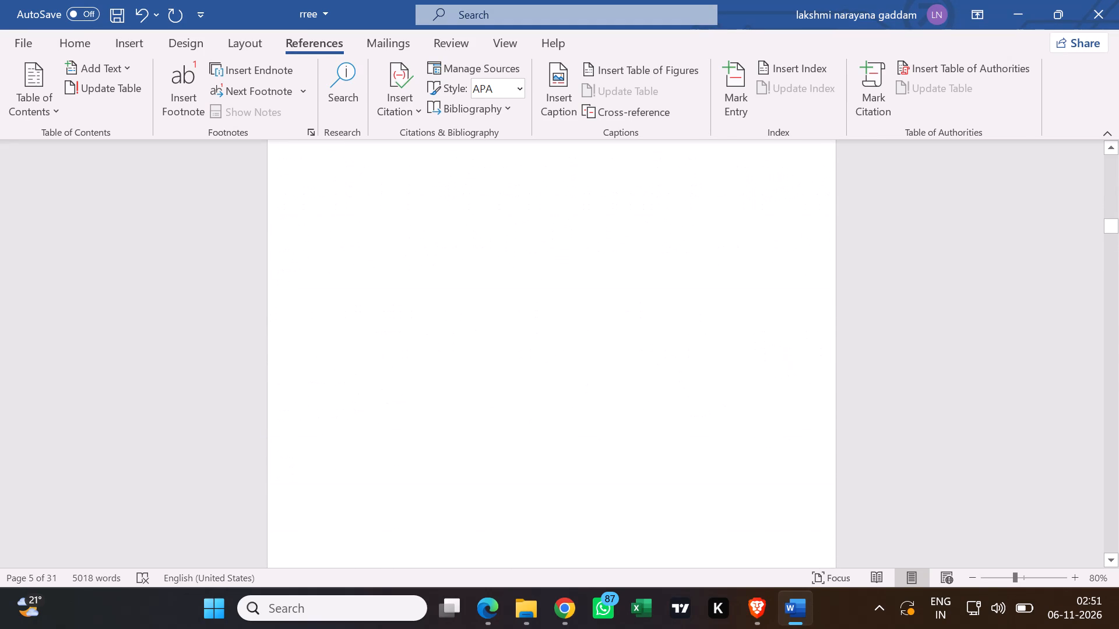
pyautogui.scroll(-20, 358, 274)
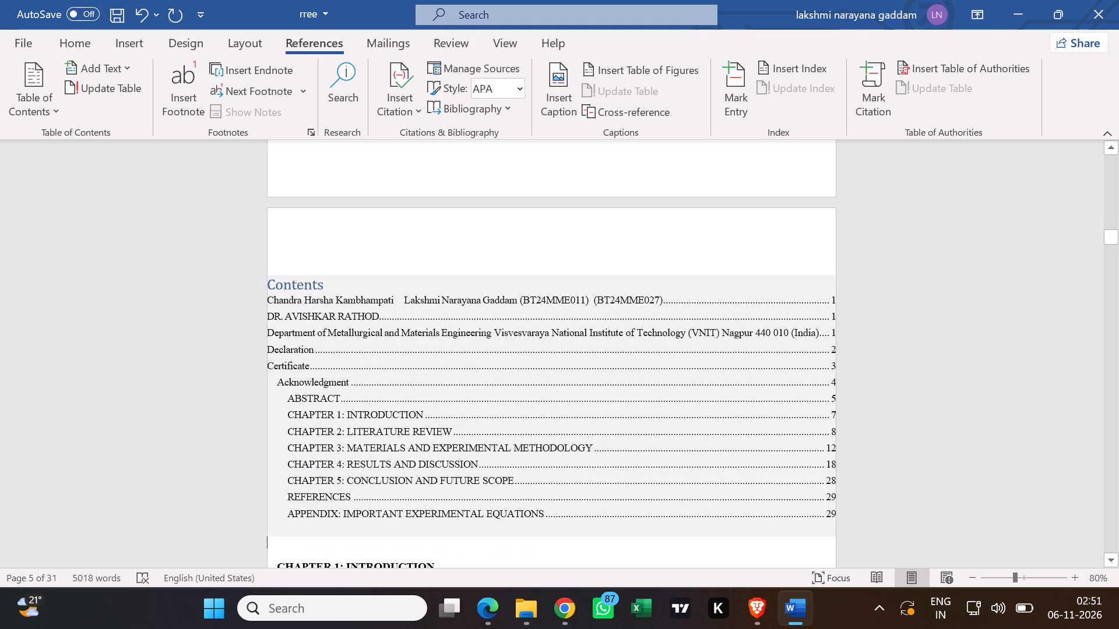
# Check the extent of the contents block and its placement between the preceding blank page and Chapter 1.
pyautogui.click(385, 252)
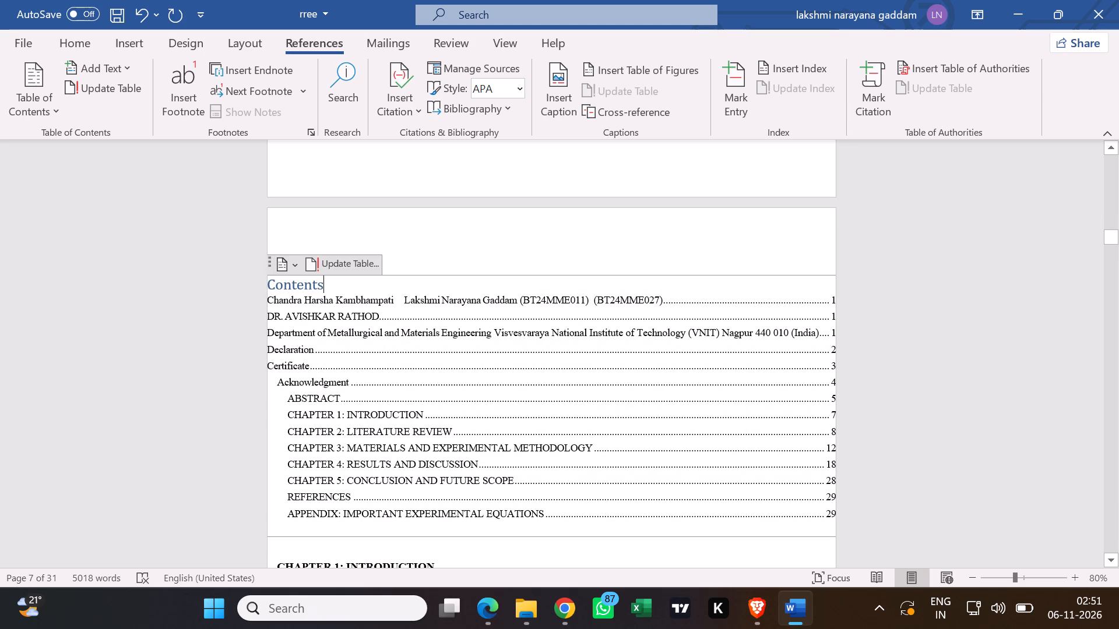
pyautogui.moveTo(416, 258); pyautogui.dragTo(432, 185)
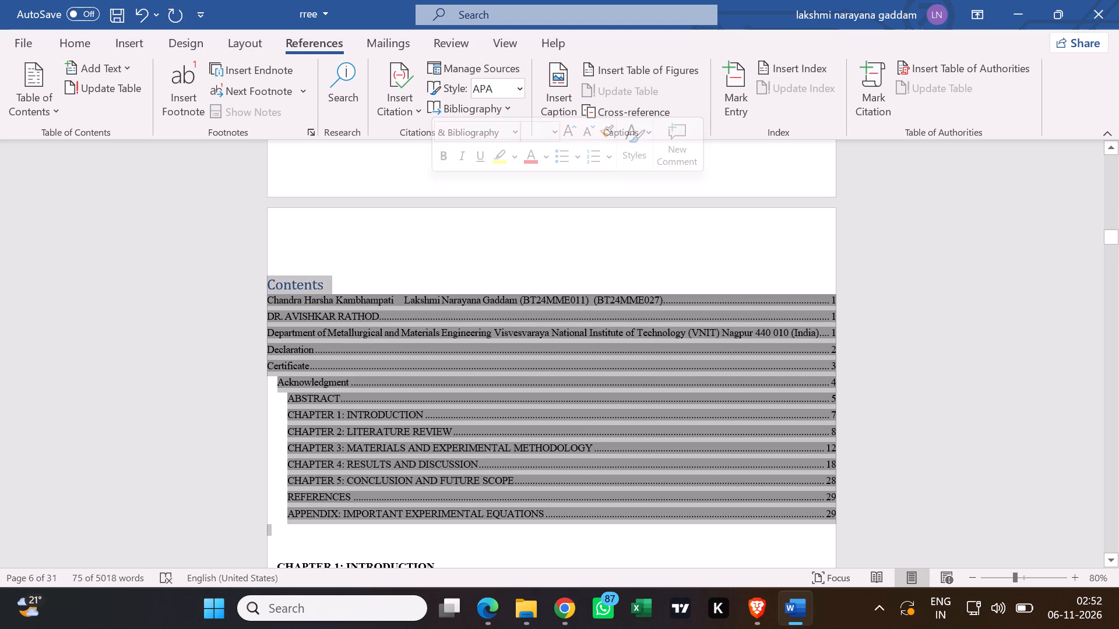
pyautogui.scroll(2, 390, 258)
pyautogui.scroll(-5, 391, 260)
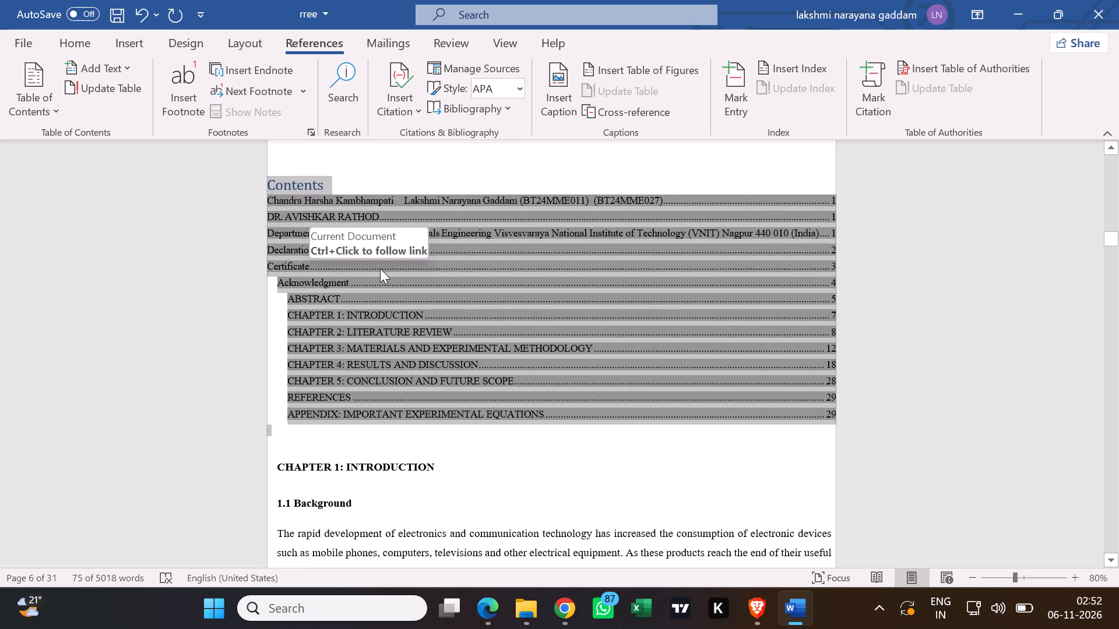
pyautogui.scroll(-3, 380, 268)
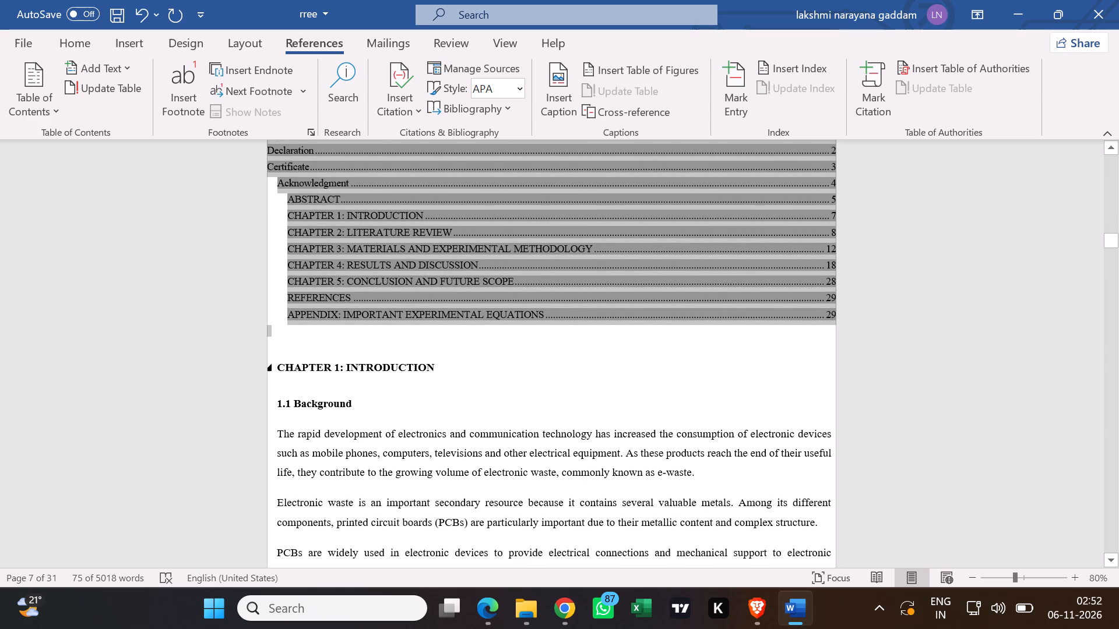
pyautogui.scroll(4, 390, 354)
pyautogui.scroll(-3, 392, 355)
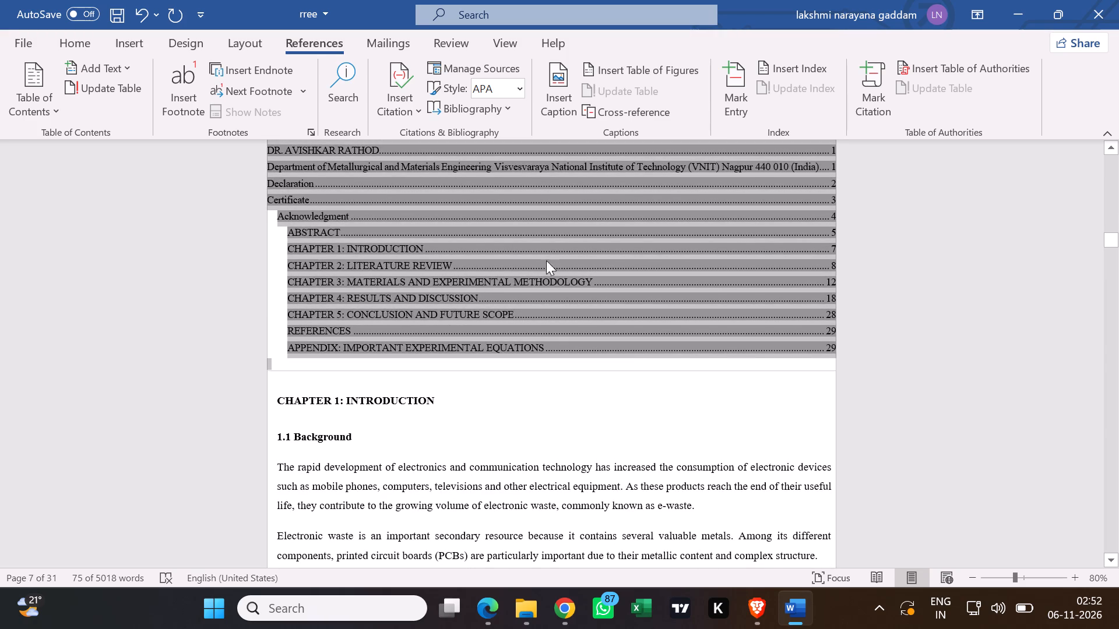
pyautogui.scroll(12, 497, 462)
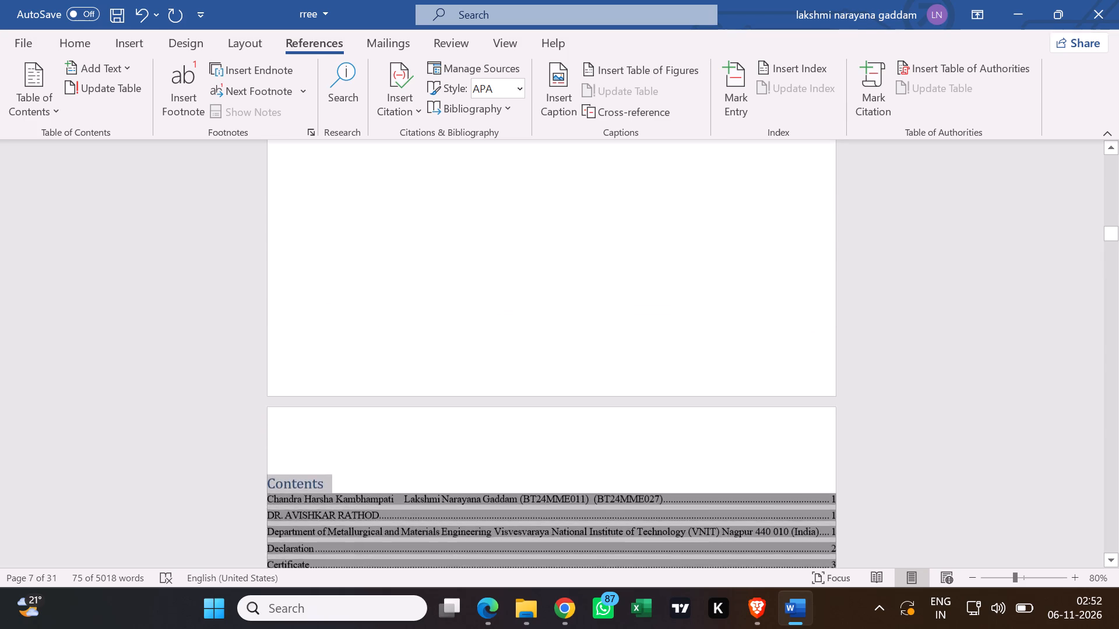
pyautogui.scroll(17, 481, 400)
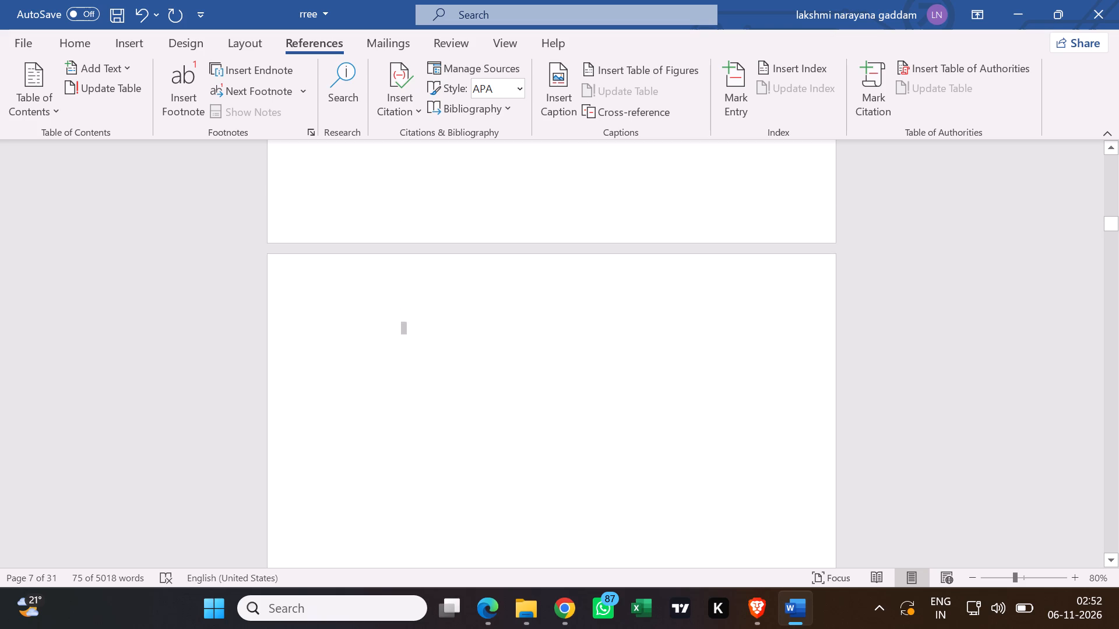
pyautogui.click(469, 381)
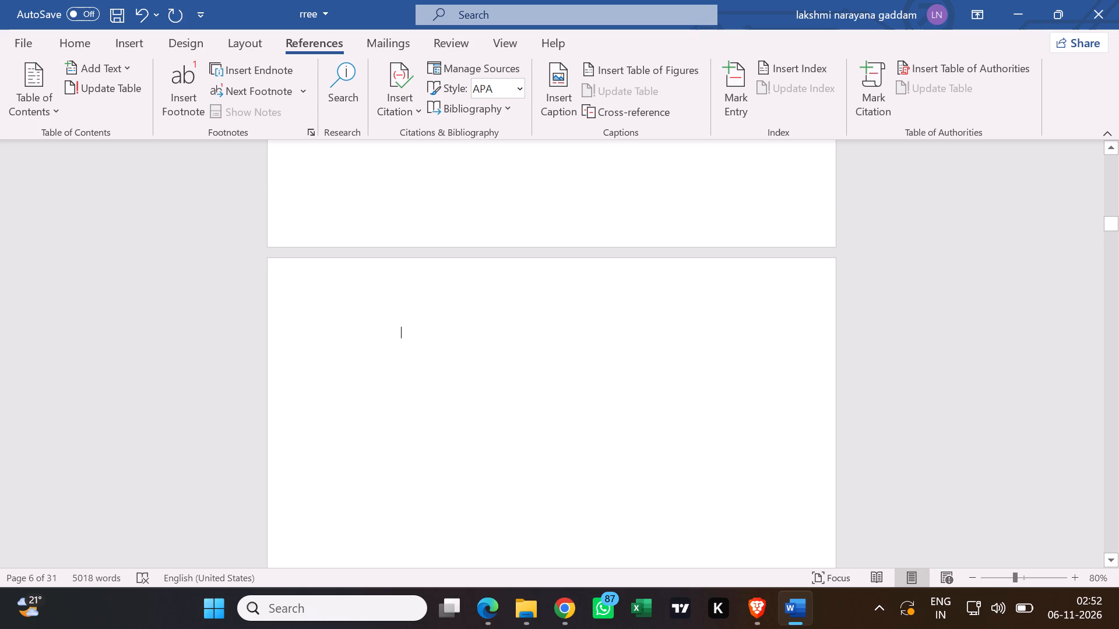
pyautogui.scroll(-15, 468, 382)
pyautogui.scroll(-6, 463, 390)
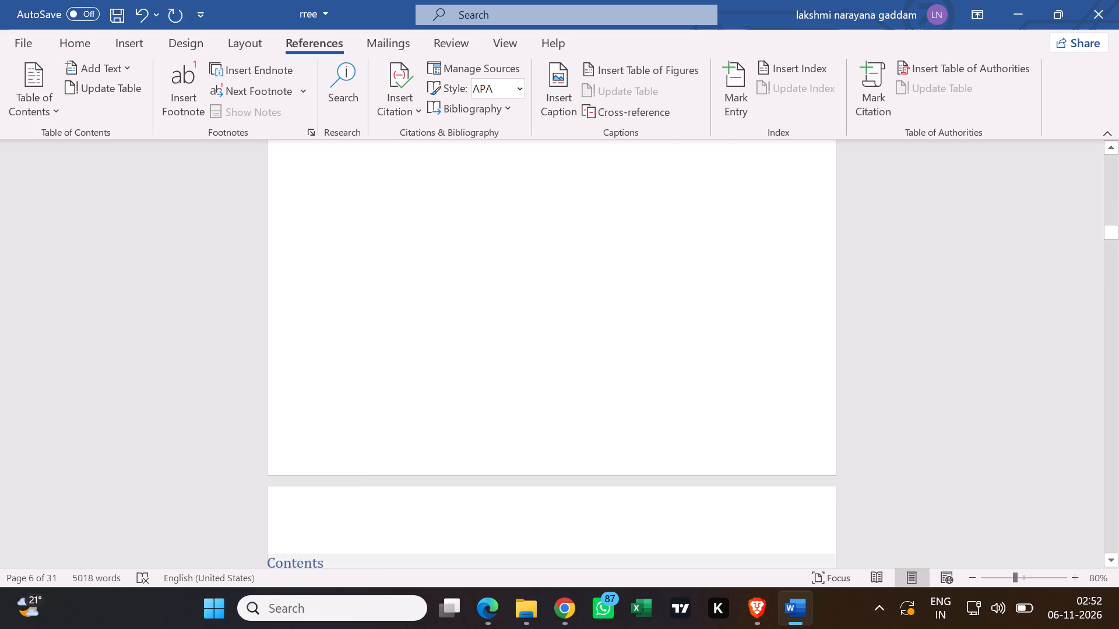
pyautogui.scroll(-4, 464, 386)
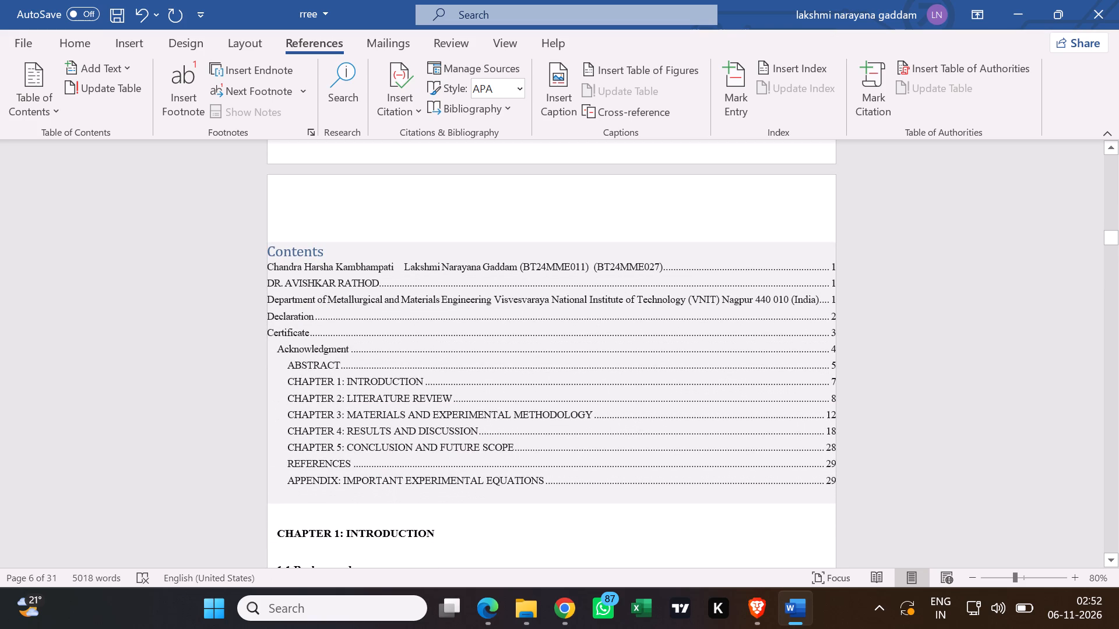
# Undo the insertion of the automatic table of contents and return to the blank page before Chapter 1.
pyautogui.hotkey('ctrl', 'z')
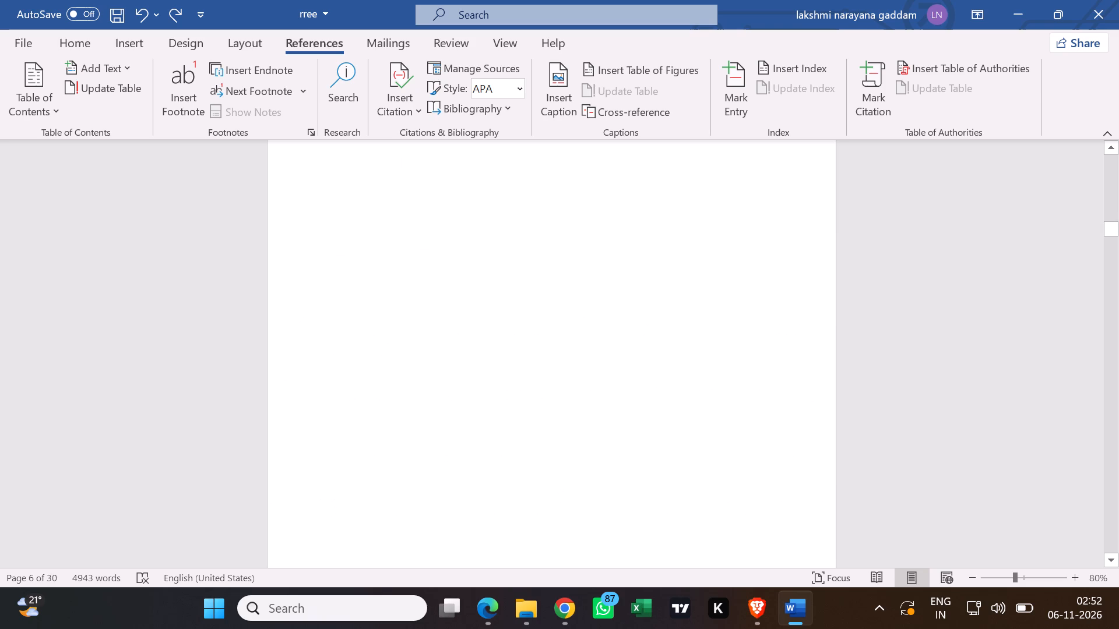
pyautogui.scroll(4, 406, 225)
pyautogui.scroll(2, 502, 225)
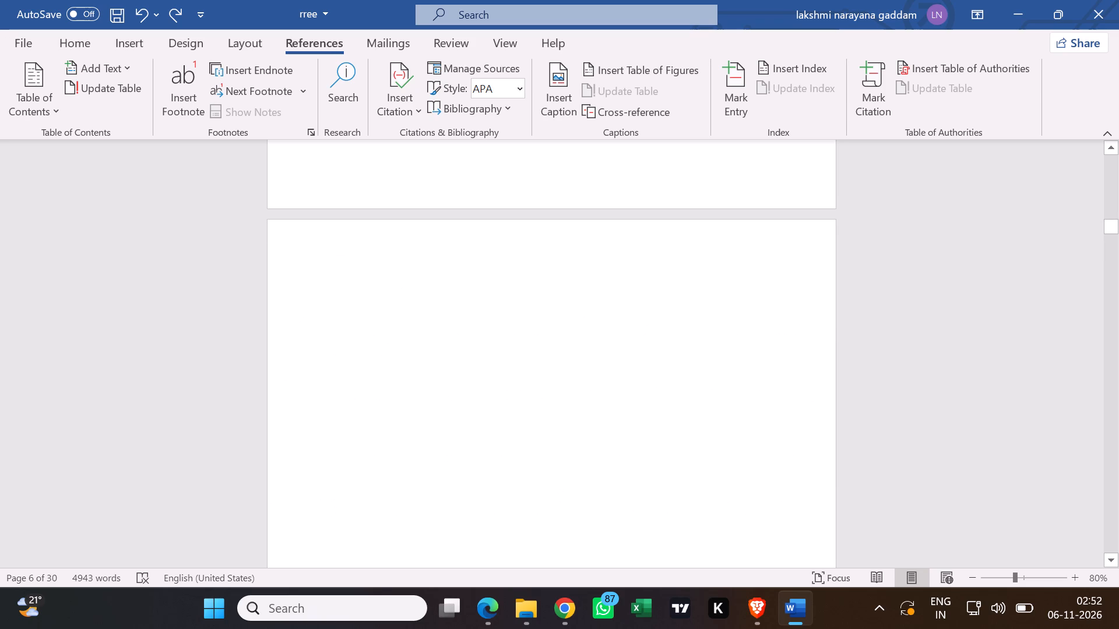
# Insert the built-in automatic table of contents directly after the abstract's keywords.
pyautogui.scroll(4, 505, 224)
pyautogui.click(392, 216)
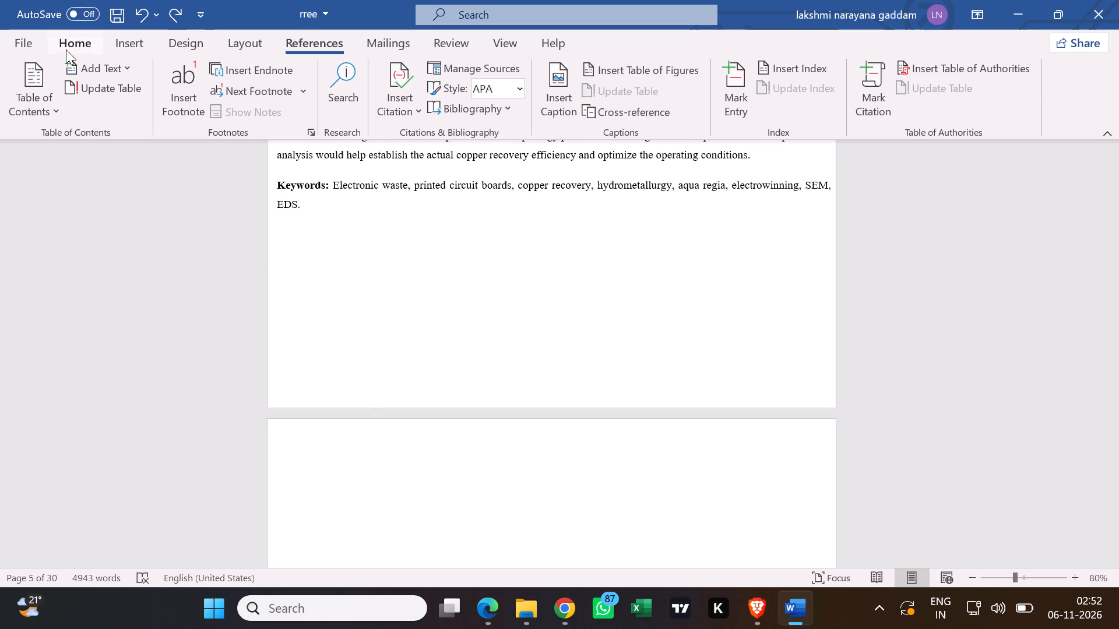
pyautogui.click(38, 83)
pyautogui.click(61, 190)
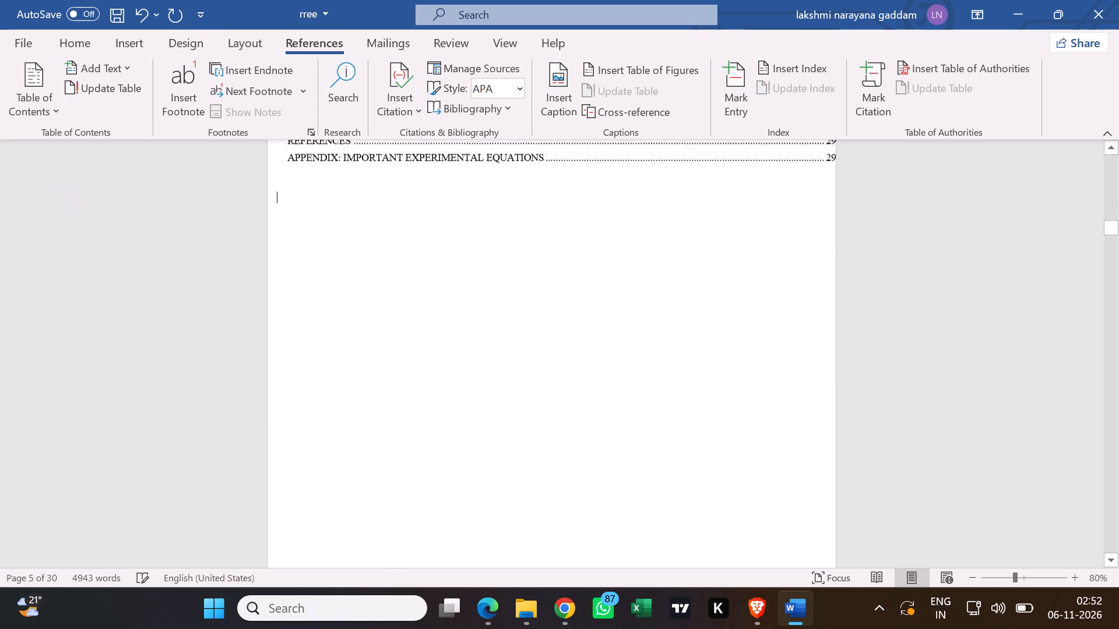
# Add five blank paragraphs after the abstract's keywords to move the contents list onto its own page.
pyautogui.scroll(11, 421, 247)
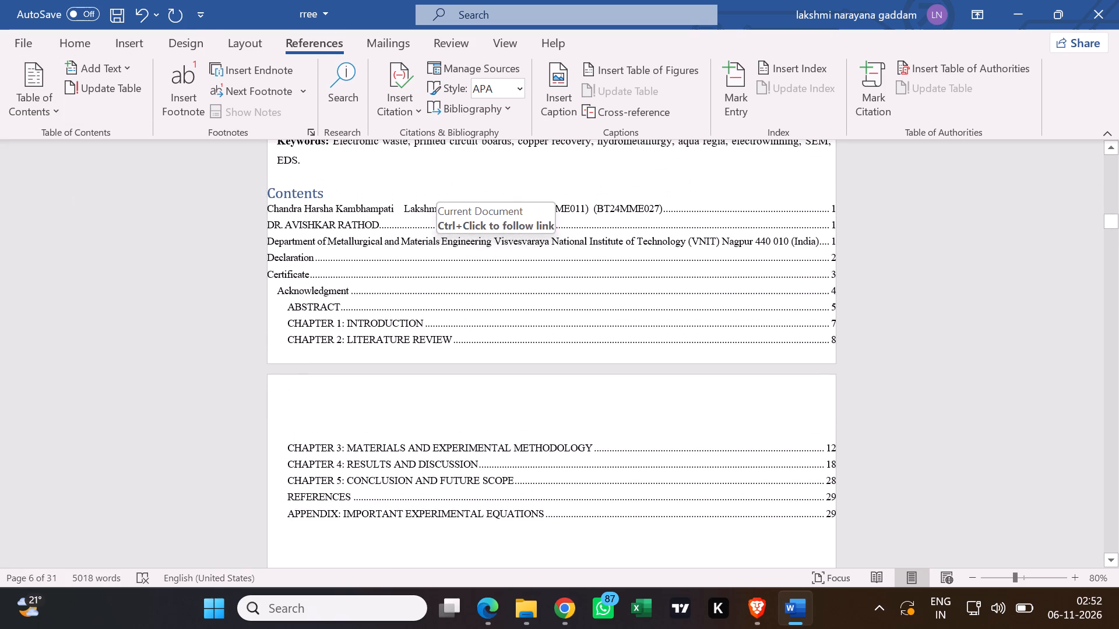
pyautogui.scroll(3, 435, 249)
pyautogui.click(322, 263)
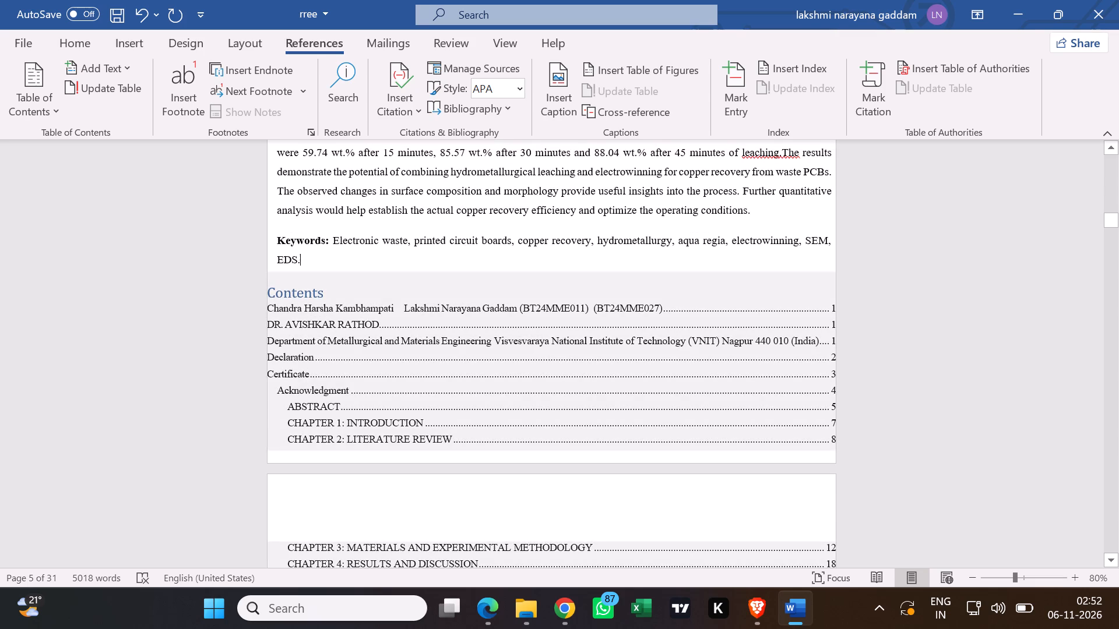
pyautogui.press('Return')
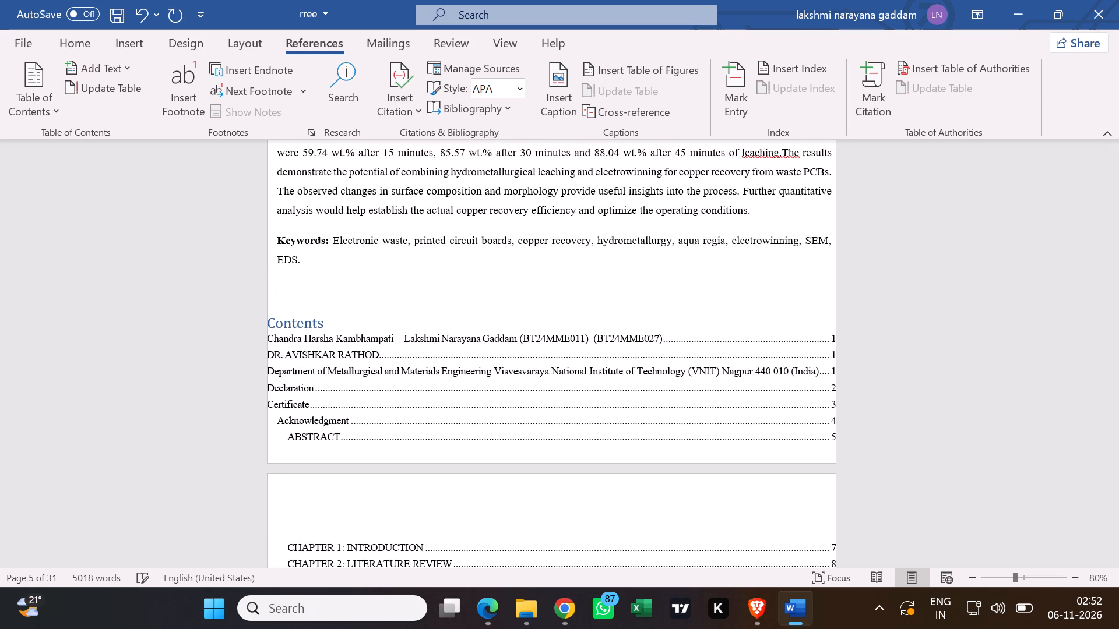
pyautogui.press('Return')
pyautogui.press('Return')
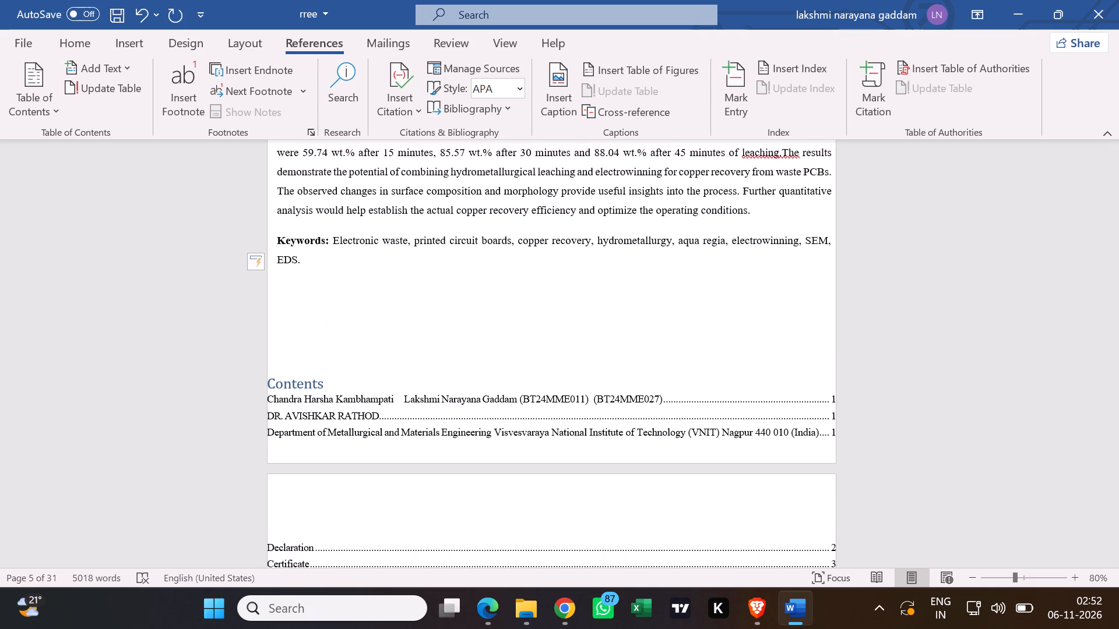
pyautogui.press('Return')
pyautogui.press('Return')
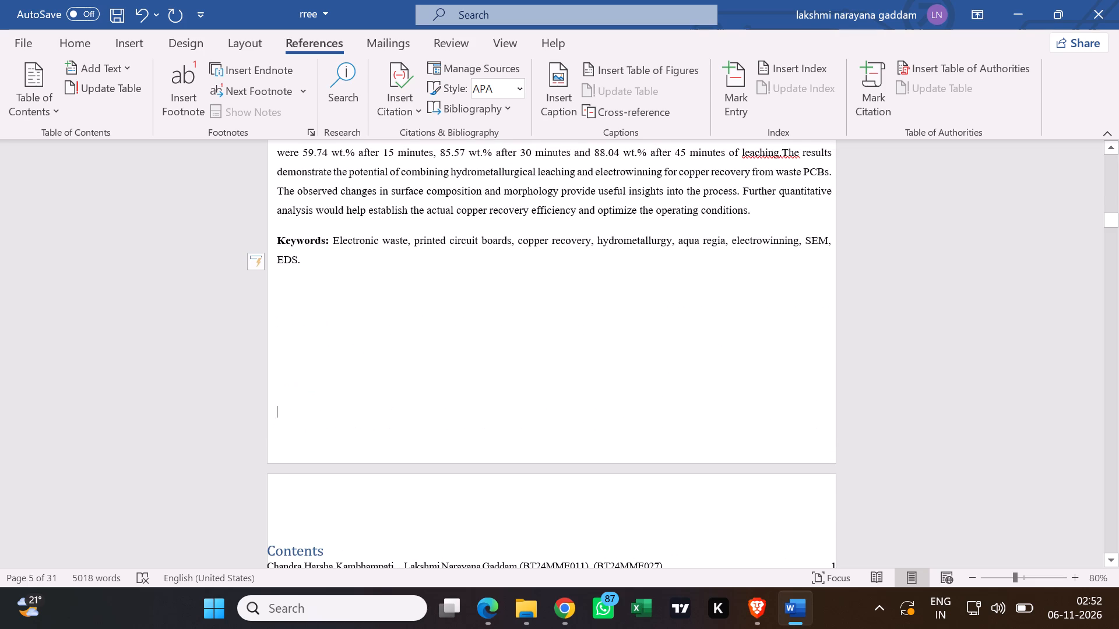
# Examine the page layout from the abstract through the contents list to the start of Chapter 1.
pyautogui.scroll(1, 193, 342)
pyautogui.scroll(11, 439, 366)
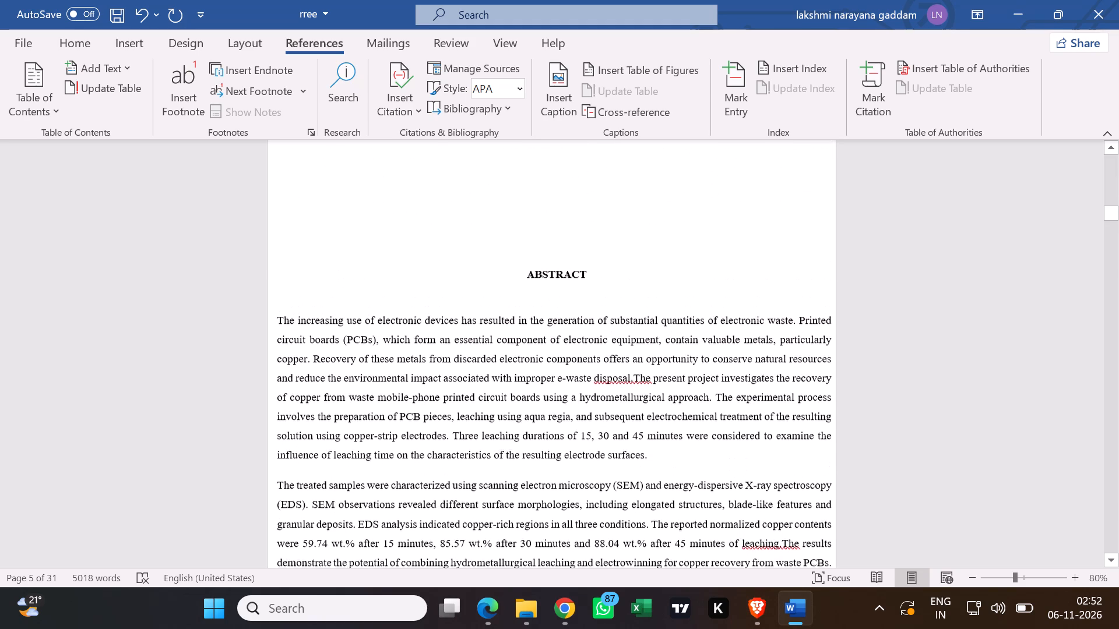
pyautogui.scroll(3, 438, 360)
pyautogui.scroll(-14, 432, 333)
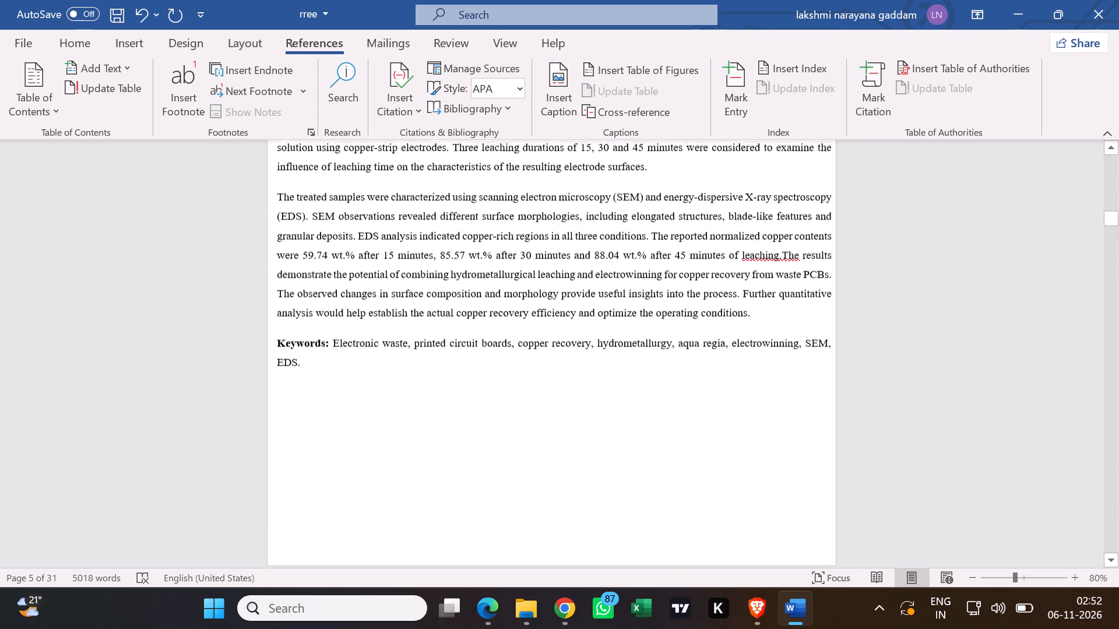
pyautogui.scroll(-12, 447, 387)
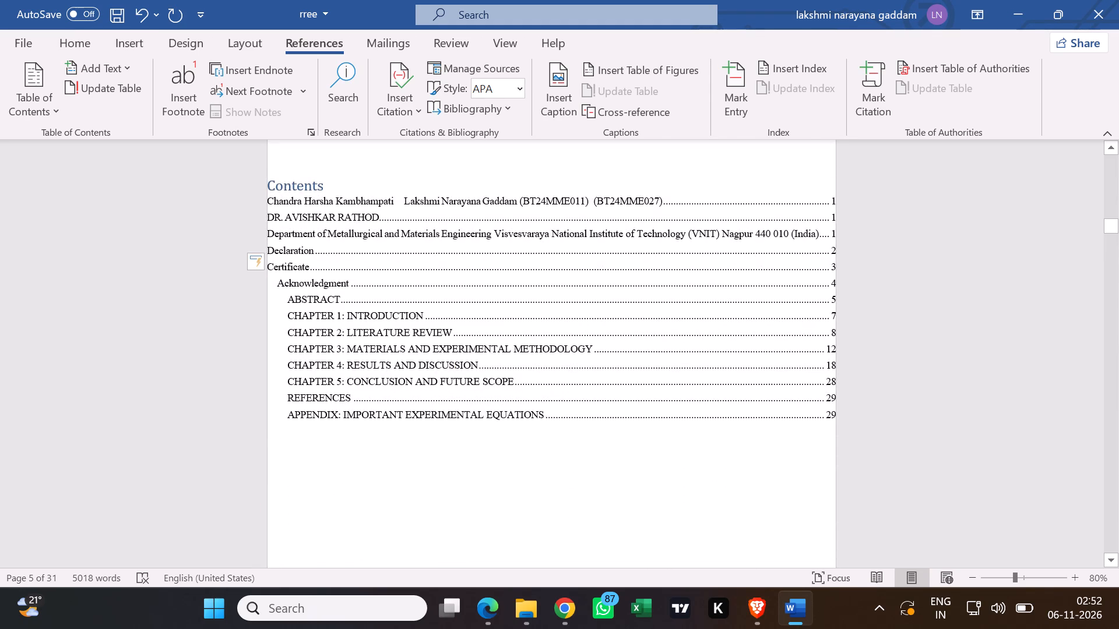
pyautogui.scroll(-15, 382, 486)
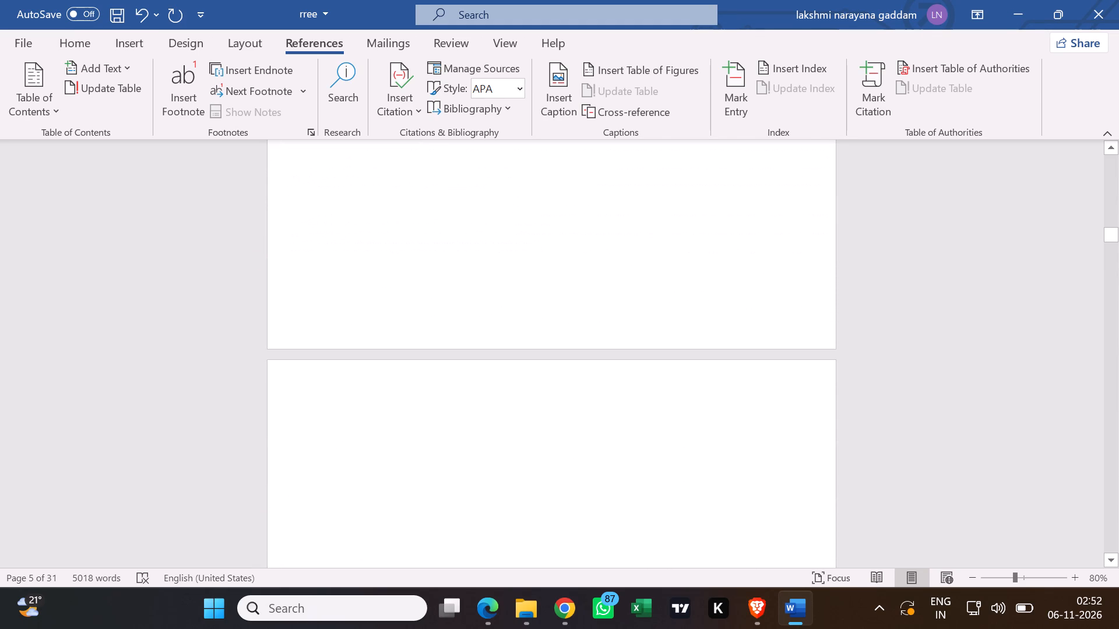
pyautogui.scroll(-12, 390, 470)
pyautogui.scroll(-13, 396, 458)
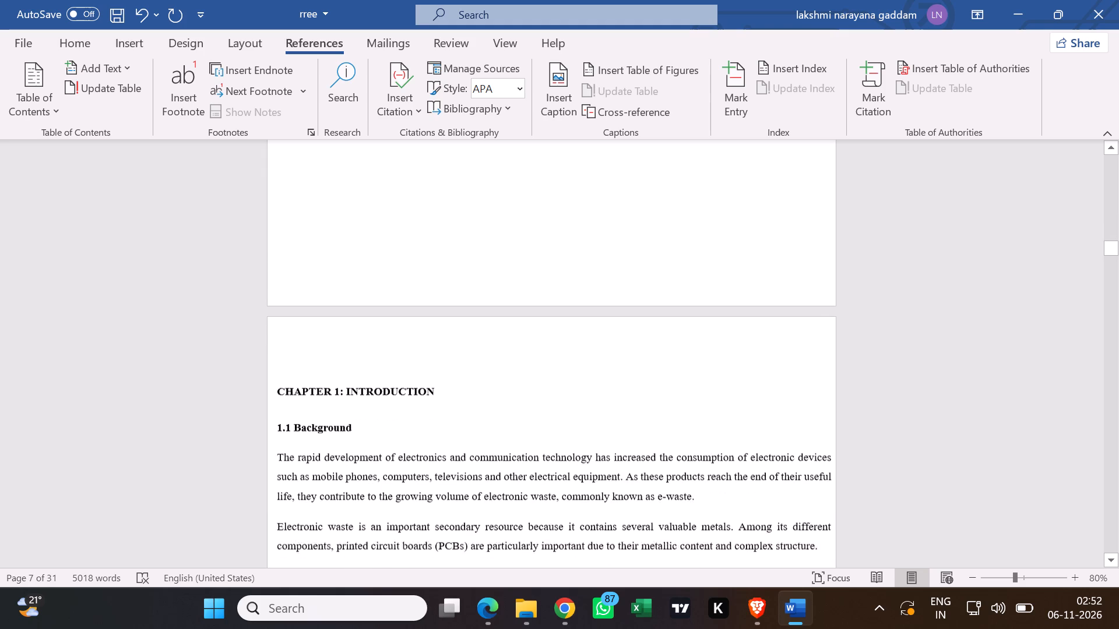
pyautogui.scroll(1, 406, 375)
pyautogui.click(360, 273)
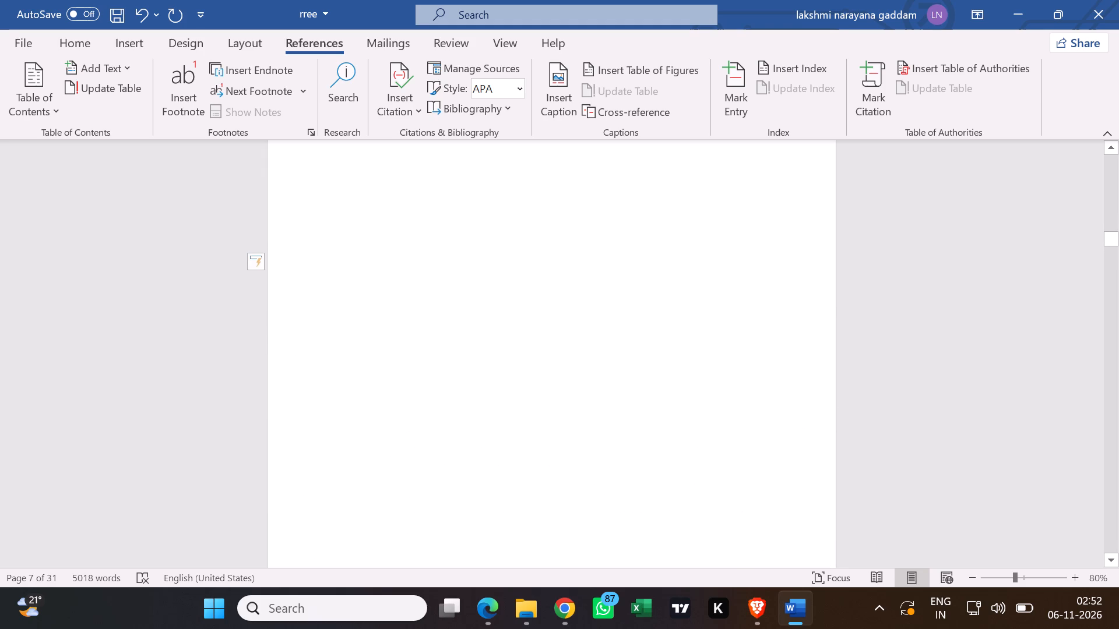
pyautogui.scroll(11, 482, 396)
pyautogui.scroll(-6, 478, 380)
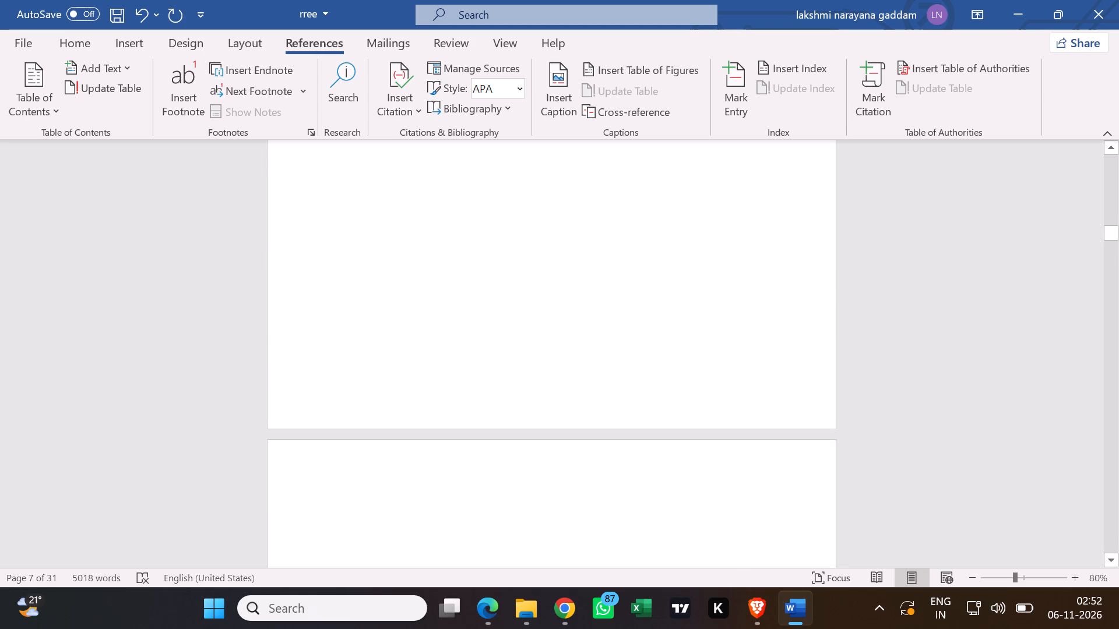
pyautogui.scroll(-17, 483, 394)
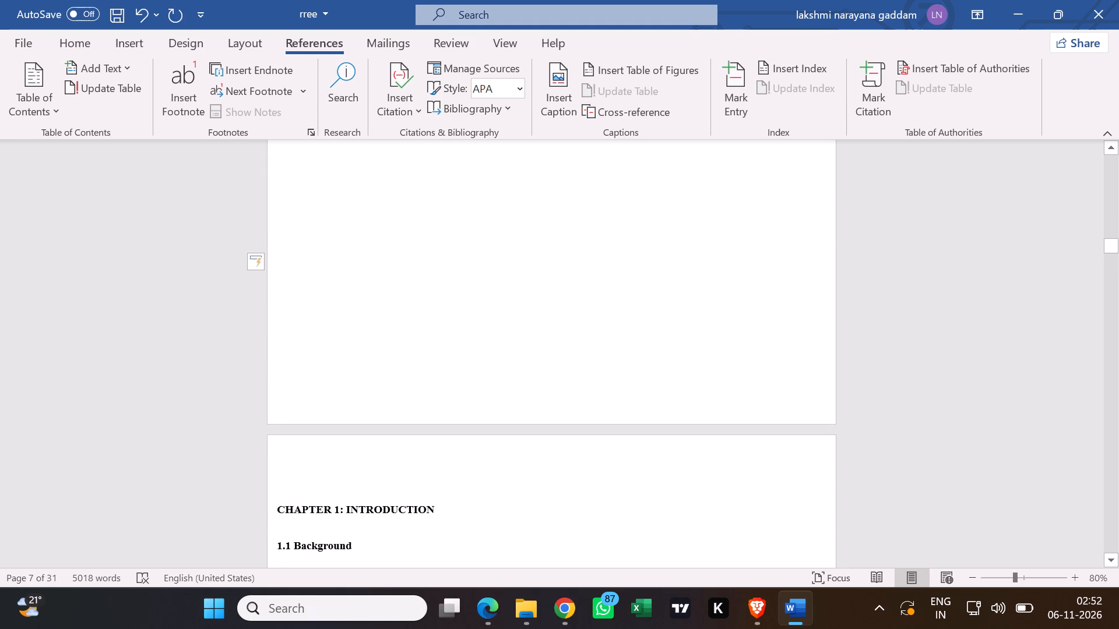
pyautogui.scroll(2, 467, 404)
pyautogui.scroll(-2, 432, 393)
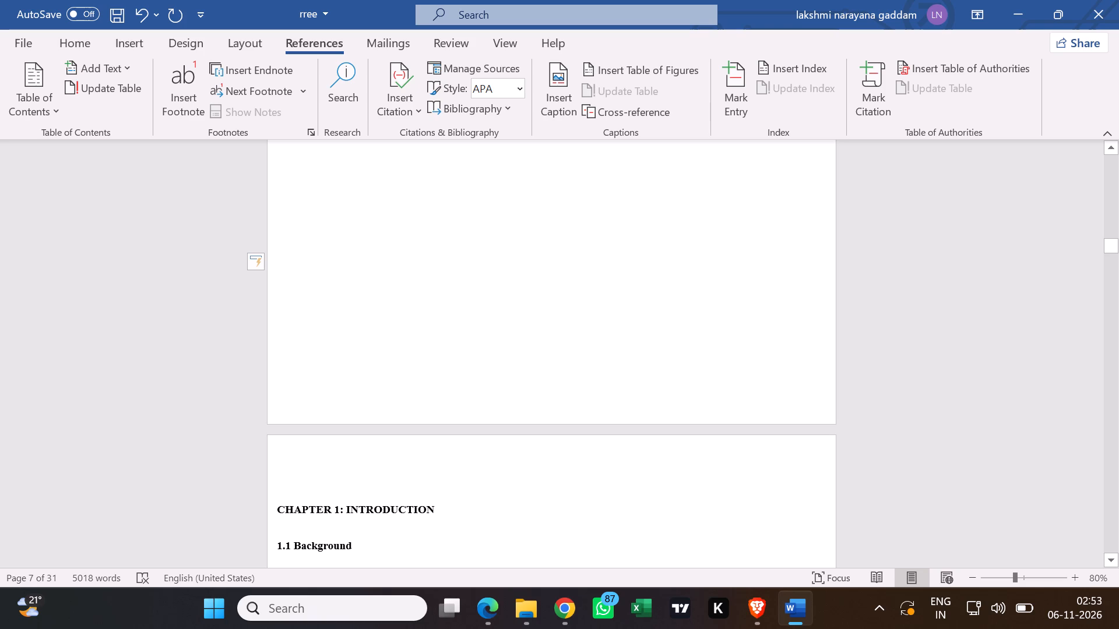
# Delete the extra blank page between the contents page and Chapter 1.
pyautogui.click(257, 268)
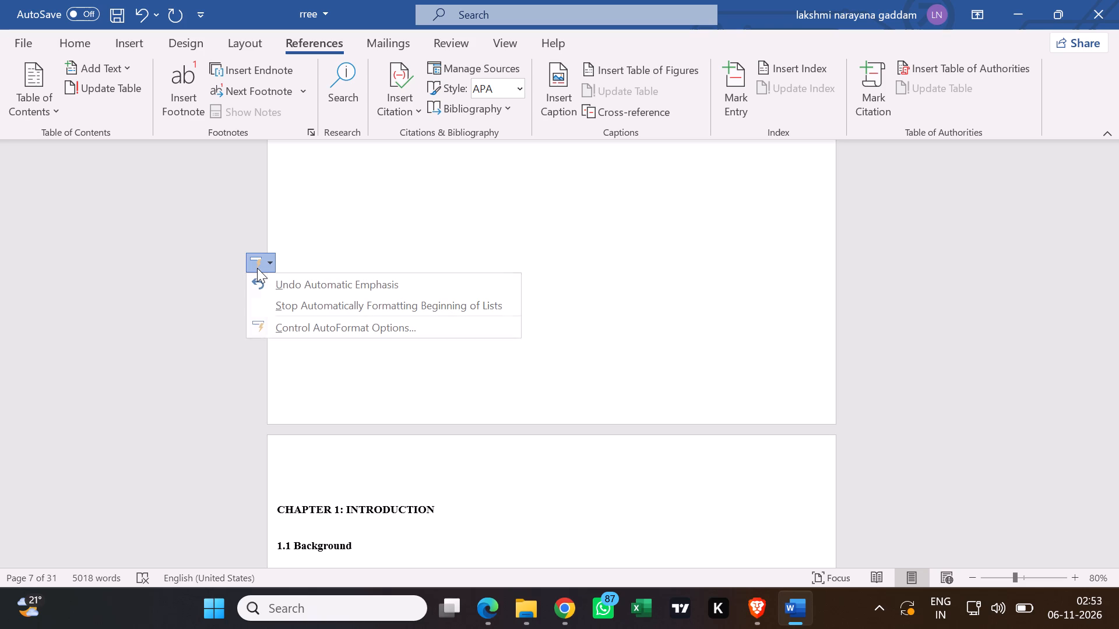
pyautogui.click(383, 256)
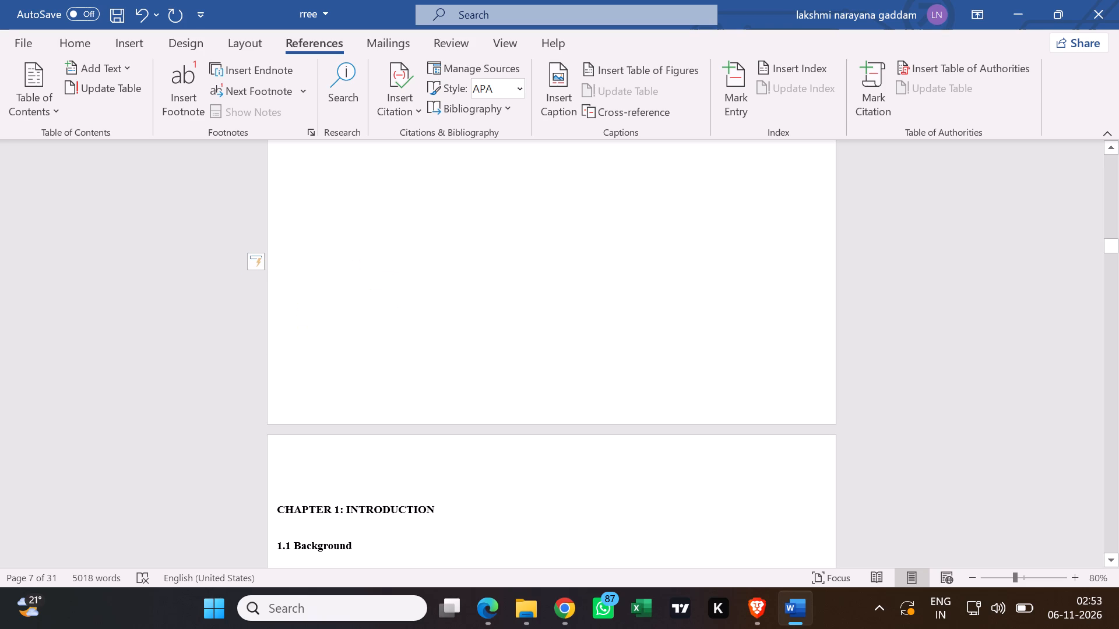
pyautogui.click(382, 381)
pyautogui.scroll(9, 361, 384)
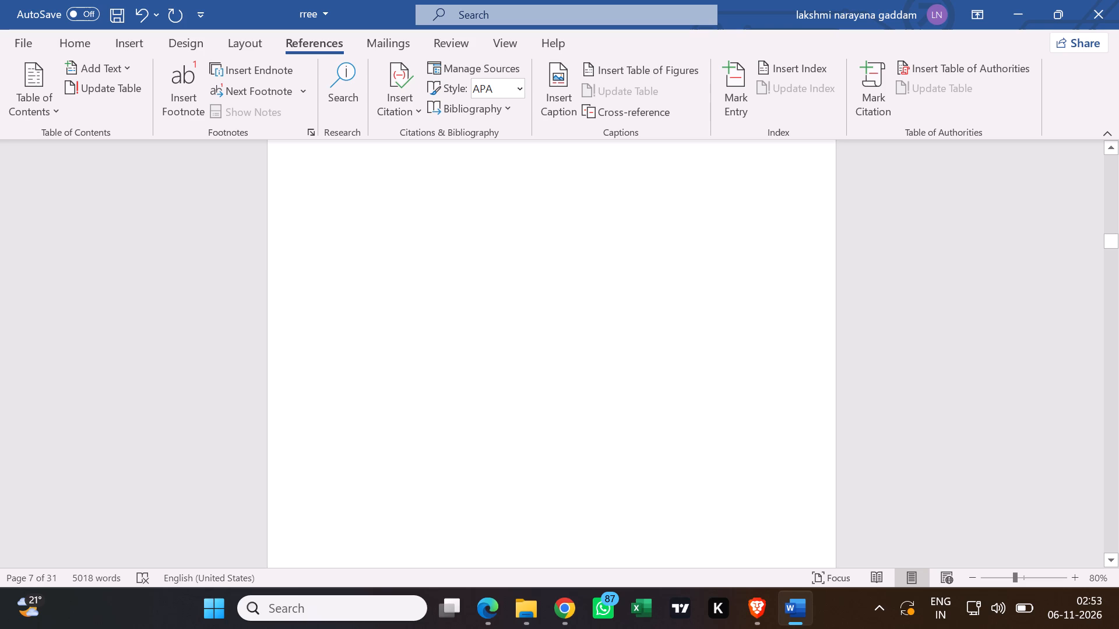
pyautogui.scroll(7, 358, 380)
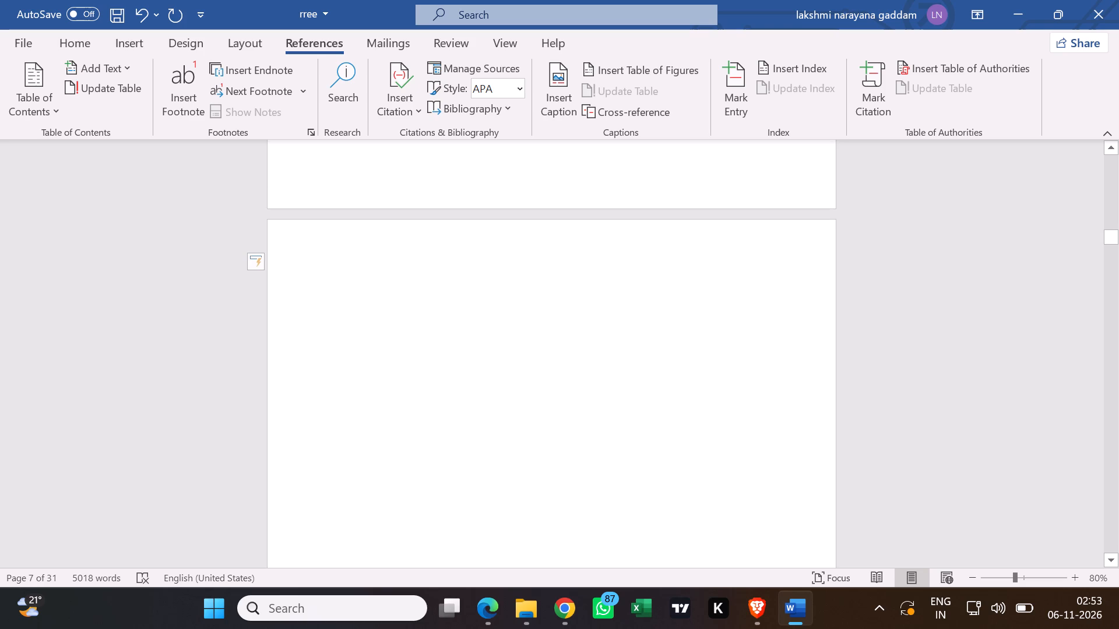
pyautogui.click(359, 322)
pyautogui.click(328, 274)
pyautogui.press('BackSpace')
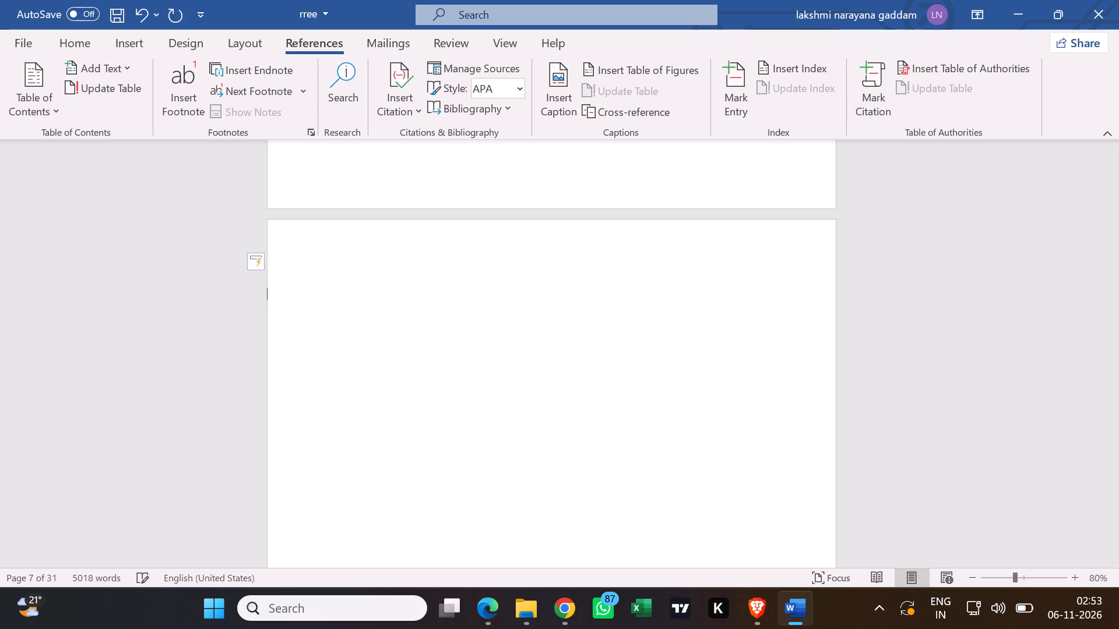
pyautogui.press('BackSpace')
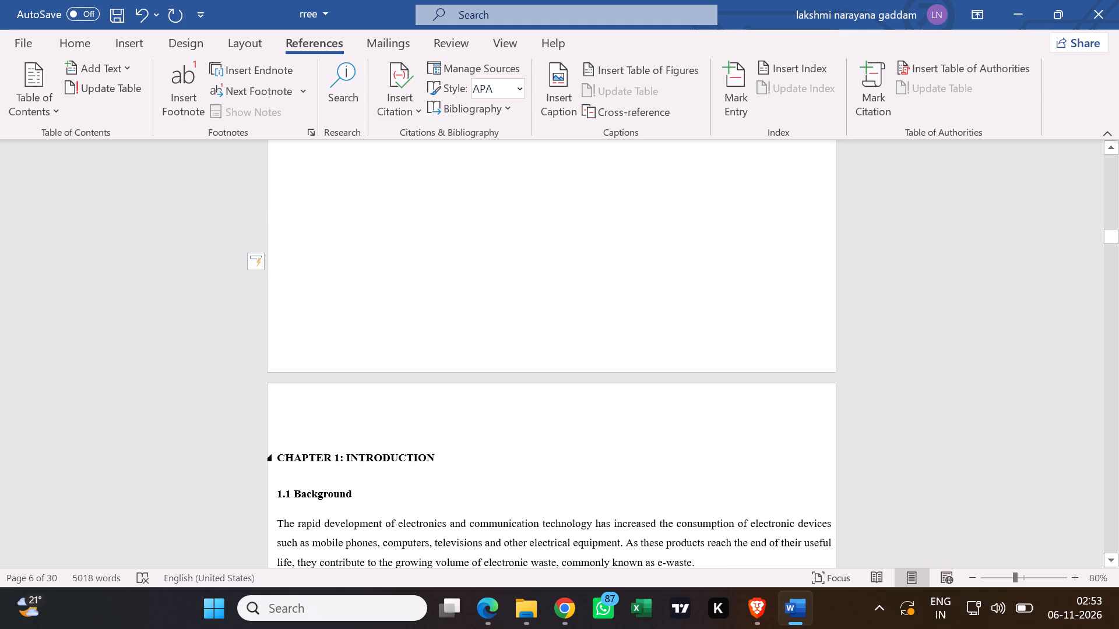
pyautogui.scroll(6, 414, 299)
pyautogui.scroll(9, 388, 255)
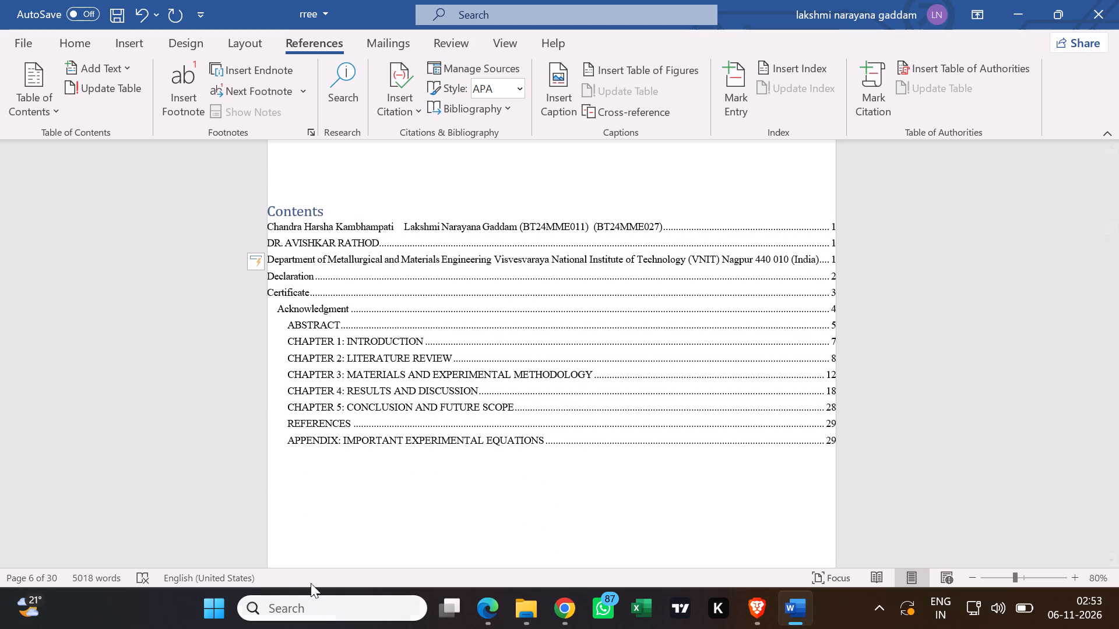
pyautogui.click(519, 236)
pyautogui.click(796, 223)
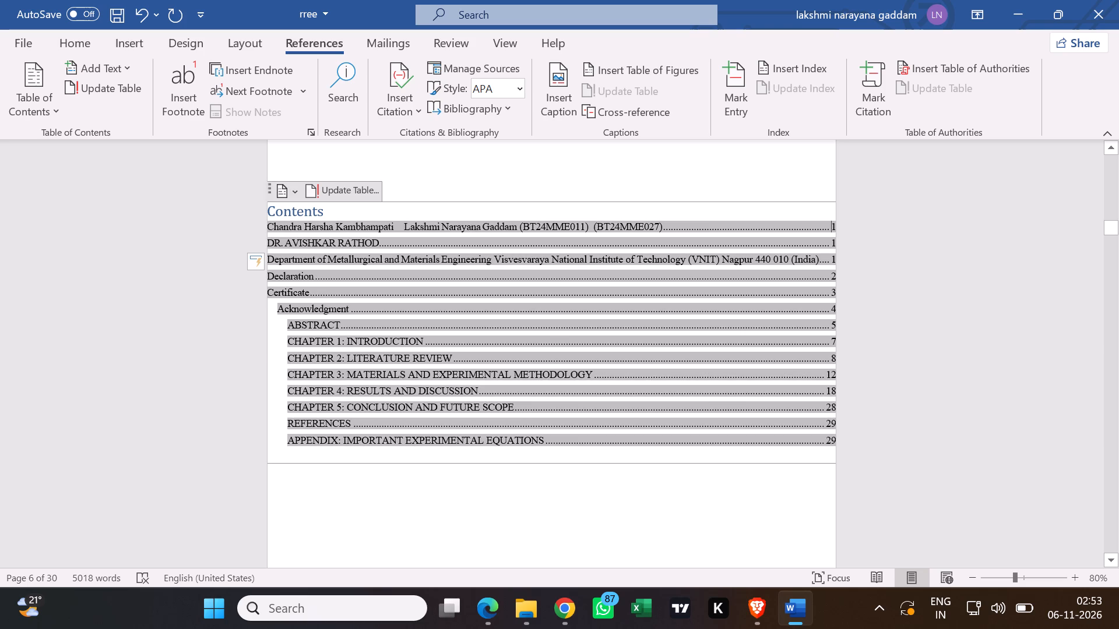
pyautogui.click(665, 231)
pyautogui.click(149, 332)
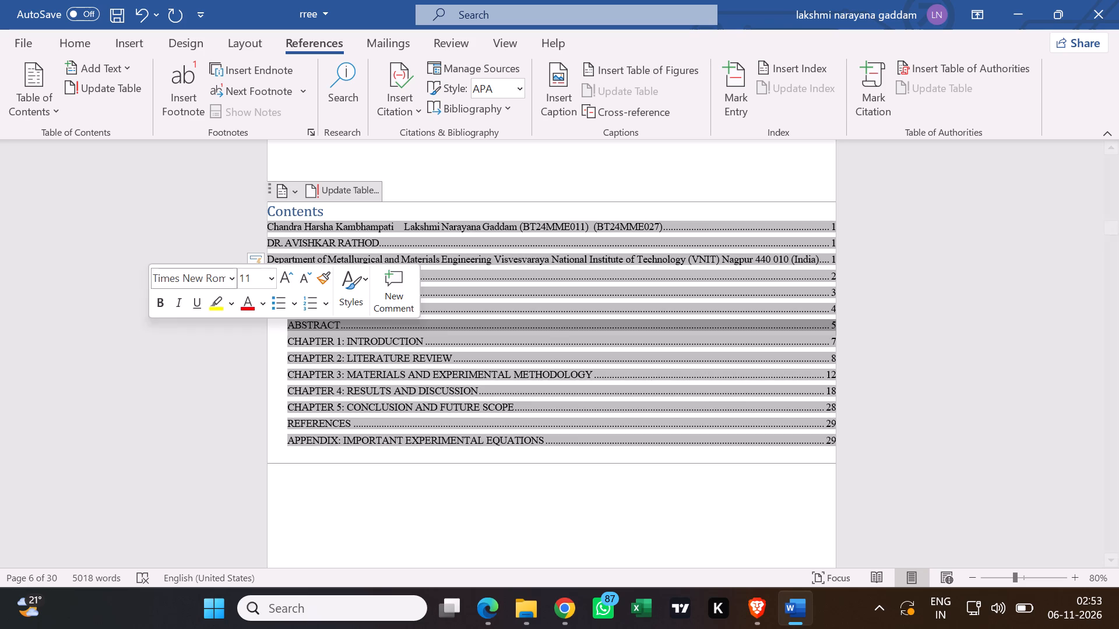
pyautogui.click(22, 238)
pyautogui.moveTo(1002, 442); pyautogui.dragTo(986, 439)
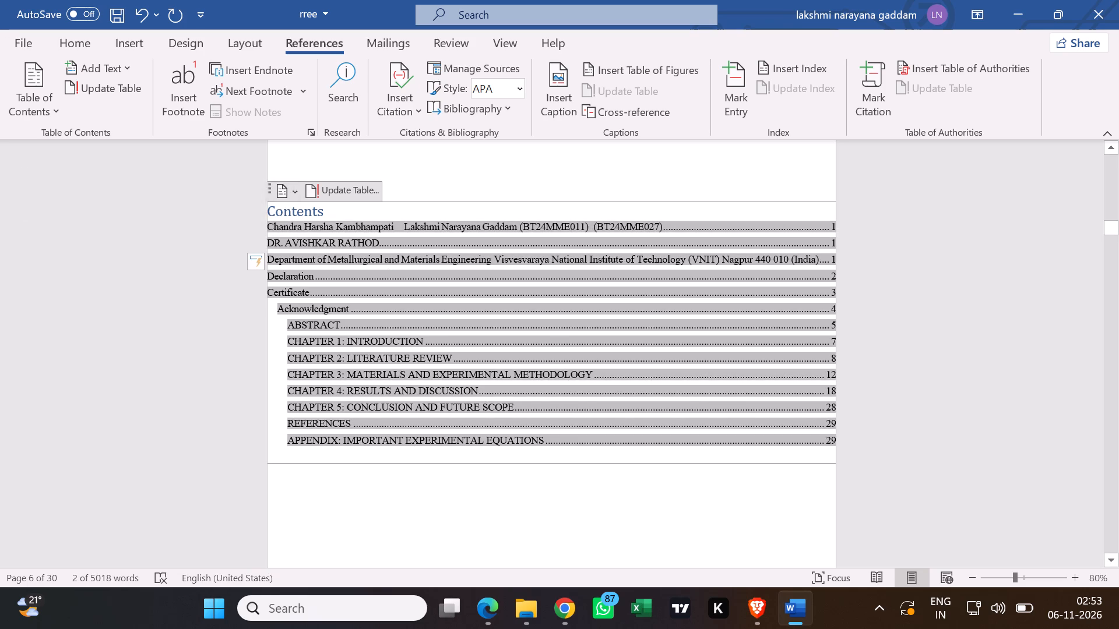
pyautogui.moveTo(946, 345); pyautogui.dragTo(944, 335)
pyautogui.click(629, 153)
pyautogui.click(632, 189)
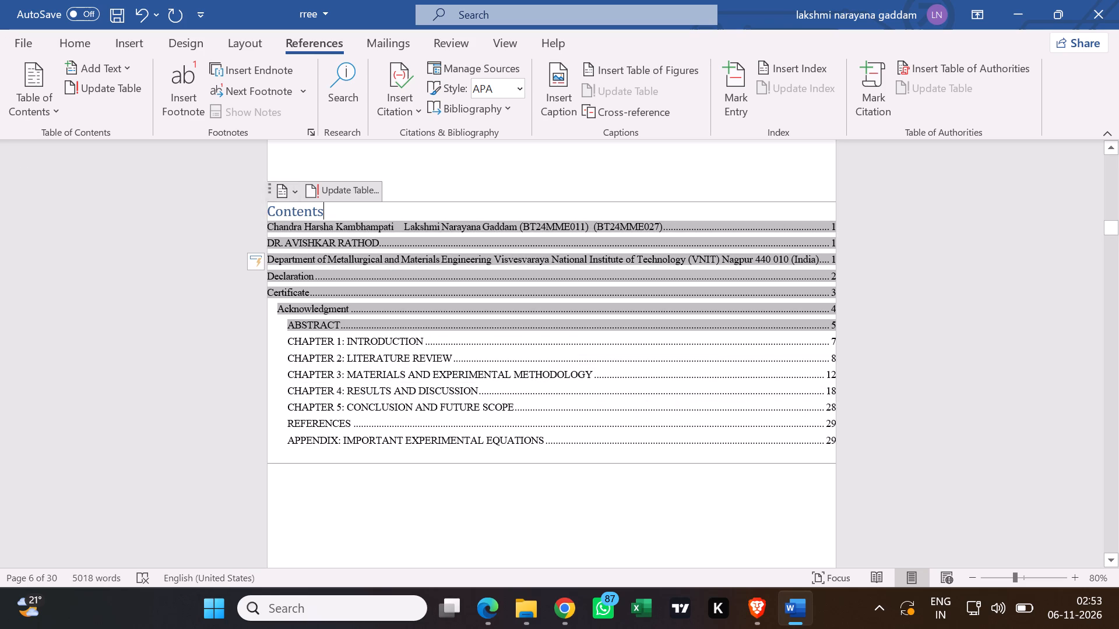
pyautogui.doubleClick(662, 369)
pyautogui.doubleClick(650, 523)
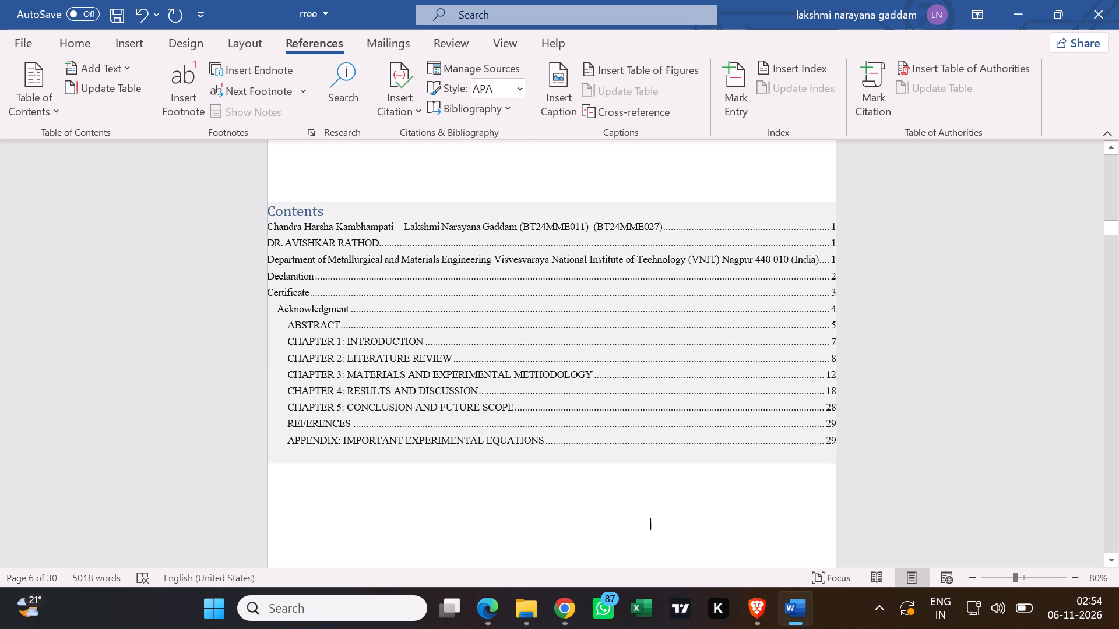
# Collapse the heading with the authors' names on the title page.
pyautogui.scroll(3, 282, 229)
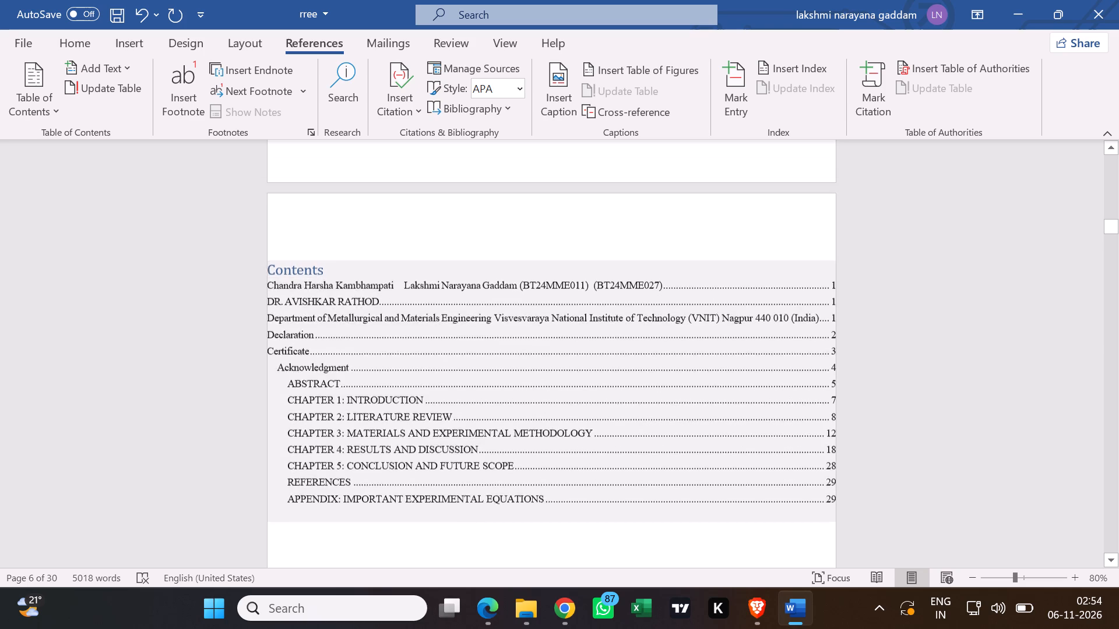
pyautogui.scroll(10, 282, 229)
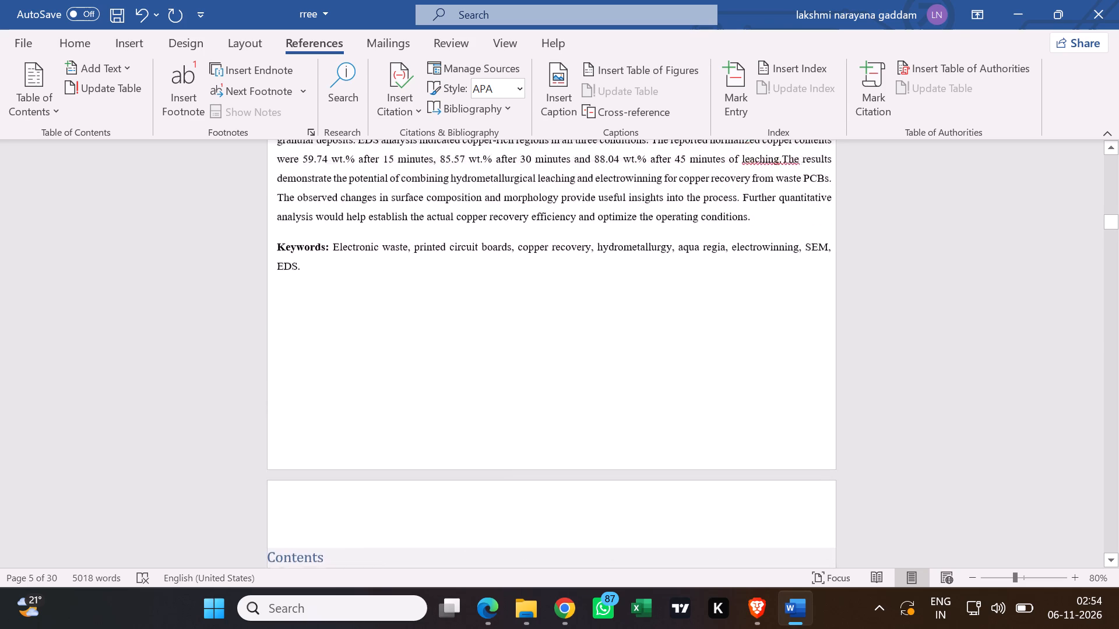
pyautogui.scroll(5, 284, 229)
pyautogui.moveTo(1109, 219); pyautogui.dragTo(1109, 145)
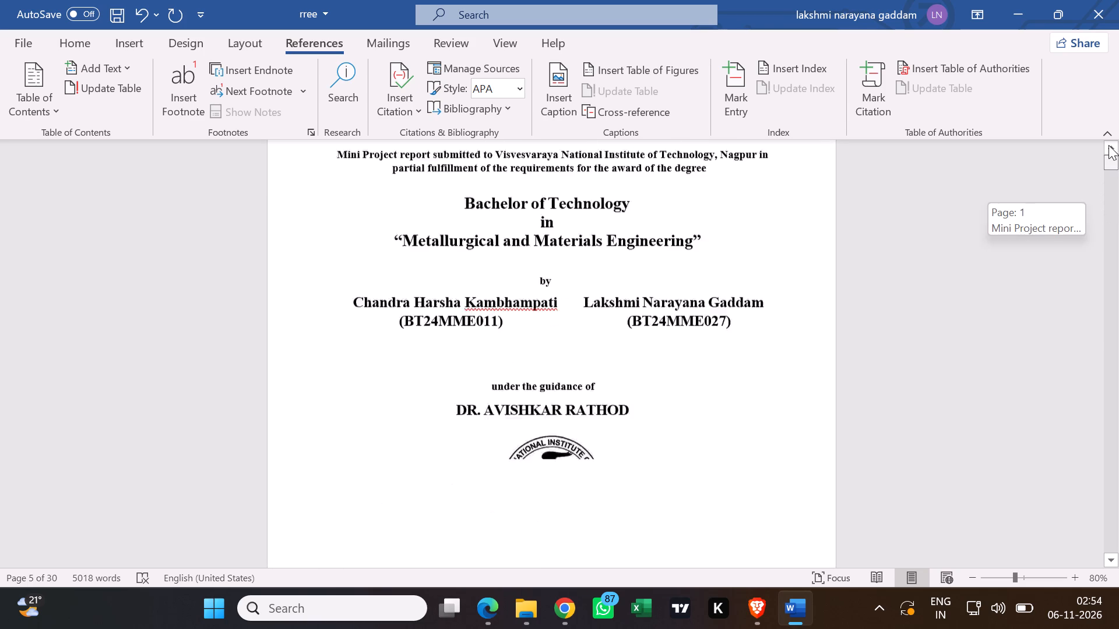
pyautogui.moveTo(1109, 145); pyautogui.dragTo(1109, 118)
pyautogui.scroll(-6, 568, 215)
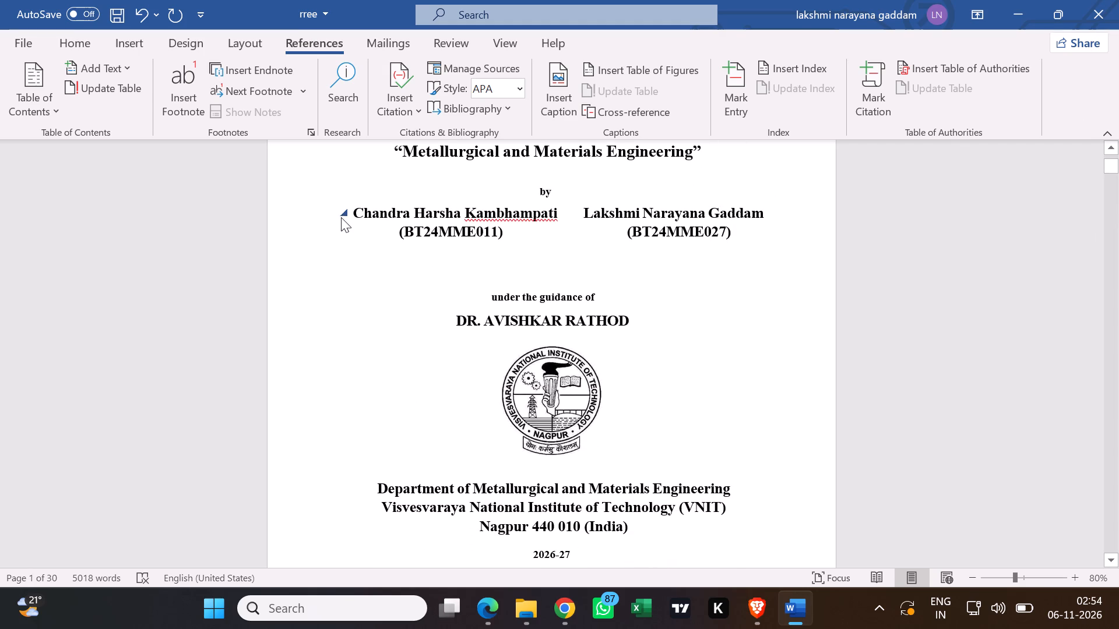
pyautogui.click(343, 214)
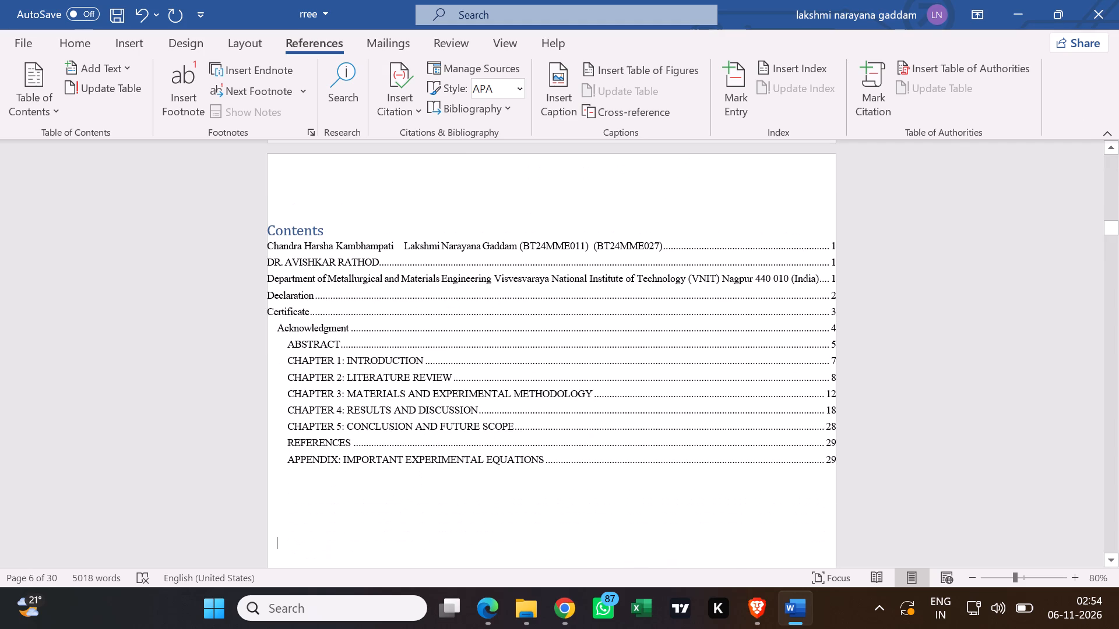
# Expand the collapsed heading with the authors' names on the title page.
pyautogui.scroll(8, 344, 217)
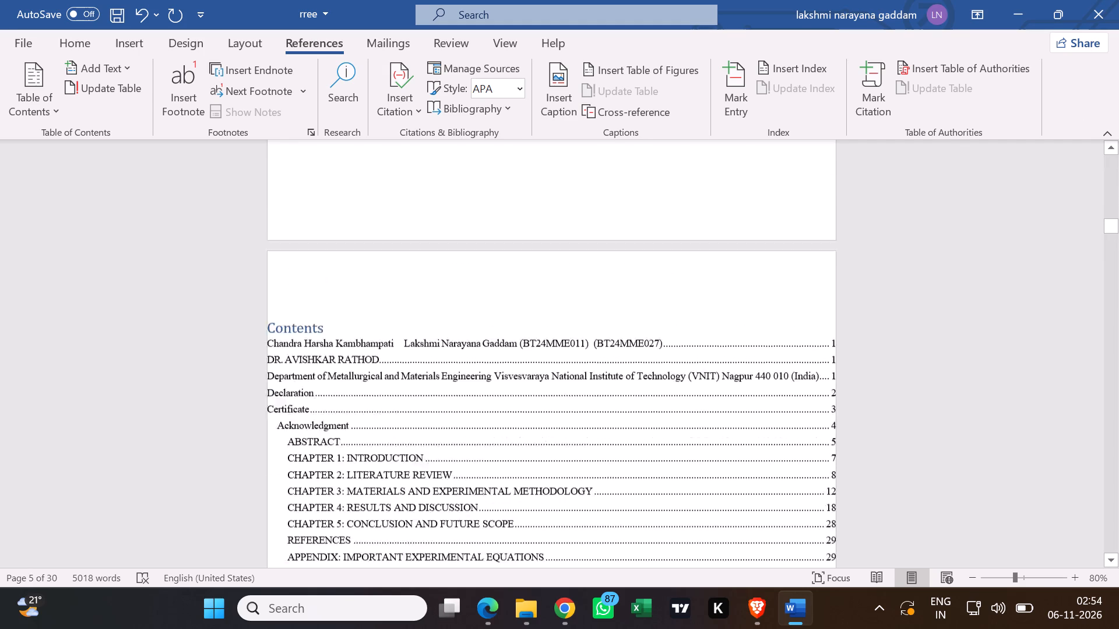
pyautogui.moveTo(1110, 222); pyautogui.dragTo(1117, 200)
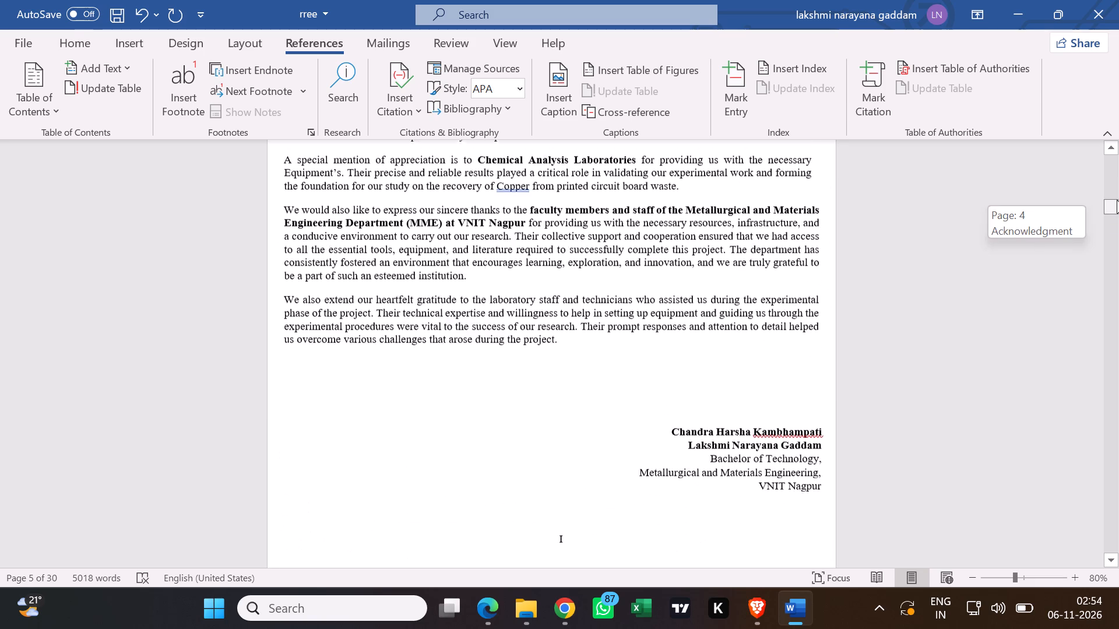
pyautogui.moveTo(1117, 200); pyautogui.dragTo(1117, 173)
pyautogui.scroll(7, 727, 458)
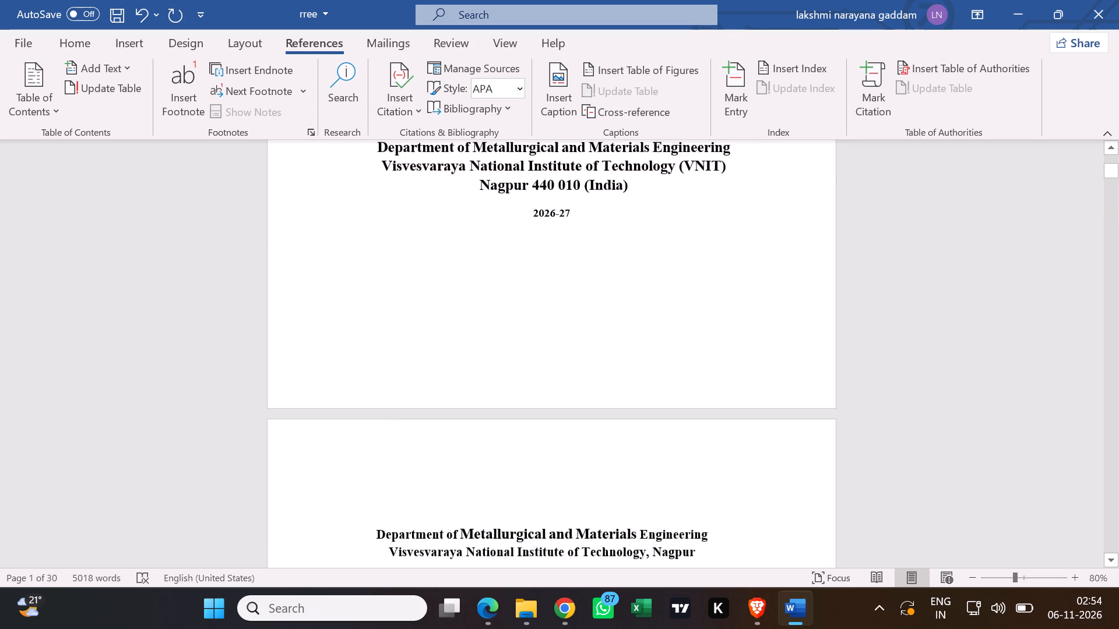
pyautogui.scroll(11, 706, 464)
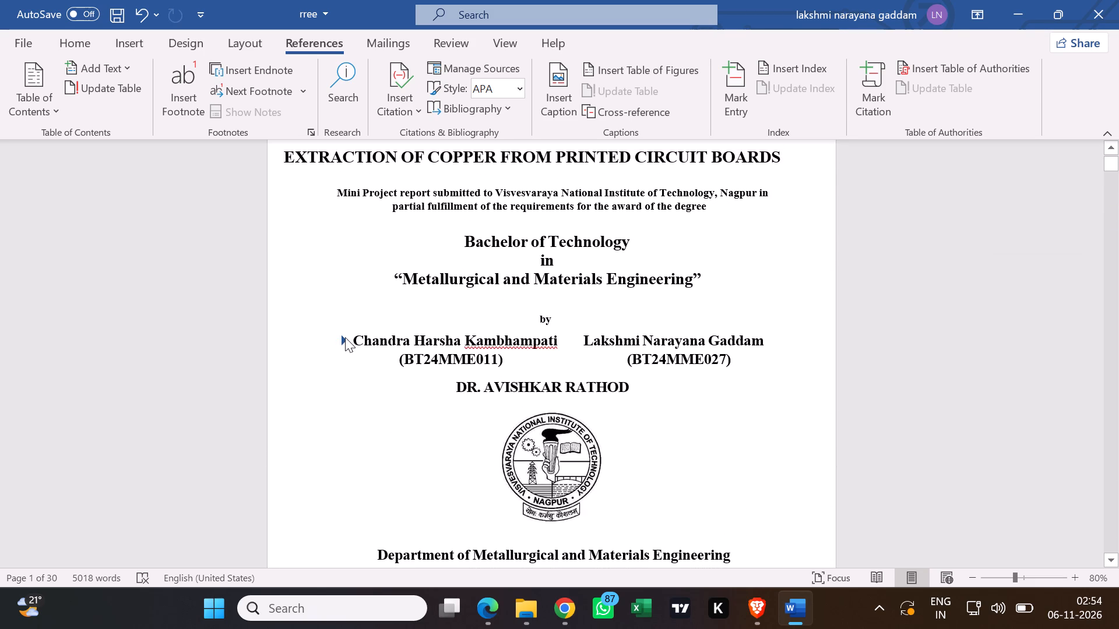
pyautogui.click(345, 337)
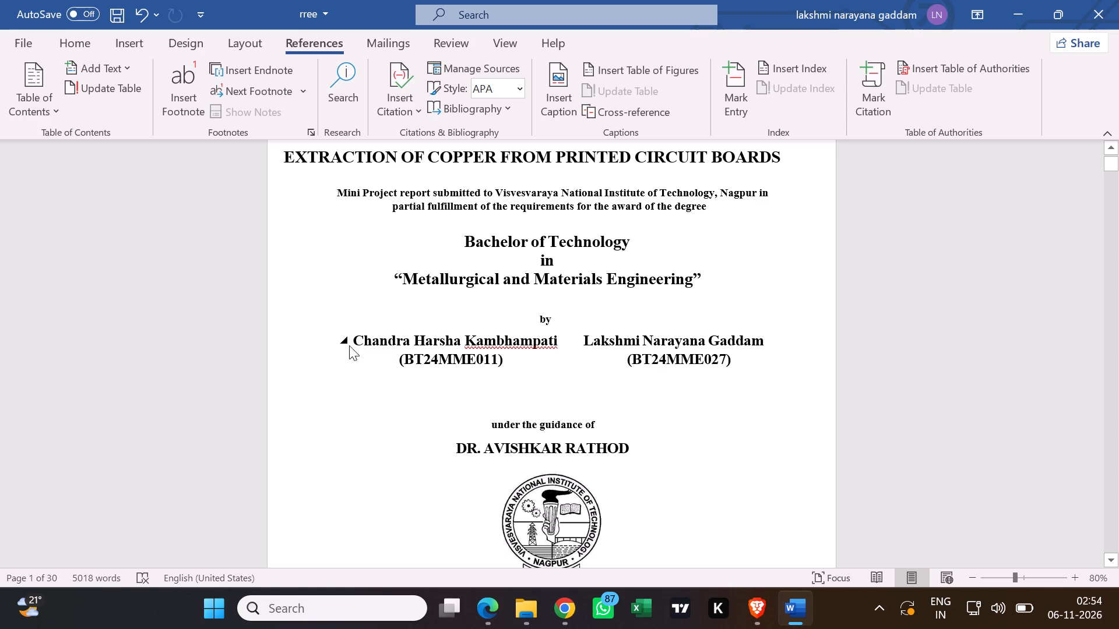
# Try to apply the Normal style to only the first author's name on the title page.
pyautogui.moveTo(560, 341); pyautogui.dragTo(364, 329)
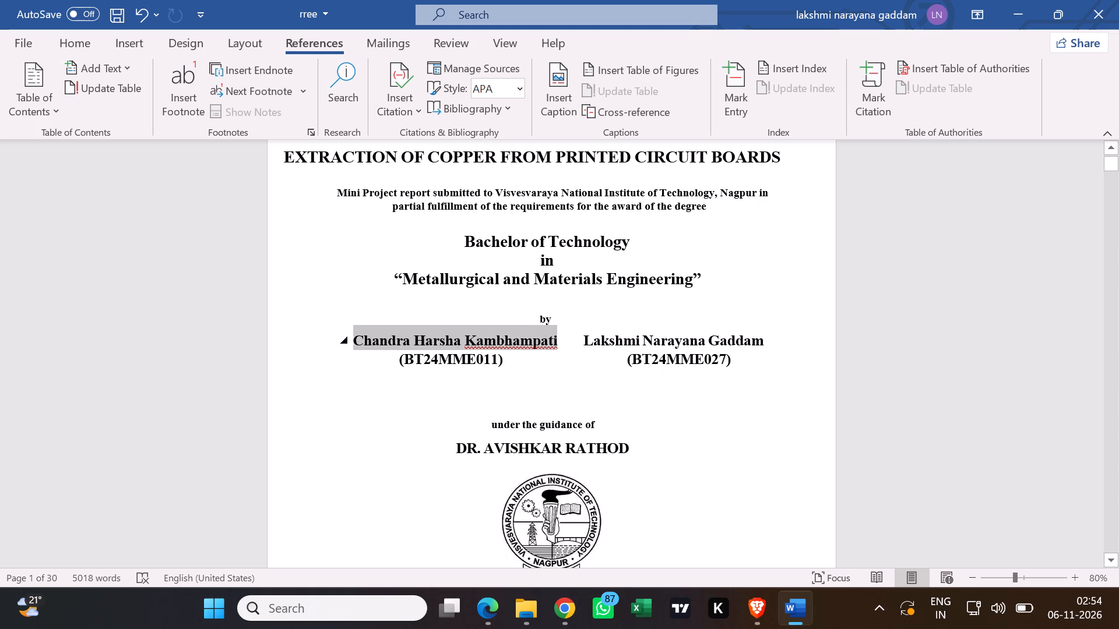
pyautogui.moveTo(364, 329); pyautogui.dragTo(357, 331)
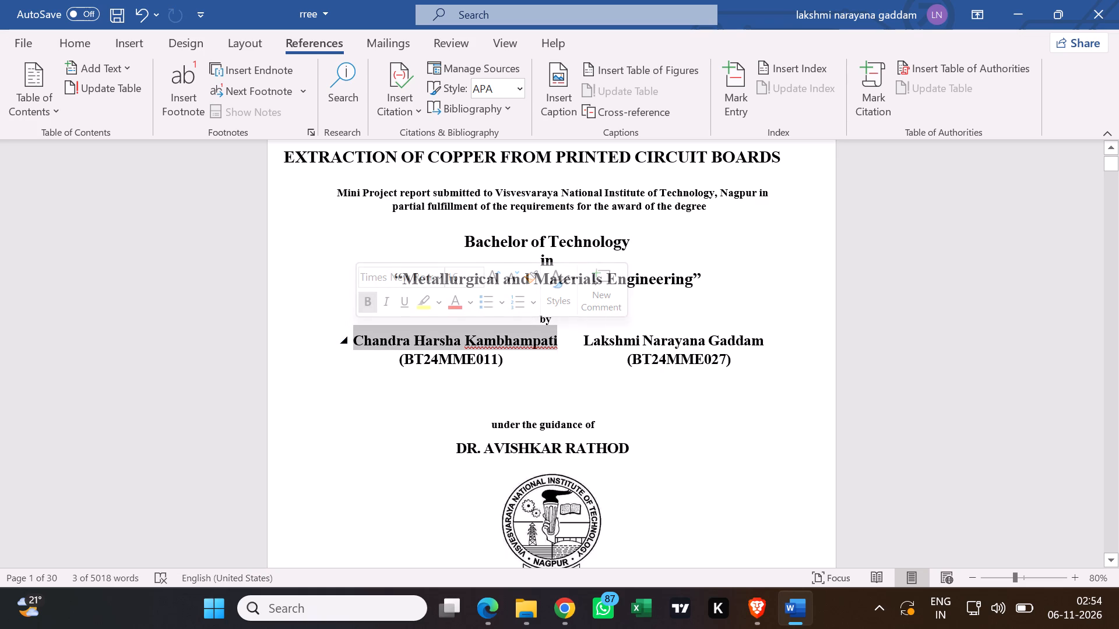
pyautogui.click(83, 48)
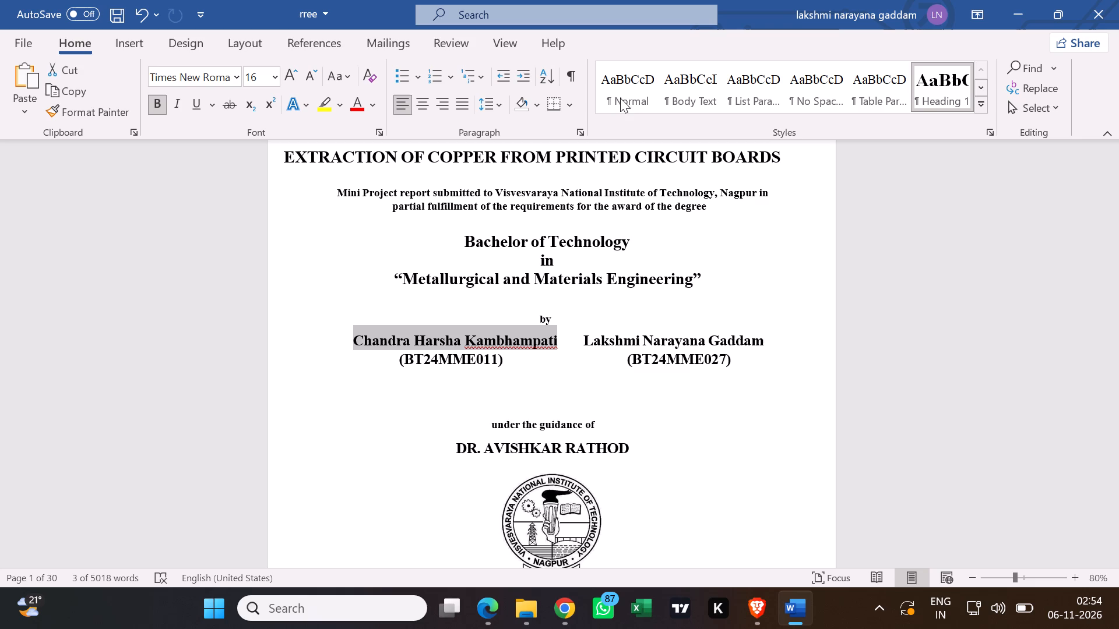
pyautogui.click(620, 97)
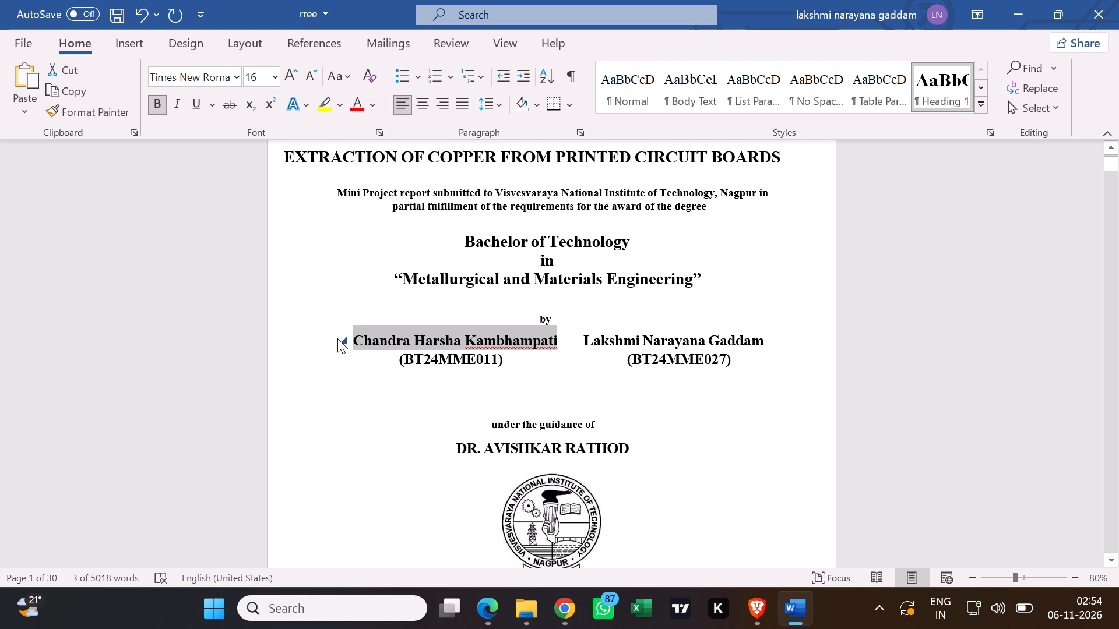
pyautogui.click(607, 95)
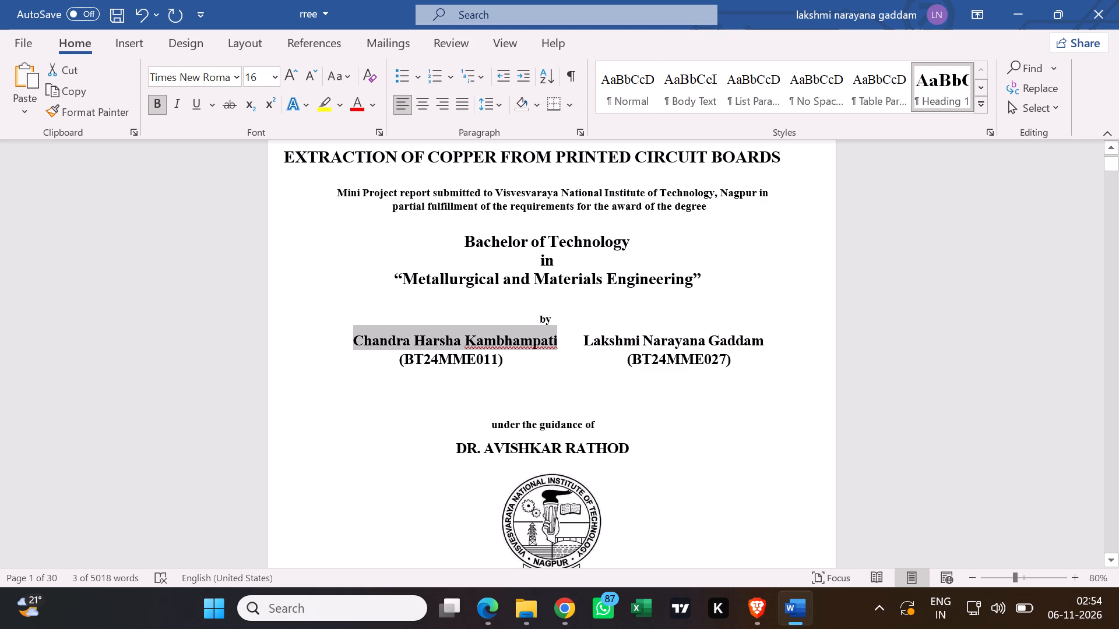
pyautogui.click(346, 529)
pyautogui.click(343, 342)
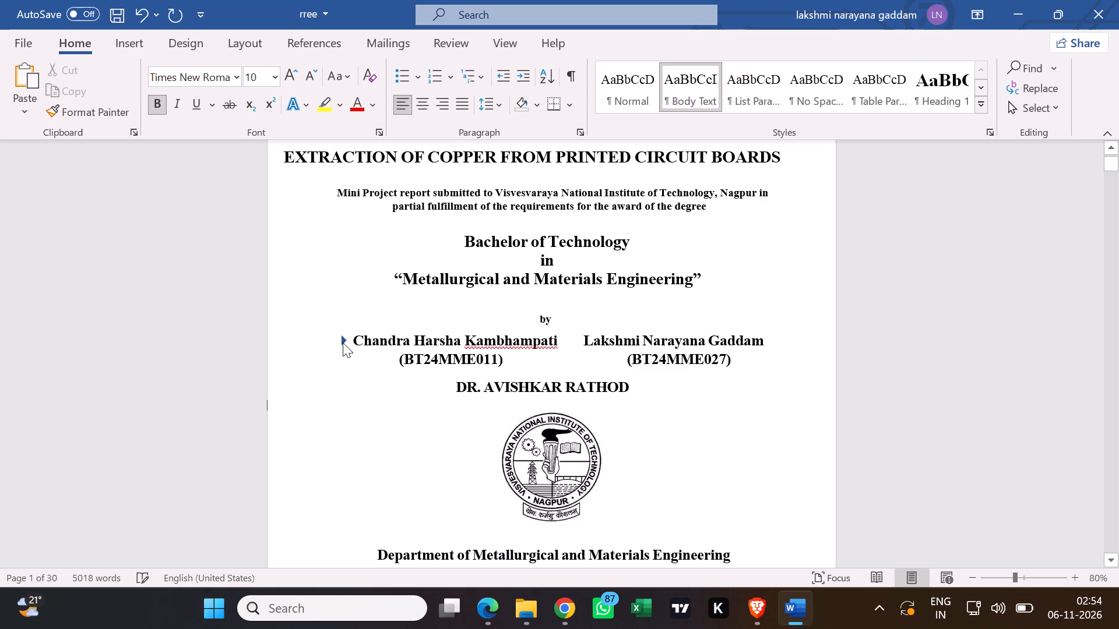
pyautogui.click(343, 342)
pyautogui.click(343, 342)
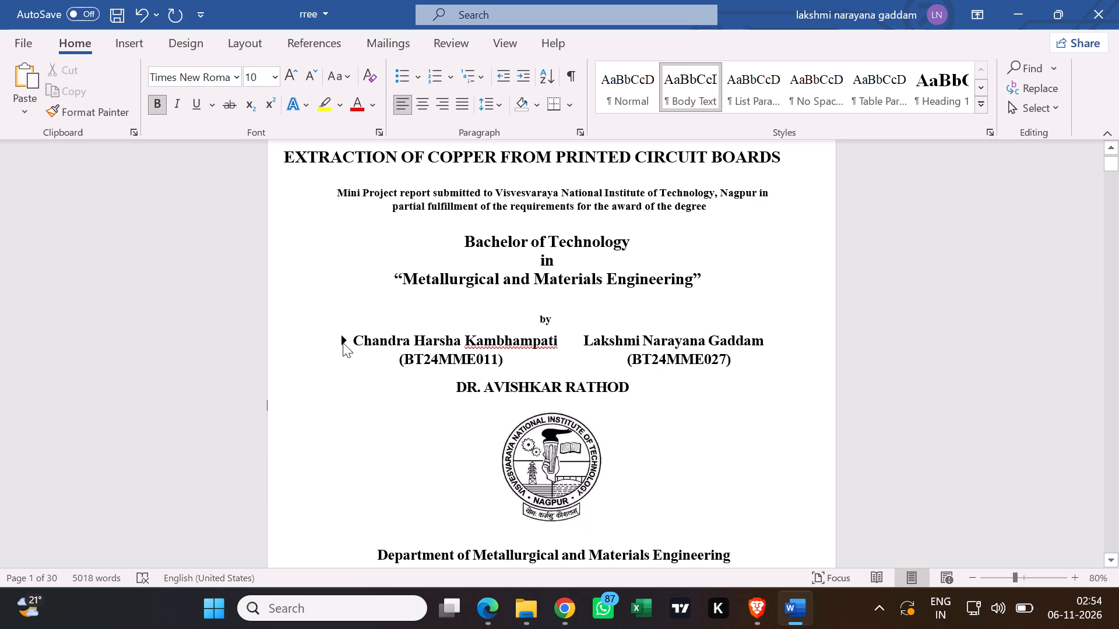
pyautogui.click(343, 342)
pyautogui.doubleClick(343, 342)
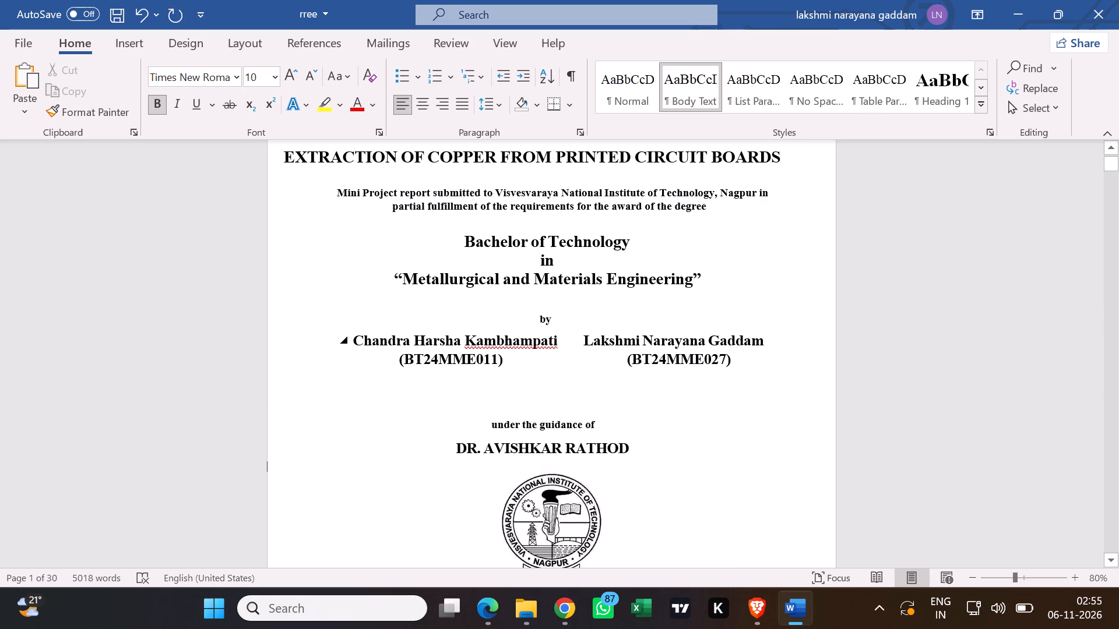
# Apply the Normal style to the whole heading with both authors' names and roll numbers.
pyautogui.moveTo(751, 364); pyautogui.dragTo(348, 341)
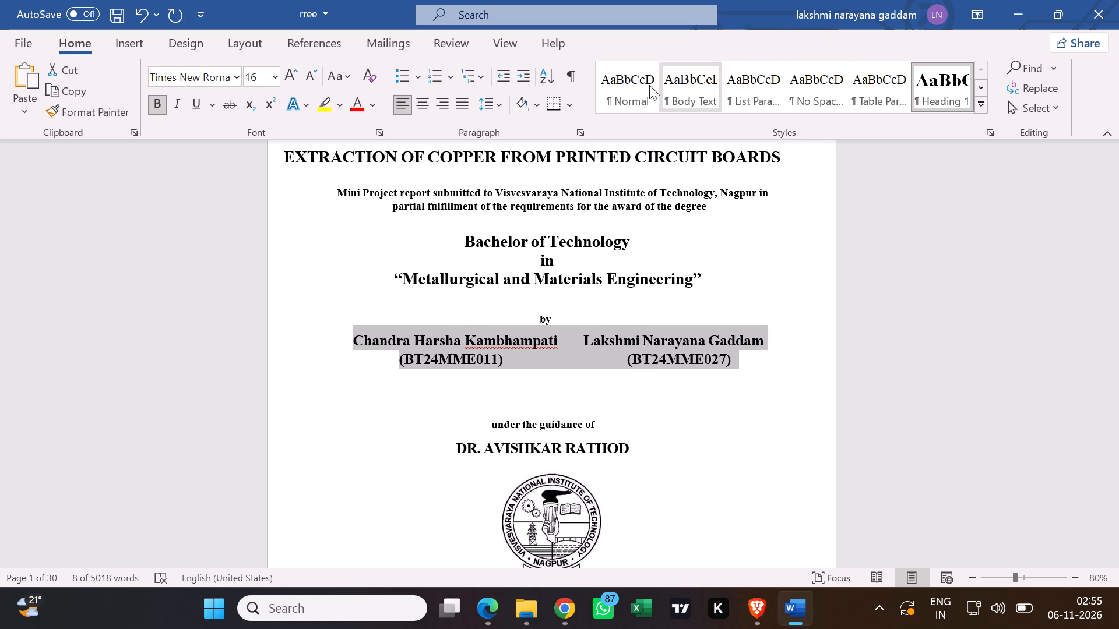
pyautogui.click(634, 87)
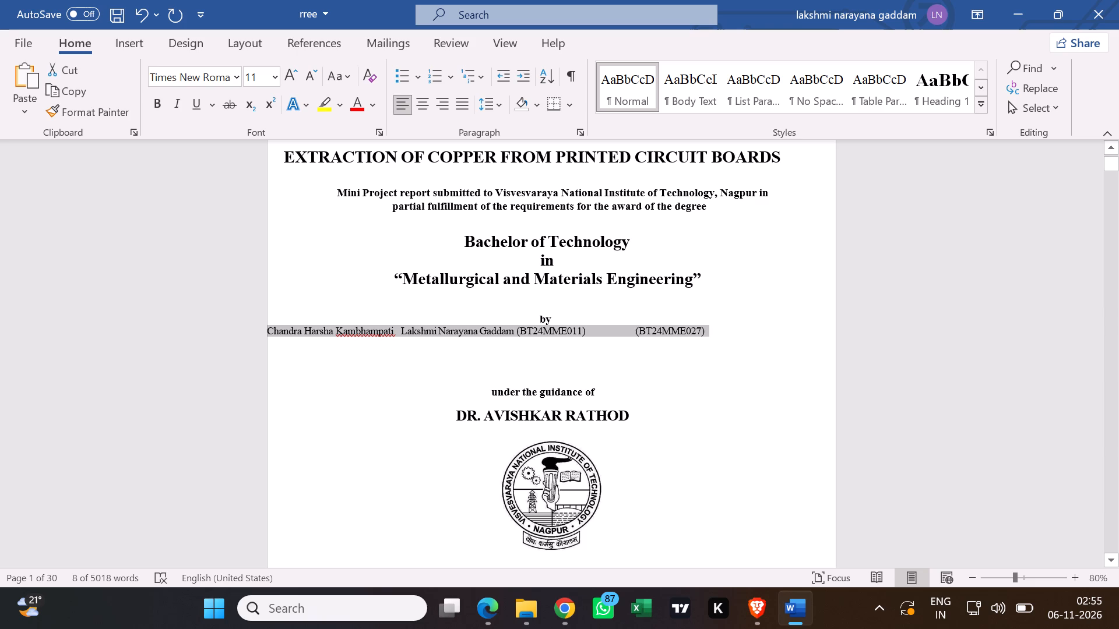
pyautogui.hotkey('ctrl', 'z')
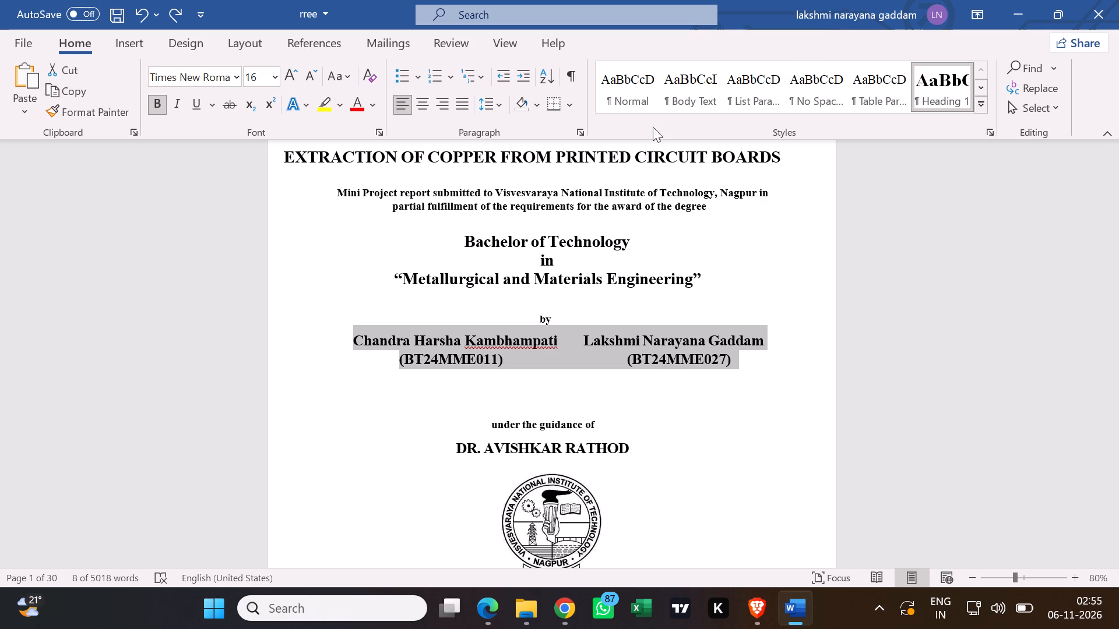
pyautogui.click(618, 109)
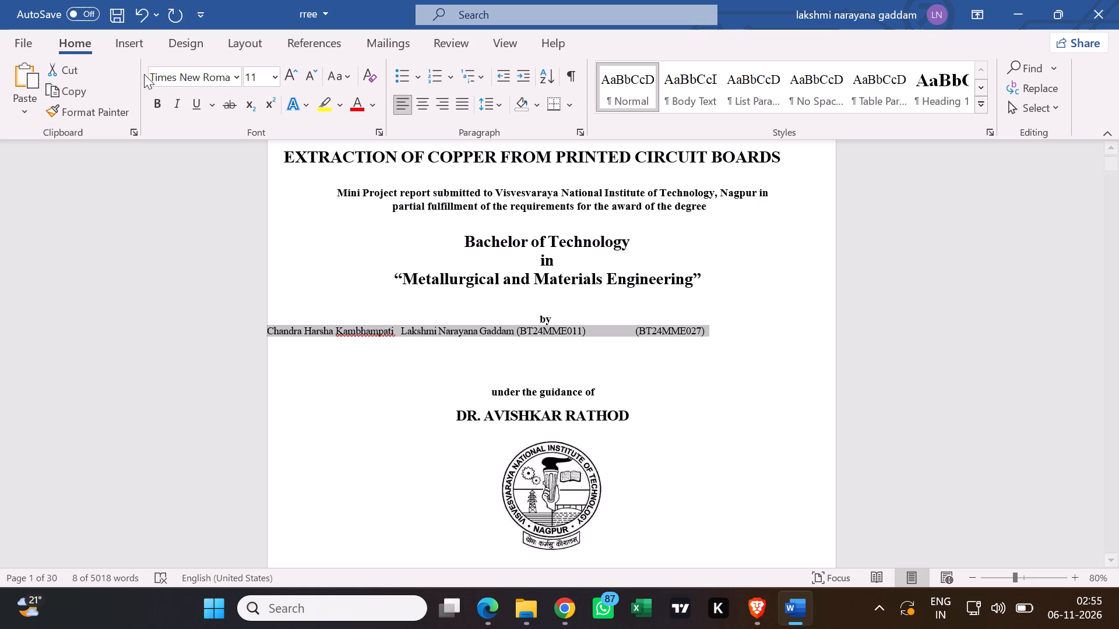
# Format the authors' names and roll numbers as bold, 16 pt, centred text.
pyautogui.click(156, 104)
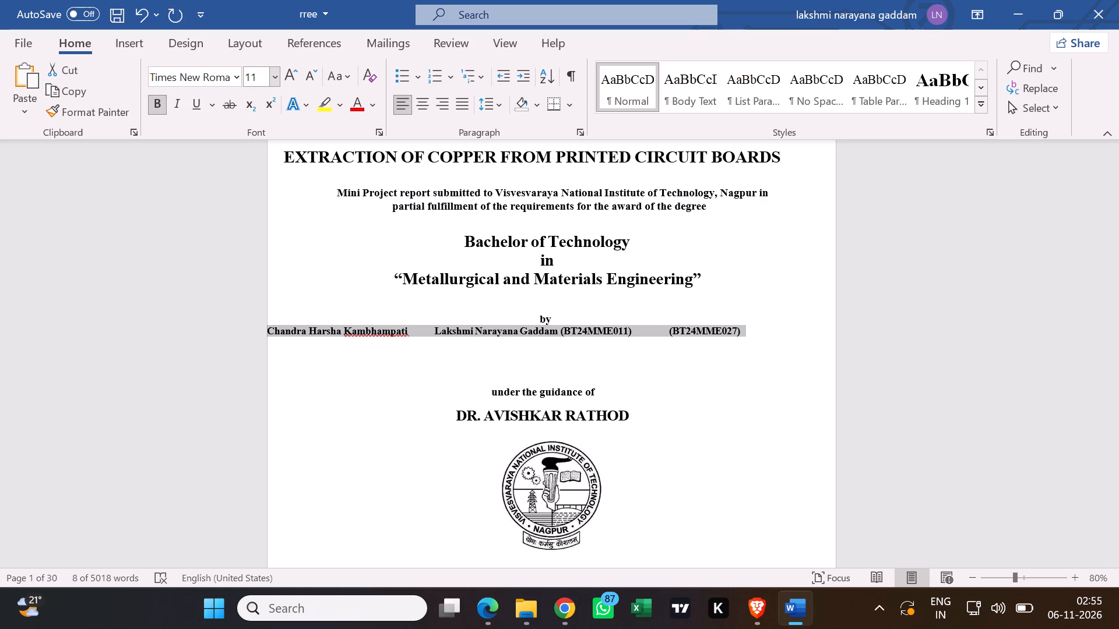
pyautogui.click(270, 77)
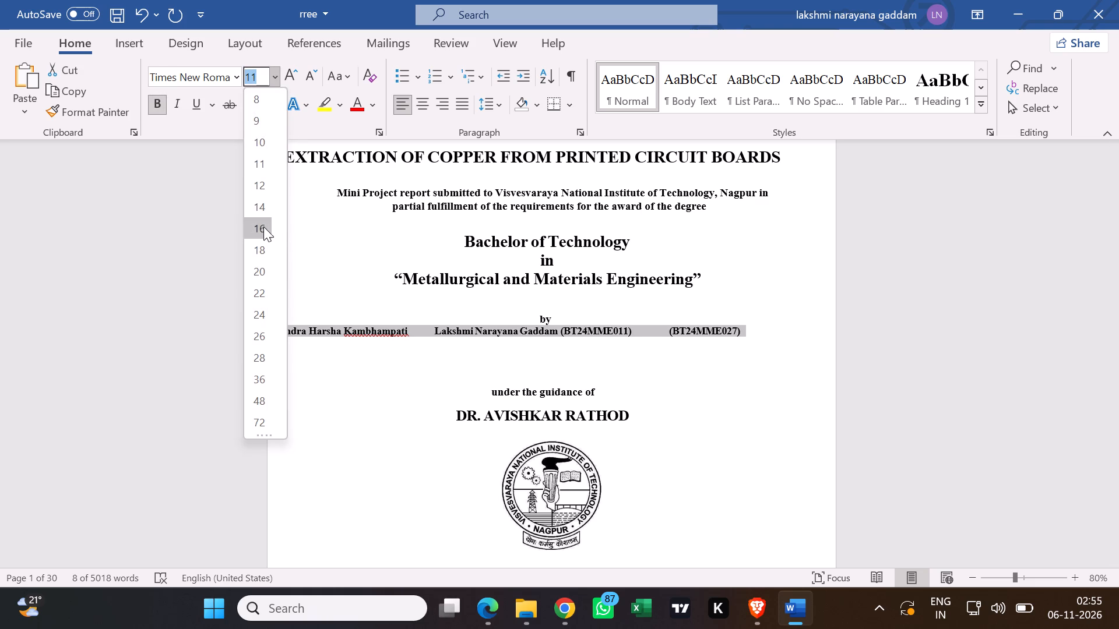
pyautogui.click(262, 227)
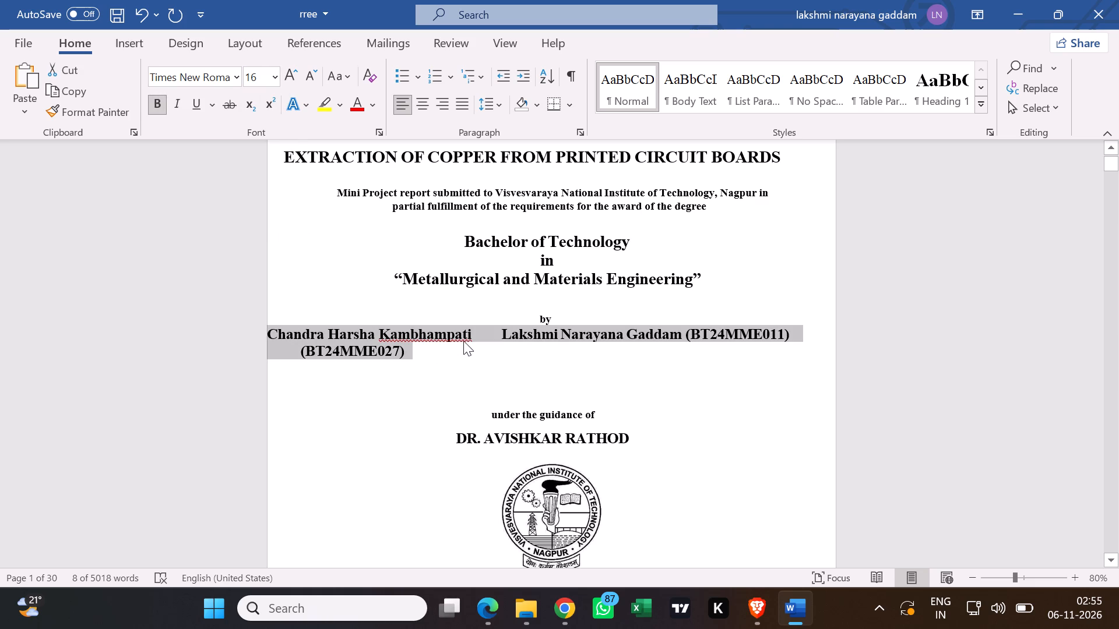
pyautogui.click(266, 331)
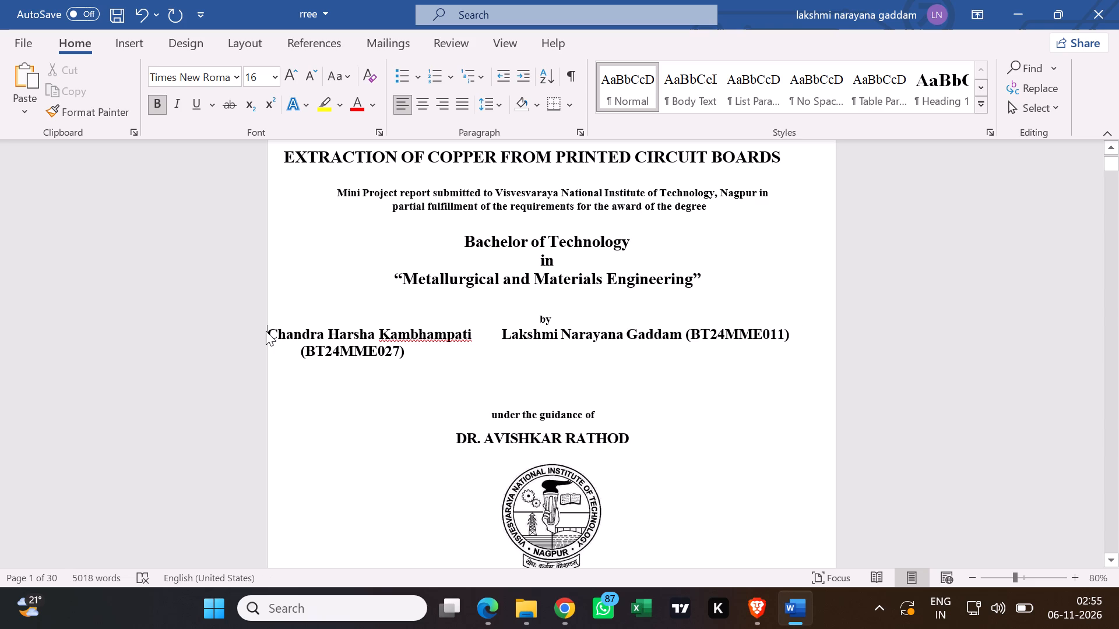
pyautogui.moveTo(268, 333); pyautogui.dragTo(733, 356)
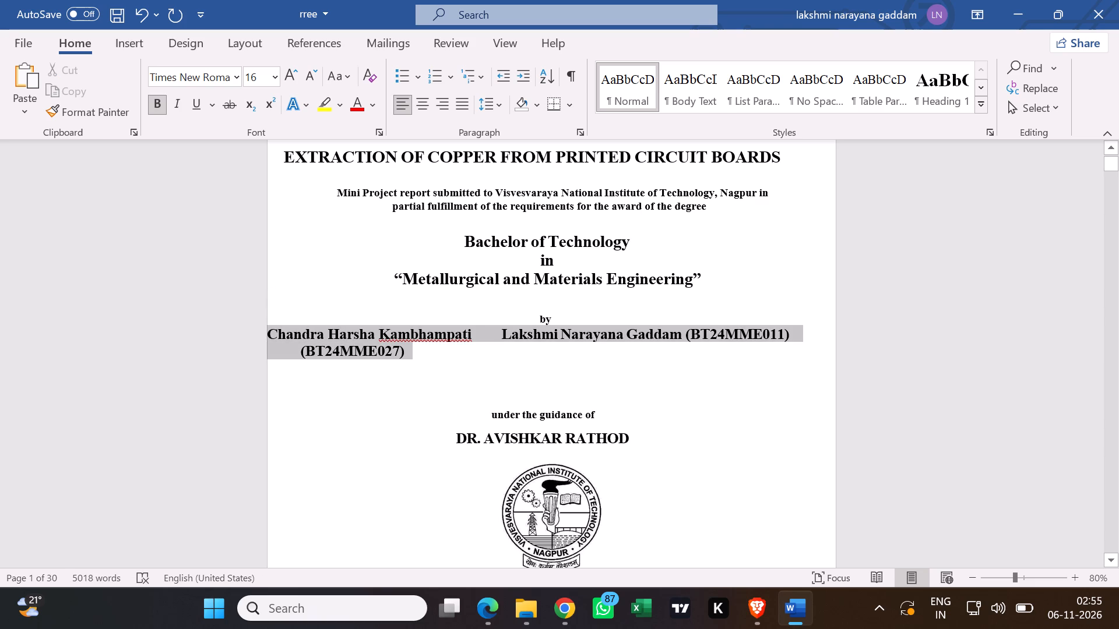
pyautogui.moveTo(733, 356); pyautogui.dragTo(733, 357)
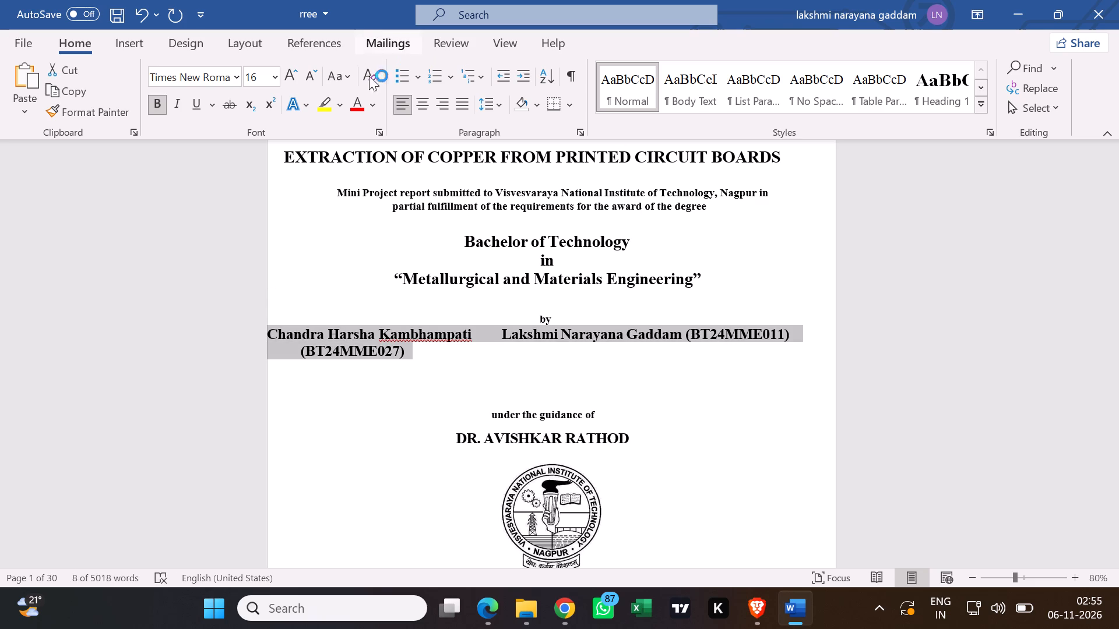
pyautogui.click(431, 102)
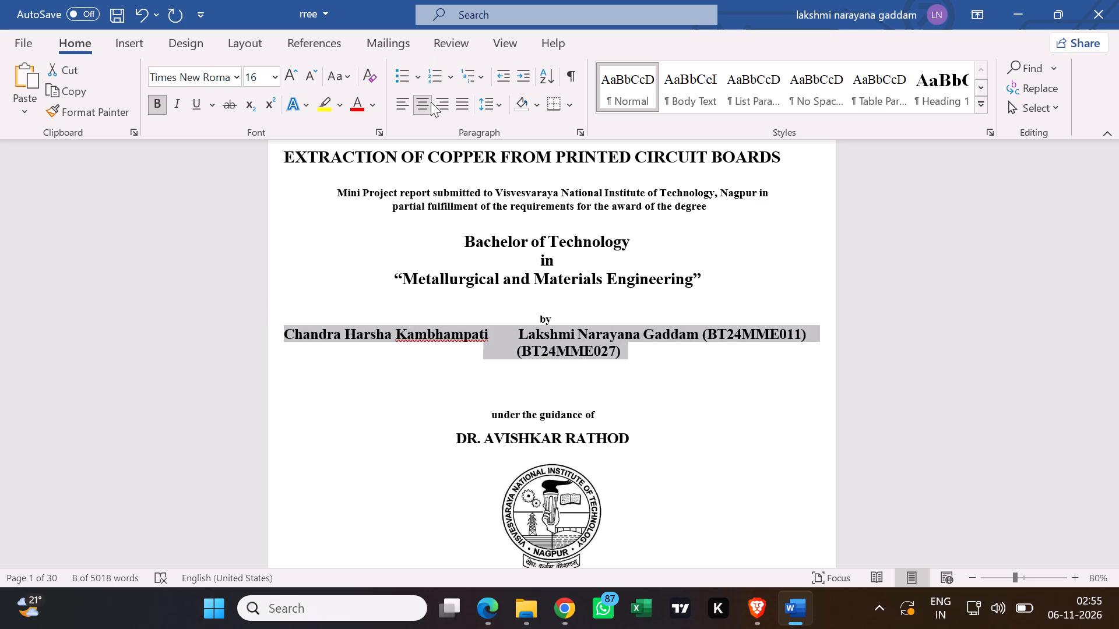
# Move the first author's roll number to directly after that author's name, separated by a space.
pyautogui.click(732, 395)
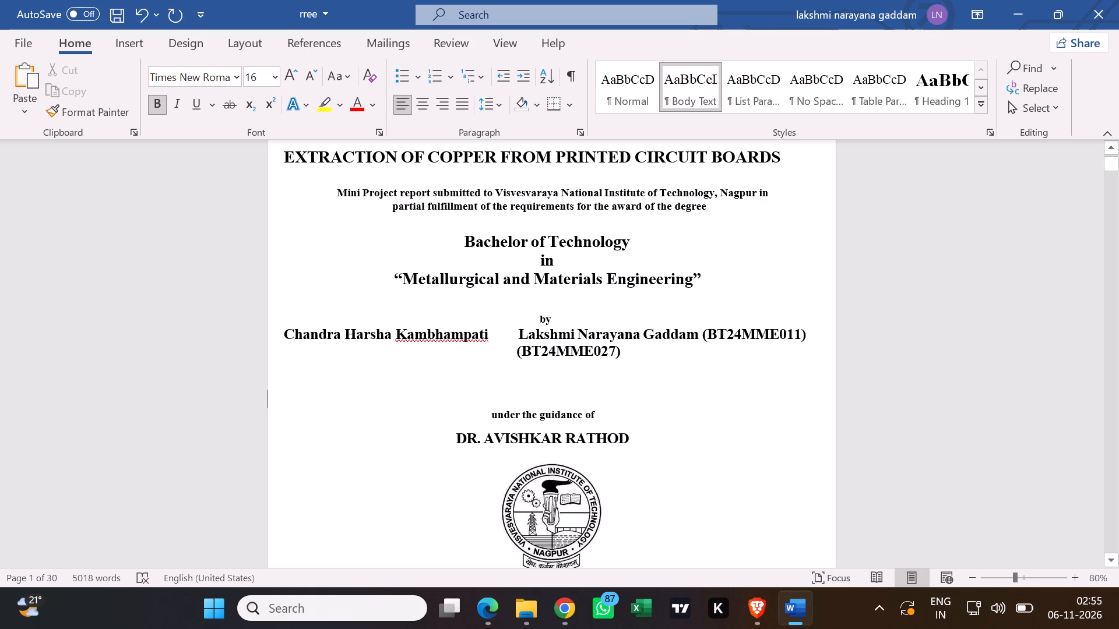
pyautogui.moveTo(805, 331); pyautogui.dragTo(722, 342)
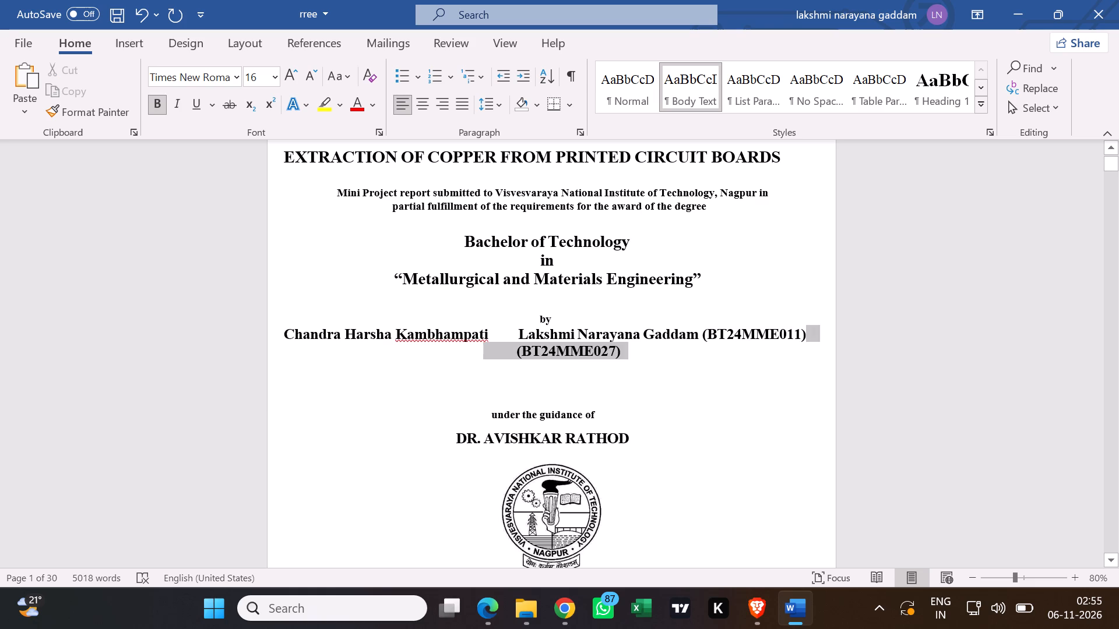
pyautogui.moveTo(722, 342); pyautogui.dragTo(701, 330)
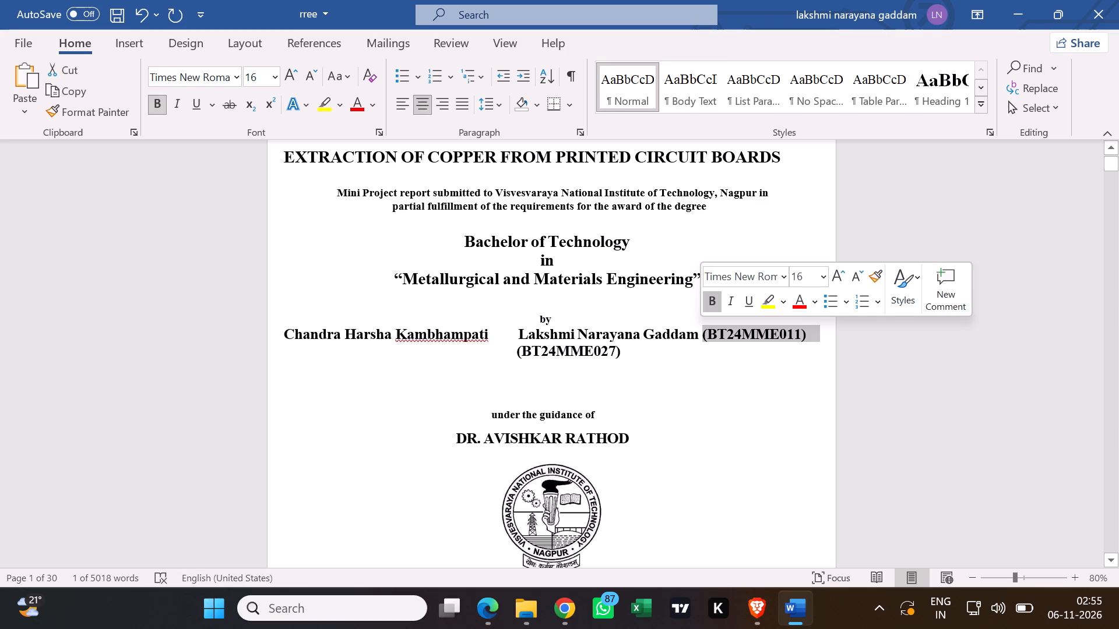
pyautogui.rightClick(728, 330)
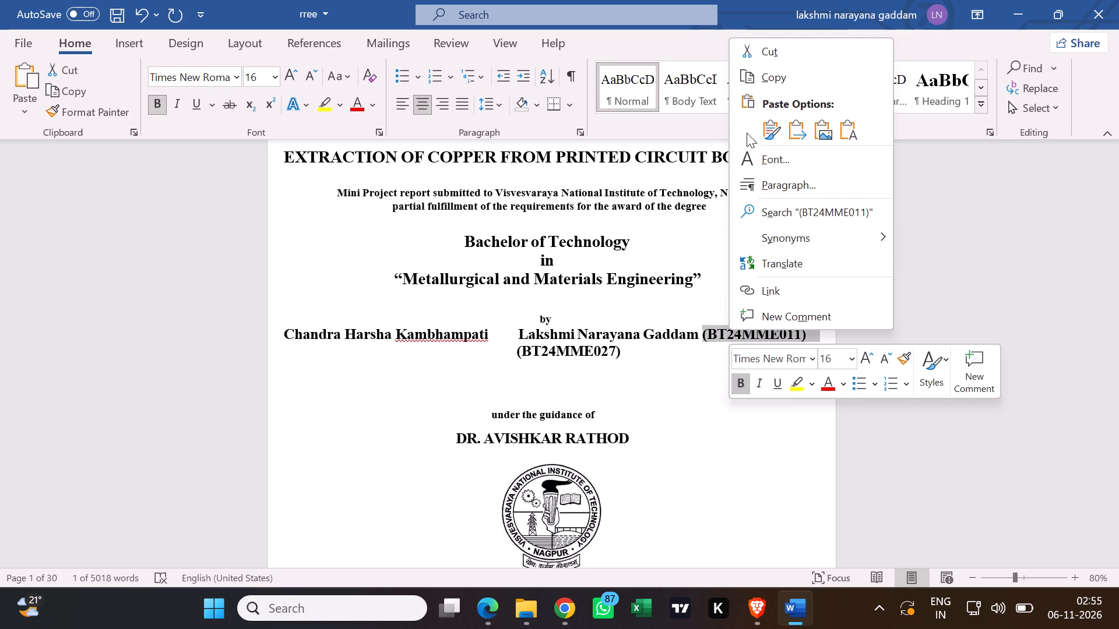
pyautogui.click(774, 48)
pyautogui.click(483, 339)
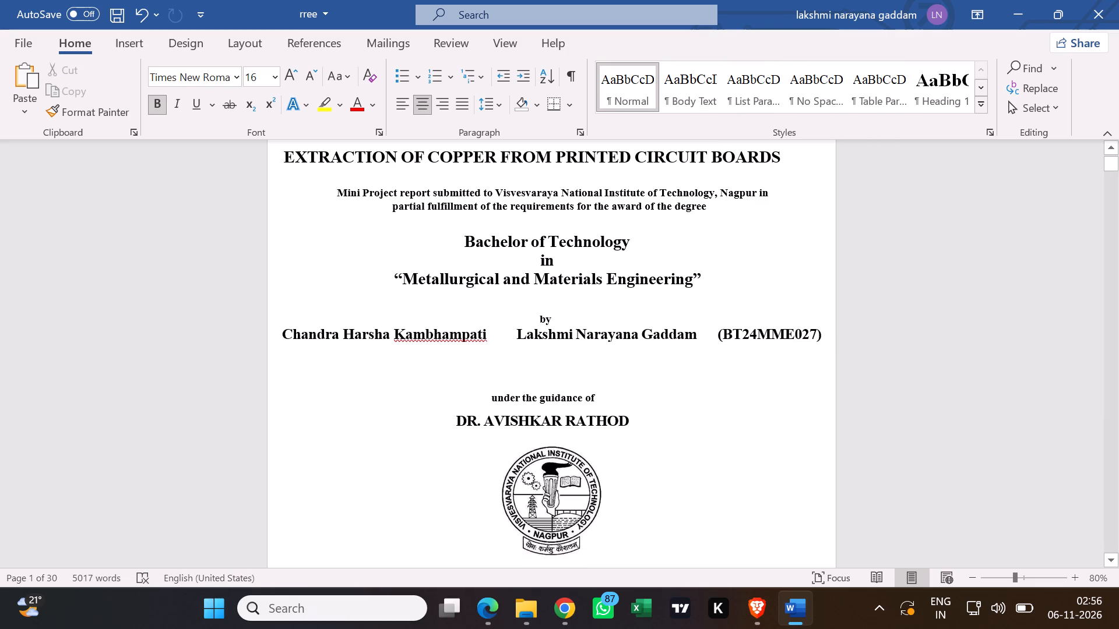
pyautogui.click(490, 336)
pyautogui.press('space')
pyautogui.hotkey('ctrl', 'v')
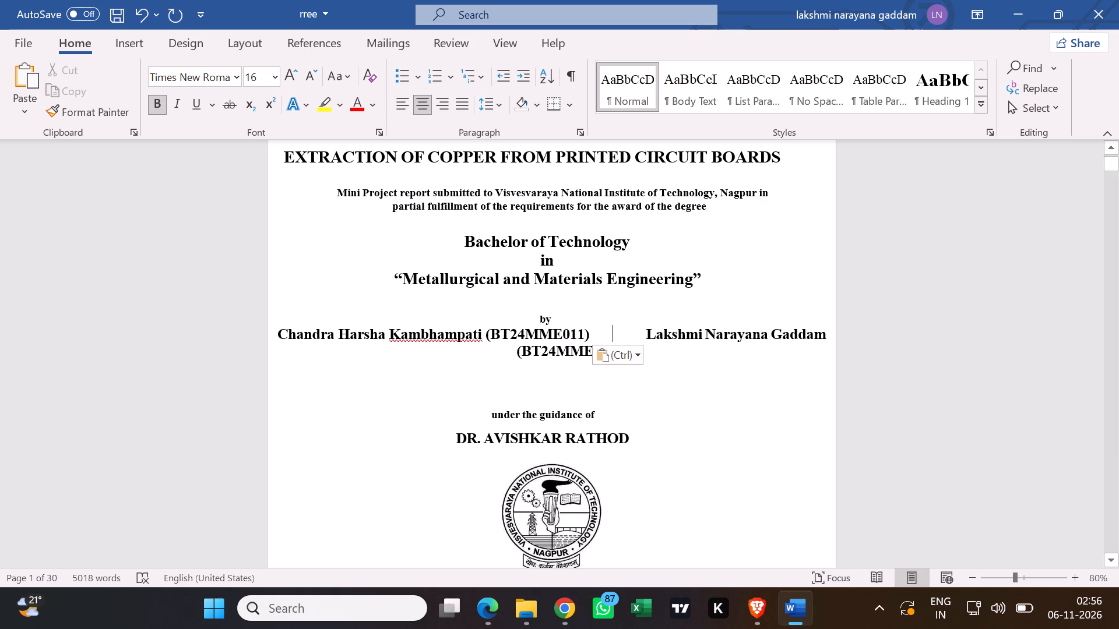
# Copy the first author's roll number together with its brackets from the names line on the title page.
pyautogui.click(479, 333)
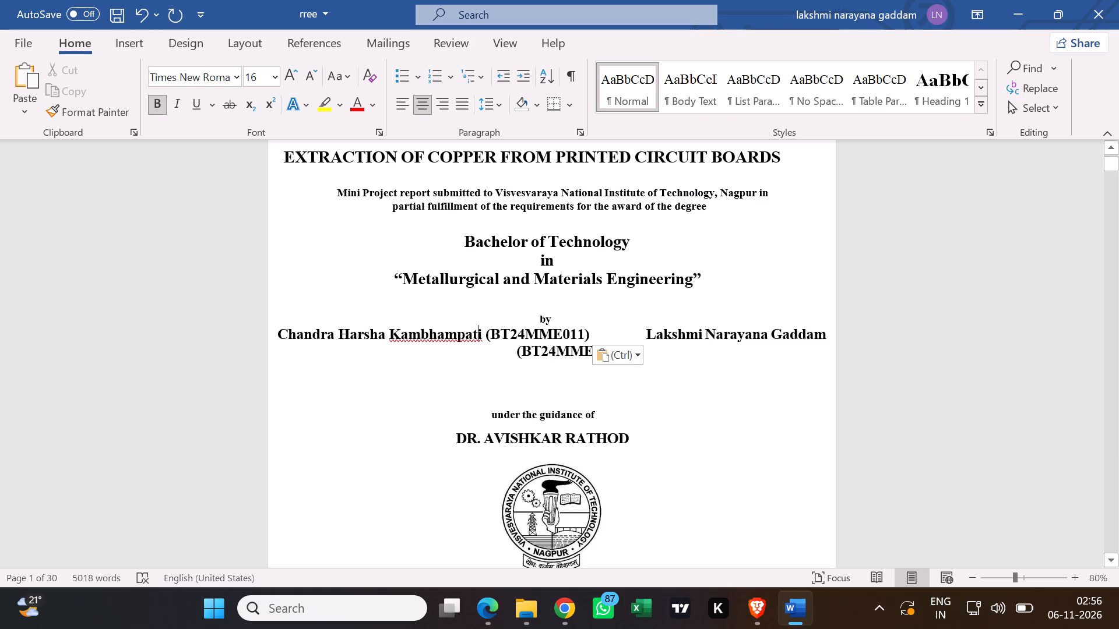
pyautogui.click(487, 337)
pyautogui.moveTo(593, 337); pyautogui.dragTo(490, 336)
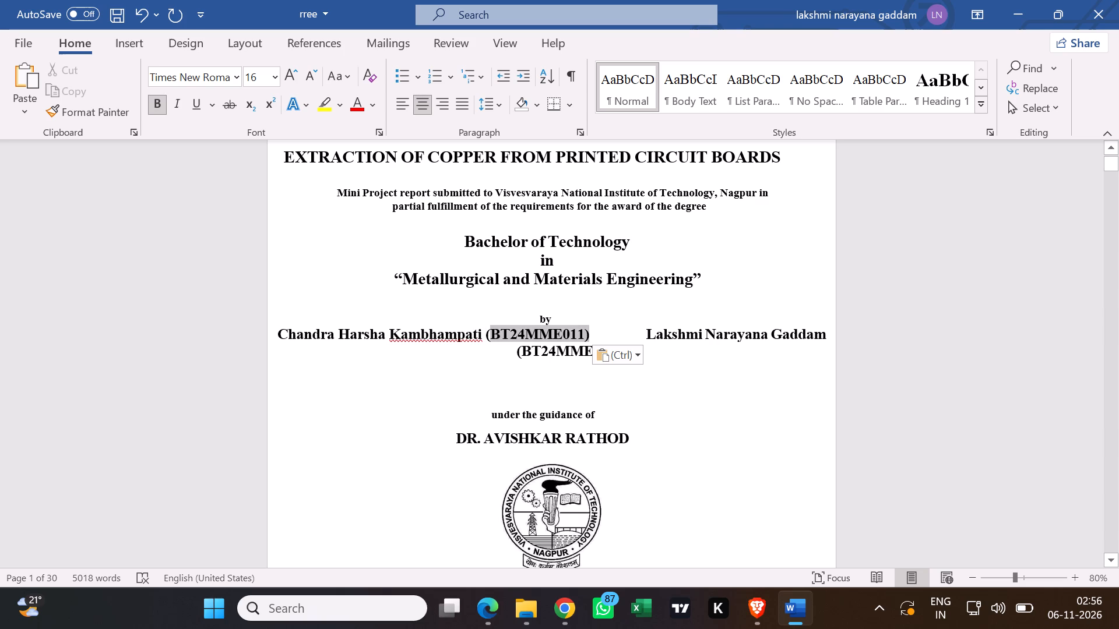
pyautogui.moveTo(490, 336); pyautogui.dragTo(487, 333)
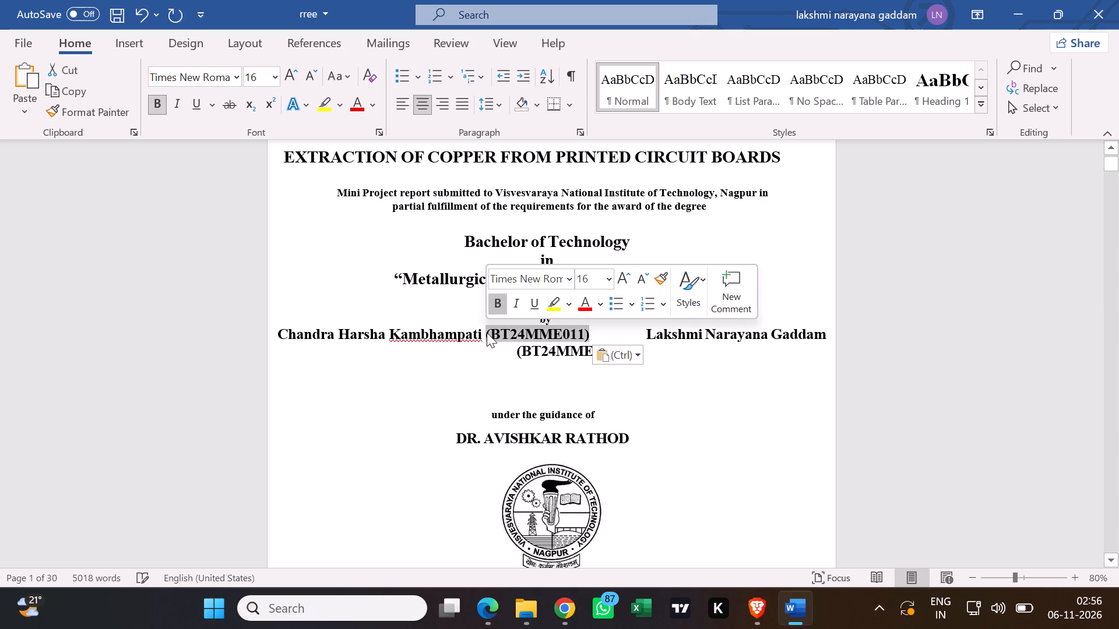
pyautogui.rightClick(490, 334)
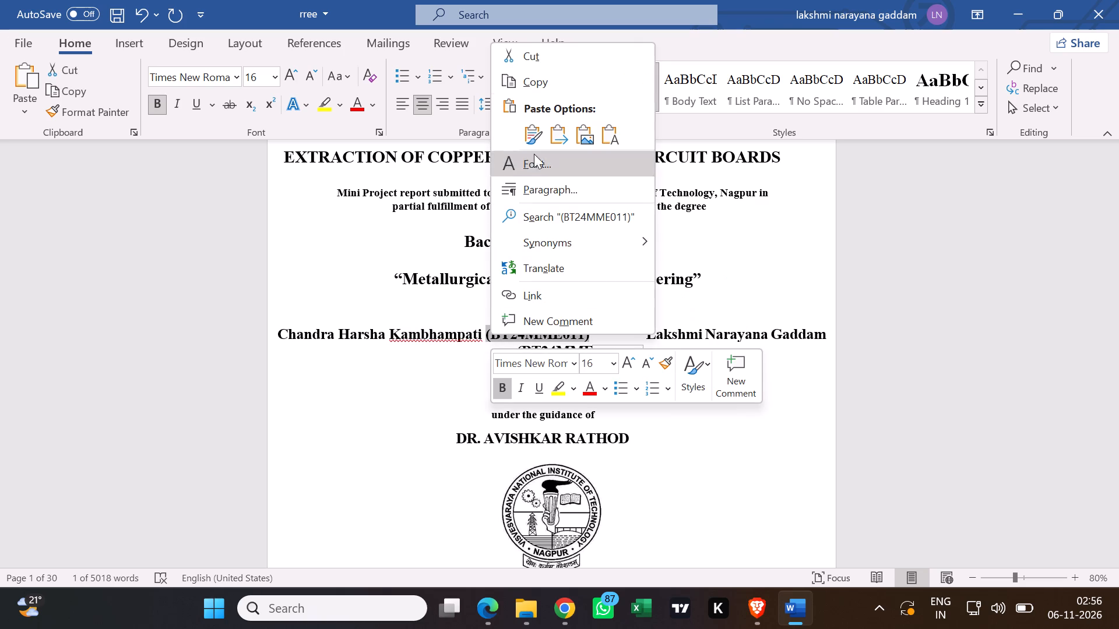
pyautogui.click(538, 84)
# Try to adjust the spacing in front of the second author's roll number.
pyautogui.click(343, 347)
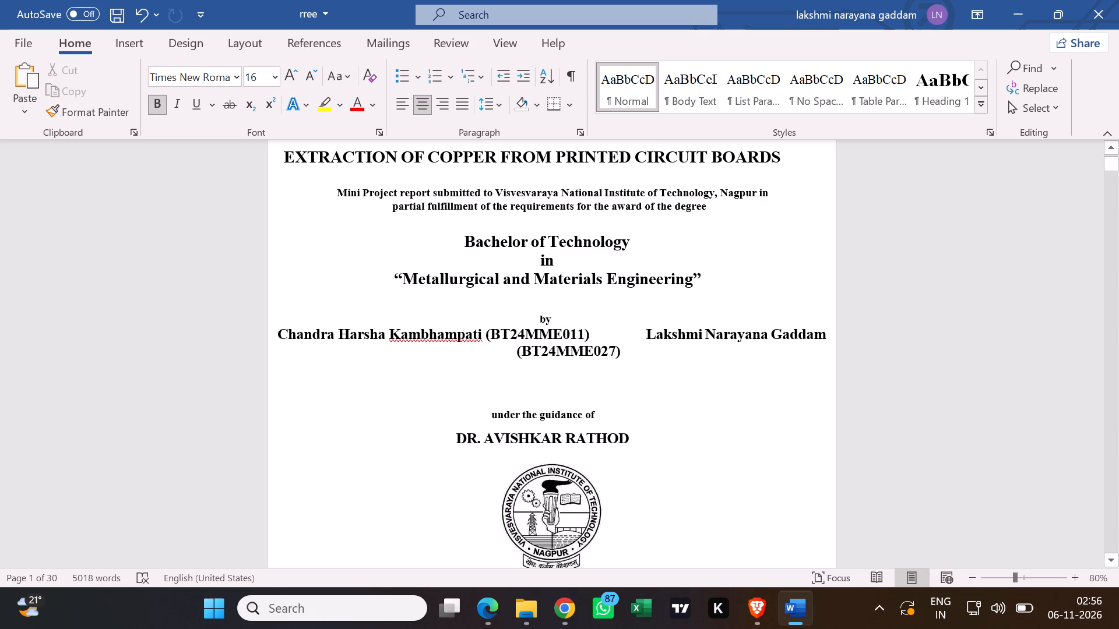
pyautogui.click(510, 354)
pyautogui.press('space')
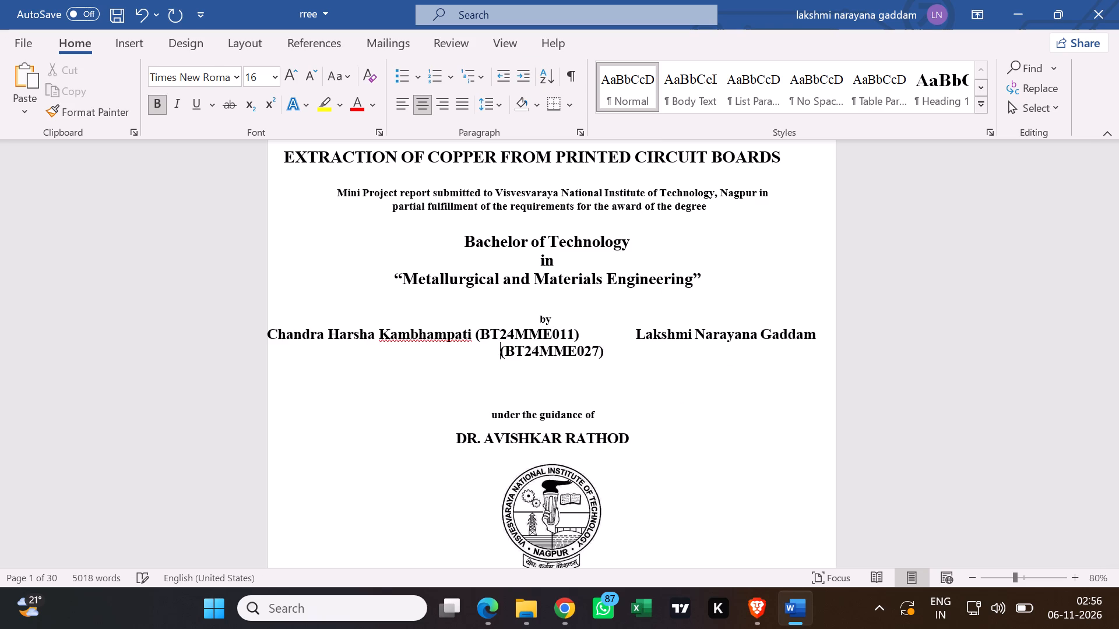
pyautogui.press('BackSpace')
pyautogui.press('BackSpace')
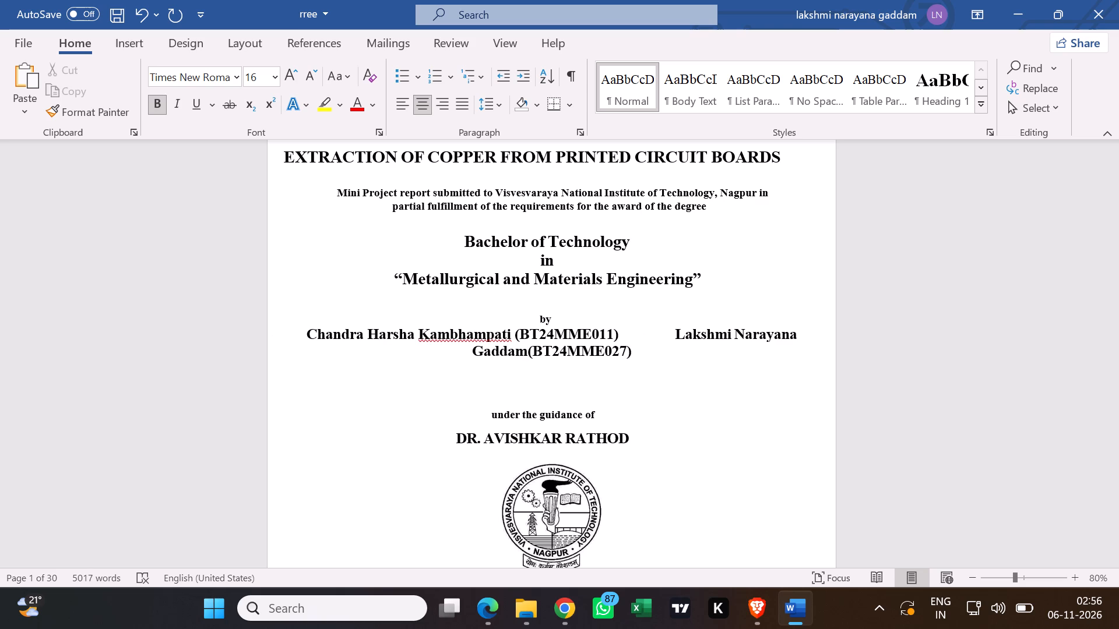
# Undo the spacing edits and the earlier placement of the first author's roll number beside that author's name.
pyautogui.hotkey('ctrl', 'z')
pyautogui.hotkey('ctrl', 'z')
pyautogui.hotkey('ctrl', 'z')
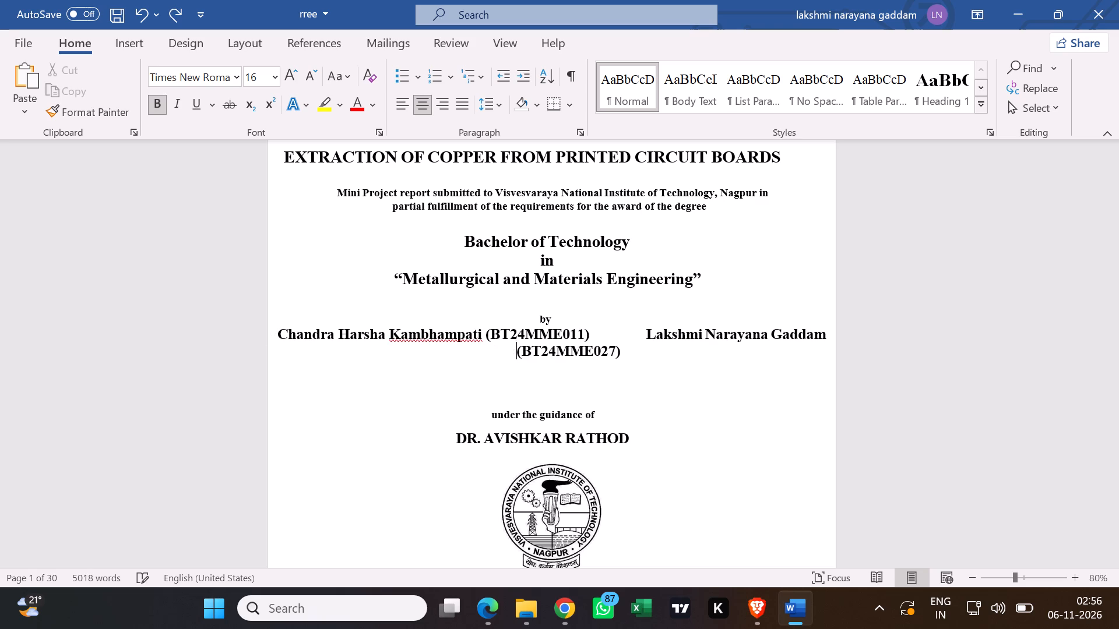
pyautogui.hotkey('ctrl', 'z')
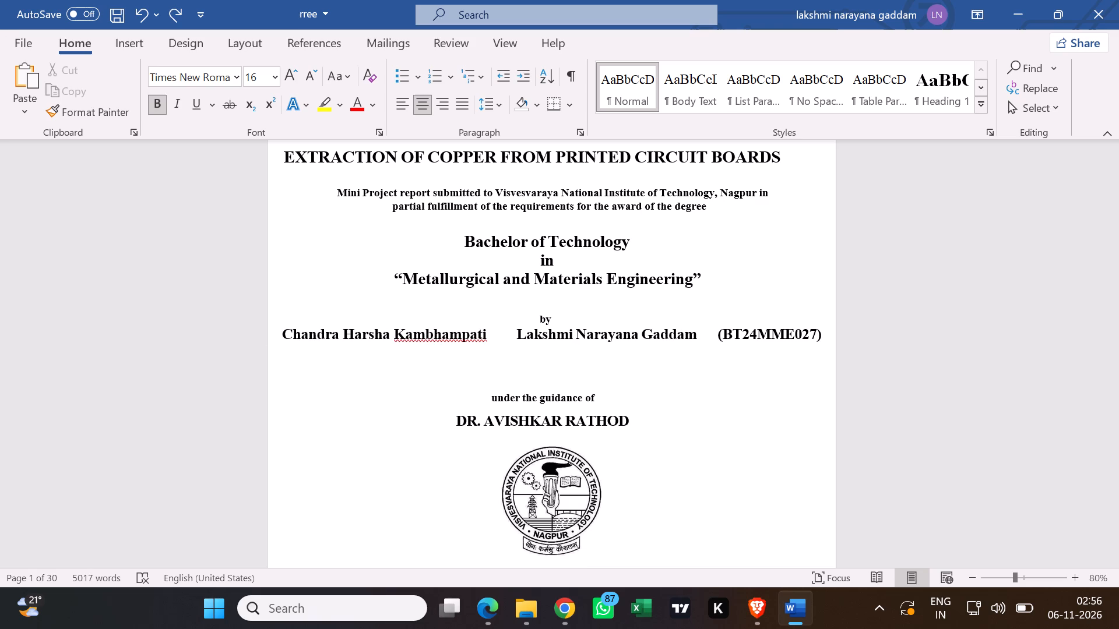
# Paste the first author's roll number on the empty line below the authors' names.
pyautogui.click(322, 348)
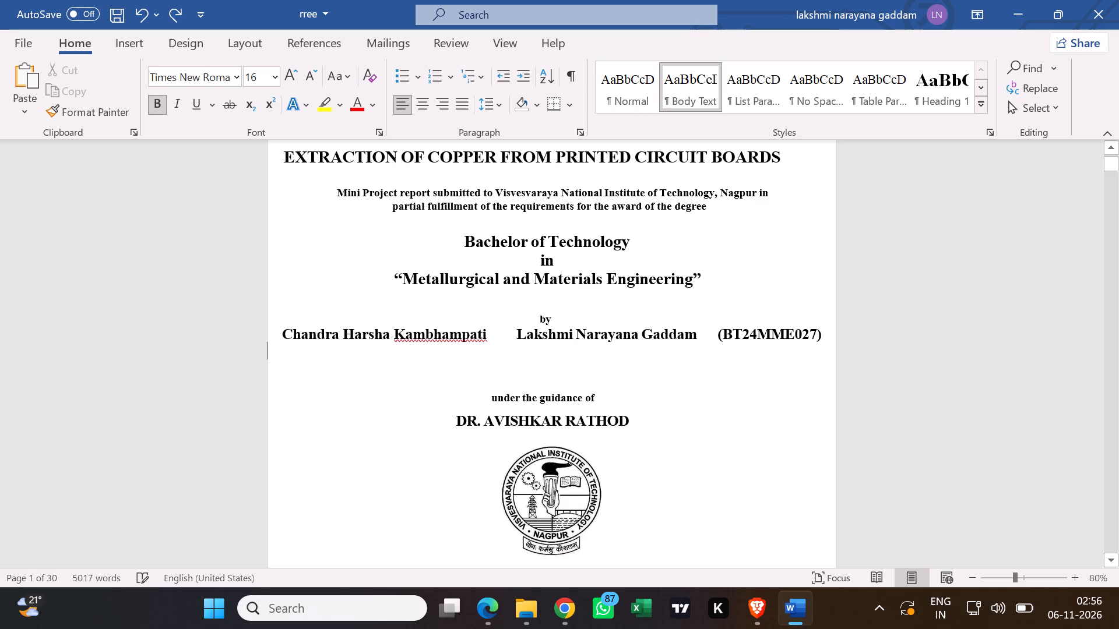
pyautogui.hotkey('ctrl', 'v')
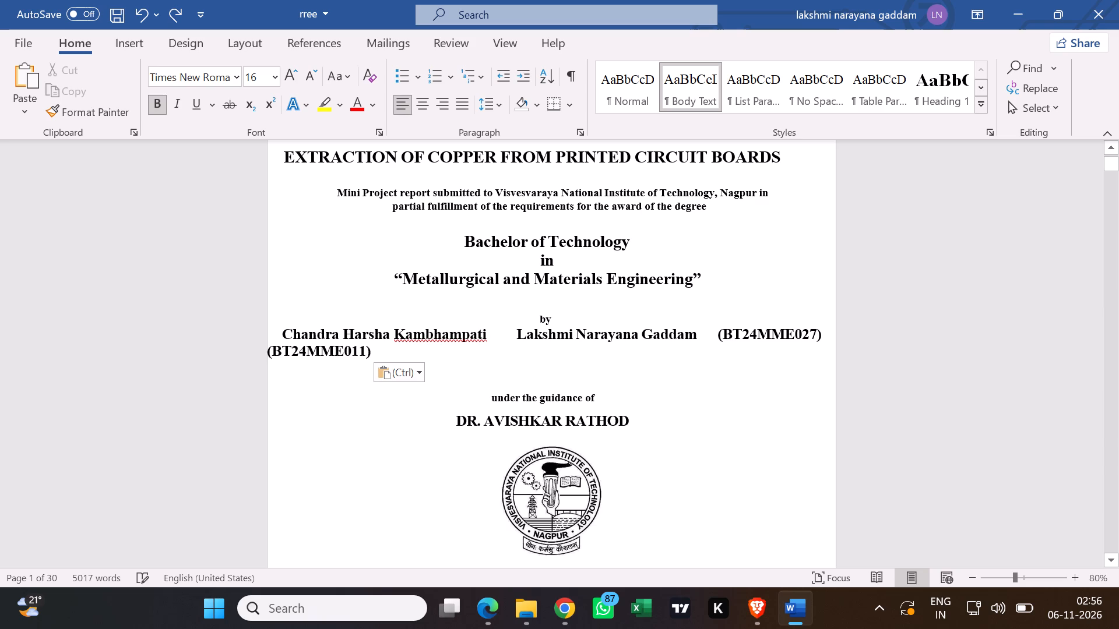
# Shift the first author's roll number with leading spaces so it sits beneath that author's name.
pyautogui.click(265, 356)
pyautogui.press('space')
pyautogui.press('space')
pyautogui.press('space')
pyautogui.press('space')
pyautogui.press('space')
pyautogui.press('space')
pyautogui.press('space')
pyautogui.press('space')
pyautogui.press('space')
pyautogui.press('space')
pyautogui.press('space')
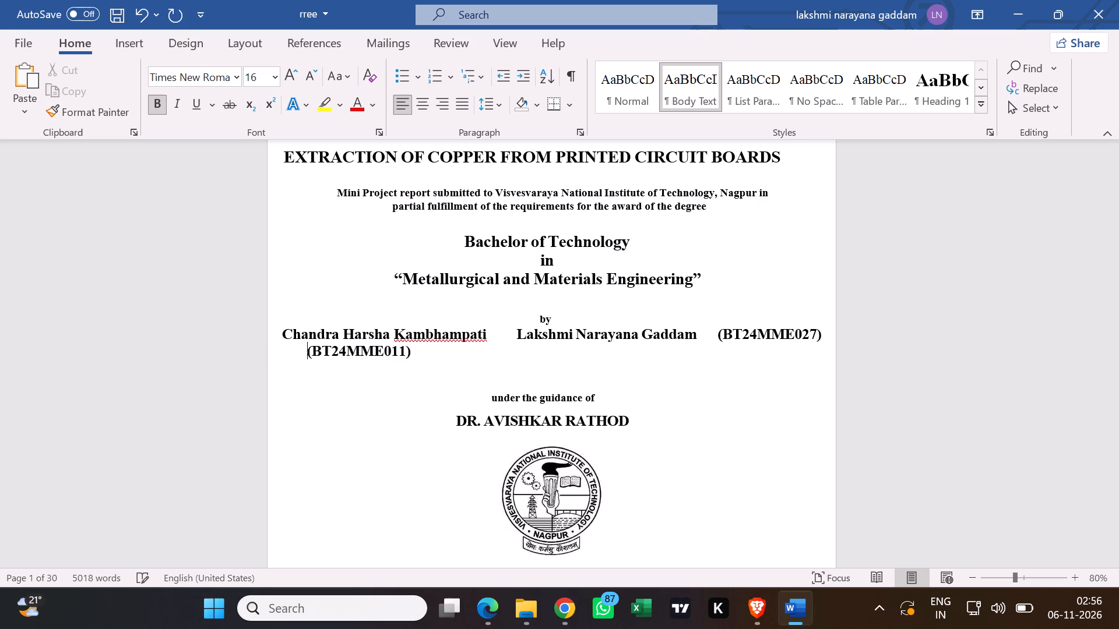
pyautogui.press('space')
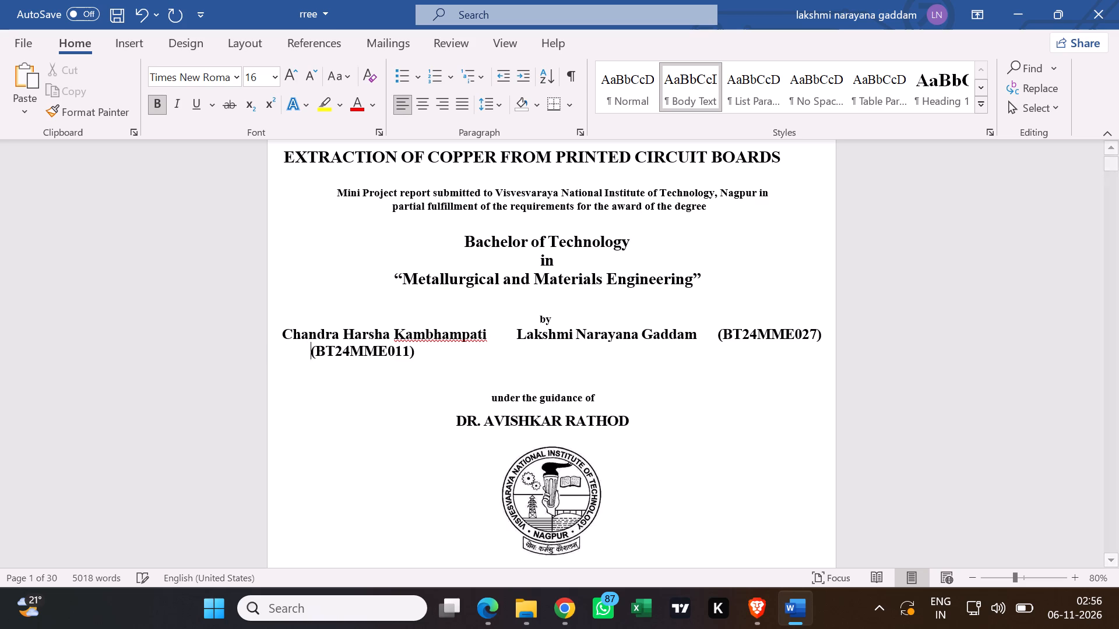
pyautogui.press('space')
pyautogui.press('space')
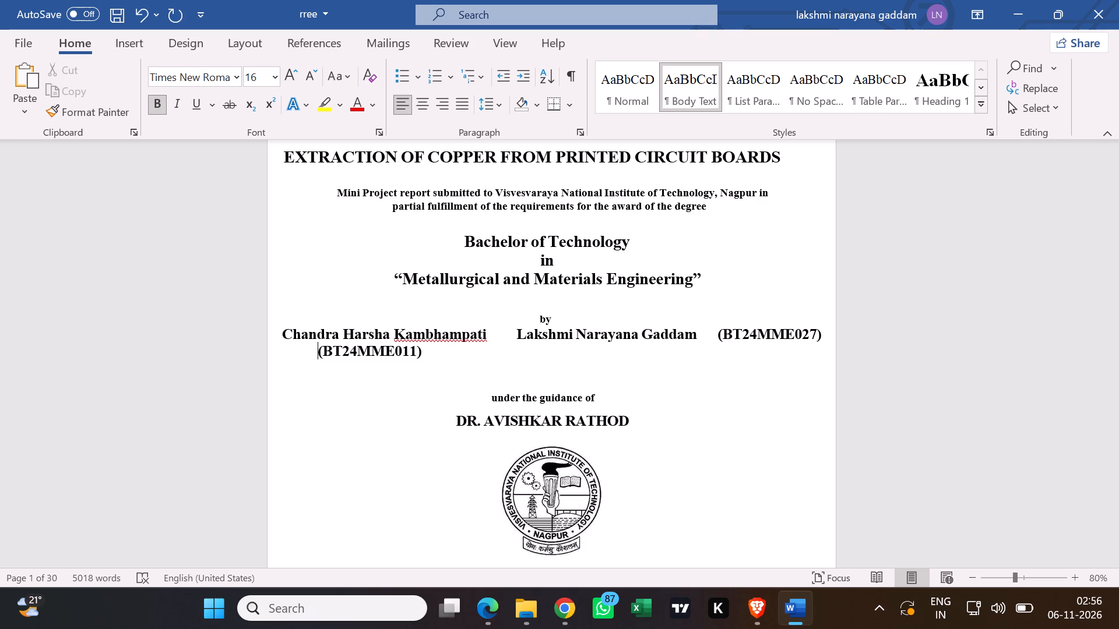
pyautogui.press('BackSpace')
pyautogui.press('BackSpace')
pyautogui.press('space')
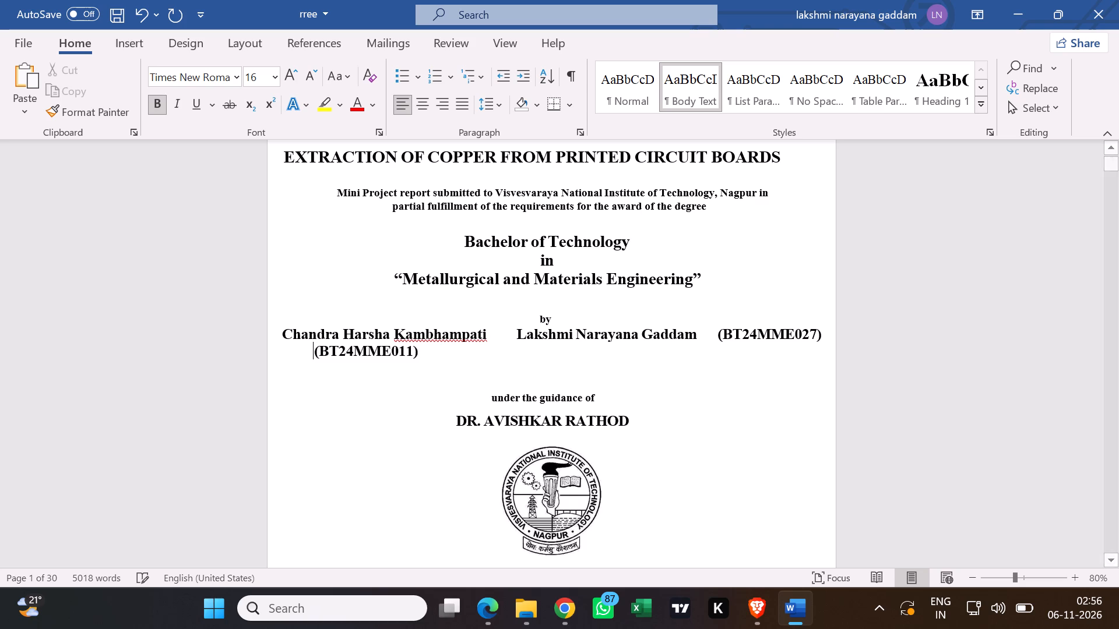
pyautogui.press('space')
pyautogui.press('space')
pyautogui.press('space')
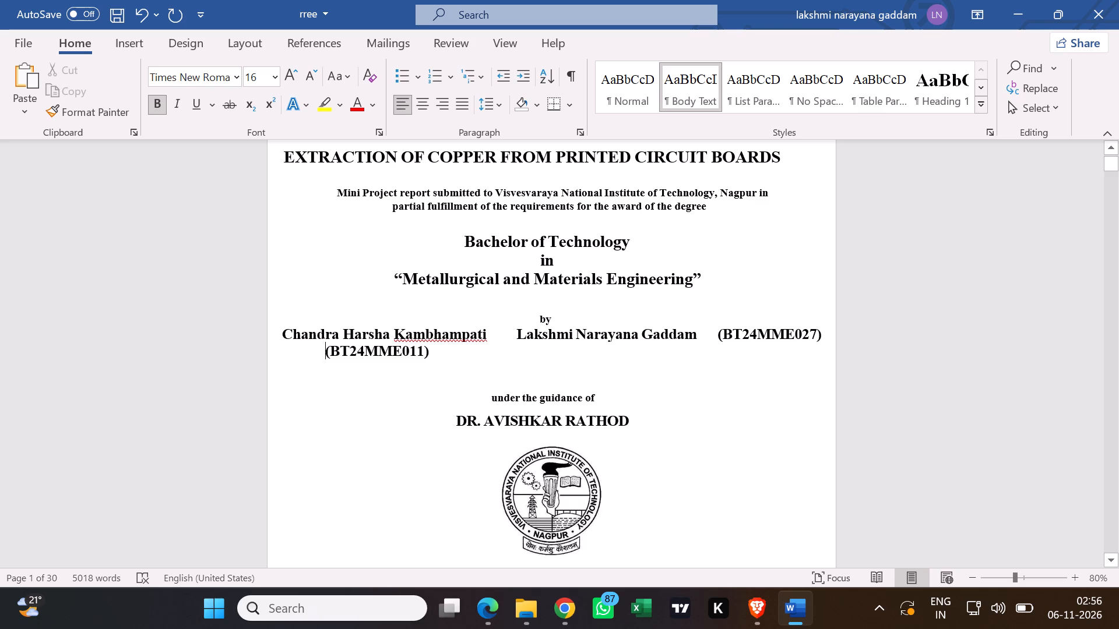
# Put the second author's roll number on a new line and pad it with spaces beneath that author's name.
pyautogui.click(520, 335)
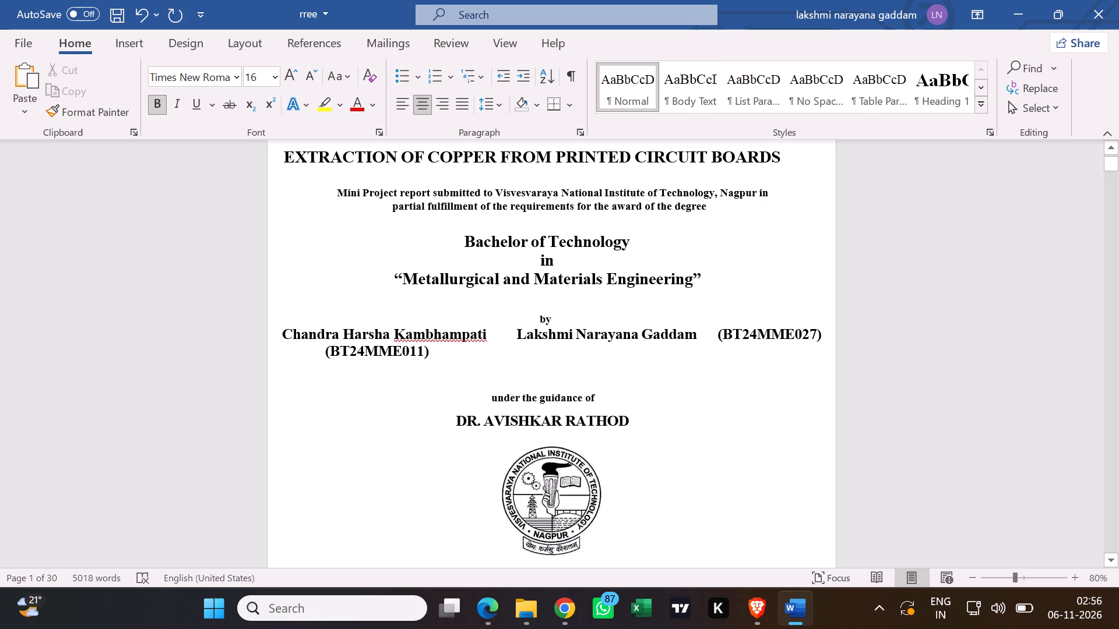
pyautogui.click(713, 334)
pyautogui.press('Return')
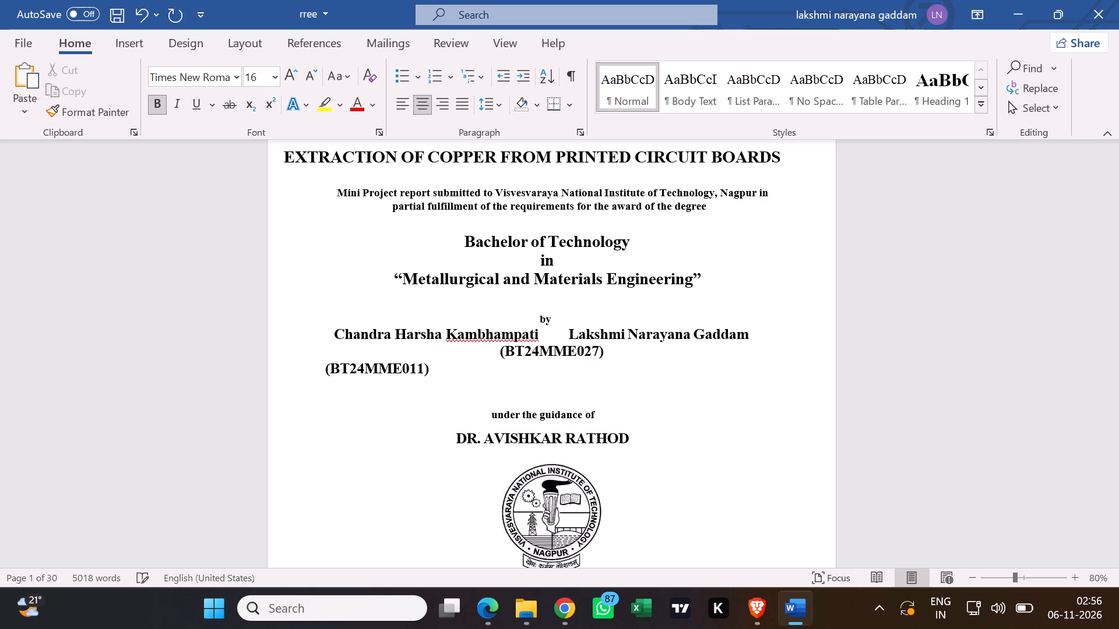
pyautogui.press('space')
pyautogui.press('space')
pyautogui.press('space')
pyautogui.press('space')
pyautogui.press('space')
pyautogui.press('space')
pyautogui.press('space')
pyautogui.press('space')
pyautogui.press('space')
pyautogui.press('space')
pyautogui.press('space')
pyautogui.press('space')
pyautogui.press('space')
pyautogui.press('space')
pyautogui.press('space')
pyautogui.press('space')
pyautogui.press('space')
pyautogui.press('space')
pyautogui.press('space')
pyautogui.press('space')
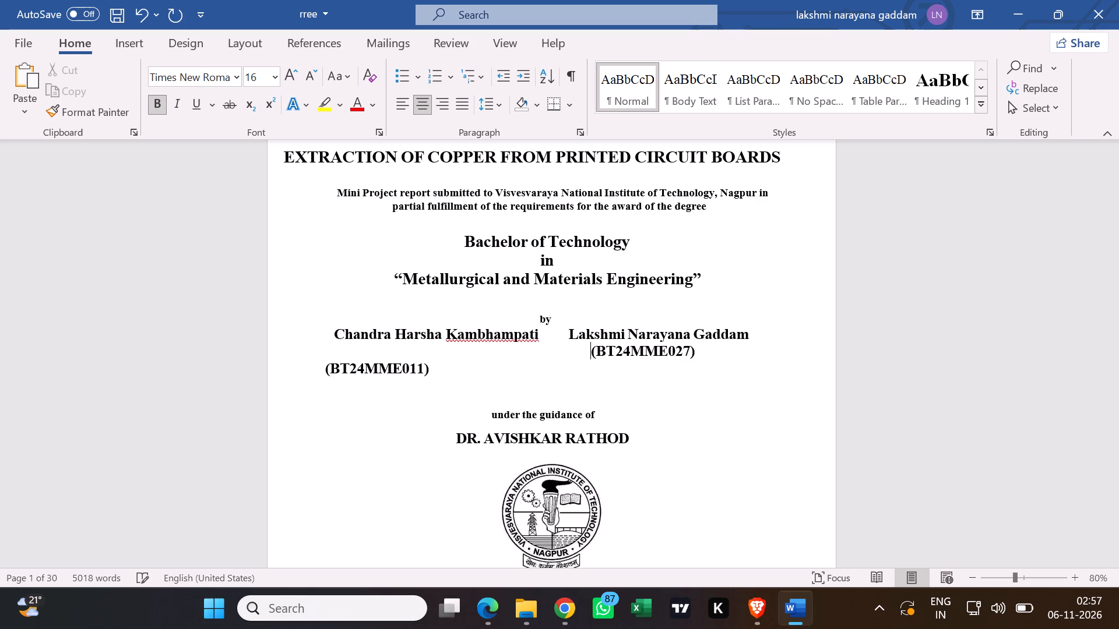
pyautogui.press('space')
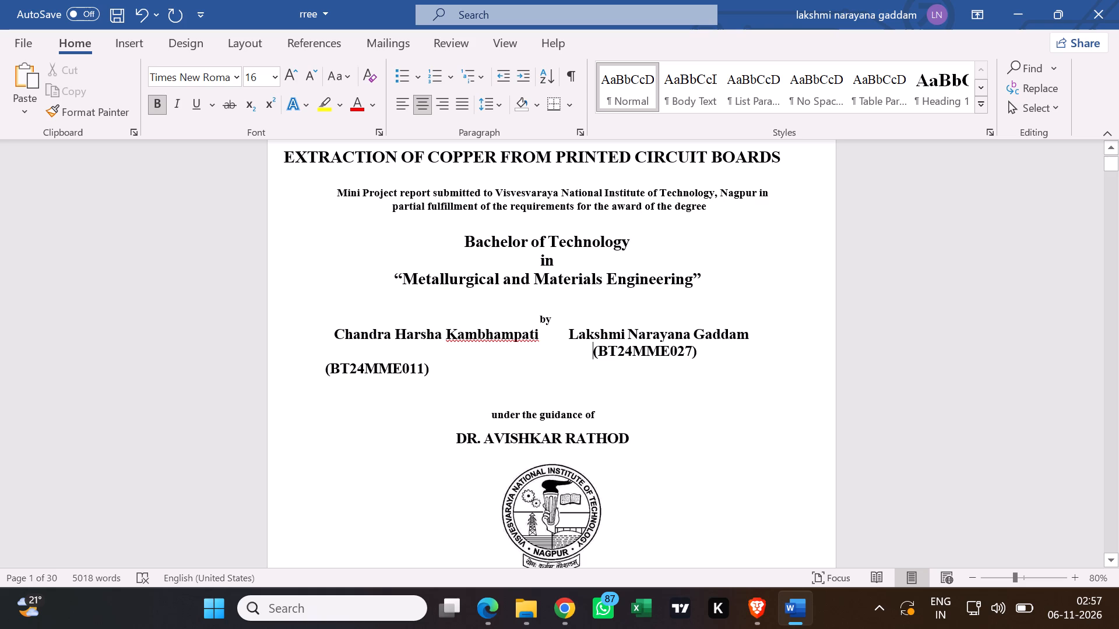
# Move the first author's roll number up onto the second roll number's line, deleting the copy on the line below.
pyautogui.moveTo(432, 368); pyautogui.dragTo(373, 374)
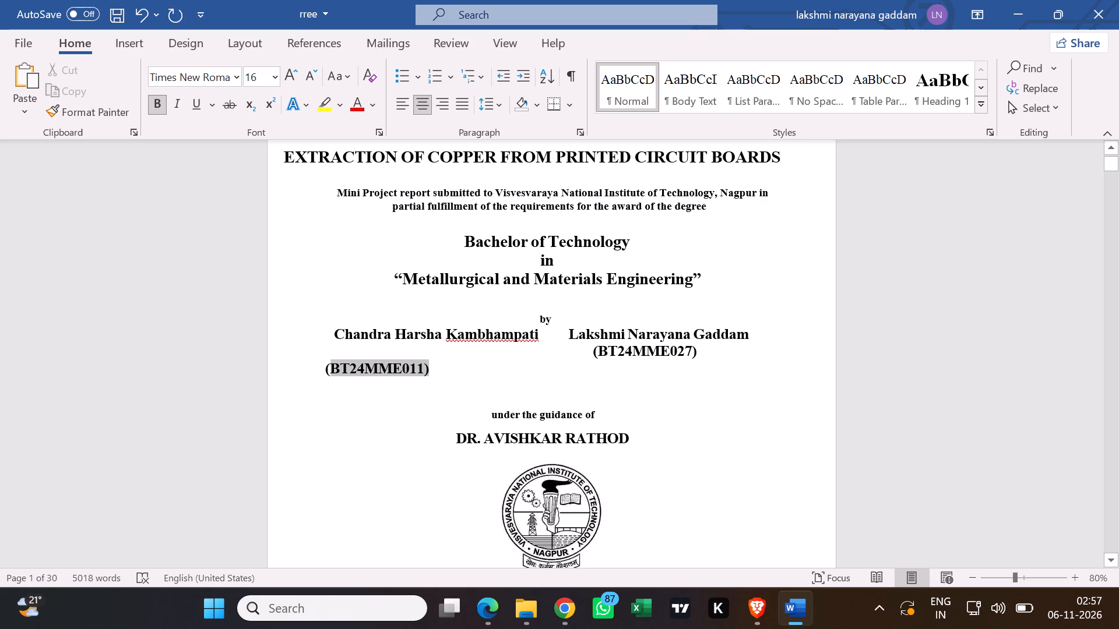
pyautogui.moveTo(373, 374); pyautogui.dragTo(351, 374)
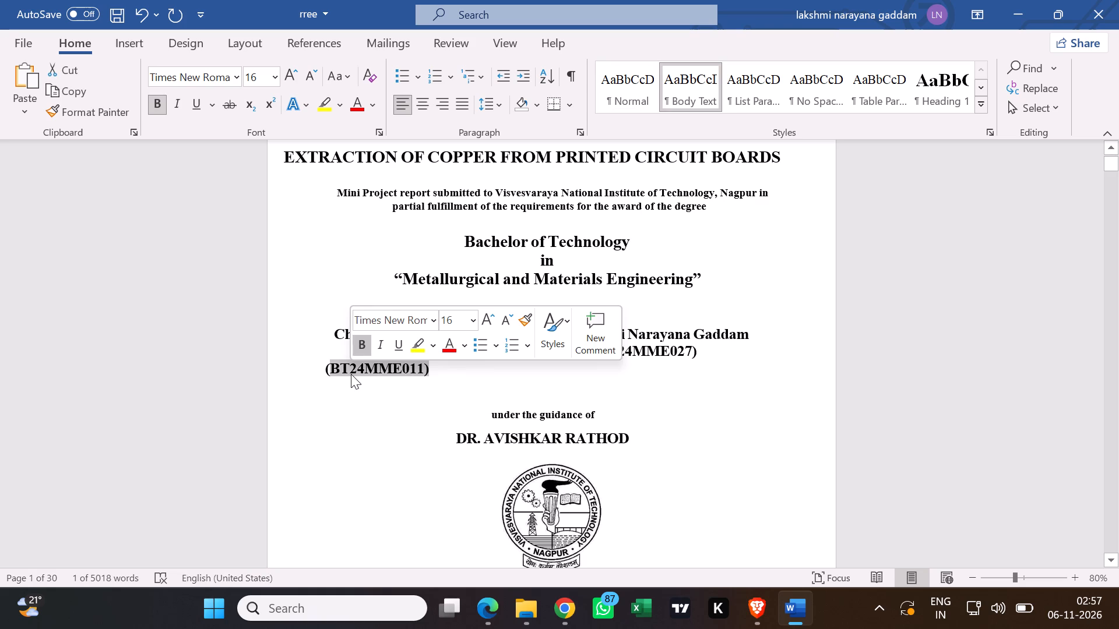
pyautogui.hotkey('ctrl', 'c')
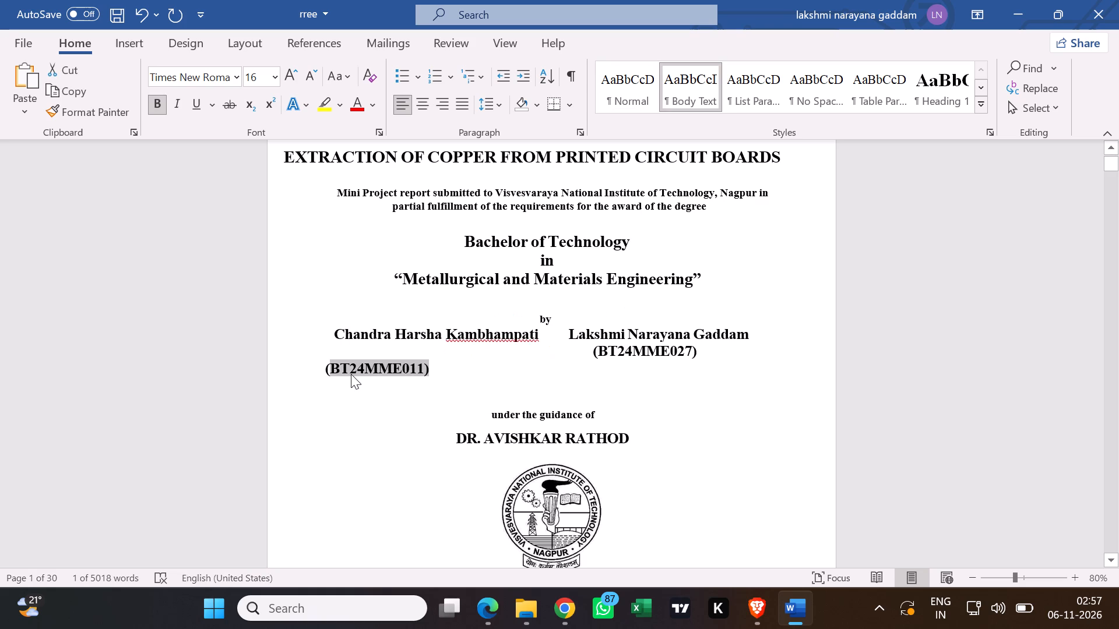
pyautogui.click(426, 341)
pyautogui.click(412, 349)
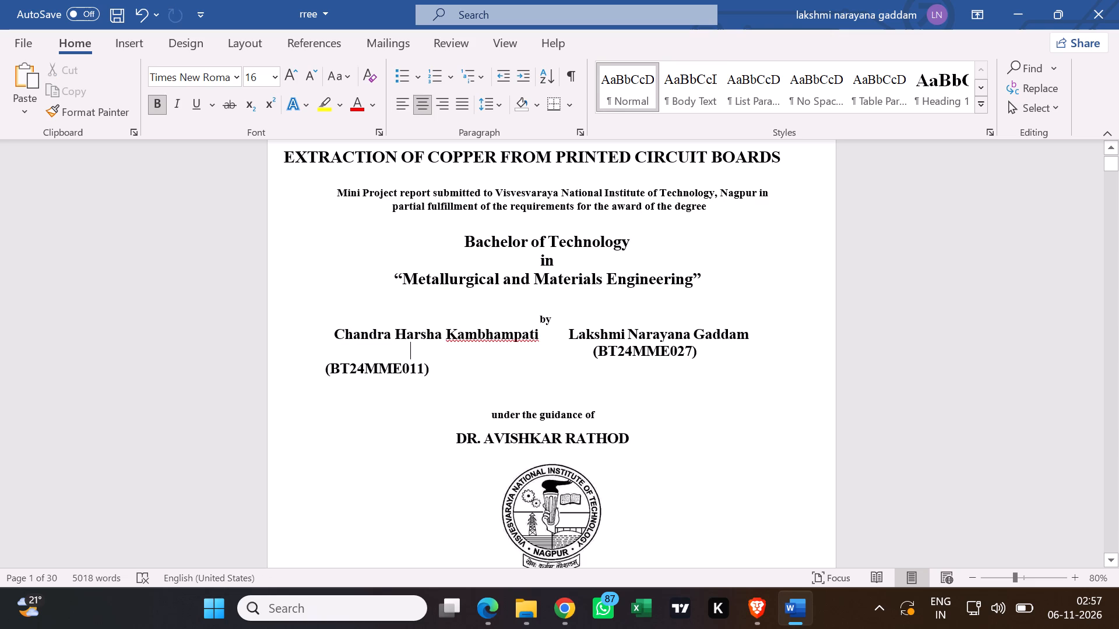
pyautogui.hotkey('ctrl', 'v')
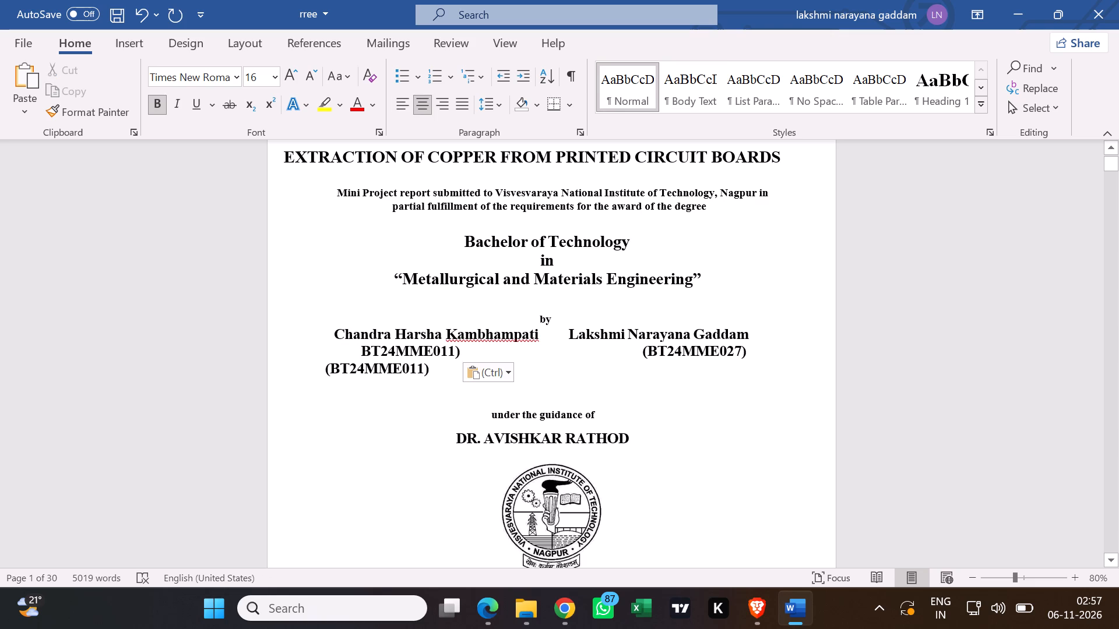
pyautogui.moveTo(430, 364); pyautogui.dragTo(355, 369)
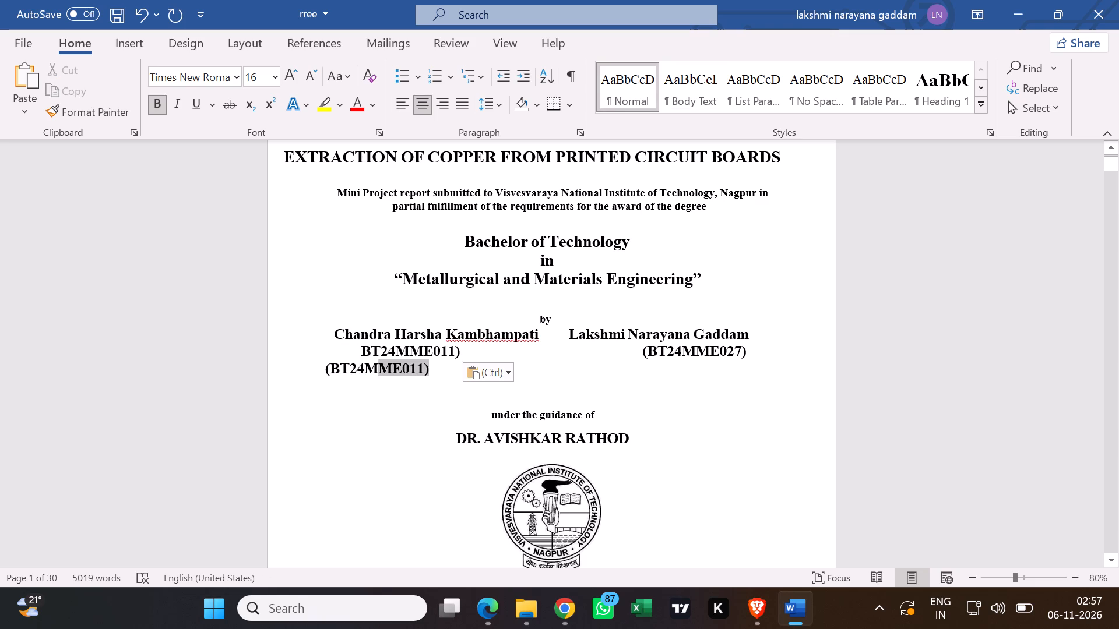
pyautogui.moveTo(355, 369); pyautogui.dragTo(319, 363)
pyautogui.press('BackSpace')
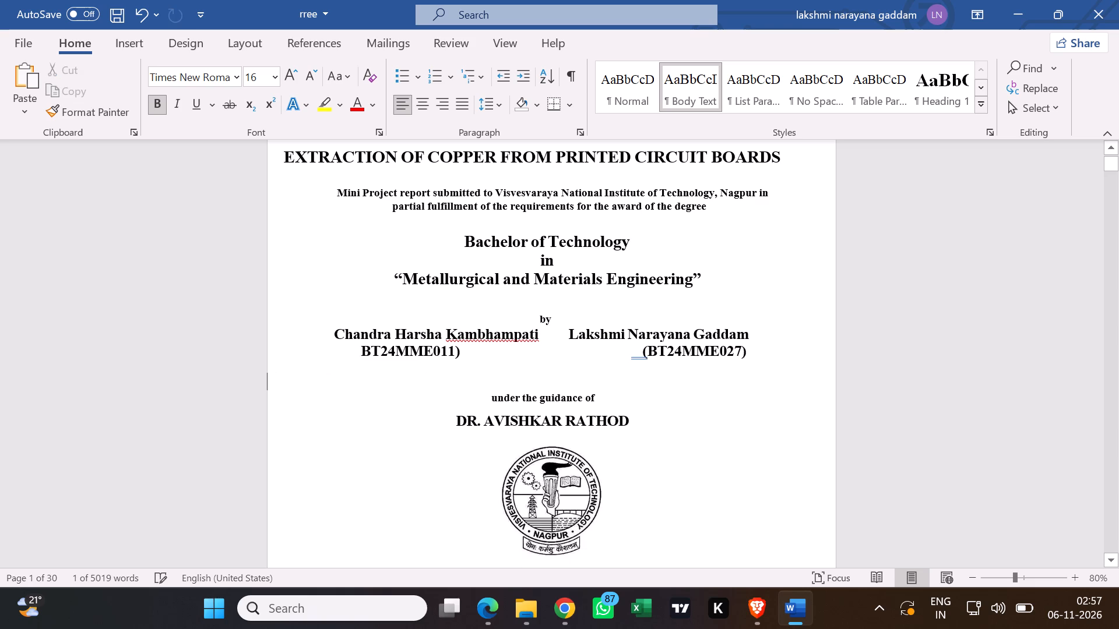
# Add the missing opening bracket before the first author's roll number.
pyautogui.click(362, 352)
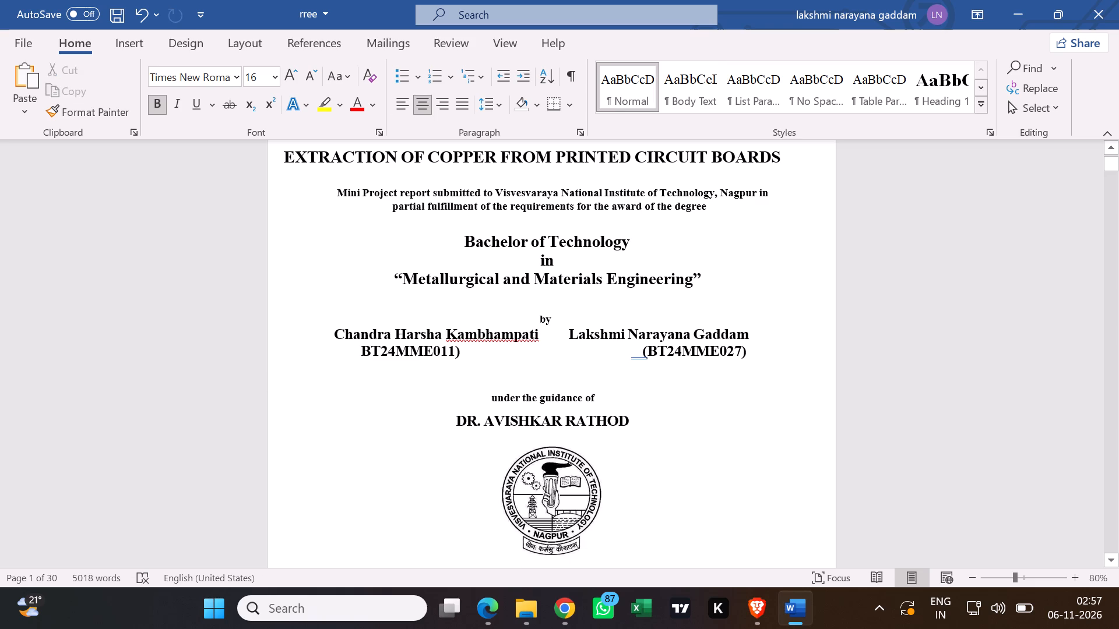
pyautogui.hotkey('shift', '(')
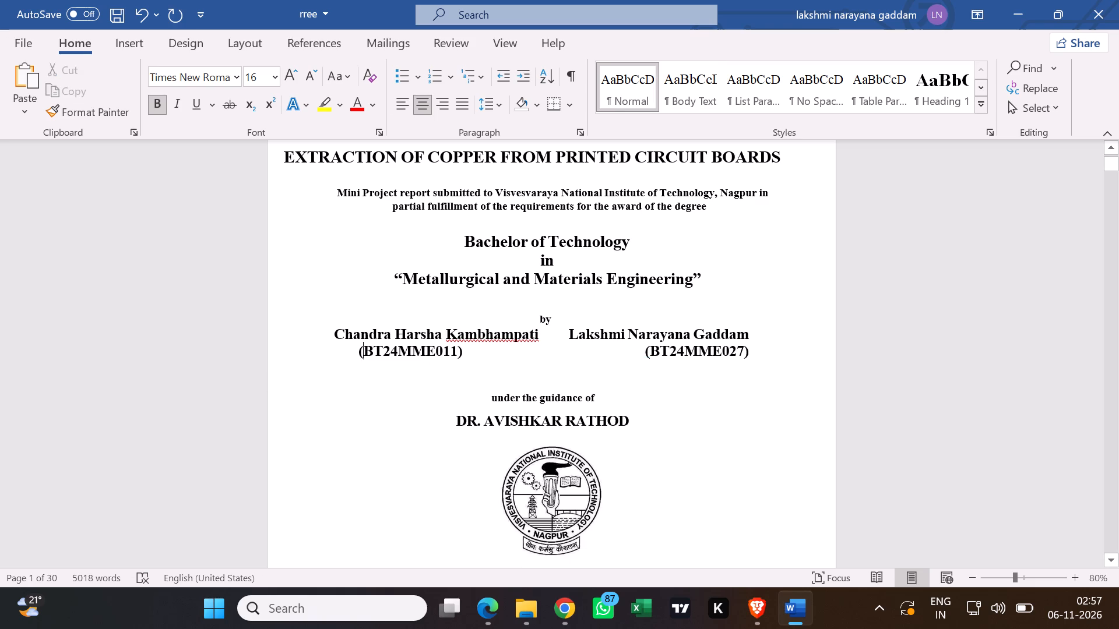
# Delete surplus spaces between the two roll numbers until each is centred beneath its author's name.
pyautogui.click(639, 354)
pyautogui.press('BackSpace')
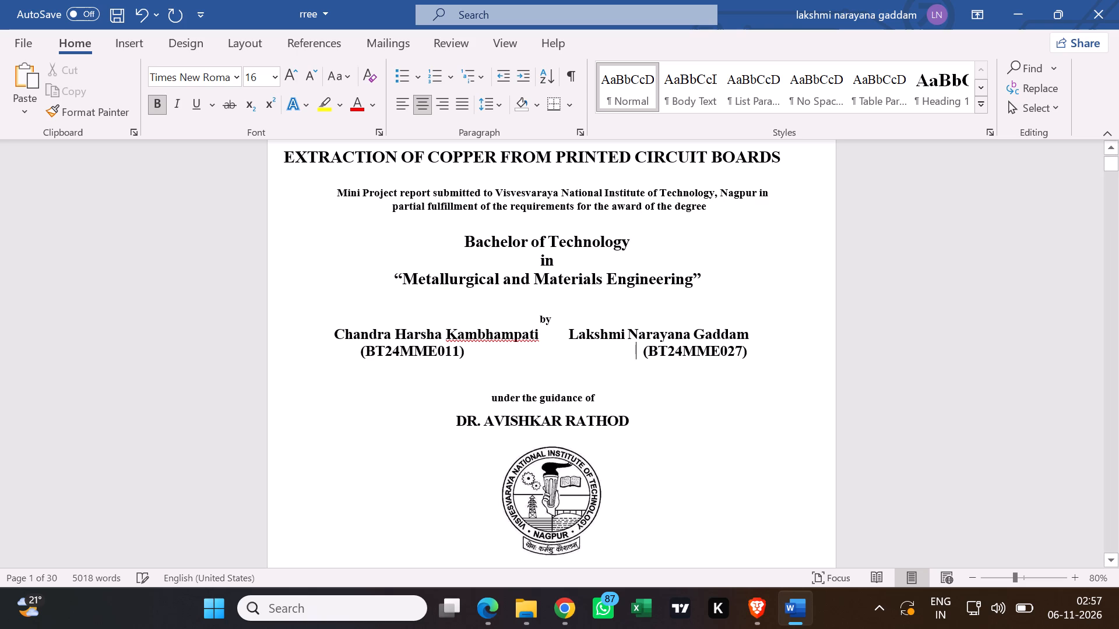
pyautogui.press('BackSpace')
pyautogui.press('BackSpace')
pyautogui.press('BackSpace')
pyautogui.press('BackSpace')
pyautogui.press('BackSpace')
pyautogui.press('BackSpace')
pyautogui.press('BackSpace')
pyautogui.press('BackSpace')
pyautogui.press('BackSpace')
pyautogui.press('BackSpace')
pyautogui.press('BackSpace')
pyautogui.press('BackSpace')
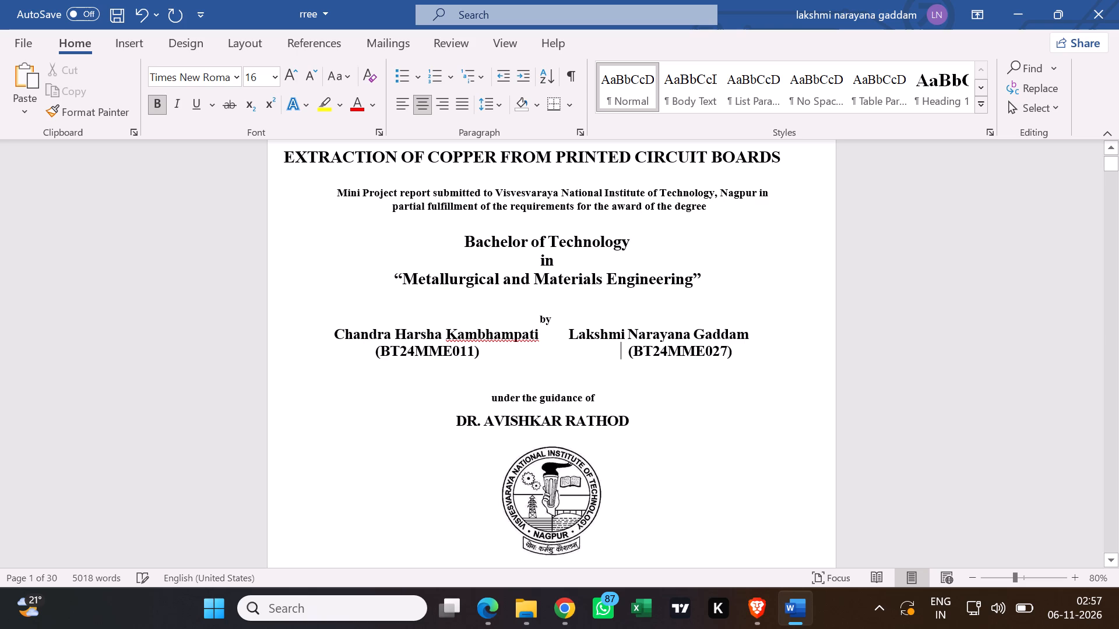
pyautogui.press('BackSpace')
pyautogui.press('BackSpace')
pyautogui.press('BackSpace')
pyautogui.press('BackSpace')
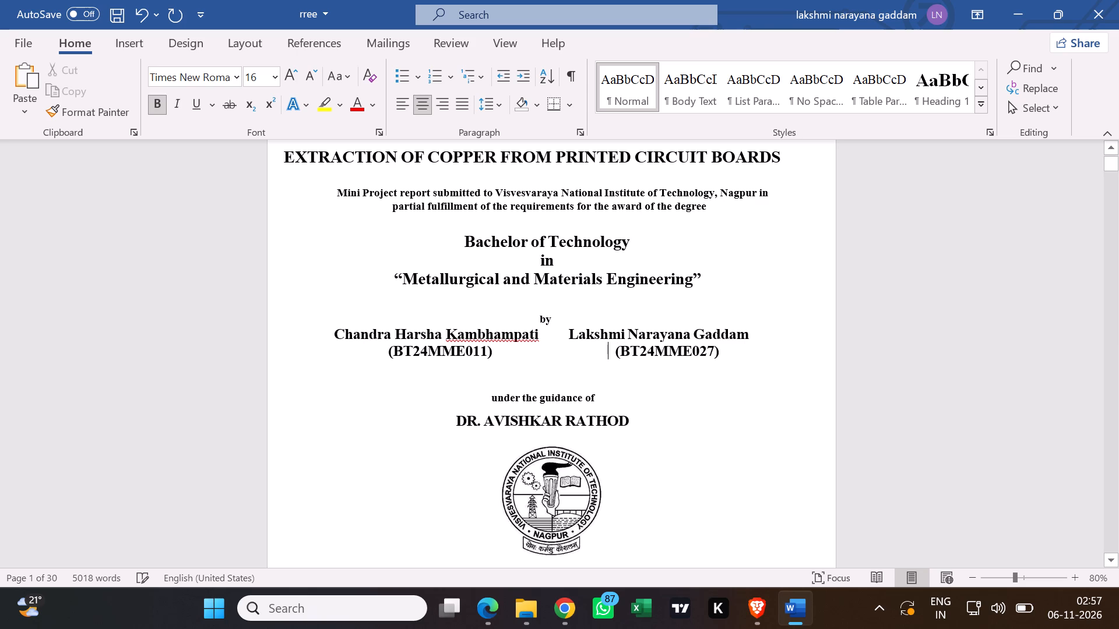
# Check the title page's layout from the roll numbers down to the department and institute lines.
pyautogui.click(733, 443)
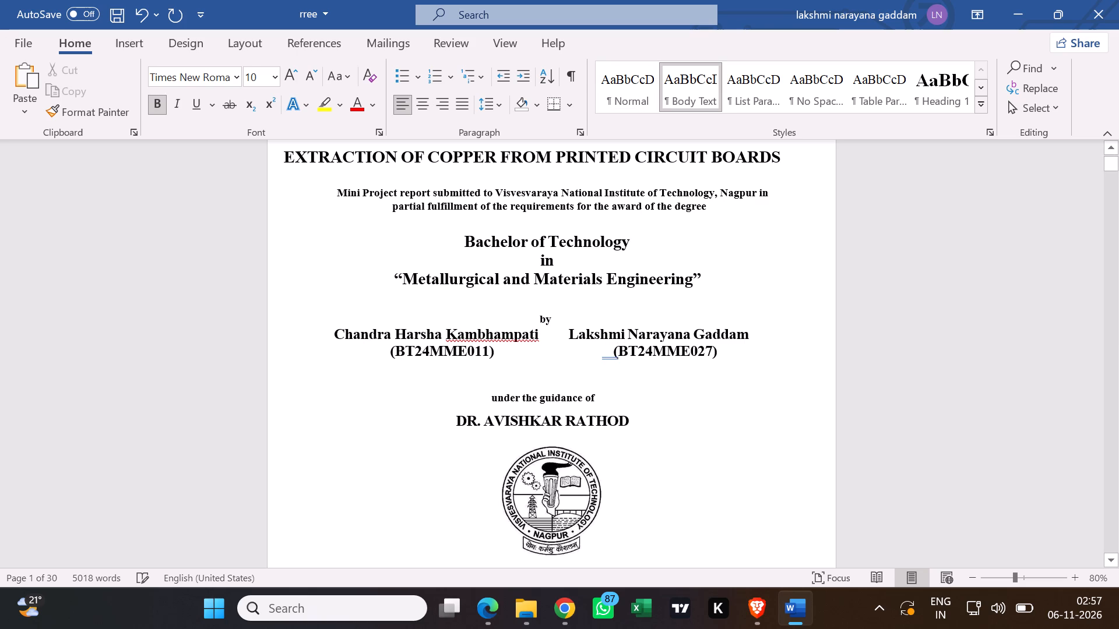
pyautogui.click(613, 345)
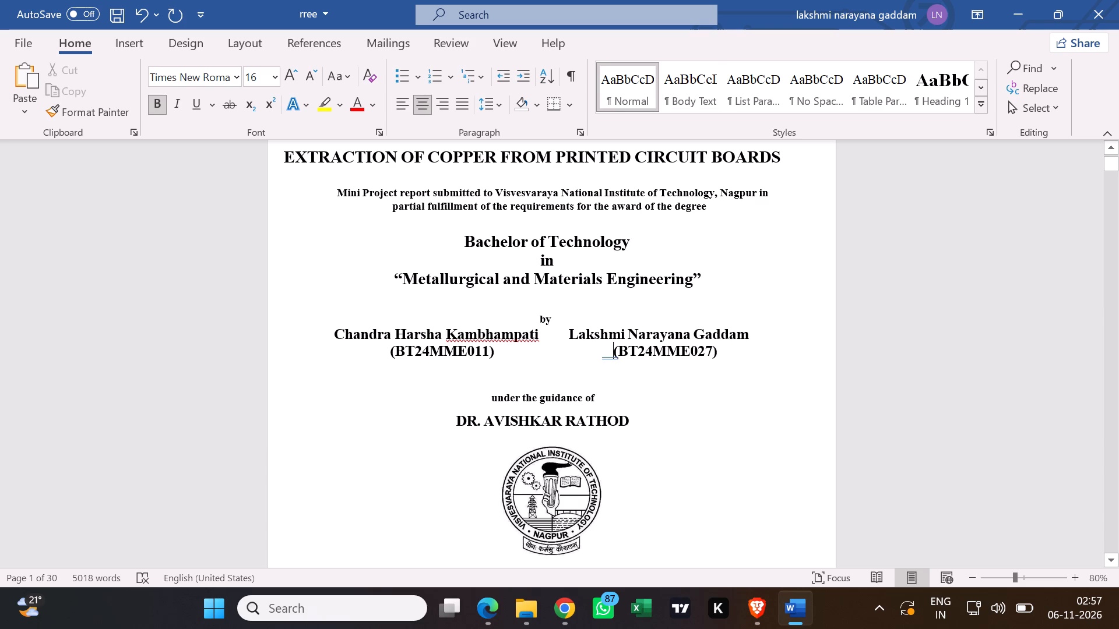
pyautogui.click(680, 443)
pyautogui.scroll(-2, 682, 445)
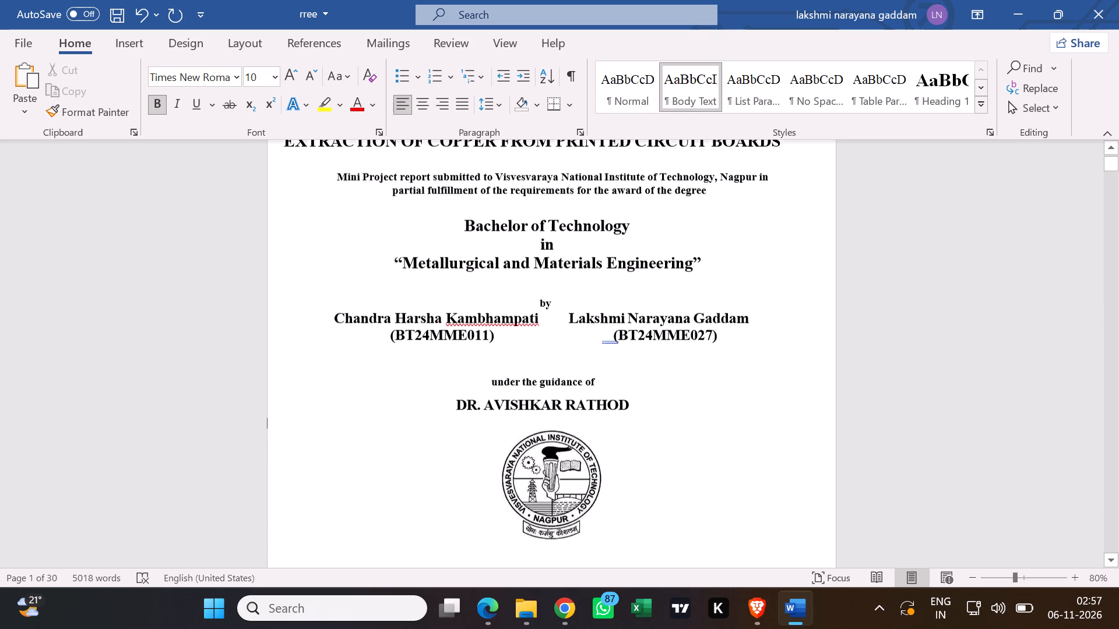
pyautogui.scroll(-3, 682, 445)
pyautogui.scroll(2, 674, 432)
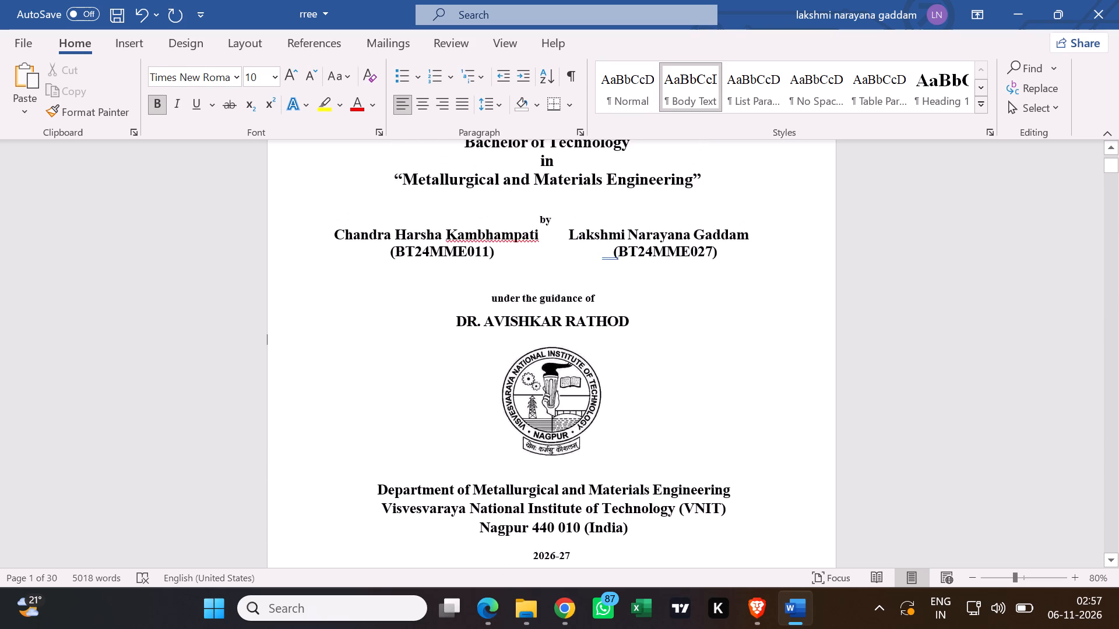
pyautogui.scroll(7, 678, 424)
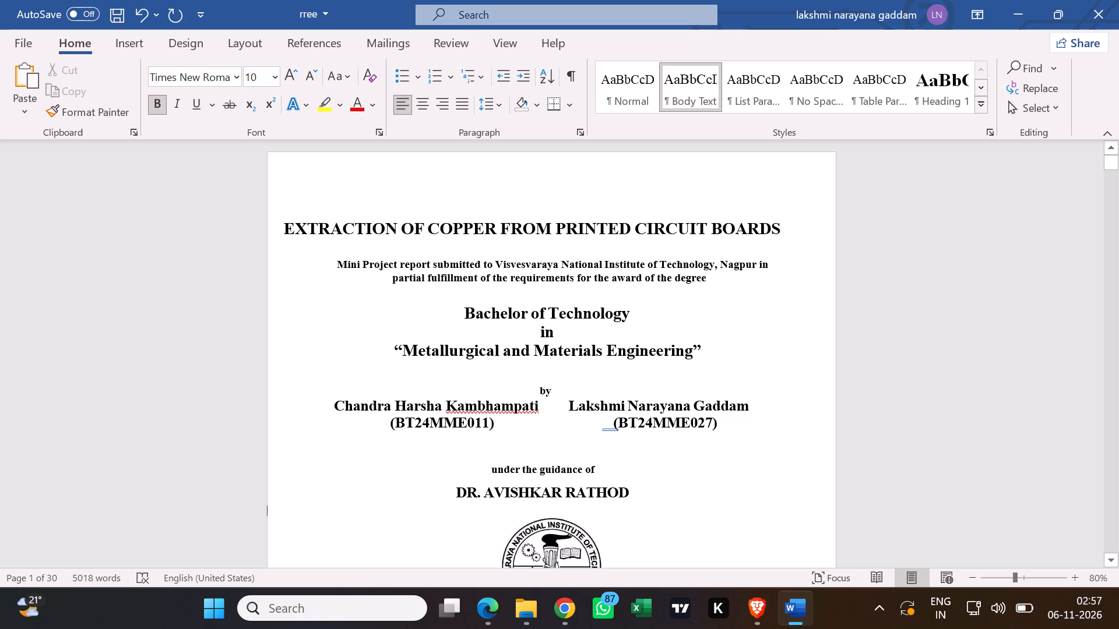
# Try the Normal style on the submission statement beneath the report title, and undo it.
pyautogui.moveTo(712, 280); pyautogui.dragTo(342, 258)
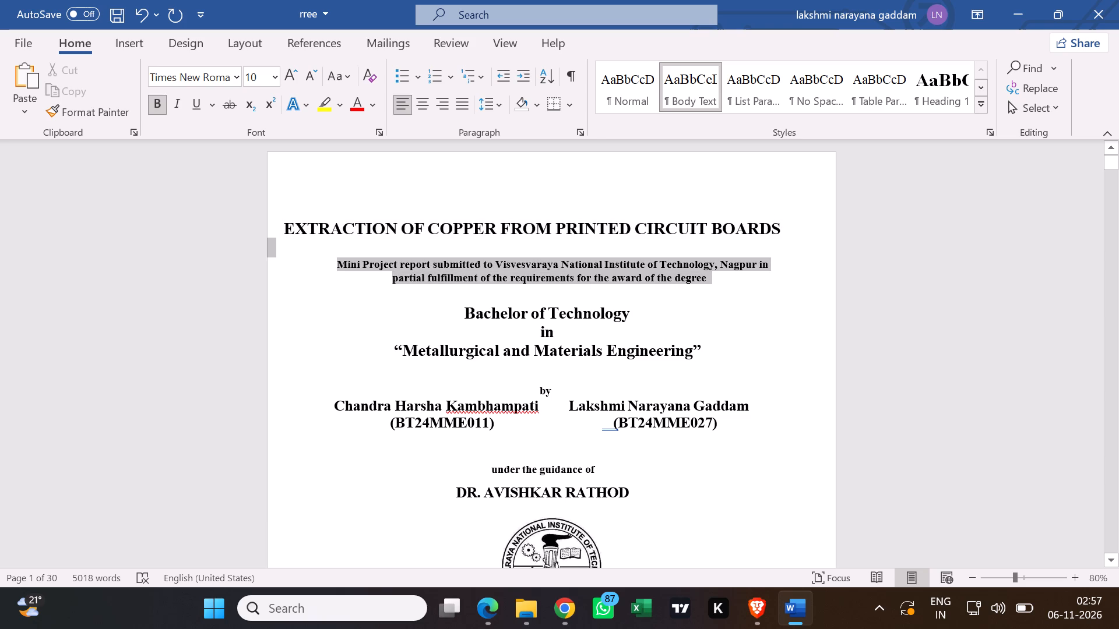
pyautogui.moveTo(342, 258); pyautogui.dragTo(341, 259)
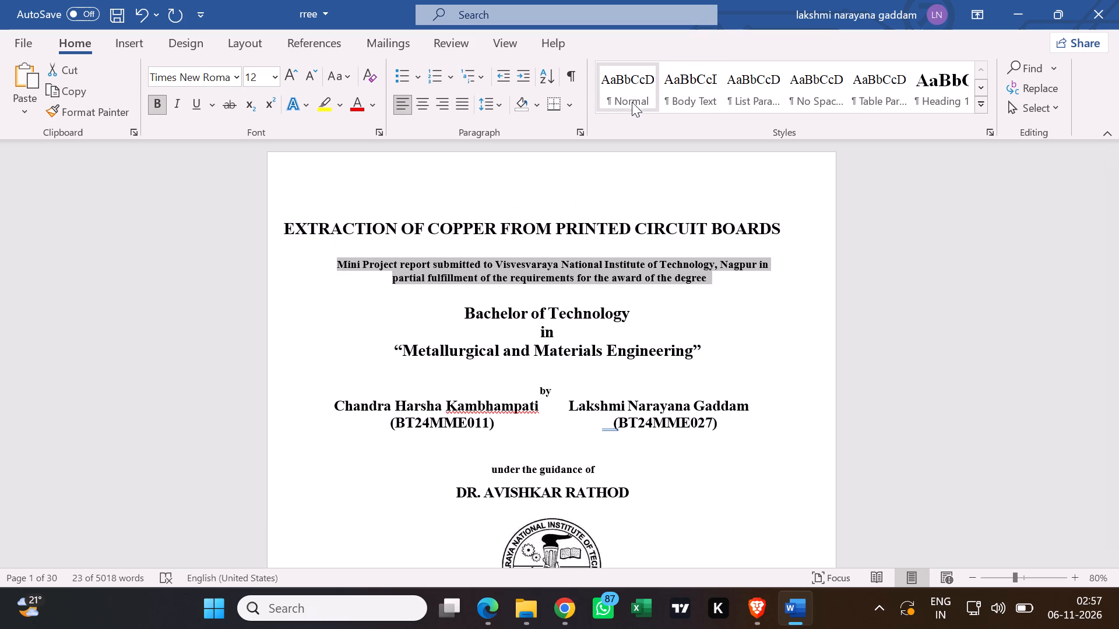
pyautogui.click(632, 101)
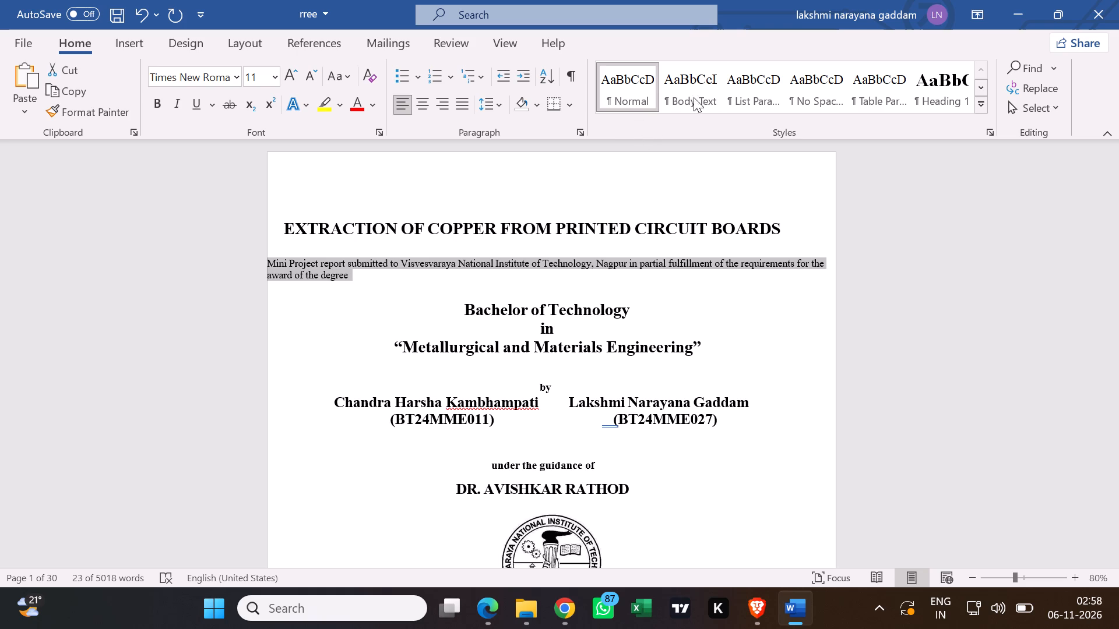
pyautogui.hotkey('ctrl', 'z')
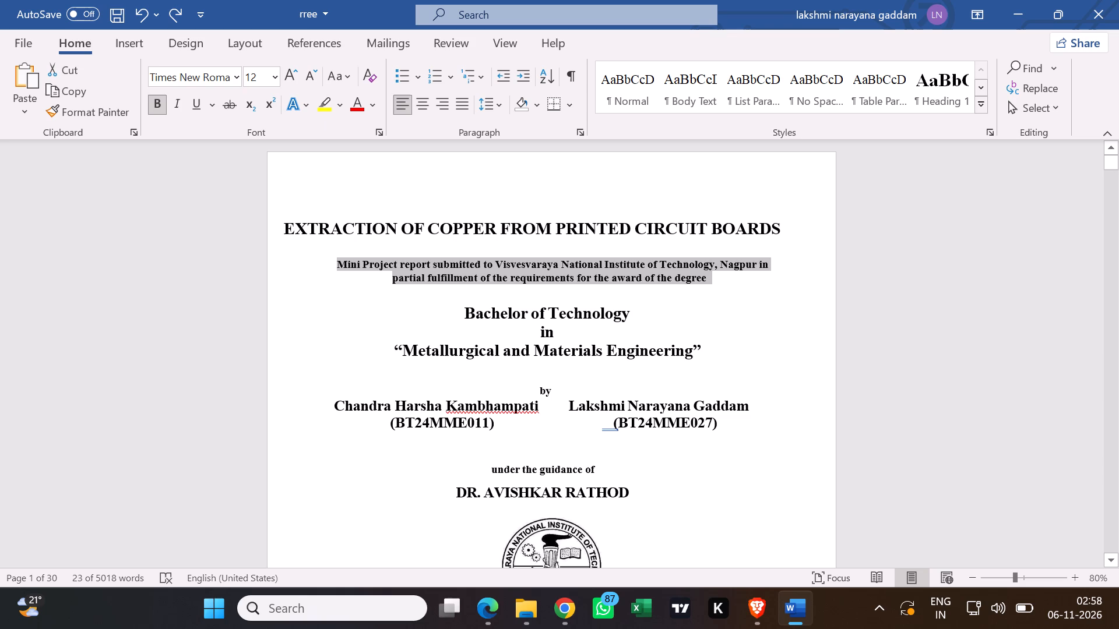
# Apply the Normal style to the two-line submission statement beneath the title and format it as 12 pt, bold and centred.
pyautogui.click(712, 284)
pyautogui.moveTo(705, 271); pyautogui.dragTo(456, 232)
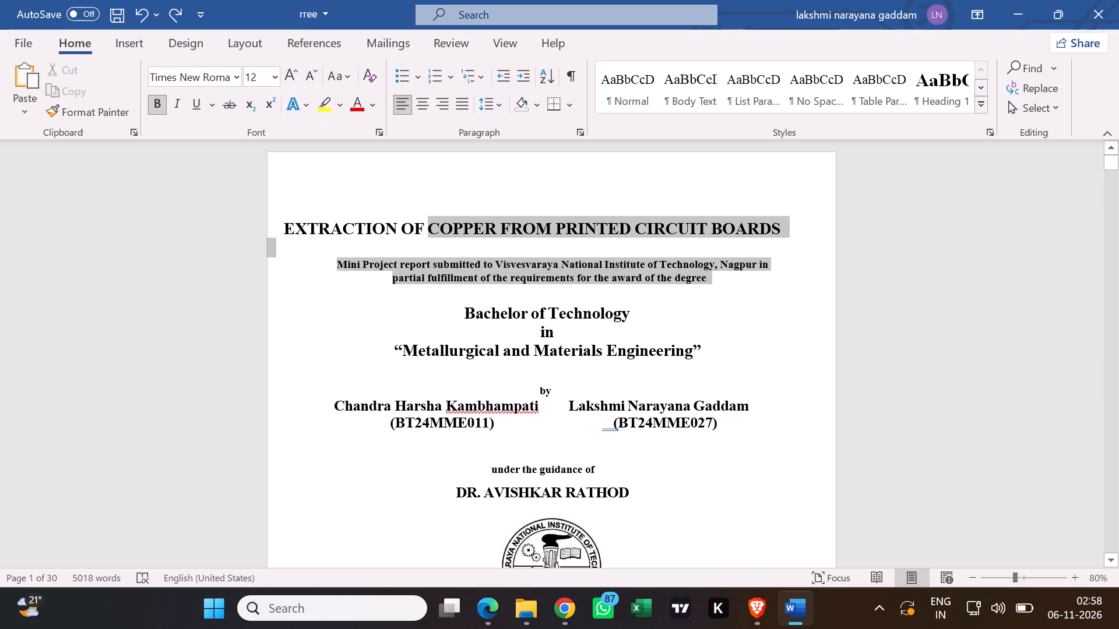
pyautogui.moveTo(456, 232); pyautogui.dragTo(442, 259)
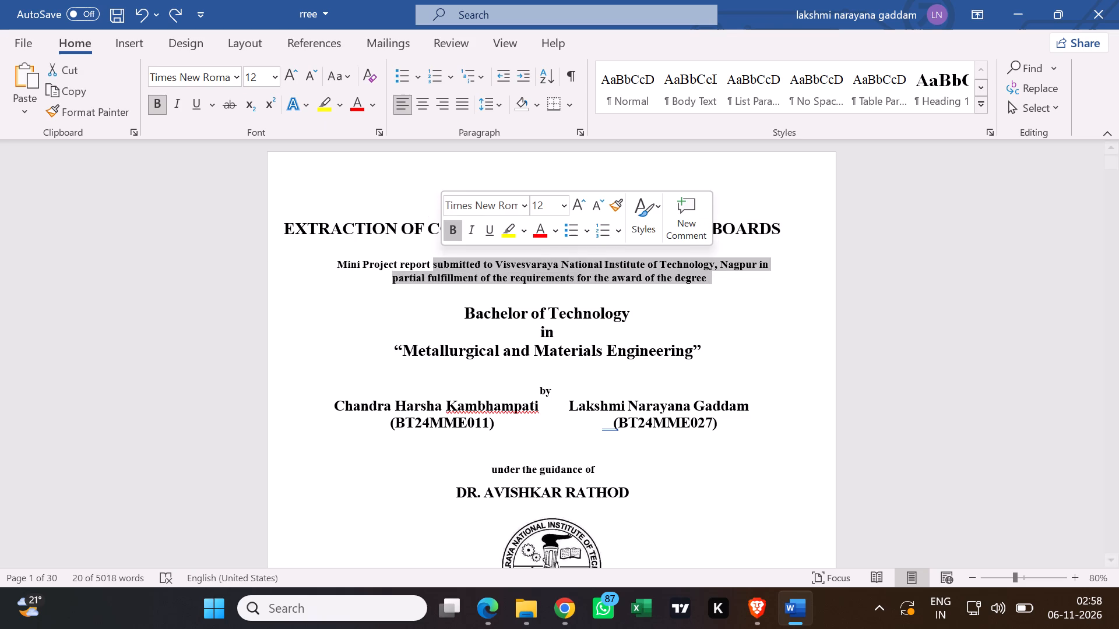
pyautogui.click(713, 281)
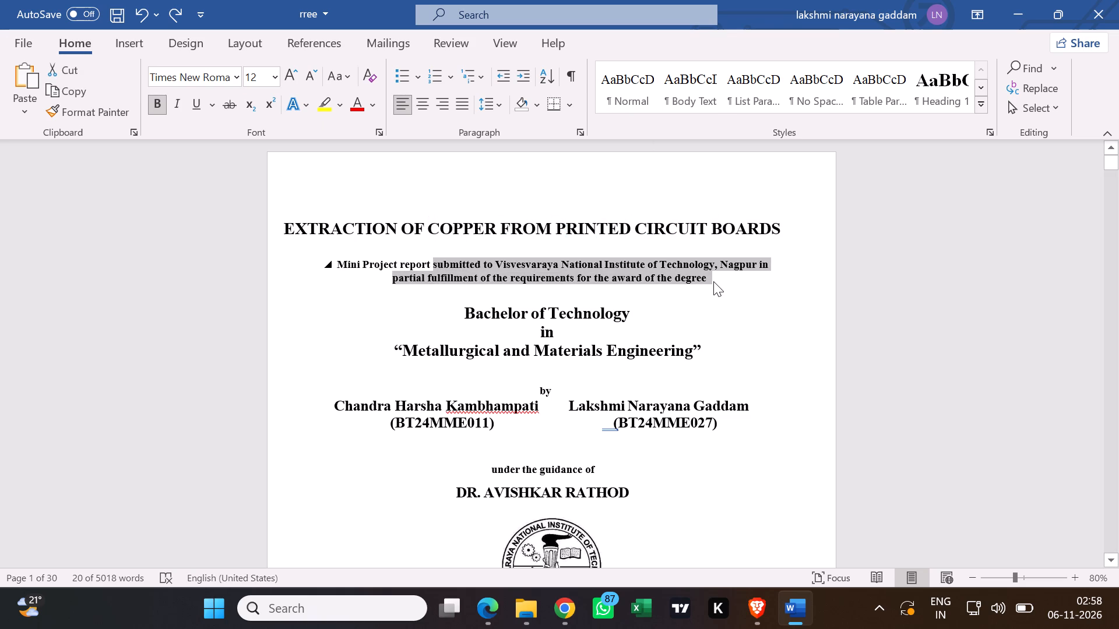
pyautogui.moveTo(712, 281); pyautogui.dragTo(326, 241)
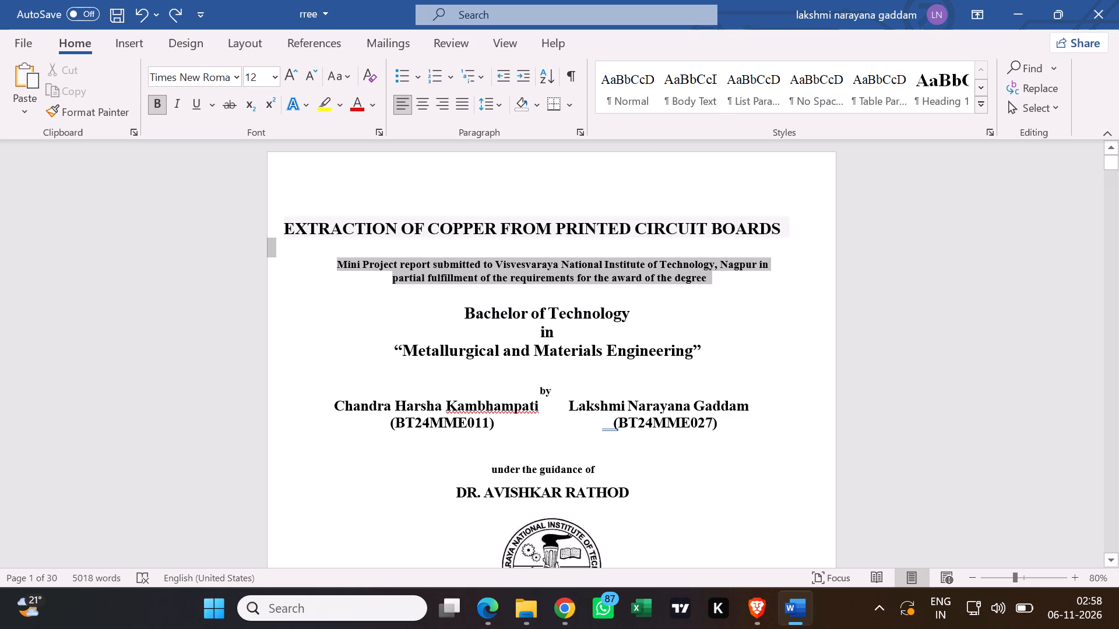
pyautogui.moveTo(326, 241); pyautogui.dragTo(336, 262)
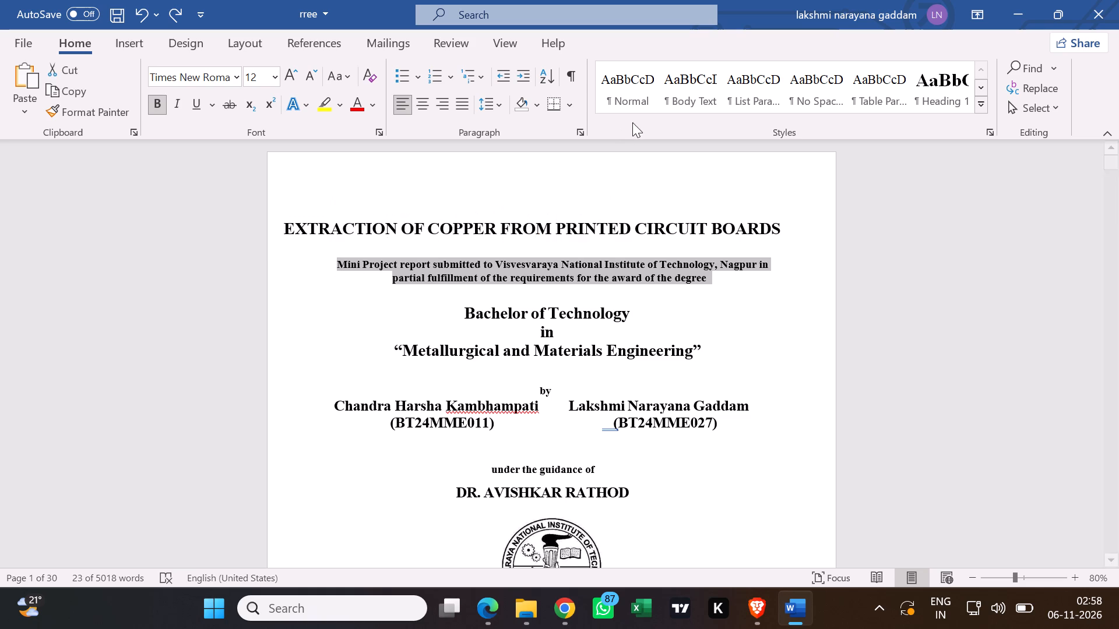
pyautogui.click(613, 73)
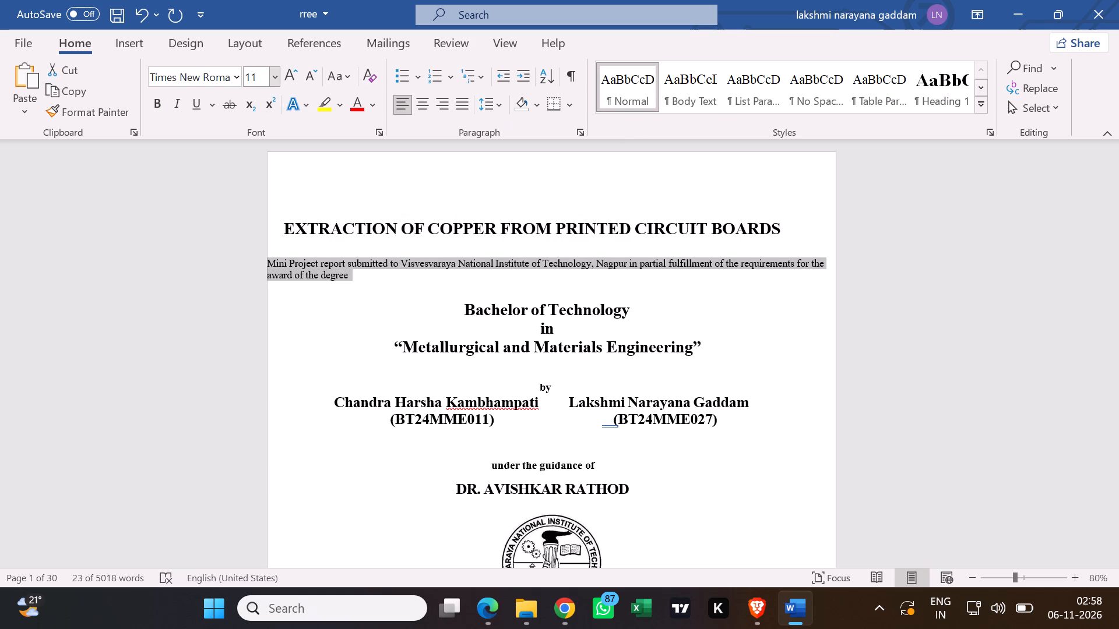
pyautogui.click(273, 77)
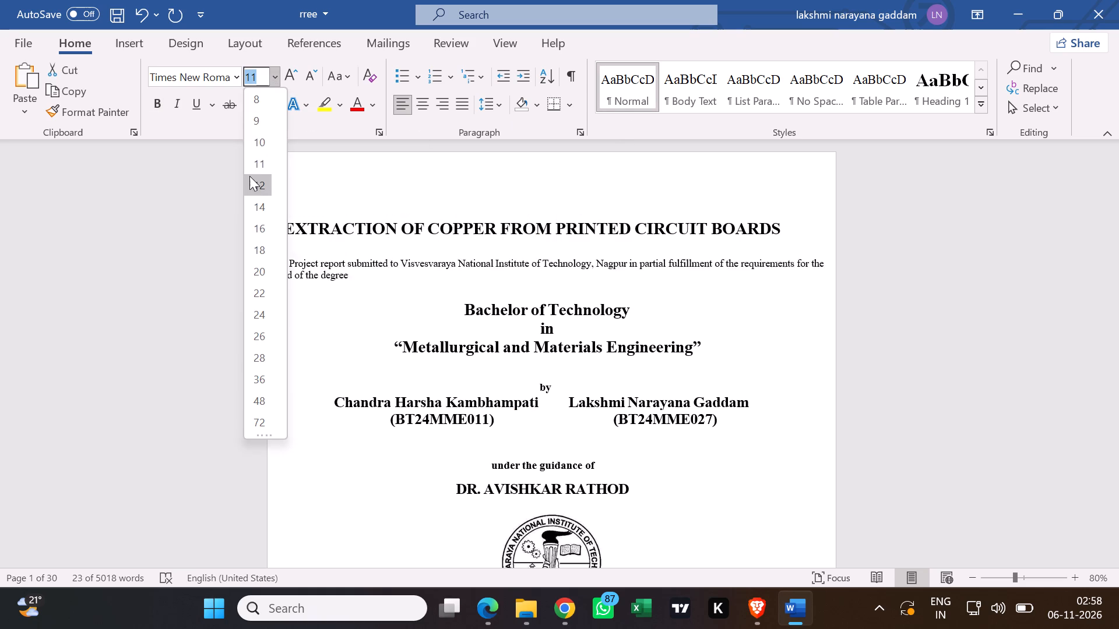
pyautogui.click(250, 180)
pyautogui.click(154, 104)
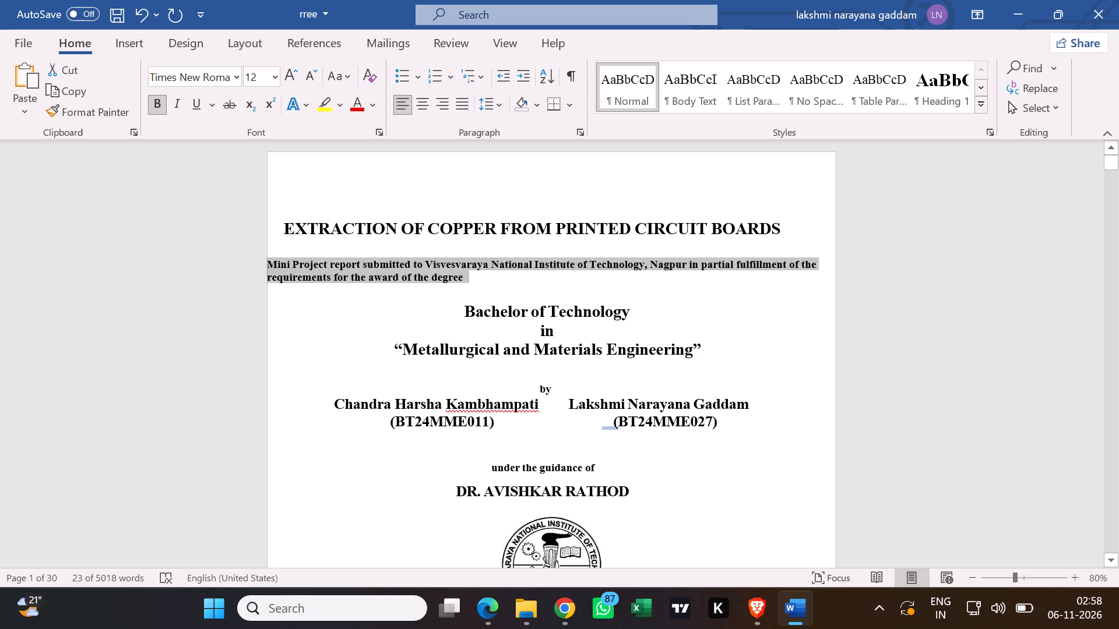
pyautogui.click(419, 108)
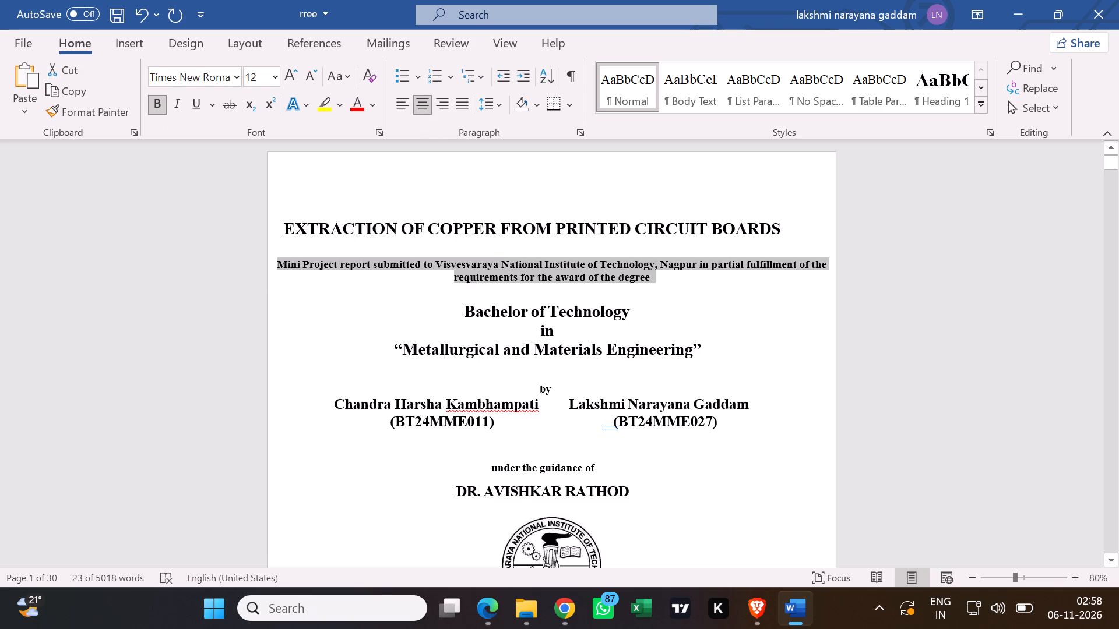
pyautogui.click(735, 333)
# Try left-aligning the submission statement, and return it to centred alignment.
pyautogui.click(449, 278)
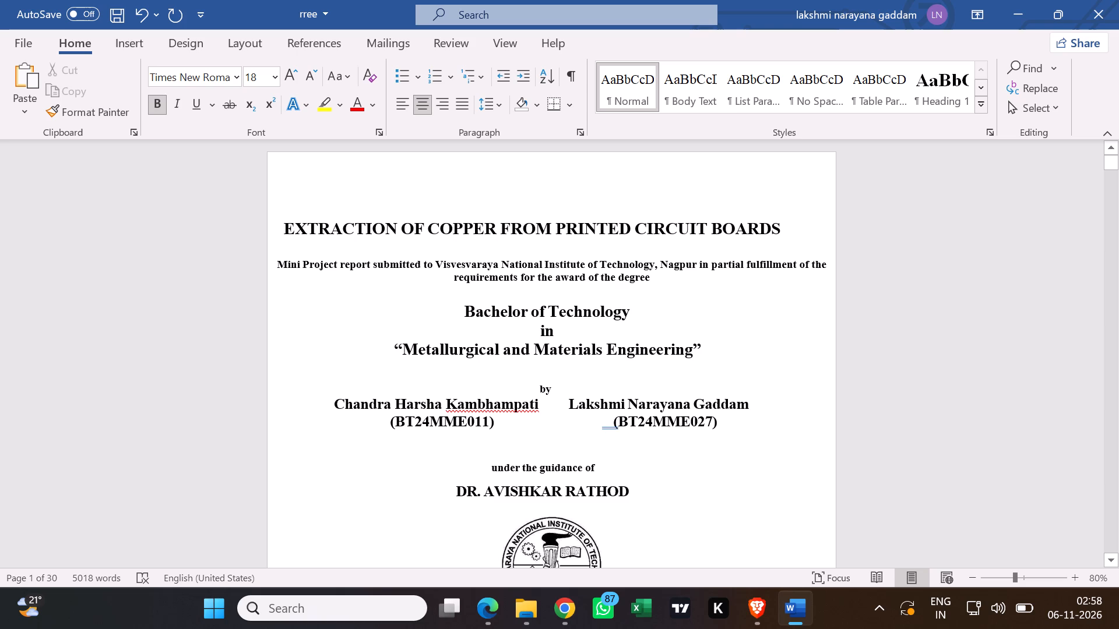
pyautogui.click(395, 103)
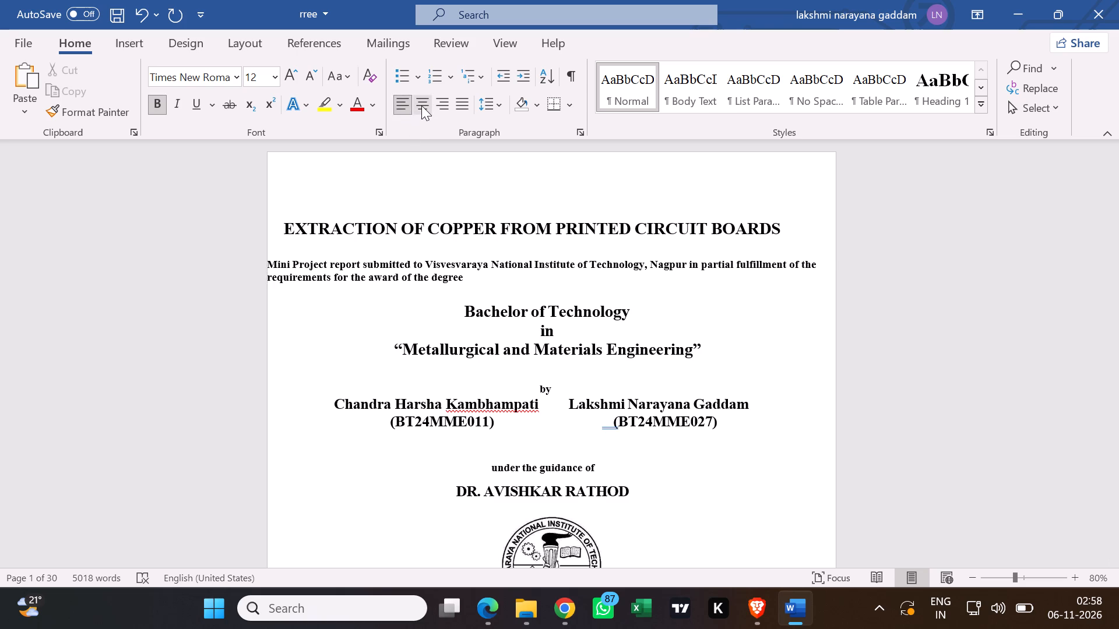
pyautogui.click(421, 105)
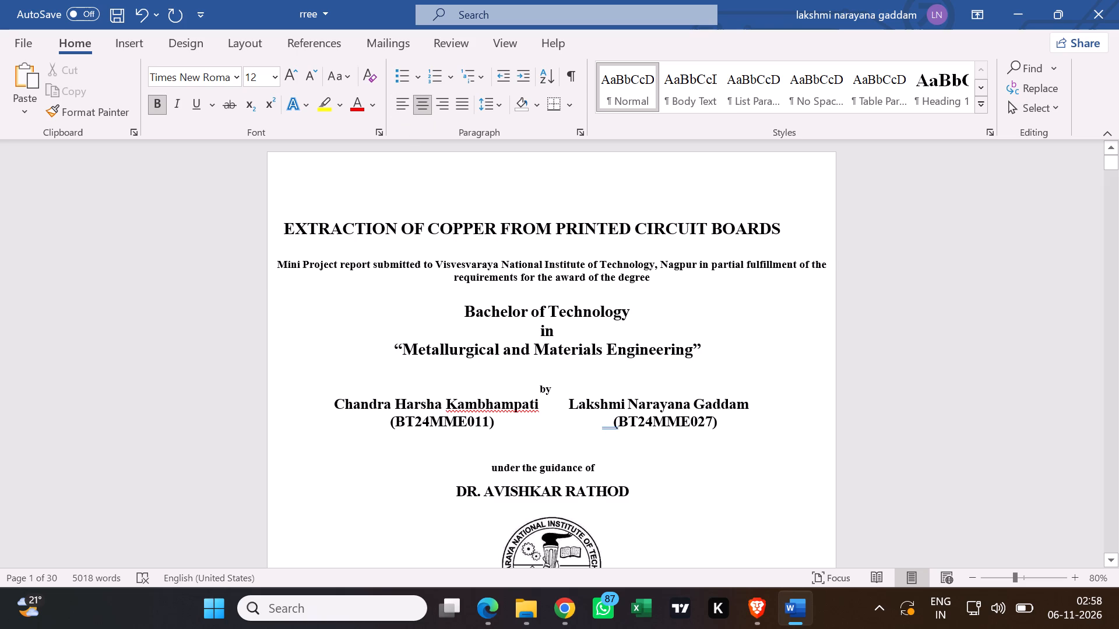
# Apply the Normal style to the supervisor's name under "under the guidance of" and format it as 16 pt, bold and centred.
pyautogui.scroll(-7, 621, 349)
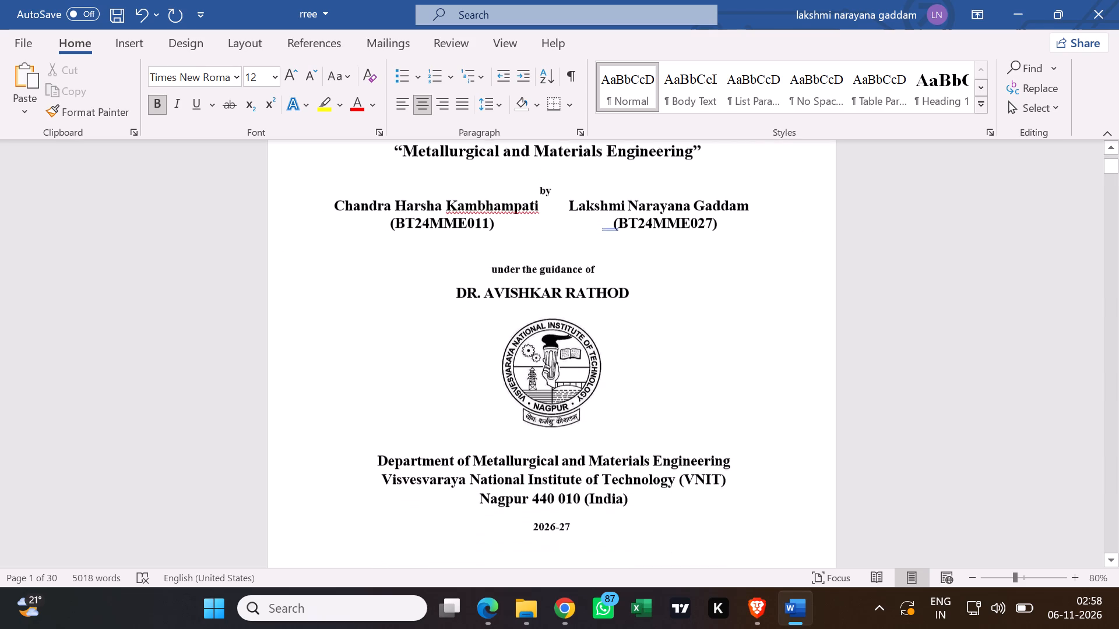
pyautogui.scroll(-2, 620, 363)
pyautogui.scroll(4, 609, 351)
pyautogui.scroll(5, 468, 190)
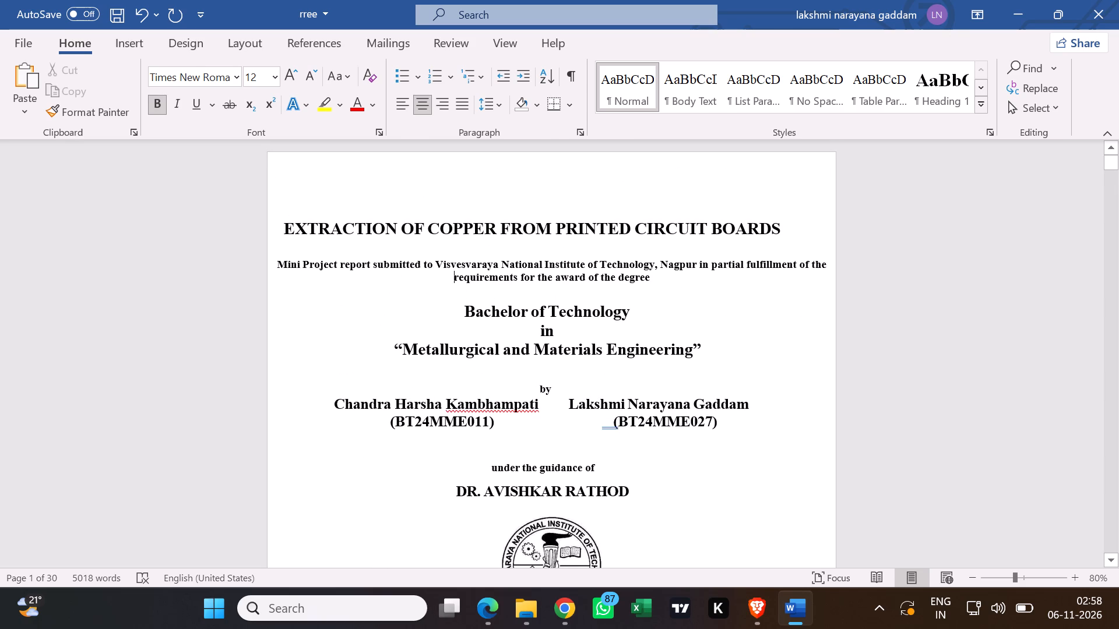
pyautogui.scroll(-4, 489, 385)
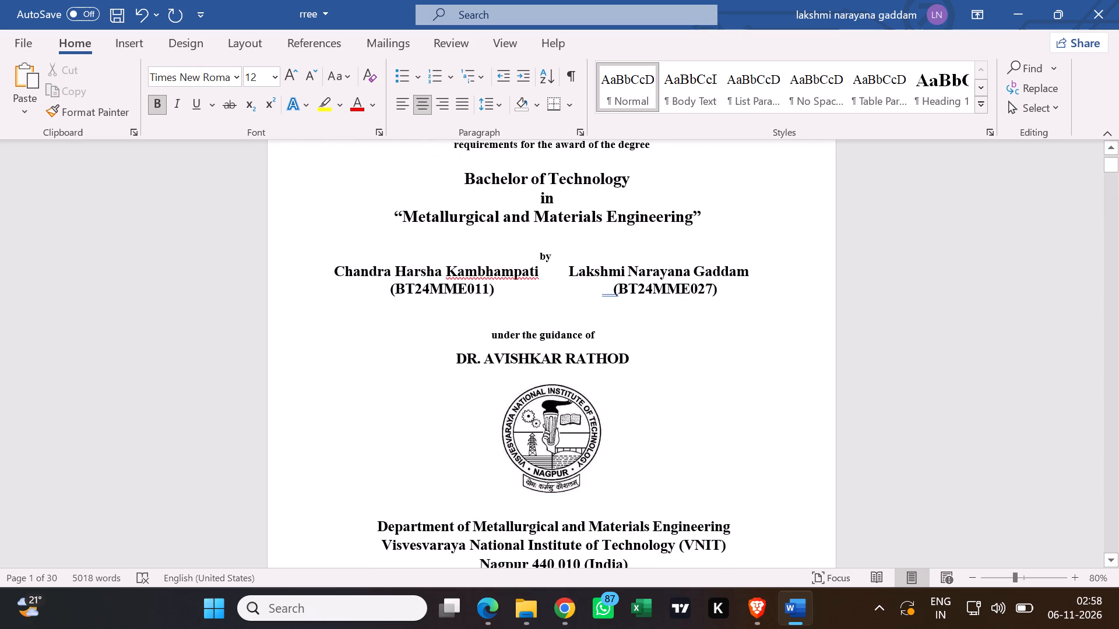
pyautogui.scroll(1, 487, 379)
pyautogui.moveTo(633, 390); pyautogui.dragTo(491, 368)
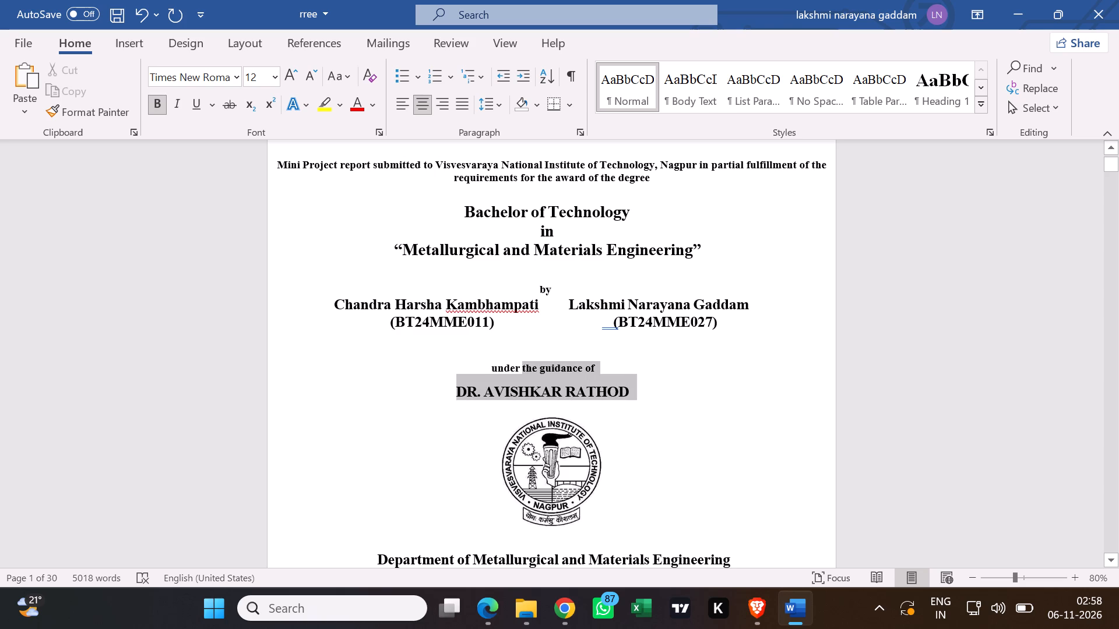
pyautogui.moveTo(491, 368); pyautogui.dragTo(462, 388)
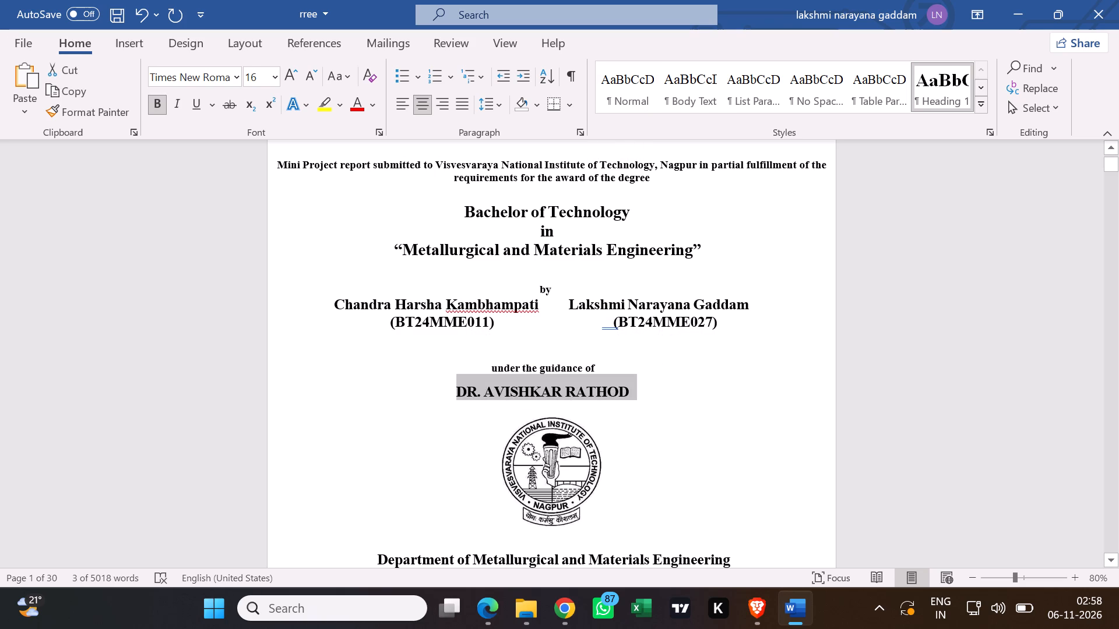
pyautogui.click(631, 90)
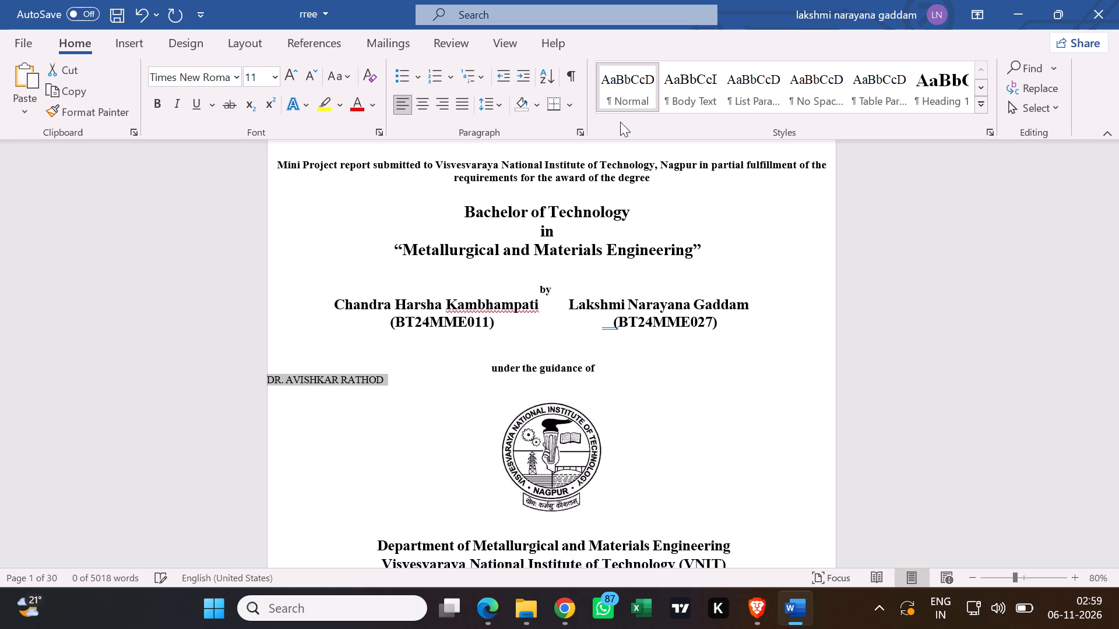
pyautogui.click(275, 72)
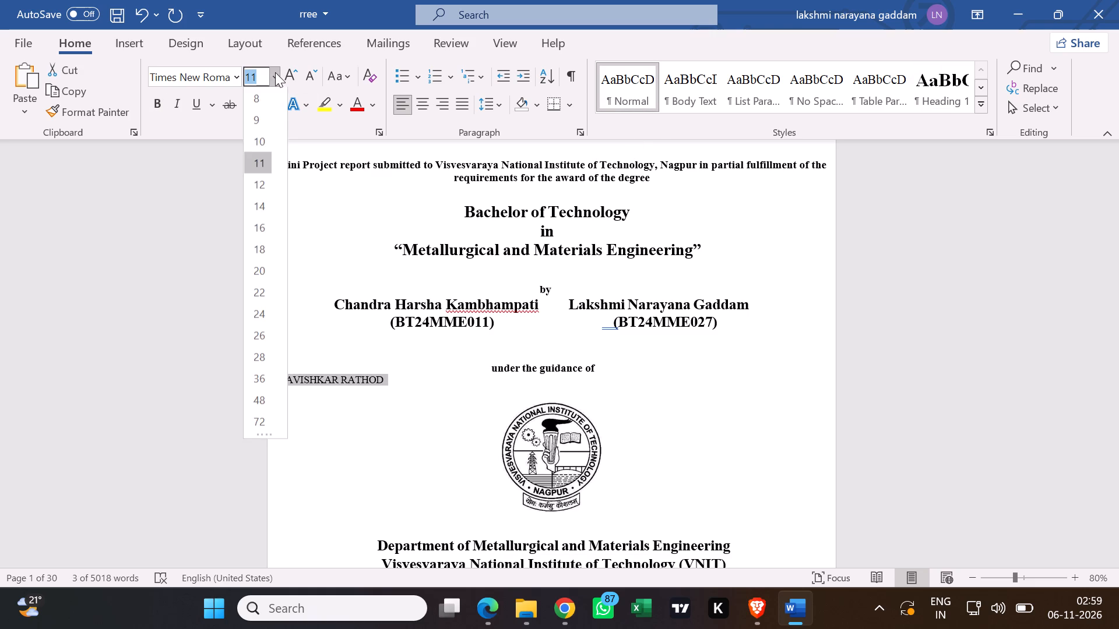
pyautogui.click(260, 228)
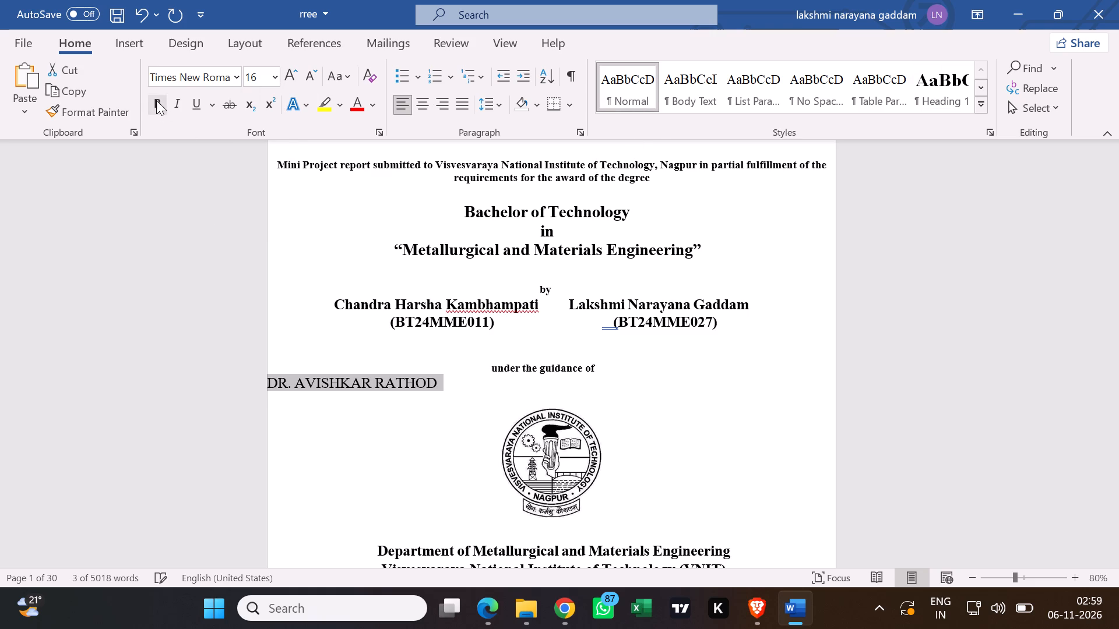
pyautogui.click(156, 100)
pyautogui.click(419, 104)
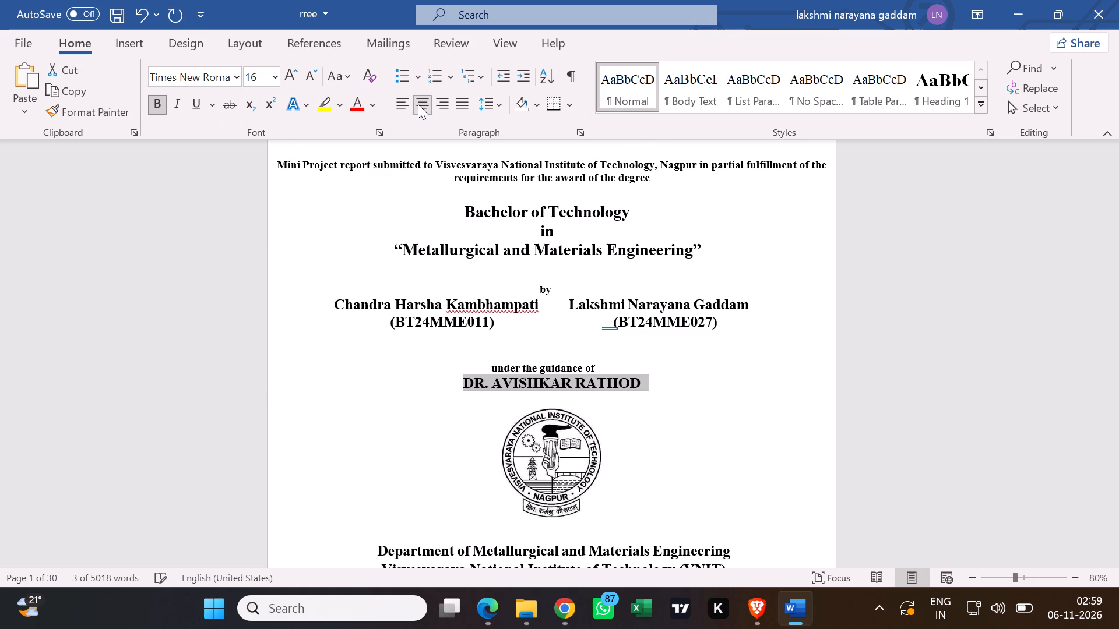
pyautogui.click(606, 365)
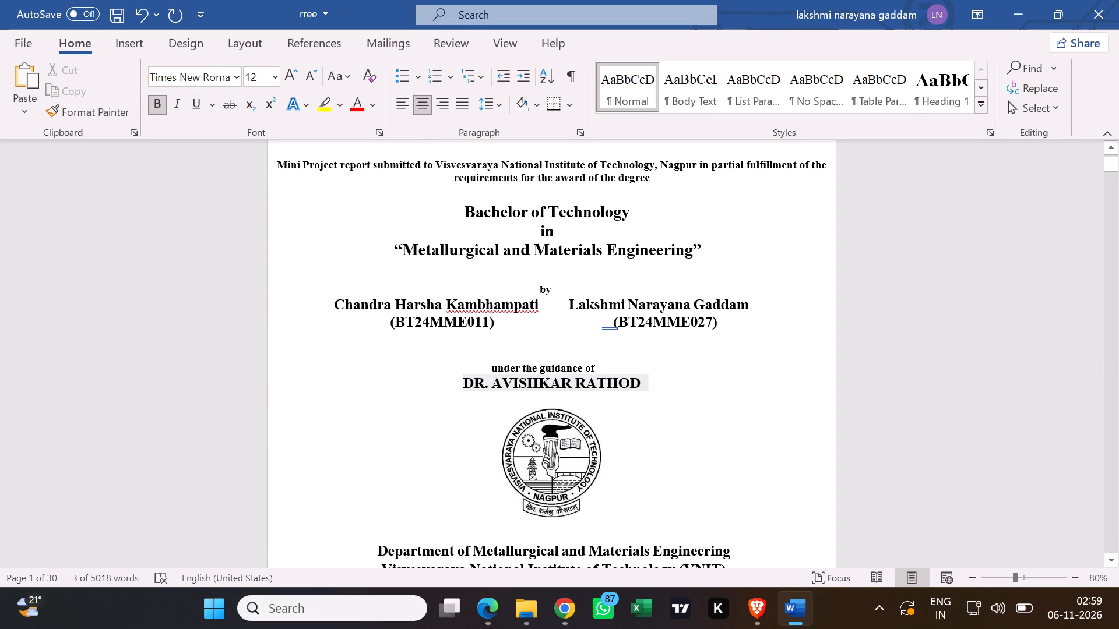
# Apply the Normal style to the department, institute and city lines beneath the emblem and format them as 16 pt, bold and centred.
pyautogui.scroll(2, 687, 402)
pyautogui.scroll(-3, 685, 407)
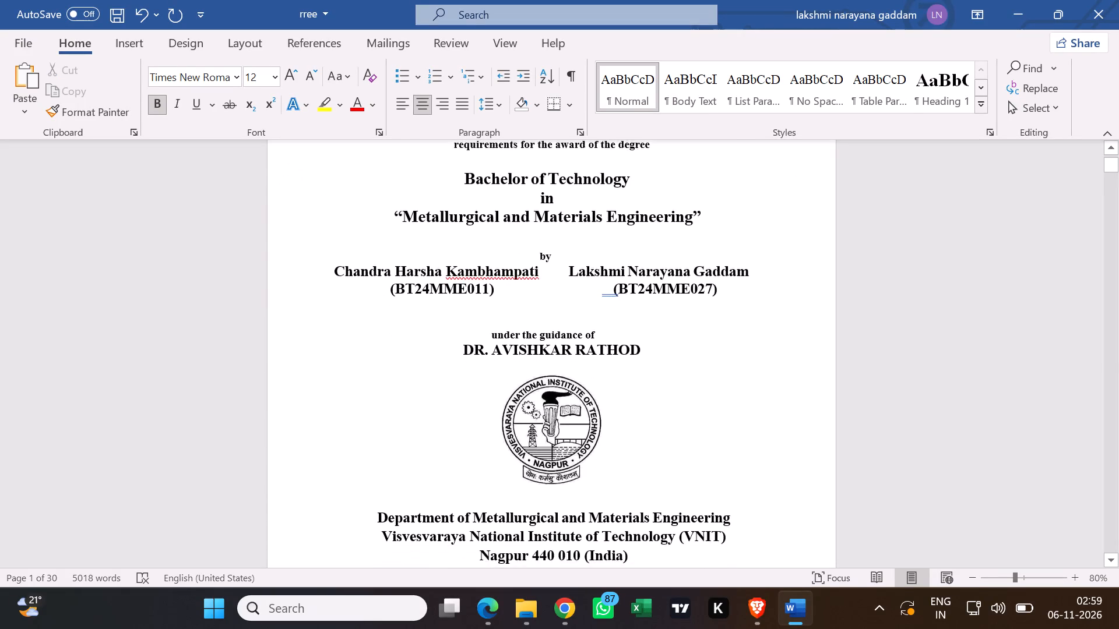
pyautogui.scroll(-4, 685, 408)
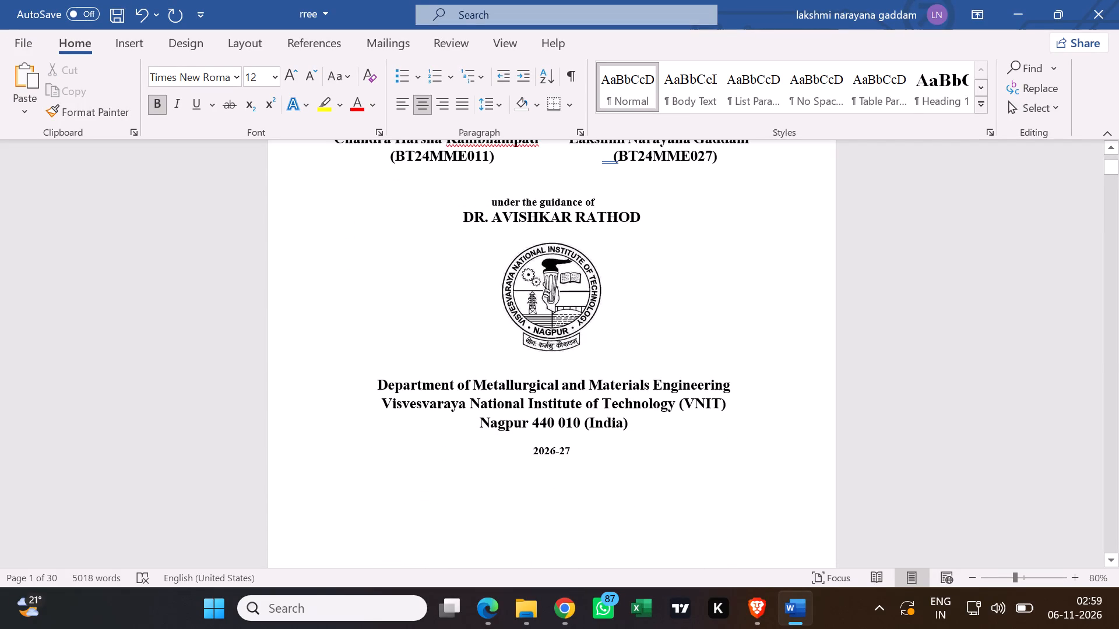
pyautogui.moveTo(638, 429); pyautogui.dragTo(376, 369)
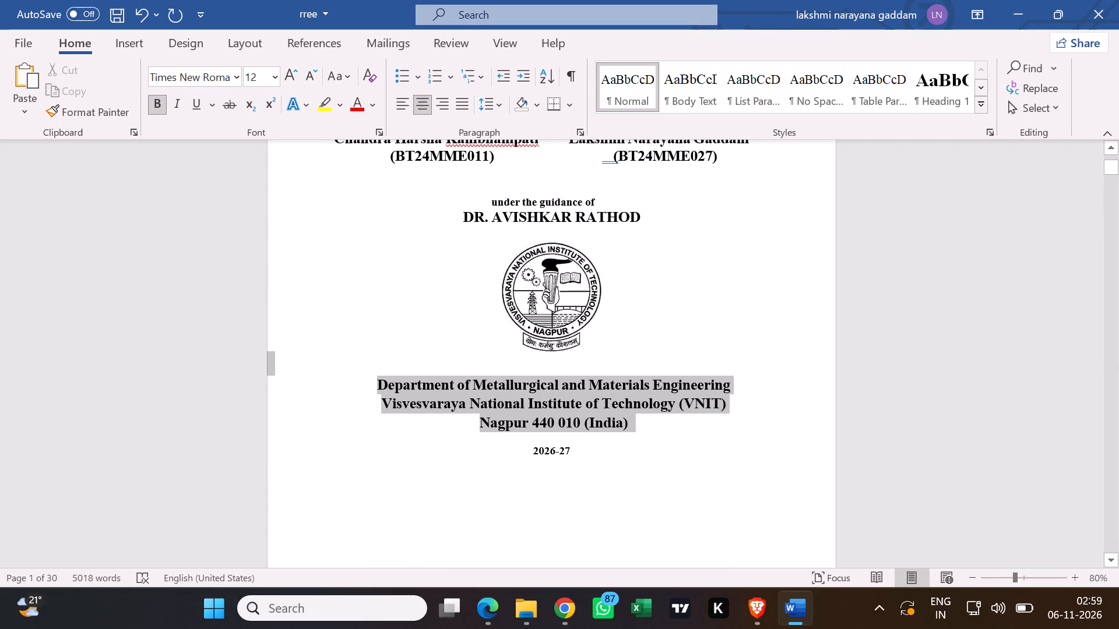
pyautogui.moveTo(376, 369); pyautogui.dragTo(380, 386)
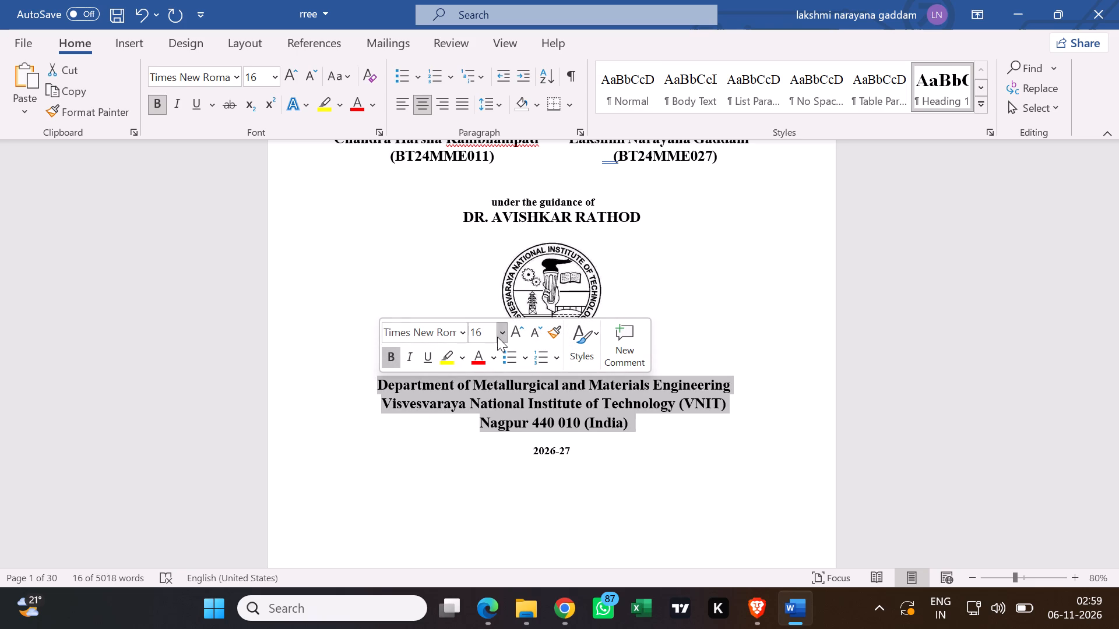
pyautogui.click(621, 80)
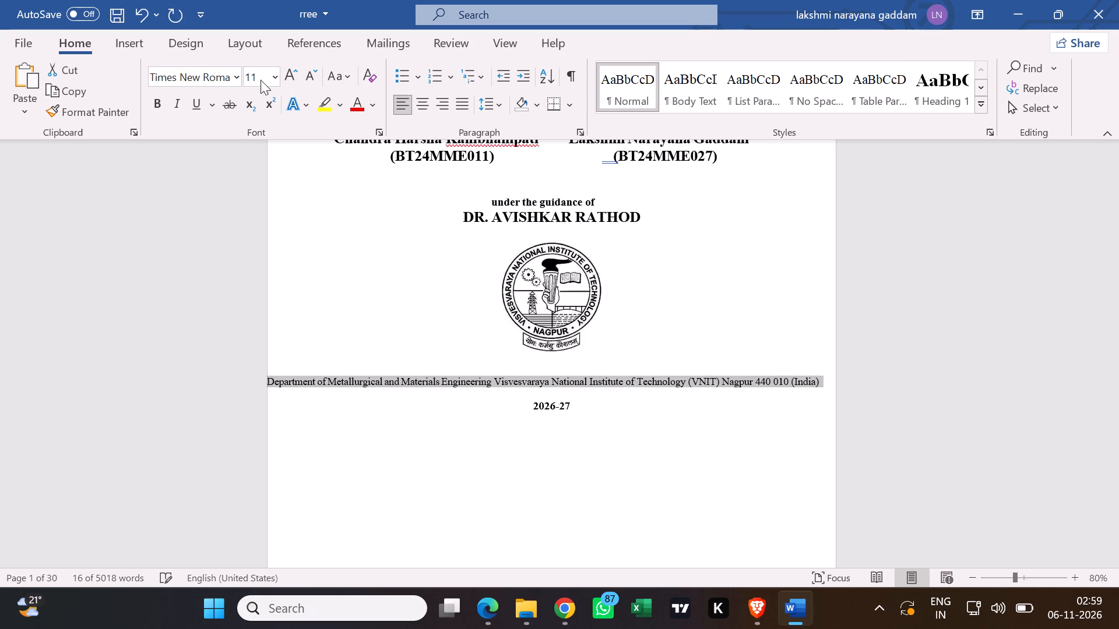
pyautogui.click(274, 72)
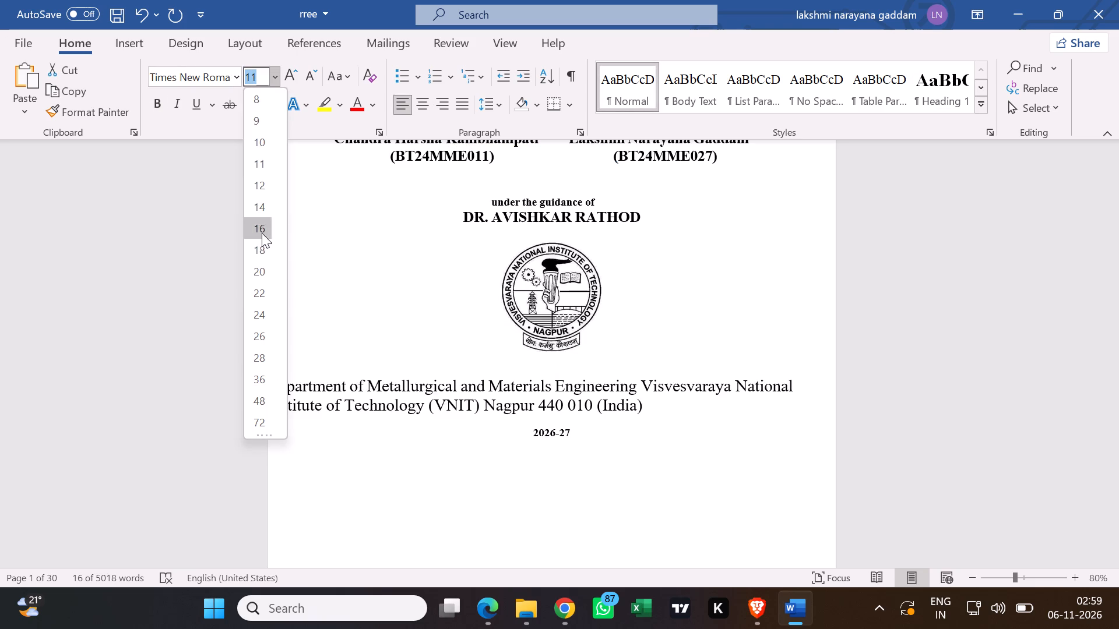
pyautogui.click(262, 230)
pyautogui.click(162, 103)
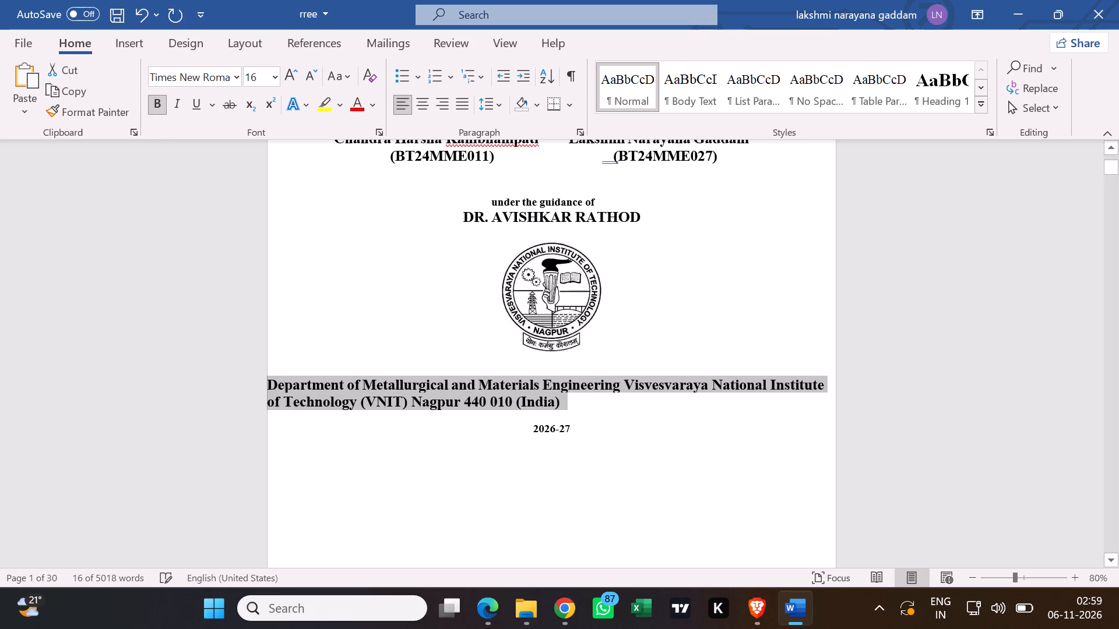
pyautogui.click(417, 98)
pyautogui.click(588, 493)
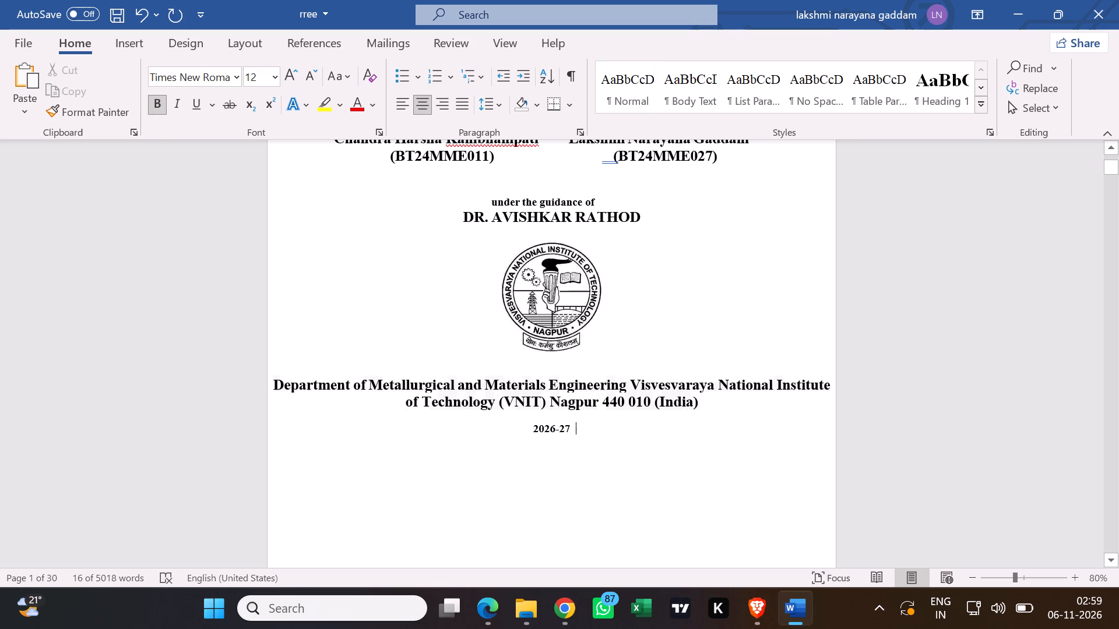
# Break the text beneath the emblem after "Engineering" so that "Visvesvaraya National Institute of Technology" starts on a new line.
pyautogui.scroll(12, 587, 507)
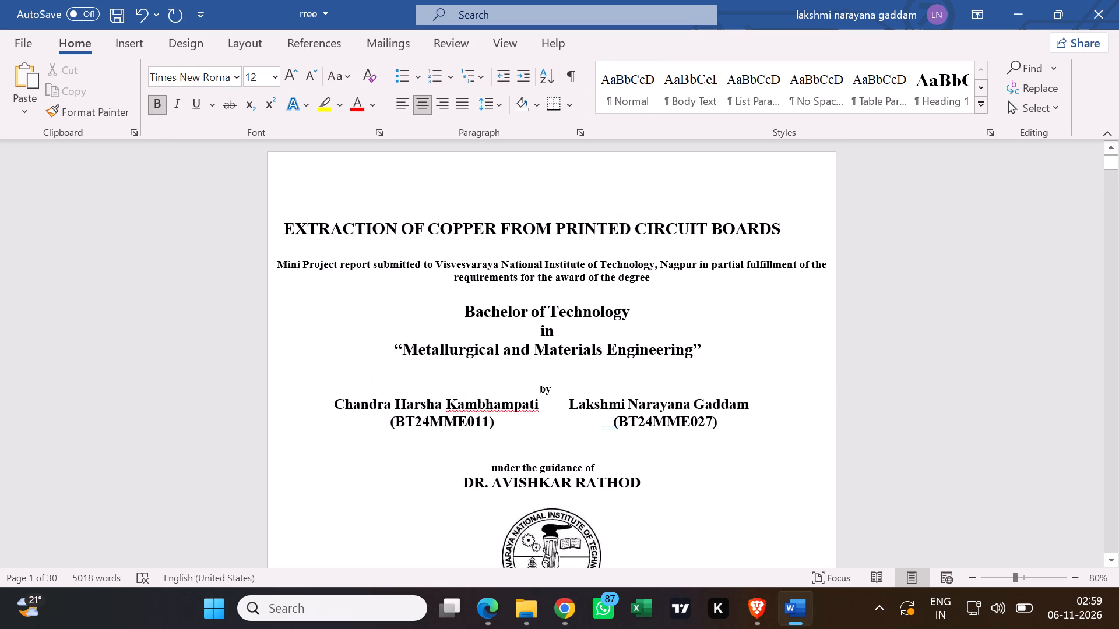
pyautogui.scroll(-11, 584, 508)
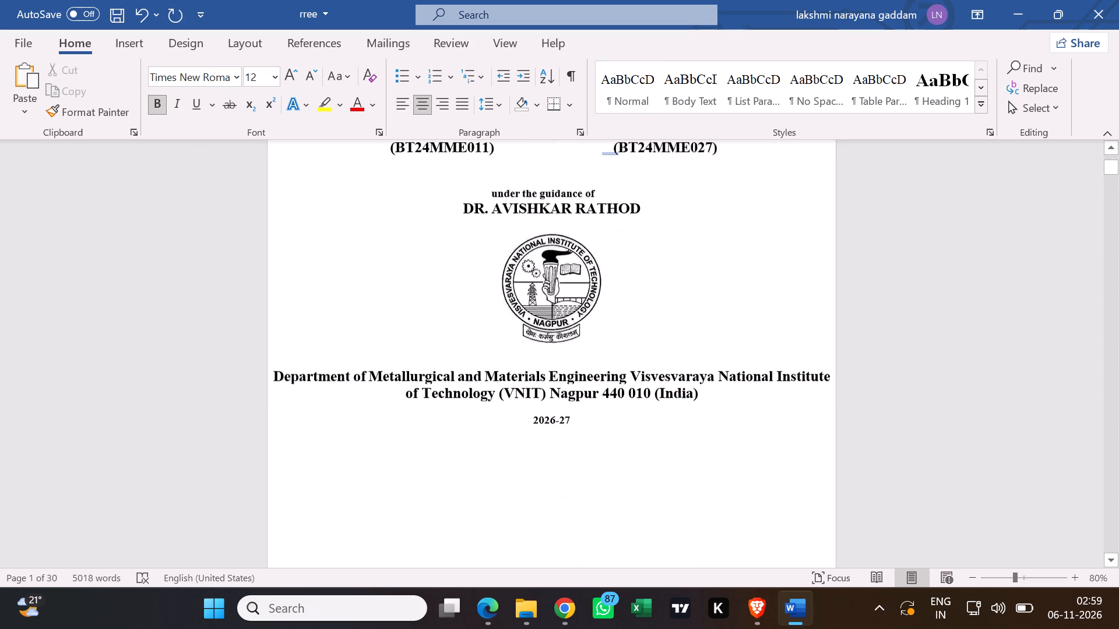
pyautogui.scroll(-10, 579, 510)
pyautogui.scroll(4, 574, 513)
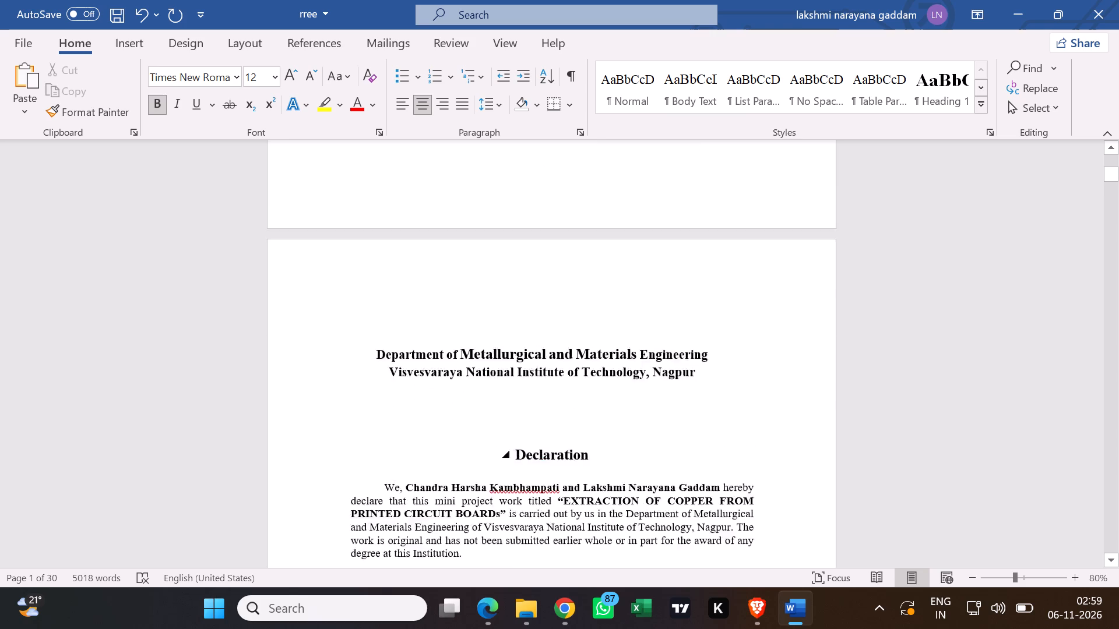
pyautogui.scroll(5, 570, 503)
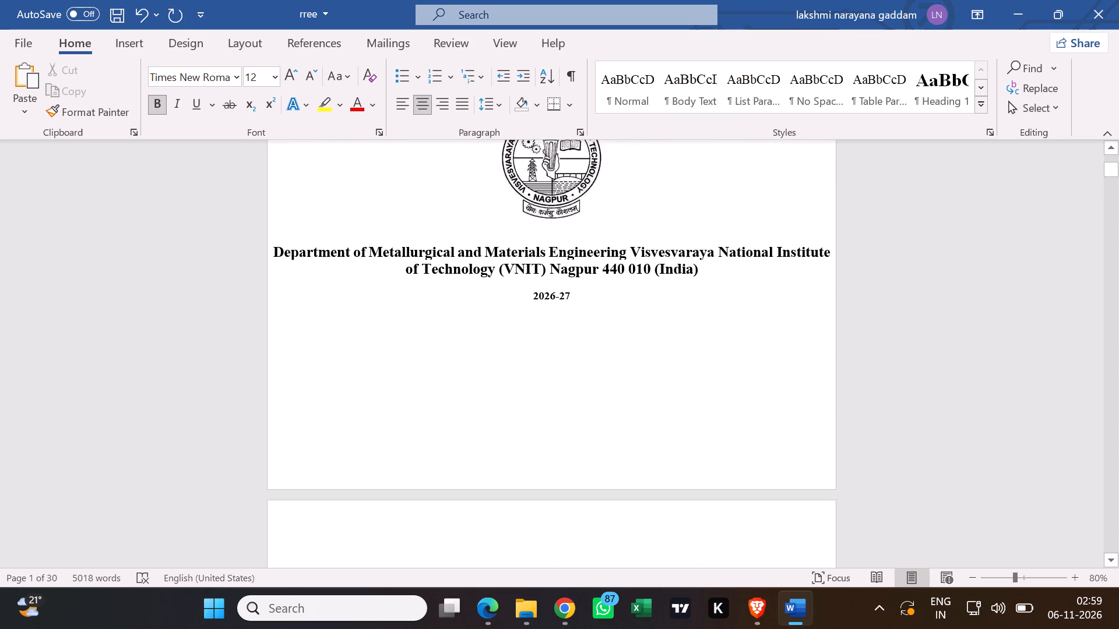
pyautogui.click(627, 251)
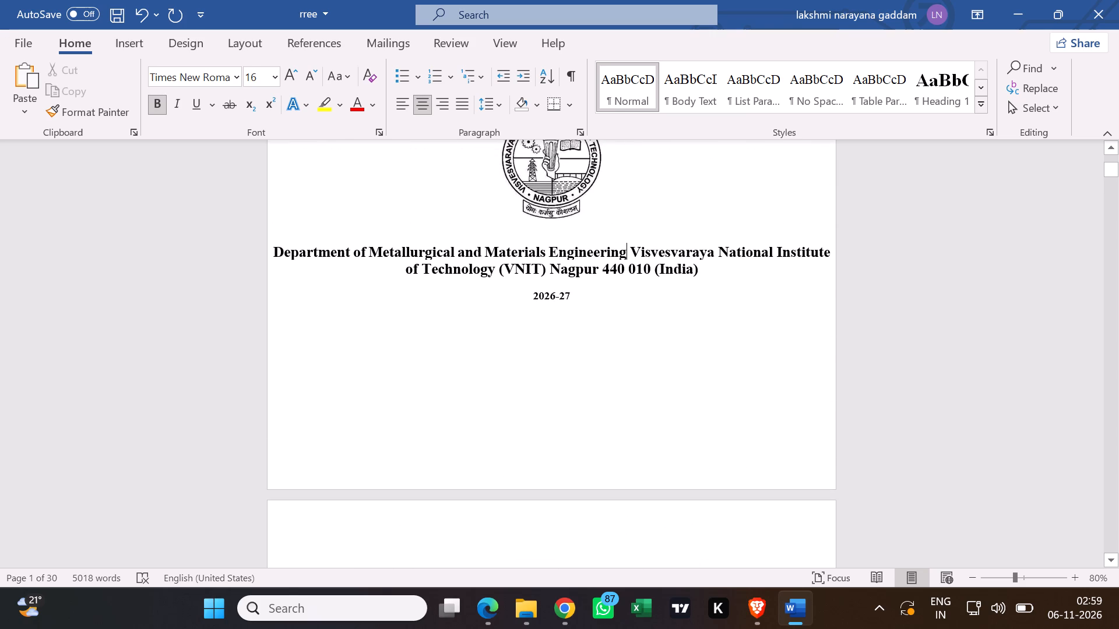
pyautogui.click(630, 251)
pyautogui.press('Return')
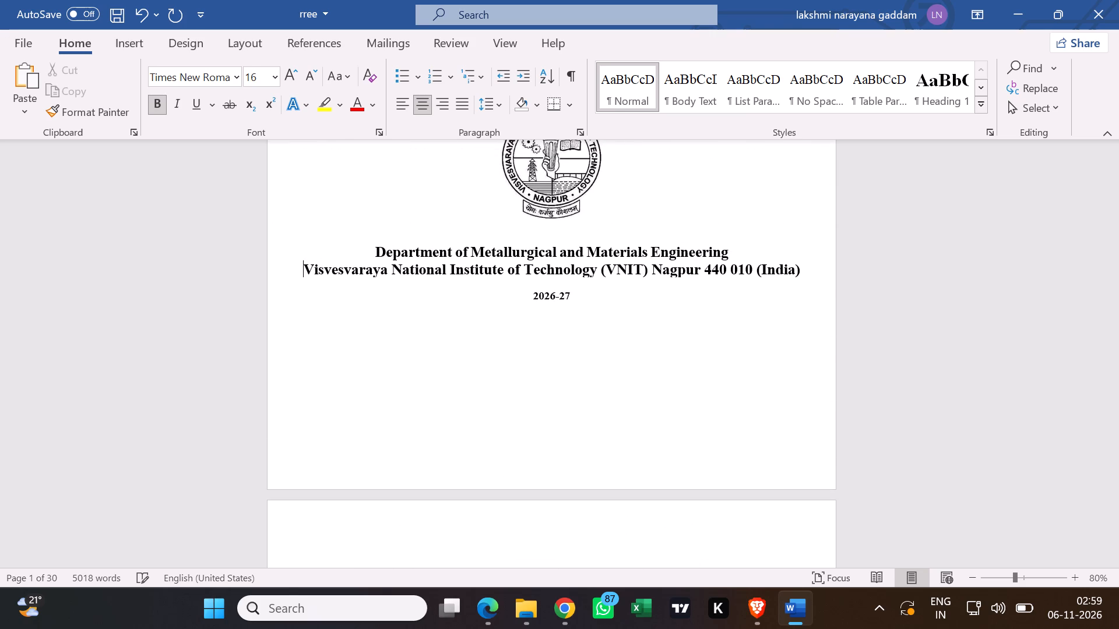
# Review the title page layout from the report title down to the year beneath the institute lines.
pyautogui.scroll(4, 557, 323)
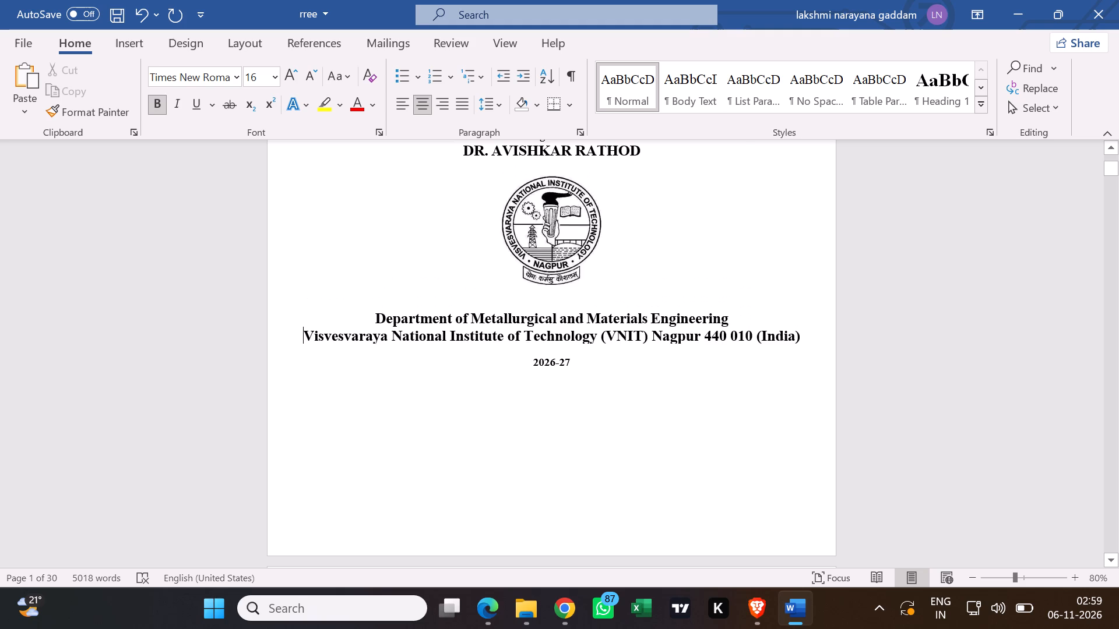
pyautogui.scroll(10, 557, 323)
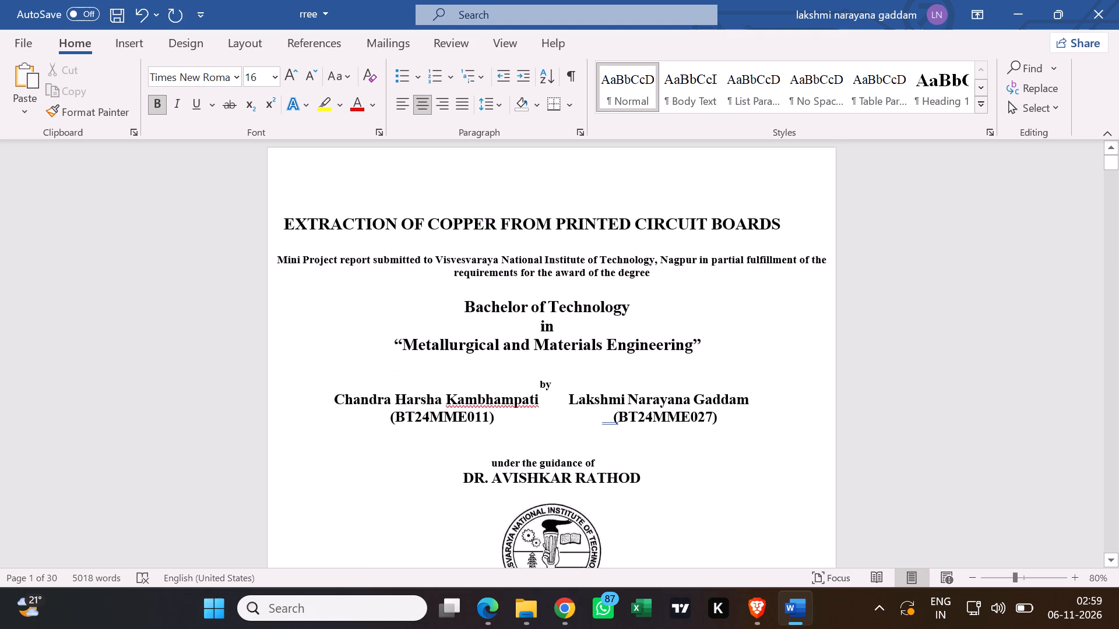
pyautogui.scroll(3, 559, 312)
pyautogui.scroll(-8, 559, 312)
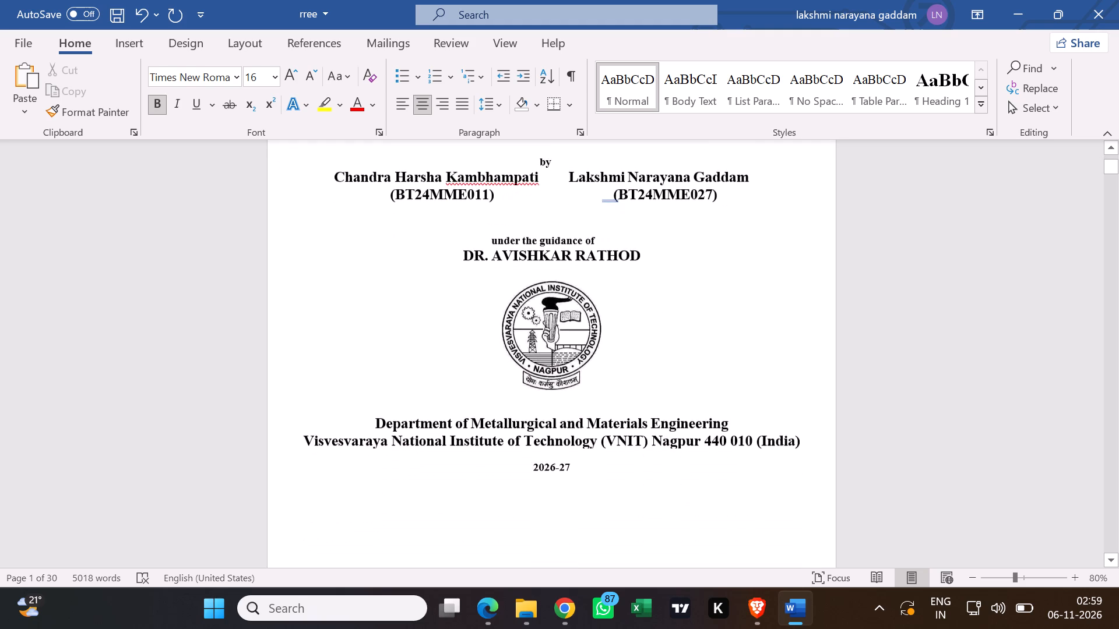
pyautogui.scroll(-10, 556, 313)
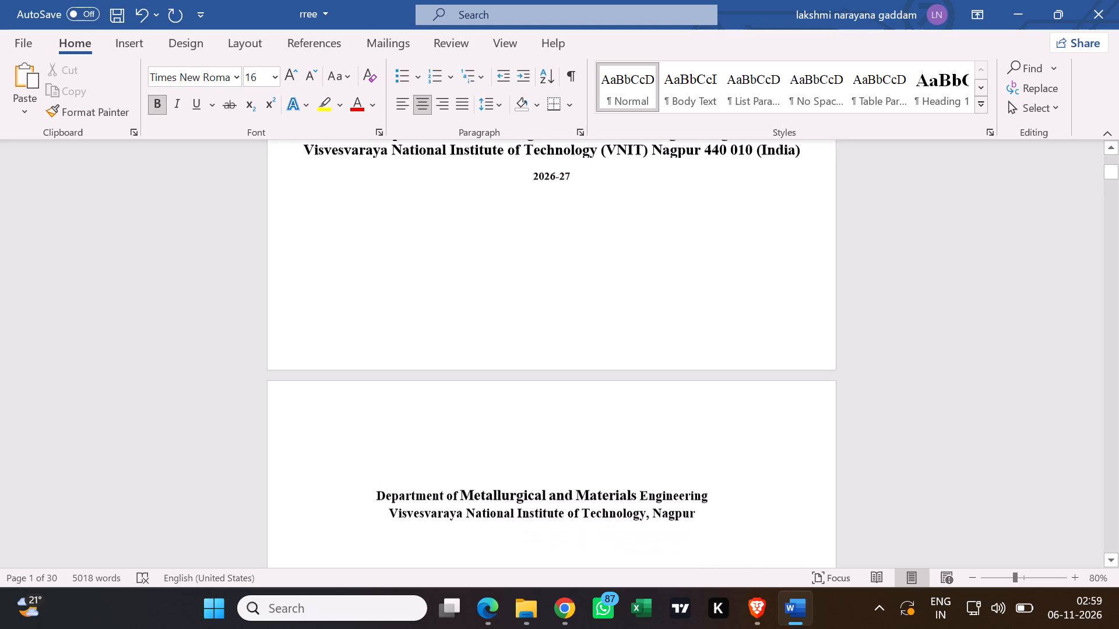
# Apply the Normal style to the "Declaration" heading on page 2 and format it as 16 pt, bold and centred.
pyautogui.scroll(-5, 555, 329)
pyautogui.scroll(1, 551, 339)
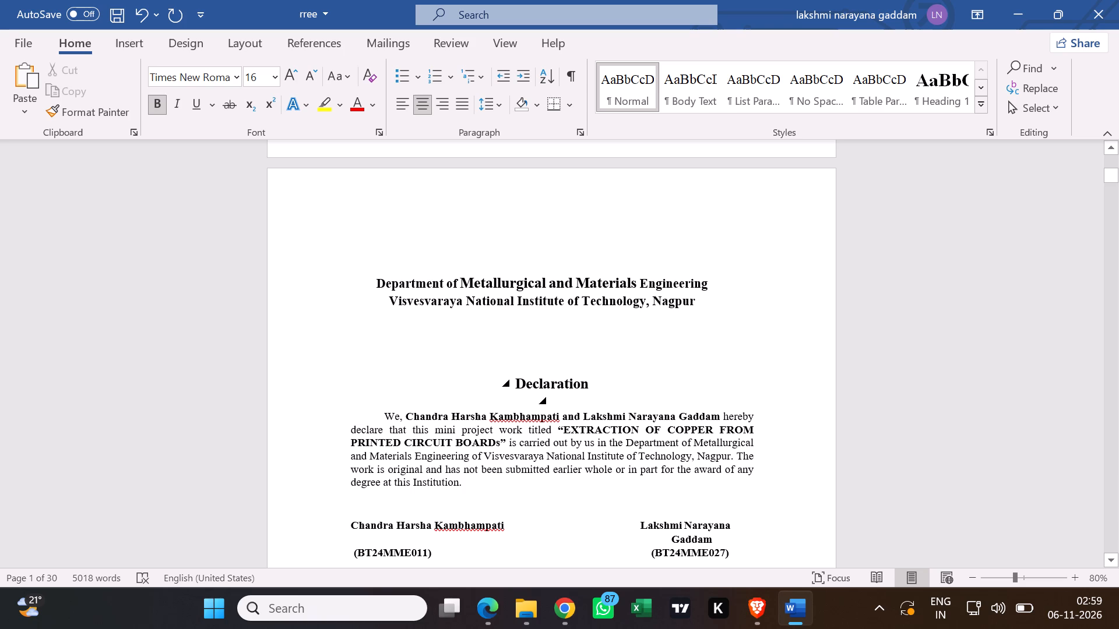
pyautogui.moveTo(615, 383); pyautogui.dragTo(571, 376)
pyautogui.moveTo(571, 376); pyautogui.dragTo(532, 379)
pyautogui.moveTo(532, 379); pyautogui.dragTo(518, 378)
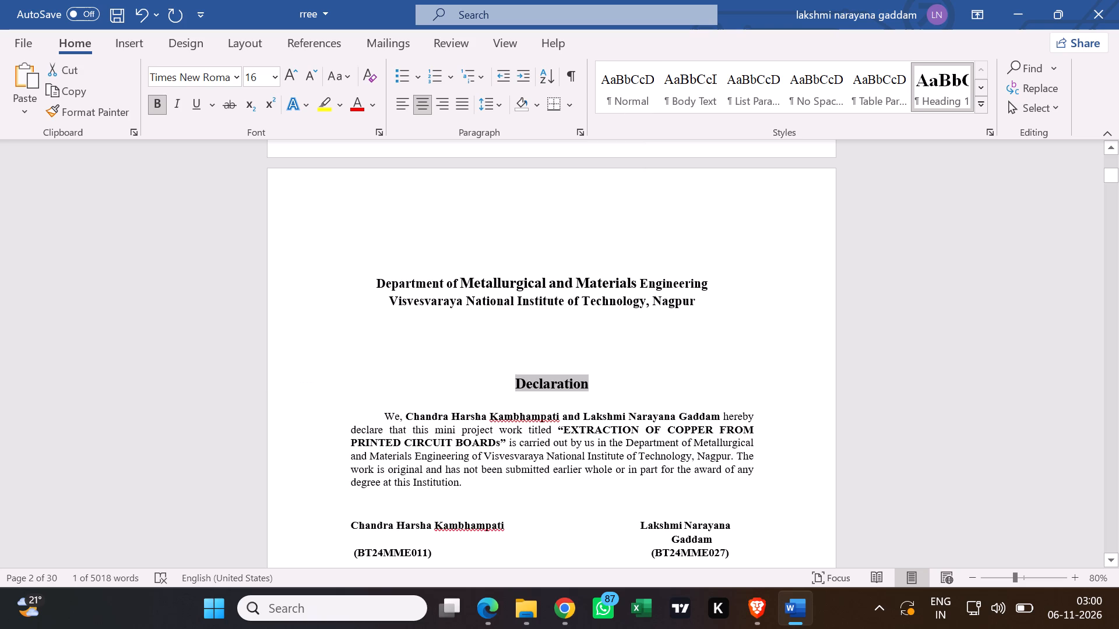
pyautogui.click(624, 87)
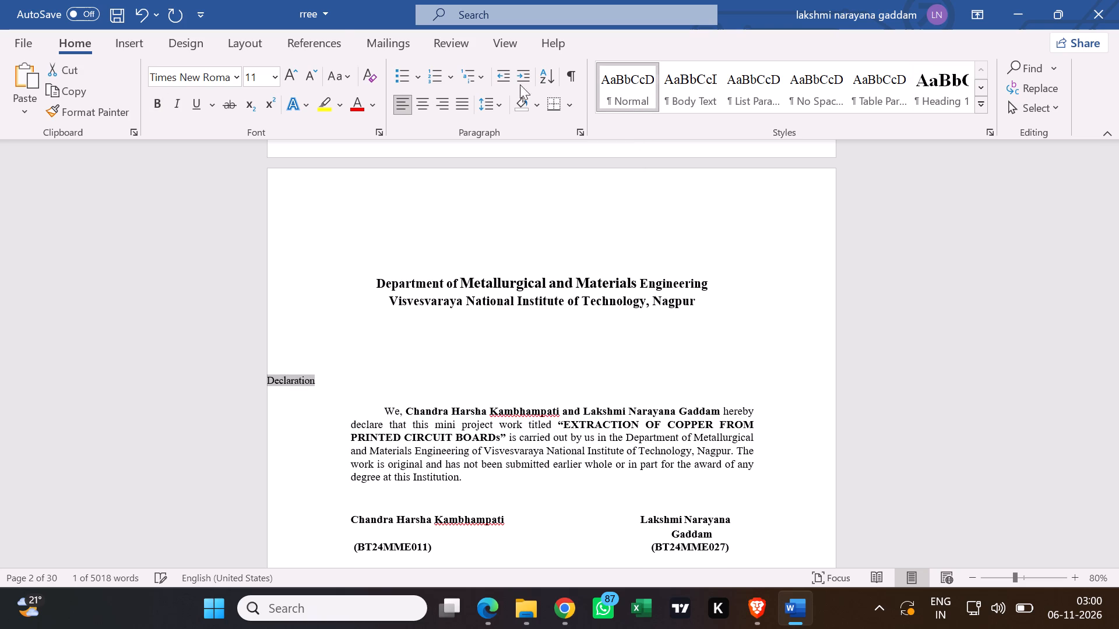
pyautogui.click(274, 77)
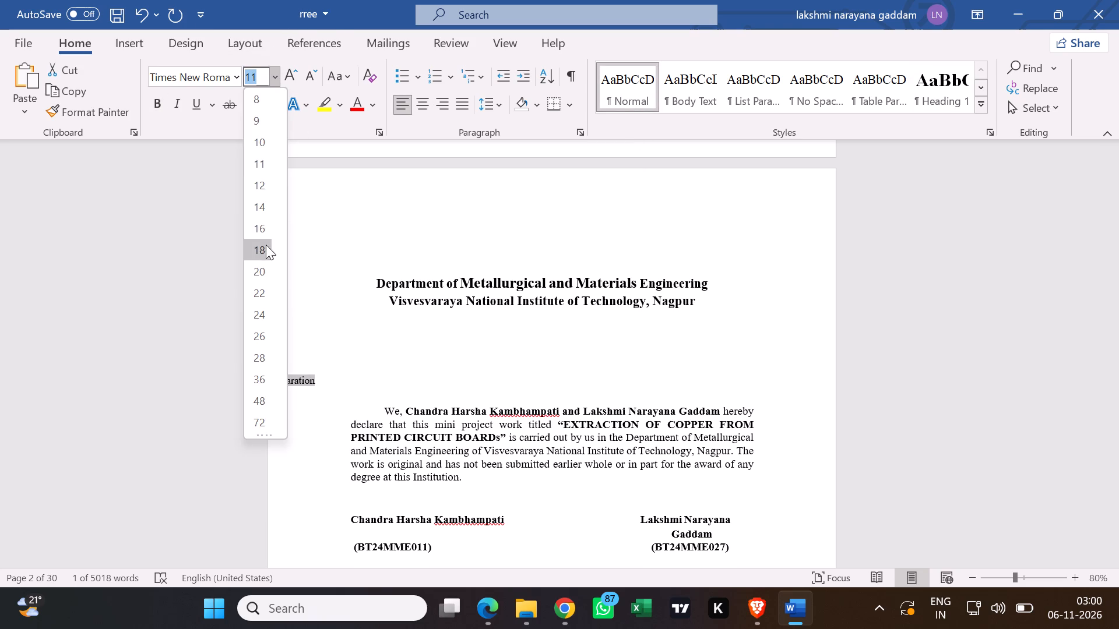
pyautogui.click(252, 230)
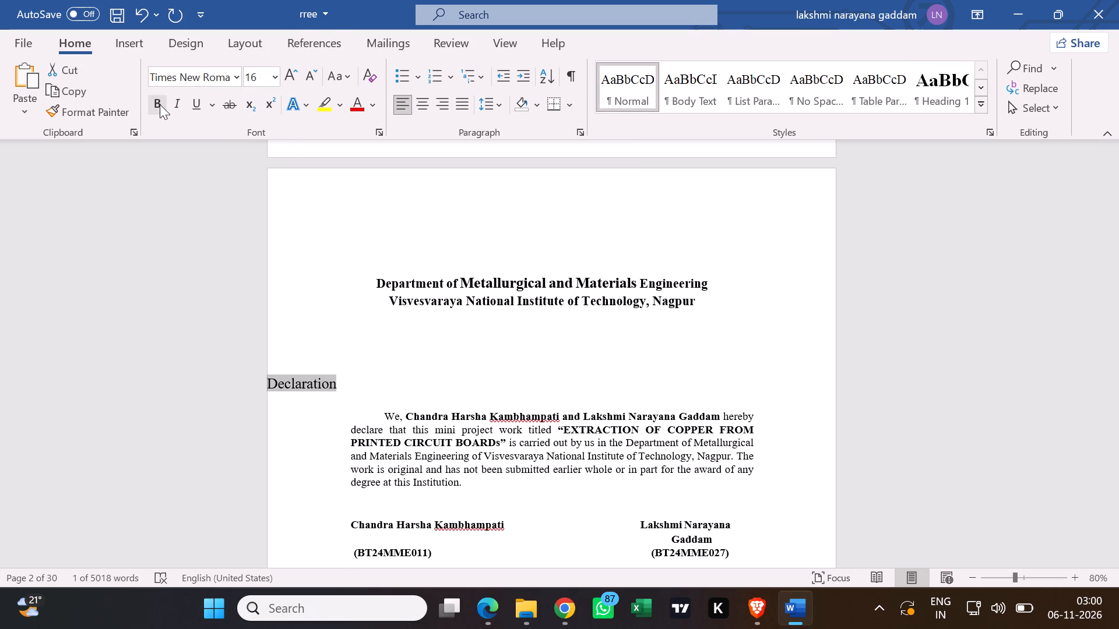
pyautogui.click(160, 104)
pyautogui.click(421, 104)
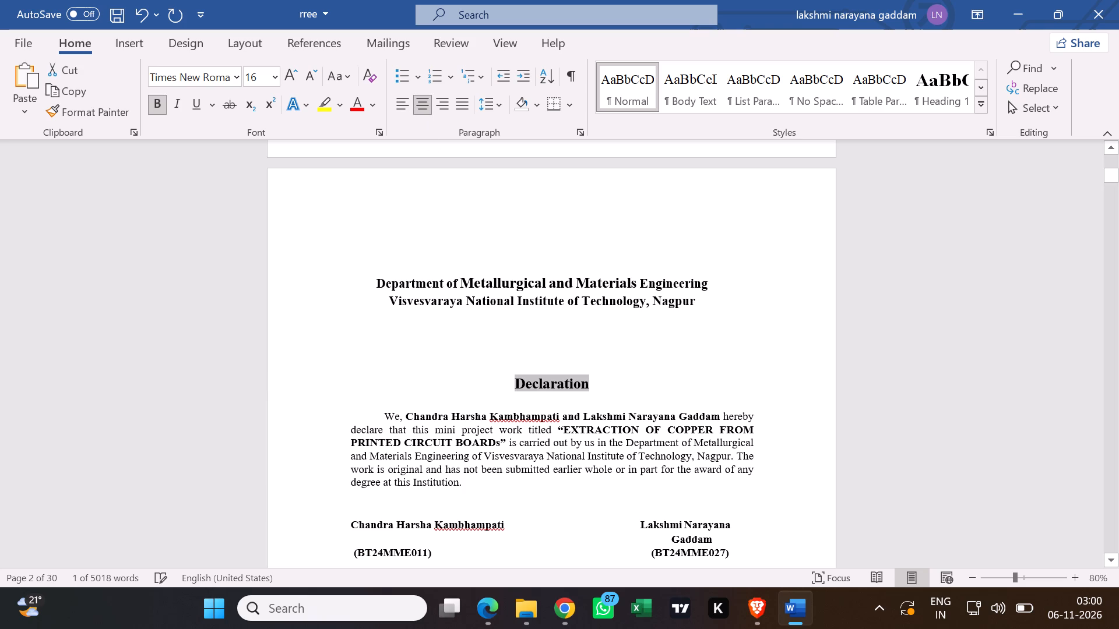
pyautogui.click(680, 367)
# Apply the Normal style to the "Certificate" heading on page 3 and format it as 16 pt, bold and centred.
pyautogui.scroll(-9, 682, 366)
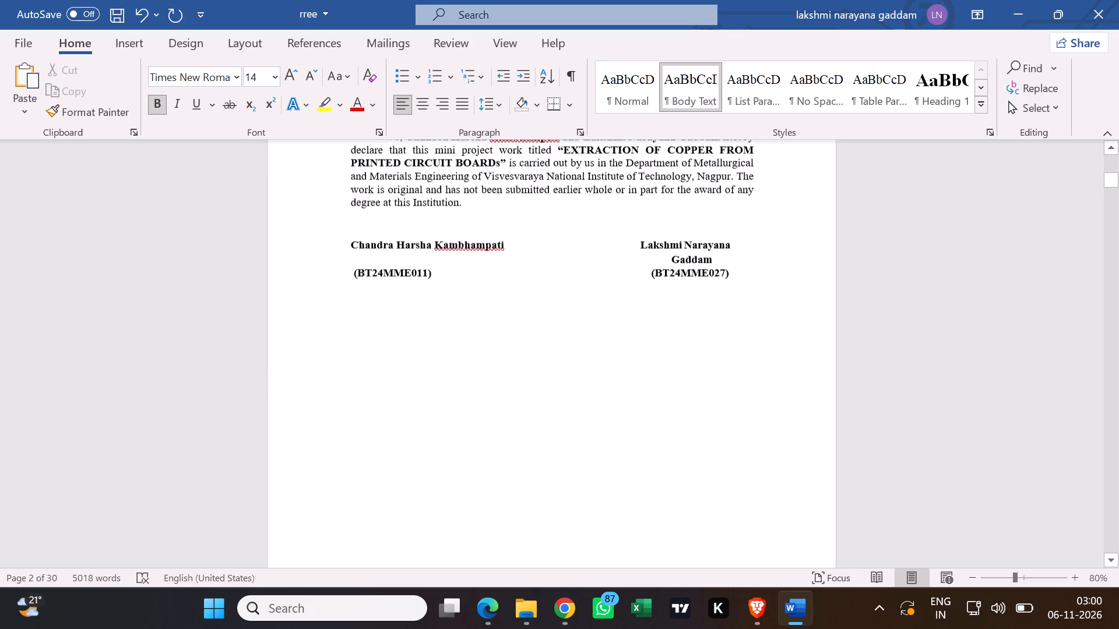
pyautogui.scroll(-15, 661, 377)
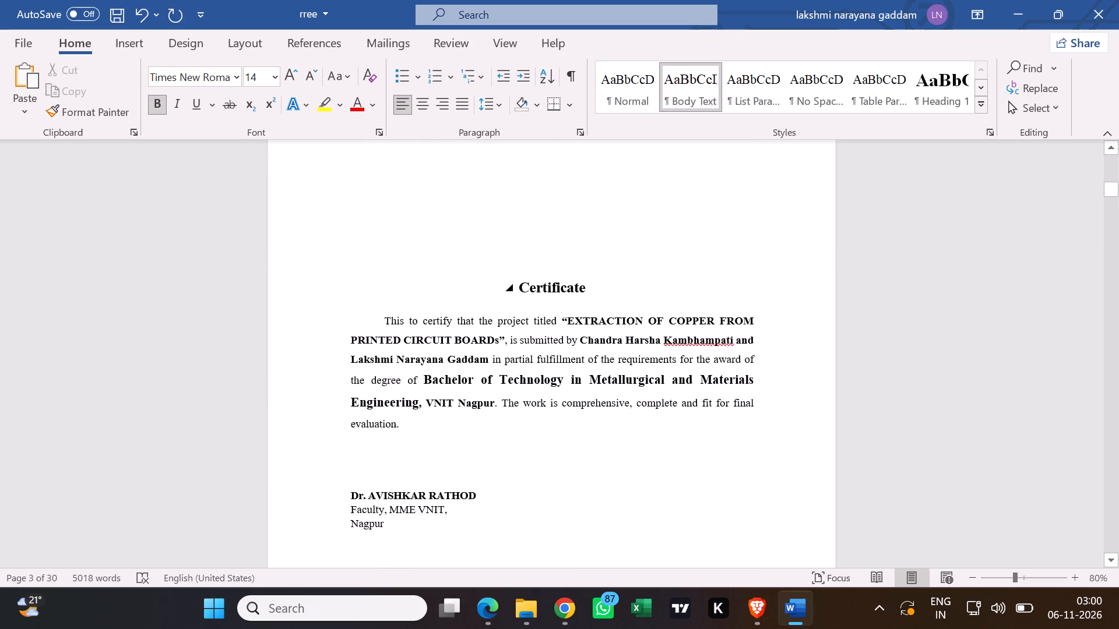
pyautogui.moveTo(597, 291); pyautogui.dragTo(519, 288)
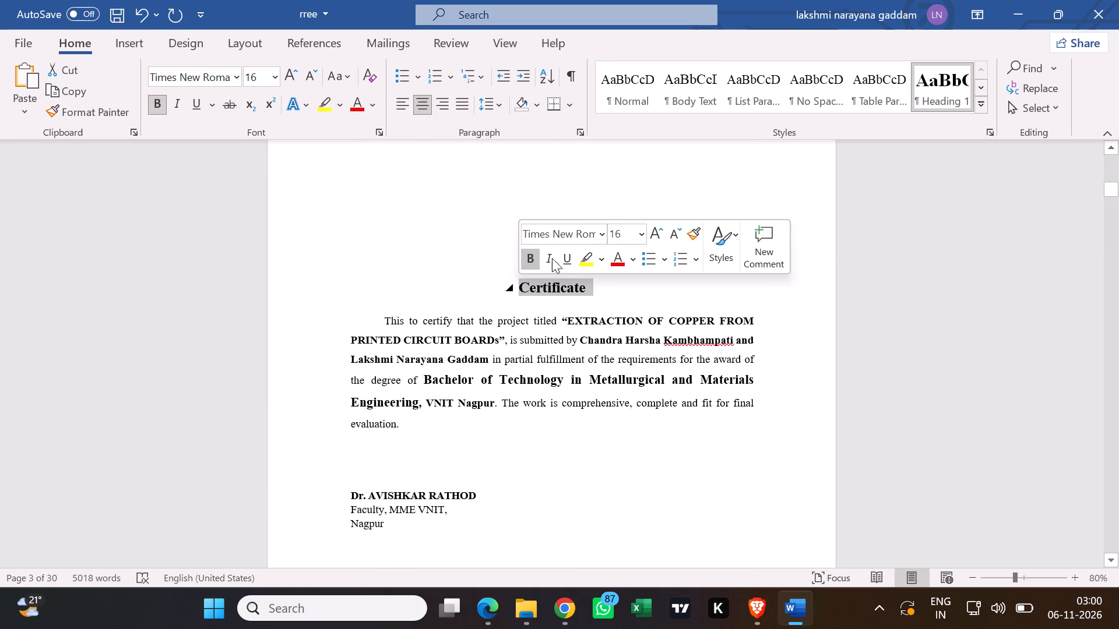
pyautogui.click(623, 95)
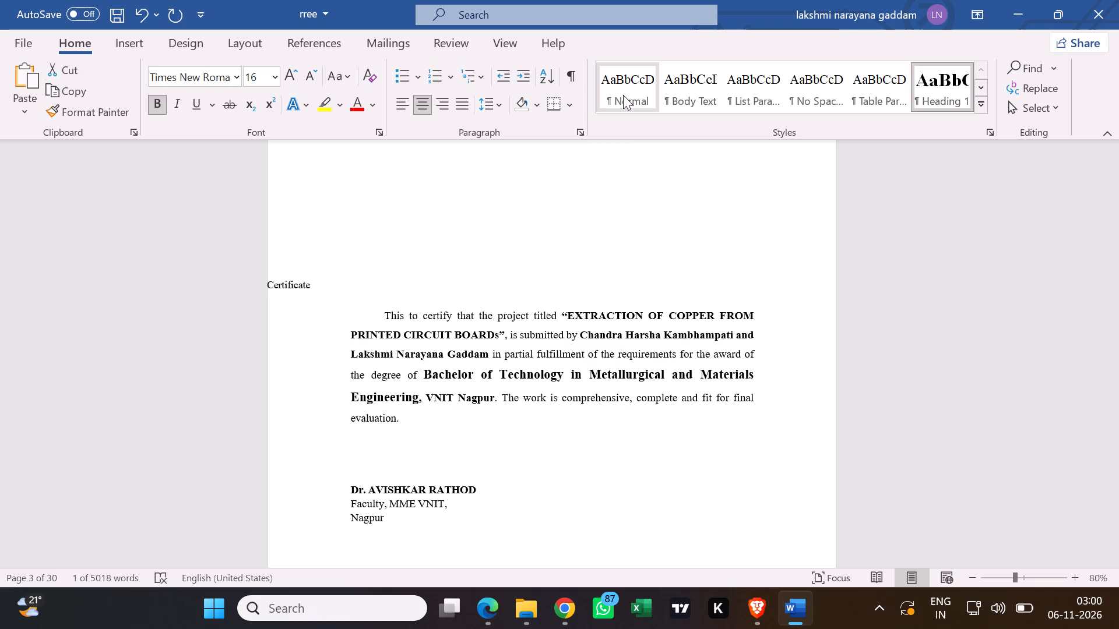
pyautogui.click(272, 77)
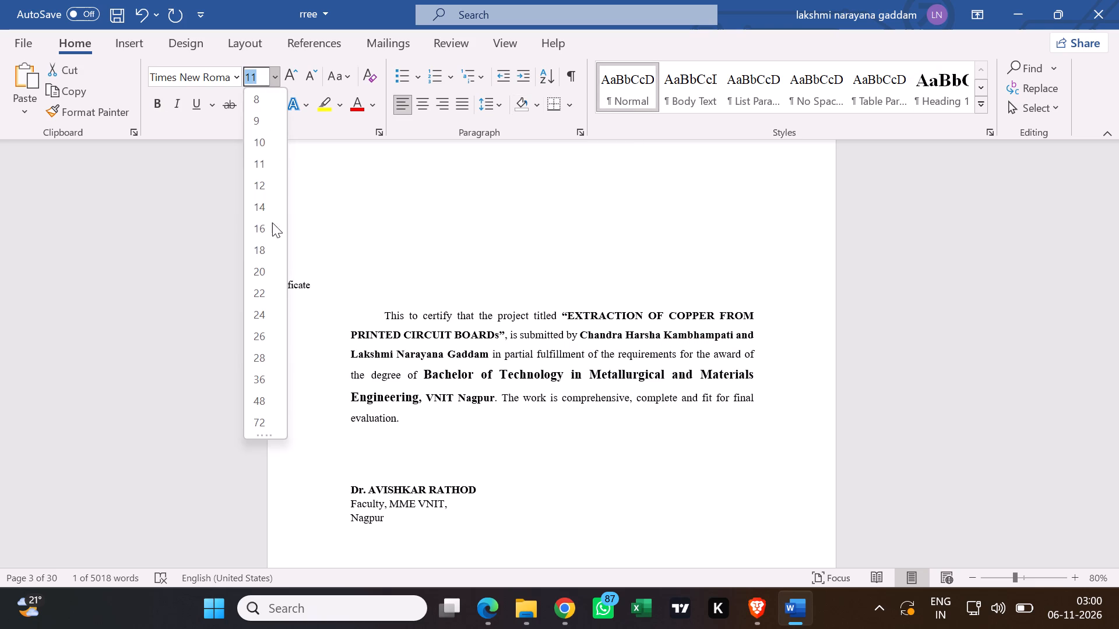
pyautogui.click(261, 231)
pyautogui.click(157, 107)
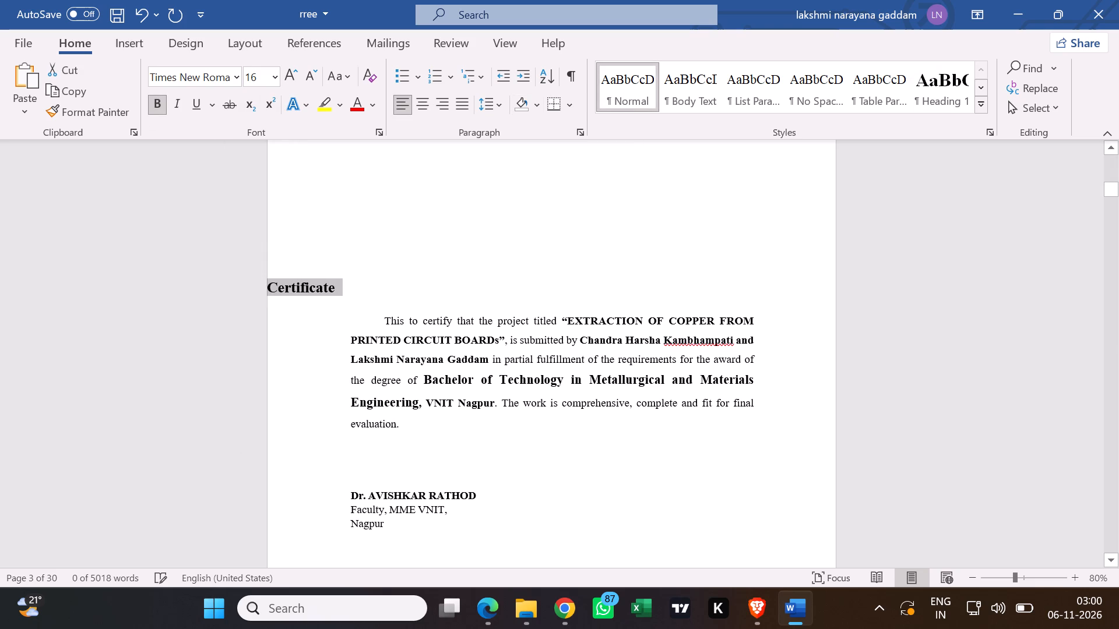
pyautogui.click(423, 108)
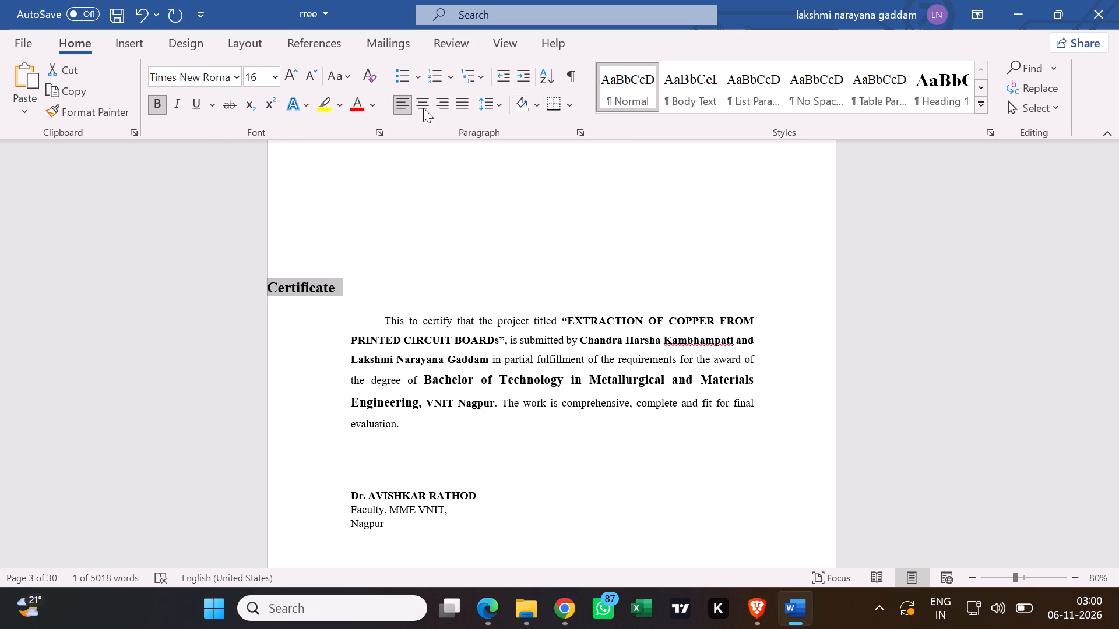
pyautogui.click(669, 280)
# Check the font size and style of the "Acknowledgment" heading on page 4 against the "Declaration" heading on page 2.
pyautogui.scroll(-5, 672, 283)
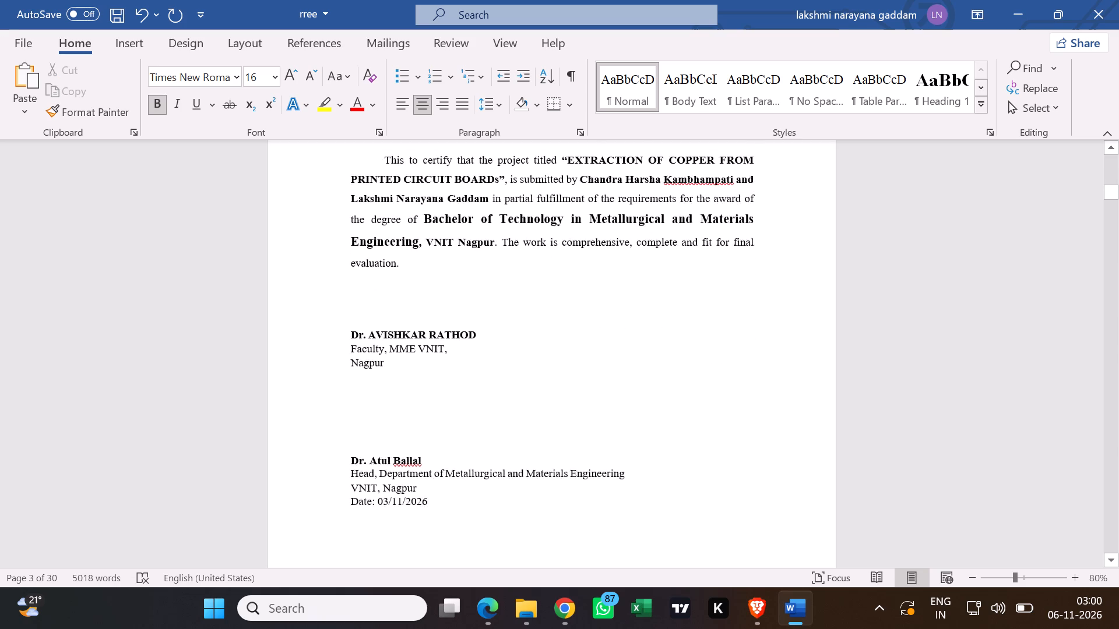
pyautogui.scroll(-4, 657, 312)
pyautogui.scroll(-11, 578, 345)
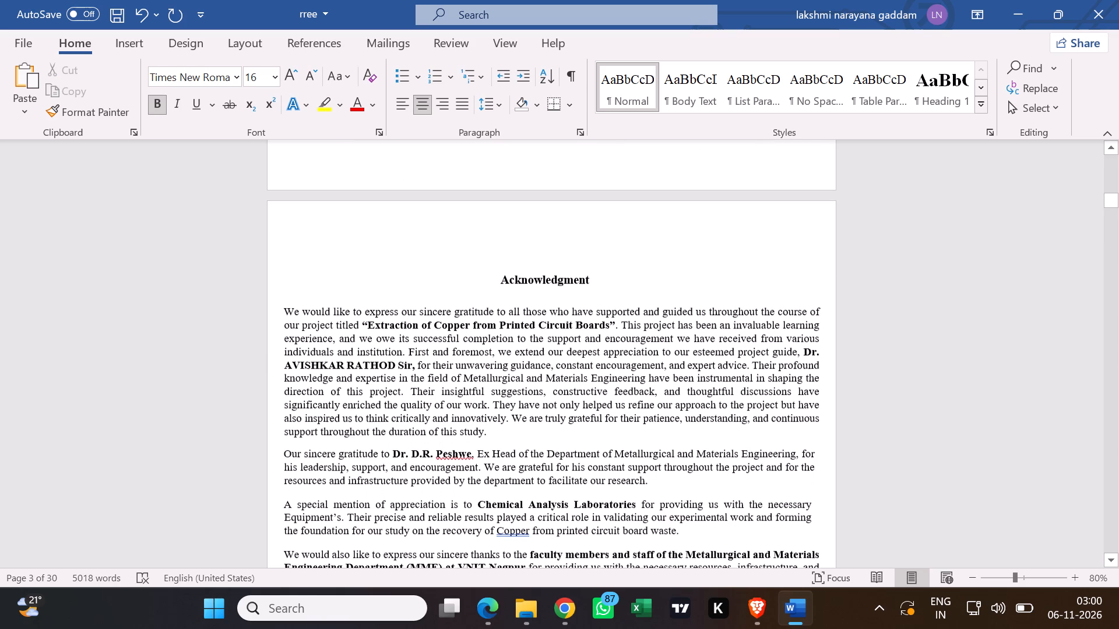
pyautogui.click(621, 273)
pyautogui.moveTo(608, 278); pyautogui.dragTo(501, 275)
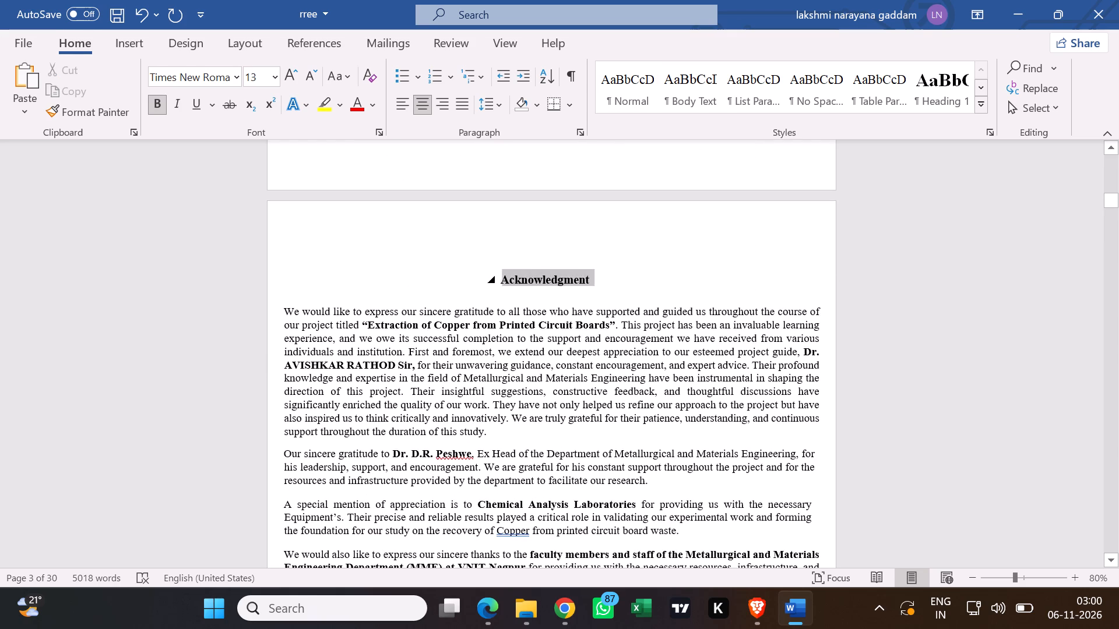
pyautogui.moveTo(501, 275); pyautogui.dragTo(496, 278)
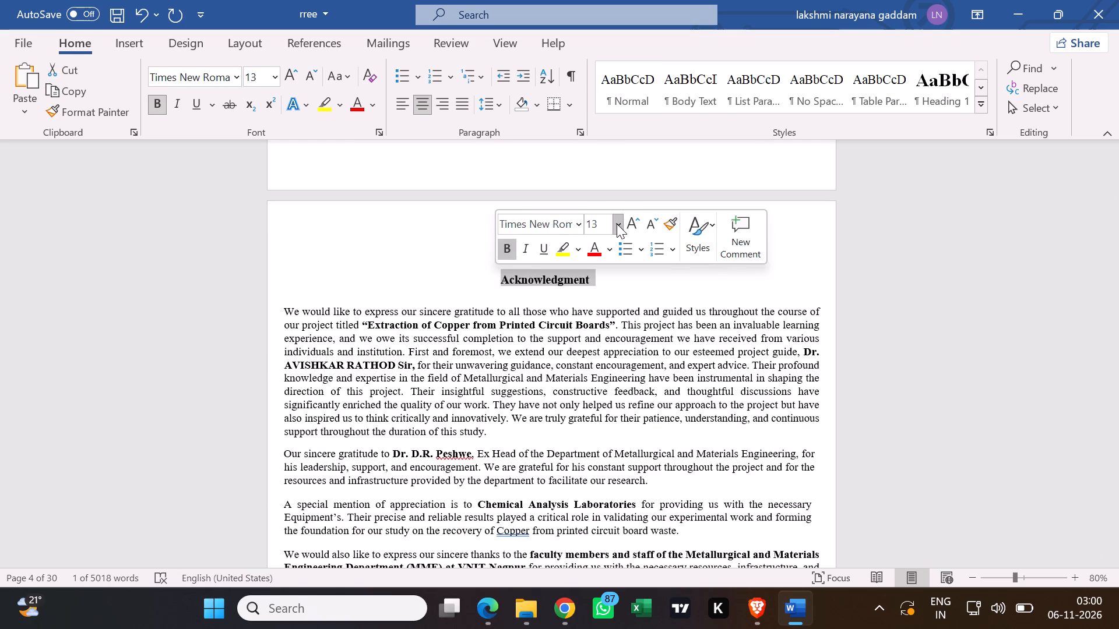
pyautogui.click(451, 253)
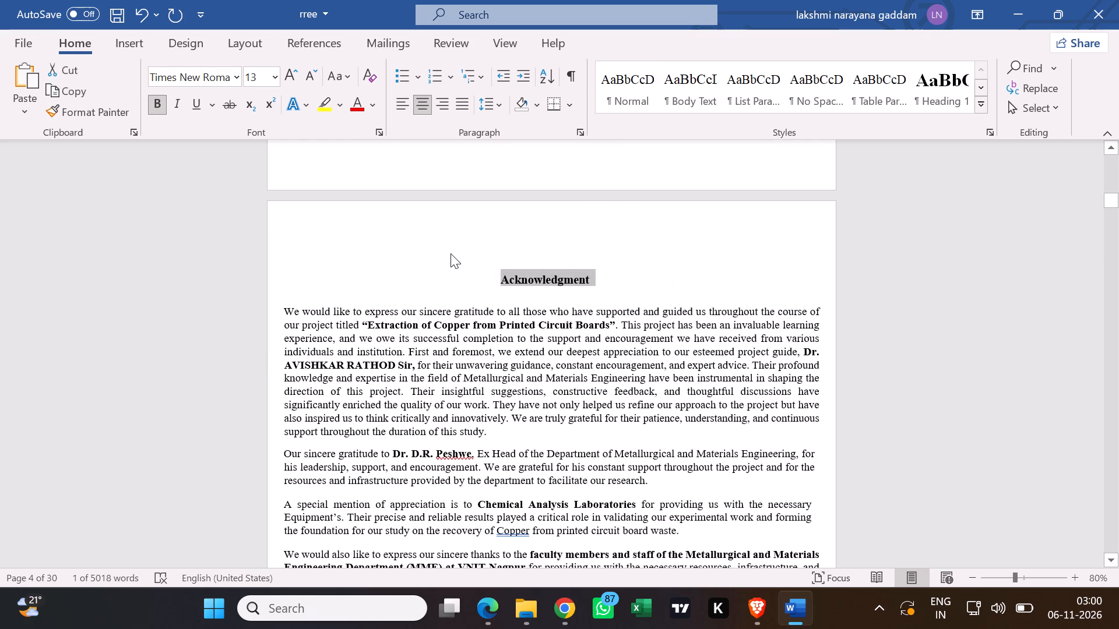
pyautogui.scroll(17, 451, 255)
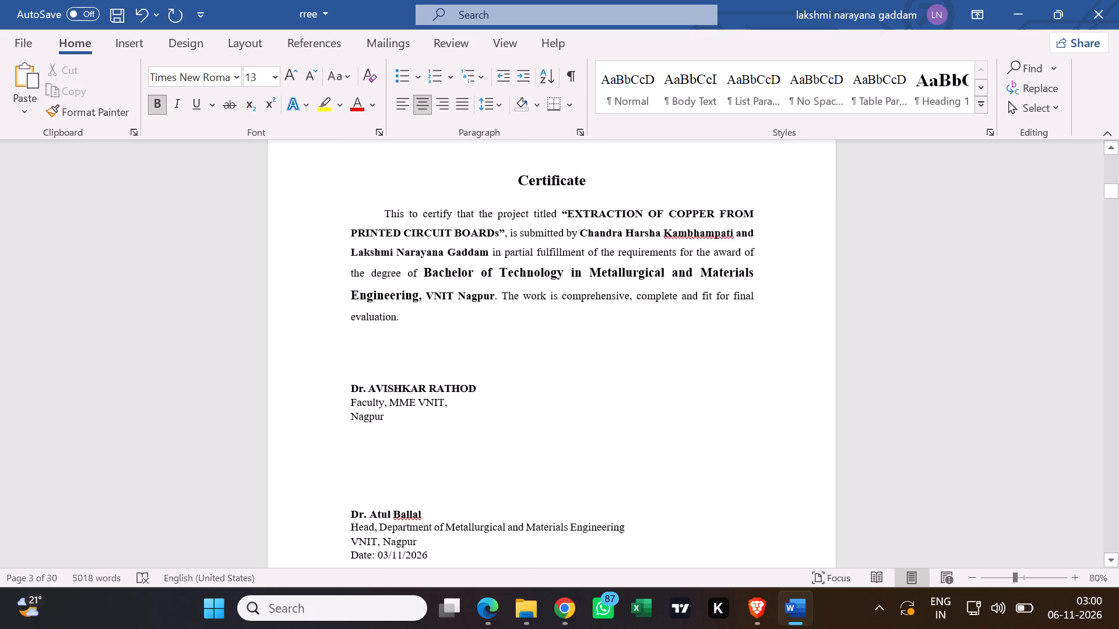
pyautogui.scroll(17, 452, 255)
pyautogui.scroll(7, 462, 245)
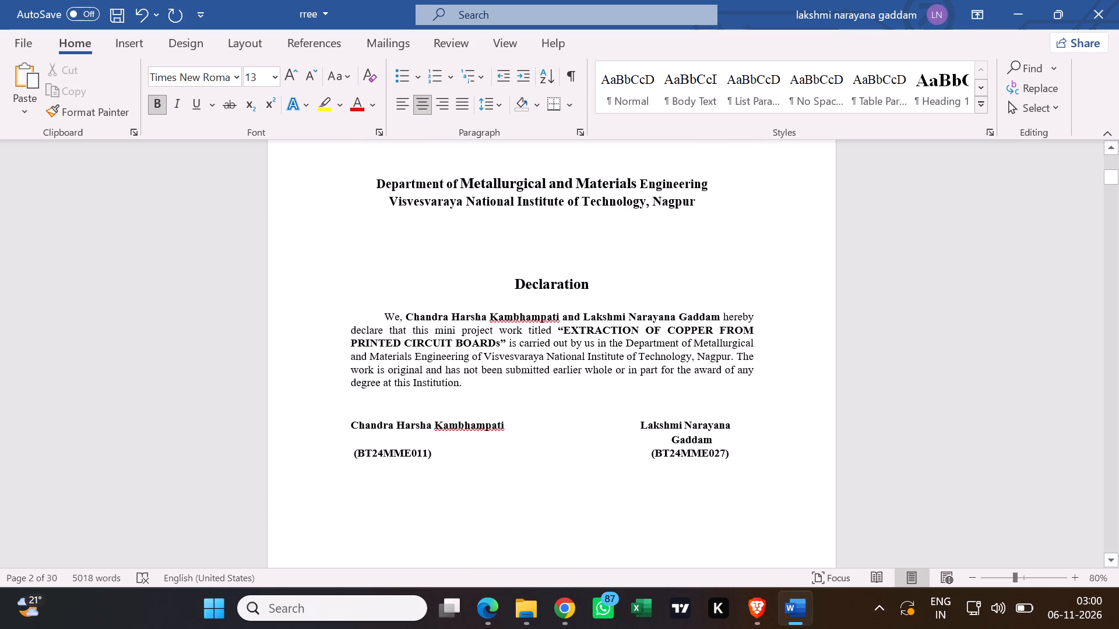
pyautogui.click(585, 282)
pyautogui.moveTo(588, 285); pyautogui.dragTo(536, 280)
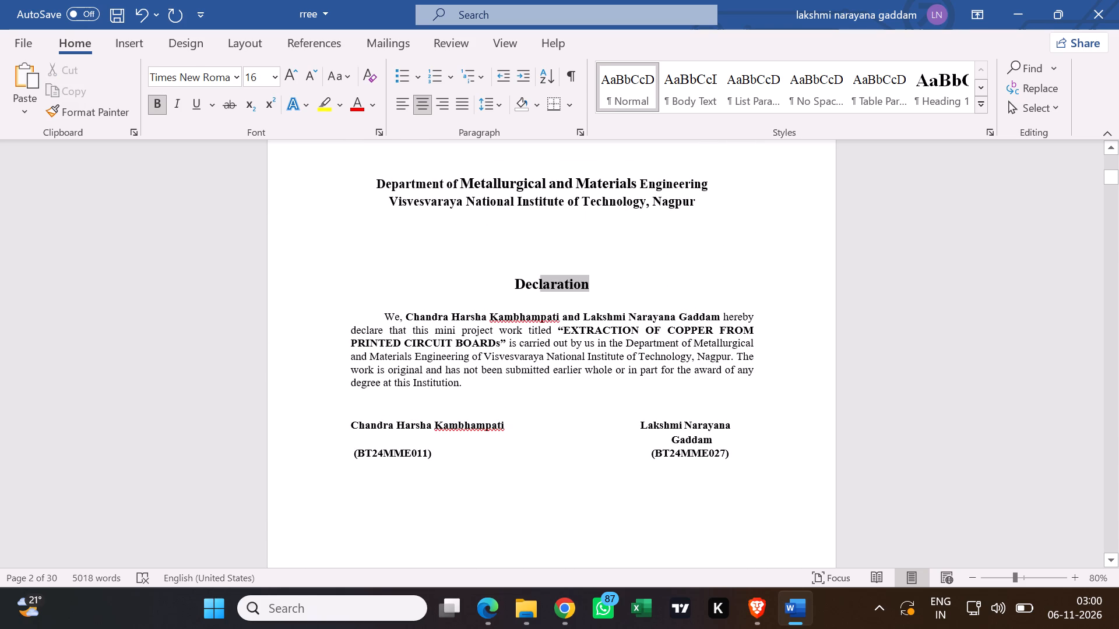
pyautogui.moveTo(536, 280); pyautogui.dragTo(512, 292)
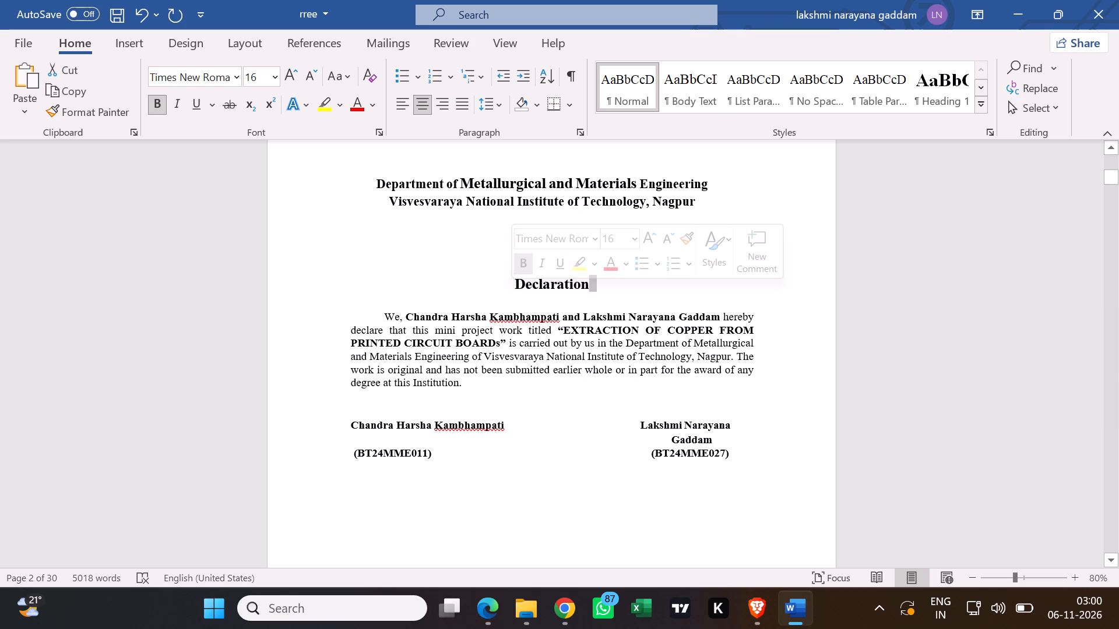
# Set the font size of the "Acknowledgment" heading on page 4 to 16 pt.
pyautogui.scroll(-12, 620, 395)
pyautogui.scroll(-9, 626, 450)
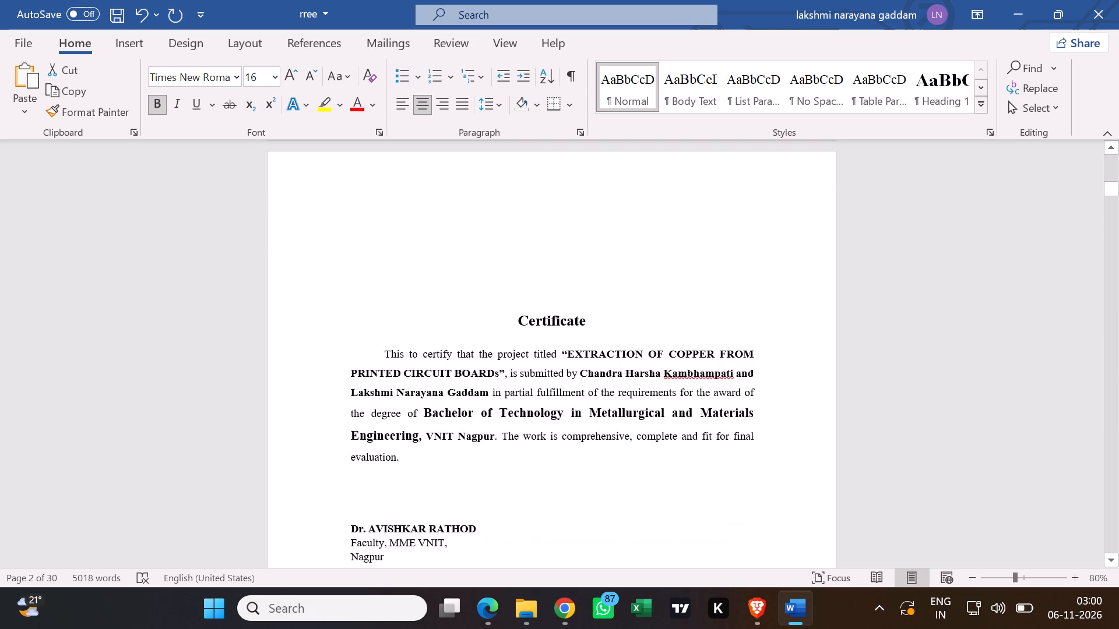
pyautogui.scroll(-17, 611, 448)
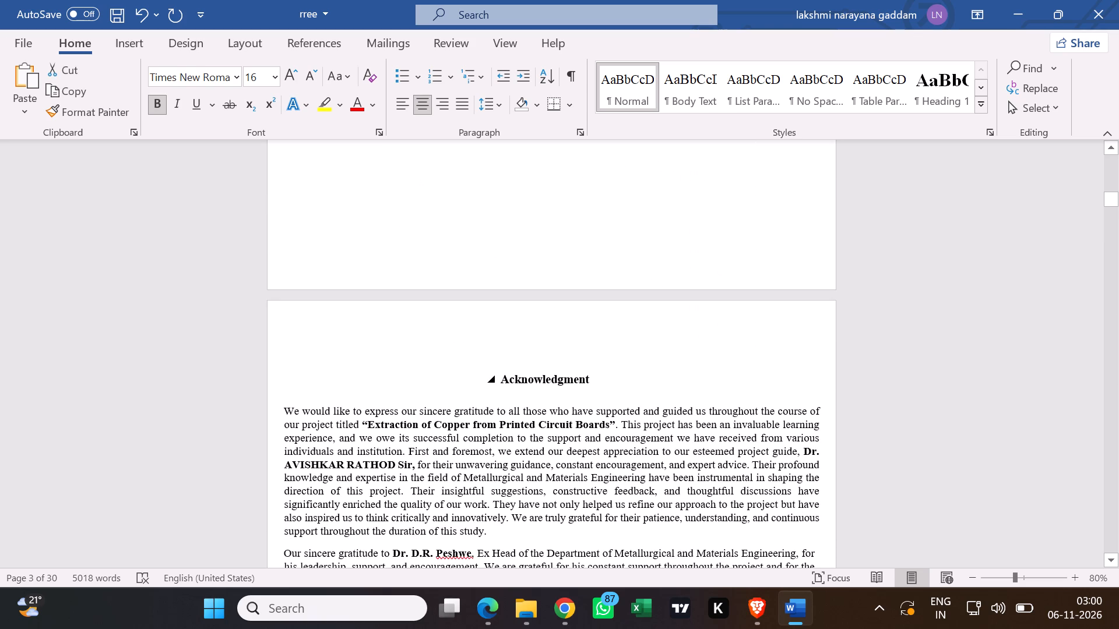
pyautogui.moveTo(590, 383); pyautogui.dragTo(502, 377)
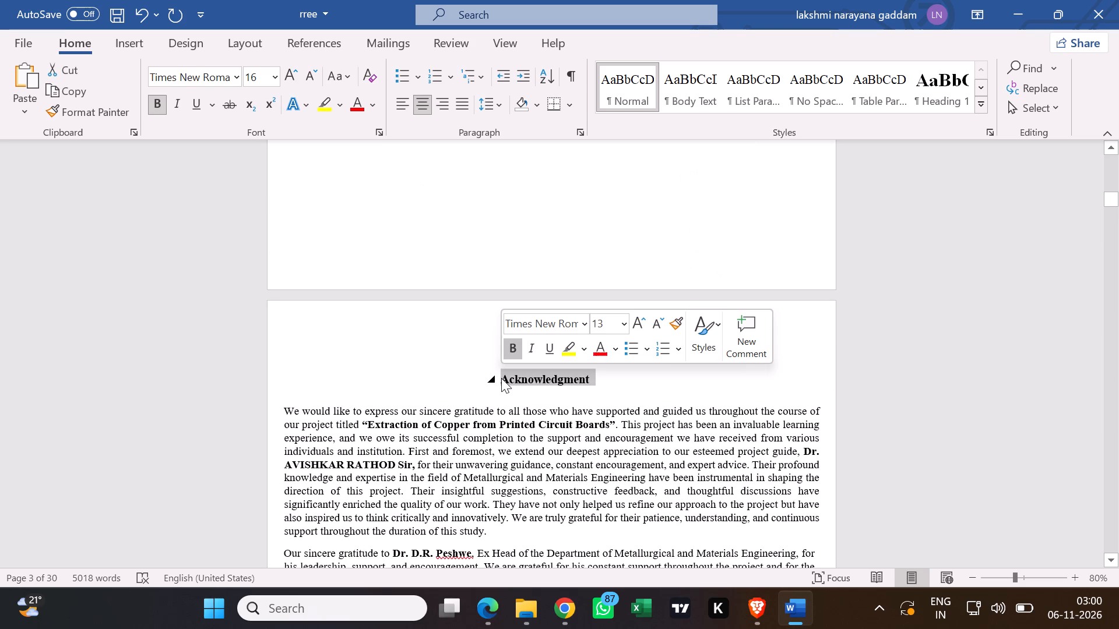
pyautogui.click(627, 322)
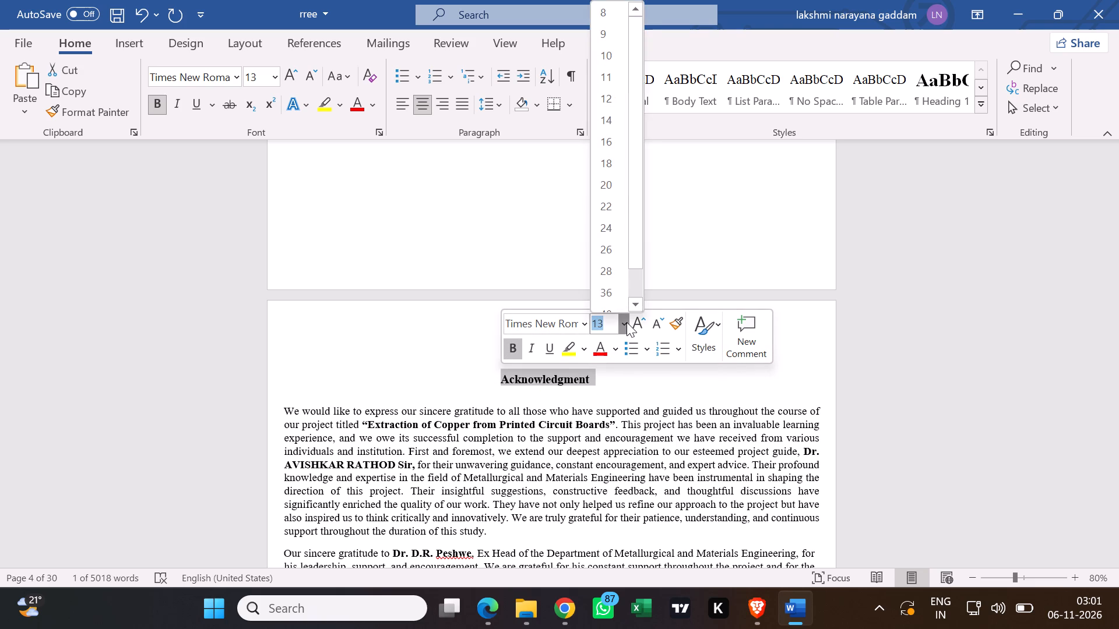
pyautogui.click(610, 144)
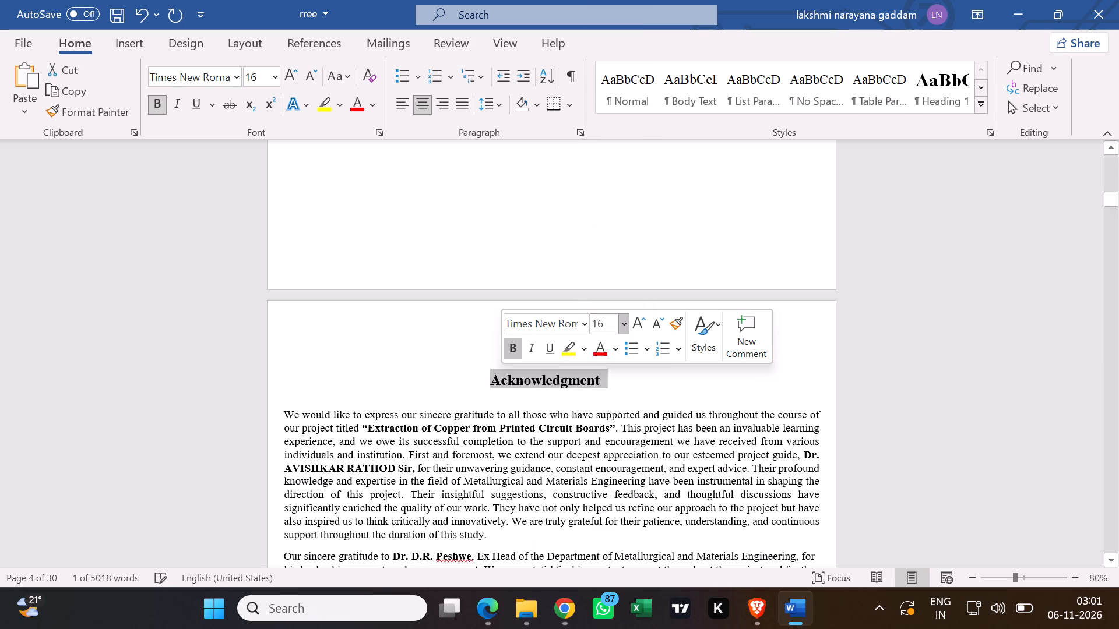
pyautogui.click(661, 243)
# Apply the Normal style to the "Acknowledgment" heading on page 4 and format it as 16 pt, bold and centred.
pyautogui.click(599, 439)
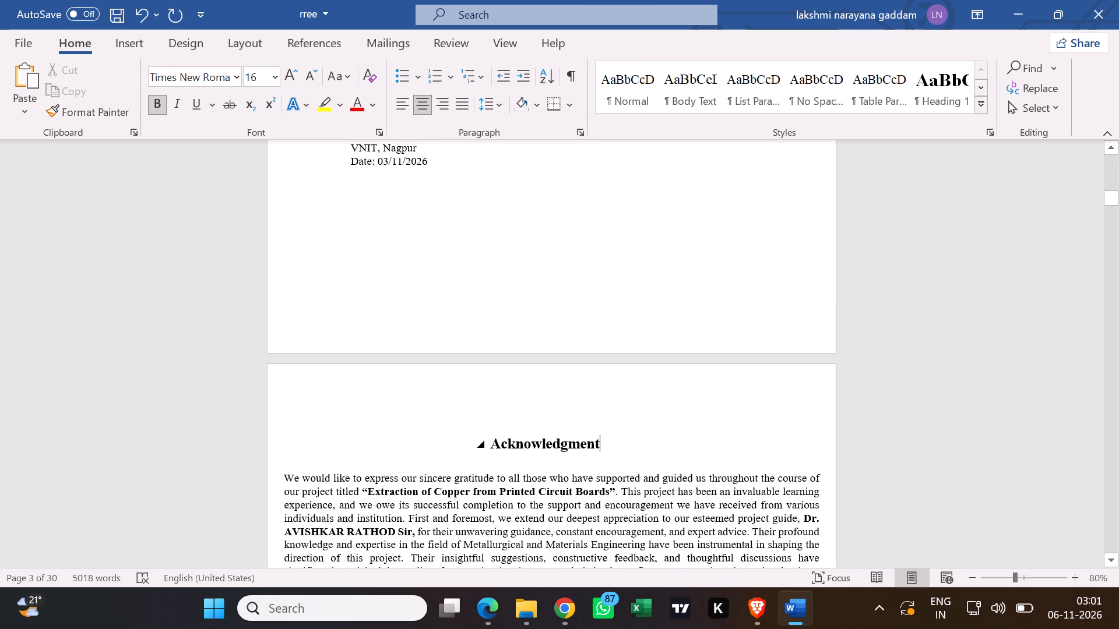
pyautogui.moveTo(606, 440); pyautogui.dragTo(491, 440)
pyautogui.click(634, 103)
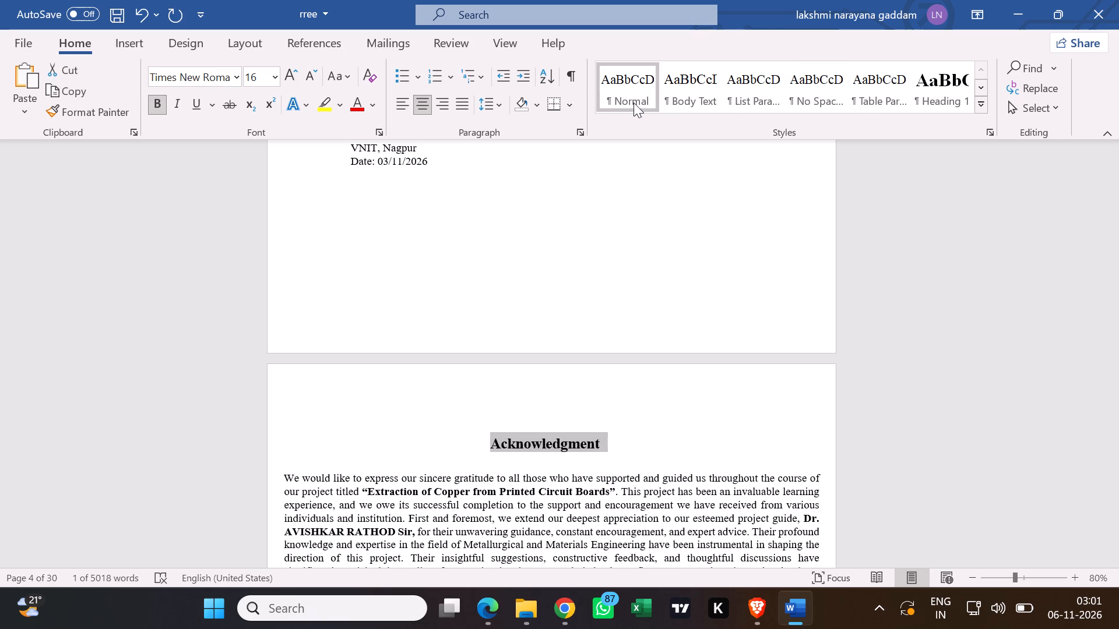
pyautogui.click(270, 74)
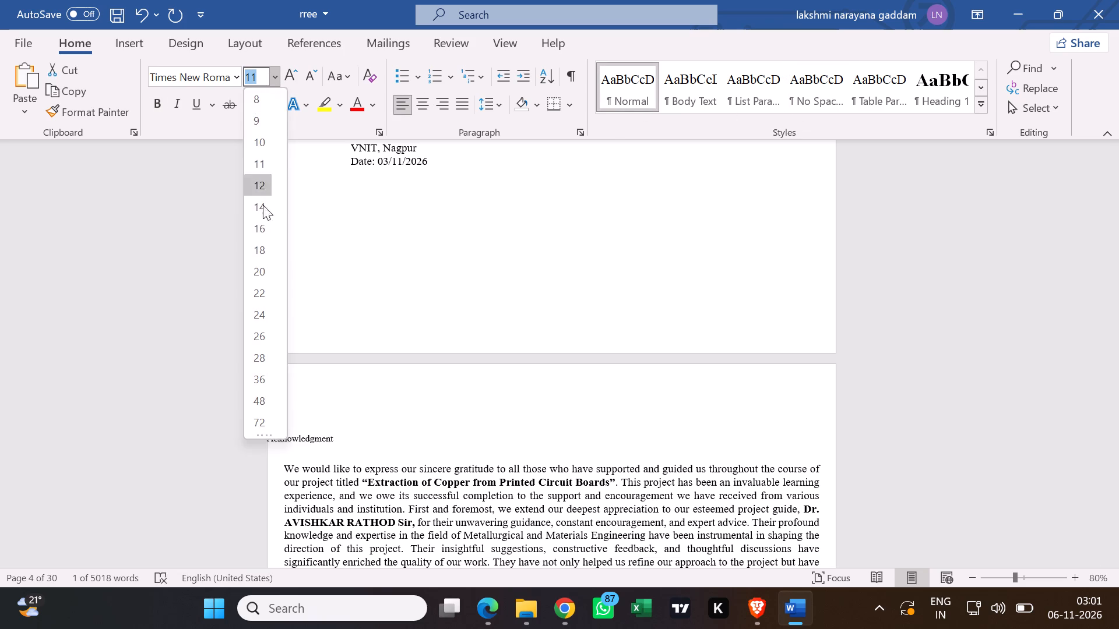
pyautogui.click(262, 237)
pyautogui.click(157, 97)
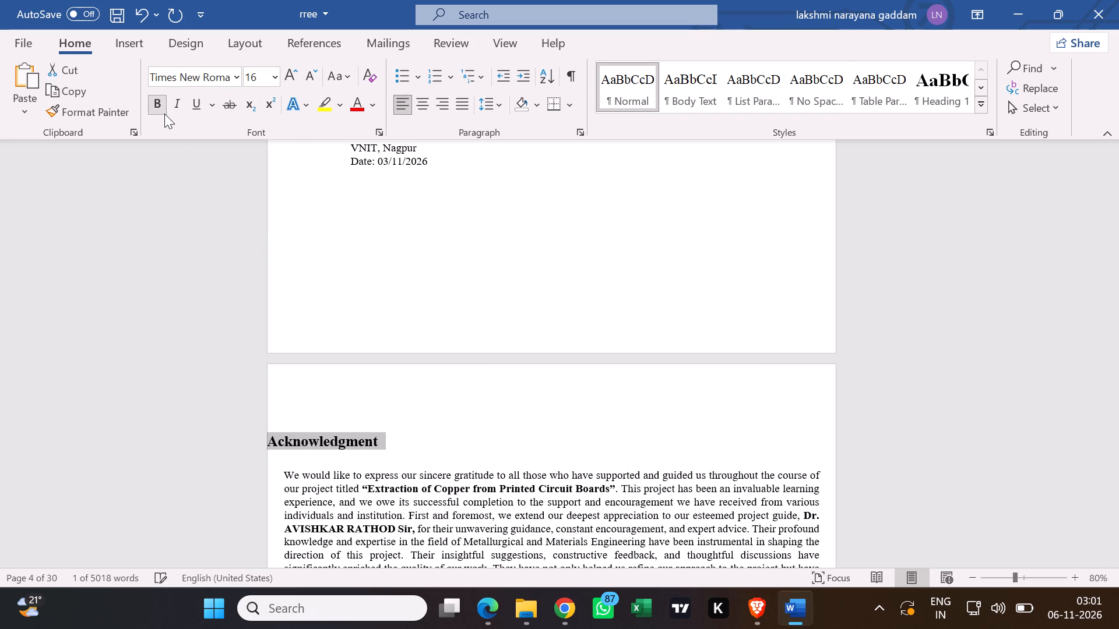
pyautogui.click(427, 103)
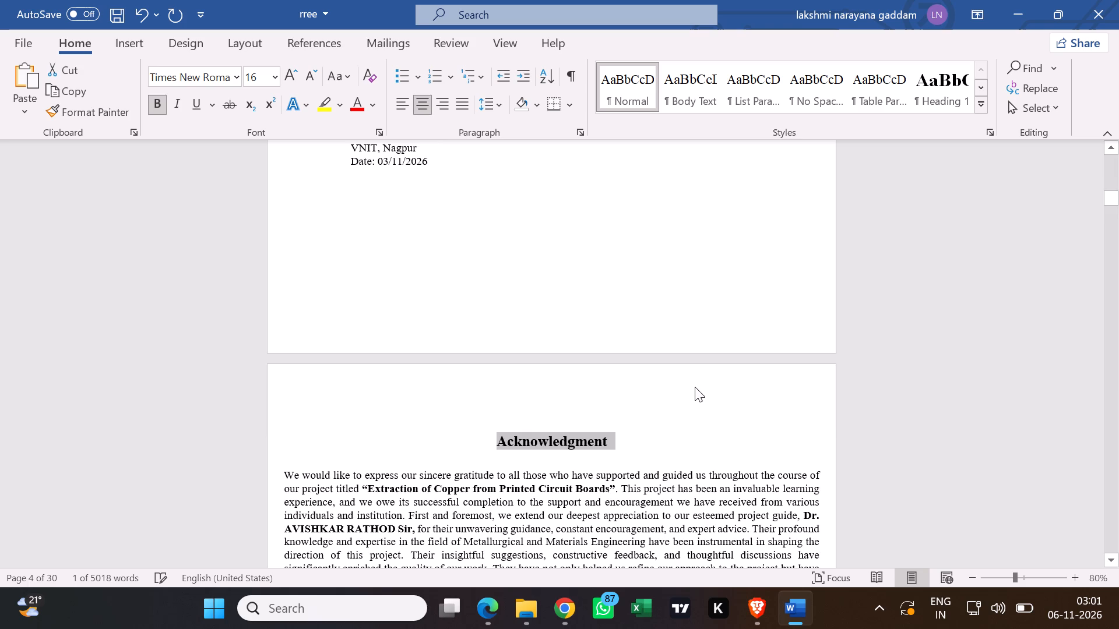
# Review the acknowledgment page from its heading down to the signature block and on to the abstract page.
pyautogui.scroll(-5, 695, 387)
pyautogui.click(735, 213)
pyautogui.scroll(-5, 736, 232)
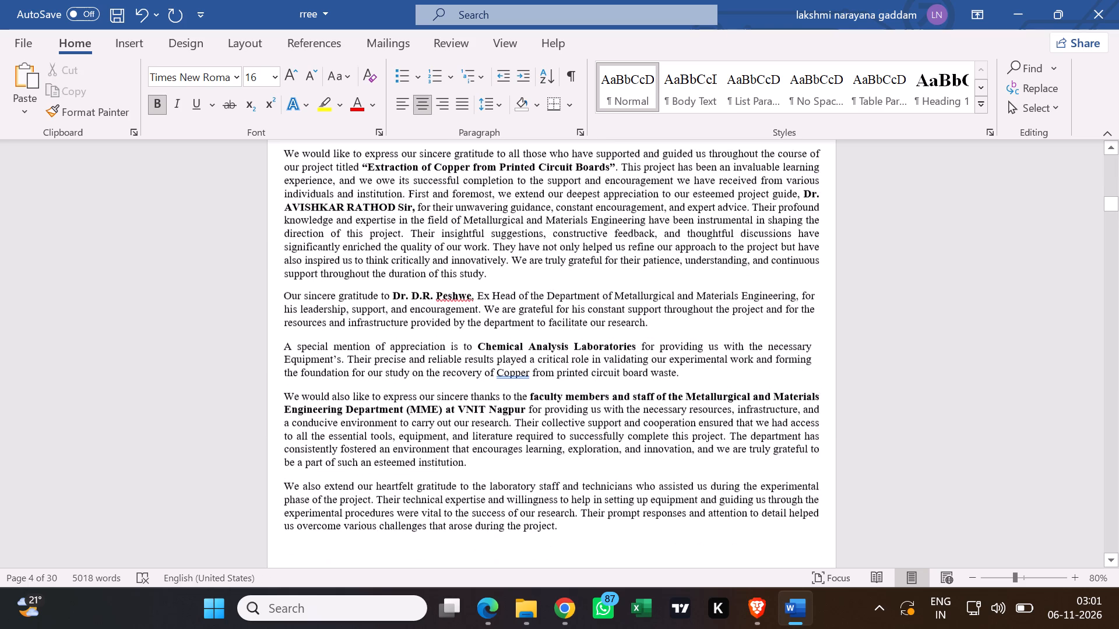
pyautogui.scroll(-4, 729, 250)
pyautogui.scroll(7, 726, 261)
pyautogui.scroll(-7, 726, 225)
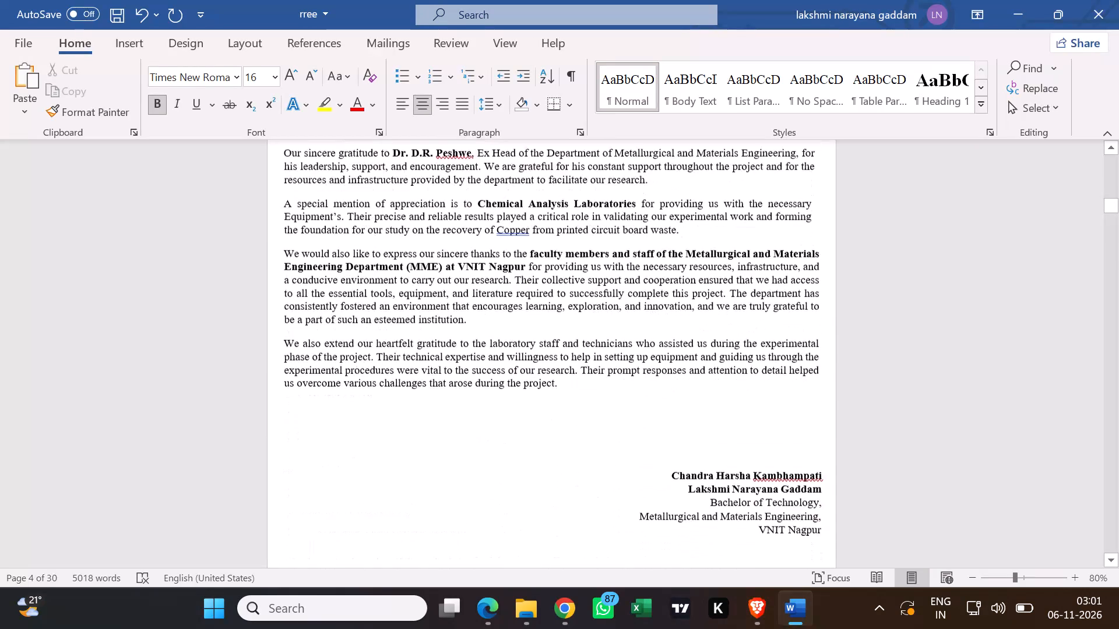
pyautogui.scroll(-2, 723, 228)
pyautogui.scroll(8, 722, 230)
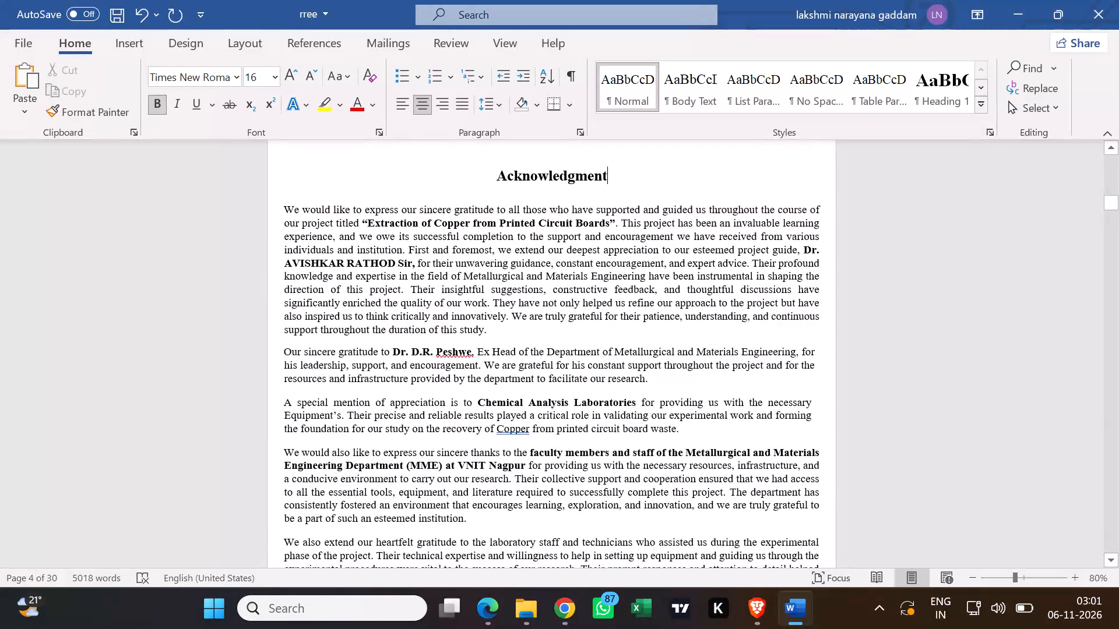
pyautogui.scroll(-6, 483, 377)
pyautogui.scroll(-5, 491, 309)
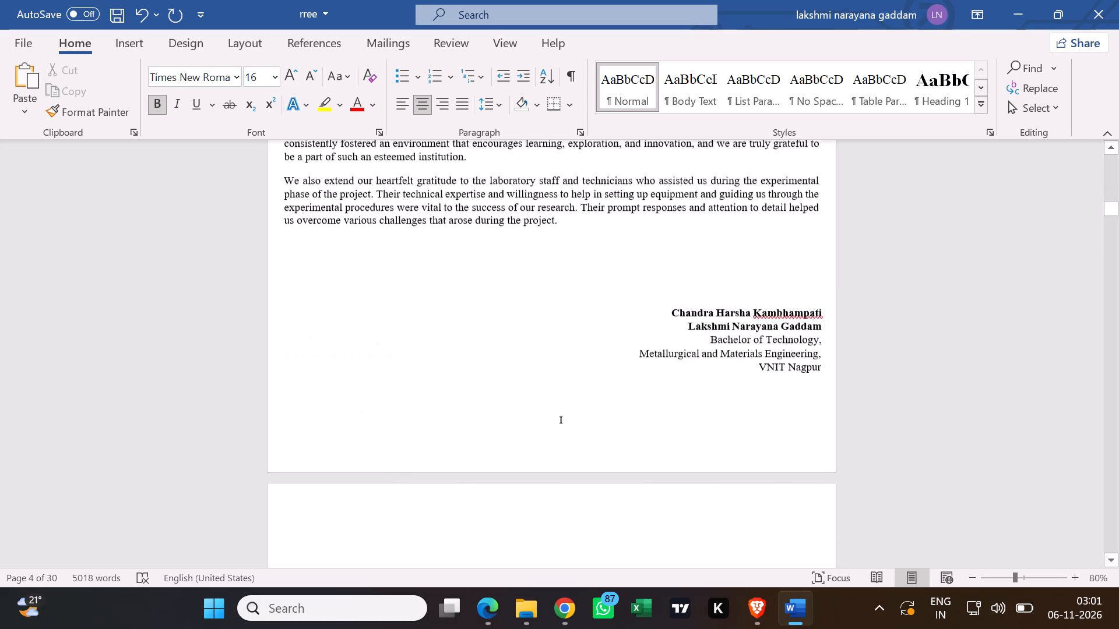
pyautogui.scroll(-5, 529, 321)
pyautogui.scroll(-4, 621, 318)
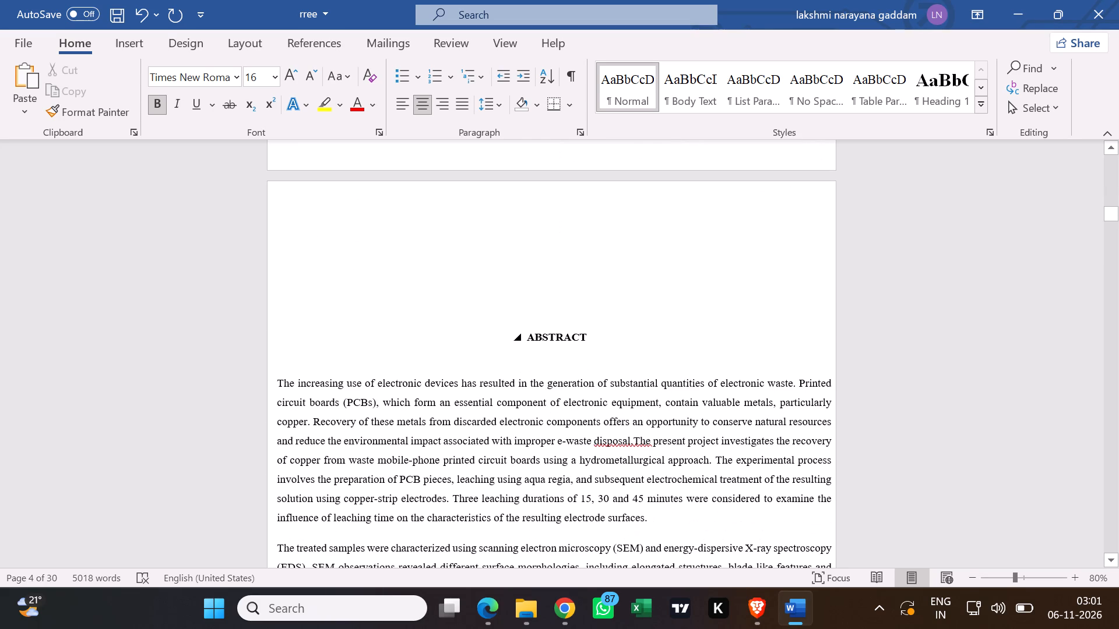
# Examine the "ABSTRACT" heading's formatting on page 5 and compare it with the entries in the table of contents.
pyautogui.click(598, 333)
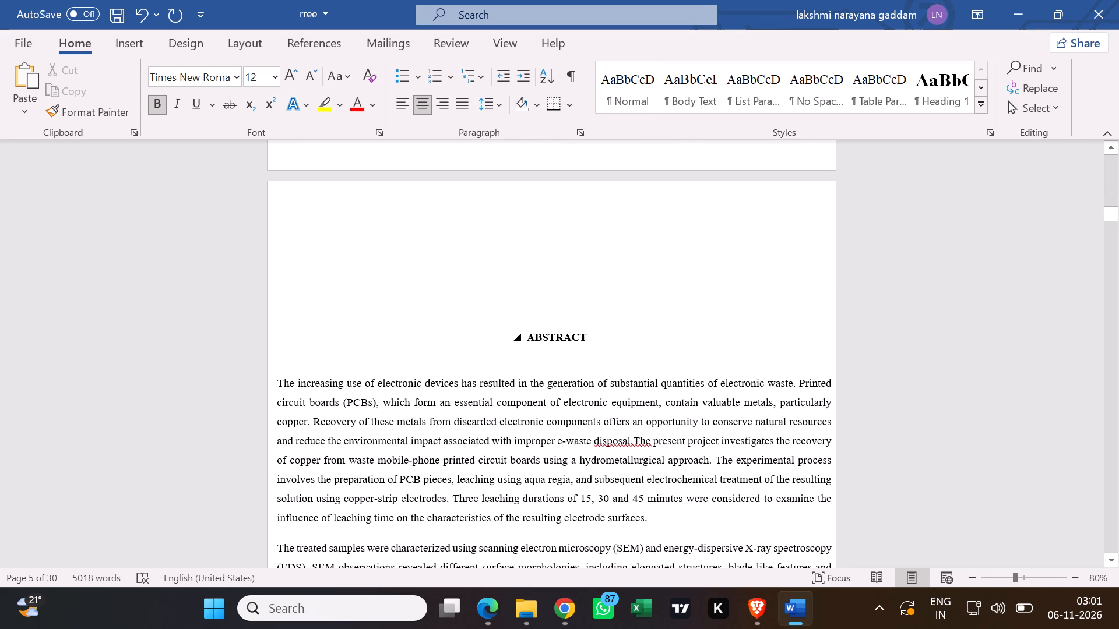
pyautogui.scroll(-5, 579, 370)
pyautogui.scroll(-11, 619, 431)
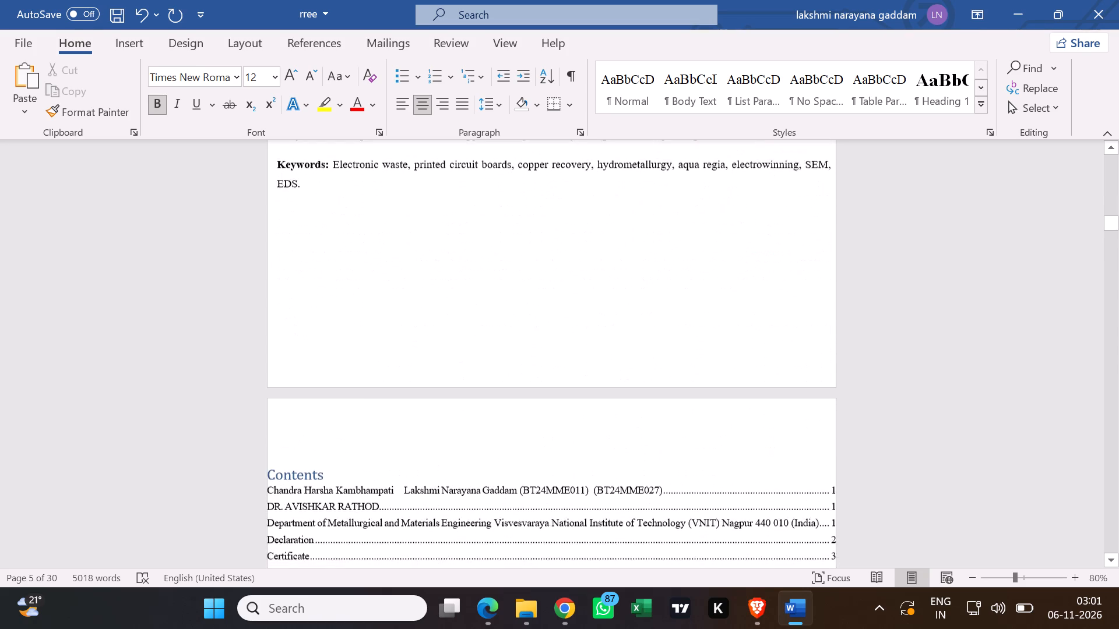
pyautogui.scroll(-5, 621, 438)
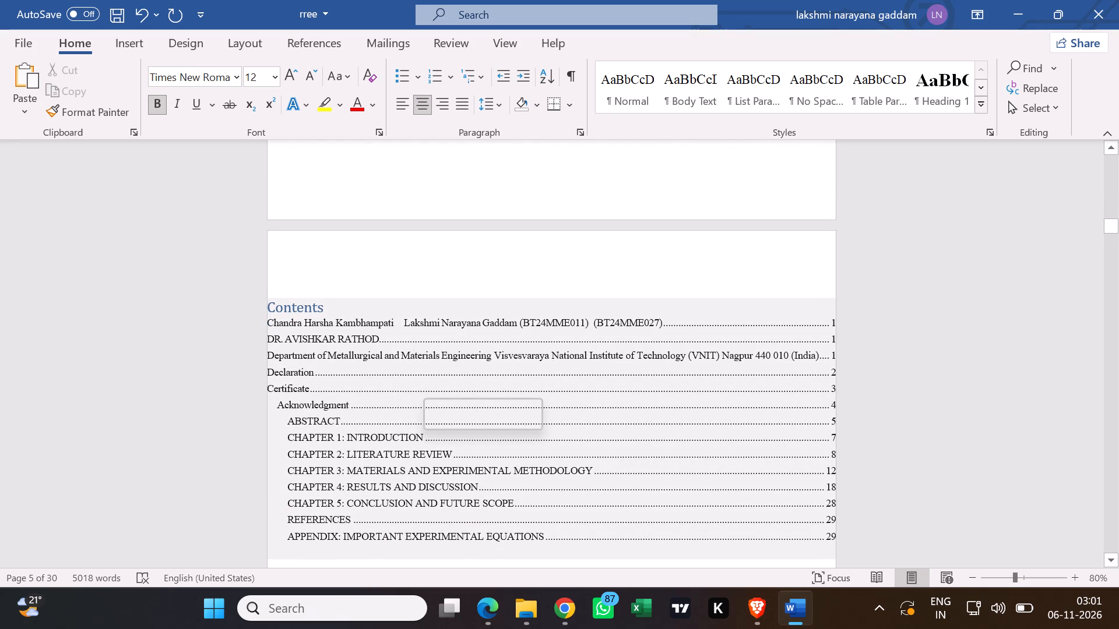
pyautogui.scroll(-1, 605, 443)
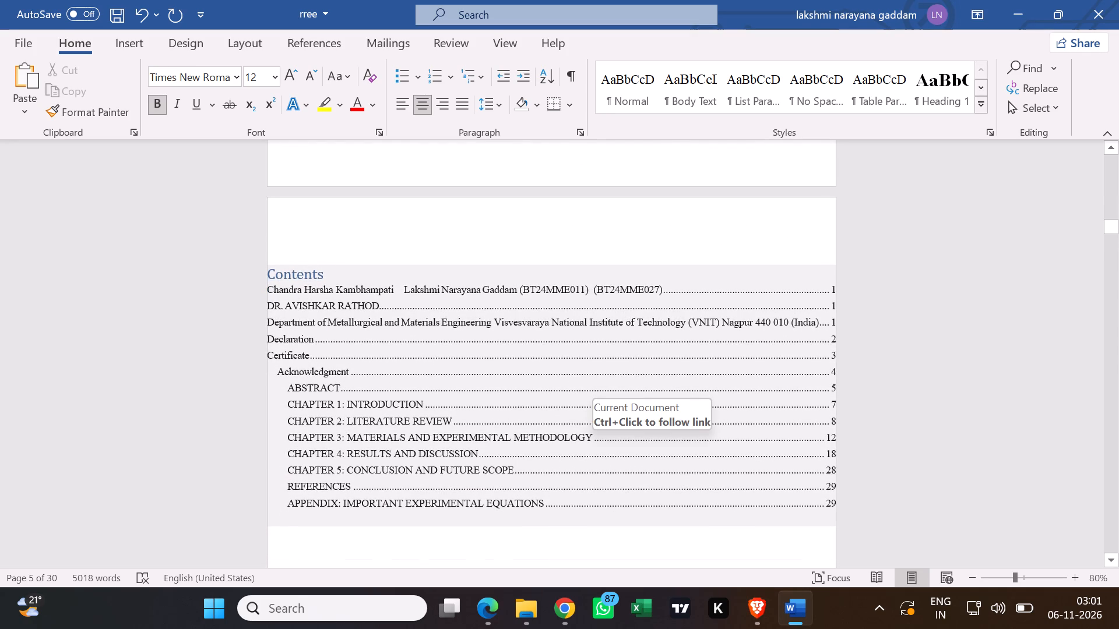
pyautogui.scroll(9, 595, 310)
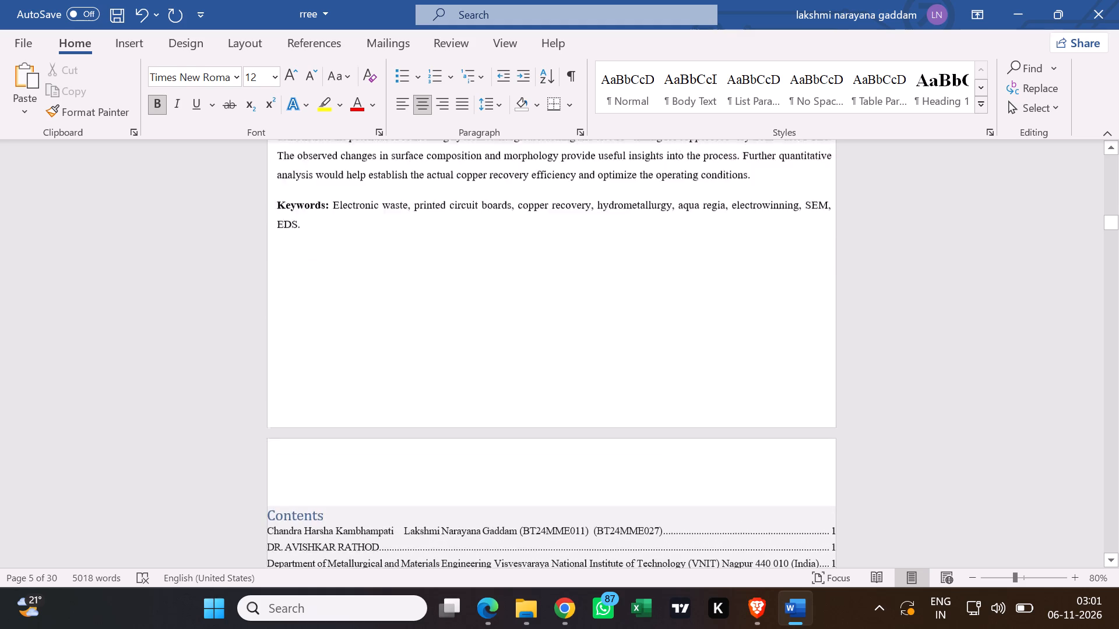
pyautogui.scroll(12, 591, 304)
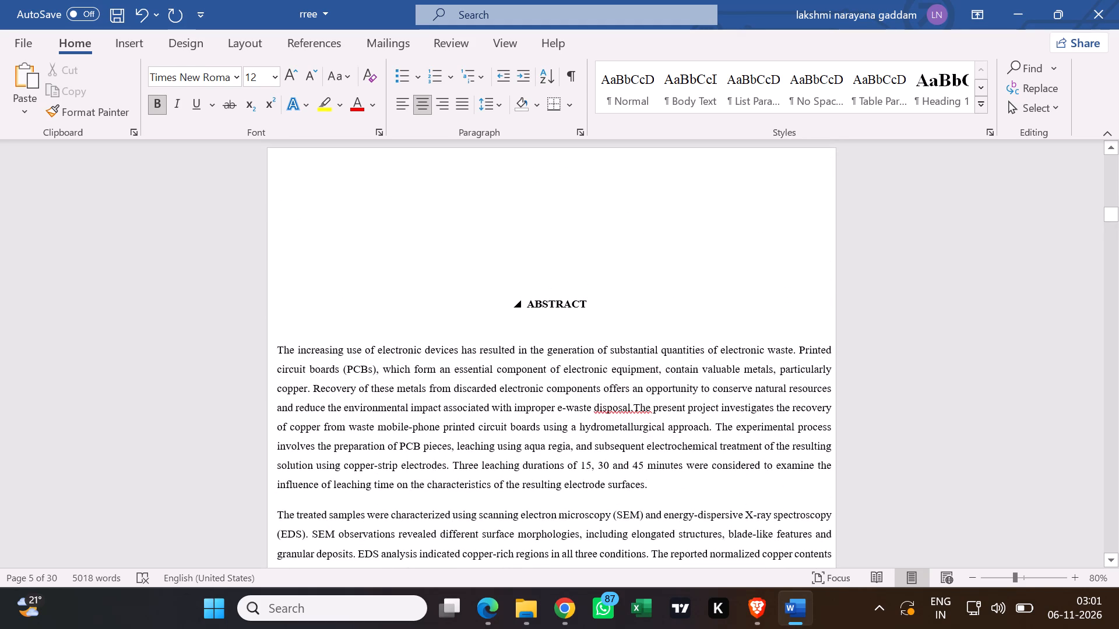
pyautogui.moveTo(590, 302); pyautogui.dragTo(521, 302)
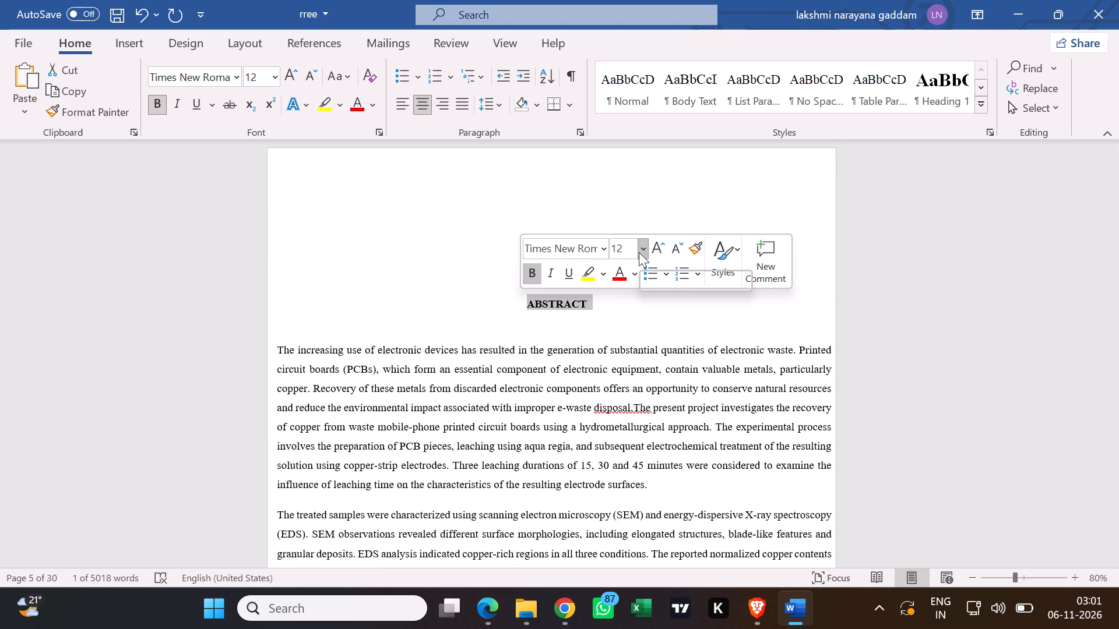
pyautogui.click(595, 213)
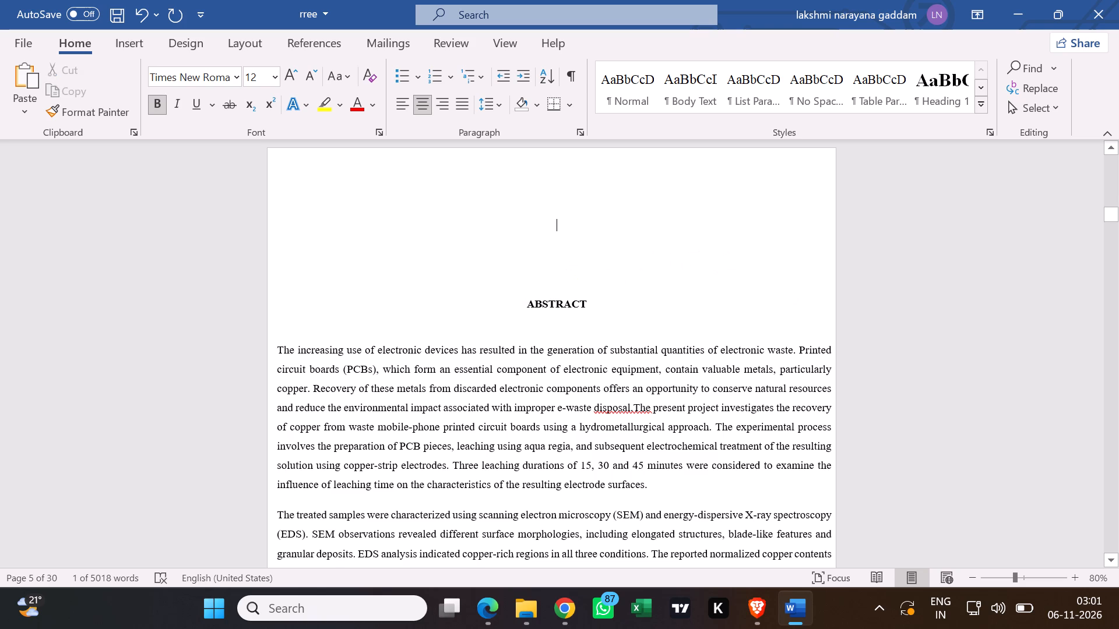
# Update the entire table of contents on page 6 so it reflects the restyled front-matter headings.
pyautogui.scroll(-1, 680, 295)
pyautogui.scroll(-4, 1019, 324)
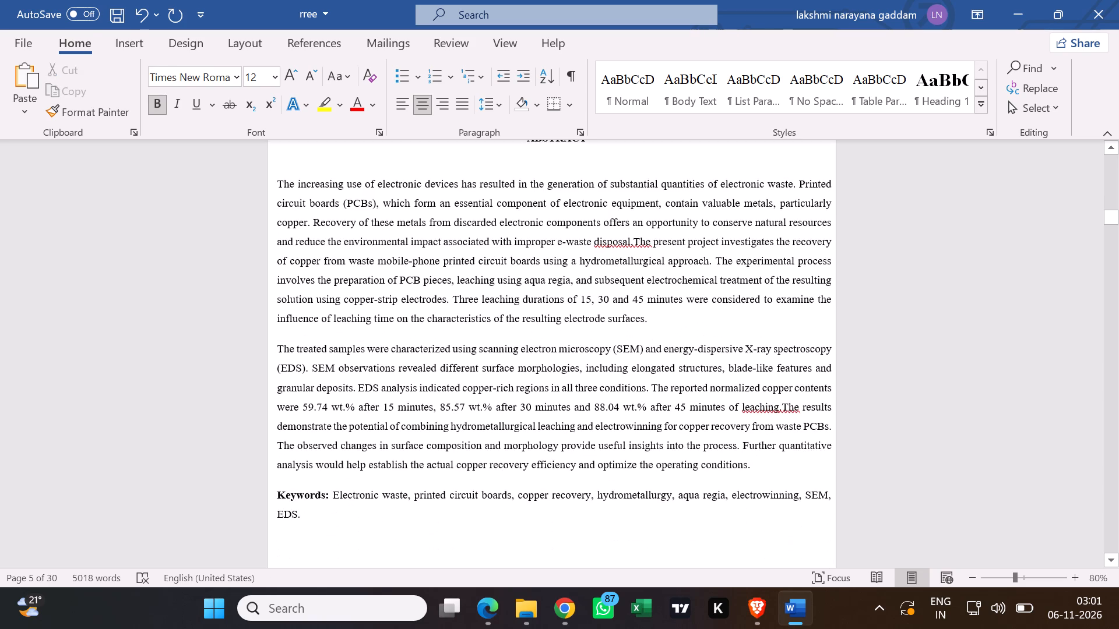
pyautogui.scroll(-6, 400, 268)
pyautogui.scroll(-9, 431, 307)
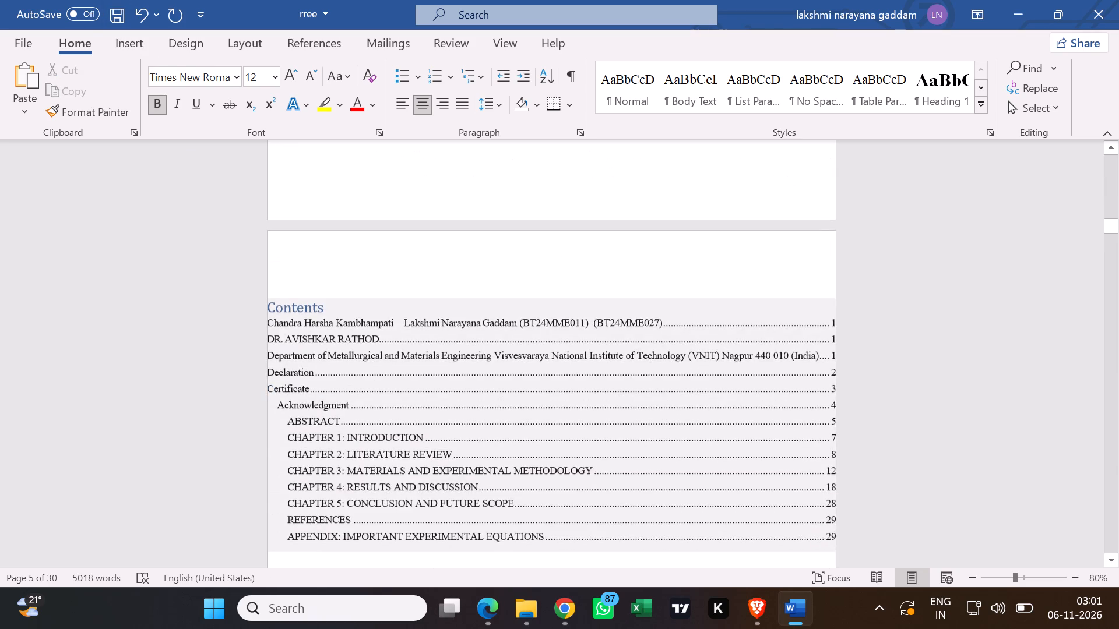
pyautogui.click(339, 285)
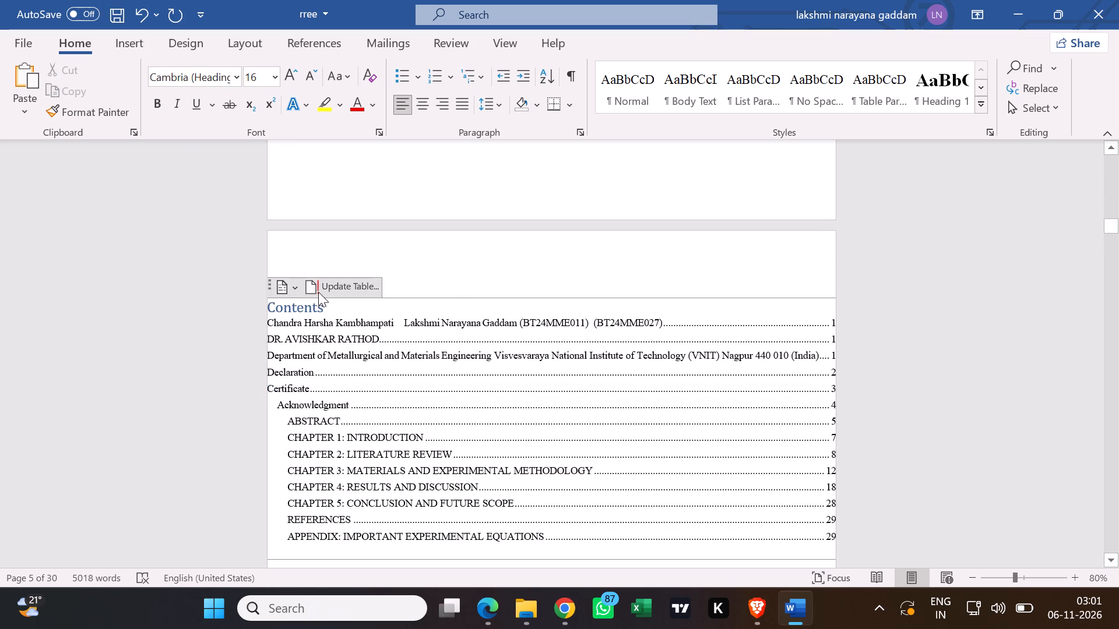
pyautogui.click(322, 289)
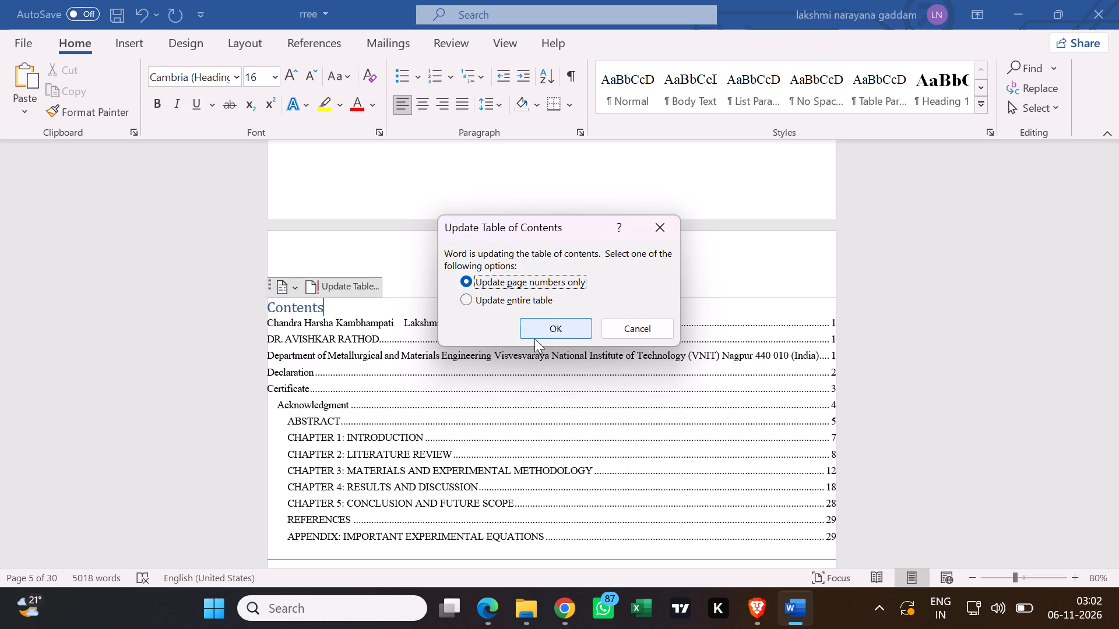
pyautogui.click(469, 300)
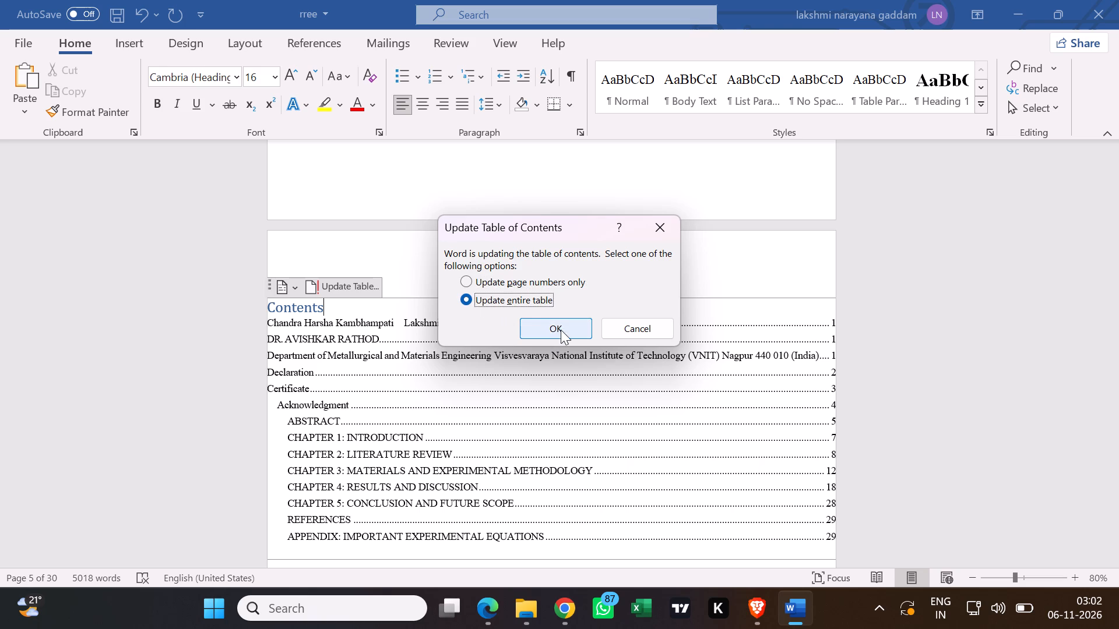
pyautogui.click(561, 330)
pyautogui.click(548, 220)
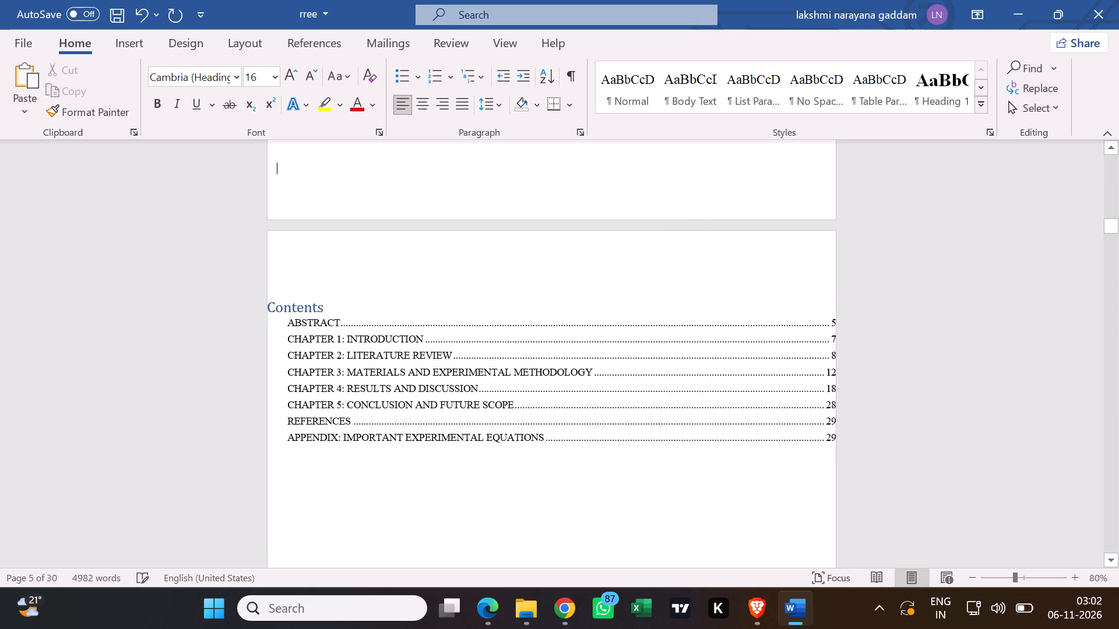
# Insert a space before the "Contents" title of the table of contents on page 6.
pyautogui.scroll(-6, 638, 284)
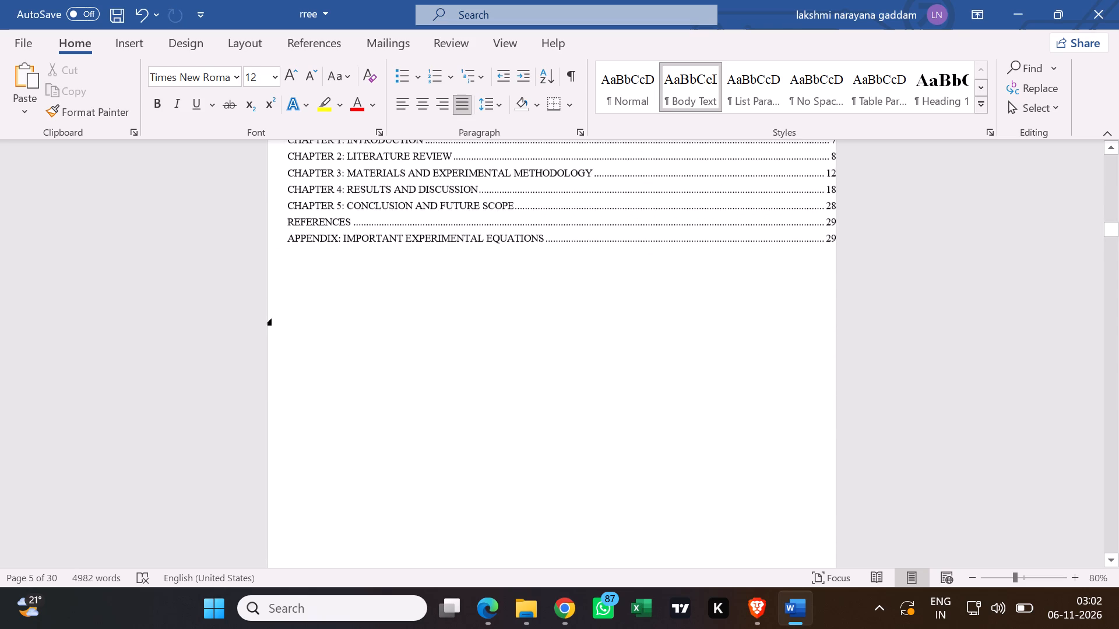
pyautogui.scroll(3, 600, 305)
pyautogui.scroll(3, 537, 283)
pyautogui.scroll(2, 385, 271)
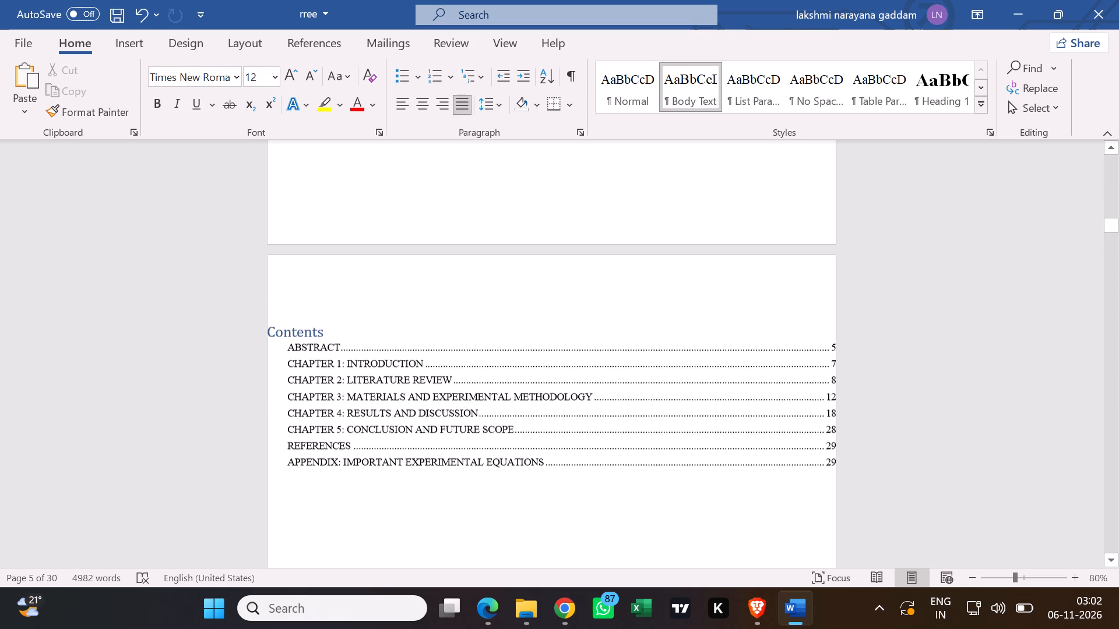
pyautogui.scroll(1, 380, 273)
pyautogui.scroll(-3, 383, 287)
pyautogui.click(360, 270)
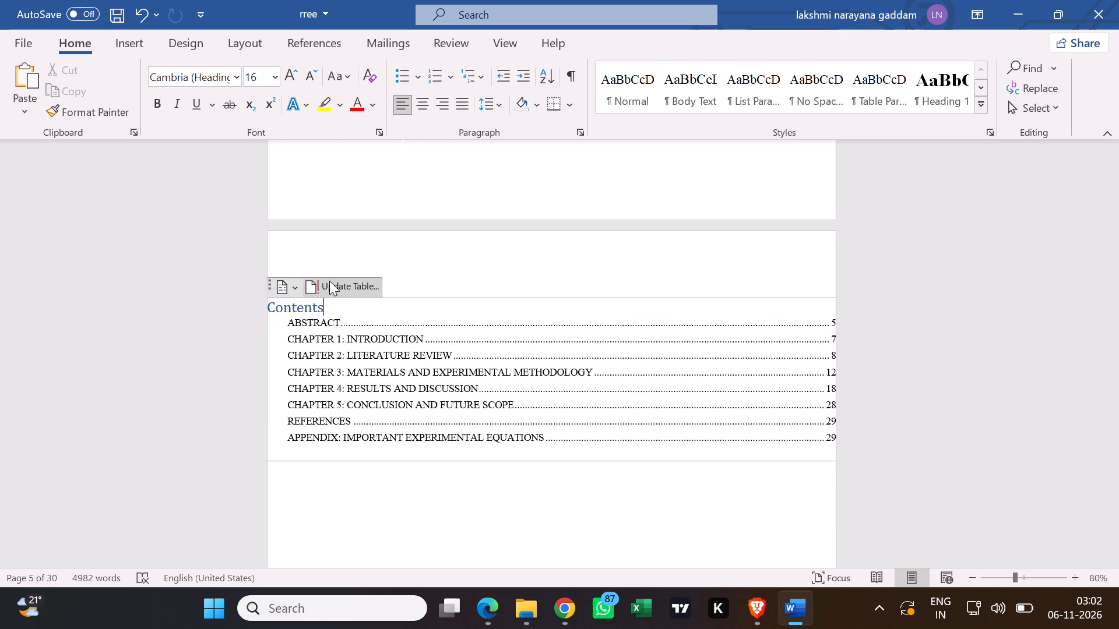
pyautogui.click(425, 260)
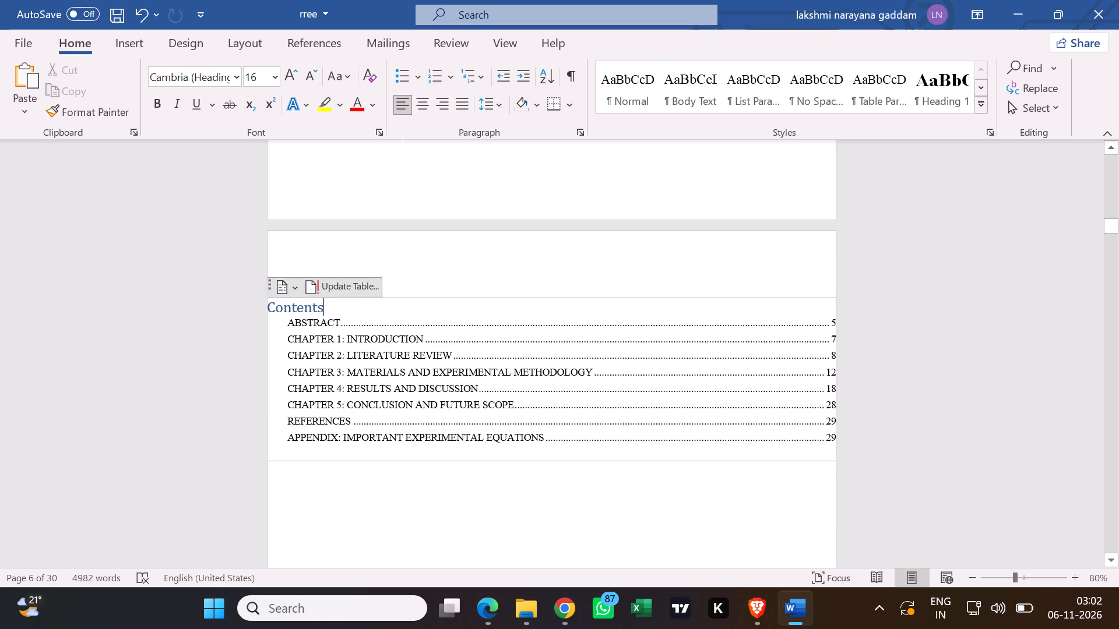
pyautogui.click(269, 309)
pyautogui.press('space')
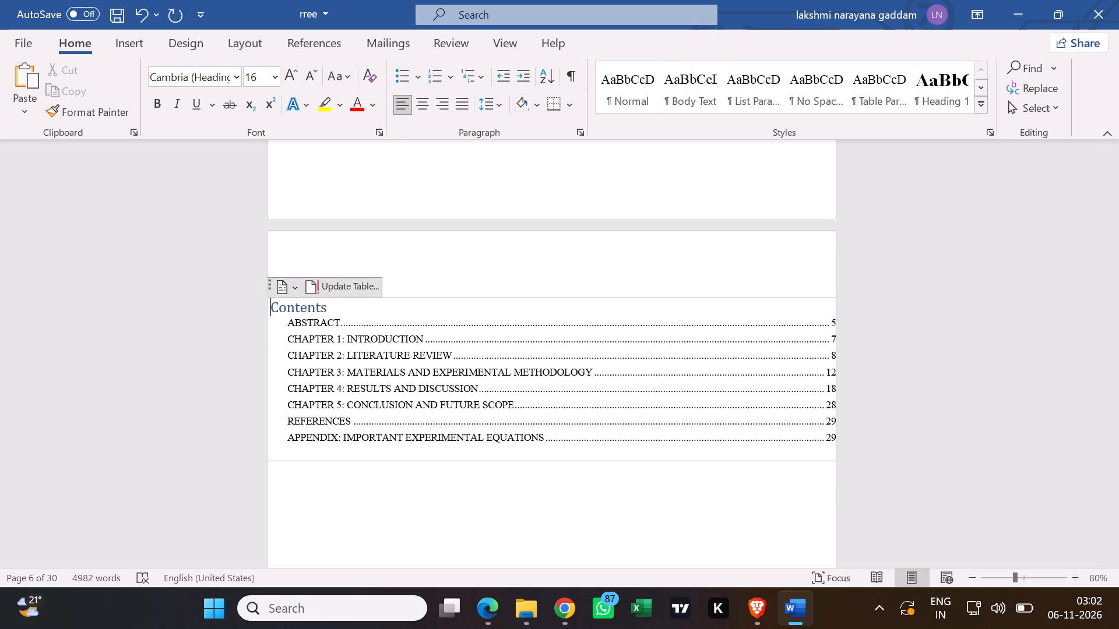
pyautogui.click(439, 531)
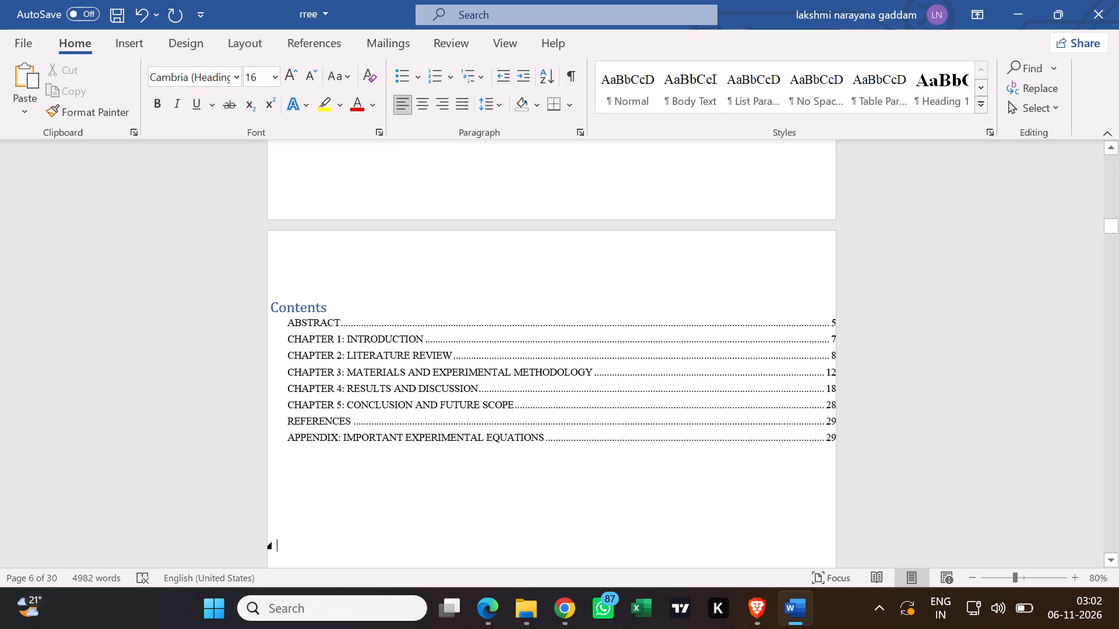
# Examine the entries of the table of contents on page 6, from "ABSTRACT" to the appendix.
pyautogui.scroll(-2, 458, 478)
pyautogui.scroll(1, 458, 478)
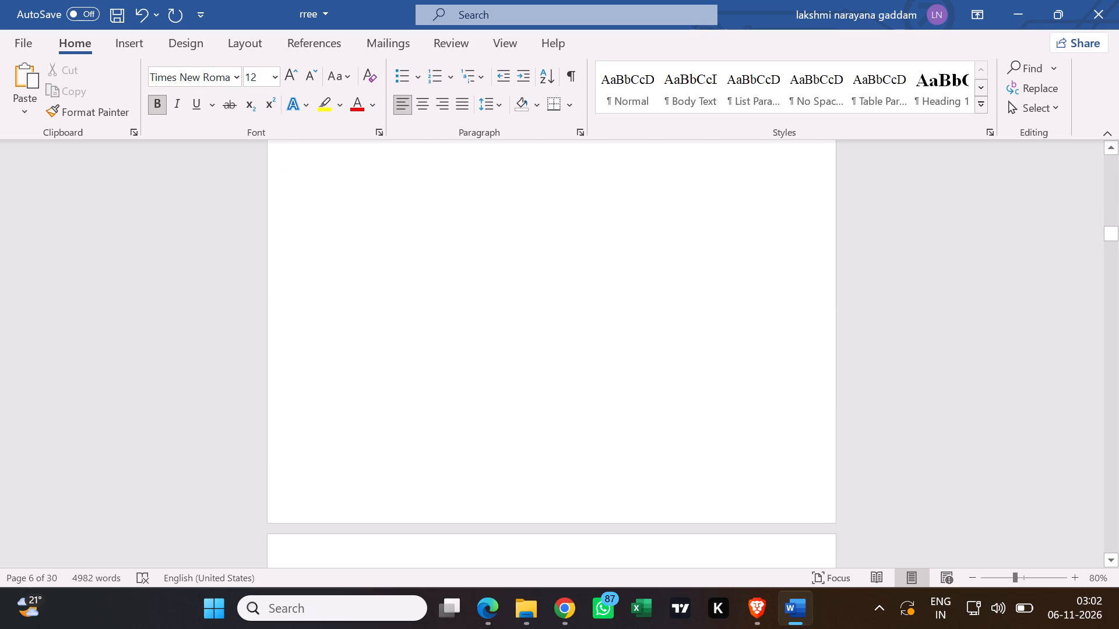
pyautogui.scroll(1, 458, 478)
pyautogui.click(374, 451)
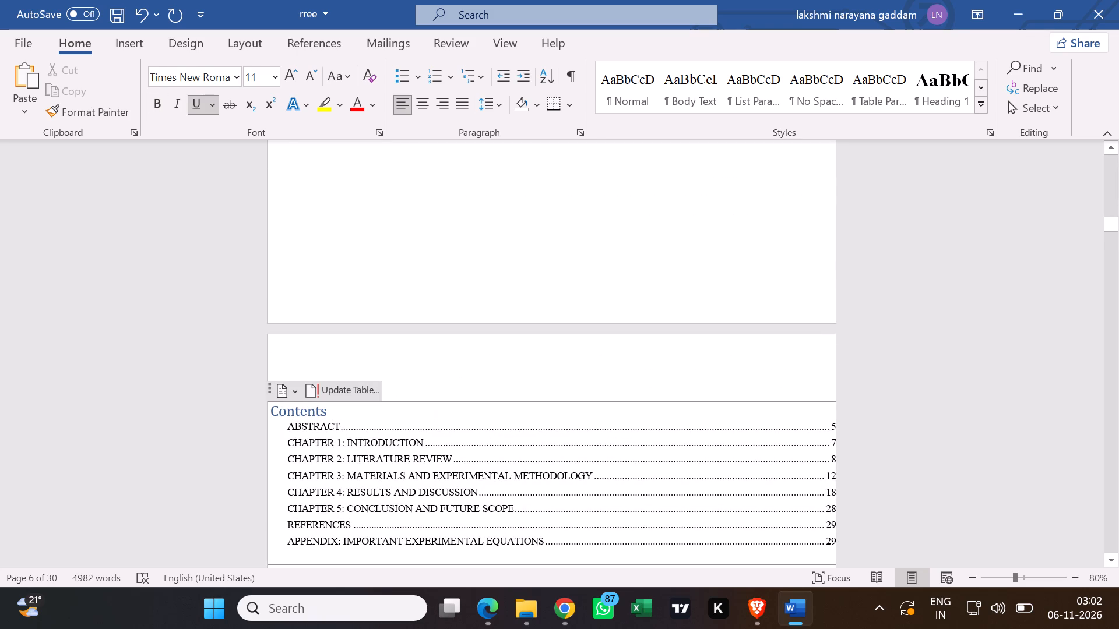
pyautogui.scroll(-4, 421, 559)
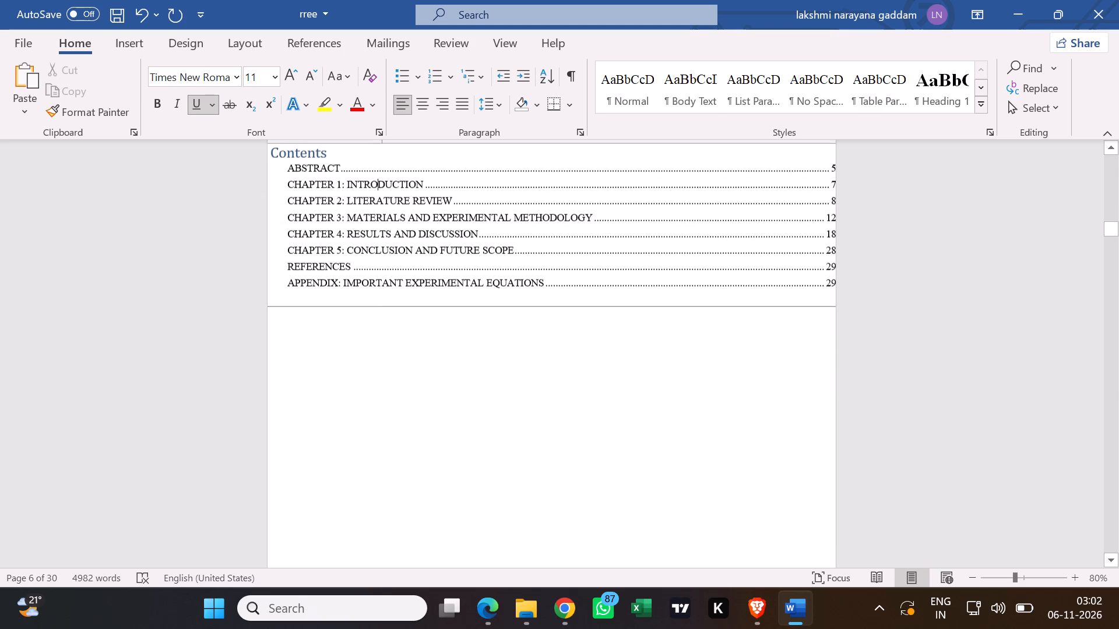
pyautogui.scroll(-1, 421, 559)
pyautogui.scroll(1, 421, 559)
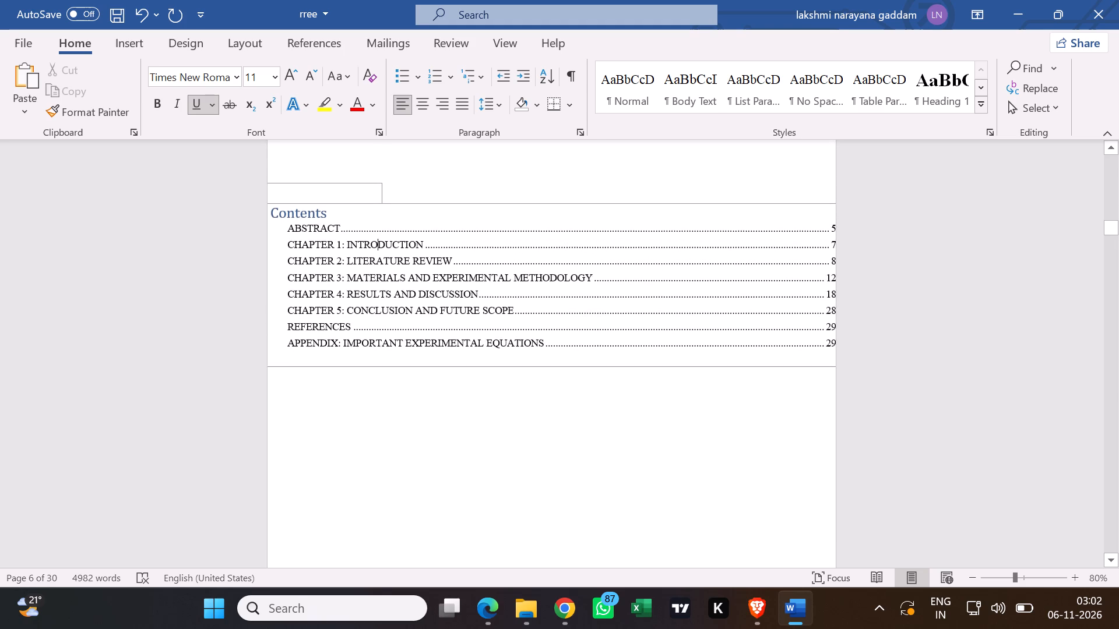
pyautogui.scroll(-1, 421, 559)
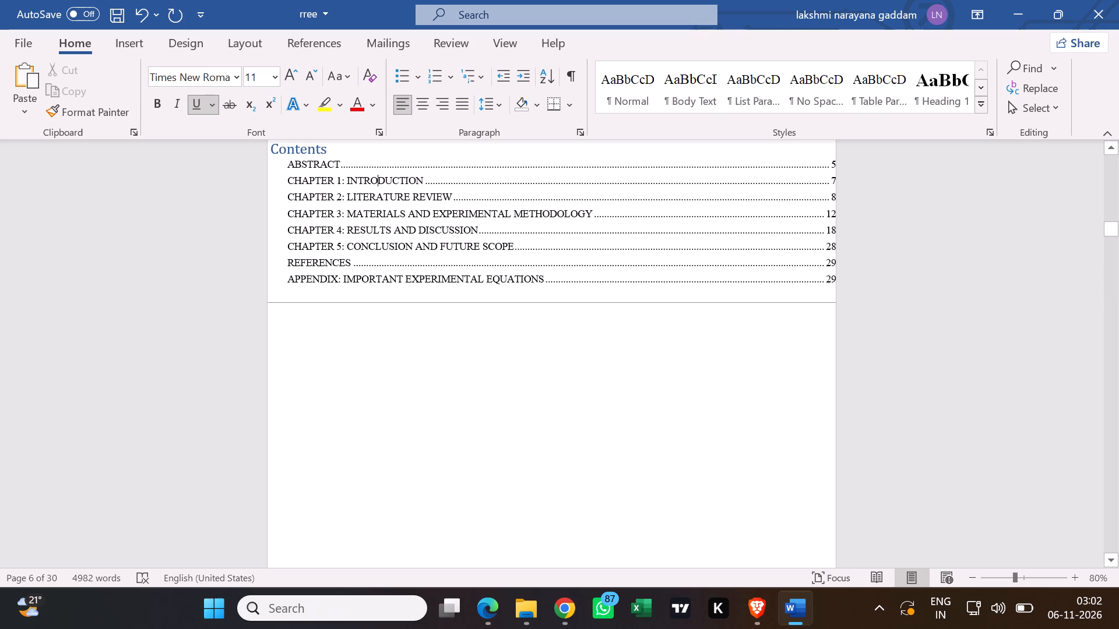
pyautogui.scroll(-4, 537, 368)
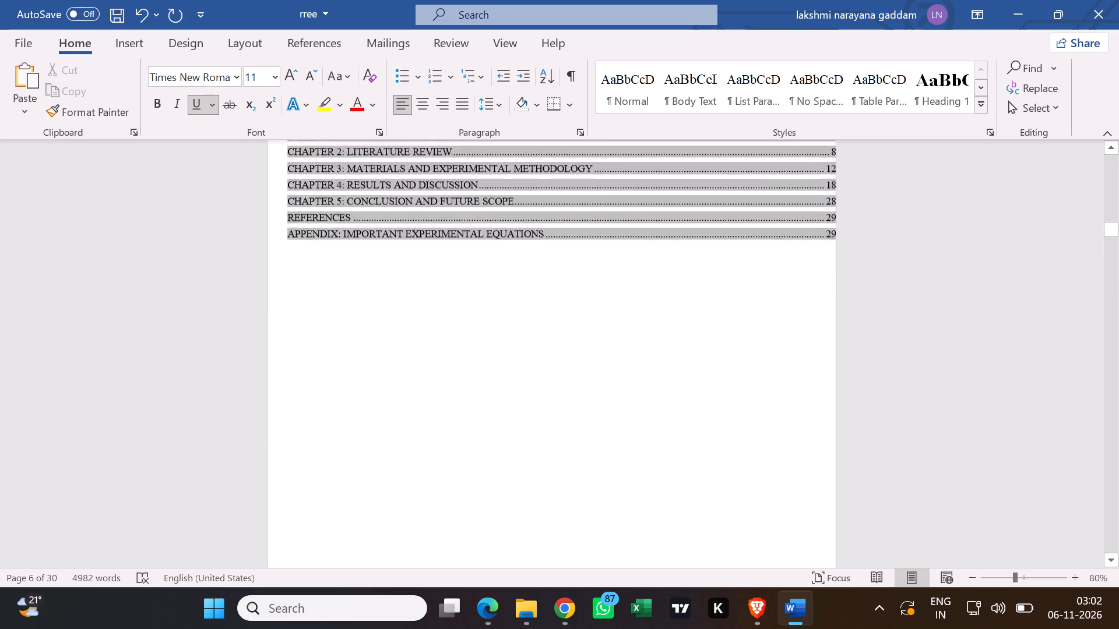
pyautogui.scroll(-1, 583, 398)
pyautogui.scroll(7, 542, 351)
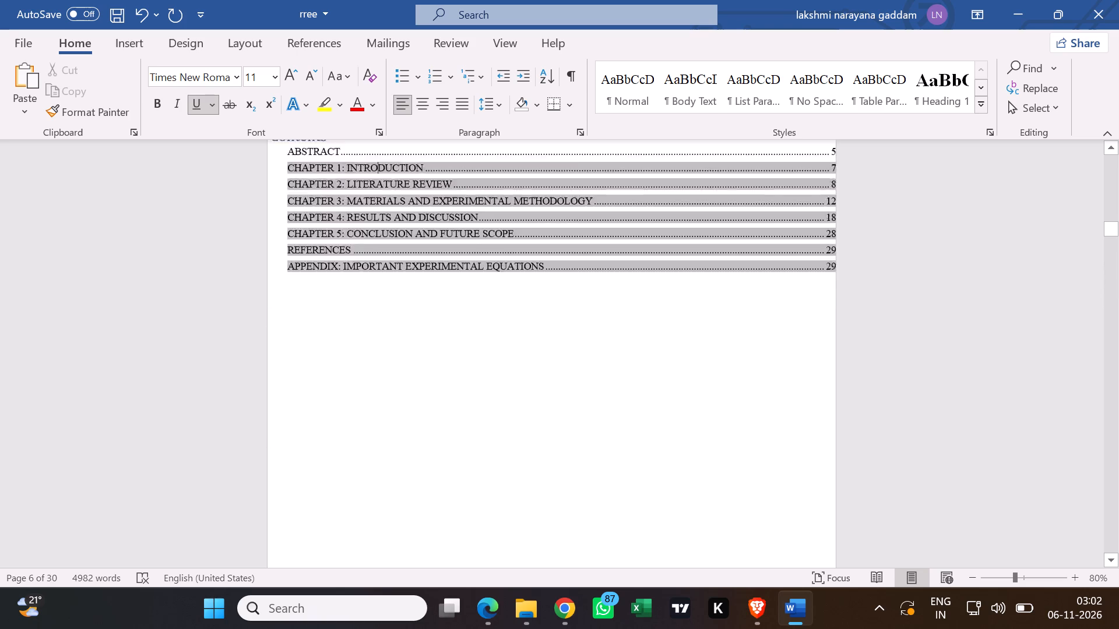
# Examine the "1.1 Background" subheading under "CHAPTER 1: INTRODUCTION" on page 7 and compare it with the table of contents entries.
pyautogui.click(536, 409)
pyautogui.scroll(-5, 762, 425)
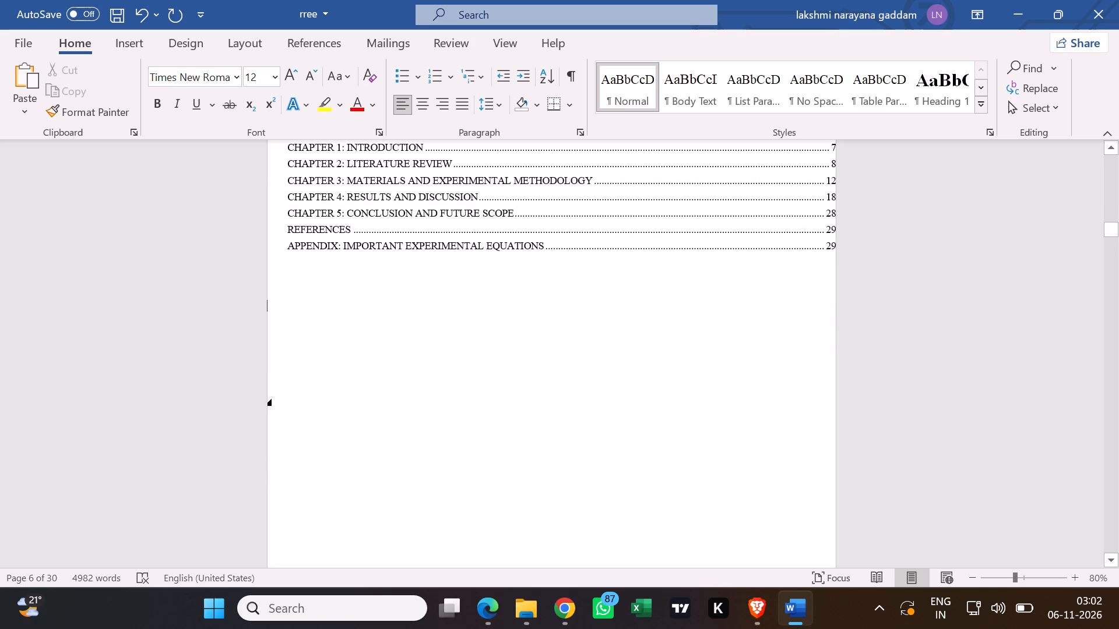
pyautogui.scroll(-14, 810, 429)
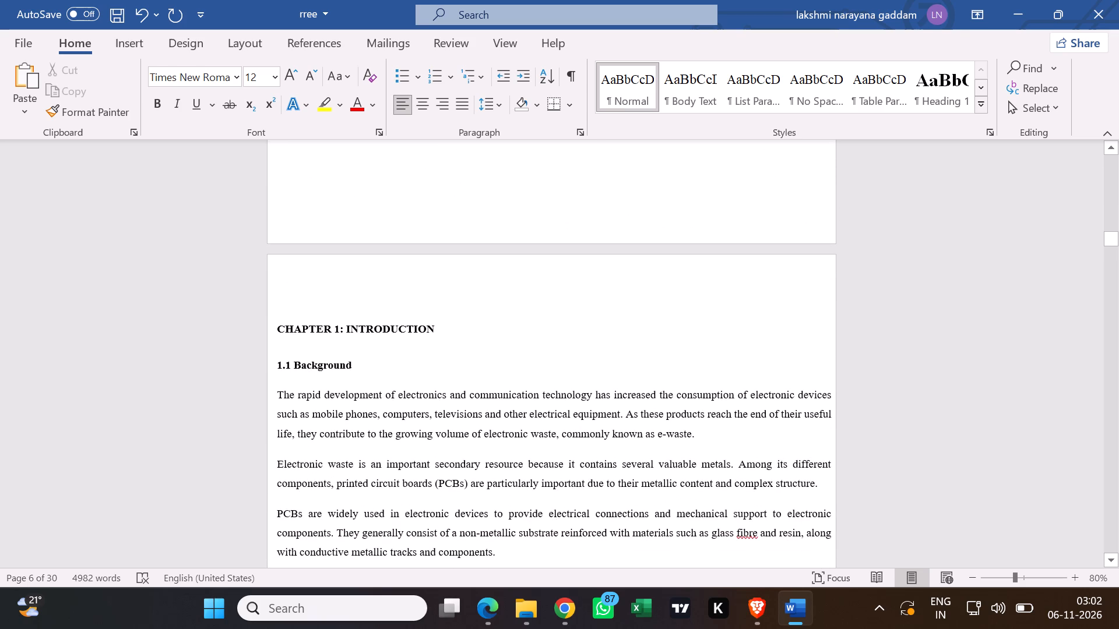
pyautogui.scroll(4, 624, 351)
pyautogui.scroll(-4, 618, 353)
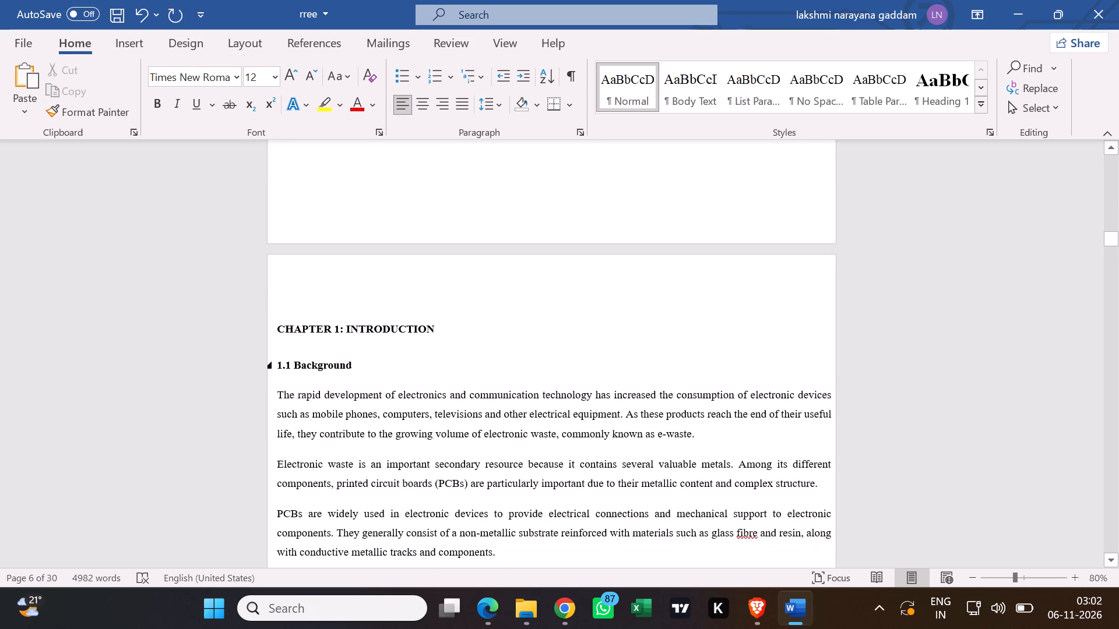
pyautogui.click(278, 363)
pyautogui.click(272, 374)
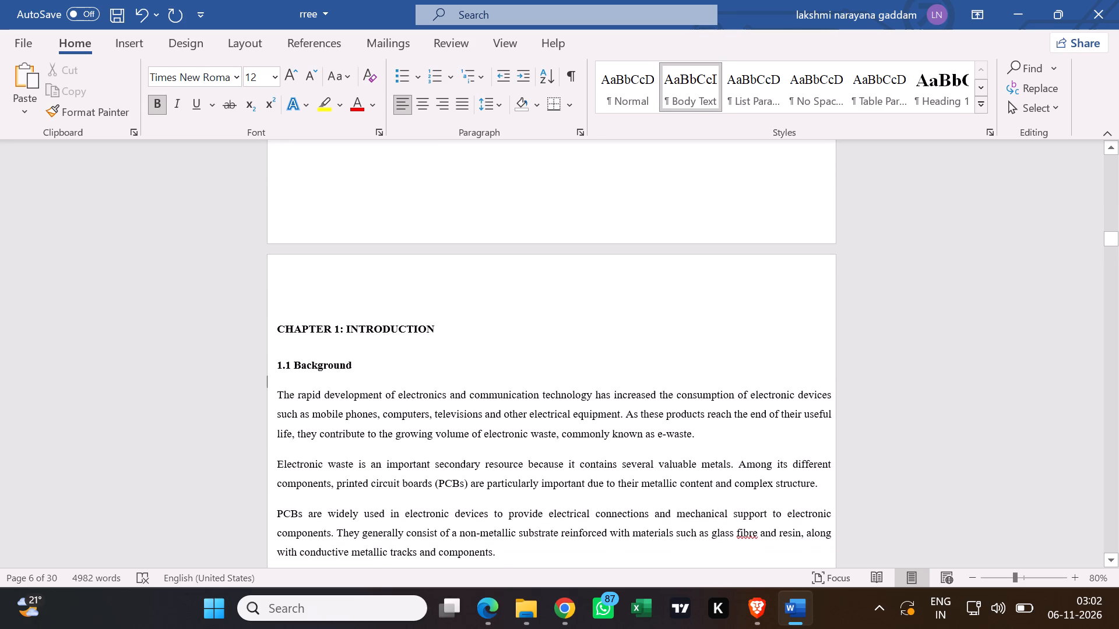
pyautogui.click(183, 404)
pyautogui.click(547, 344)
pyautogui.moveTo(350, 368); pyautogui.dragTo(288, 370)
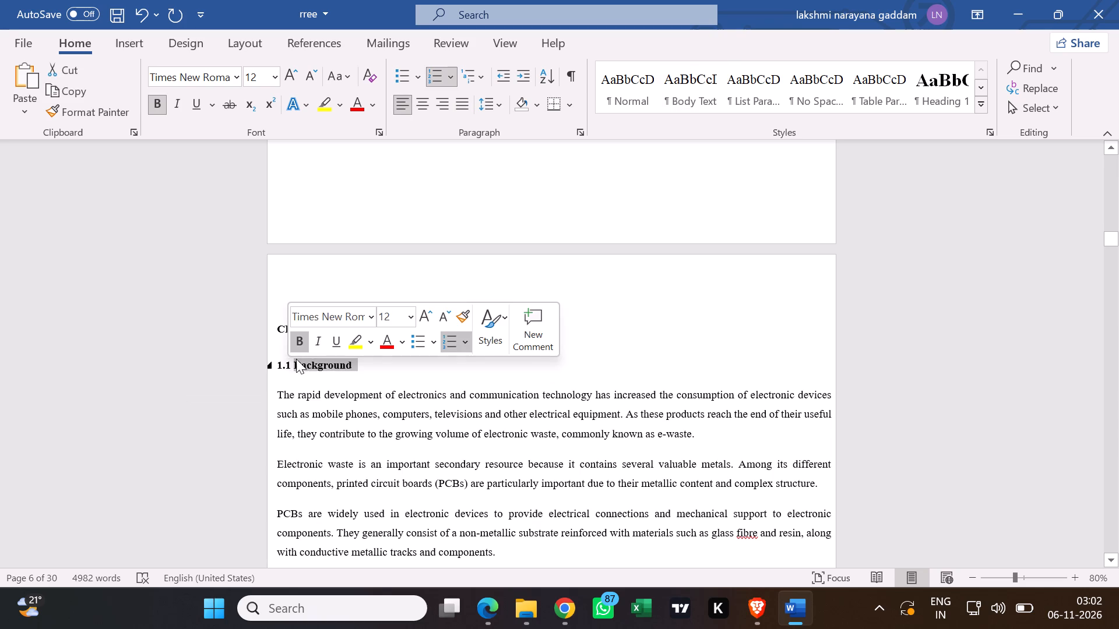
pyautogui.click(471, 228)
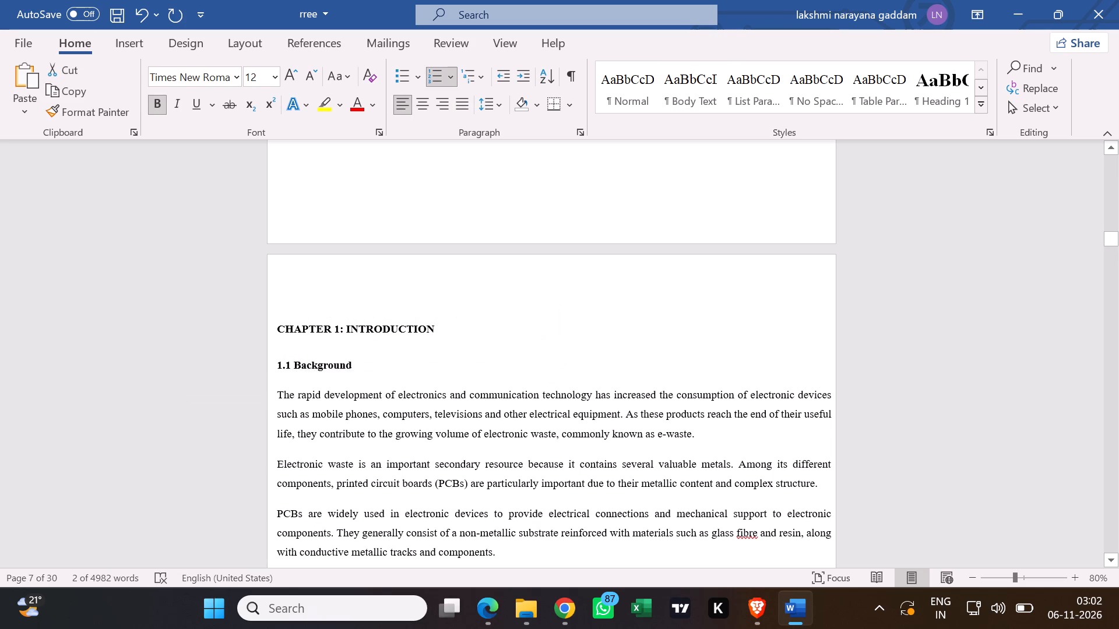
pyautogui.scroll(9, 442, 243)
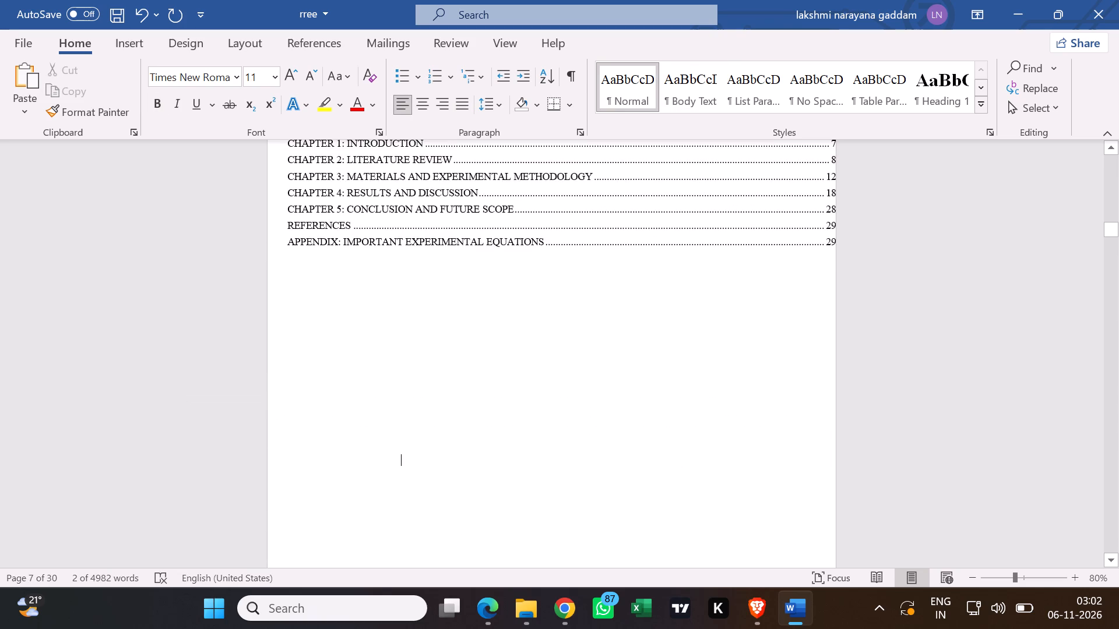
pyautogui.scroll(2, 401, 272)
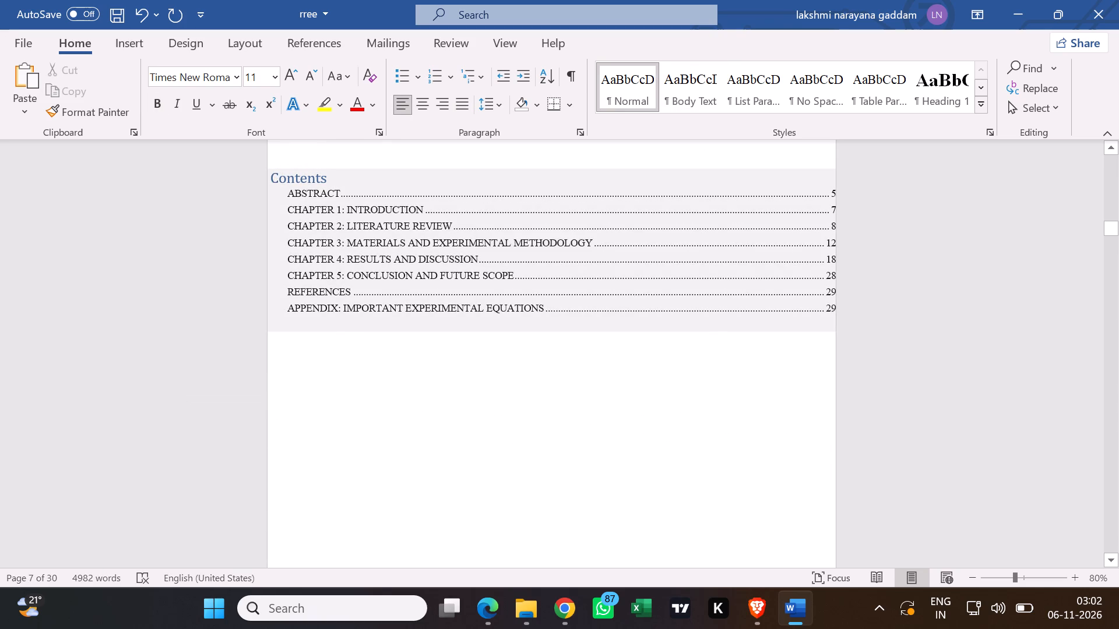
# Update the entire table of contents on page 6 again through its field.
pyautogui.rightClick(513, 289)
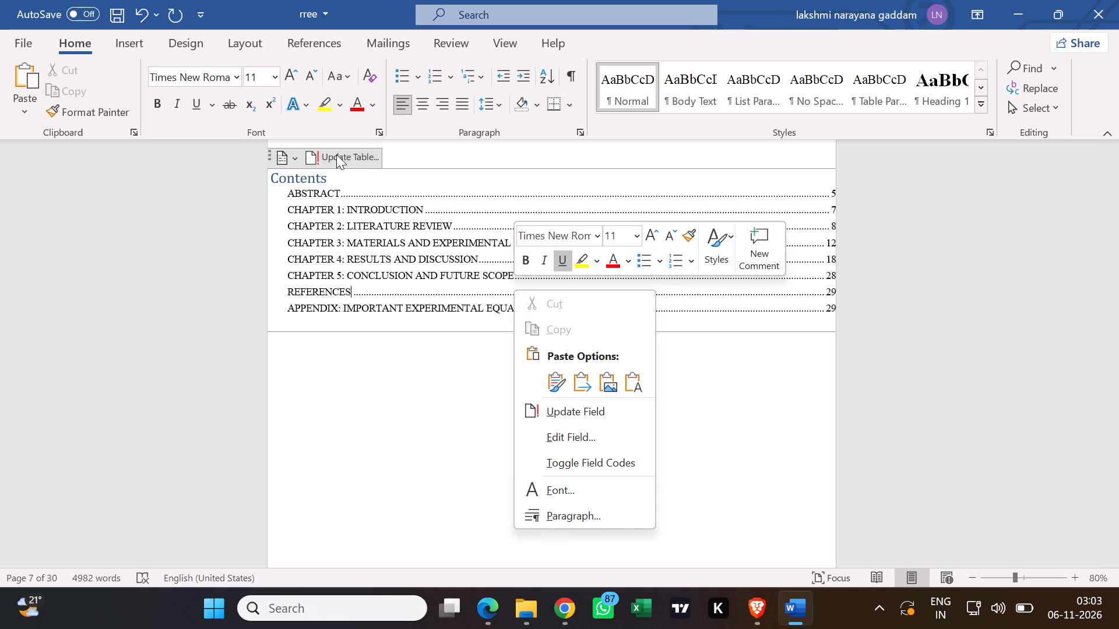
pyautogui.click(567, 413)
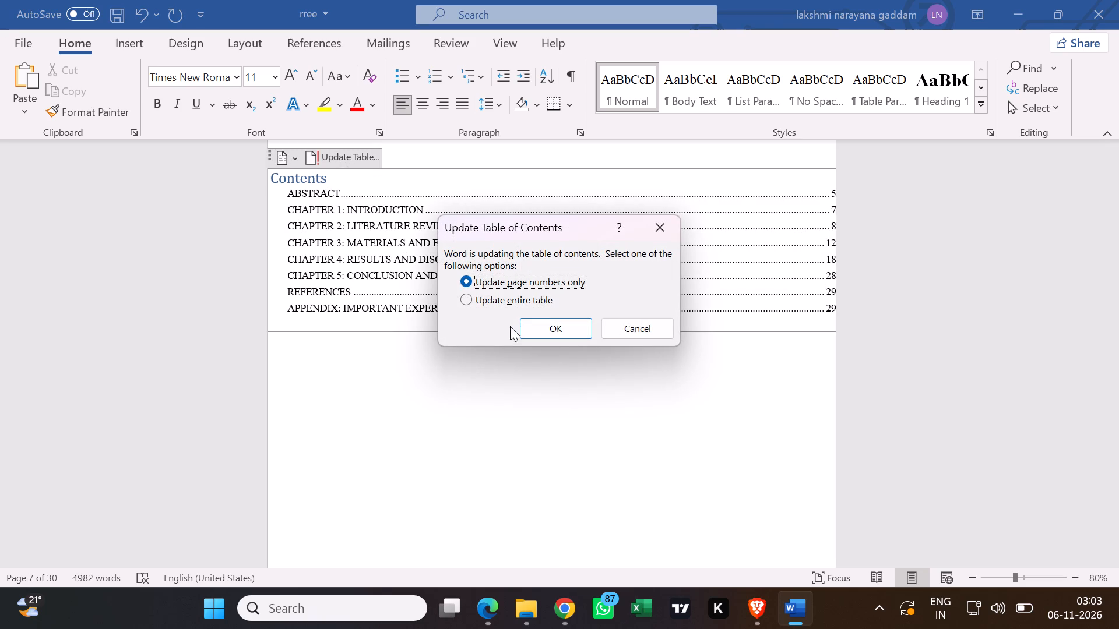
pyautogui.click(467, 295)
pyautogui.click(544, 330)
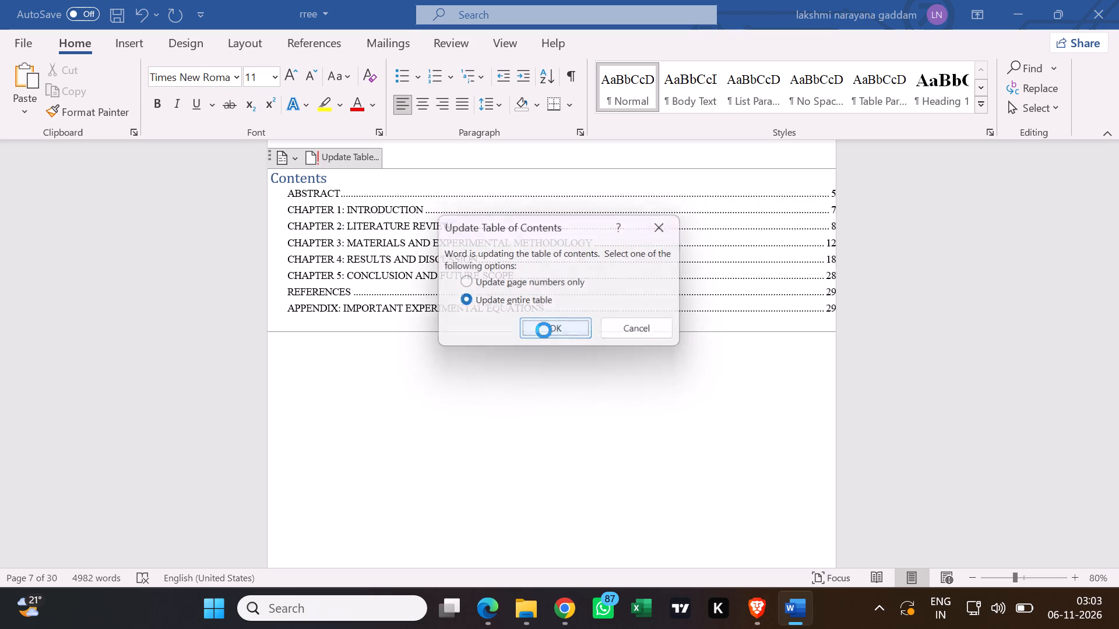
pyautogui.click(477, 370)
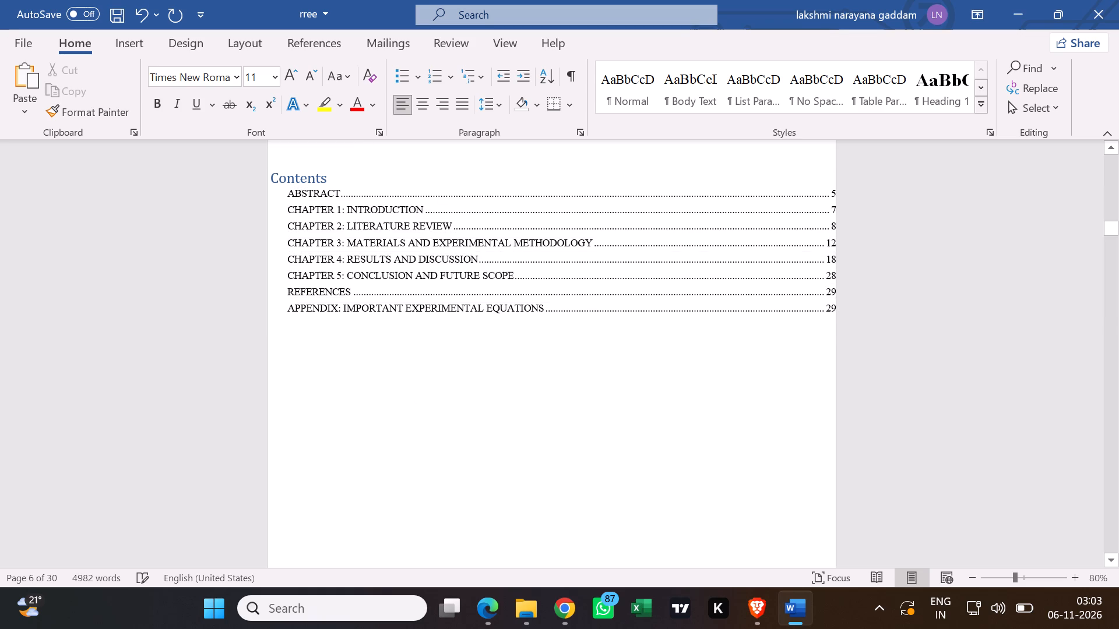
# Update the entire table of contents on page 6 through its field.
pyautogui.click(597, 317)
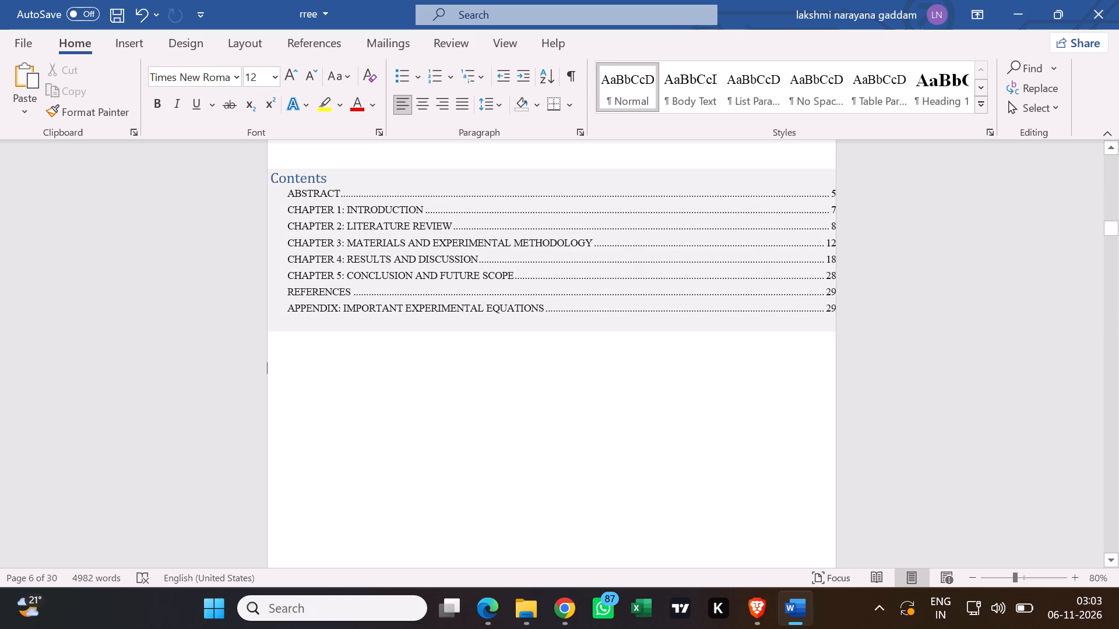
pyautogui.rightClick(597, 317)
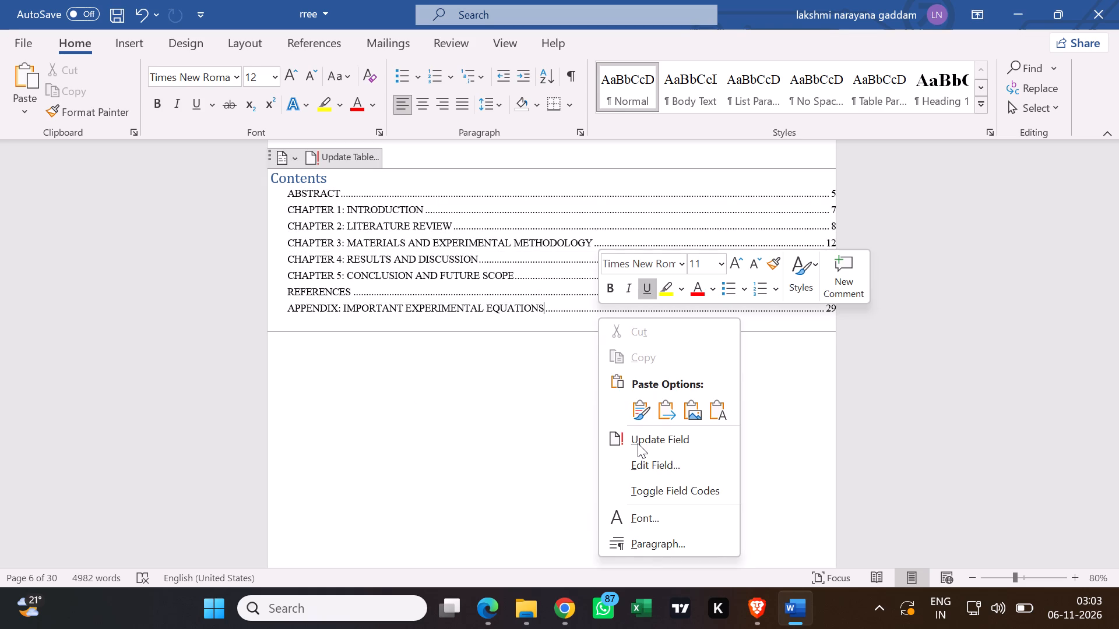
pyautogui.click(638, 443)
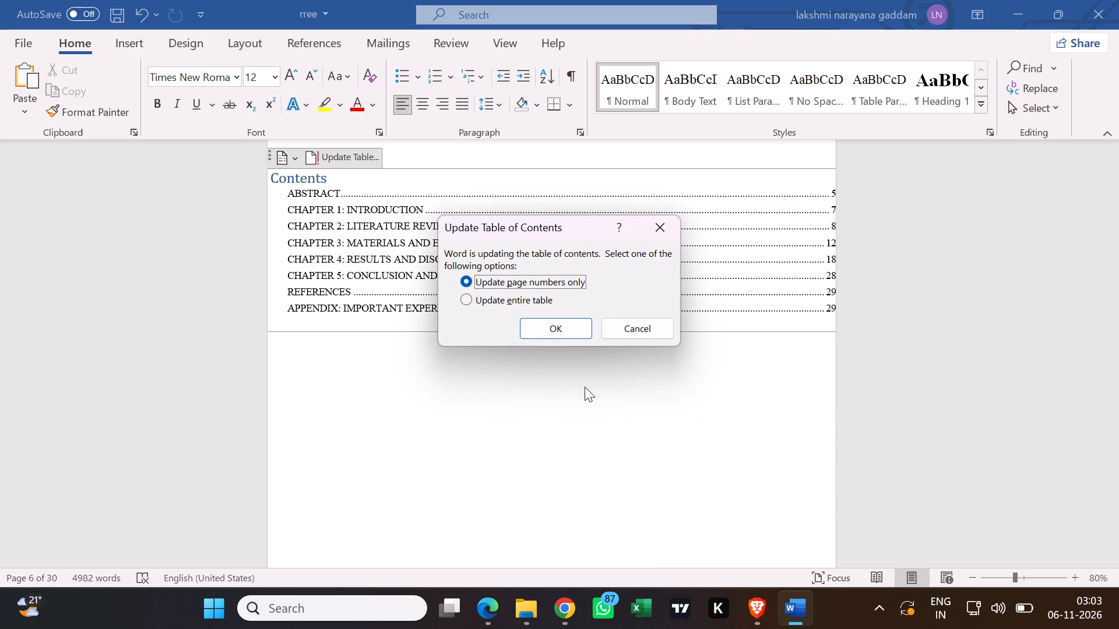
pyautogui.click(465, 301)
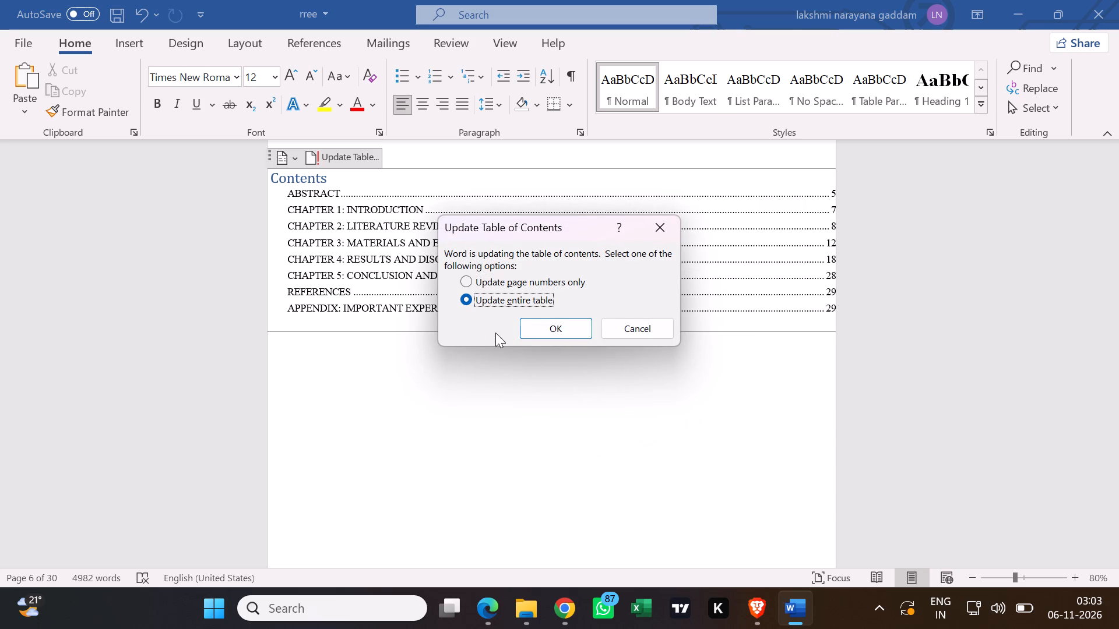
pyautogui.click(536, 331)
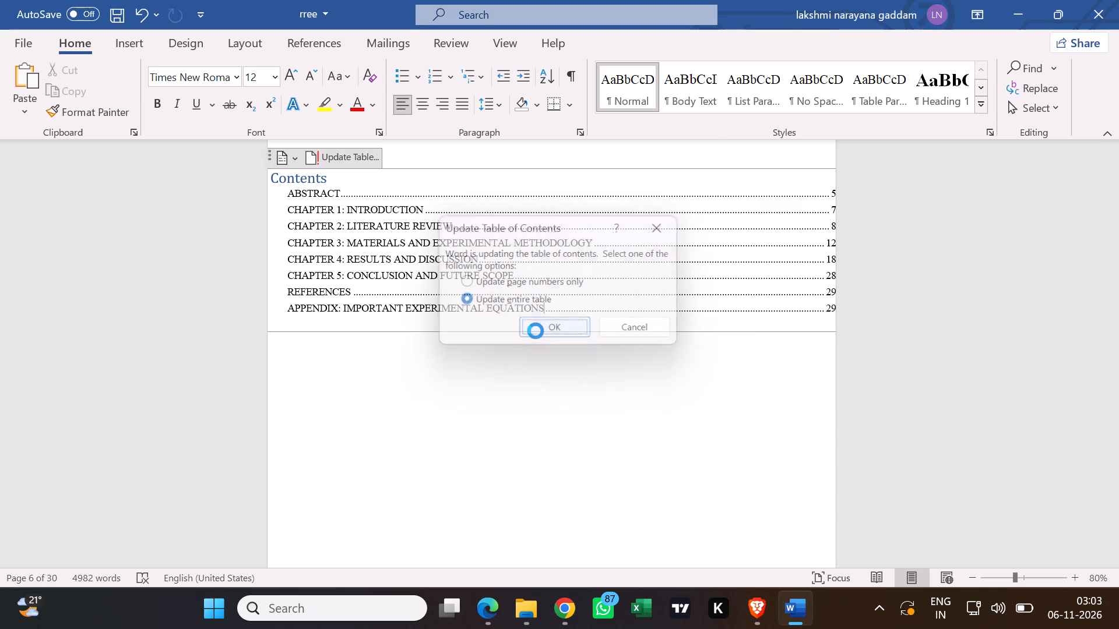
# Select the "1.1 Background" subheading on page 7 and preview paragraph styles on it without applying any.
pyautogui.scroll(-3, 524, 389)
pyautogui.click(511, 364)
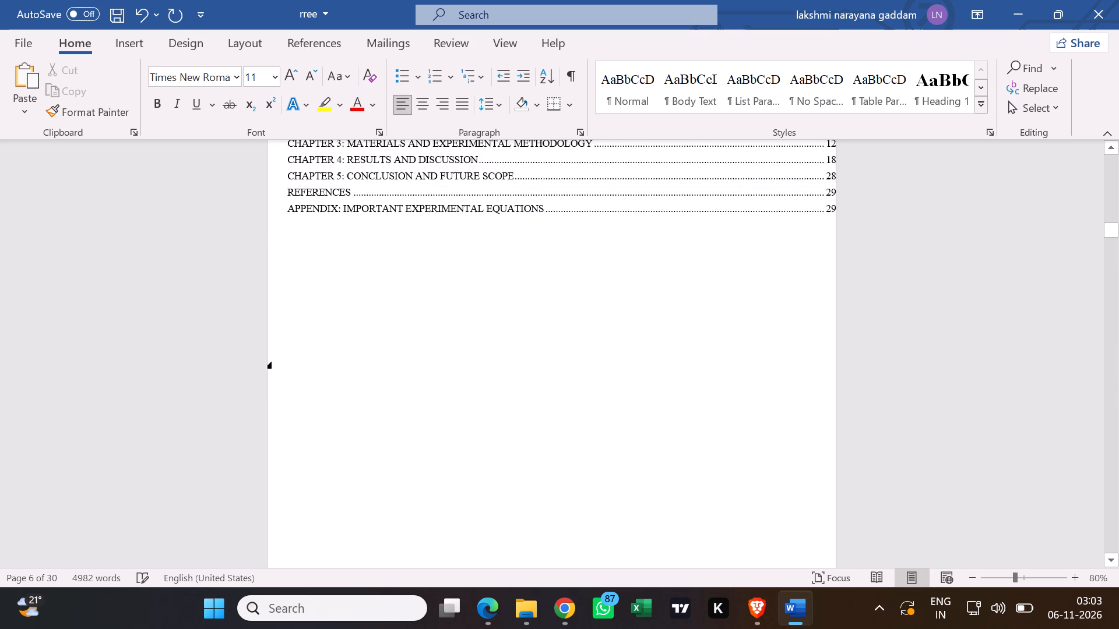
pyautogui.scroll(-19, 504, 367)
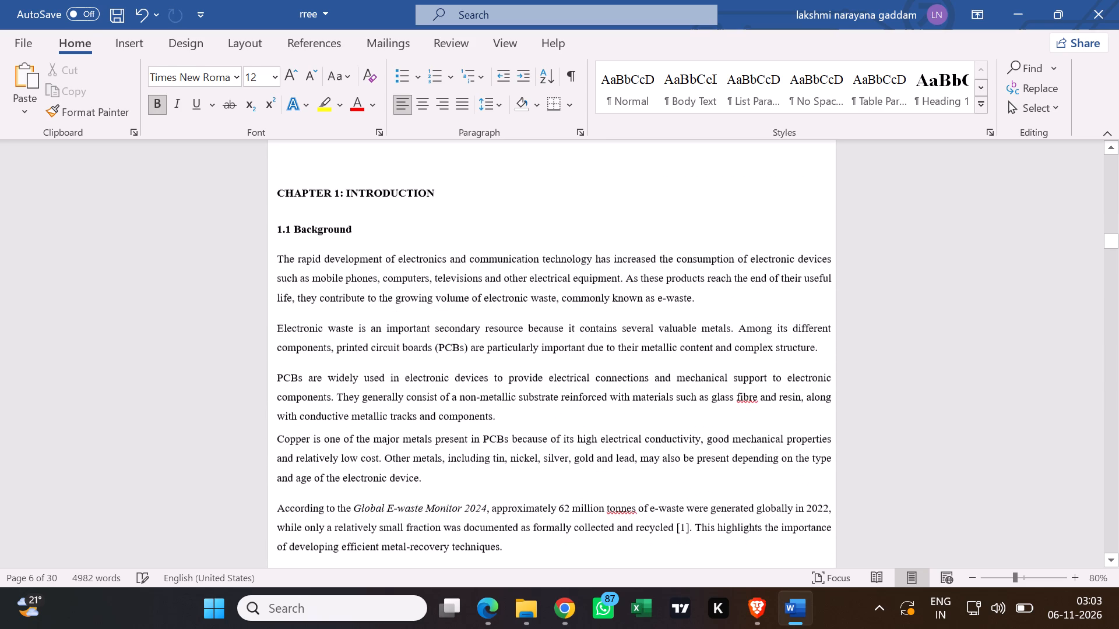
pyautogui.moveTo(351, 227); pyautogui.dragTo(276, 231)
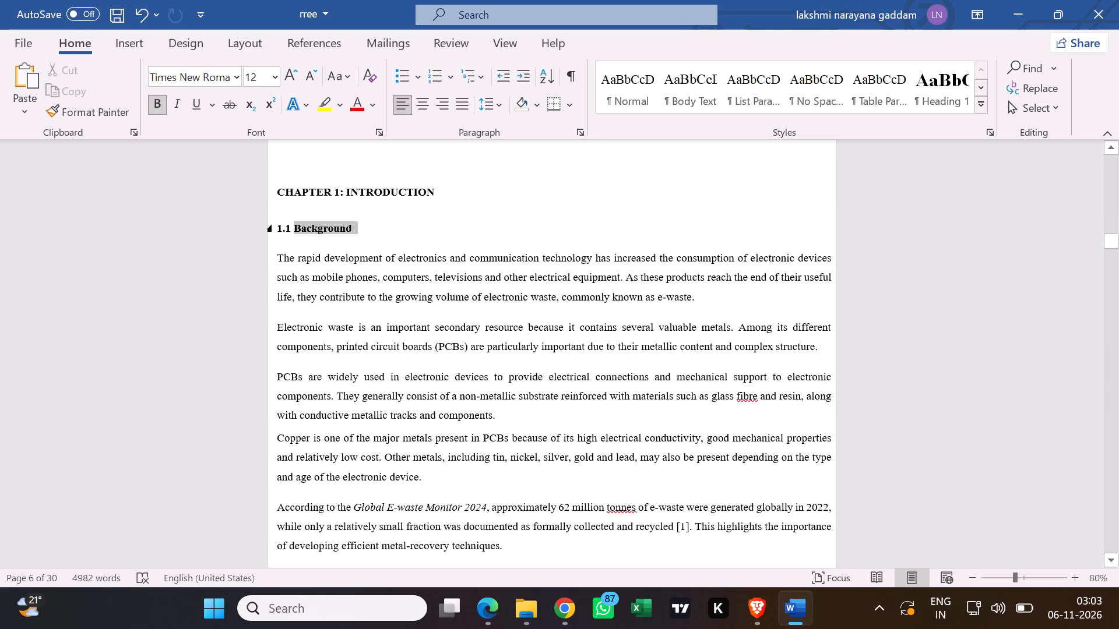
pyautogui.moveTo(276, 231); pyautogui.dragTo(276, 231)
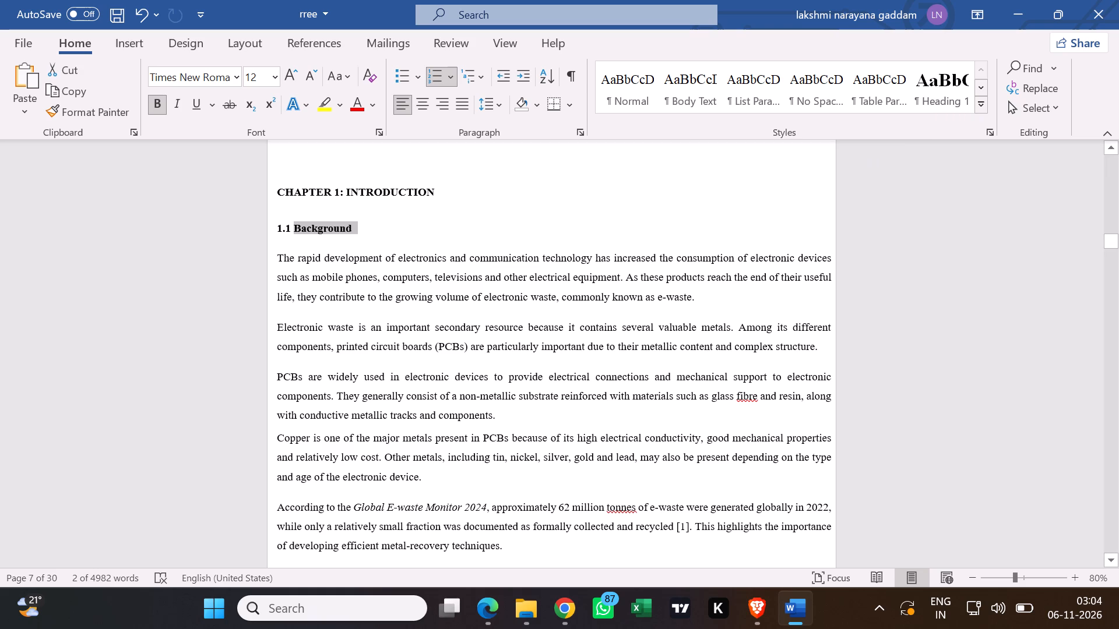
pyautogui.hscroll(-2, 872, 78)
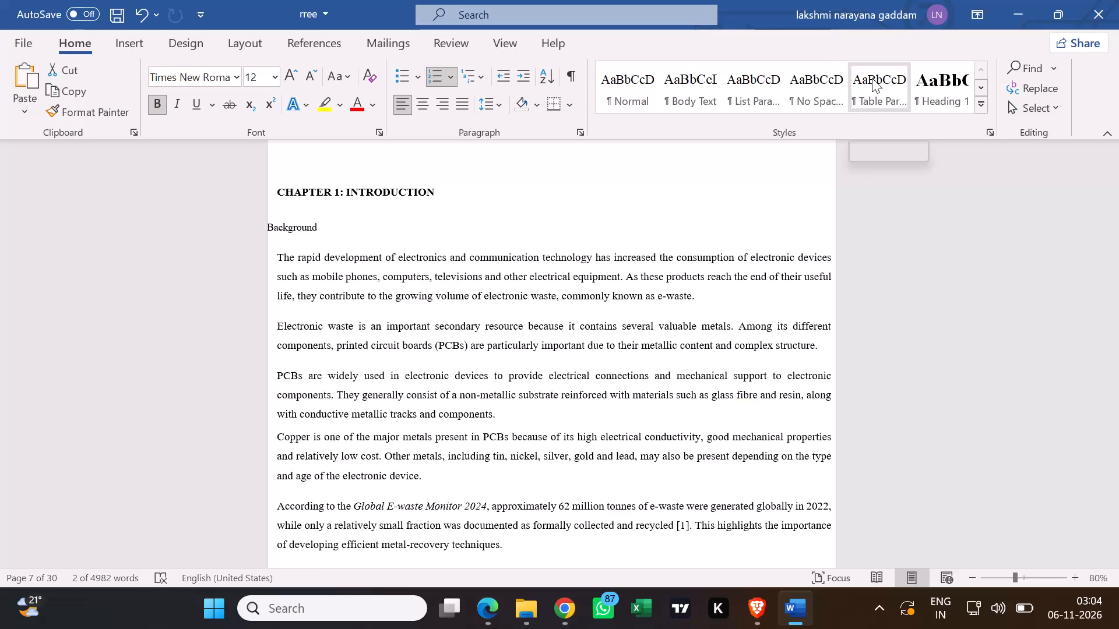
pyautogui.hscroll(-7, 872, 78)
pyautogui.hscroll(2, 872, 78)
pyautogui.hscroll(-4, 872, 78)
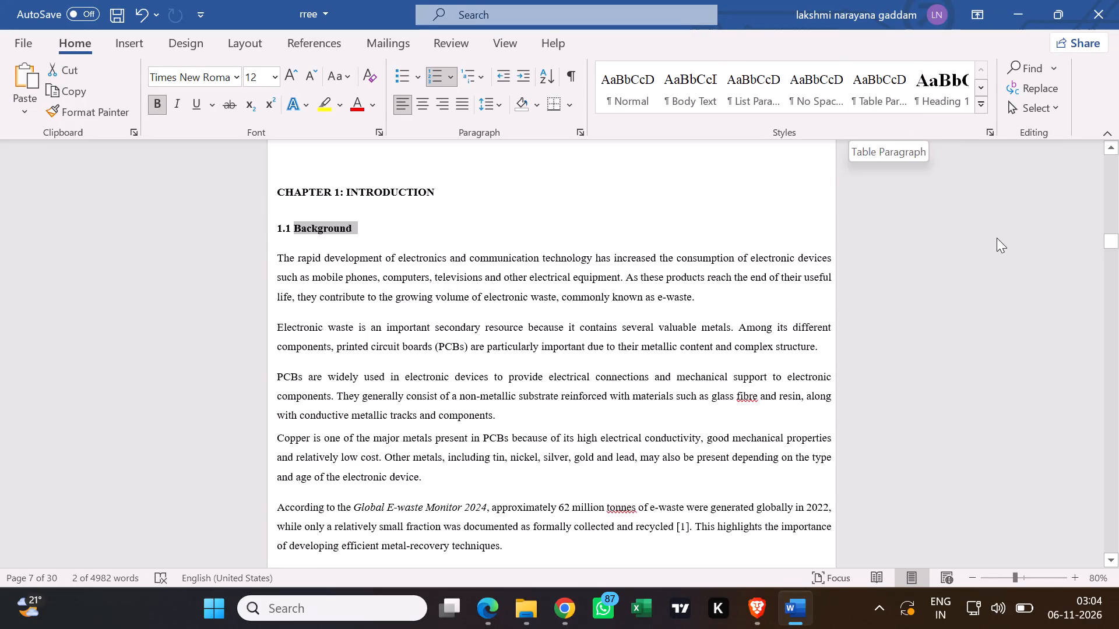
pyautogui.click(997, 238)
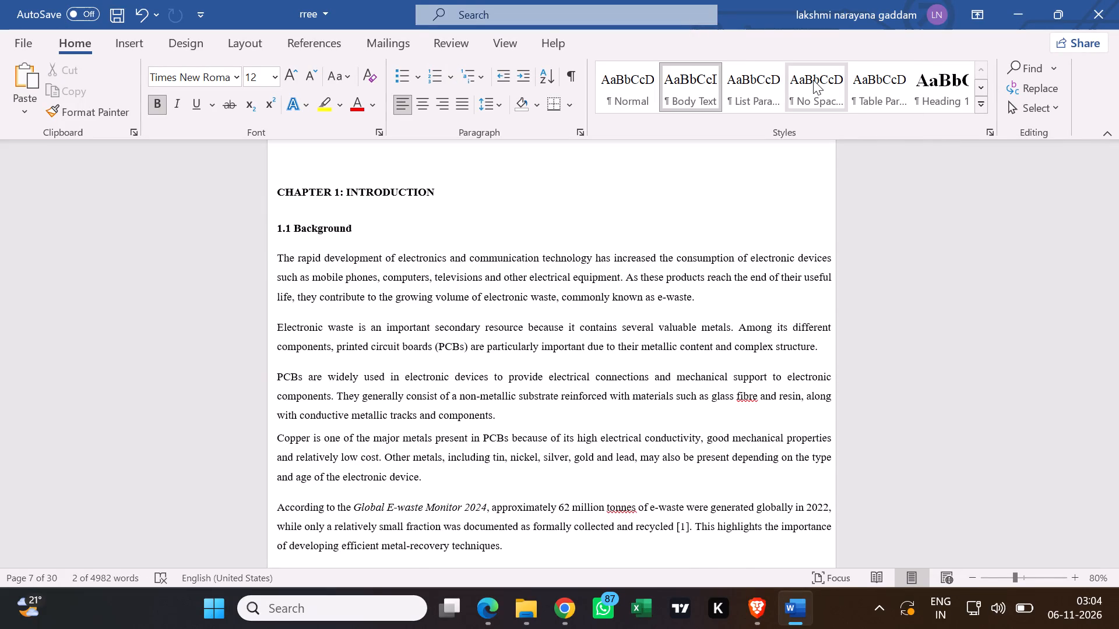
pyautogui.hscroll(-1, 727, 96)
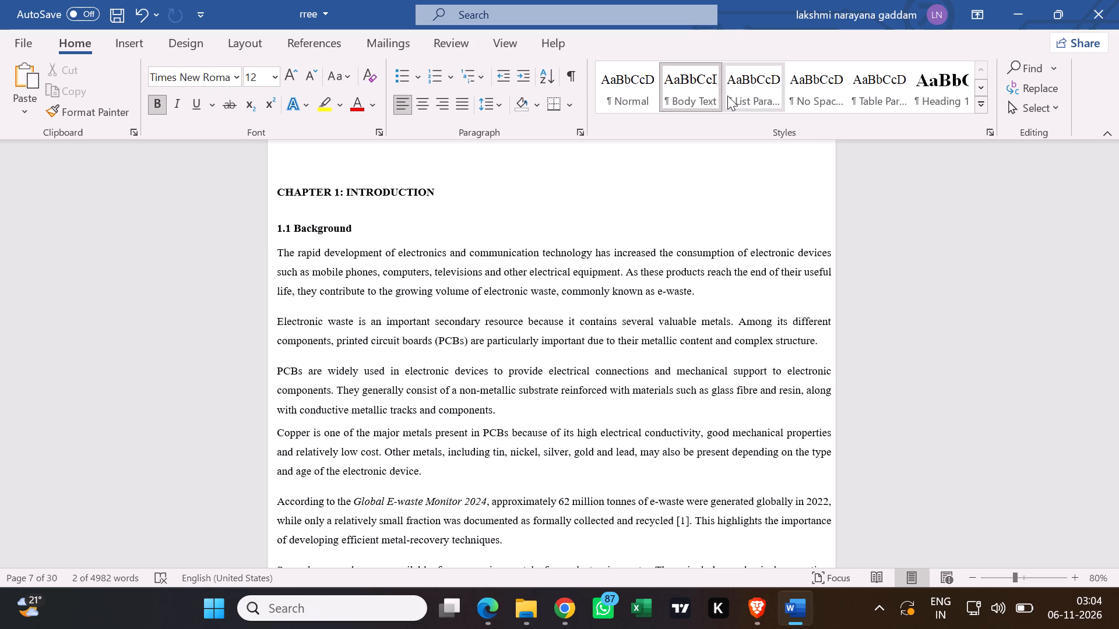
pyautogui.hscroll(-1, 727, 96)
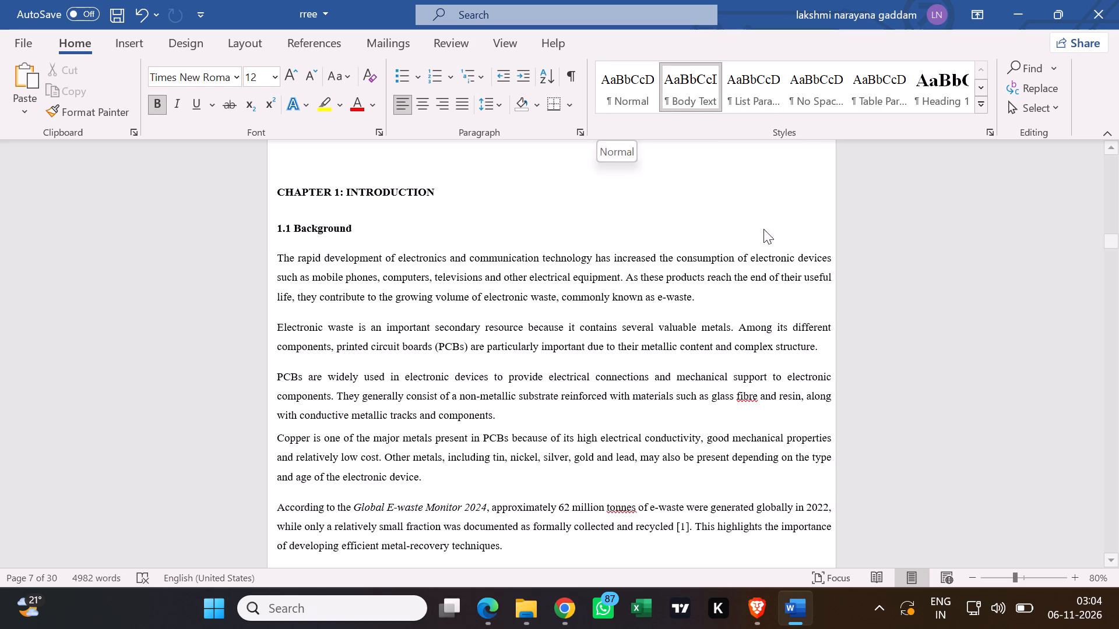
pyautogui.click(926, 250)
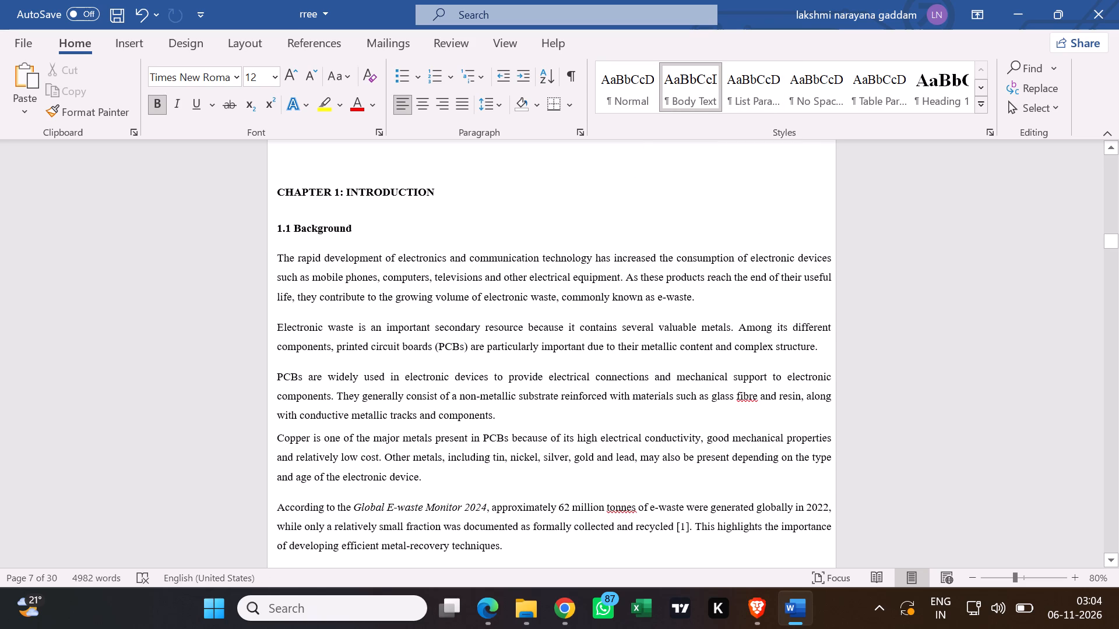
# Examine the table of contents on page 6, checking the layout of its entries and page numbers.
pyautogui.scroll(18, 915, 256)
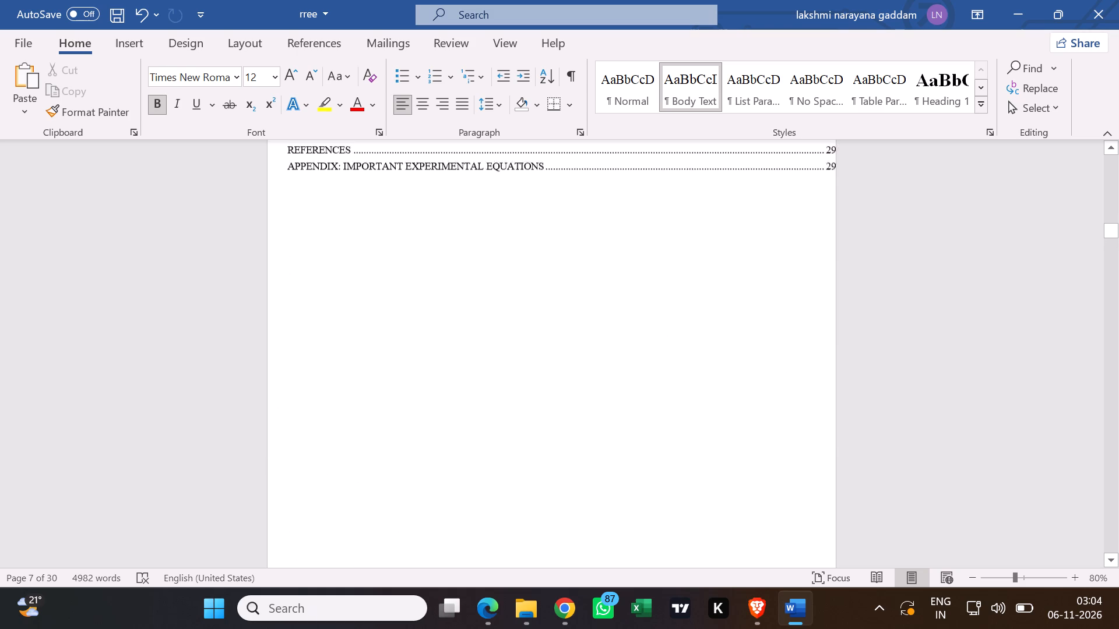
pyautogui.scroll(9, 898, 229)
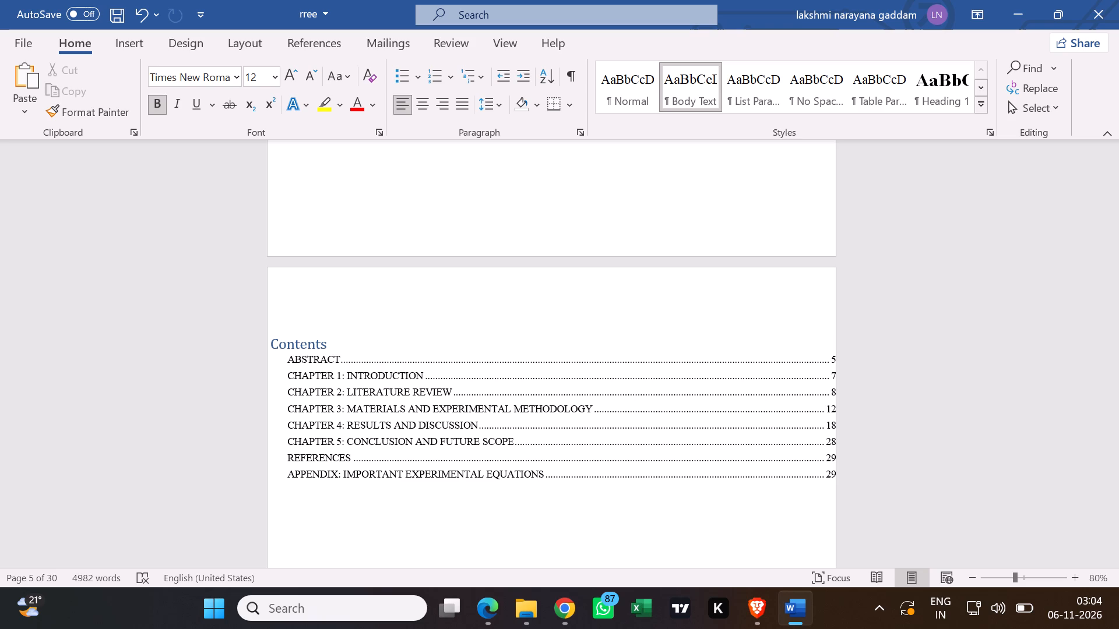
pyautogui.scroll(-3, 648, 378)
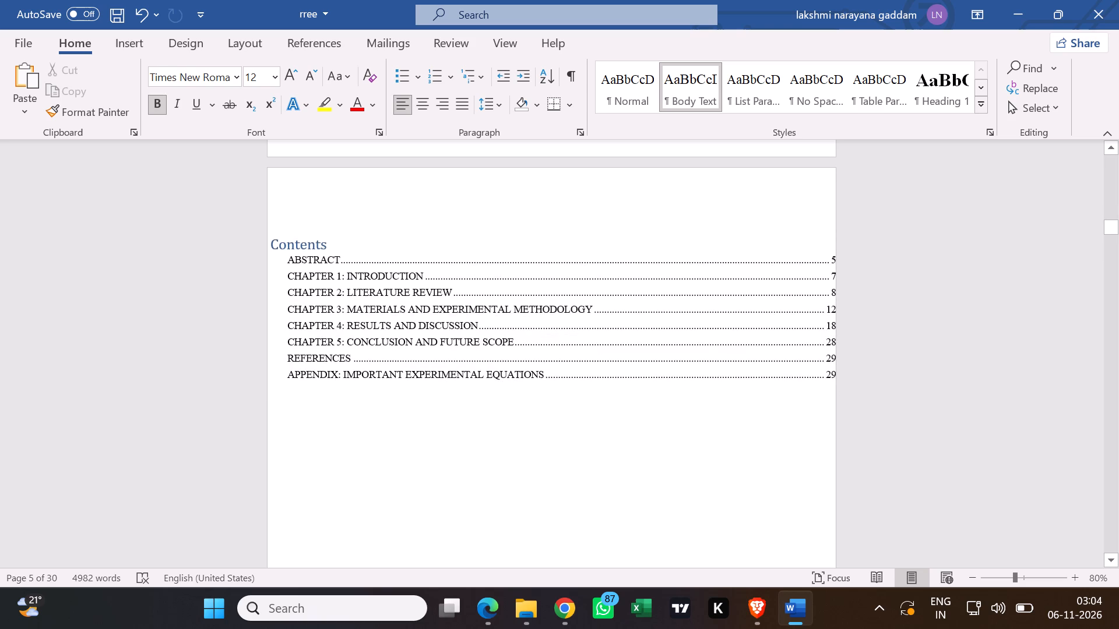
pyautogui.scroll(-3, 647, 411)
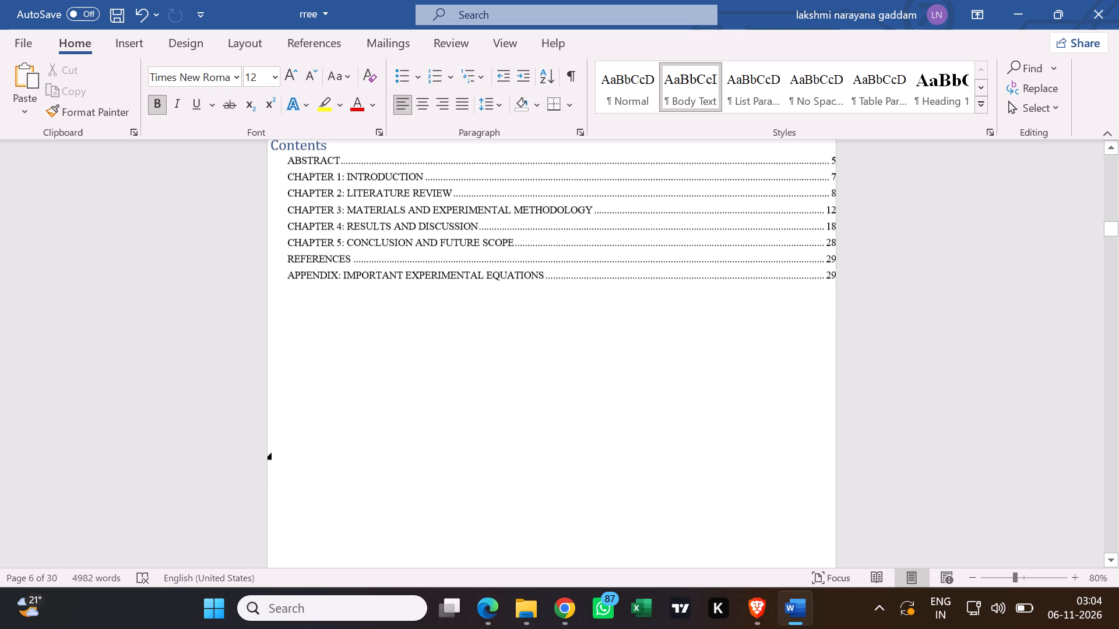
pyautogui.scroll(-1, 647, 454)
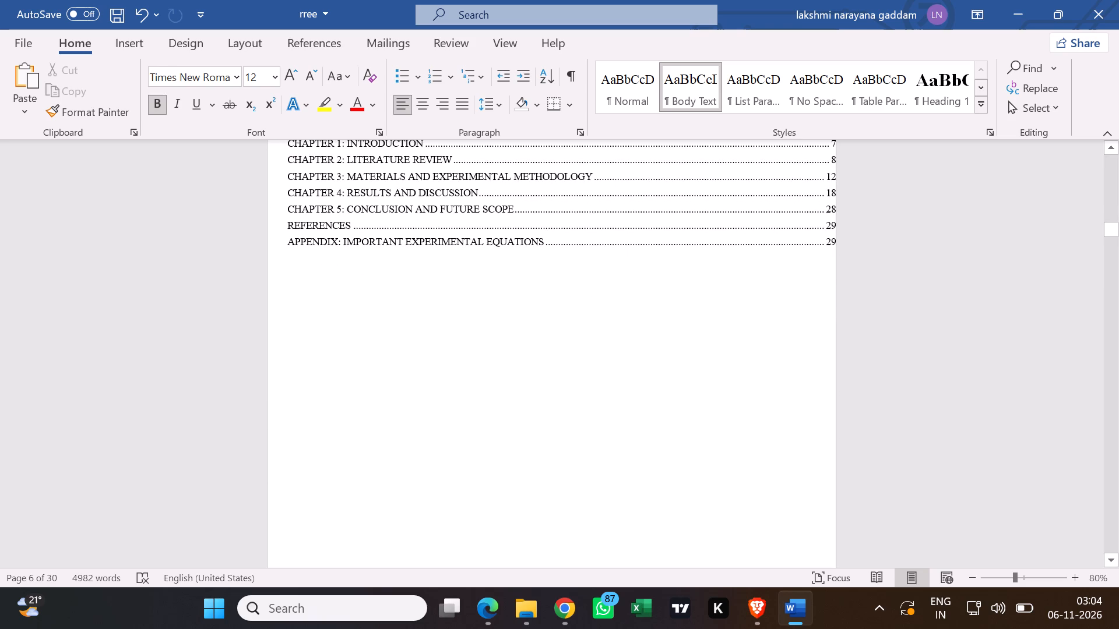
pyautogui.scroll(2, 647, 454)
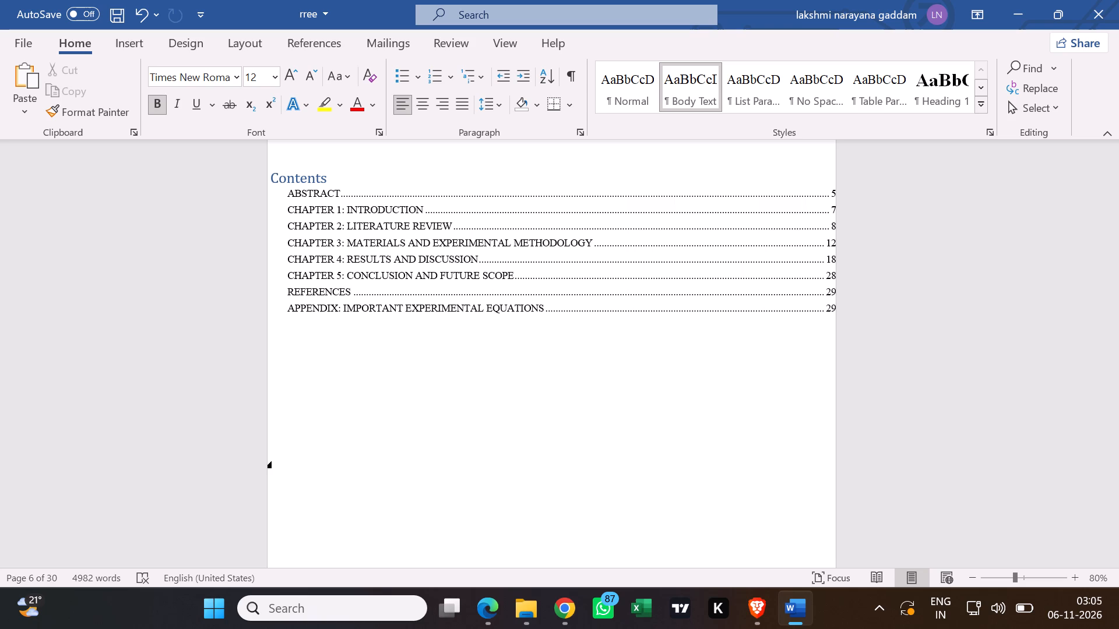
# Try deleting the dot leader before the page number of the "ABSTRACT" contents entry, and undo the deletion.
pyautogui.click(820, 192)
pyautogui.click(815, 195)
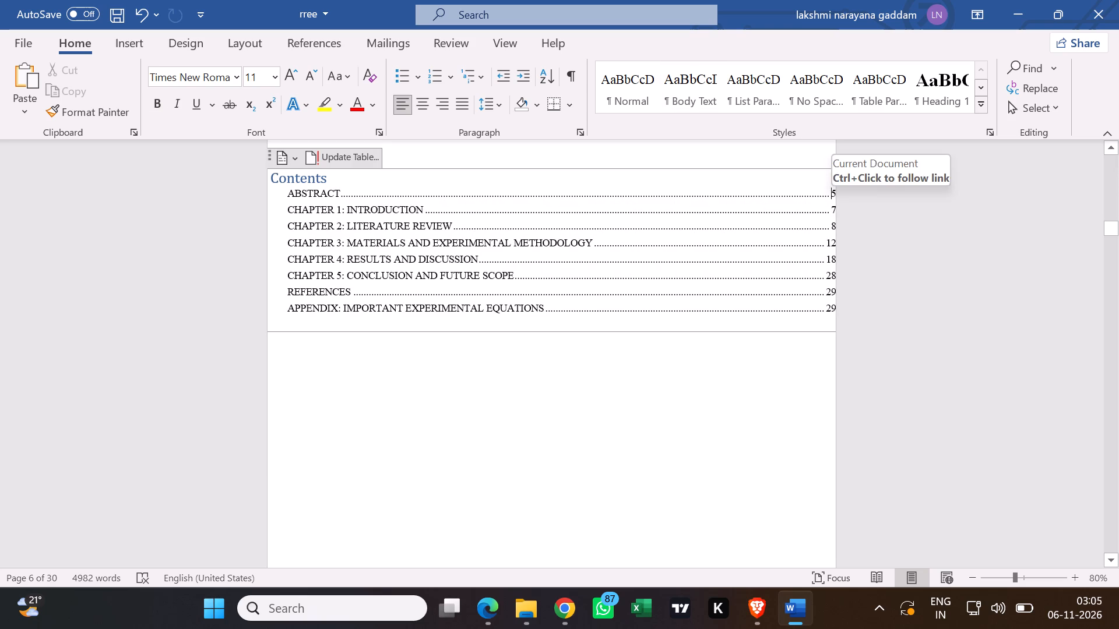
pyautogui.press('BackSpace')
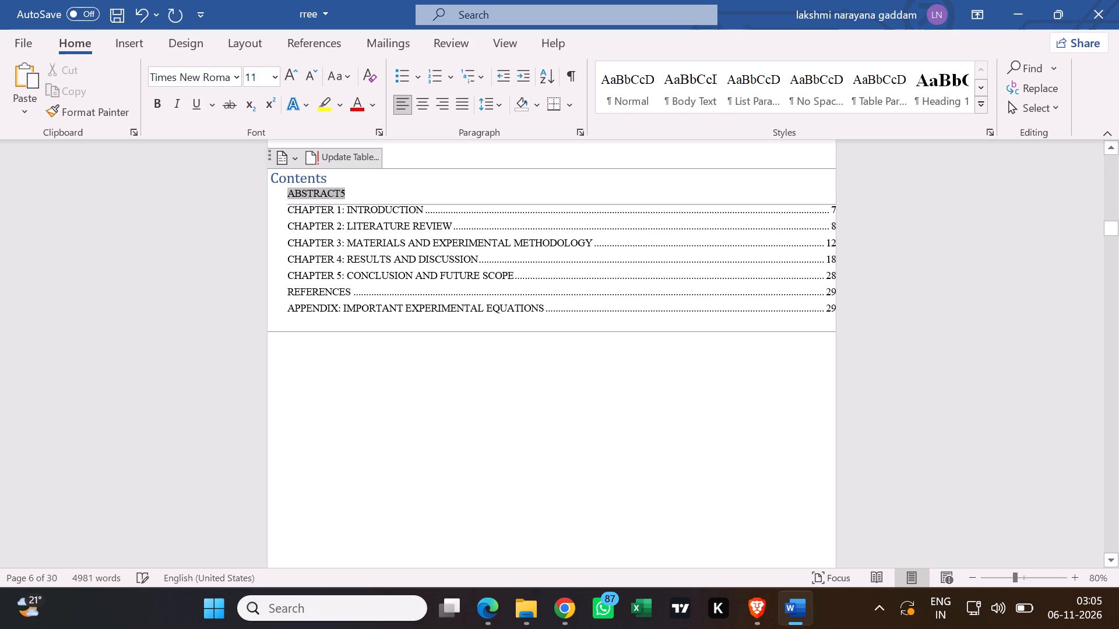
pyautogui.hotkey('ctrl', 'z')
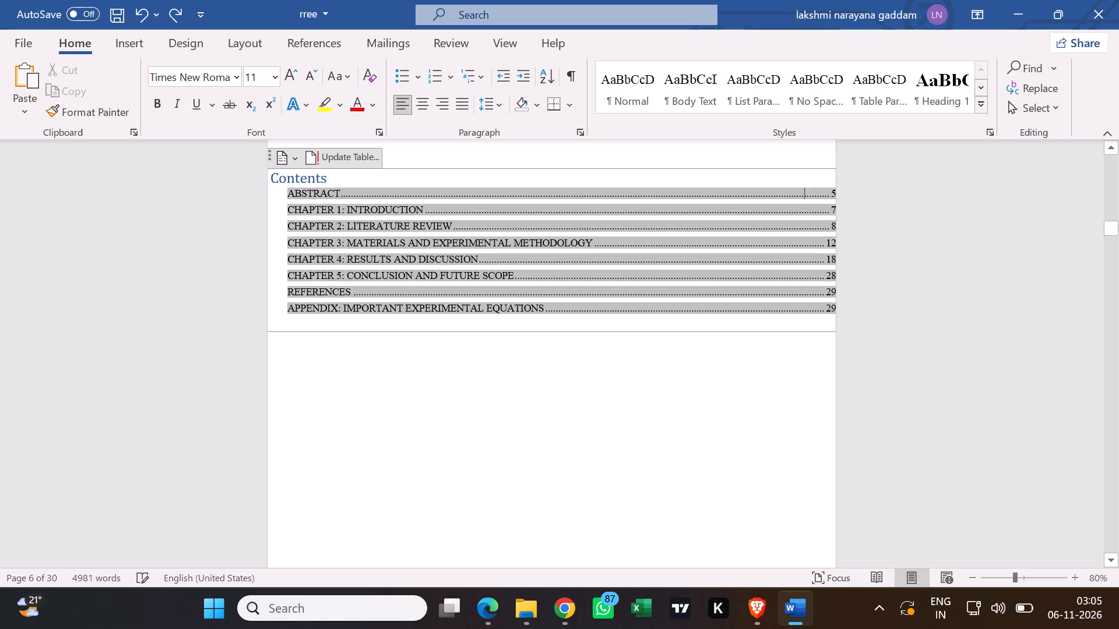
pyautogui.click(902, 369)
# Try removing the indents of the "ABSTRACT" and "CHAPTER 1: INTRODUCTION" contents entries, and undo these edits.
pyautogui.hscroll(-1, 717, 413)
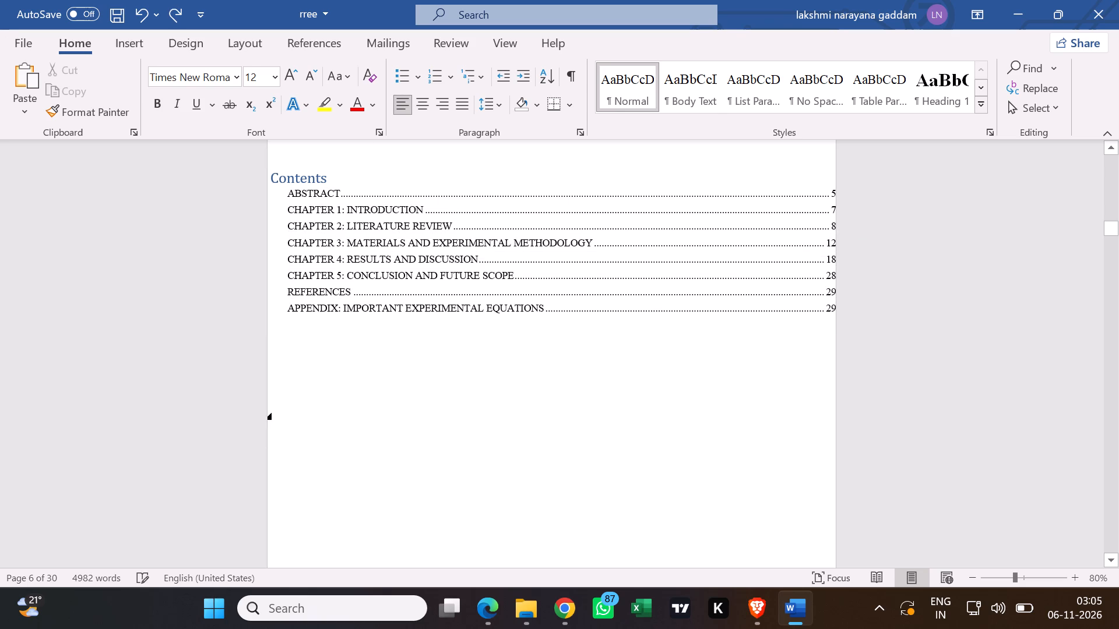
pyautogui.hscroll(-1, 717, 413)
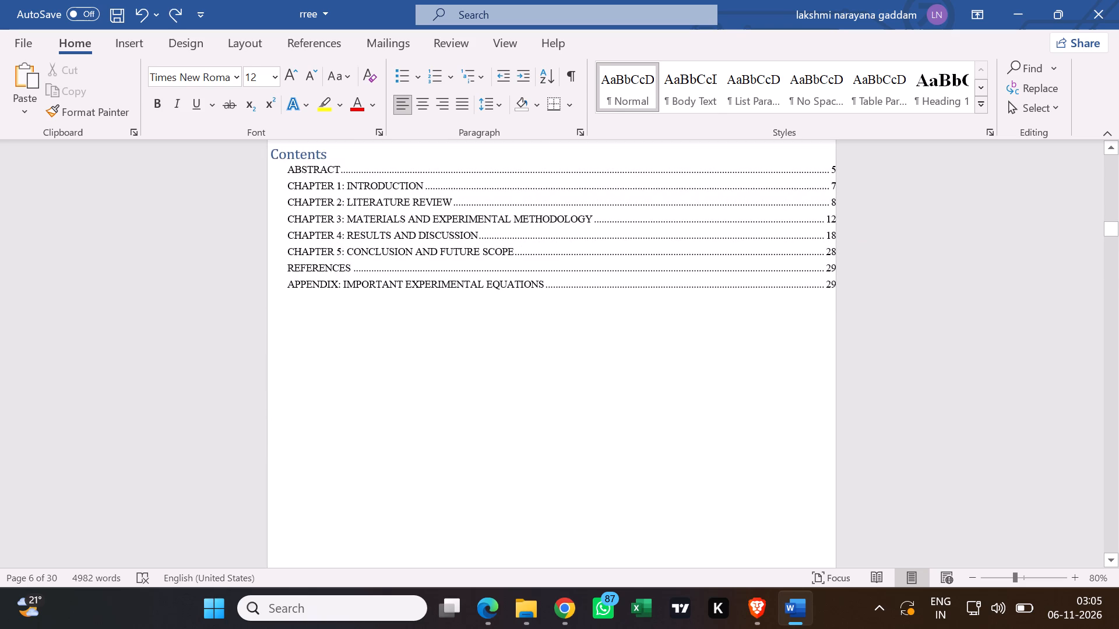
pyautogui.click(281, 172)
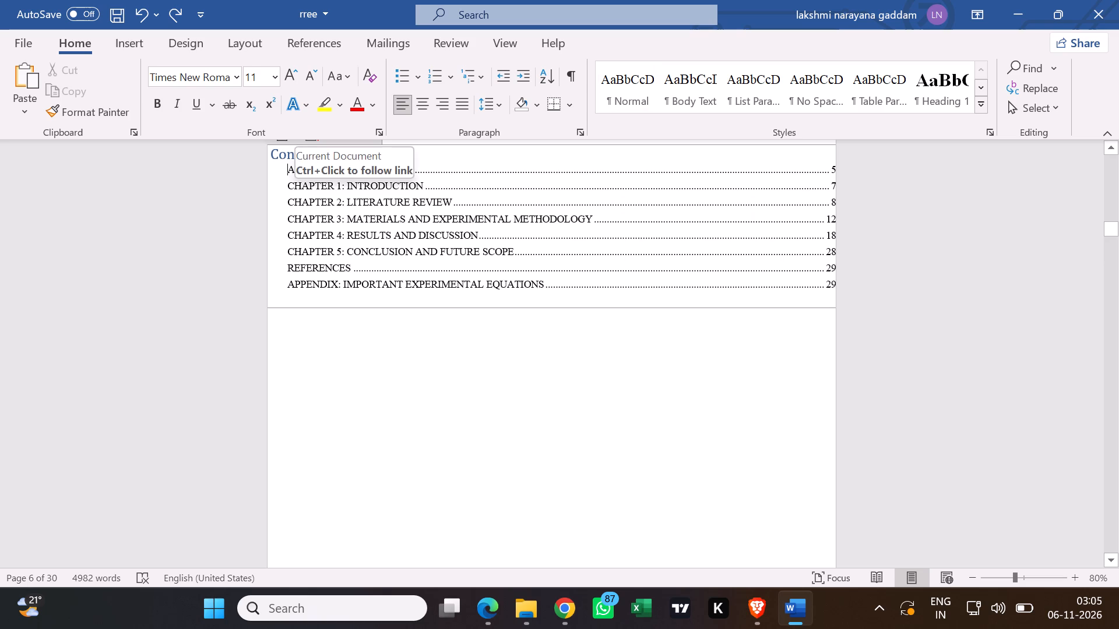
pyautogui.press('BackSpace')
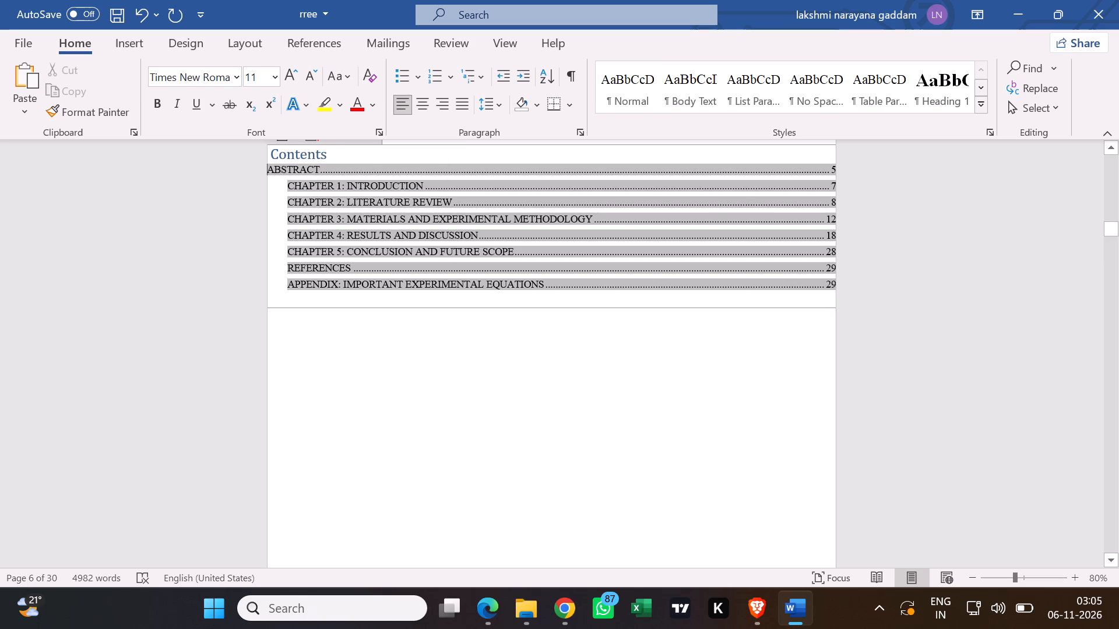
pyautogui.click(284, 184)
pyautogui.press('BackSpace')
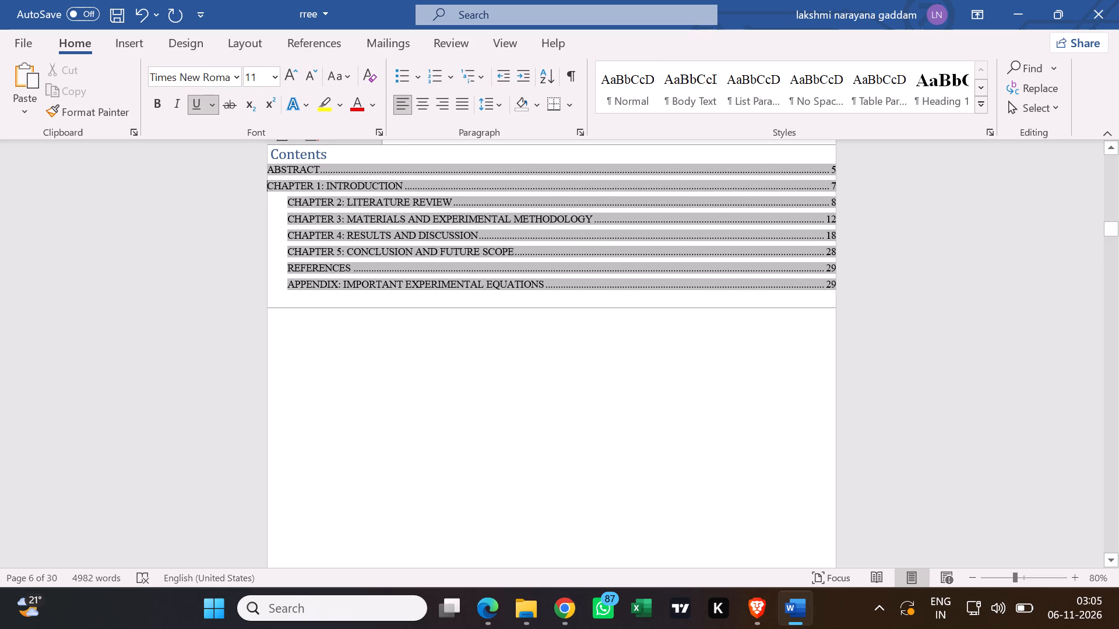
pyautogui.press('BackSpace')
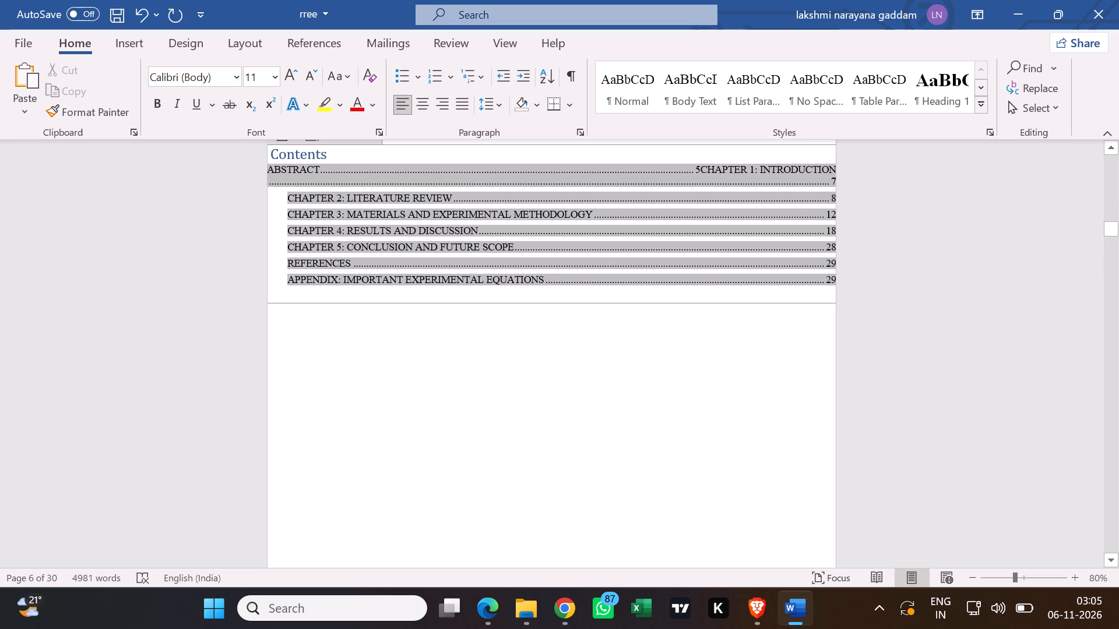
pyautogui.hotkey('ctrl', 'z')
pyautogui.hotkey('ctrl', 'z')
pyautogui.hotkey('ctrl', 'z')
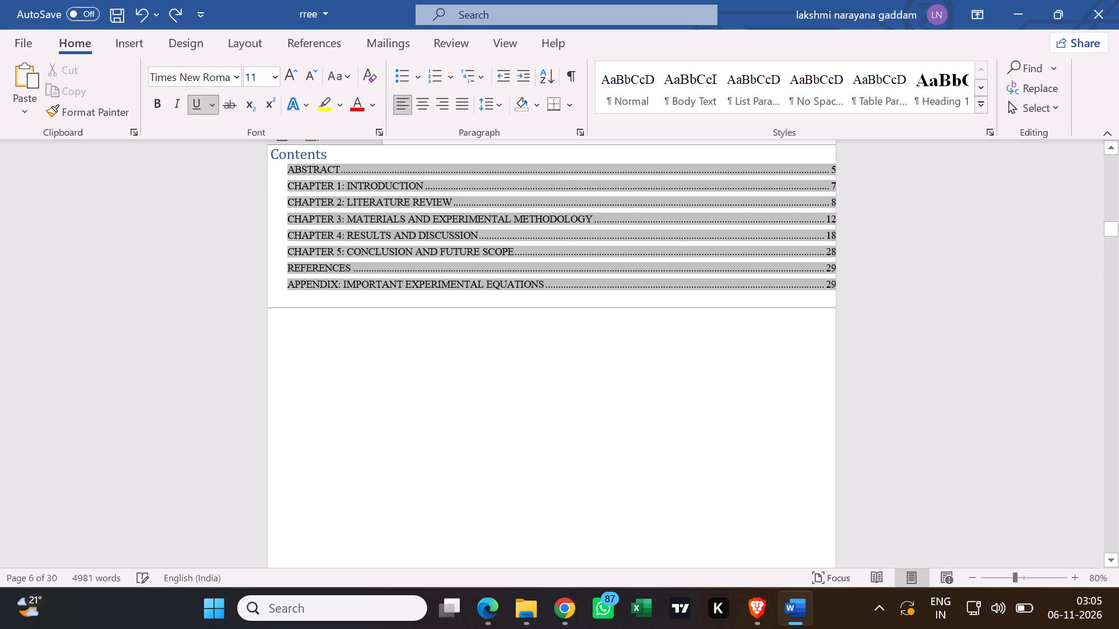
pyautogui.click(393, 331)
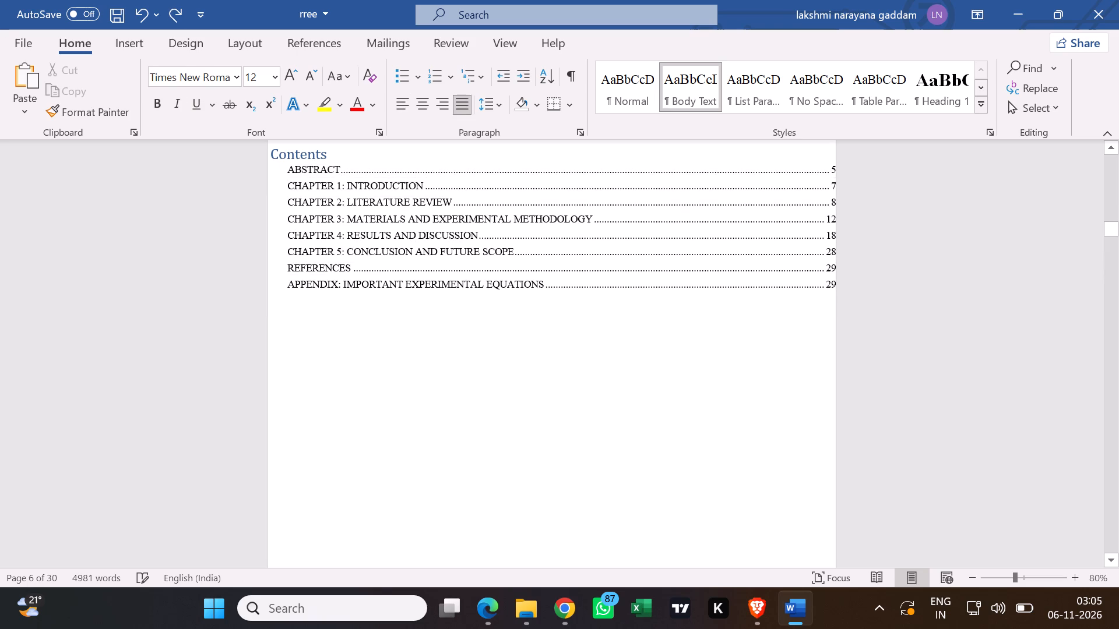
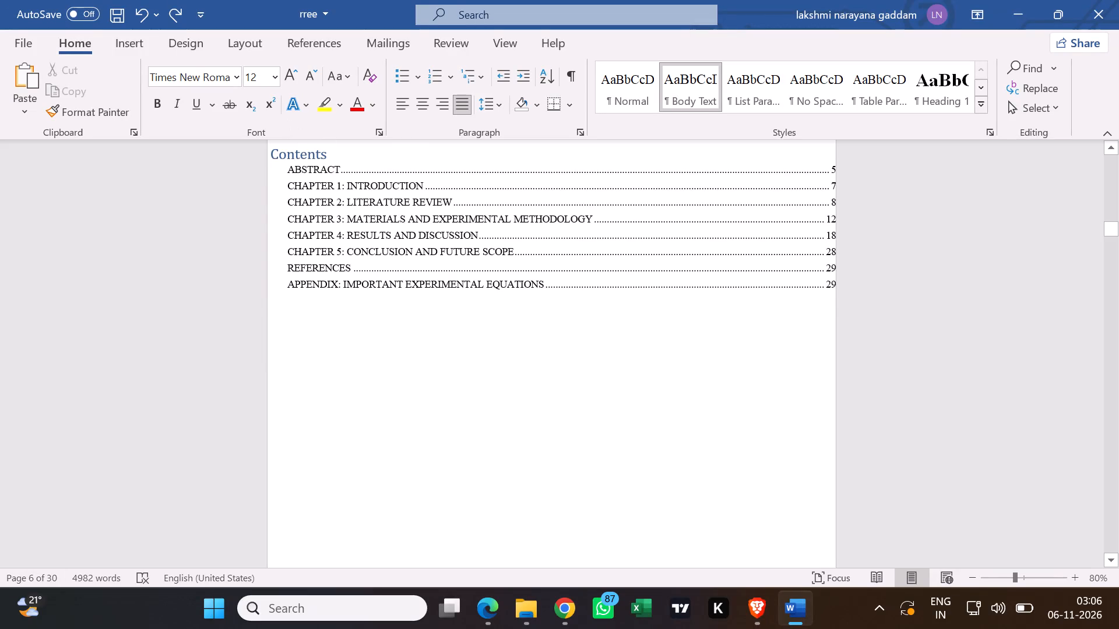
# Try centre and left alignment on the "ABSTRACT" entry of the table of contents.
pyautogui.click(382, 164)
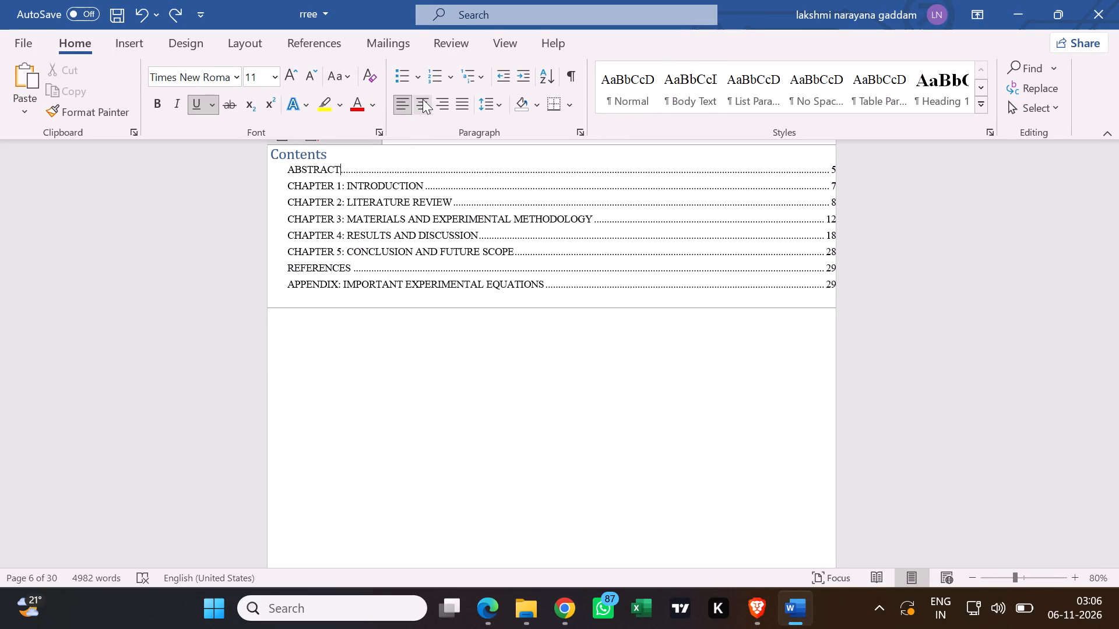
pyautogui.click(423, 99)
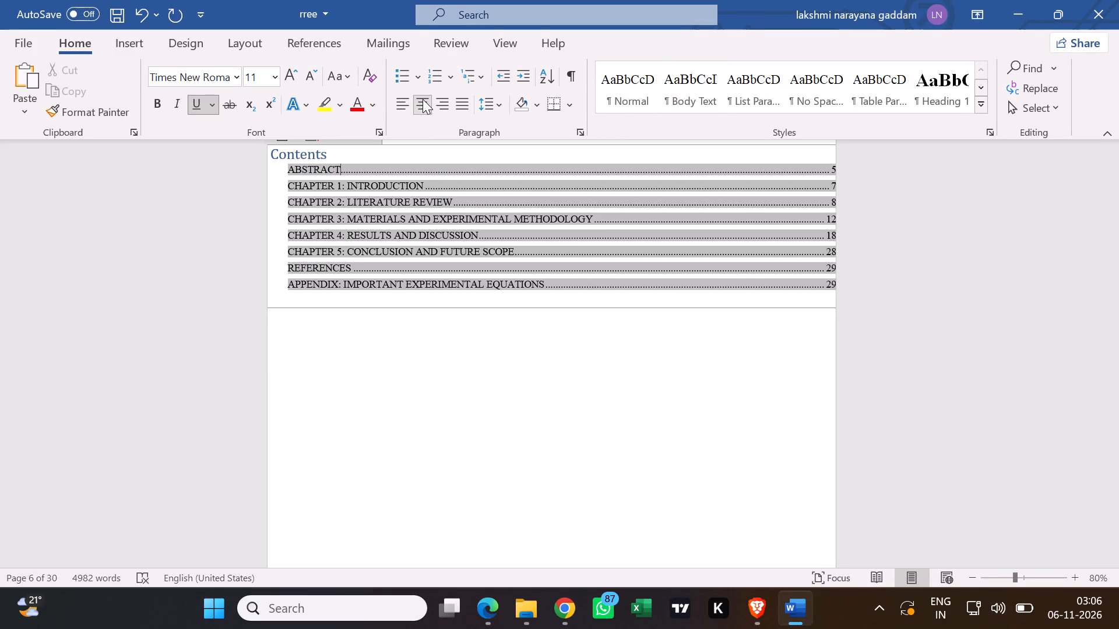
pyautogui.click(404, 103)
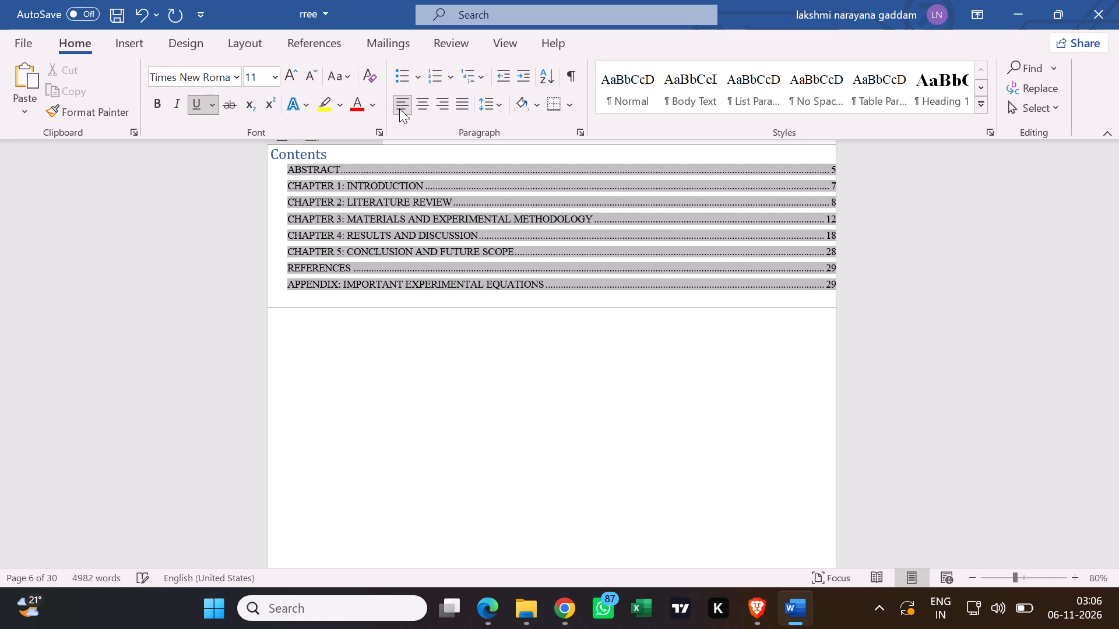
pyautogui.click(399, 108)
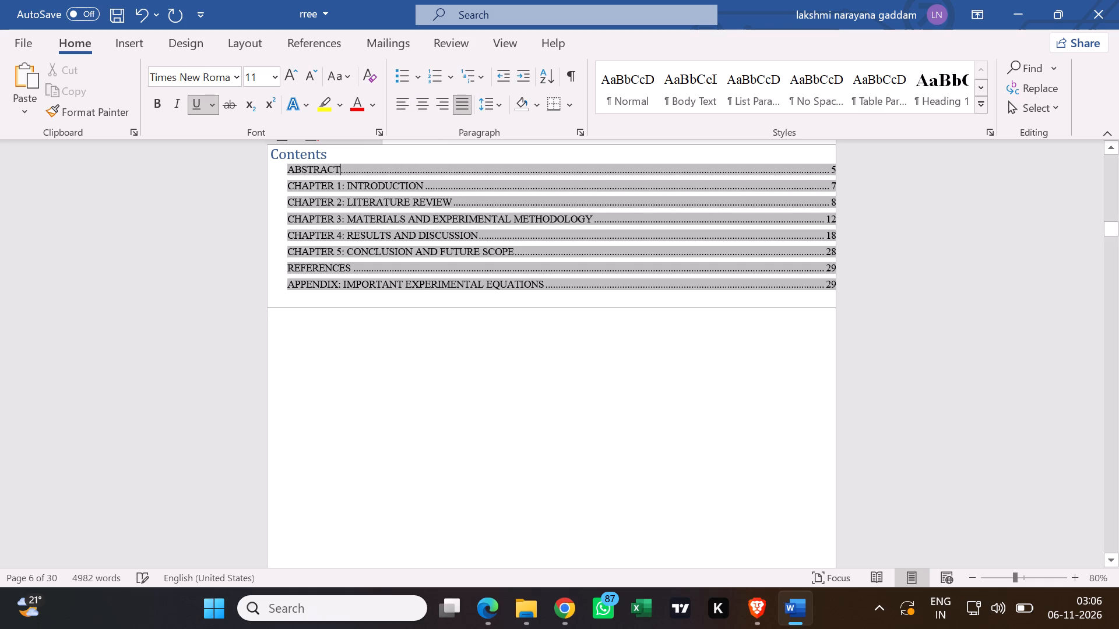
# Modify the TOC 1 style through the custom table of contents settings, giving its paragraphs a right indent of 1 cm.
pyautogui.scroll(1, 377, 434)
pyautogui.click(367, 433)
pyautogui.click(330, 285)
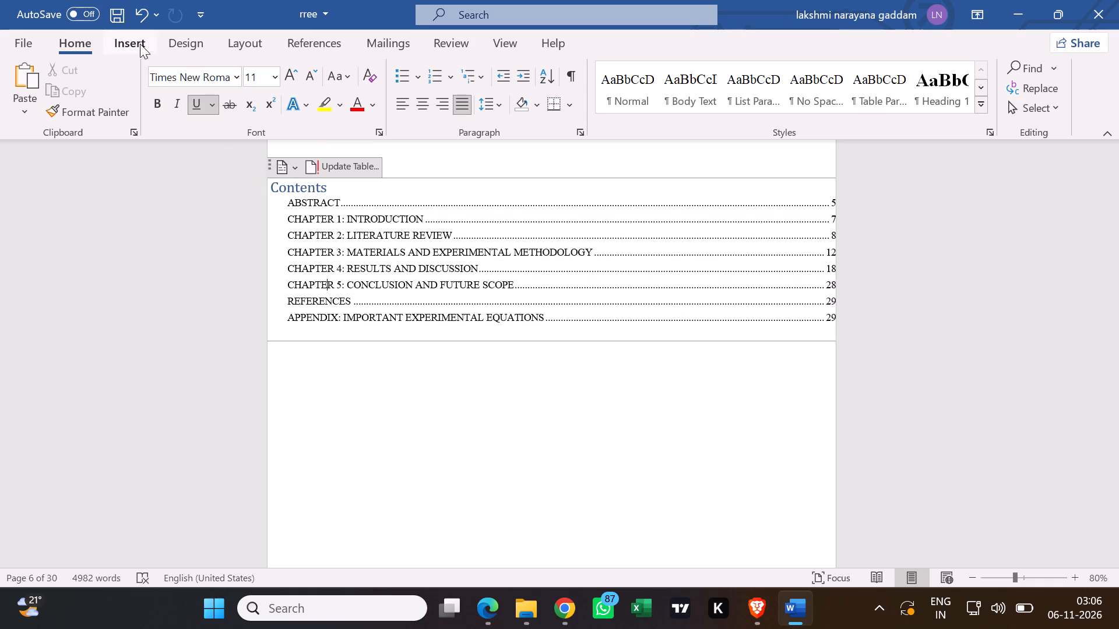
pyautogui.click(440, 190)
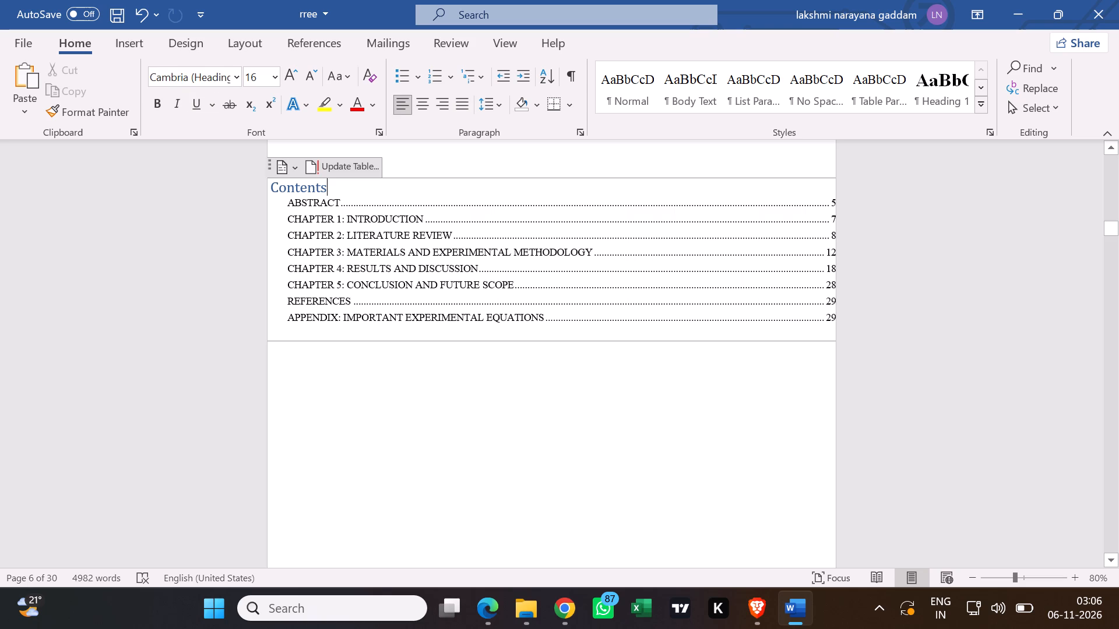
pyautogui.click(298, 36)
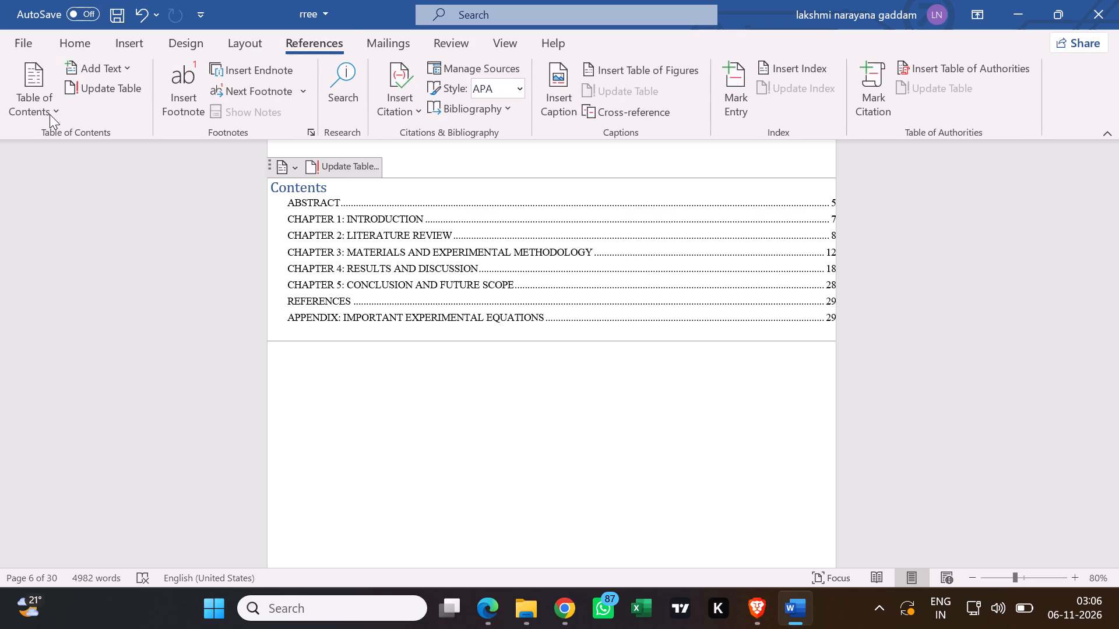
pyautogui.click(28, 96)
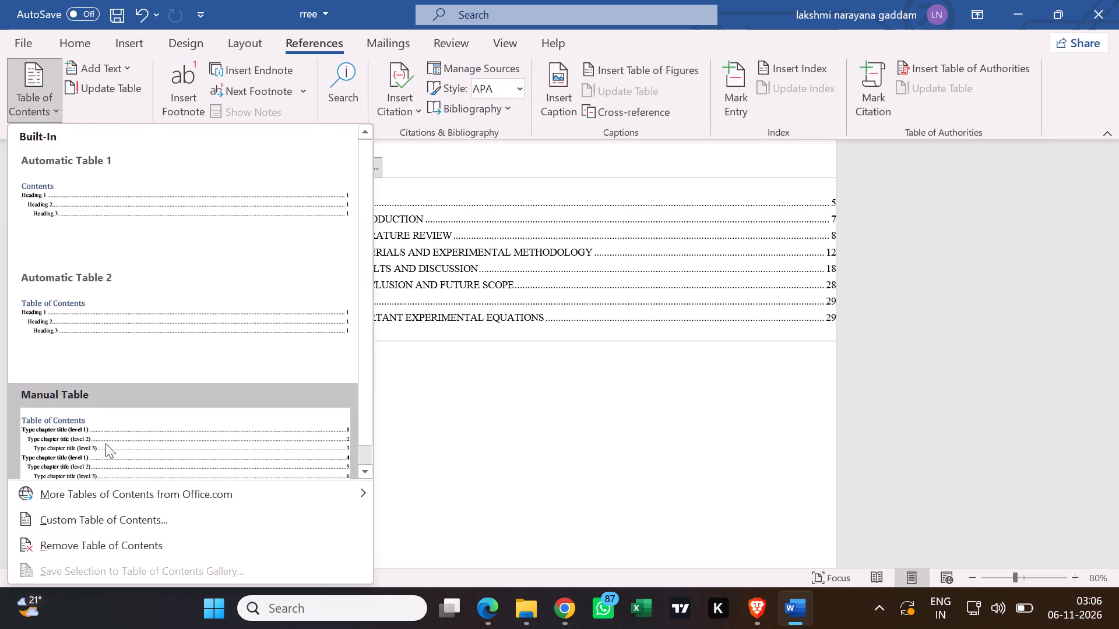
pyautogui.scroll(-1, 116, 443)
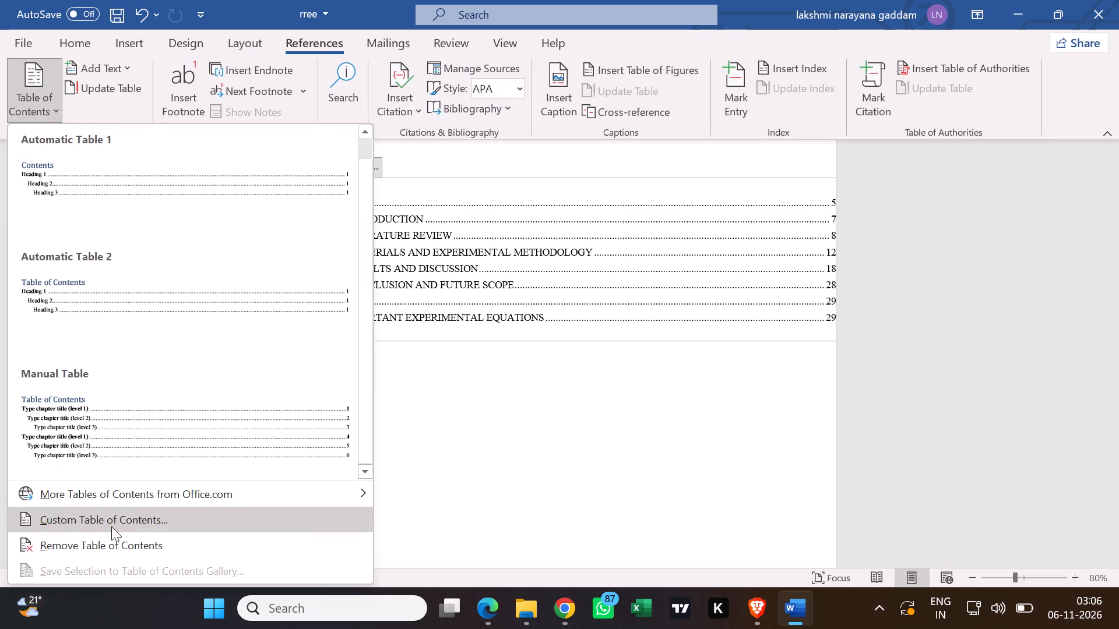
pyautogui.click(111, 526)
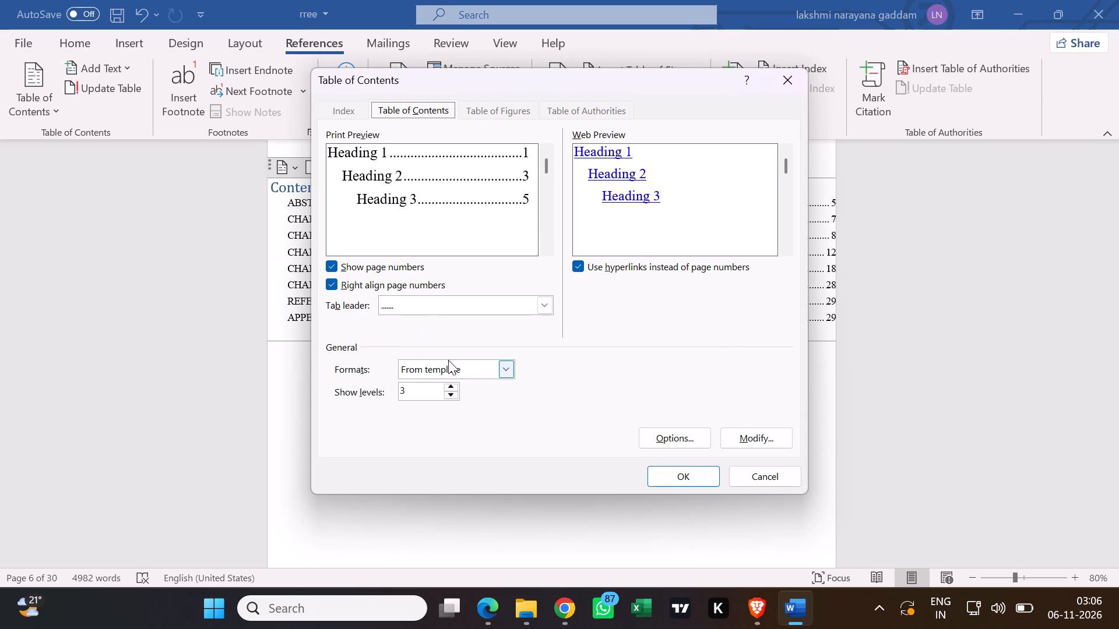
pyautogui.click(757, 439)
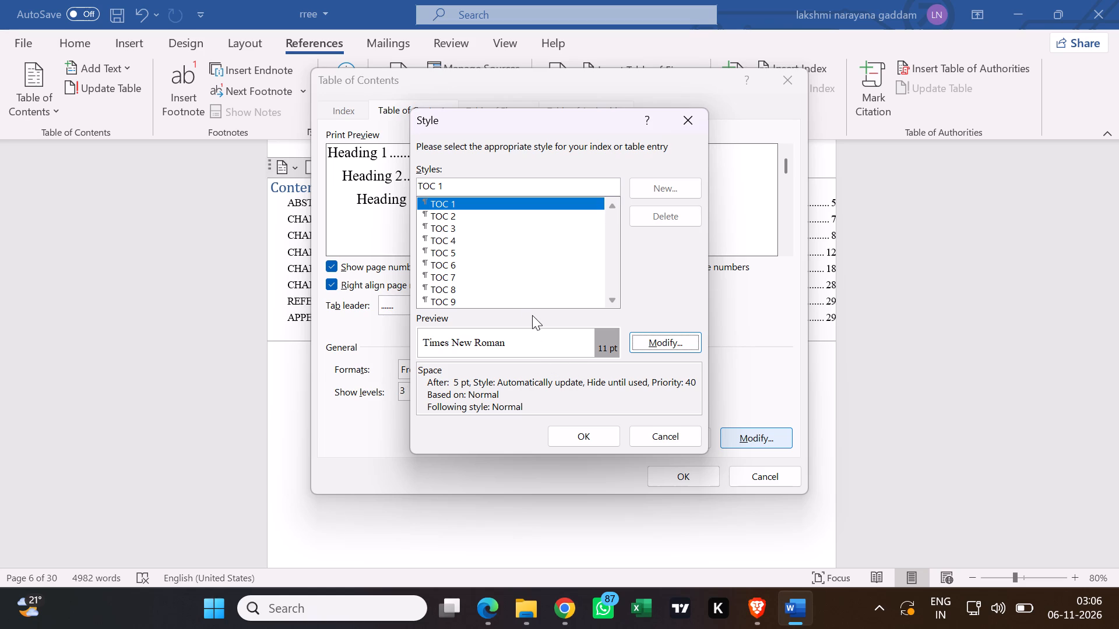
pyautogui.scroll(-4, 494, 262)
pyautogui.click(654, 340)
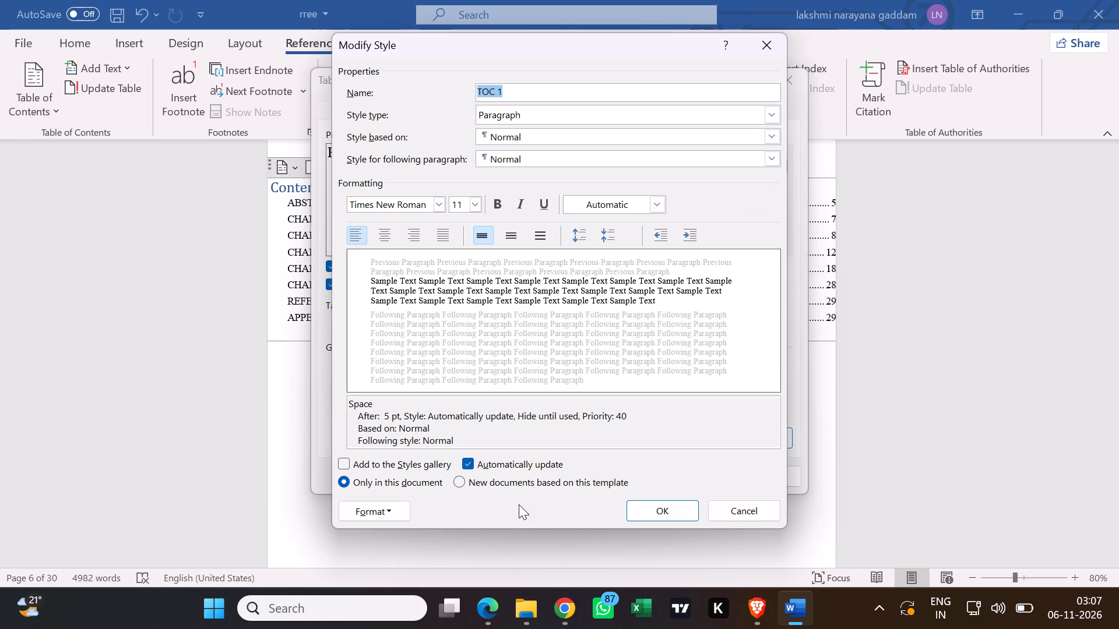
pyautogui.click(382, 513)
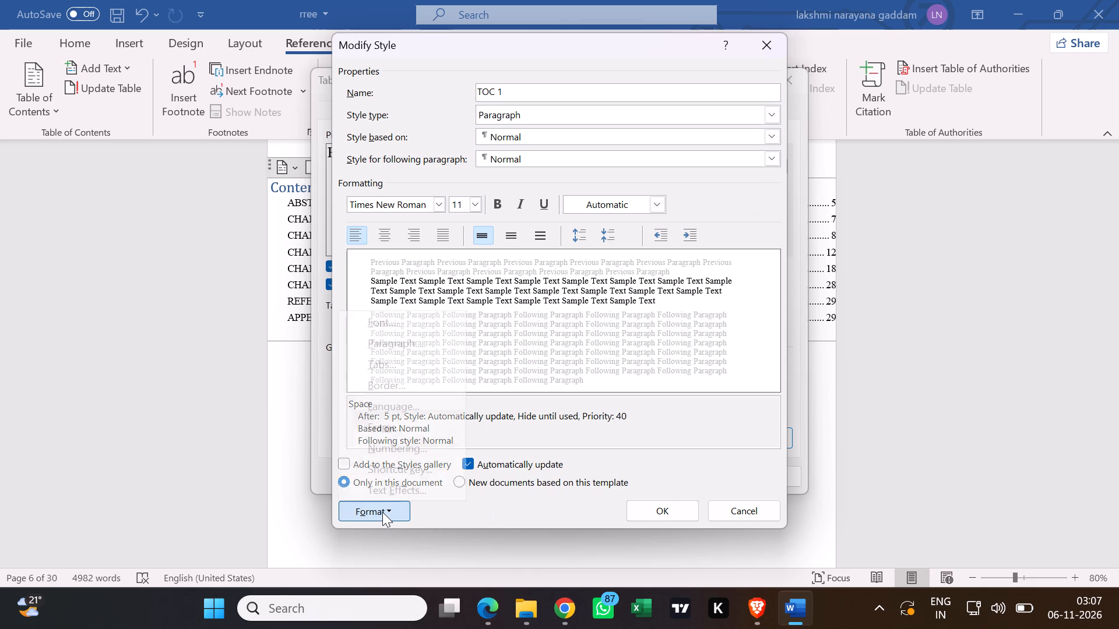
pyautogui.click(411, 345)
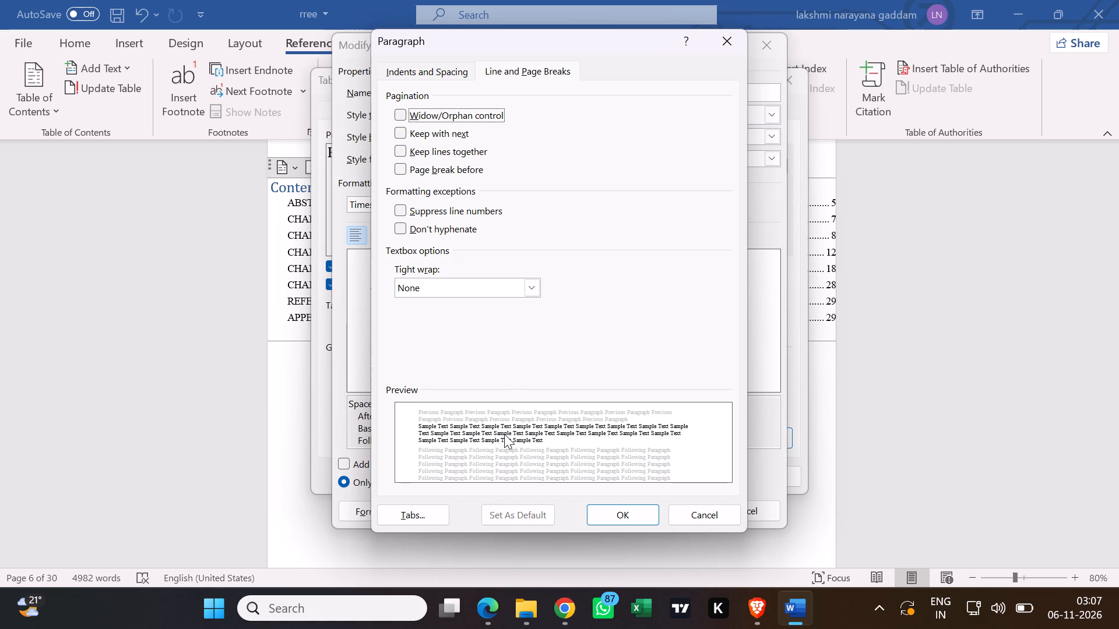
pyautogui.click(436, 78)
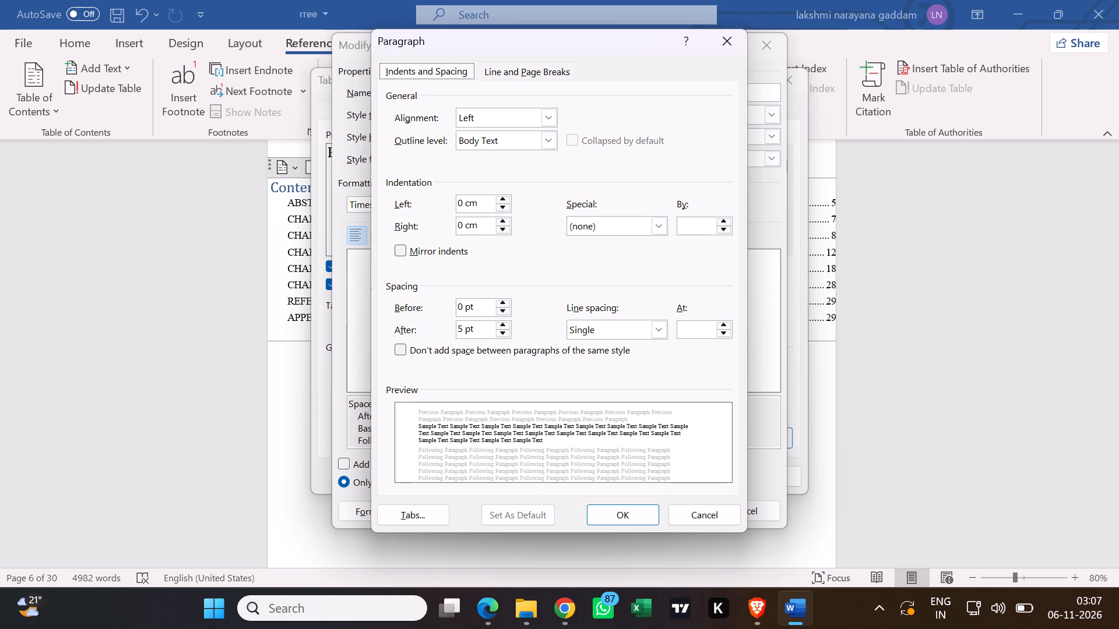
pyautogui.click(459, 223)
pyautogui.click(465, 228)
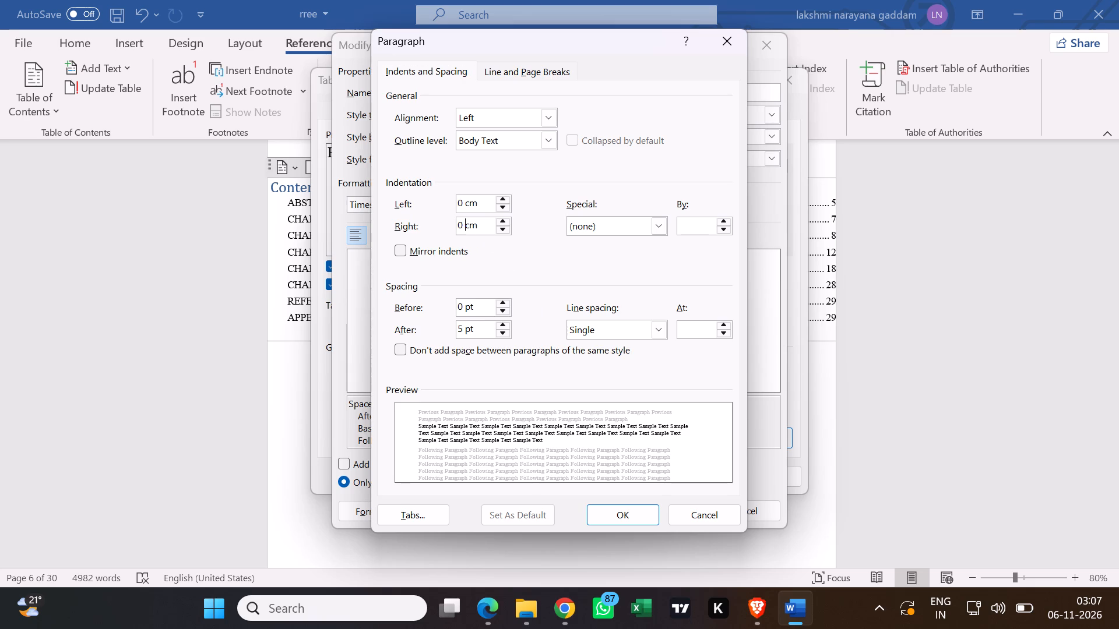
pyautogui.click(462, 225)
pyautogui.press('BackSpace')
pyautogui.press('1')
pyautogui.click(628, 517)
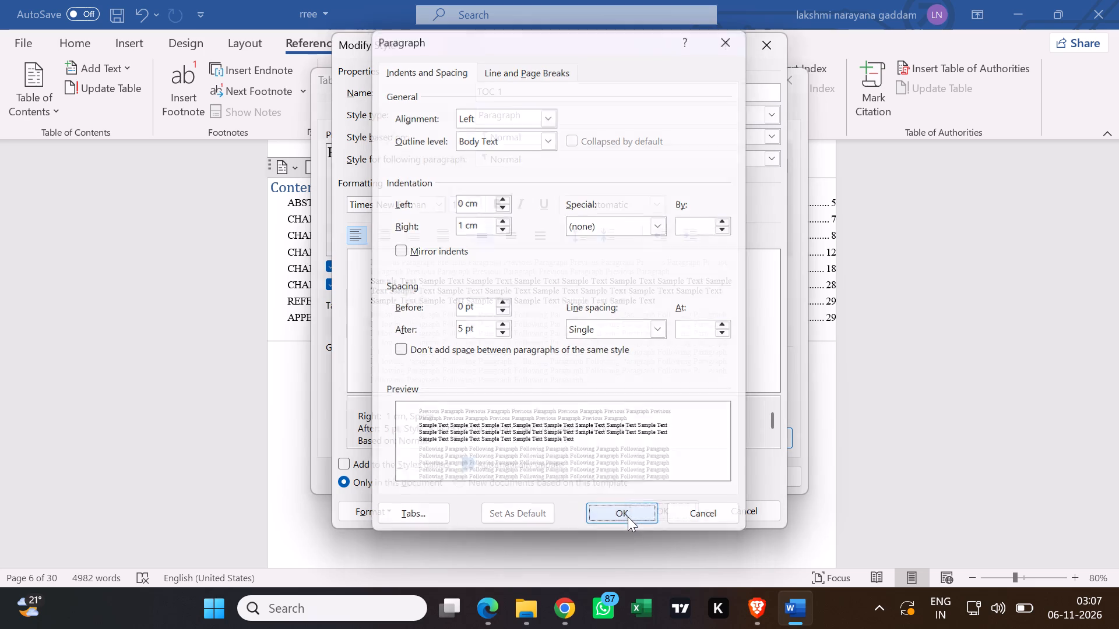
pyautogui.click(662, 509)
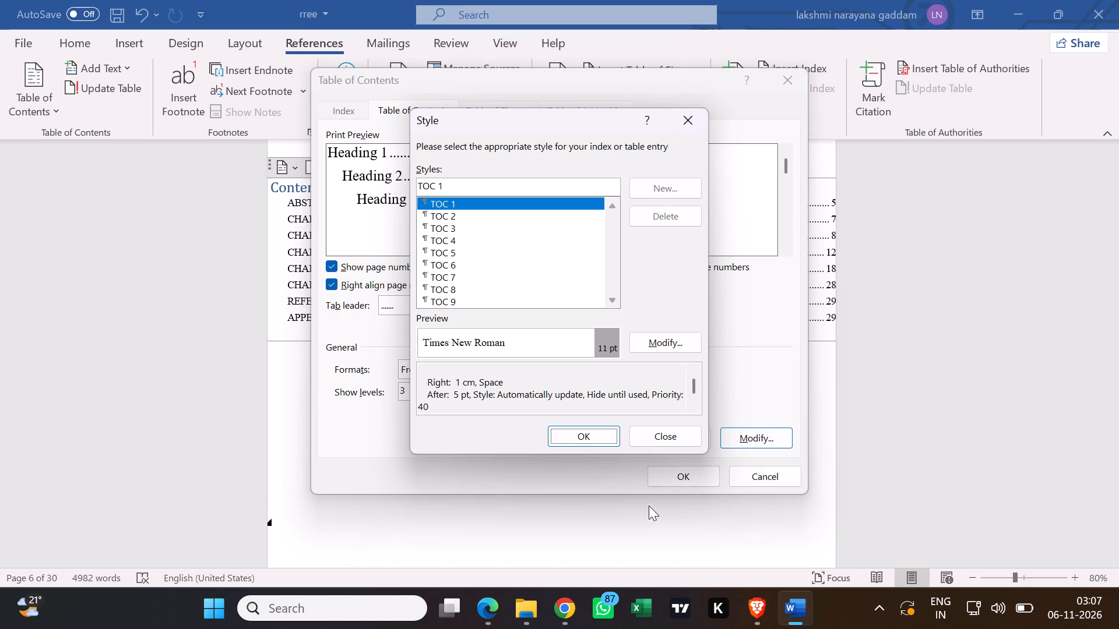
# Apply the custom table of contents settings, replacing the existing table on page 6.
pyautogui.click(576, 433)
pyautogui.click(660, 479)
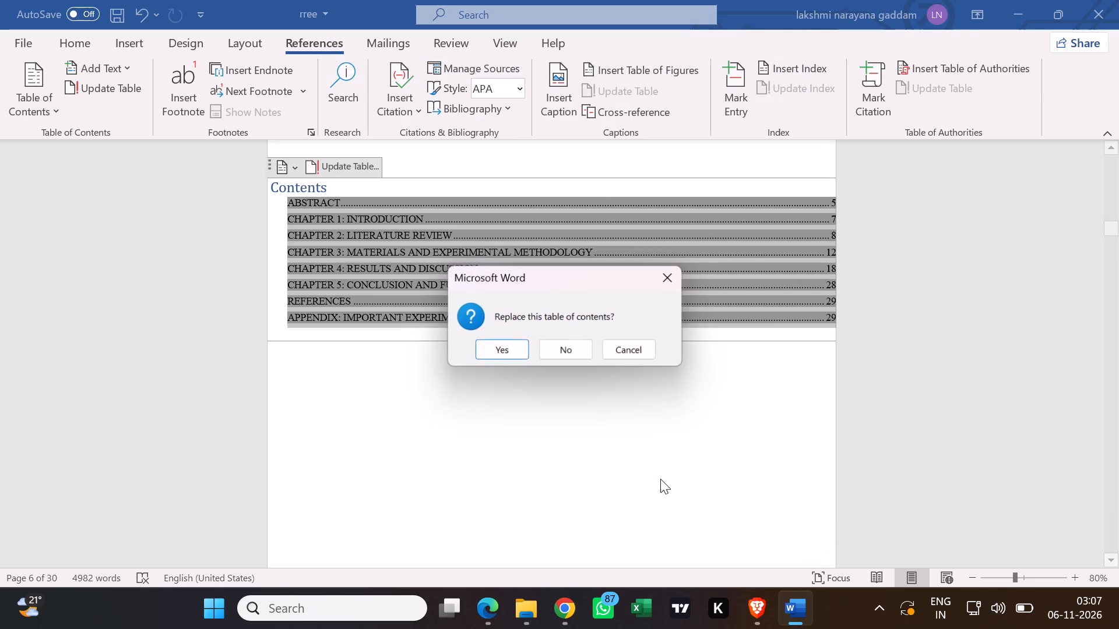
pyautogui.click(502, 353)
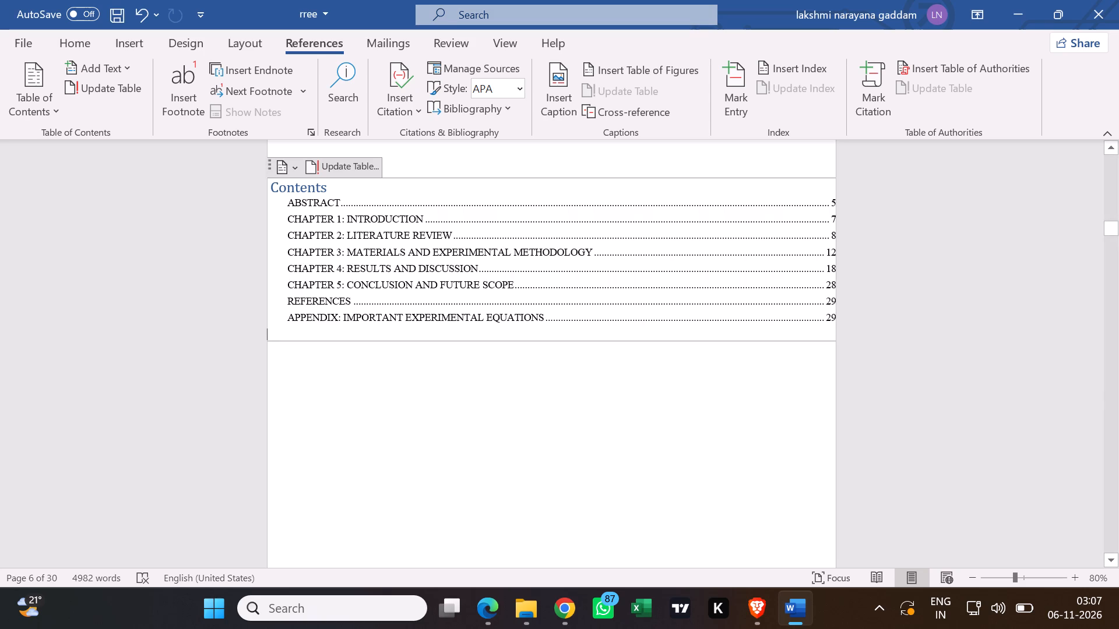
# Modify the TOC 1 style through the custom table of contents settings, adding a right-aligned tab stop at 15 cm with no leader.
pyautogui.scroll(4, 596, 360)
pyautogui.scroll(-2, 603, 372)
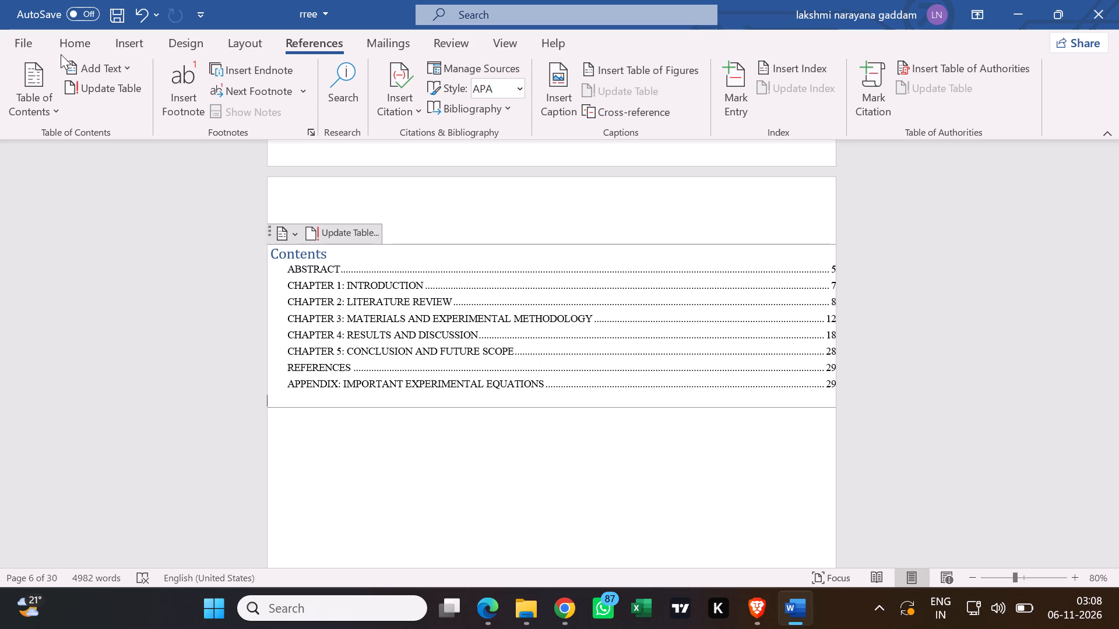
pyautogui.click(34, 82)
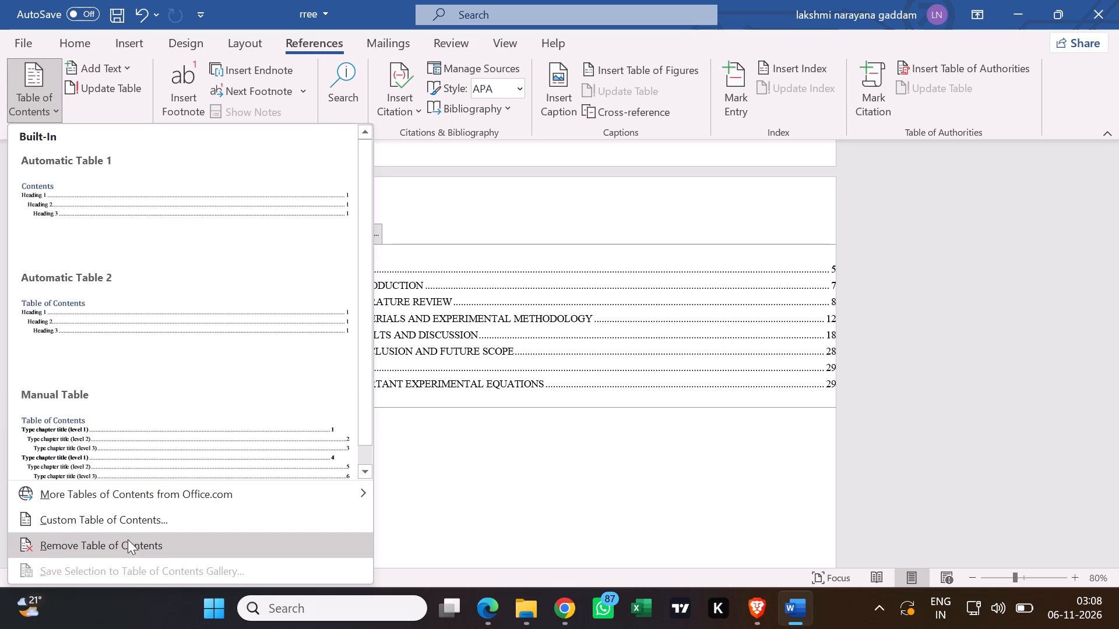
pyautogui.click(128, 527)
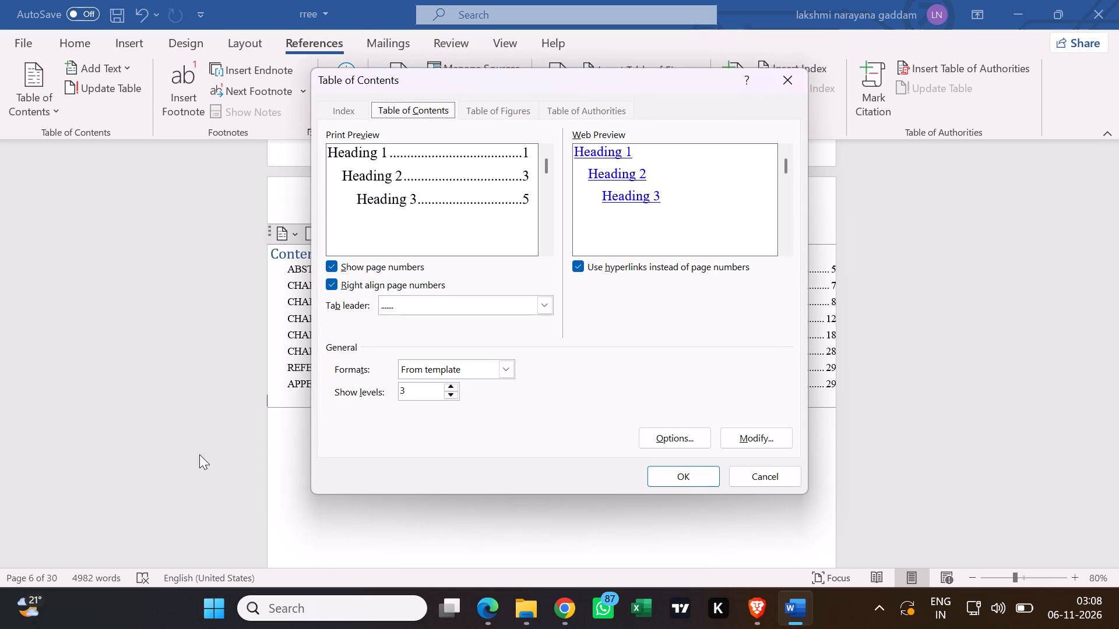
pyautogui.click(741, 446)
pyautogui.click(649, 352)
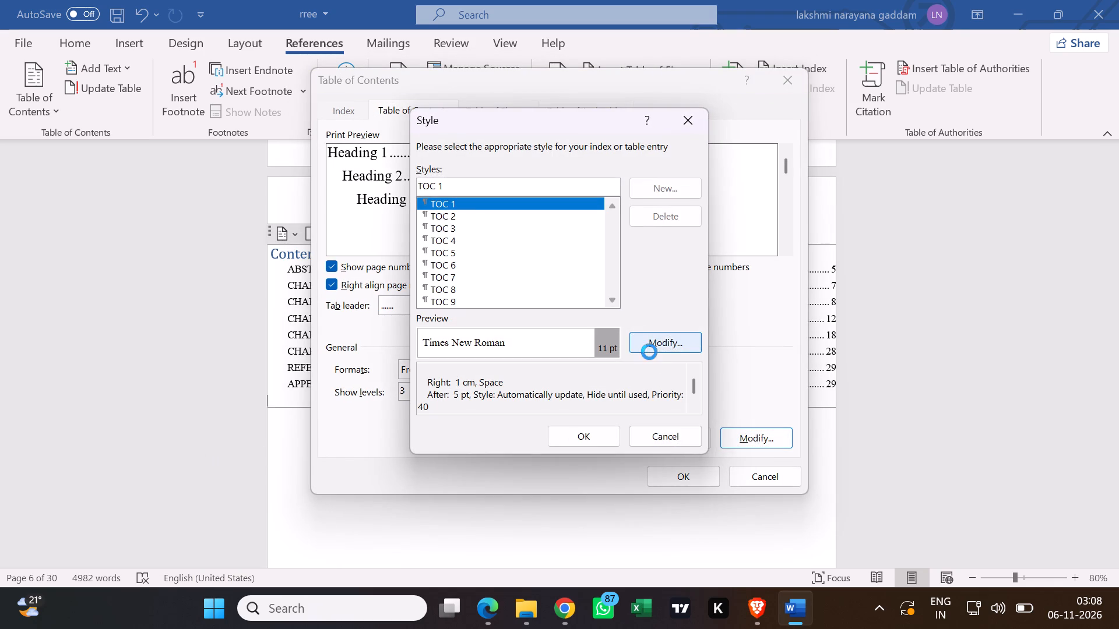
pyautogui.click(385, 517)
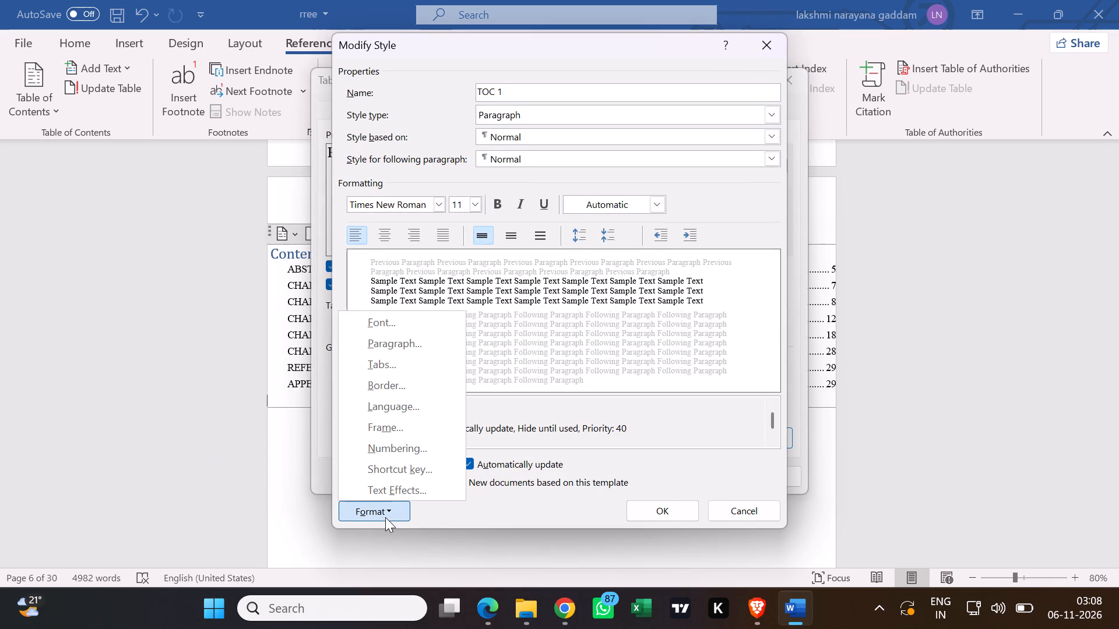
pyautogui.click(411, 342)
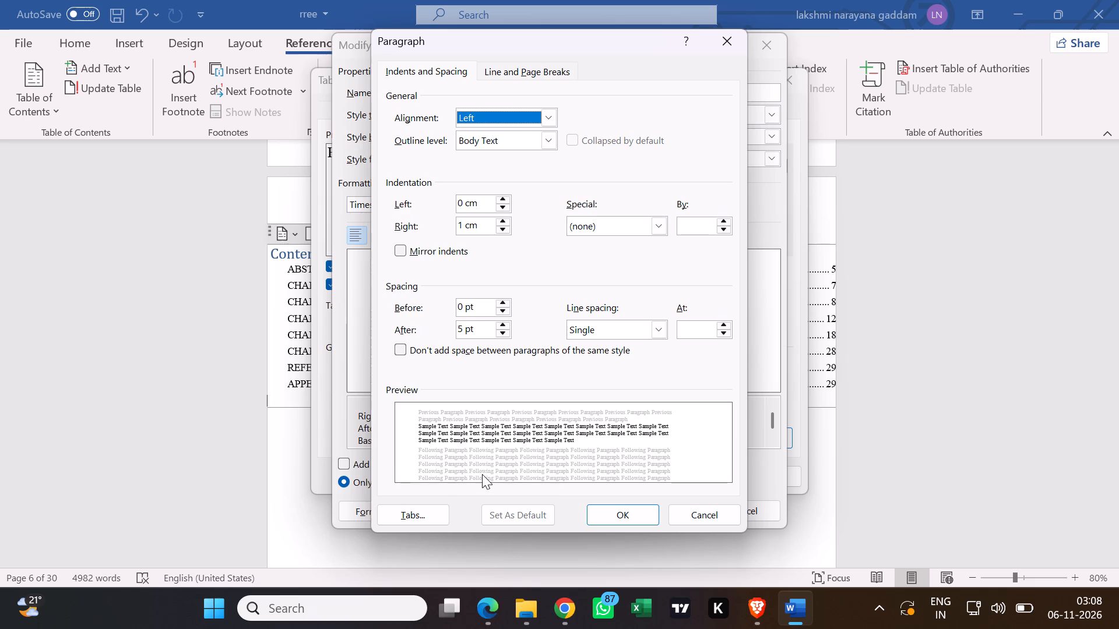
pyautogui.click(410, 517)
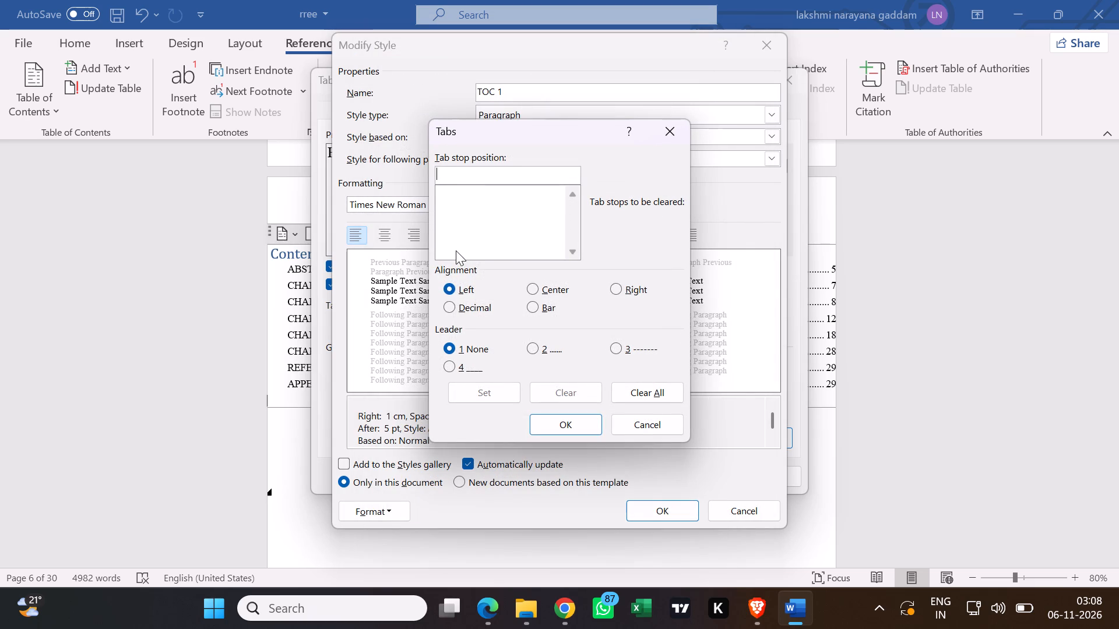
pyautogui.click(459, 178)
pyautogui.write('15')
pyautogui.click(613, 285)
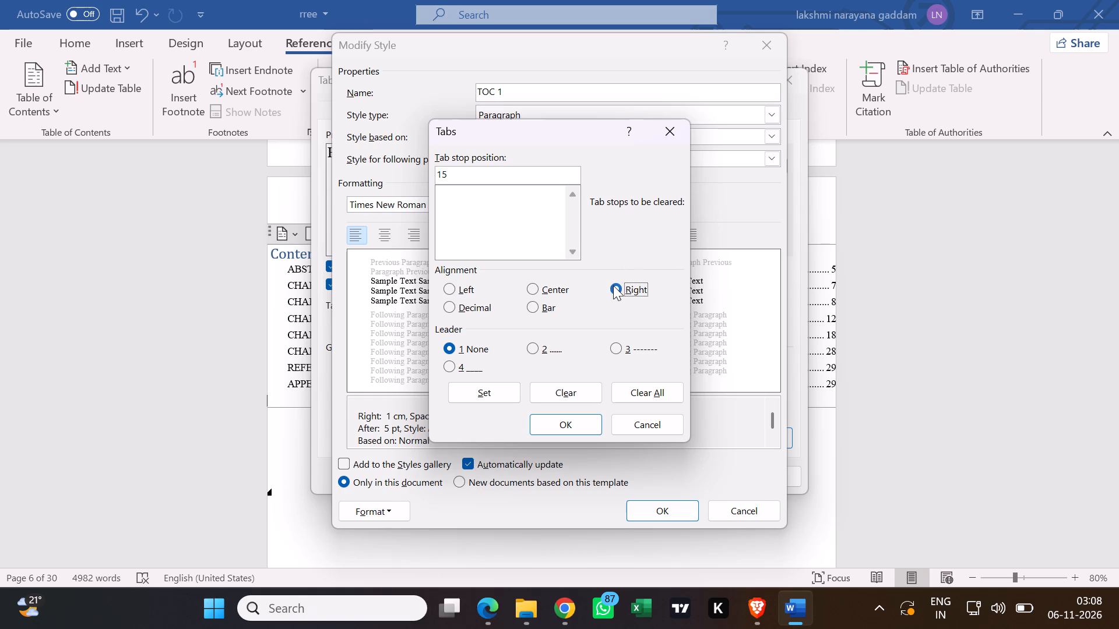
pyautogui.click(488, 395)
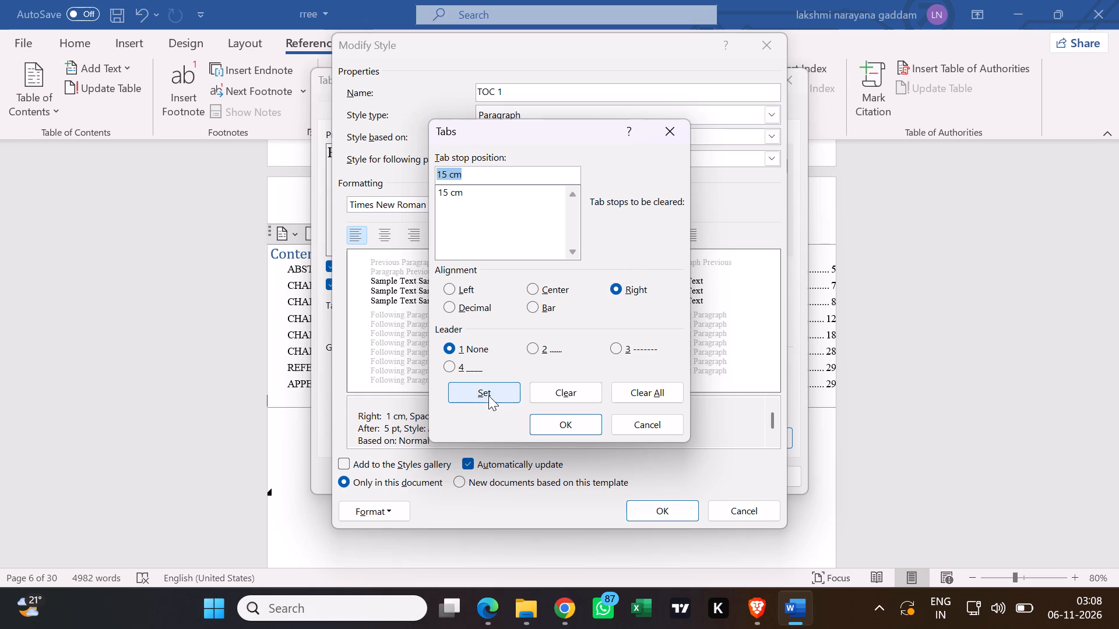
pyautogui.click(573, 435)
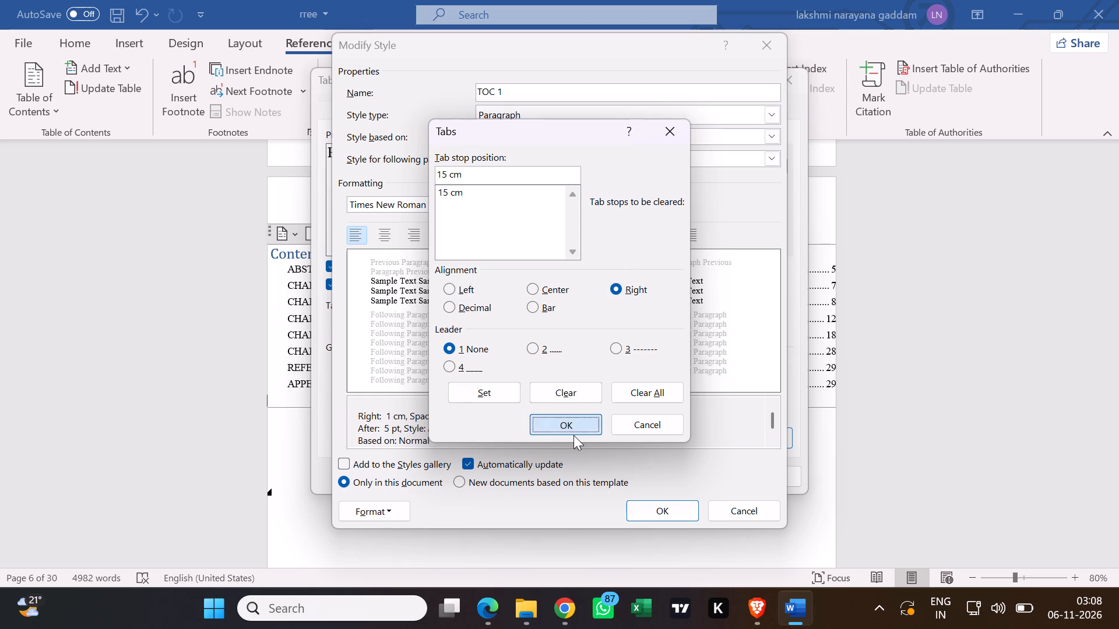
pyautogui.click(650, 501)
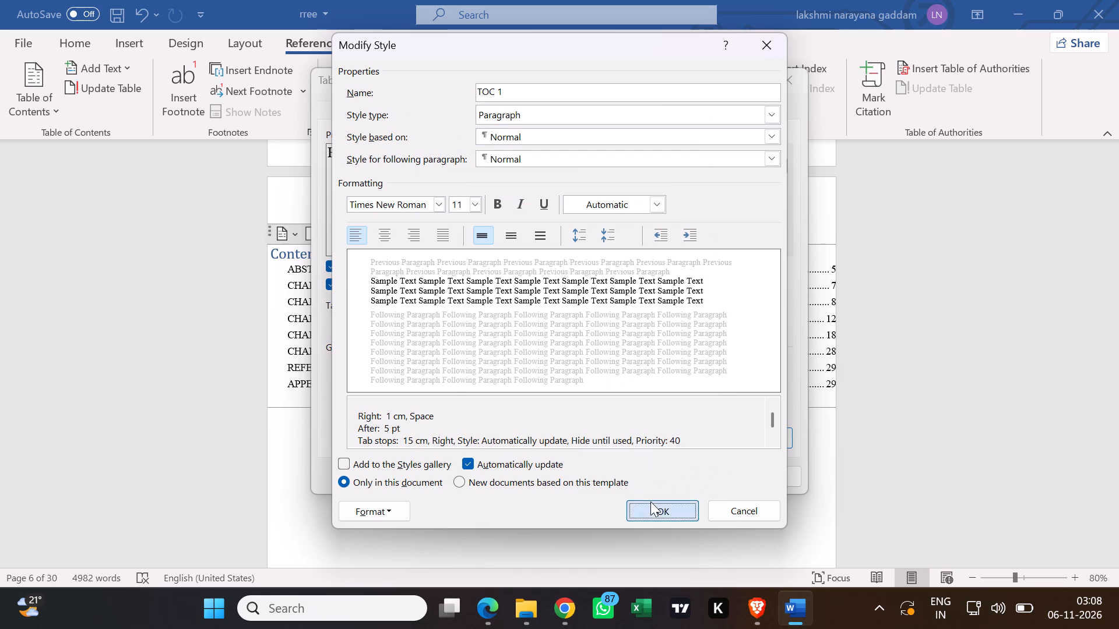
pyautogui.click(575, 436)
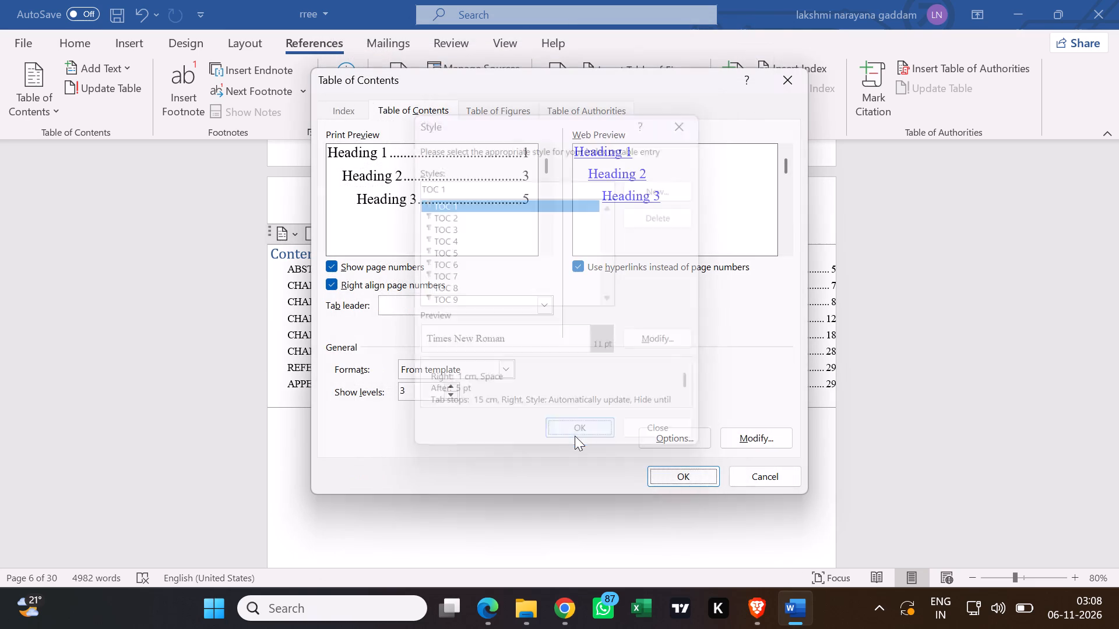
# Apply the custom table of contents settings, replacing the existing table on page 6.
pyautogui.click(719, 476)
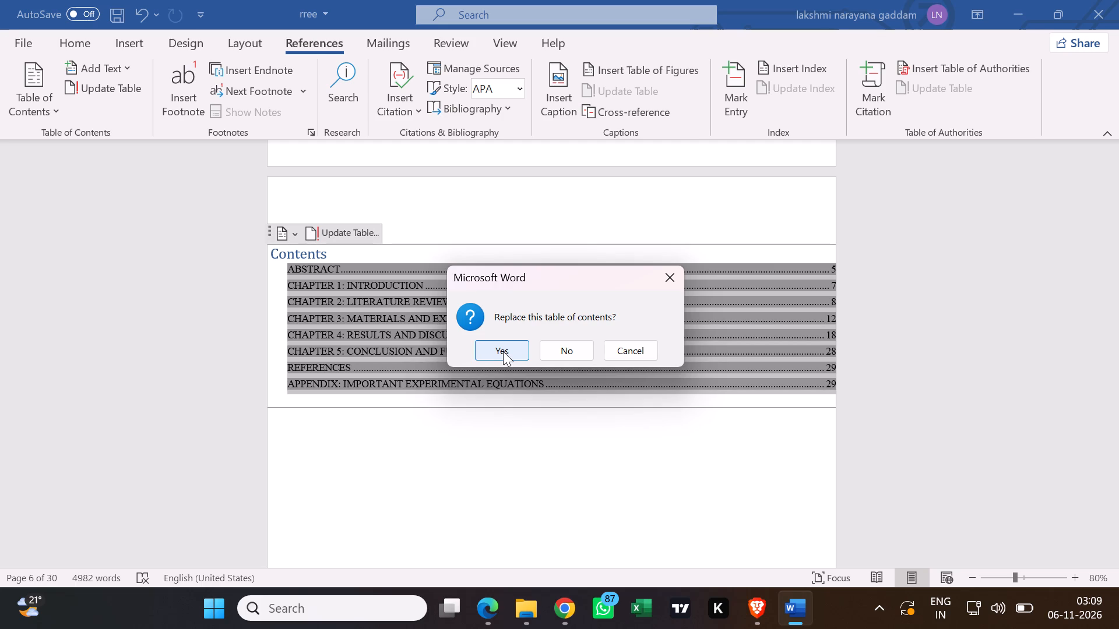
pyautogui.click(503, 351)
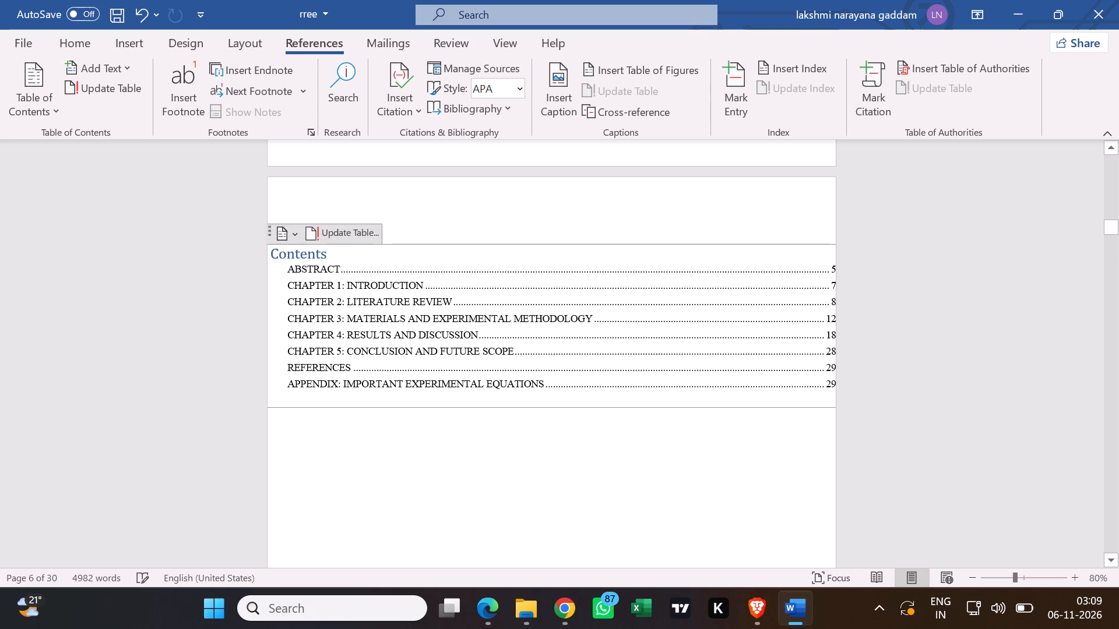
# Review the regenerated table of contents and the Chapter 1 pages that follow it.
pyautogui.hscroll(1, 604, 451)
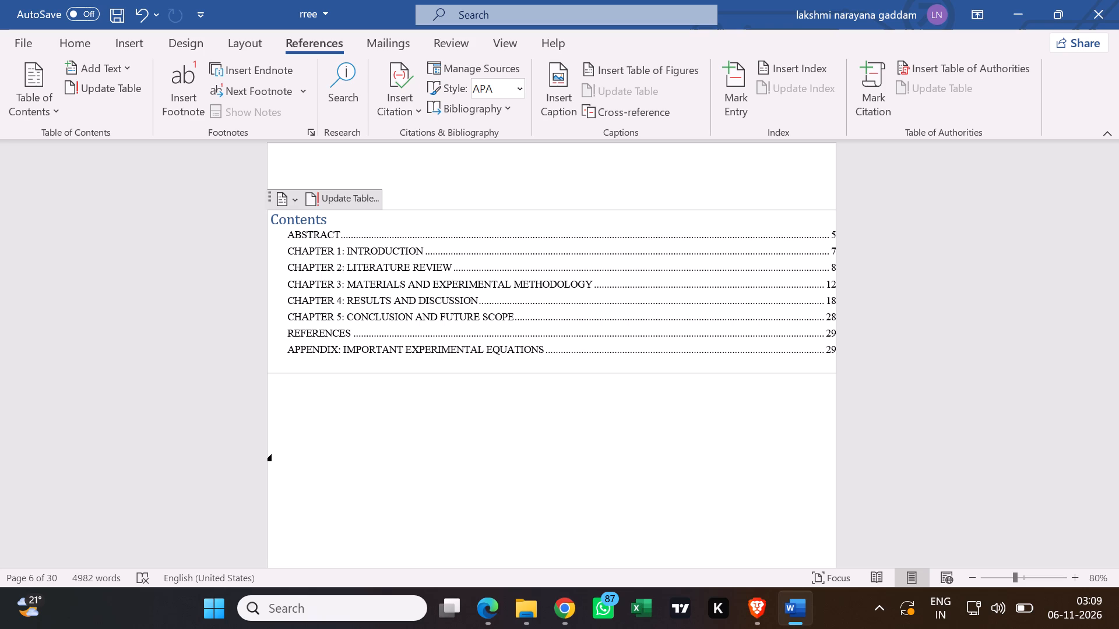
pyautogui.scroll(-3, 580, 451)
pyautogui.scroll(2, 566, 425)
pyautogui.scroll(2, 525, 368)
pyautogui.scroll(-4, 578, 498)
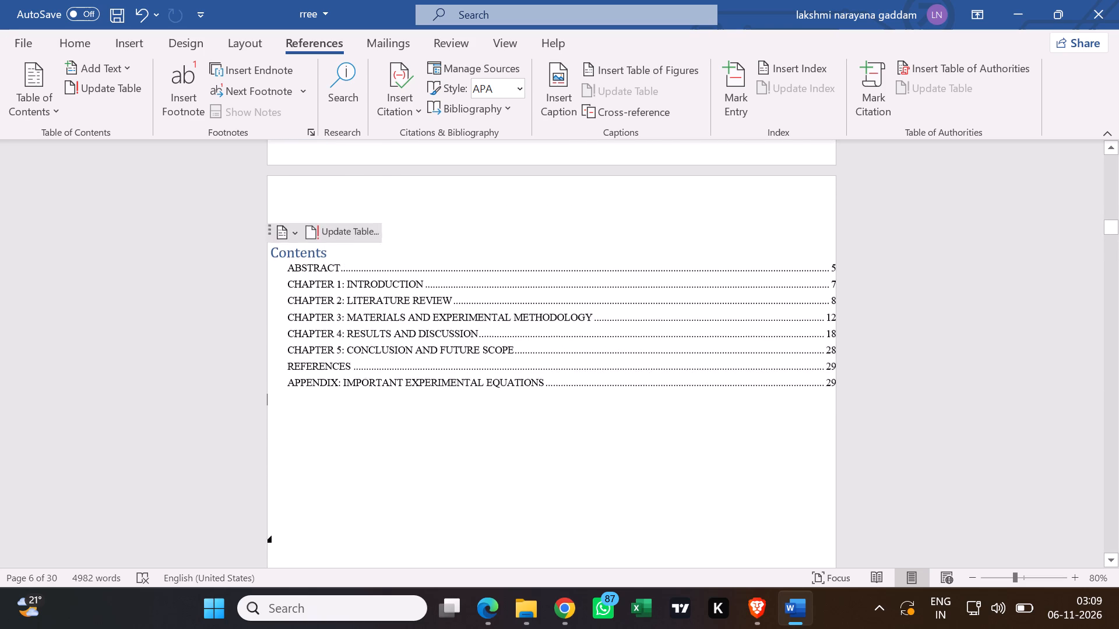
pyautogui.scroll(-16, 621, 491)
pyautogui.scroll(-5, 631, 487)
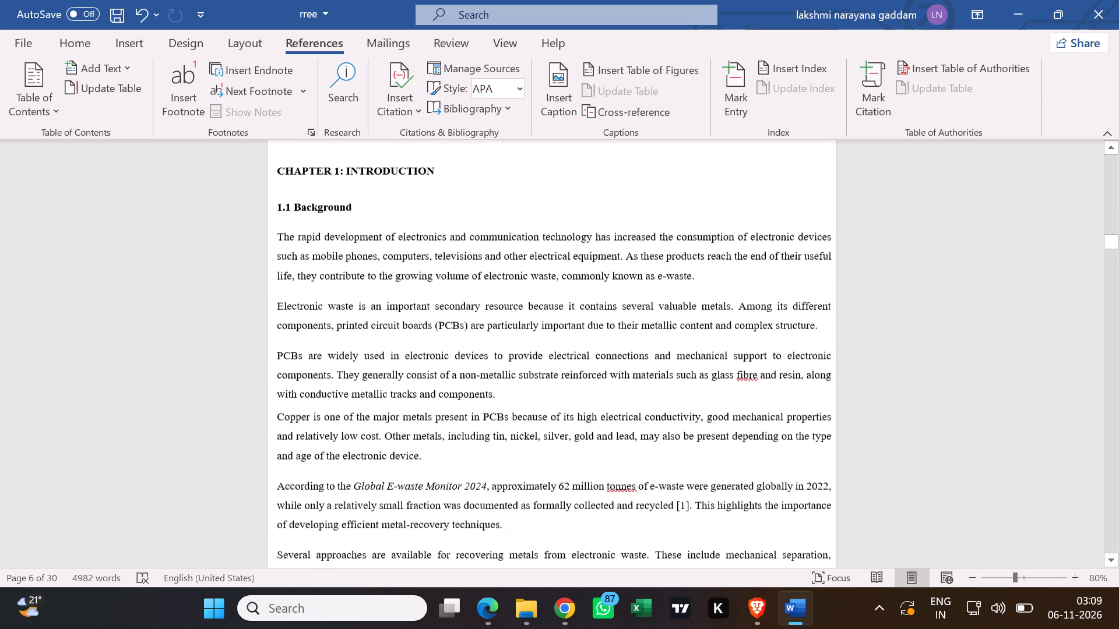
pyautogui.scroll(-20, 629, 483)
pyautogui.scroll(-5, 627, 478)
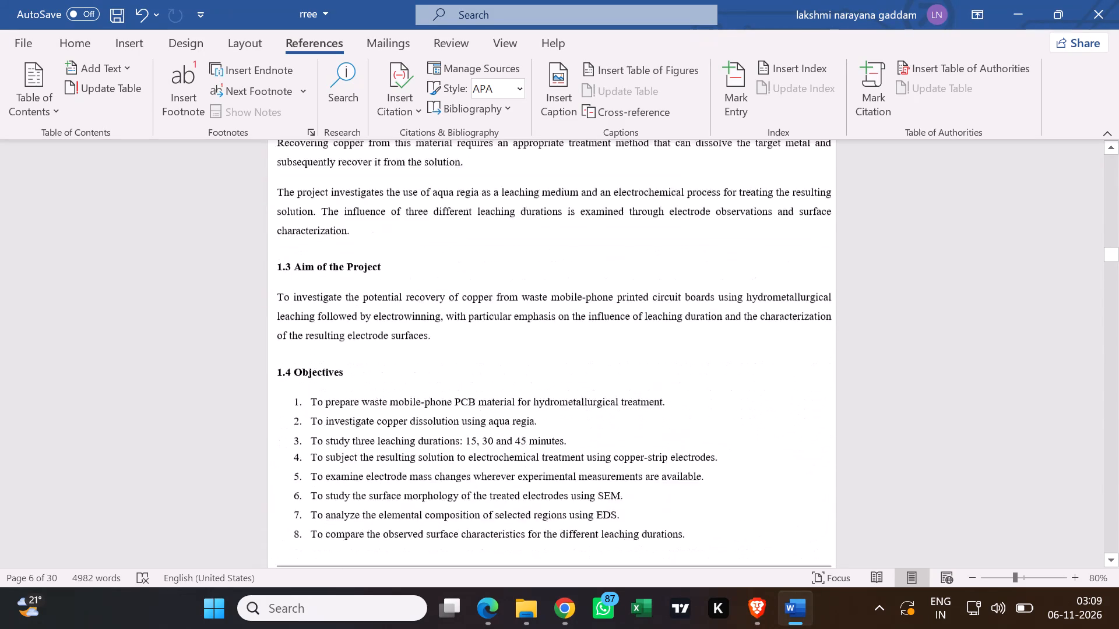
pyautogui.scroll(6, 636, 462)
pyautogui.scroll(7, 622, 417)
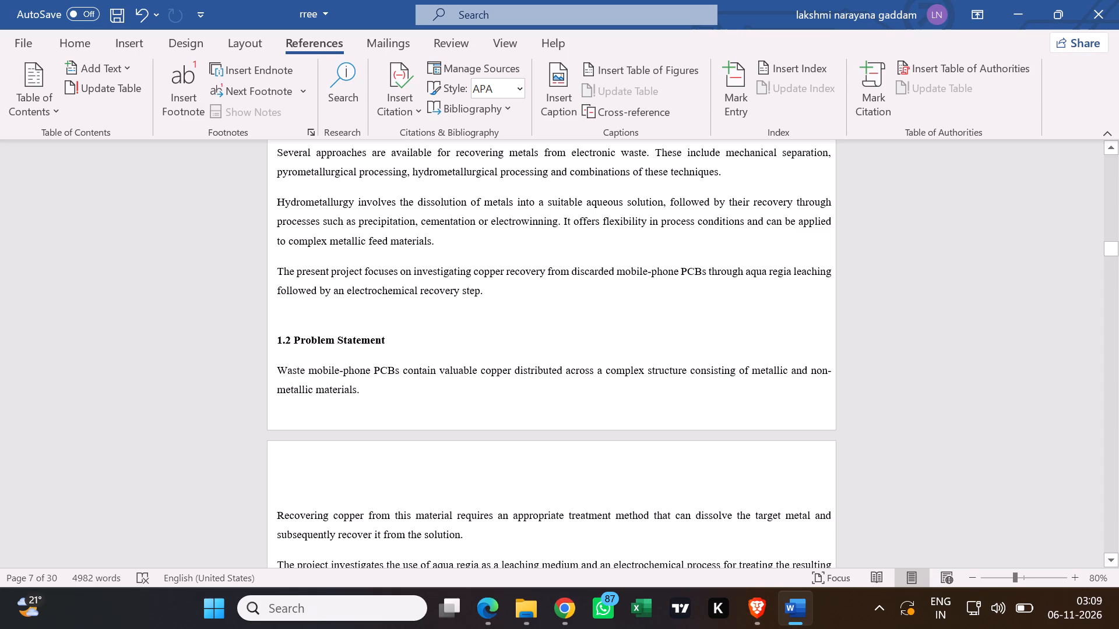
pyautogui.scroll(14, 517, 275)
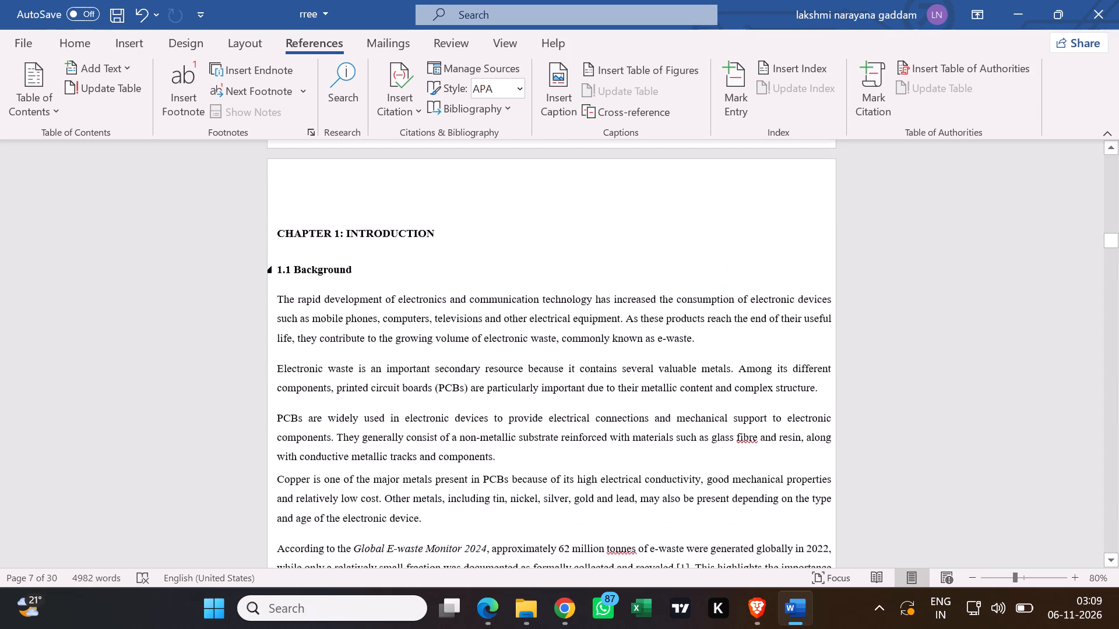
pyautogui.scroll(4, 518, 262)
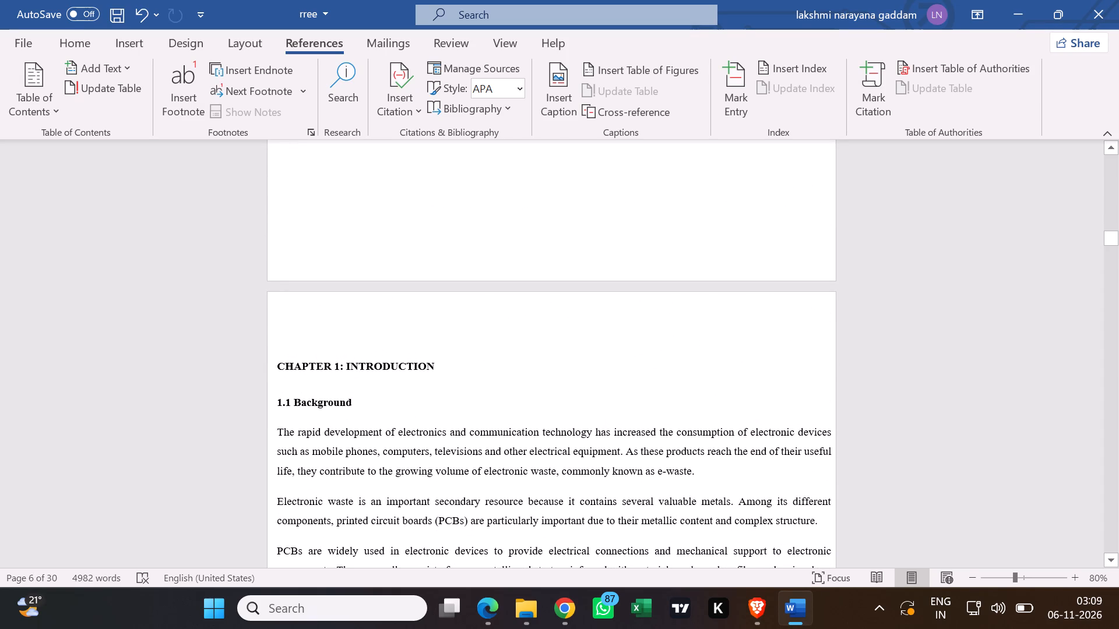
pyautogui.scroll(-15, 444, 400)
pyautogui.scroll(-7, 452, 370)
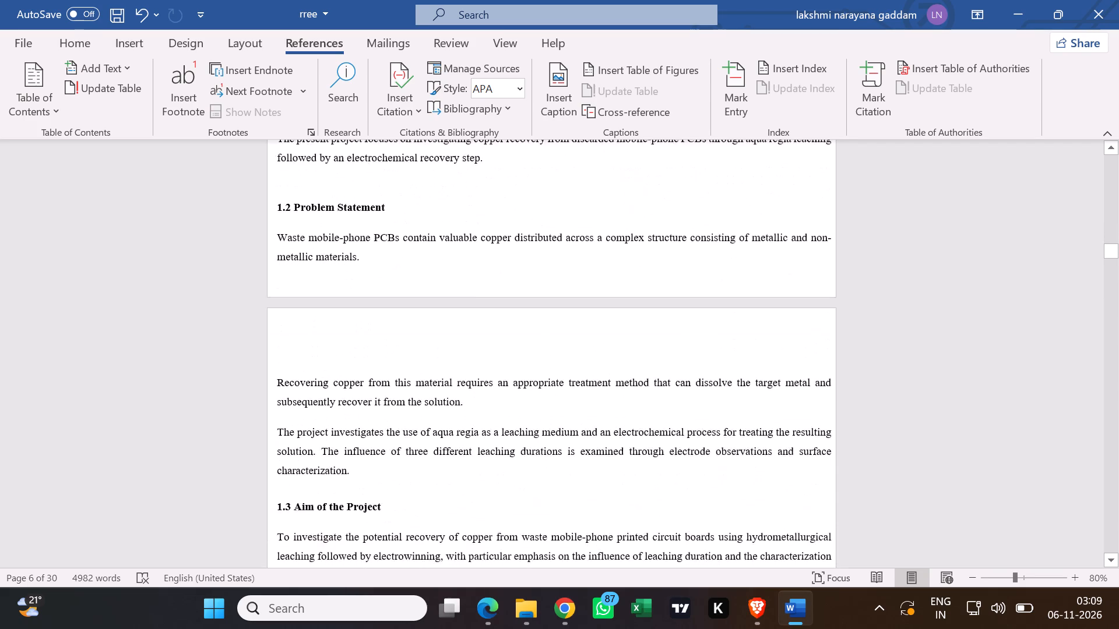
pyautogui.scroll(-1, 453, 370)
# Review the layout of the report body from Chapter 1 through the Chapter 4 results, checking figures, captions, tables and page breaks.
pyautogui.middleClick(453, 370)
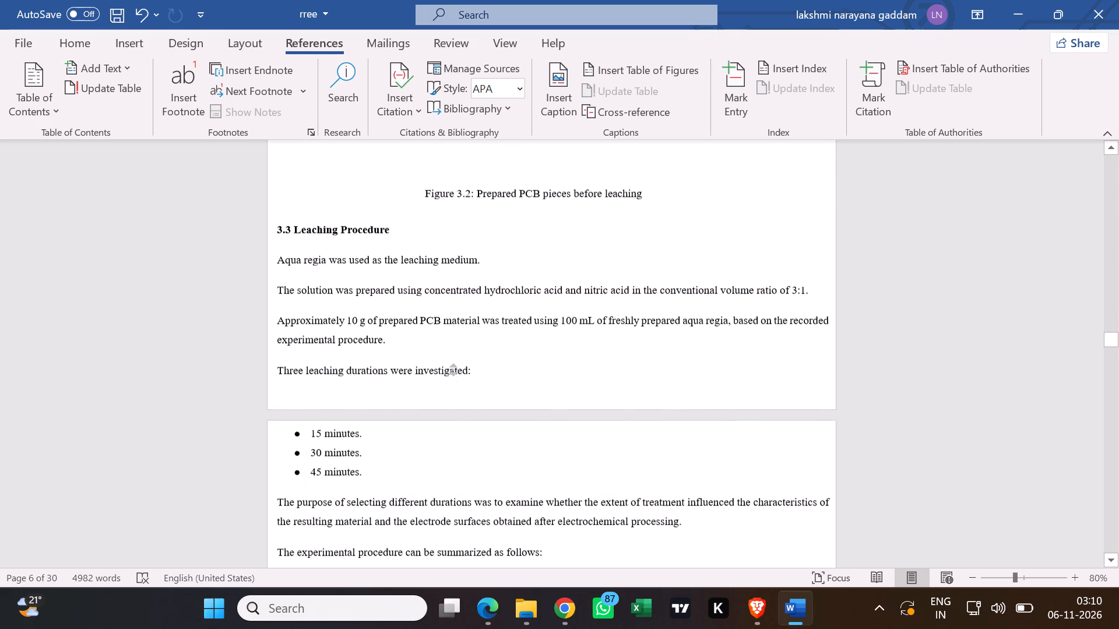
pyautogui.click(560, 432)
pyautogui.scroll(10, 565, 422)
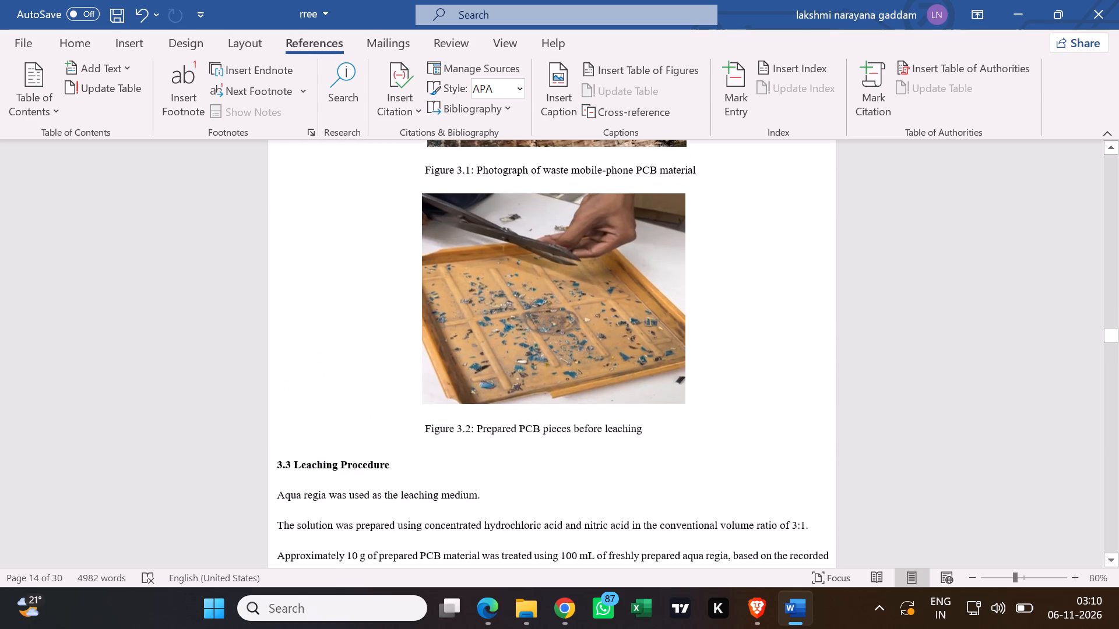
pyautogui.scroll(5, 562, 398)
pyautogui.scroll(-9, 561, 396)
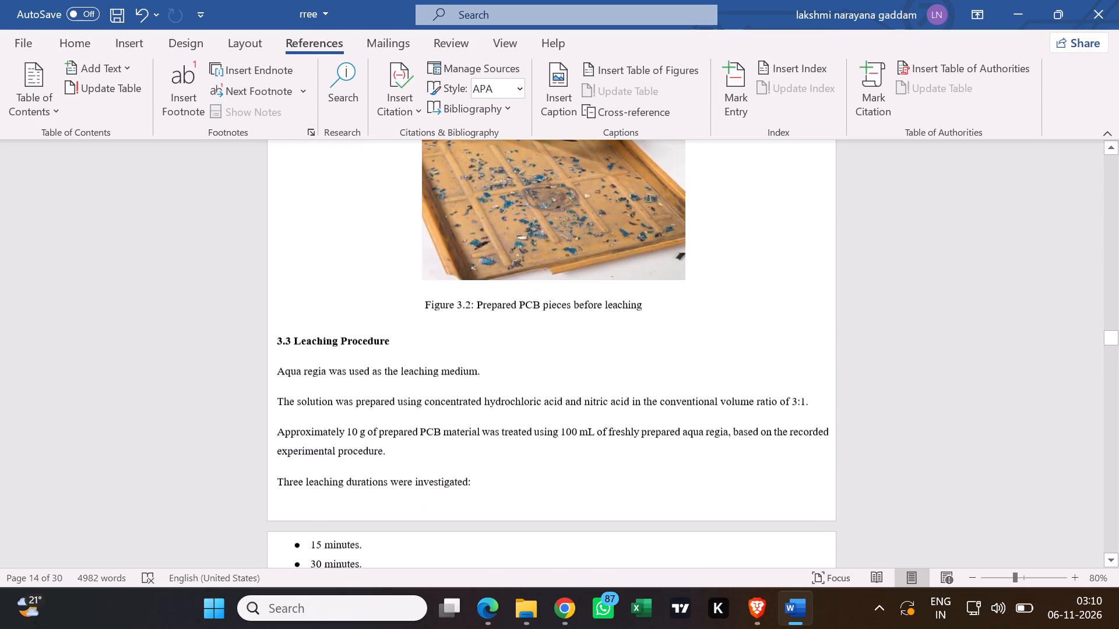
pyautogui.middleClick(562, 396)
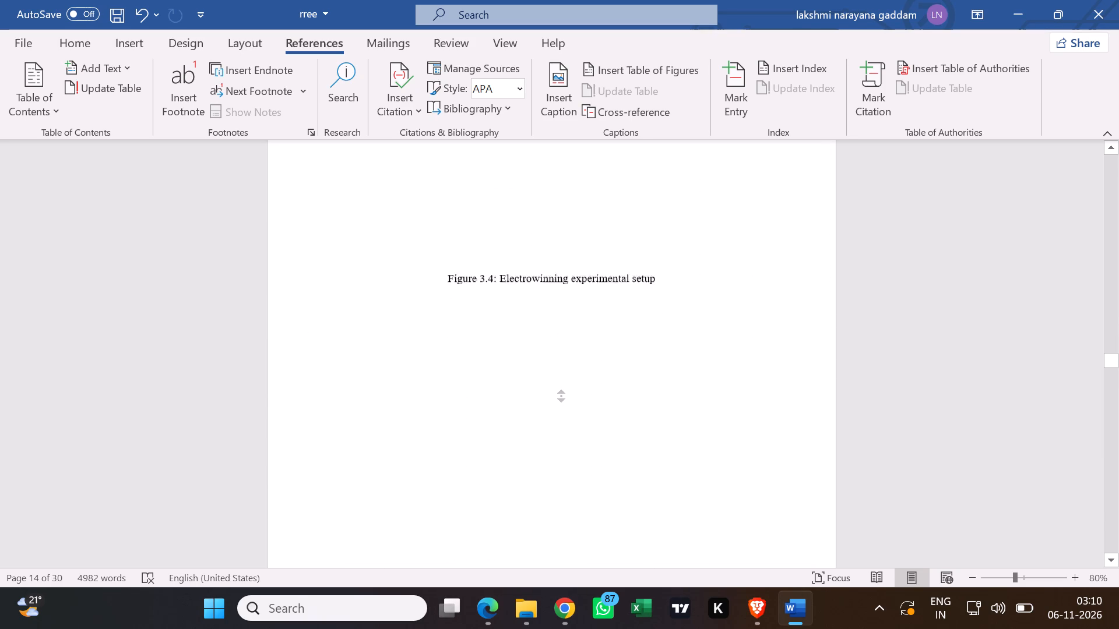
pyautogui.middleClick(568, 471)
pyautogui.middleClick(568, 471)
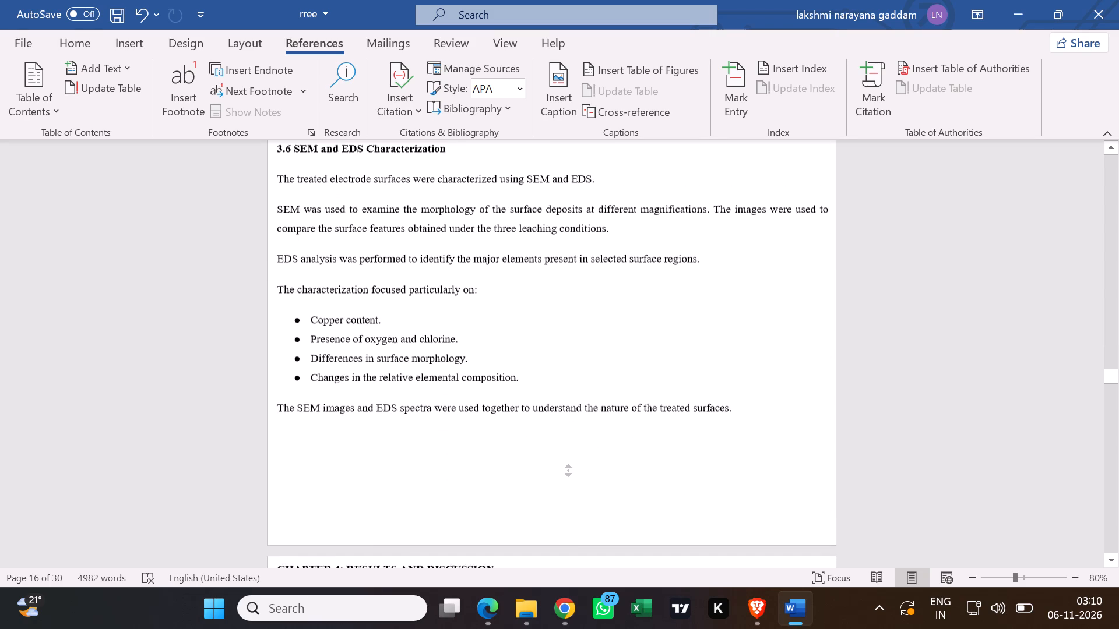
pyautogui.middleClick(579, 538)
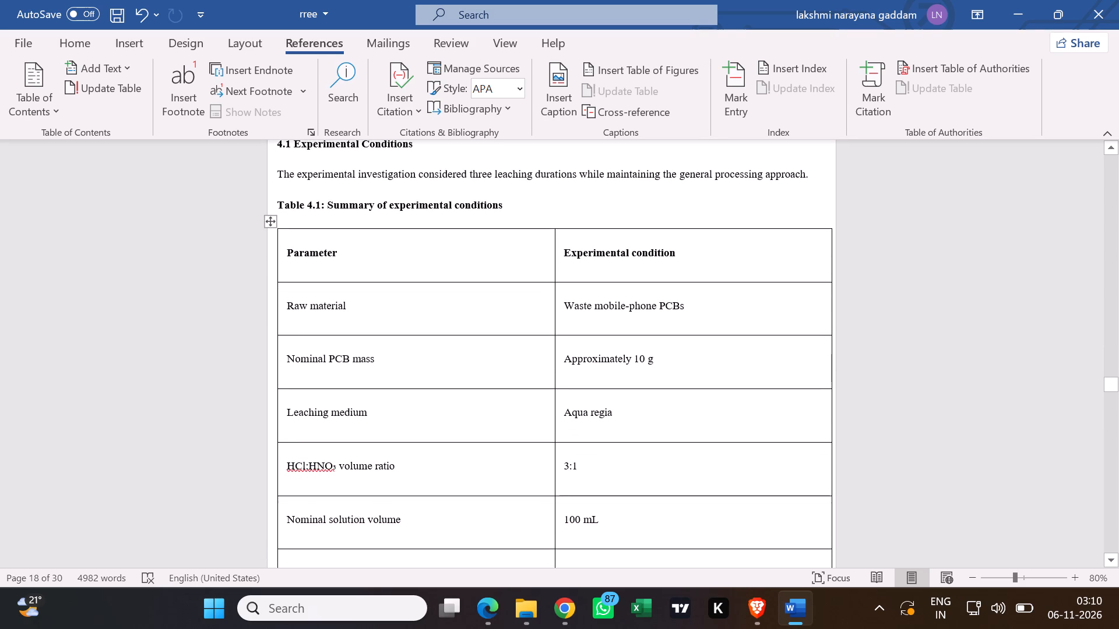
pyautogui.middleClick(576, 541)
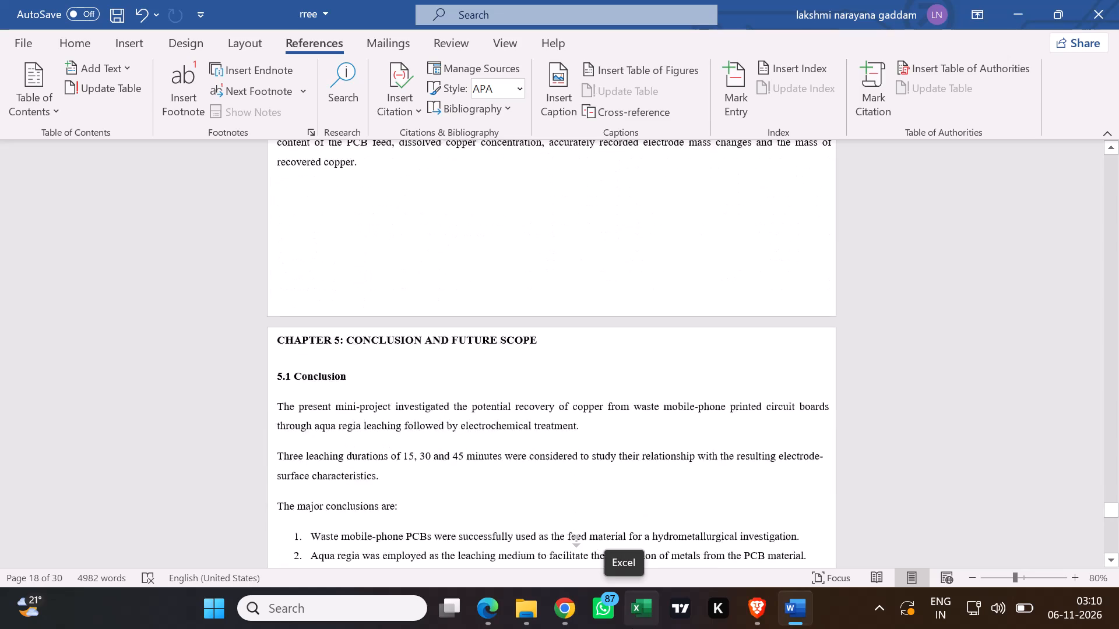
# Recheck the Chapter 4 EDS tables, the Figure 4.9 bar chart and the surrounding page breaks against the closing pages.
pyautogui.middleClick(545, 414)
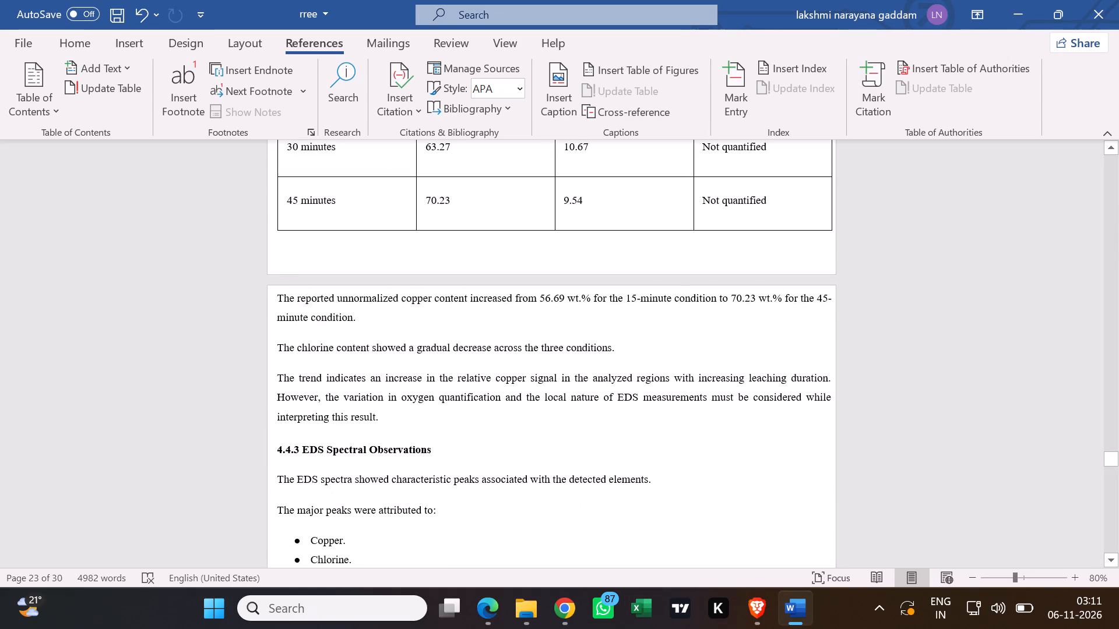
pyautogui.middleClick(537, 227)
pyautogui.middleClick(561, 294)
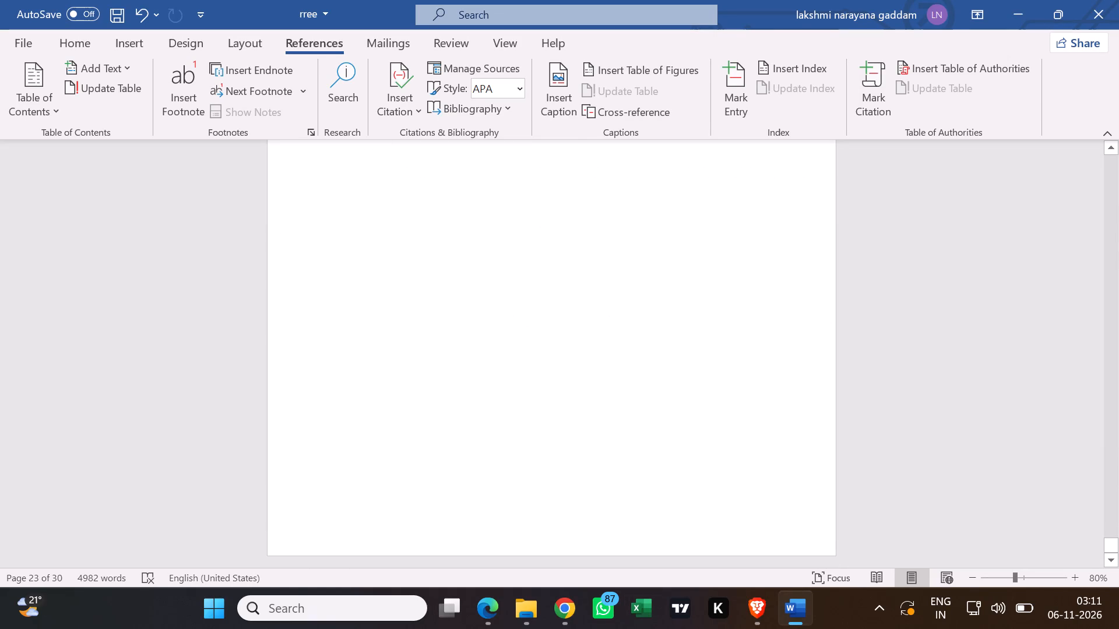
pyautogui.middleClick(561, 312)
pyautogui.scroll(1, 561, 312)
pyautogui.middleClick(573, 211)
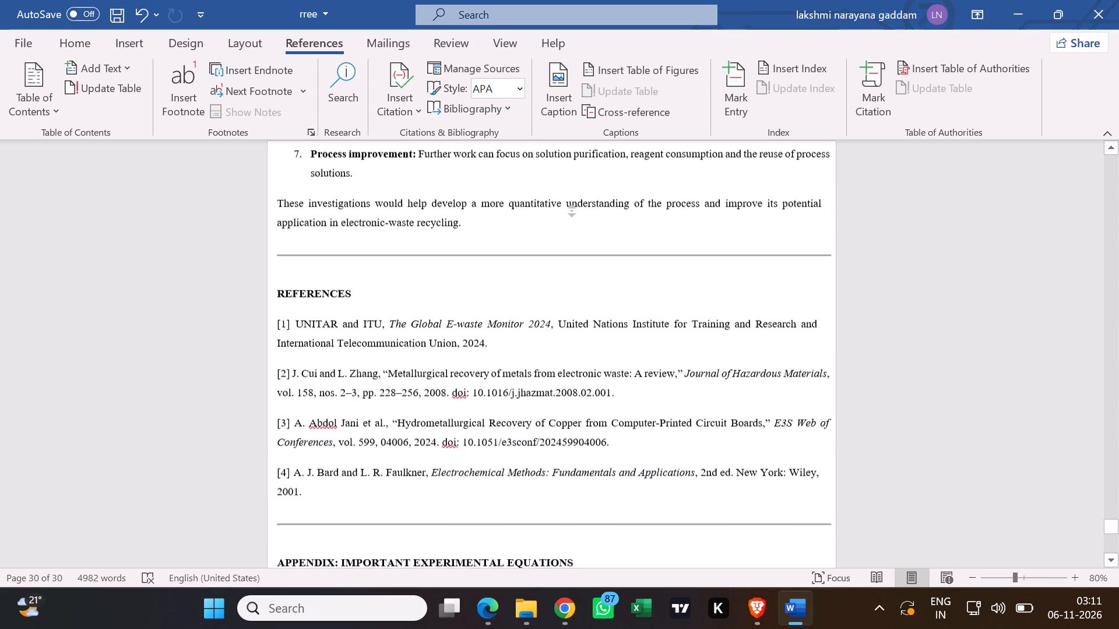
pyautogui.scroll(1, 582, 173)
pyautogui.scroll(1, 589, 237)
pyautogui.middleClick(589, 227)
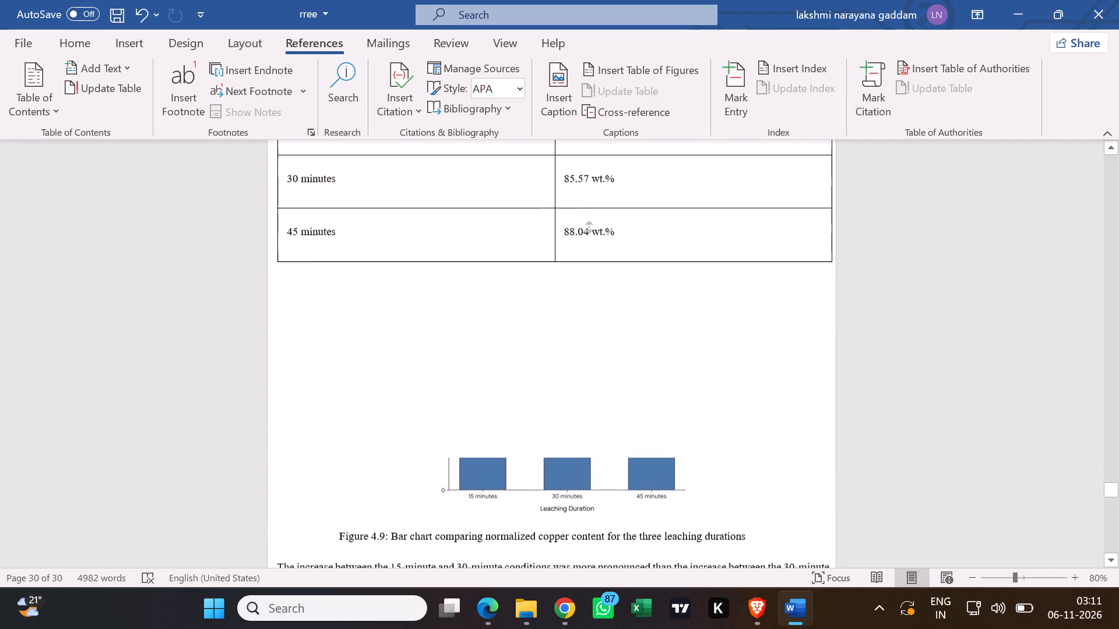
pyautogui.middleClick(555, 284)
pyautogui.scroll(-5, 552, 431)
pyautogui.scroll(-5, 563, 378)
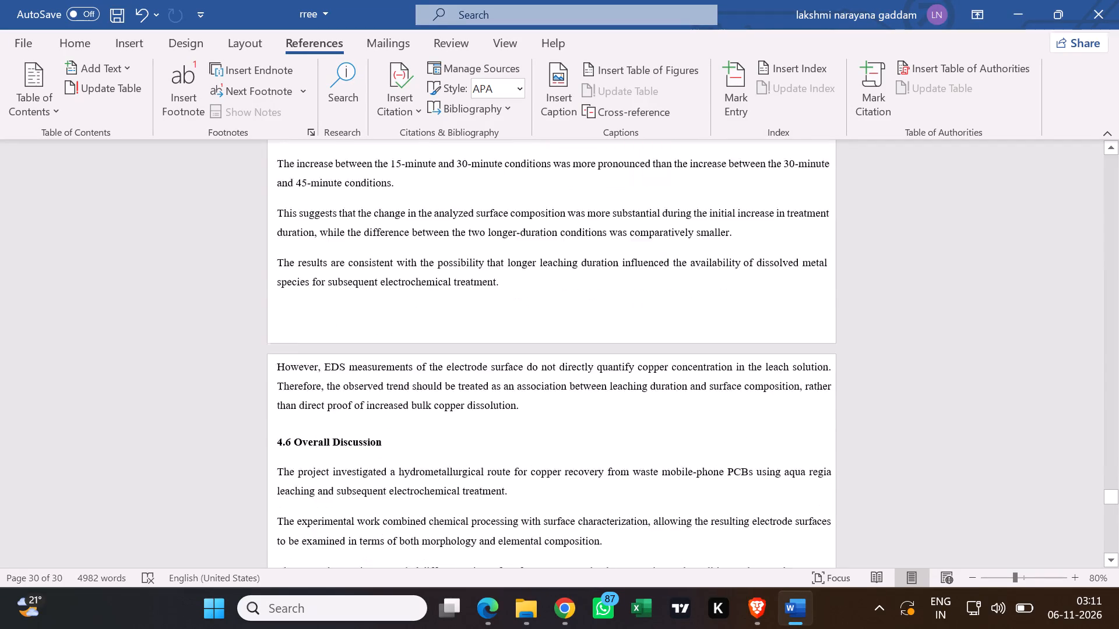
# Examine the Chapter 5 pages, covering the 5.1 Conclusion and 5.2 Future Scope lists and their page breaks.
pyautogui.scroll(-19, 561, 388)
pyautogui.scroll(-6, 563, 367)
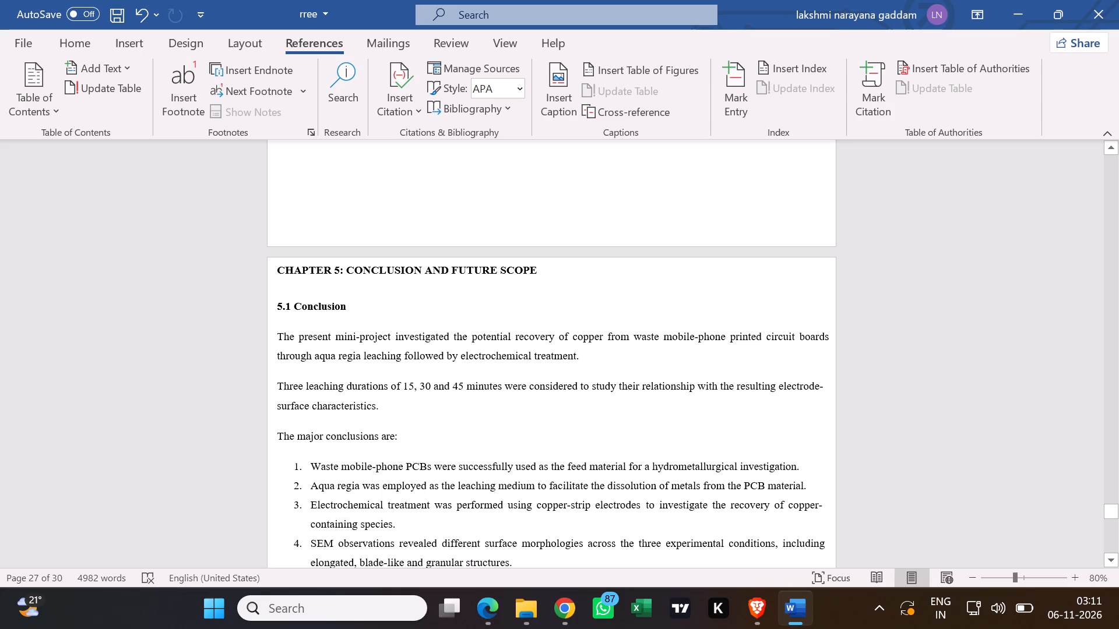
pyautogui.moveTo(559, 375); pyautogui.dragTo(559, 383, button='middle')
pyautogui.scroll(-15, 559, 380)
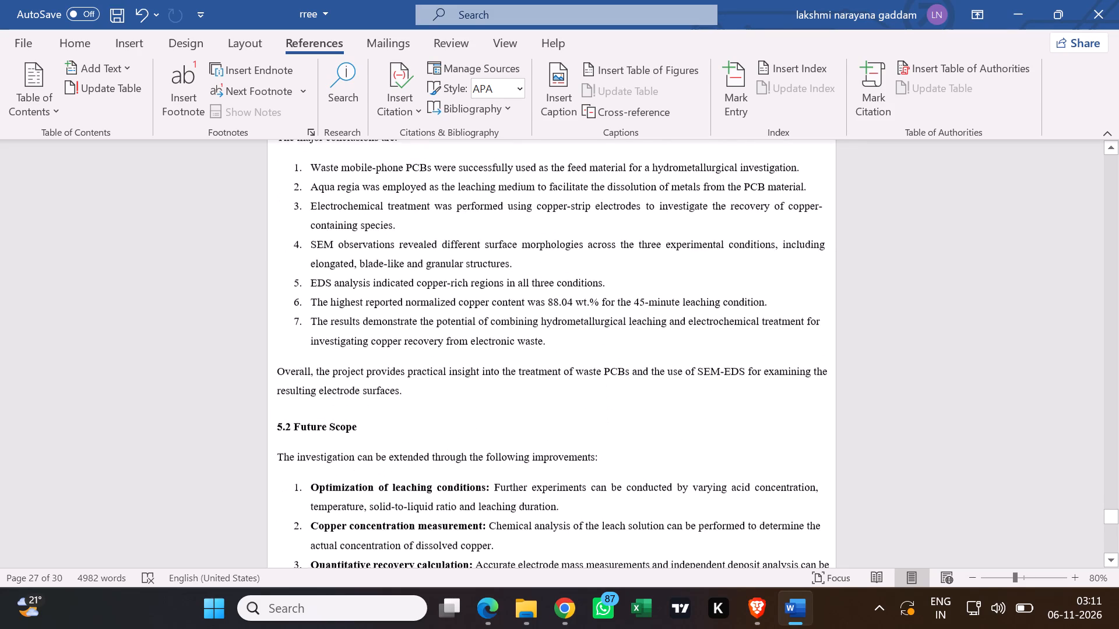
pyautogui.scroll(-5, 564, 380)
pyautogui.scroll(7, 564, 374)
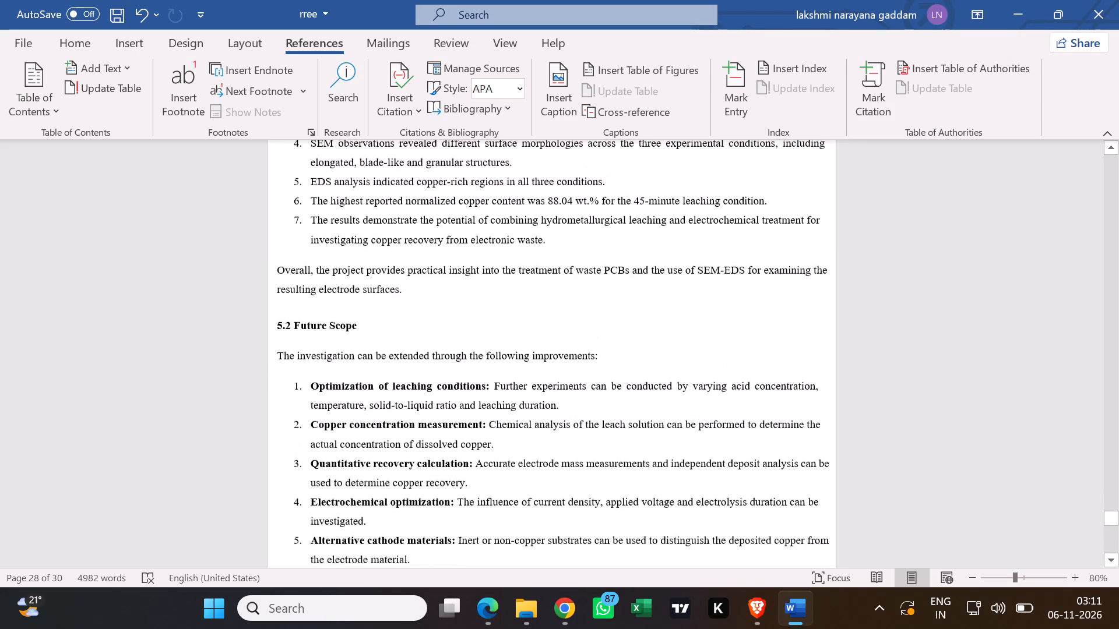
pyautogui.scroll(11, 567, 355)
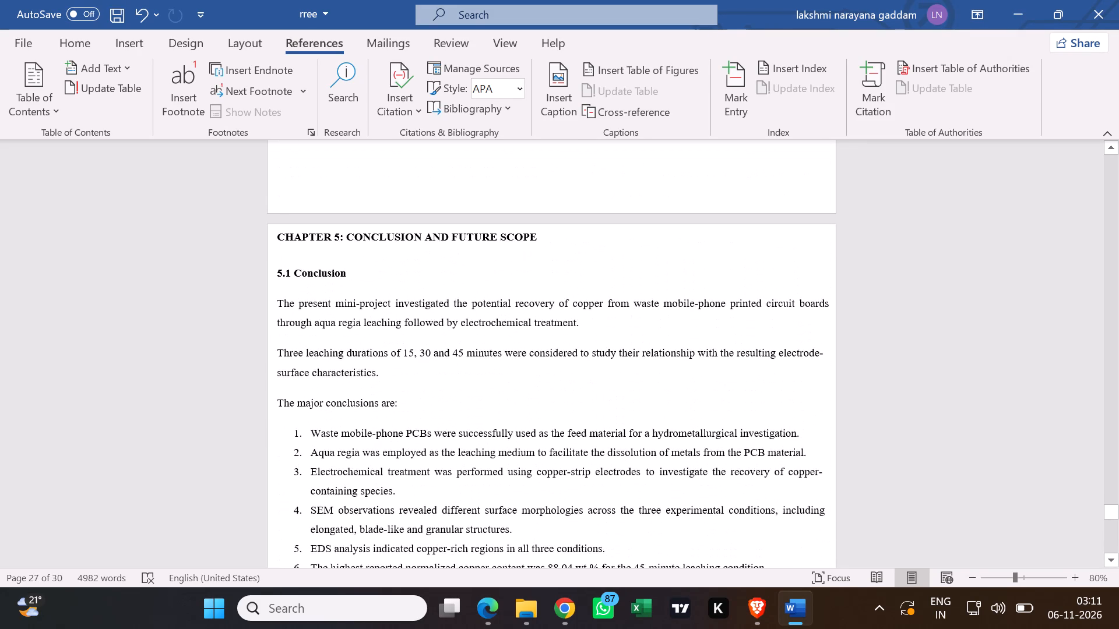
pyautogui.scroll(-2, 573, 355)
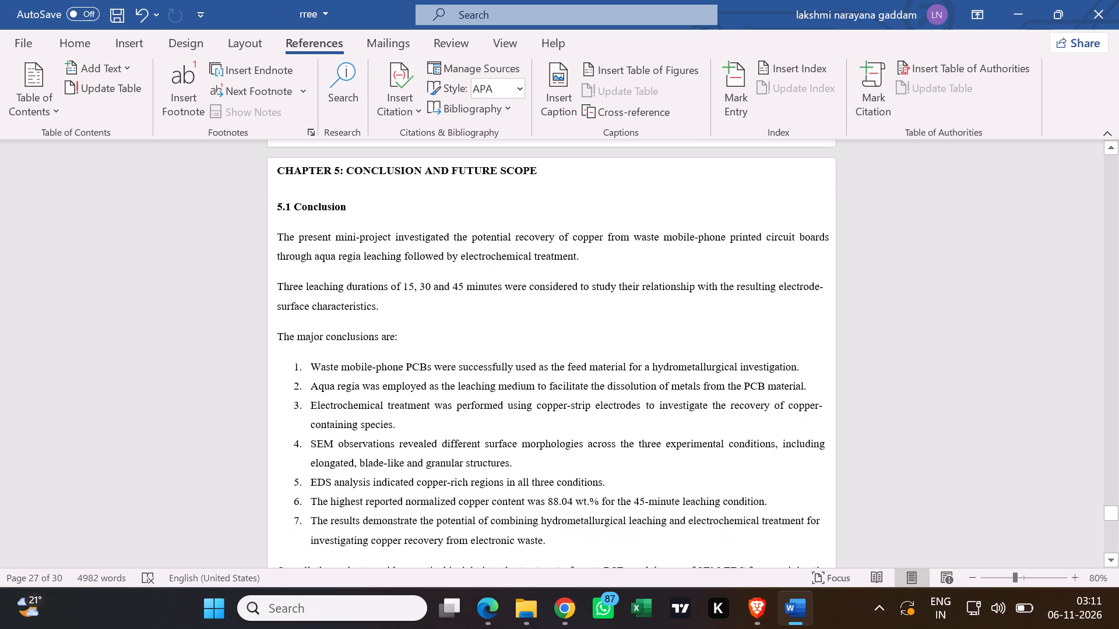
pyautogui.scroll(-8, 574, 359)
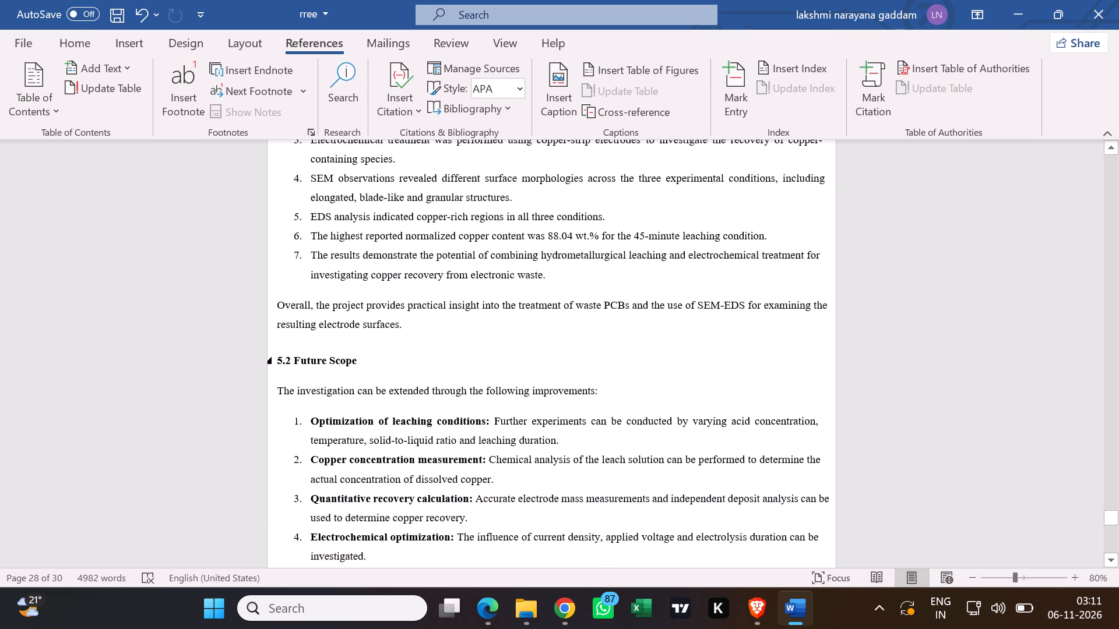
pyautogui.scroll(-5, 574, 356)
pyautogui.scroll(2, 574, 359)
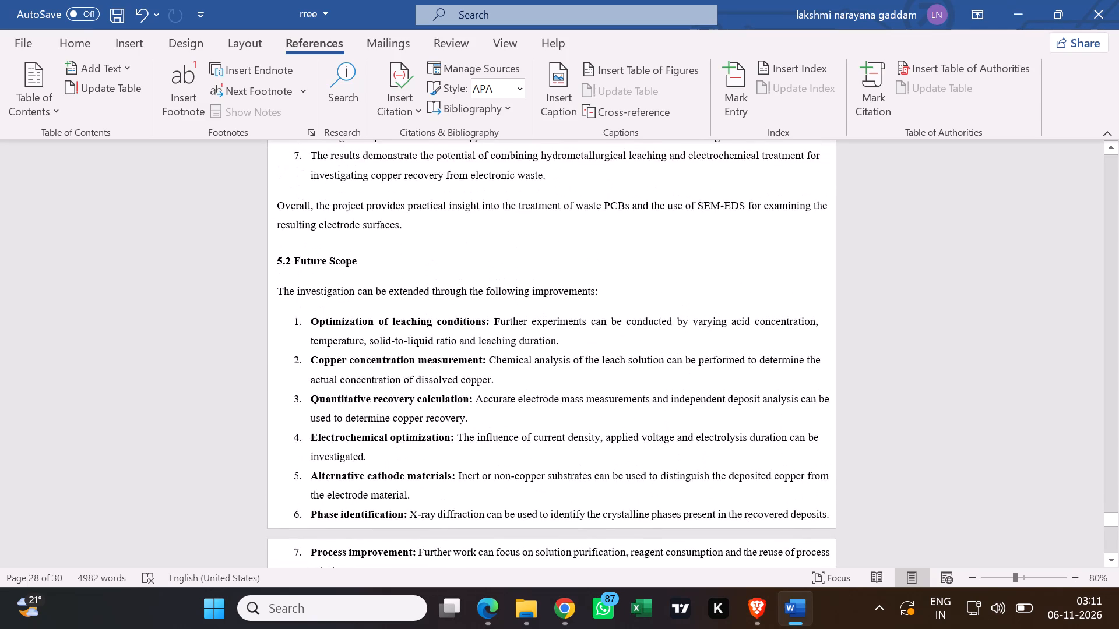
pyautogui.scroll(14, 575, 352)
pyautogui.scroll(-11, 566, 325)
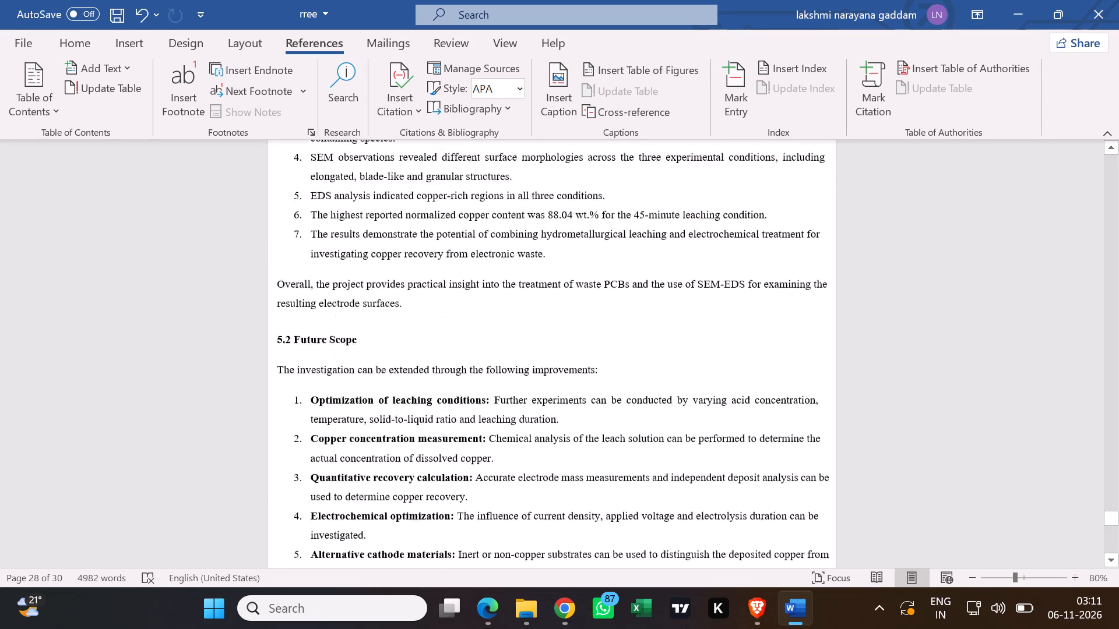
# Examine the References section and the appendix of experimental equations through to the end of the report.
pyautogui.scroll(-14, 572, 352)
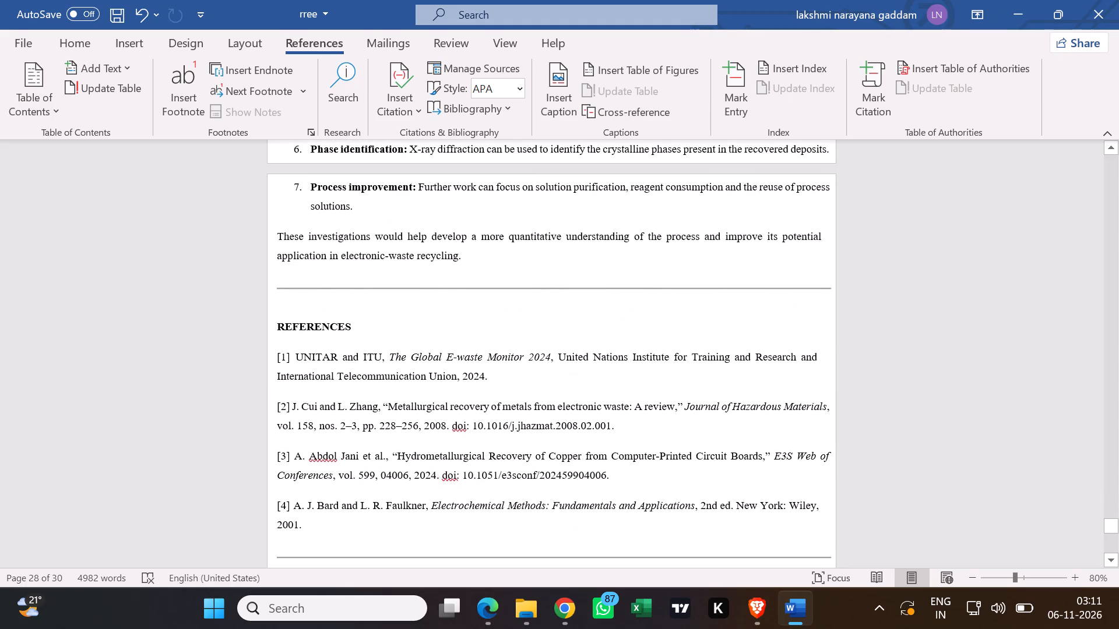
pyautogui.scroll(-9, 571, 357)
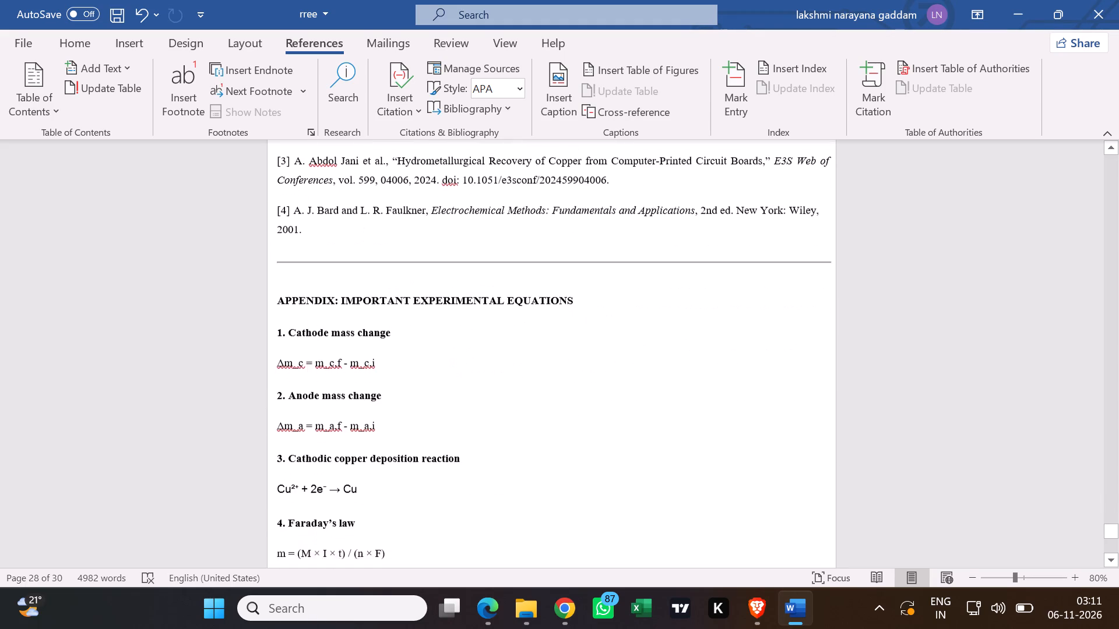
pyautogui.scroll(-18, 573, 360)
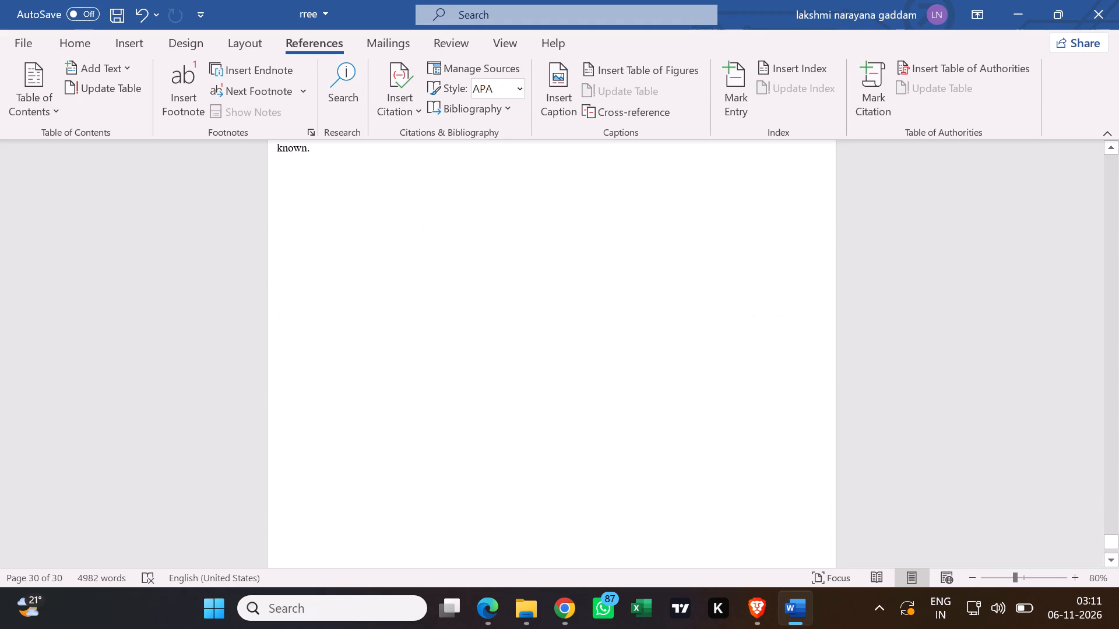
pyautogui.scroll(1, 573, 362)
# Split the cover page submission statement into four lines, breaking before "Visvesvaraya", "in partial fulfillment" and "the degree".
pyautogui.moveTo(1104, 547); pyautogui.dragTo(1090, 110)
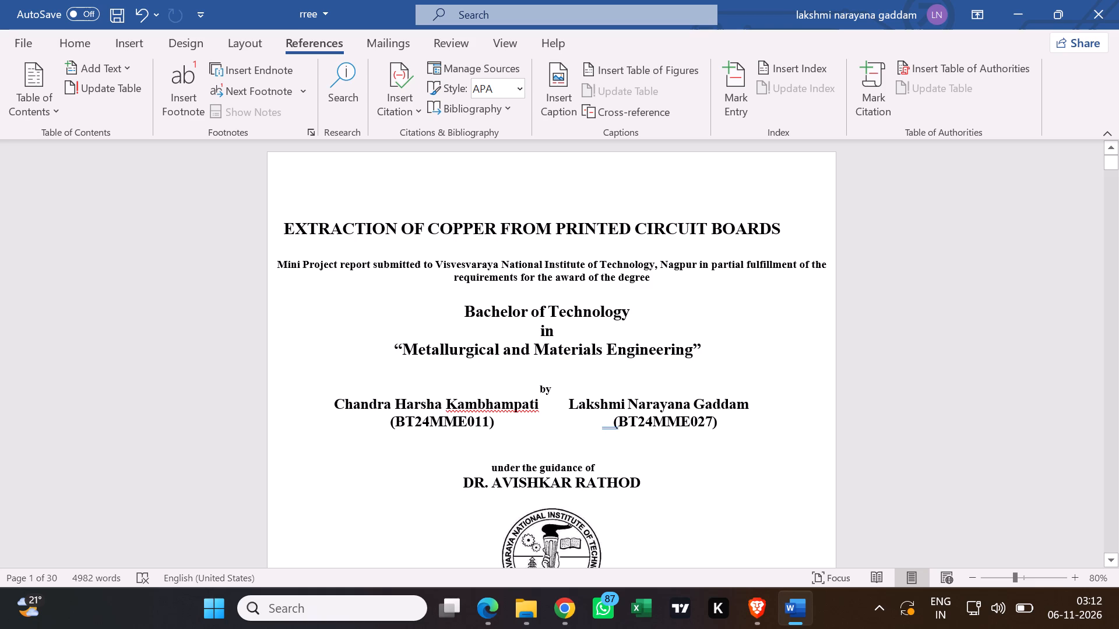
pyautogui.click(435, 264)
pyautogui.press('Return')
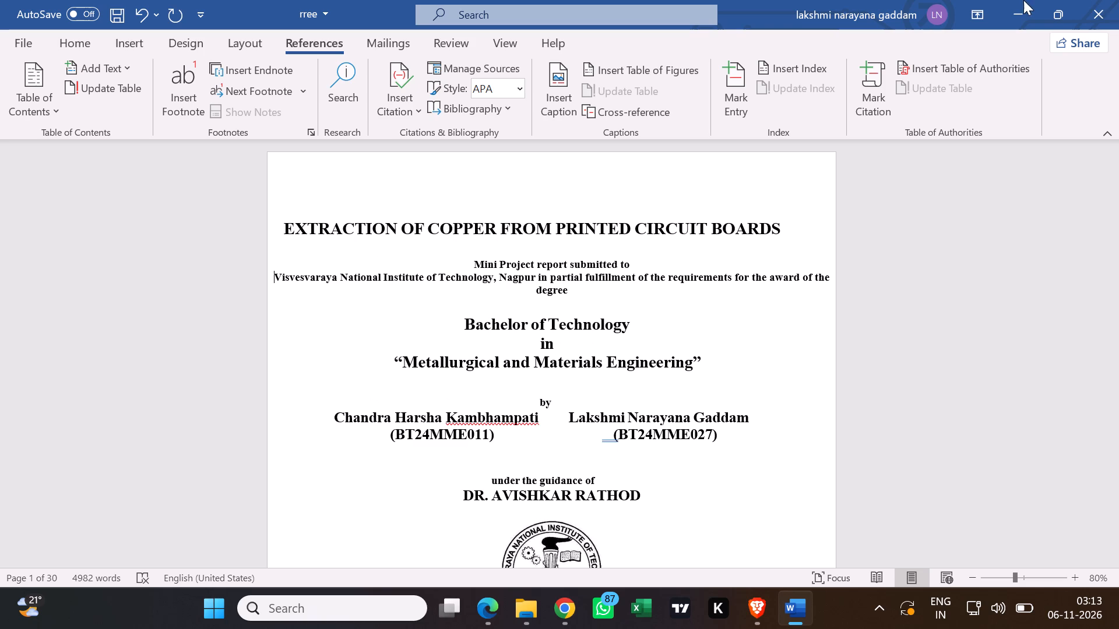
pyautogui.click(536, 279)
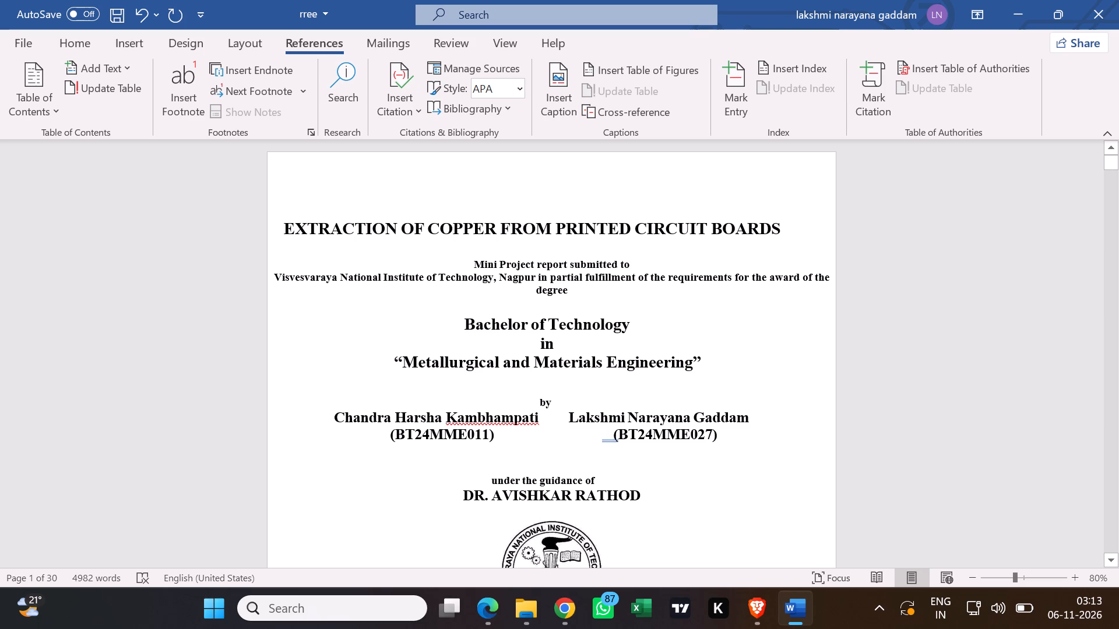
pyautogui.press('Return')
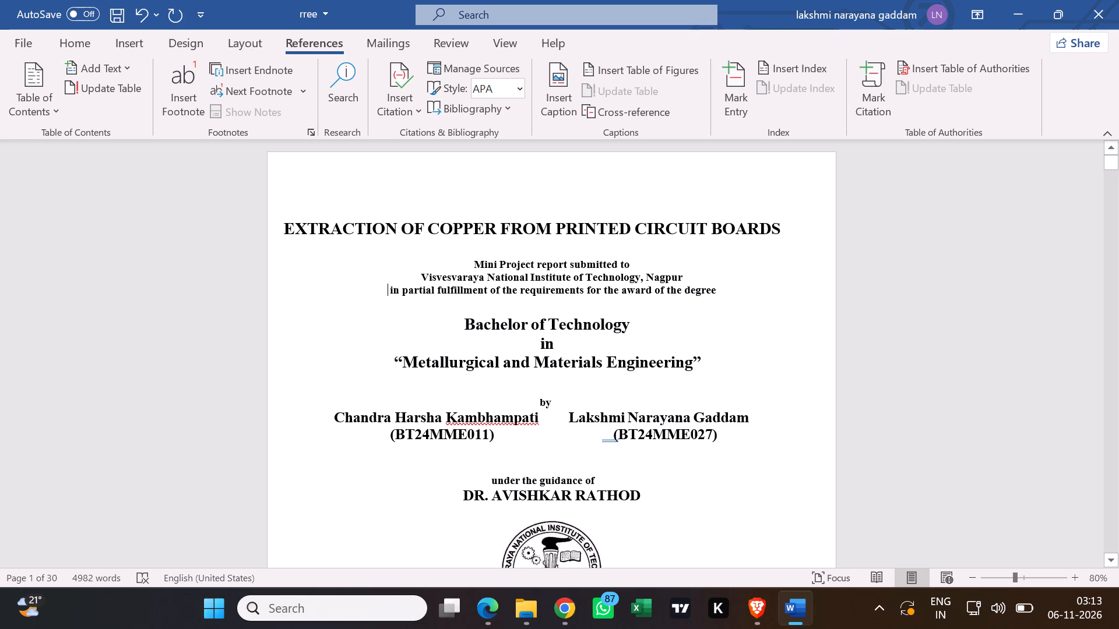
pyautogui.click(664, 293)
pyautogui.press('Return')
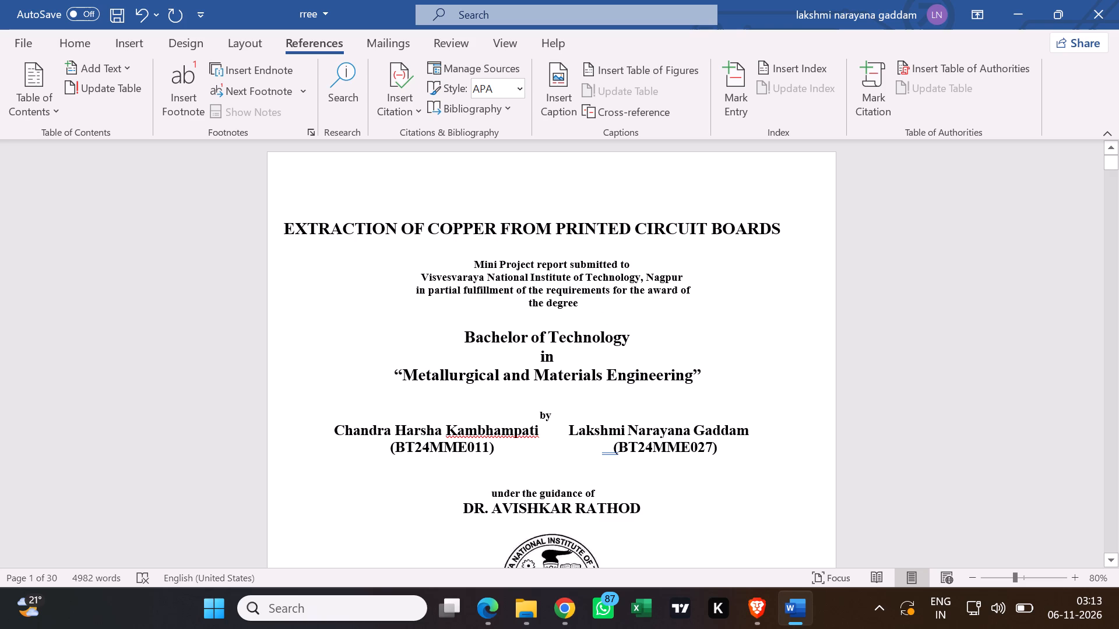
# Check the spacing of the cover page and the formatting of its title line.
pyautogui.scroll(1, 659, 311)
pyautogui.scroll(-1, 598, 396)
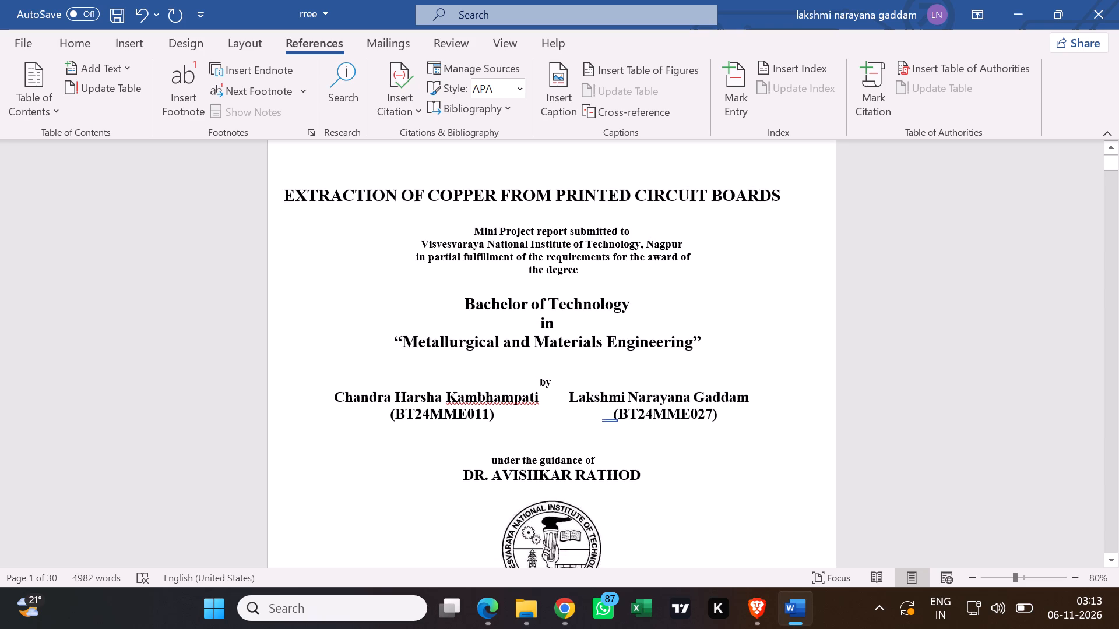
pyautogui.scroll(-1, 598, 396)
pyautogui.scroll(7, 598, 396)
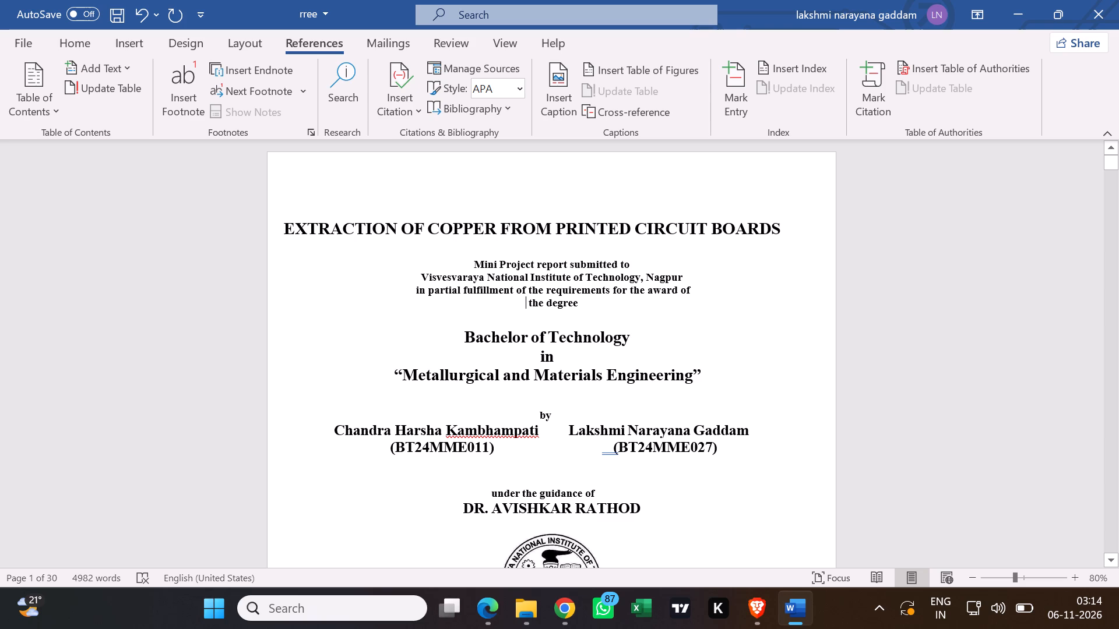
pyautogui.click(744, 302)
pyautogui.moveTo(782, 229); pyautogui.dragTo(393, 268)
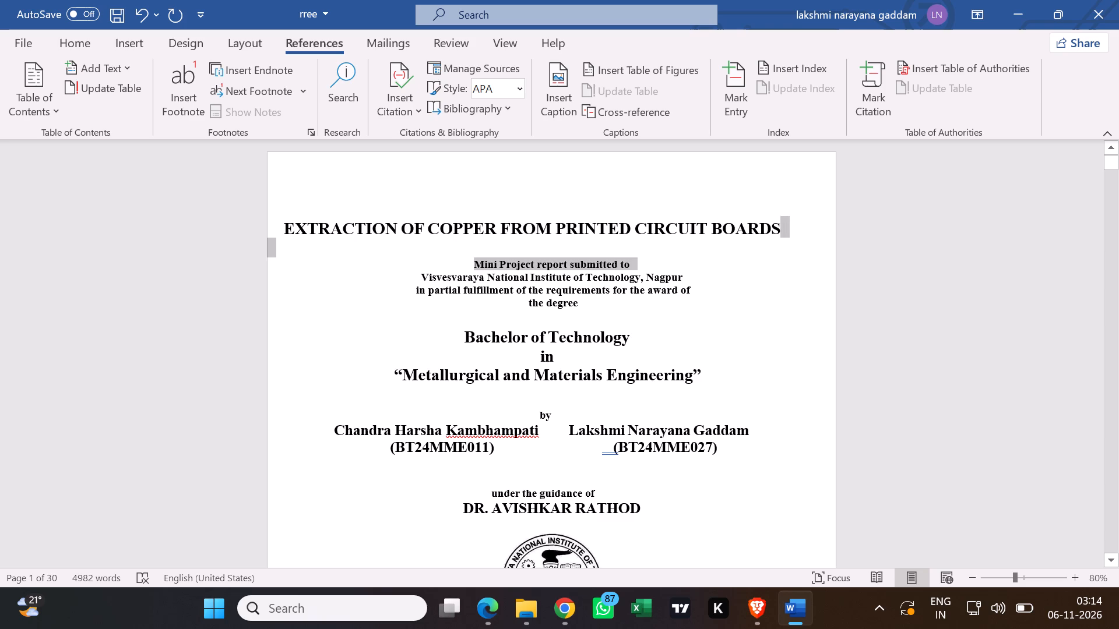
pyautogui.moveTo(393, 268); pyautogui.dragTo(281, 221)
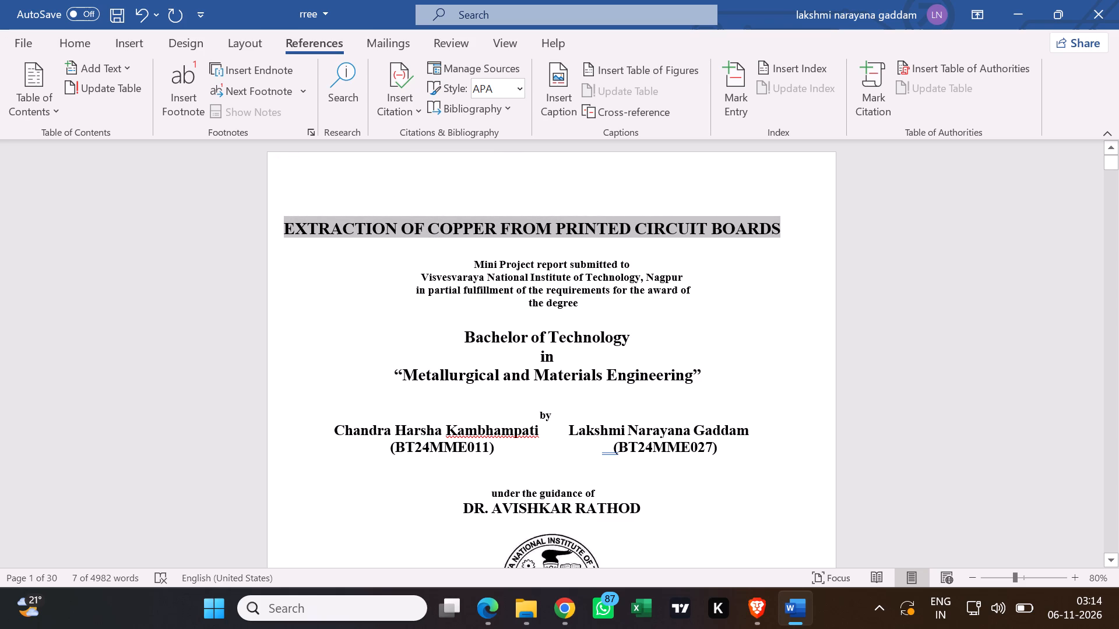
pyautogui.click(312, 349)
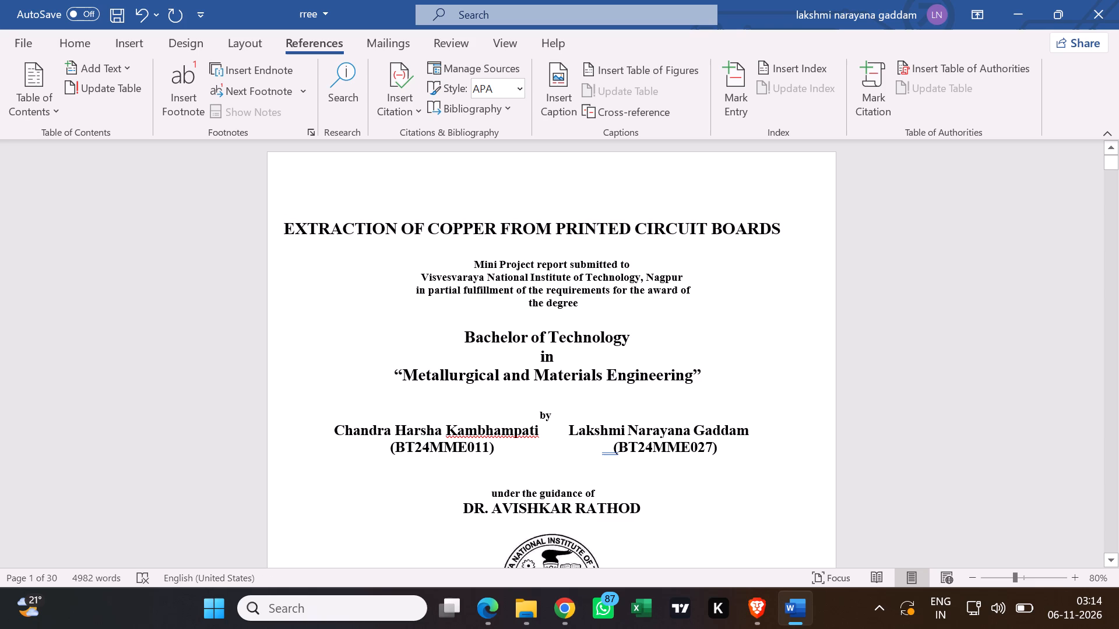
# Italicize the four-line submission statement on the cover page, from "Mini Project report submitted to" through "the degree".
pyautogui.moveTo(581, 301); pyautogui.dragTo(476, 265)
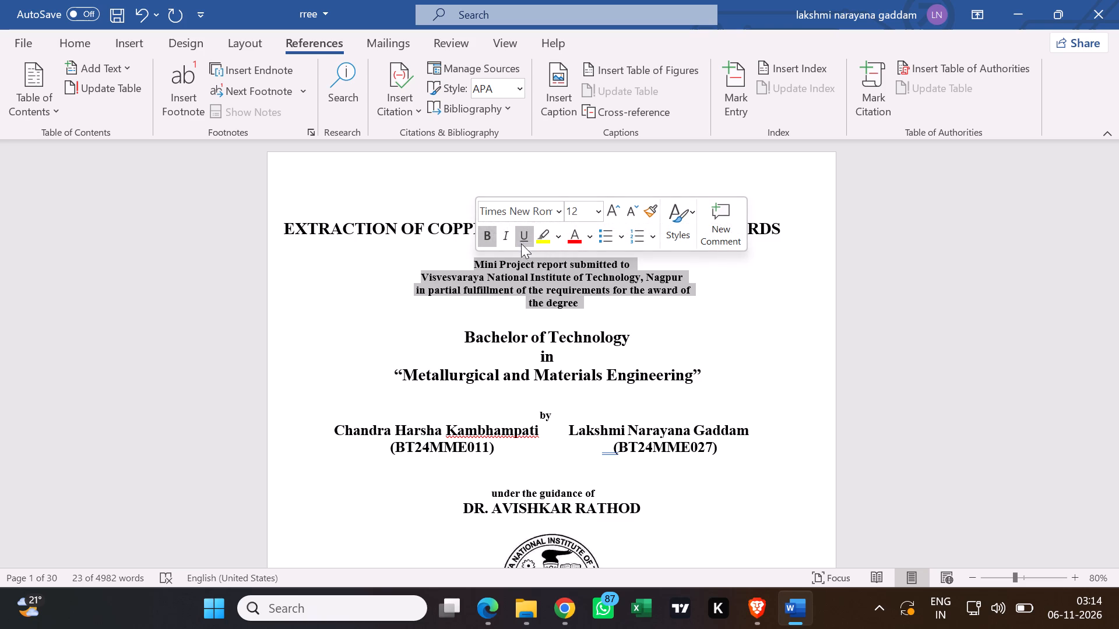
pyautogui.click(504, 241)
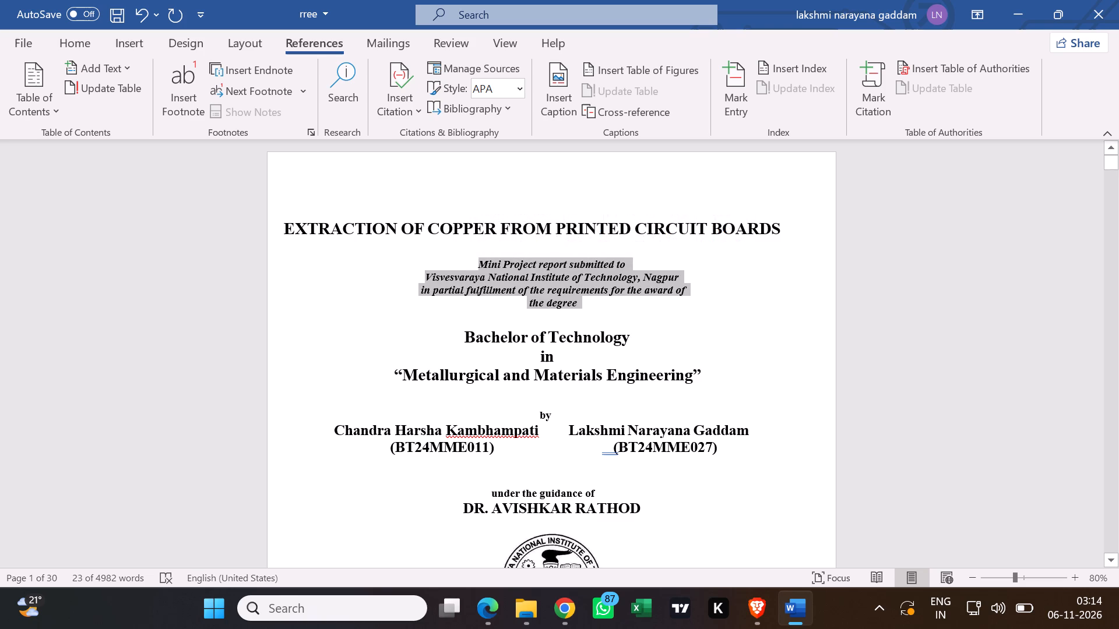
# Check the formatting of the cover page submission statement and the "Bachelor of Technology in Metallurgical and Materials Engineering" lines.
pyautogui.click(581, 302)
pyautogui.moveTo(578, 302); pyautogui.dragTo(529, 294)
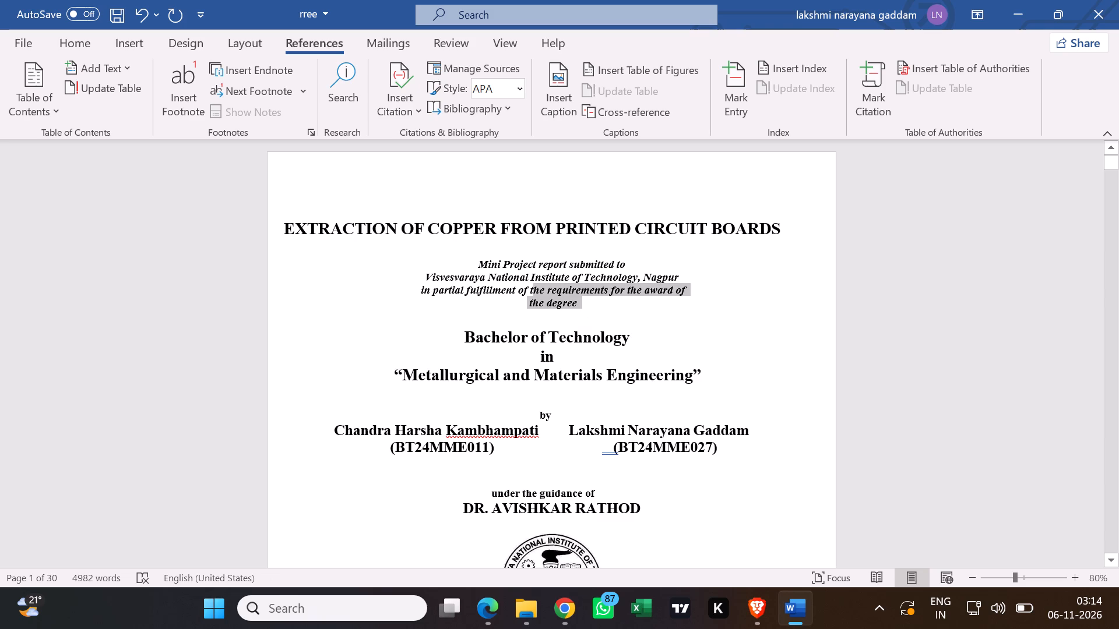
pyautogui.moveTo(529, 294); pyautogui.dragTo(476, 257)
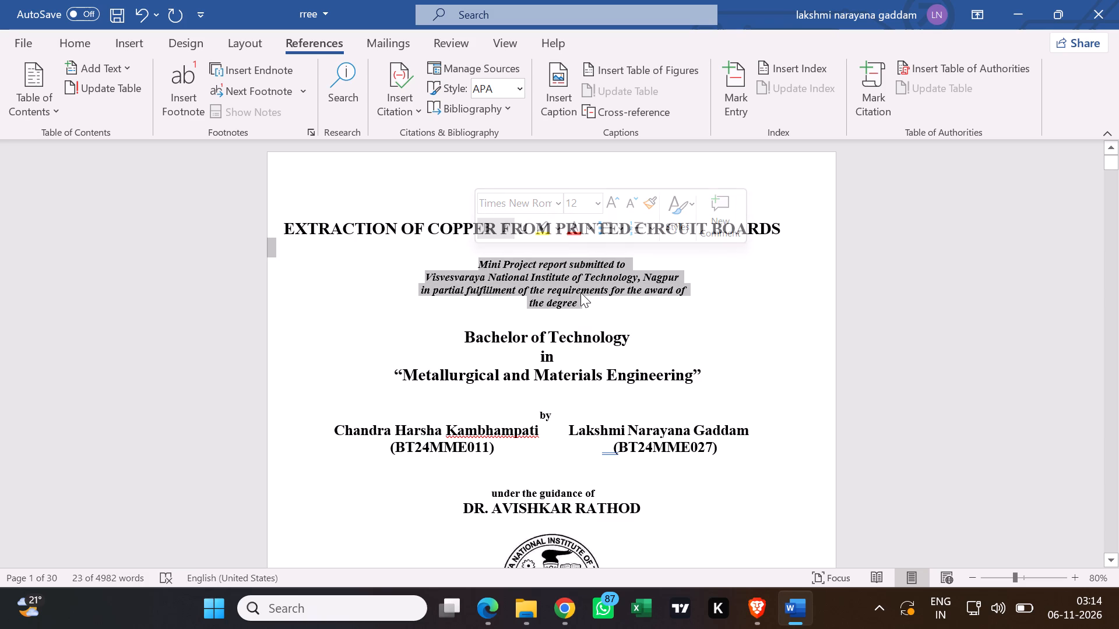
pyautogui.click(583, 293)
pyautogui.moveTo(579, 303); pyautogui.dragTo(492, 283)
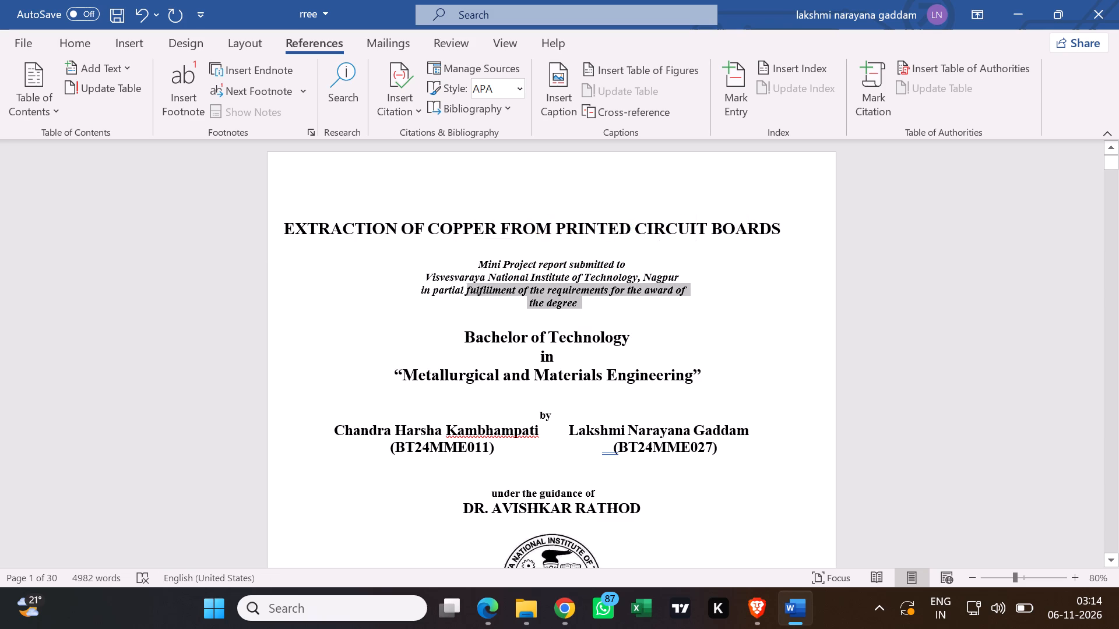
pyautogui.moveTo(492, 283); pyautogui.dragTo(484, 269)
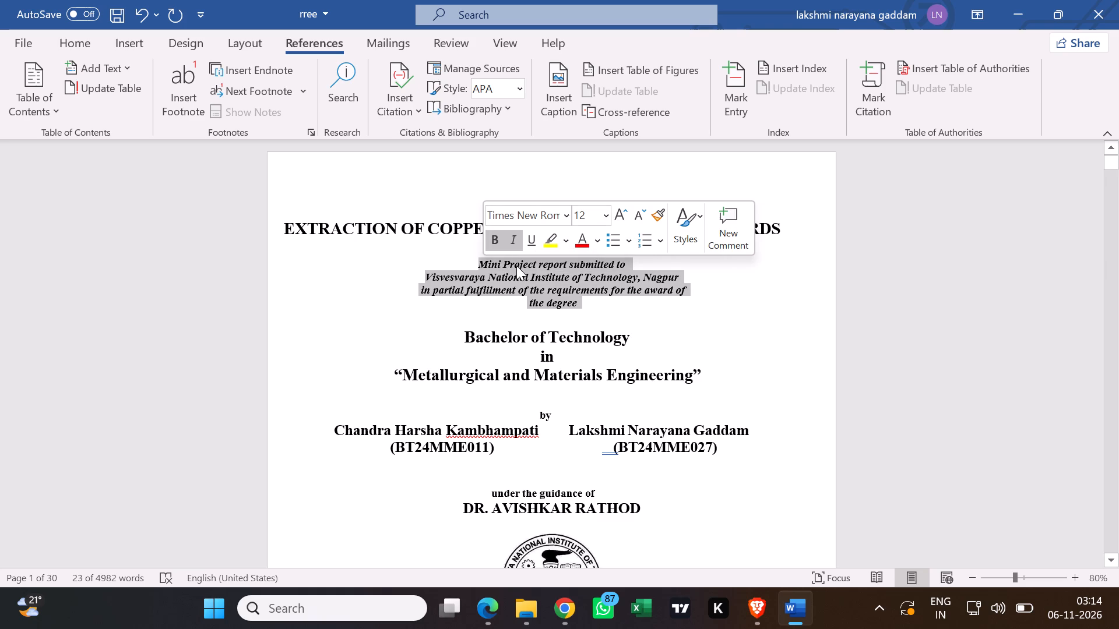
pyautogui.click(618, 301)
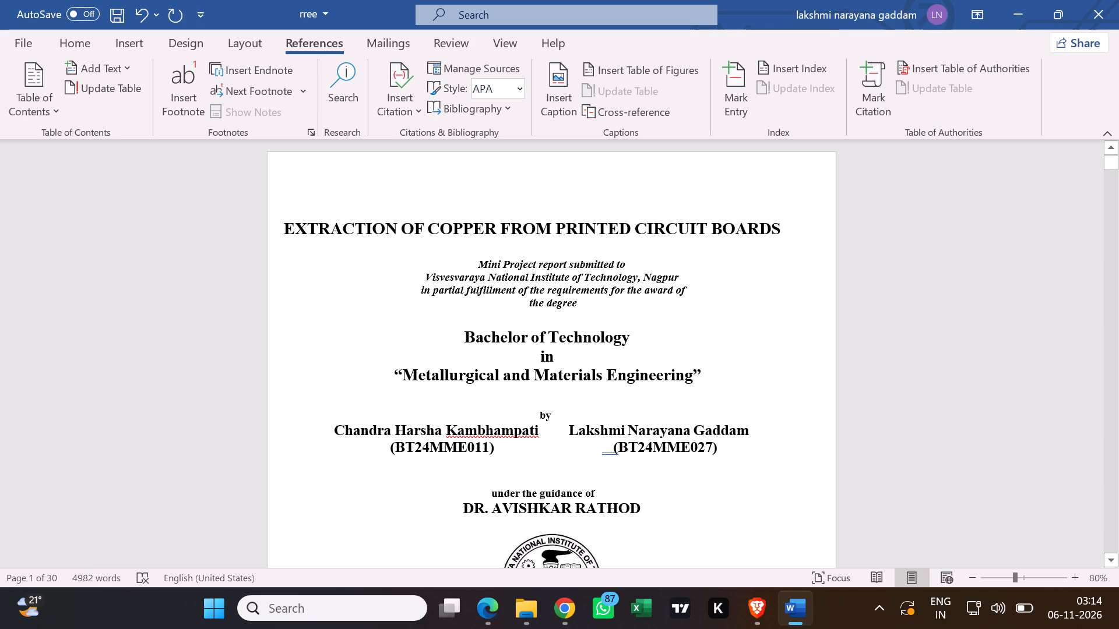
pyautogui.moveTo(702, 379); pyautogui.dragTo(478, 344)
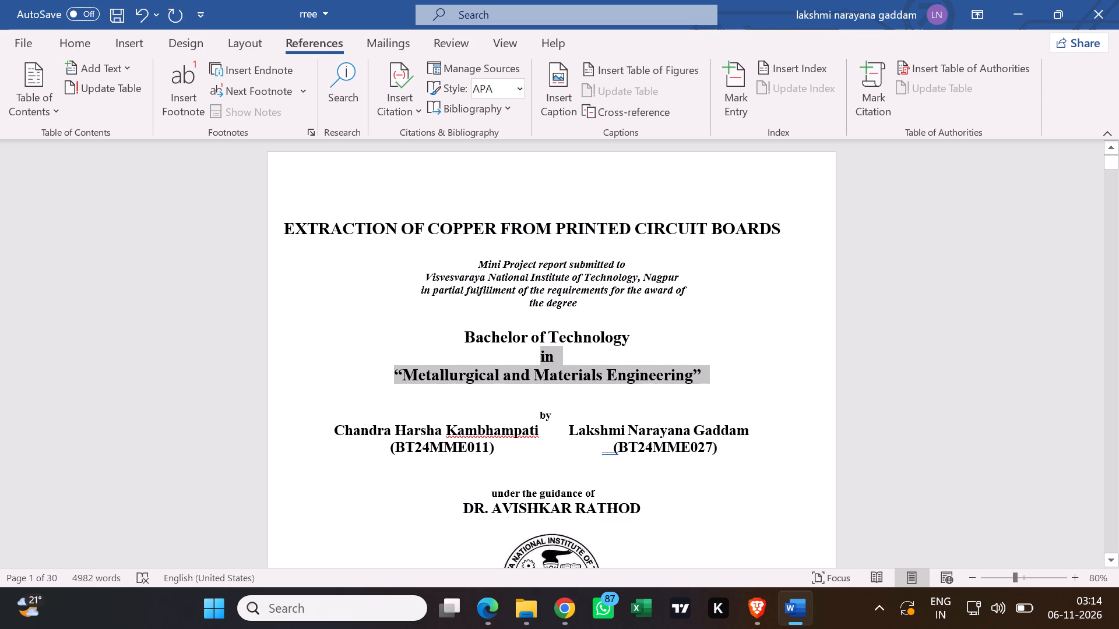
pyautogui.moveTo(478, 344); pyautogui.dragTo(467, 336)
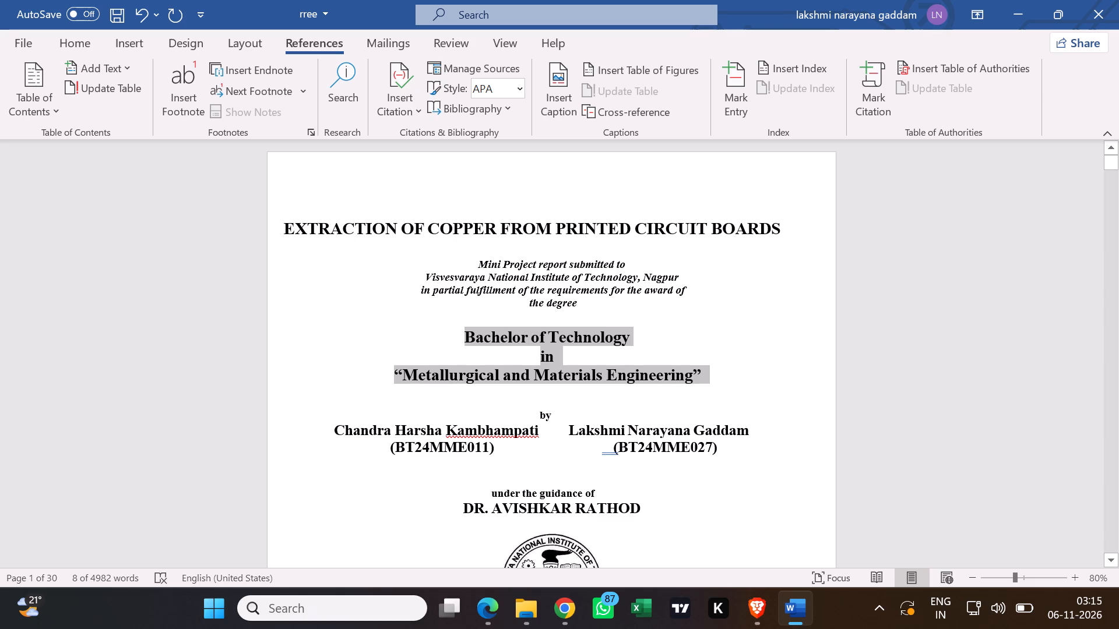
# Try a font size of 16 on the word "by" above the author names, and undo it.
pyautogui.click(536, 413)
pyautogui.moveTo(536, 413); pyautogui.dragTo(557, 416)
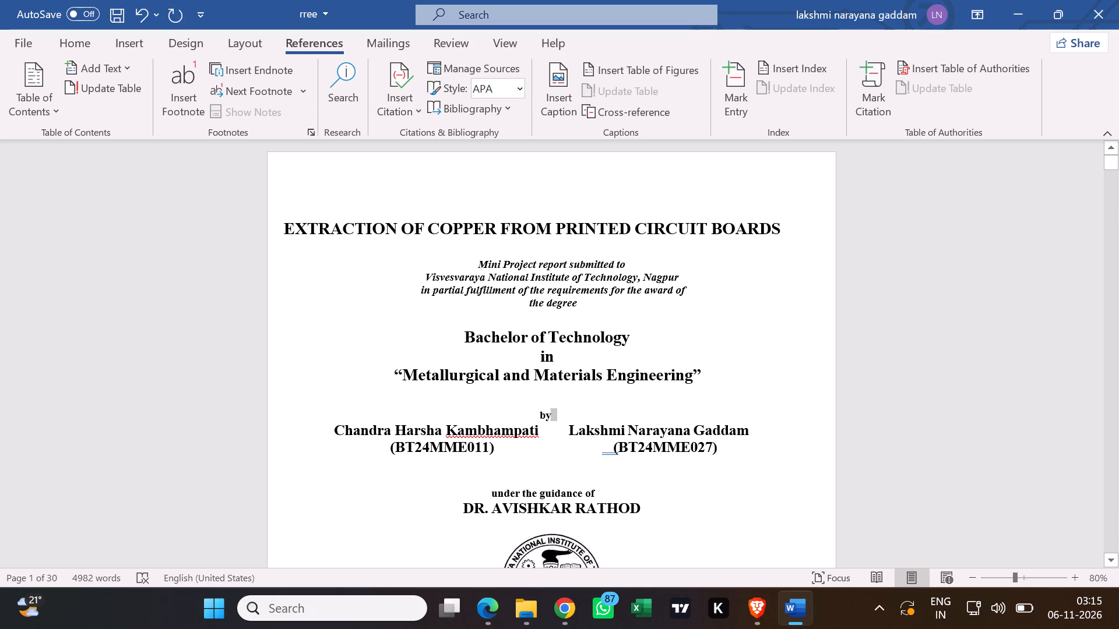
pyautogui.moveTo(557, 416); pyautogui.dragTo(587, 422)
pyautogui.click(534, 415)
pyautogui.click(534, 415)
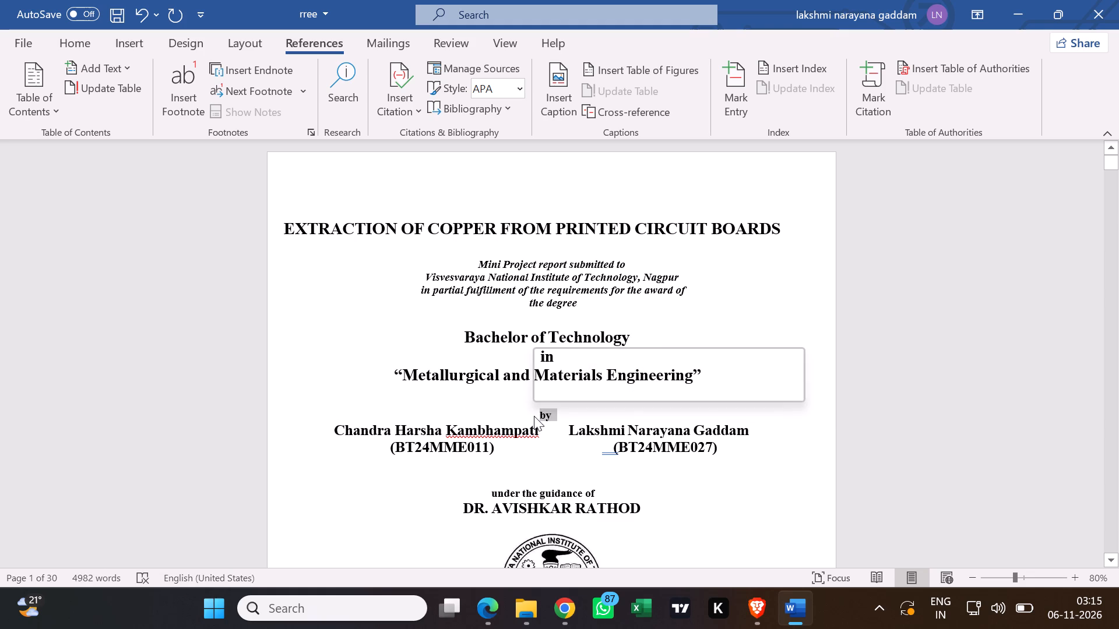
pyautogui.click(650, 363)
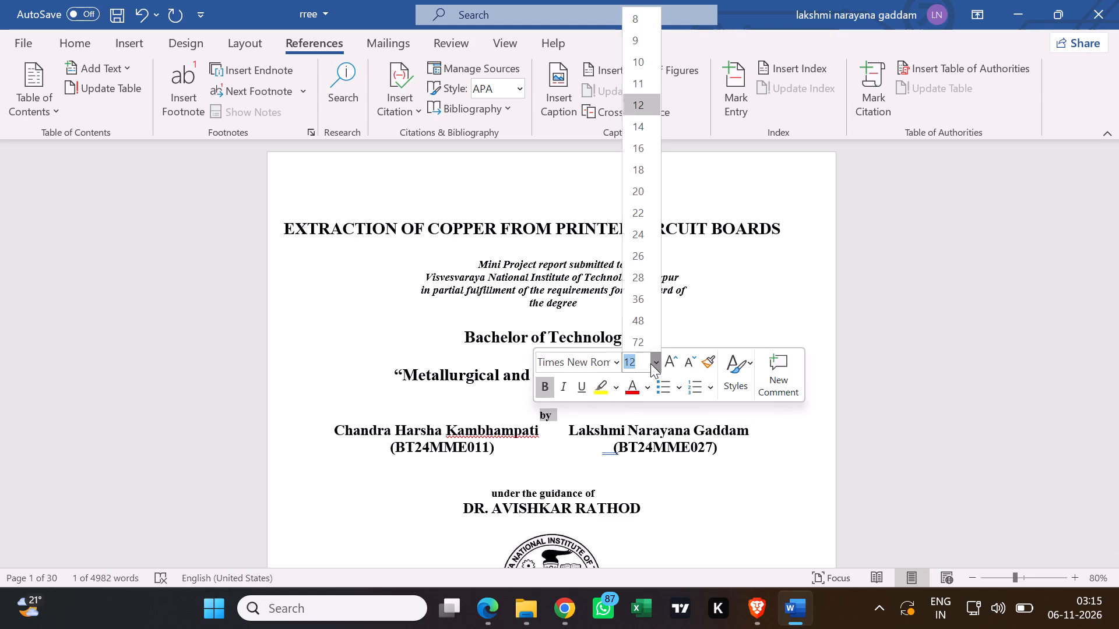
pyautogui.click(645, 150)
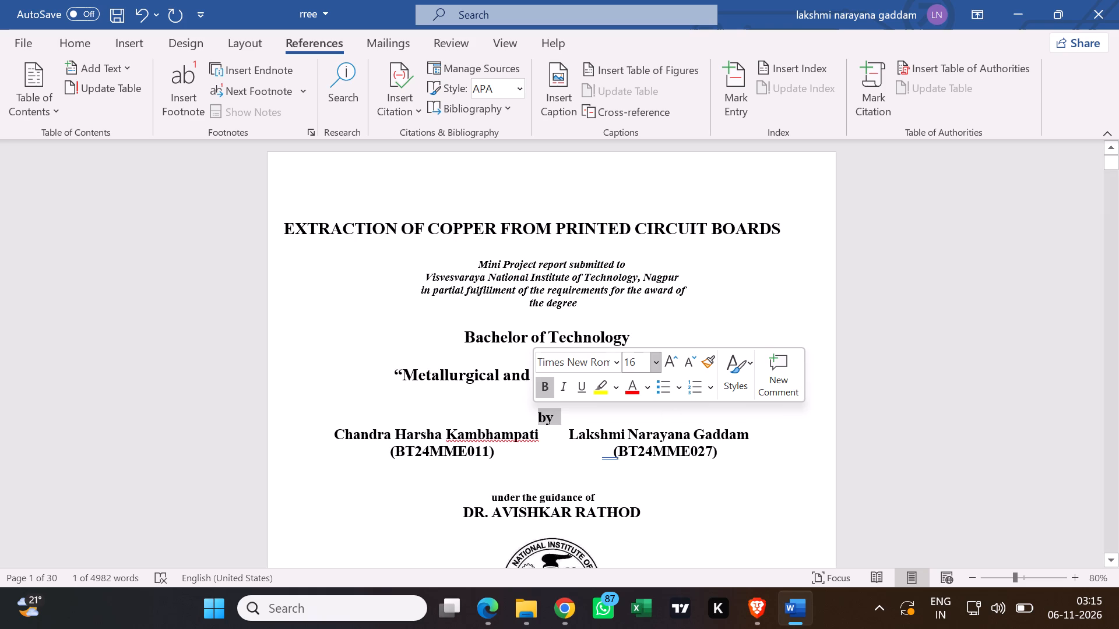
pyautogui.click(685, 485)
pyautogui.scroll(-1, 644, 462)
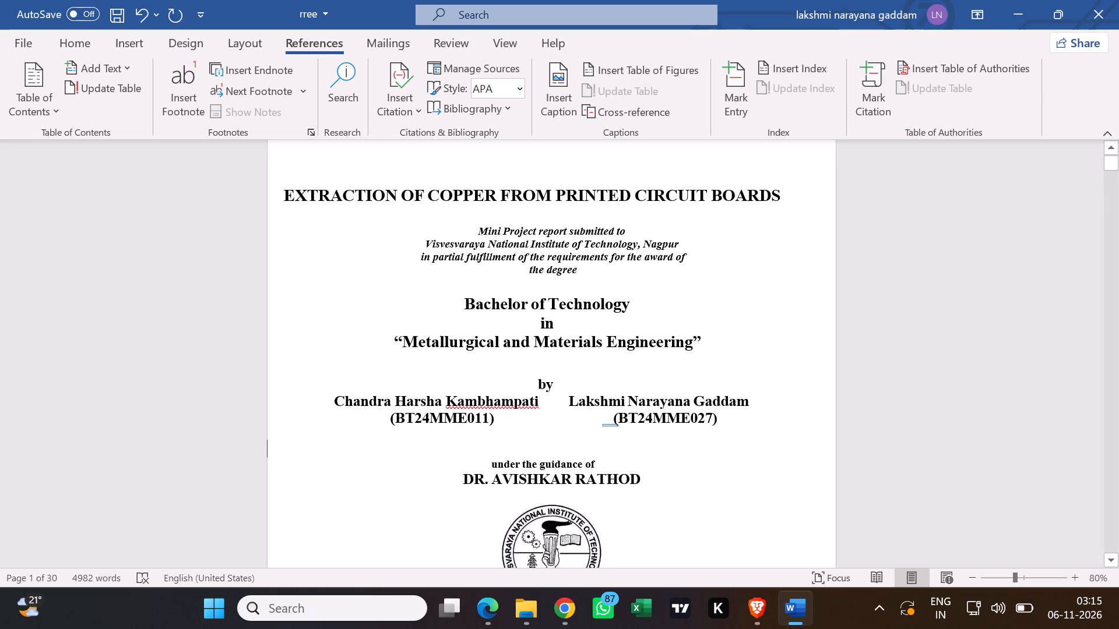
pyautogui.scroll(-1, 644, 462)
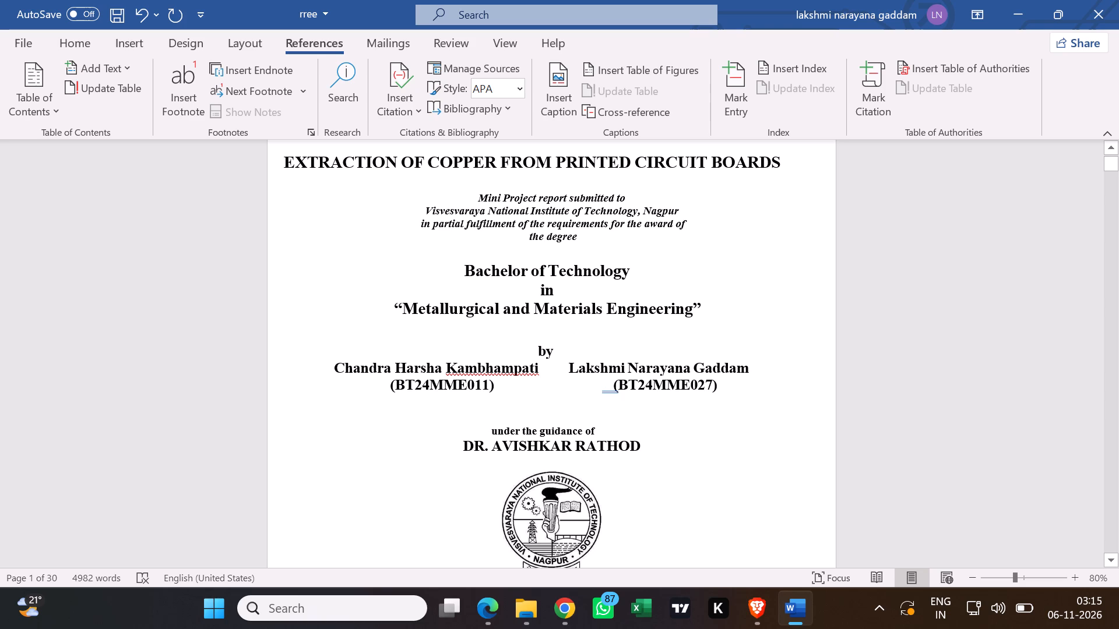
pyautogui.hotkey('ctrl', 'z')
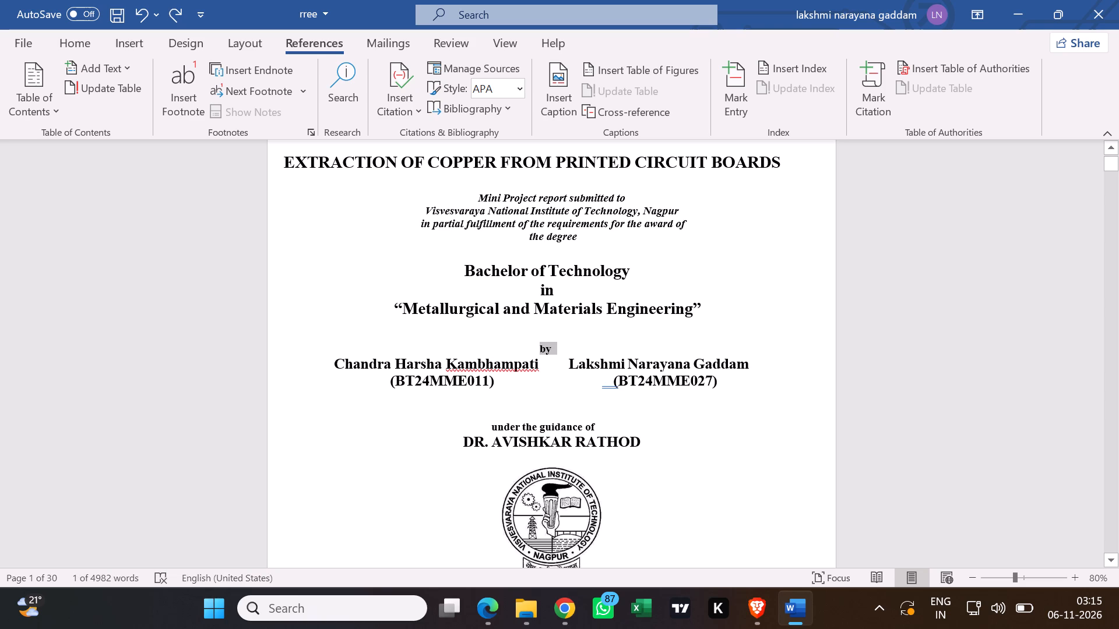
# Check the formatting of the author names with their roll numbers and of the "under the guidance of" line.
pyautogui.click(544, 372)
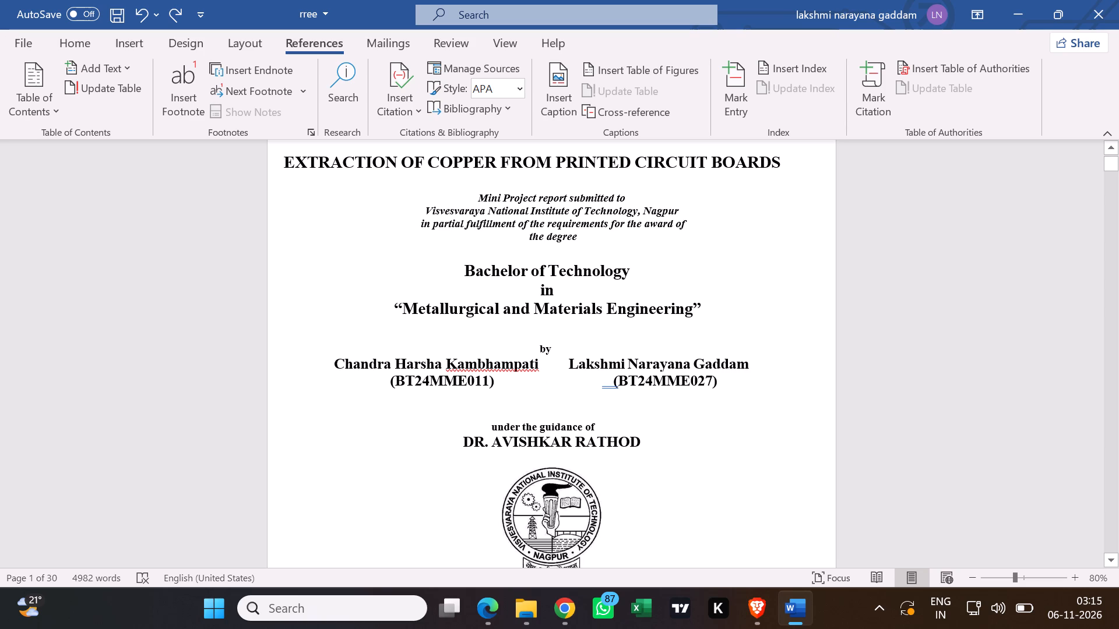
pyautogui.moveTo(330, 363); pyautogui.dragTo(666, 380)
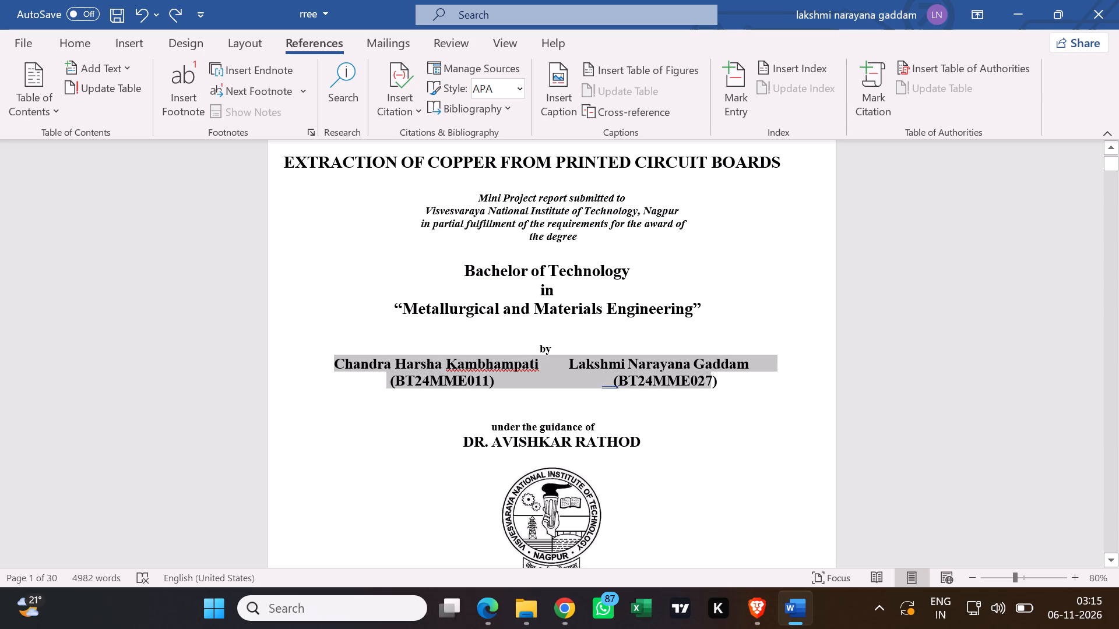
pyautogui.moveTo(666, 380); pyautogui.dragTo(724, 383)
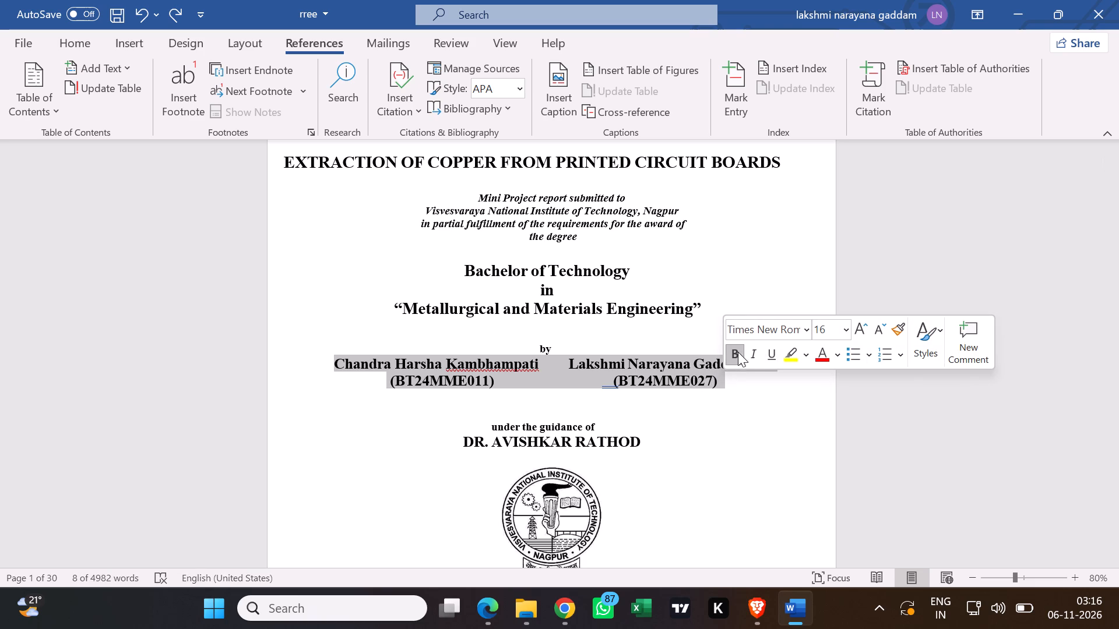
pyautogui.click(685, 438)
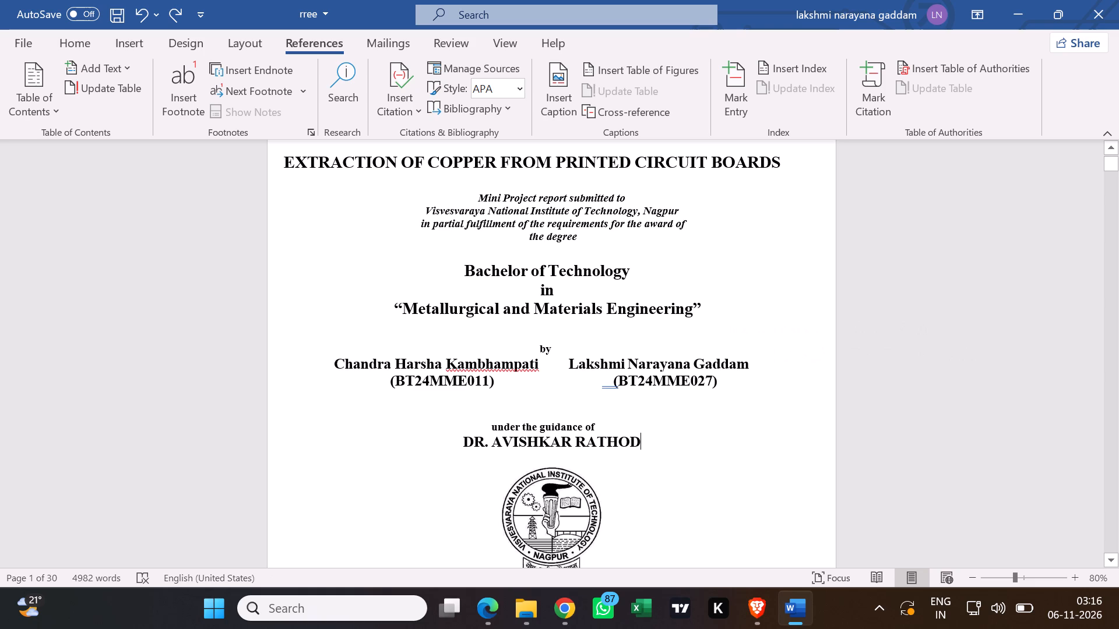
pyautogui.moveTo(488, 426); pyautogui.dragTo(561, 420)
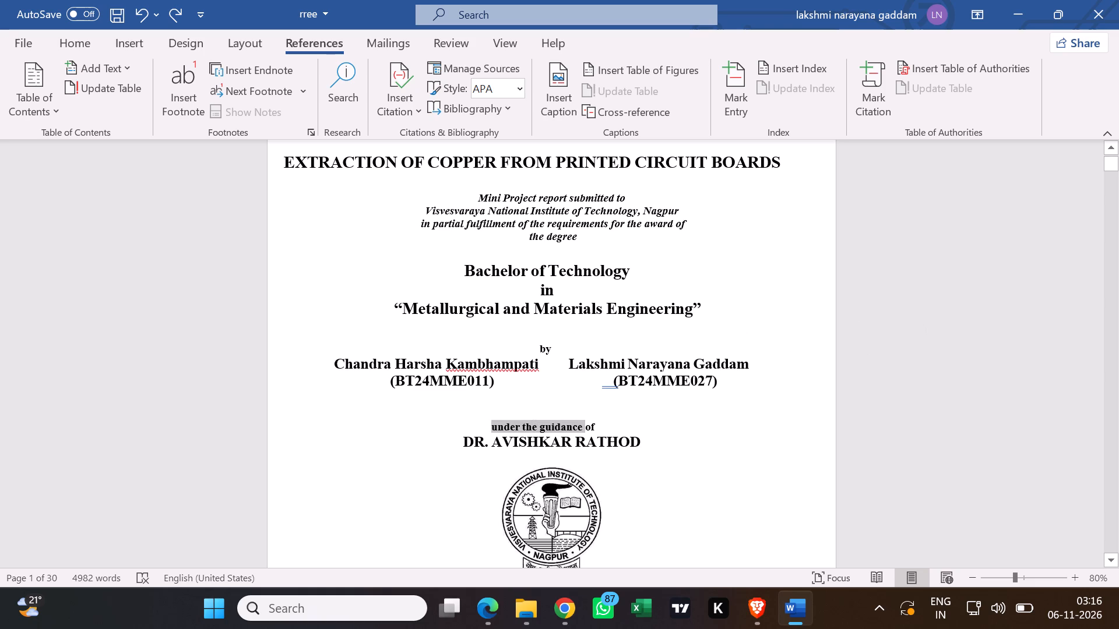
pyautogui.moveTo(561, 420); pyautogui.dragTo(597, 428)
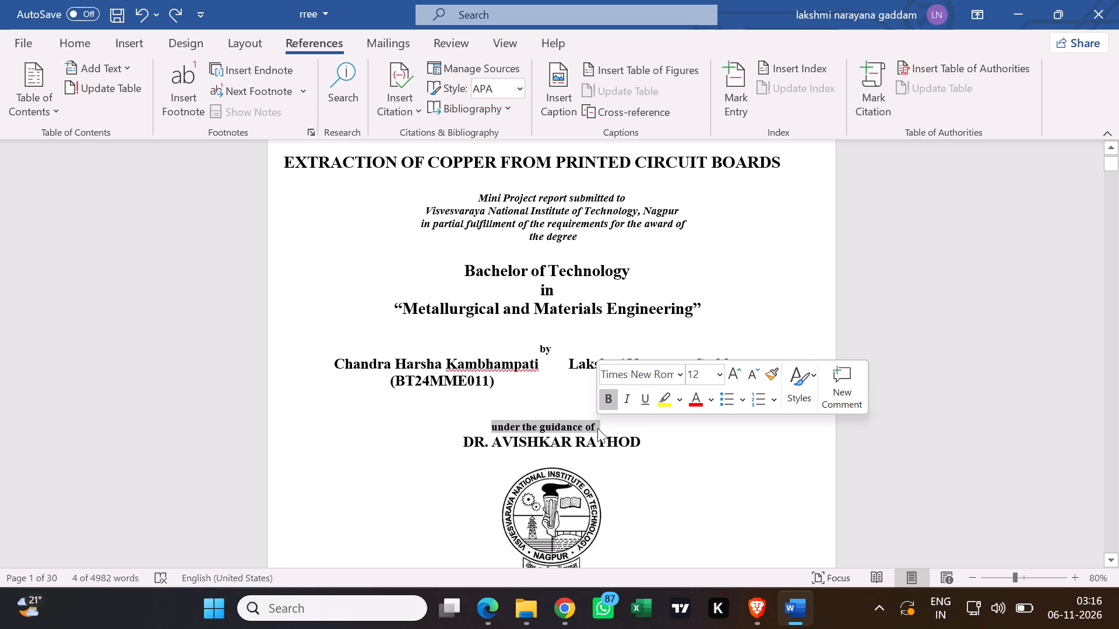
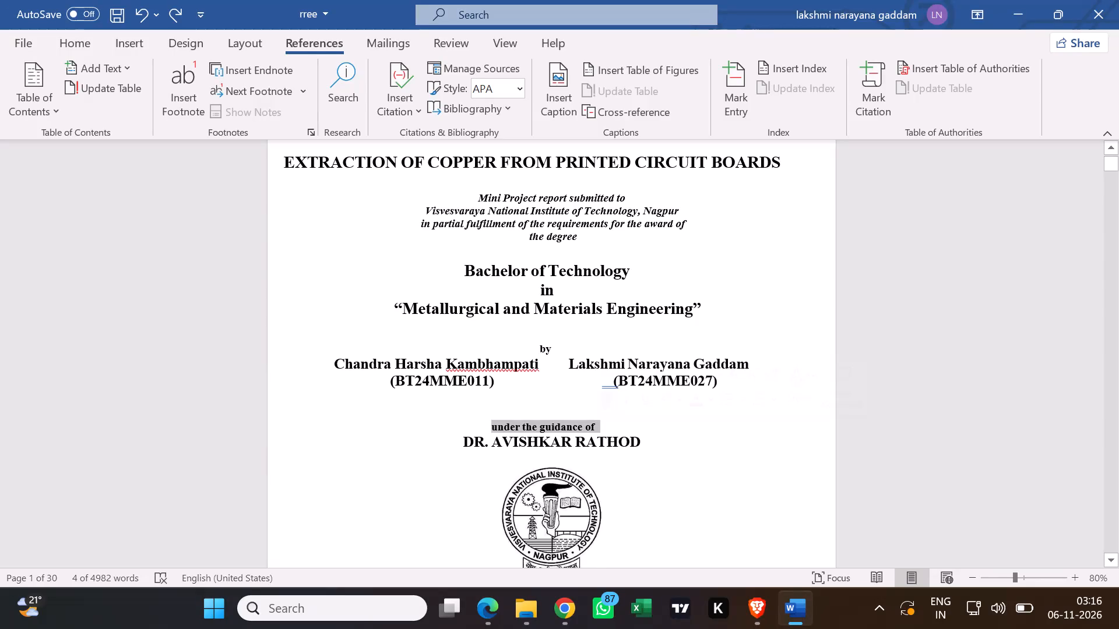
# Check the formatting of the guide's name below "under the guidance of" on the cover page.
pyautogui.click(643, 442)
pyautogui.moveTo(643, 442); pyautogui.dragTo(528, 435)
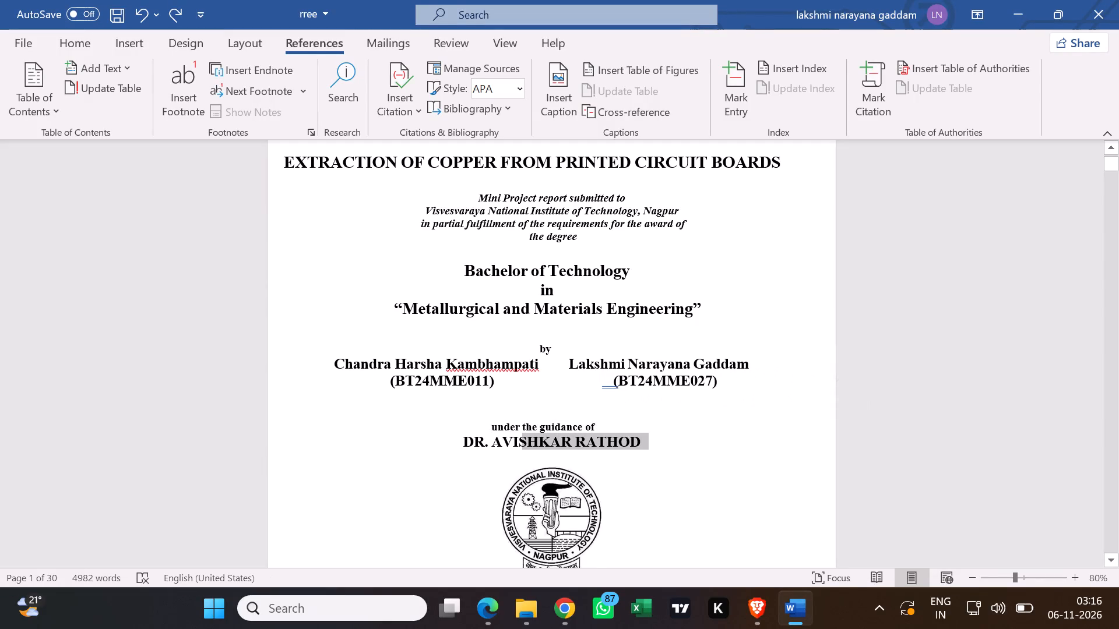
pyautogui.moveTo(528, 435); pyautogui.dragTo(466, 439)
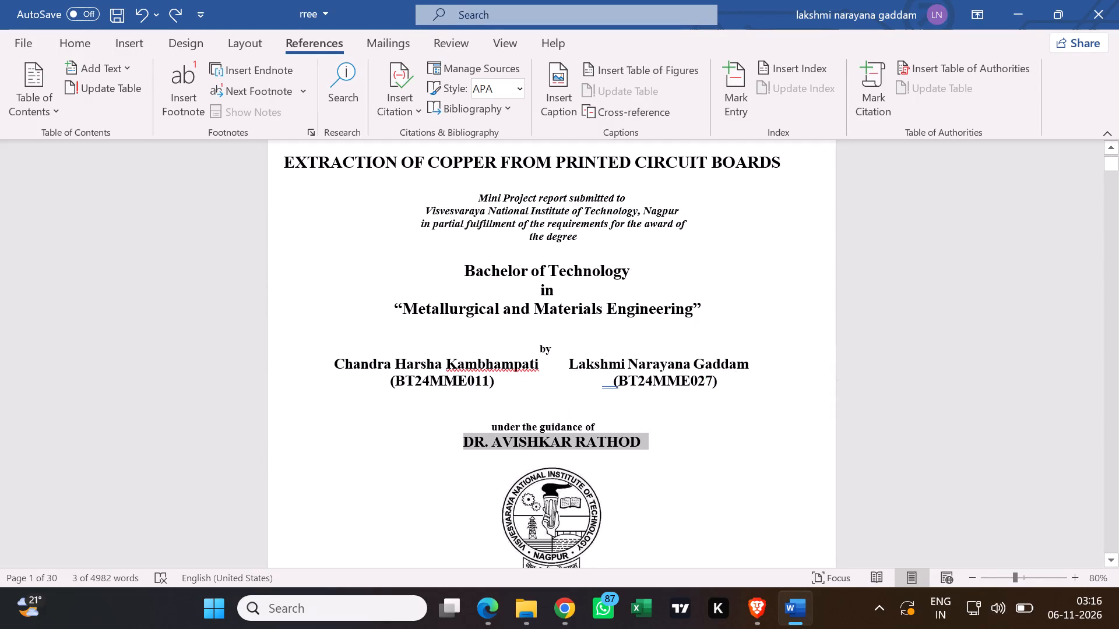
pyautogui.click(402, 464)
pyautogui.moveTo(462, 442); pyautogui.dragTo(509, 437)
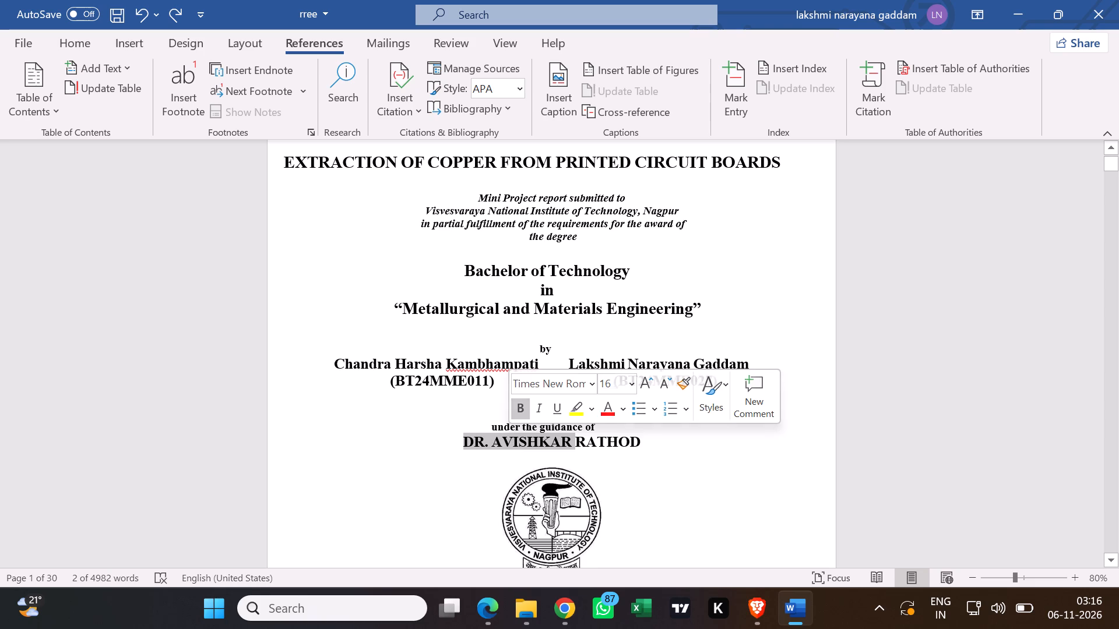
pyautogui.click(418, 462)
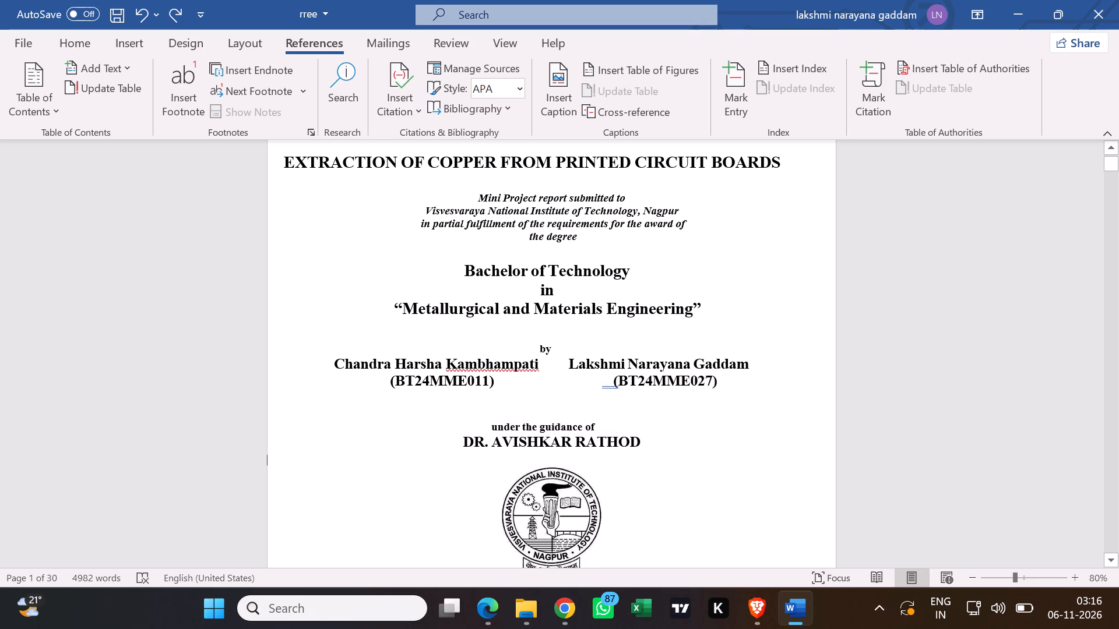
# Move "Nagpur 440 010 (India)" onto its own line below the institute name at the bottom of the cover page.
pyautogui.scroll(-7, 417, 465)
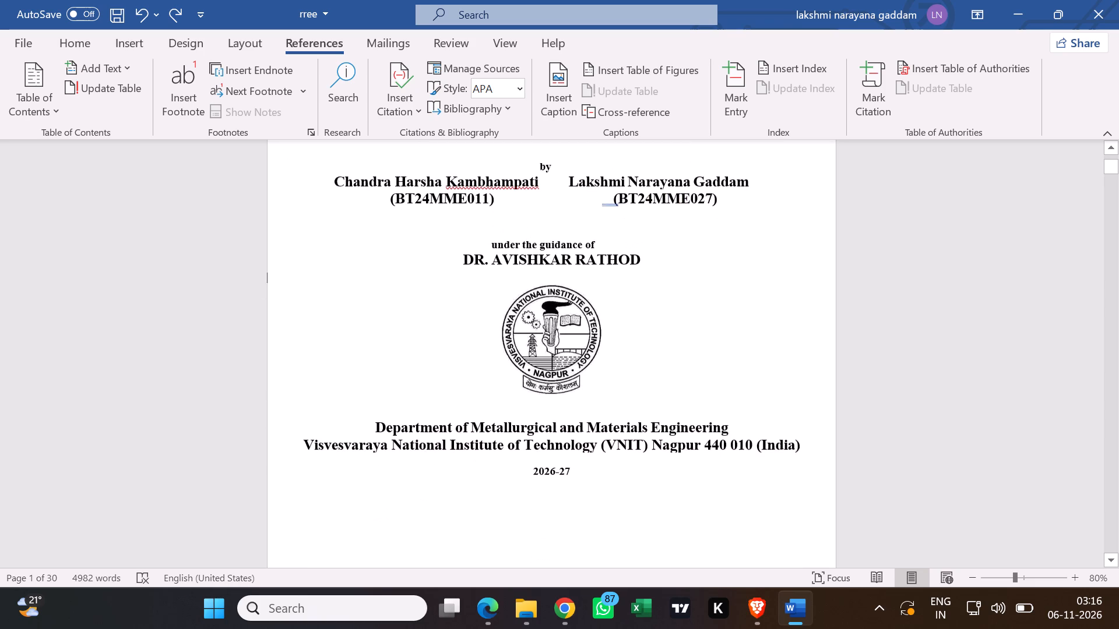
pyautogui.scroll(-1, 413, 467)
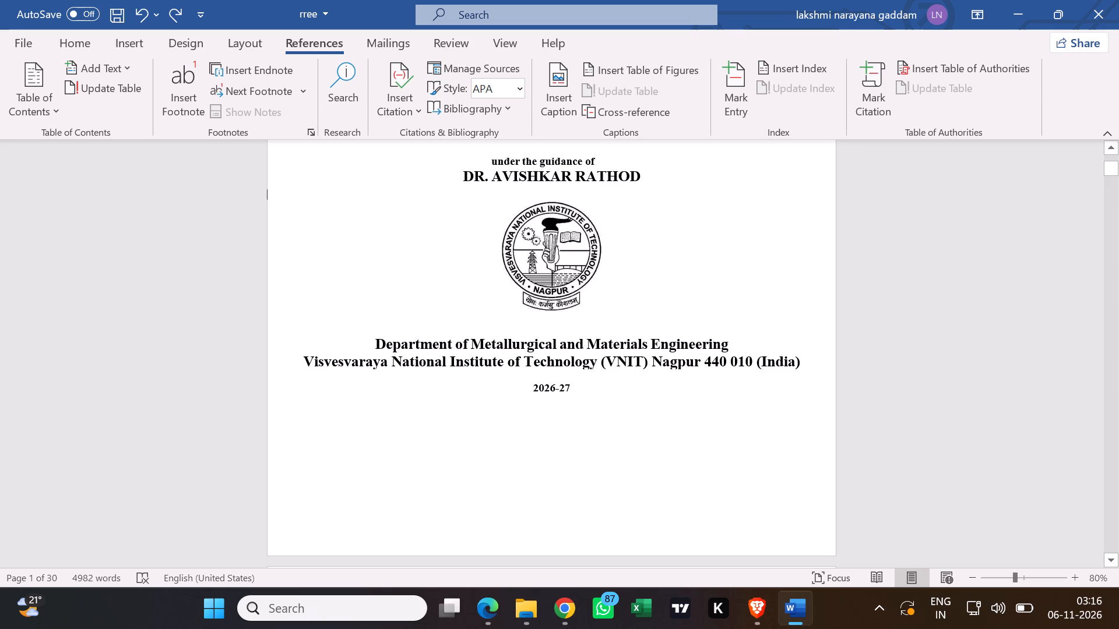
pyautogui.click(650, 361)
pyautogui.press('Return')
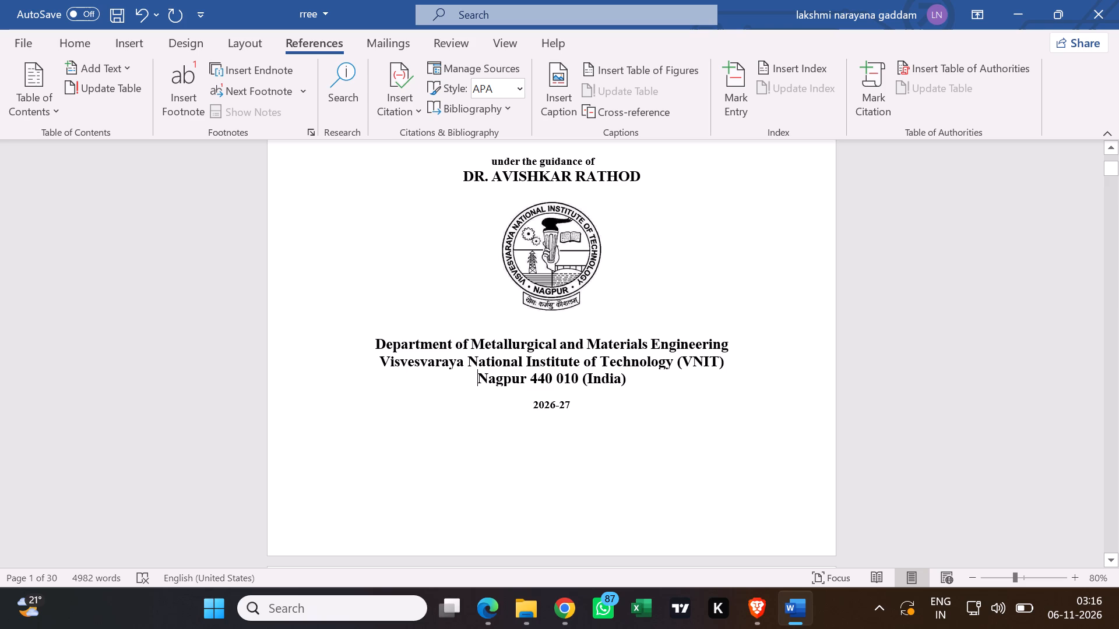
pyautogui.moveTo(634, 383); pyautogui.dragTo(374, 347)
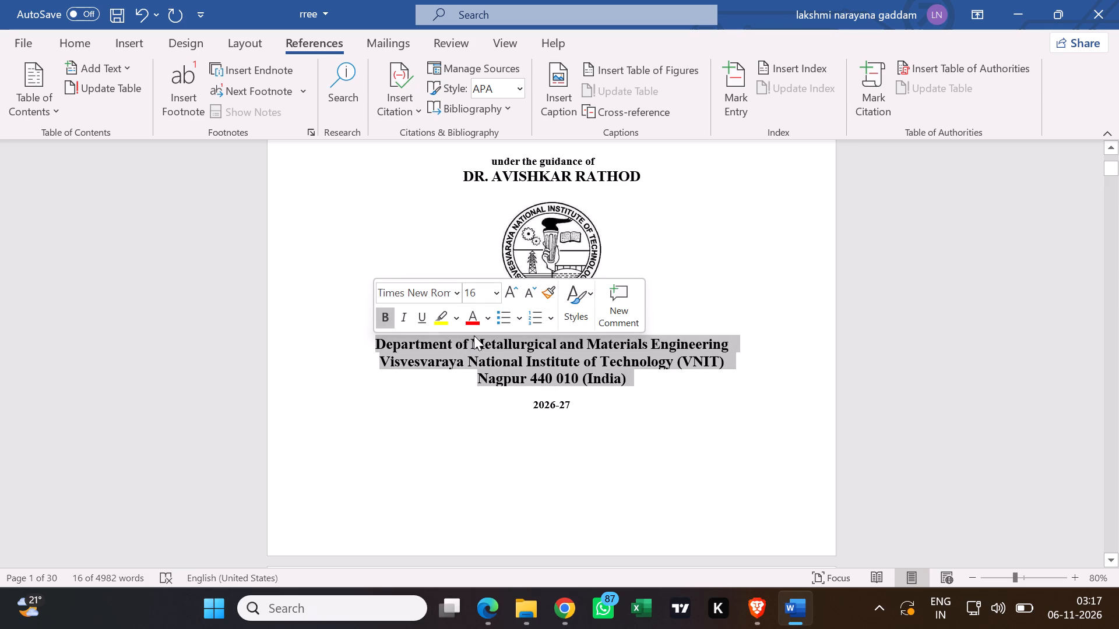
pyautogui.click(390, 404)
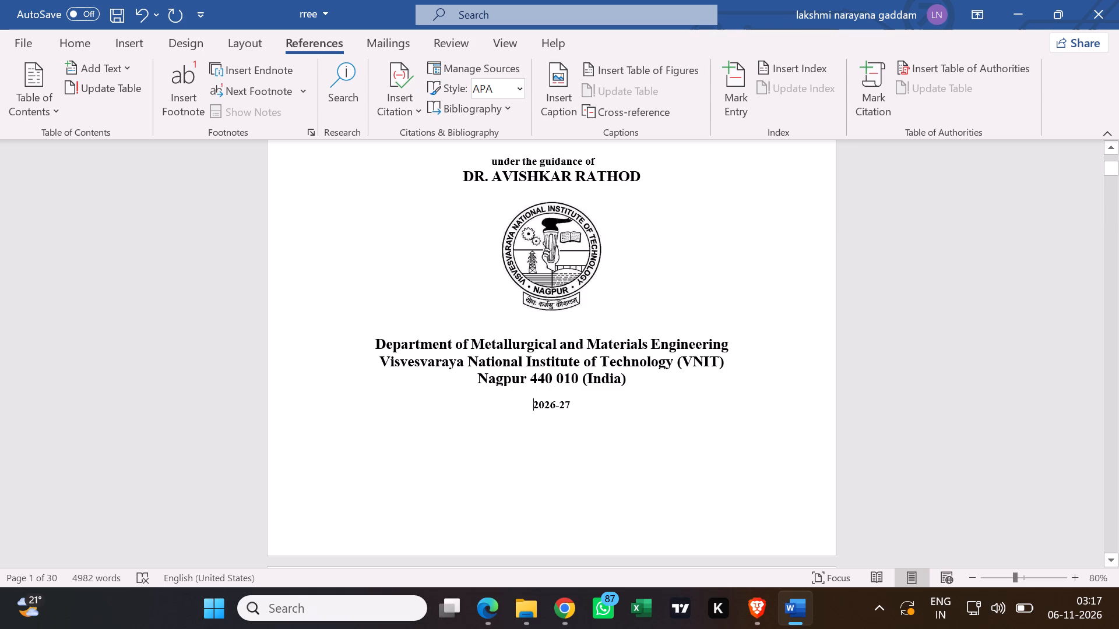
# Format the cover page year "2026-27" with the Normal style, centred, bold, at font size 16.
pyautogui.moveTo(573, 406); pyautogui.dragTo(541, 404)
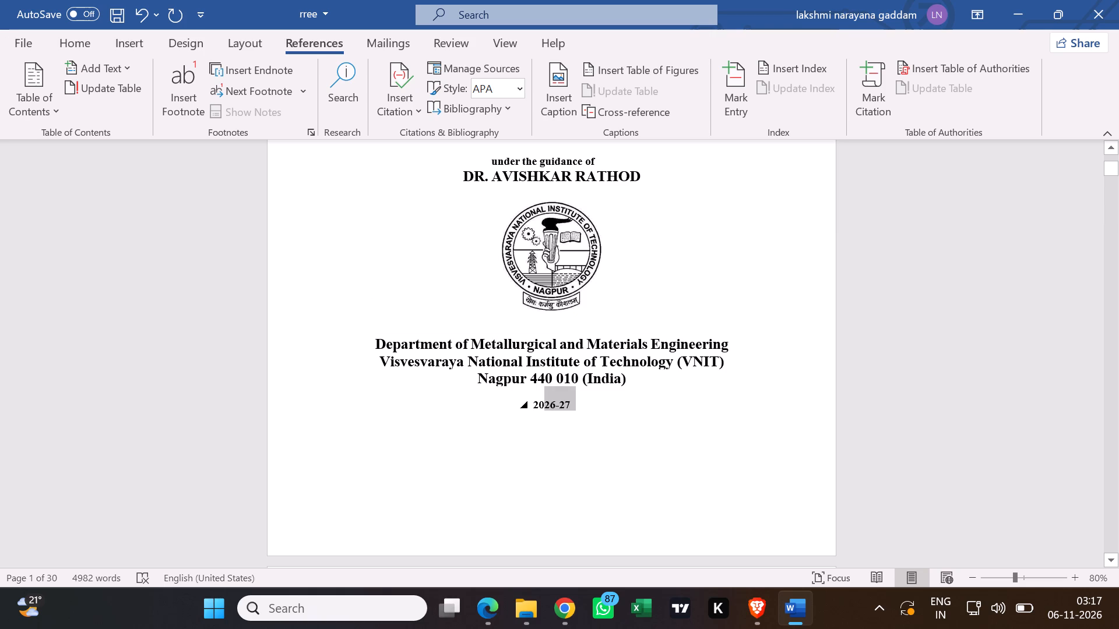
pyautogui.moveTo(541, 404); pyautogui.dragTo(540, 404)
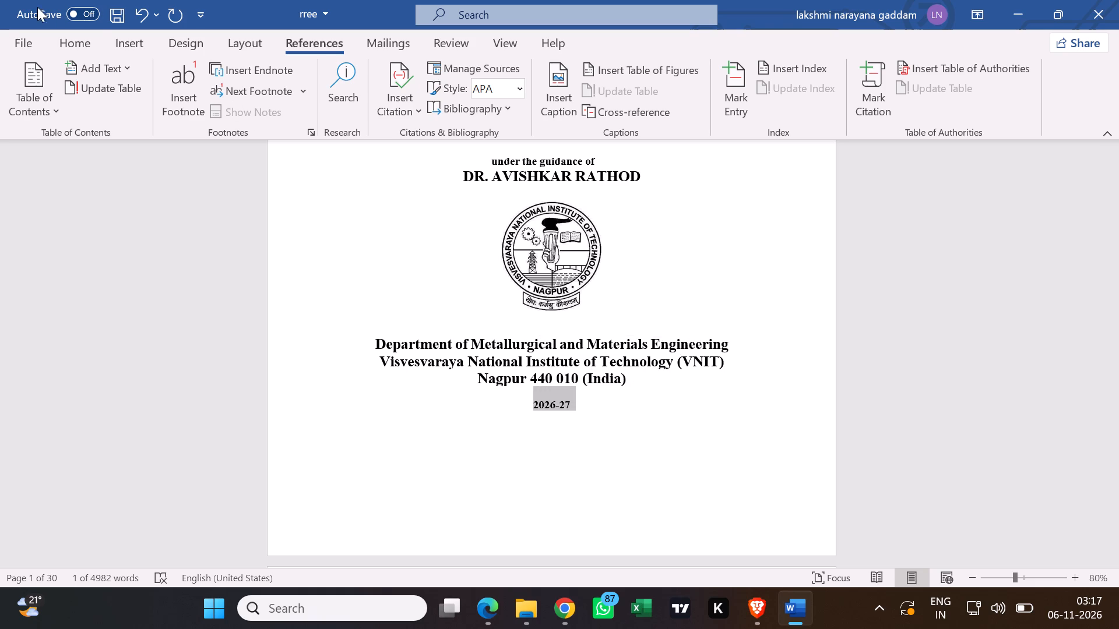
pyautogui.click(83, 45)
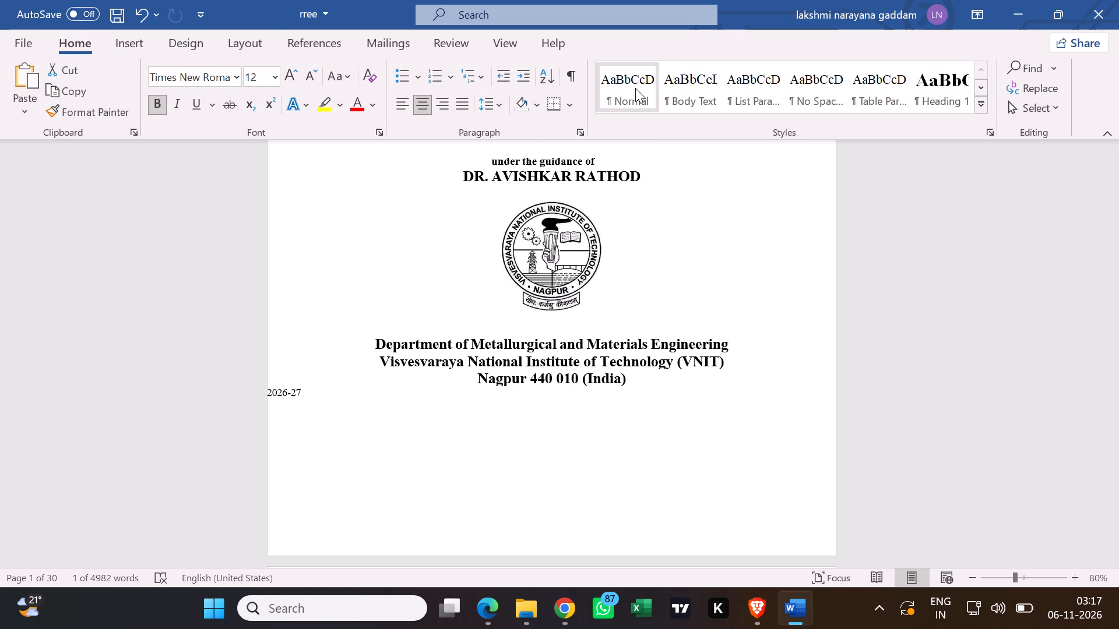
pyautogui.click(635, 88)
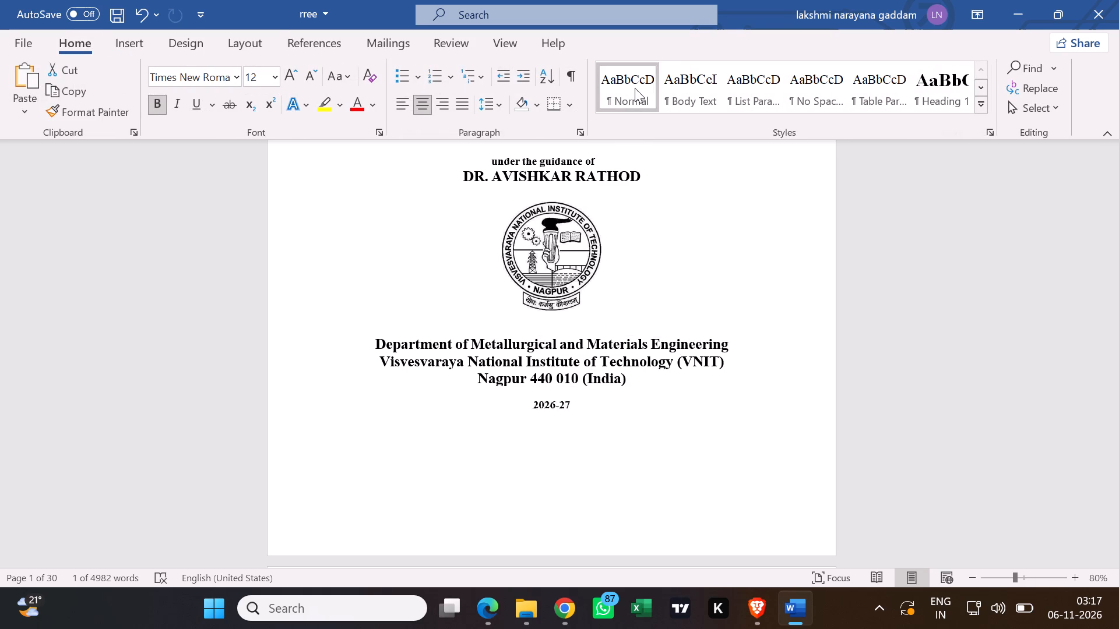
pyautogui.click(421, 108)
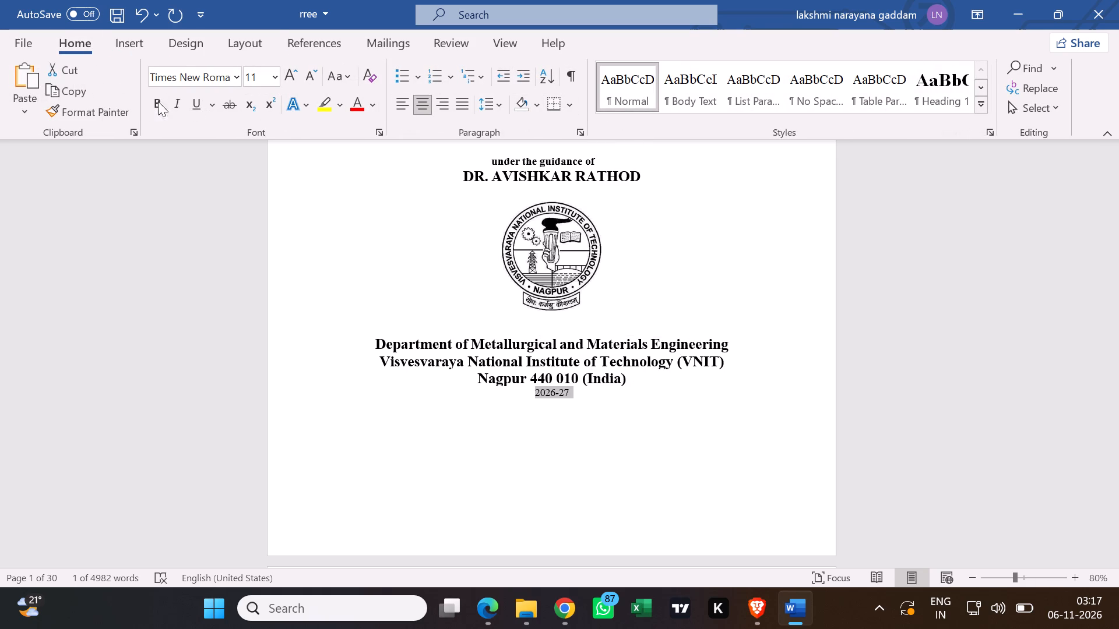
pyautogui.click(155, 101)
pyautogui.click(277, 76)
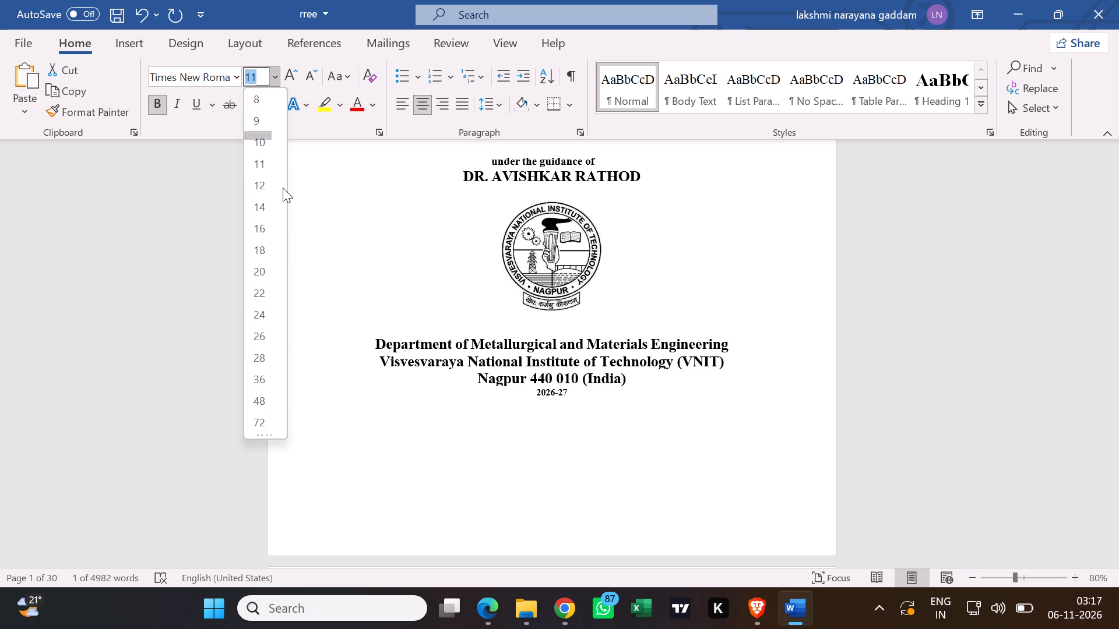
pyautogui.click(273, 228)
pyautogui.click(255, 227)
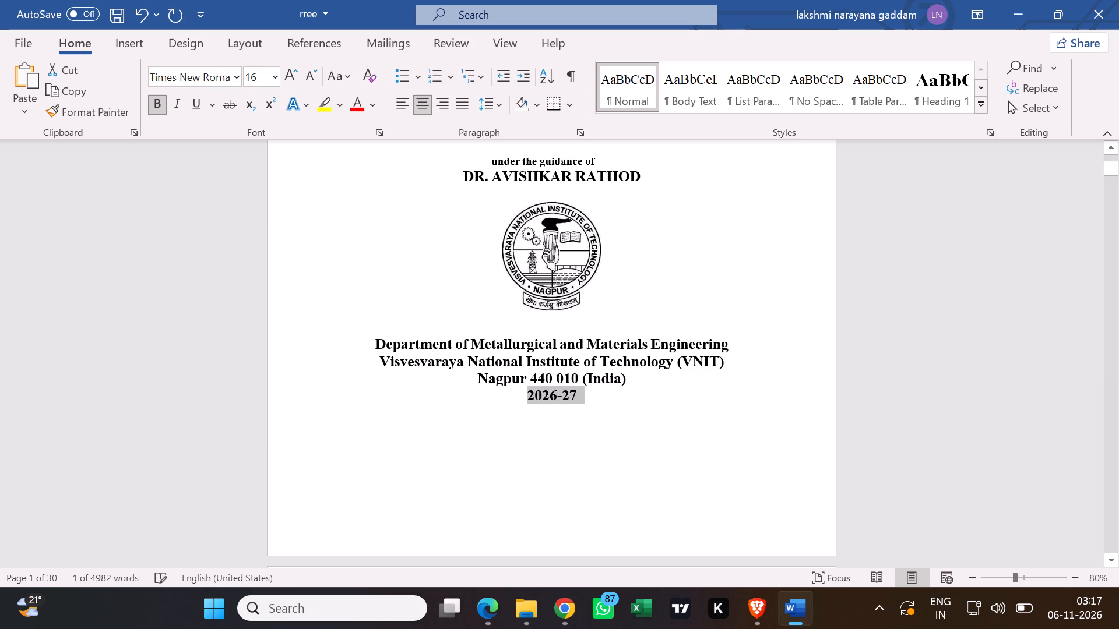
# Insert three blank lines between "Nagpur 440 010 (India)" and the year "2026-27" on the cover page.
pyautogui.click(635, 379)
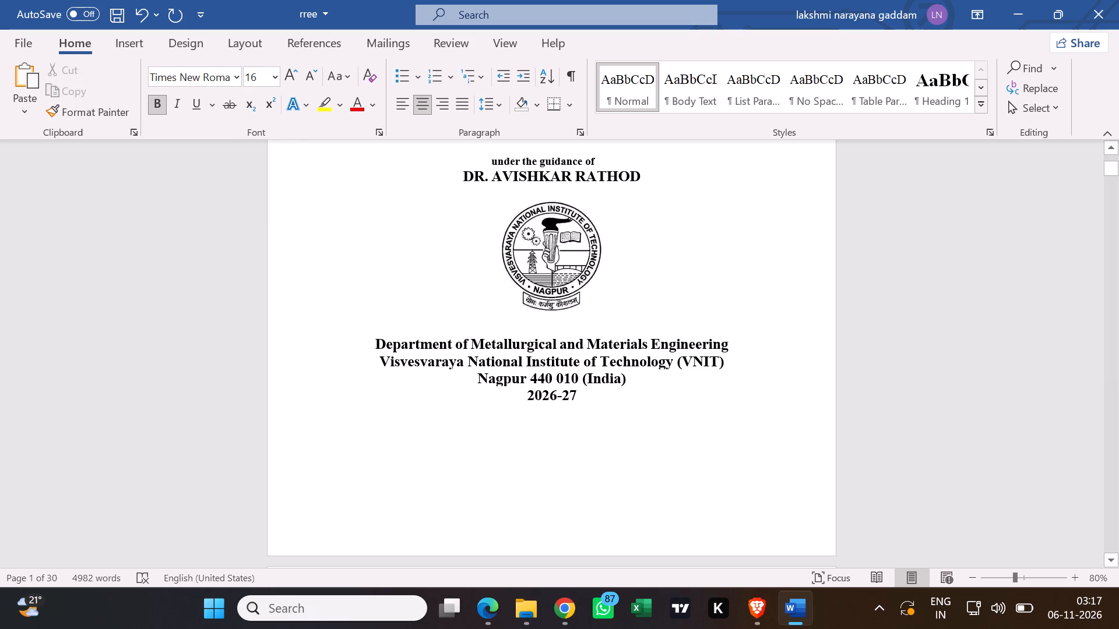
pyautogui.press('Return')
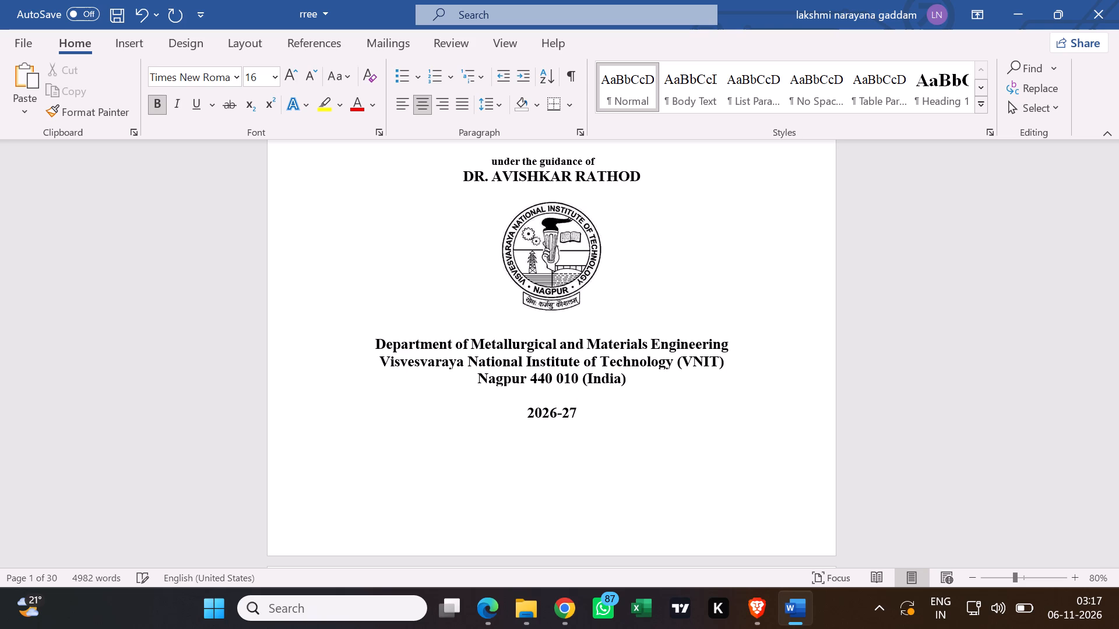
pyautogui.press('Return')
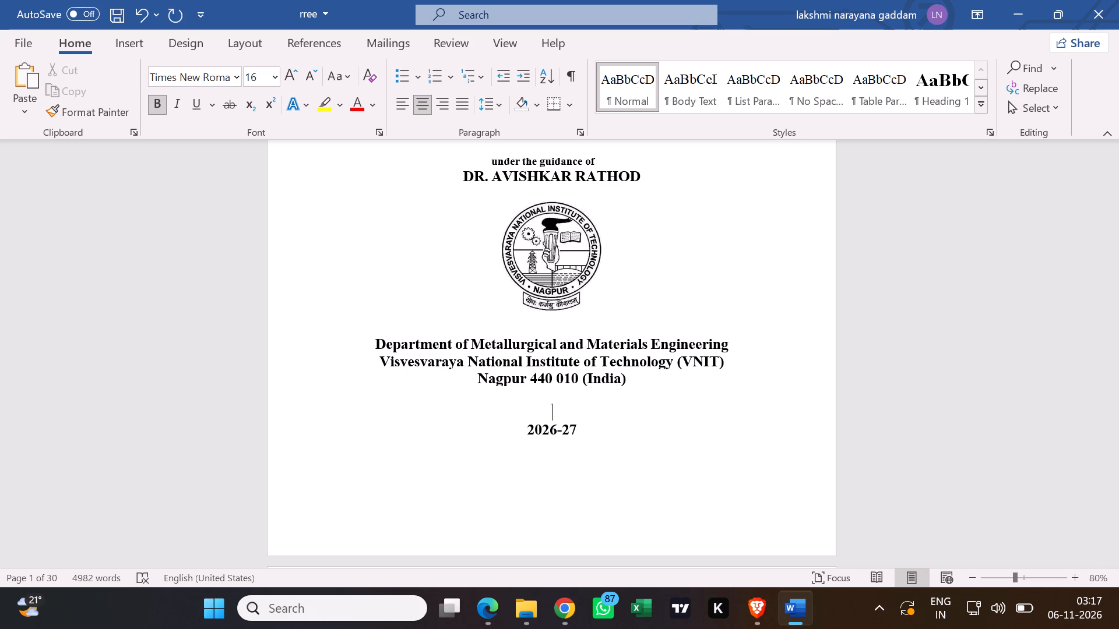
pyautogui.press('Return')
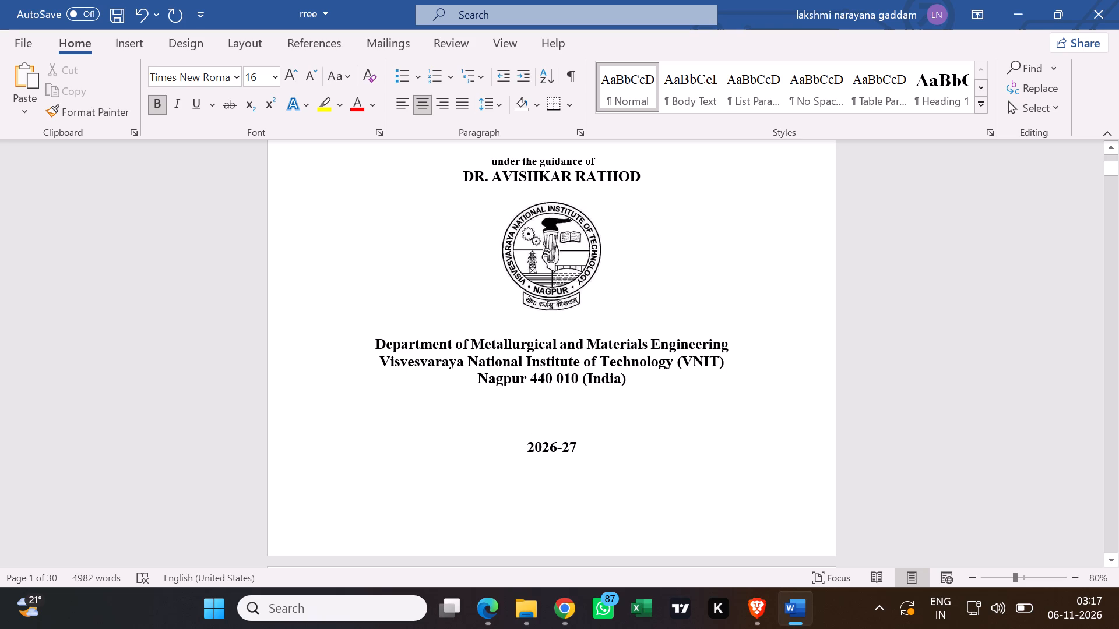
pyautogui.click(589, 411)
pyautogui.click(649, 468)
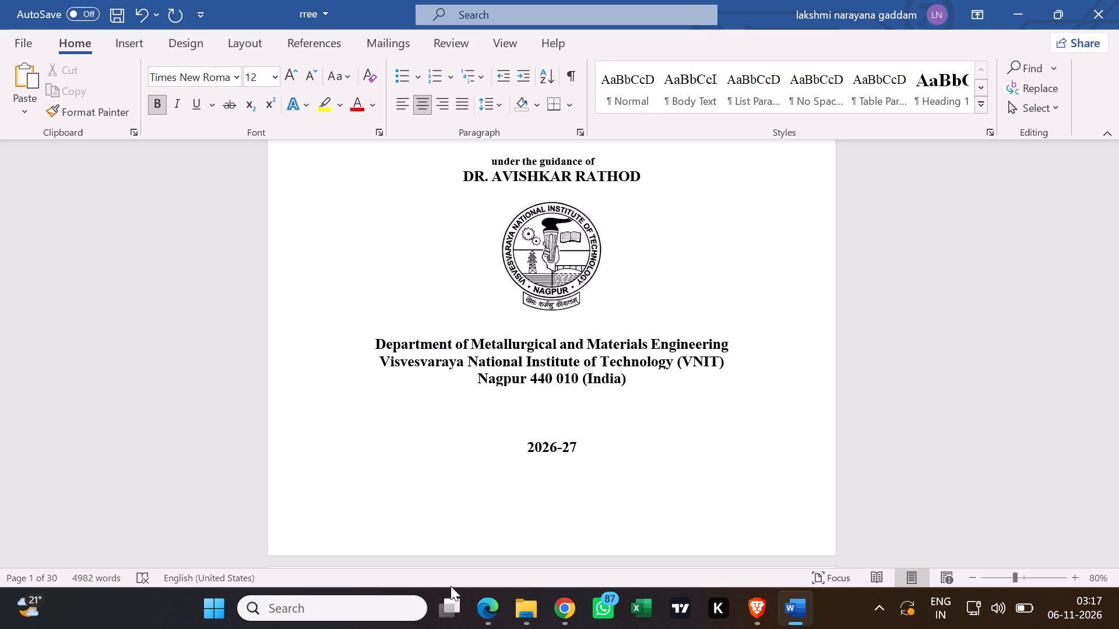
# Add one blank line above "Department of Metallurgical and Materials Engineering", below the institute emblem.
pyautogui.scroll(1, 416, 476)
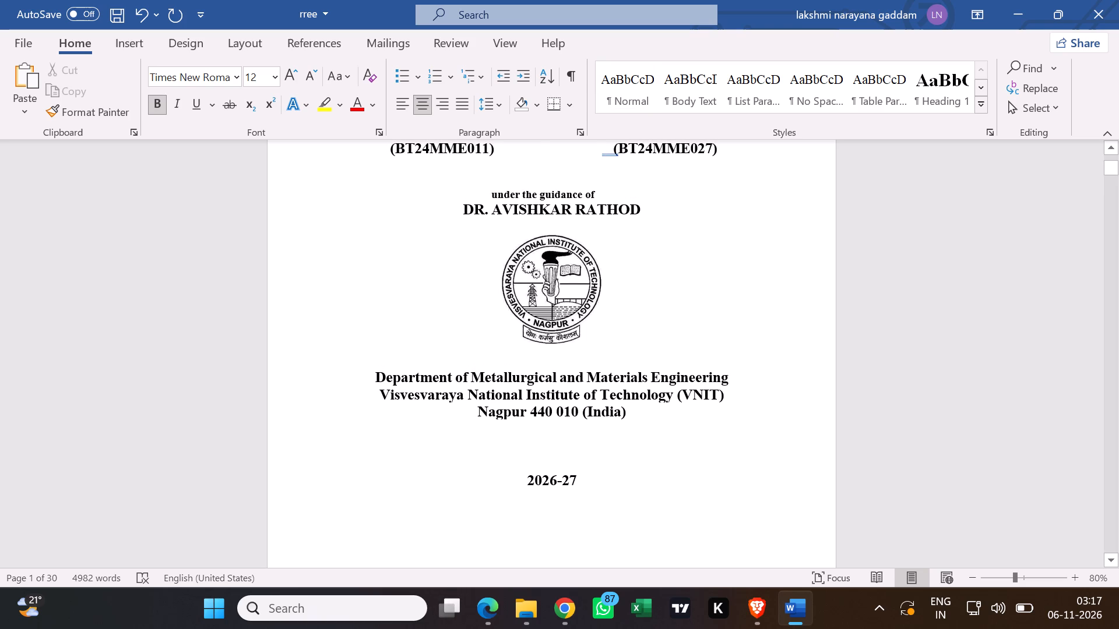
pyautogui.click(614, 351)
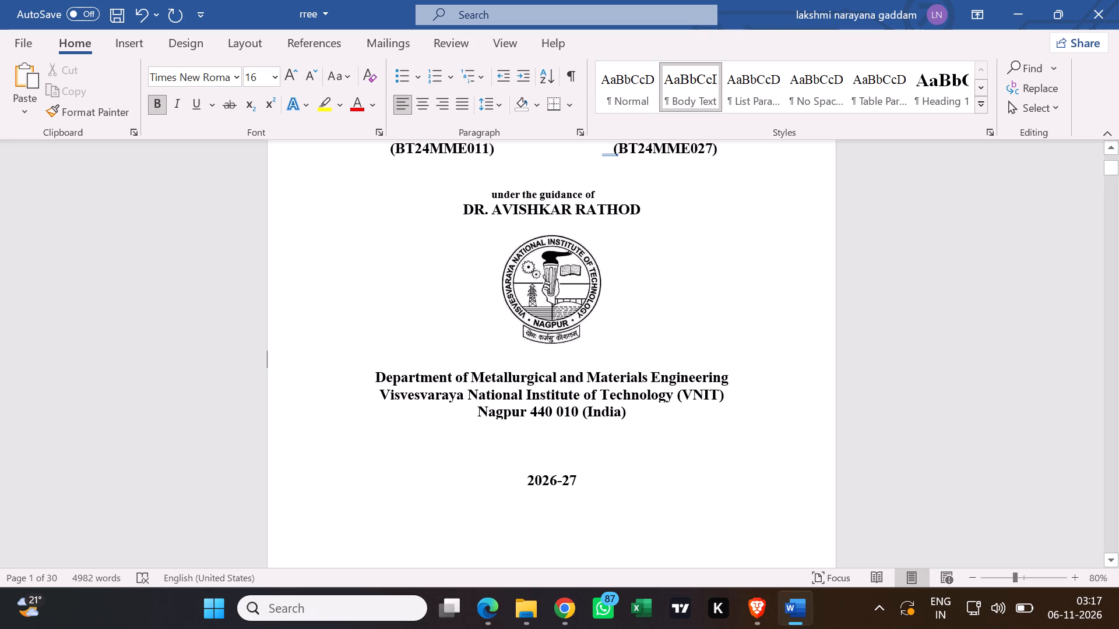
pyautogui.click(357, 376)
pyautogui.press('Return')
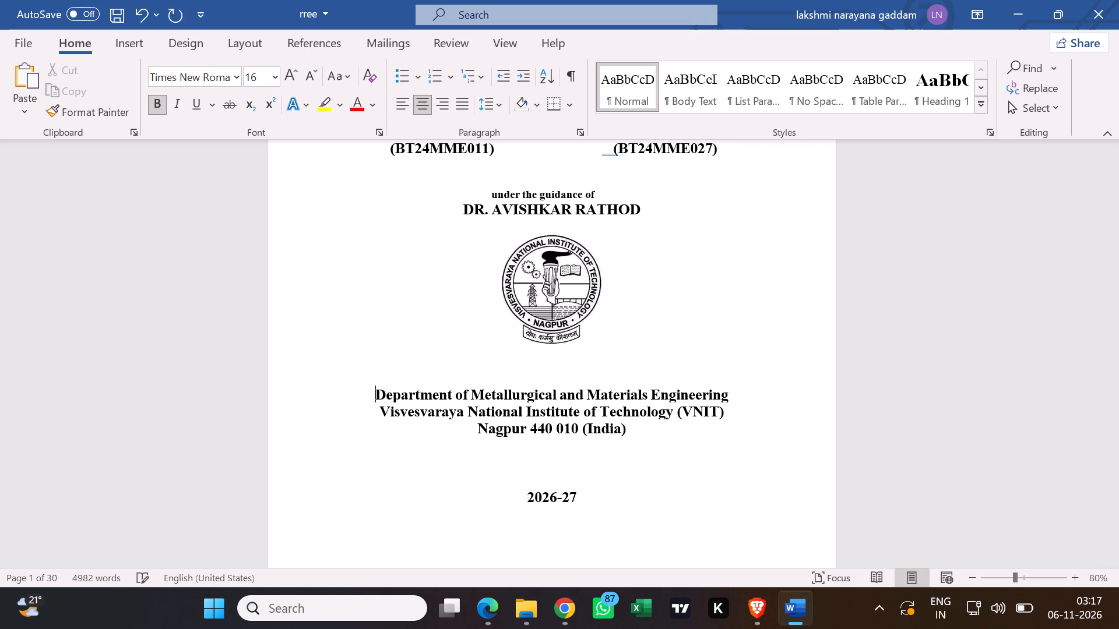
pyautogui.scroll(2, 741, 490)
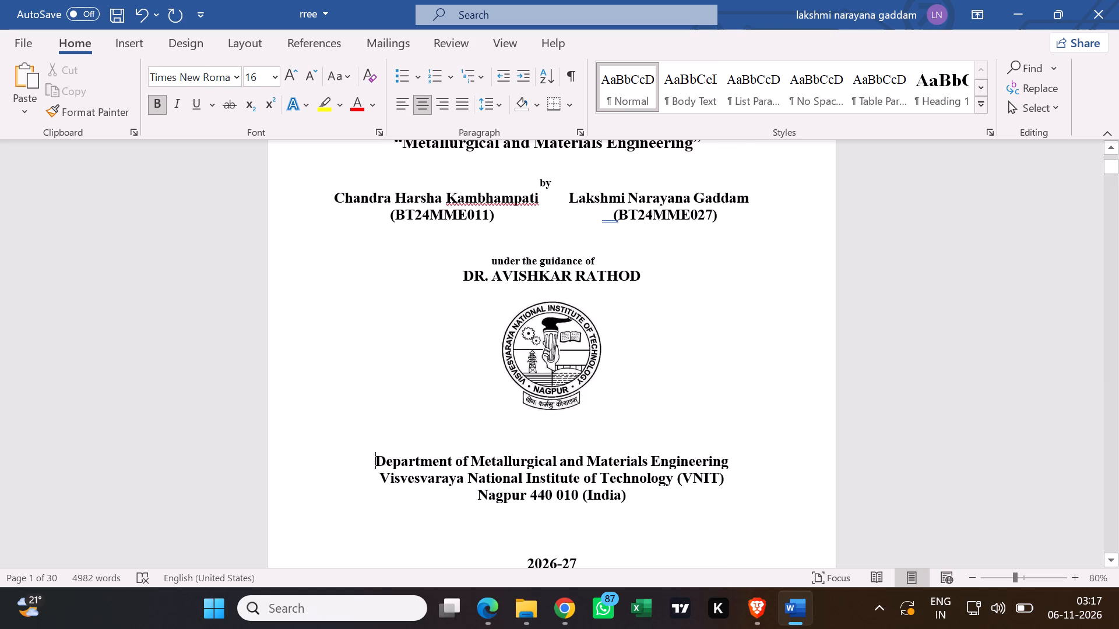
pyautogui.click(845, 472)
pyautogui.click(914, 482)
# Add one blank line between the guide's name and the institute emblem on the cover page.
pyautogui.click(650, 277)
pyautogui.click(458, 306)
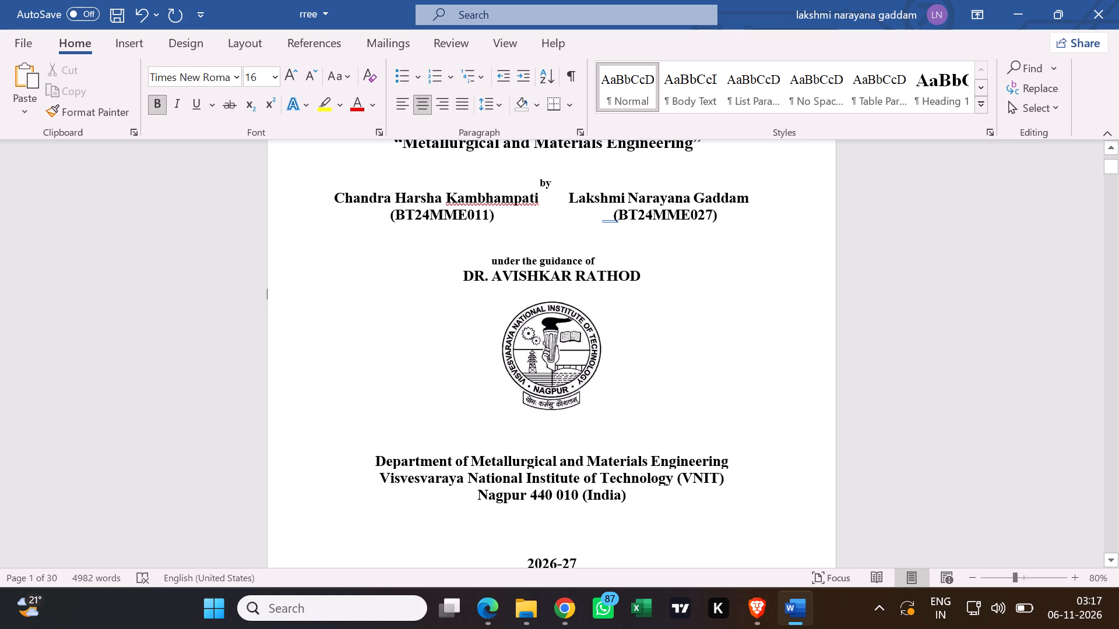
pyautogui.click(460, 316)
pyautogui.click(409, 304)
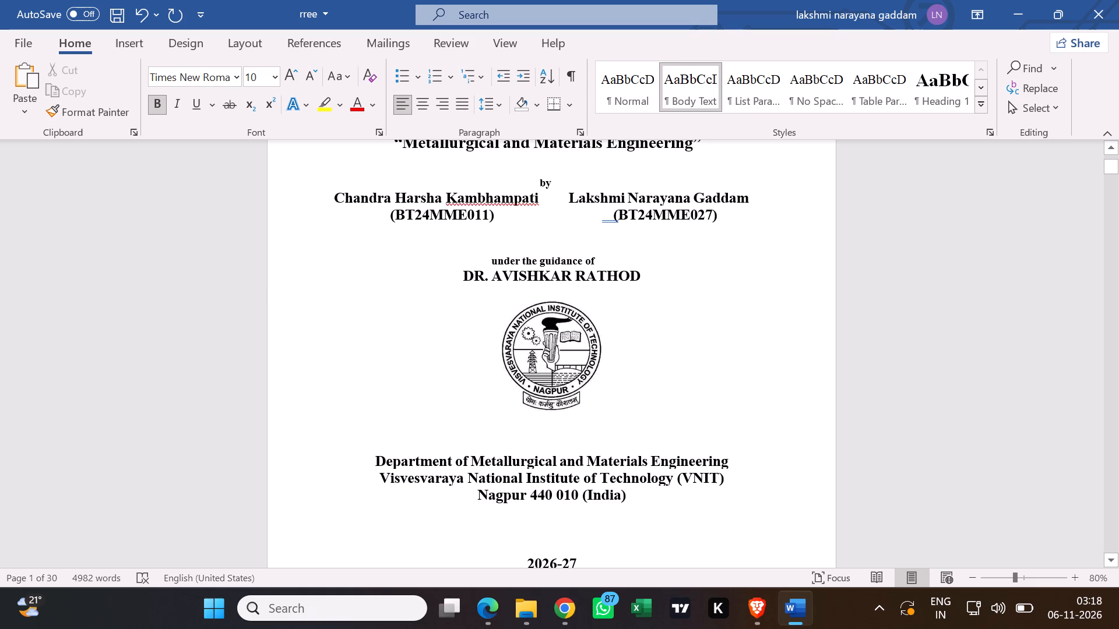
pyautogui.click(655, 275)
pyautogui.press('Return')
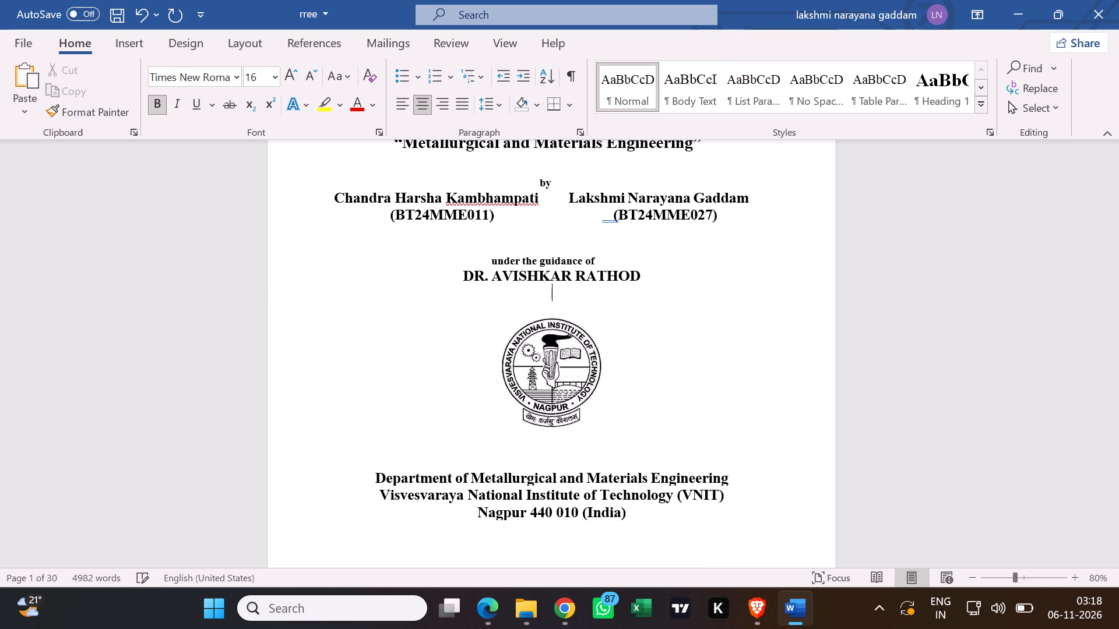
# Remove one blank line between "Nagpur 440 010 (India)" and the year "2026-27" on the cover page.
pyautogui.scroll(-1, 575, 296)
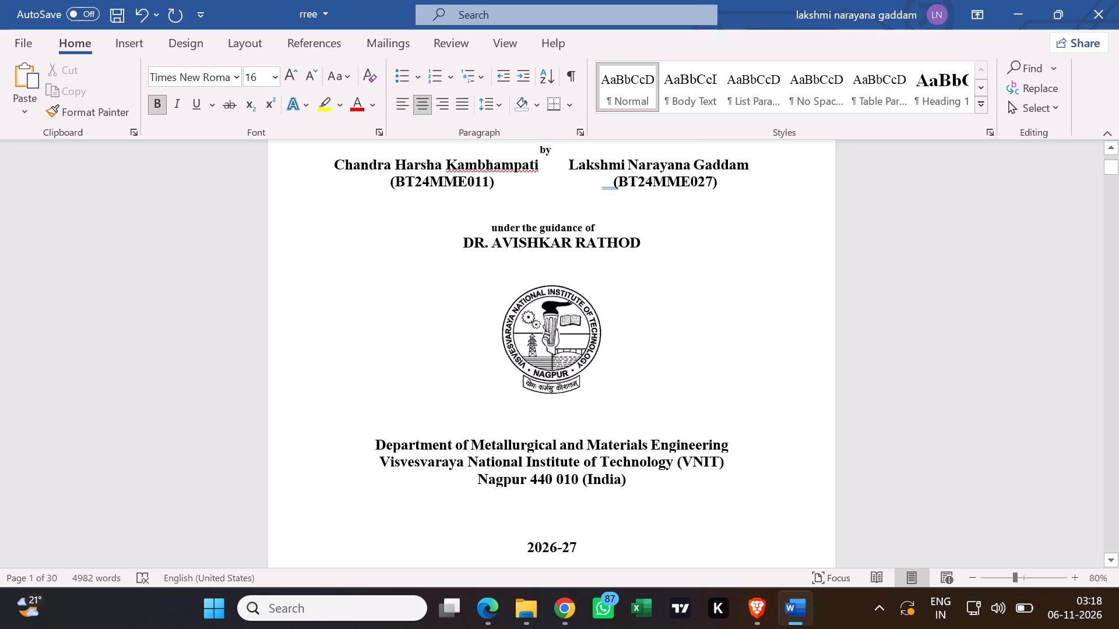
pyautogui.scroll(-3, 577, 367)
pyautogui.scroll(-1, 578, 422)
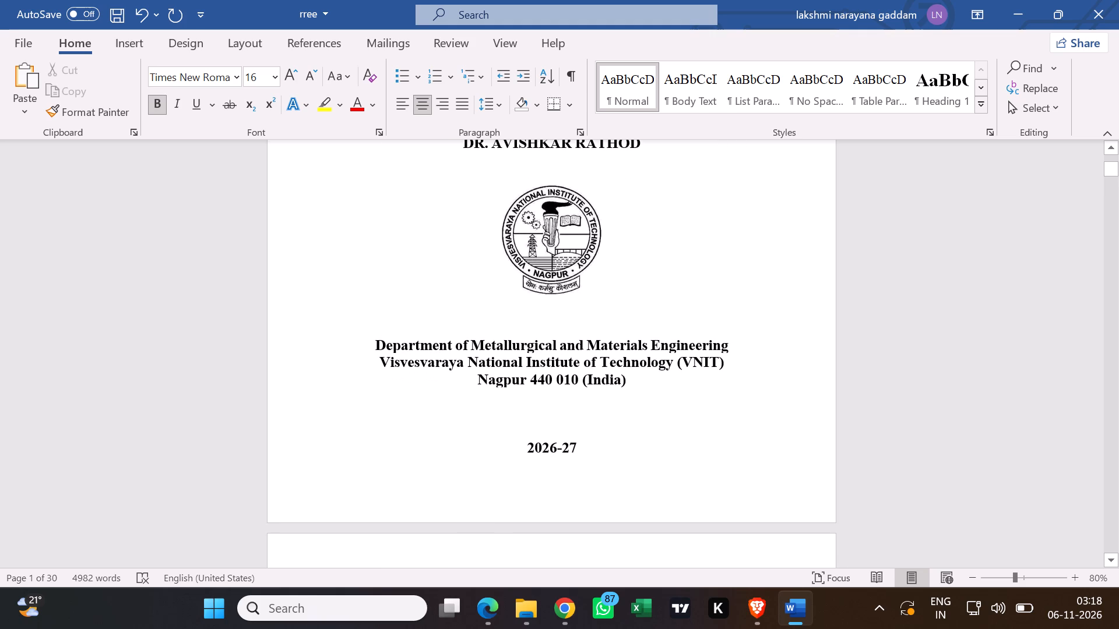
pyautogui.scroll(-2, 600, 444)
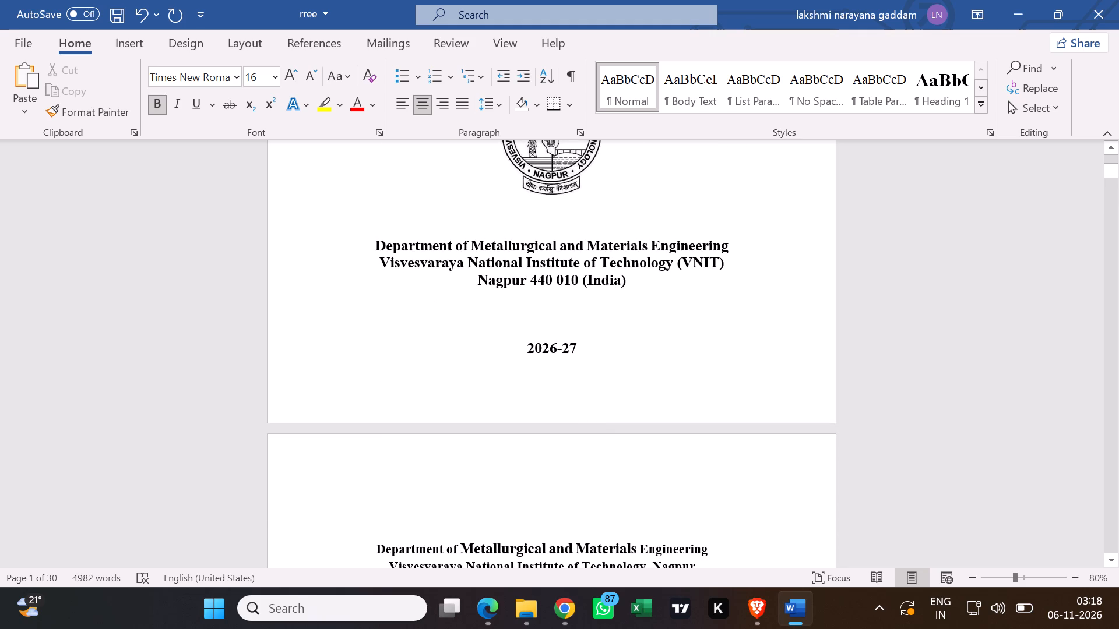
pyautogui.scroll(1, 566, 432)
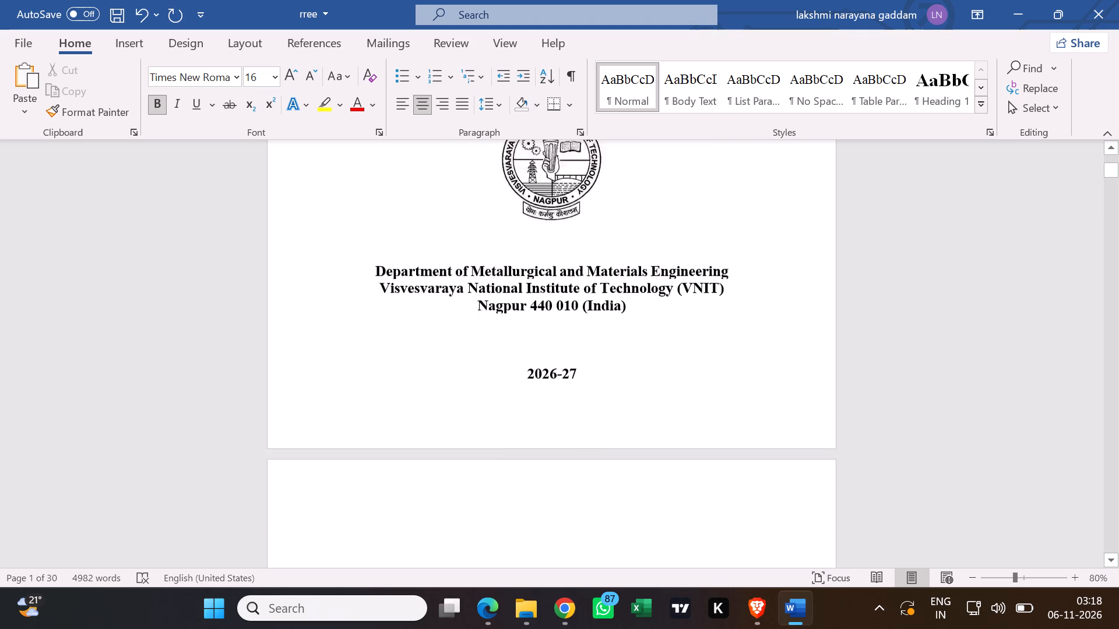
pyautogui.click(536, 360)
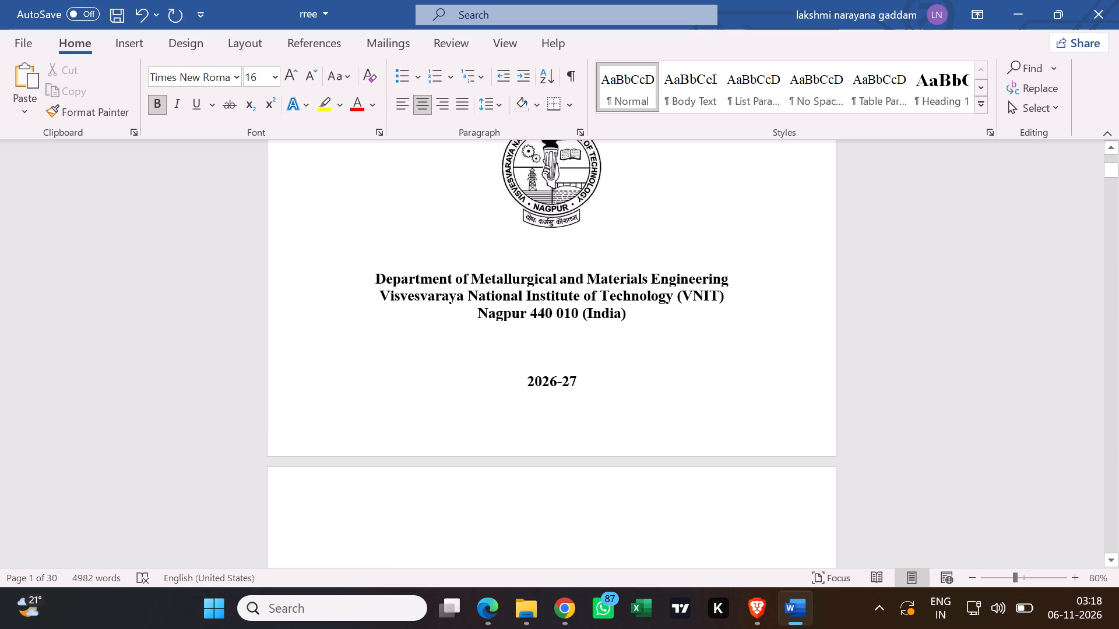
pyautogui.press('BackSpace')
# Add one blank line directly after the year "2026-27" at the bottom of the cover page.
pyautogui.click(591, 365)
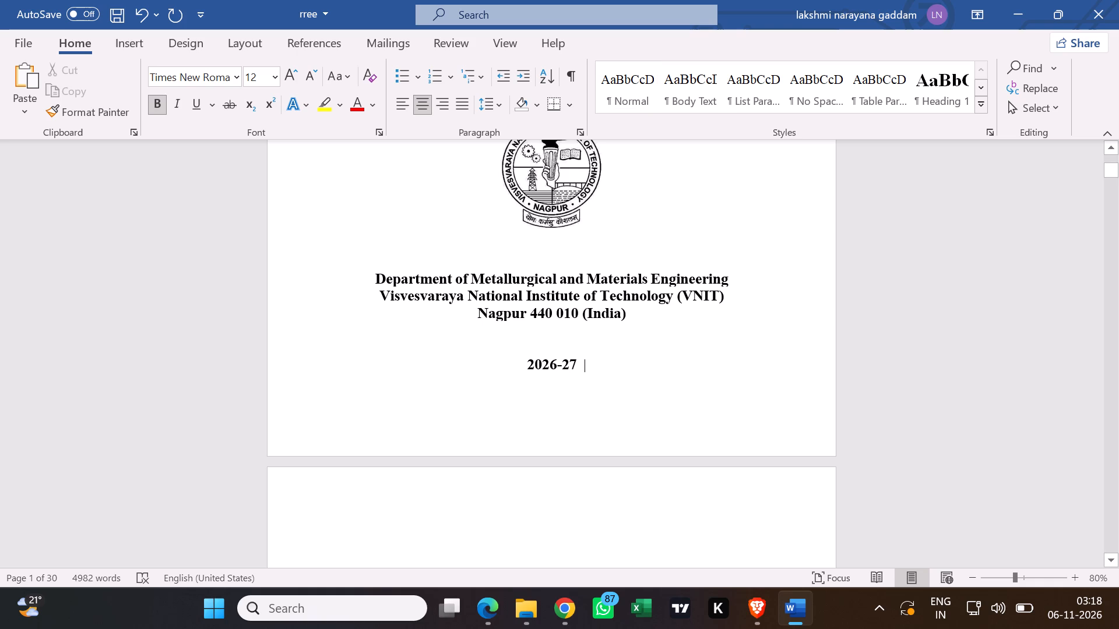
pyautogui.click(576, 363)
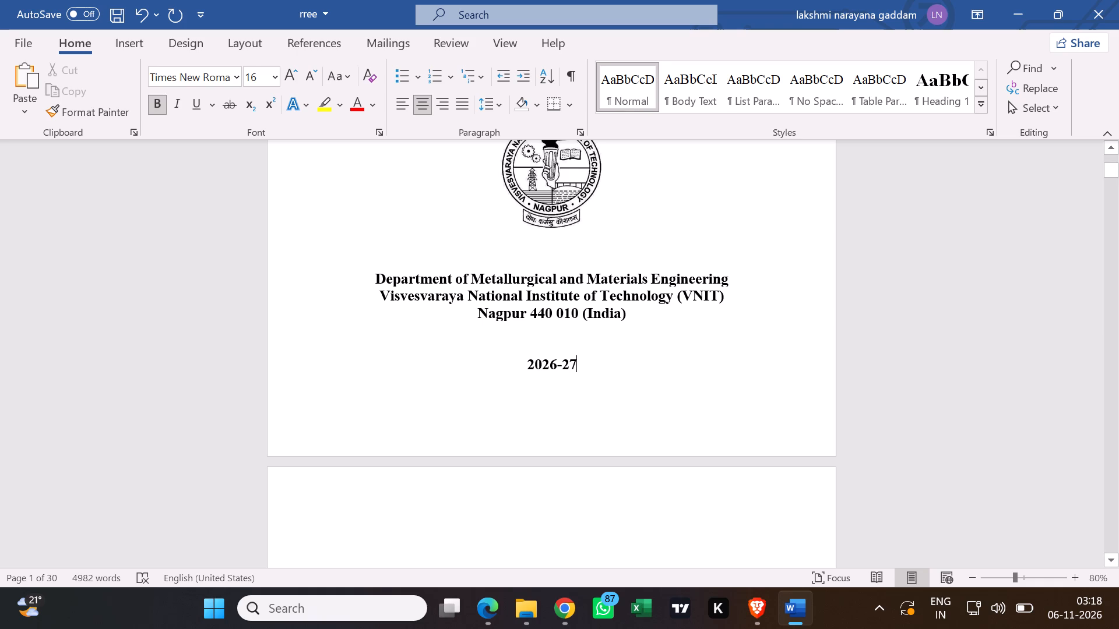
pyautogui.press('Return')
# Minimize the report and close the Edge window showing Trail.pdf.
pyautogui.click(1004, 20)
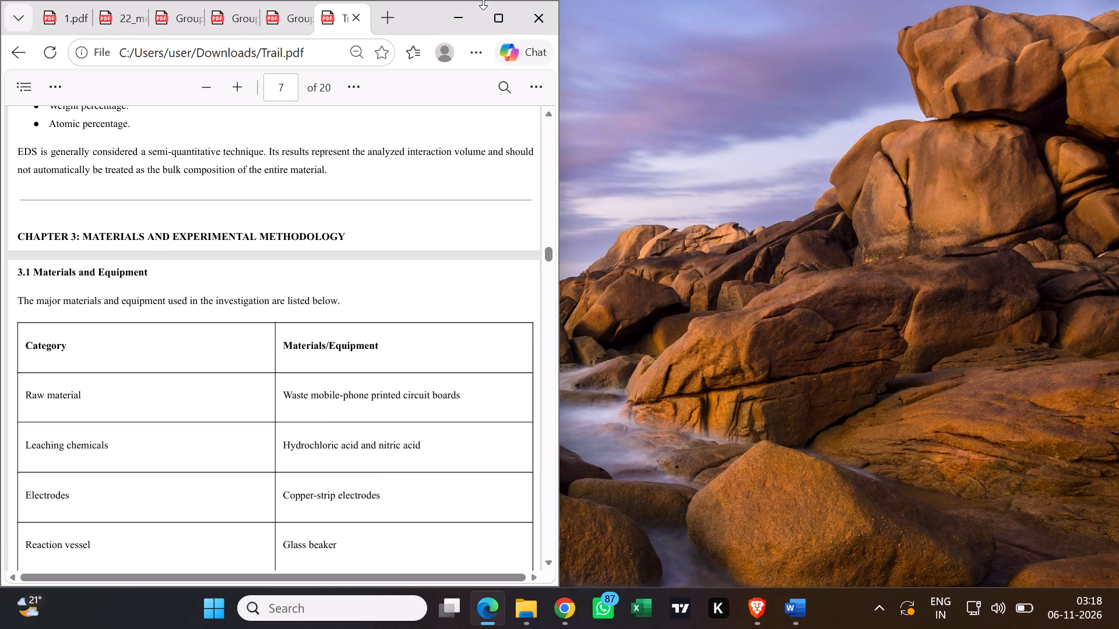
pyautogui.click(533, 15)
# Switch to WhatsApp.
pyautogui.click(599, 600)
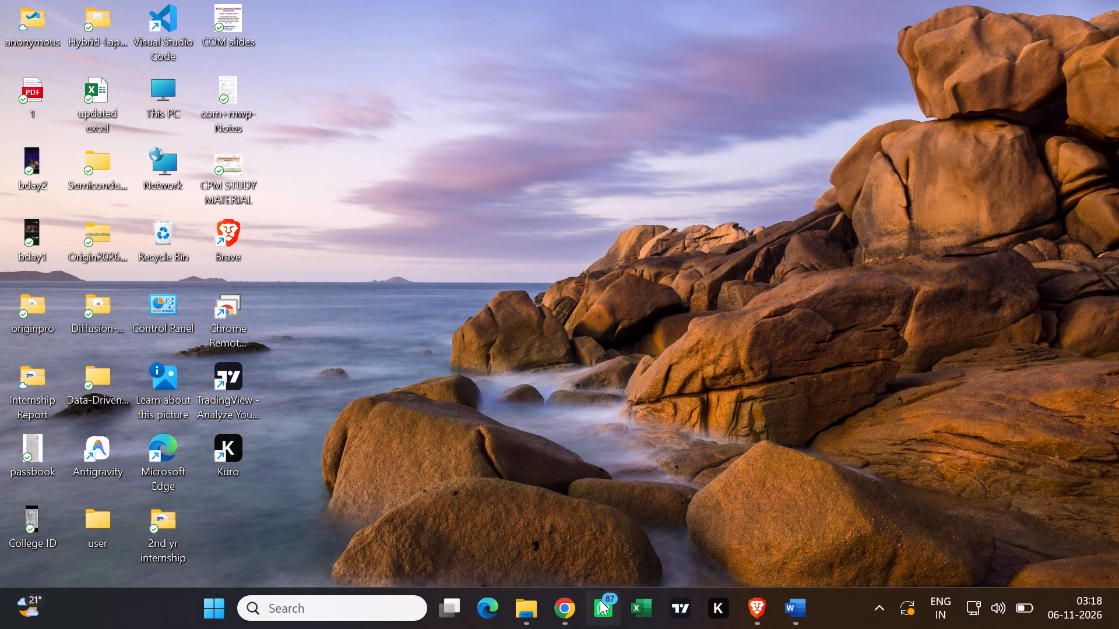
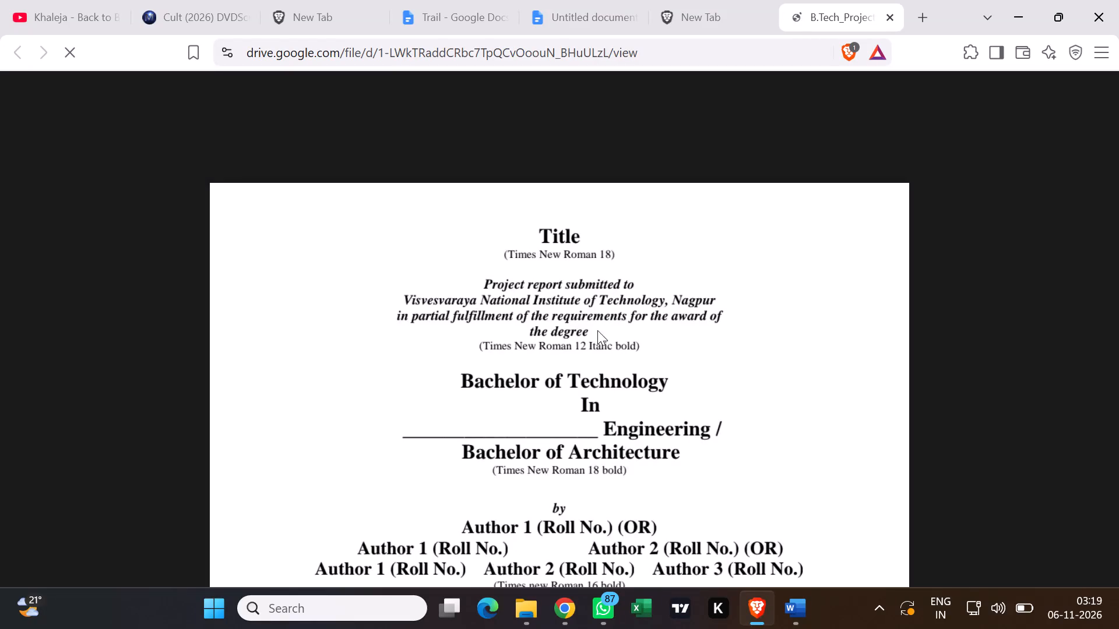
# Select the copyright line "© Visvesvaraya National Institute of Technology (VNIT) 2009" below the year on the format PDF's title page.
pyautogui.scroll(-4, 600, 313)
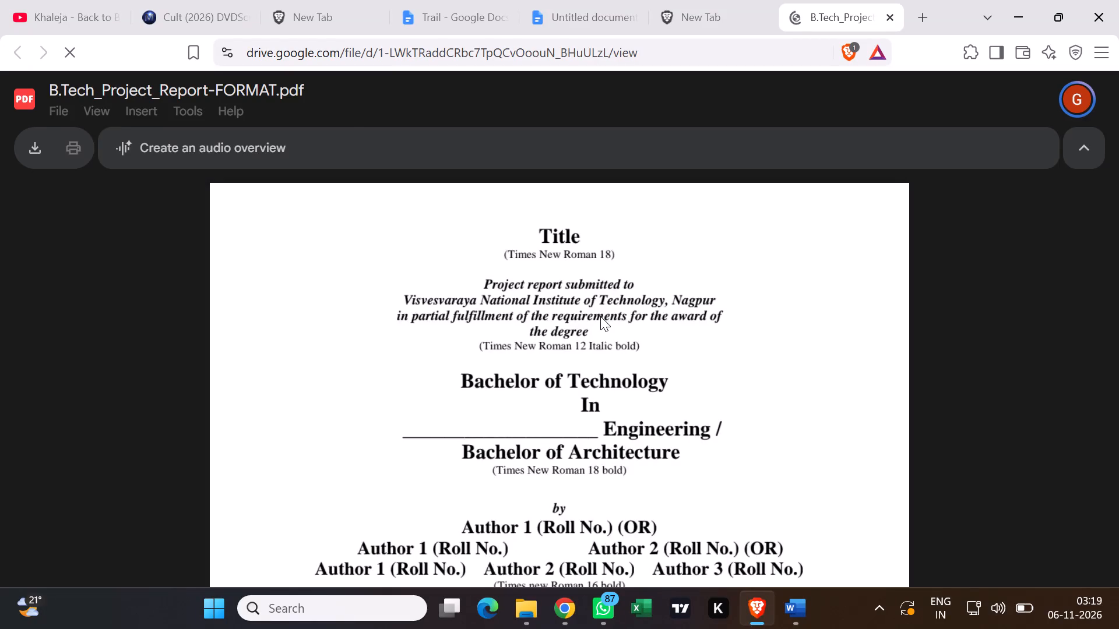
pyautogui.scroll(-10, 600, 315)
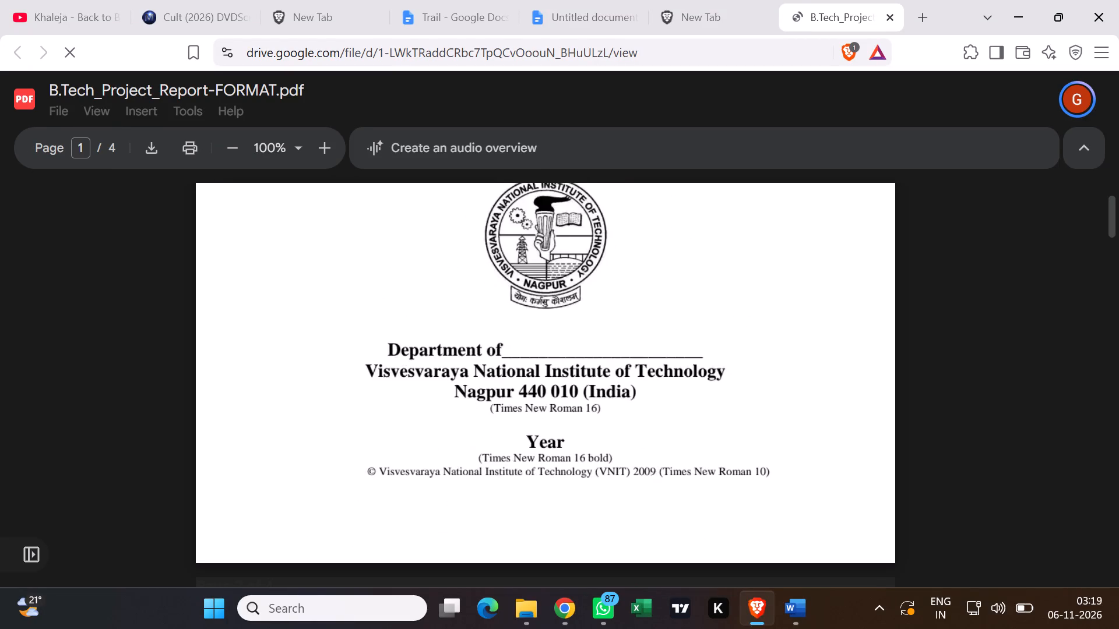
pyautogui.moveTo(364, 473); pyautogui.dragTo(496, 476)
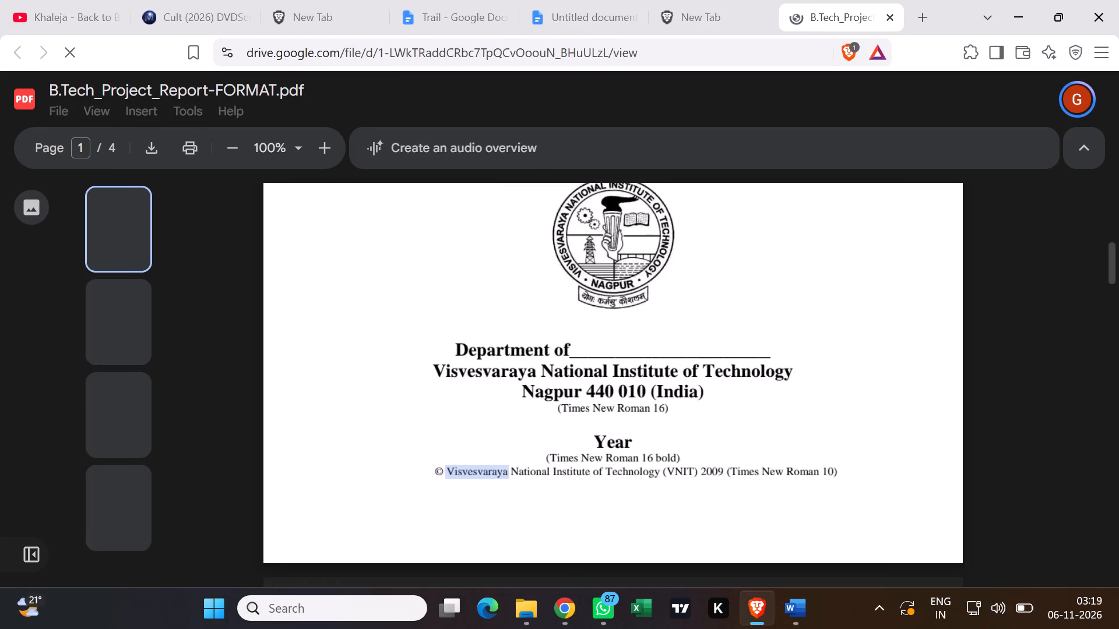
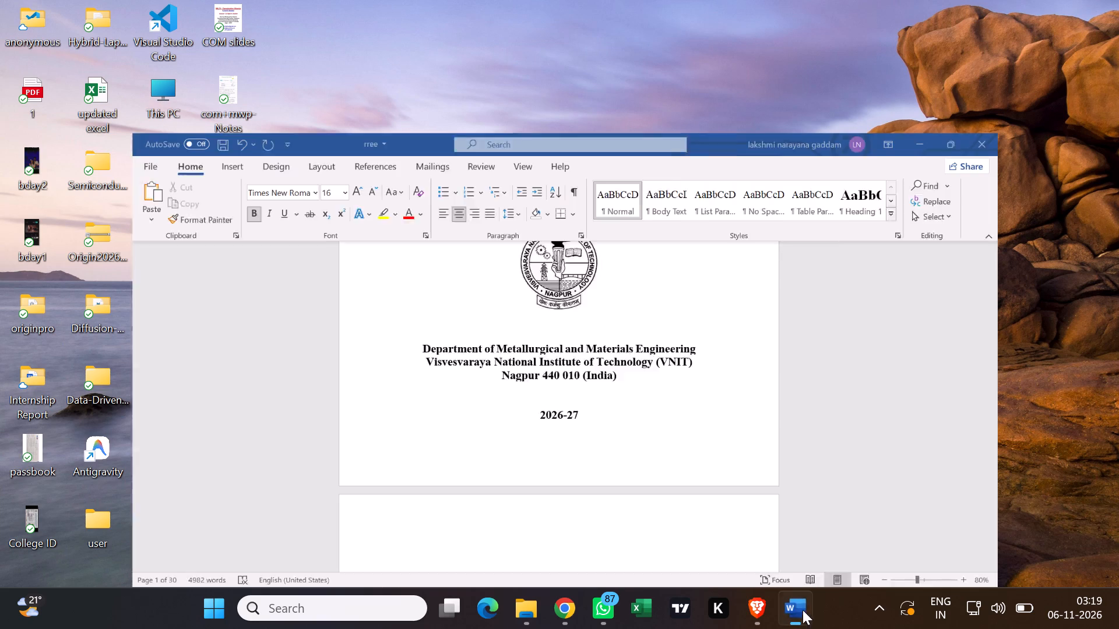
# Add one blank line between "Nagpur 440 010 (India)" and the year "2026-27" on the report's cover page.
pyautogui.click(760, 399)
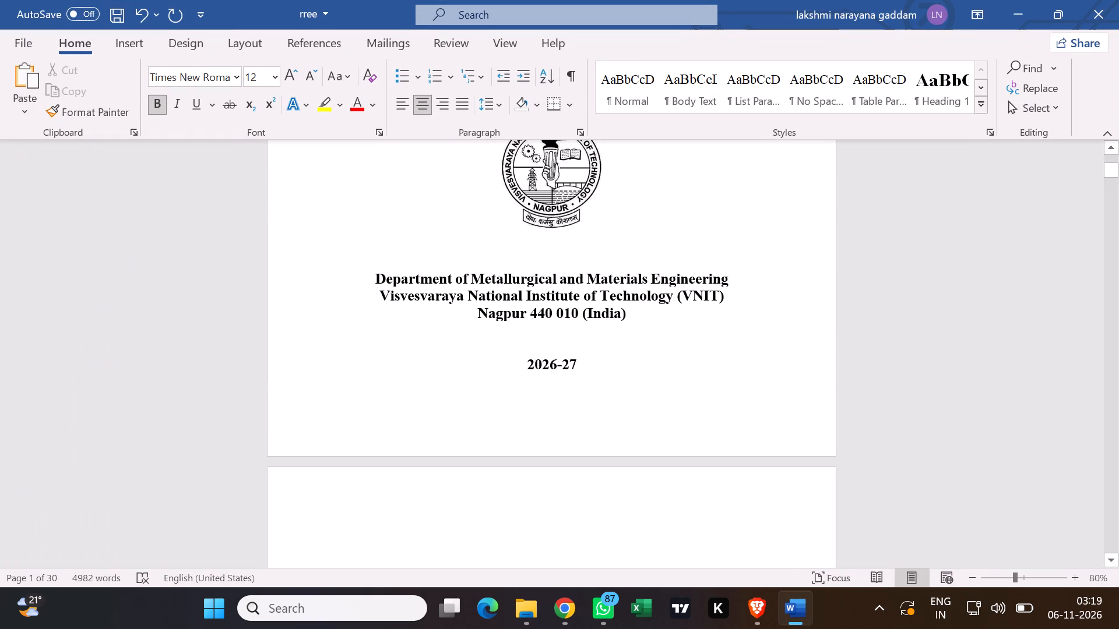
pyautogui.click(558, 350)
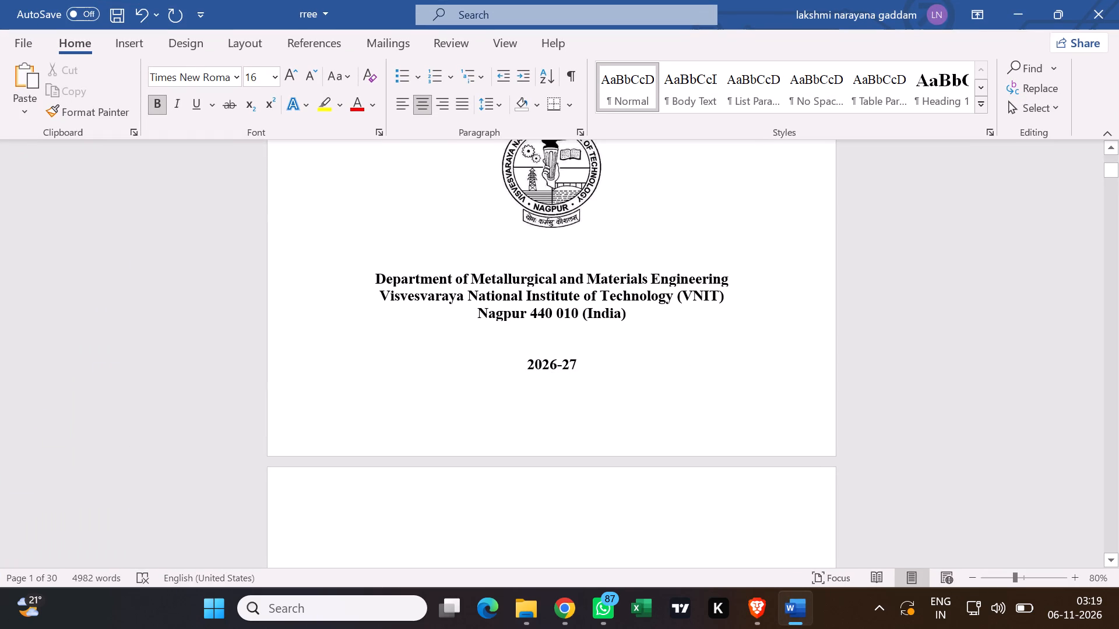
pyautogui.press('Return')
pyautogui.click(642, 359)
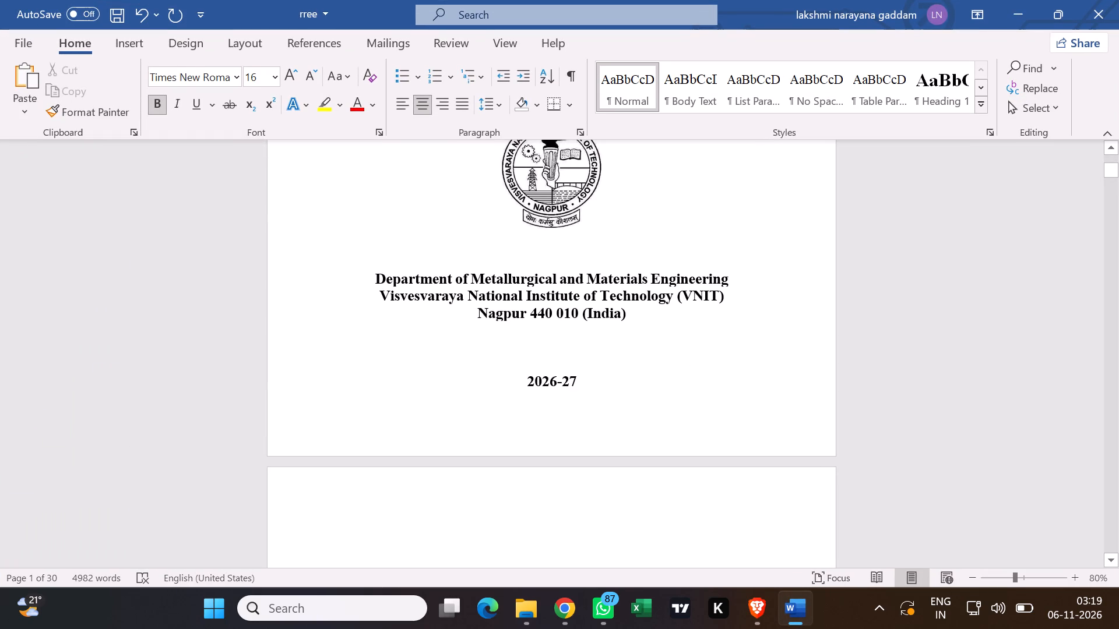
pyautogui.click(628, 498)
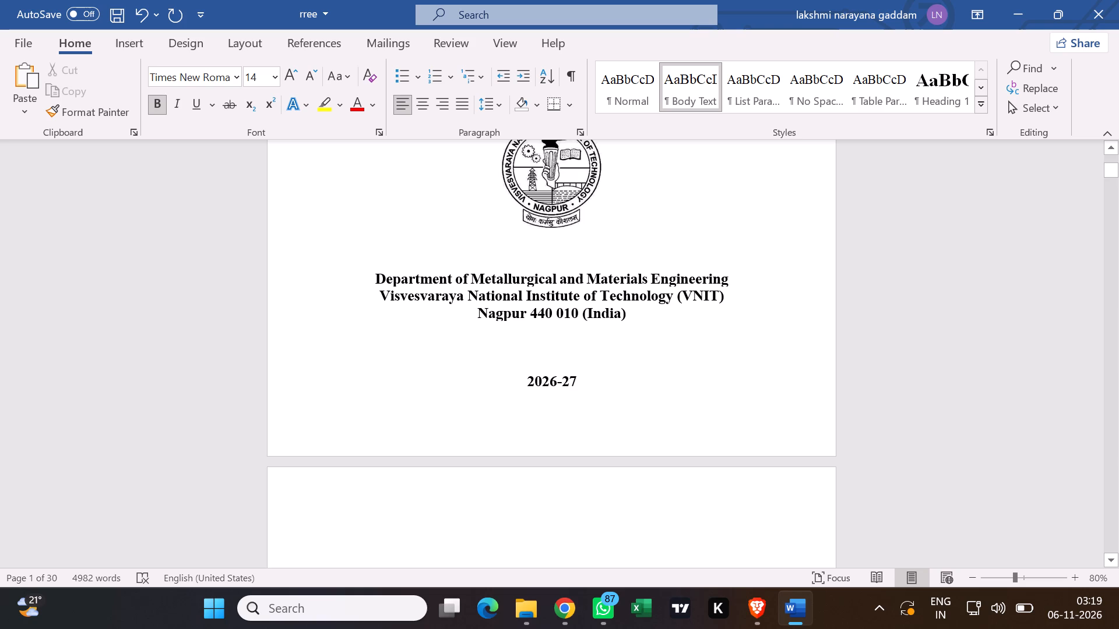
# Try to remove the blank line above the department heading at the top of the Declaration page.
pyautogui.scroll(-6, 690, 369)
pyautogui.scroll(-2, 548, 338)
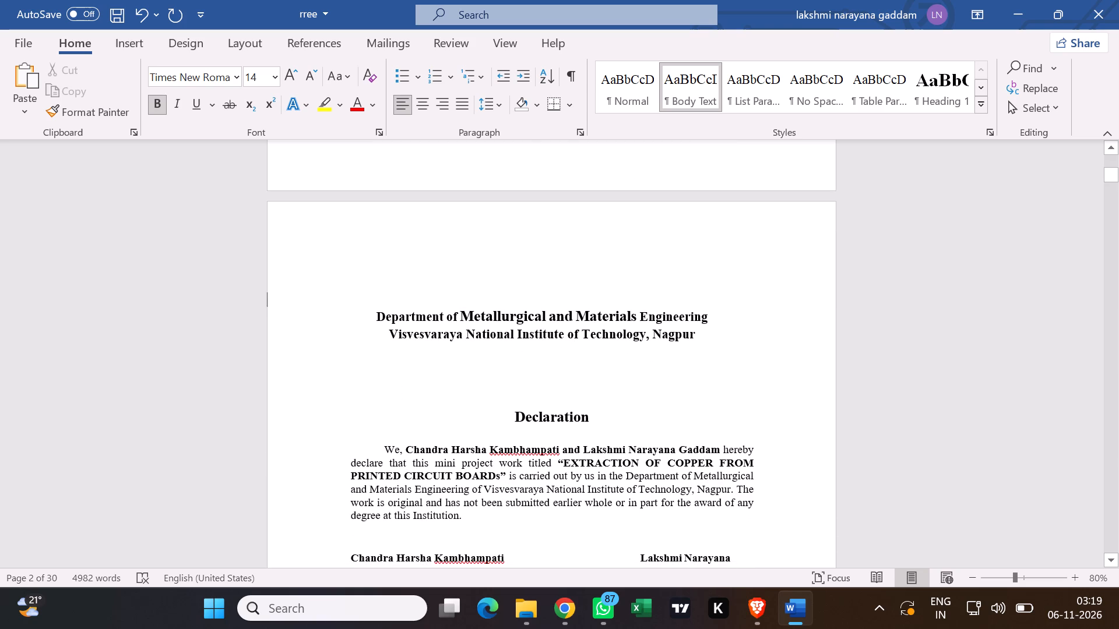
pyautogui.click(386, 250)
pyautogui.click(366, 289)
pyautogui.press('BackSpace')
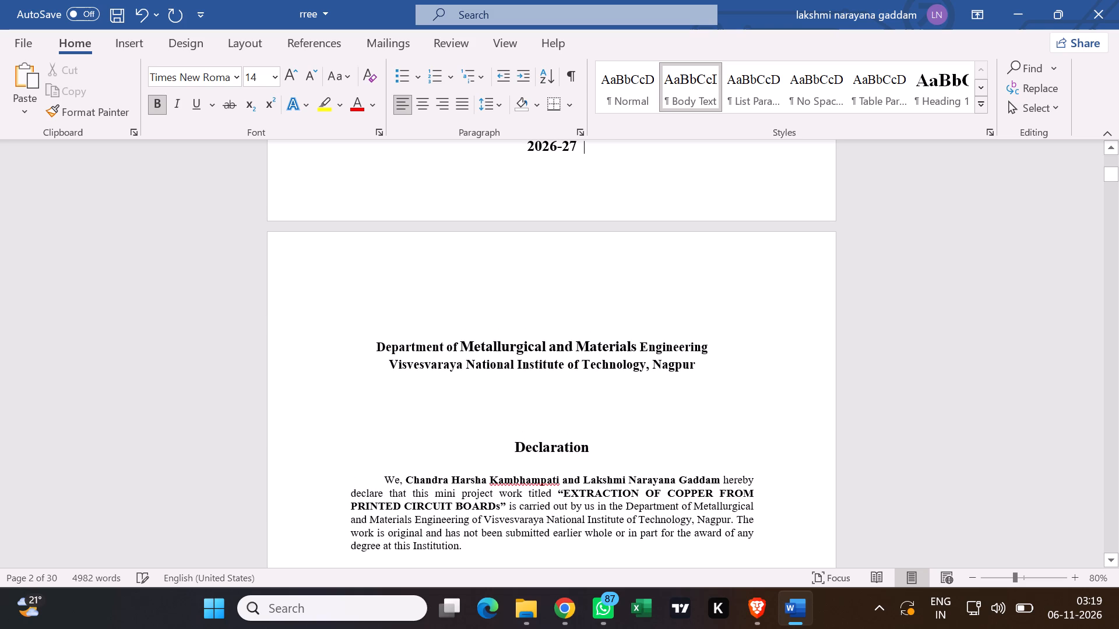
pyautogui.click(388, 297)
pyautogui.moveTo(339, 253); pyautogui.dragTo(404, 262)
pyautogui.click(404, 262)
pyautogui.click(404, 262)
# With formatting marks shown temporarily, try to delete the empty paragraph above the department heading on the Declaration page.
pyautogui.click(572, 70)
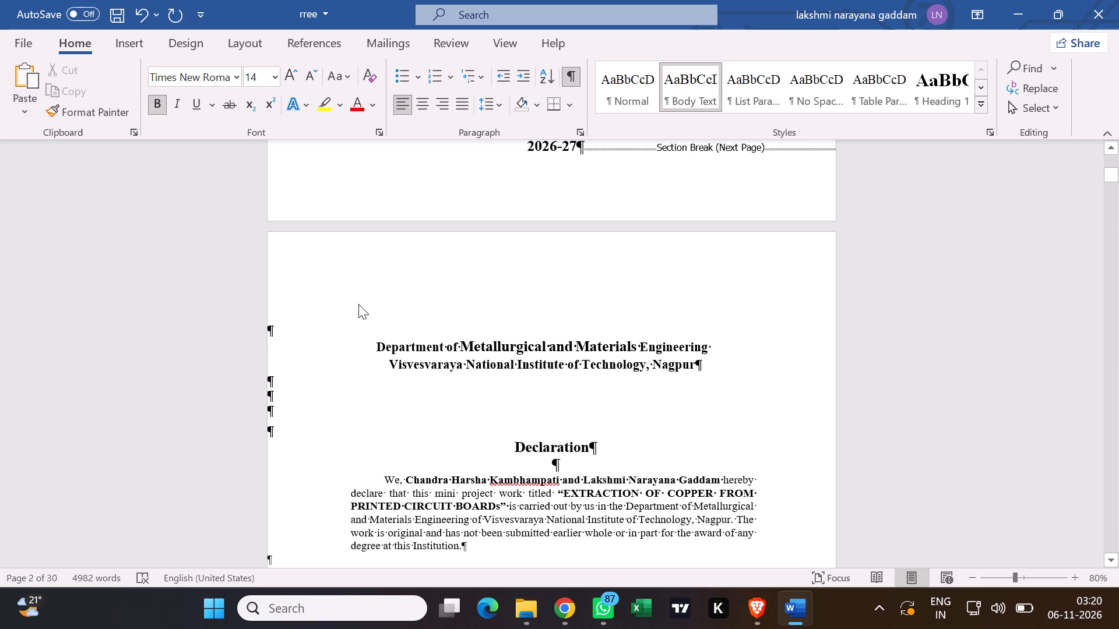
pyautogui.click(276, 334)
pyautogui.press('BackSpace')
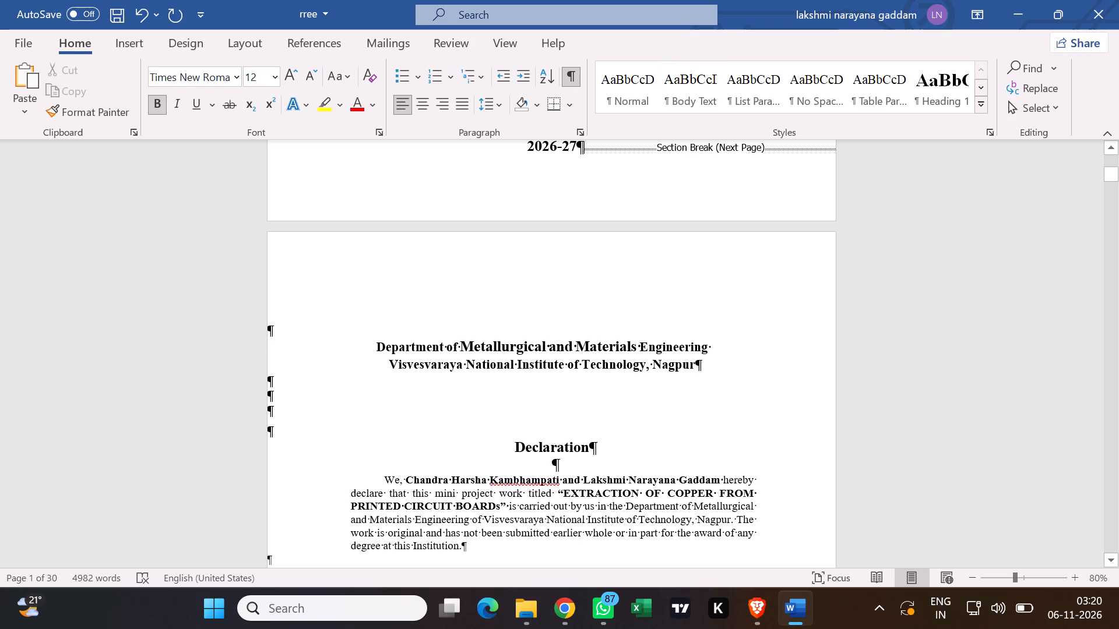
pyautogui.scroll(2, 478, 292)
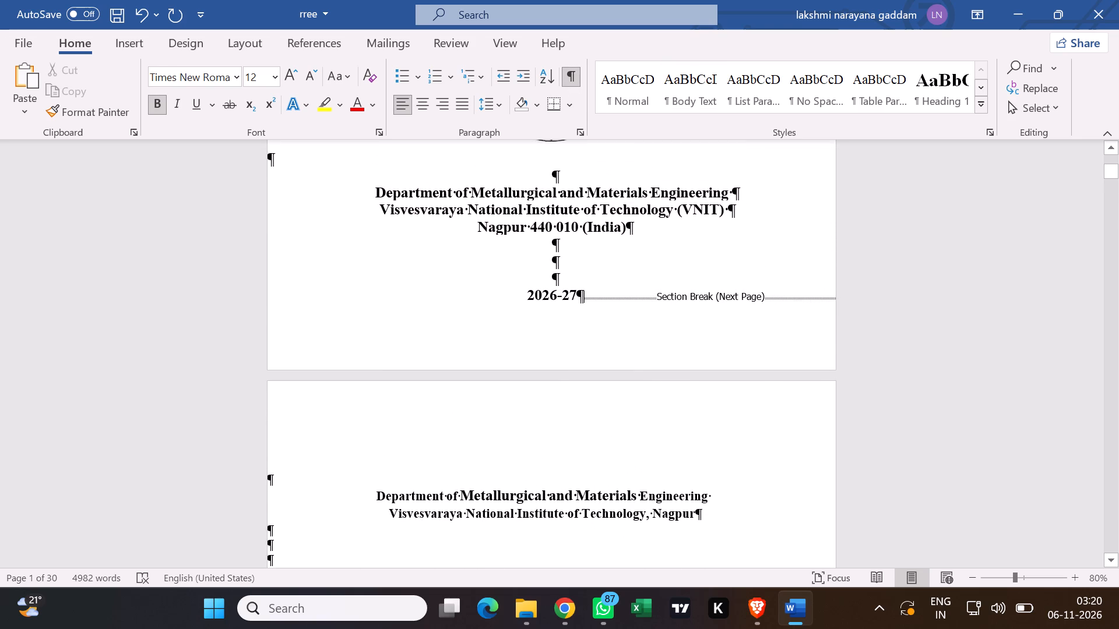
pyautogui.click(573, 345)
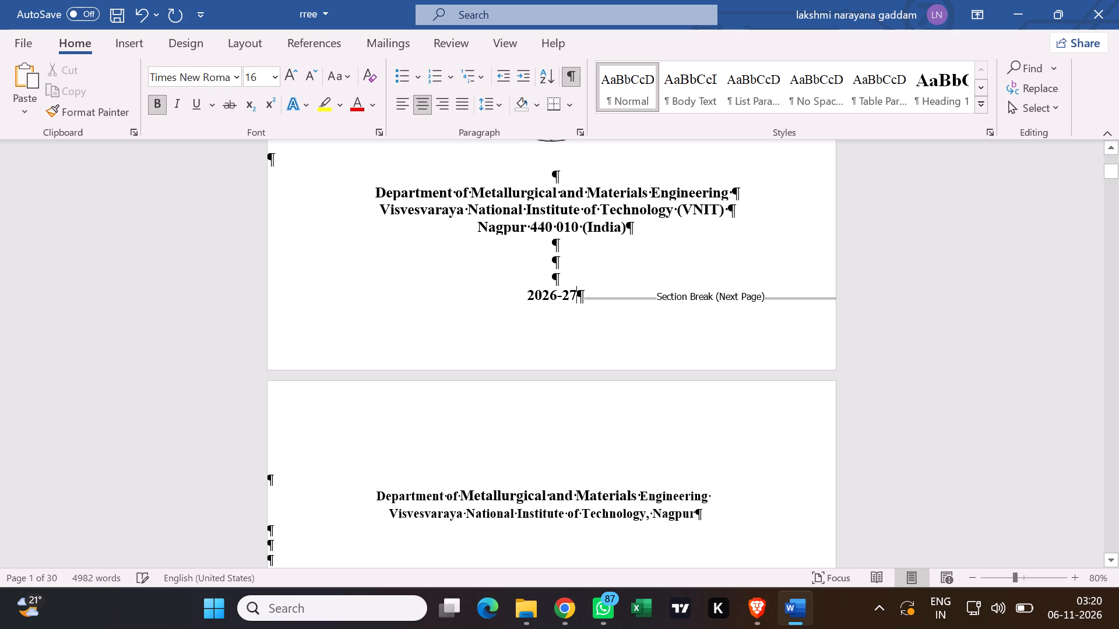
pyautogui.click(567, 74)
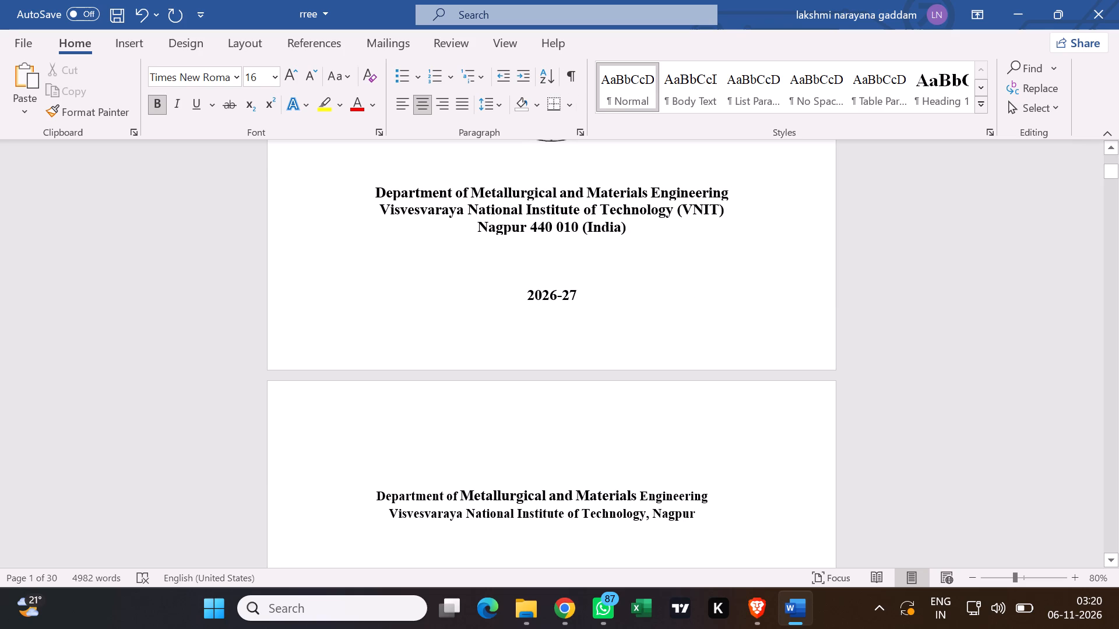
# Review the layout of the Declaration page and the following Certificate page.
pyautogui.scroll(-1, 540, 447)
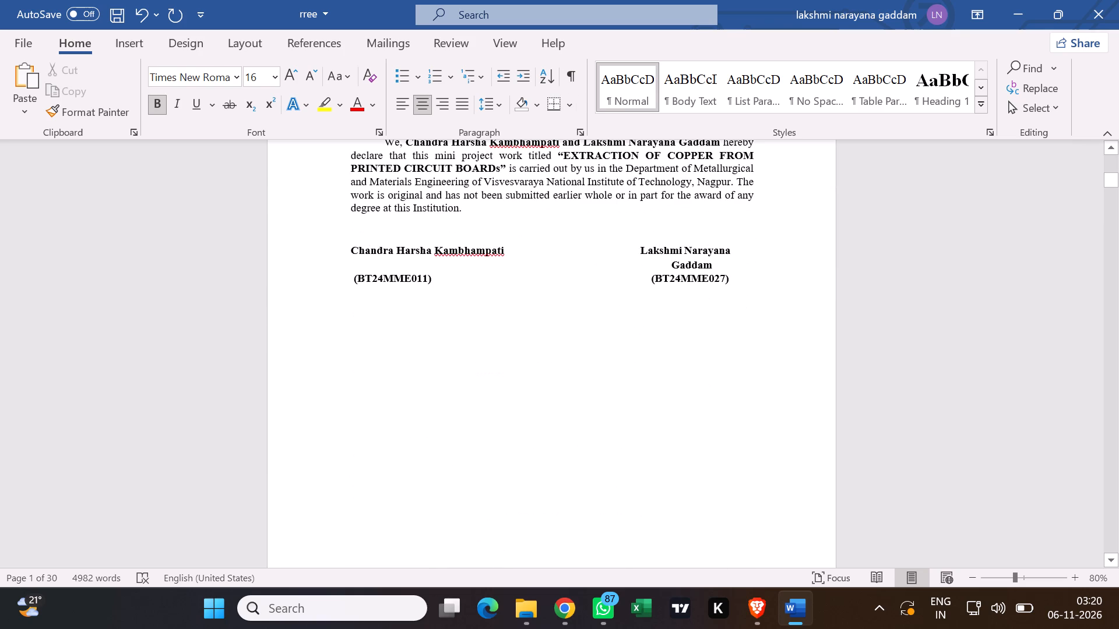
pyautogui.scroll(3, 539, 450)
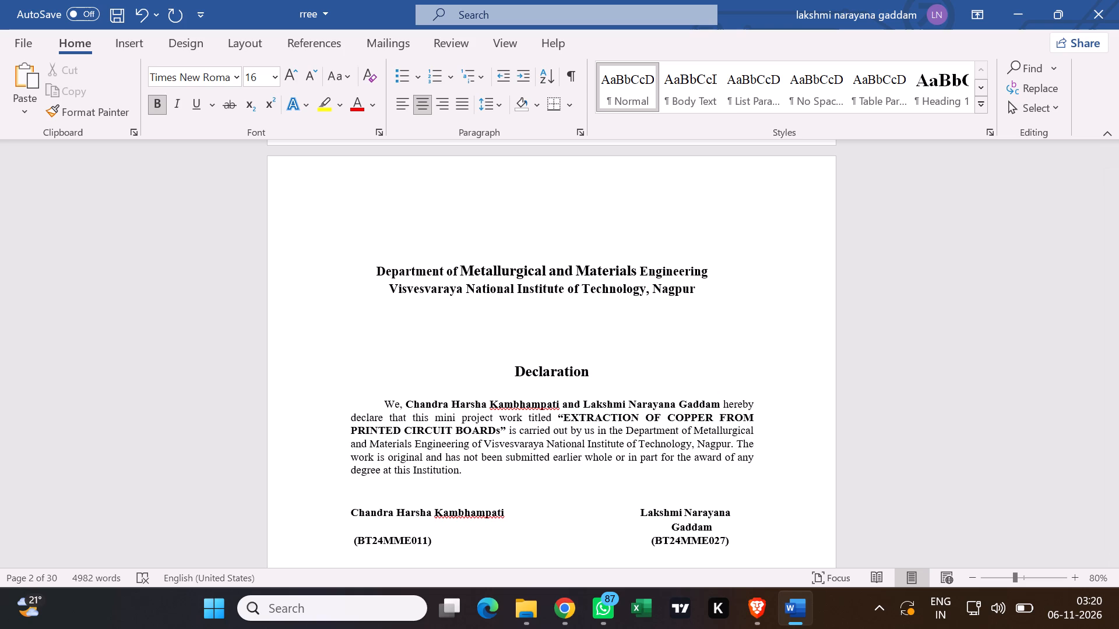
pyautogui.hscroll(-1, 532, 298)
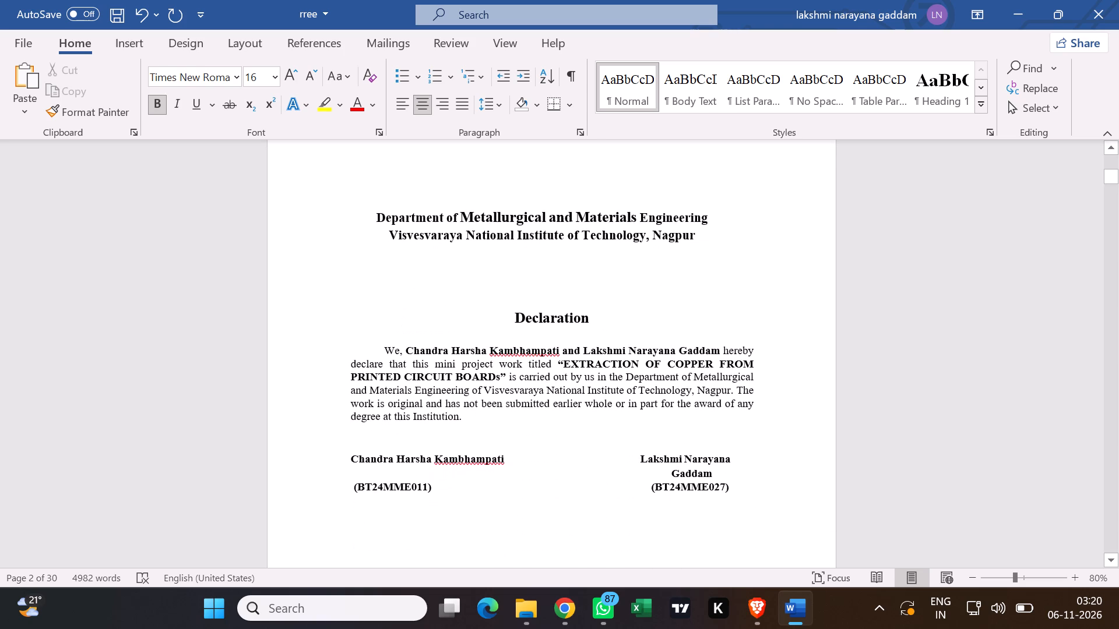
pyautogui.hscroll(-1, 532, 298)
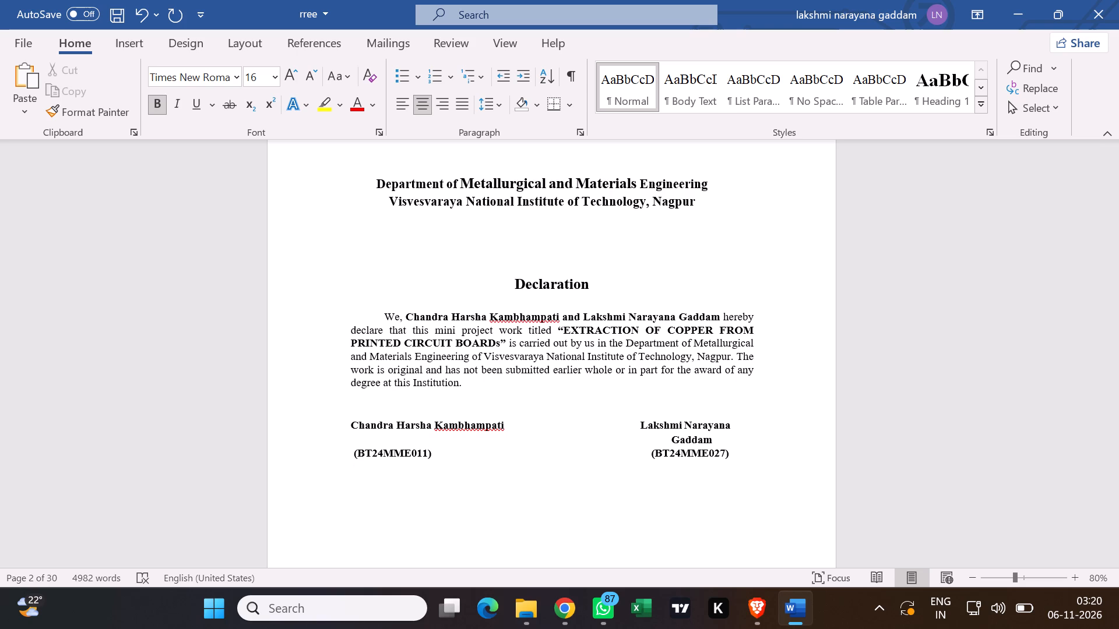
pyautogui.scroll(5, 532, 298)
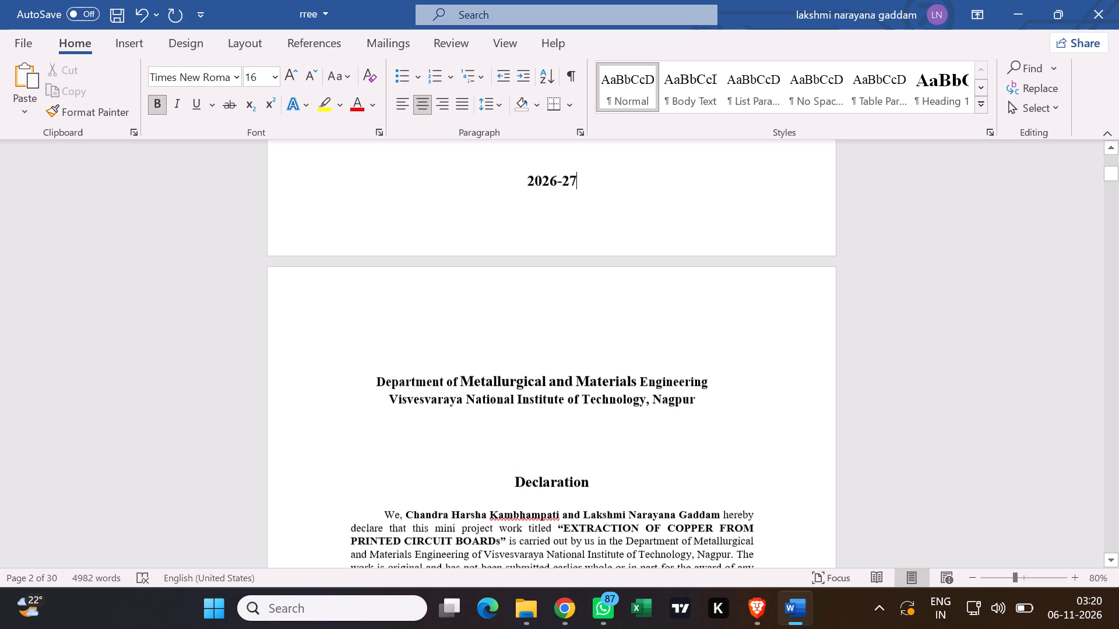
pyautogui.scroll(-4, 531, 273)
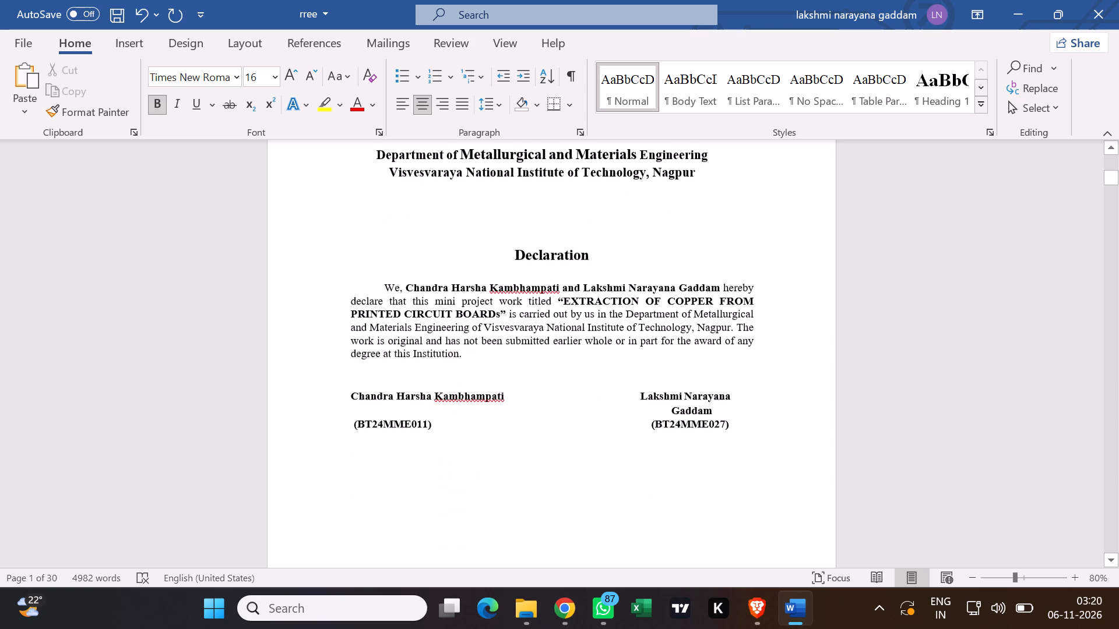
pyautogui.scroll(-1, 526, 260)
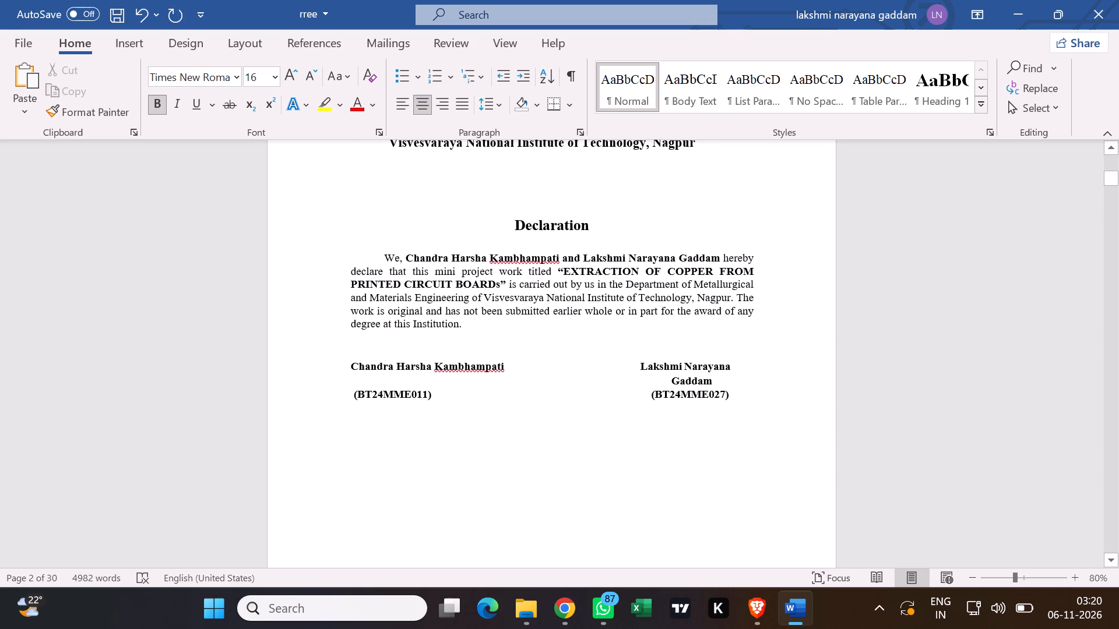
pyautogui.scroll(-9, 526, 260)
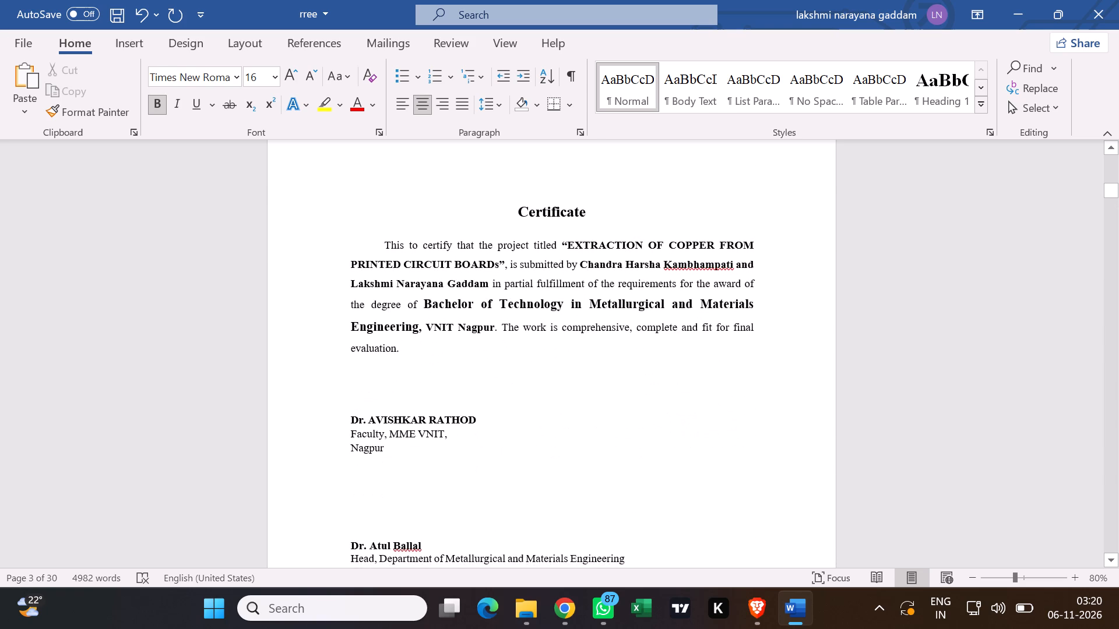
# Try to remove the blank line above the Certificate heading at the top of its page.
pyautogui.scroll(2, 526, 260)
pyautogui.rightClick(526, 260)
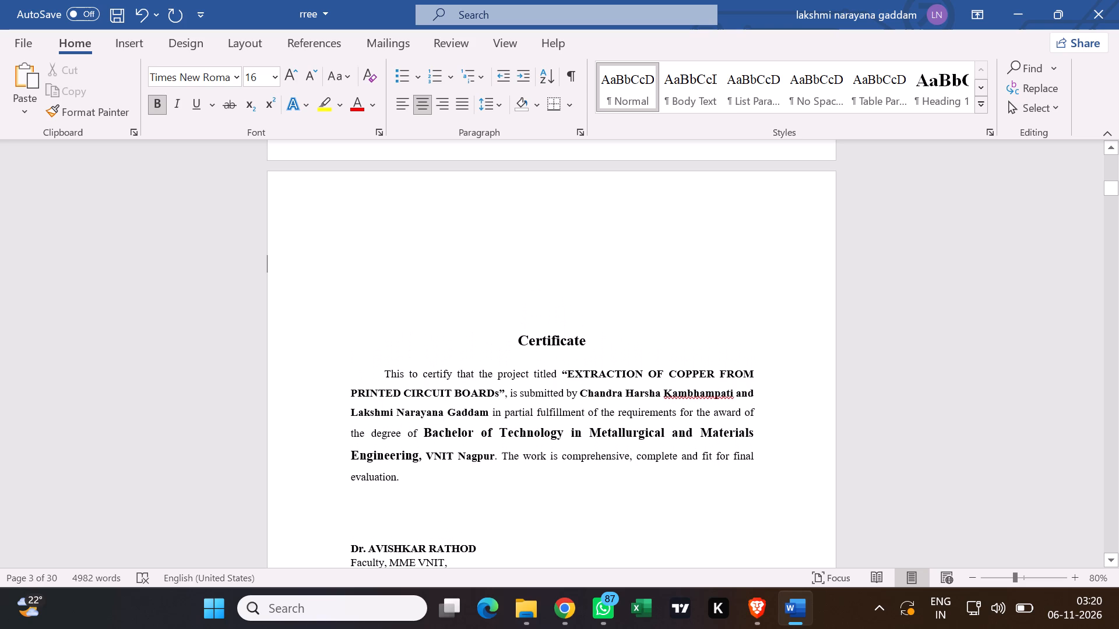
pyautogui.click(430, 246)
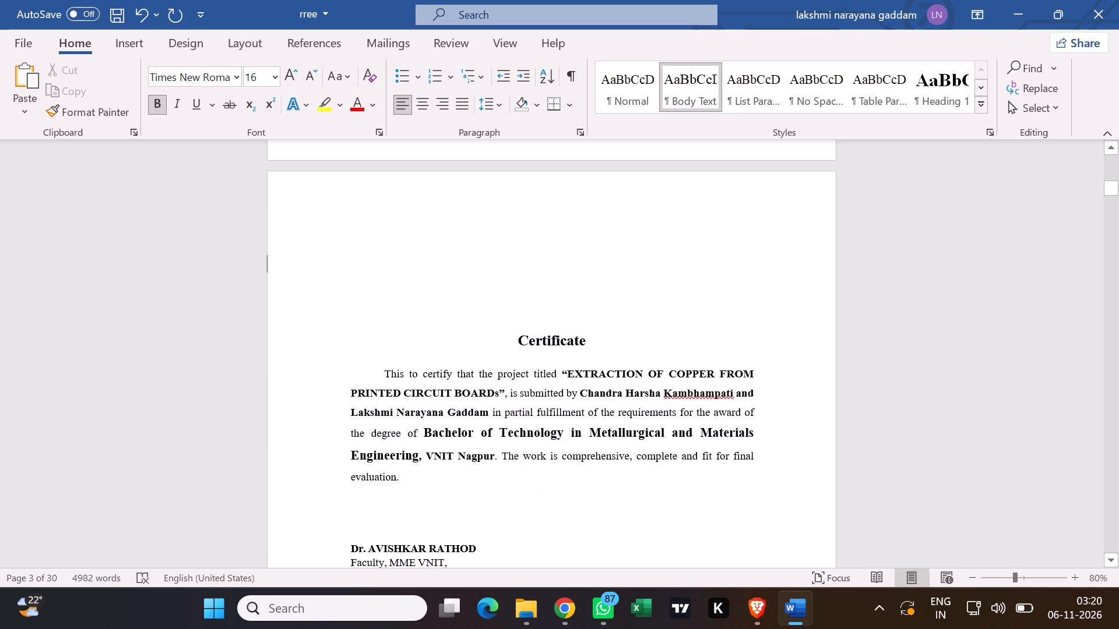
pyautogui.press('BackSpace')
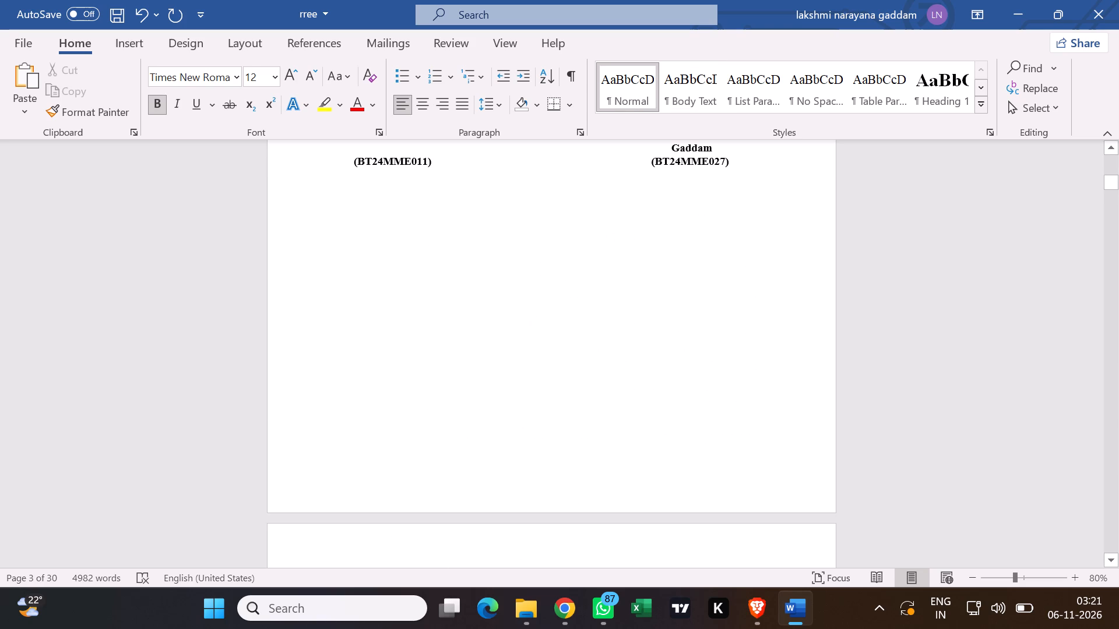
# Check the page layout from the Certificate page back to the end of the cover page.
pyautogui.scroll(2, 431, 251)
pyautogui.scroll(-5, 431, 251)
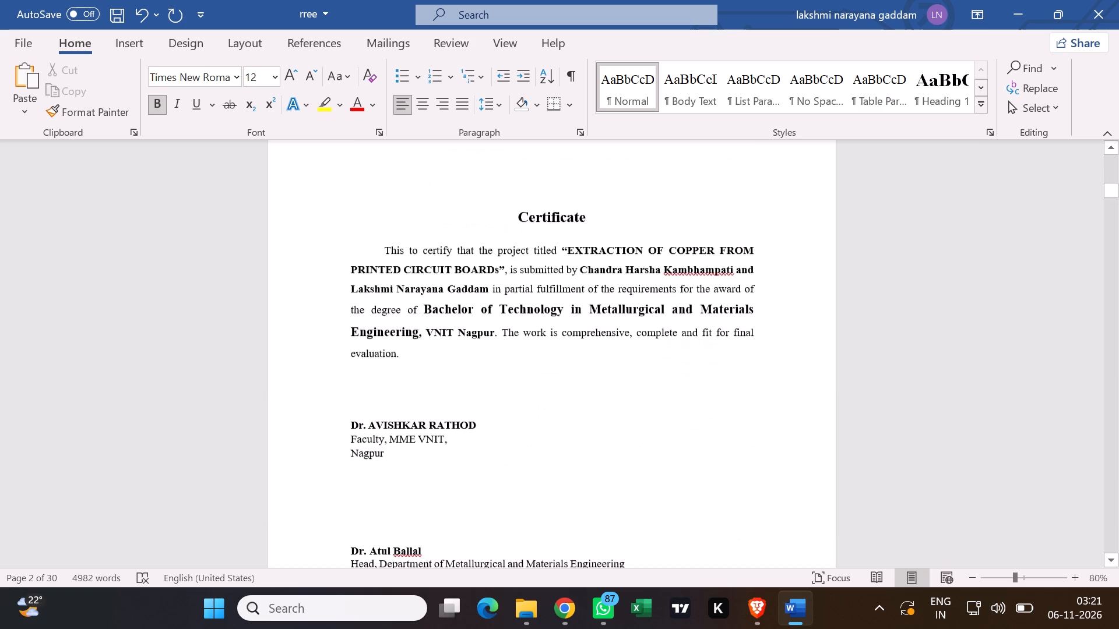
pyautogui.scroll(-2, 431, 251)
pyautogui.scroll(1, 431, 251)
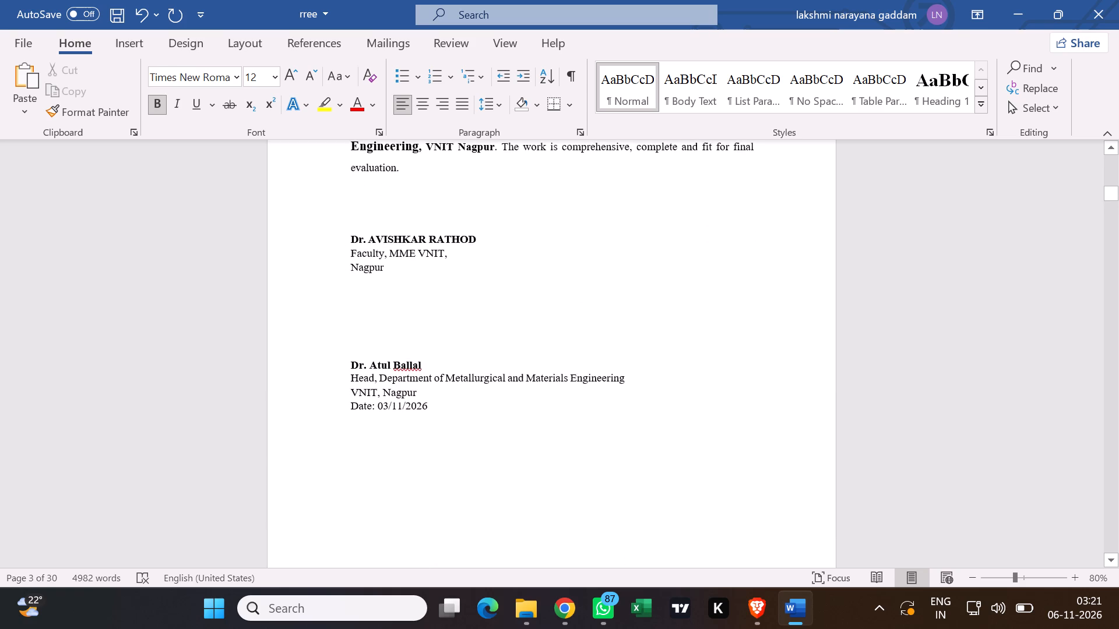
pyautogui.scroll(1, 431, 251)
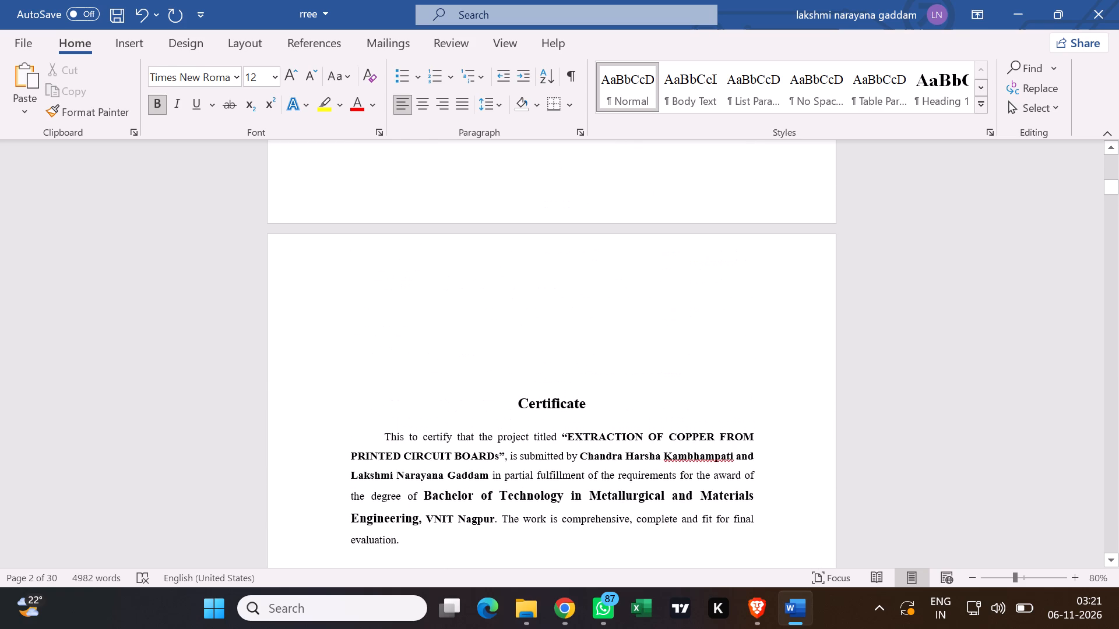
pyautogui.scroll(6, 611, 497)
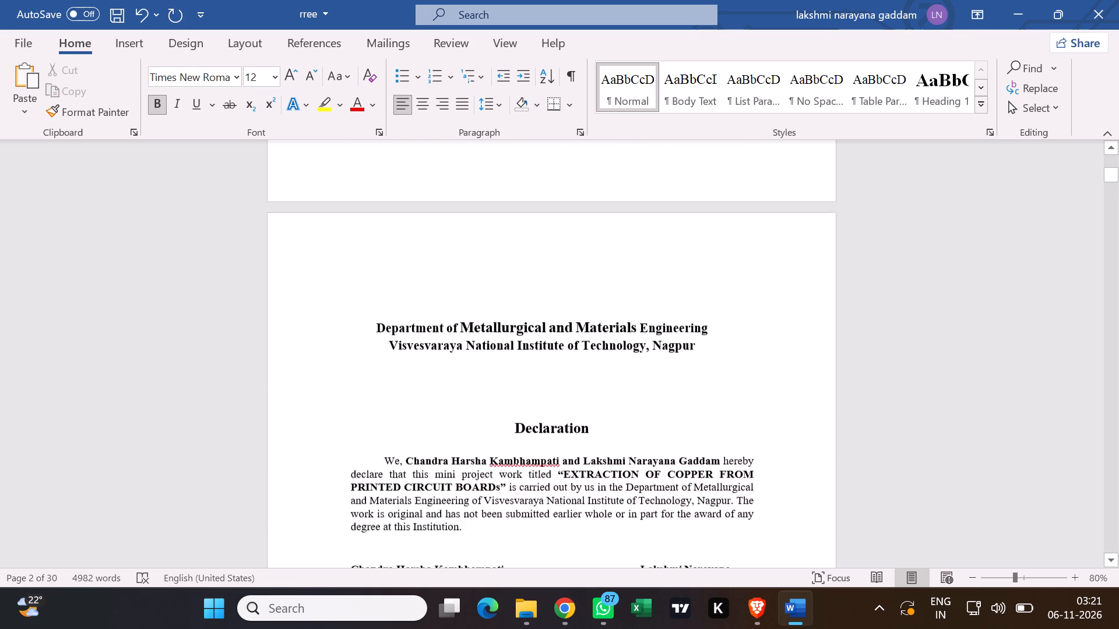
pyautogui.scroll(1, 611, 497)
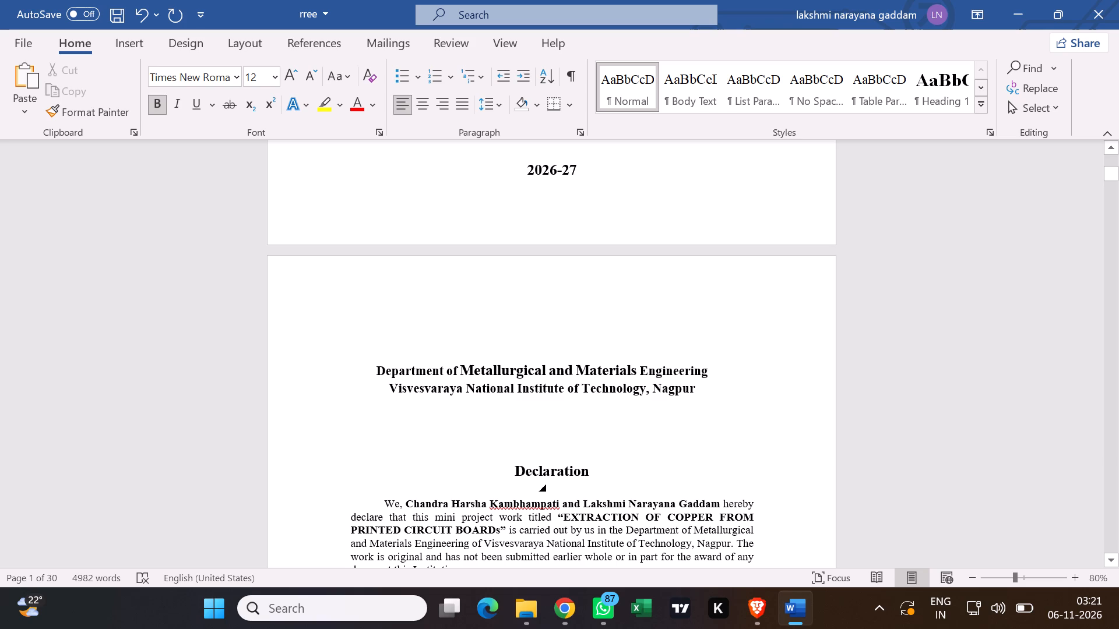
# Examine the paragraph styles of the Declaration heading and of the declaration text below it.
pyautogui.click(543, 483)
pyautogui.click(543, 483)
pyautogui.moveTo(606, 483); pyautogui.dragTo(504, 462)
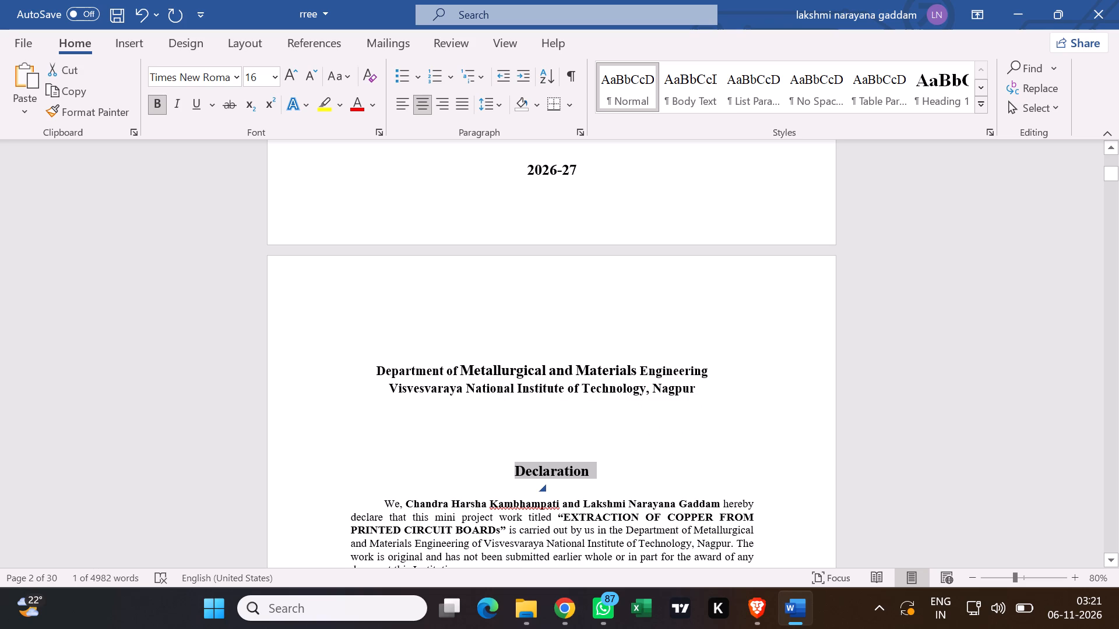
pyautogui.click(356, 493)
pyautogui.moveTo(356, 493); pyautogui.dragTo(414, 531)
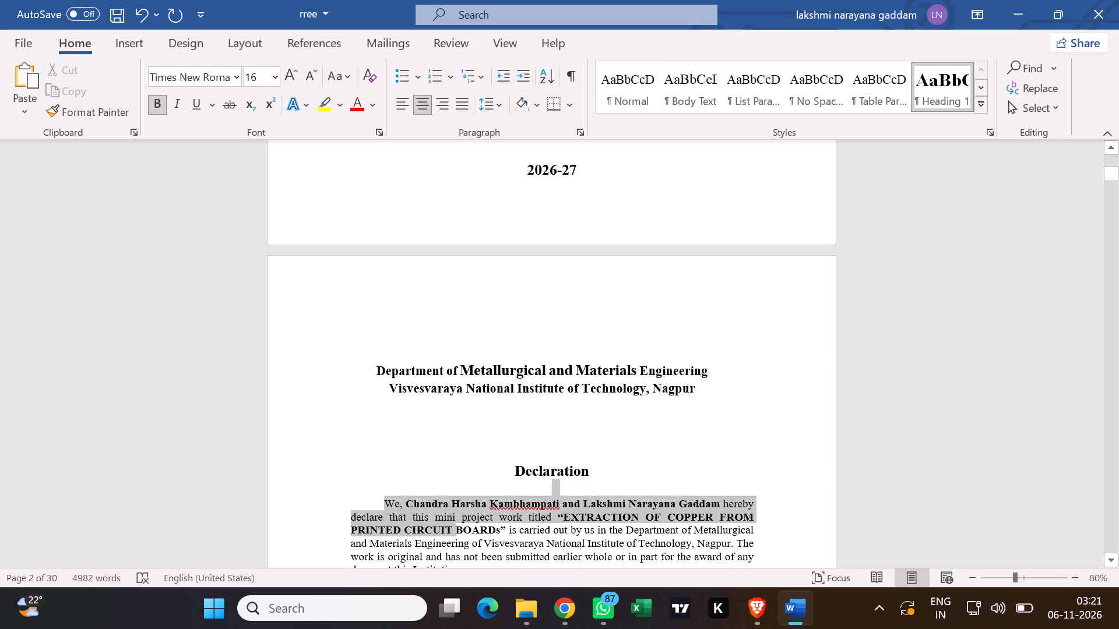
pyautogui.moveTo(414, 531); pyautogui.dragTo(569, 387)
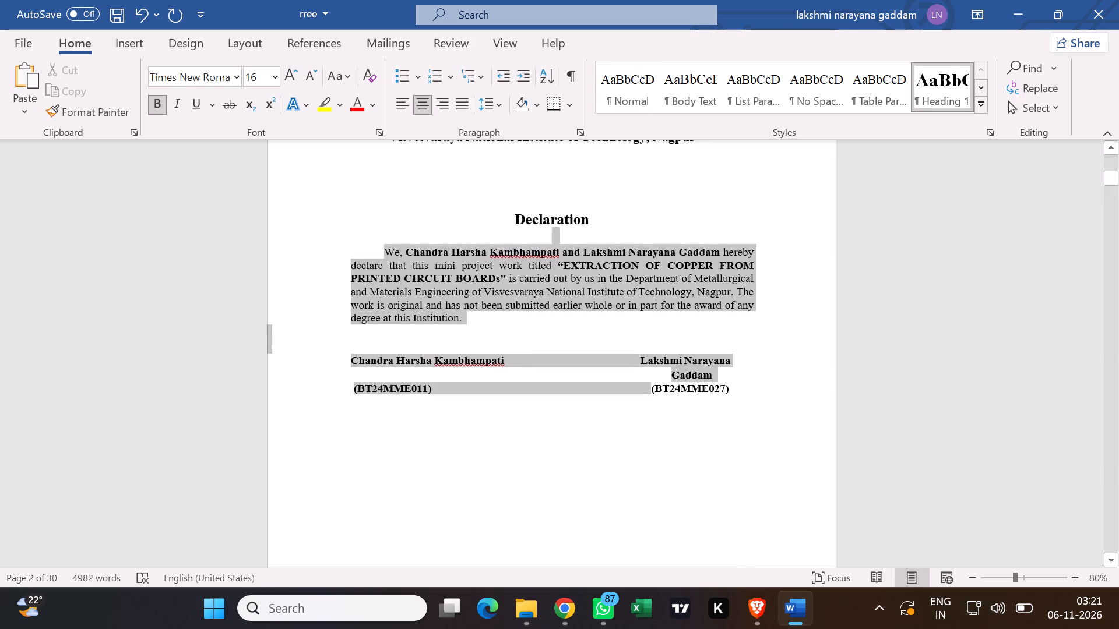
pyautogui.moveTo(569, 387); pyautogui.dragTo(733, 394)
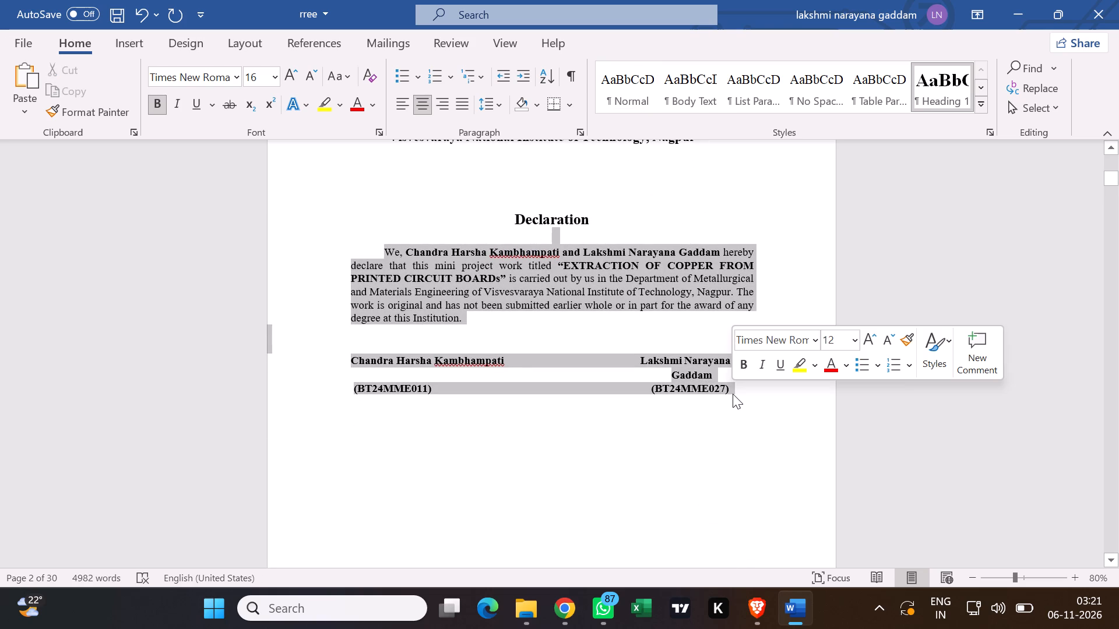
pyautogui.click(490, 326)
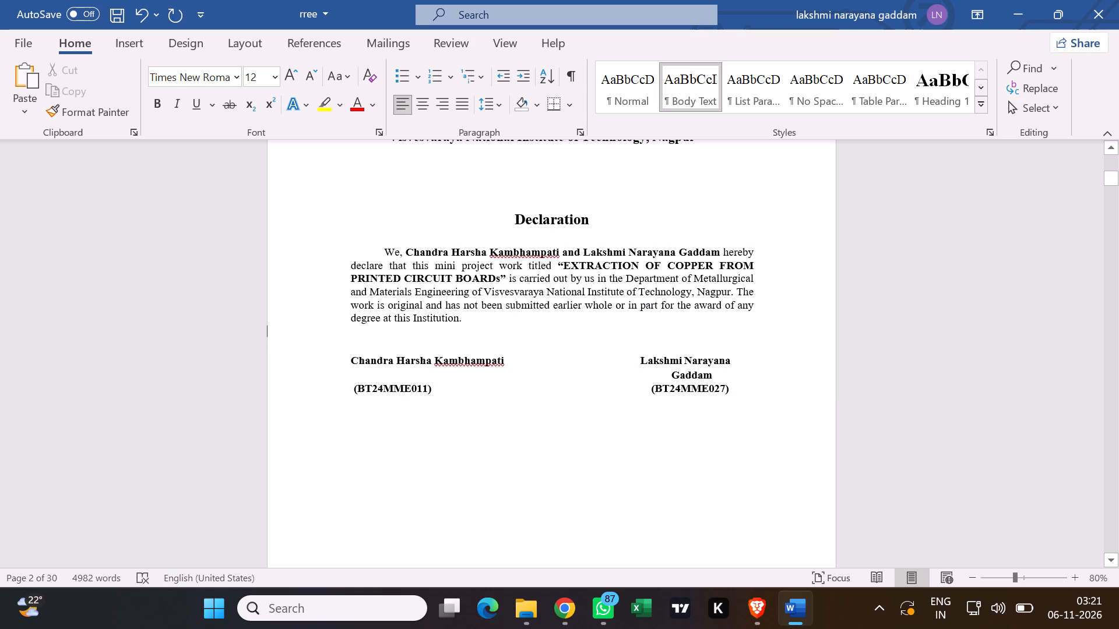
pyautogui.moveTo(467, 316); pyautogui.dragTo(371, 250)
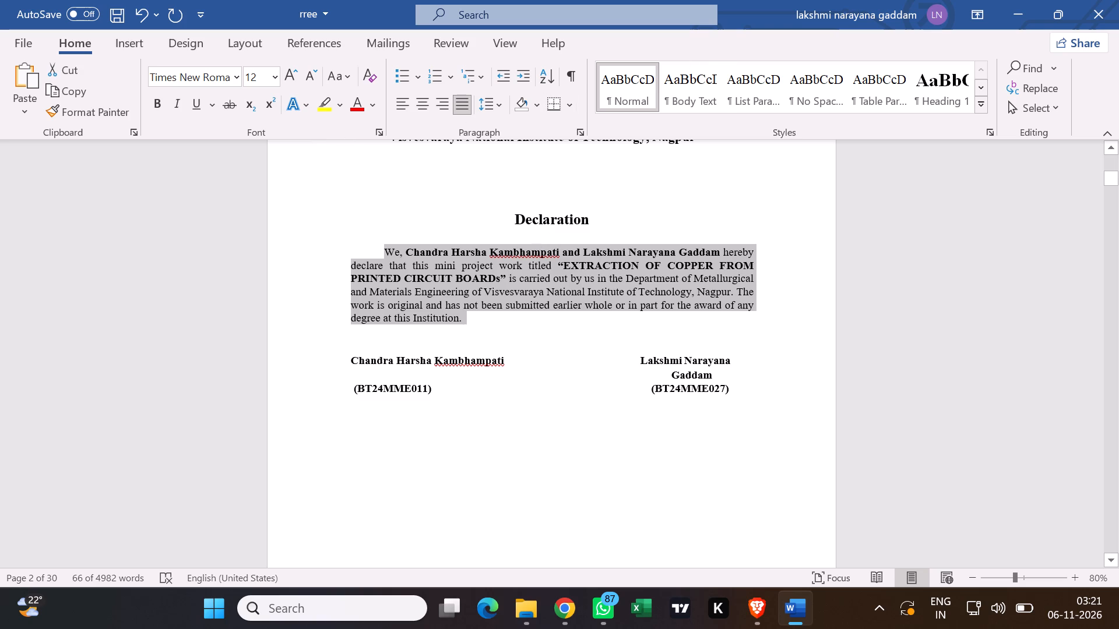
# Apply the Normal style to the blank line directly below the Declaration heading.
pyautogui.click(471, 237)
pyautogui.moveTo(471, 237); pyautogui.dragTo(573, 230)
pyautogui.click(614, 94)
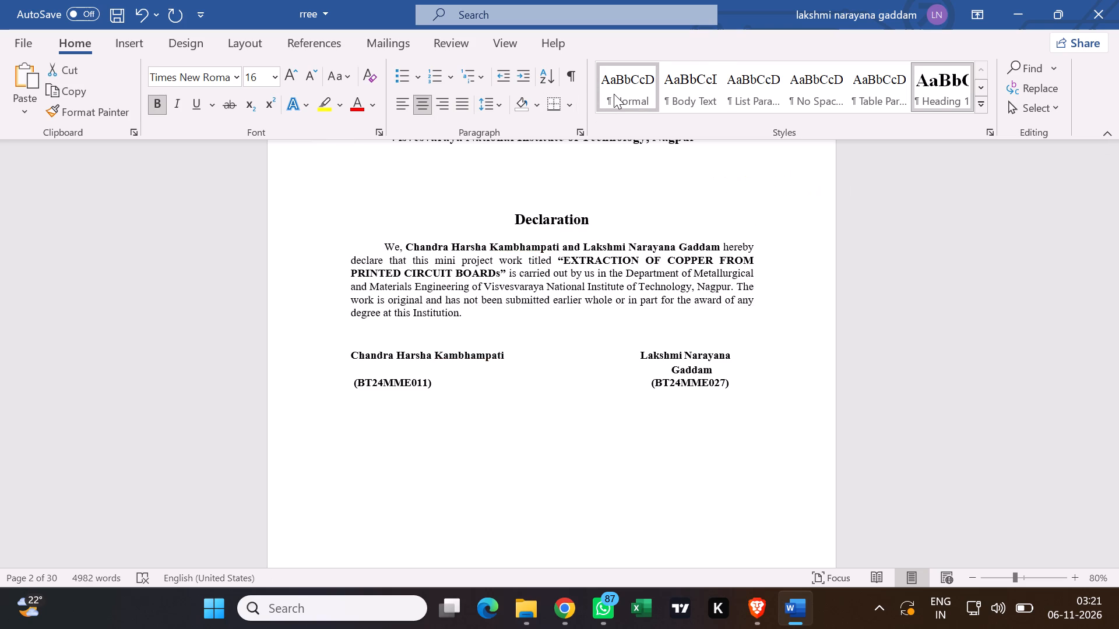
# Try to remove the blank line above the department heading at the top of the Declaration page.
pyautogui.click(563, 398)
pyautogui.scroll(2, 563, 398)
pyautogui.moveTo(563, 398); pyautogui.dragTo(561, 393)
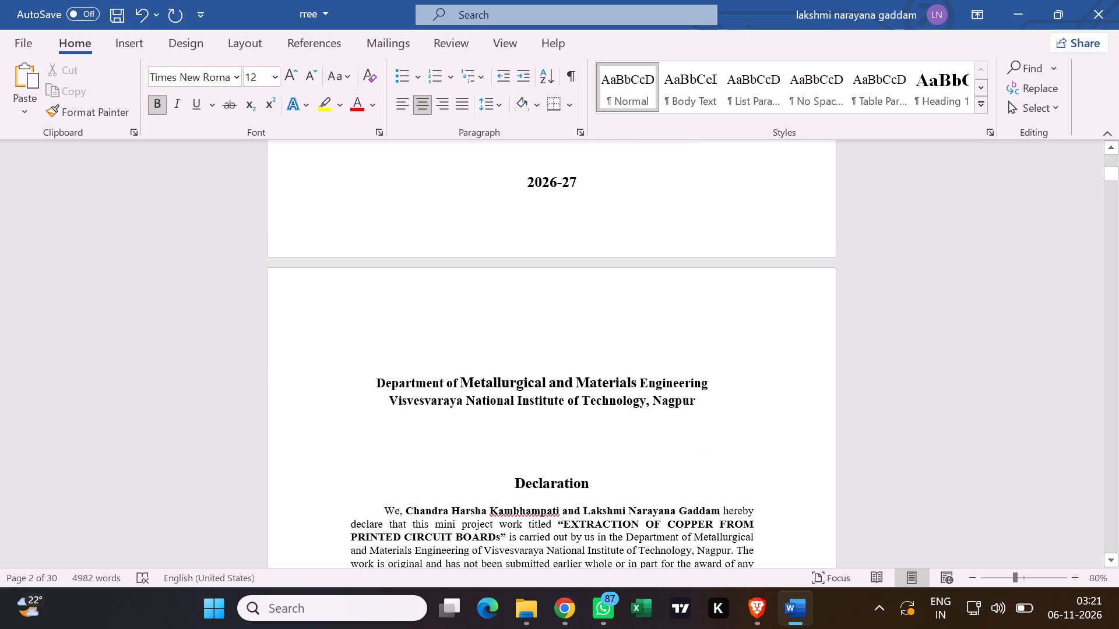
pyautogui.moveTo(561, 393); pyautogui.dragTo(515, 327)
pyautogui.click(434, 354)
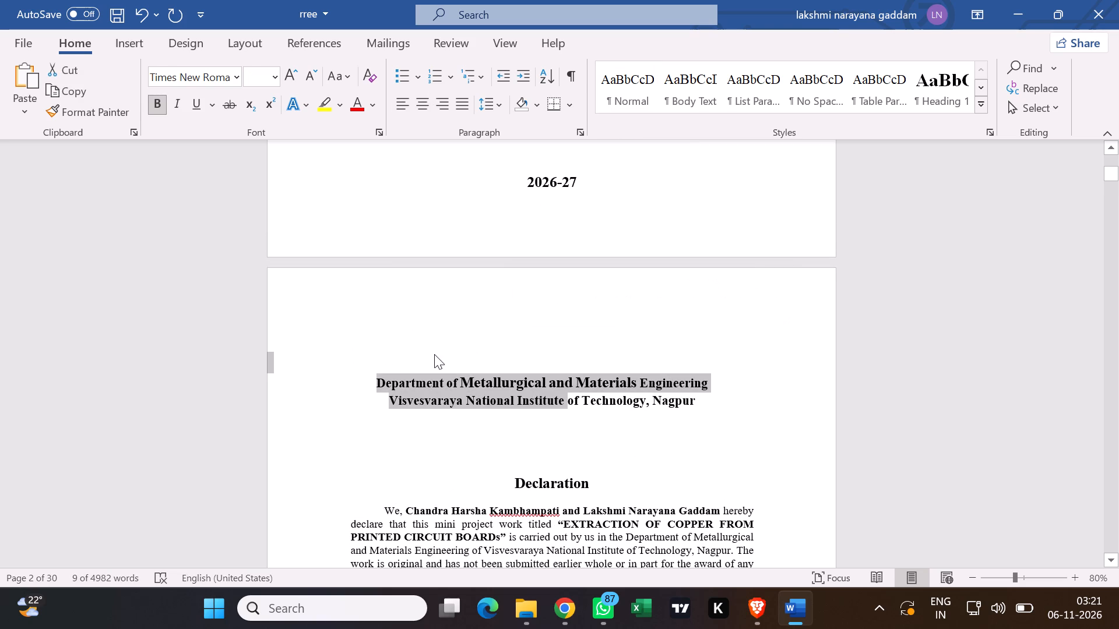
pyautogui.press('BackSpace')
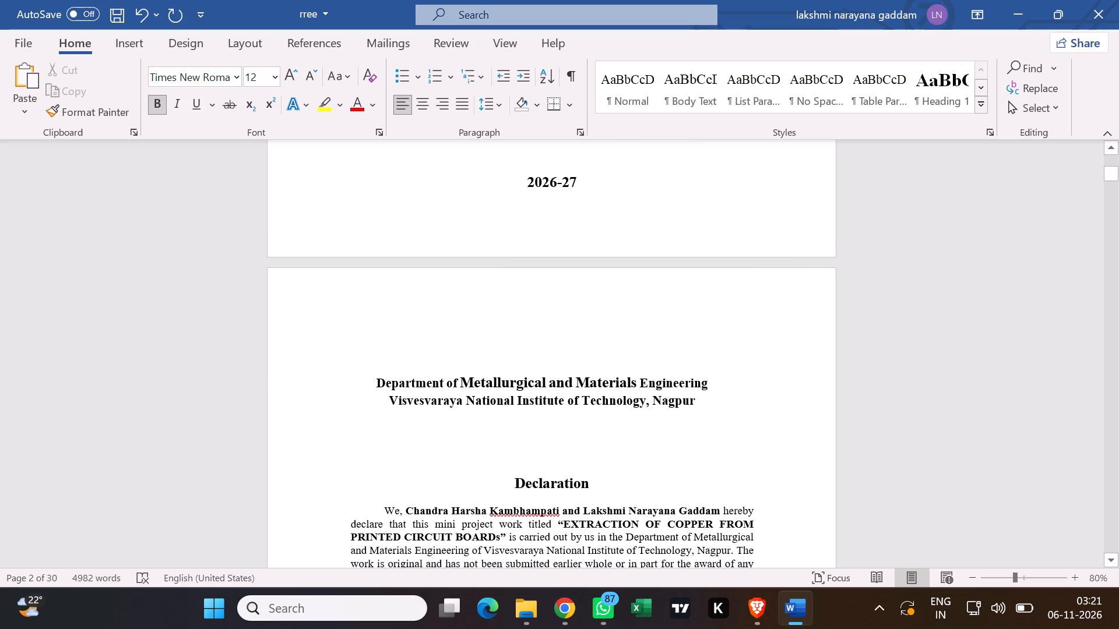
# Apply the Normal style to the blank line above the department heading on the Declaration page.
pyautogui.click(434, 354)
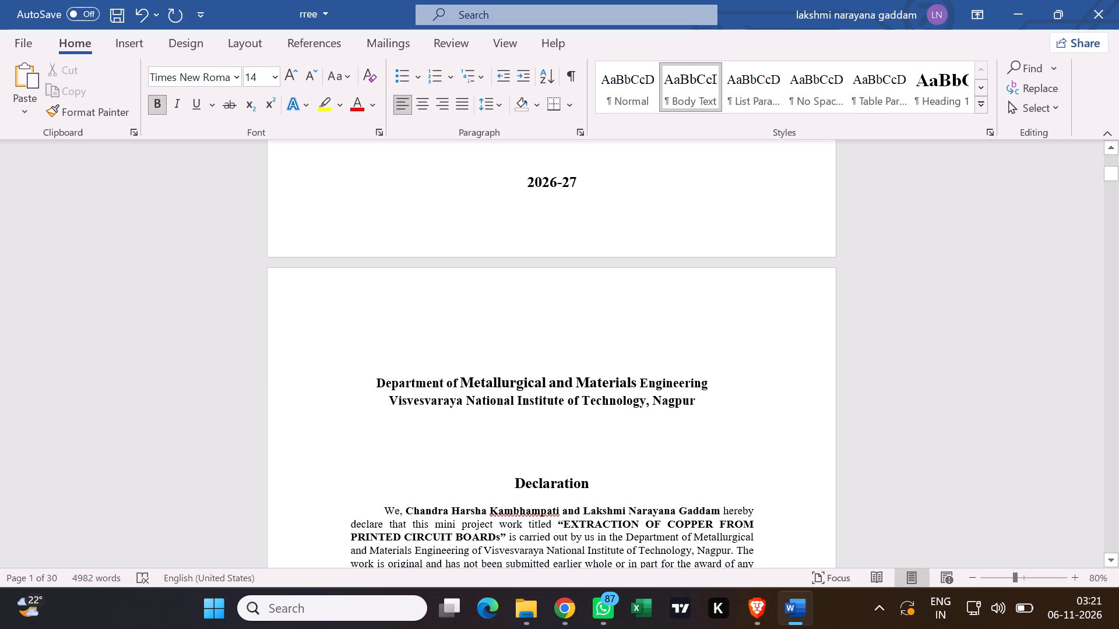
pyautogui.click(434, 354)
pyautogui.click(434, 354)
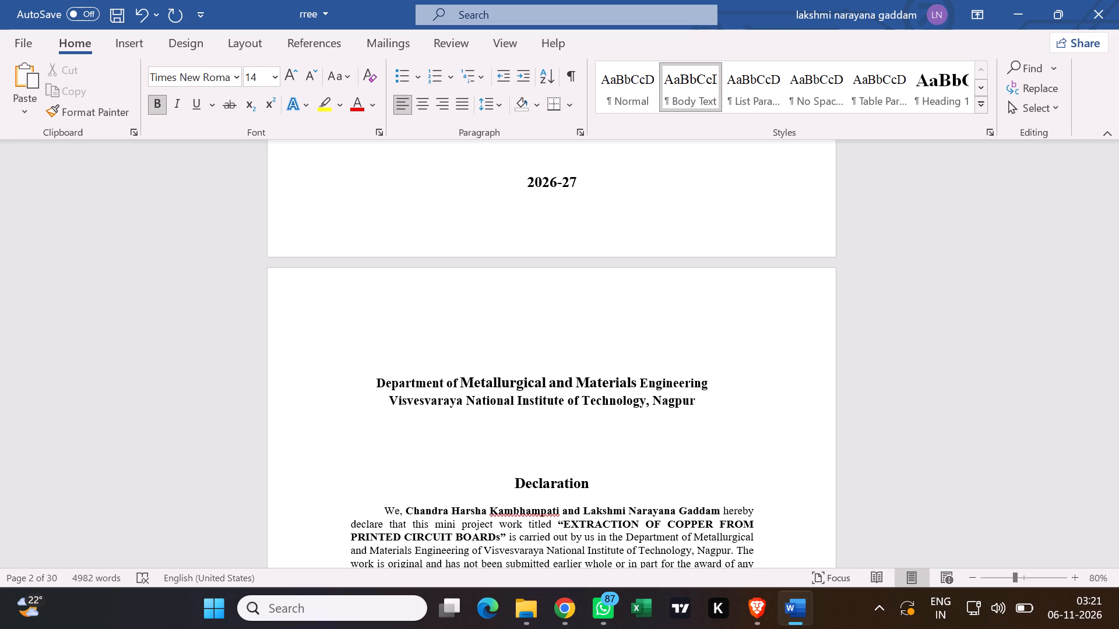
pyautogui.click(608, 96)
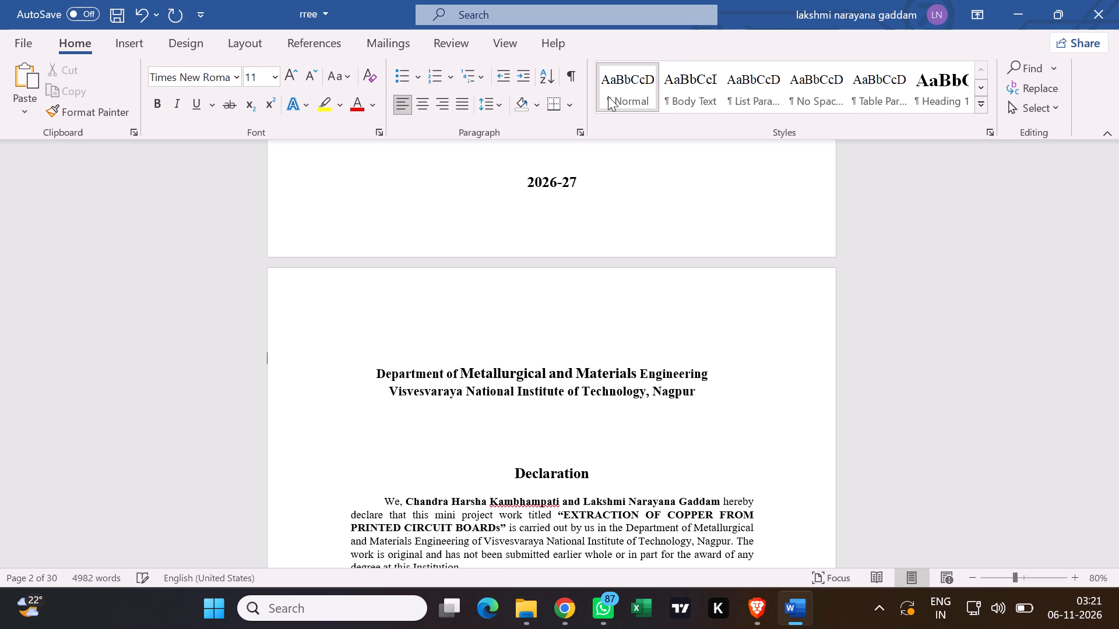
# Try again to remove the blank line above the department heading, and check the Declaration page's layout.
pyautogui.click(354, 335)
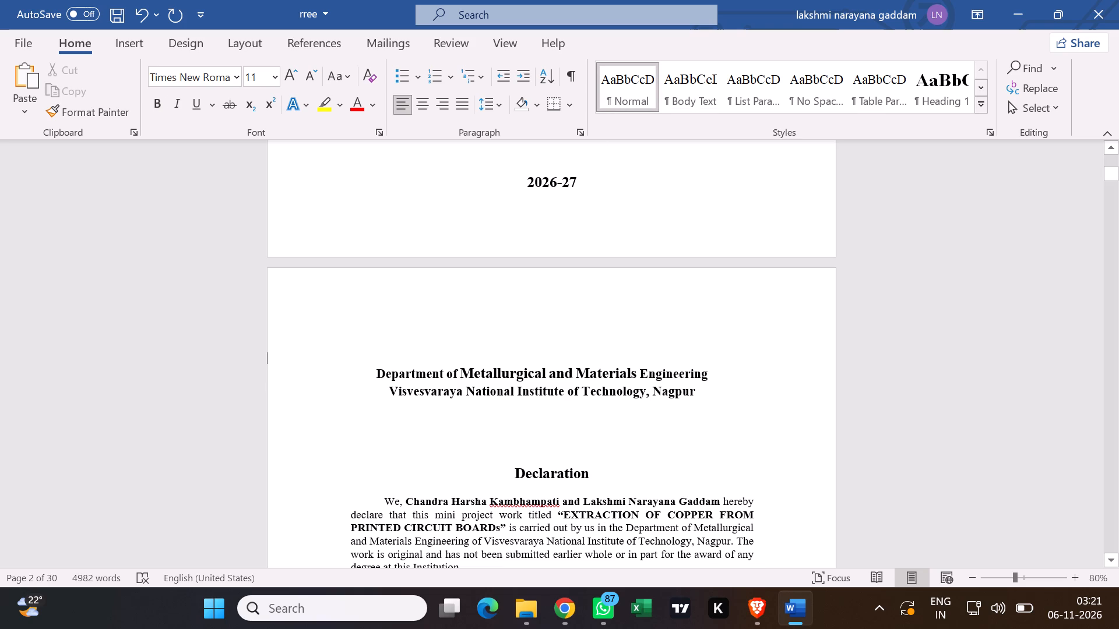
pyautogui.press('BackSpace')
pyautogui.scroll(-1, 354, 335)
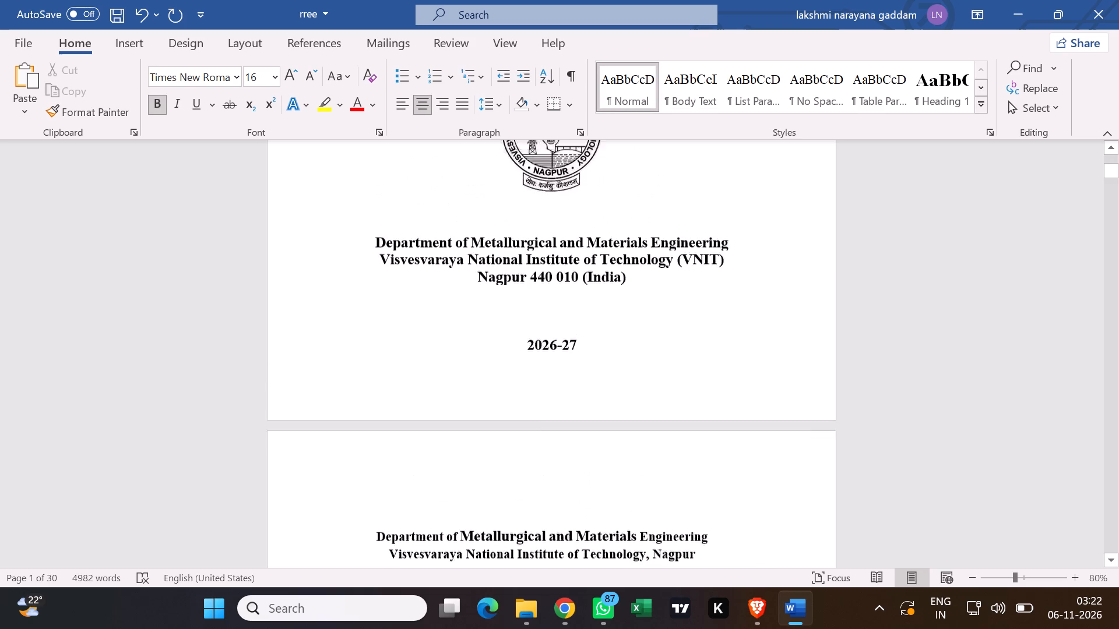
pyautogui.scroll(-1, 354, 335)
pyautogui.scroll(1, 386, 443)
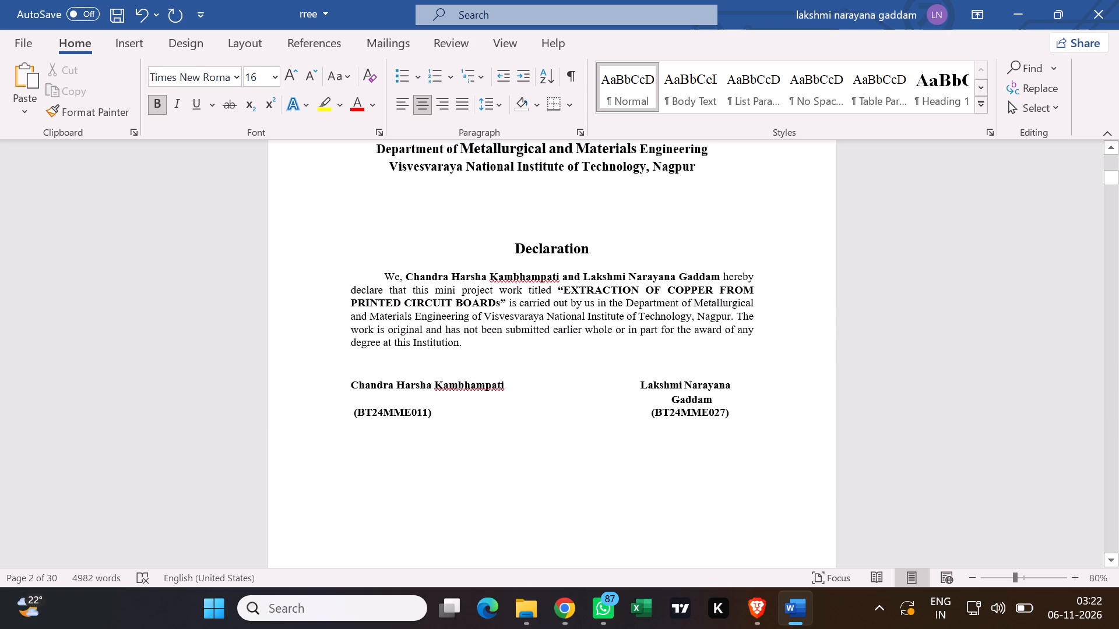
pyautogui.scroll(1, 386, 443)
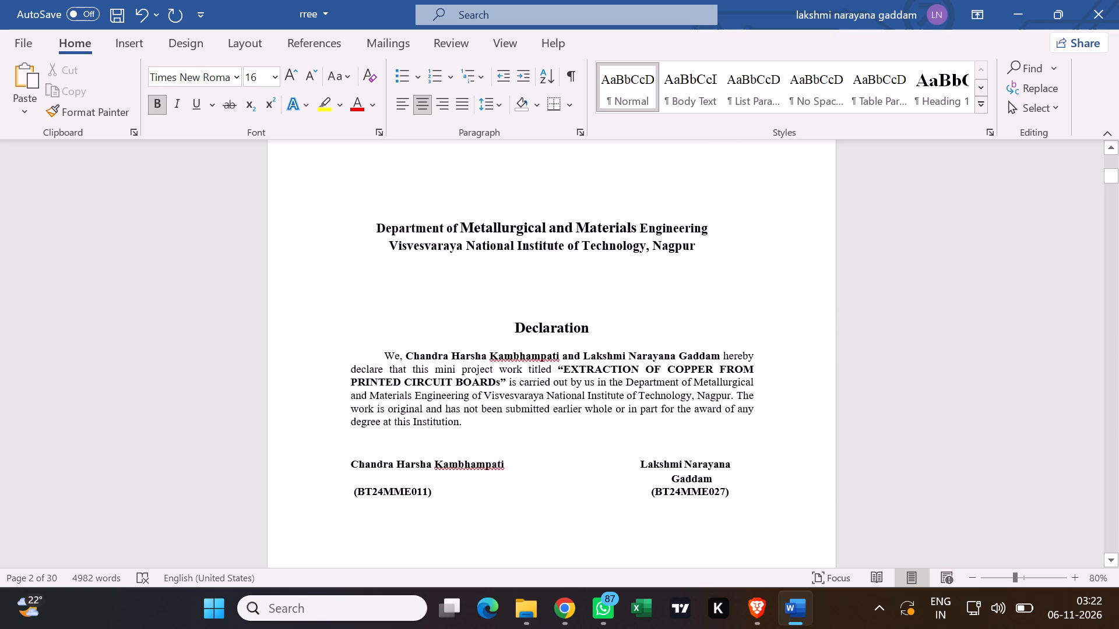